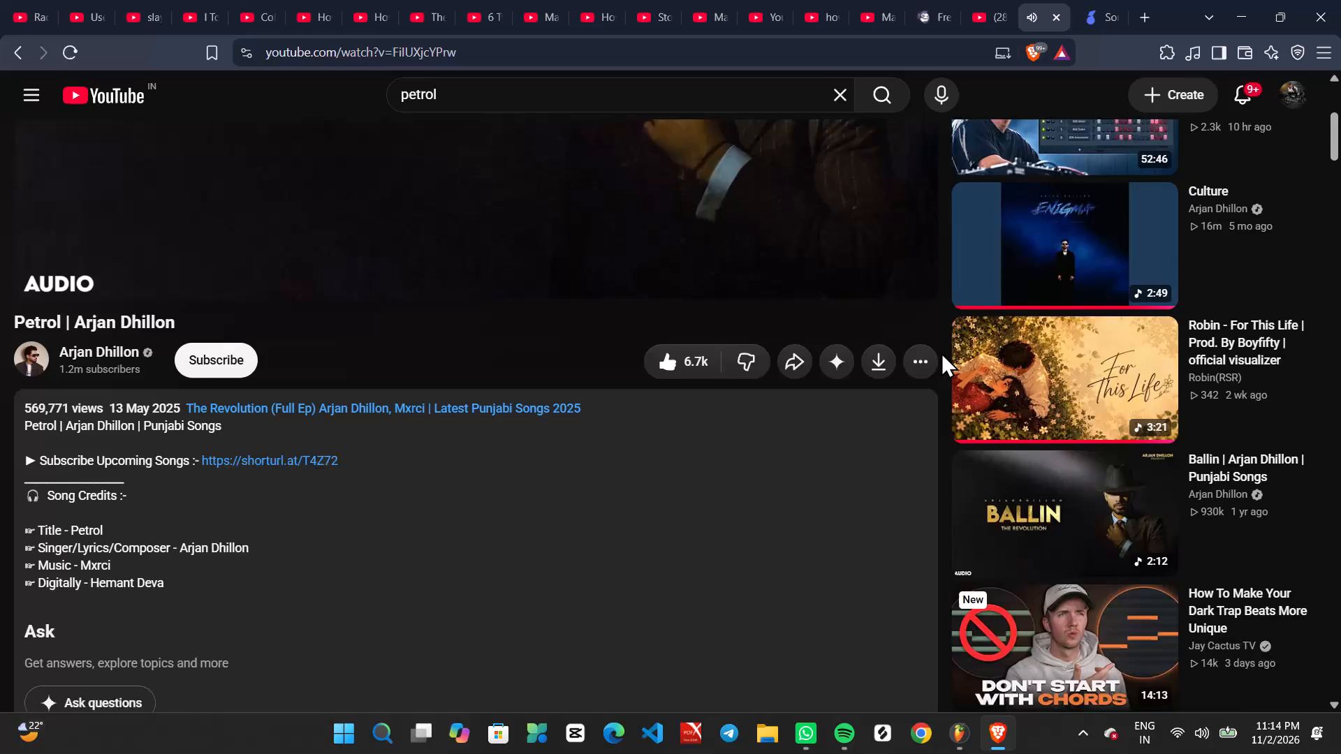
Replay the reference song Petrol by Arjan Dhillon from its beginning.
scroll(941, 352, "down", 5)
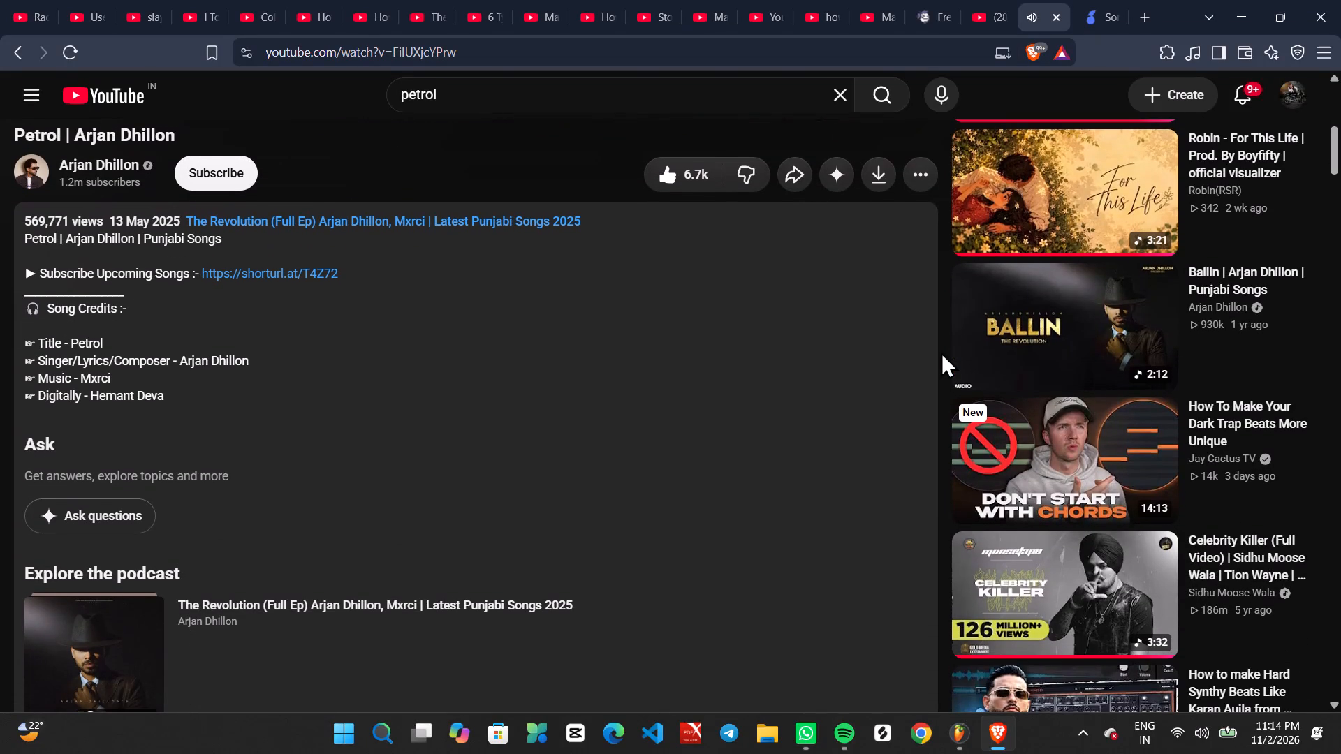
scroll(941, 352, "down", 6)
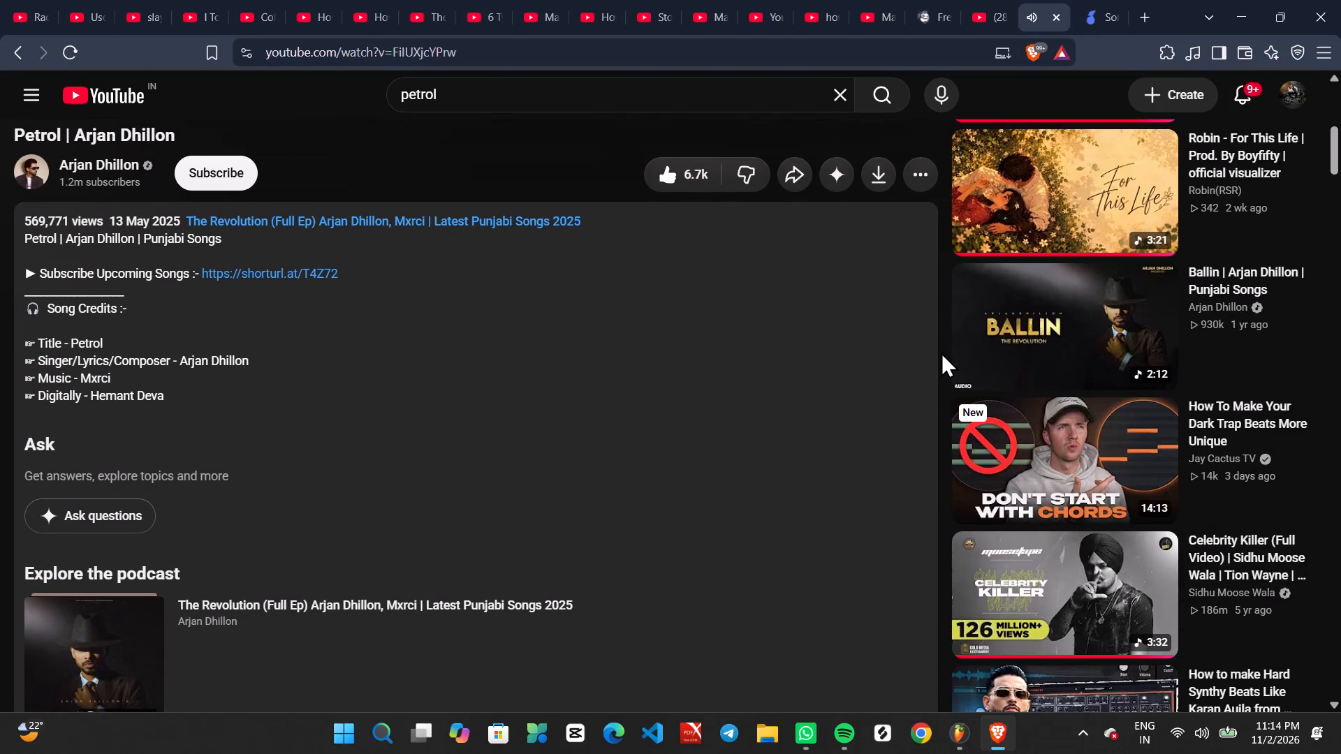
left_click(941, 352)
scroll(941, 352, "down", 2)
scroll(941, 352, "up", 12)
key("0")
Switch to FL Studio, play the aarzu project while viewing its Playlist arrangement, and stop playback.
left_click(965, 753)
key("space")
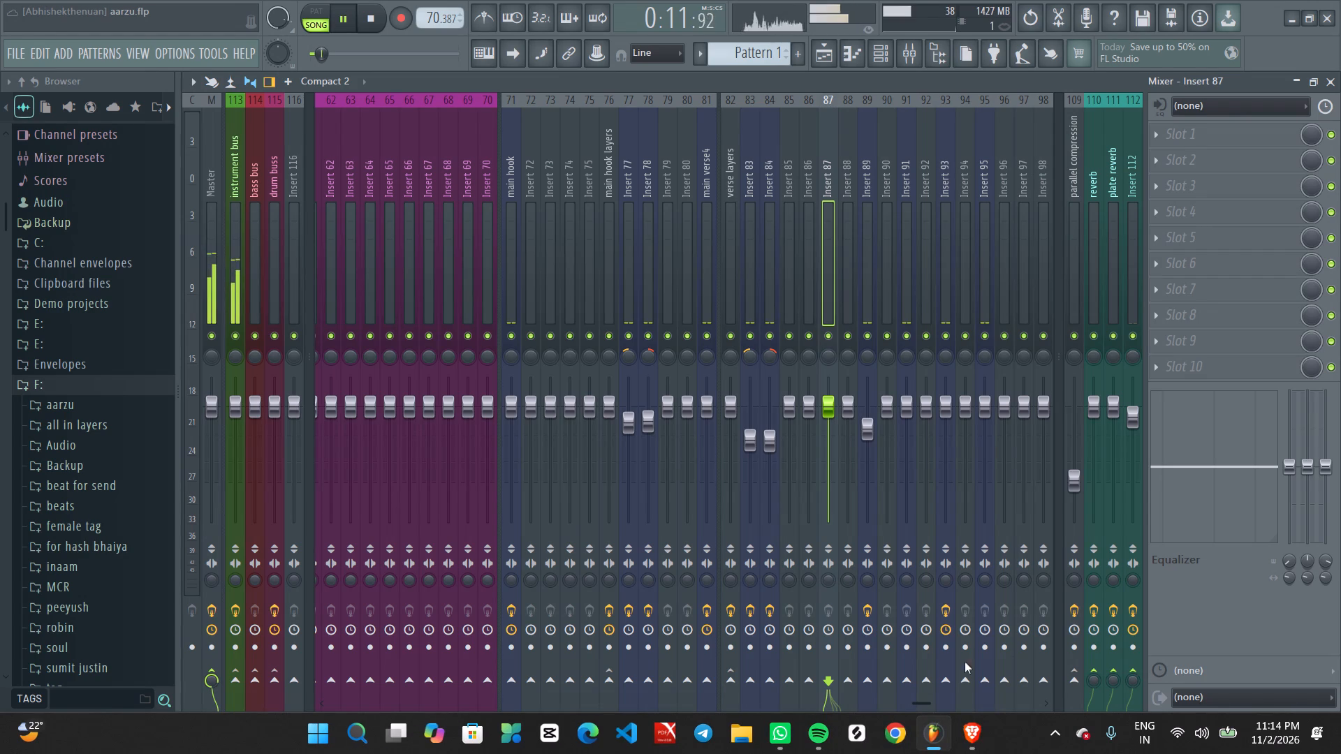
left_click(826, 61)
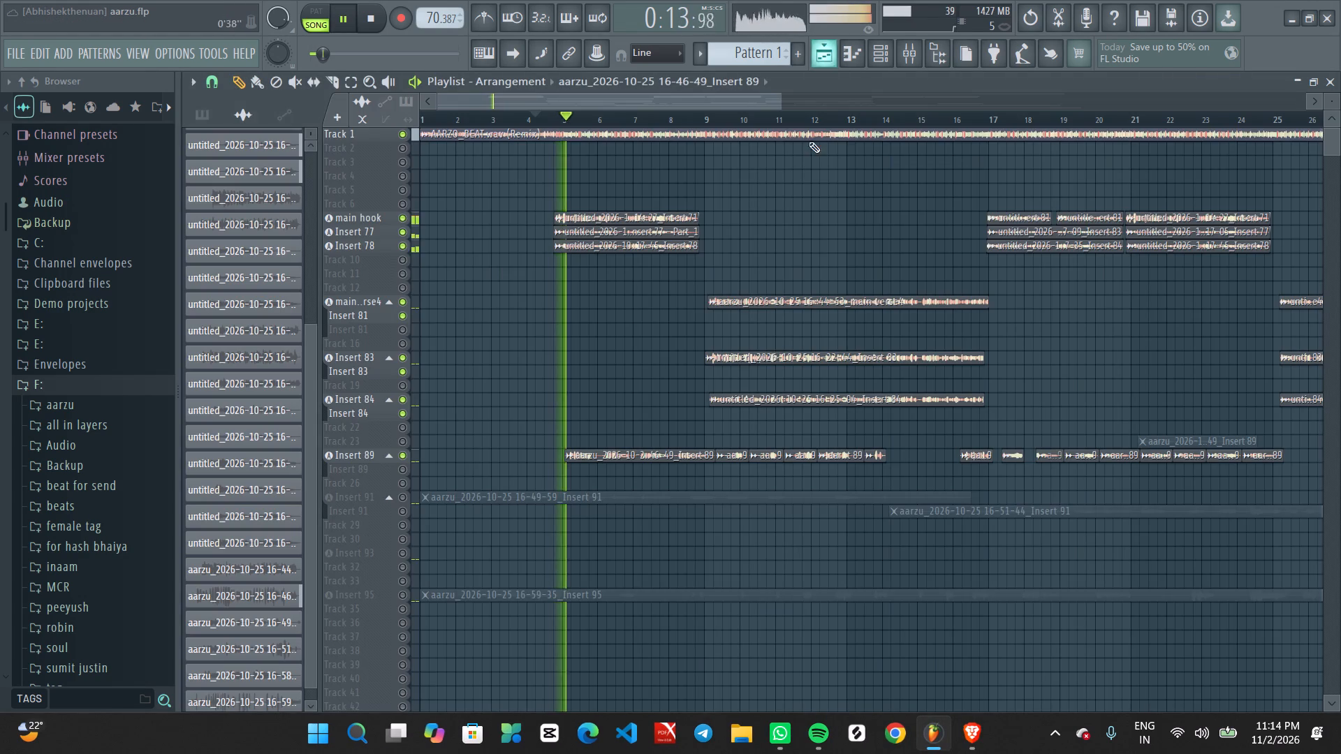
scroll(765, 247, "down", 1)
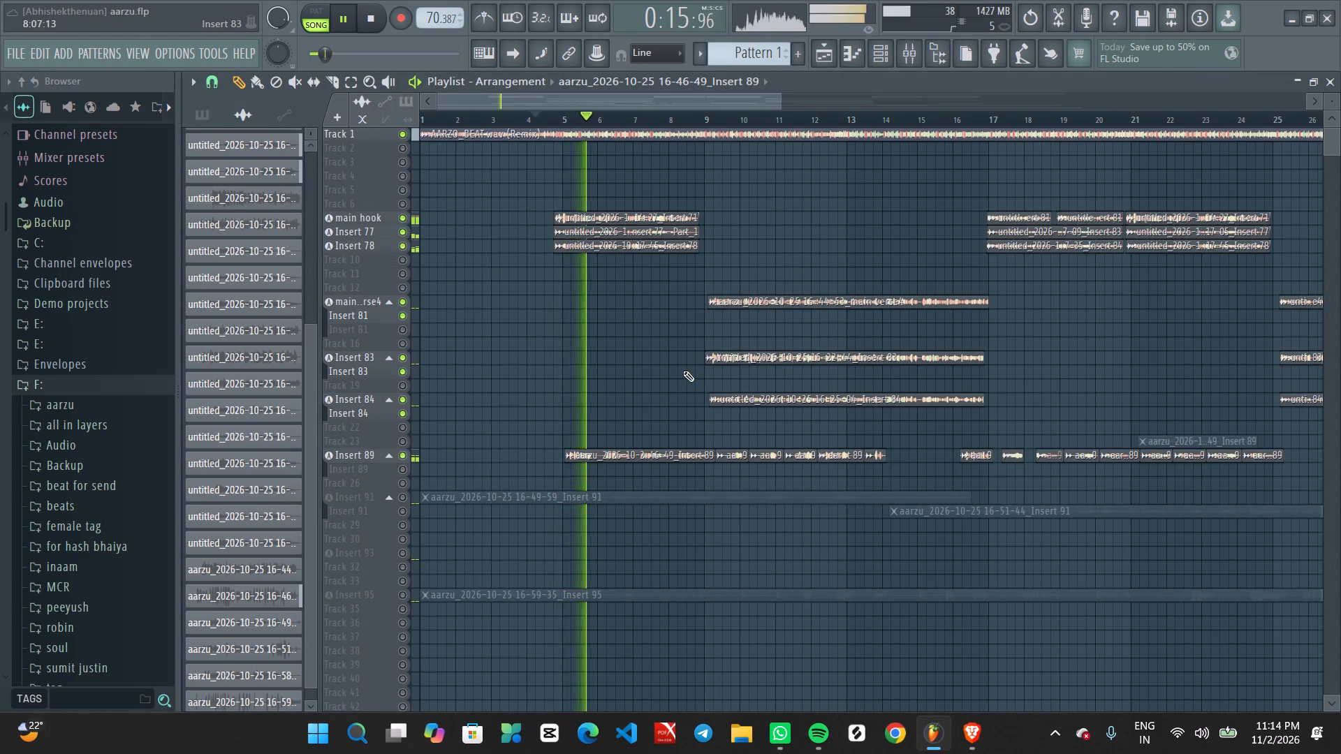
scroll(683, 371, "down", 4)
scroll(683, 371, "up", 9)
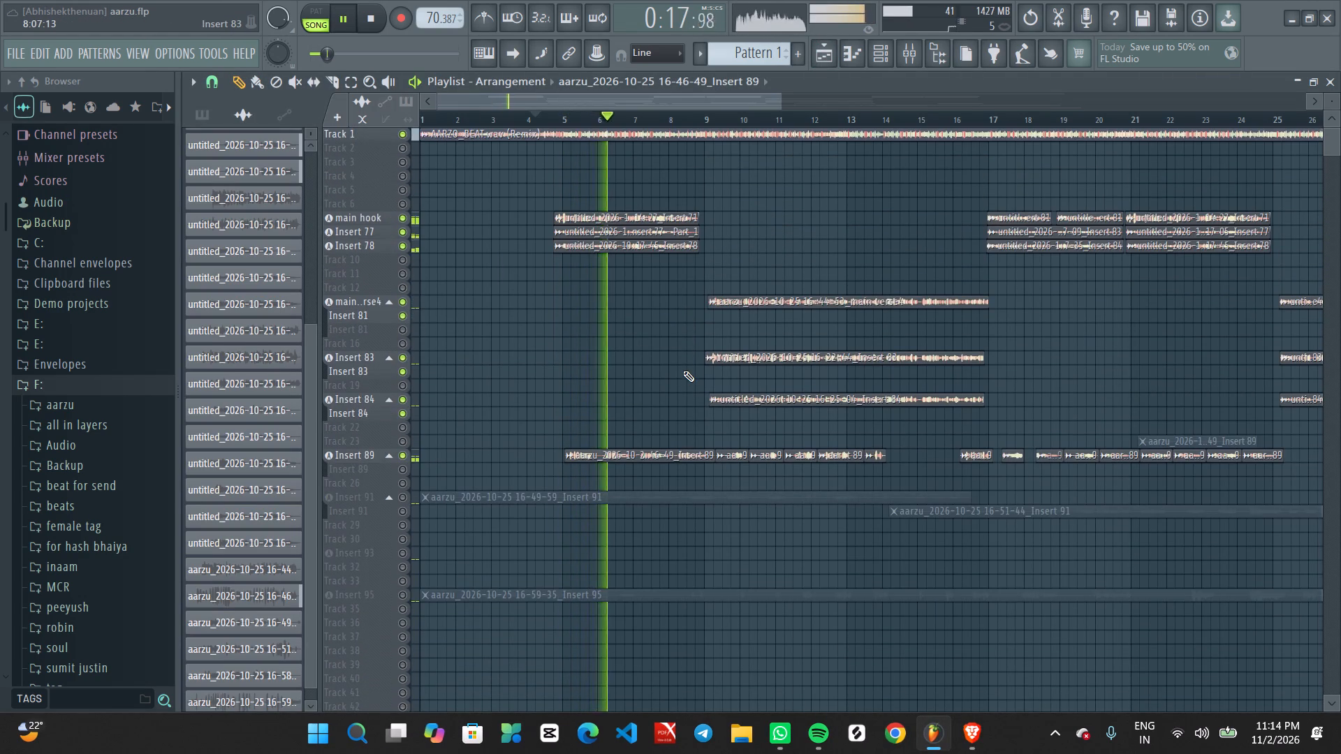
key("space")
Switch back to the Brave browser and bring the Petrol video player into view.
left_click(966, 743)
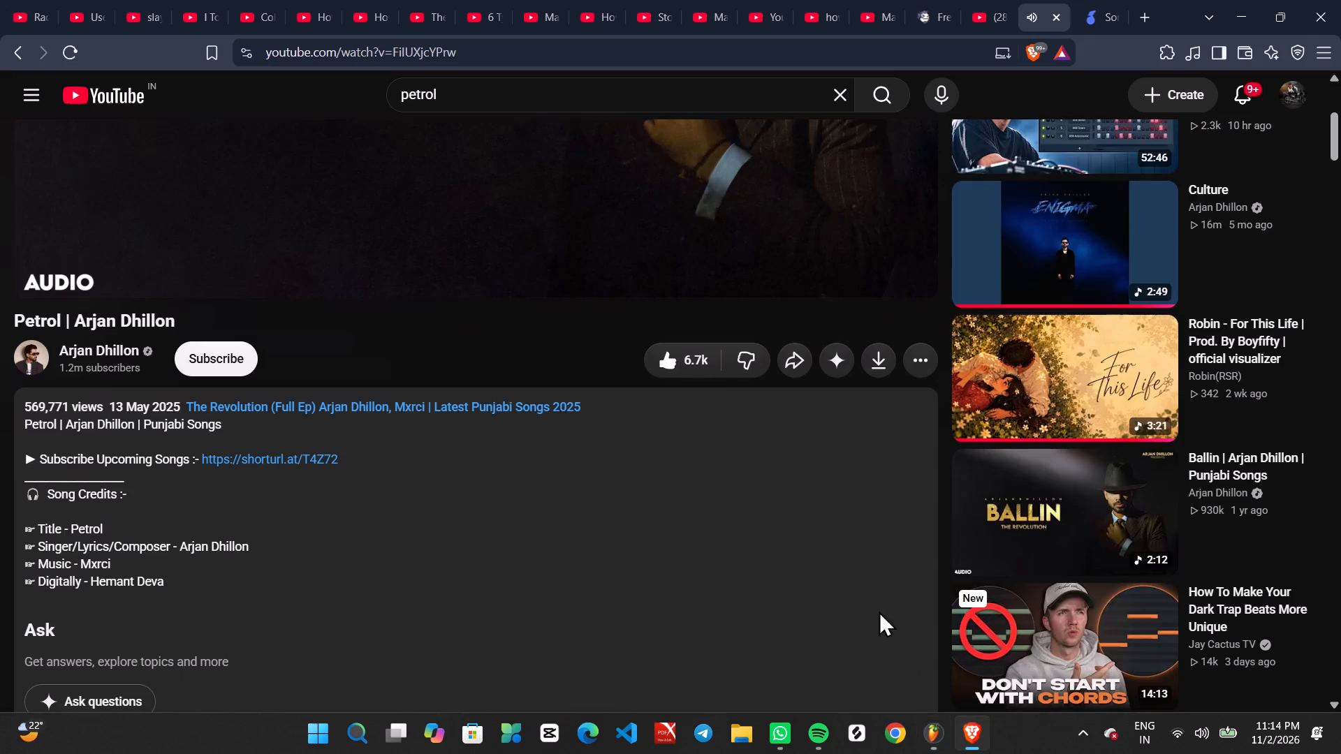
scroll(703, 296, "up", 7)
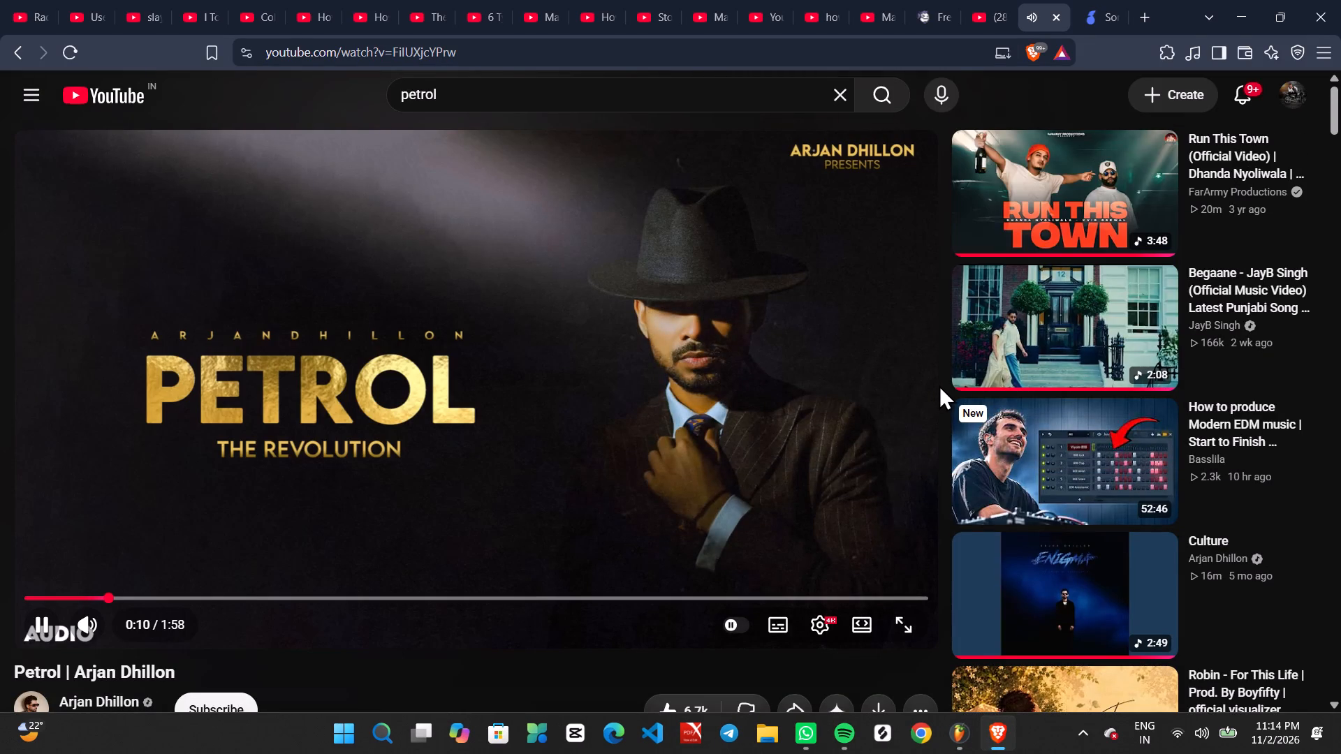
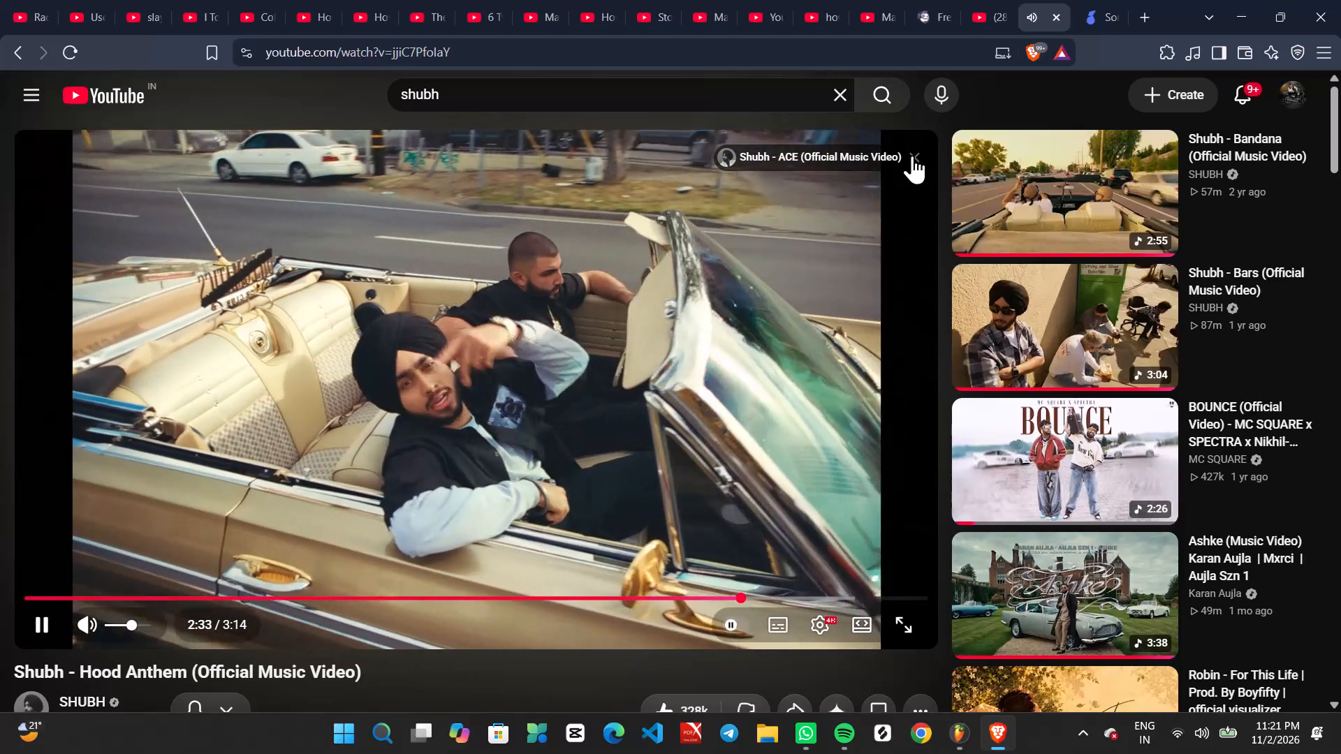
Open the Shubh - Bandana official music video from the suggestions and expand its description.
left_click(912, 155)
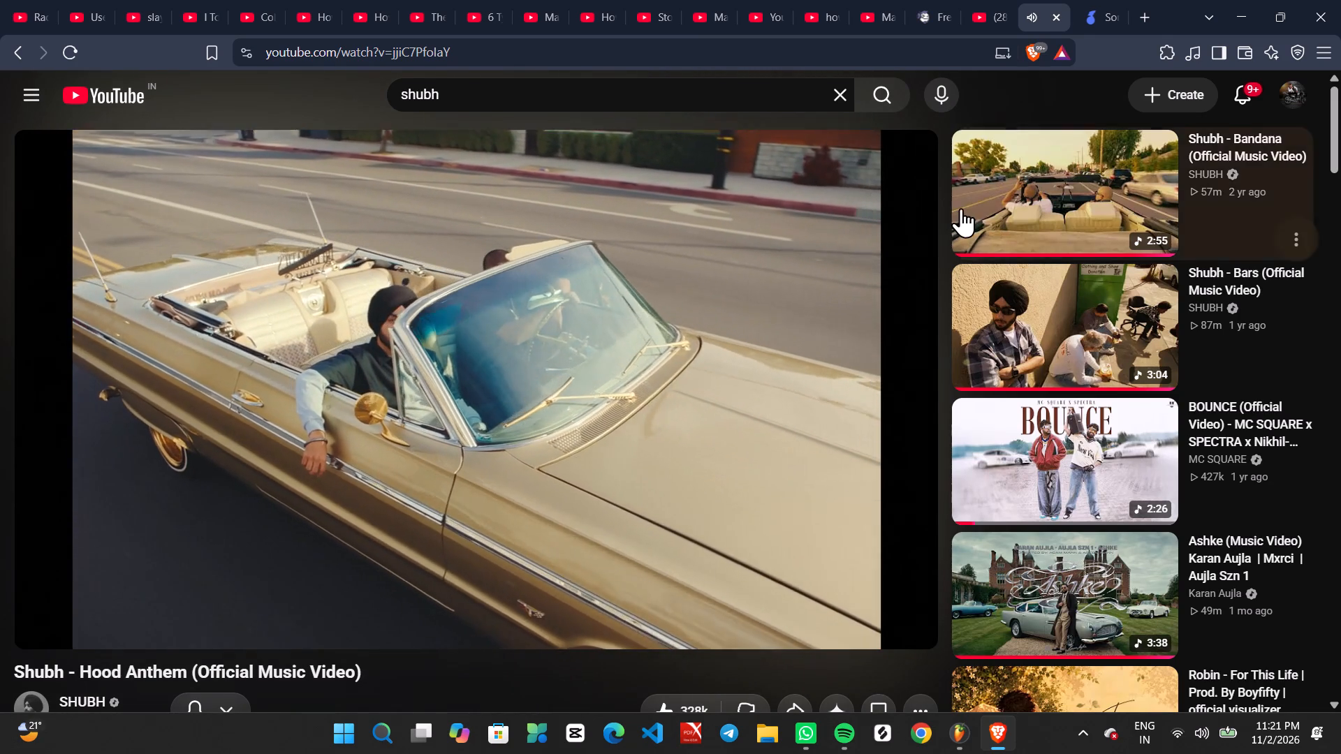
left_click(963, 208)
scroll(161, 442, "down", 3)
scroll(390, 603, "down", 2)
left_click(404, 575)
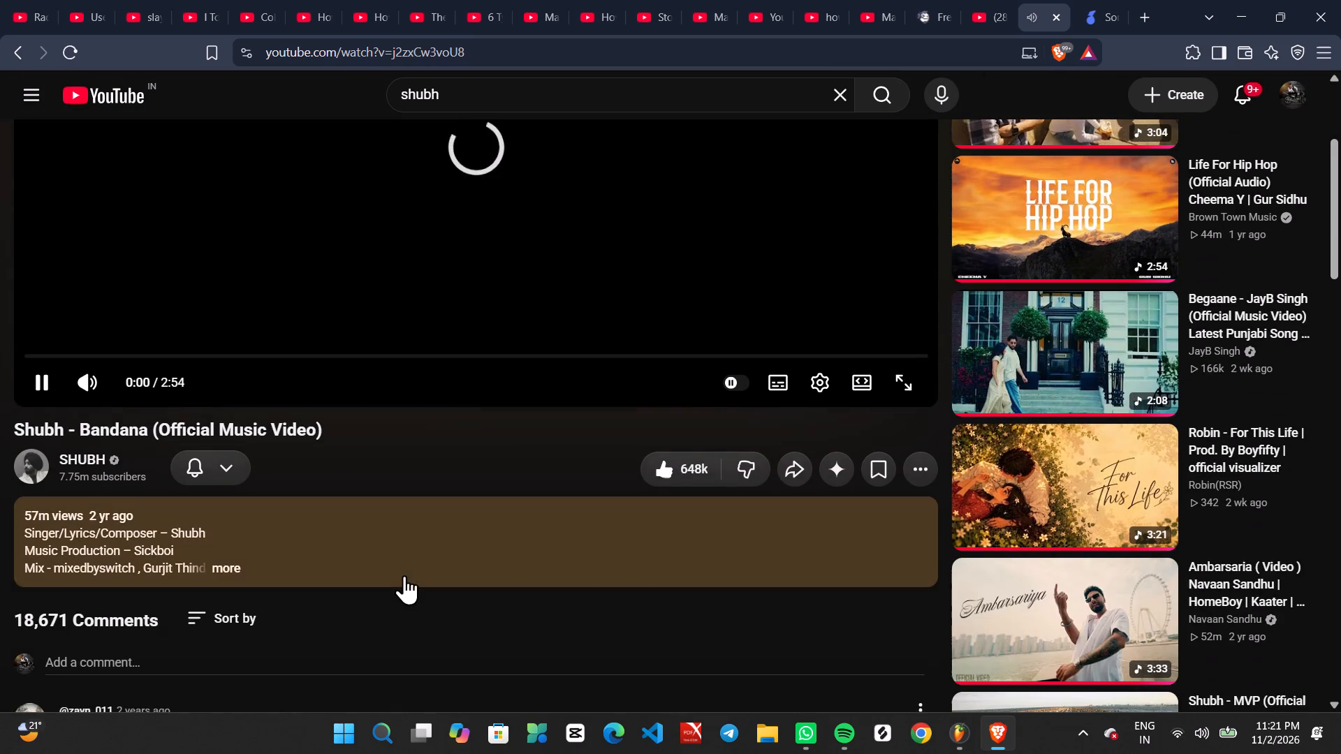
scroll(233, 503, "up", 3)
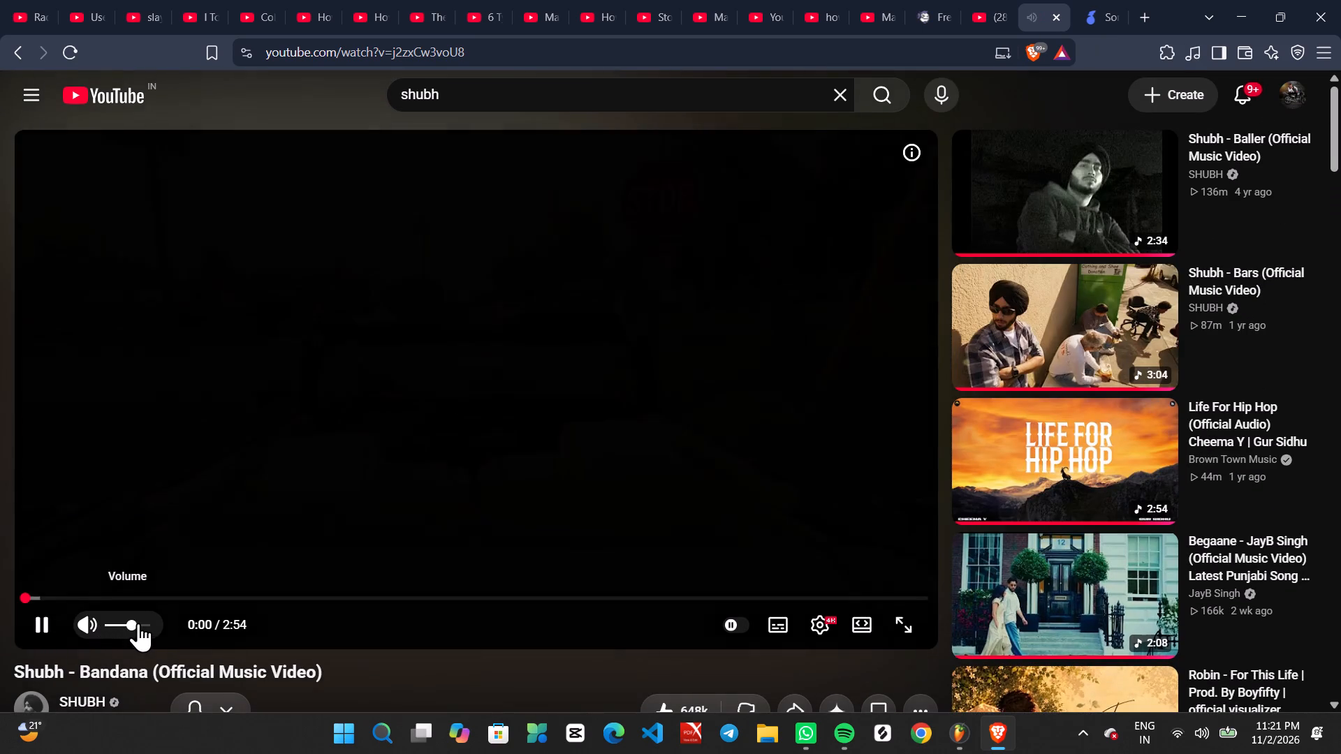
Adjust the Bandana video's volume and skip through its intro to about 0:25.
left_click(138, 623)
left_click(136, 622)
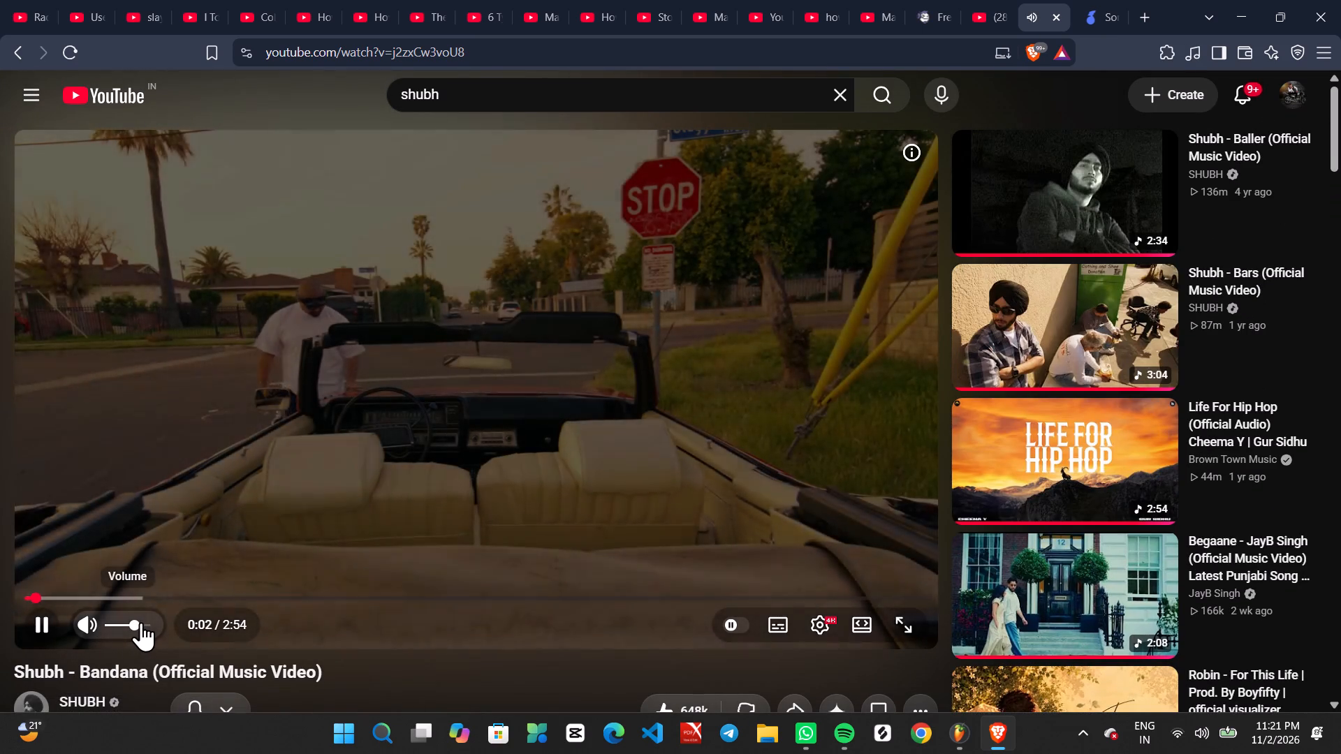
left_click(141, 622)
left_click(138, 621)
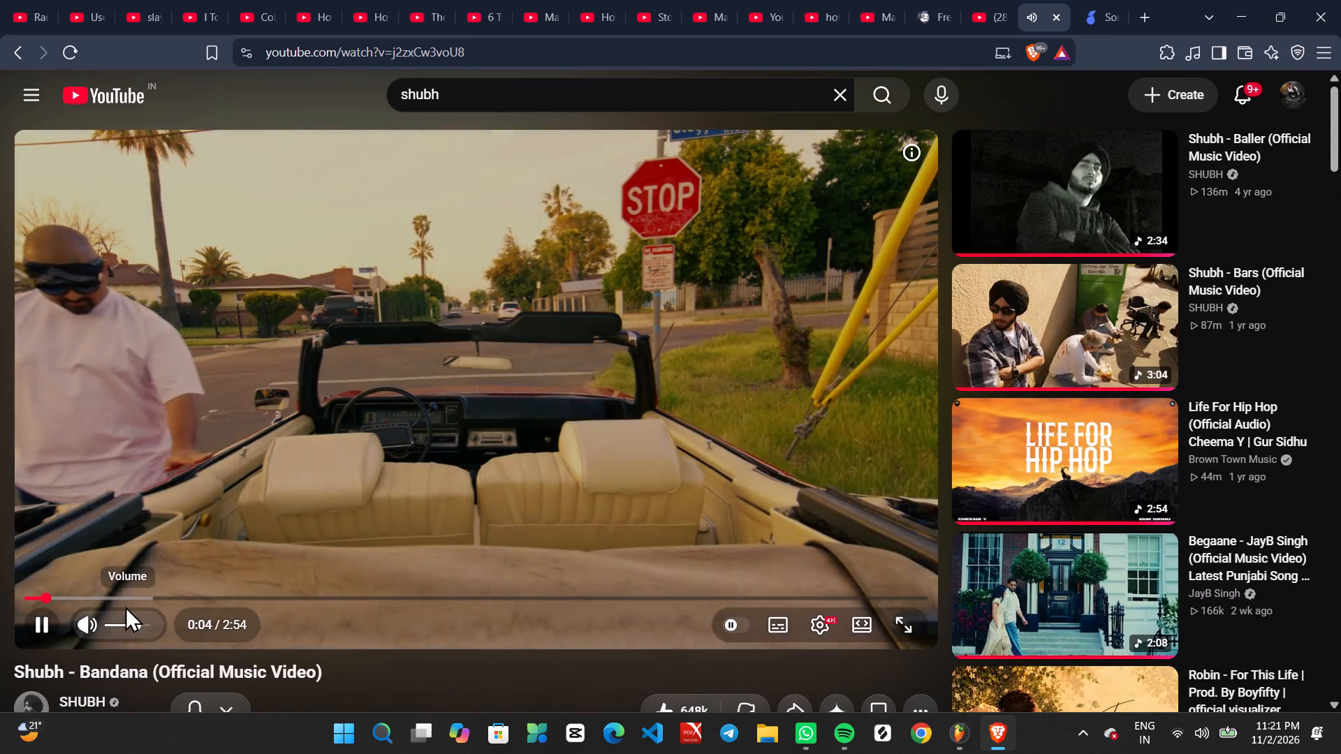
left_click(105, 593)
left_click(139, 619)
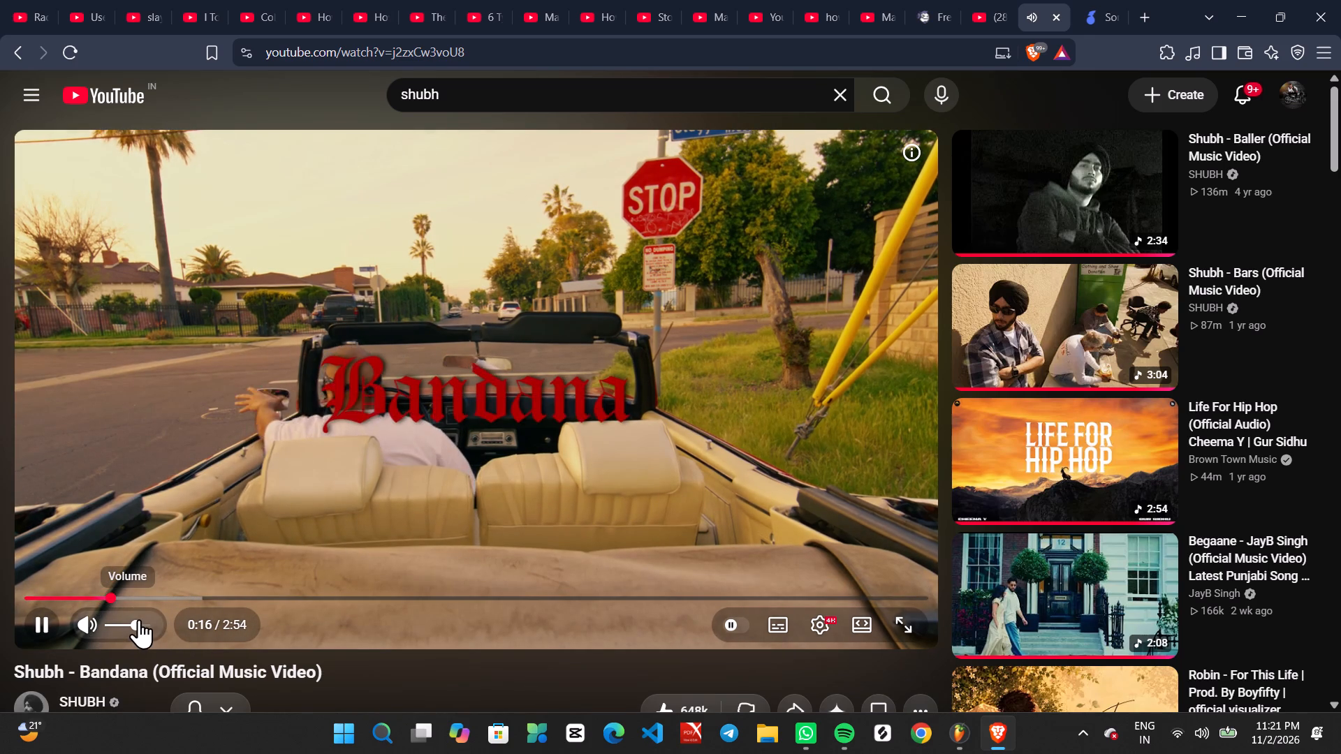
left_click(154, 600)
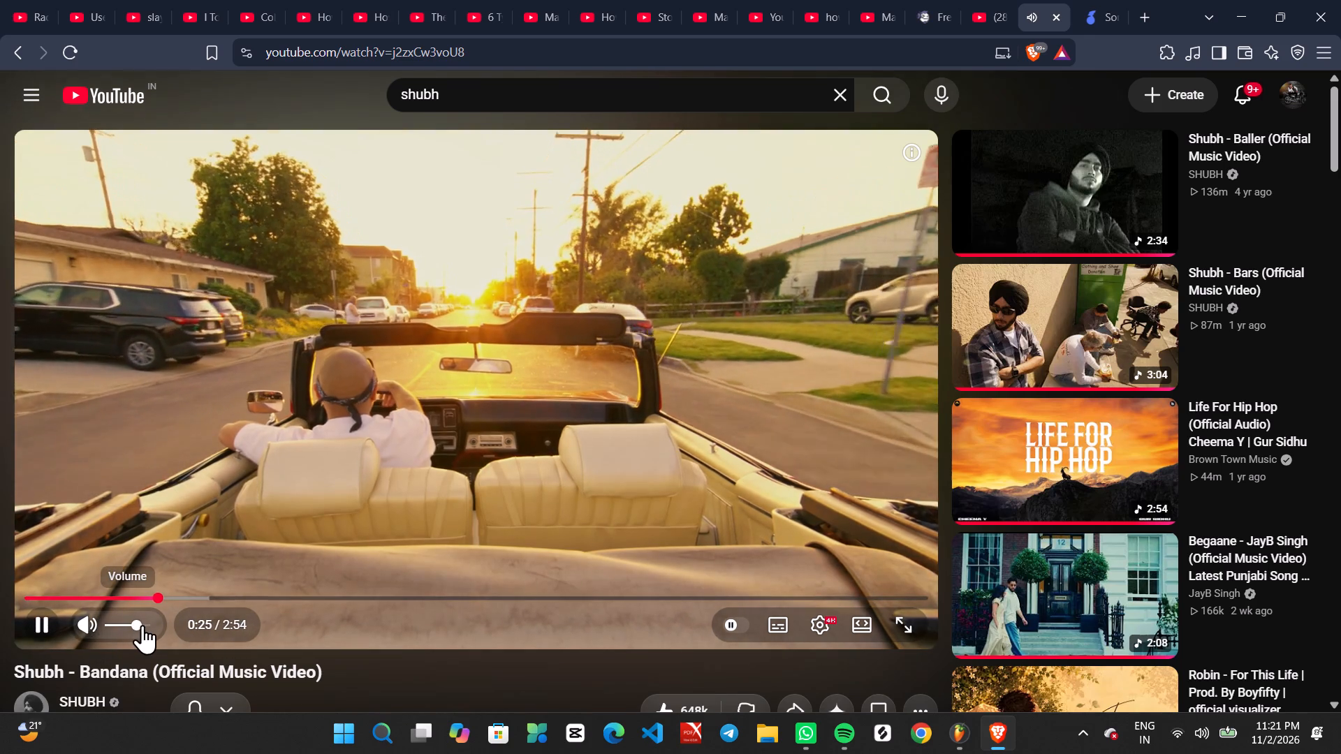
Fine-tune the playback volume while listening to the opening of Bandana.
left_click(145, 624)
left_click(140, 624)
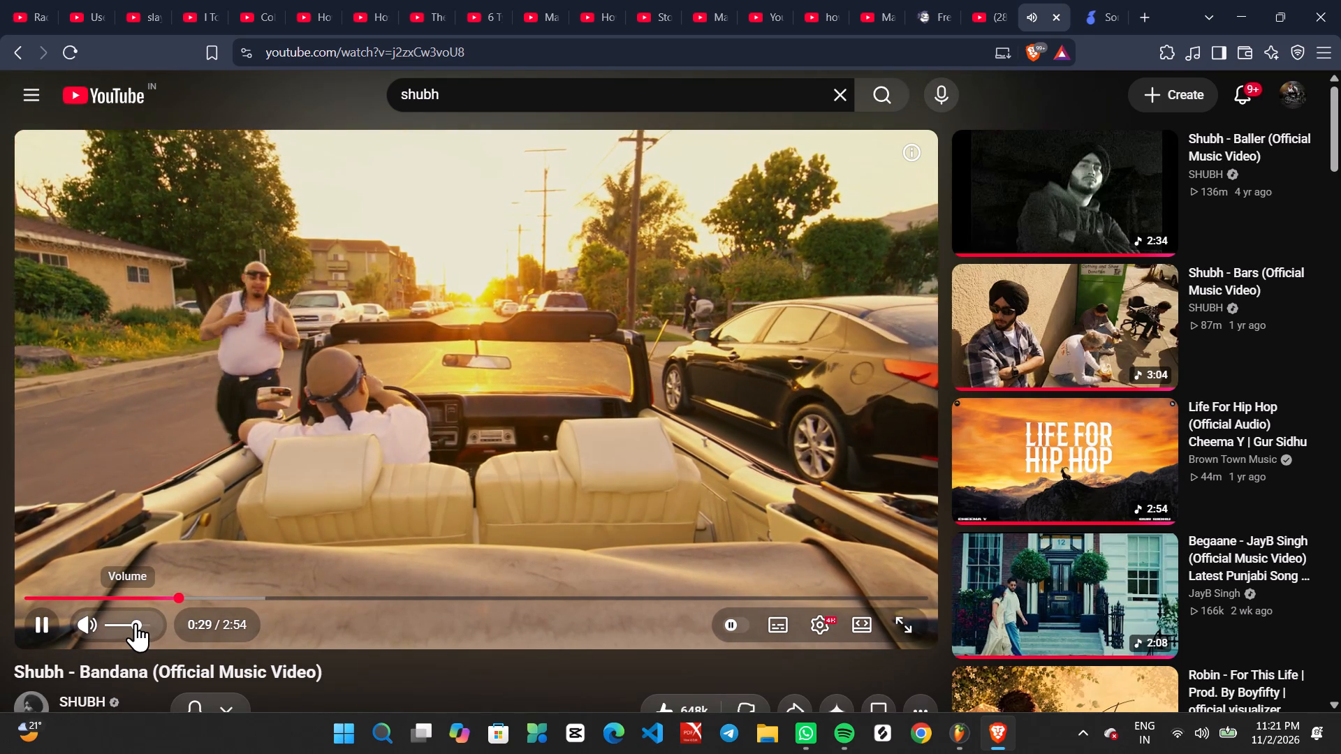
left_click(135, 623)
left_click(135, 623)
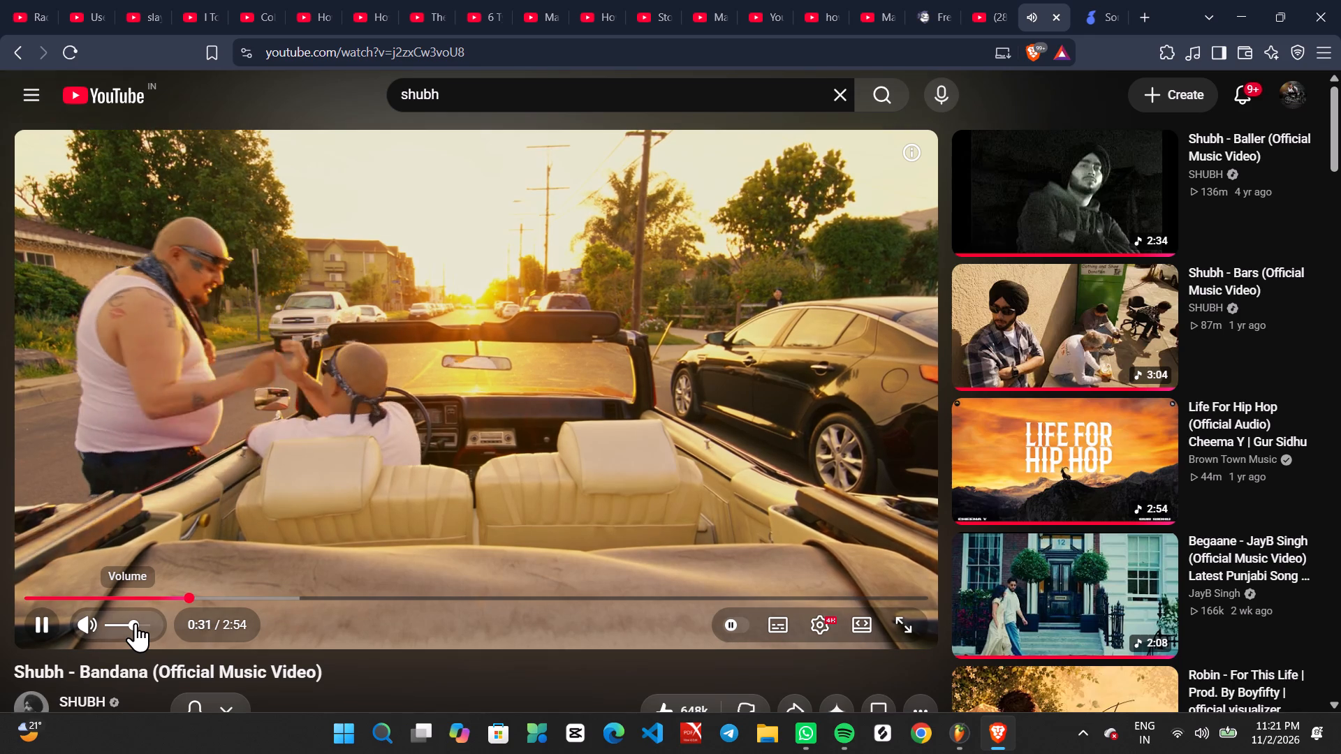
left_click(141, 623)
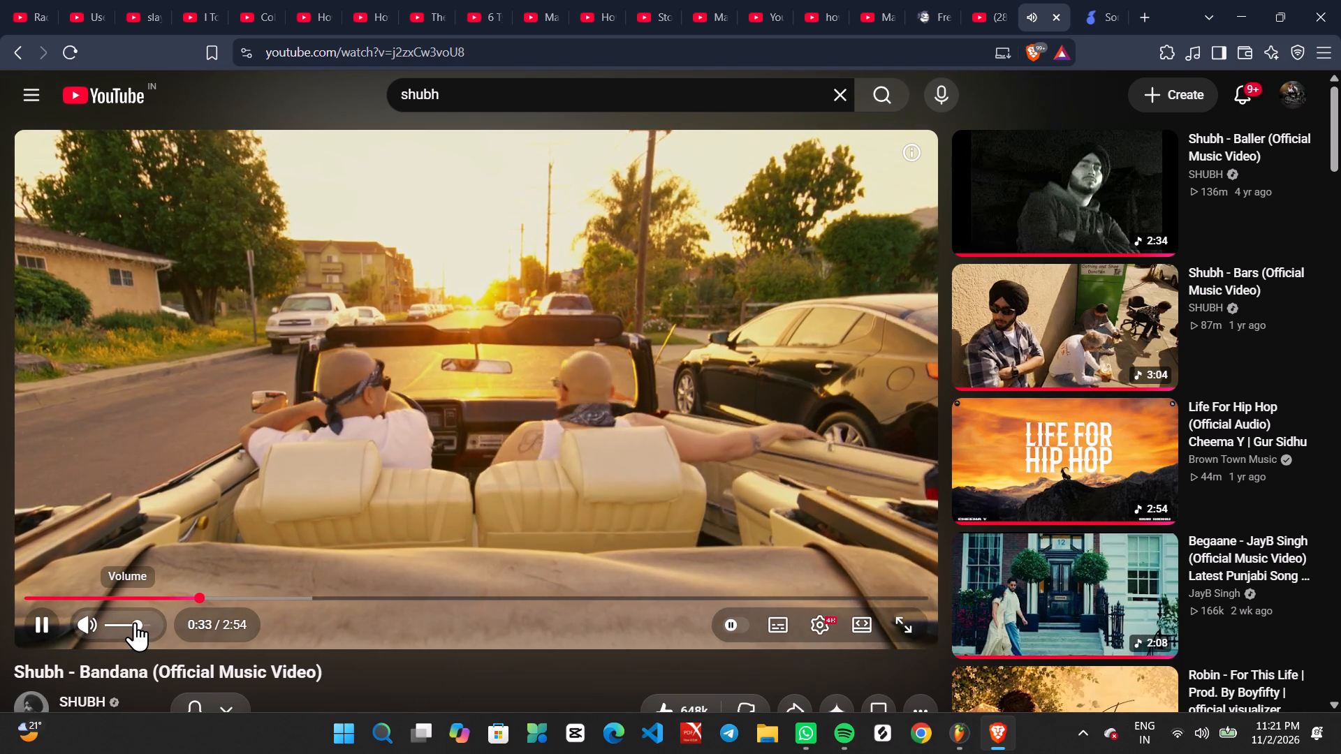
left_click(137, 622)
left_click(139, 622)
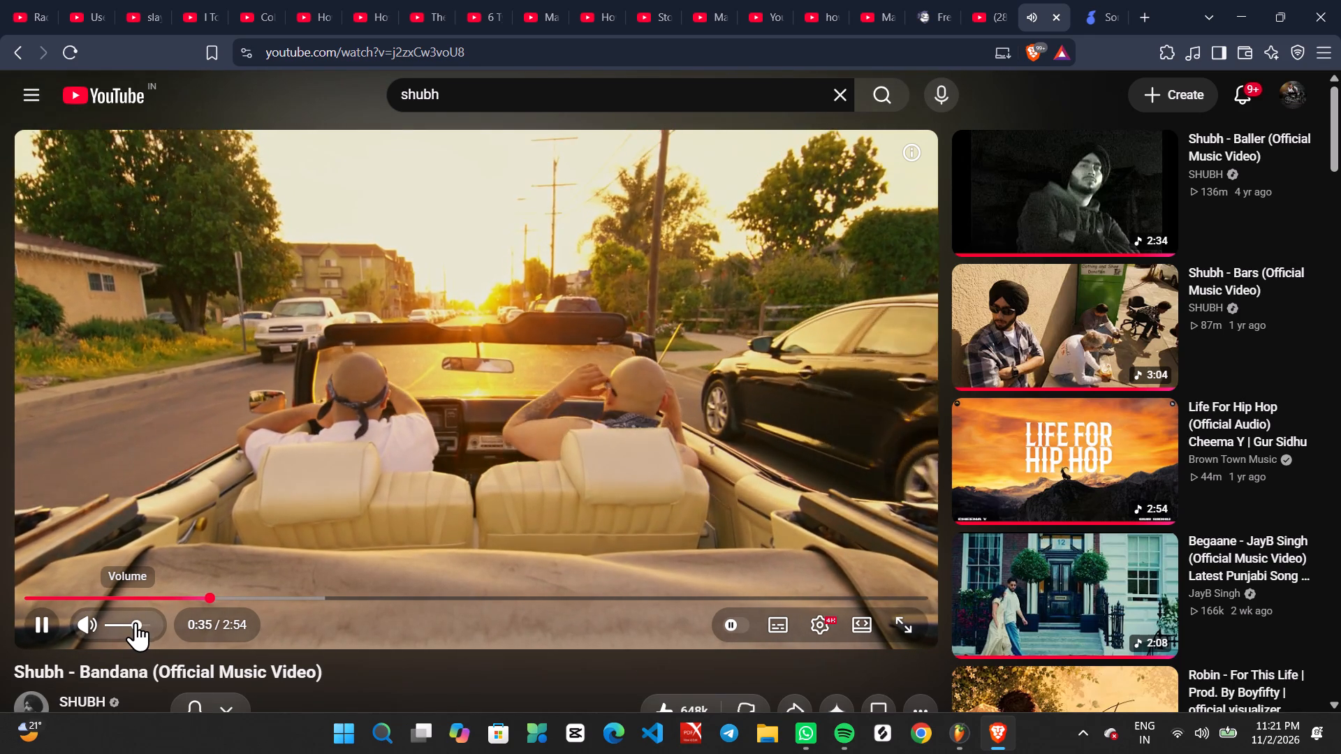
left_click(135, 623)
left_click(137, 623)
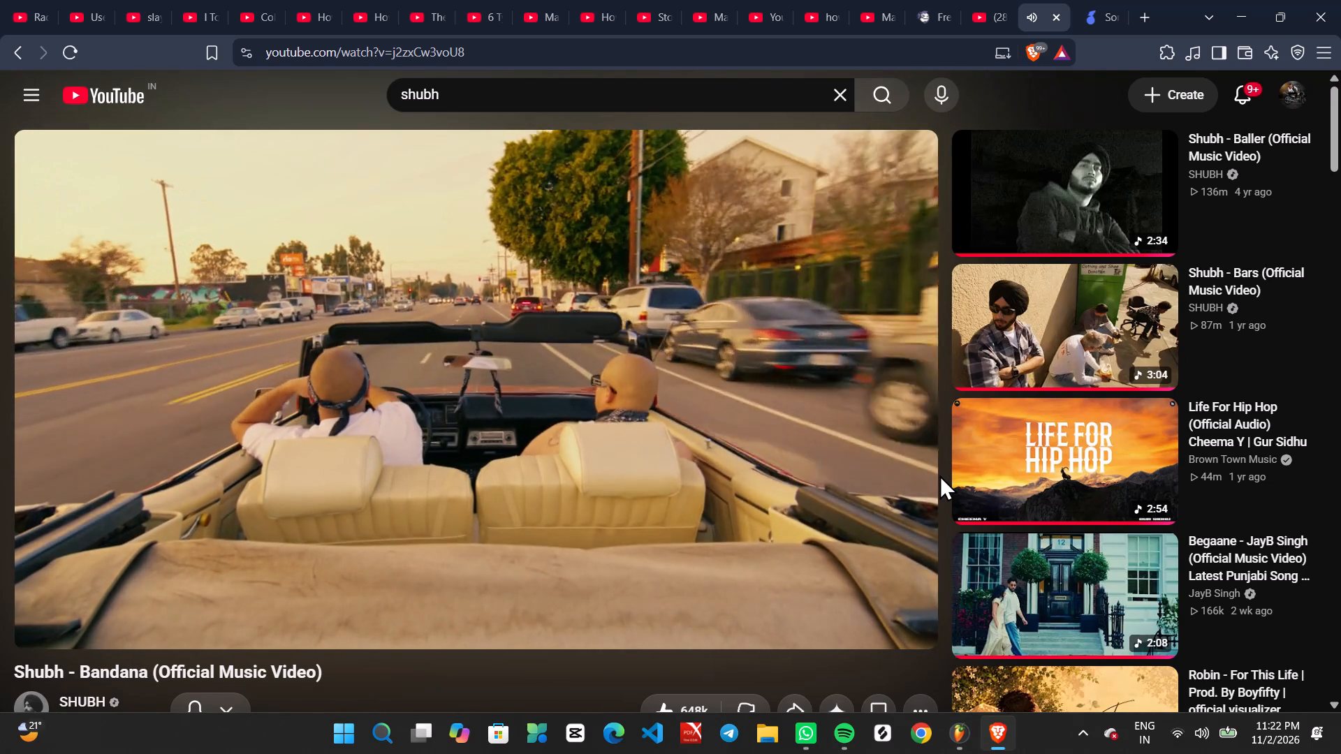
Bring the mix, master and production credits in Bandana's description into view.
scroll(939, 475, "down", 1)
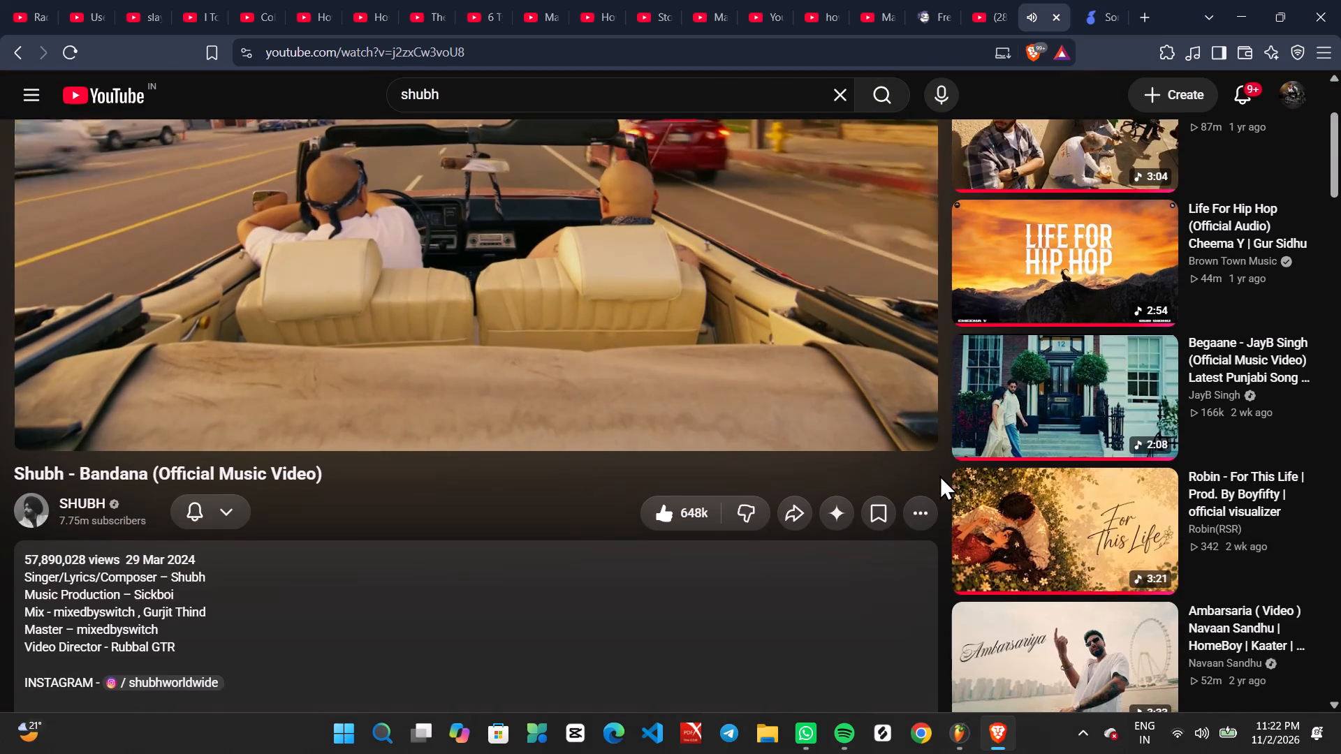
Pause the Bandana reference video and switch to FL Studio to play back the aarzu.flp arrangement.
scroll(629, 578, "up", 5)
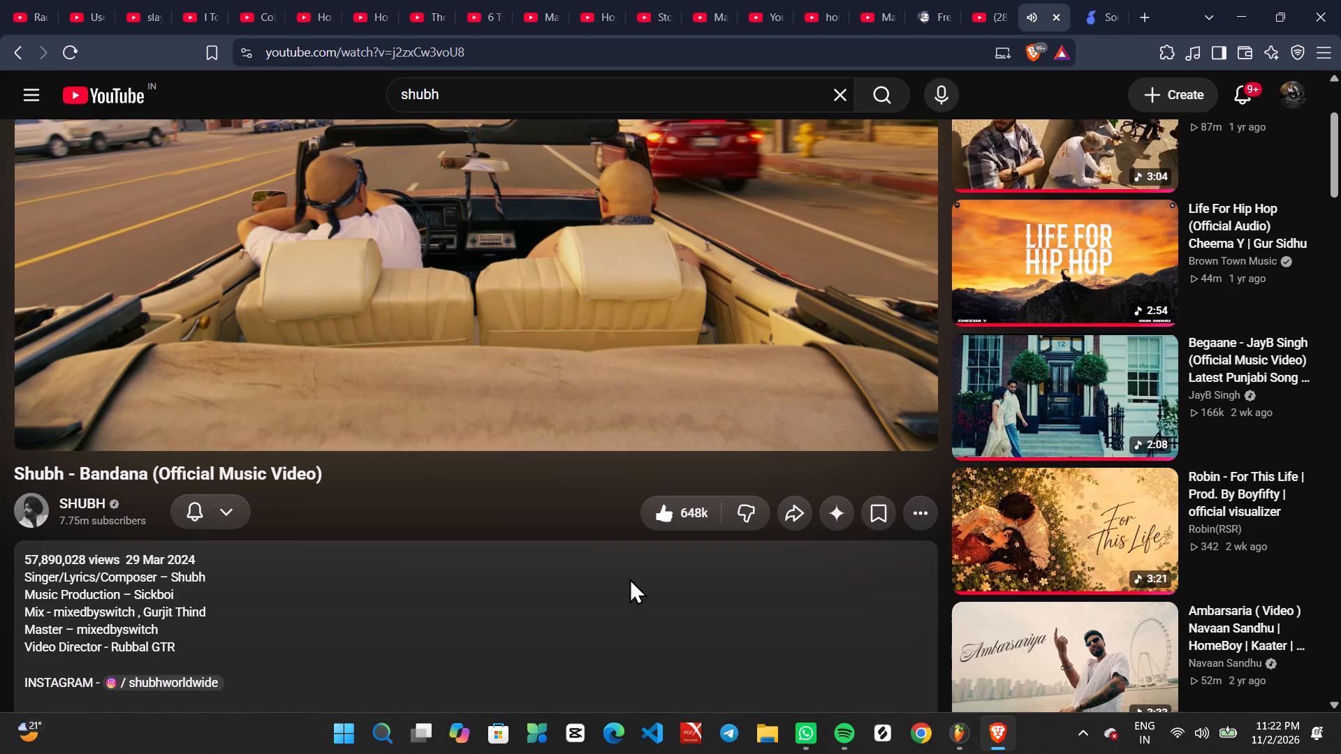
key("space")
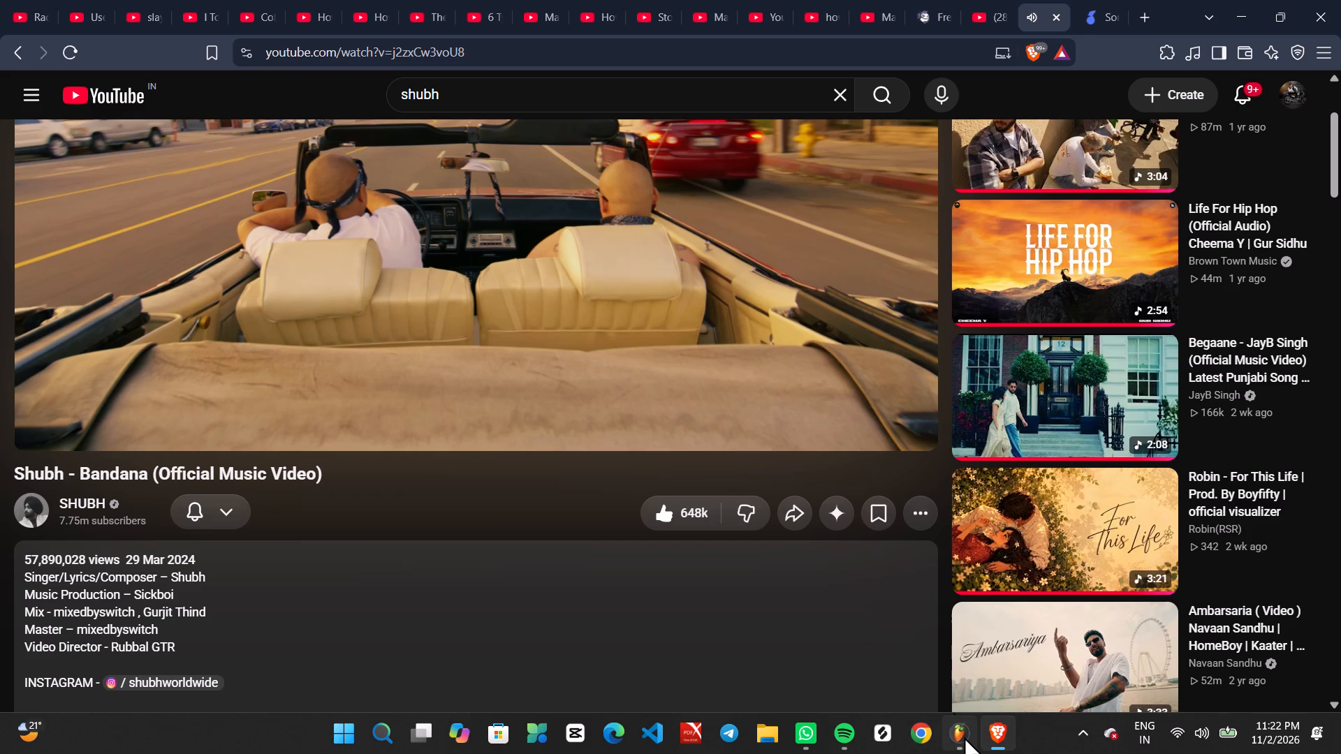
left_click(964, 737)
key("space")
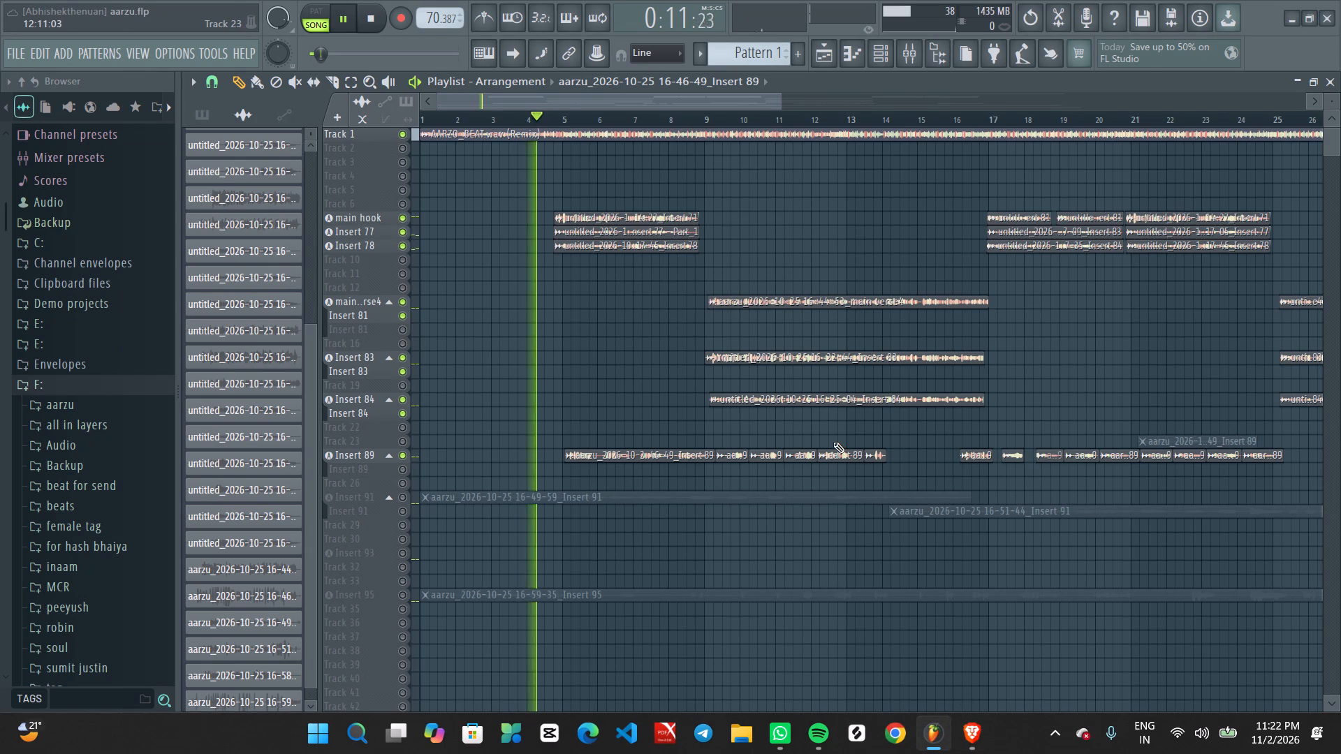
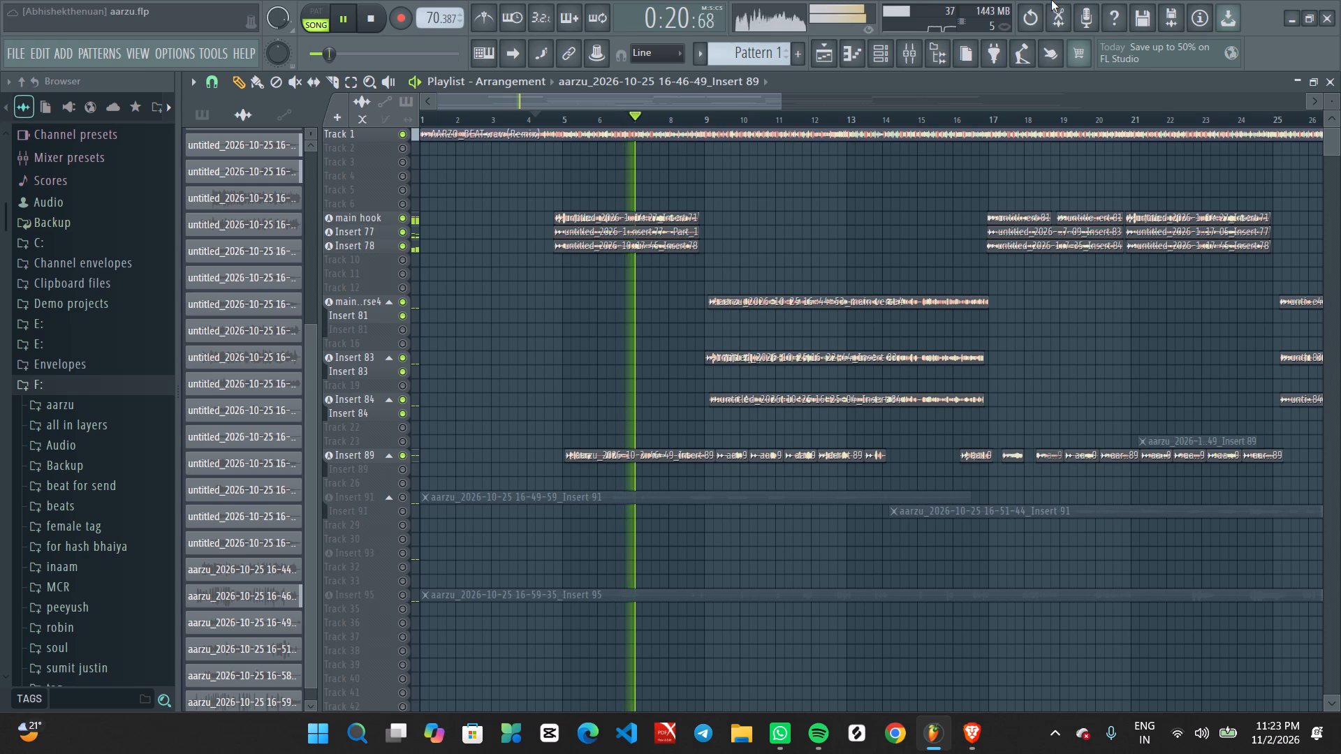
Examine the Insert 89 vocal clips around bars 5 to 13 of the aarzu arrangement up close during playback.
scroll(553, 357, "down", 3, "ctrl")
scroll(529, 355, "up", 2, "ctrl")
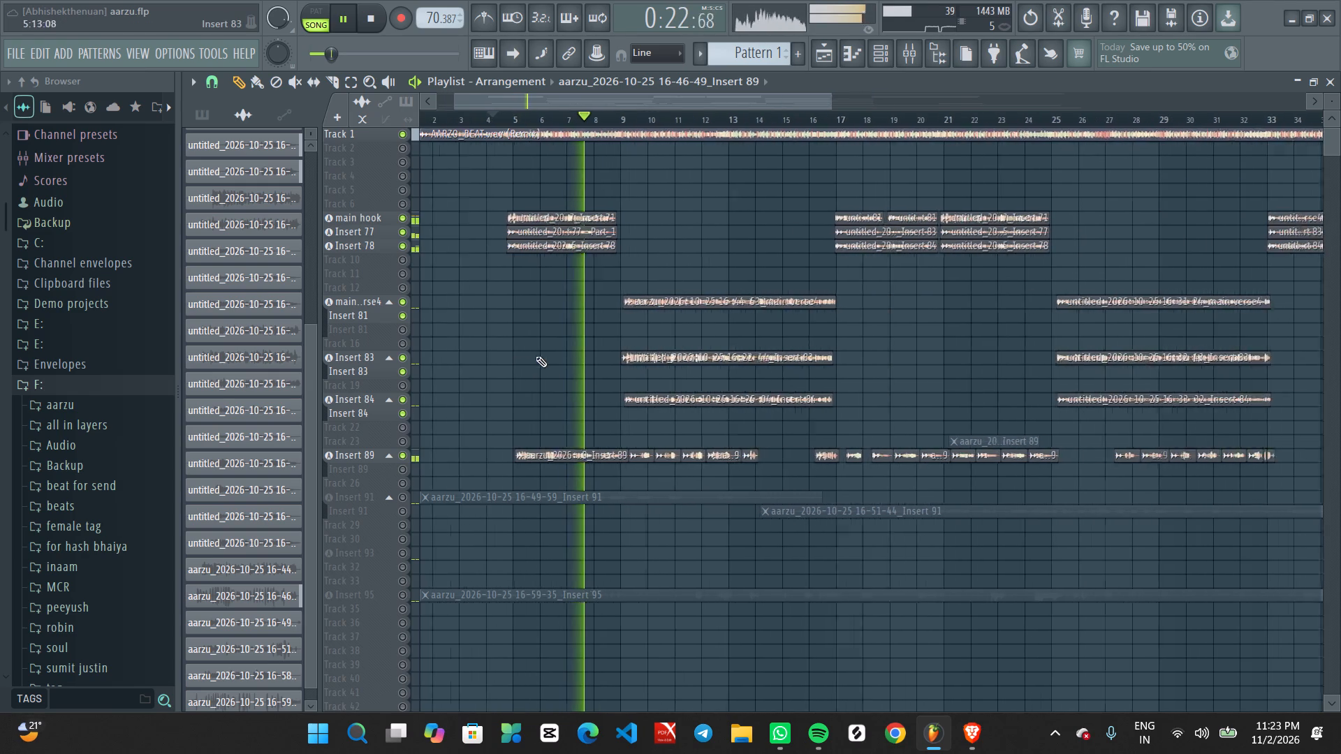
scroll(536, 356, "up", 3, "ctrl")
middle_click_drag(641, 420, 1224, 413)
scroll(780, 481, "up", 4, "alt")
scroll(613, 448, "up", 2, "ctrl")
middle_click_drag(576, 434, 884, 527)
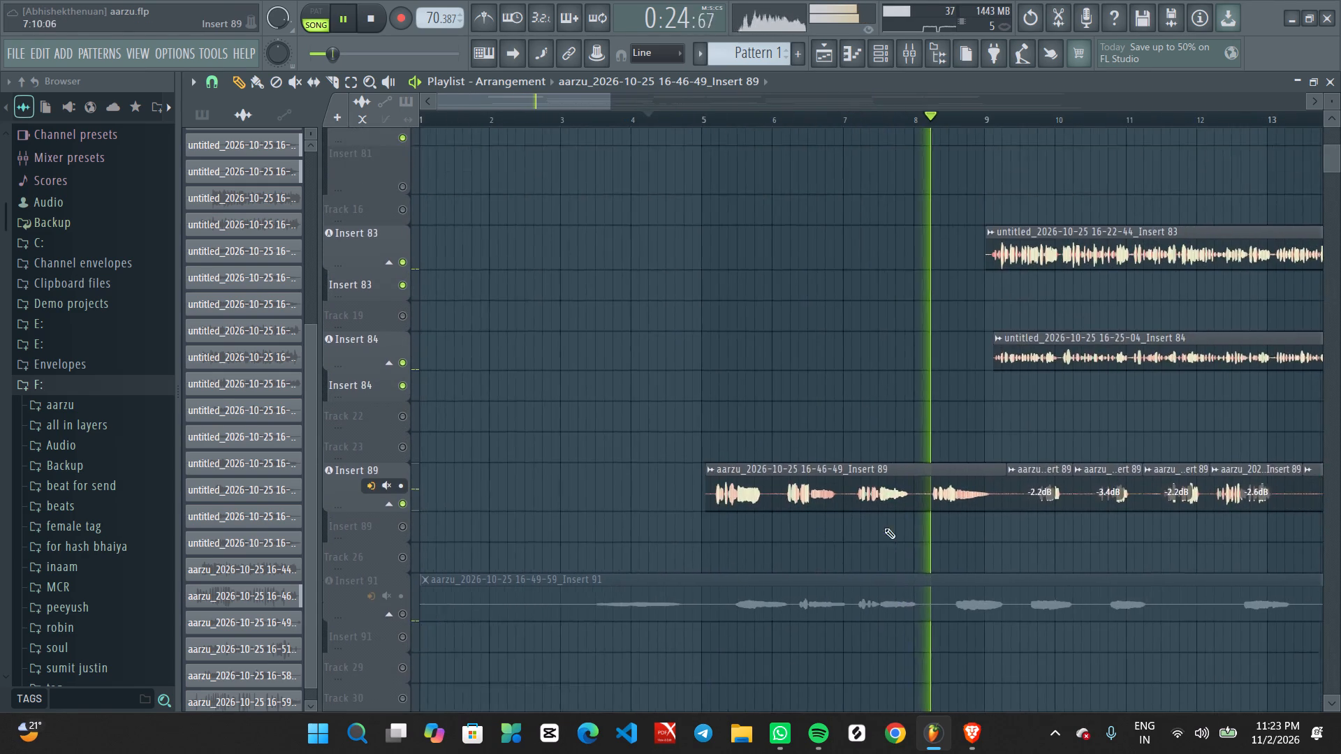
In the FL Studio playlist, replay the Insert 89 vocal around bar 8 to check its phrasing.
scroll(874, 537, "up", 4, "ctrl")
middle_click_drag(1068, 550, 723, 543)
scroll(636, 513, "down", 8, "ctrl")
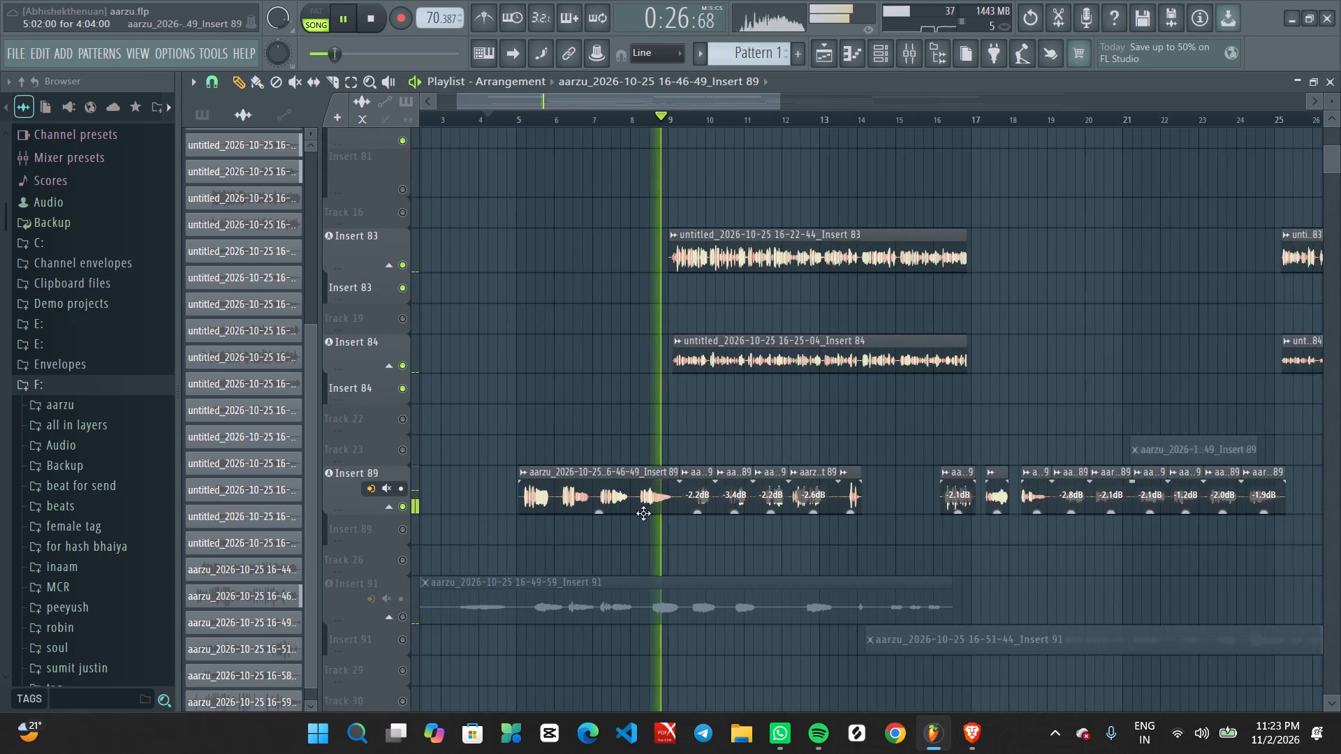
scroll(647, 512, "up", 9, "ctrl")
key("space")
key("space")
left_click(560, 119)
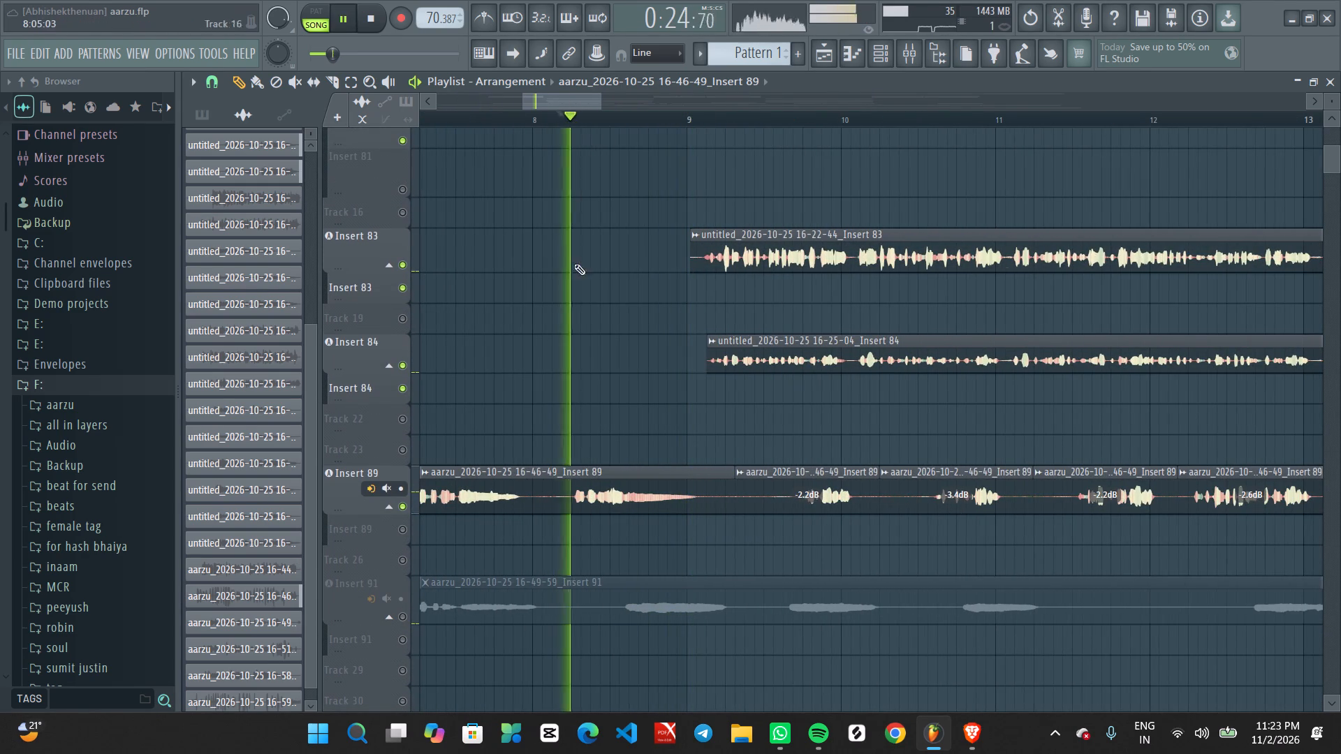
scroll(581, 371, "up", 6, "ctrl")
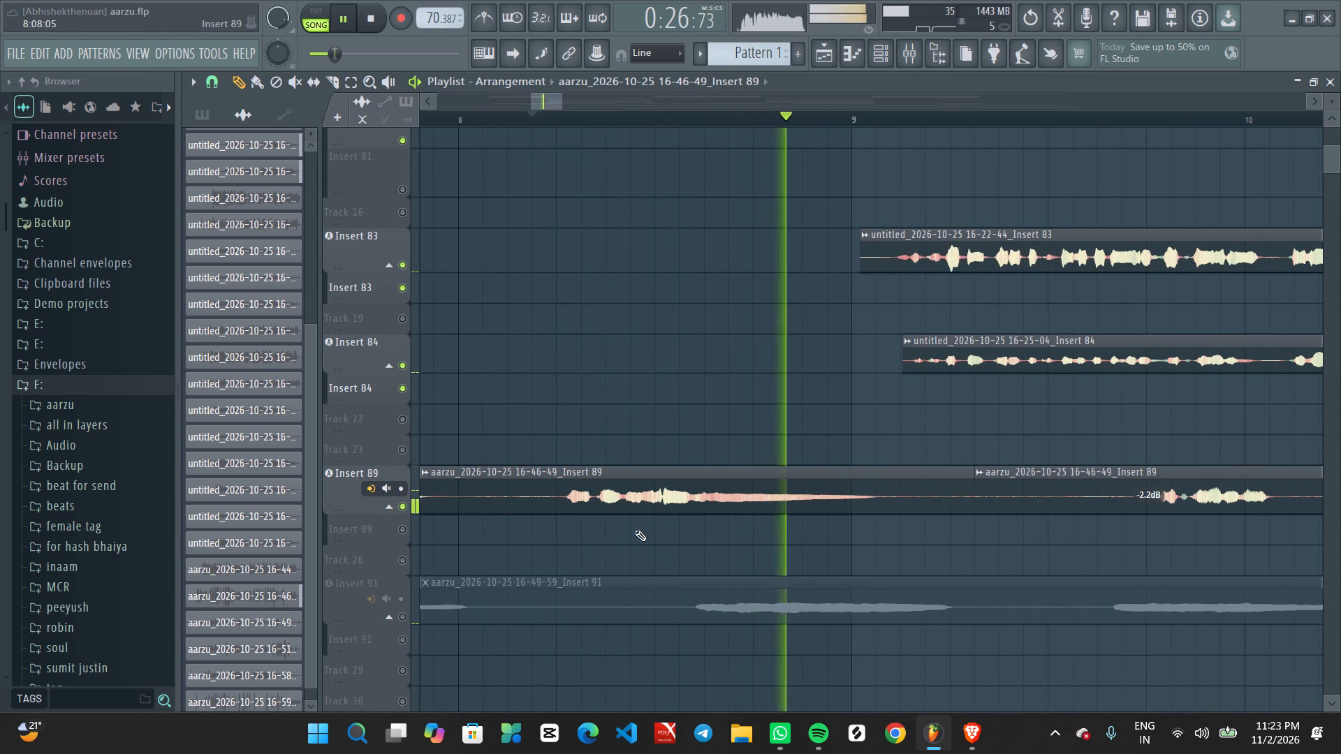
key("space")
key("space")
Examine the verse vocals on main verse4, Insert 83, Insert 84 and Insert 89 while bars 9 and 10 play.
scroll(629, 503, "up", 10)
scroll(671, 473, "down", 3)
scroll(671, 473, "up", 1)
scroll(671, 473, "down", 3)
scroll(671, 473, "up", 6, "ctrl")
scroll(672, 475, "down", 8, "ctrl")
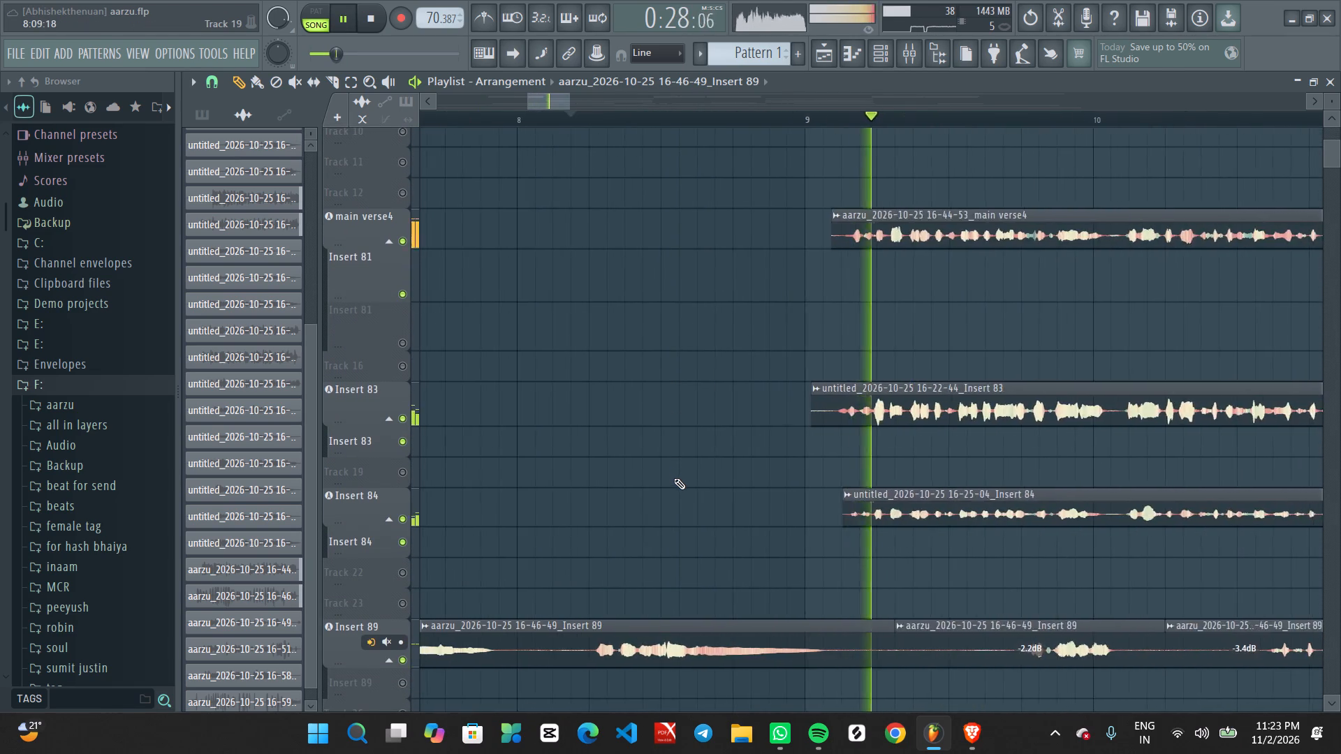
scroll(675, 482, "down", 8, "ctrl")
scroll(676, 658, "up", 2, "ctrl")
scroll(676, 658, "down", 1, "ctrl")
scroll(676, 658, "up", 3, "ctrl")
scroll(755, 641, "up", 4, "ctrl")
middle_click_drag(689, 550, 756, 305)
scroll(691, 548, "up", 1)
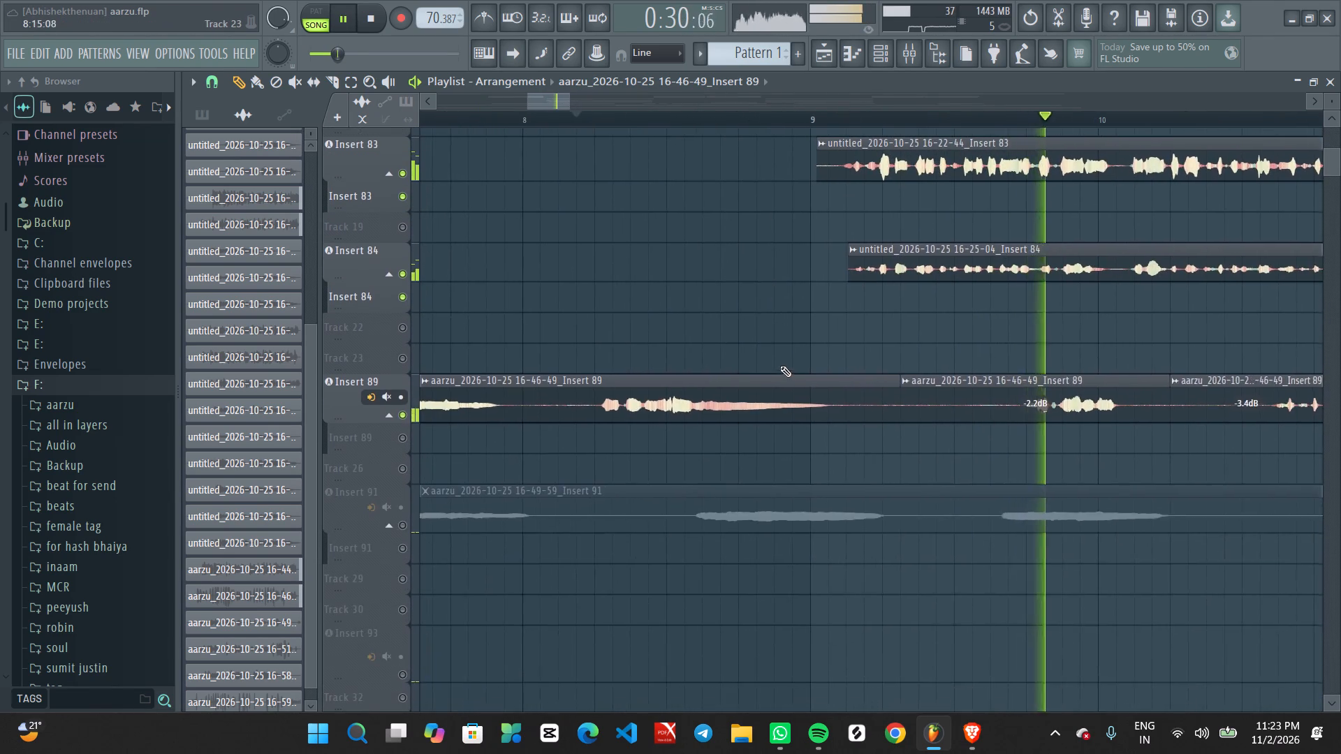
Follow playback through bars 10 and 11, examining the Insert 89 clips against the verse layers.
scroll(781, 374, "down", 11, "ctrl")
scroll(763, 448, "down", 2, "ctrl")
scroll(763, 448, "up", 1, "ctrl")
scroll(763, 448, "down", 5, "ctrl")
scroll(775, 443, "up", 4)
middle_click_drag(738, 453, 798, 726)
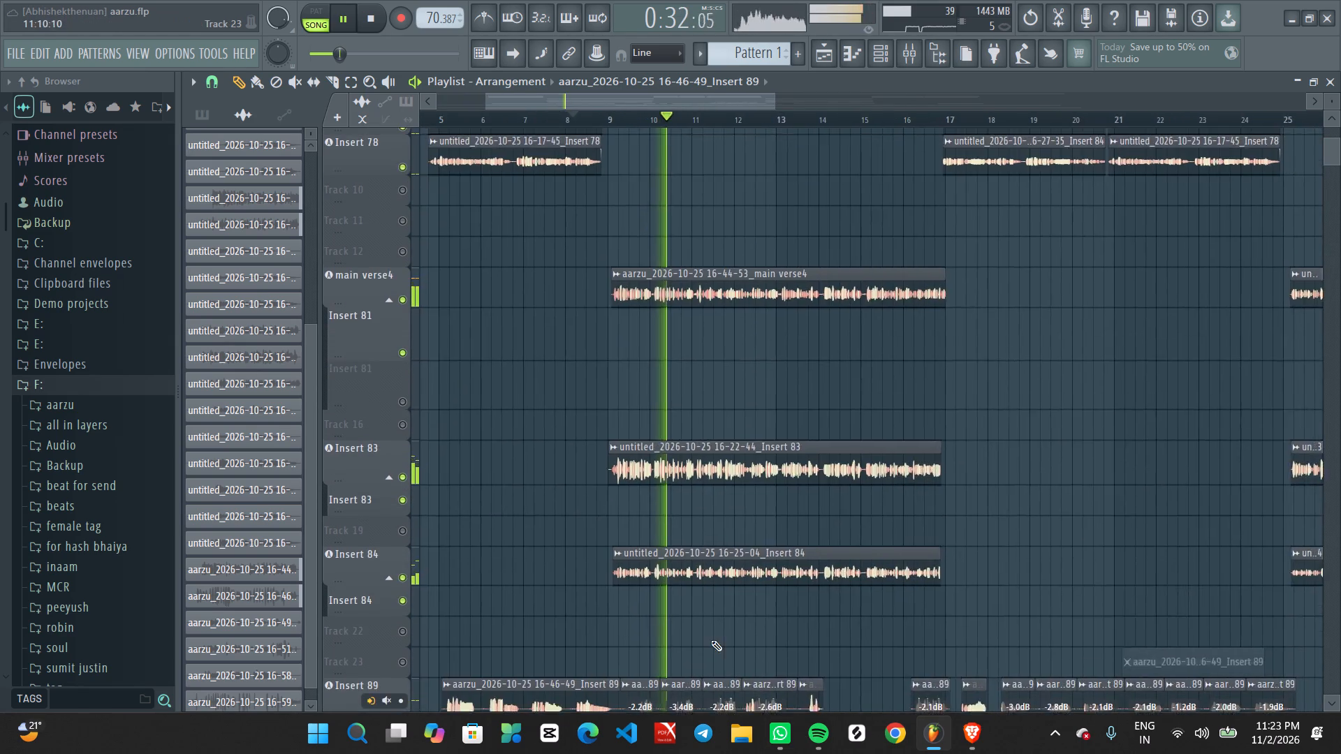
scroll(710, 640, "up", 3, "ctrl")
middle_click_drag(740, 593, 840, 432)
scroll(831, 435, "down", 5, "ctrl")
scroll(813, 444, "up", 1, "ctrl")
scroll(805, 448, "down", 2, "ctrl")
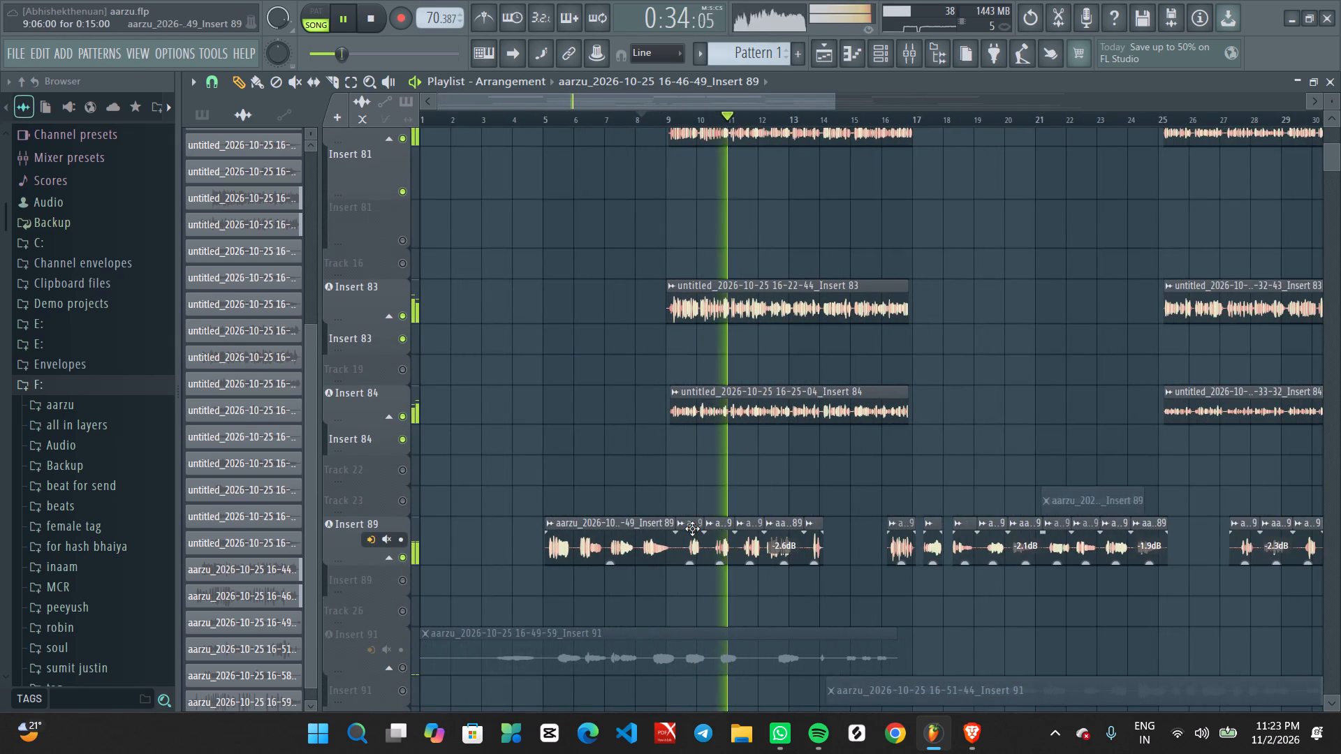
scroll(692, 528, "up", 4, "ctrl")
middle_click_drag(935, 484, 895, 498)
scroll(791, 532, "up", 5, "ctrl")
middle_click_drag(789, 519, 793, 480)
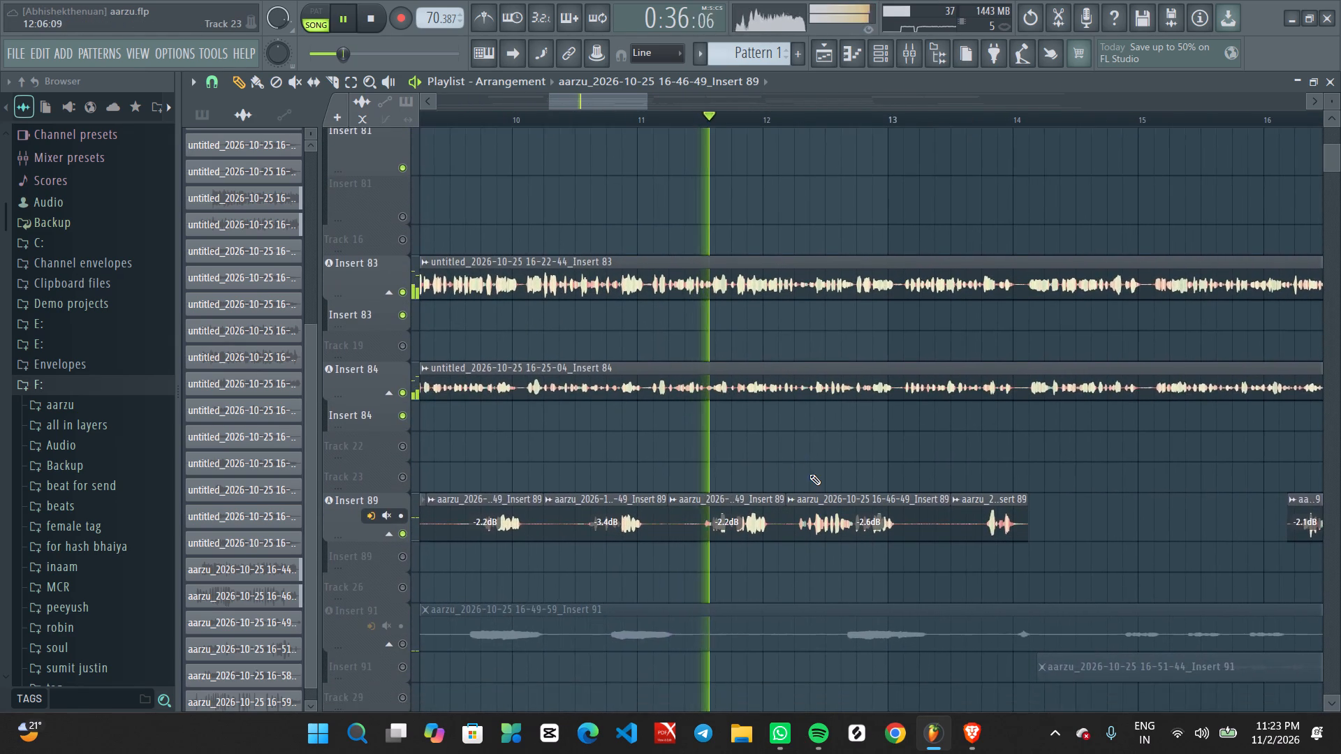
Add a short fade-out to the end of the Insert 89 clip that finishes just after bar 14.
scroll(812, 473, "up", 2, "ctrl")
scroll(814, 473, "down", 7, "ctrl")
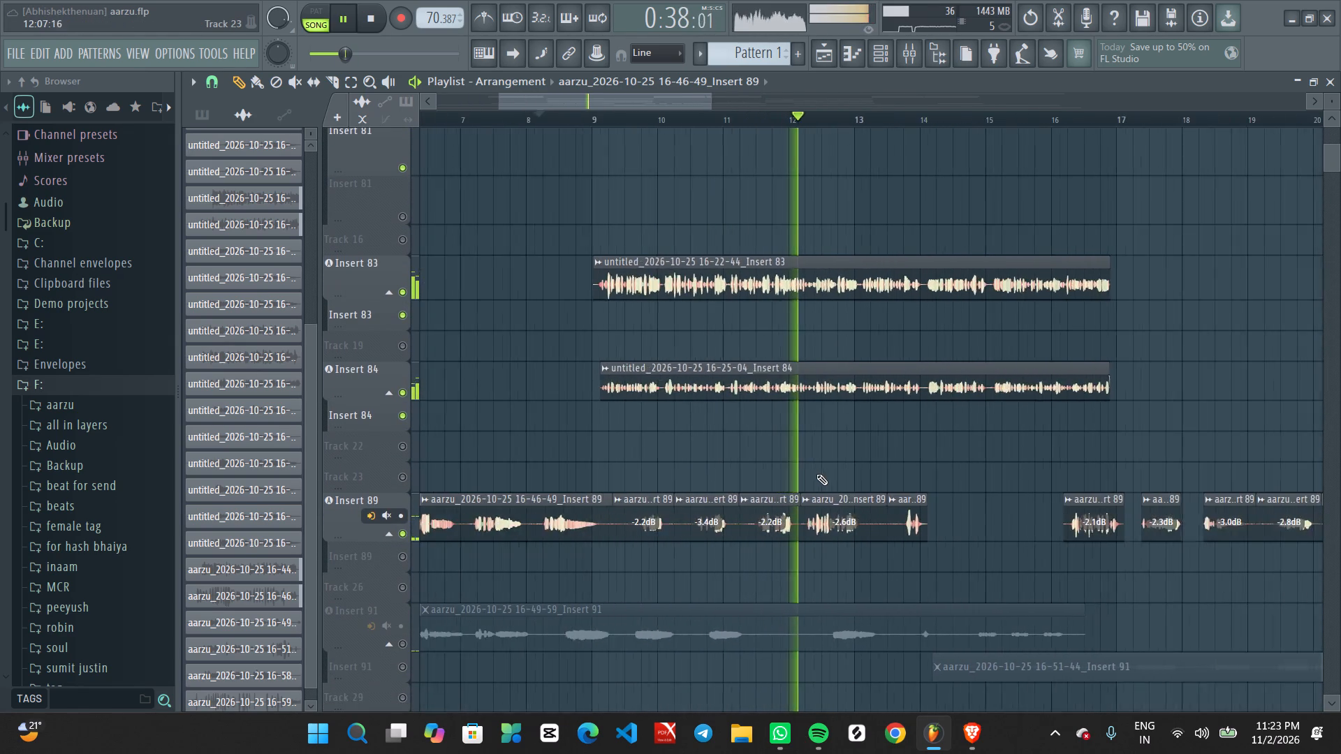
scroll(937, 482, "up", 6, "ctrl")
middle_click_drag(958, 483, 928, 480)
scroll(923, 480, "up", 4, "ctrl")
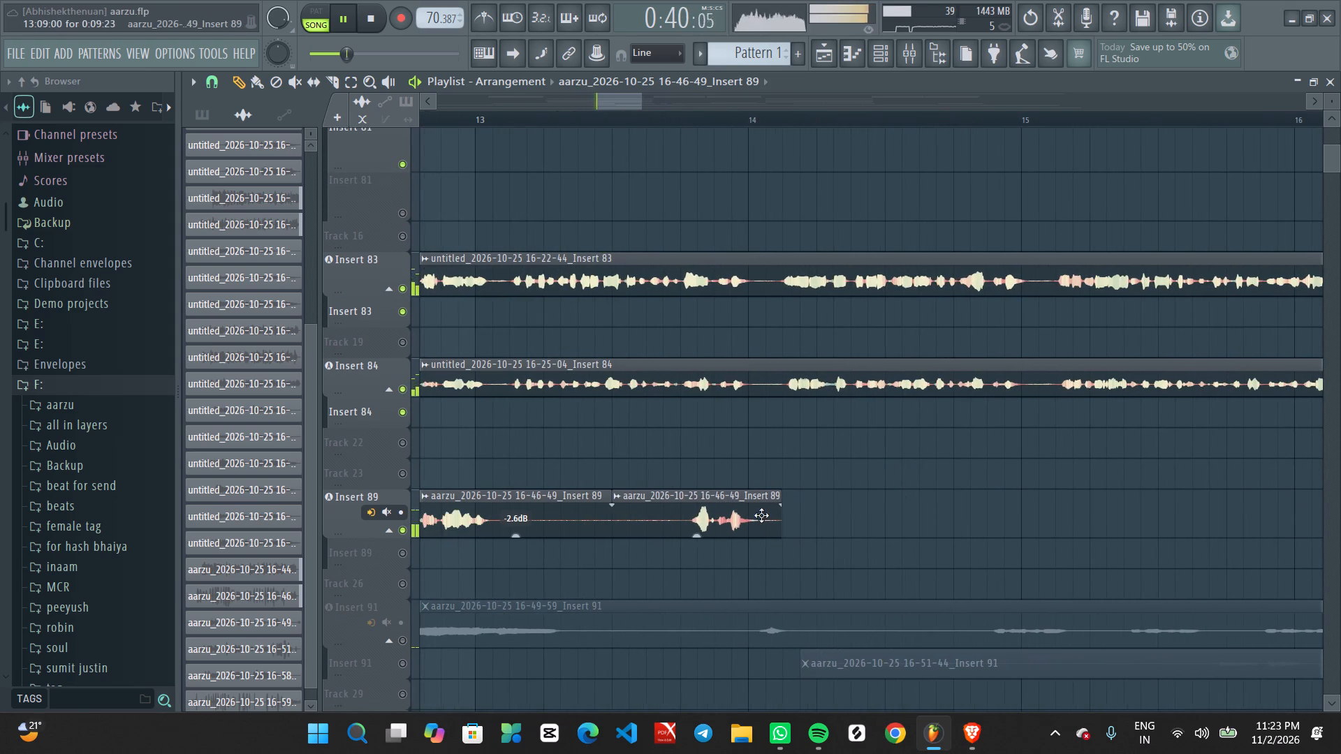
scroll(641, 473, "up", 4, "ctrl")
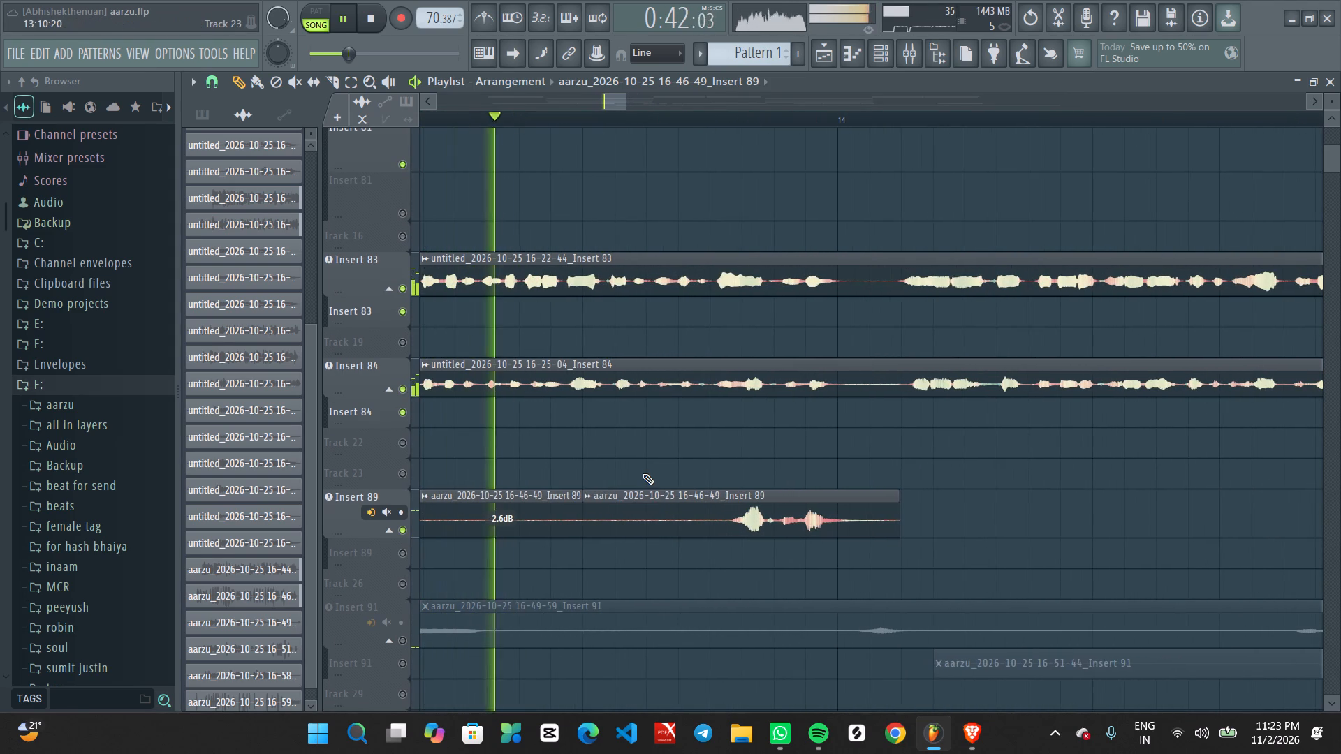
scroll(640, 475, "down", 8, "ctrl")
scroll(719, 535, "up", 6, "ctrl")
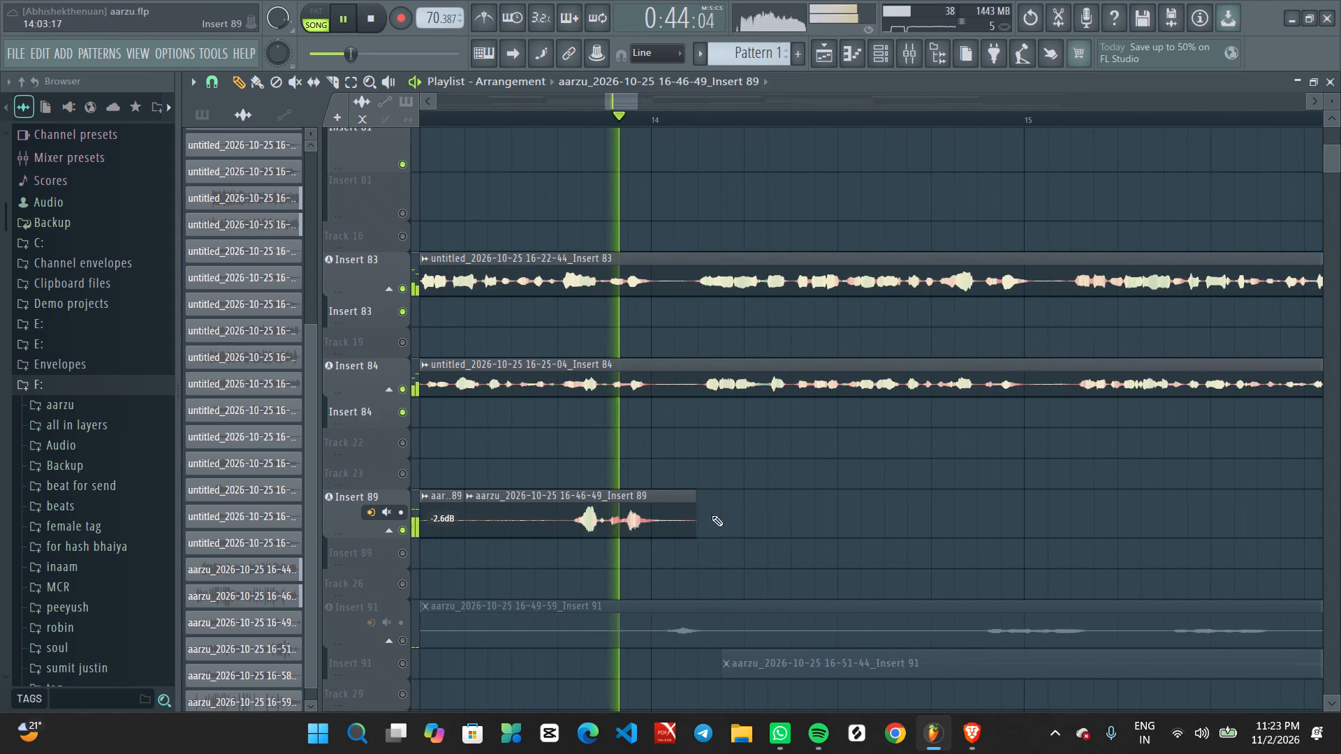
left_click_drag(692, 506, 664, 501)
scroll(796, 463, "down", 8, "ctrl")
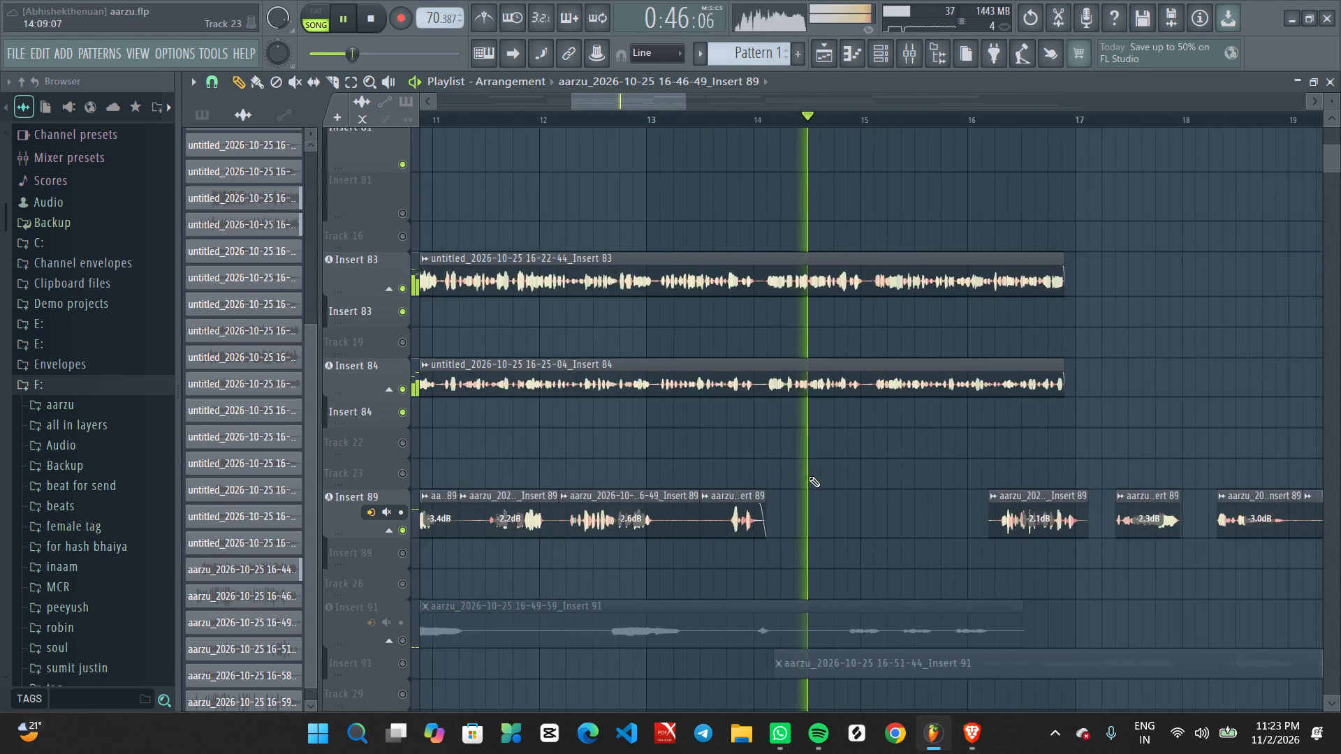
Examine the vocal tracks while playback runs from bar 14 through the verse ending around bar 17.
scroll(809, 476, "down", 8, "ctrl")
scroll(828, 489, "up", 4, "ctrl")
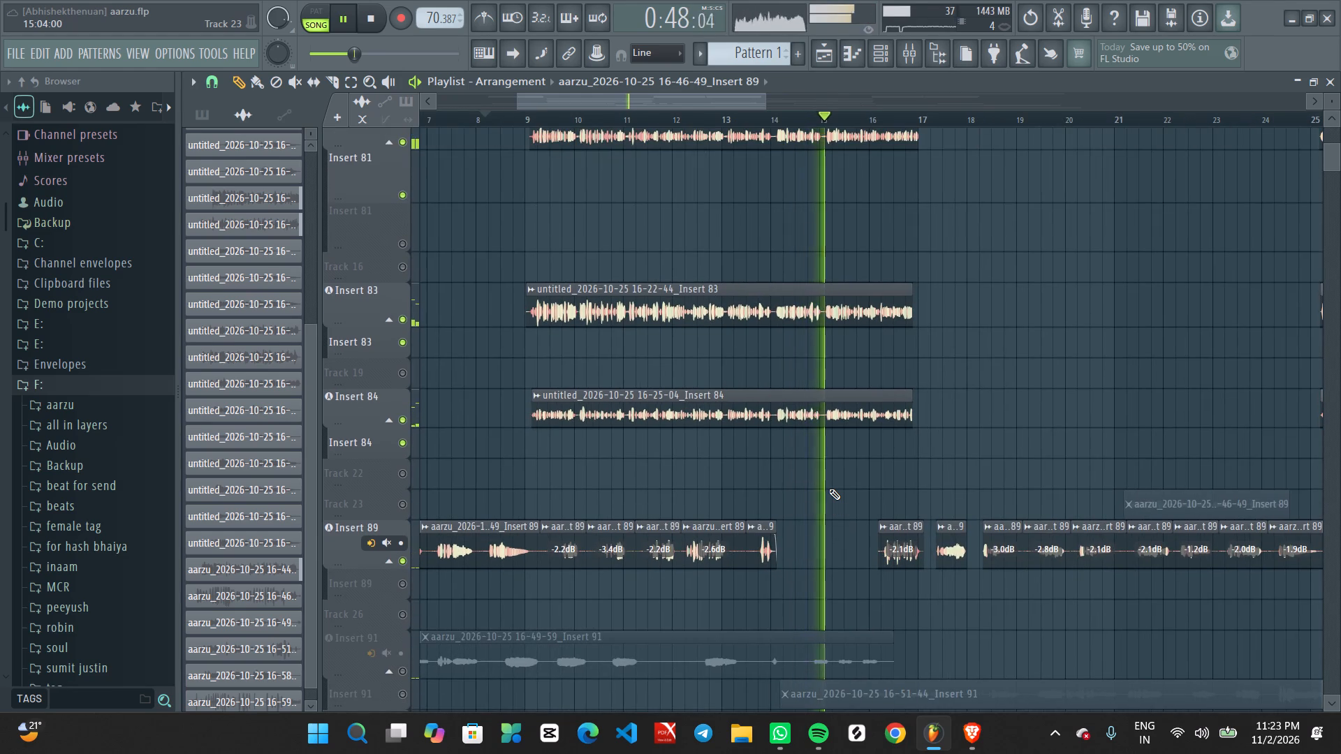
scroll(829, 489, "up", 3, "ctrl")
middle_click_drag(875, 493, 805, 552)
scroll(777, 554, "up", 4, "ctrl")
scroll(774, 553, "down", 3, "ctrl")
scroll(773, 552, "up", 12, "ctrl")
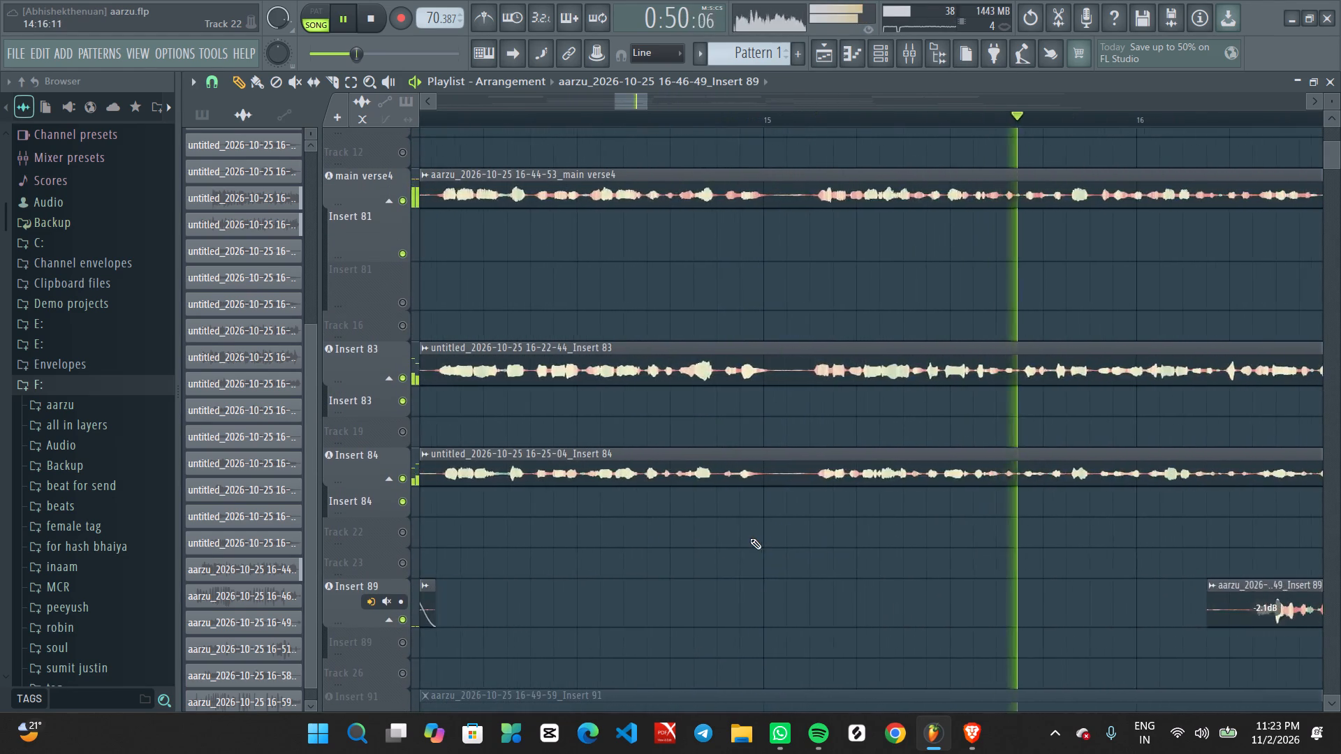
scroll(750, 538, "up", 5, "ctrl")
scroll(762, 535, "down", 12, "ctrl")
scroll(762, 535, "up", 1, "ctrl")
scroll(762, 535, "down", 11, "ctrl")
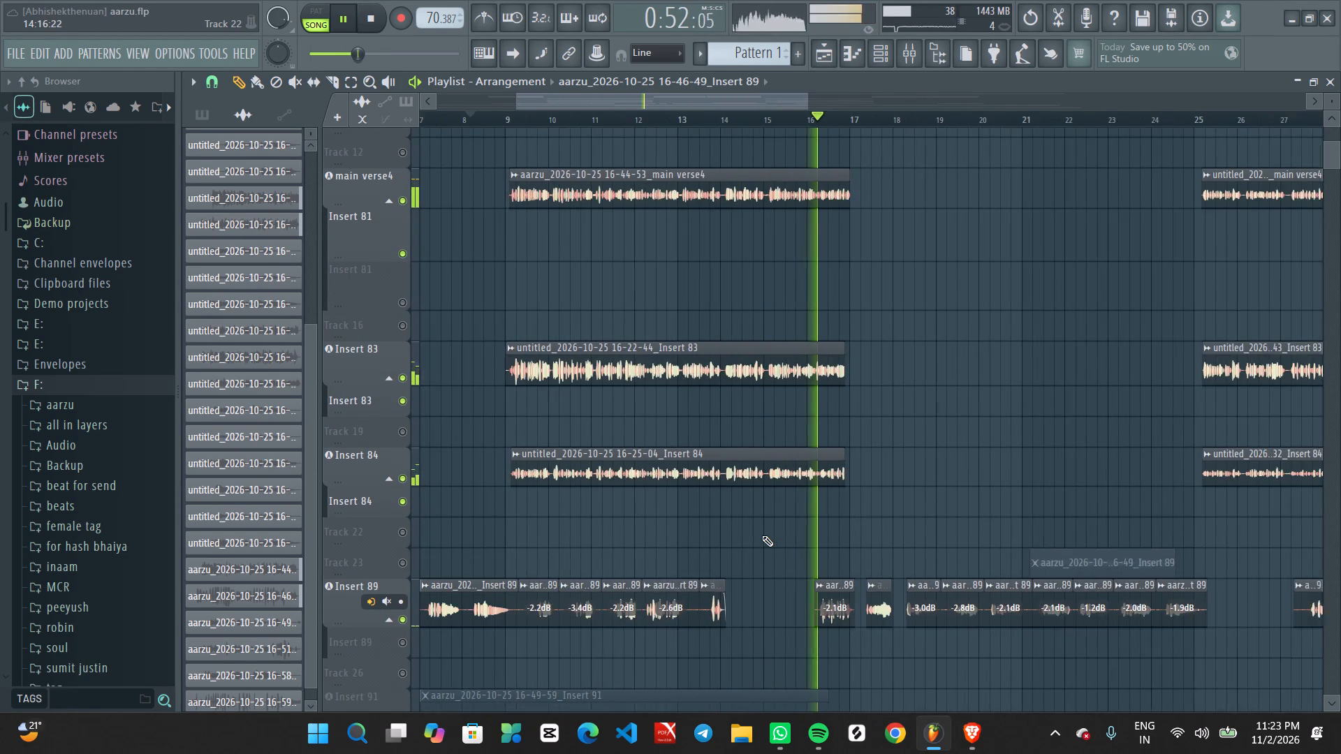
scroll(841, 568, "up", 6, "ctrl")
middle_click_drag(856, 565, 864, 489)
scroll(870, 486, "up", 4, "ctrl")
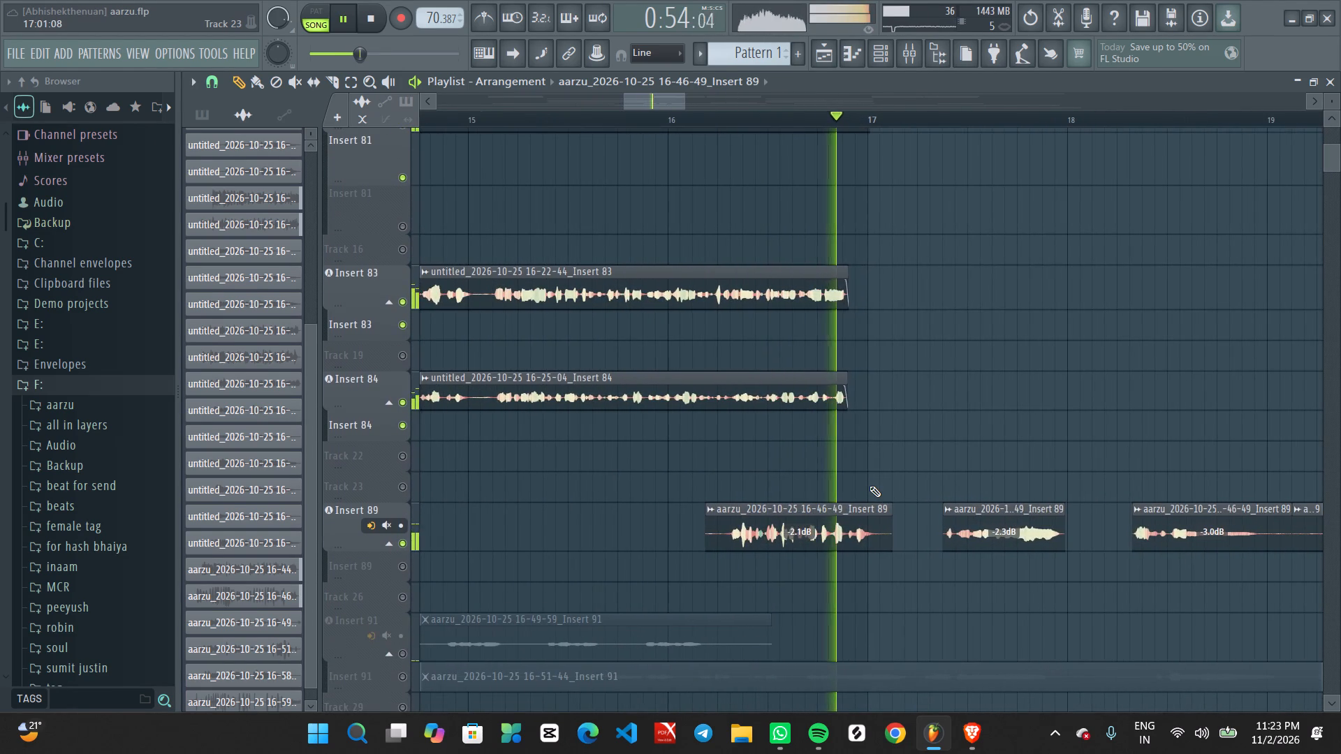
scroll(872, 491, "up", 6)
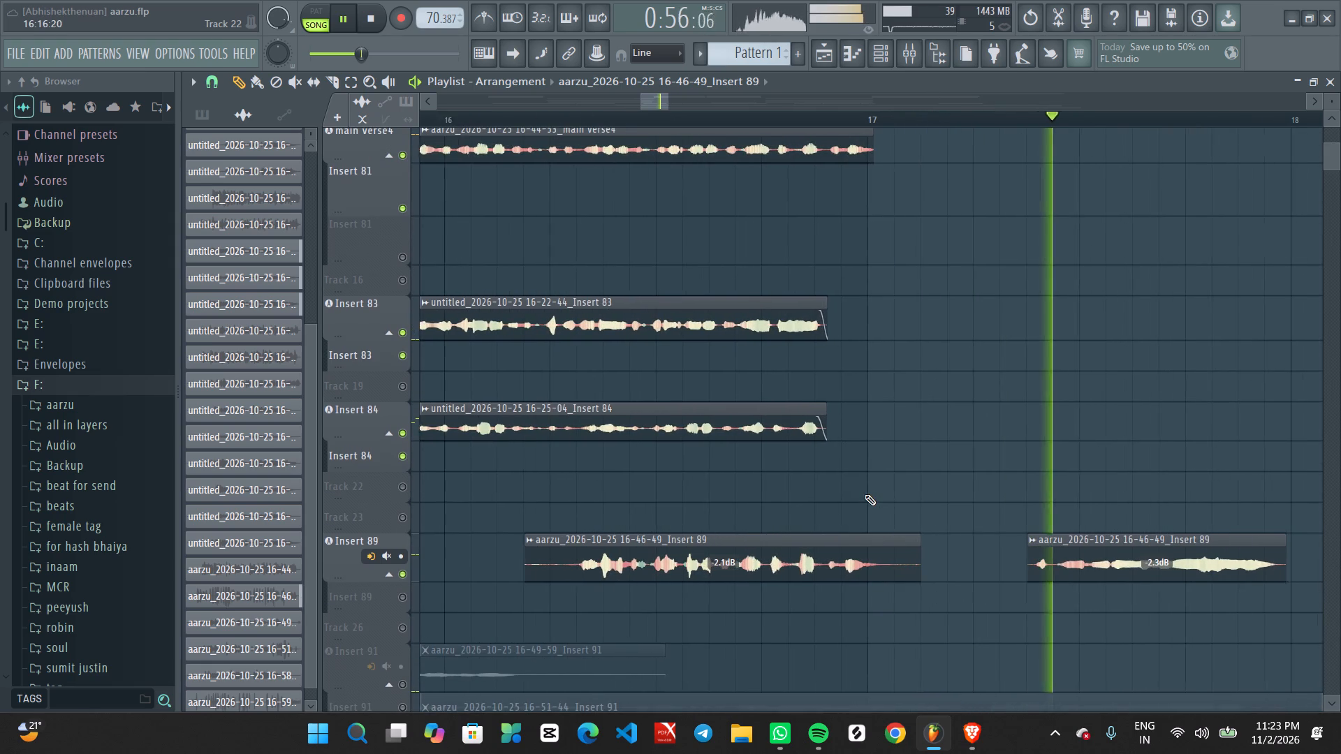
Extend the first Insert 83 and Insert 84 verse clips to end slightly past bar 17, replaying the transition.
key("space")
key("space")
scroll(855, 379, "up", 4)
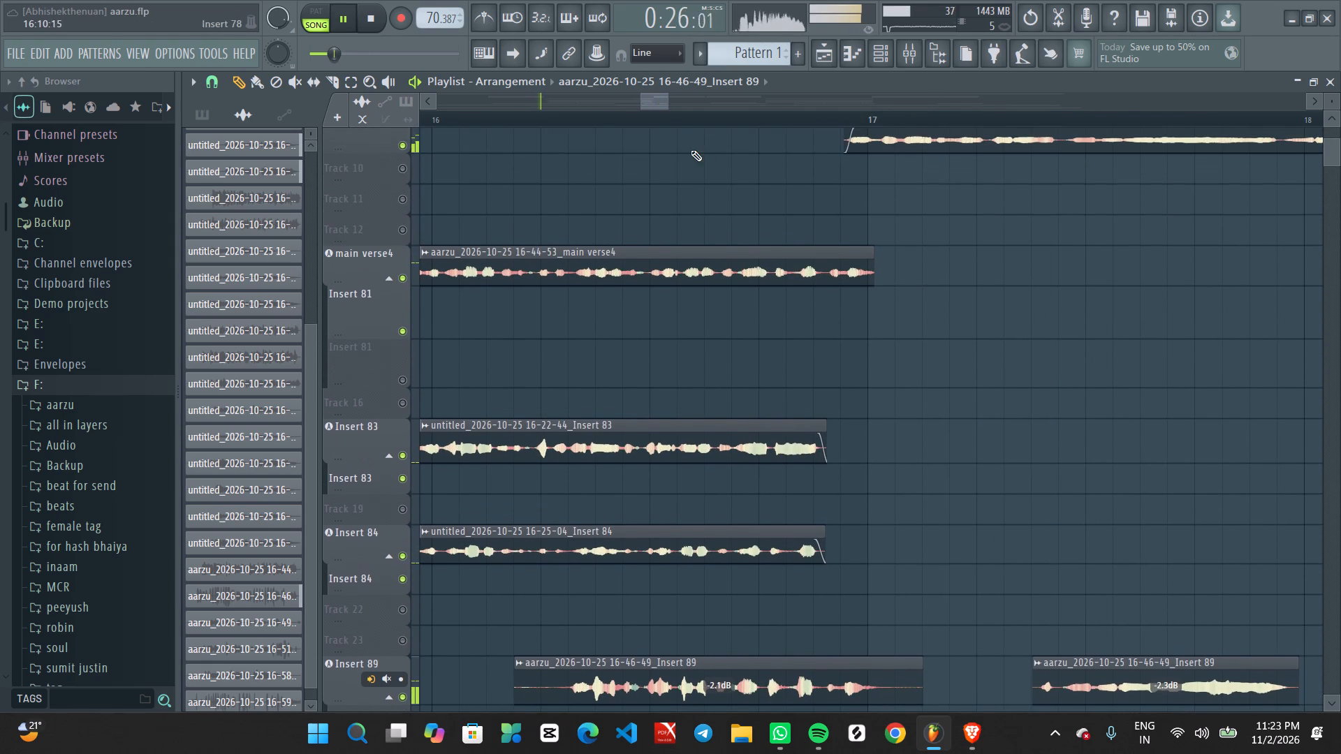
left_click(656, 114)
scroll(895, 465, "up", 6, "ctrl")
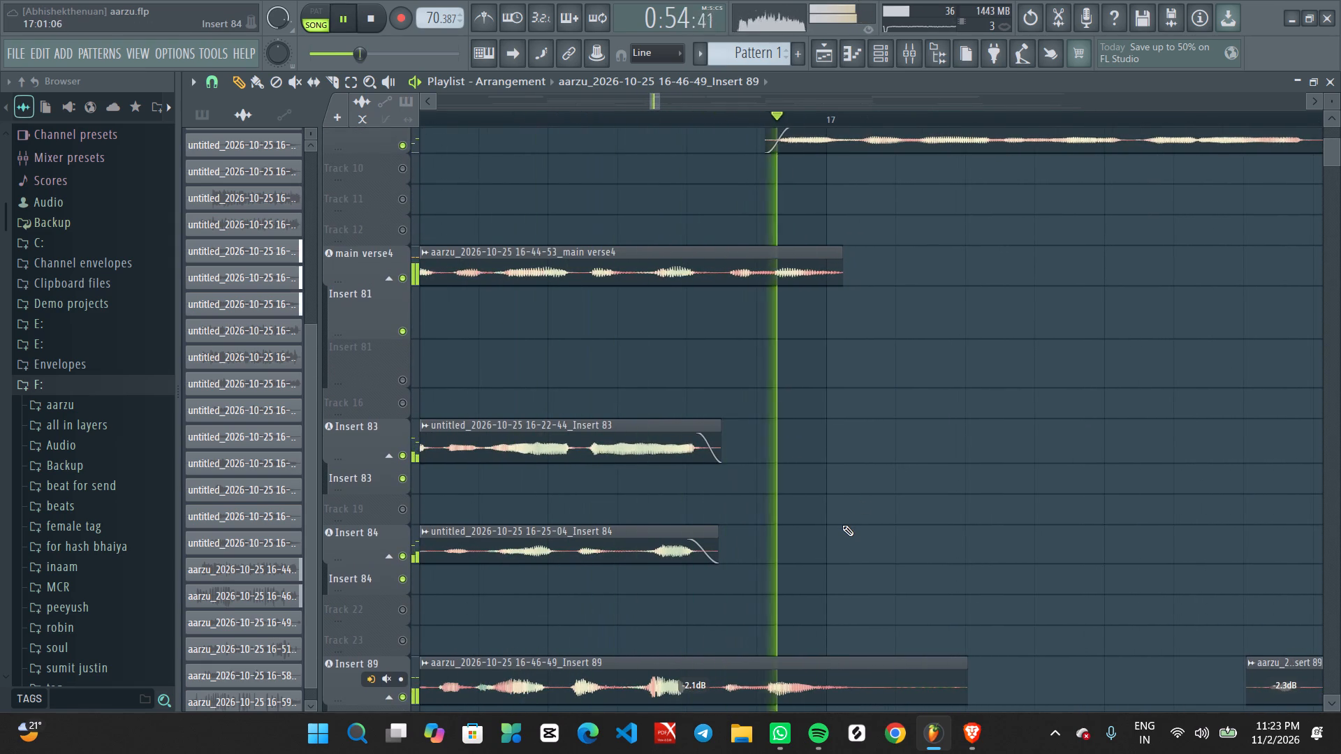
key("space")
key("space")
left_click_drag(720, 426, 881, 448)
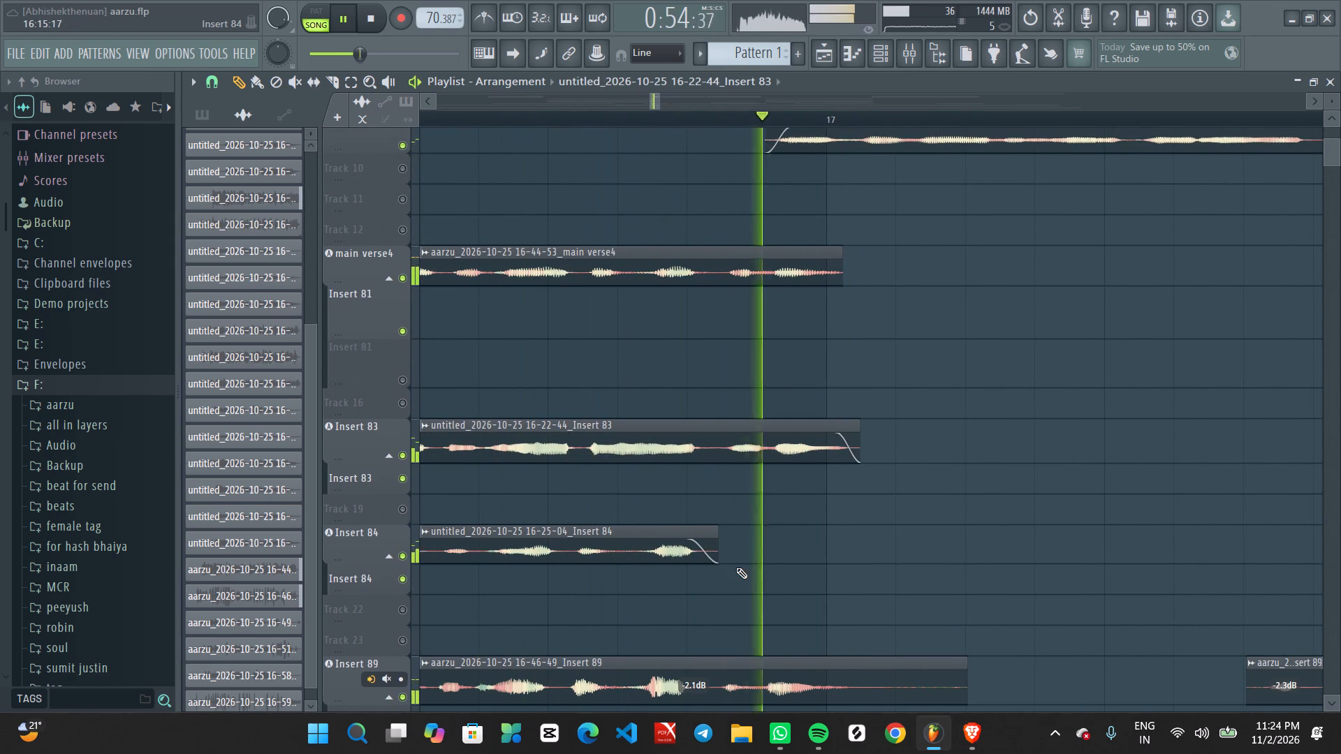
left_click_drag(717, 531, 861, 531)
key("space")
key("space")
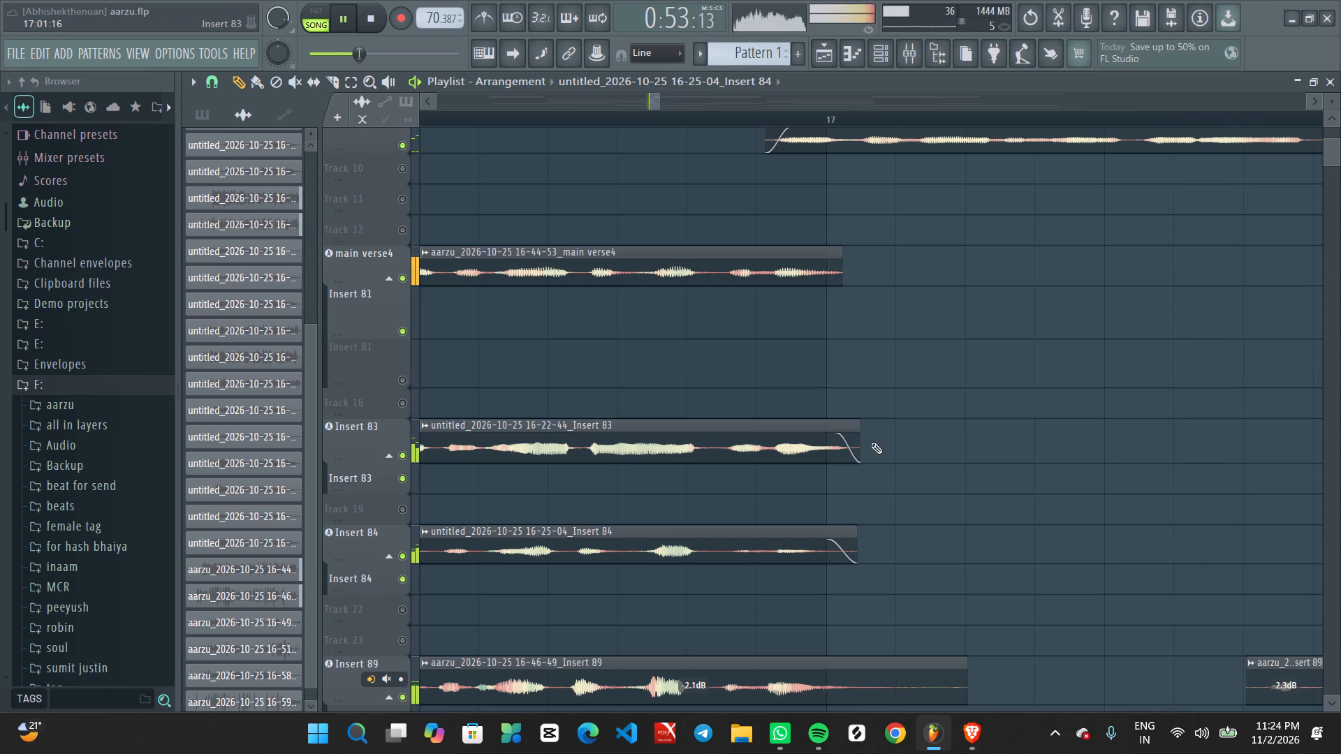
Shorten the first Insert 83 verse clip to end just after bar 17 and replay its ending.
left_click_drag(856, 427, 830, 427, "alt")
key("space")
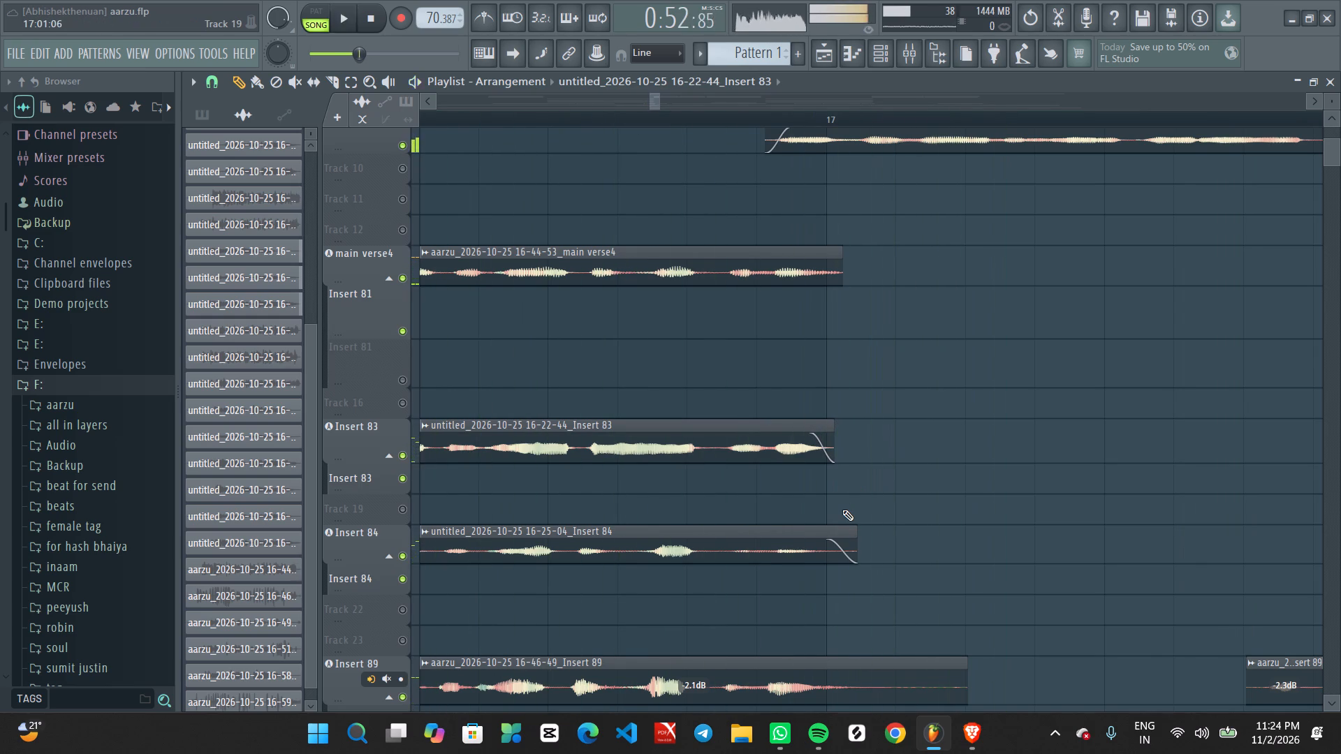
key("space")
scroll(715, 511, "up", 2, "ctrl")
middle_click_drag(731, 490, 820, 385)
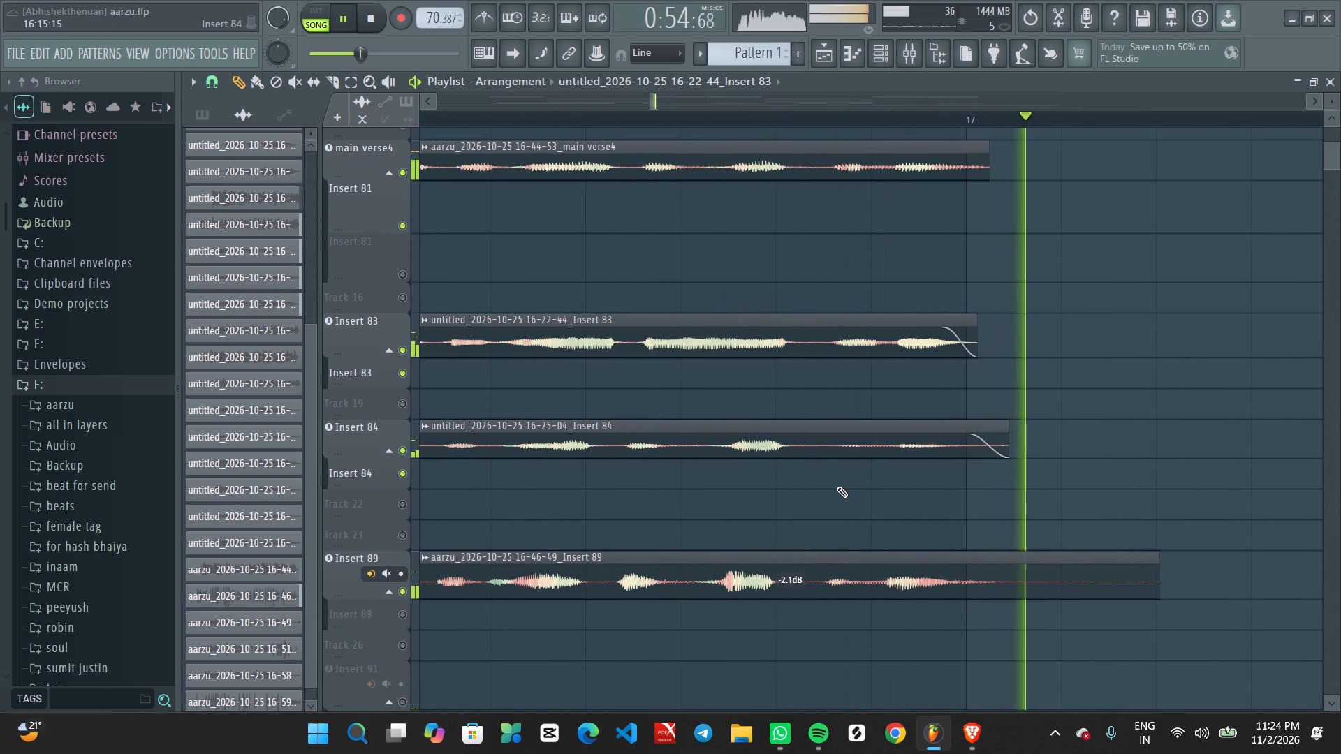
Examine the hook and backing vocal tracks while playback continues from bar 17 to bar 19.
scroll(837, 487, "down", 3, "ctrl")
scroll(837, 487, "up", 1, "ctrl")
scroll(837, 487, "down", 6, "ctrl")
scroll(837, 487, "up", 1, "ctrl")
scroll(837, 487, "down", 12, "ctrl")
scroll(925, 512, "up", 4)
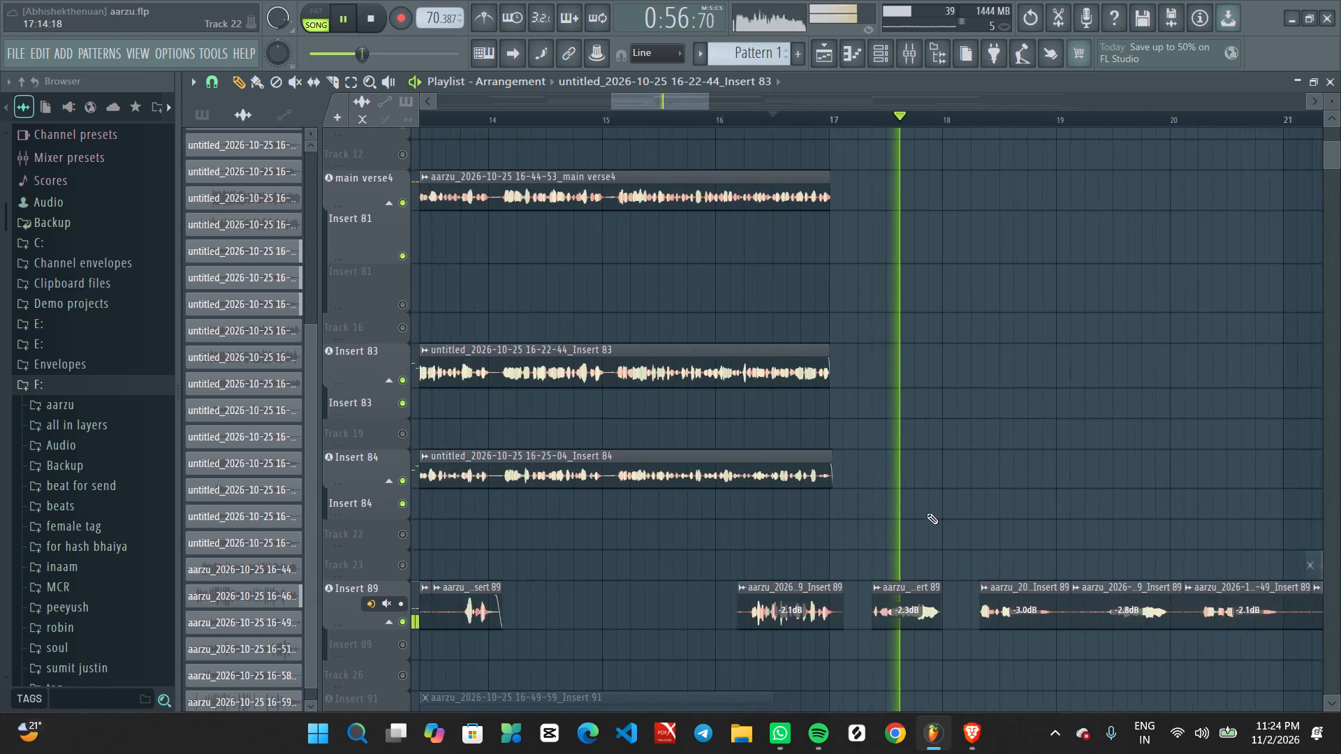
middle_click_drag(1041, 486, 977, 452)
scroll(791, 471, "up", 17)
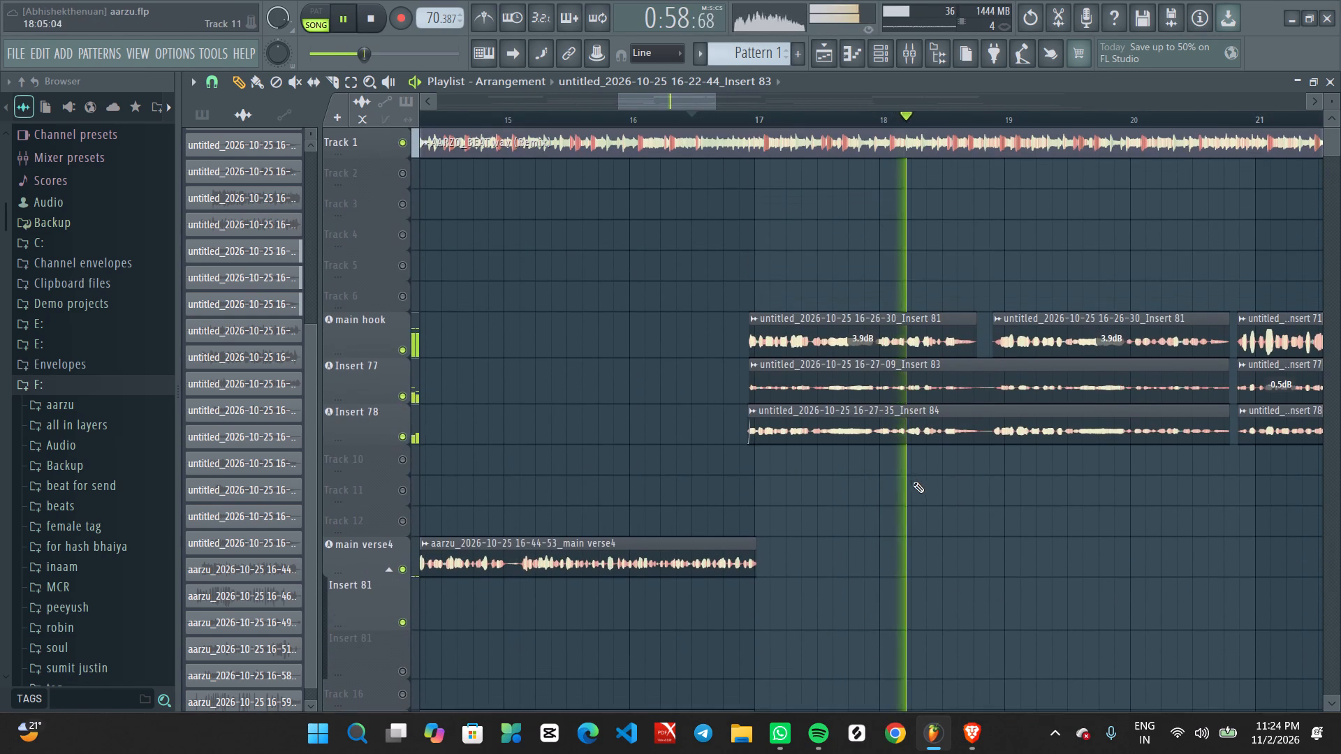
scroll(914, 505, "down", 9, "ctrl")
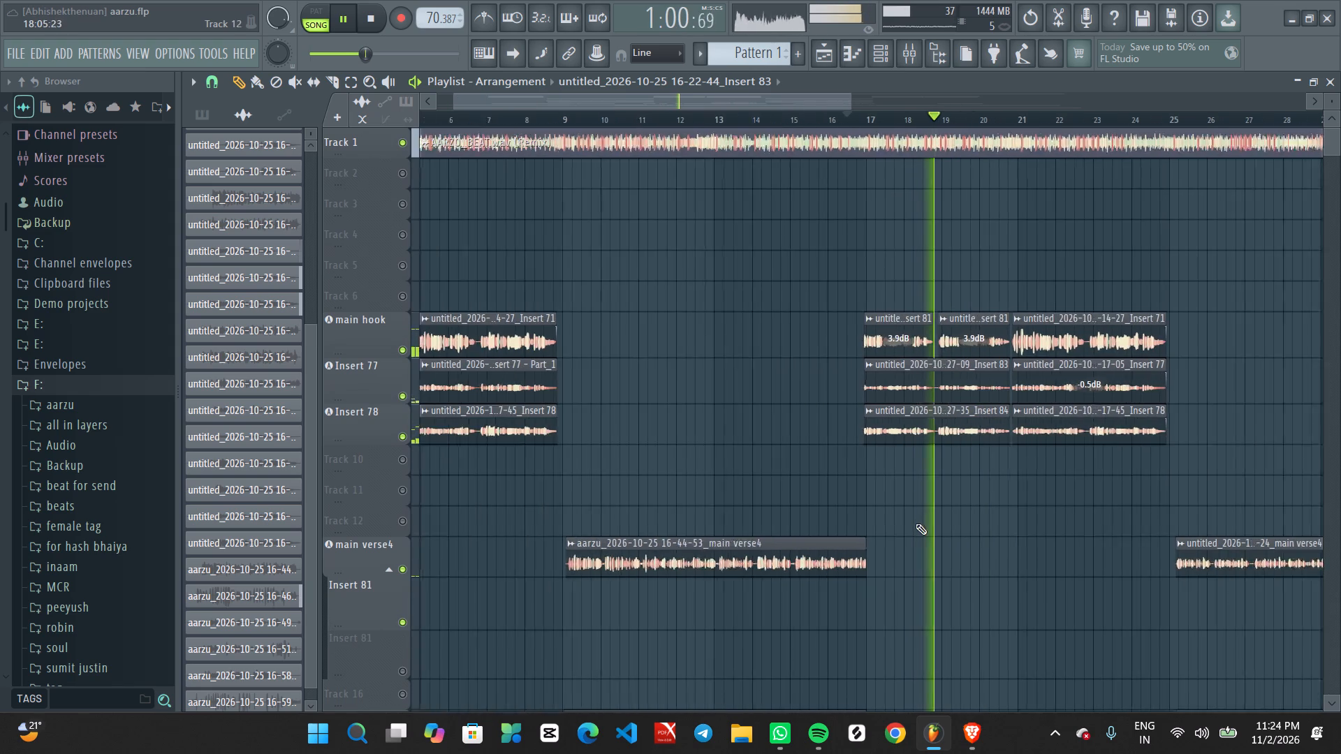
scroll(954, 620, "up", 8)
scroll(984, 581, "down", 6)
scroll(984, 581, "up", 1)
scroll(976, 570, "down", 13)
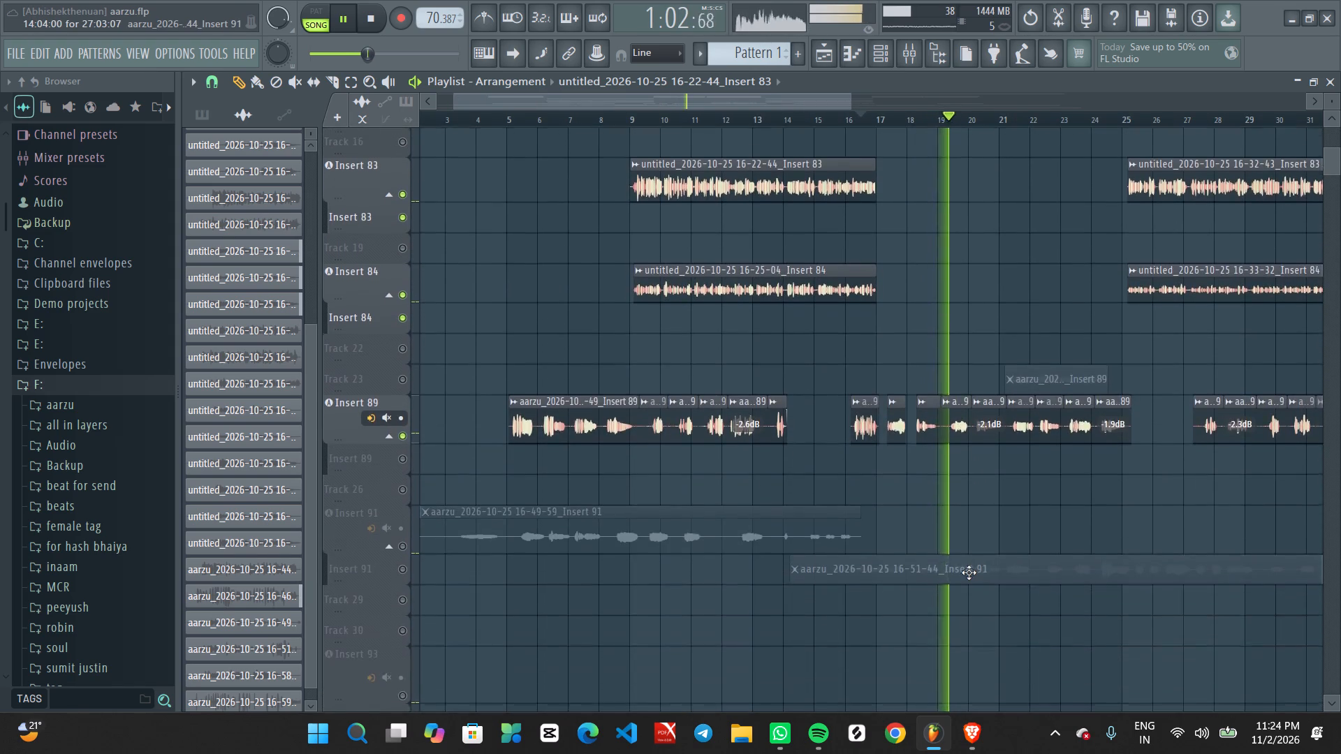
Examine the Insert 89 backing clips and the hook layers while playback runs from about bar 19 to bar 22.
scroll(967, 574, "up", 15, "ctrl")
middle_click_drag(1085, 519, 1077, 520)
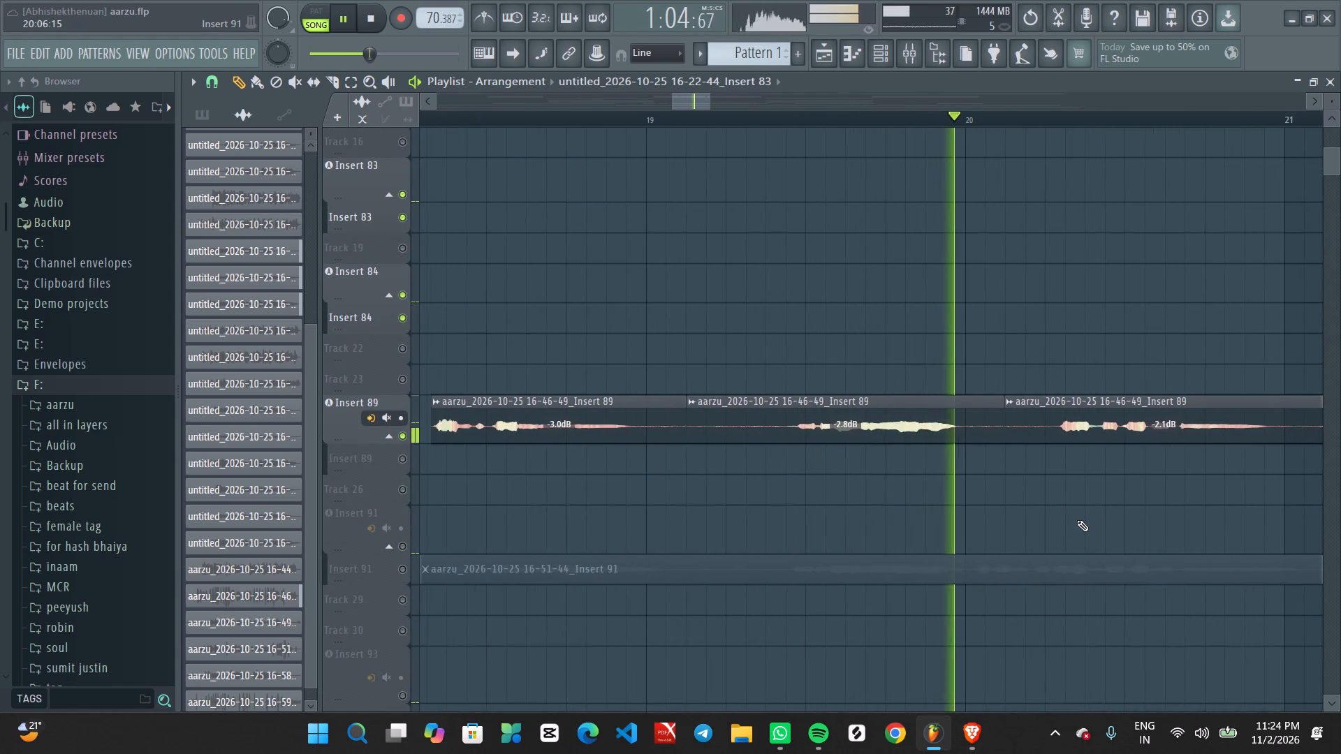
scroll(1077, 520, "down", 9, "ctrl")
scroll(1077, 520, "up", 3)
scroll(1077, 520, "down", 1)
scroll(1077, 520, "up", 12)
scroll(1077, 520, "down", 1)
scroll(1077, 520, "up", 2)
scroll(1078, 521, "up", 5, "ctrl")
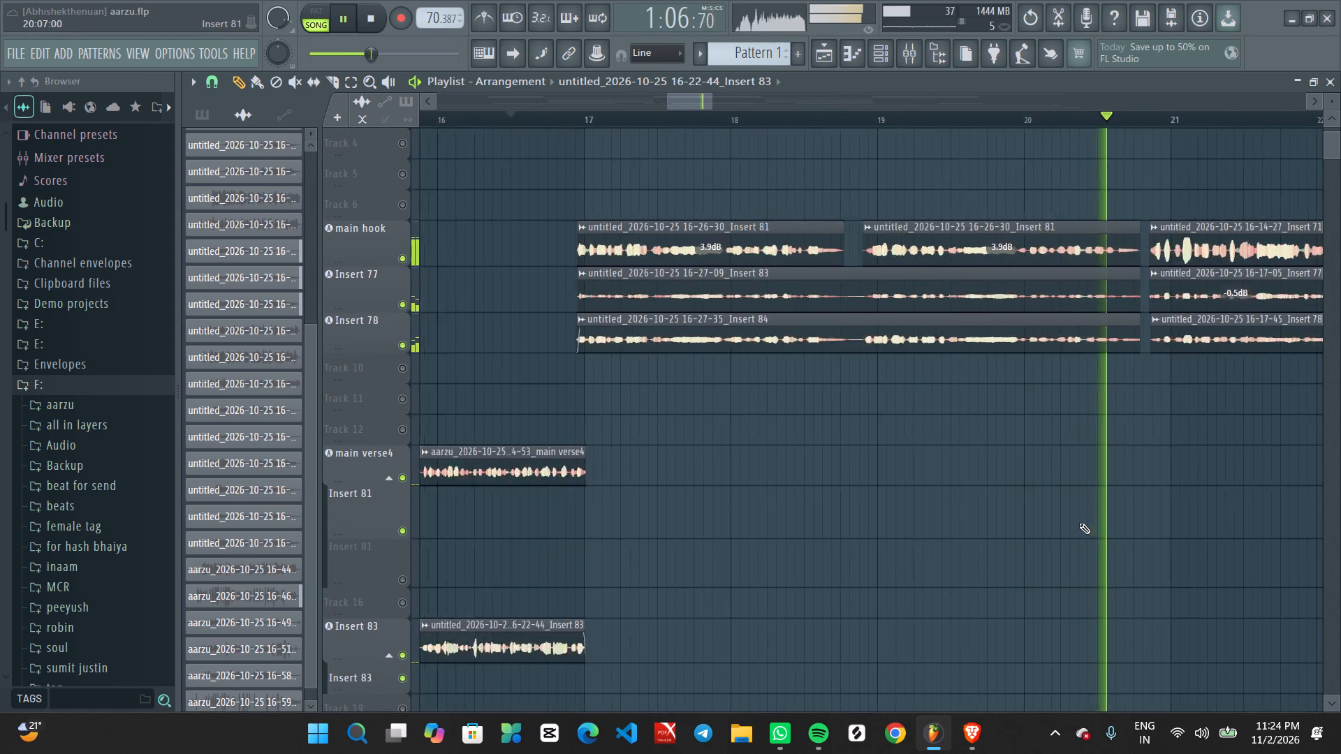
scroll(1079, 523, "up", 4, "ctrl")
middle_click_drag(1131, 568, 758, 532)
scroll(816, 498, "down", 9, "ctrl")
scroll(907, 575, "down", 8, "ctrl")
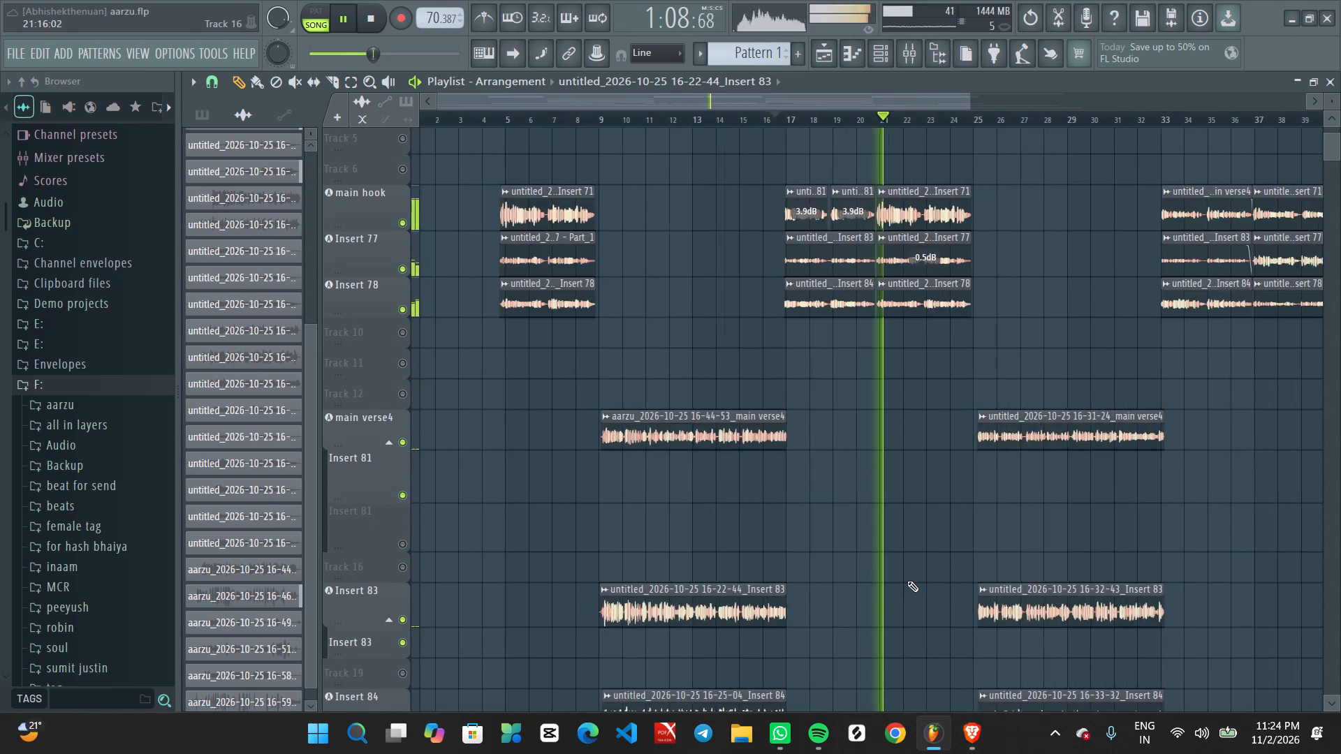
scroll(907, 583, "down", 8)
scroll(907, 585, "up", 4, "ctrl")
middle_click_drag(902, 690, 871, 574)
scroll(882, 569, "up", 4, "ctrl")
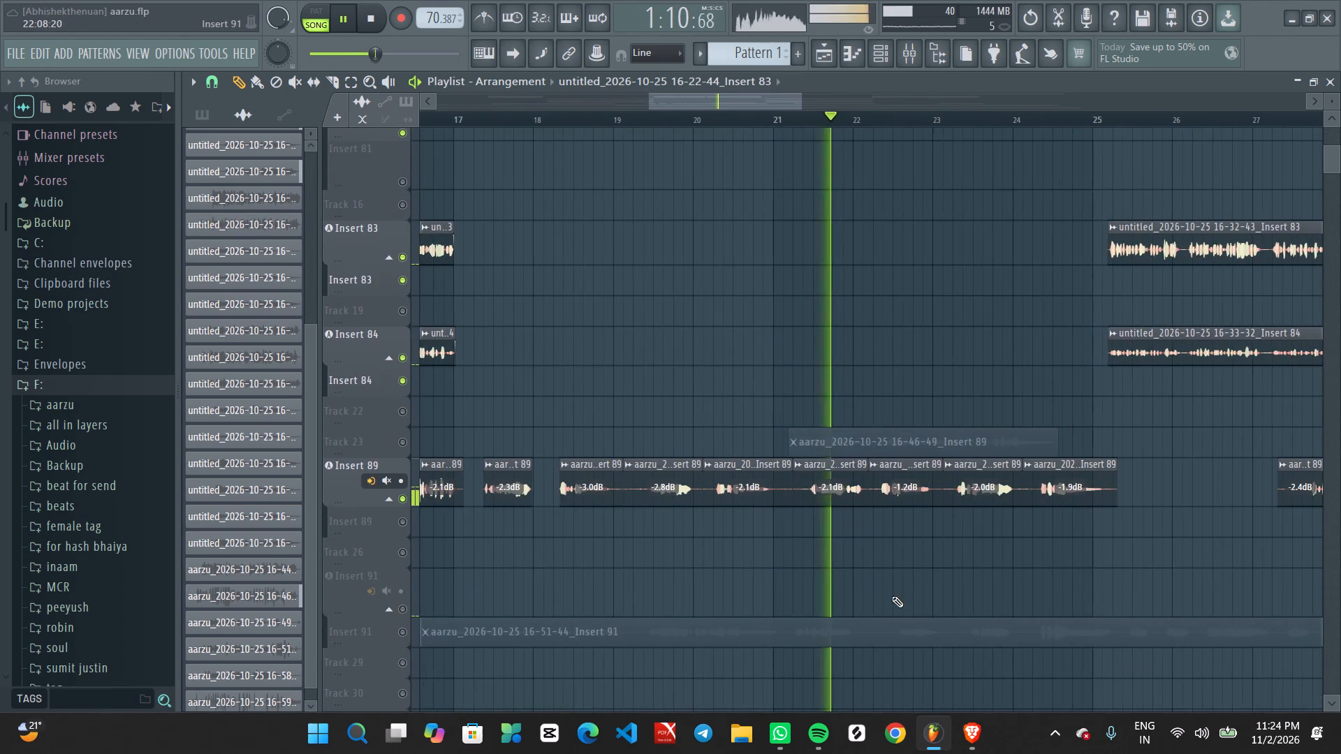
middle_click(892, 599)
scroll(848, 620, "down", 7, "ctrl")
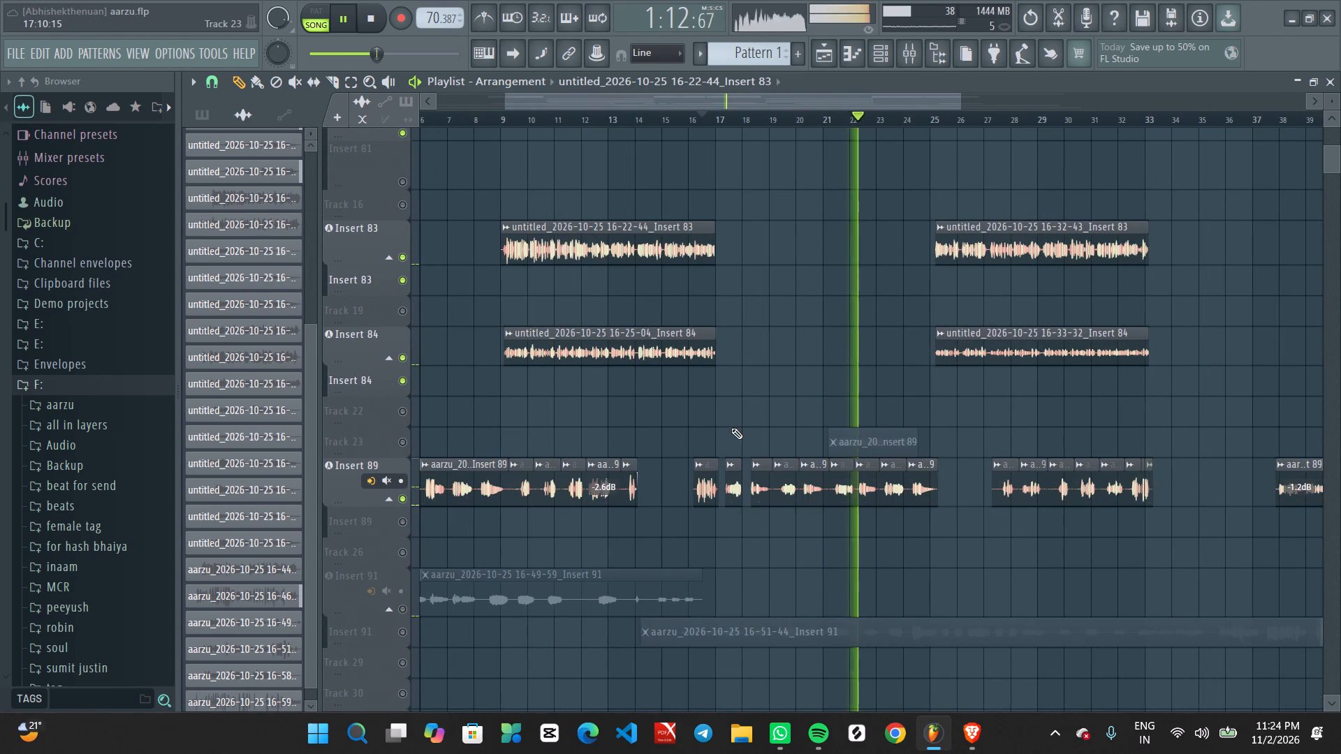
Unmute Track 23, which holds the Insert 89 recording starting around bar 21.
scroll(731, 428, "up", 3, "ctrl")
scroll(802, 467, "up", 2, "ctrl")
left_click(398, 437)
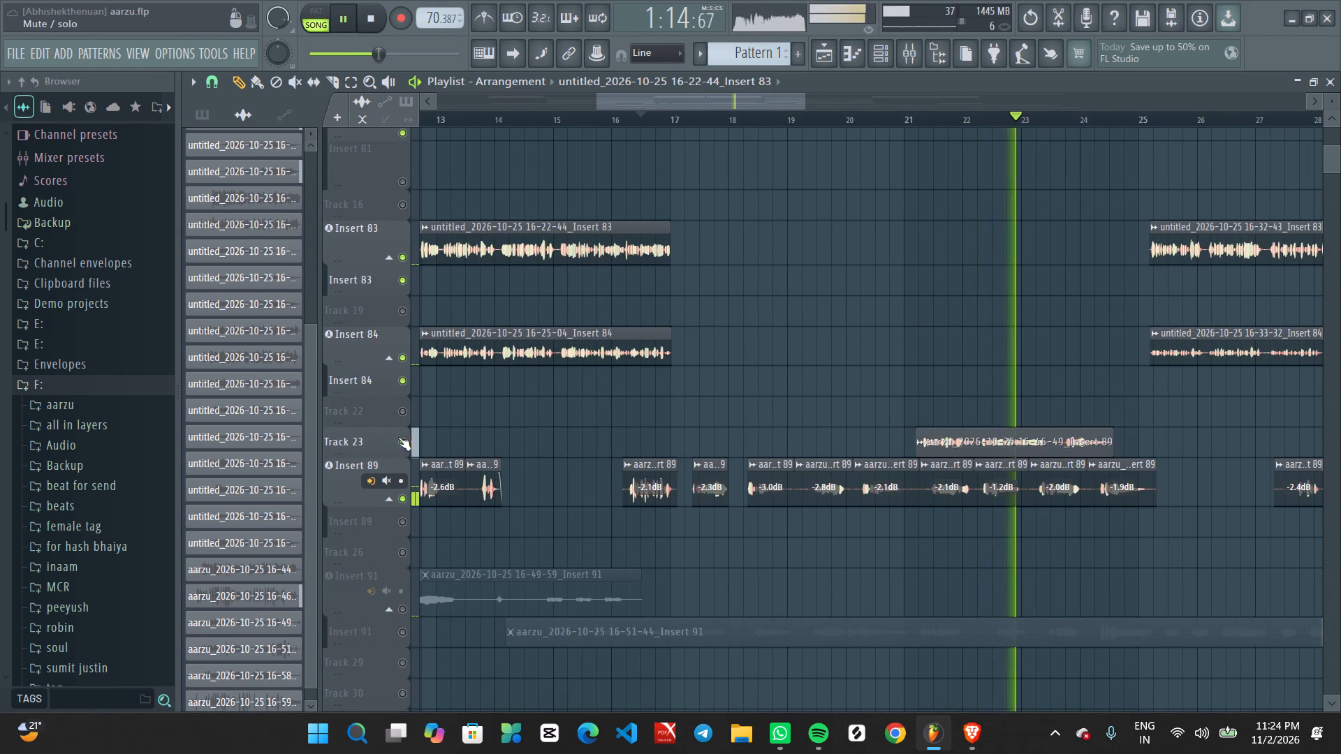
scroll(633, 438, "up", 3, "ctrl")
scroll(872, 438, "down", 8, "ctrl")
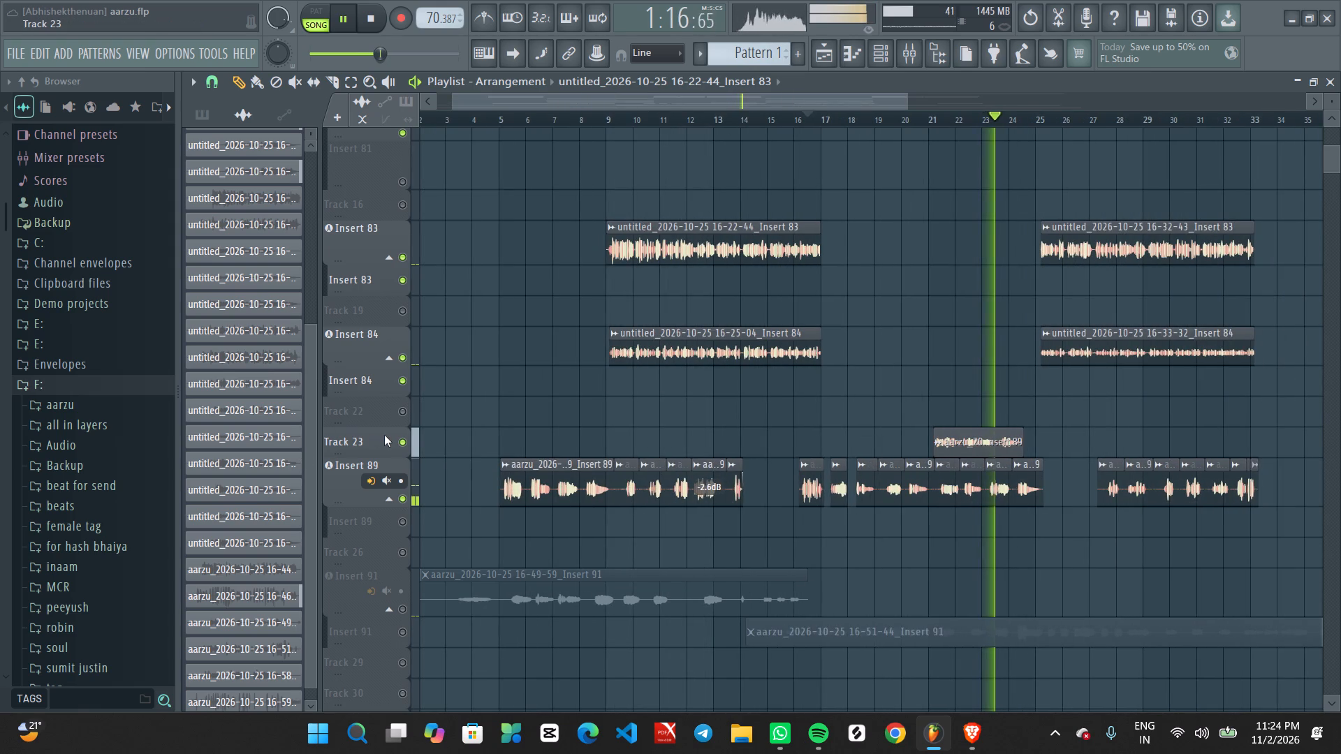
Mute Track 23 again.
left_click(397, 441)
Restart playback from the beginning of the song and unmute the Insert 91 track holding the 16-49-59 recording.
scroll(681, 458, "down", 8, "ctrl")
scroll(713, 485, "down", 6)
scroll(607, 510, "up", 3, "ctrl")
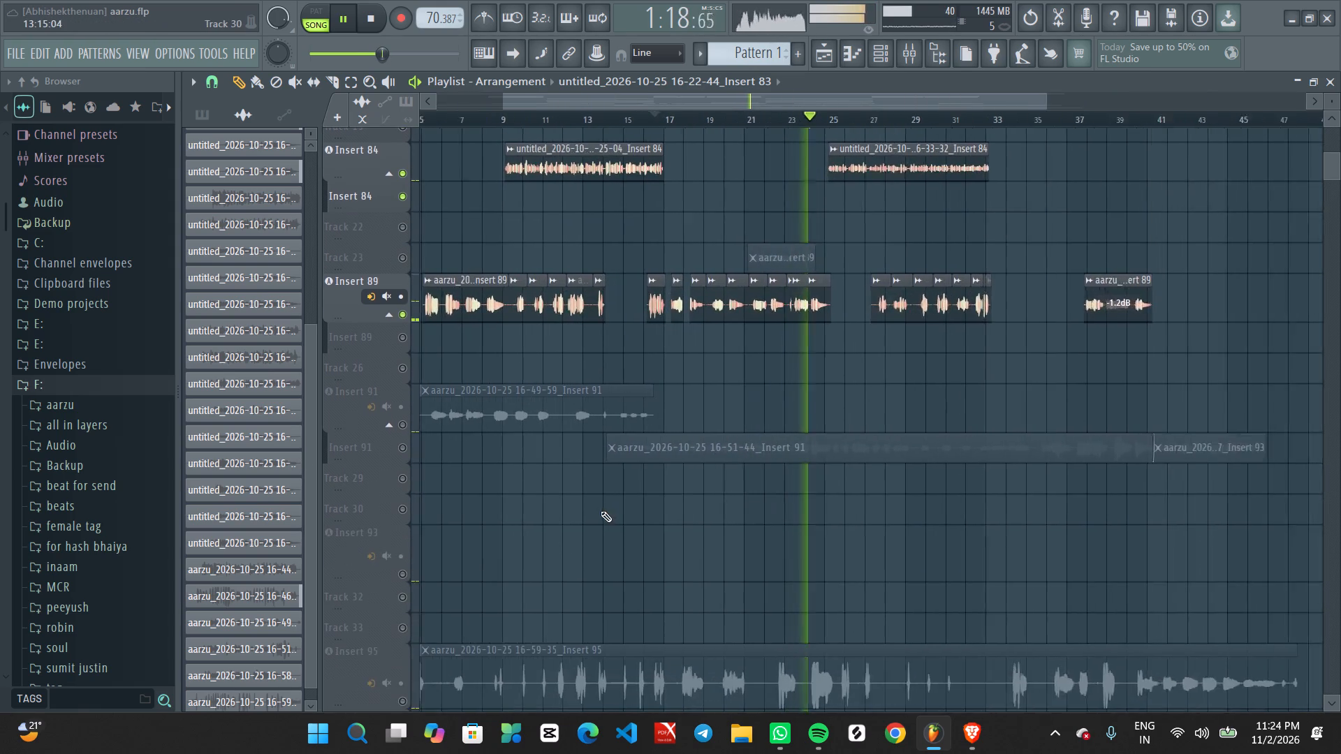
middle_click_drag(582, 516, 777, 491)
key("space")
left_click_drag(427, 119, 391, 129)
key("space")
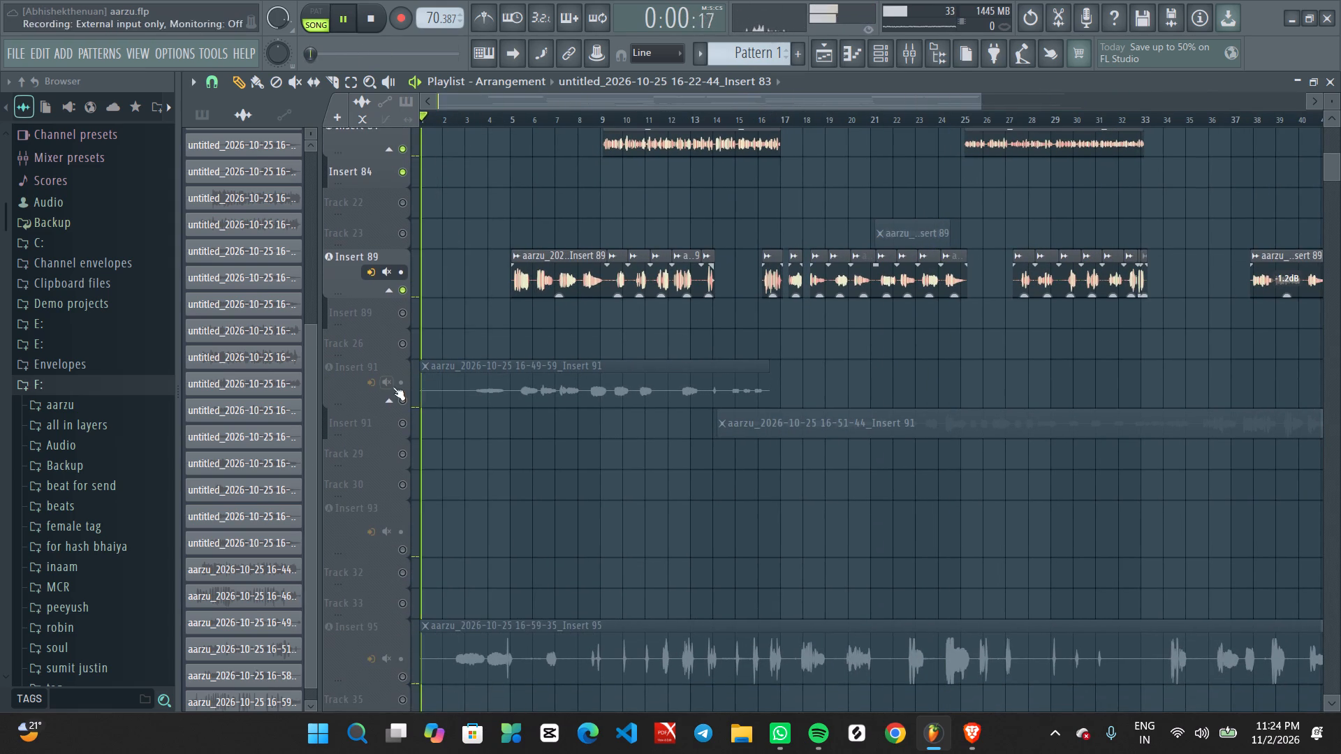
left_click(406, 392)
Play from about bar 3.5 and solo the Insert 91 track holding the 16-49-59 recording.
scroll(415, 357, "up", 2, "ctrl")
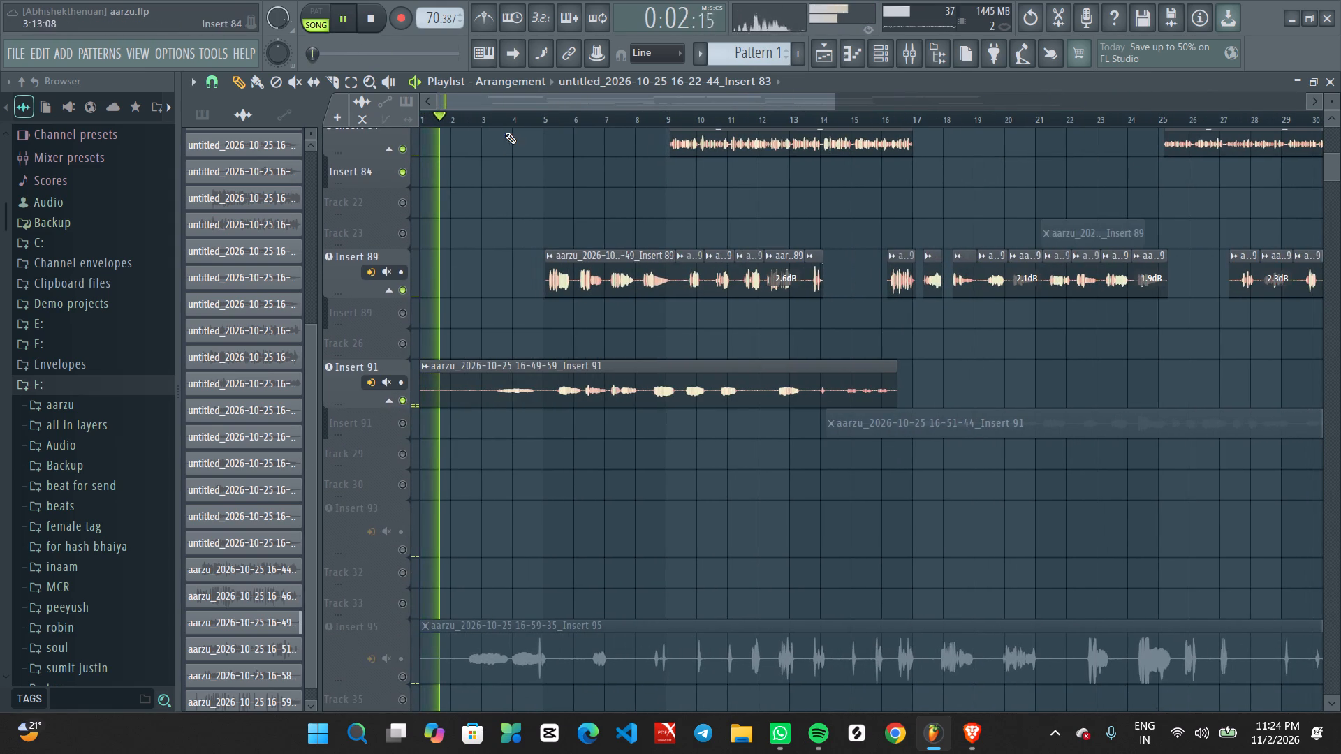
left_click(499, 117)
scroll(517, 485, "up", 2, "ctrl")
scroll(509, 487, "down", 3, "ctrl")
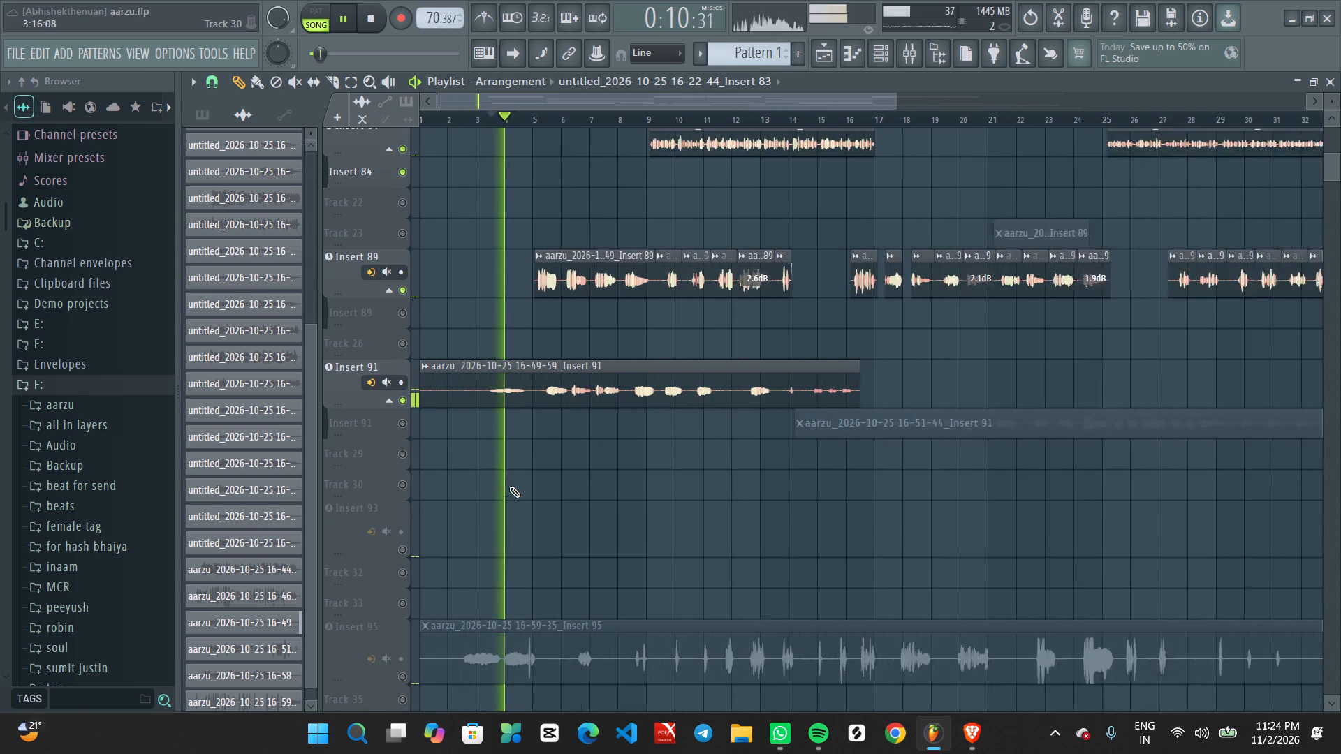
scroll(509, 487, "down", 1, "ctrl")
scroll(571, 499, "up", 2, "ctrl")
middle_click_drag(541, 509, 675, 512)
scroll(676, 512, "up", 1, "ctrl")
middle_click(689, 510)
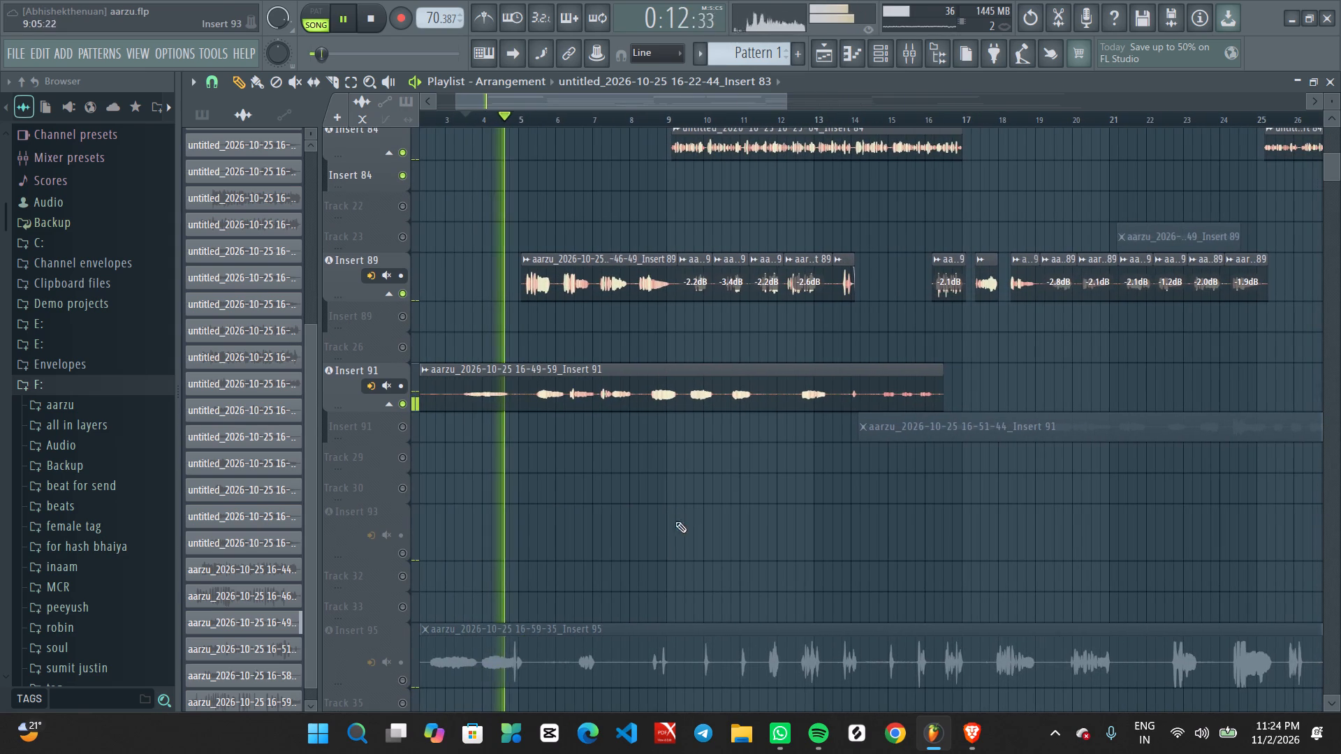
left_click(401, 401, "ctrl")
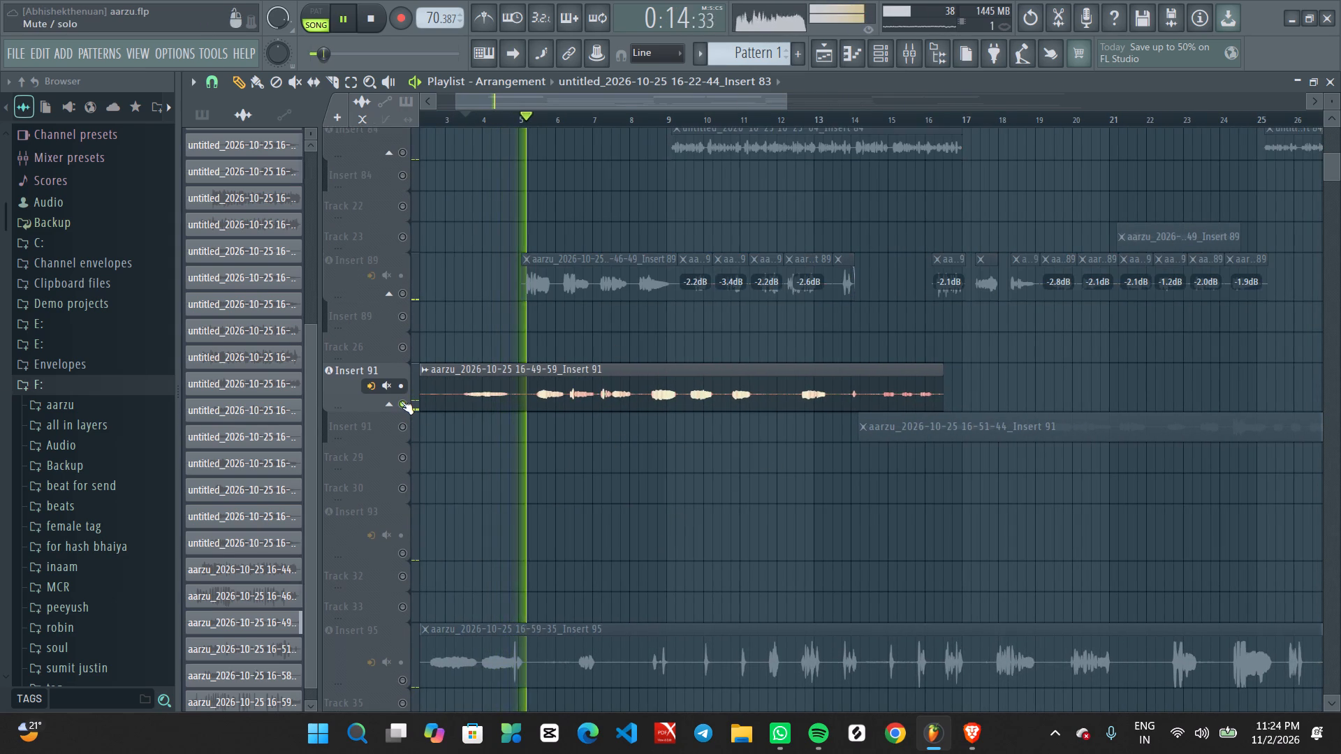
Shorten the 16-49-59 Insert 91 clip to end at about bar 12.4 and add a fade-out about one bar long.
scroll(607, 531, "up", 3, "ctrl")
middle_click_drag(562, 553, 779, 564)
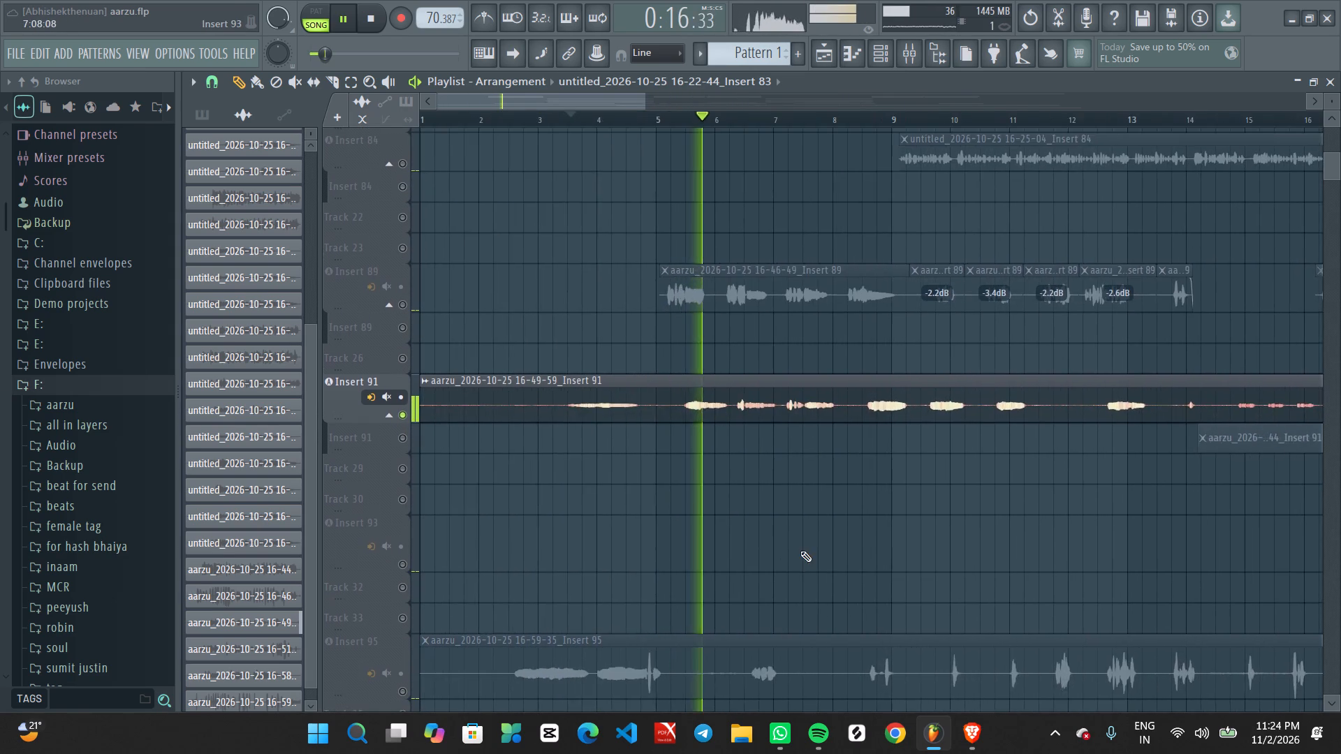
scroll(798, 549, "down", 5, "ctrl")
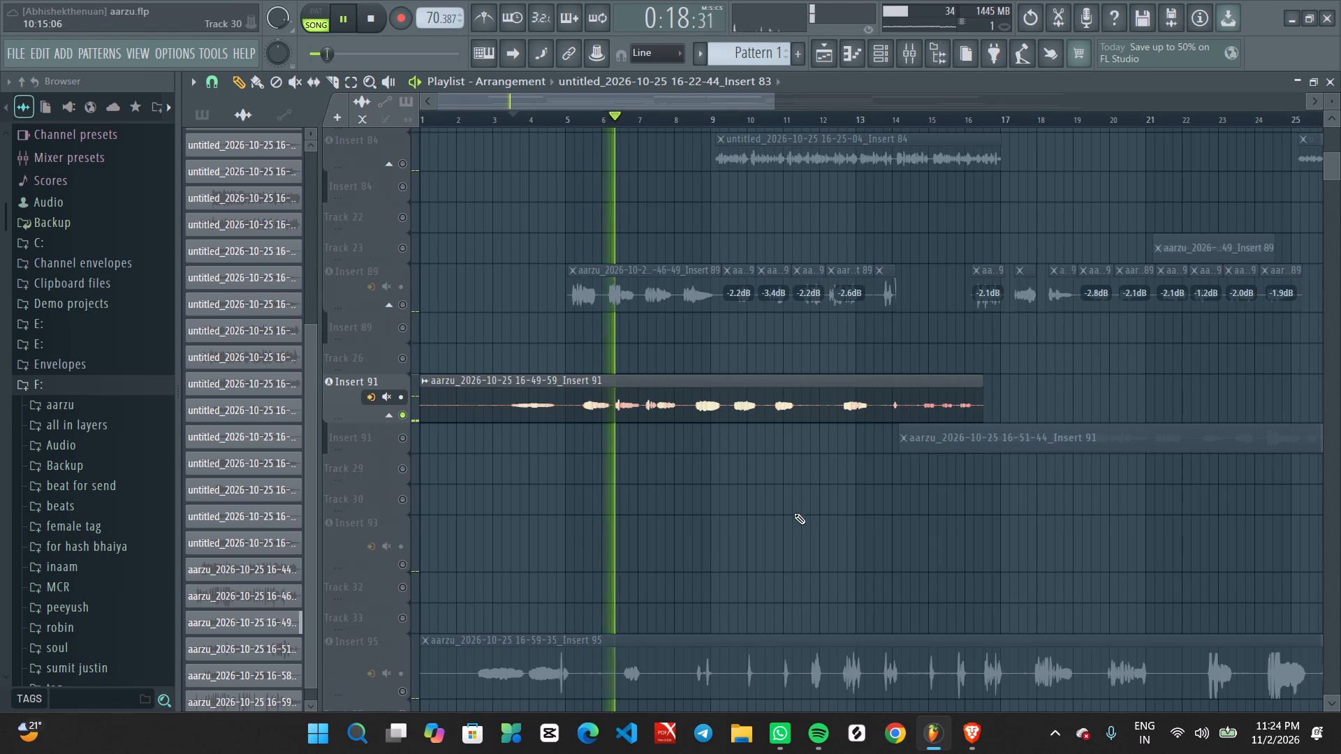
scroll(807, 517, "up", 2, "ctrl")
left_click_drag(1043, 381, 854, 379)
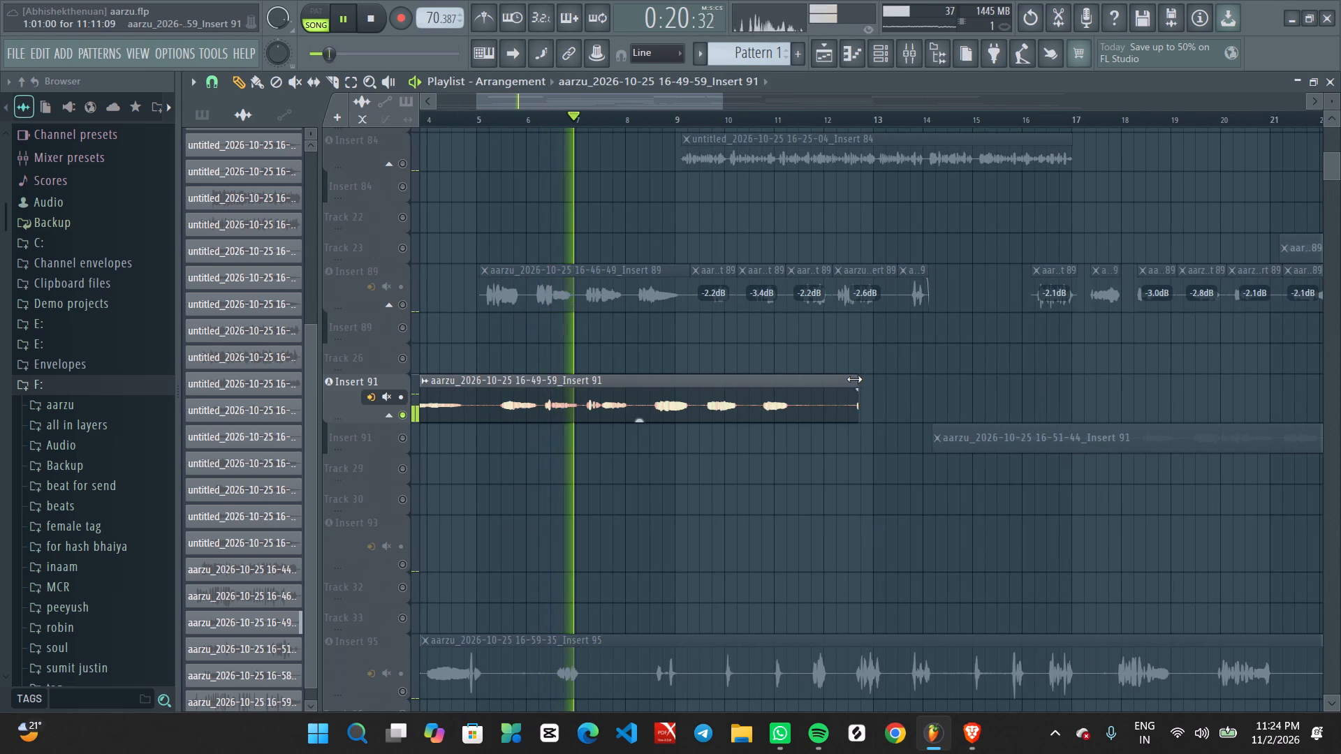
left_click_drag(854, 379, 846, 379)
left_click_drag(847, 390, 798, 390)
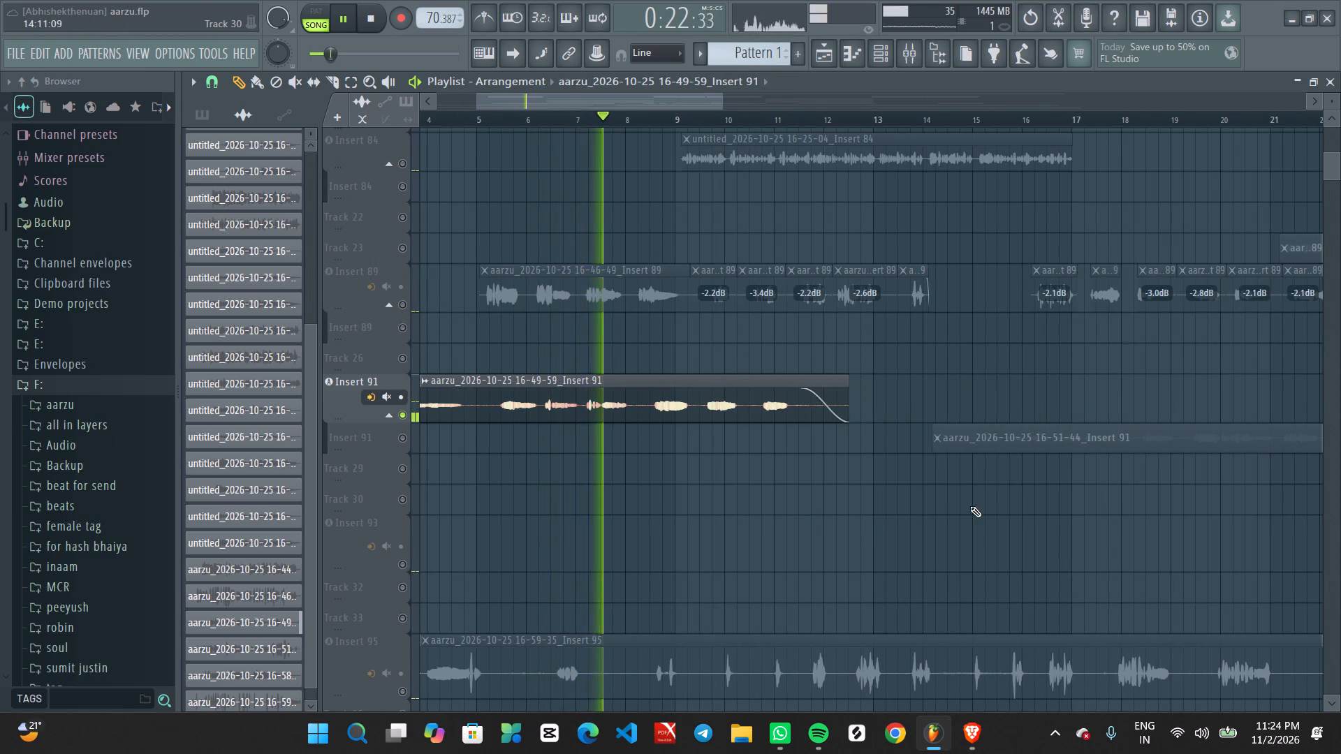
Unmute the second Insert 91 track, which holds the 16-51-44 recording.
scroll(975, 508, "down", 6, "ctrl")
left_click(397, 441)
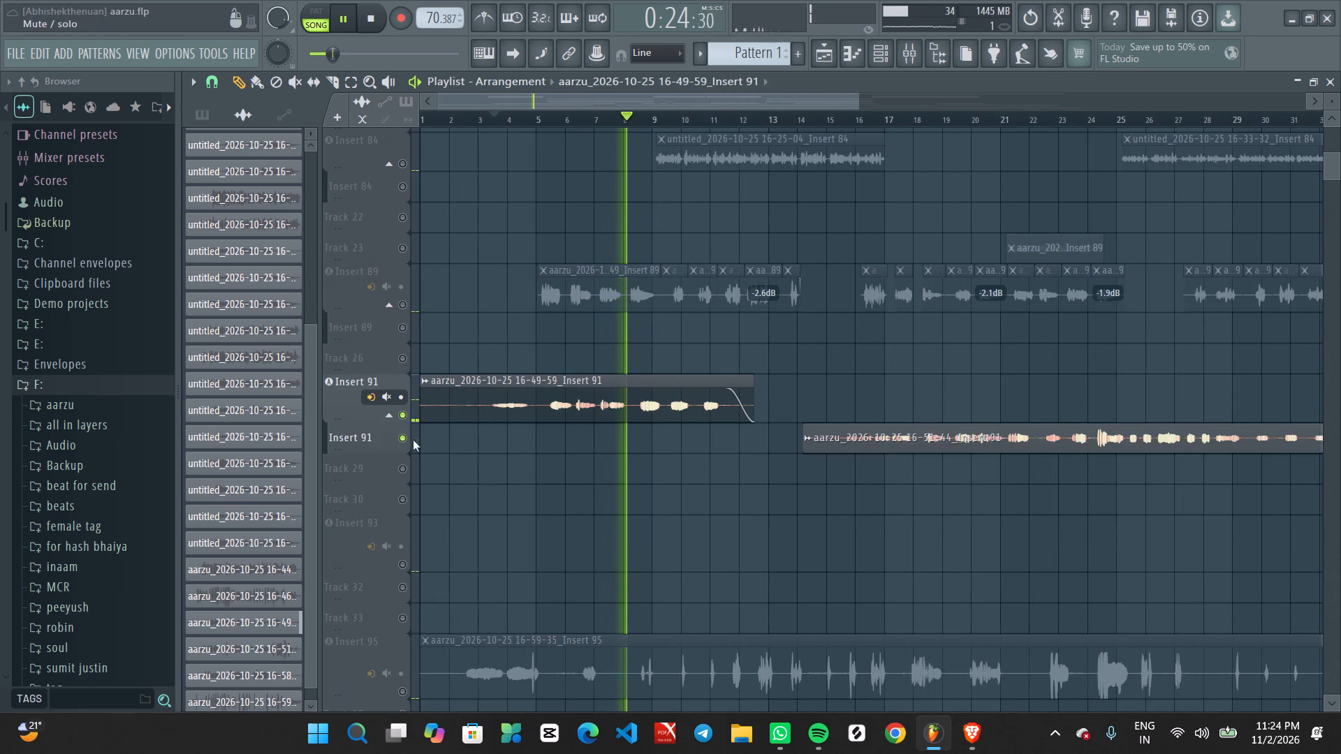
Play from the 16-51-44 Insert 91 clip's opening and trim its empty start to about bar 15.6, just before the vocal.
scroll(936, 365, "up", 1, "ctrl")
scroll(936, 364, "down", 1, "ctrl")
scroll(933, 361, "up", 1, "ctrl")
left_click(772, 115)
scroll(775, 428, "up", 3, "ctrl")
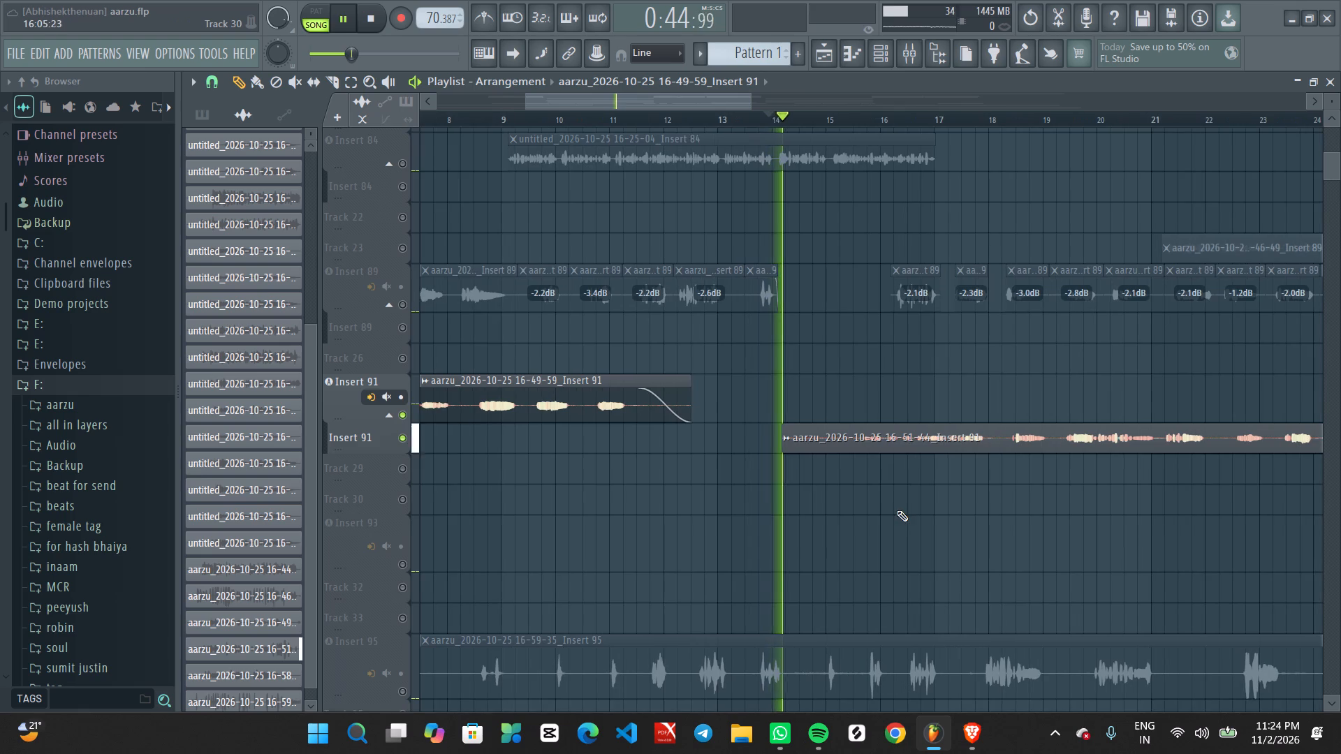
middle_click_drag(896, 514, 881, 516)
scroll(812, 485, "up", 5, "ctrl")
scroll(779, 384, "up", 4, "alt")
scroll(807, 431, "up", 4)
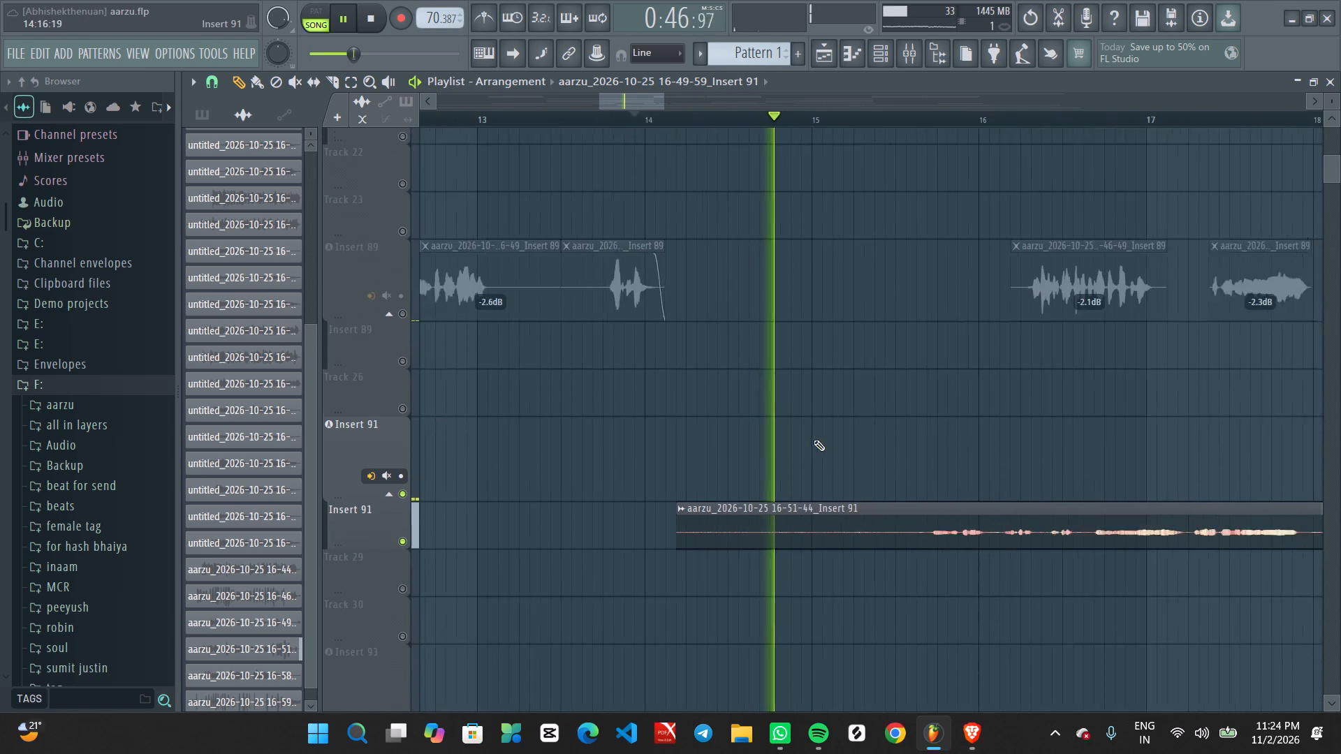
middle_click_drag(856, 498, 807, 310)
left_click_drag(609, 316, 930, 316)
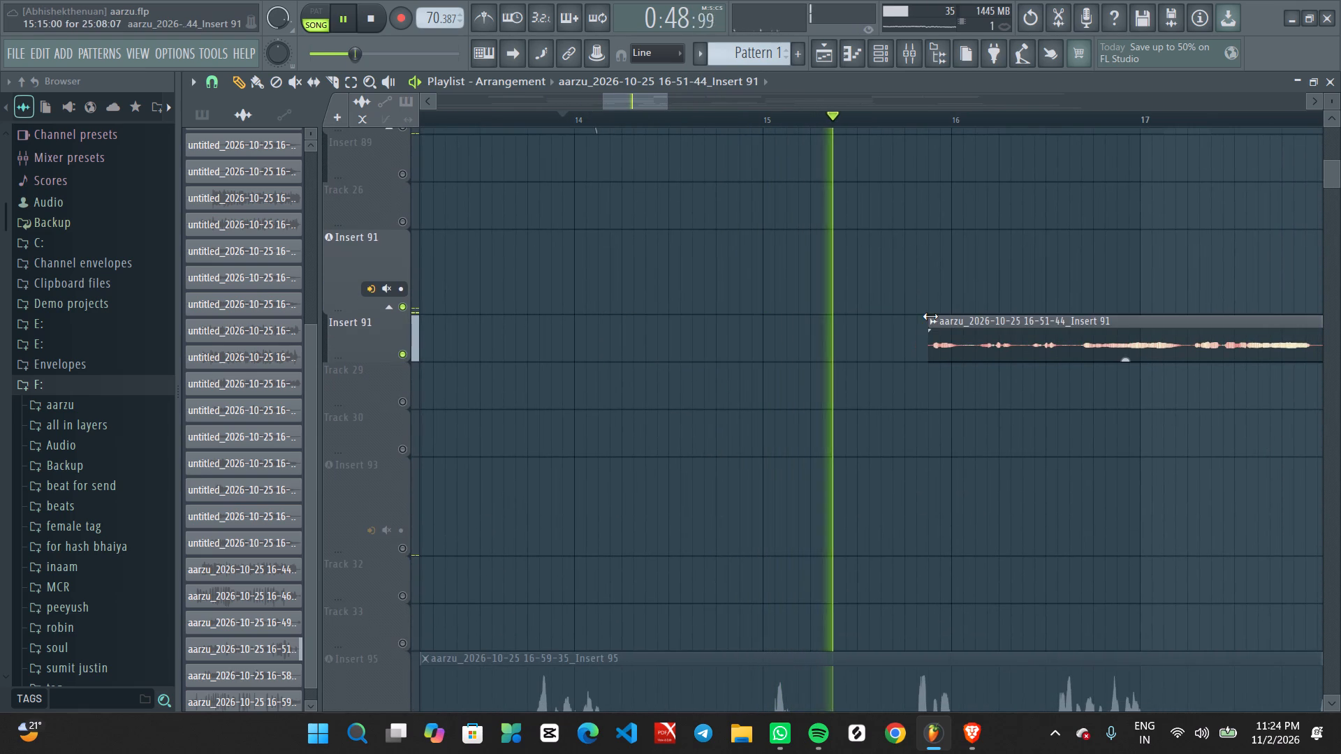
left_click_drag(930, 316, 891, 320)
Replay from the beginning and trim the 16-49-59 Insert 91 clip's empty start to about bar 3.3.
key("space")
scroll(701, 309, "down", 11, "ctrl")
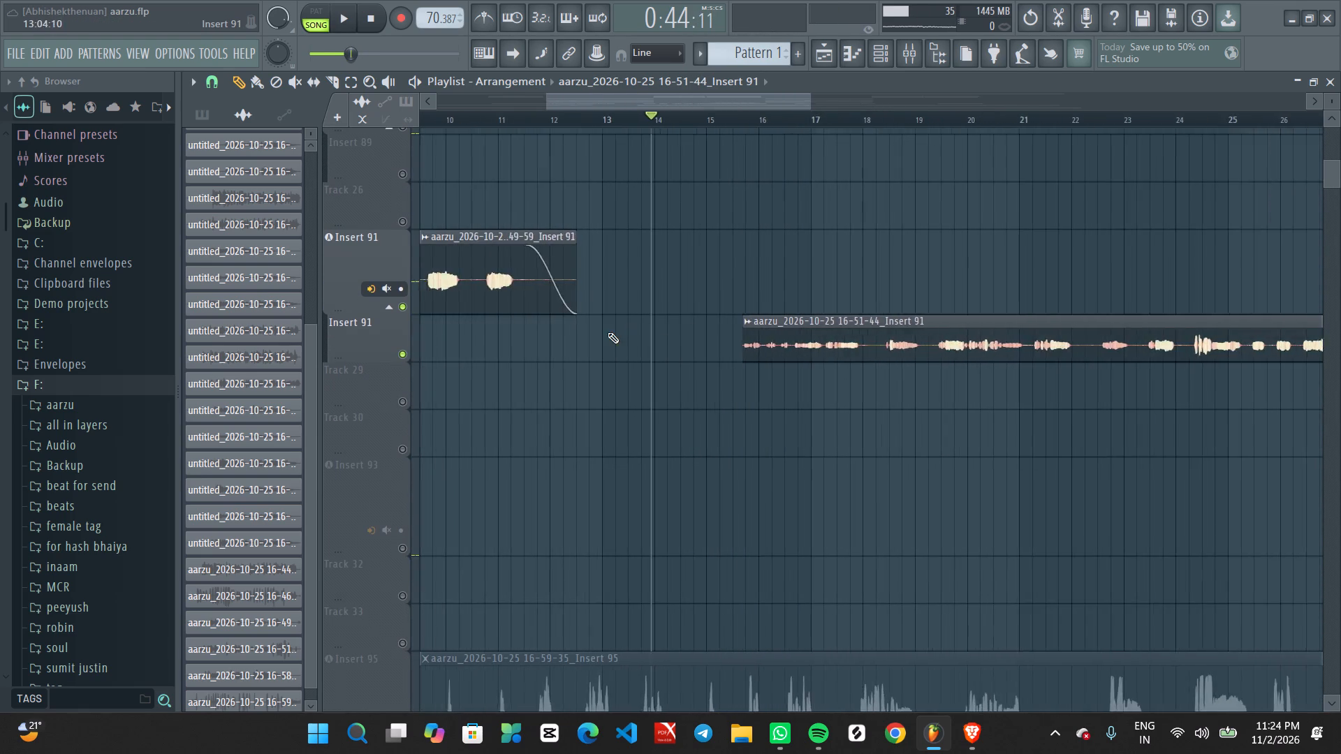
scroll(608, 332, "down", 4, "ctrl")
key("space")
left_click_drag(444, 117, 377, 113)
scroll(501, 404, "up", 3, "ctrl")
middle_click_drag(515, 429, 1128, 444)
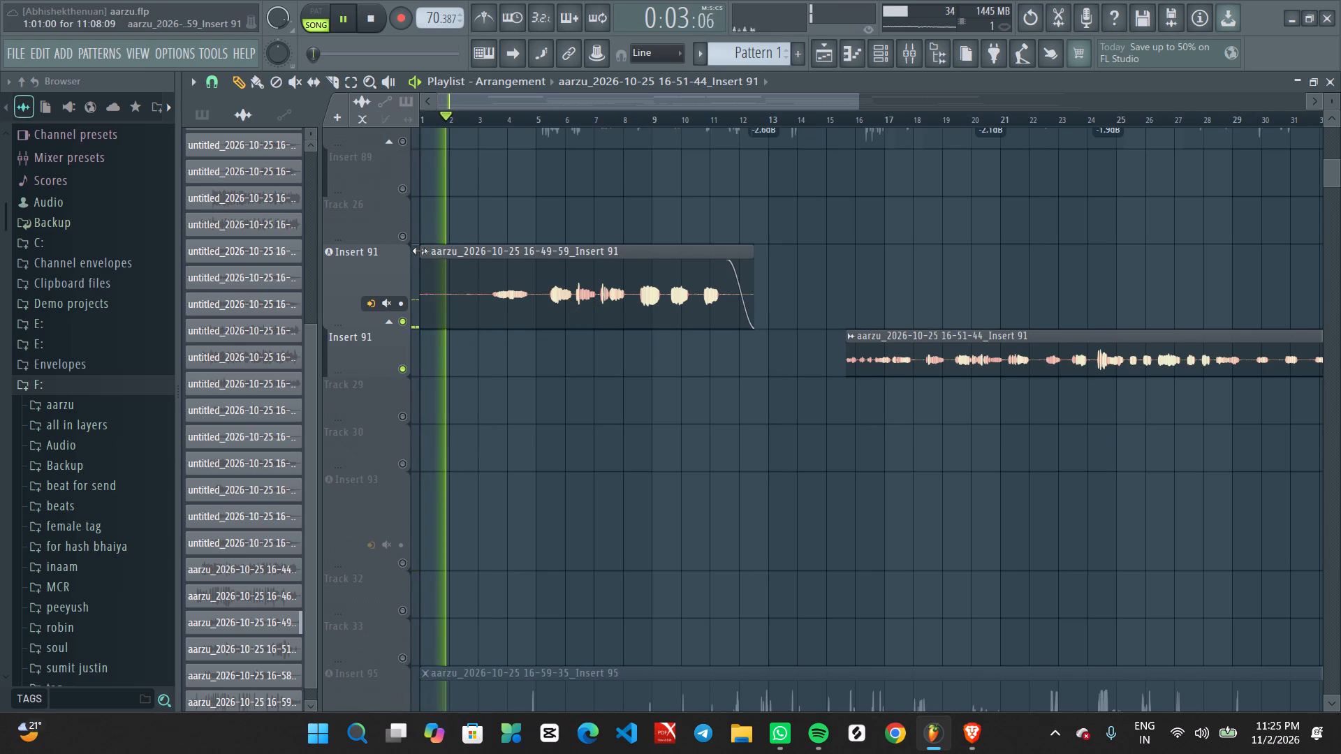
left_click_drag(420, 251, 488, 253)
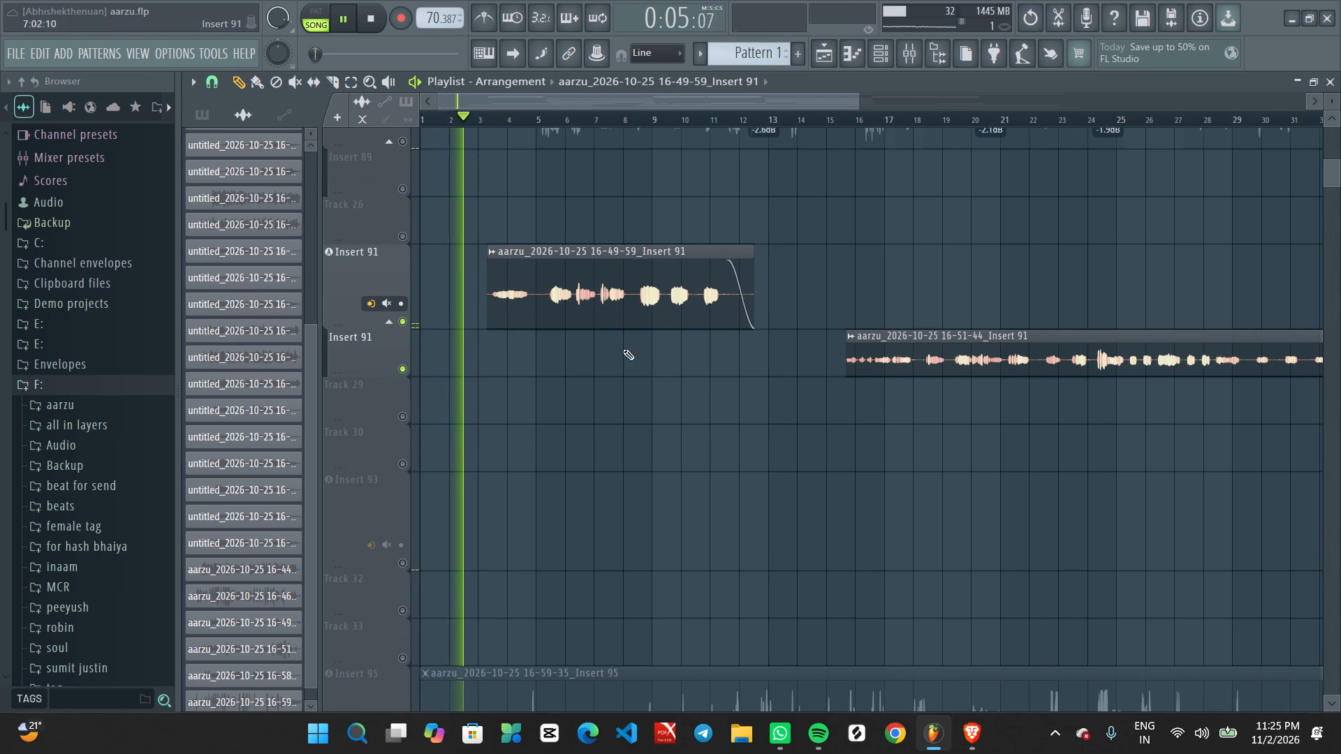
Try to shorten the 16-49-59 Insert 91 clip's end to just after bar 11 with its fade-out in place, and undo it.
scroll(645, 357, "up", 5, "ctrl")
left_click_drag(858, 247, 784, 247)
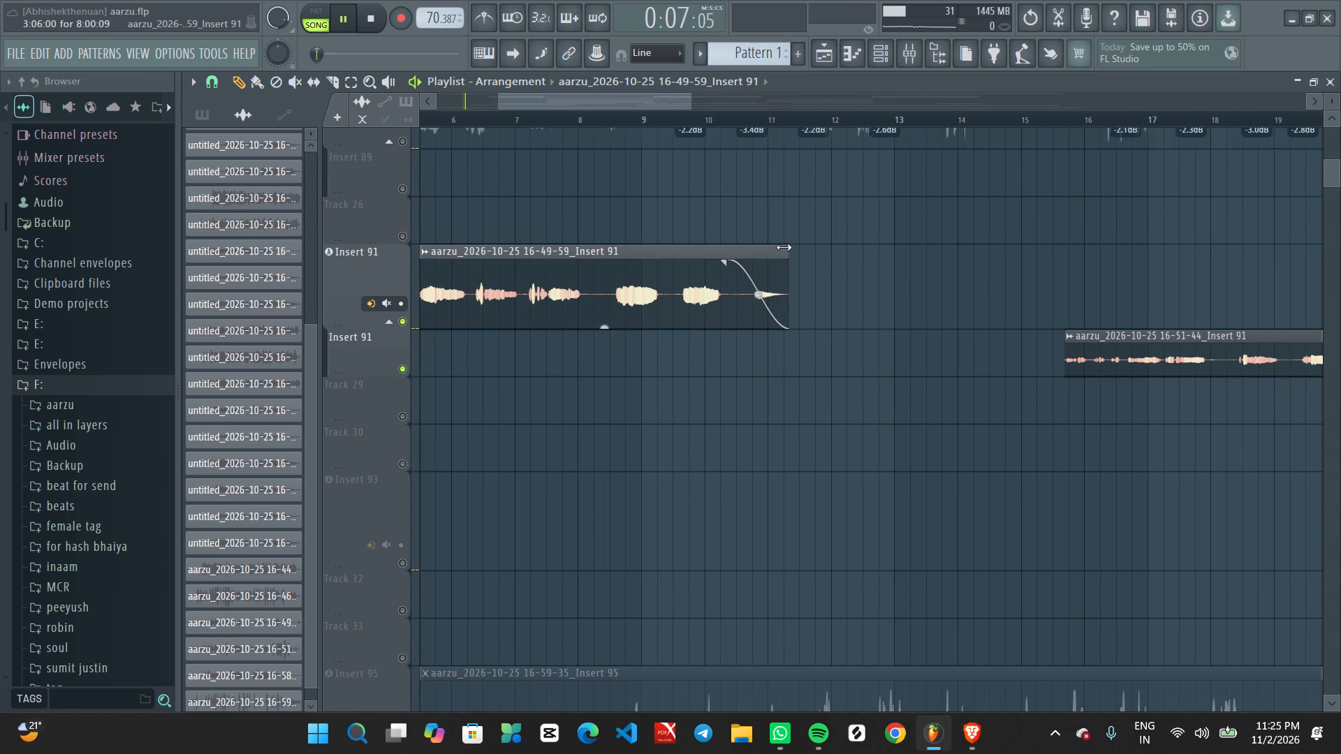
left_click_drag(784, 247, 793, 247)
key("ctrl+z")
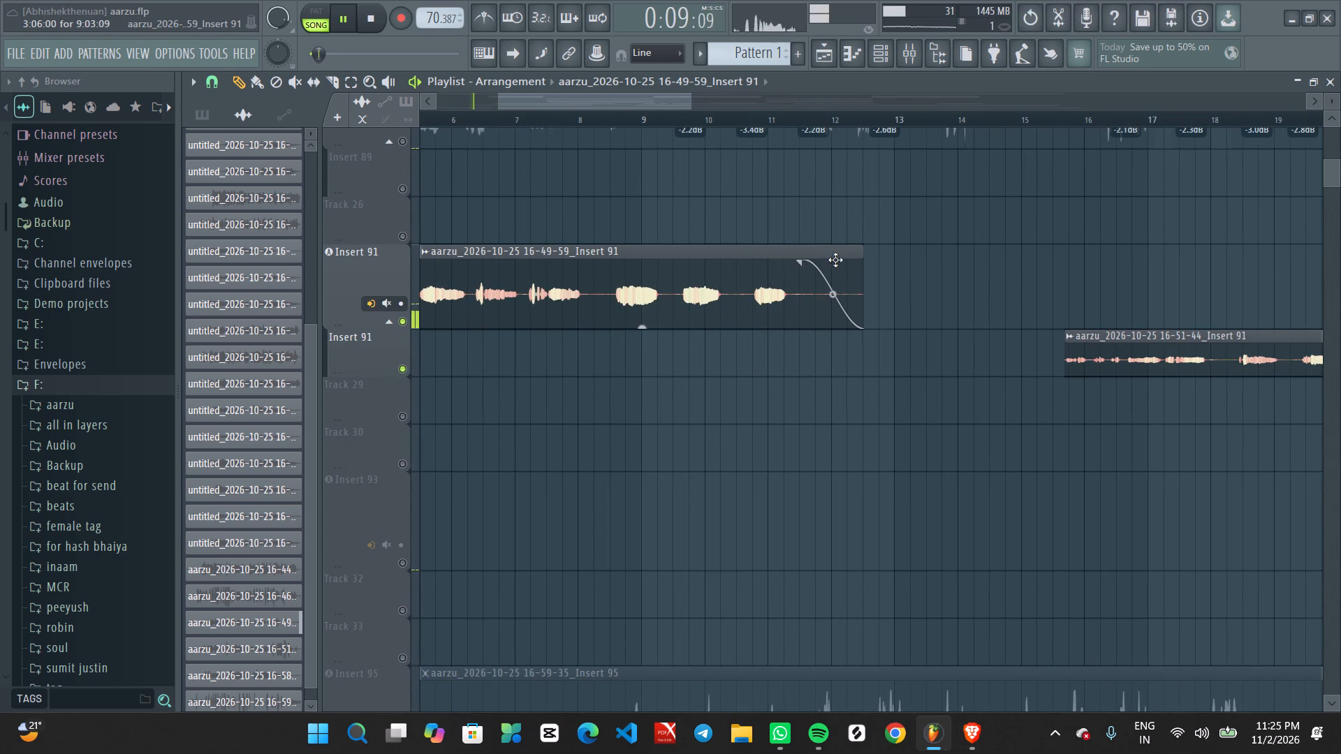
Remove the 16-49-59 Insert 91 clip's fade-out and shorten the clip to end at about bar 11.4.
left_click_drag(800, 260, 888, 260)
left_click_drag(863, 254, 796, 254)
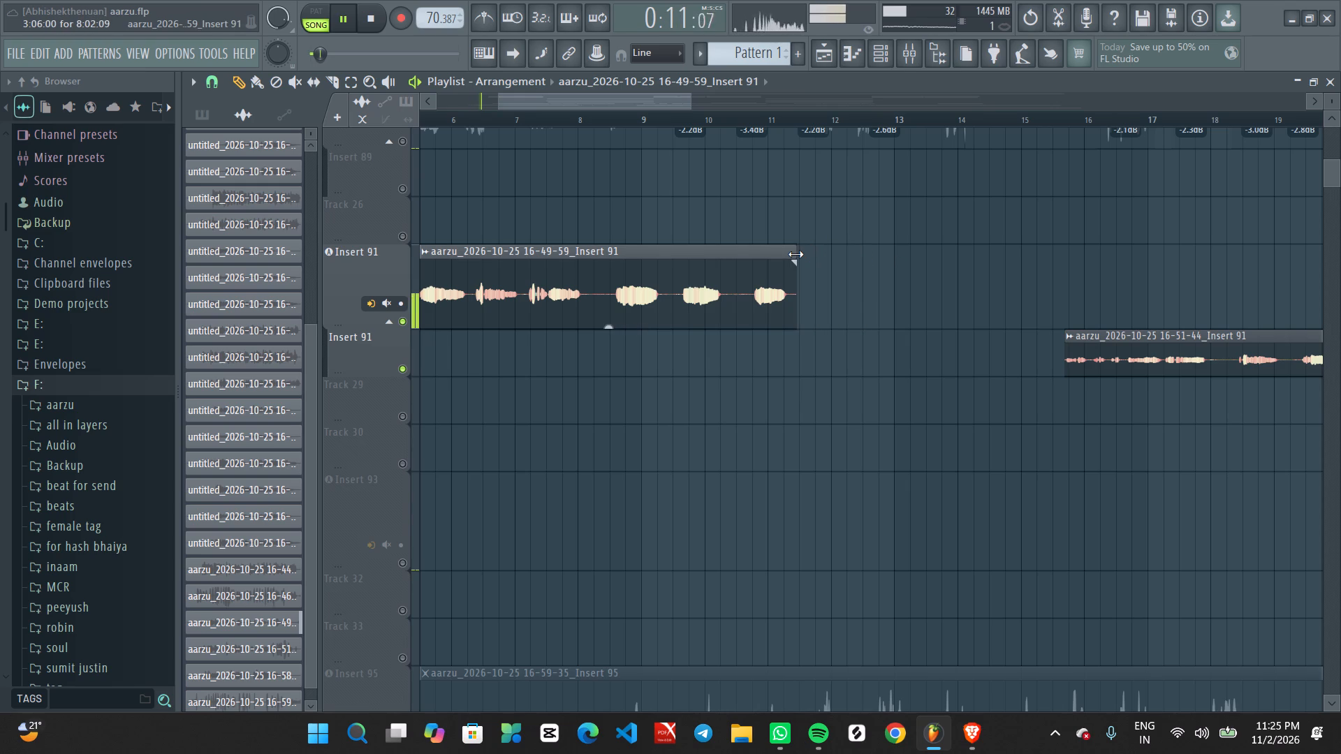
left_click_drag(796, 254, 791, 254)
Slice the 16-49-59 Insert 91 clip at about bars 10.2 and 10.8 and delete the silent piece between.
scroll(713, 316, "up", 2, "ctrl")
middle_click_drag(735, 348, 877, 348)
scroll(855, 364, "up", 4, "ctrl")
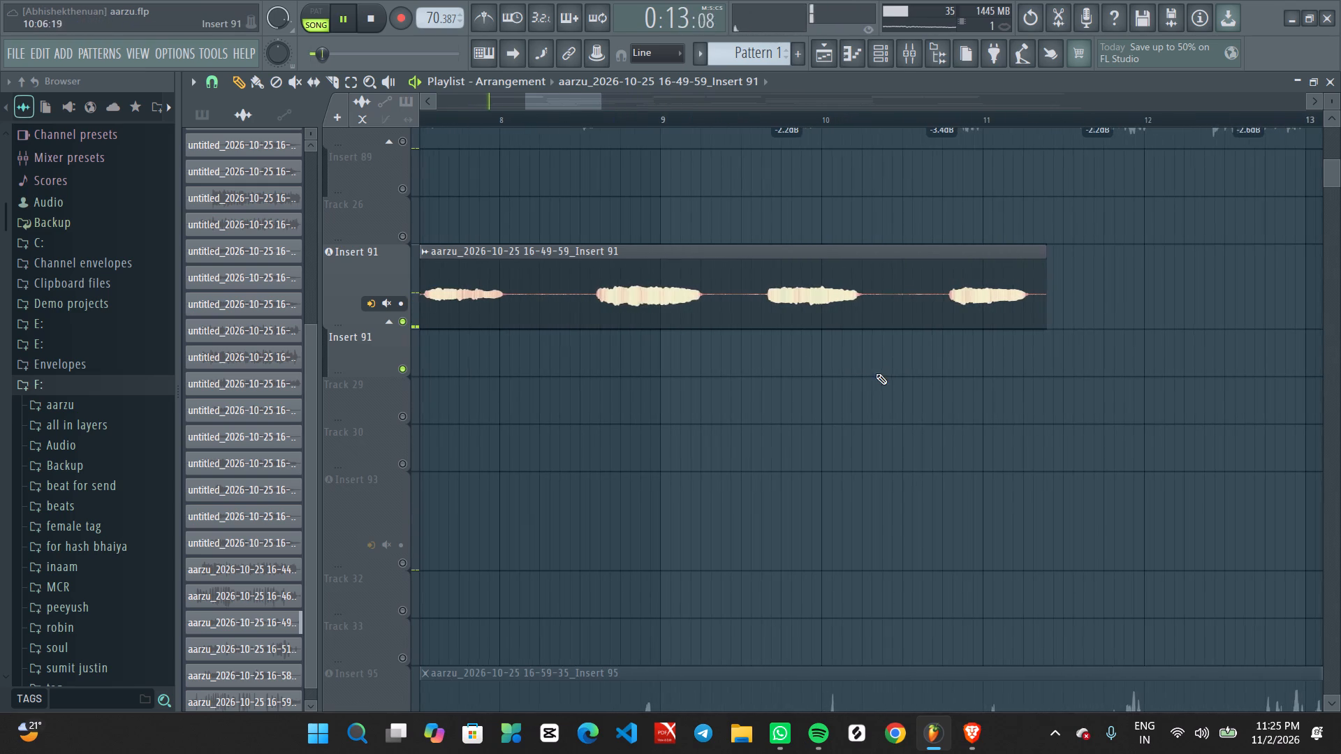
middle_click_drag(838, 388, 853, 388)
right_click(851, 388)
left_click(885, 452)
scroll(907, 309, "up", 4, "ctrl")
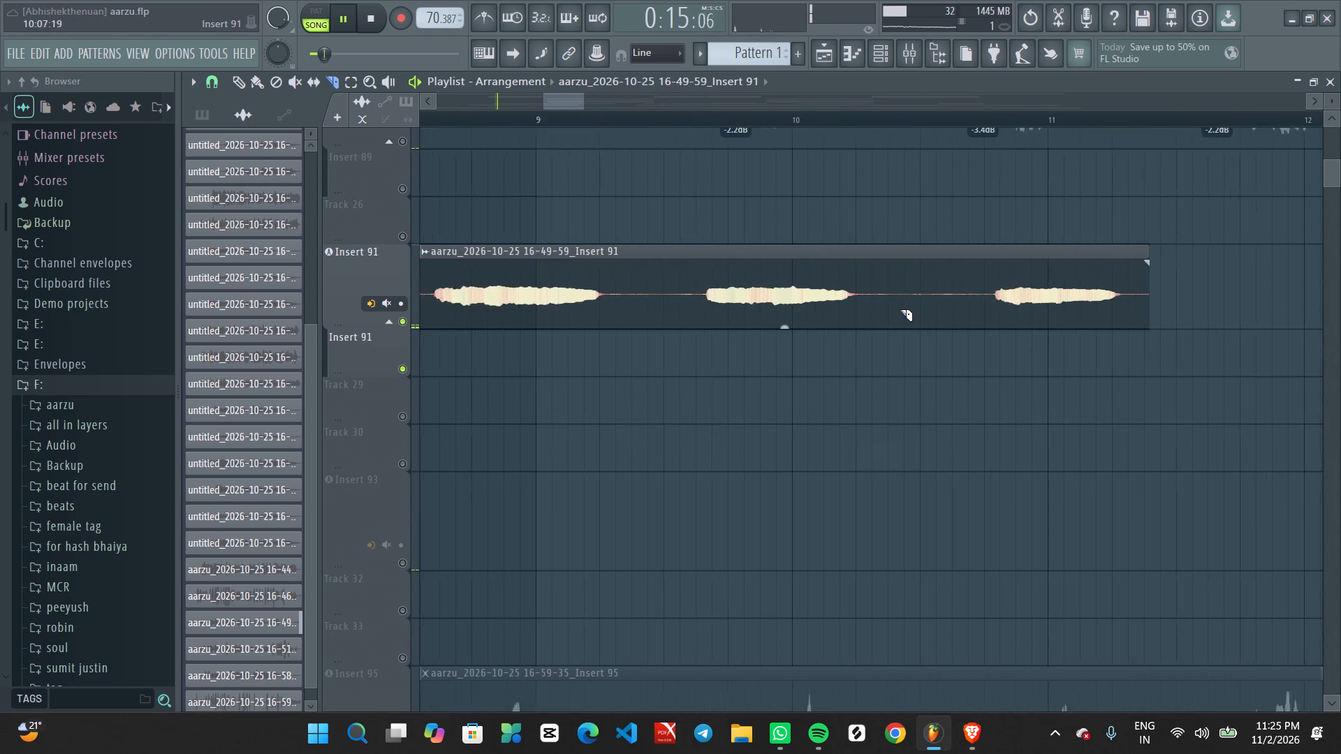
left_click(854, 303)
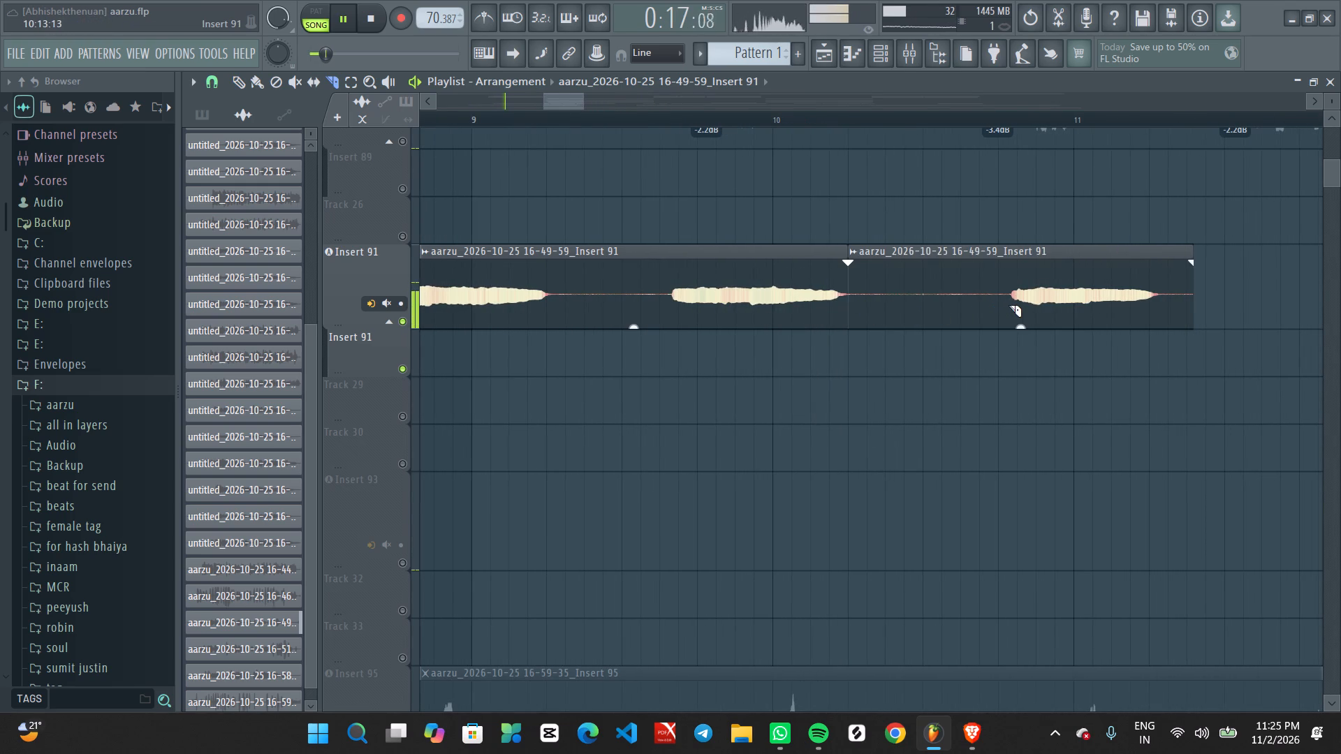
left_click(1009, 305)
key("ctrl+z")
left_click_drag(999, 305, 1001, 305)
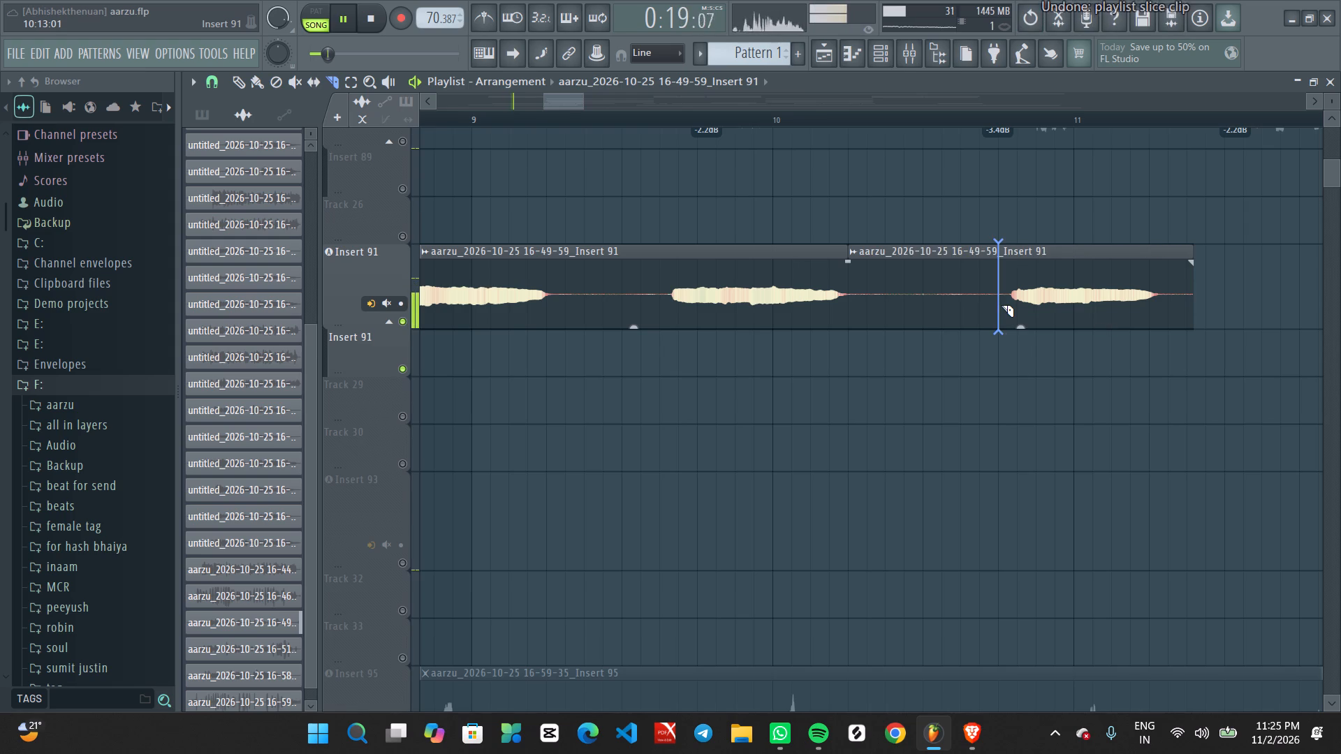
left_click_drag(1001, 305, 1005, 305)
left_click_drag(933, 242, 937, 311, "ctrl")
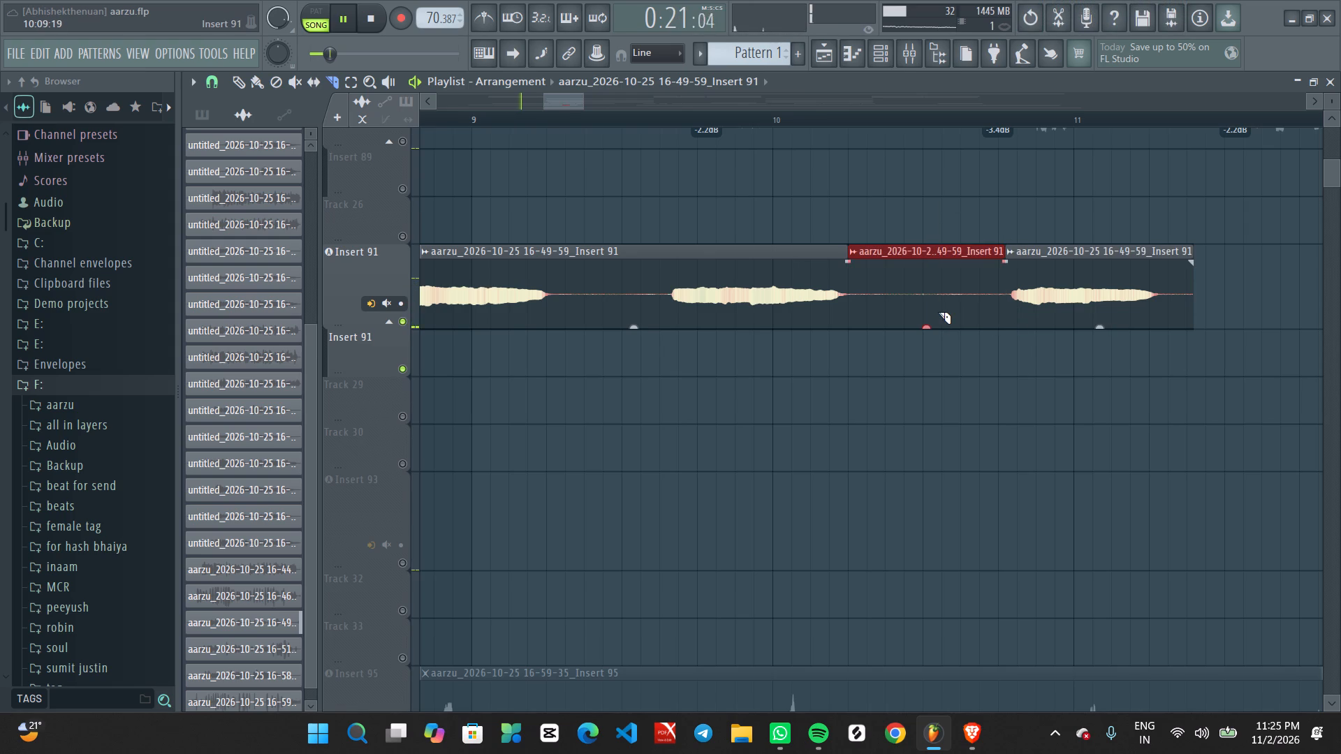
key("Delete")
Slice the Insert 91 clip at about bars 9.3 and 9.7 and delete the silent piece between the vocal phrases.
scroll(628, 402, "up", 2, "ctrl")
middle_click_drag(691, 395, 824, 384)
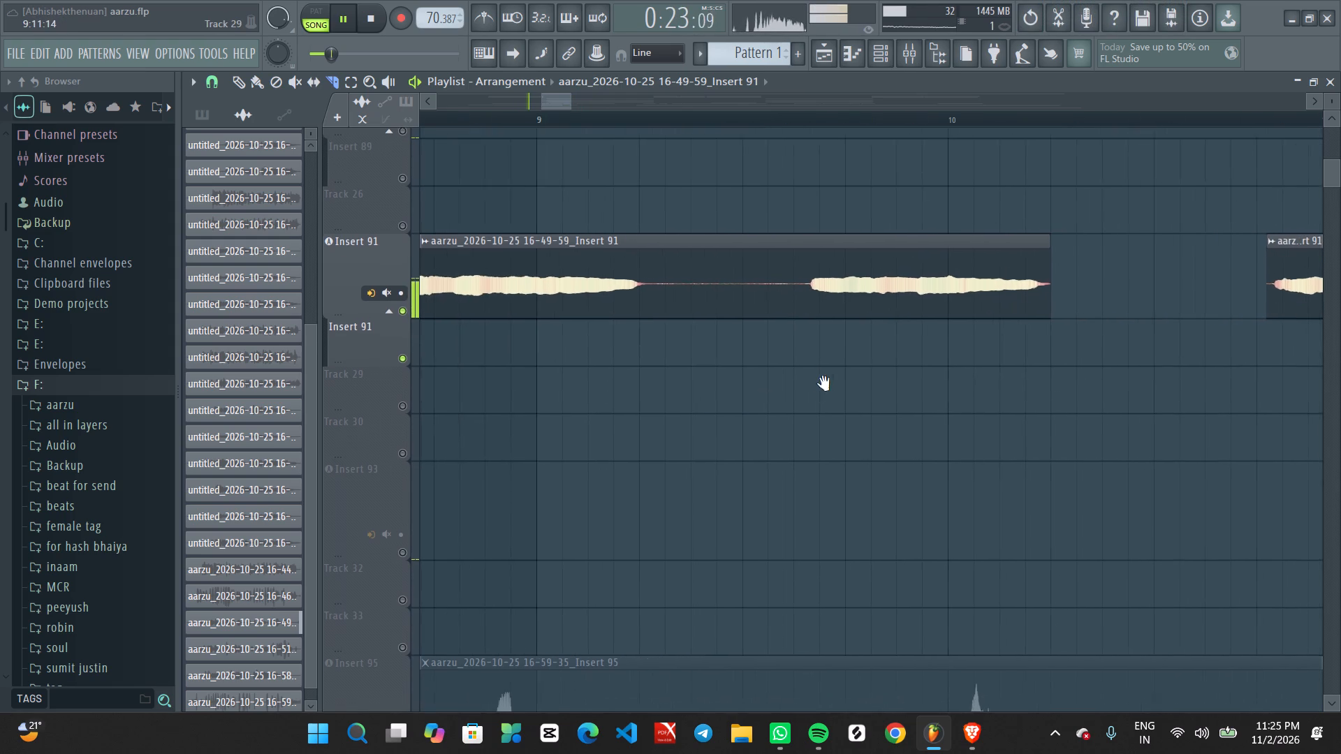
middle_click_drag(824, 384, 825, 384)
left_click_drag(708, 313, 664, 301, "alt")
left_click_drag(738, 316, 821, 320, "alt")
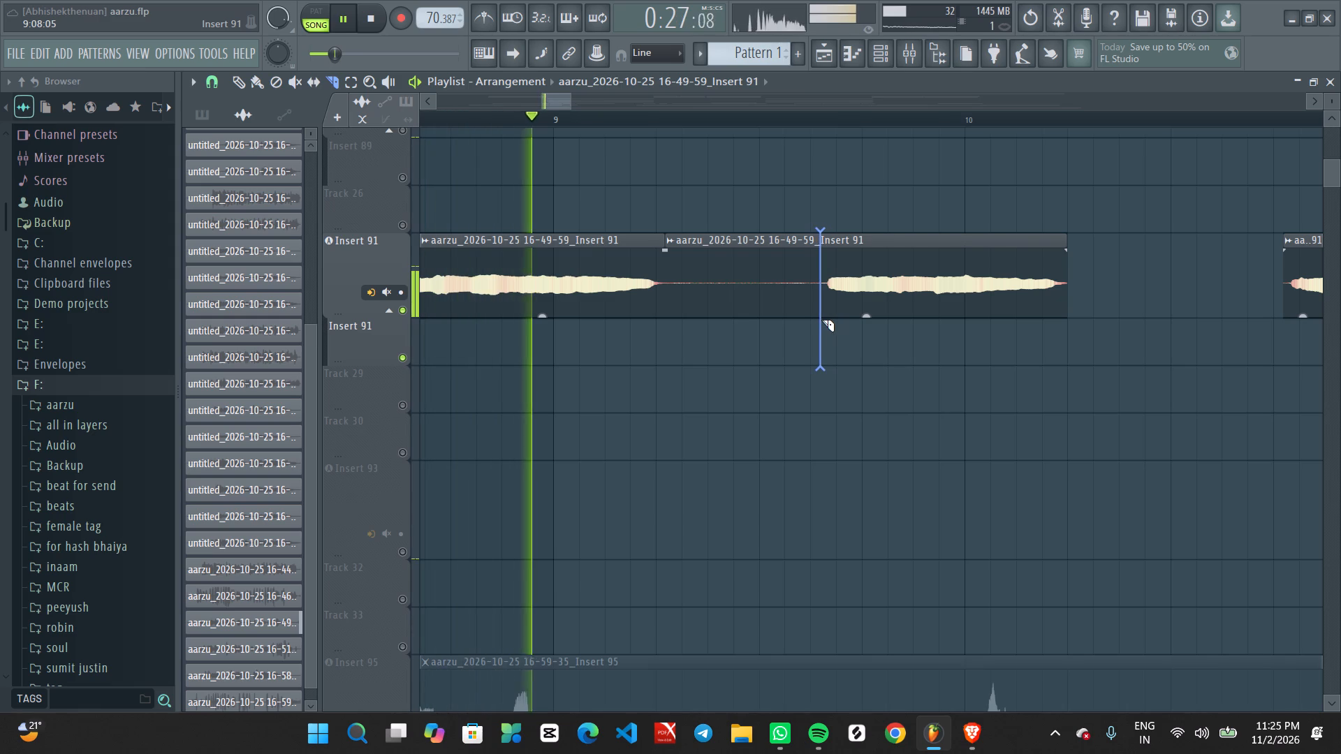
left_click_drag(821, 320, 824, 320, "alt")
left_click_drag(782, 230, 786, 286, "ctrl")
key("Delete")
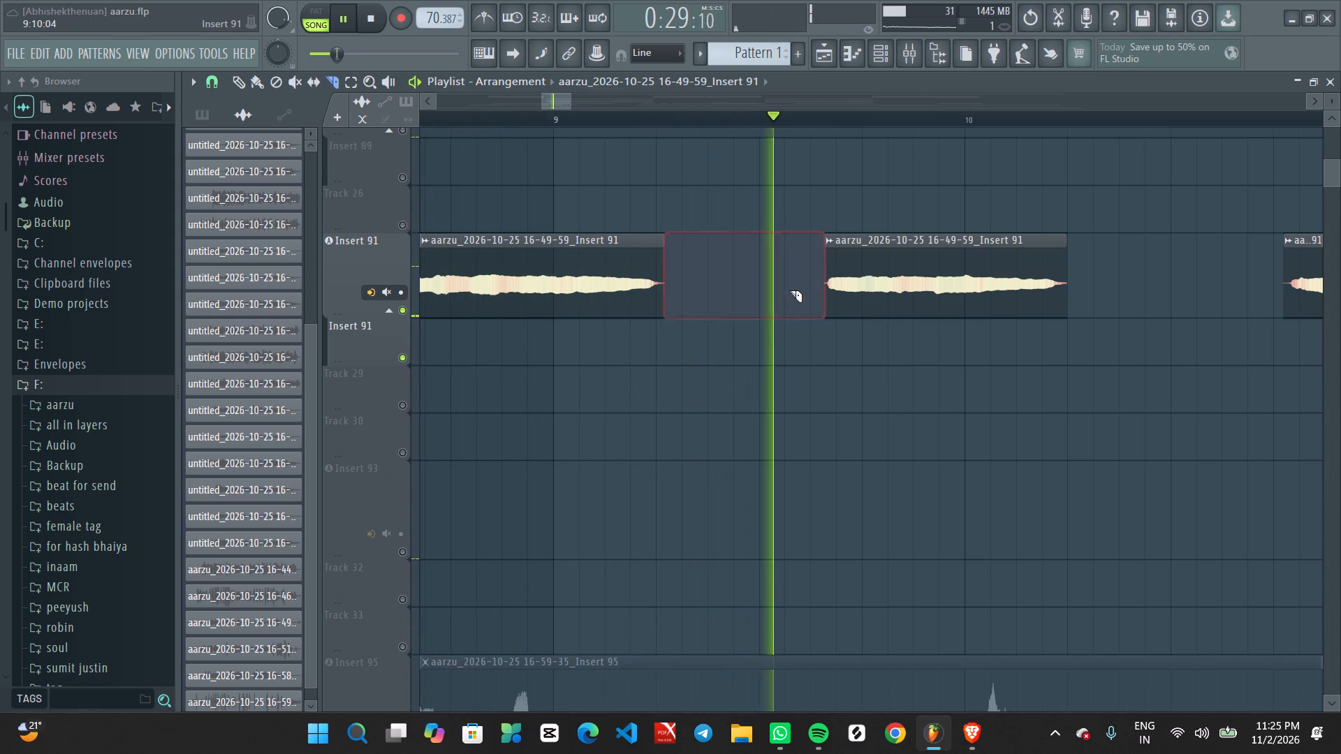
Slice the Insert 91 clip just after bar 8 and at about bar 8.6, and delete the silent piece between.
scroll(762, 306, "down", 6, "ctrl")
scroll(548, 402, "up", 1, "ctrl")
middle_click_drag(633, 410, 1053, 413)
scroll(911, 372, "down", 3, "ctrl")
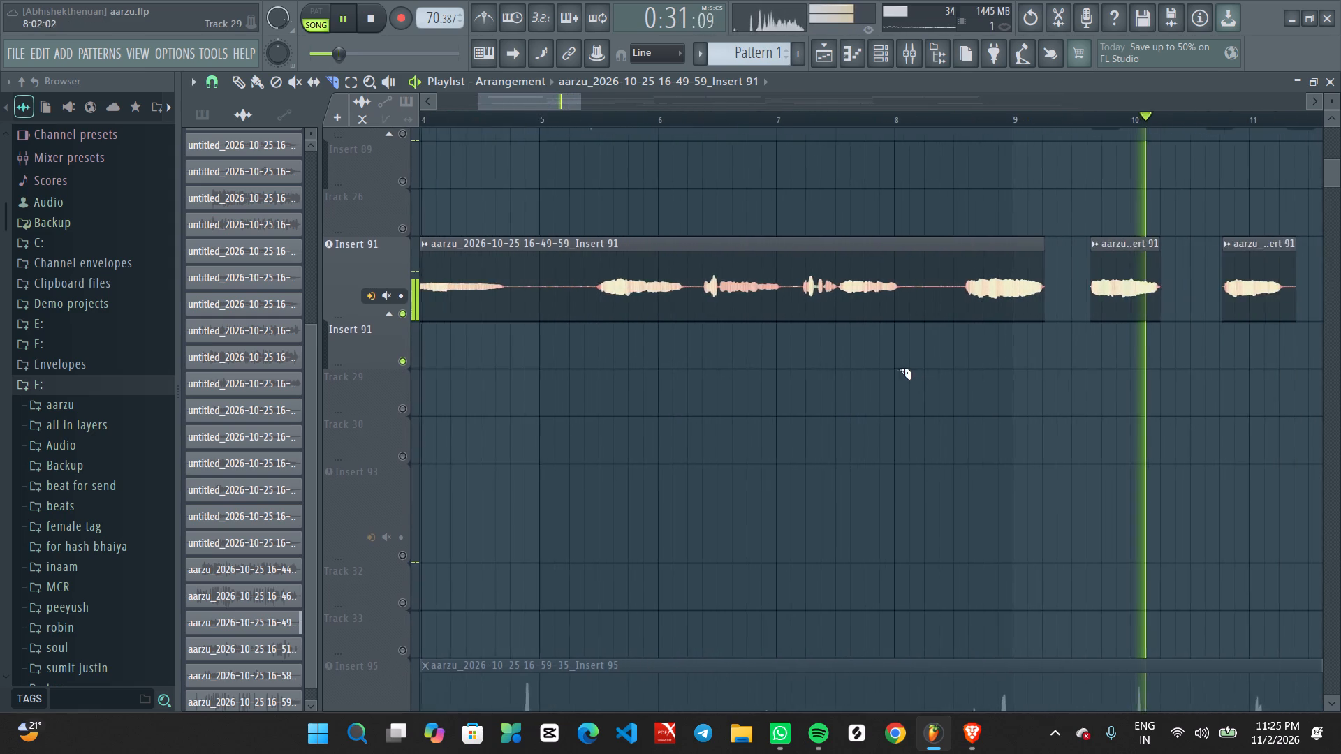
scroll(923, 367, "up", 4, "ctrl")
left_click_drag(902, 339, 879, 254, "alt")
scroll(968, 375, "up", 3, "ctrl")
middle_click_drag(995, 390, 888, 378)
scroll(879, 376, "up", 2, "ctrl")
left_click_drag(900, 378, 915, 266, "alt")
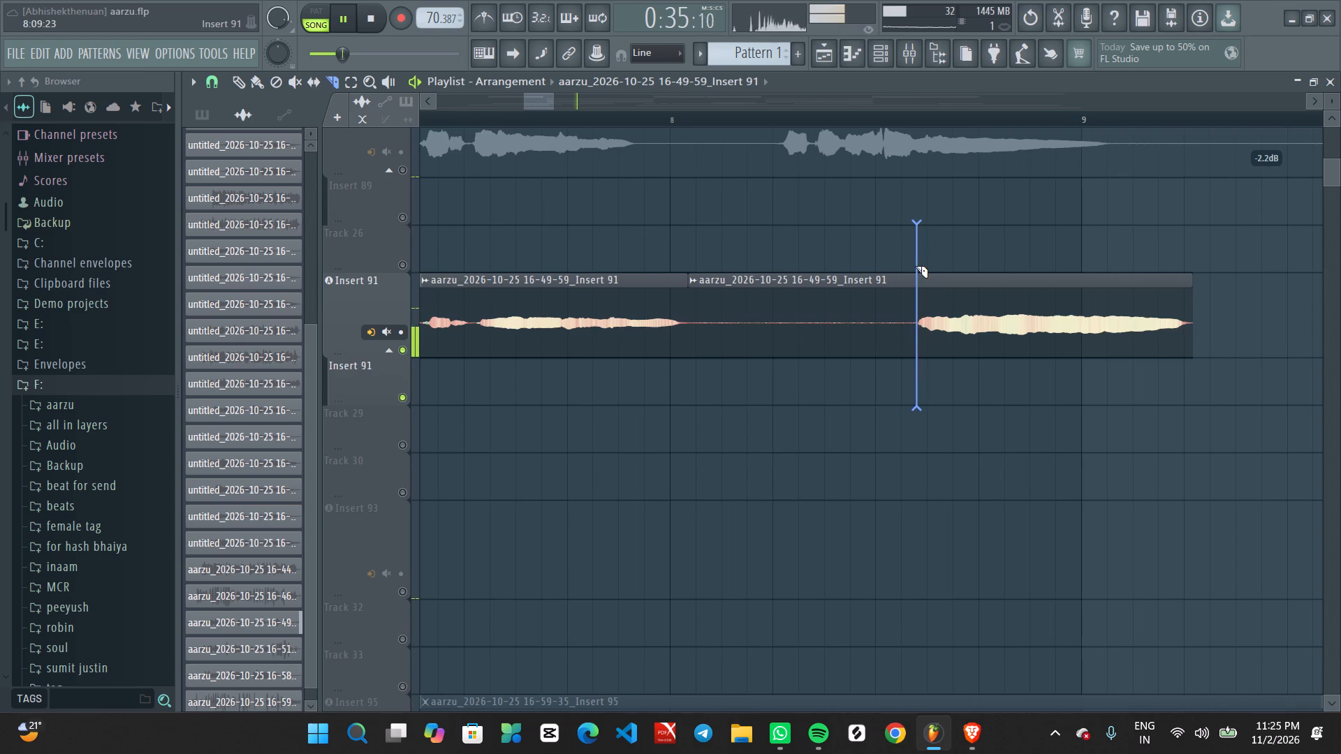
left_click_drag(915, 266, 914, 265, "alt")
left_click_drag(872, 268, 866, 359, "ctrl")
key("Delete")
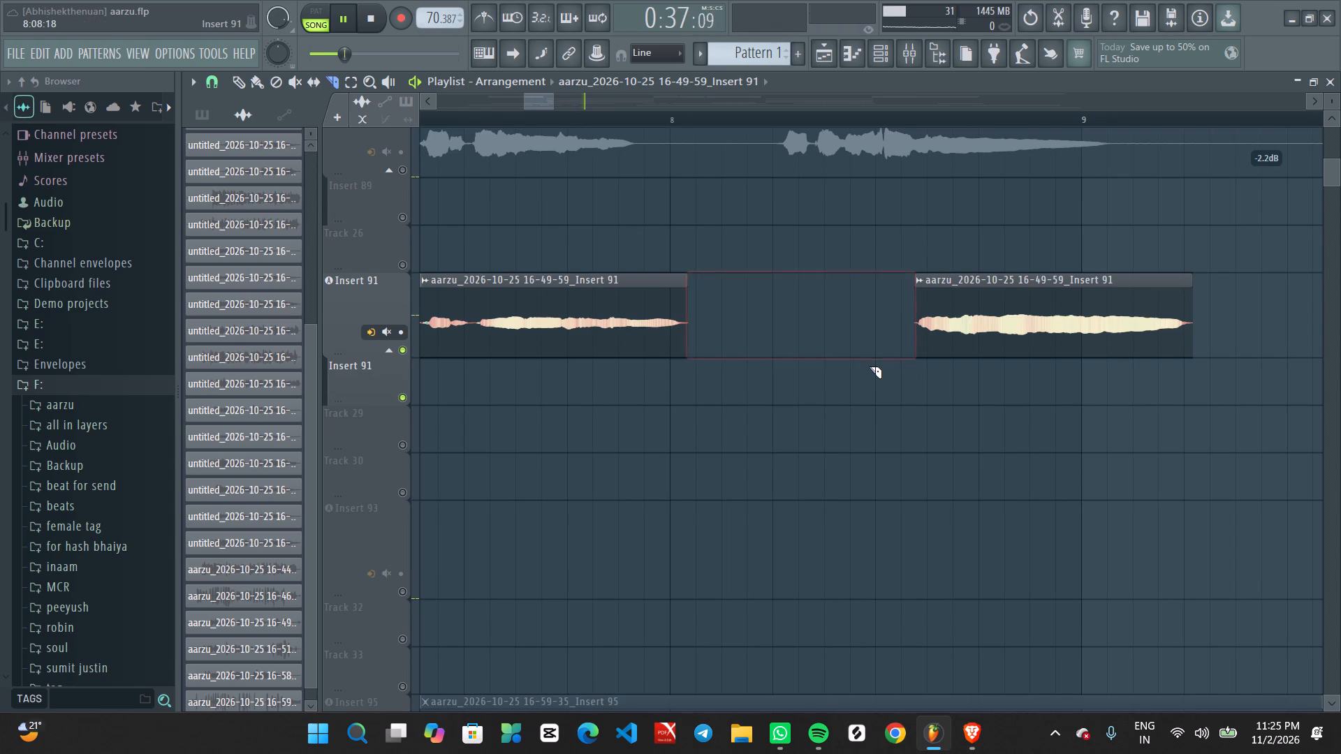
Slice the Insert 91 clip just after bar 7 and at about bar 7.2, and delete the silent piece between.
scroll(771, 463, "down", 6, "ctrl")
scroll(592, 354, "down", 6, "ctrl")
scroll(528, 392, "up", 11, "ctrl")
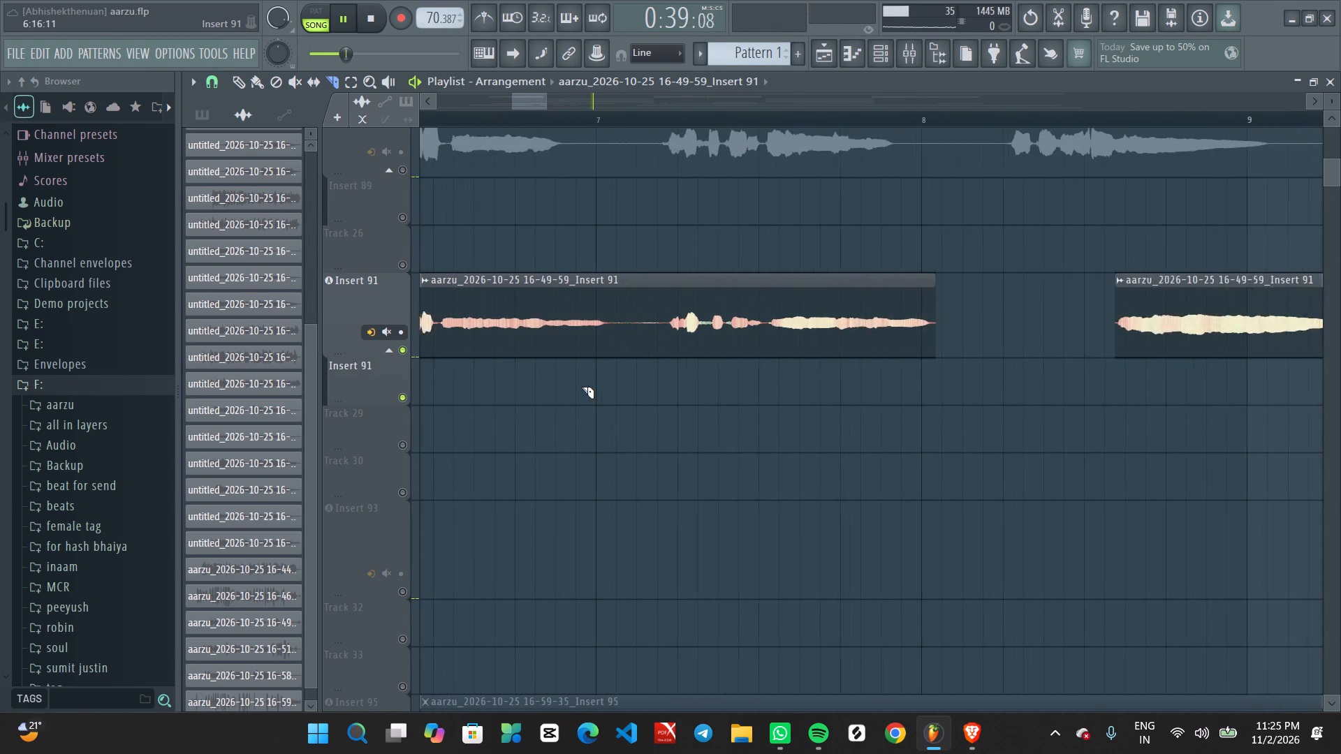
left_click_drag(659, 368, 613, 273, "alt")
left_click_drag(683, 379, 676, 267, "alt")
left_click_drag(664, 268, 640, 330, "ctrl")
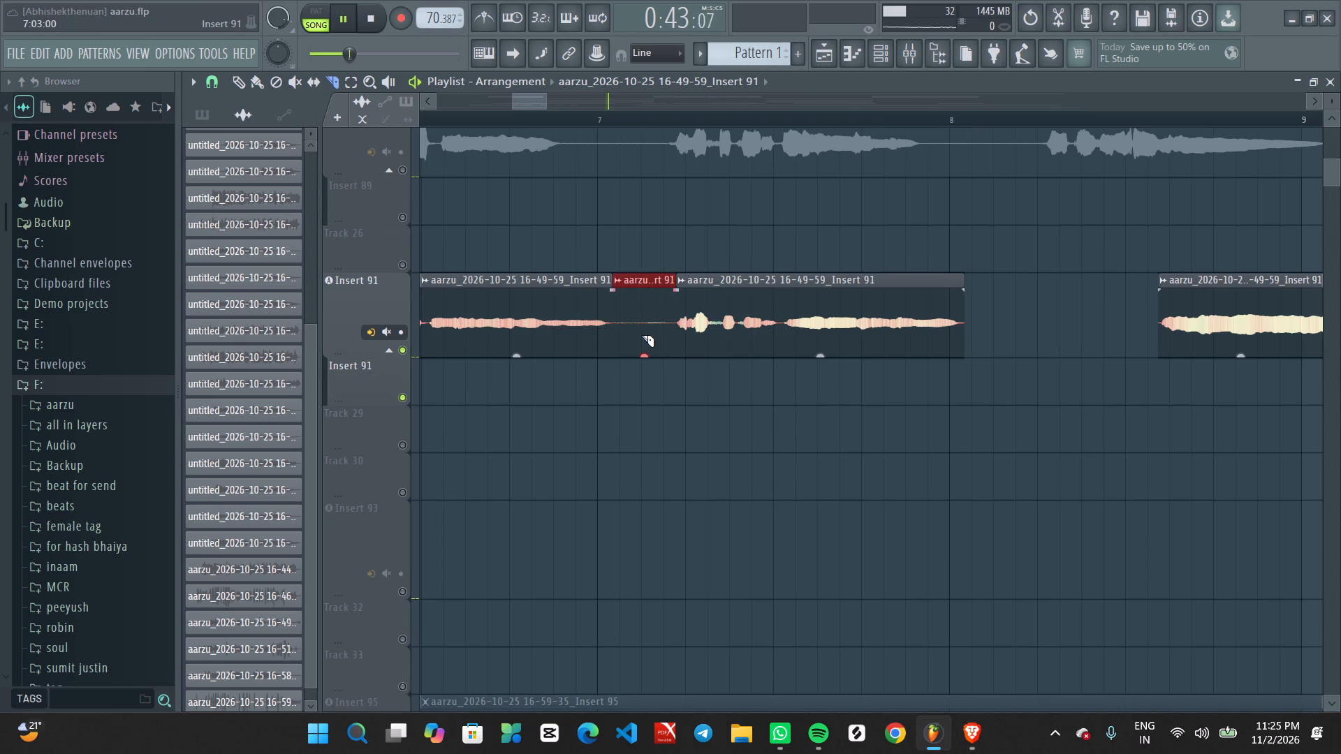
key("Delete")
Slice the 16-49-59 Insert 91 clip at about bars 6.2 and 6.4 and delete the silent piece between.
scroll(620, 327, "down", 5, "ctrl")
scroll(497, 415, "up", 4, "ctrl")
middle_click_drag(520, 430, 789, 437)
scroll(788, 438, "up", 4, "ctrl")
scroll(788, 438, "down", 1, "ctrl")
scroll(788, 438, "up", 1, "ctrl")
left_click_drag(754, 385, 703, 242, "alt")
left_click_drag(759, 394, 799, 257, "alt")
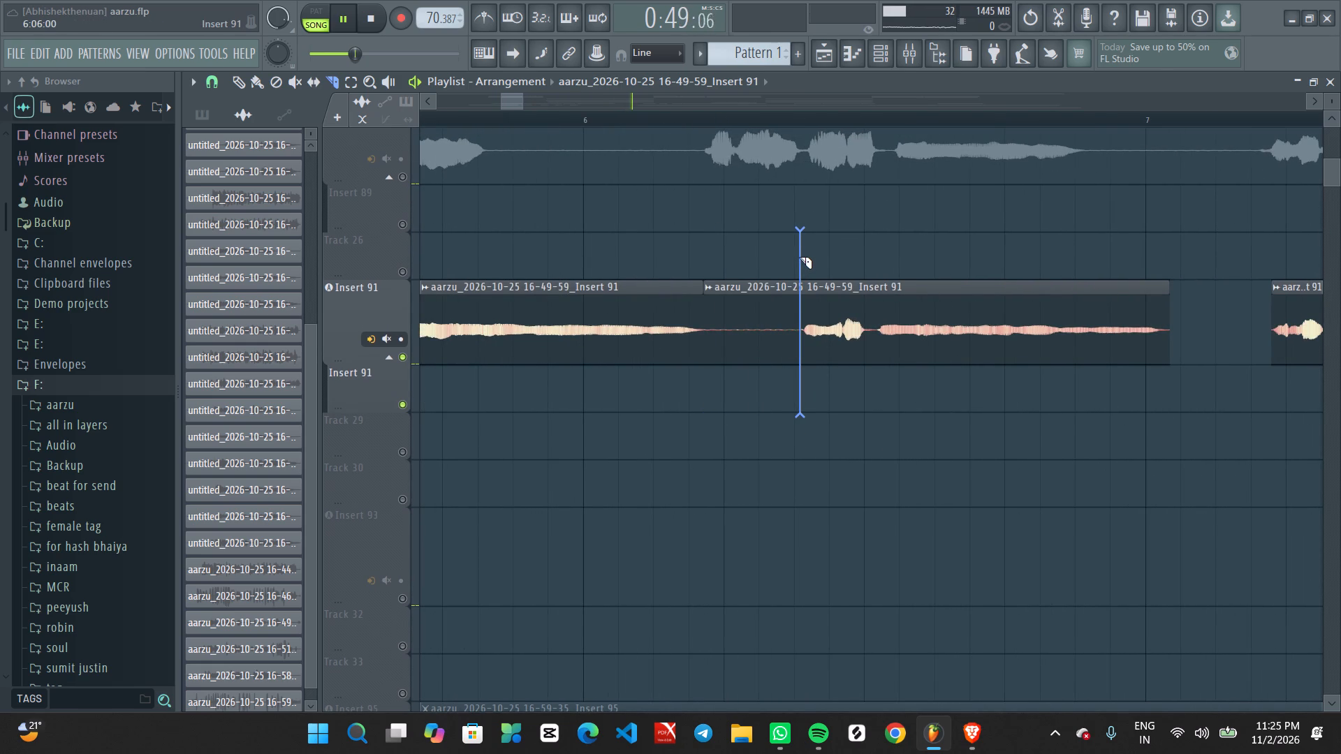
left_click_drag(799, 257, 802, 257, "alt")
left_click_drag(737, 266, 751, 344, "ctrl")
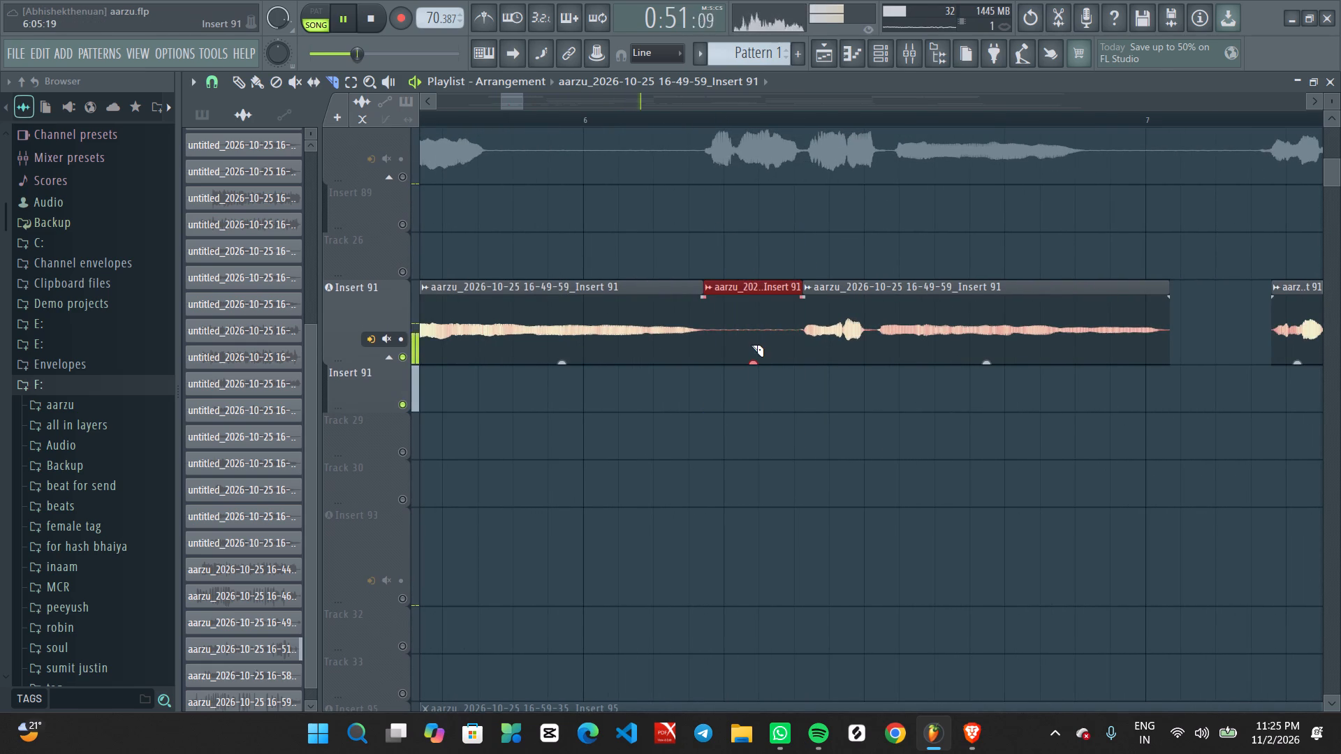
key("Delete")
Slice the 16-49-59 Insert 91 clip at about bars 4.7 and 5.5 and delete the silent piece between.
scroll(714, 337, "down", 6, "ctrl")
scroll(525, 386, "down", 6, "ctrl")
scroll(464, 413, "up", 4, "ctrl")
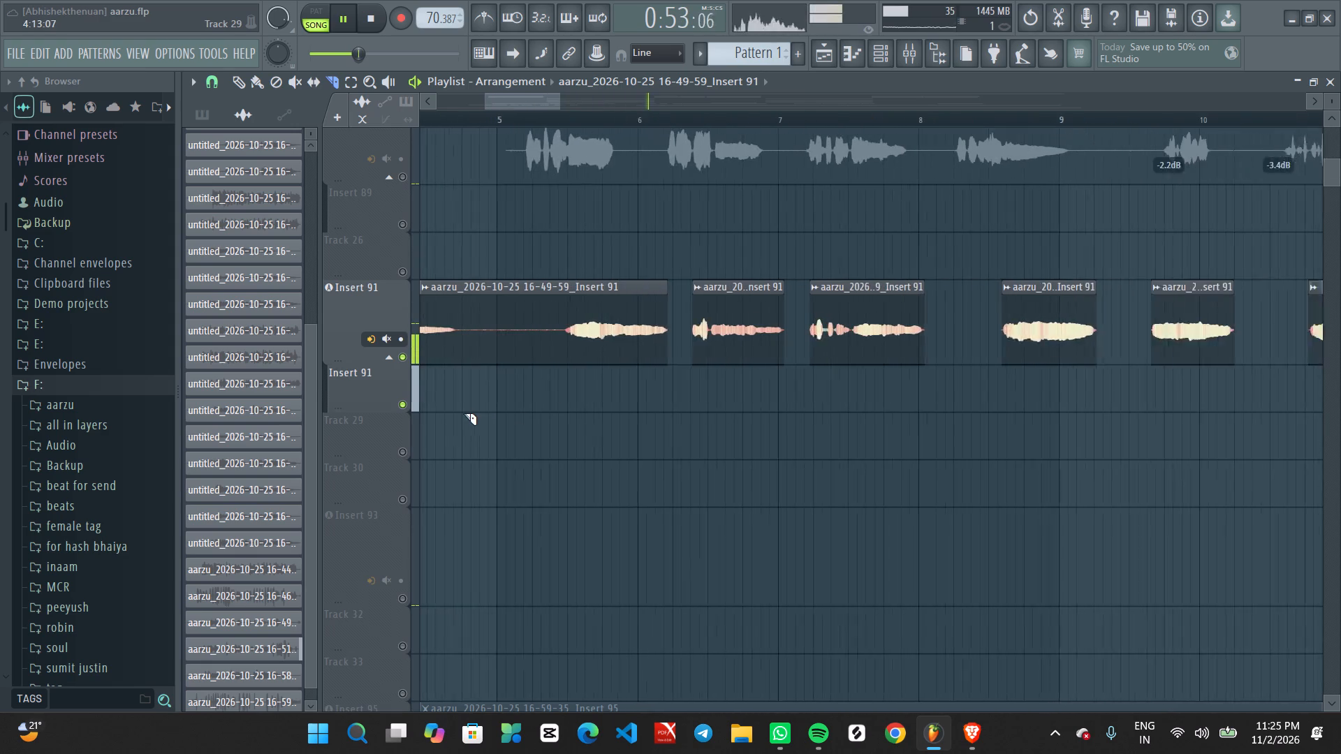
middle_click_drag(490, 415, 639, 415)
scroll(637, 417, "up", 3, "ctrl")
left_click_drag(615, 390, 585, 236, "alt")
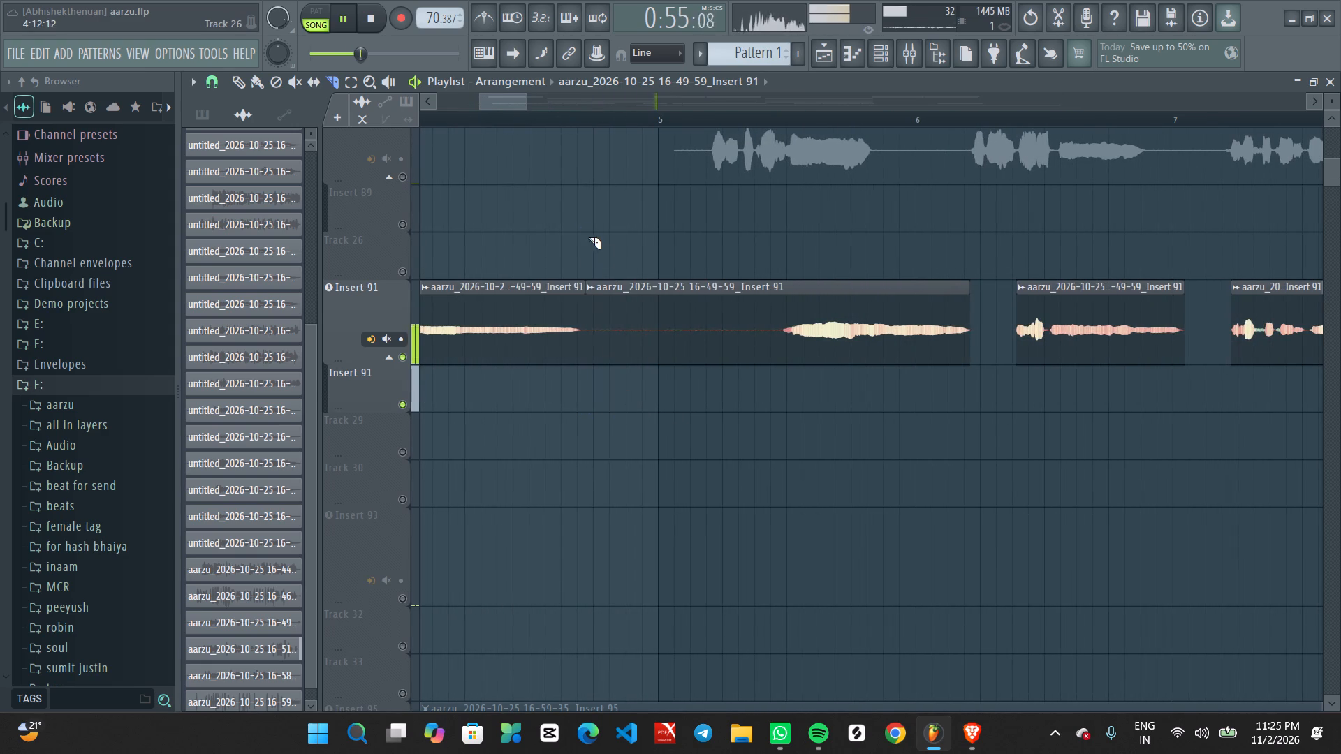
left_click_drag(695, 471, 777, 265, "alt")
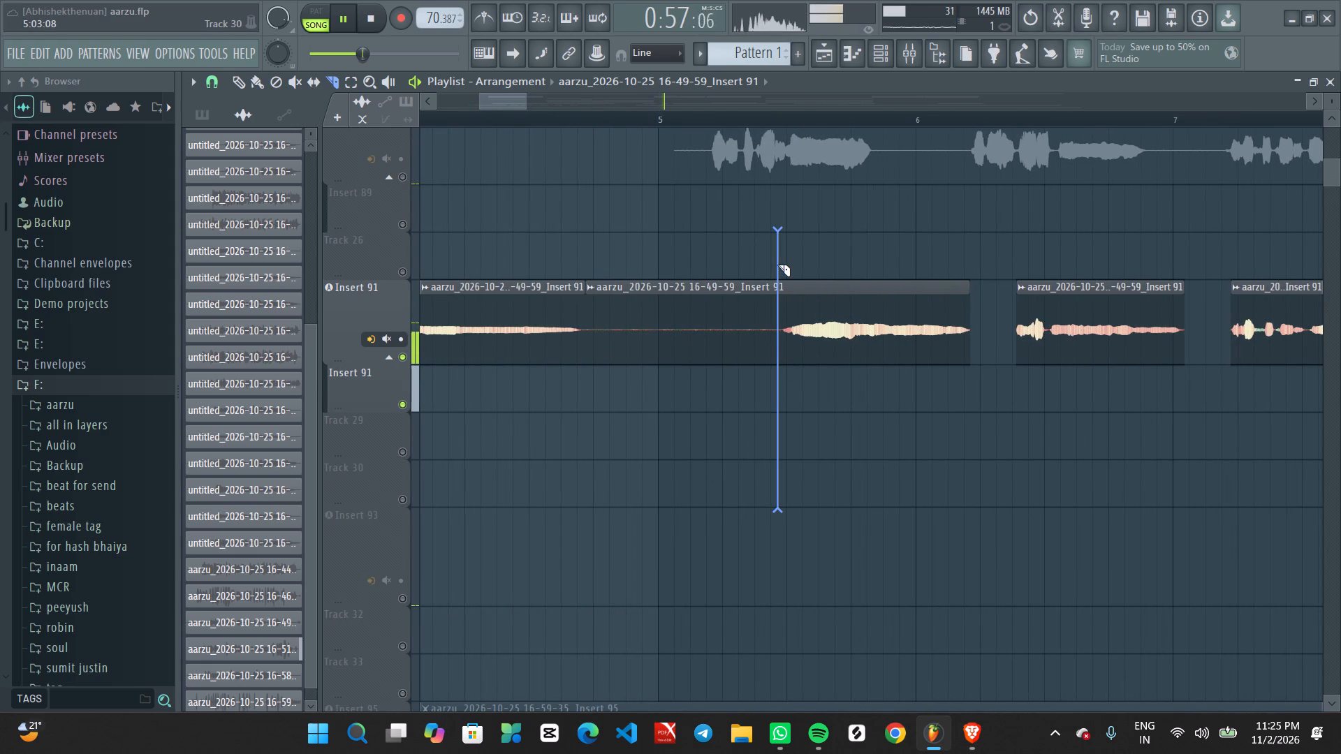
left_click_drag(777, 265, 780, 264, "alt")
left_click_drag(712, 256, 705, 343, "ctrl")
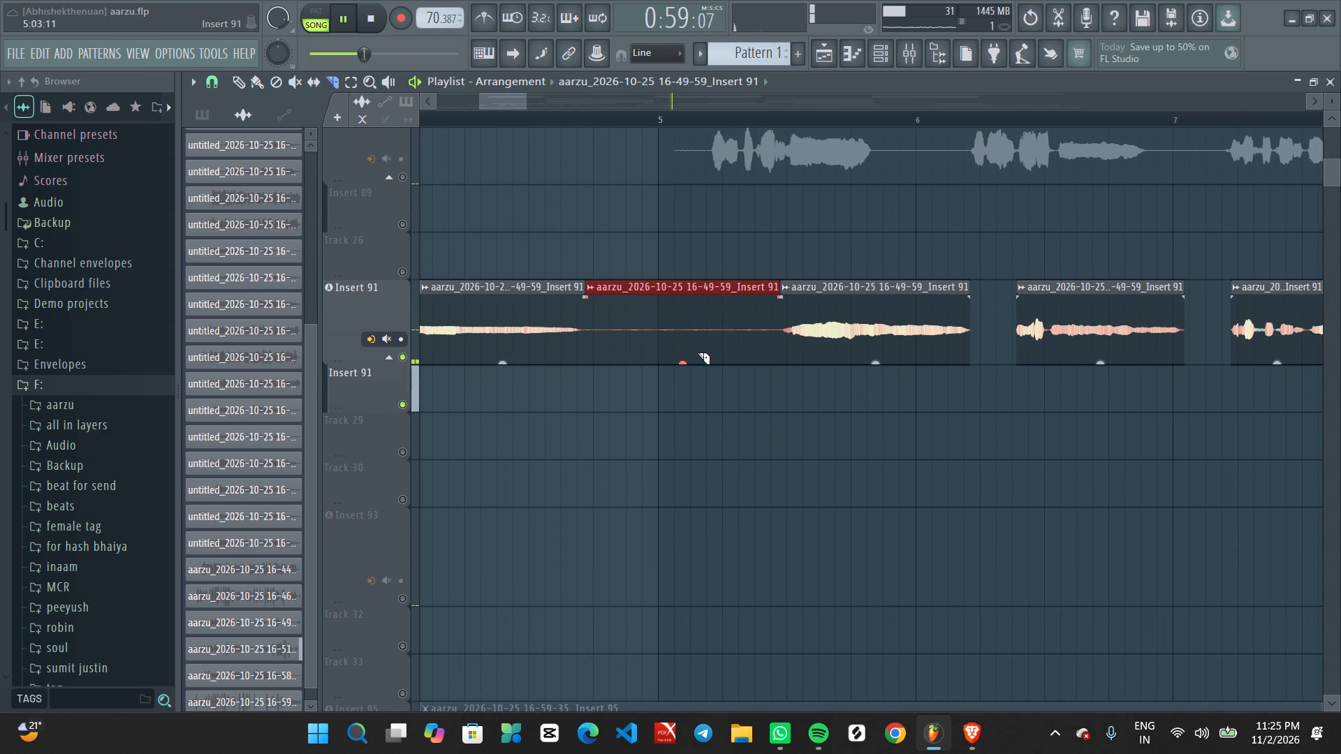
key("Delete")
Slice the 16-51-44 Insert 91 clip at about bars 17.9 and 18.4 and delete the silent piece between.
scroll(753, 351, "down", 7, "ctrl")
scroll(985, 429, "down", 2, "ctrl")
scroll(988, 437, "up", 1, "ctrl")
scroll(988, 442, "down", 6, "ctrl")
scroll(1055, 534, "down", 7, "ctrl")
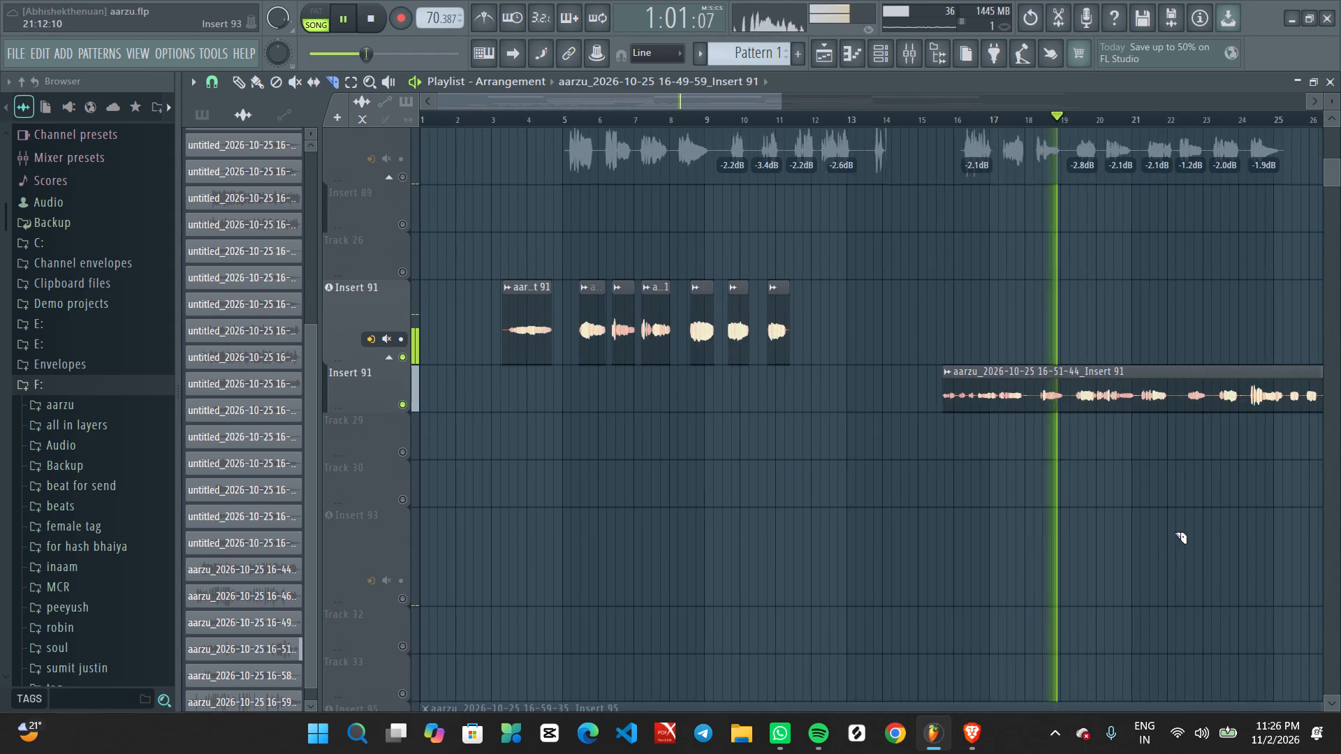
scroll(1176, 531, "up", 3, "ctrl")
scroll(1169, 528, "down", 1, "ctrl")
scroll(1166, 528, "up", 1, "ctrl")
scroll(1162, 528, "down", 1, "ctrl")
scroll(1156, 526, "up", 14, "ctrl")
left_click_drag(870, 444, 876, 320, "alt")
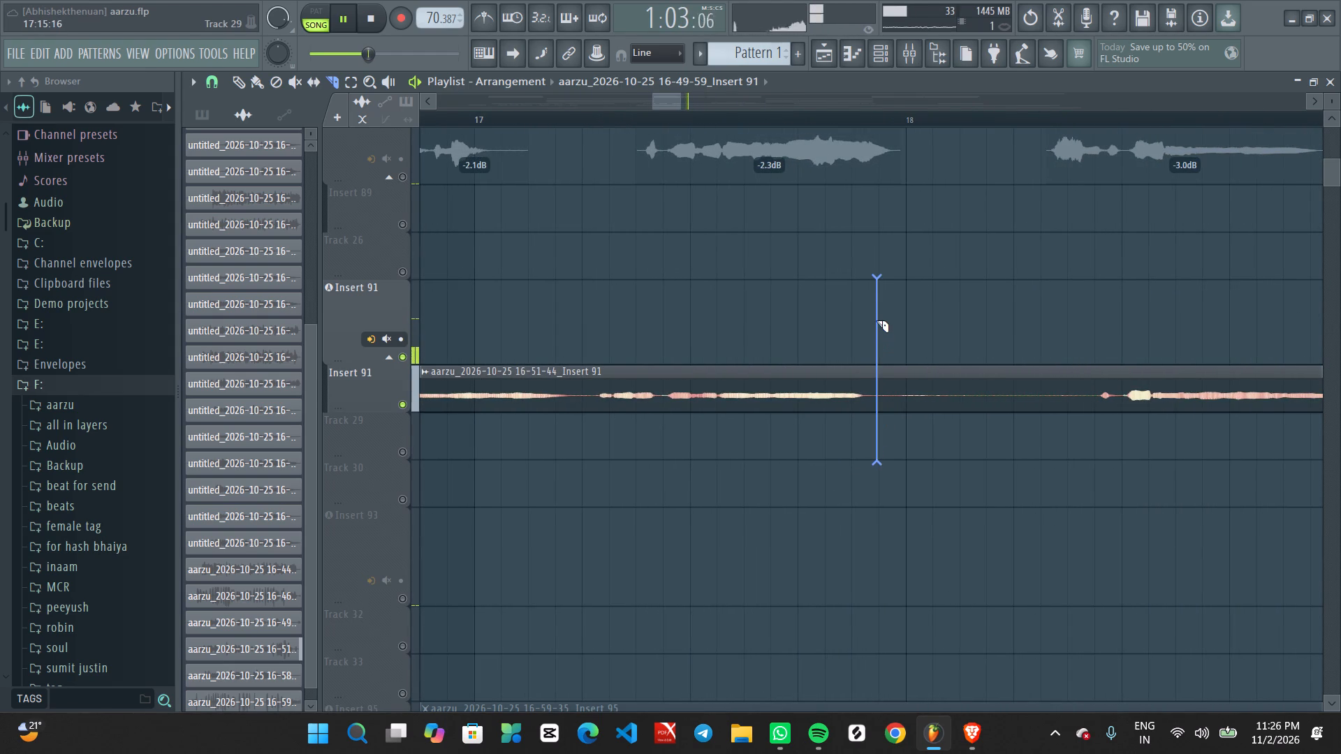
left_click_drag(876, 320, 865, 314, "alt")
left_click_drag(984, 469, 1089, 316, "alt")
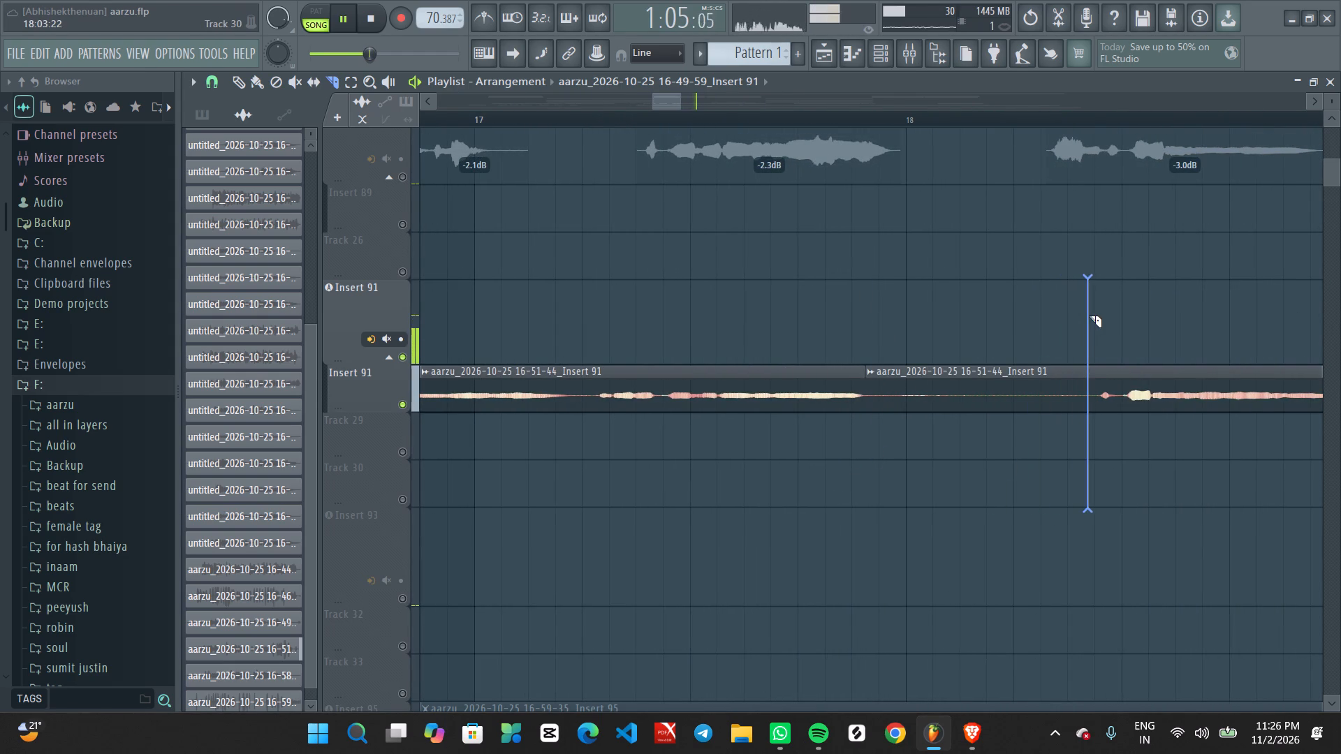
left_click_drag(1089, 316, 1096, 316, "alt")
left_click_drag(1037, 334, 1032, 431, "ctrl")
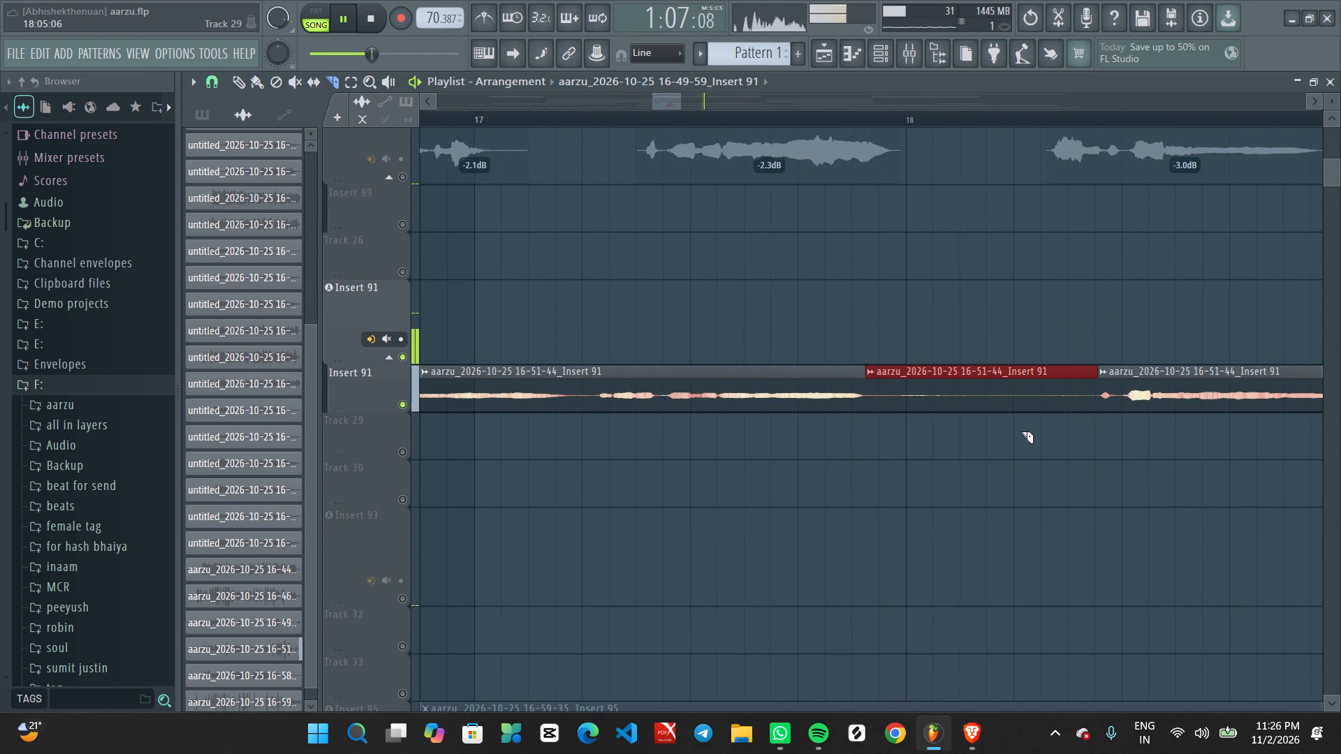
key("Delete")
Slice the 16-51-44 clip just after bar 16 and at about bar 16.15, and delete the silent piece between.
scroll(990, 458, "down", 12, "ctrl")
scroll(542, 435, "up", 6, "ctrl")
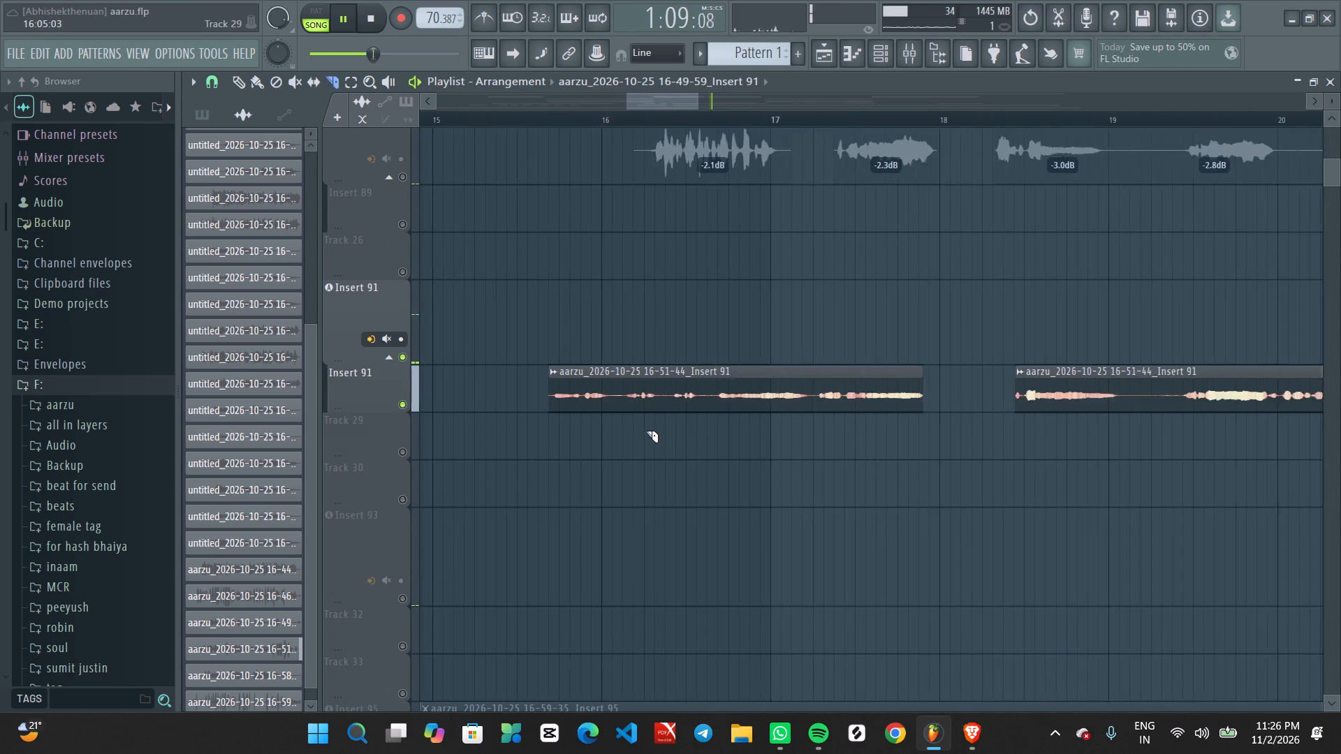
scroll(647, 431, "up", 7, "ctrl")
scroll(569, 425, "up", 6, "ctrl")
left_click_drag(545, 422, 480, 313, "alt")
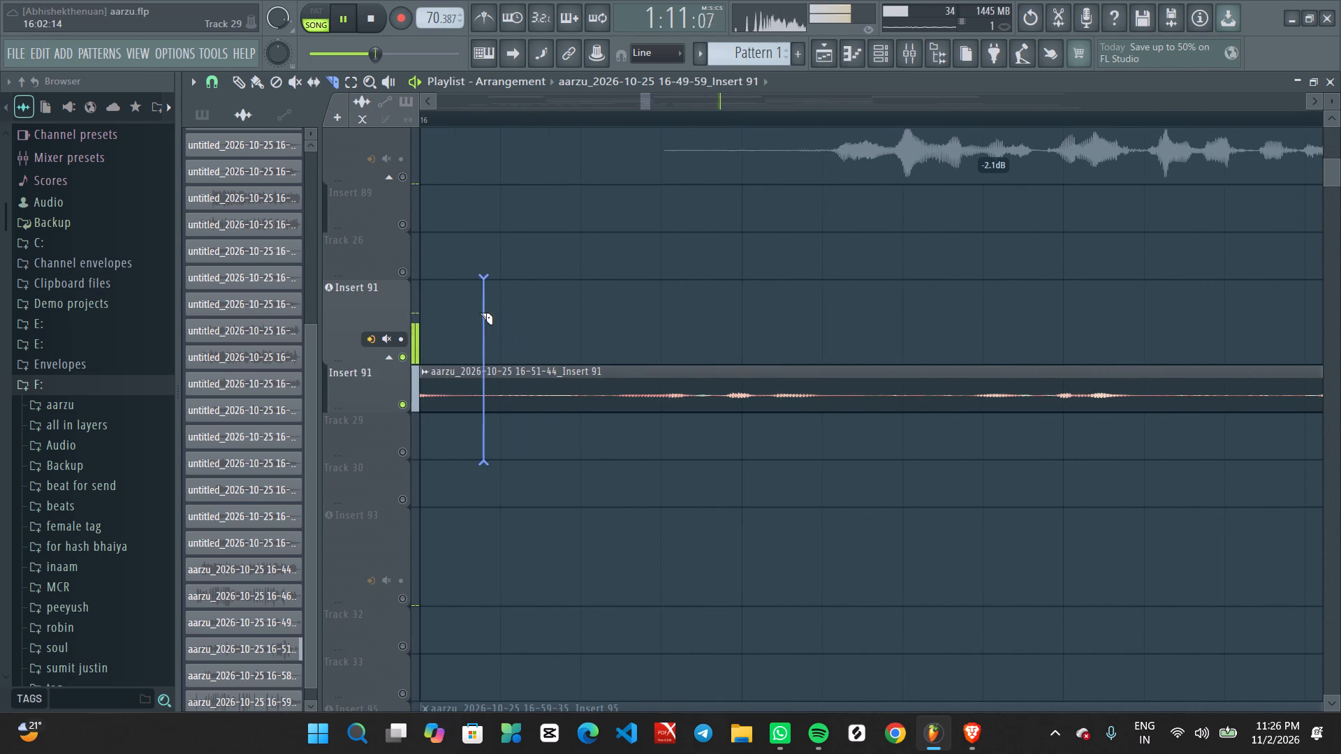
left_click_drag(480, 313, 451, 306, "alt")
left_click_drag(571, 436, 609, 301, "alt")
left_click_drag(559, 332, 553, 455, "ctrl")
key("Delete")
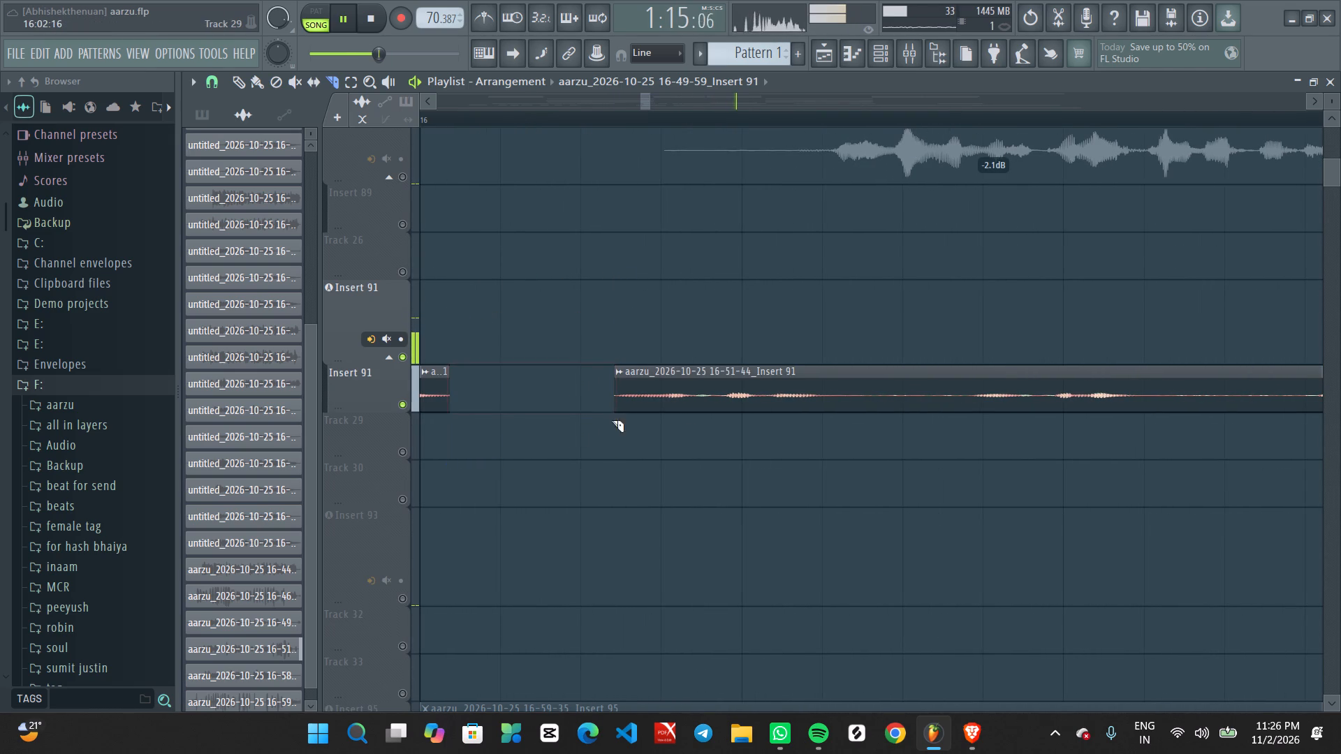
Slice the 16-51-44 clip at about bars 16.3 and 16.4 and delete the silent piece between the vocal phrases.
scroll(675, 385, "down", 5, "ctrl")
scroll(800, 497, "up", 1, "ctrl")
scroll(879, 473, "down", 3, "ctrl")
scroll(790, 456, "up", 8, "ctrl")
left_click_drag(858, 453, 860, 305, "alt")
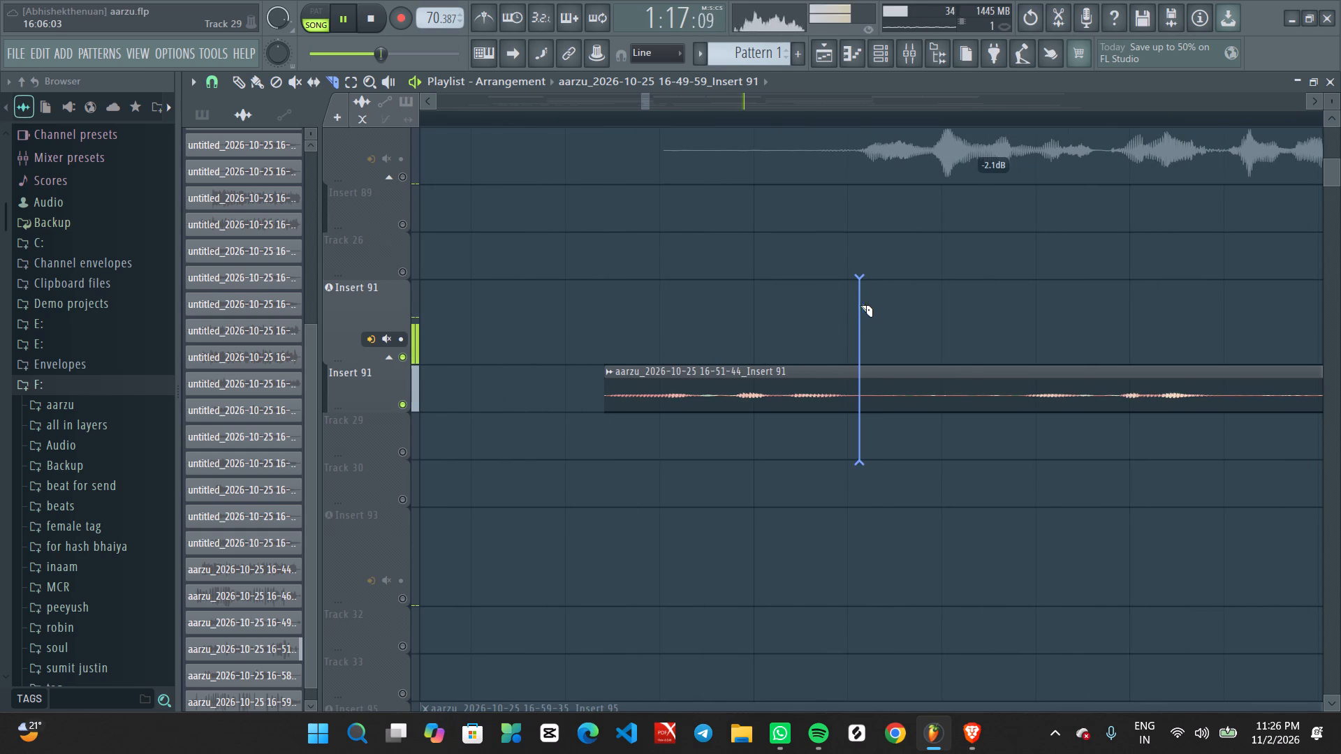
left_click_drag(860, 305, 850, 304, "alt")
left_click_drag(995, 497, 1015, 318, "alt")
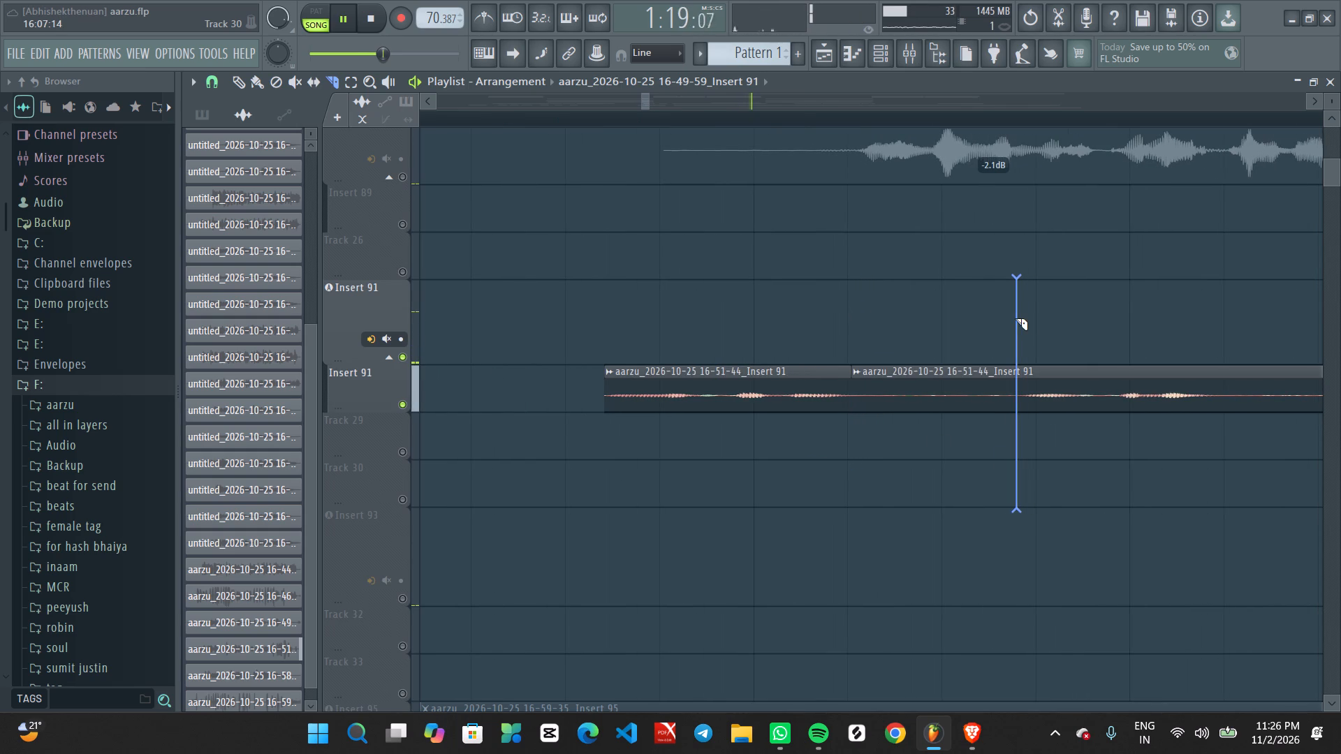
left_click_drag(1015, 318, 1017, 318, "alt")
left_click_drag(918, 344, 927, 439, "ctrl")
key("Delete")
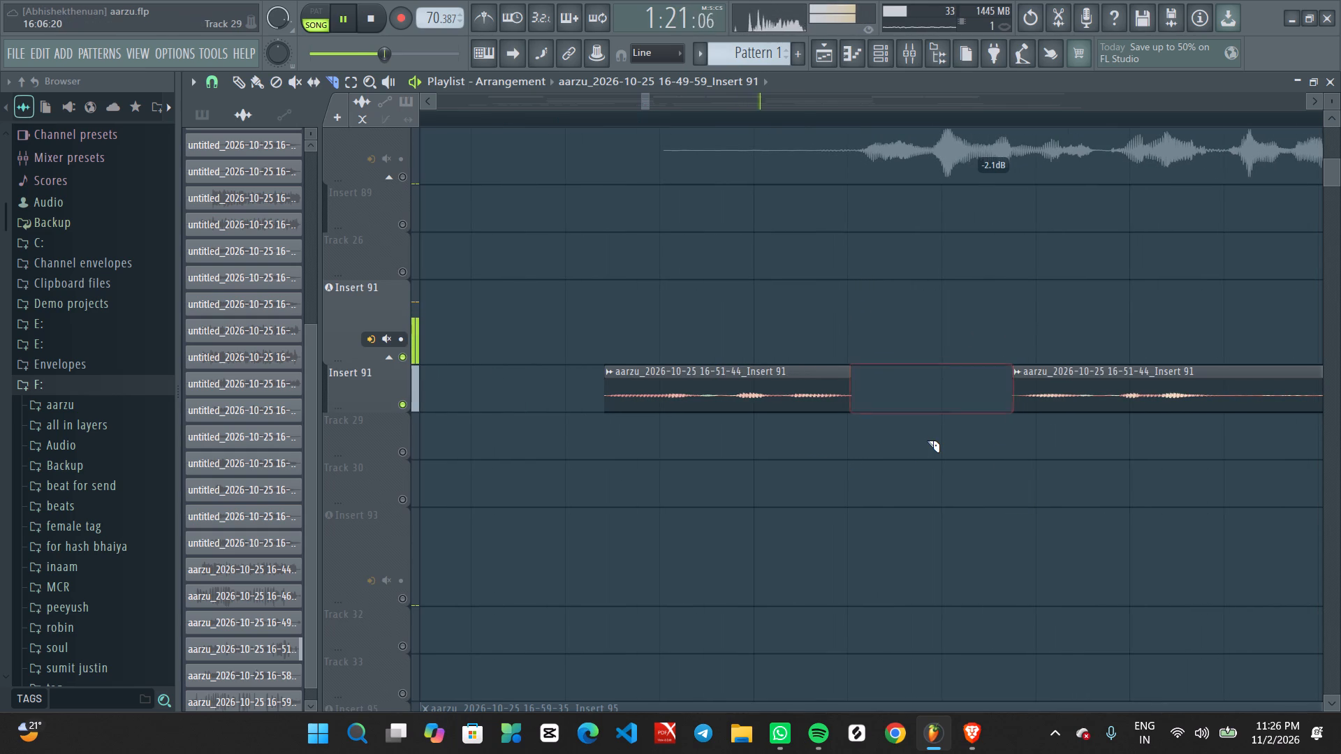
Slice the 16-51-44 clip at about bars 16.55 and 16.7 and delete the silent piece between.
scroll(934, 443, "down", 6, "ctrl")
scroll(1055, 465, "up", 6, "ctrl")
middle_click_drag(1089, 478, 951, 465)
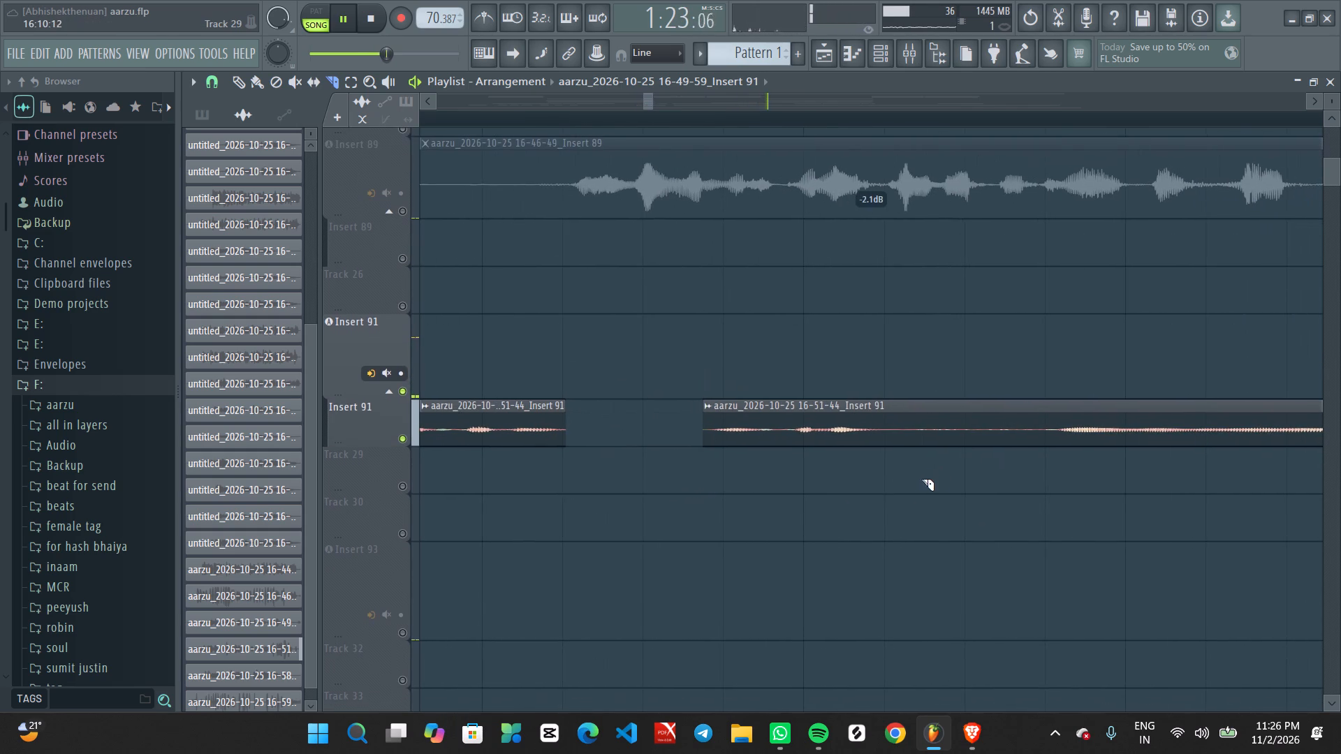
left_click_drag(898, 469, 874, 323, "alt")
left_click_drag(970, 518, 1018, 400, "alt")
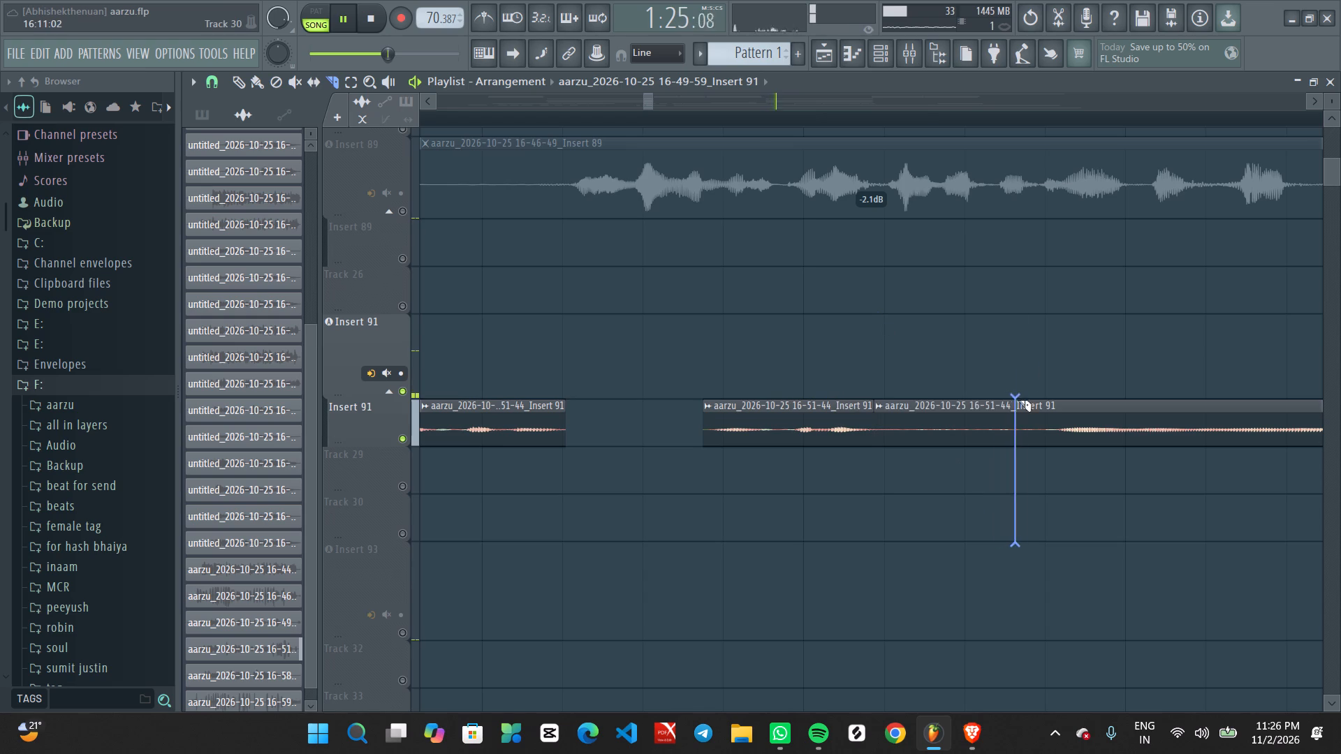
left_click_drag(1018, 400, 1056, 316, "alt")
left_click_drag(872, 362, 930, 519, "ctrl")
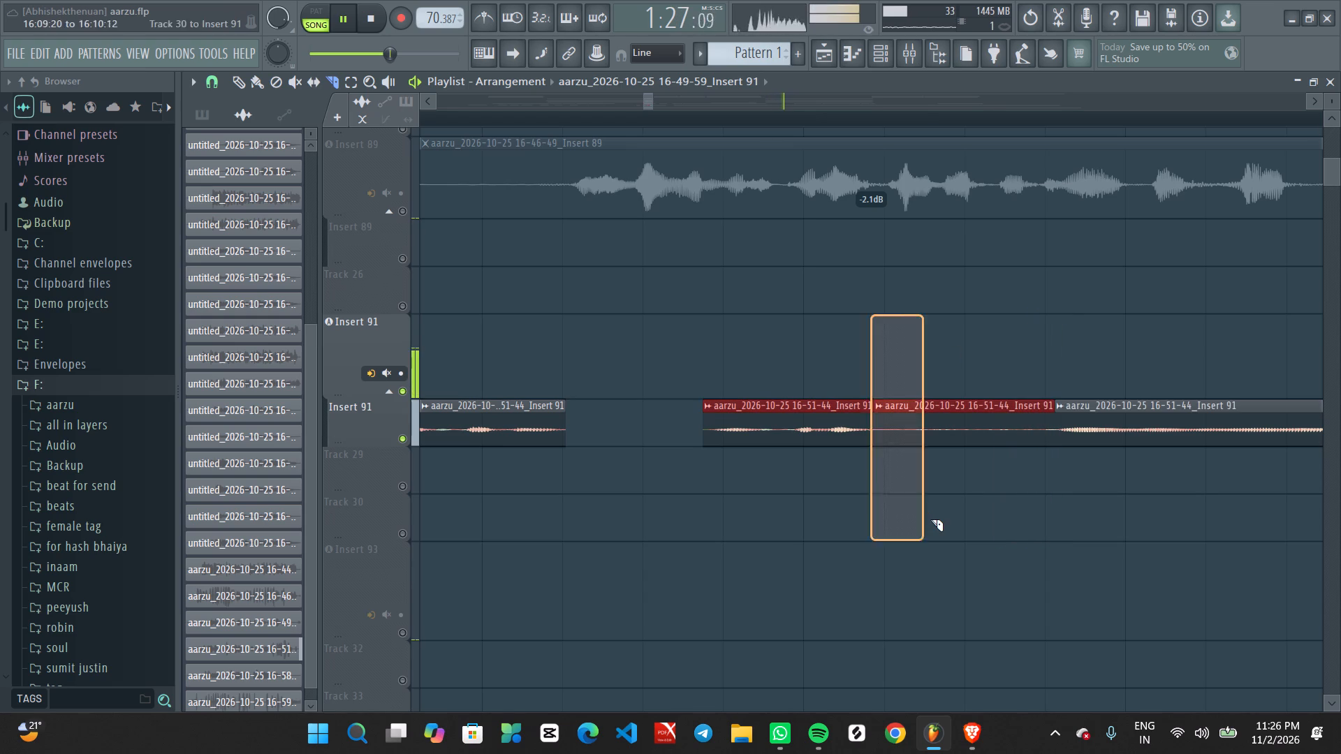
left_click_drag(930, 519, 928, 516, "ctrl")
left_click_drag(942, 369, 939, 456, "ctrl")
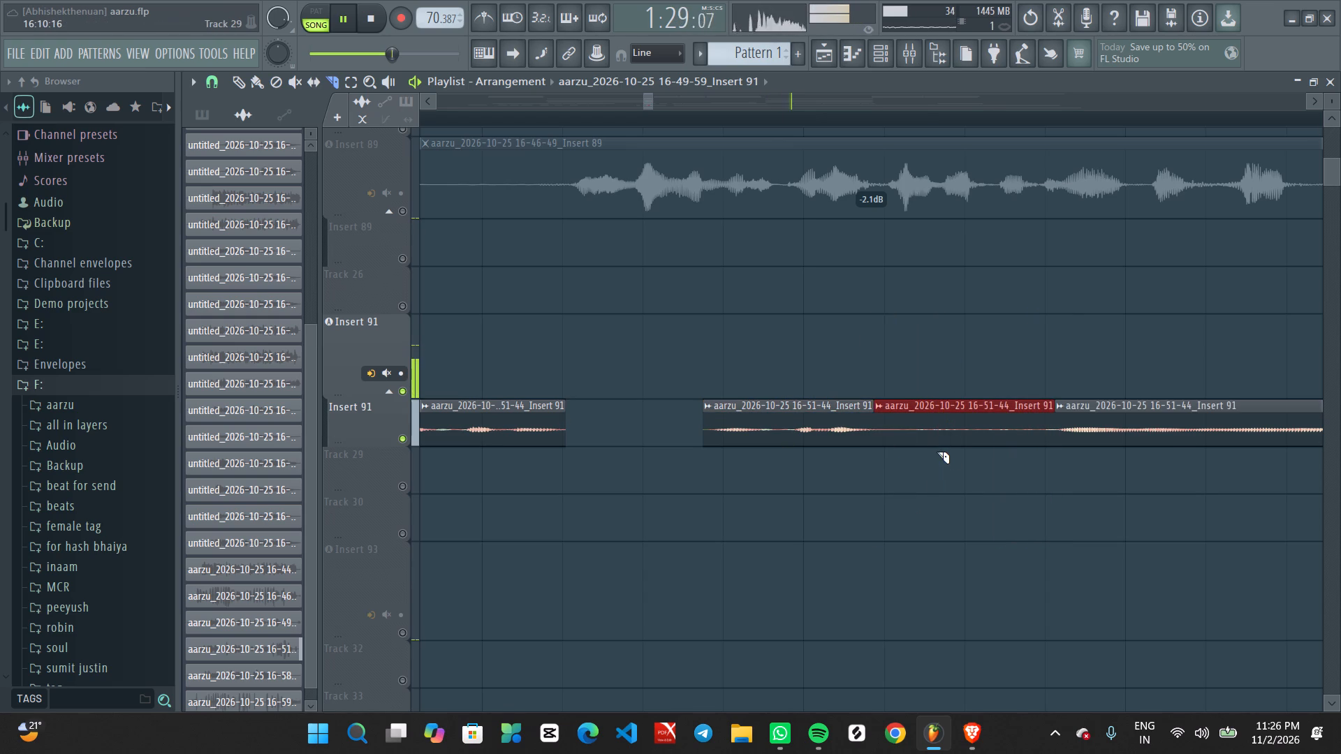
key("Delete")
Slice the 16-51-44 clip at about bars 17.2 and 17.3 and delete the silent piece between.
scroll(922, 455, "down", 16, "ctrl")
scroll(1036, 489, "up", 3, "ctrl")
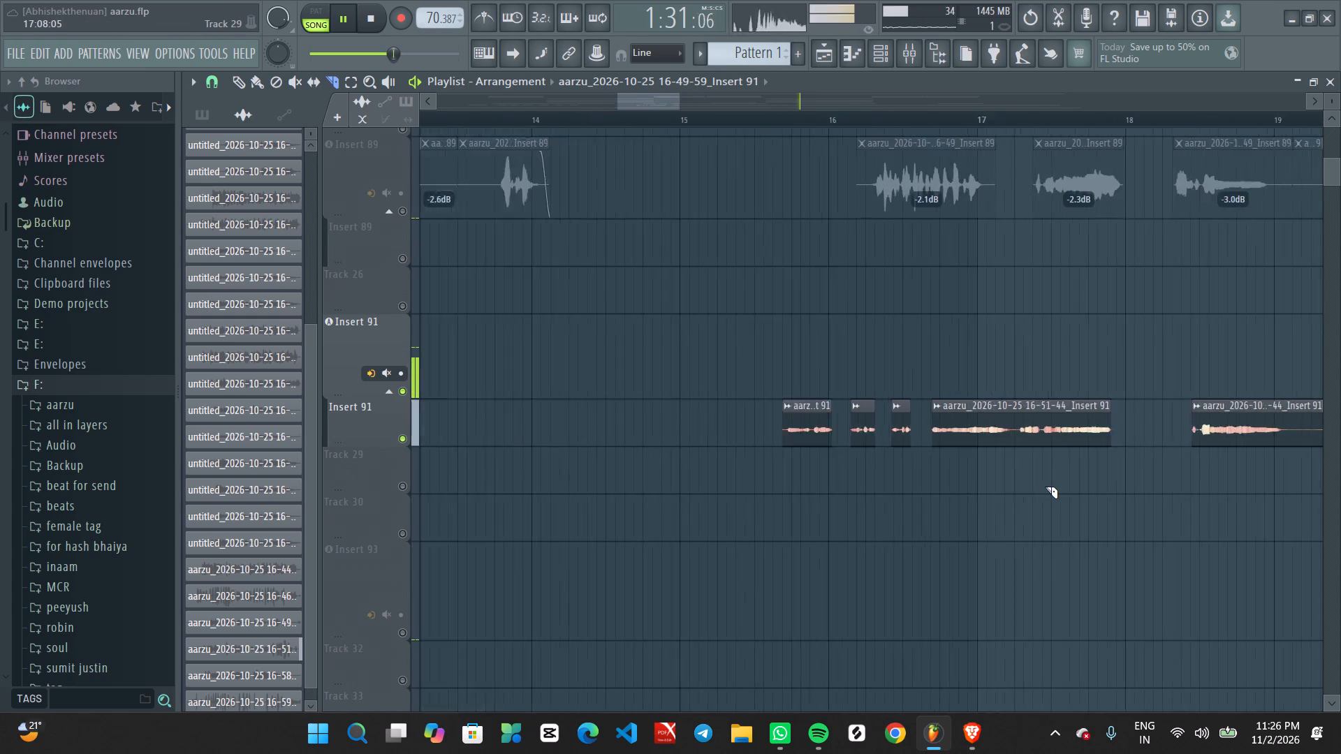
scroll(1045, 487, "up", 12, "ctrl")
left_click_drag(929, 457, 891, 339, "alt")
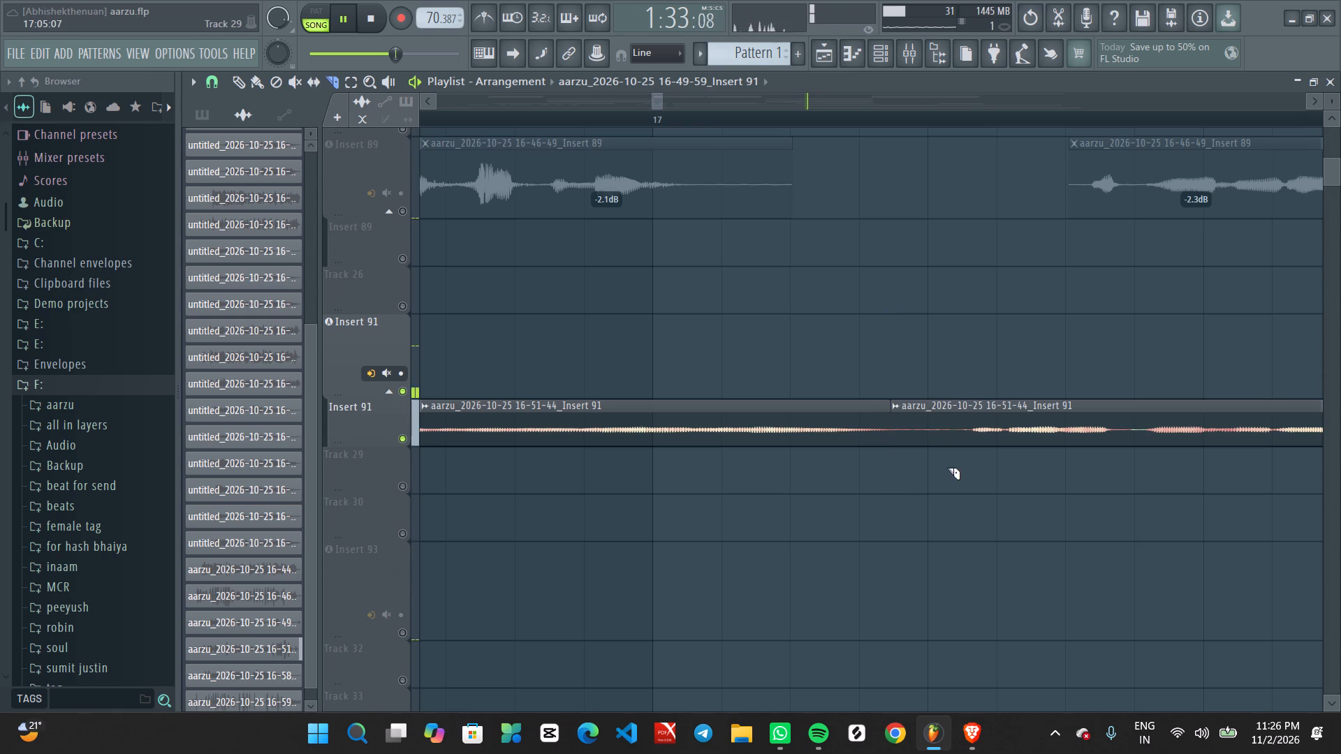
left_click_drag(947, 468, 969, 362, "alt")
left_click_drag(942, 376, 932, 455, "ctrl")
key("Delete")
Slice the 16-51-44 clip at about bars 17.42 and 17.45 and delete the short silent piece between.
scroll(935, 501, "down", 1, "ctrl")
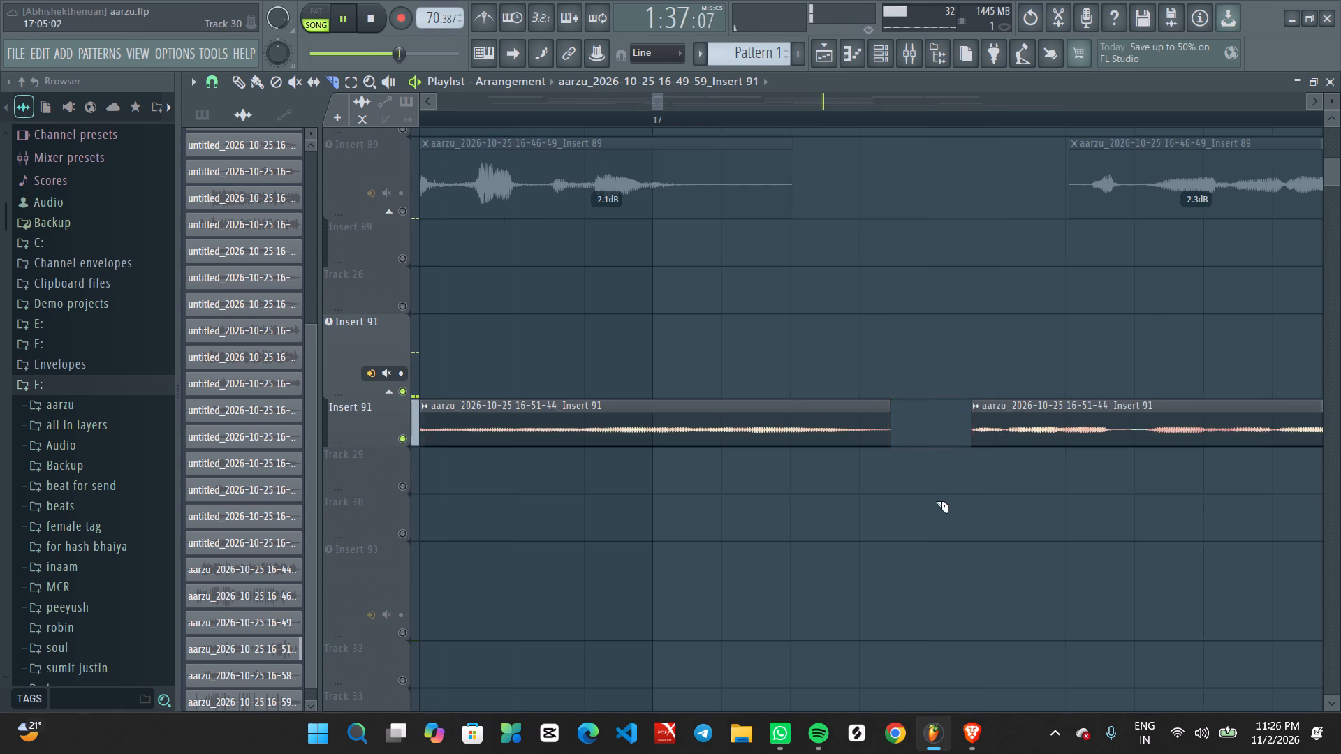
scroll(935, 501, "down", 2, "ctrl")
scroll(1107, 471, "up", 7, "ctrl")
left_click_drag(996, 478, 932, 331, "alt")
left_click_drag(955, 485, 988, 422, "alt")
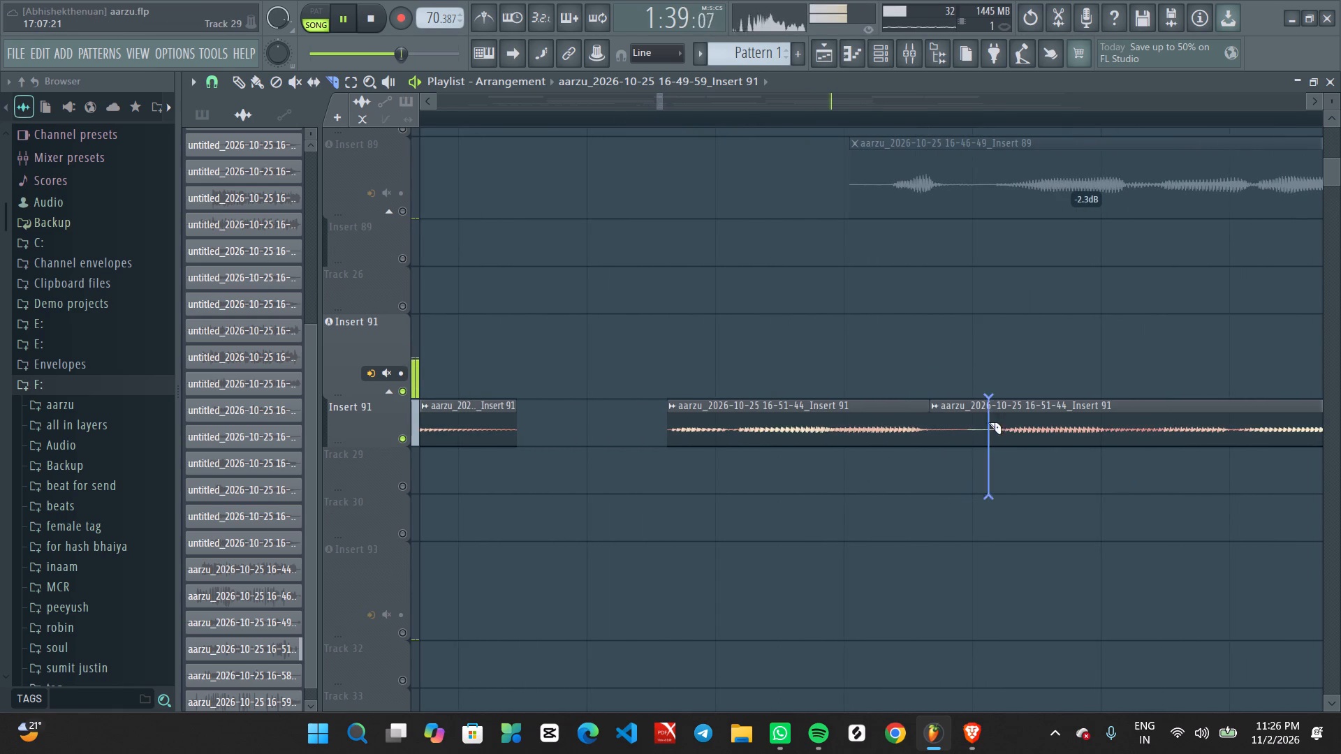
left_click_drag(988, 422, 993, 360, "alt")
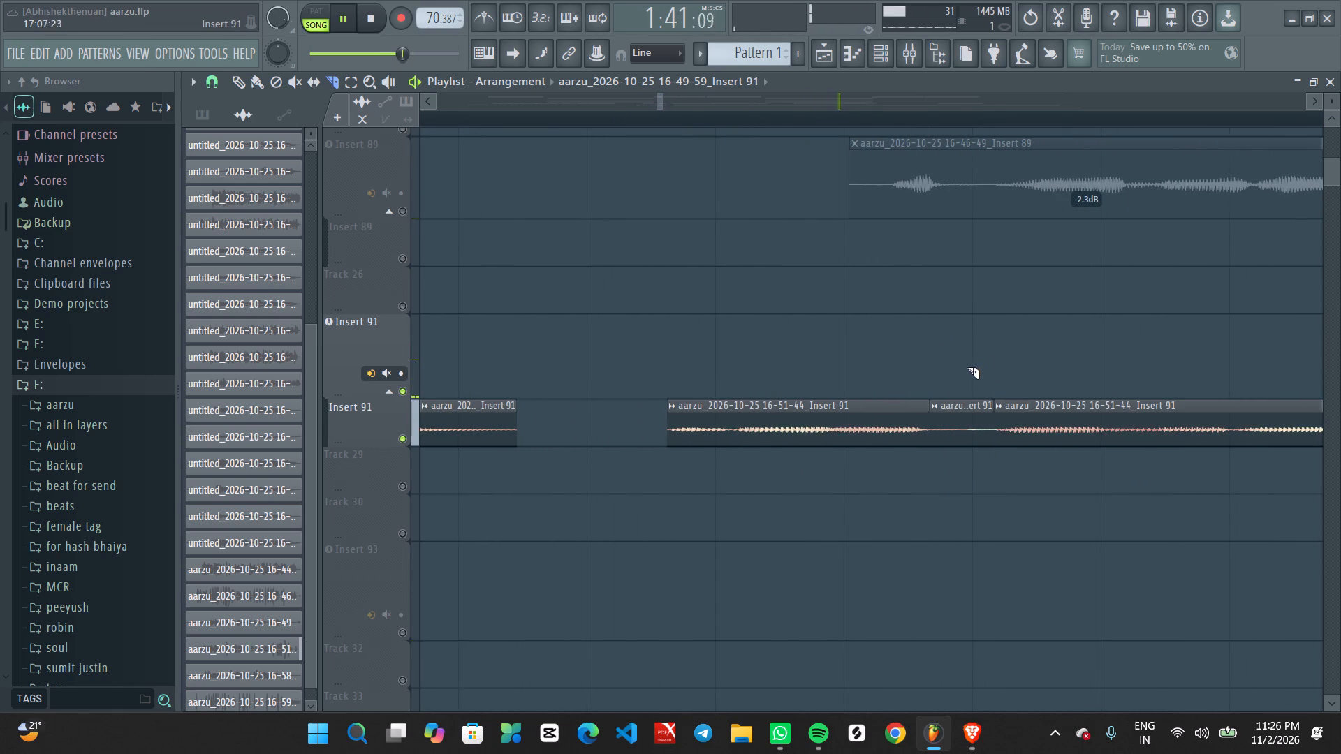
left_click_drag(946, 385, 948, 489, "ctrl")
key("Delete")
Slice the 16-51-44 clip just after bar 19 and at about bar 19.4, and delete the silent piece between.
scroll(1090, 527, "down", 4, "ctrl")
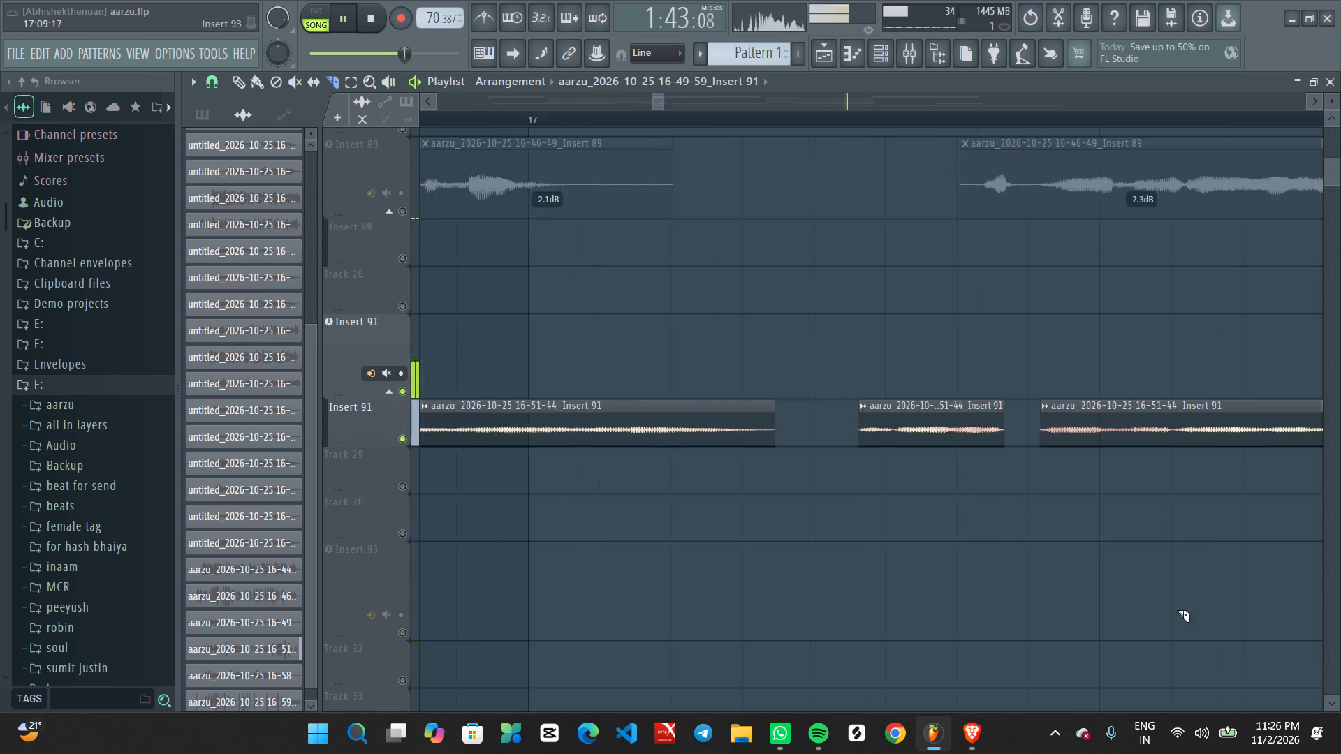
scroll(1222, 635, "down", 15, "ctrl")
middle_click_drag(1187, 603, 616, 585)
scroll(807, 556, "up", 6, "ctrl")
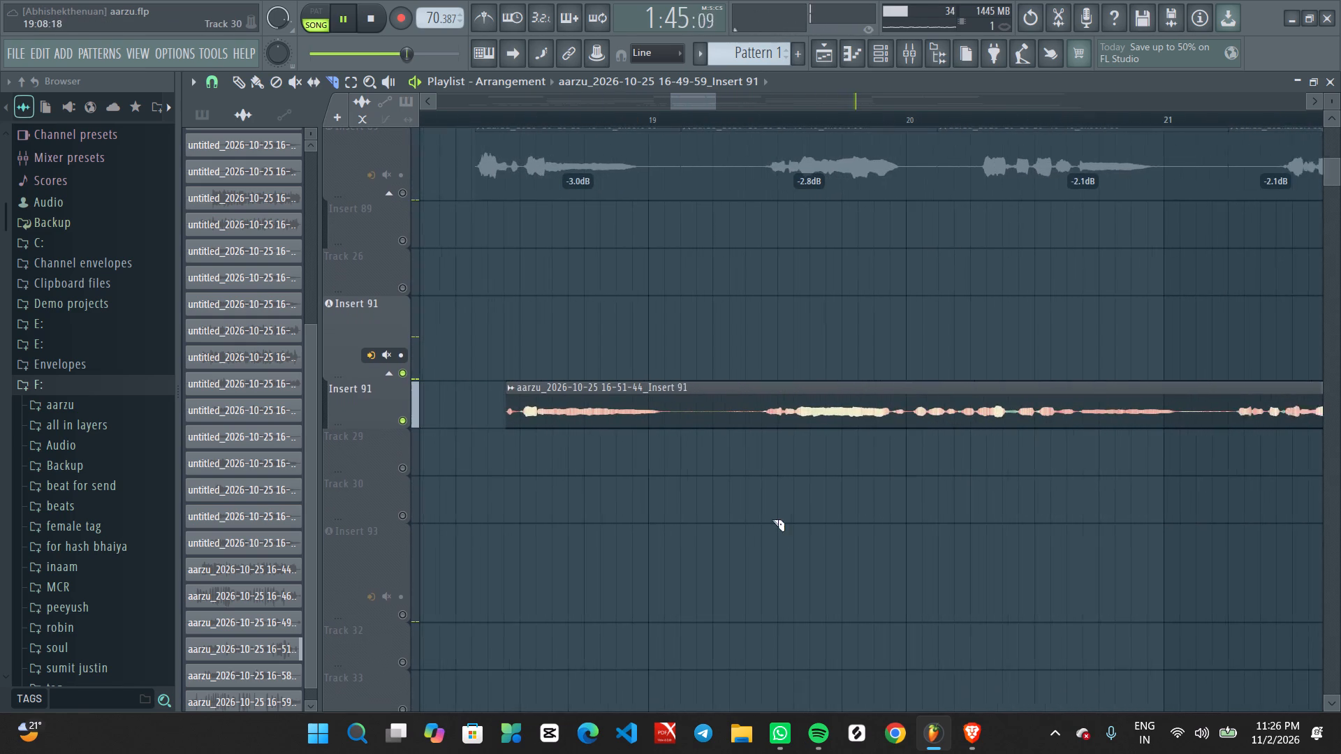
left_click_drag(691, 464, 656, 339, "alt")
left_click_drag(698, 500, 712, 387, "alt")
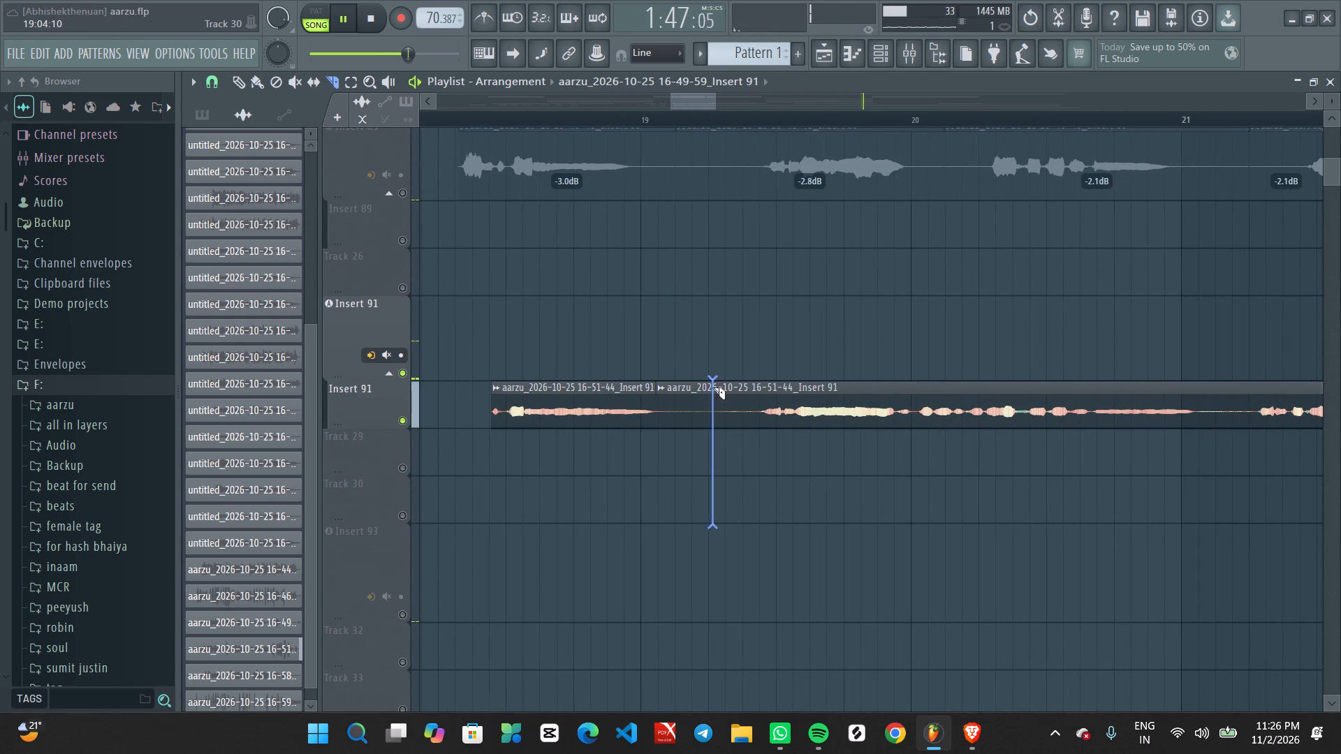
left_click_drag(712, 387, 758, 339, "alt")
left_click_drag(742, 344, 722, 446, "ctrl")
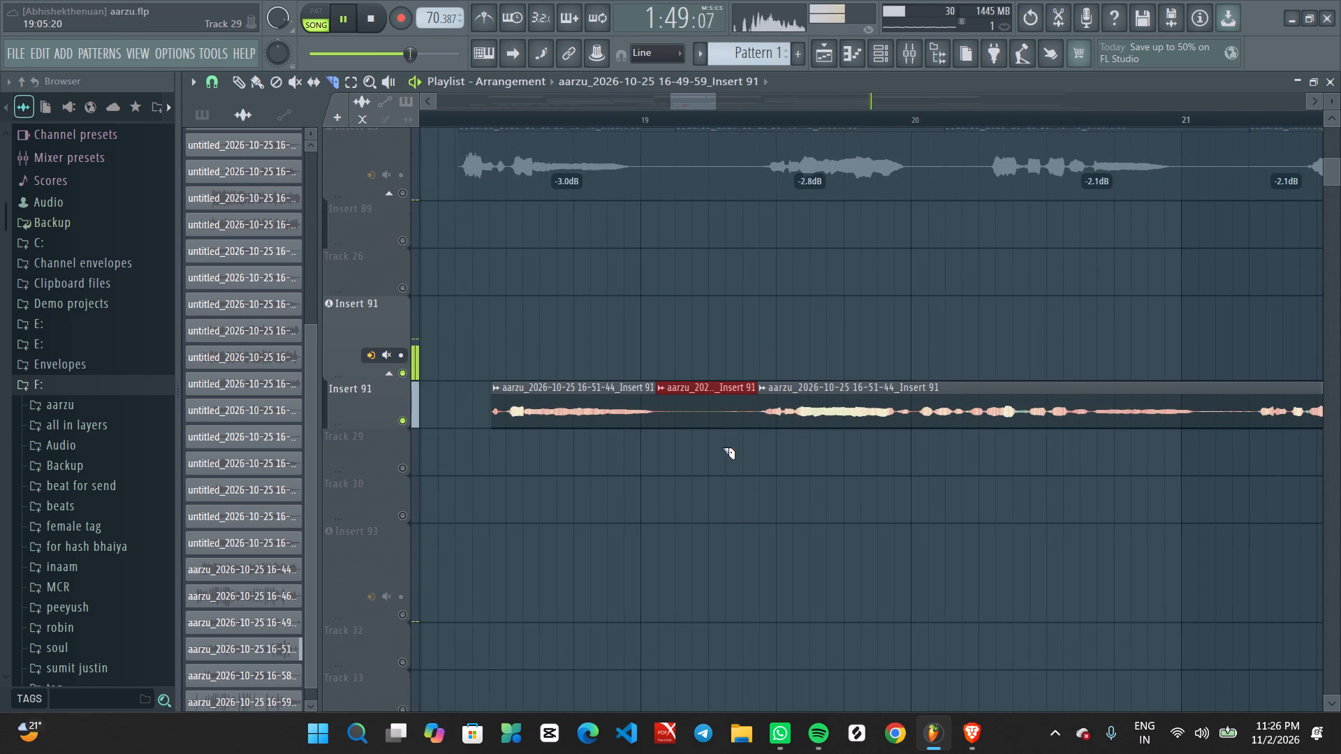
key("Delete")
Slice the 16-51-44 clip just after bar 21 and at about bar 21.3, and delete the silent piece between.
scroll(786, 448, "up", 3, "ctrl")
middle_click_drag(1116, 533, 427, 499)
scroll(838, 436, "up", 3, "ctrl")
left_click_drag(695, 436, 685, 263, "alt")
left_click_drag(734, 447, 850, 293, "alt")
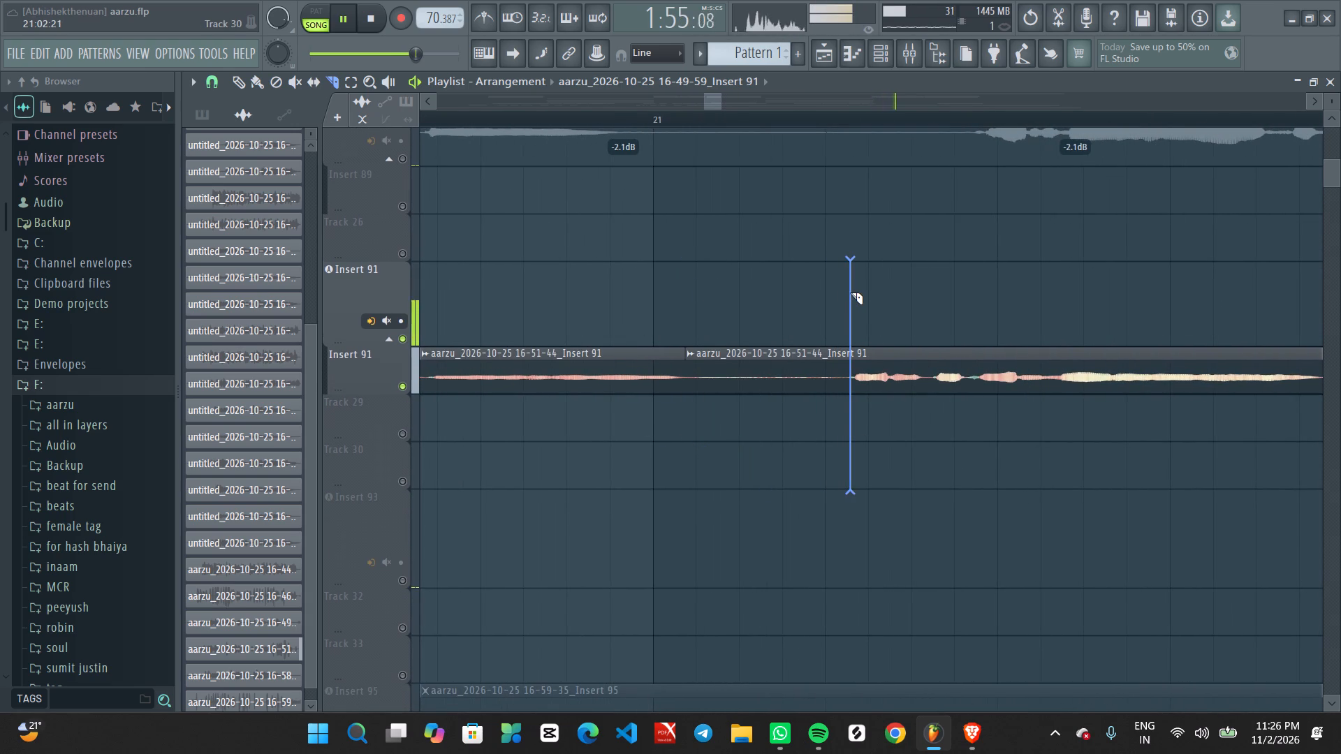
left_click_drag(850, 293, 852, 293, "alt")
left_click_drag(775, 351, 763, 420, "ctrl")
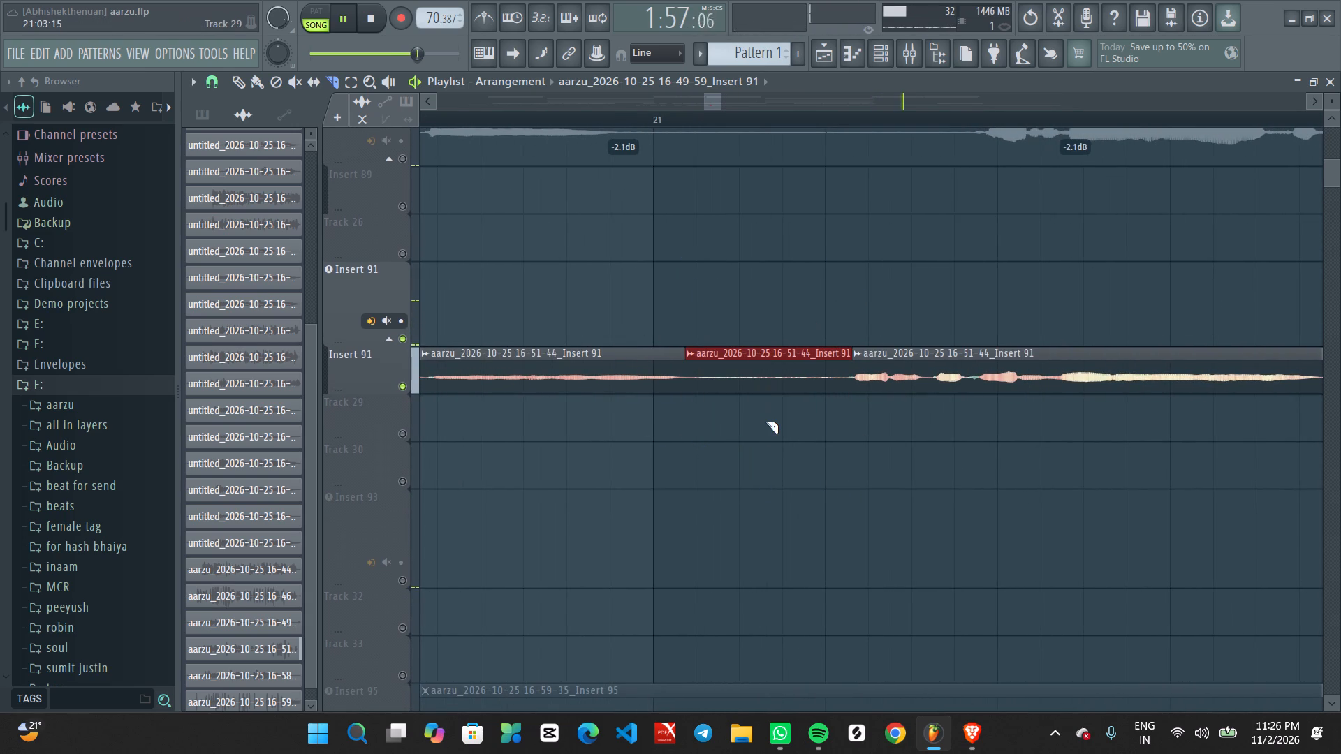
key("Delete")
Slice the 16-51-44 clip at about bars 22 and 22.6 and delete the silent piece between the vocal phrases.
scroll(816, 367, "down", 4, "ctrl")
scroll(935, 423, "up", 1, "ctrl")
scroll(941, 426, "down", 2, "ctrl")
scroll(1030, 473, "down", 2, "ctrl")
scroll(1100, 487, "up", 5, "ctrl")
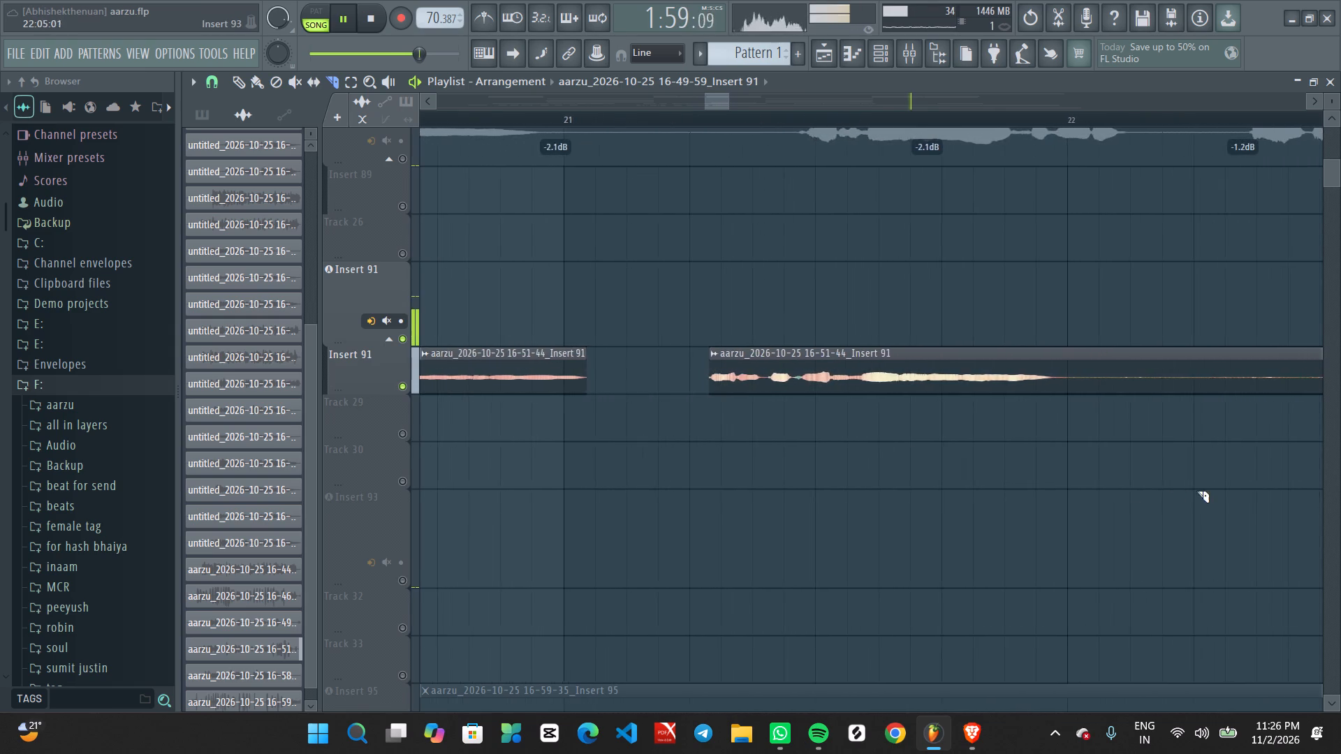
middle_click_drag(1164, 492, 884, 474)
scroll(737, 496, "up", 3, "ctrl")
left_click_drag(849, 429, 803, 246, "alt")
scroll(1027, 577, "up", 1, "ctrl")
middle_click_drag(1215, 522, 797, 526)
scroll(877, 520, "up", 4, "ctrl")
left_click_drag(954, 482, 960, 310, "alt")
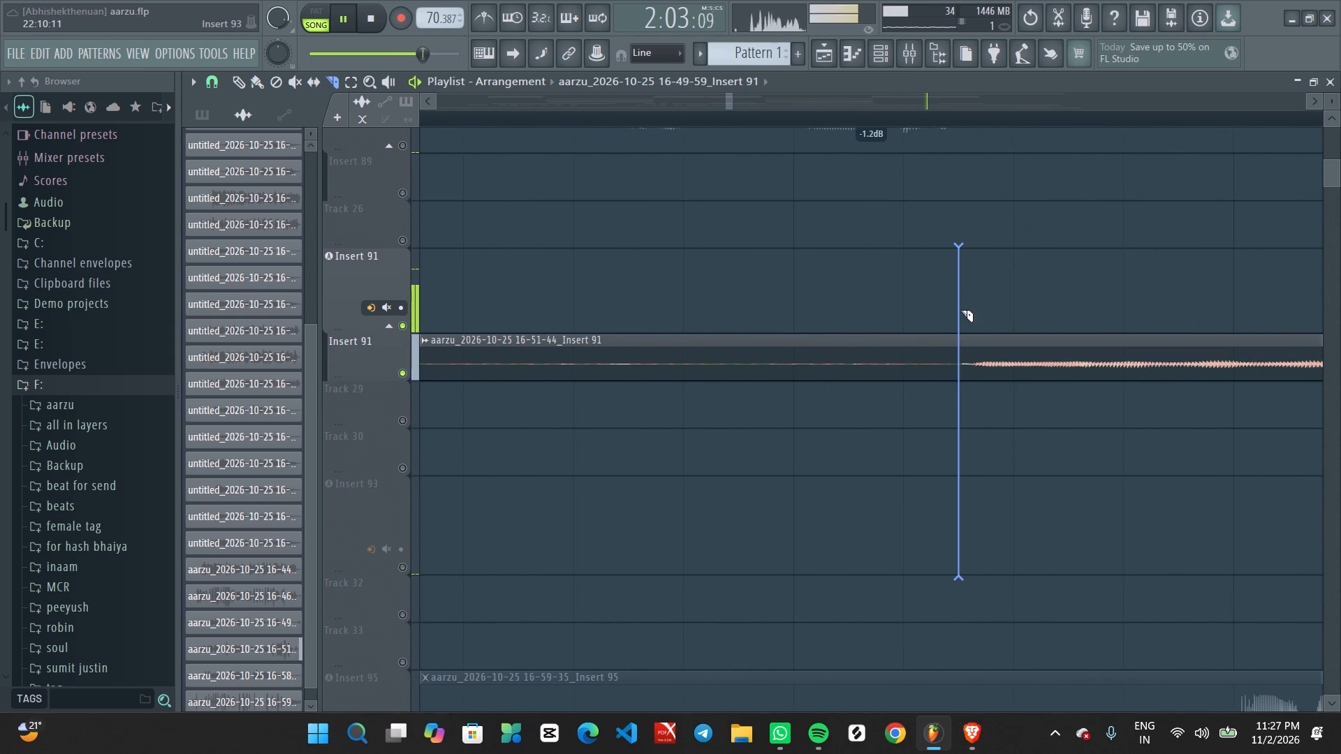
left_click_drag(960, 310, 966, 274, "alt")
left_click_drag(776, 306, 786, 406, "ctrl")
key("Delete")
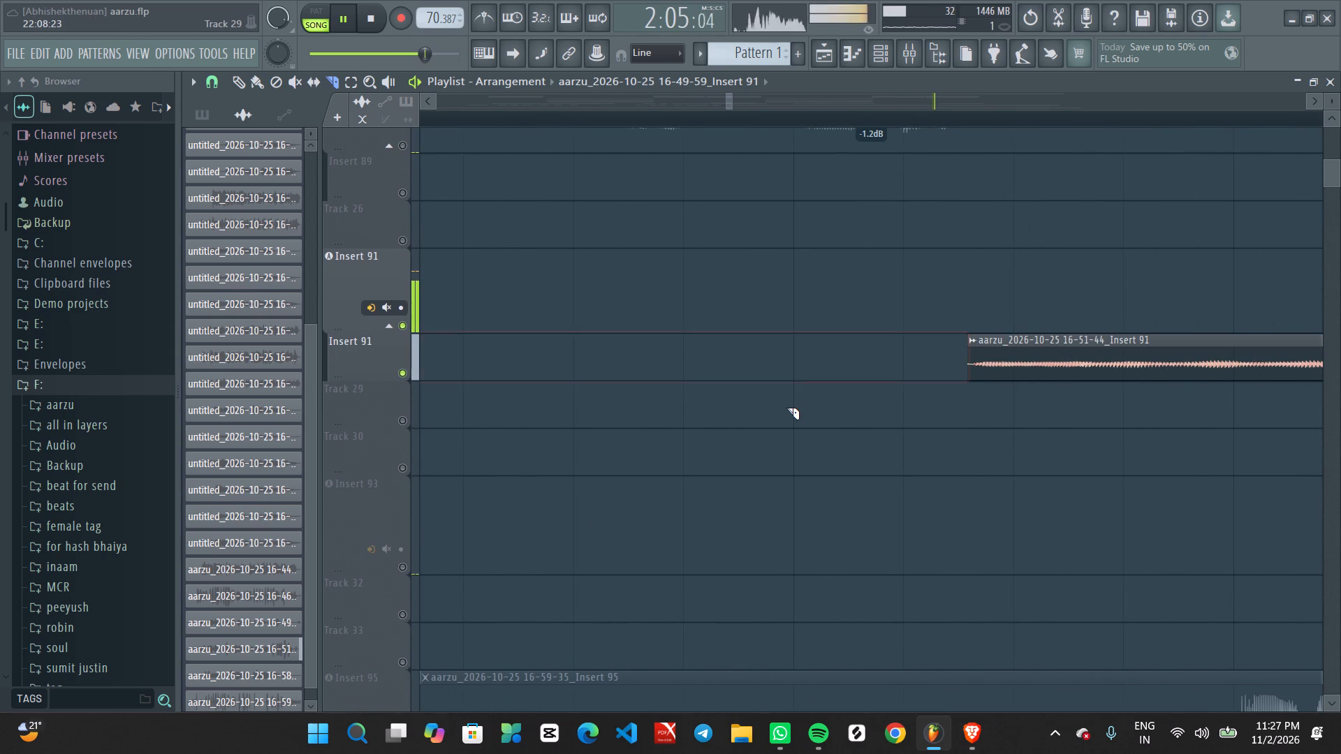
Slice the 16-51-44 clip at about bars 23.06 and 23.48 and delete the silent piece between.
scroll(794, 402, "down", 7, "ctrl")
scroll(843, 471, "down", 1, "ctrl")
scroll(843, 471, "up", 1, "ctrl")
scroll(843, 471, "down", 5, "ctrl")
scroll(960, 450, "up", 5, "ctrl")
middle_click_drag(1027, 477, 856, 499)
left_click_drag(840, 496, 839, 489, "alt")
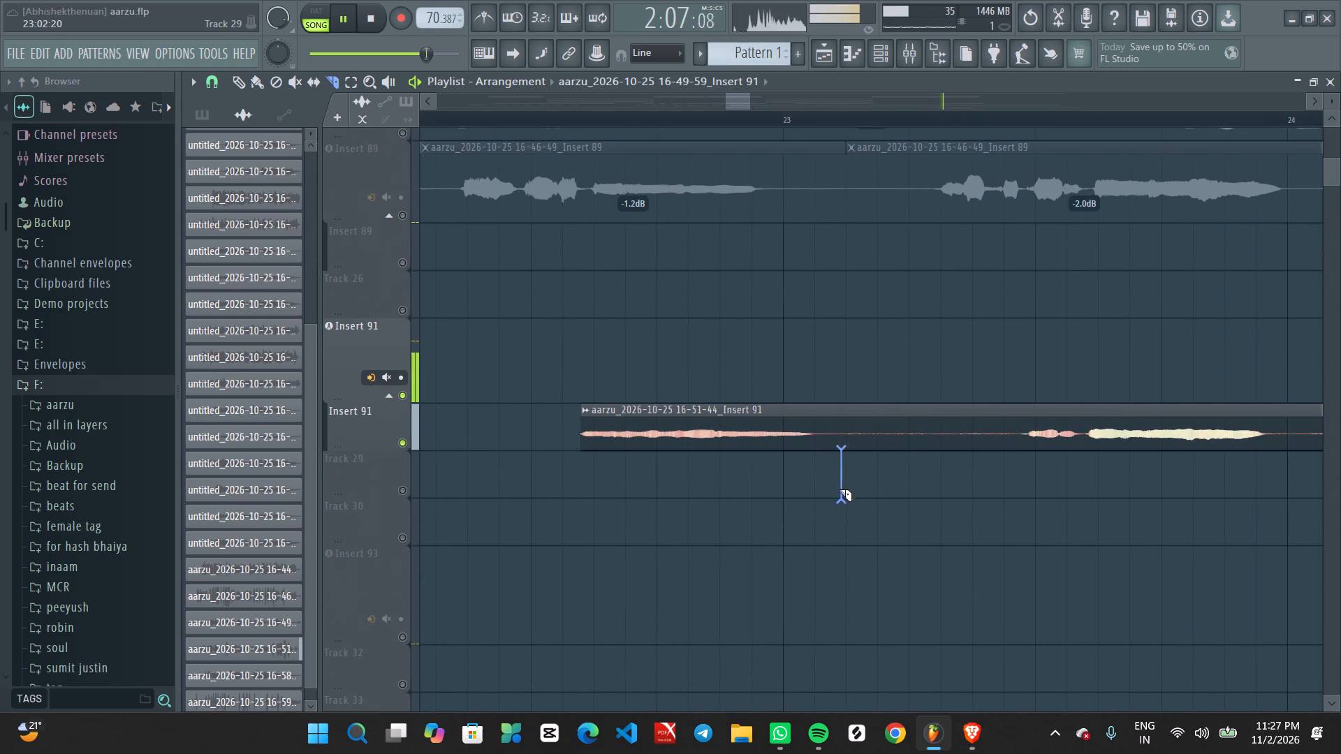
left_click_drag(839, 489, 818, 333, "alt")
left_click_drag(935, 489, 1011, 351, "alt")
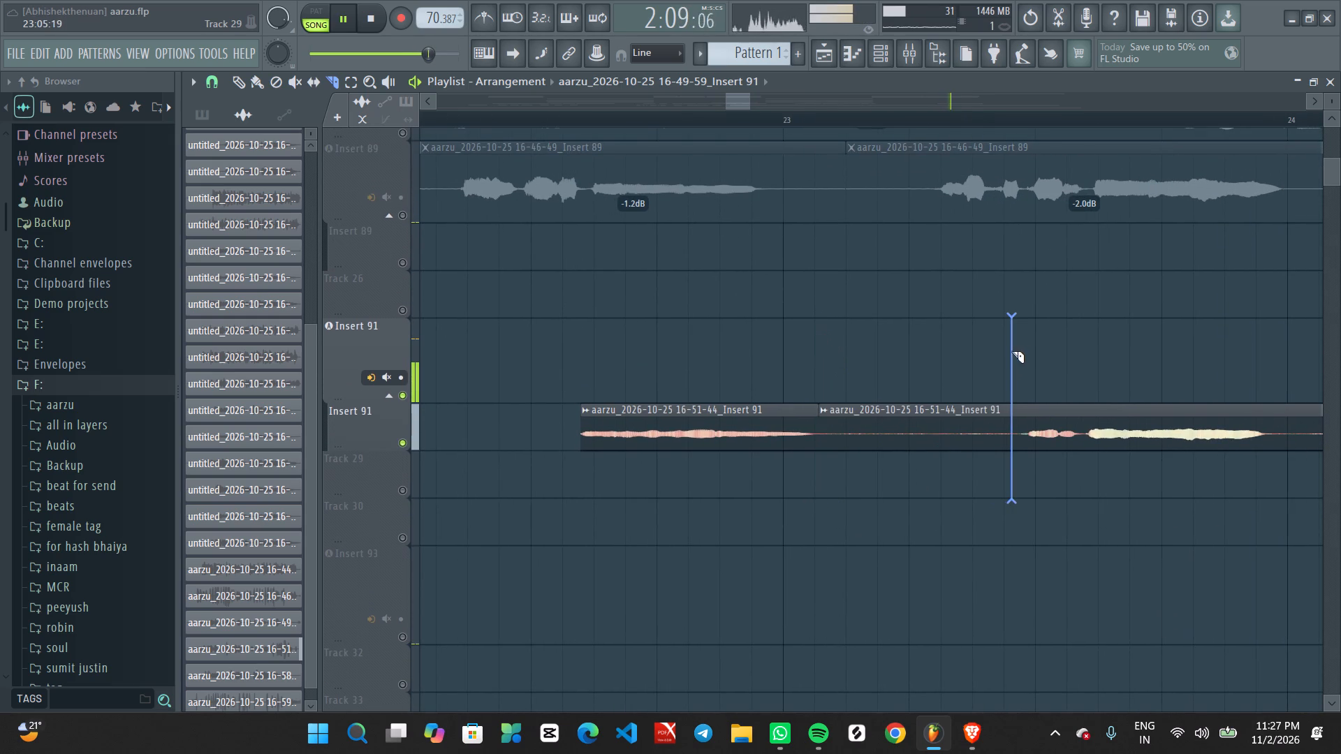
left_click_drag(1011, 351, 1026, 348, "alt")
left_click_drag(886, 372, 899, 477, "ctrl")
key("Delete")
Slice the 16-51-44 clip just before bar 24 and at about bar 24.35, and delete the silent piece between.
scroll(864, 484, "down", 5)
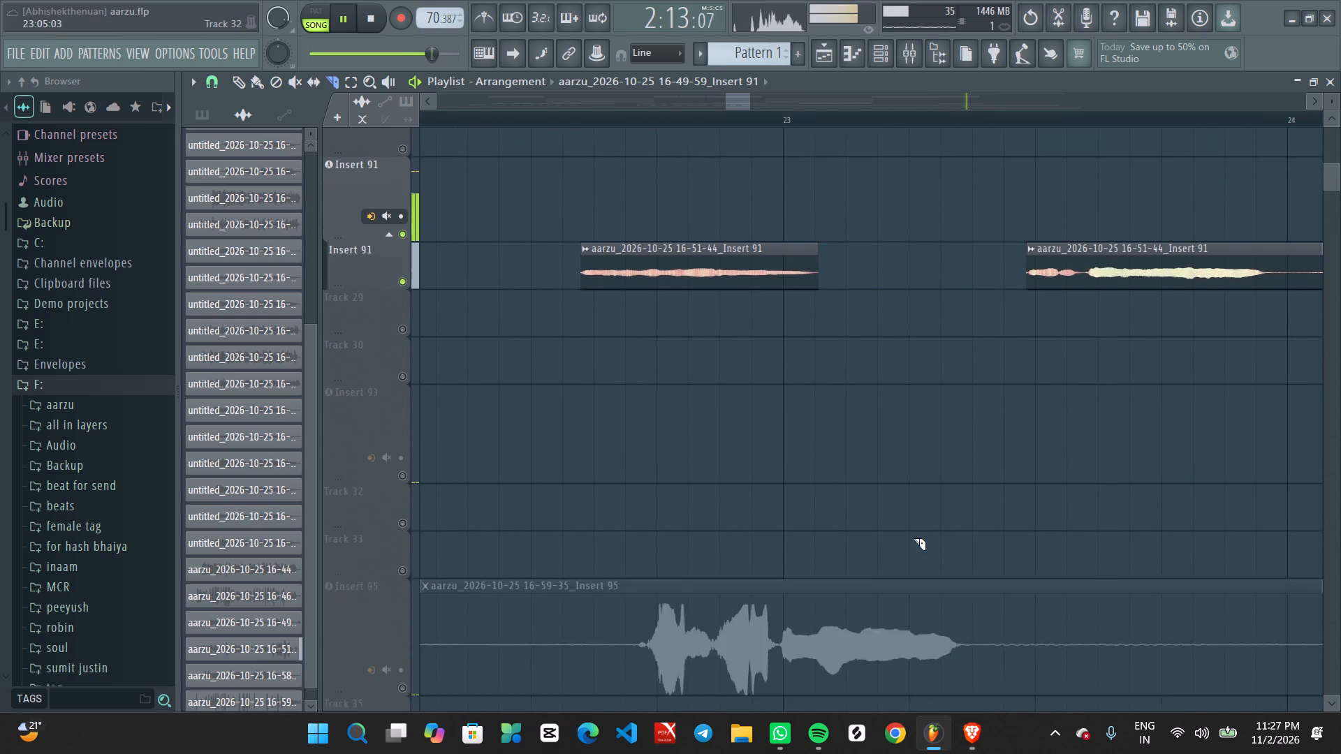
scroll(972, 530, "up", 3, "ctrl")
middle_click_drag(1193, 361, 612, 714)
scroll(1022, 515, "down", 2, "ctrl")
scroll(902, 593, "up", 3, "ctrl")
middle_click_drag(960, 598, 891, 428)
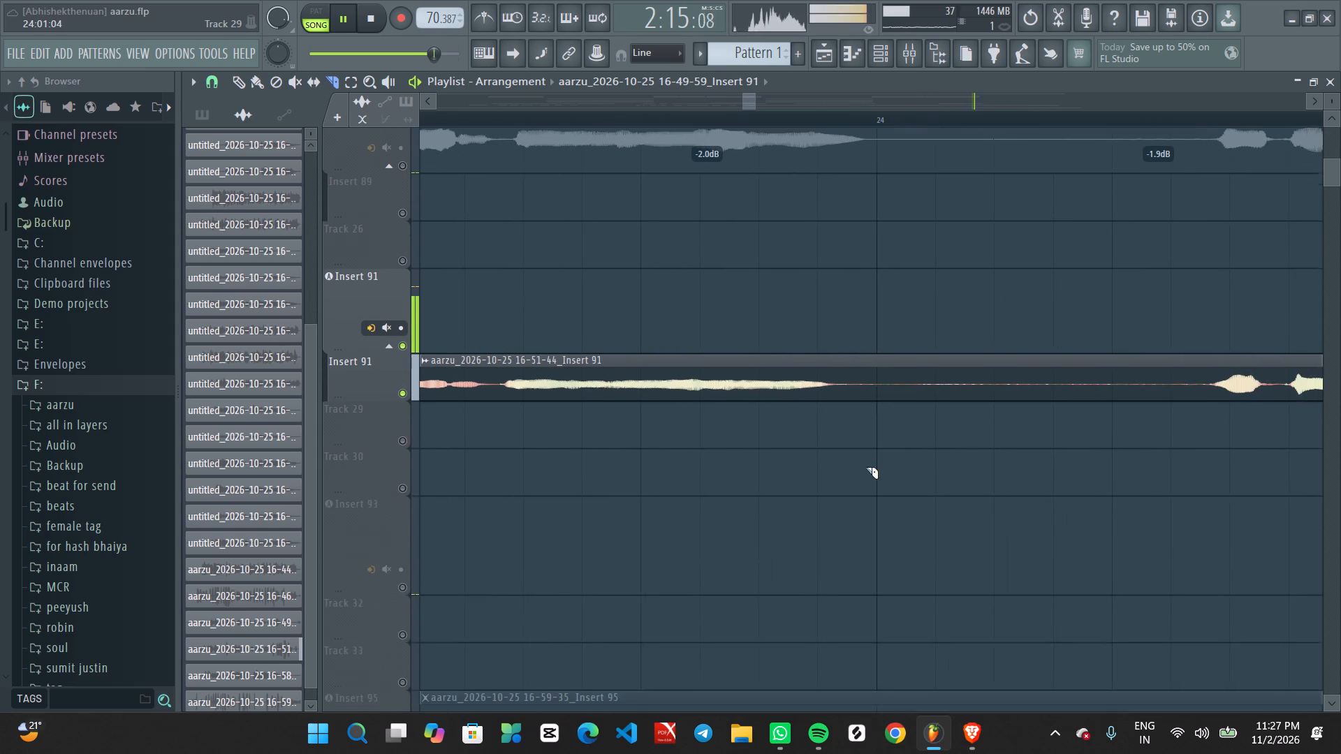
left_click_drag(853, 463, 835, 299, "alt")
left_click_drag(969, 452, 1120, 399, "alt")
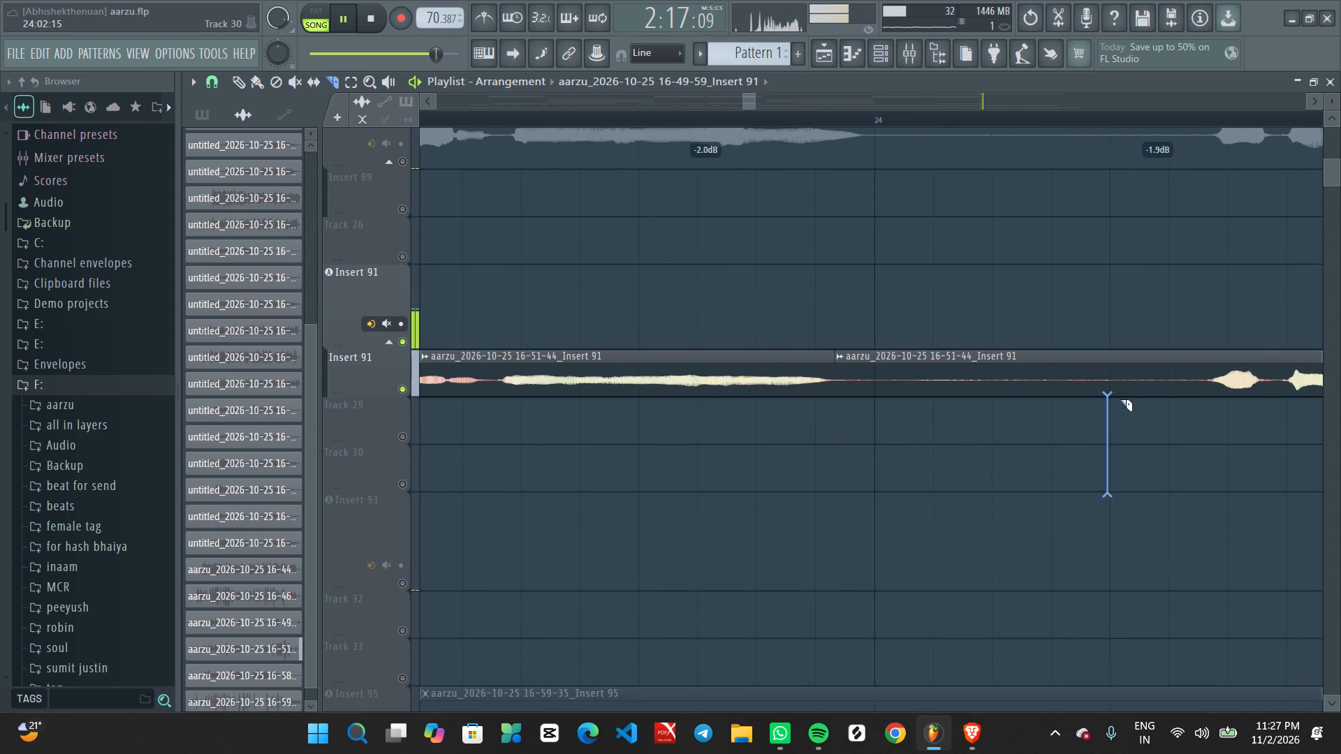
left_click_drag(1120, 399, 1203, 294, "alt")
left_click_drag(1048, 324, 1048, 443, "ctrl")
key("Delete")
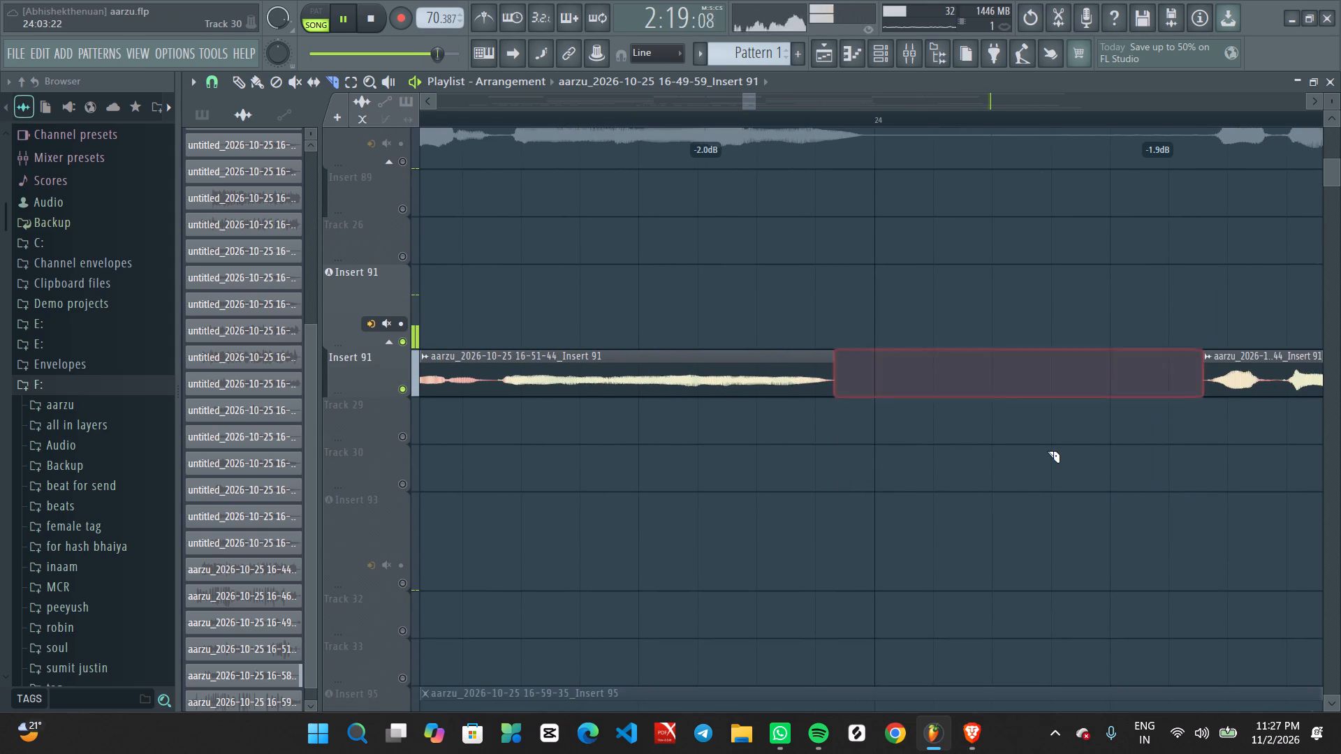
Slice the 16-58-07 Insert 93 clip at about bars 42.55 and 42.79 and delete the silent piece between.
scroll(926, 455, "down", 1, "ctrl")
scroll(926, 455, "up", 1, "ctrl")
scroll(926, 455, "down", 11, "ctrl")
scroll(930, 465, "up", 1, "ctrl")
scroll(932, 467, "down", 9, "ctrl")
scroll(950, 473, "up", 1, "ctrl")
scroll(951, 474, "down", 3, "ctrl")
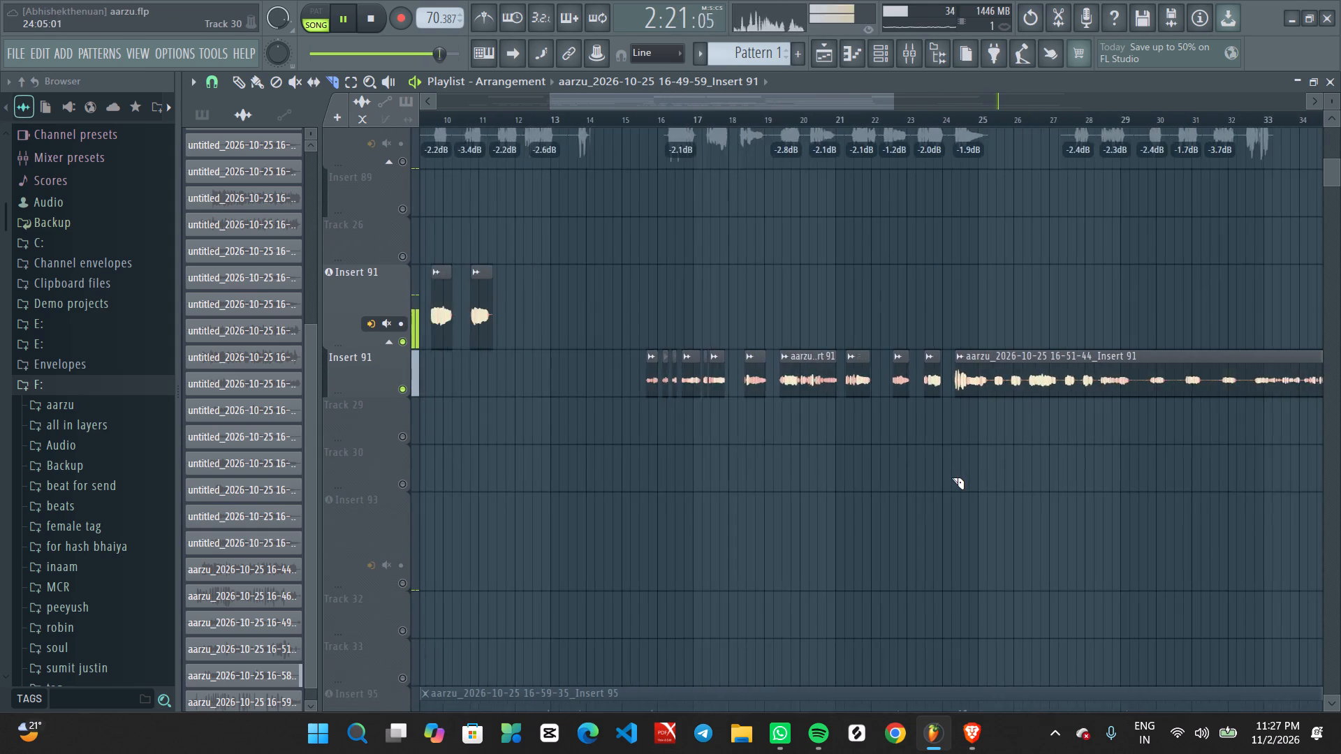
scroll(951, 478, "down", 16, "ctrl")
scroll(953, 505, "up", 8, "ctrl")
scroll(1063, 501, "up", 8, "ctrl")
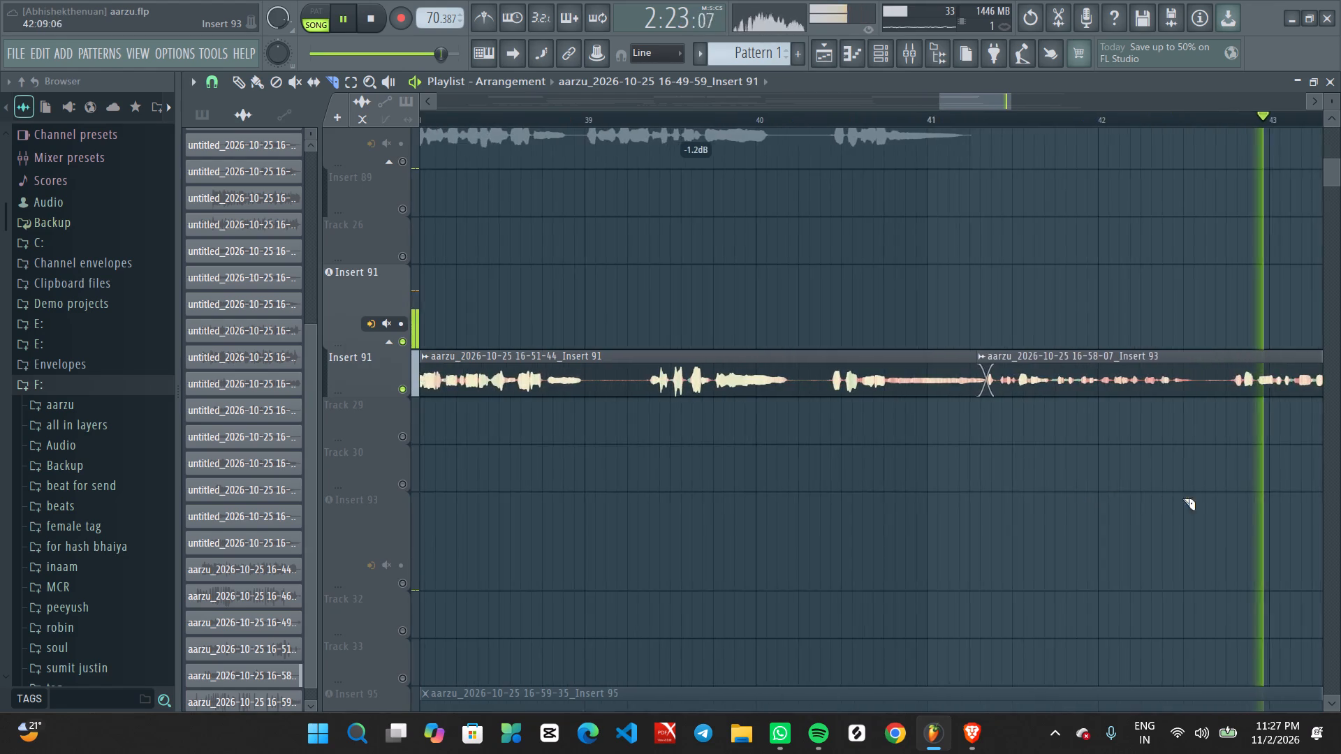
middle_click_drag(1159, 500, 972, 495)
scroll(950, 494, "up", 8, "ctrl")
scroll(689, 463, "down", 8, "ctrl")
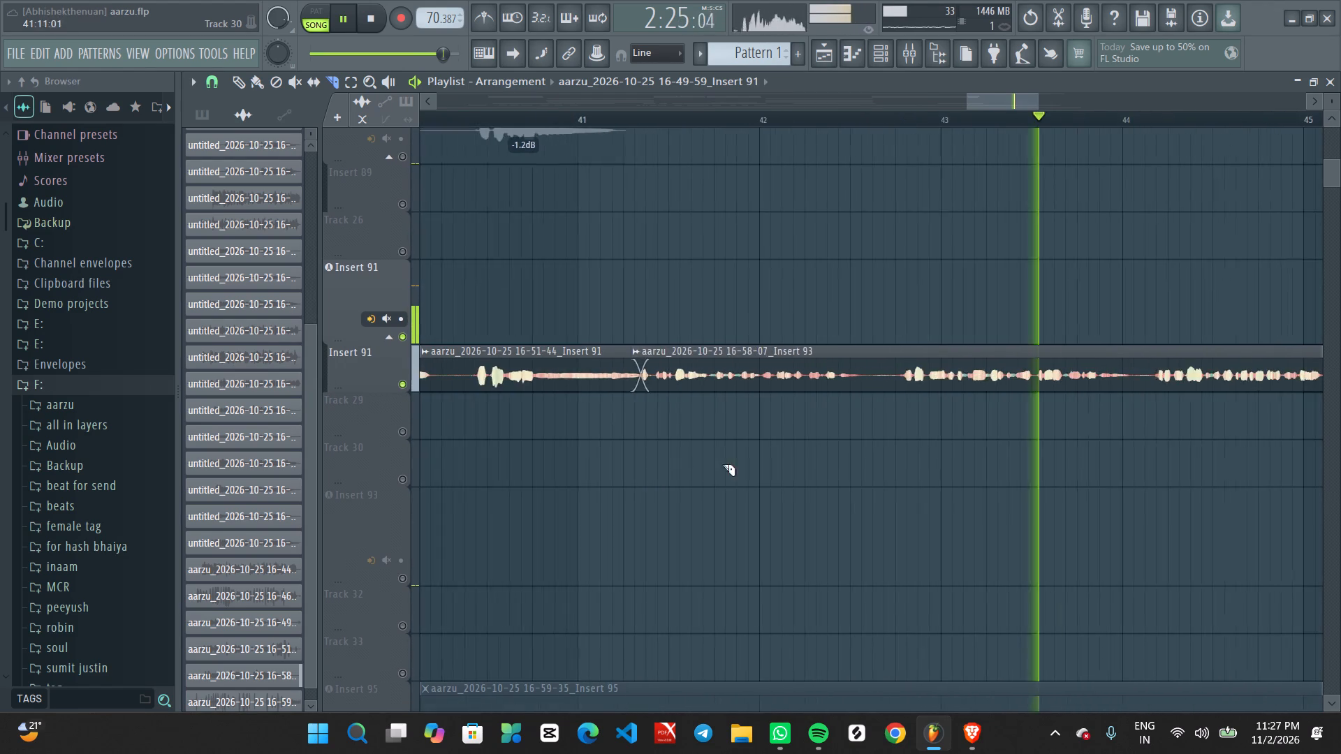
scroll(1067, 423, "down", 5, "ctrl")
scroll(871, 470, "up", 12, "ctrl")
middle_click_drag(1140, 450, 911, 441)
left_click_drag(888, 436, 870, 392, "alt")
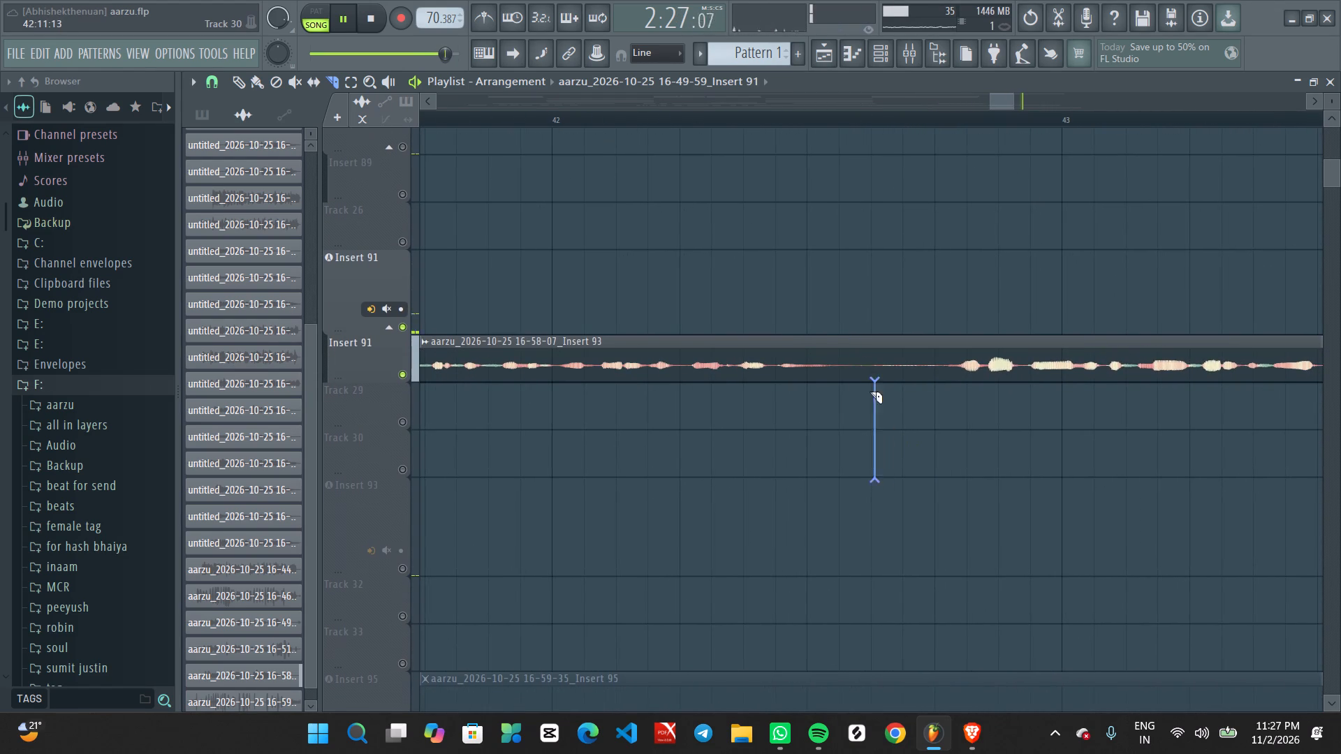
left_click_drag(870, 392, 830, 267, "alt")
left_click_drag(892, 461, 951, 286, "alt")
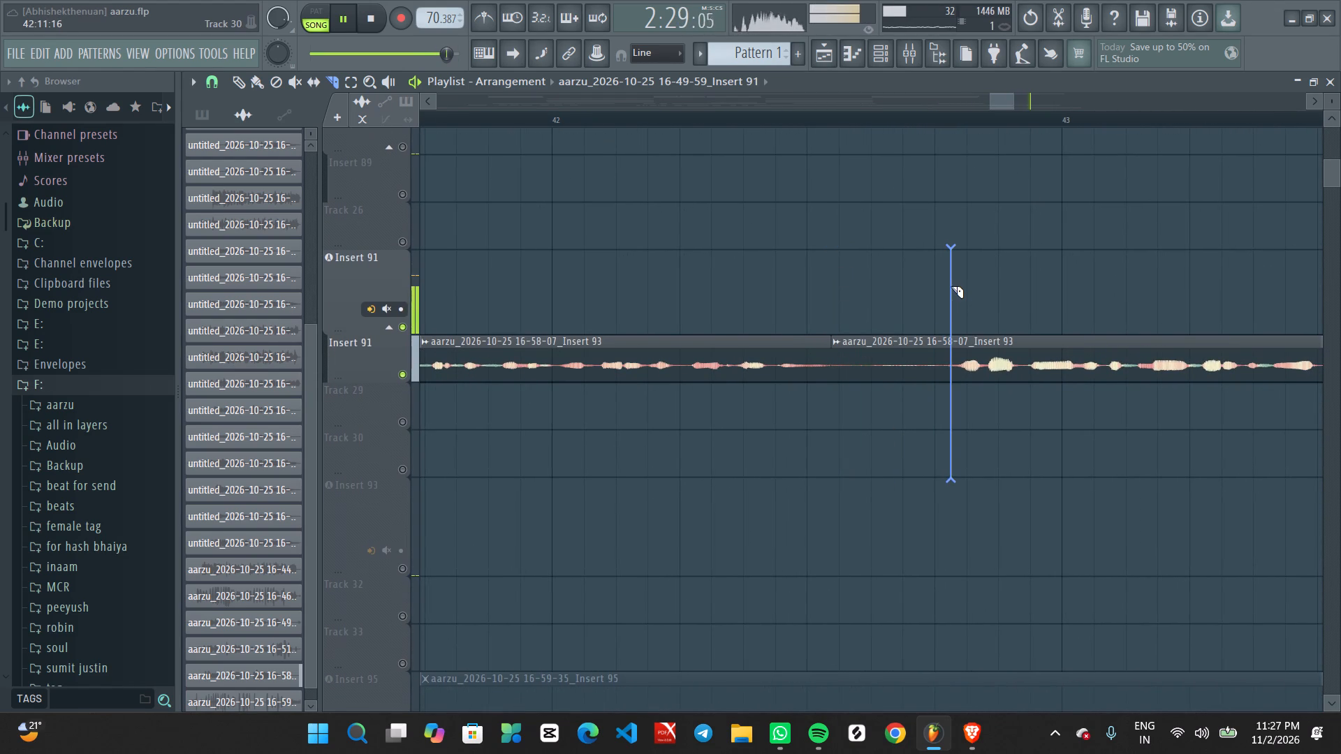
left_click_drag(951, 286, 954, 286, "alt")
left_click_drag(917, 295, 888, 429, "ctrl")
key("Delete")
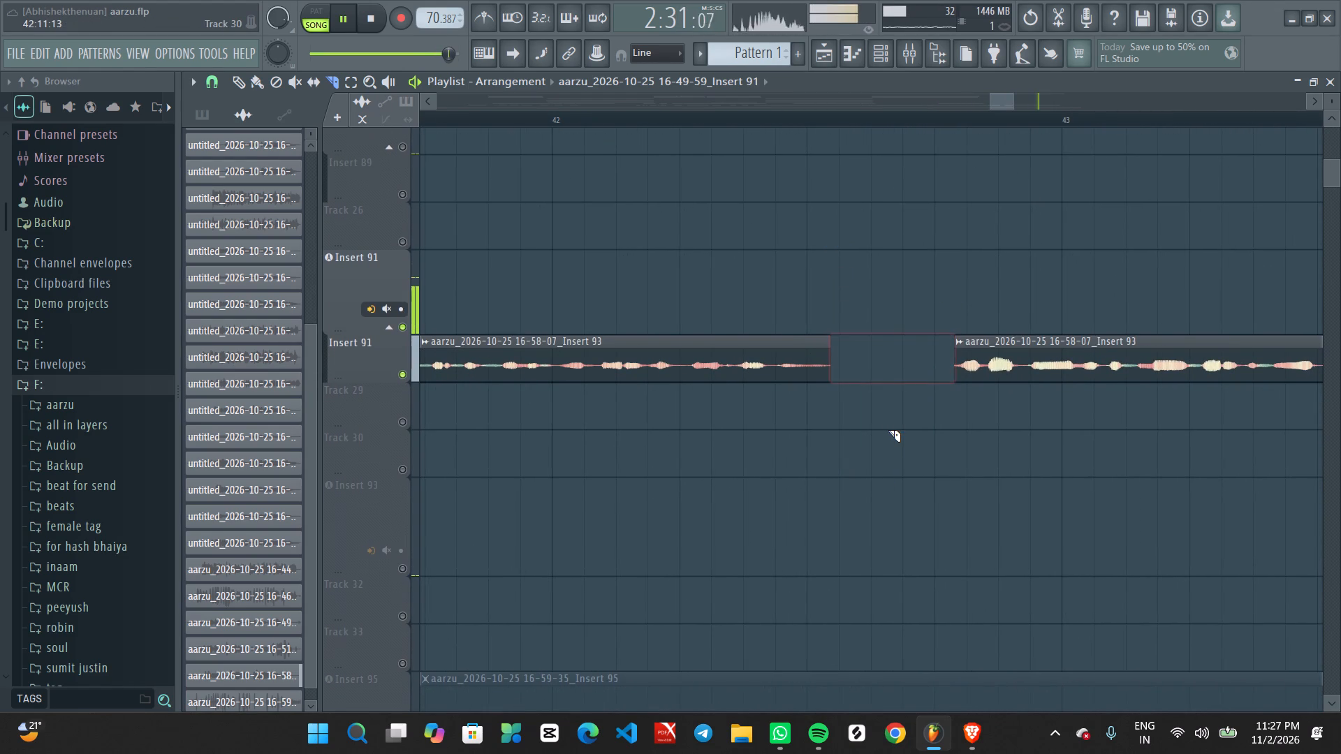
Slice the 16-58-07 clip at about bars 44.04 and 44.18 and delete the short silent piece between.
scroll(1009, 411, "down", 3, "ctrl")
scroll(1006, 429, "up", 1, "ctrl")
scroll(1006, 429, "down", 2, "ctrl")
middle_click_drag(1136, 429, 675, 468)
scroll(863, 472, "up", 2, "ctrl")
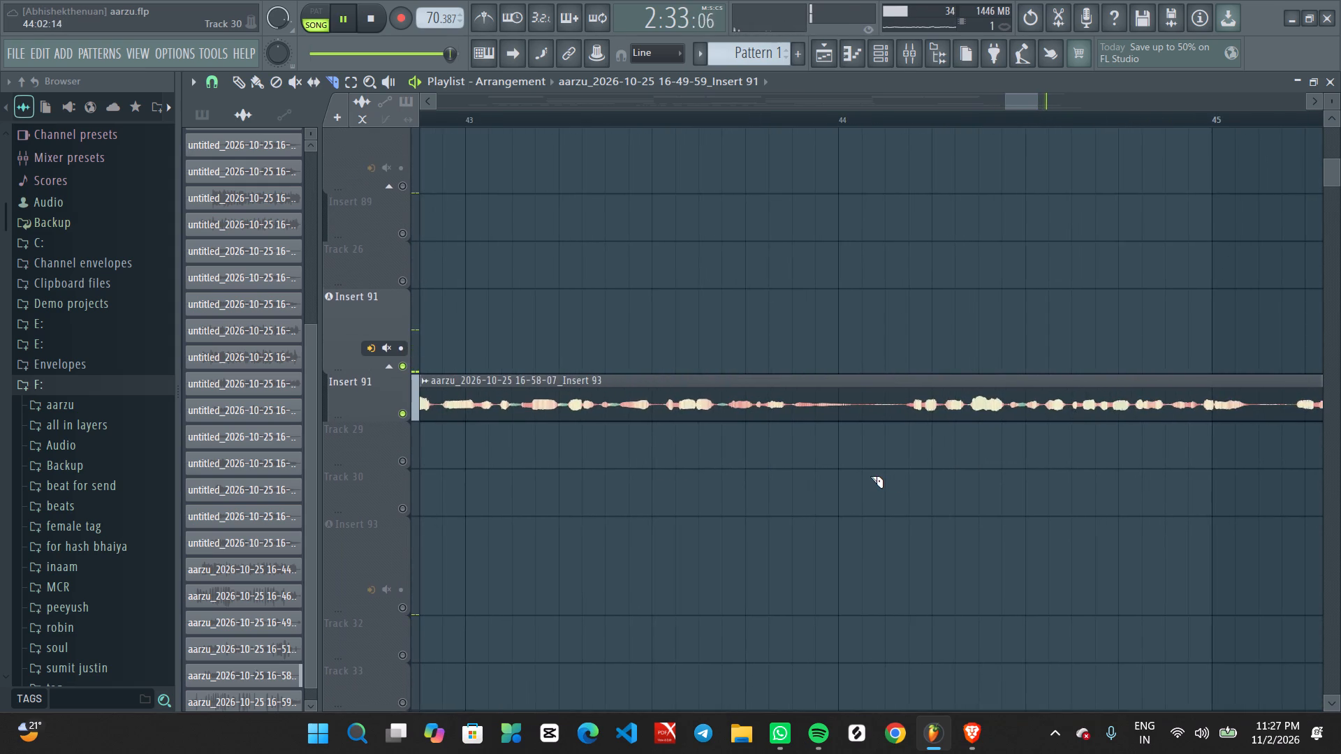
scroll(868, 476, "up", 3, "ctrl")
left_click_drag(863, 461, 851, 400, "alt")
left_click_drag(902, 541, 920, 382, "alt")
left_click_drag(891, 385, 882, 523, "ctrl")
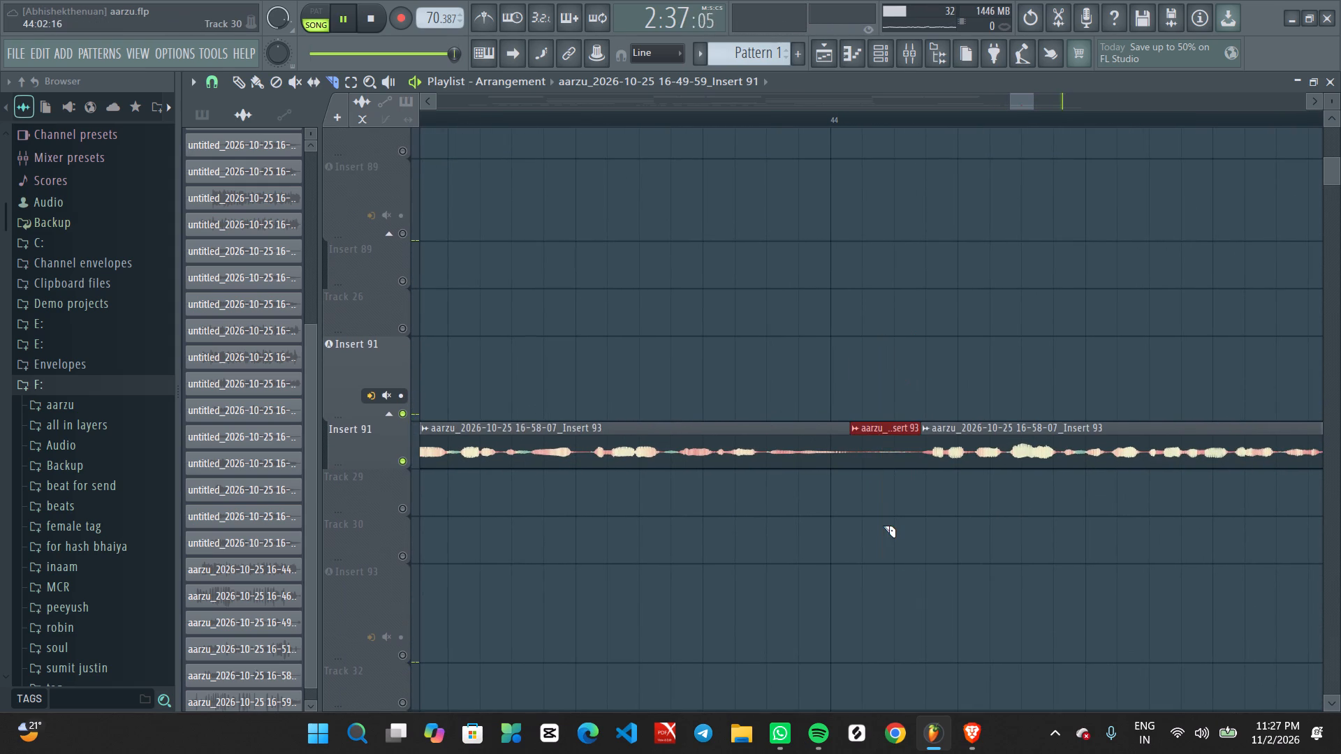
key("Delete")
Slice the 16-58-07 clip at about bars 45.1 and 45.22 and delete the short silent piece between.
scroll(884, 552, "down", 5, "ctrl")
scroll(956, 618, "up", 4, "ctrl")
middle_click_drag(1155, 589, 532, 497)
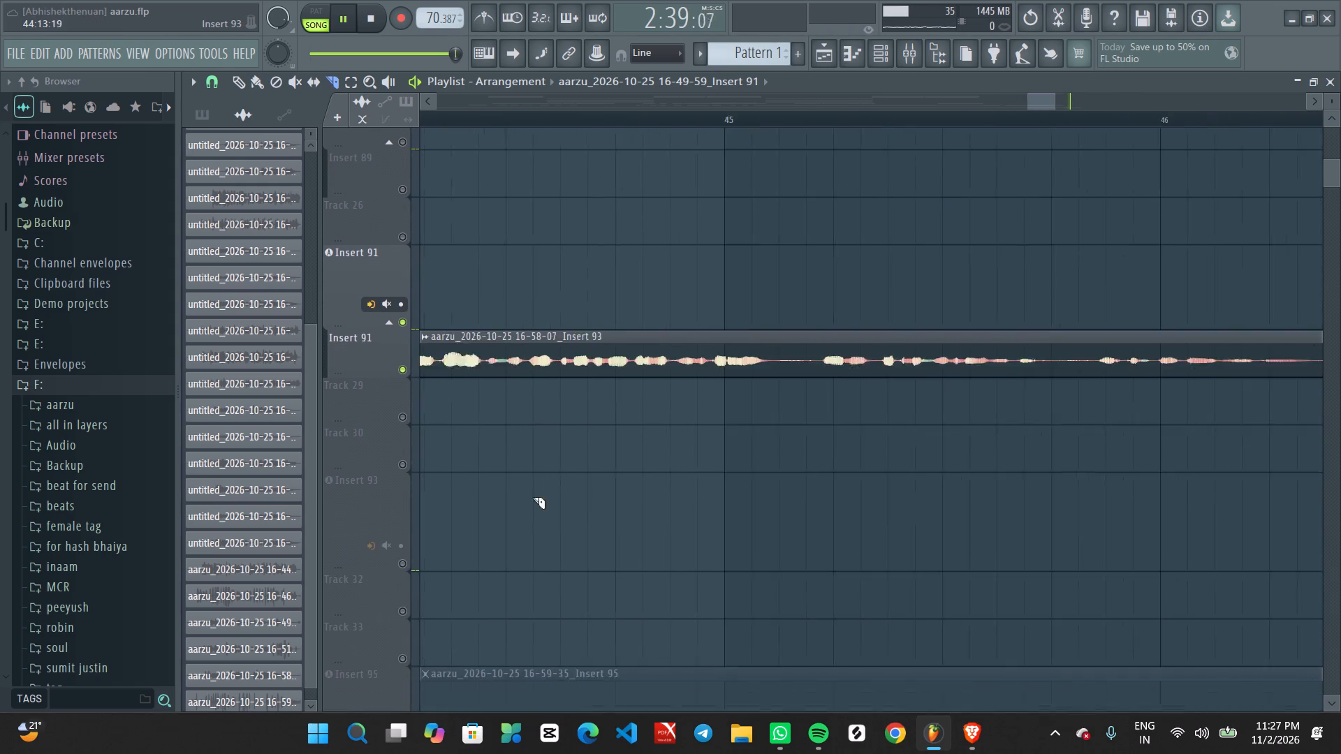
middle_click_drag(532, 497, 535, 496)
scroll(657, 517, "up", 1, "ctrl")
left_click_drag(713, 434, 671, 286, "alt")
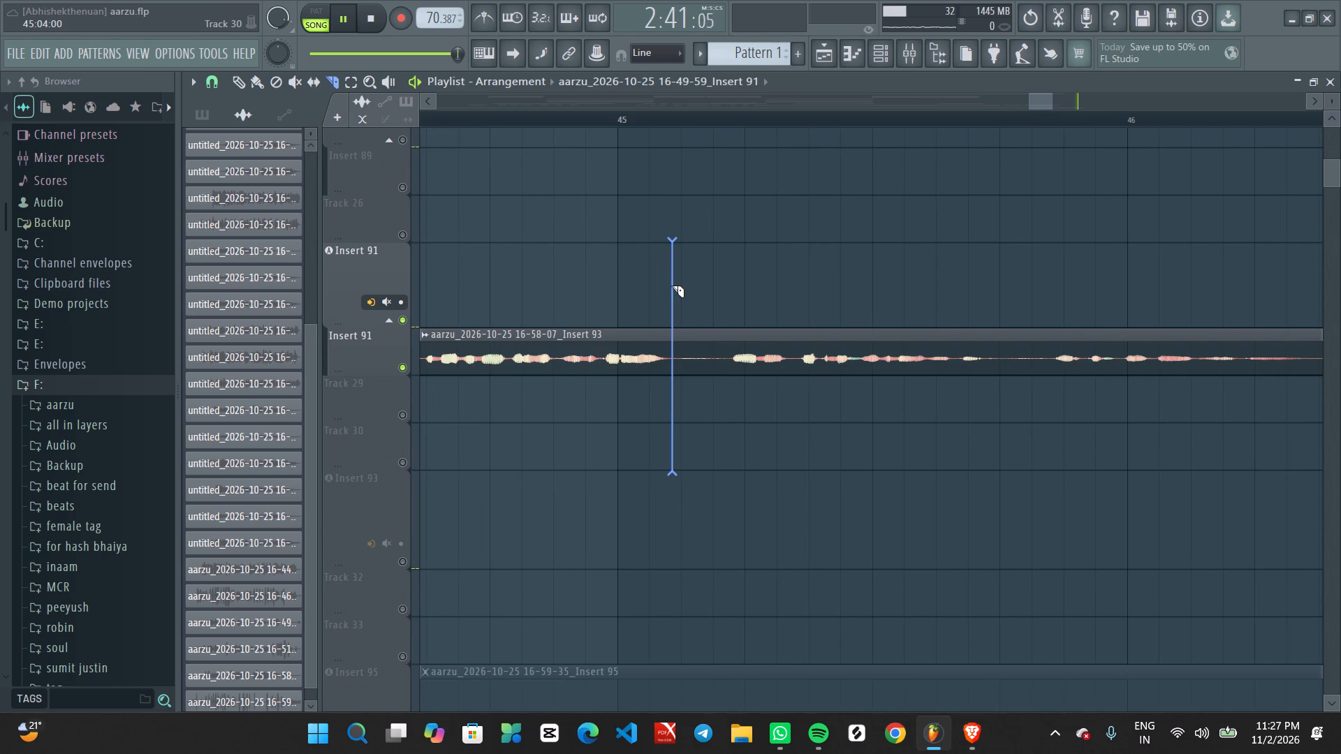
left_click_drag(671, 286, 668, 286, "alt")
left_click_drag(701, 428, 723, 318, "alt")
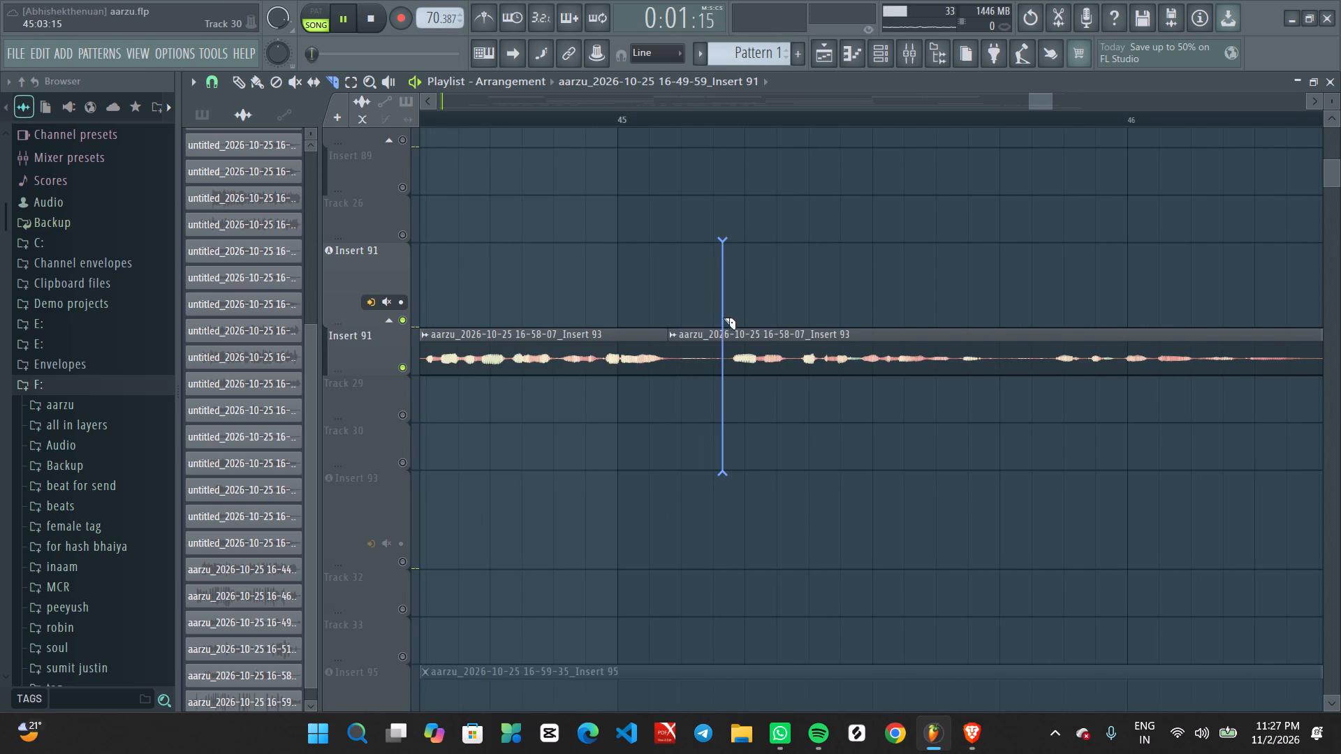
left_click_drag(723, 318, 728, 313, "alt")
left_click_drag(705, 312, 707, 391, "ctrl")
key("Delete")
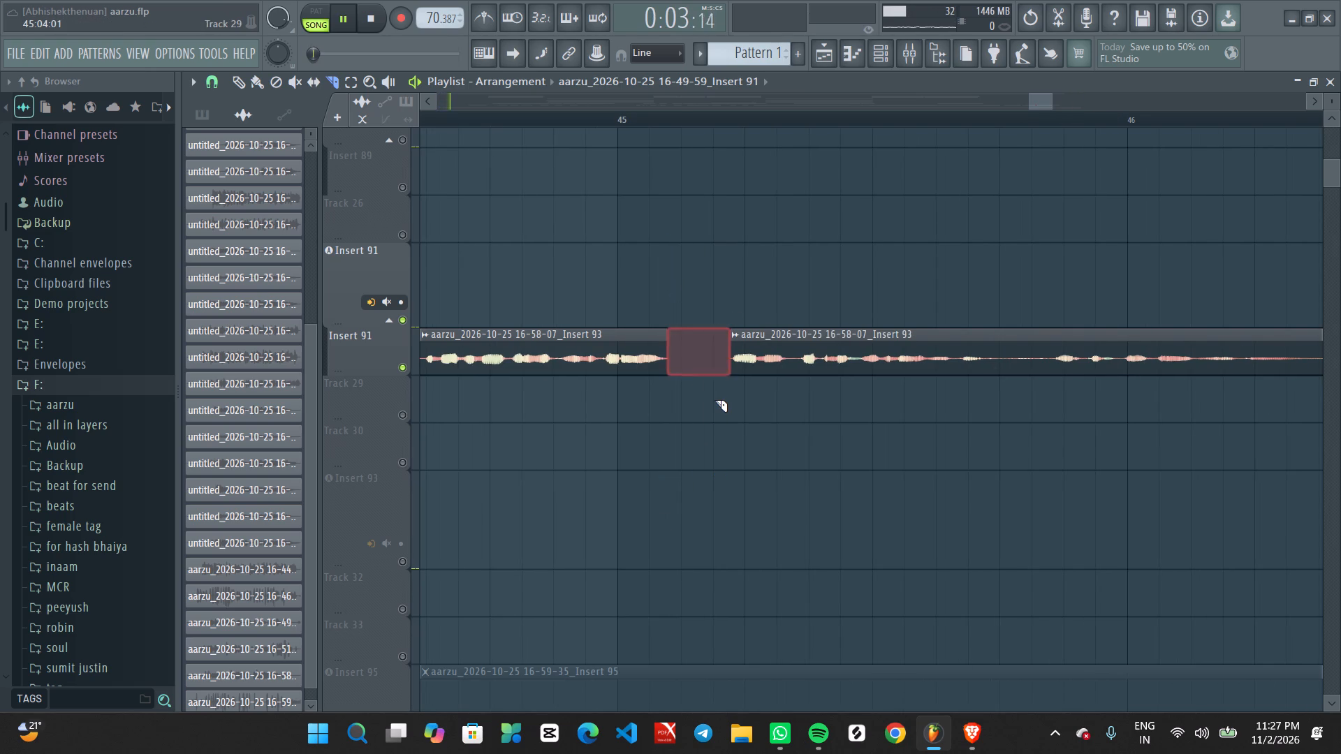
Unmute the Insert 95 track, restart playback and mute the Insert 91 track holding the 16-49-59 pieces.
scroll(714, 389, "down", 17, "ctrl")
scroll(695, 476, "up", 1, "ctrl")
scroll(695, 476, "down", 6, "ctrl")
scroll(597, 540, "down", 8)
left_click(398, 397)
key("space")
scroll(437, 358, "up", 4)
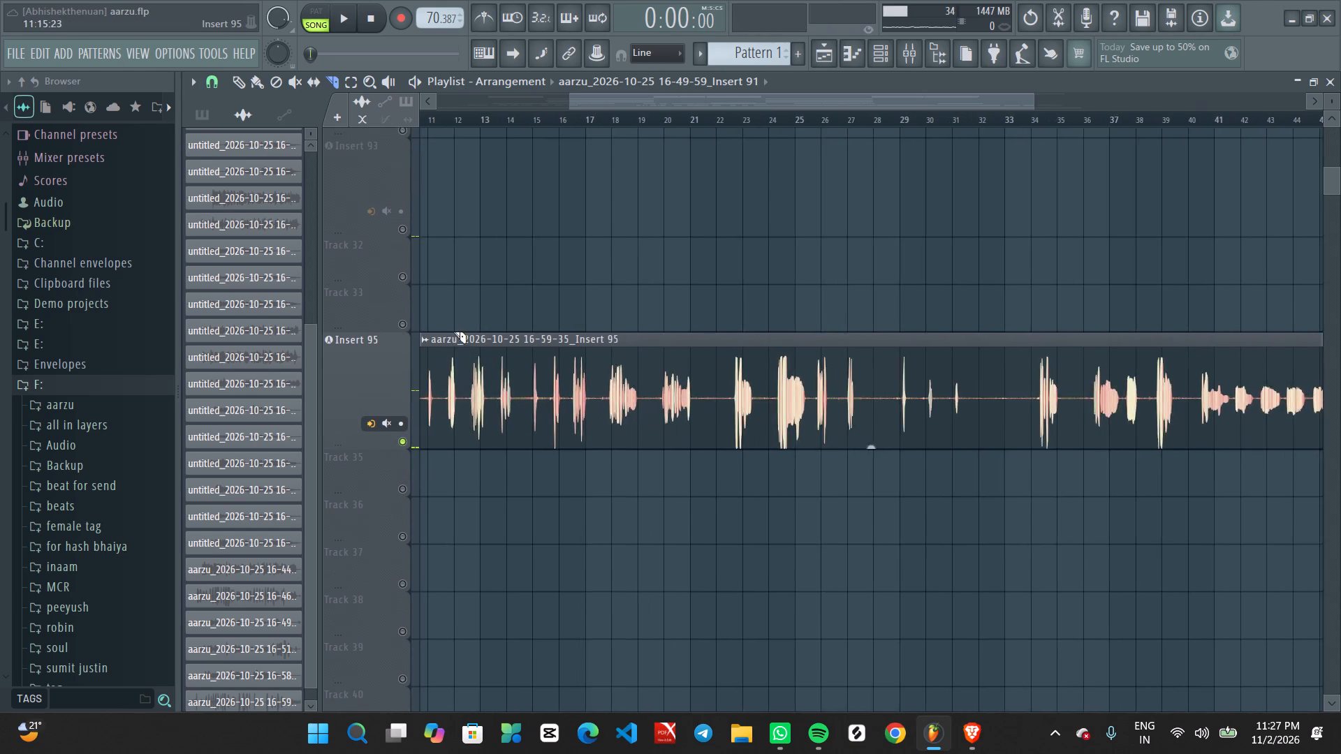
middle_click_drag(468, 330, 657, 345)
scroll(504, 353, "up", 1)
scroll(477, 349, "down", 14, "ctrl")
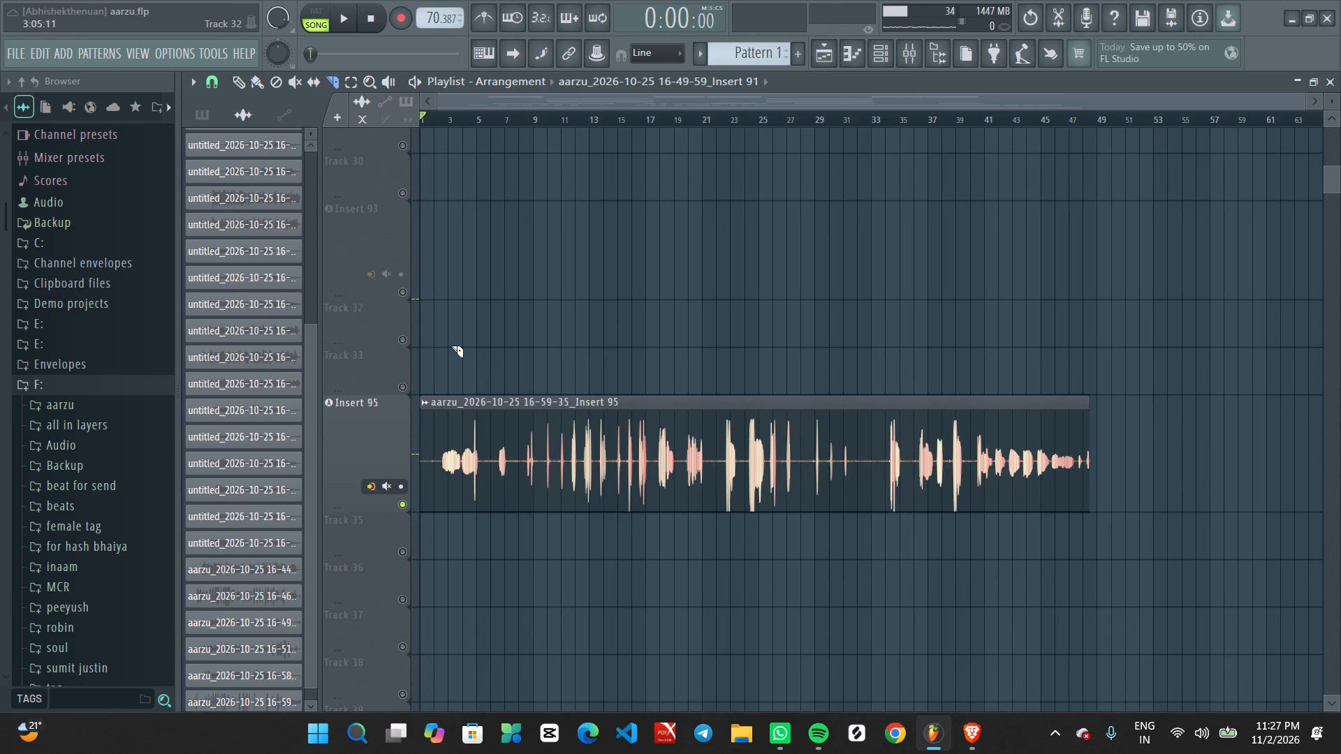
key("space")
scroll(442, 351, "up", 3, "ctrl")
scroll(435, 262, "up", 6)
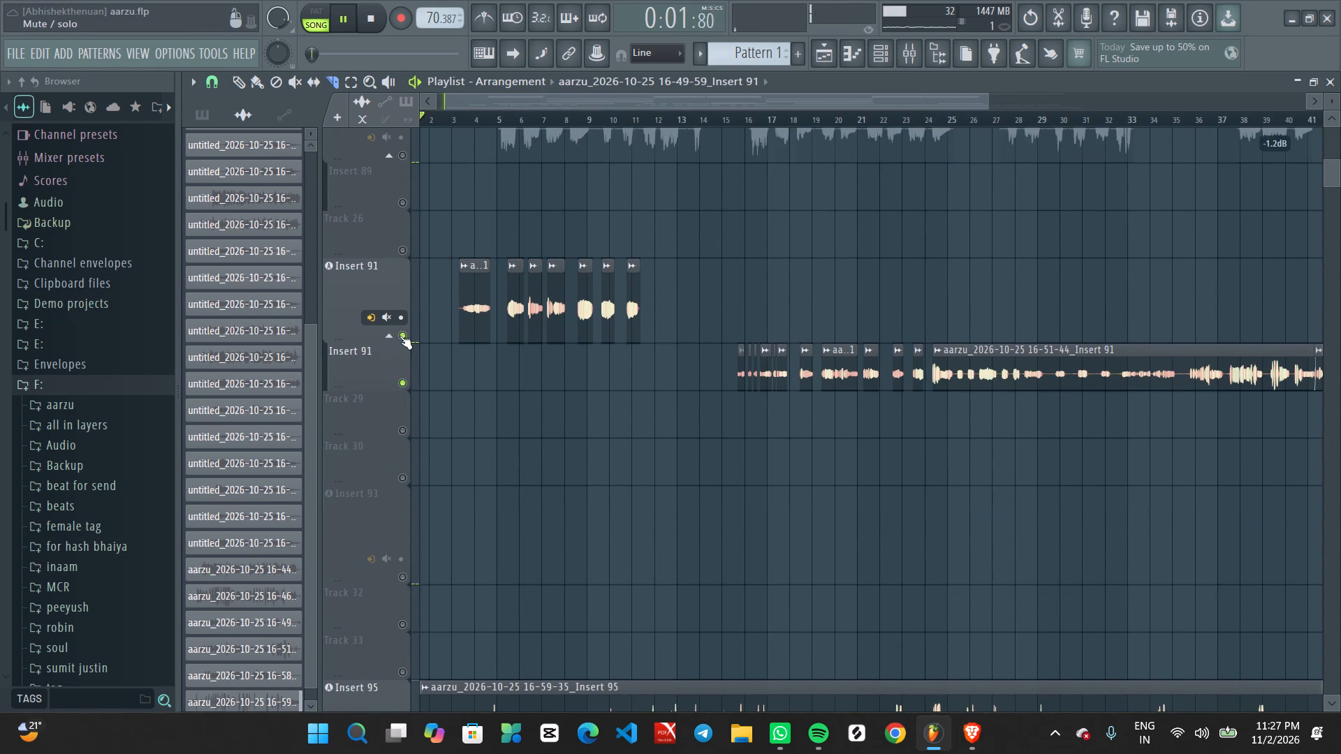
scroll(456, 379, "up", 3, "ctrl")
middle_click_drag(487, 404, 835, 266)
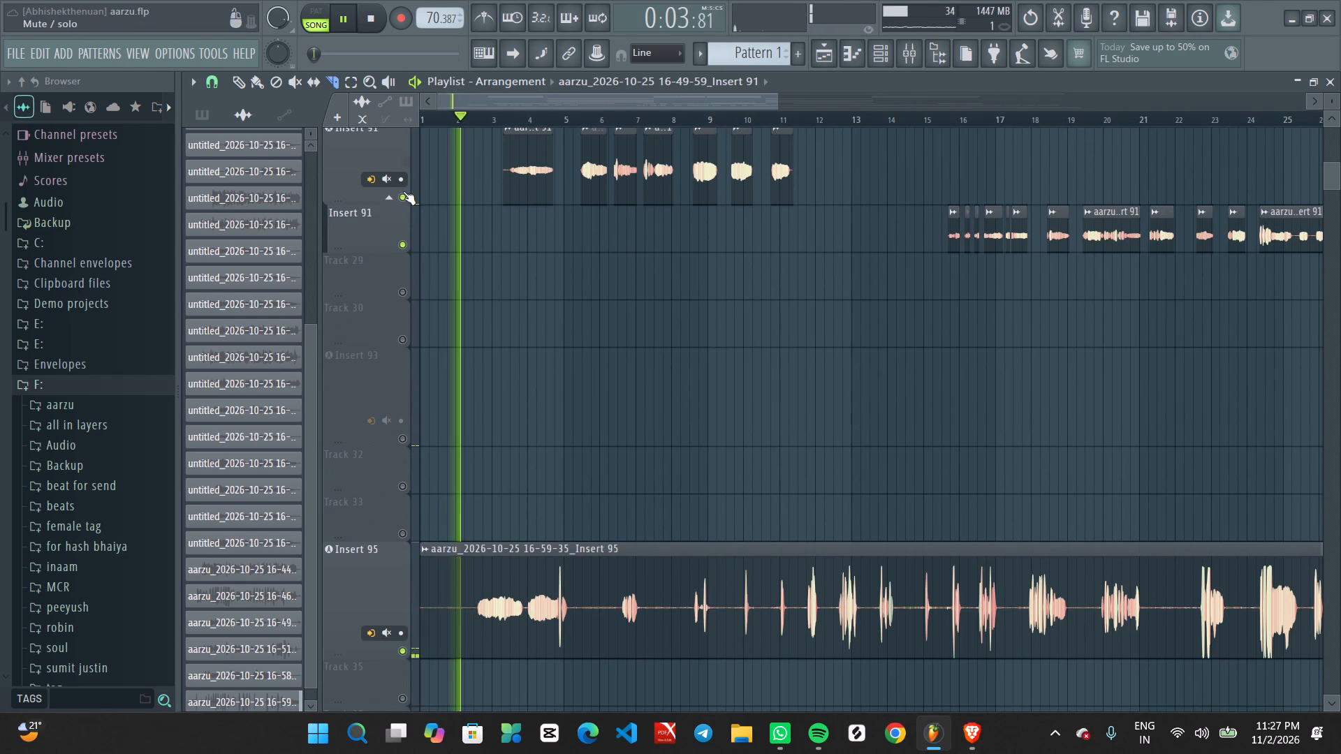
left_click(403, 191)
Audition the 16-59-35 Insert 95 clip from about bars 3, 6.35 and 8.5, examining its vocal phrases.
left_click(498, 122)
scroll(497, 414, "up", 3, "ctrl")
middle_click_drag(505, 468, 833, 383)
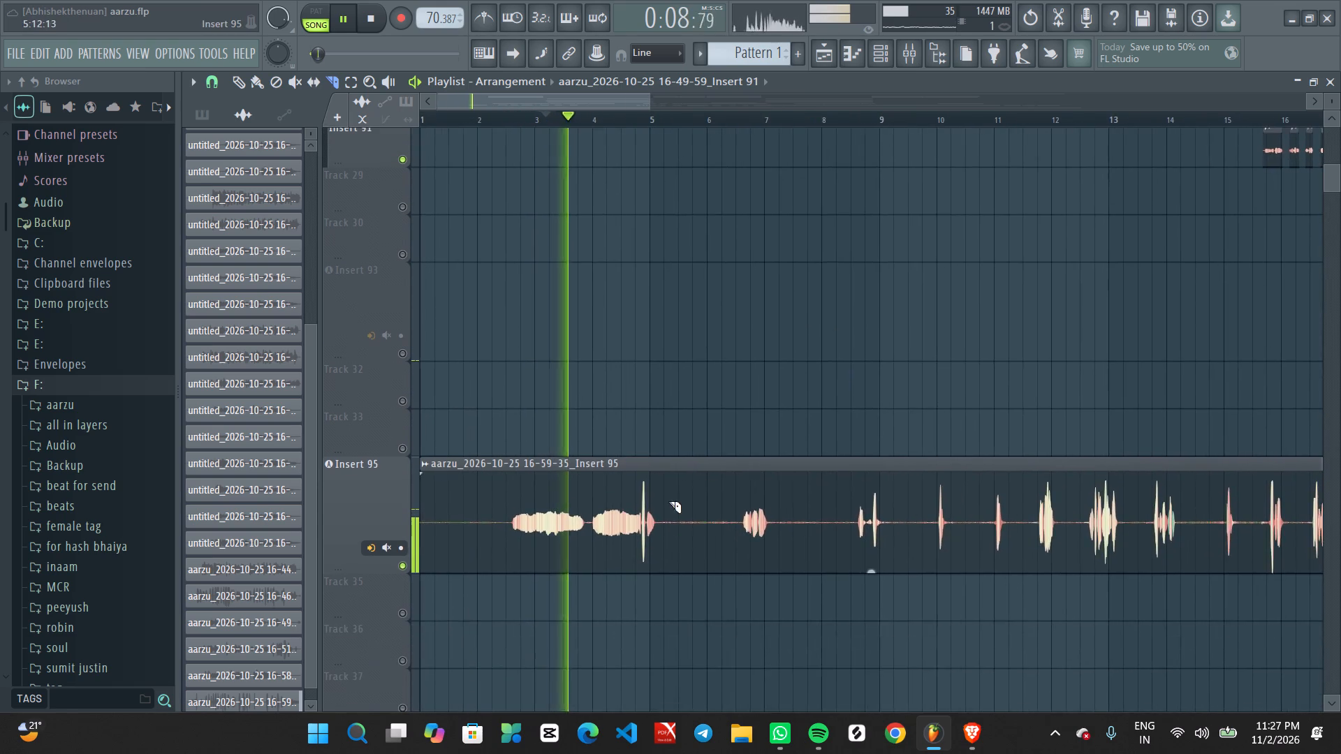
scroll(643, 517, "up", 3, "ctrl")
scroll(649, 603, "up", 2, "ctrl")
middle_click_drag(672, 608, 786, 561)
scroll(777, 579, "down", 8, "ctrl")
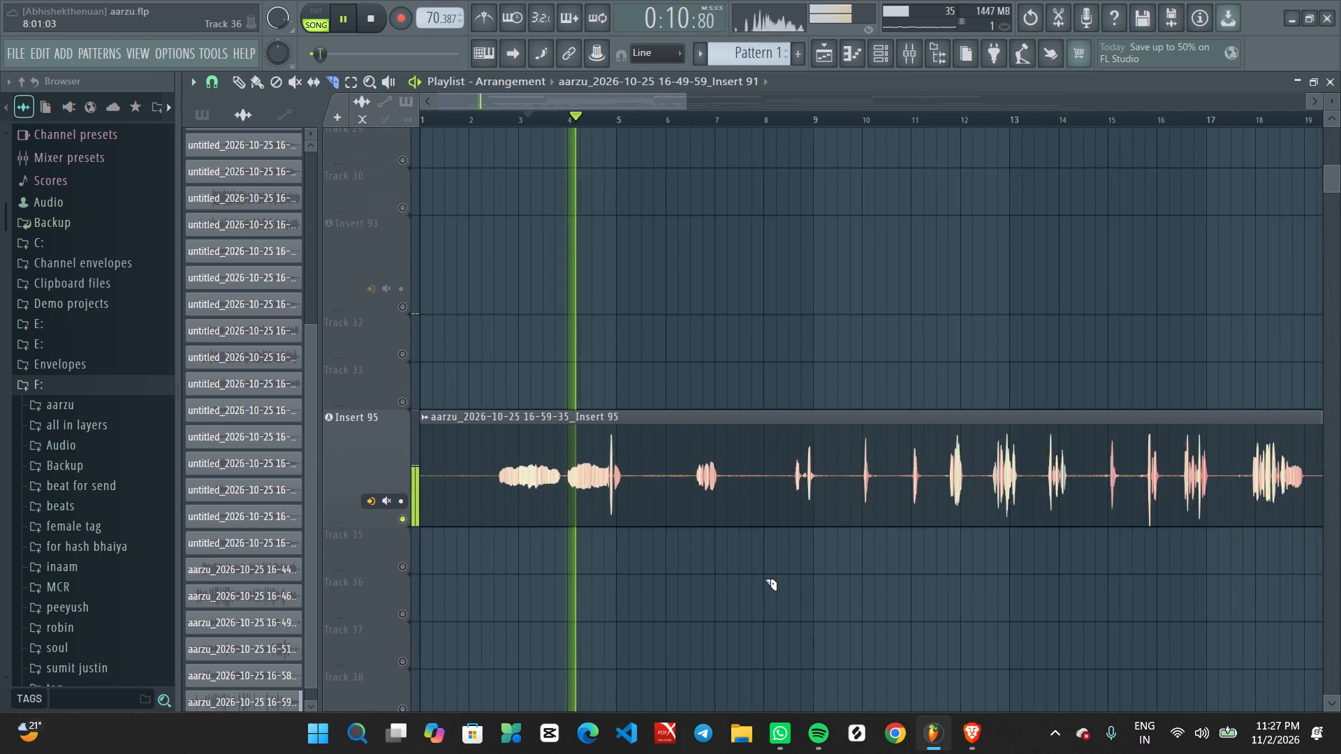
scroll(764, 579, "down", 7, "ctrl")
scroll(497, 582, "up", 7, "ctrl")
scroll(508, 524, "up", 5, "ctrl")
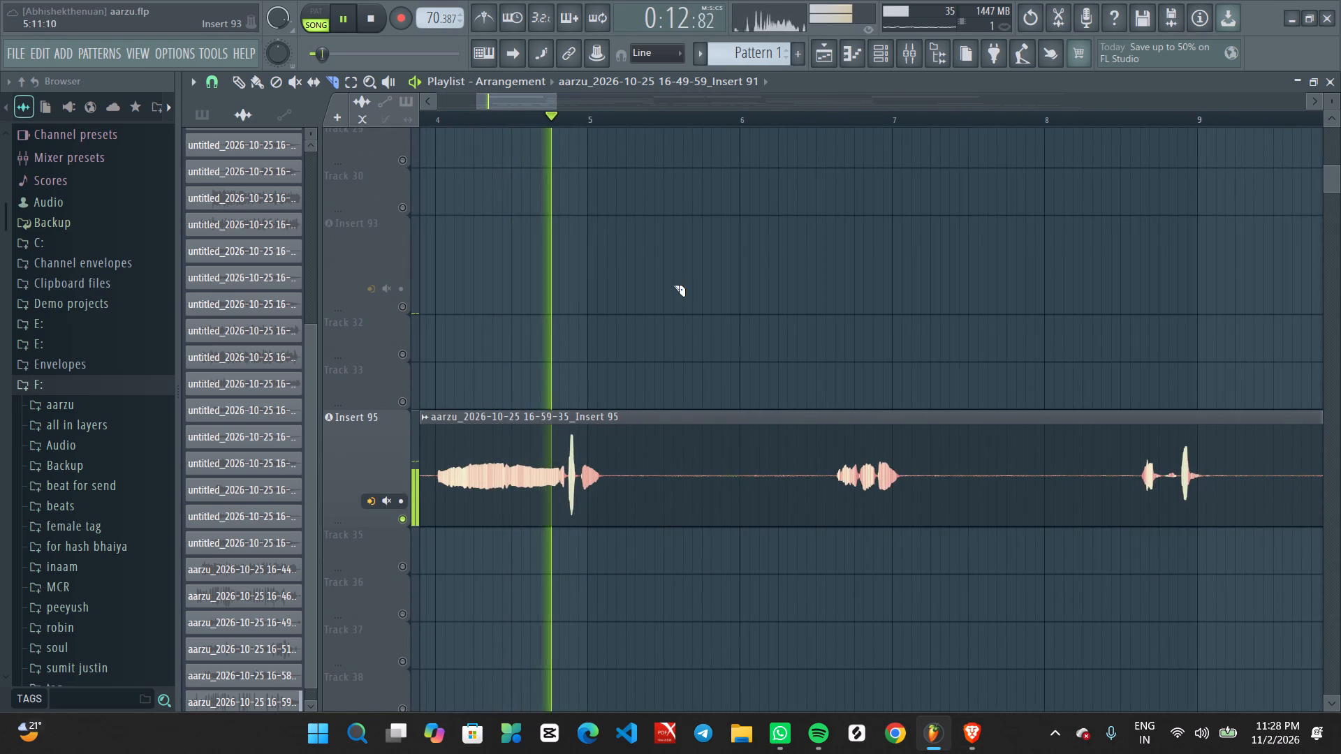
left_click(795, 122)
scroll(887, 359, "up", 3, "ctrl")
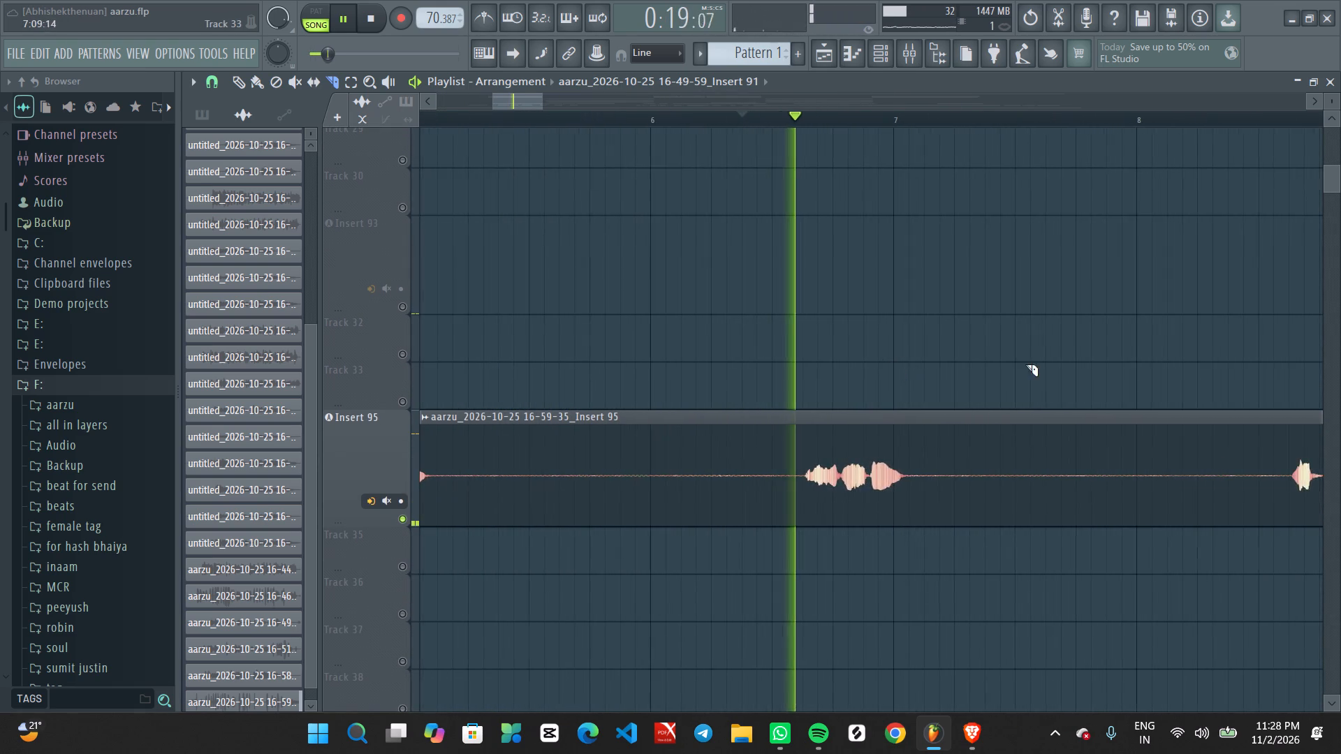
middle_click_drag(1028, 362, 872, 339)
scroll(853, 448, "up", 3, "ctrl")
middle_click_drag(1065, 552, 748, 527)
scroll(753, 517, "down", 6, "ctrl")
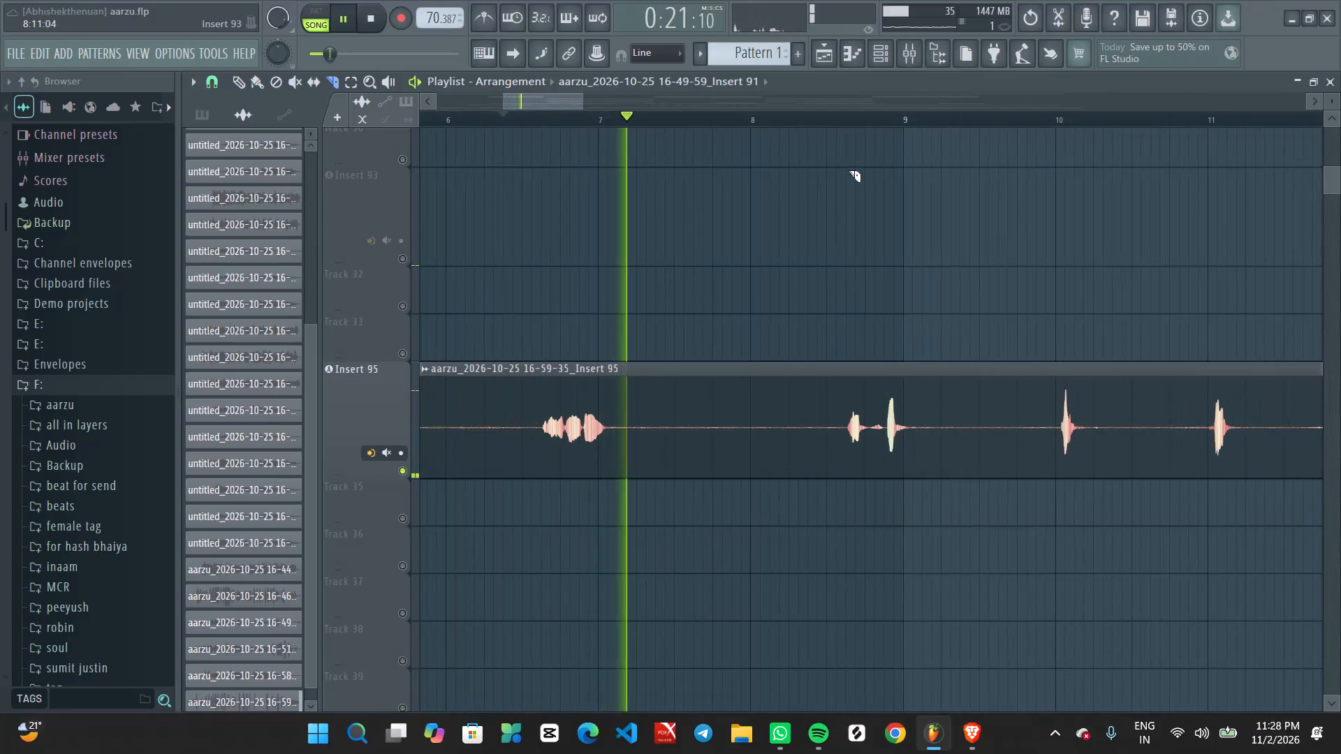
left_click(831, 115)
scroll(907, 361, "up", 2, "ctrl")
middle_click_drag(993, 436, 645, 436)
scroll(685, 427, "down", 9, "ctrl")
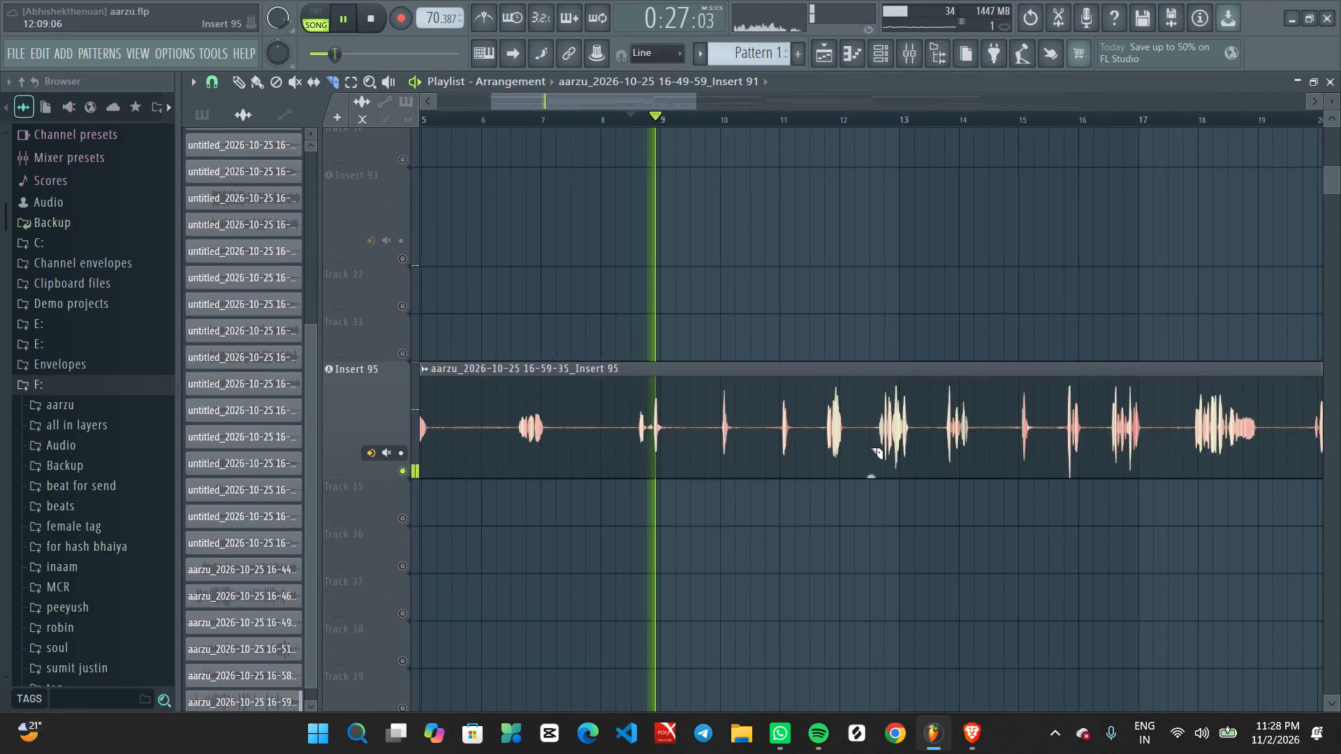
scroll(870, 448, "down", 5, "ctrl")
scroll(711, 470, "up", 4, "ctrl")
middle_click_drag(693, 473, 793, 489)
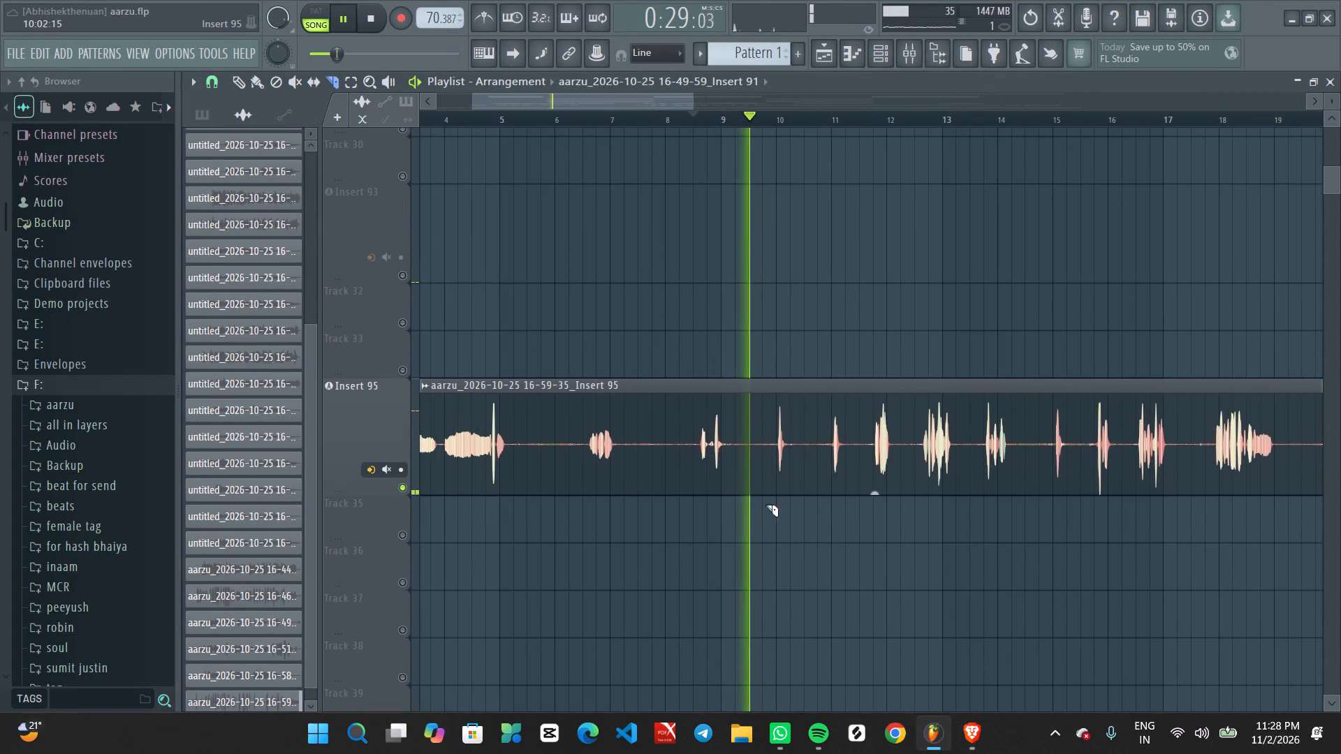
scroll(767, 511, "up", 3, "ctrl")
middle_click_drag(915, 496, 769, 475)
scroll(670, 502, "up", 2, "ctrl")
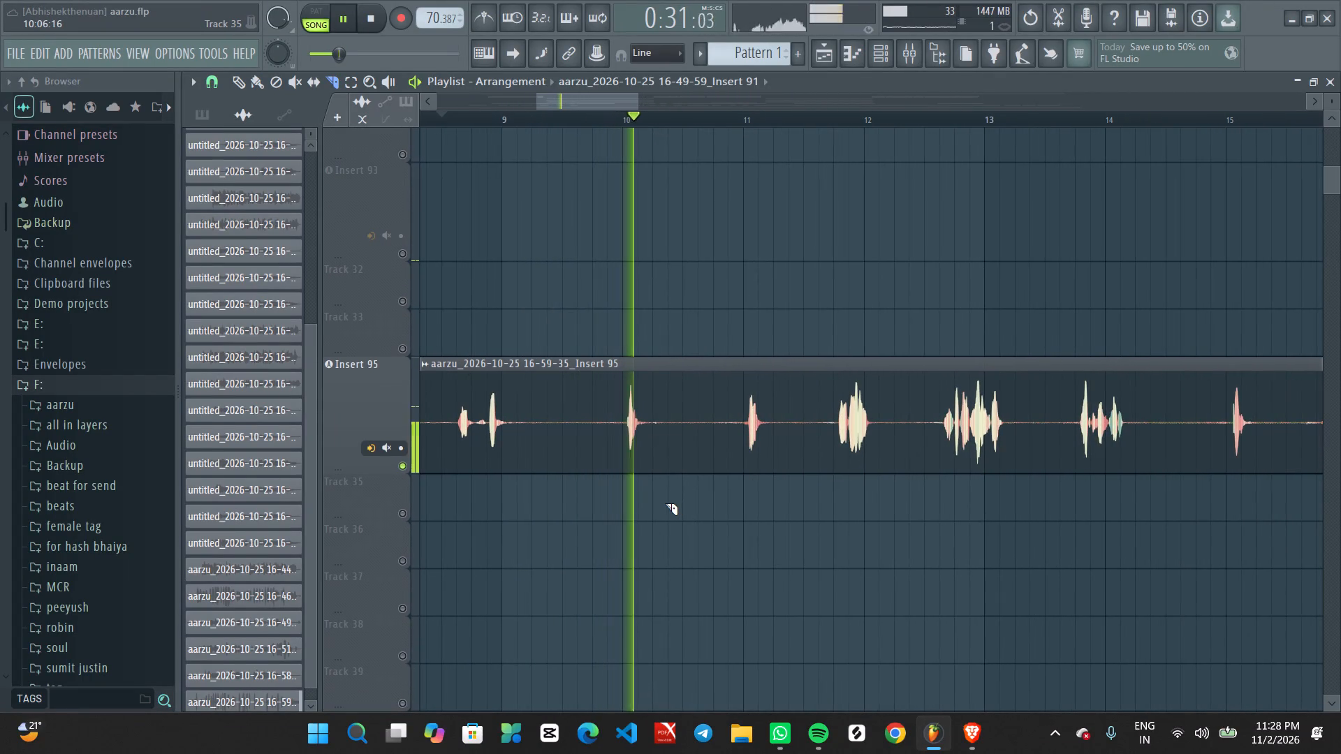
scroll(665, 503, "down", 7, "ctrl")
scroll(706, 503, "down", 1)
scroll(706, 503, "down", 6, "ctrl")
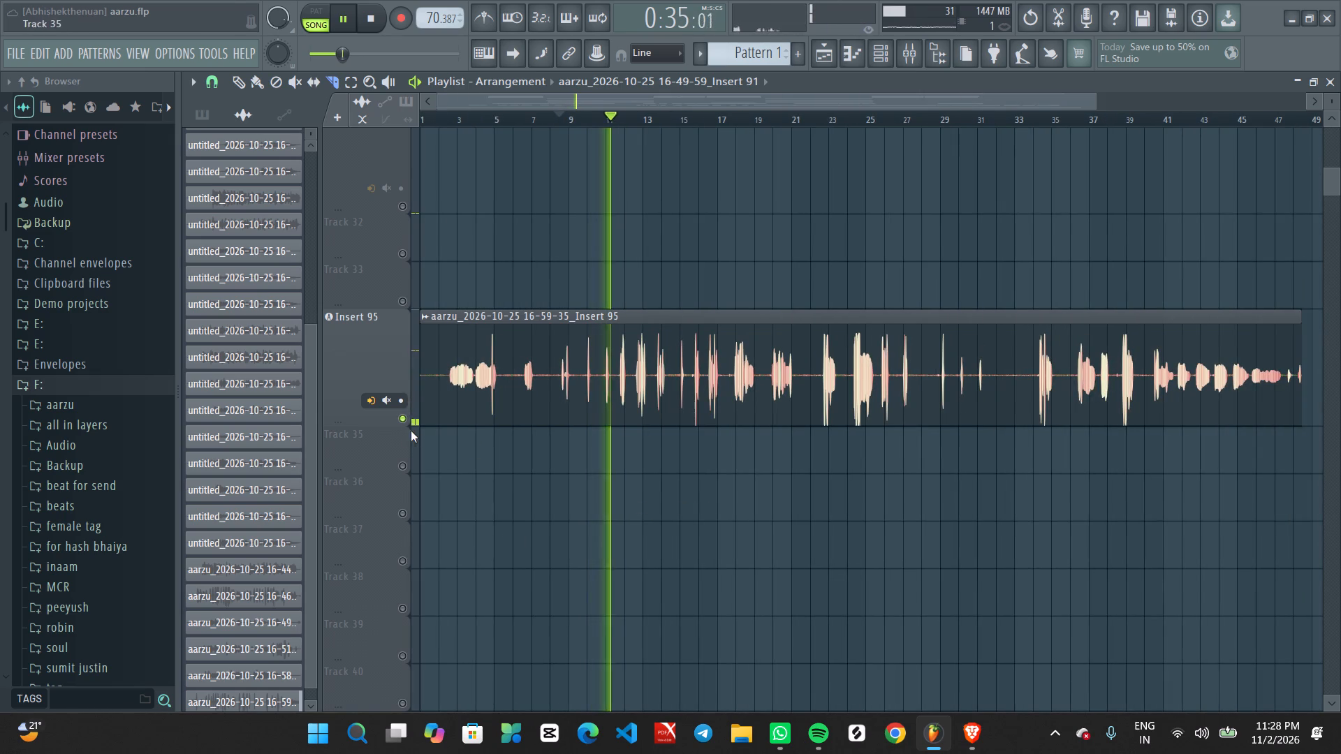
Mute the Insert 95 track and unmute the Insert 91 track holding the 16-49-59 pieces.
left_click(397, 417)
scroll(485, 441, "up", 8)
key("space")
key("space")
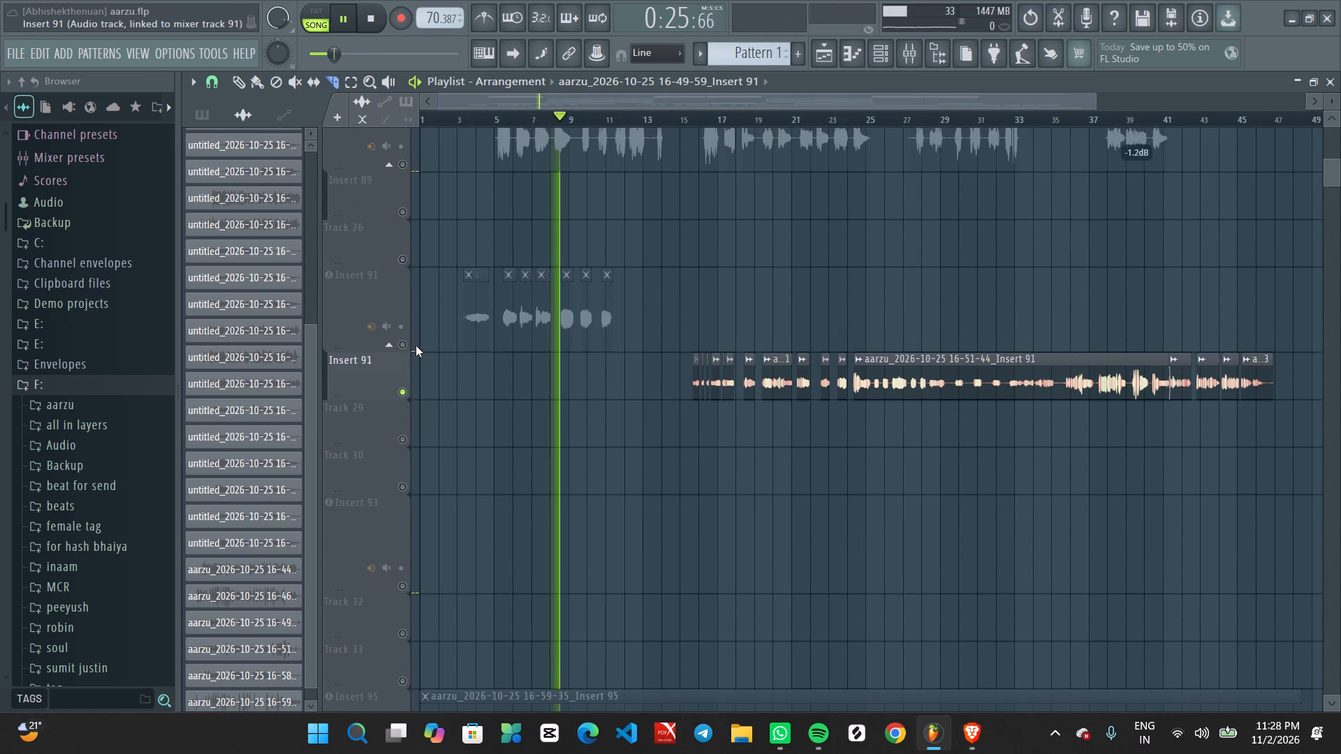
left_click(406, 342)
Play from about bar 4, switch to Draw mode and open the first 16-49-59 clip's channel settings.
left_click(478, 112)
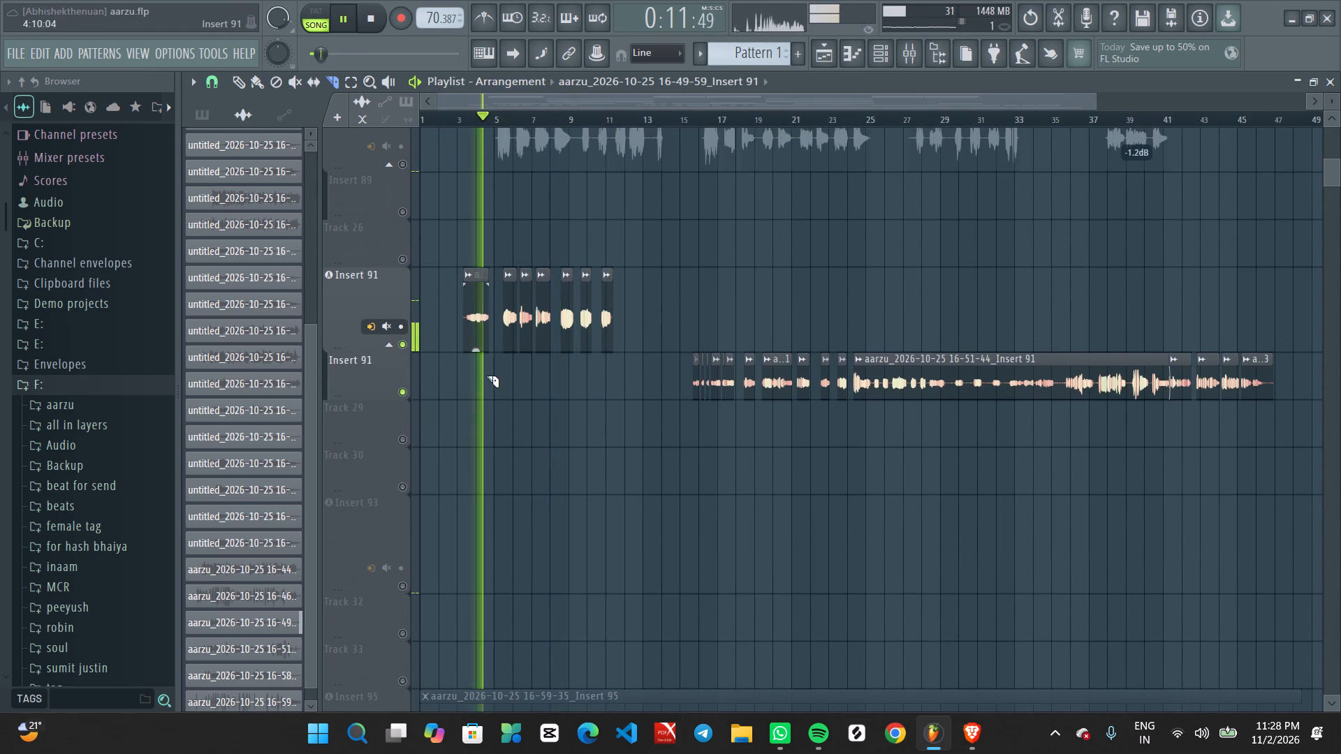
scroll(486, 389, "up", 2, "ctrl")
middle_click_drag(542, 437, 699, 467)
middle_click(552, 256)
right_click(553, 255)
left_click(561, 267)
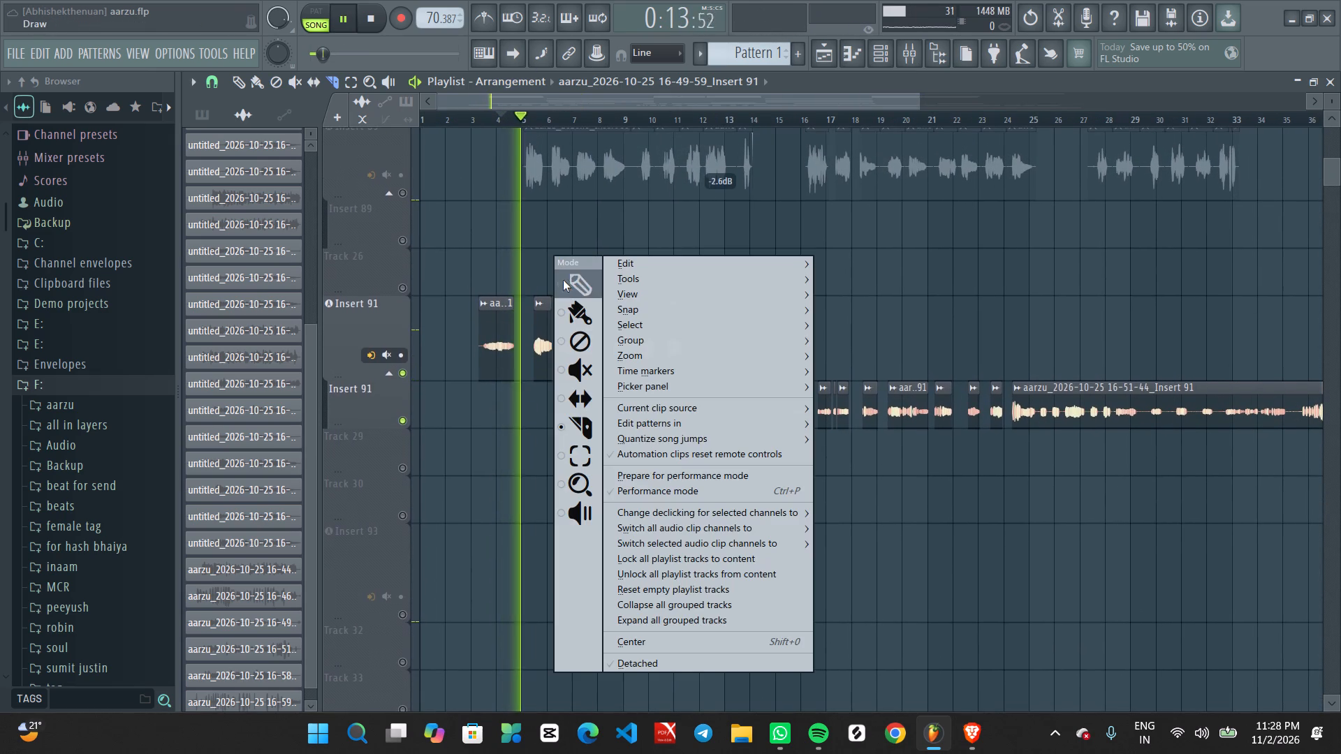
left_click(565, 284)
key("space")
double_click(497, 344)
key("space")
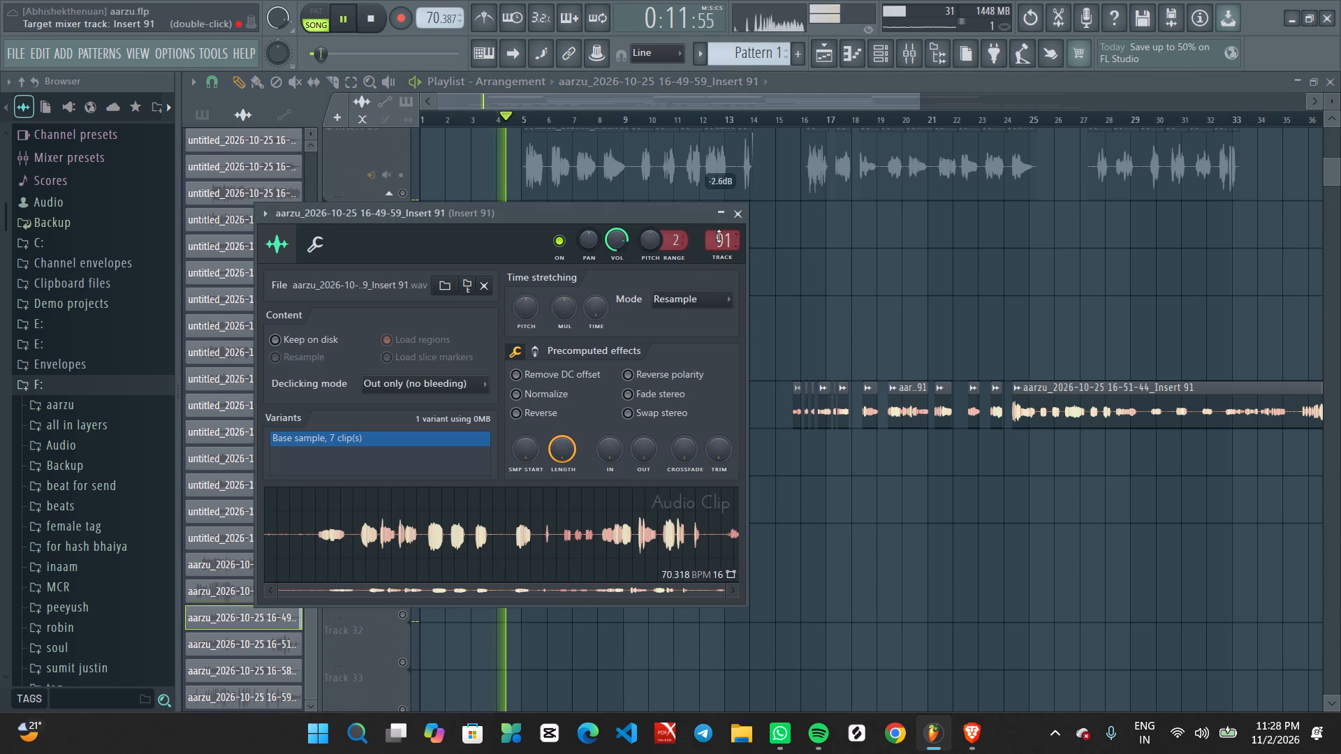
Go from the 16-49-59 clip's channel settings to its Insert 91 mixer track.
double_click(719, 236)
scroll(826, 200, "down", 3)
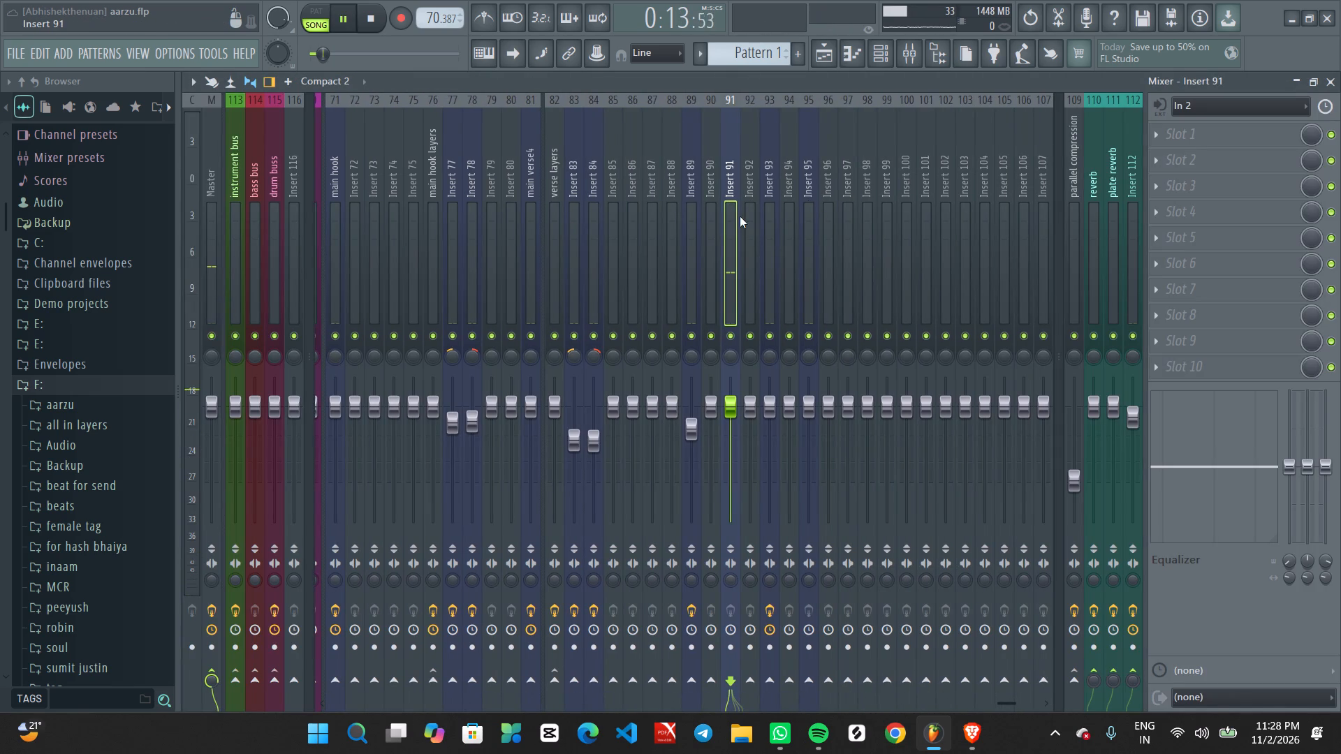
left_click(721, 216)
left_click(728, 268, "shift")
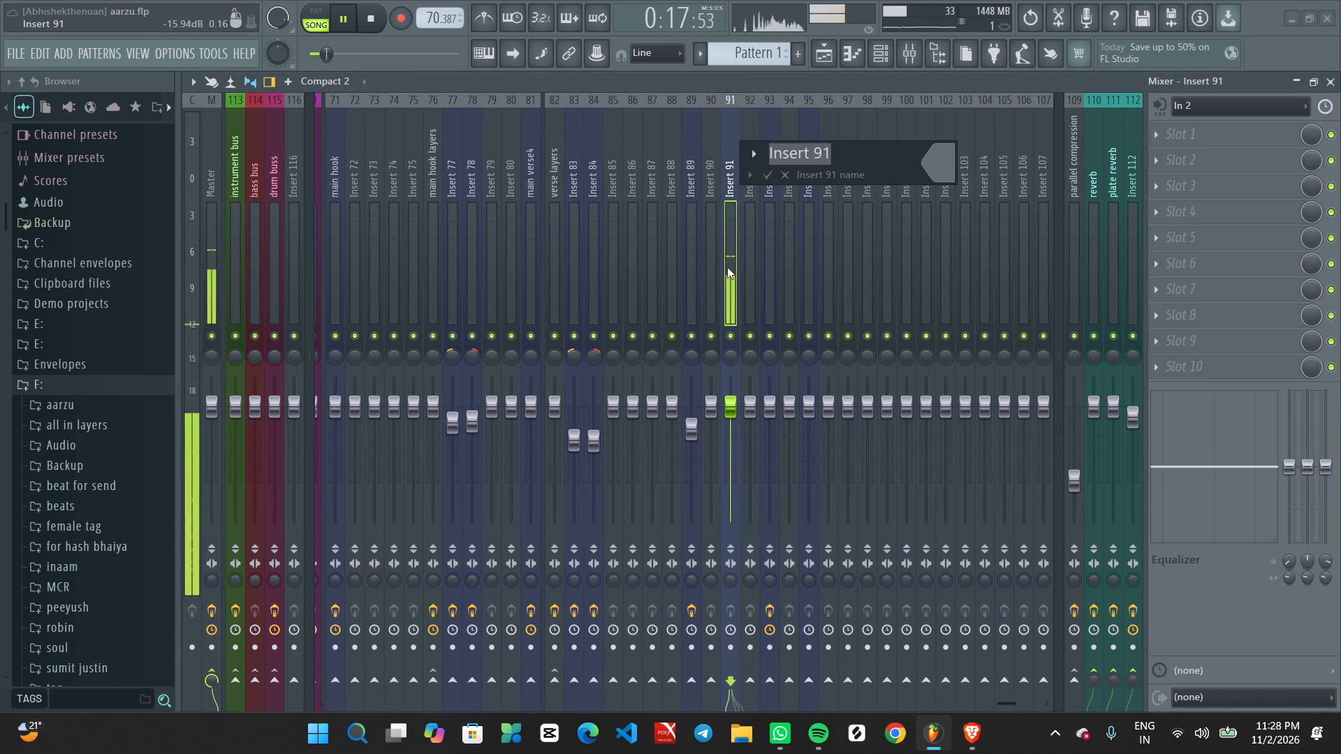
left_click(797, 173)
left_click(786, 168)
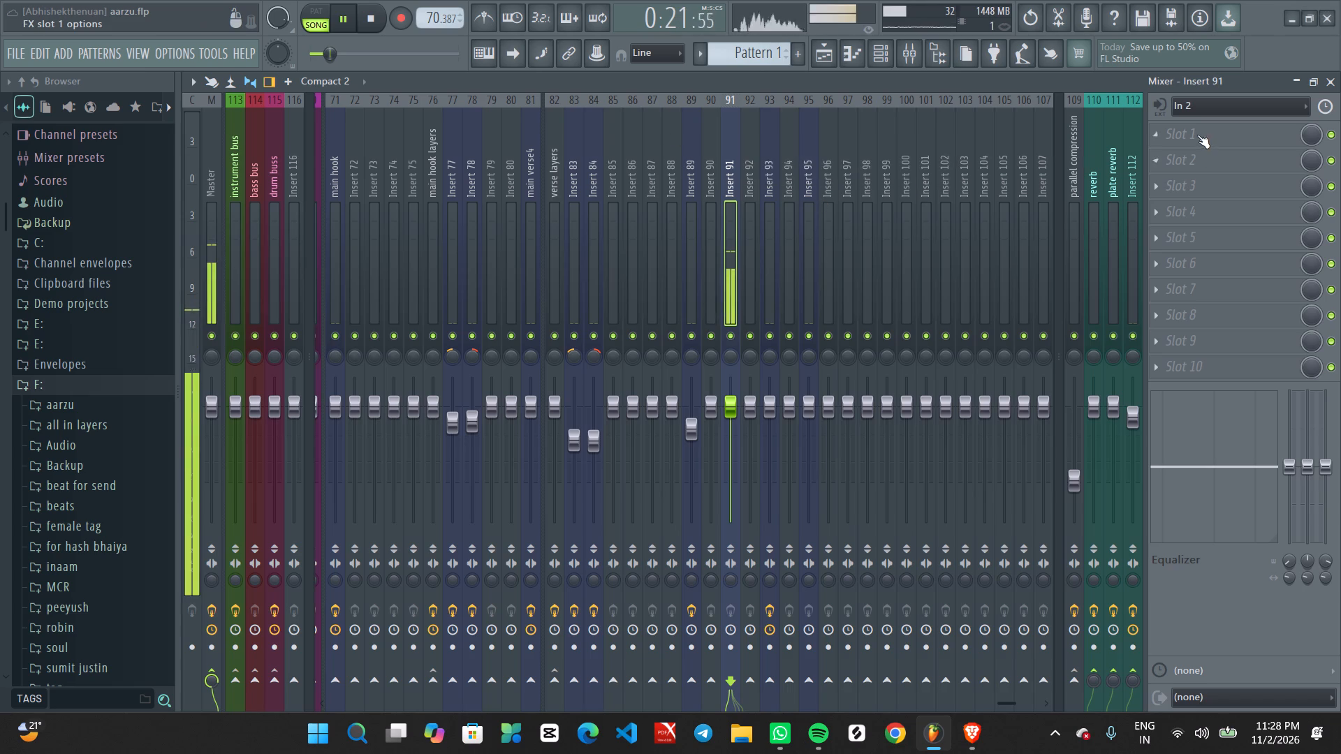
Load Fruity Parametric EQ 2 in Insert 91's first slot, raising its high-pass to the vocal's lowest peak and lowering its low-pass to about 12 kHz.
left_click(1197, 135)
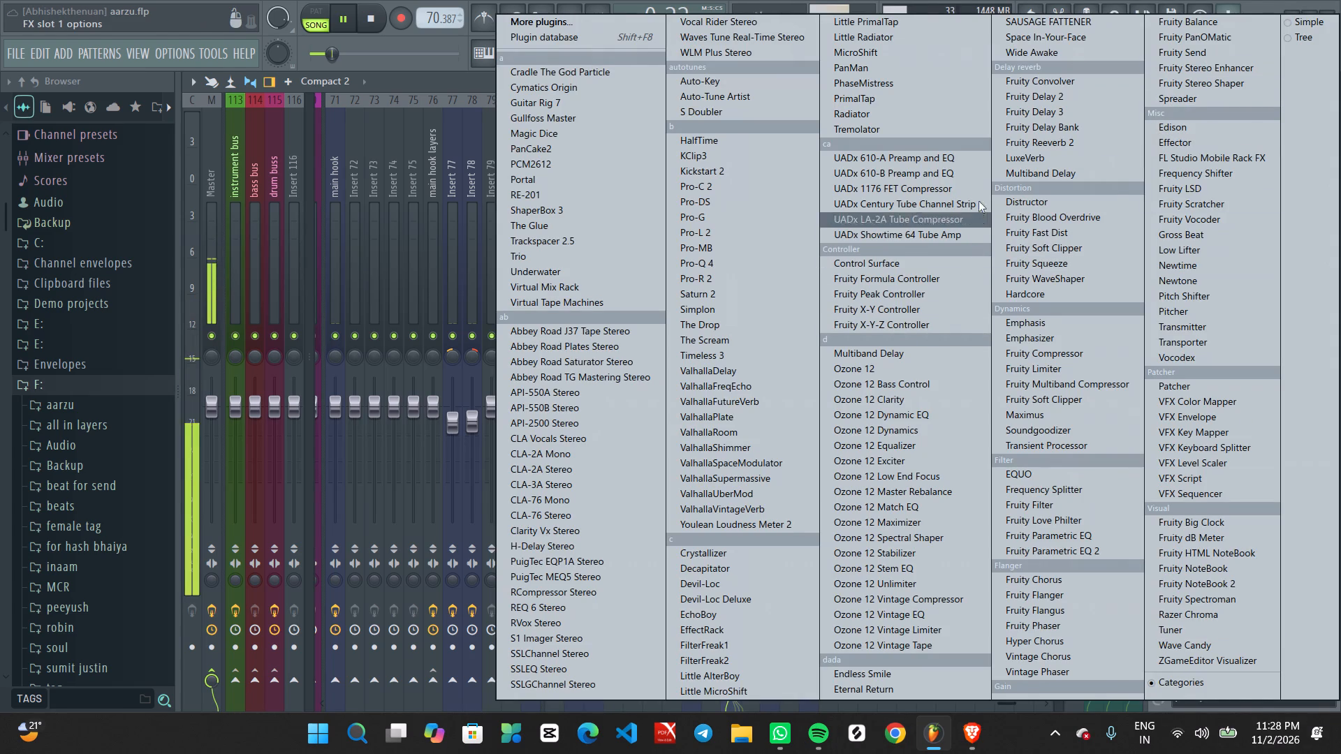
left_click(1064, 551)
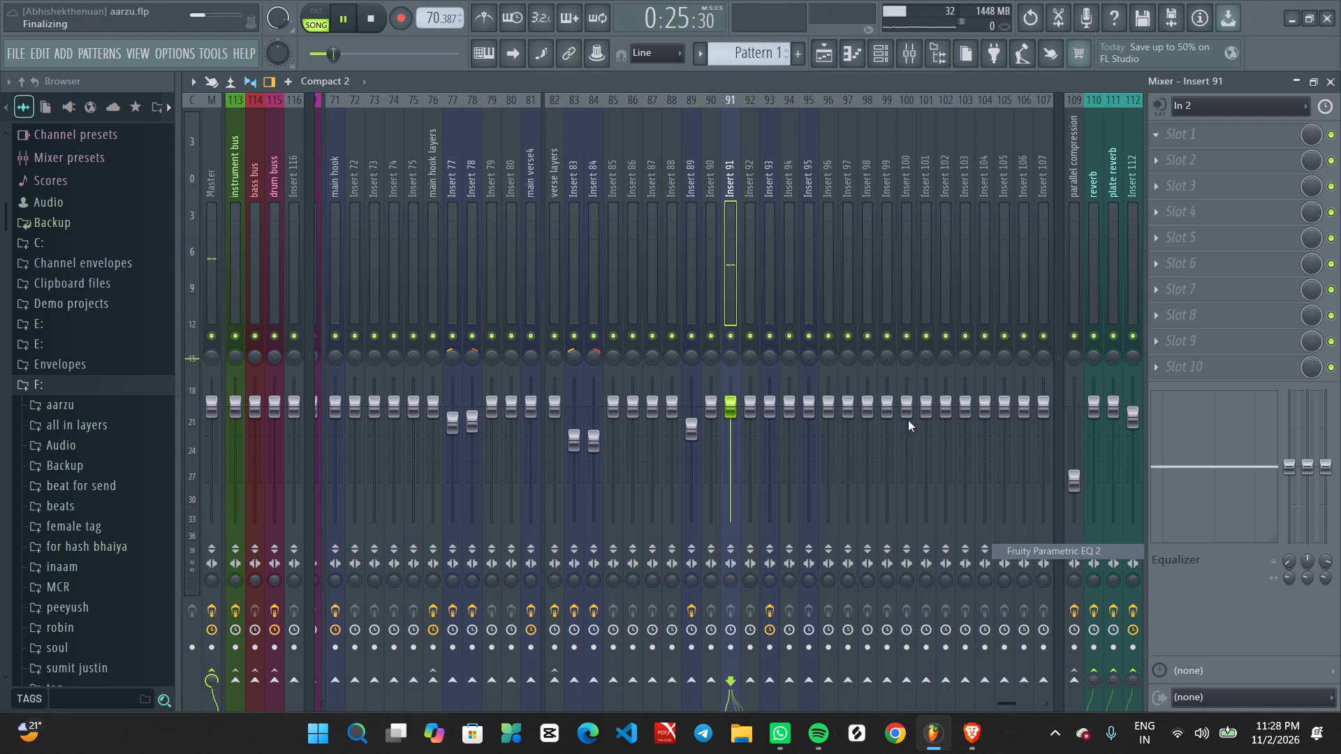
double_click(741, 151)
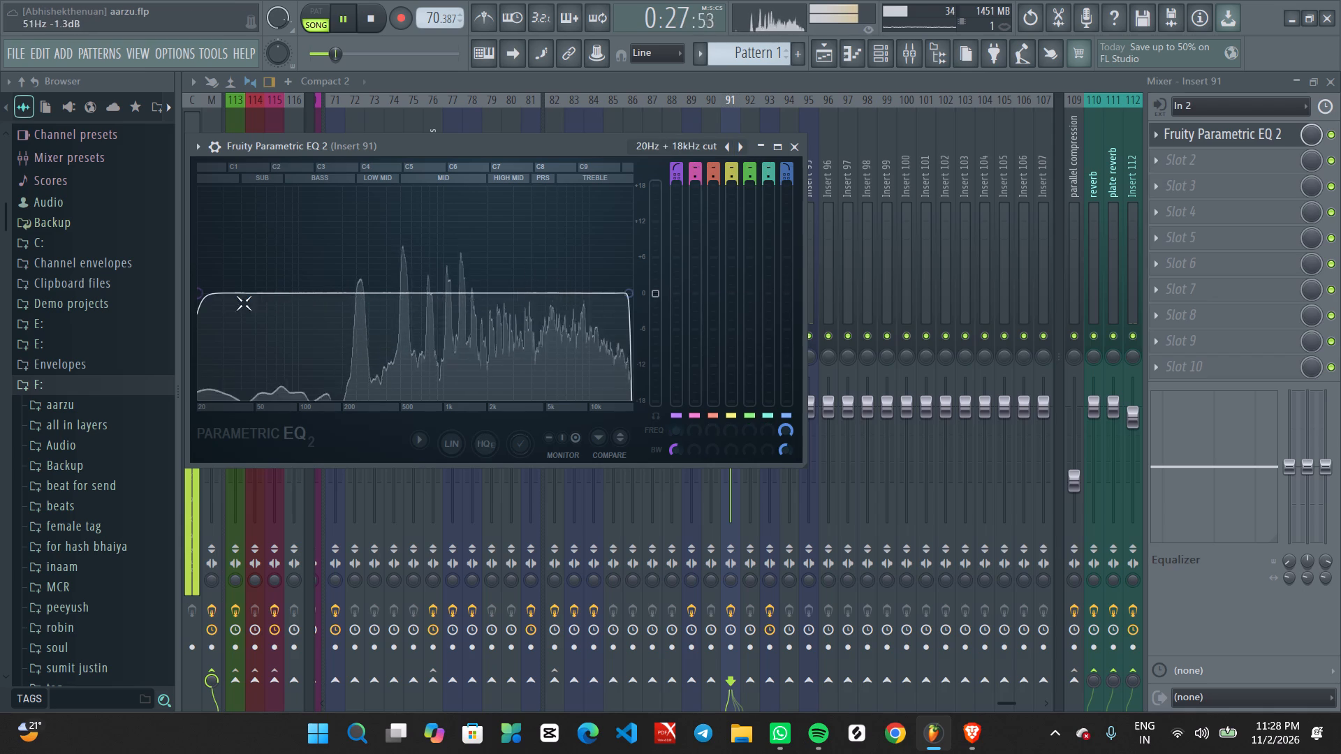
left_click_drag(216, 302, 659, 364)
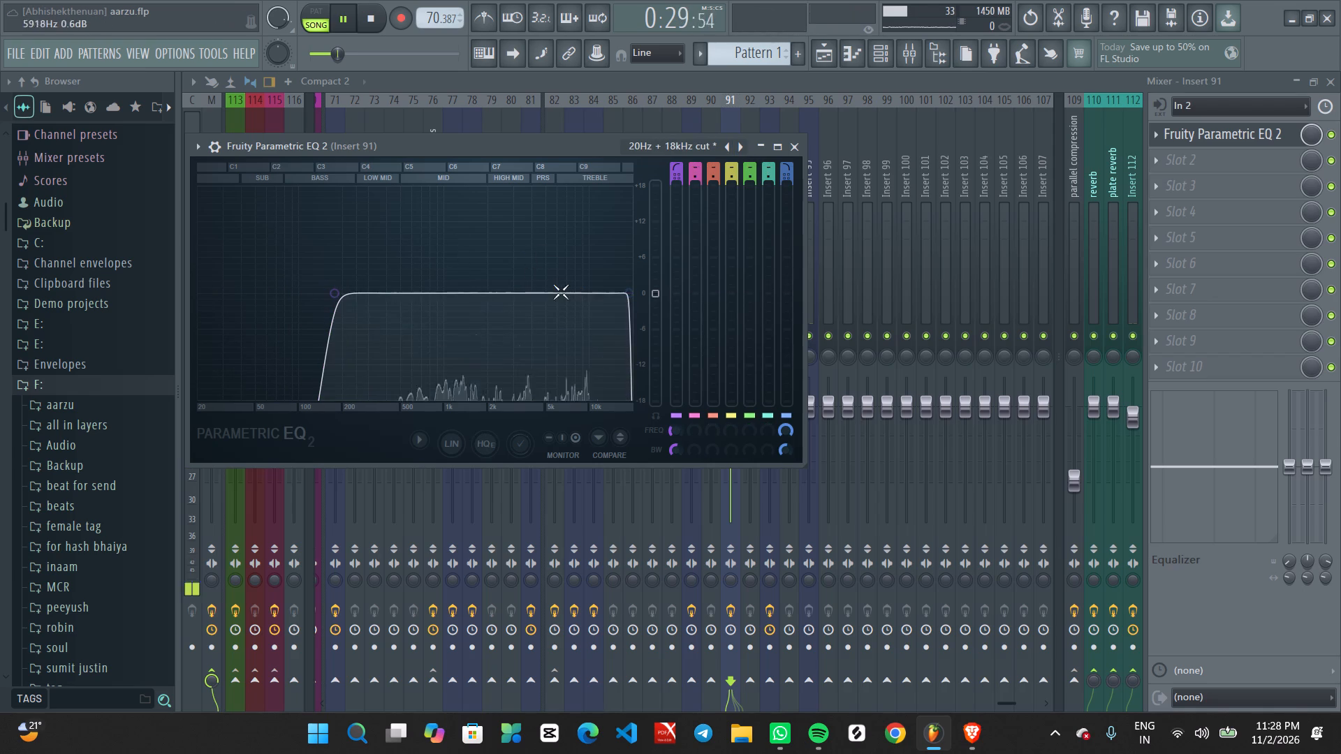
left_click_drag(628, 301, 562, 308)
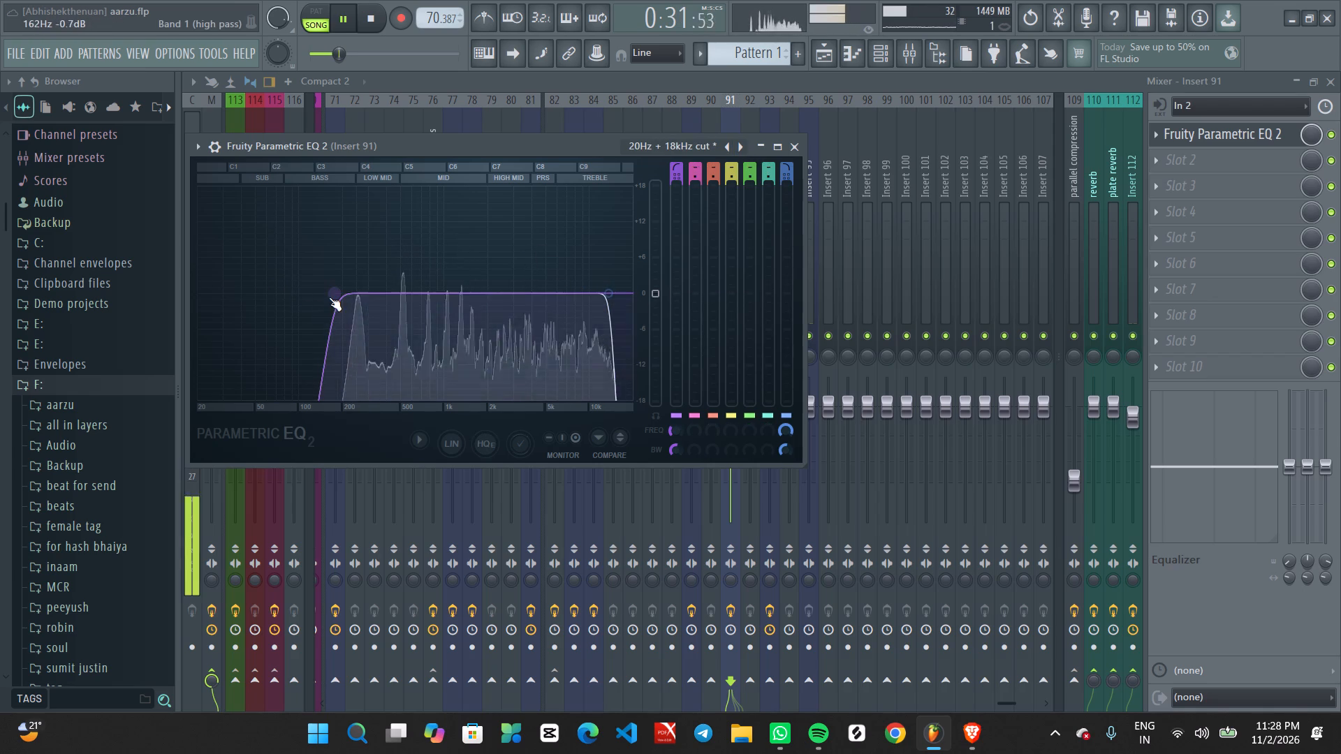
left_click_drag(329, 297, 345, 298)
left_click(797, 152)
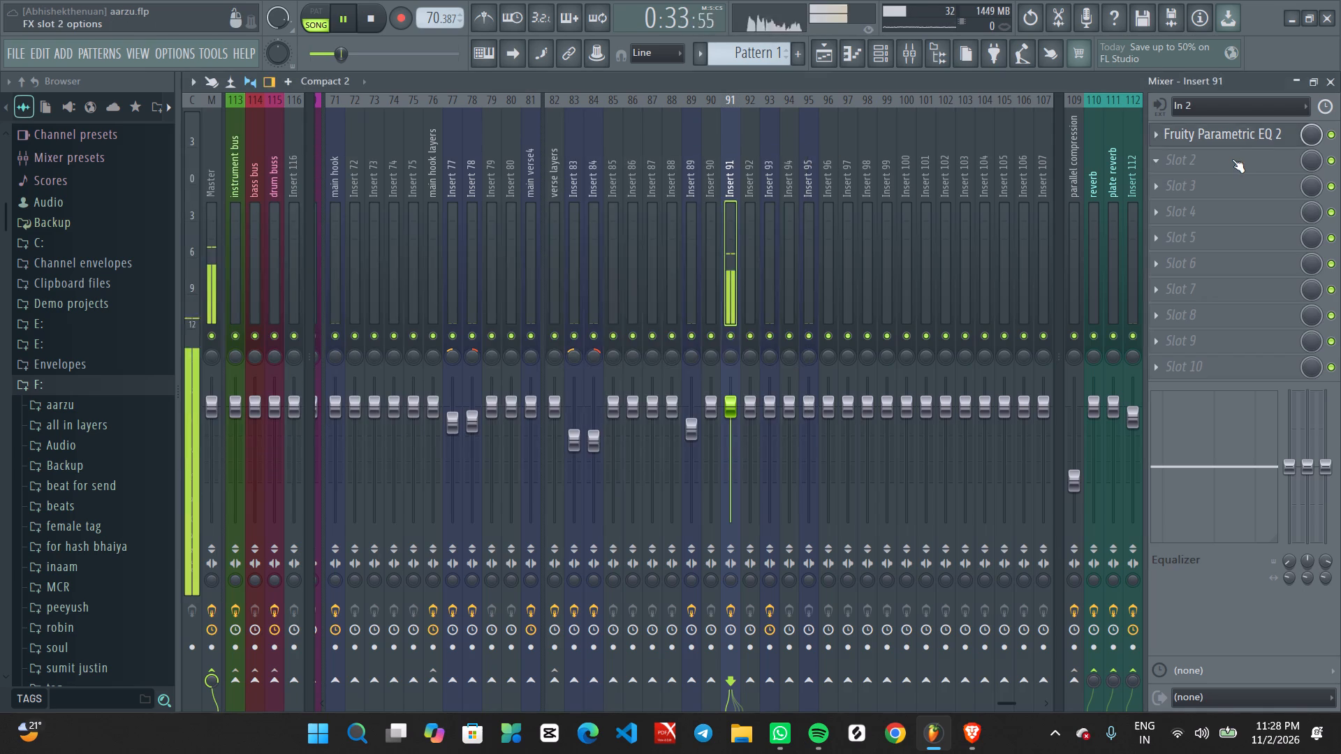
Load Waves Tune Real-Time Stereo in Insert 91's second slot and set its scale to F Natural Minor.
left_click(1232, 154)
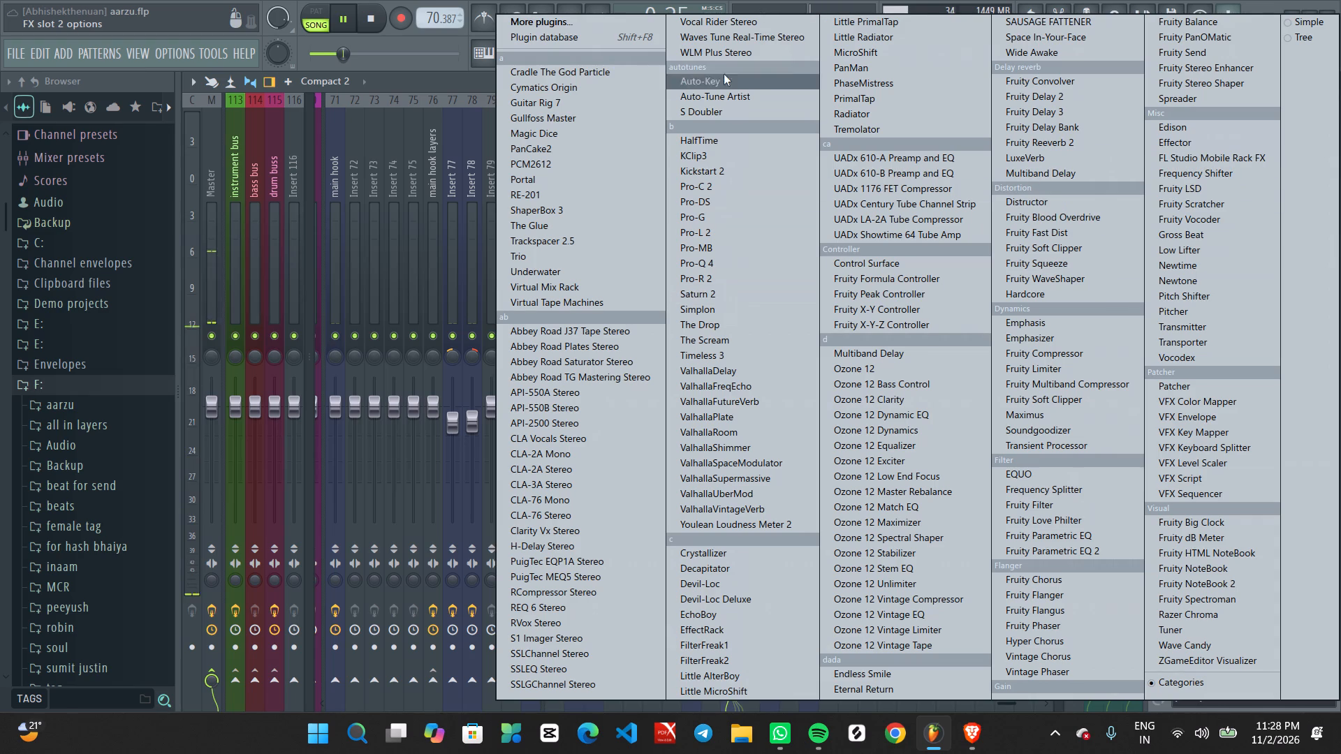
left_click(725, 38)
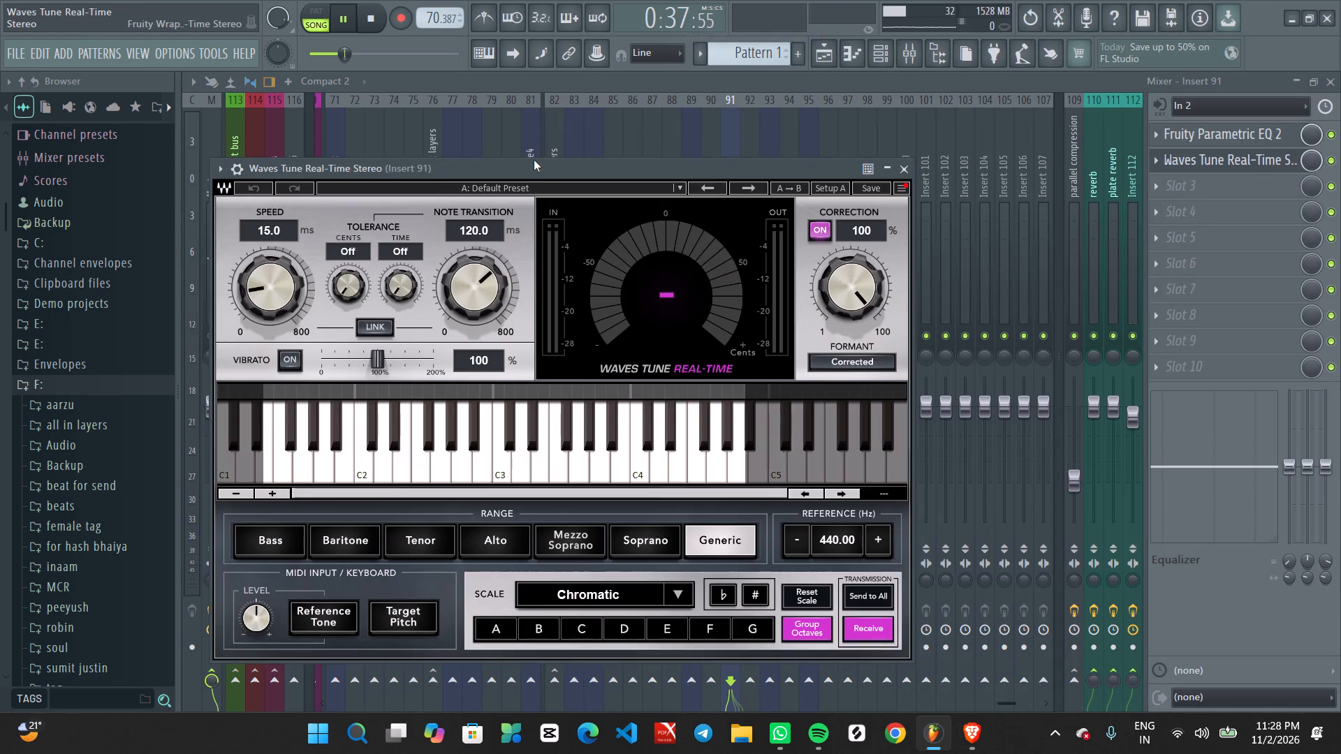
left_click_drag(533, 167, 711, 117)
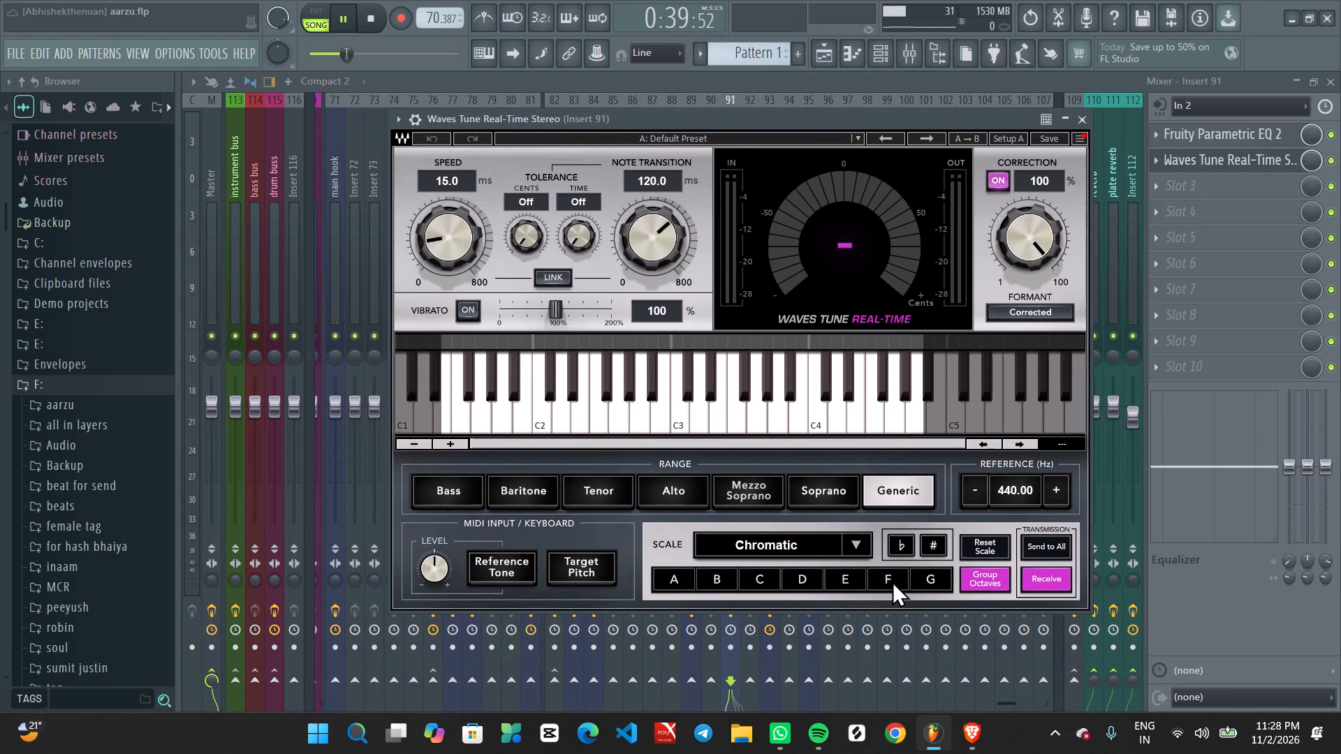
left_click(883, 575)
left_click(791, 545)
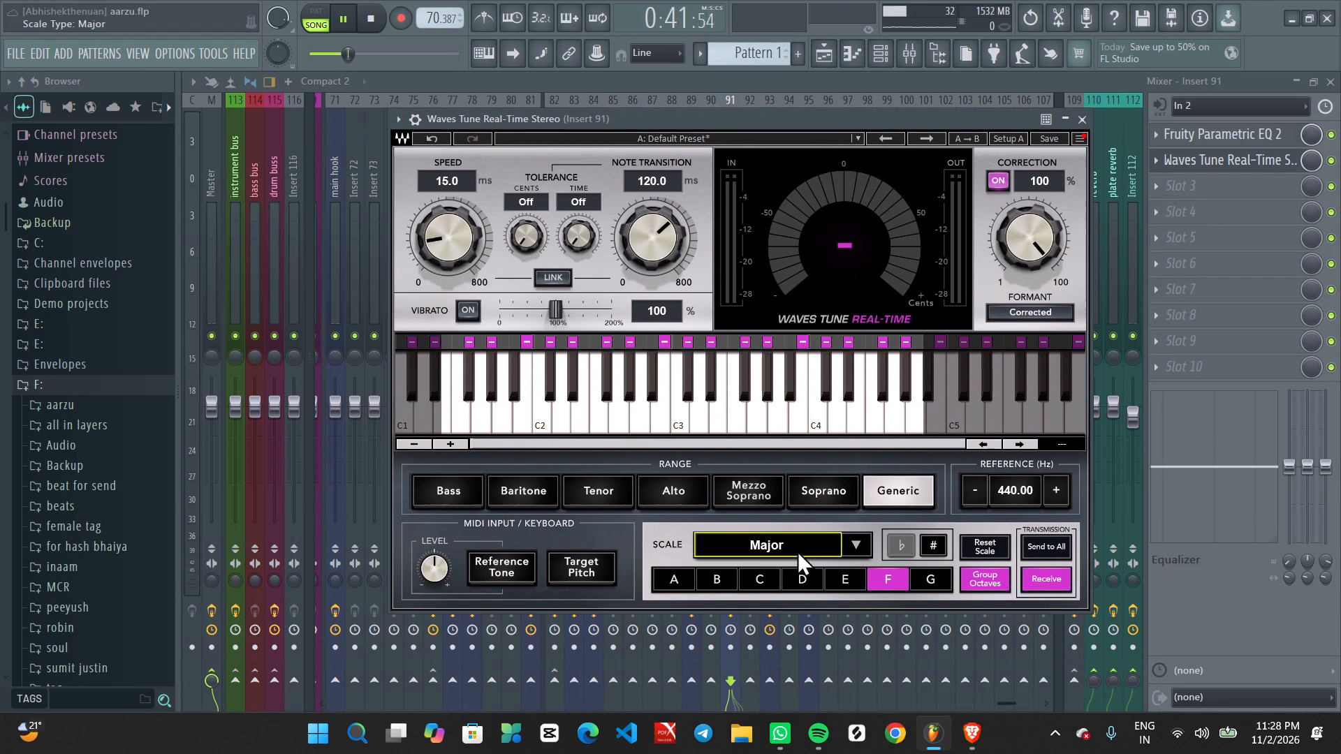
left_click(796, 545)
Restart playback and set Waves Tune Real-Time's speed to 0.1 ms and note transition to 47.7 ms.
key("space")
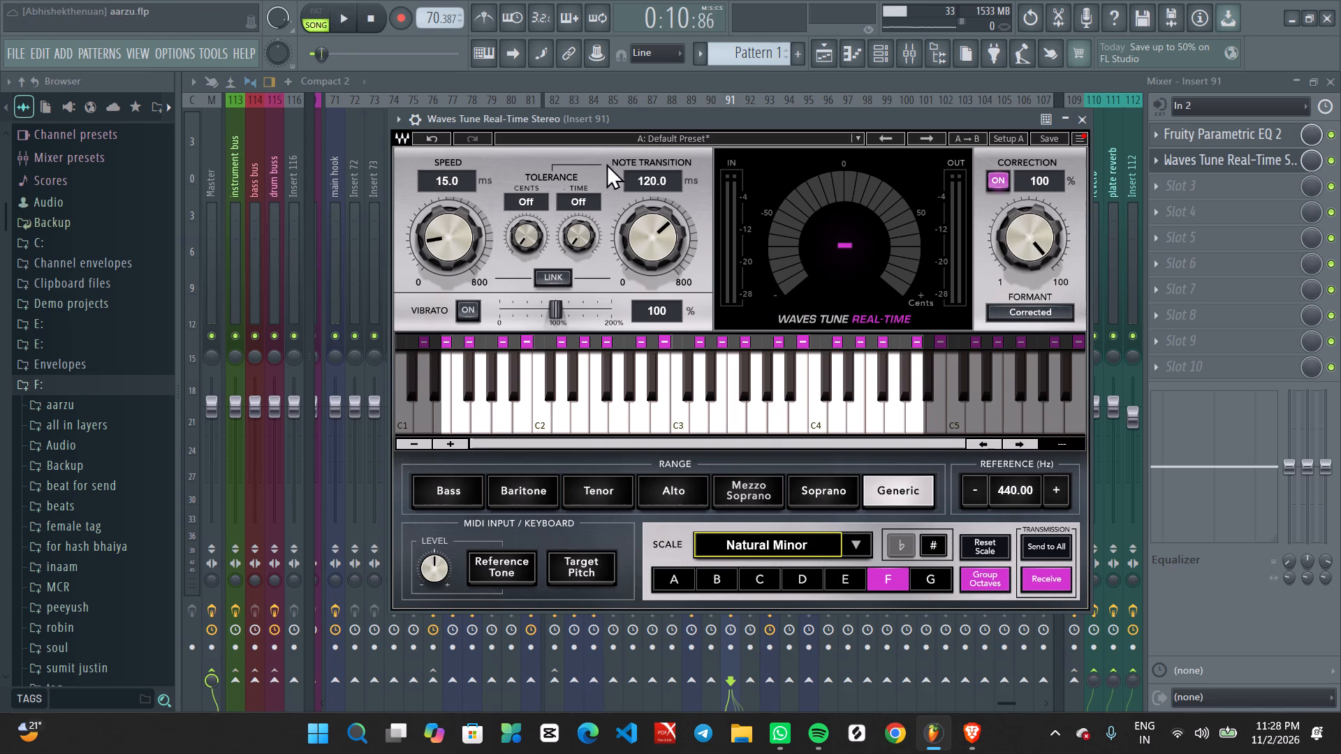
key("space")
scroll(437, 253, "down", 6)
scroll(435, 254, "up", 1)
scroll(435, 254, "down", 2)
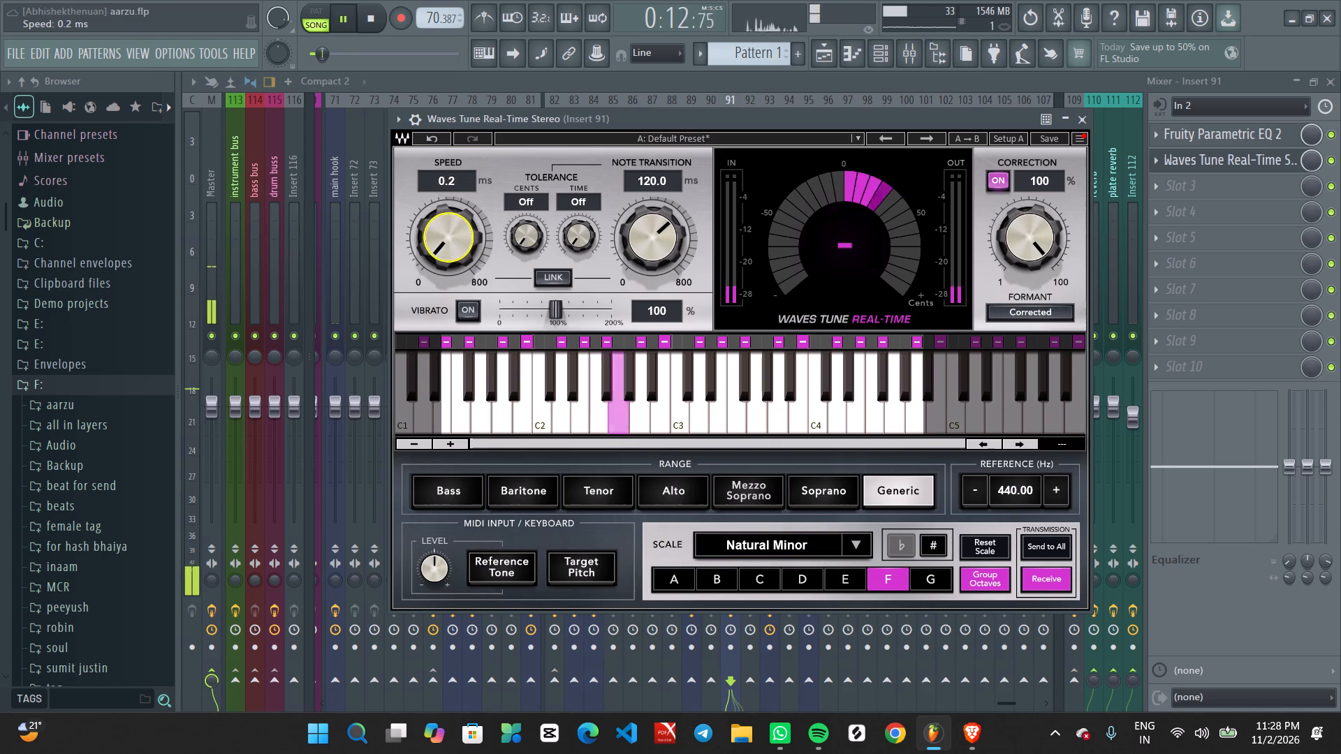
scroll(437, 260, "down", 7)
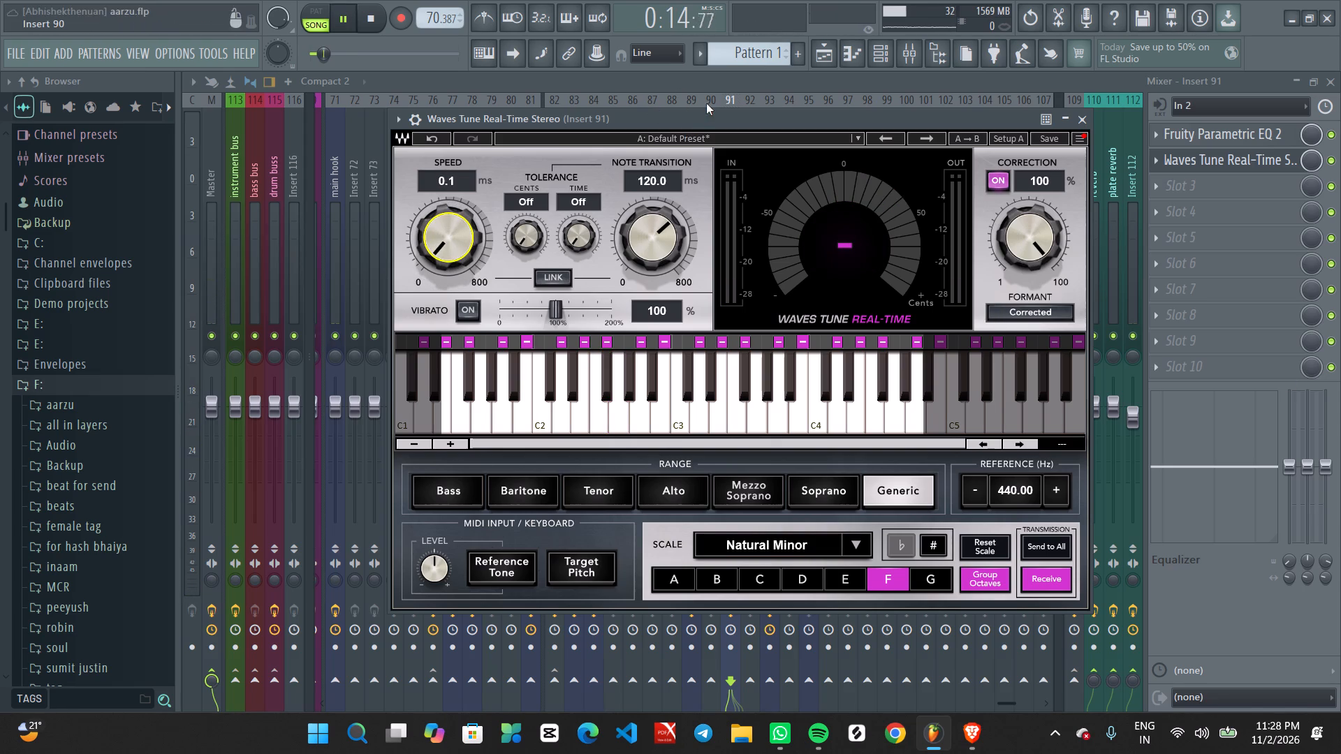
left_click(704, 119)
scroll(675, 216, "down", 14)
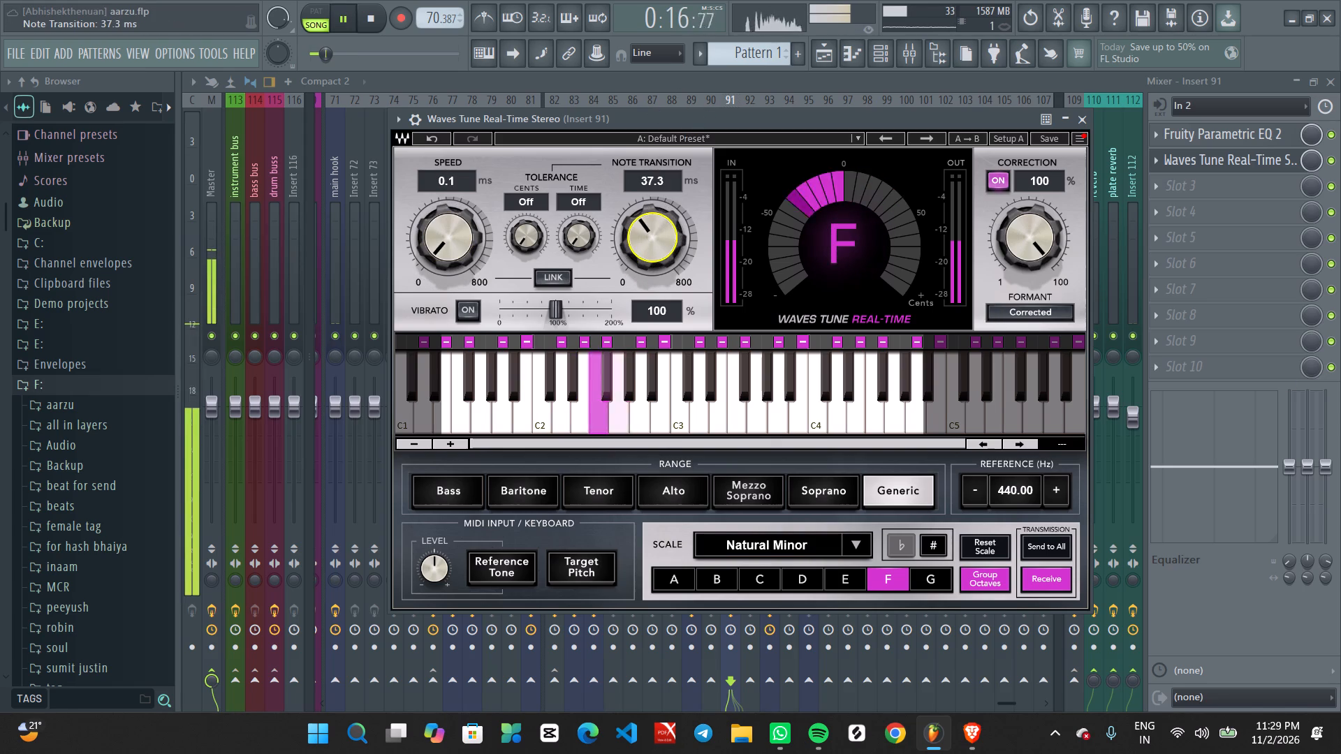
scroll(659, 236, "up", 6)
scroll(659, 236, "down", 3)
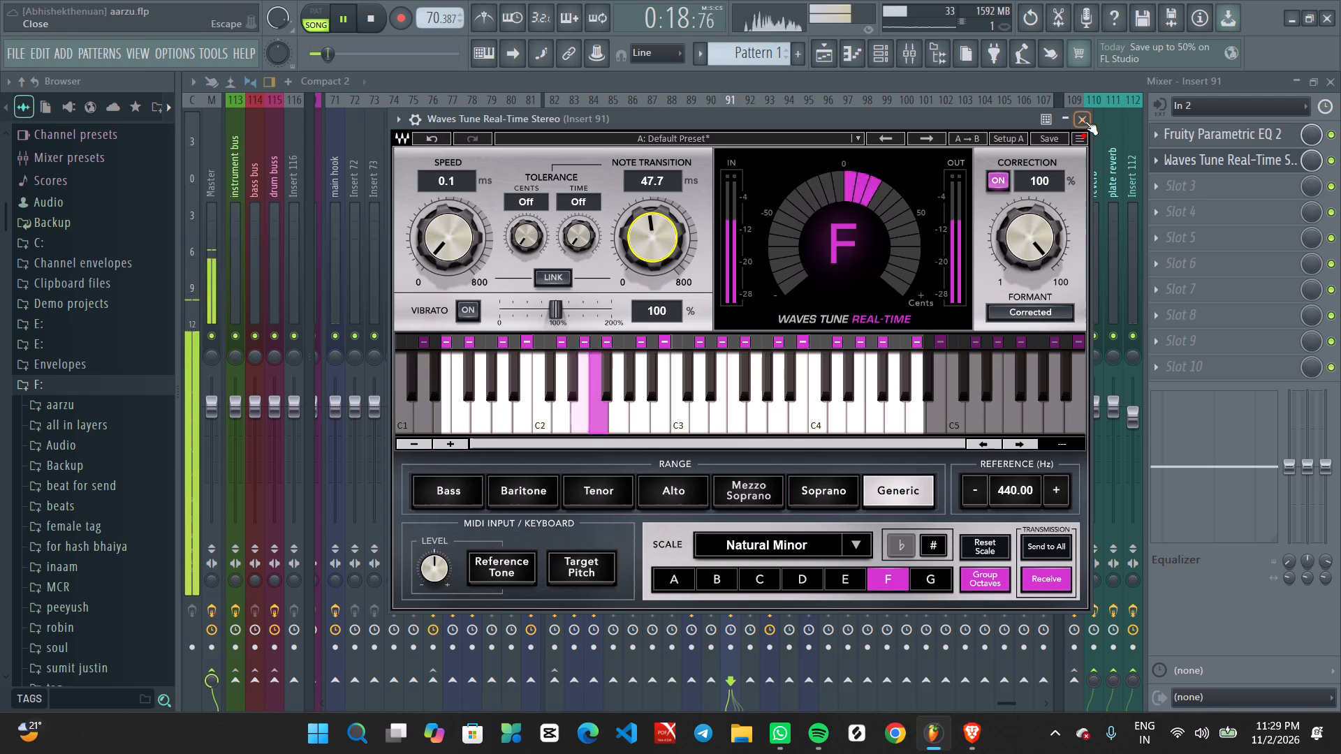
left_click(1085, 121)
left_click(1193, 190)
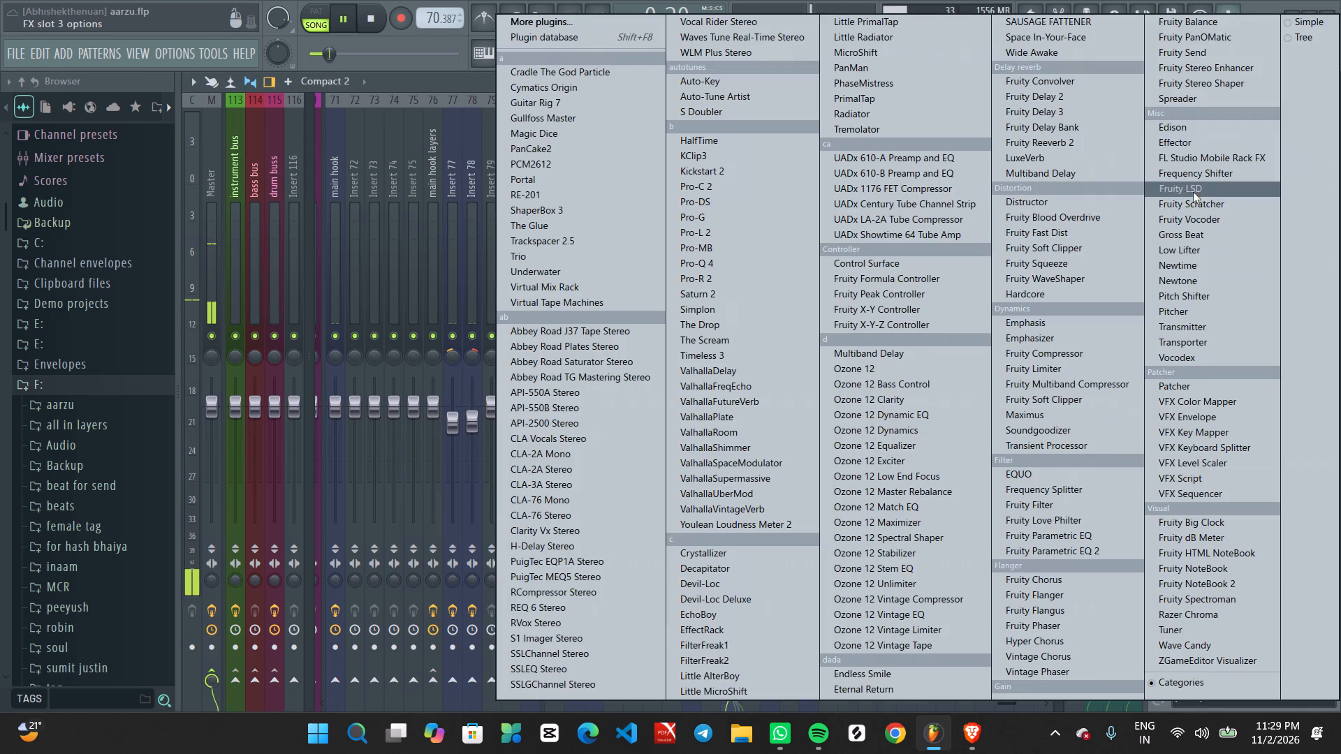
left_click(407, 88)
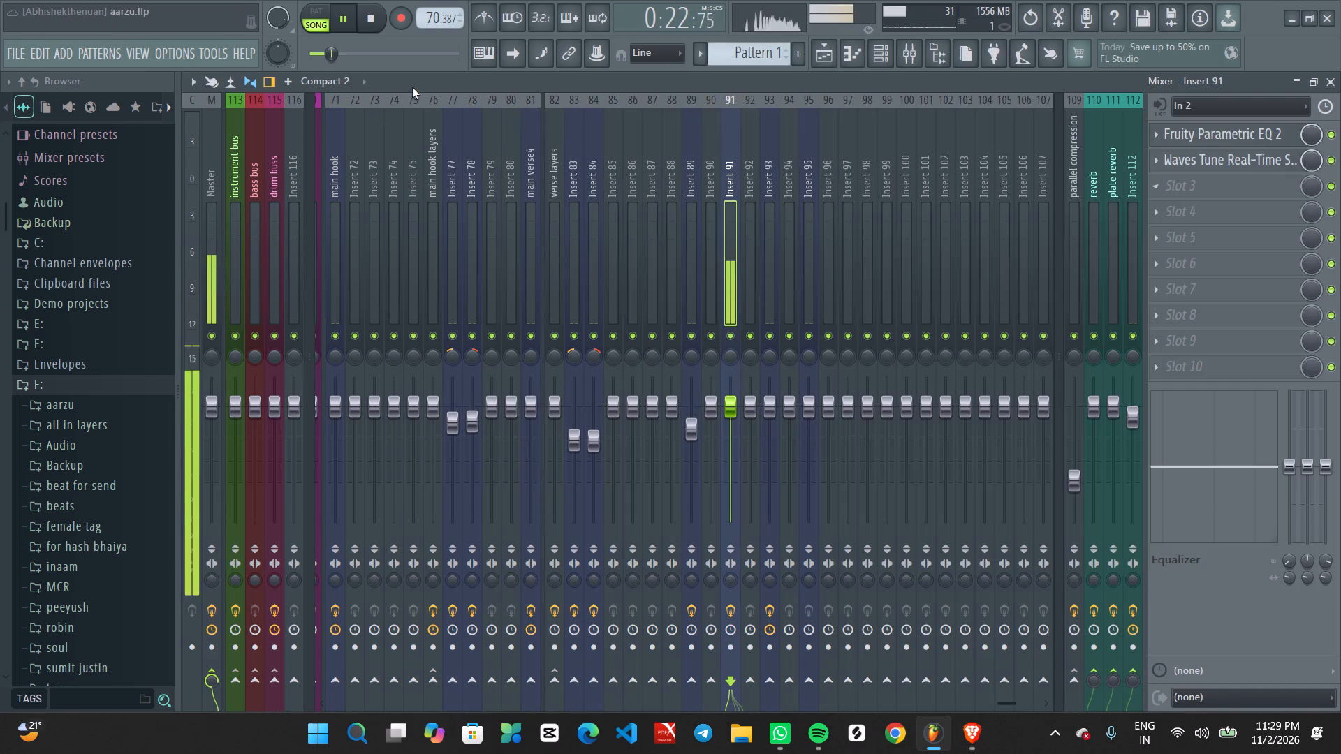
Unmute all playlist tracks except Insert 95 and play the arrangement from about bar 3.
left_click(812, 54)
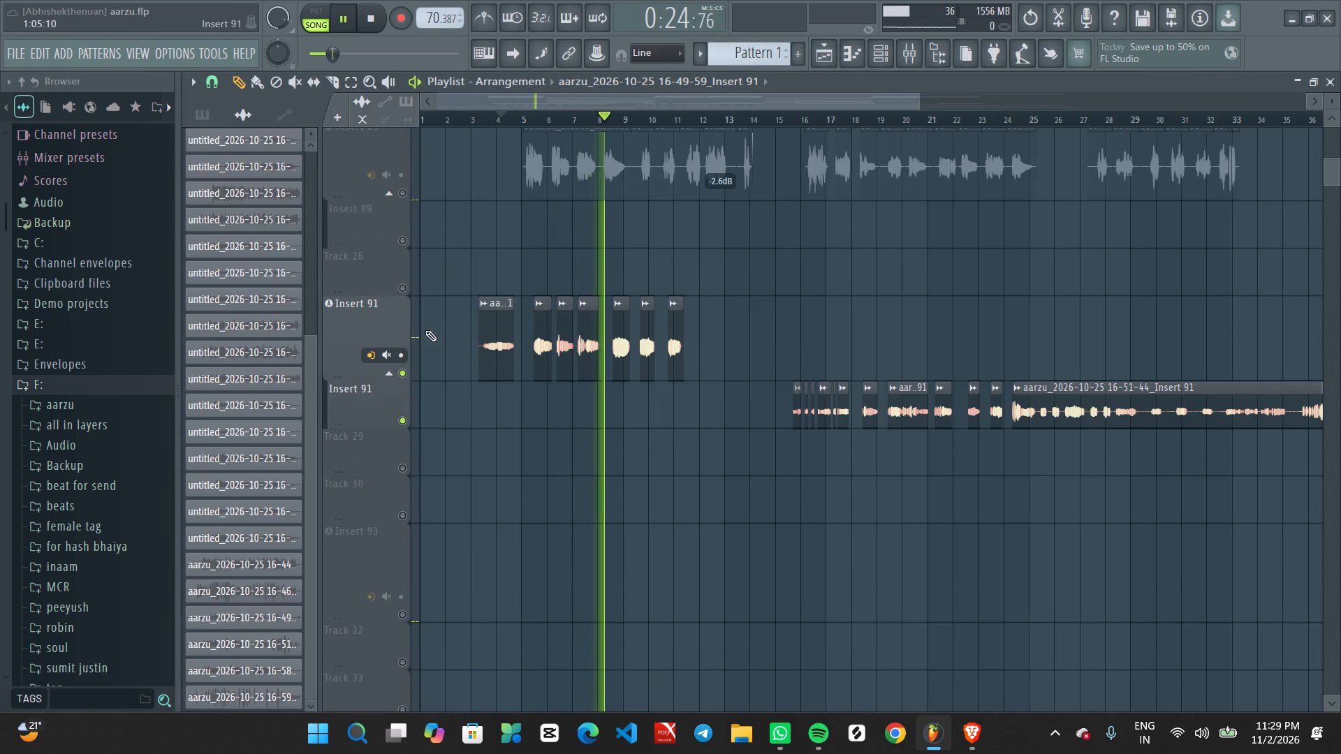
double_click(402, 374, "ctrl")
scroll(428, 395, "down", 8)
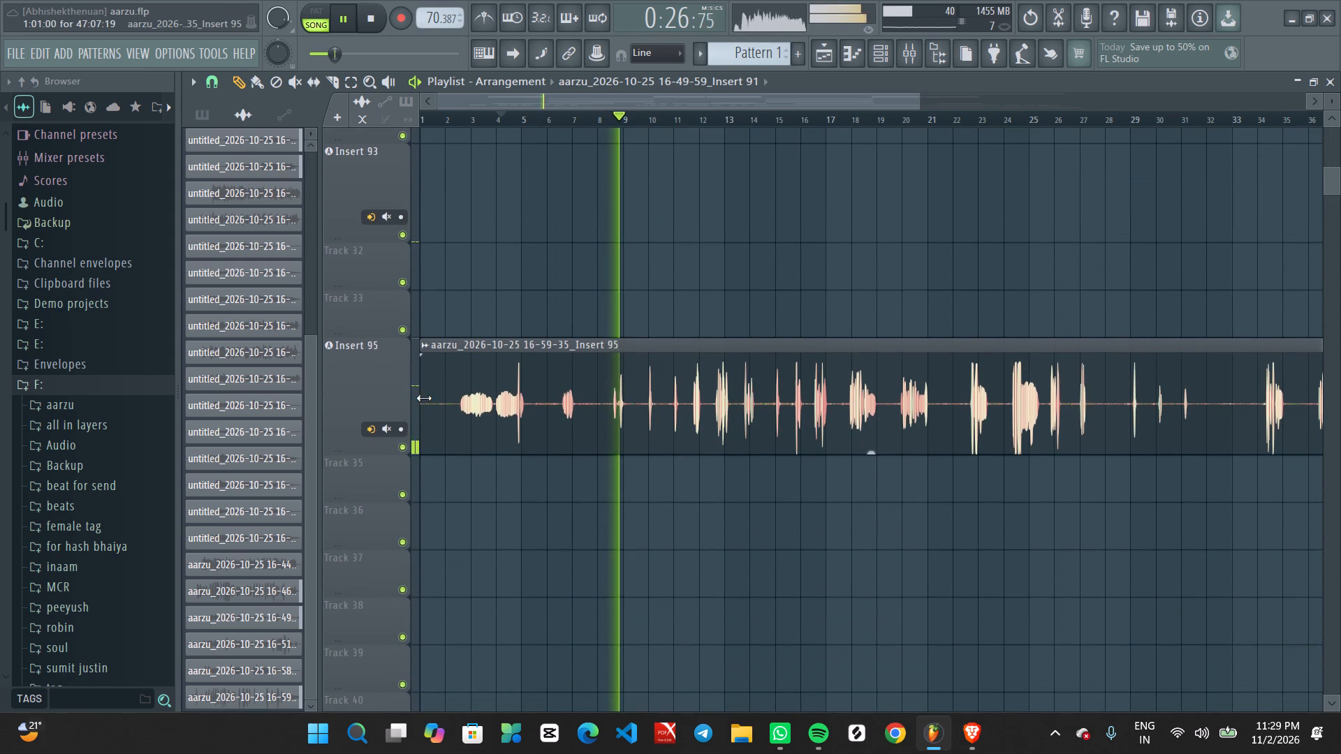
left_click(407, 443)
scroll(506, 356, "up", 2, "ctrl")
middle_click_drag(537, 352, 714, 694)
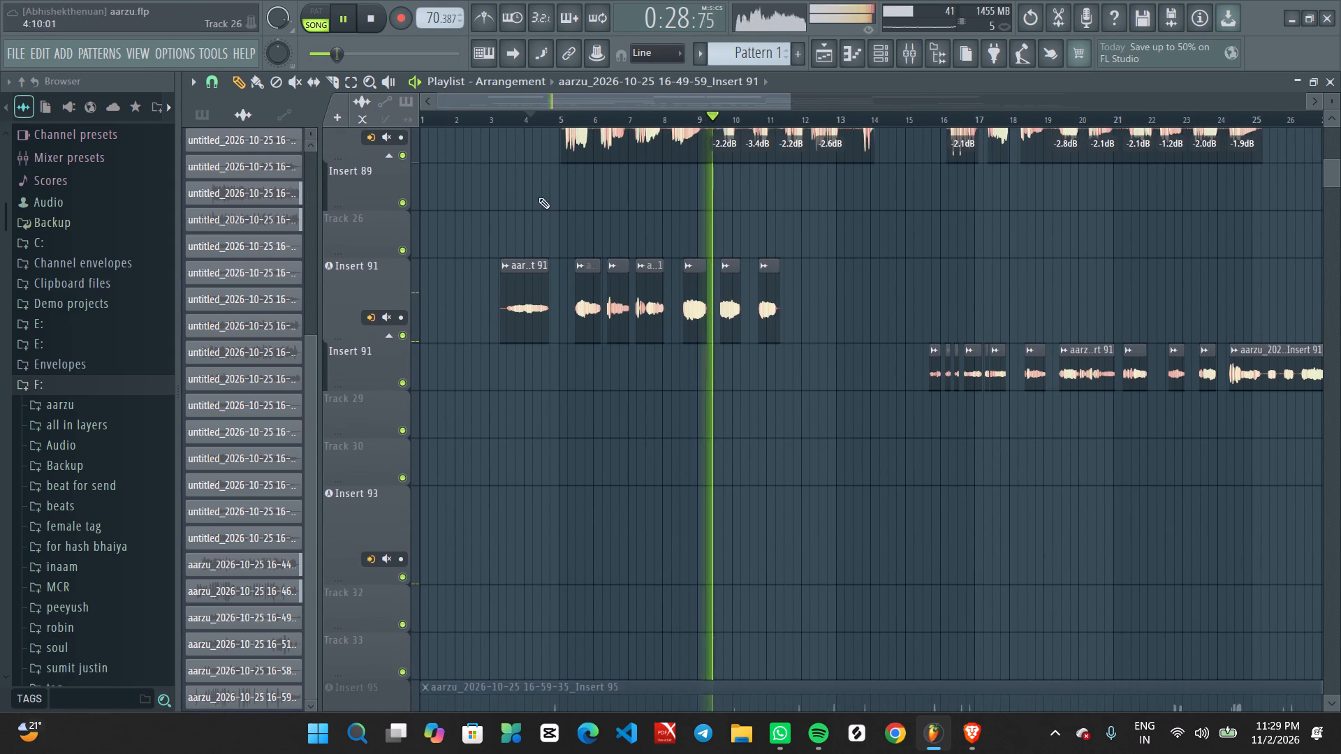
left_click(494, 117)
scroll(501, 319, "up", 3, "ctrl")
middle_click_drag(543, 392, 636, 406)
scroll(610, 414, "up", 2, "ctrl")
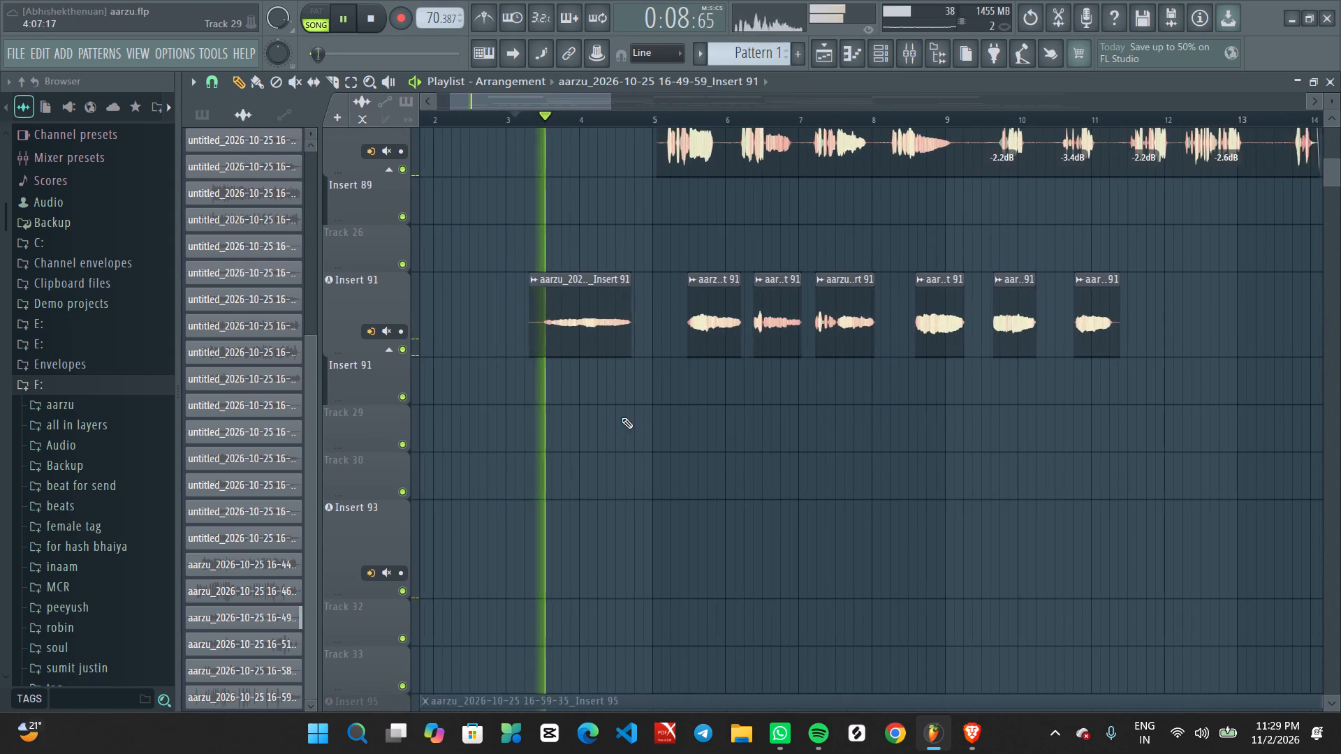
middle_click_drag(741, 438, 709, 434)
scroll(681, 432, "down", 4, "ctrl")
Load the CLA-2A Stereo compressor in Insert 91's third effect slot.
left_click(904, 59)
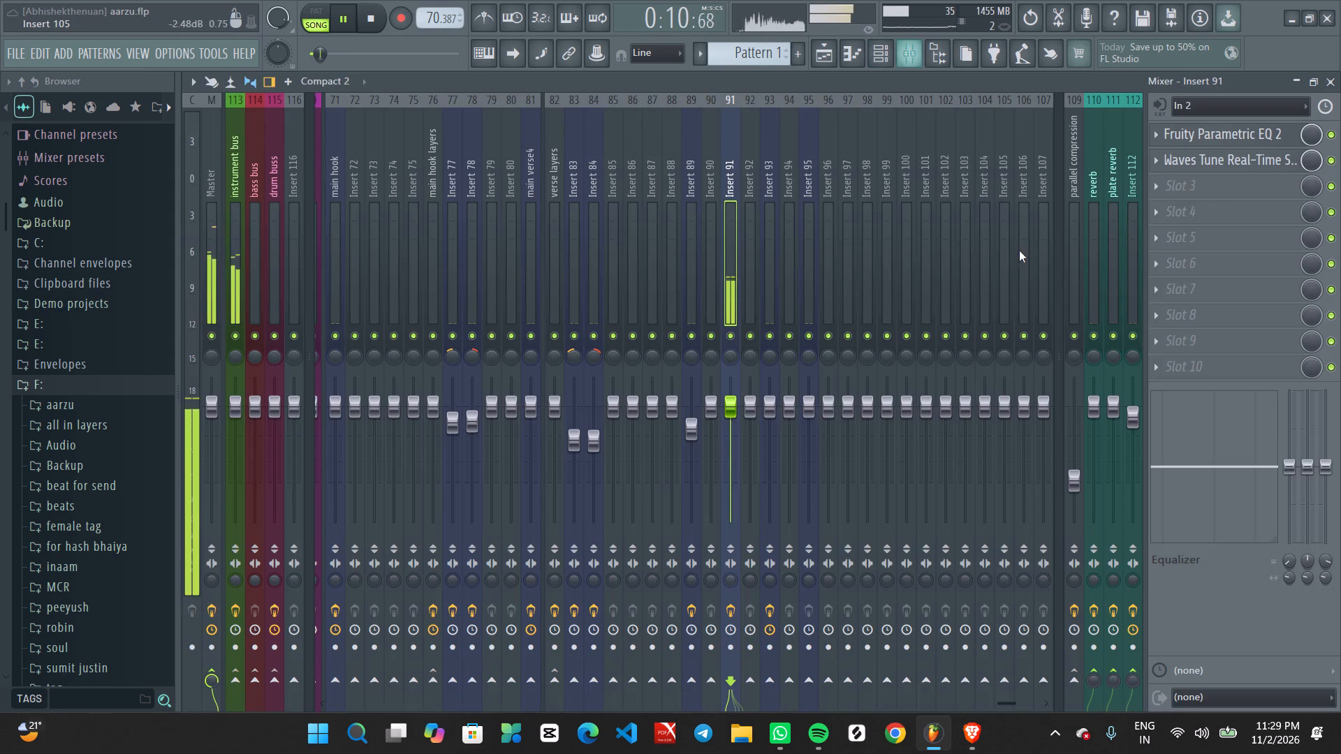
left_click(1203, 188)
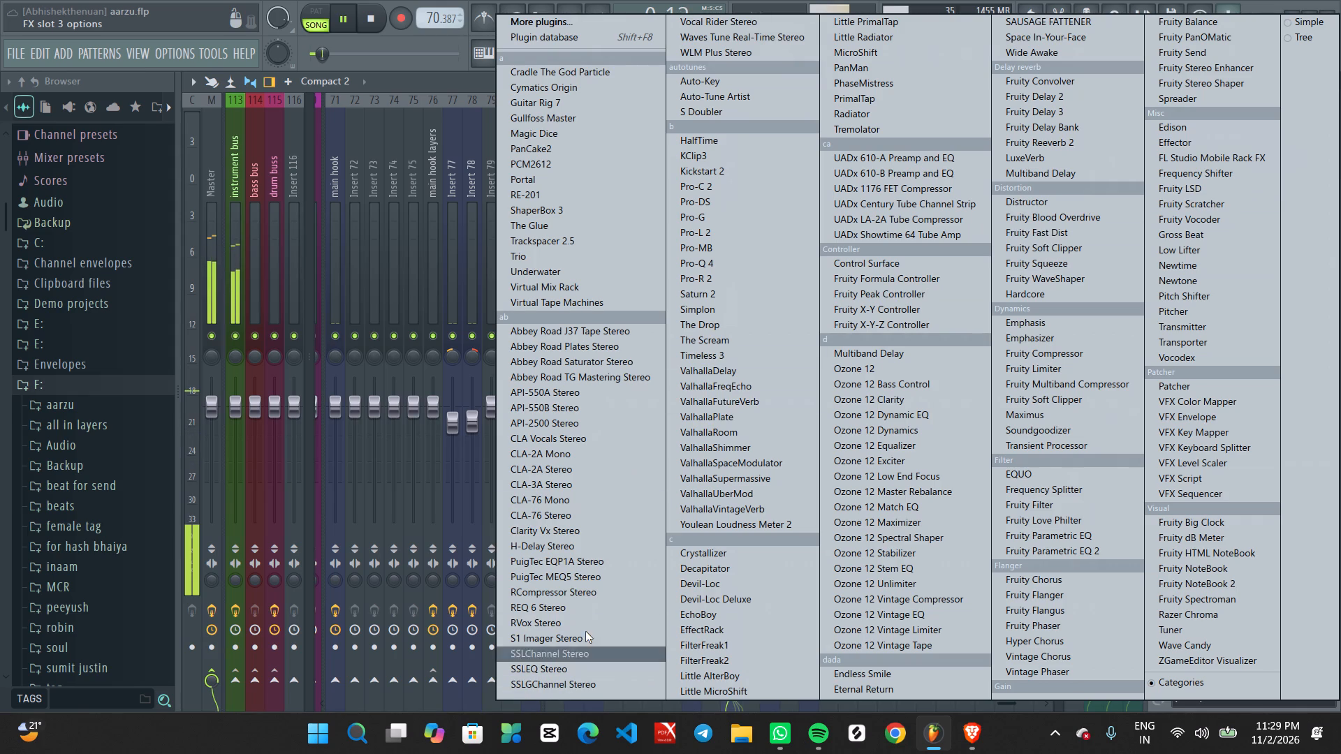
left_click(555, 466)
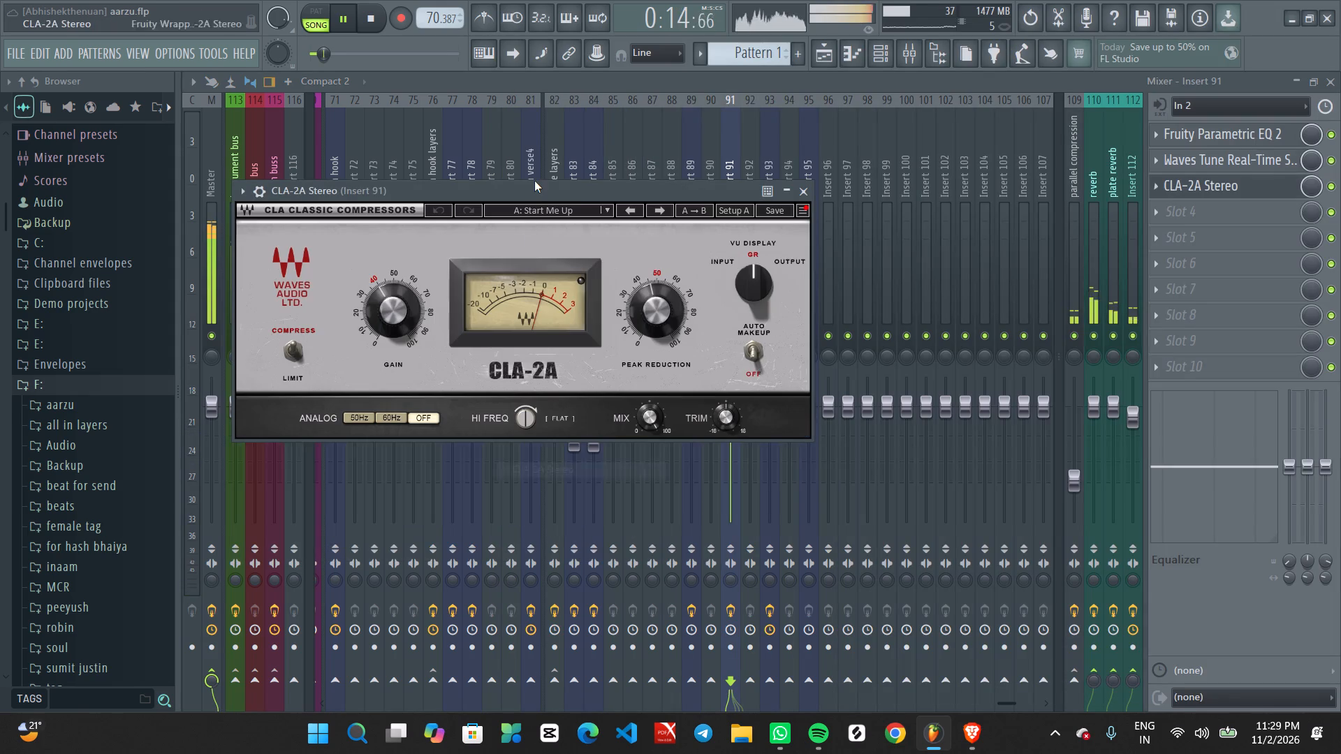
Adjust the CLA-2A's gain and set its peak reduction to 51.64 while replaying the section.
key("space")
key("space")
left_click_drag(545, 193, 627, 193)
scroll(458, 306, "down", 8)
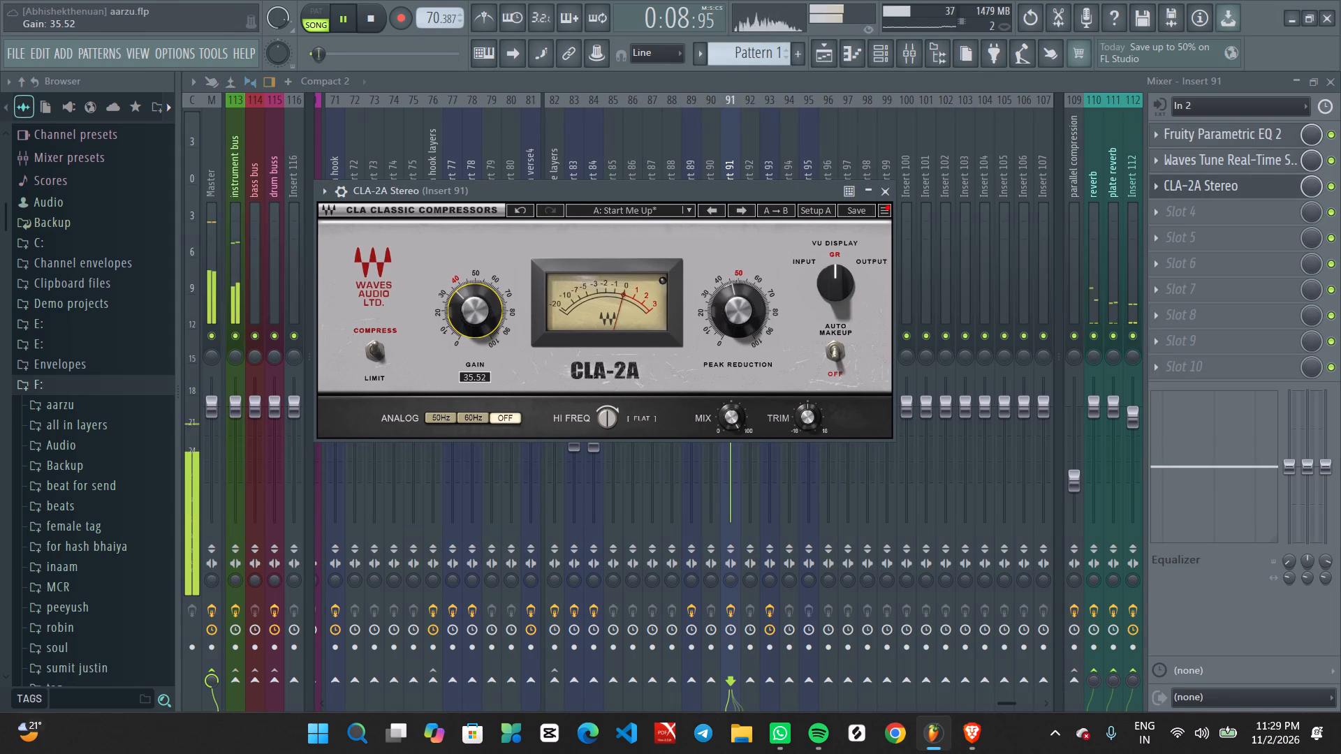
scroll(728, 302, "up", 7)
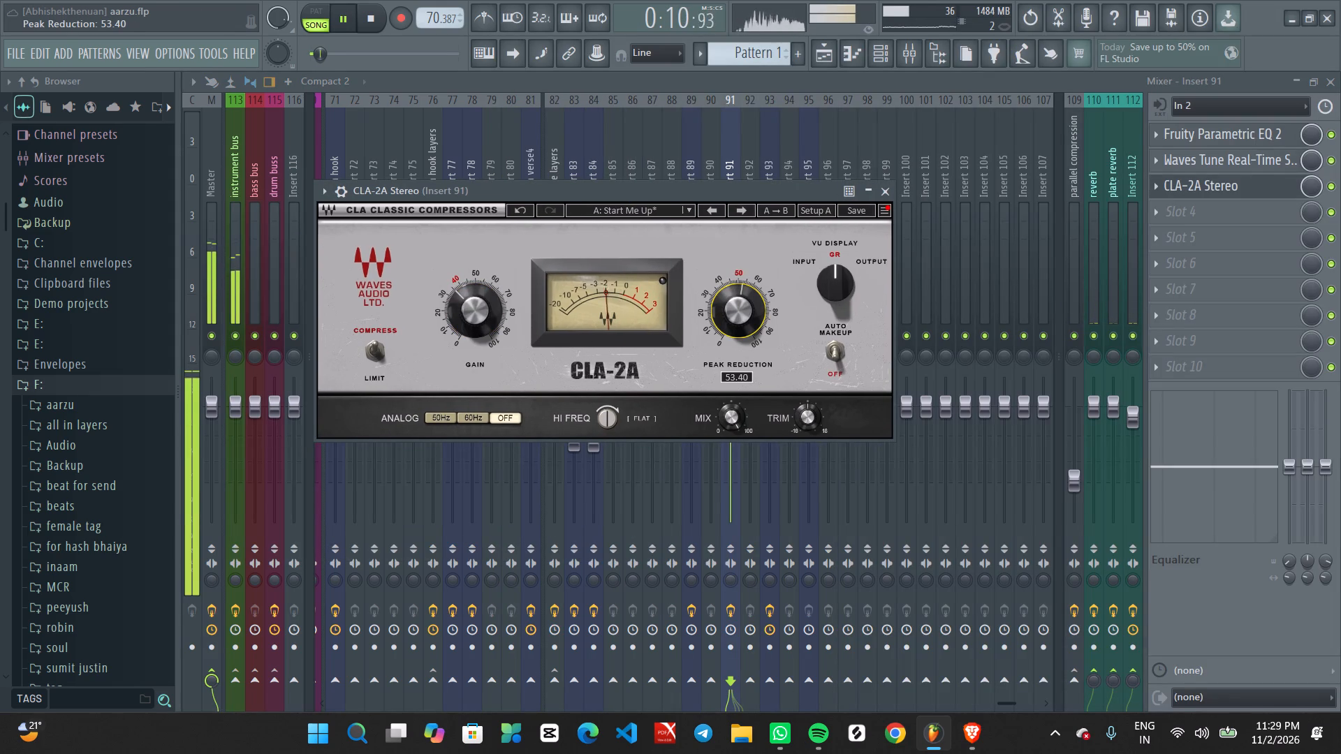
scroll(735, 297, "down", 3)
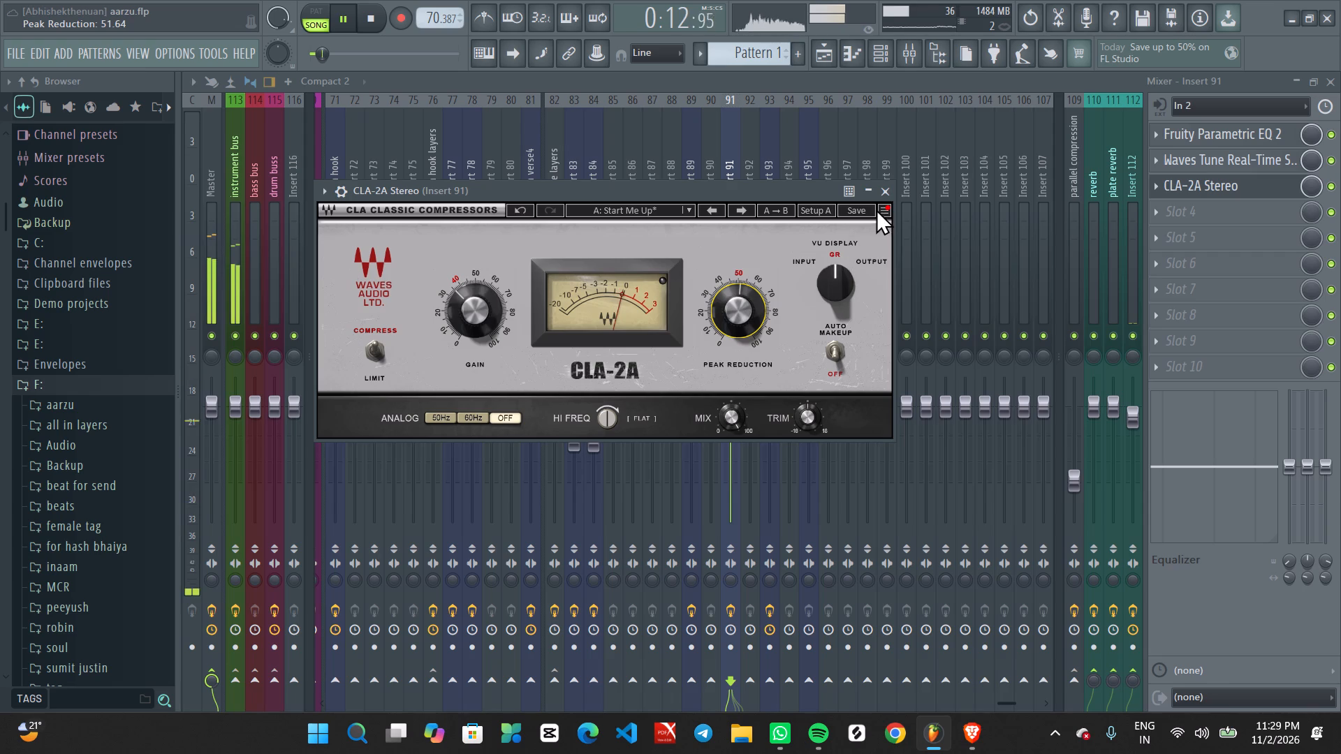
left_click(879, 192)
key("space")
key("space")
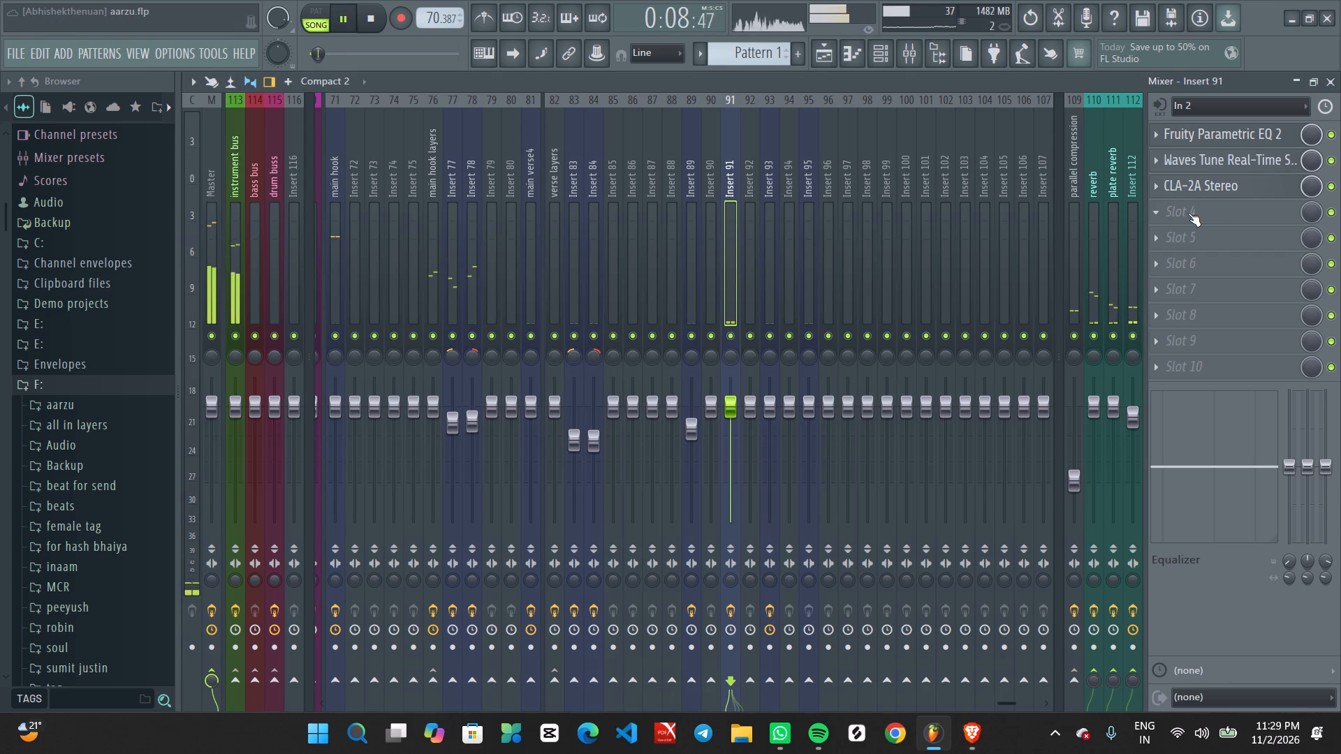
Load Vintage Chorus in Insert 91's fourth slot, choose mode II and set its mix to 30% wet.
left_click(1188, 213)
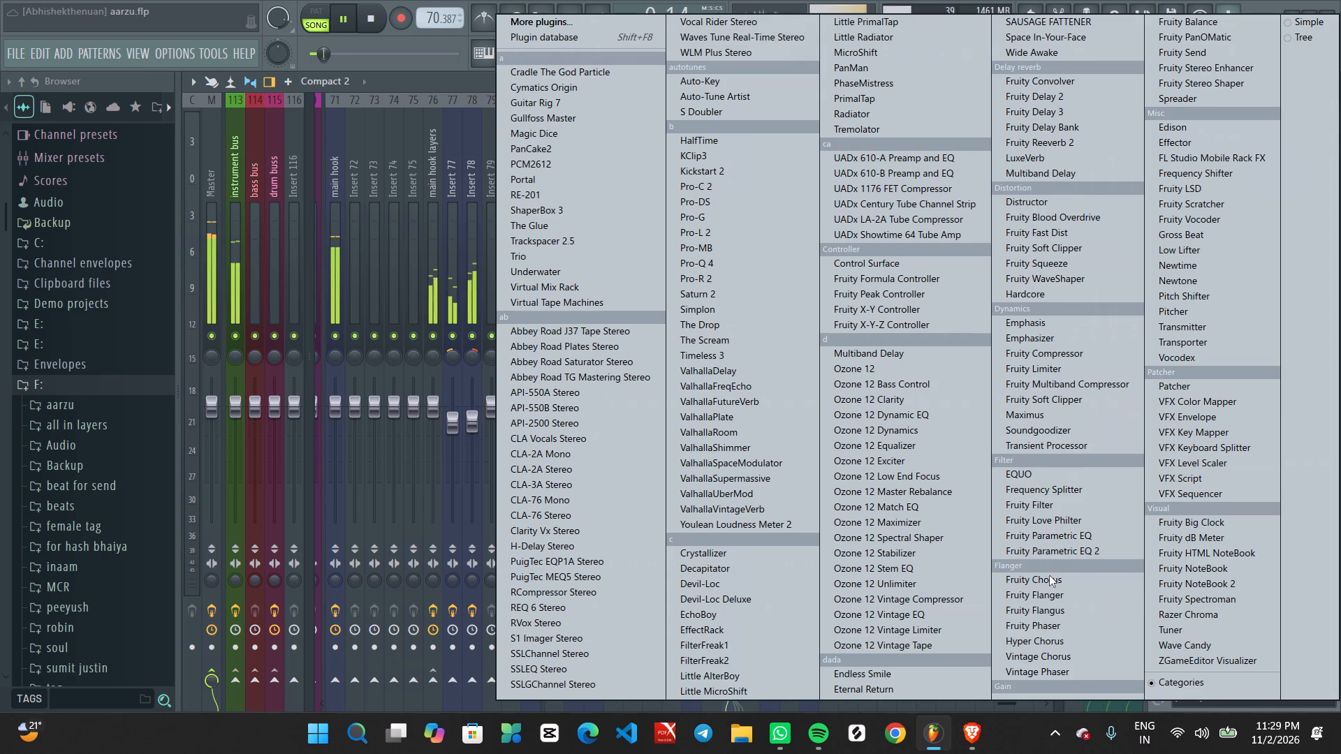
left_click(1061, 653)
left_click_drag(659, 218, 757, 229)
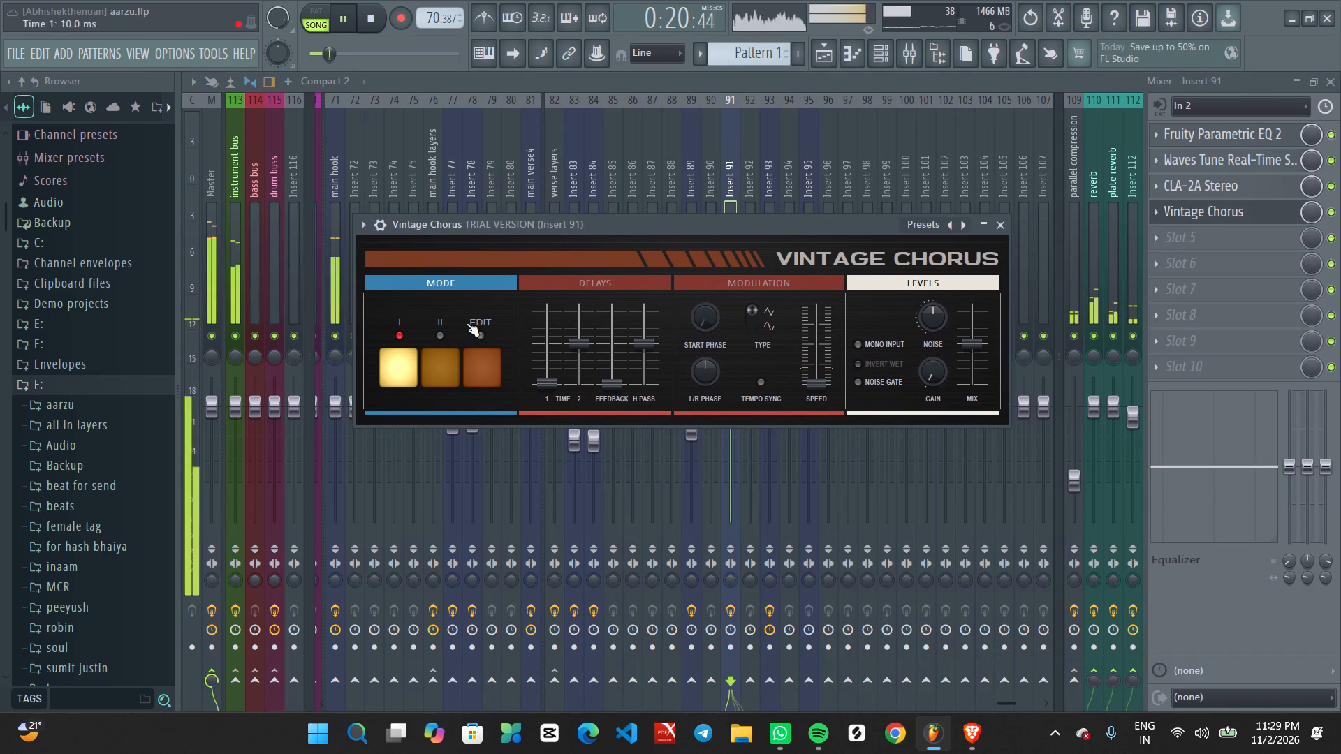
left_click(442, 370)
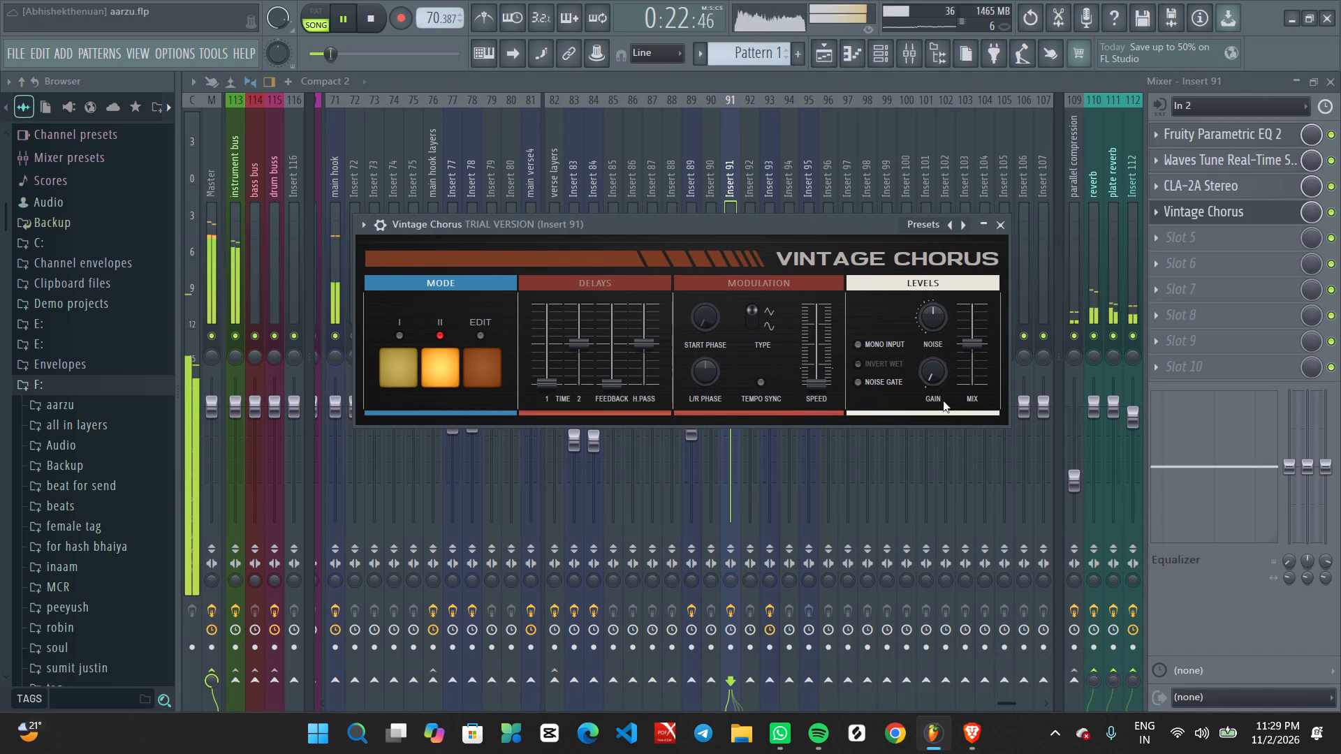
left_click_drag(966, 349, 998, 436)
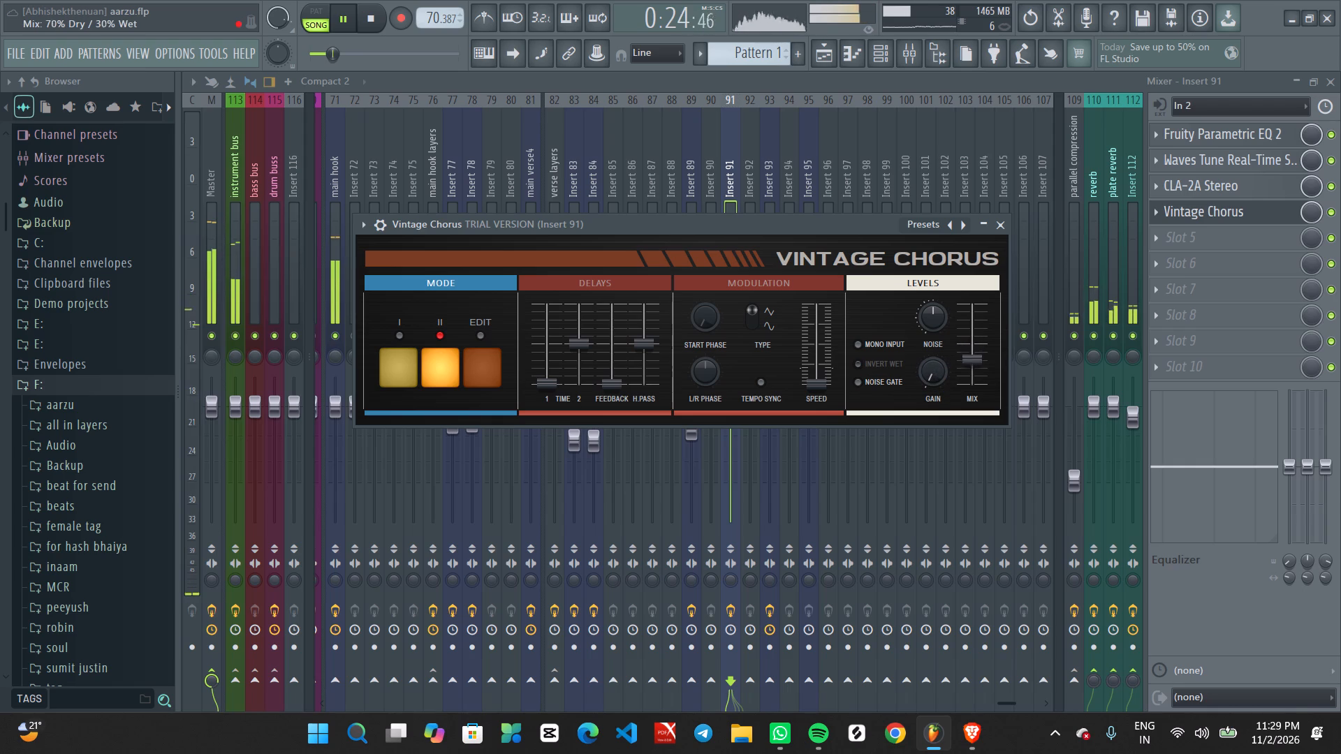
Adjust Vintage Chorus on Insert 91 with its high pass at 38.90 Hz, lower the second delay time, and switch to mode I.
left_click_drag(998, 436, 1002, 439)
scroll(928, 316, "down", 4)
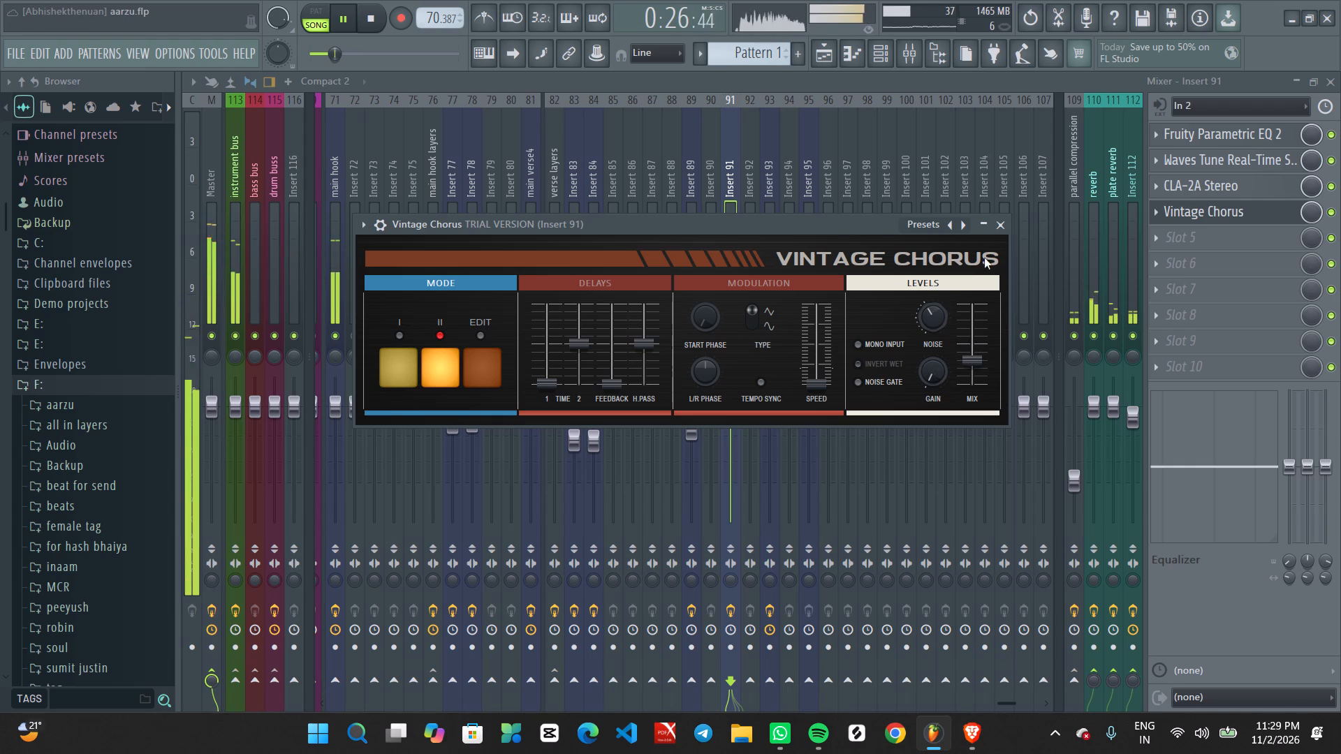
scroll(928, 322, "down", 4)
scroll(928, 320, "up", 1)
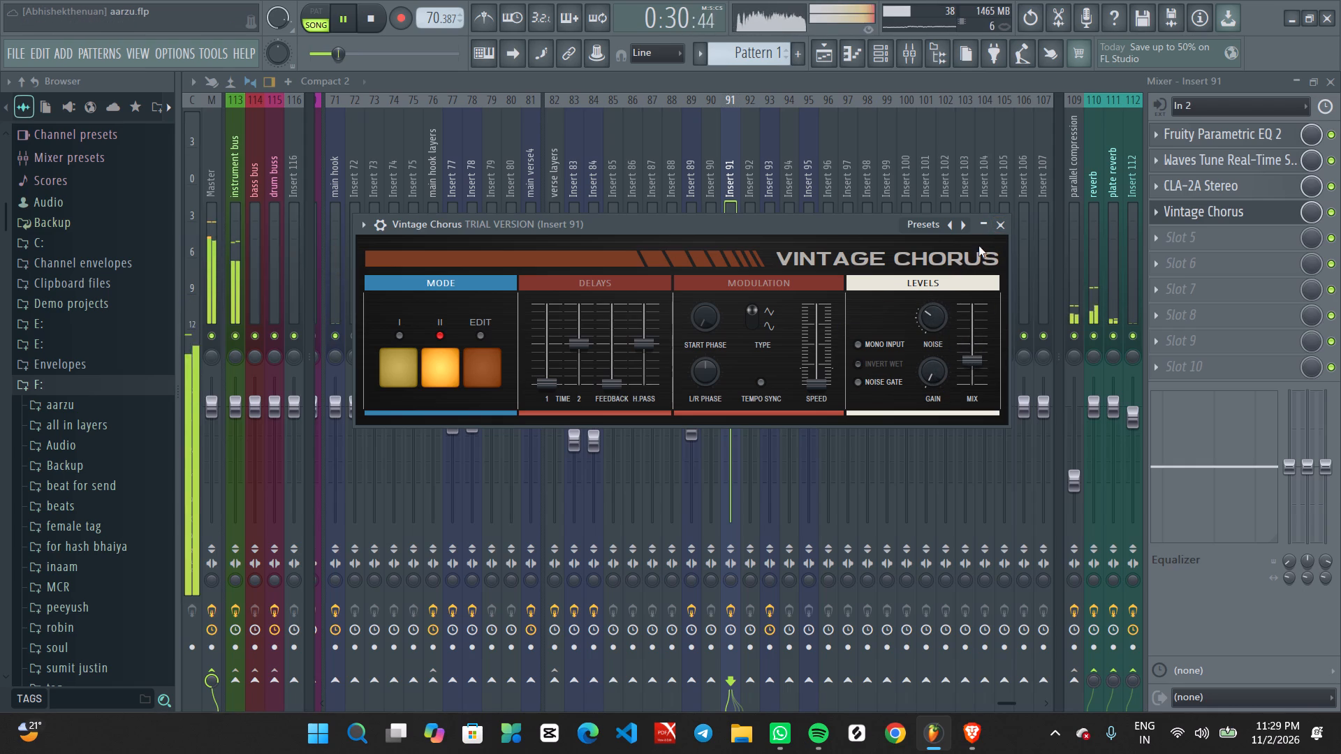
scroll(659, 346, "down", 4)
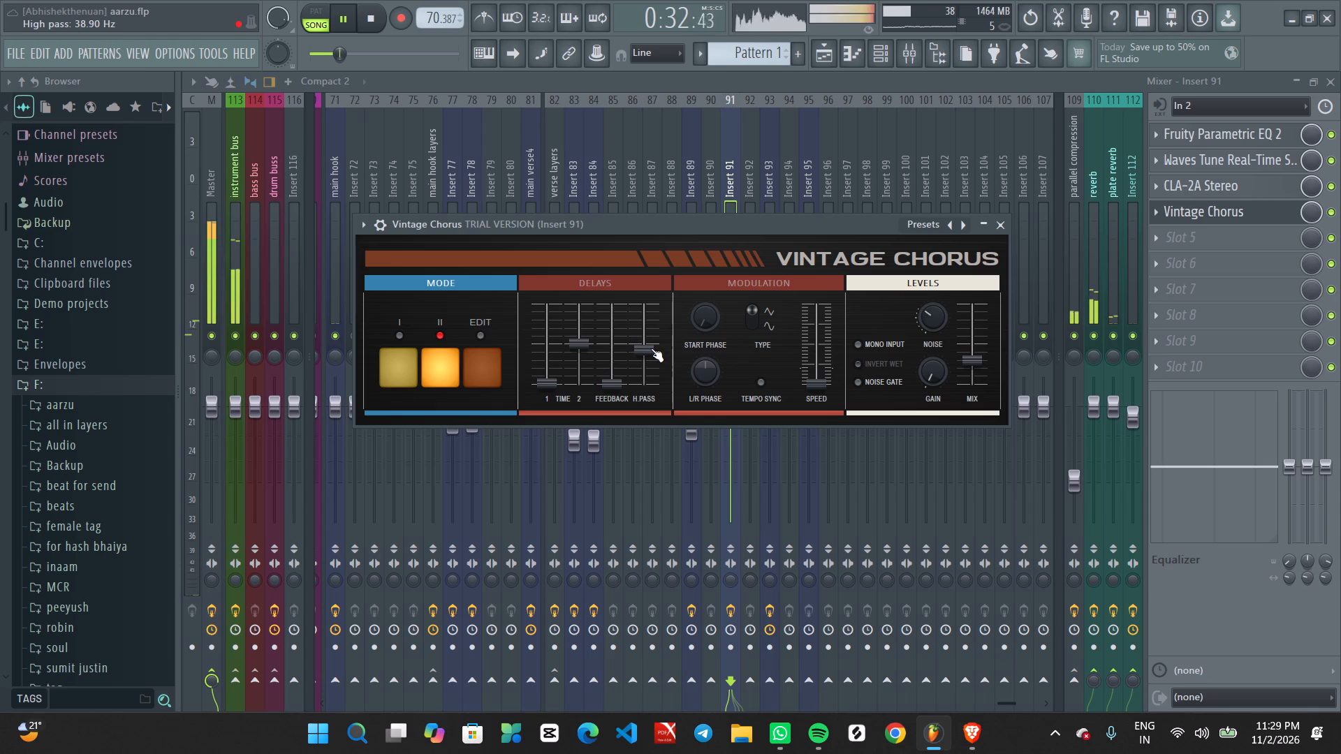
scroll(574, 349, "down", 4)
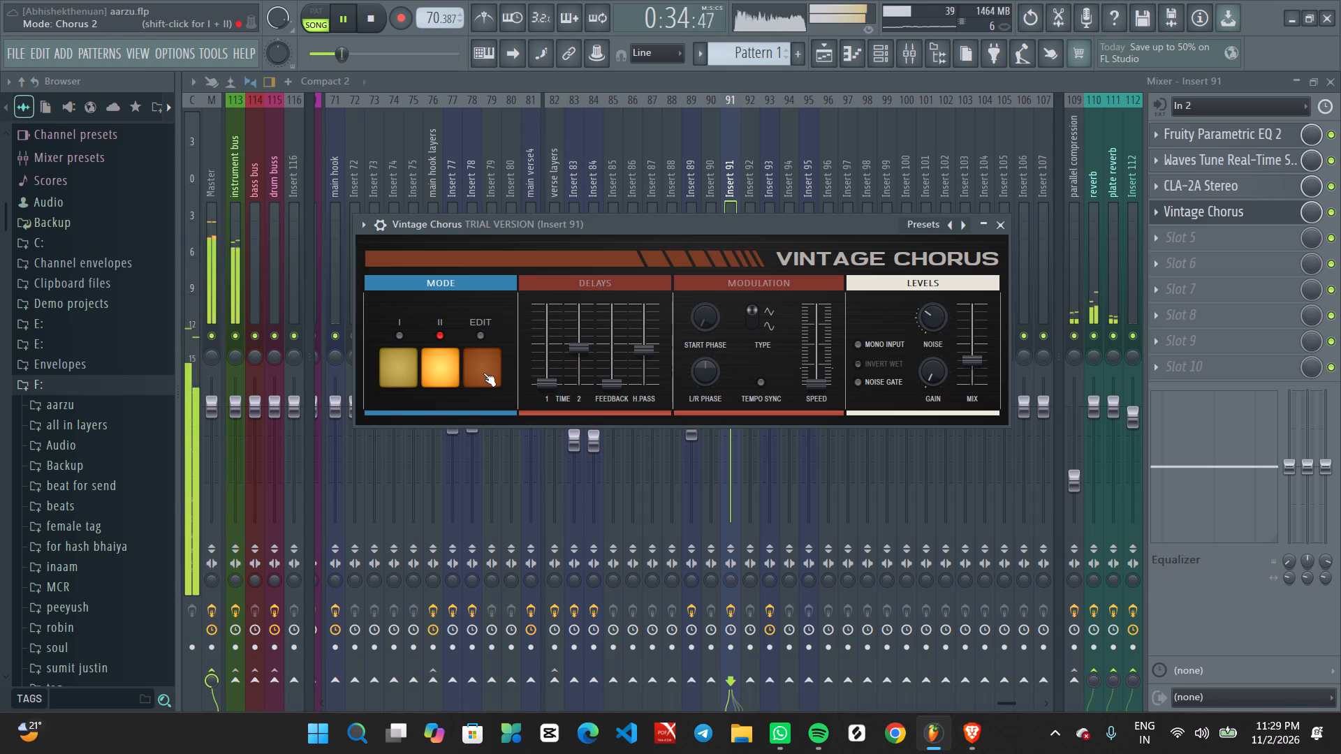
left_click(483, 373)
left_click(390, 378)
left_click(1006, 228)
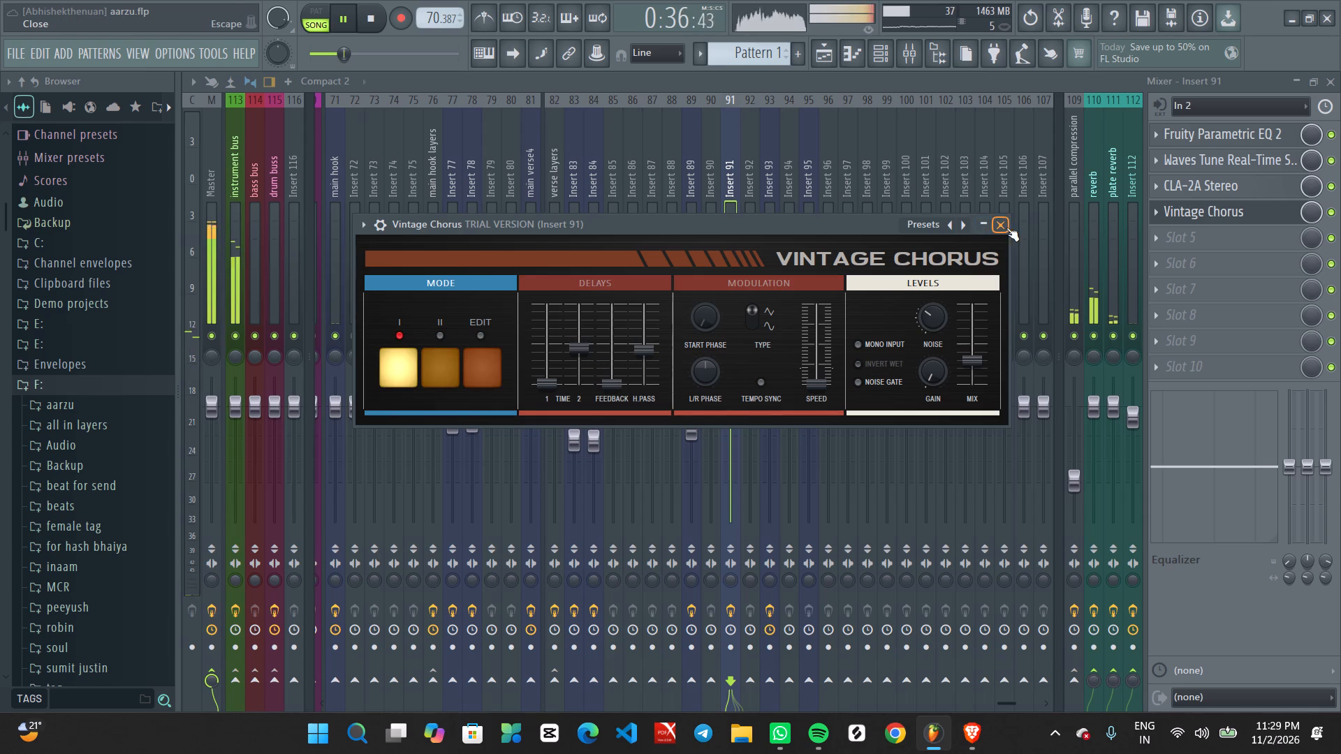
Load Endless Smile in Insert 91's sixth effect slot and set its intensity to 17% during playback.
left_click(1202, 274)
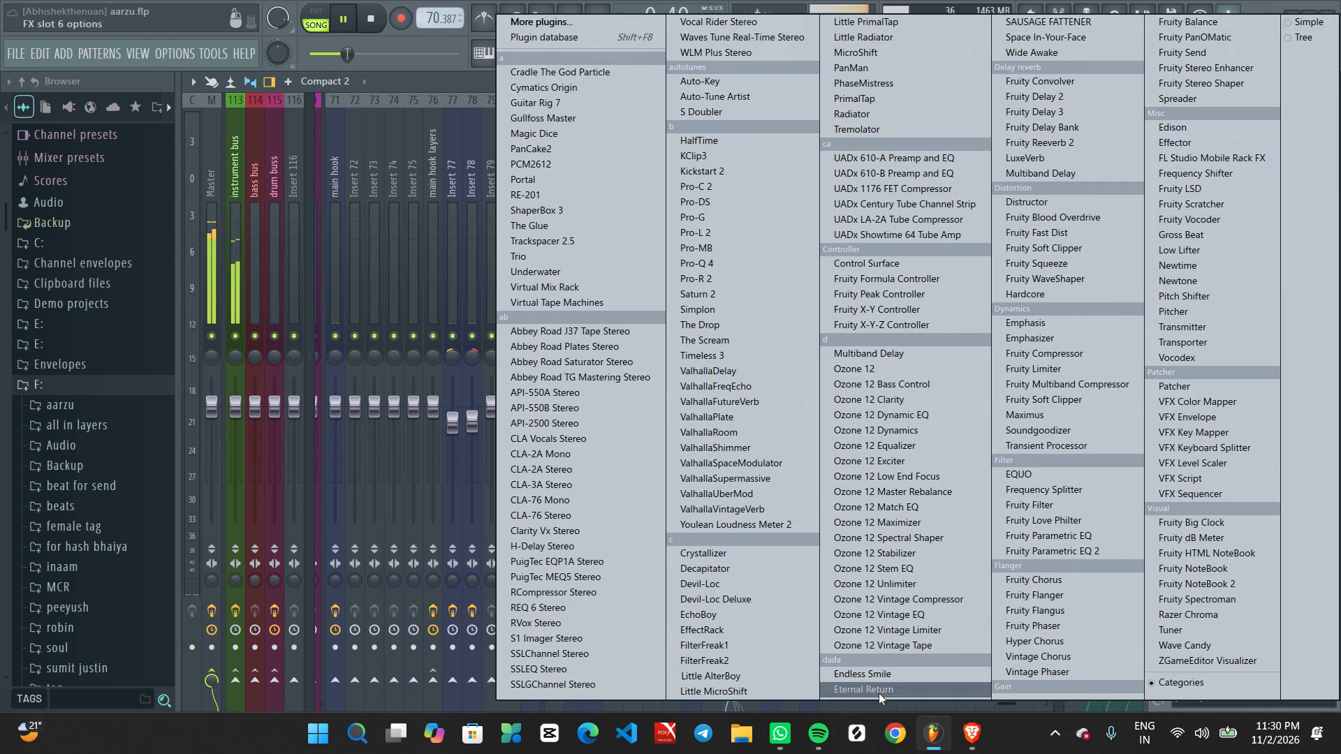
left_click(884, 677)
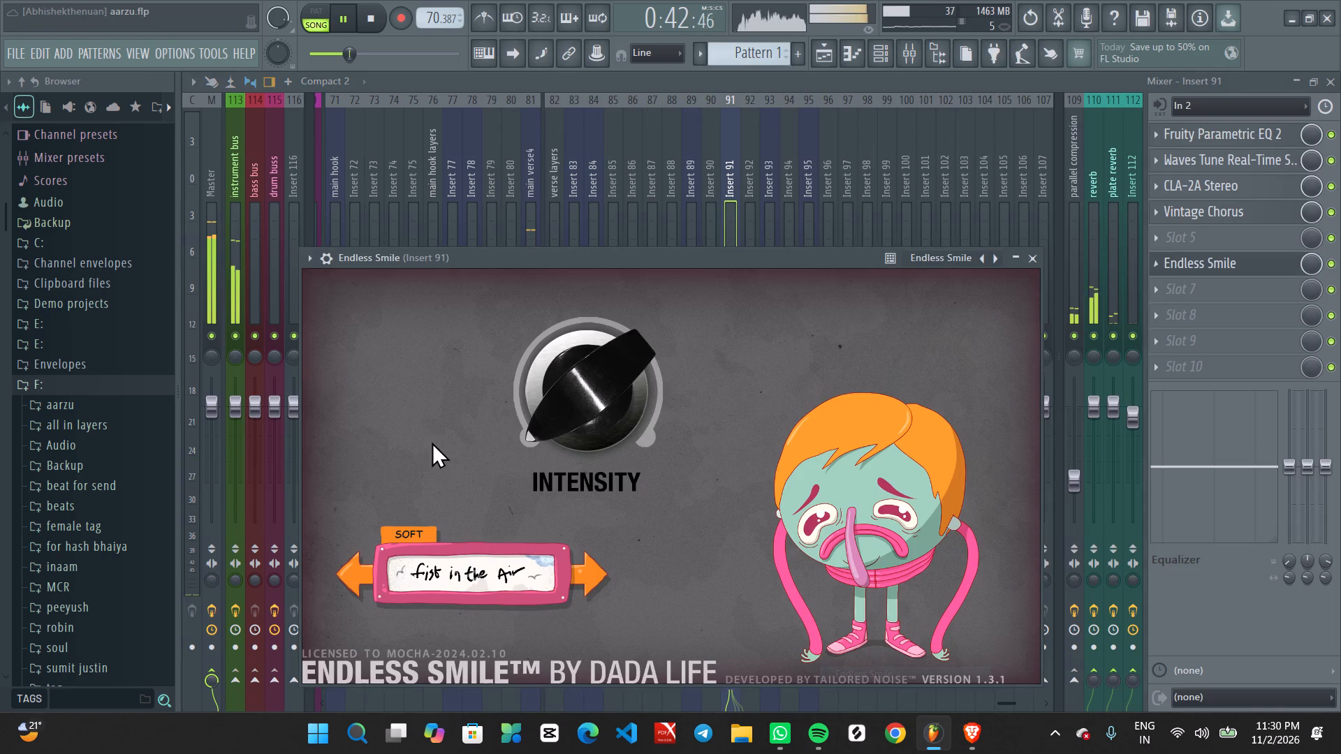
scroll(595, 406, "up", 7)
key("space")
left_click_drag(596, 405, 586, 348)
key("space")
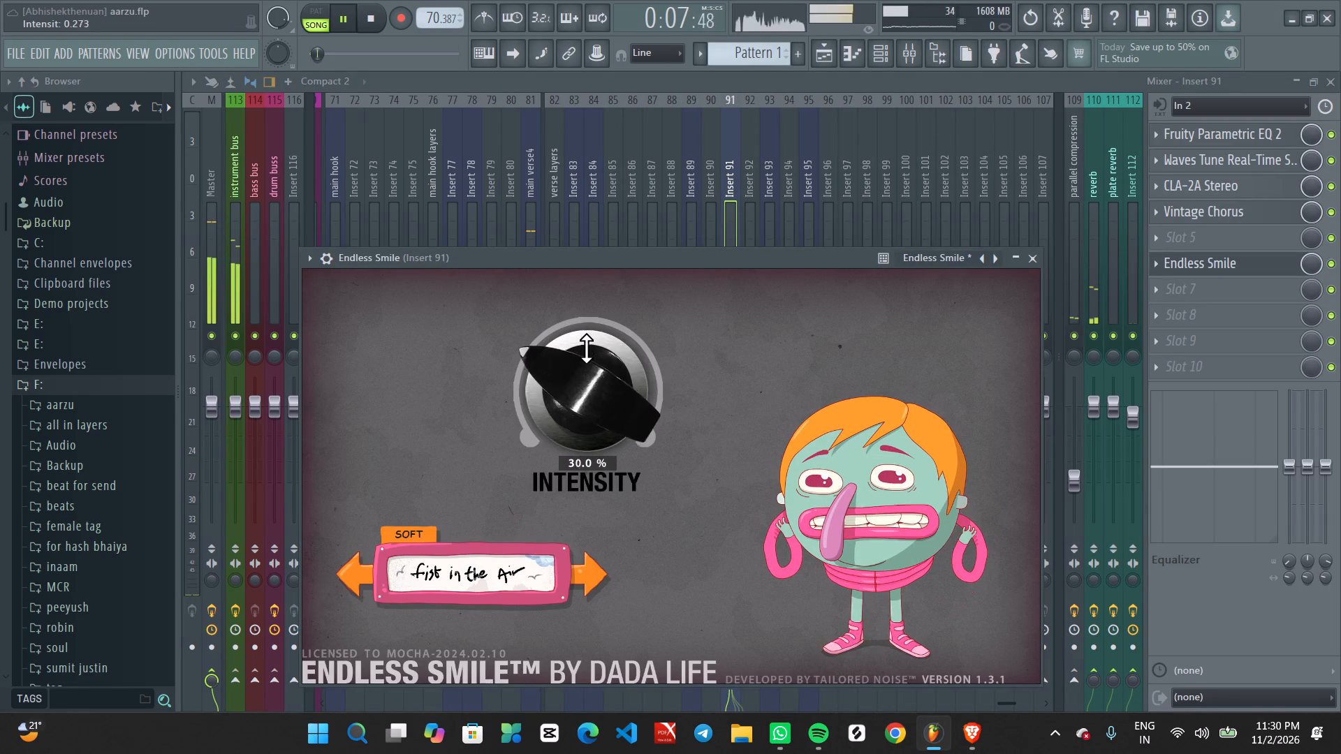
left_click_drag(586, 348, 585, 355)
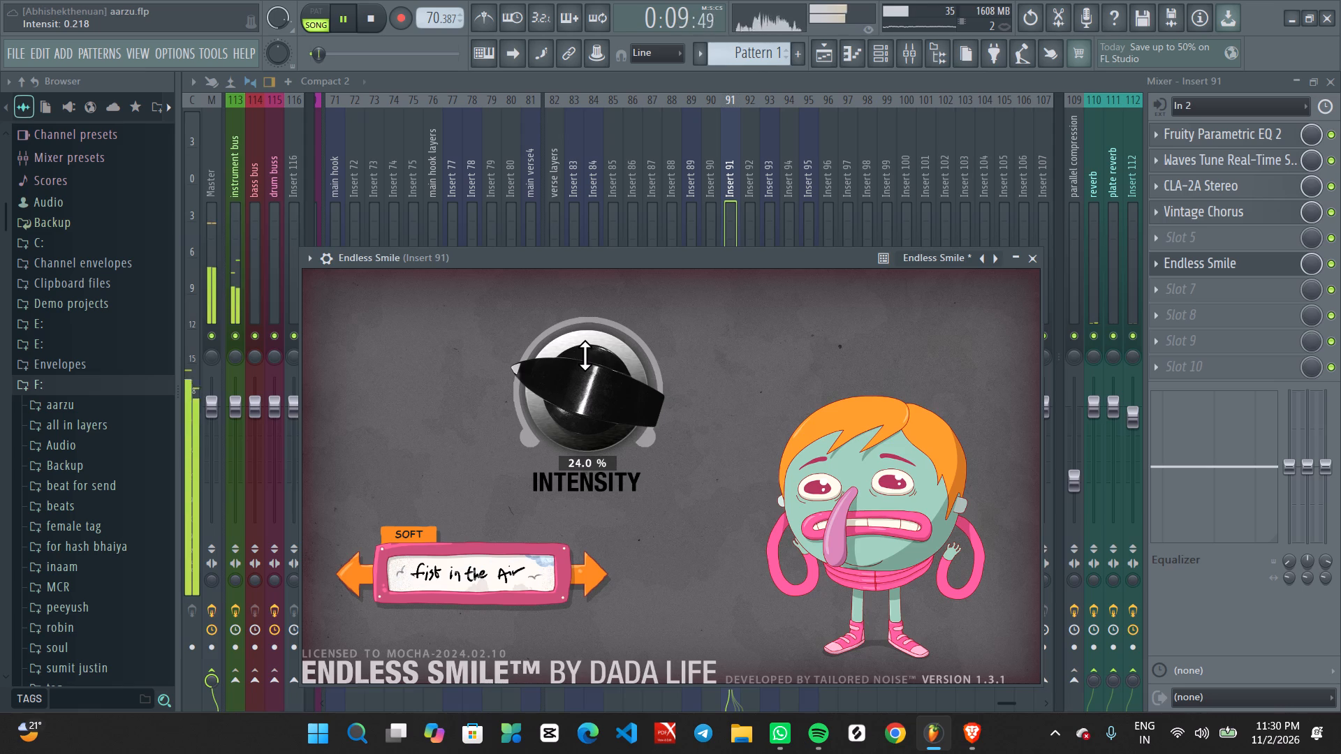
left_click_drag(585, 355, 583, 365)
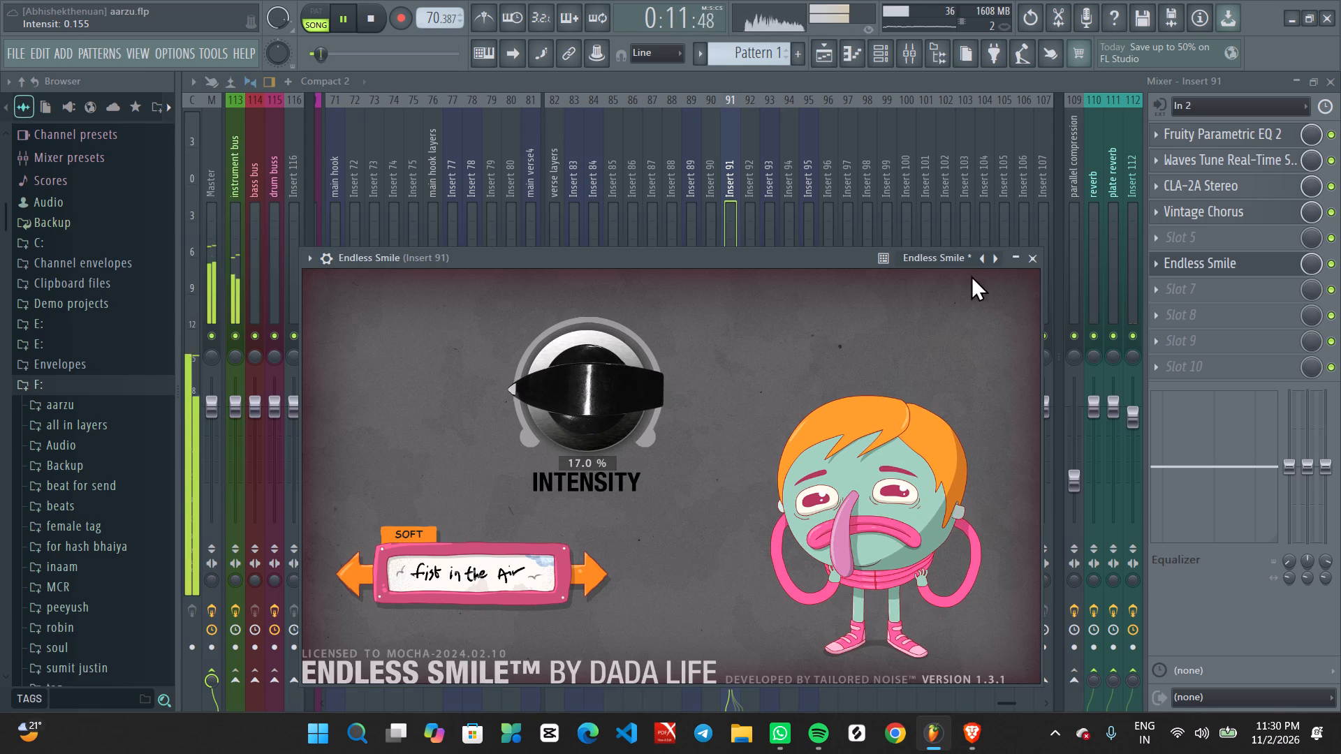
left_click(1029, 259)
key("space")
key("space")
Load Fruity PanOMatic in Insert 91's eighth effect slot.
left_click(1210, 324)
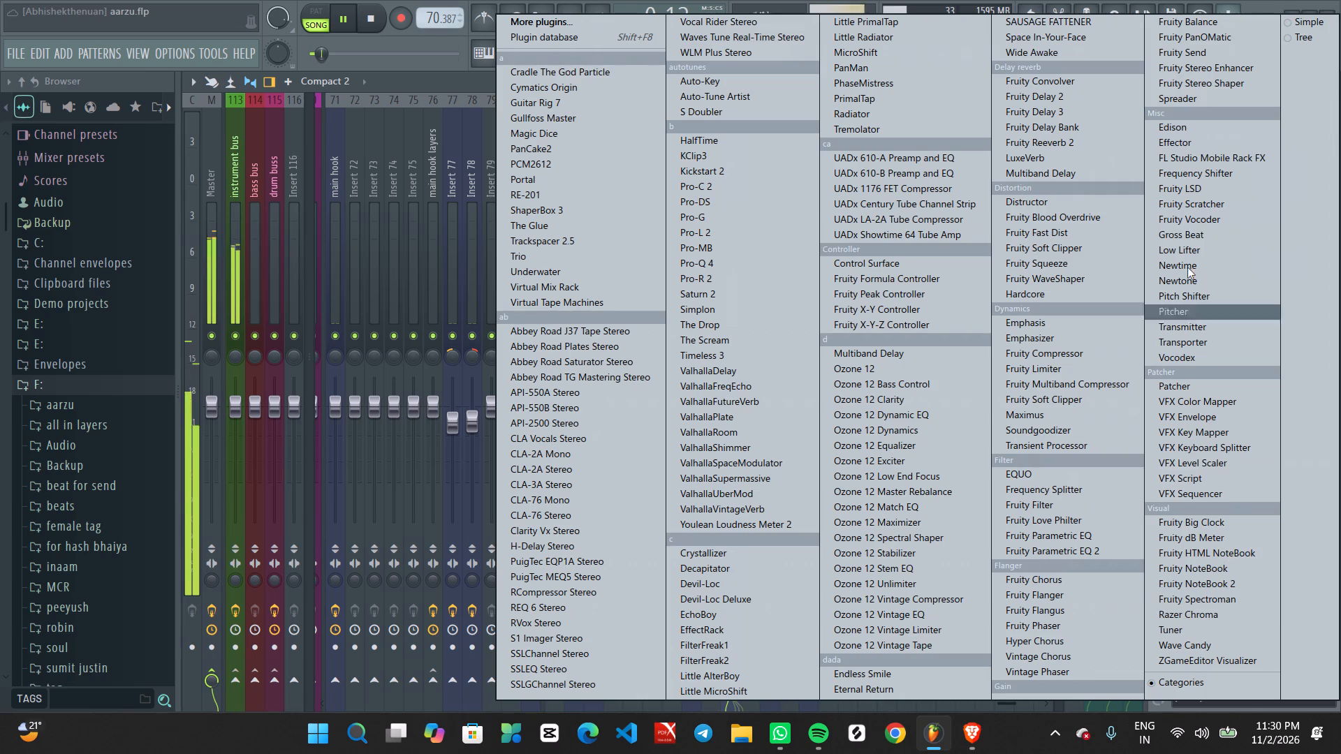
left_click(1194, 40)
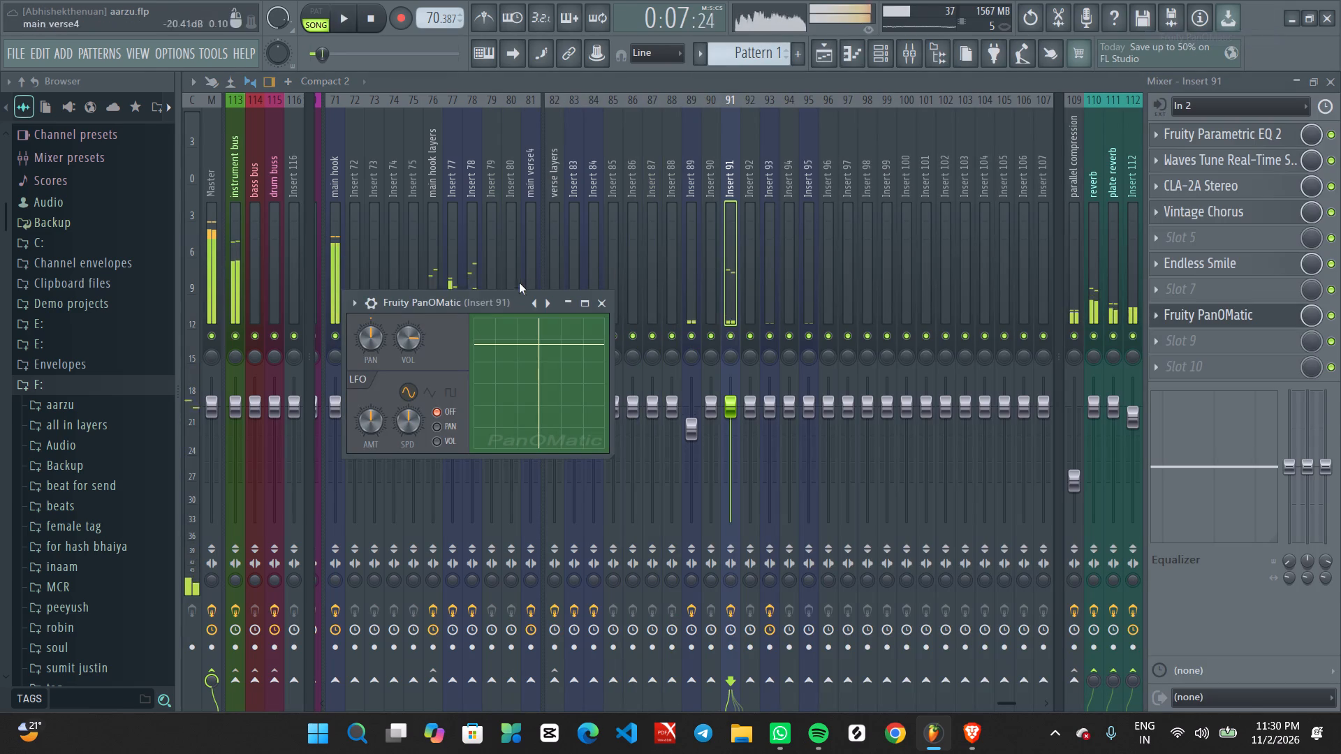
key("space")
key("space")
left_click_drag(488, 298, 547, 298)
key("space")
Set the PanOMatic LFO to modulate panning, raise its amount, and set its speed to 59%.
left_click(494, 428)
key("space")
scroll(479, 426, "up", 1)
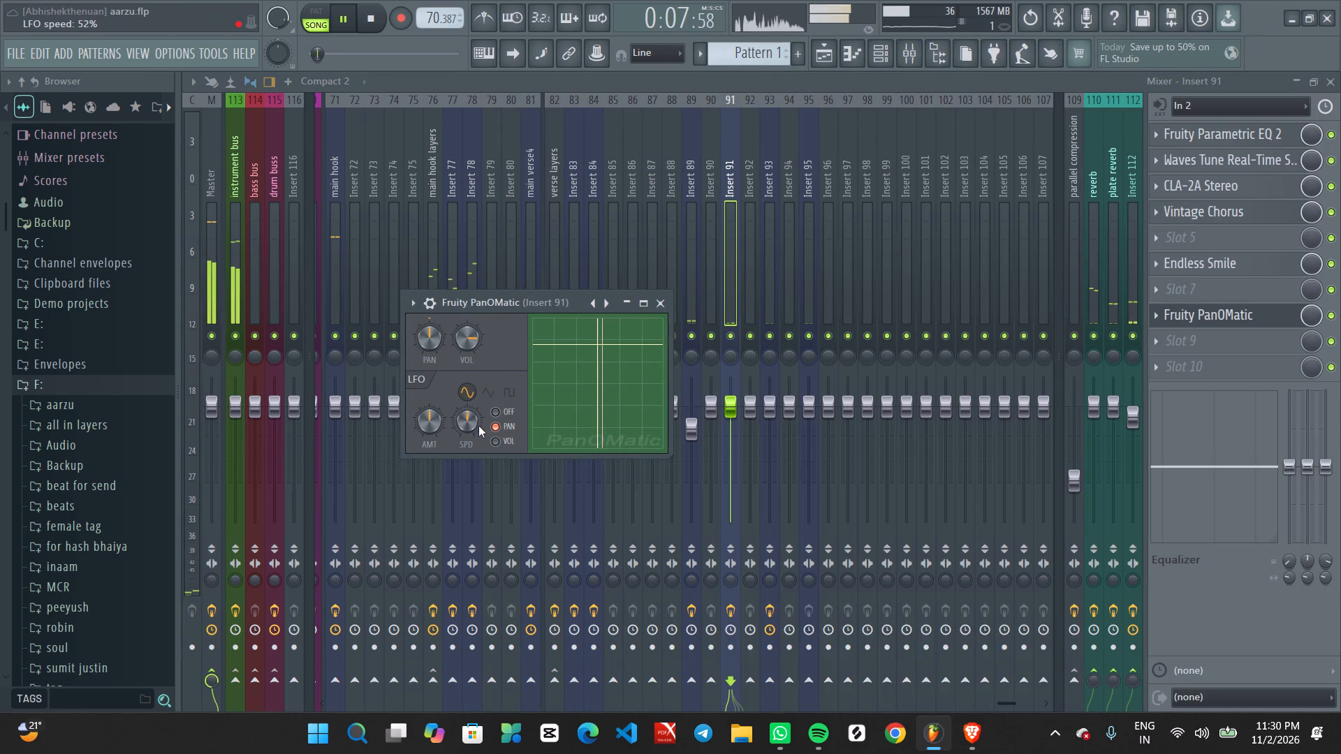
scroll(478, 426, "up", 10)
scroll(437, 425, "down", 3)
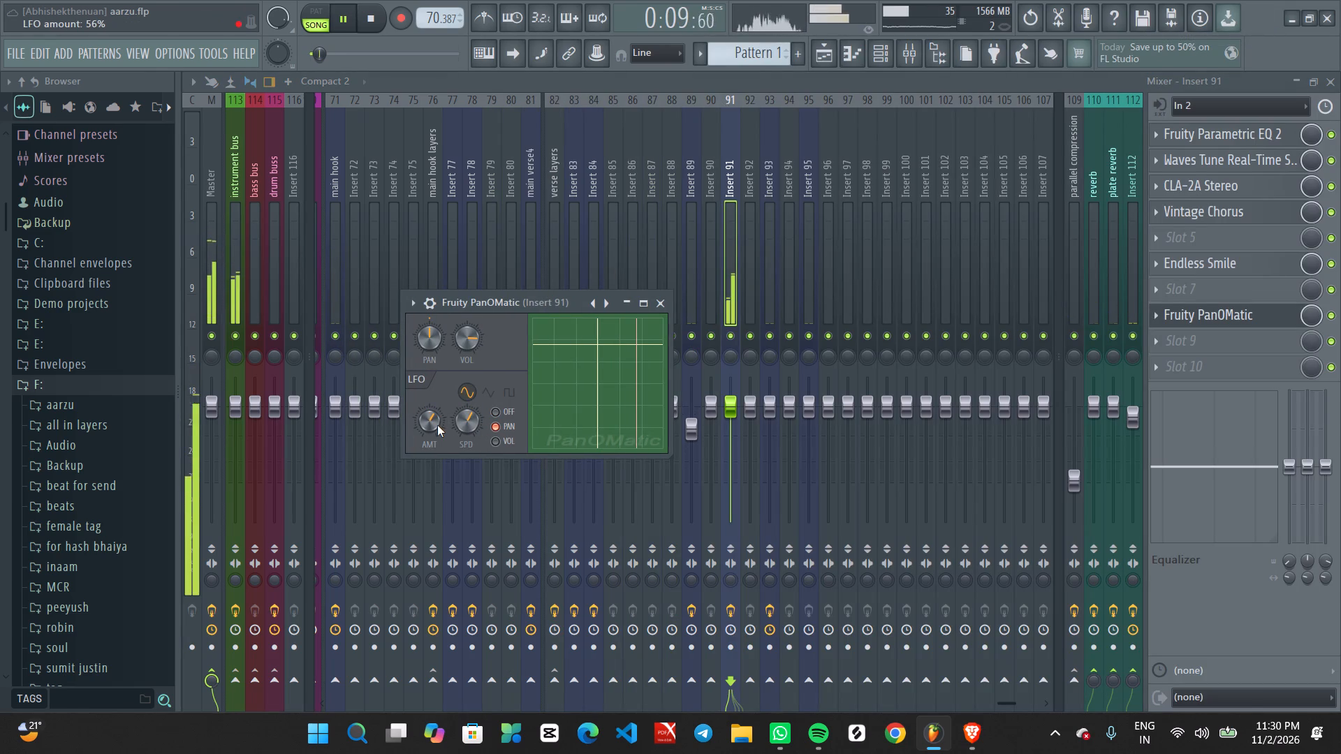
scroll(437, 425, "down", 2)
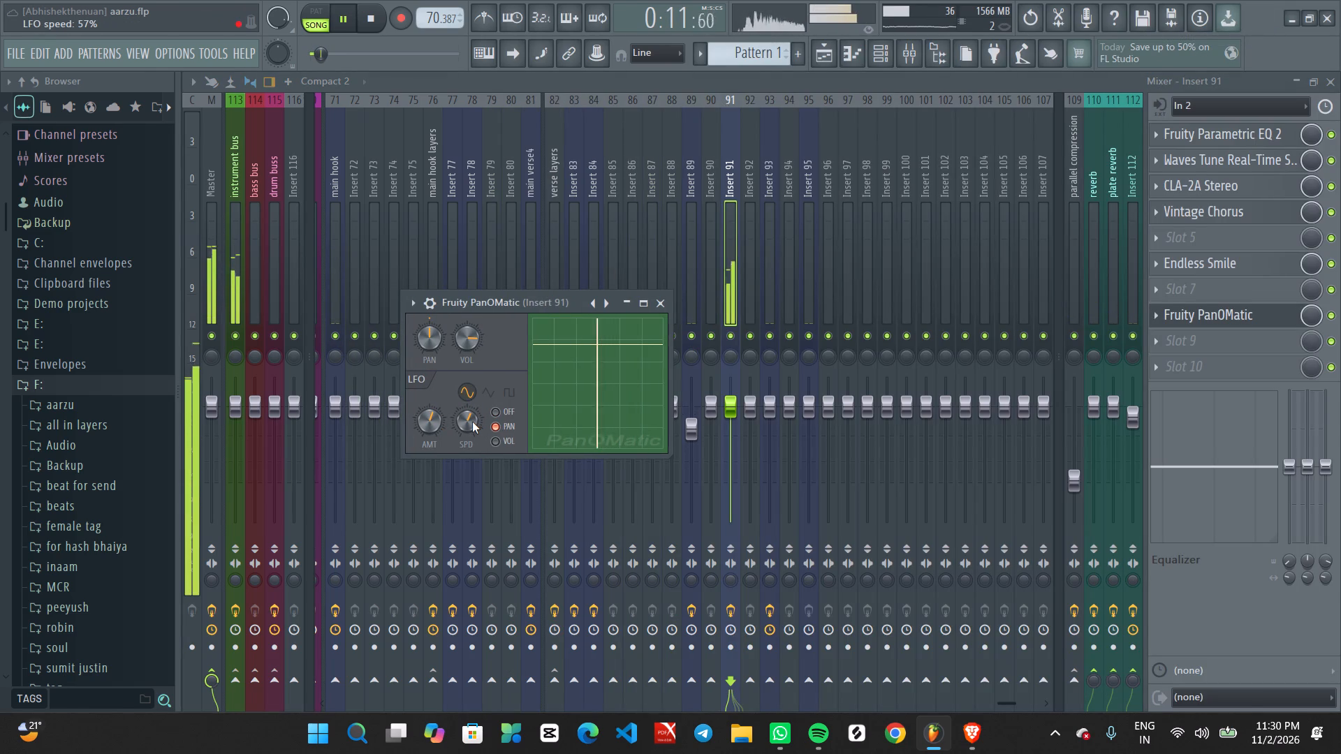
scroll(472, 422, "up", 1)
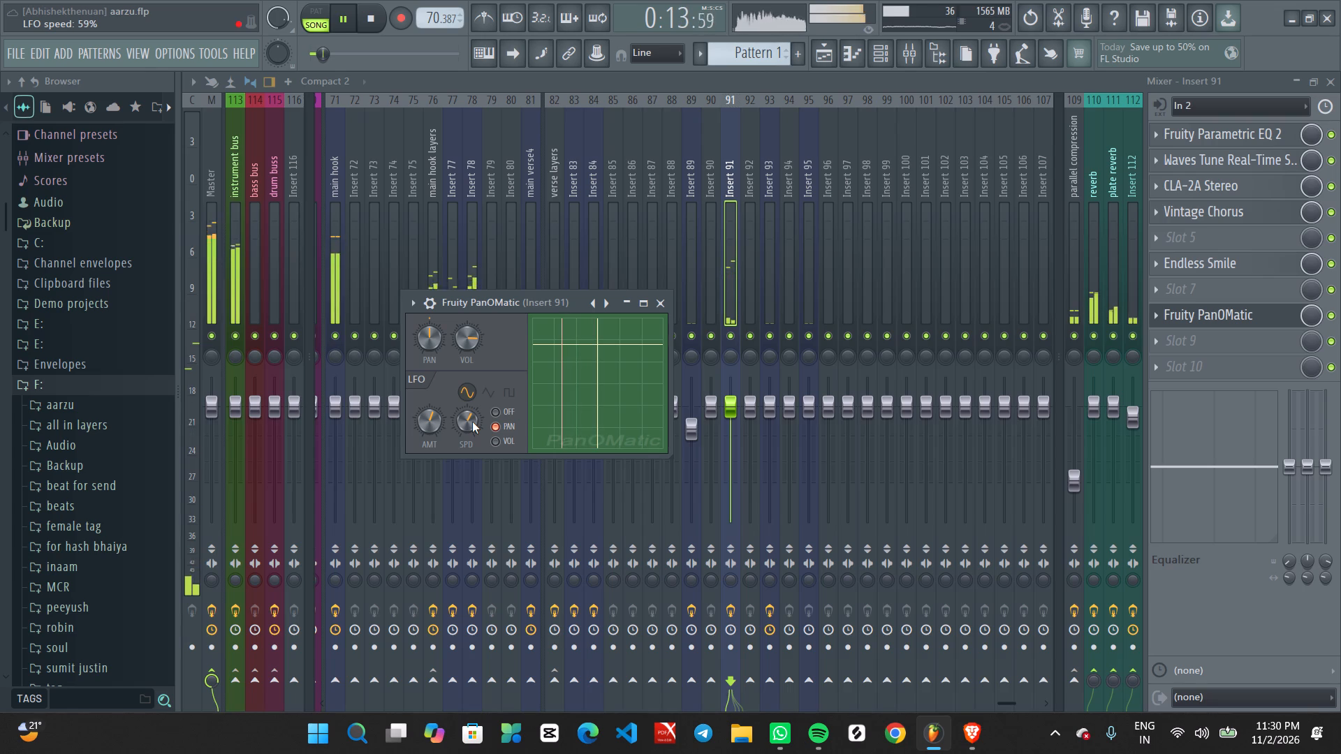
Lower the gain of the six Insert 91 playlist clips between bars 5 and 12 to -4.5 dB.
left_click(819, 52)
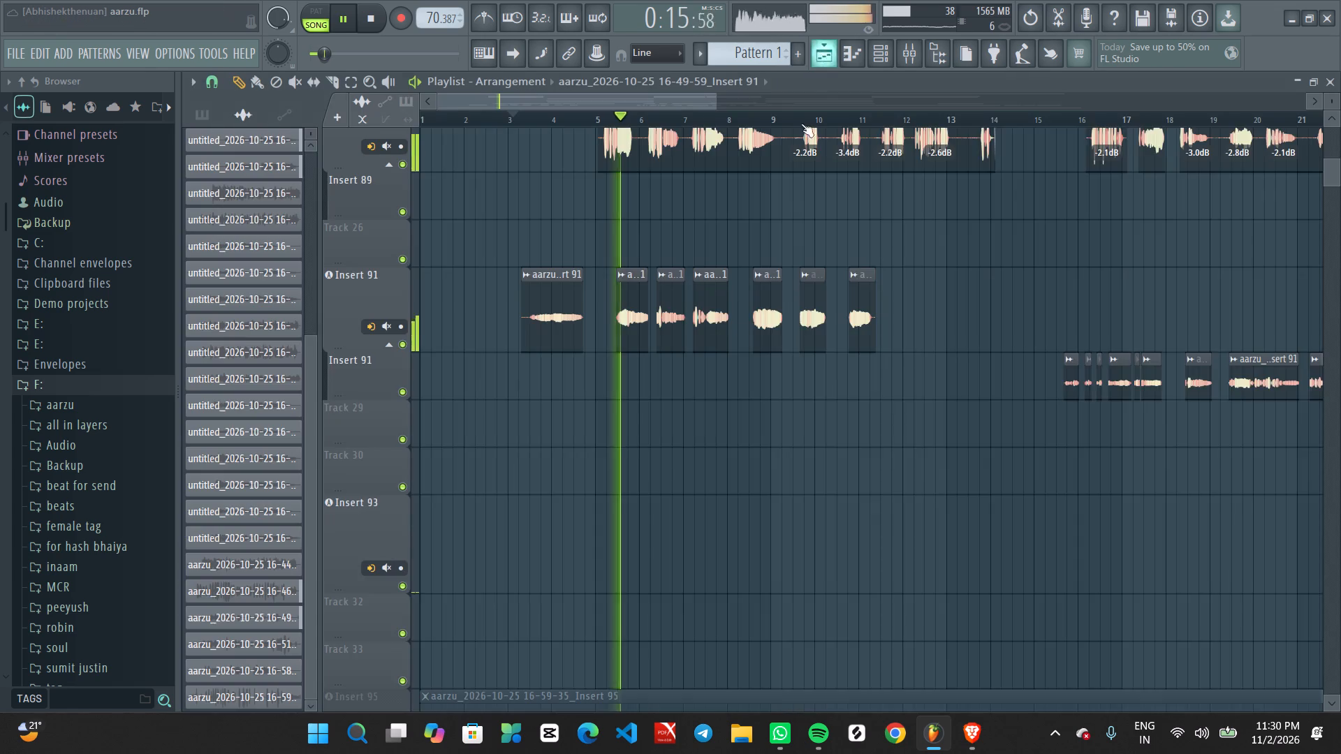
scroll(673, 452, "up", 5, "ctrl")
middle_click_drag(621, 468, 745, 486)
scroll(735, 482, "down", 5, "ctrl")
scroll(722, 482, "up", 5, "ctrl")
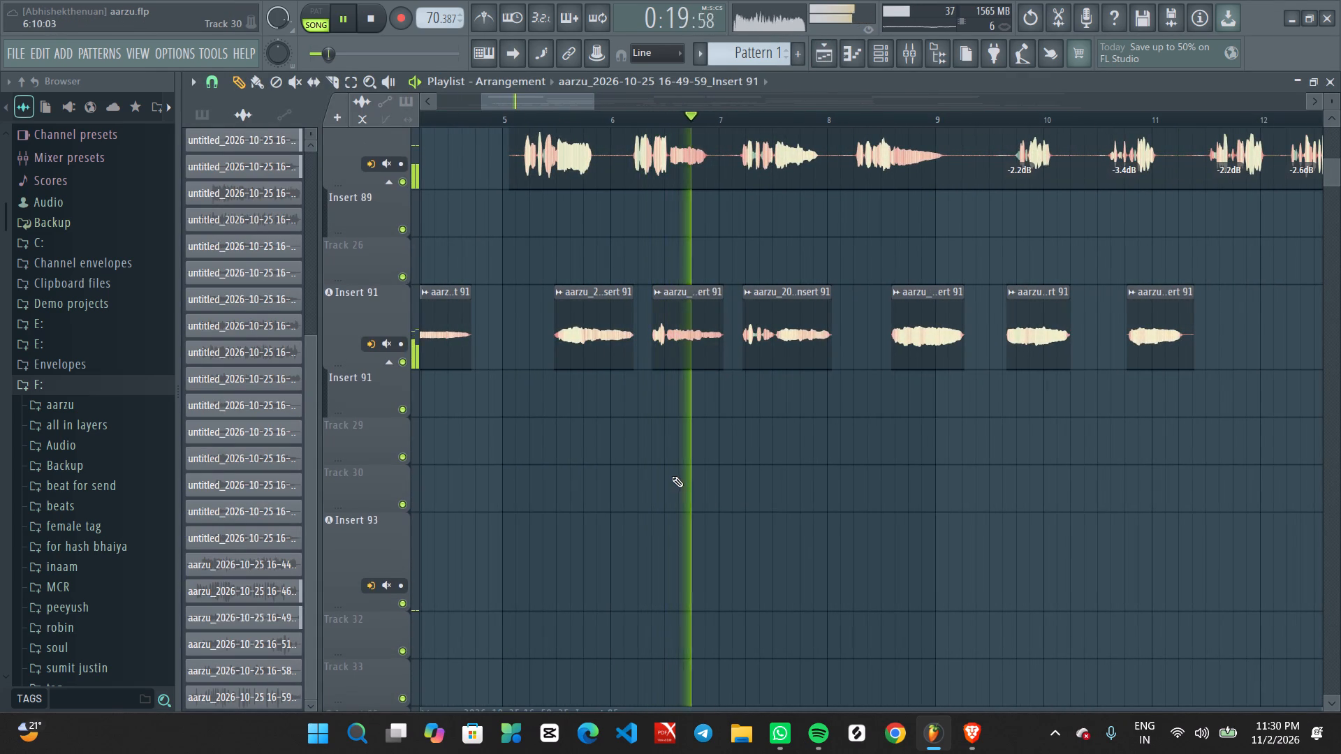
scroll(670, 471, "down", 2, "ctrl")
scroll(645, 450, "up", 4, "ctrl")
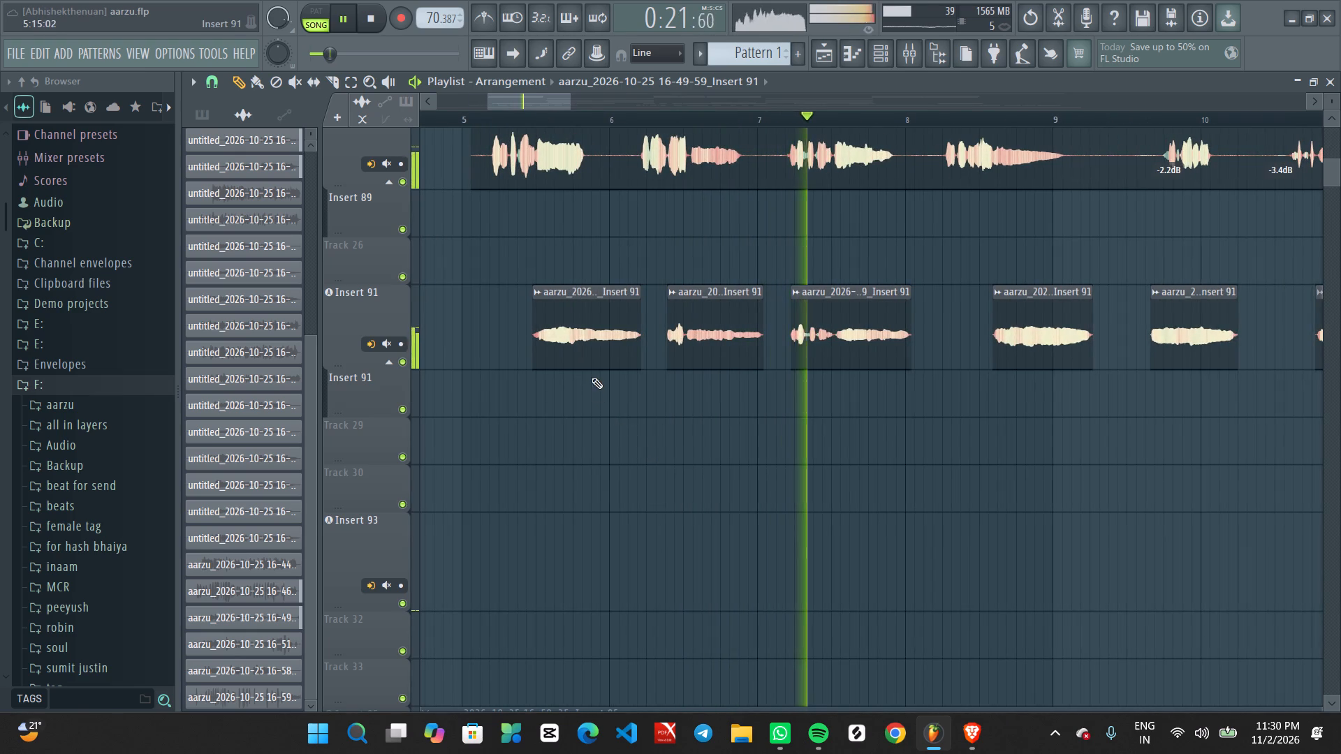
scroll(589, 362, "down", 6, "ctrl")
left_click_drag(549, 259, 1021, 387, "ctrl")
scroll(547, 487, "up", 9, "ctrl")
left_click_drag(677, 366, 678, 397)
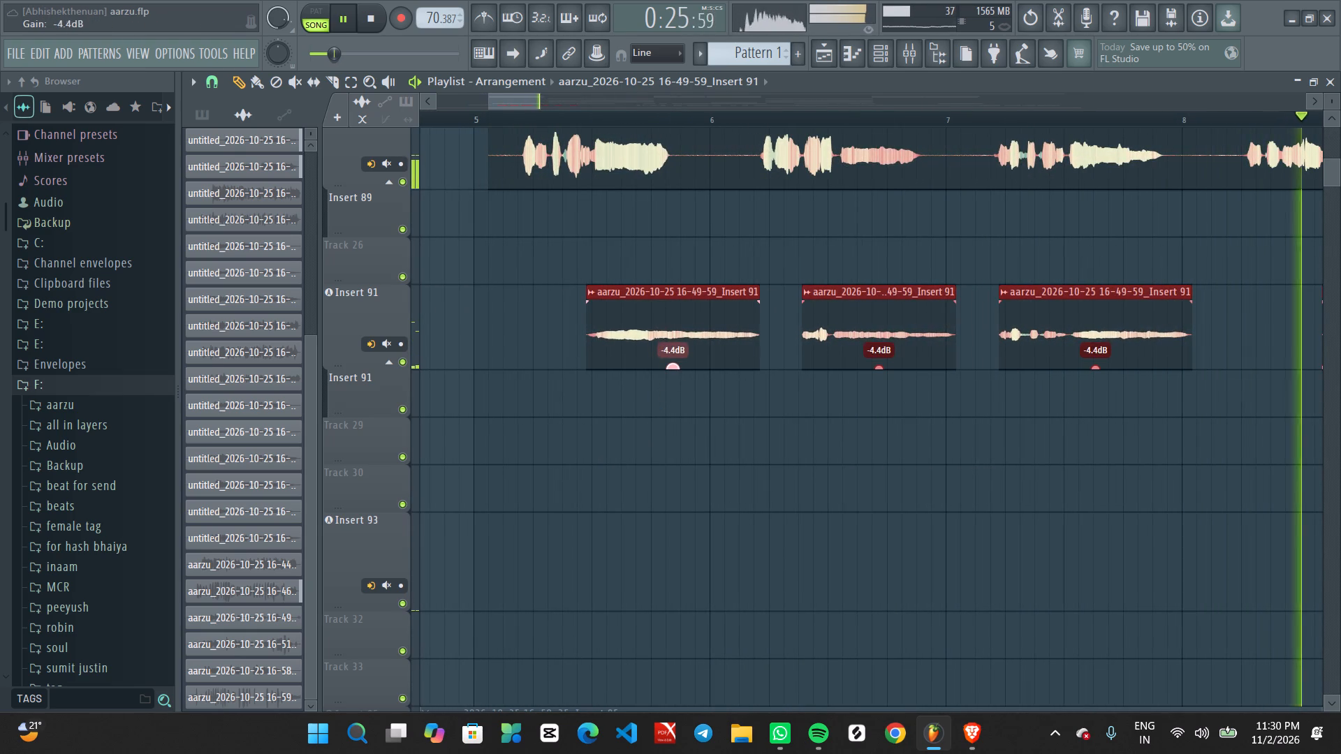
left_click_drag(678, 397, 678, 397)
left_click(670, 479, "ctrl")
Delete the Insert 91 clip that starts between bars 9 and 10.
scroll(738, 459, "down", 13, "ctrl")
scroll(777, 461, "up", 3, "ctrl")
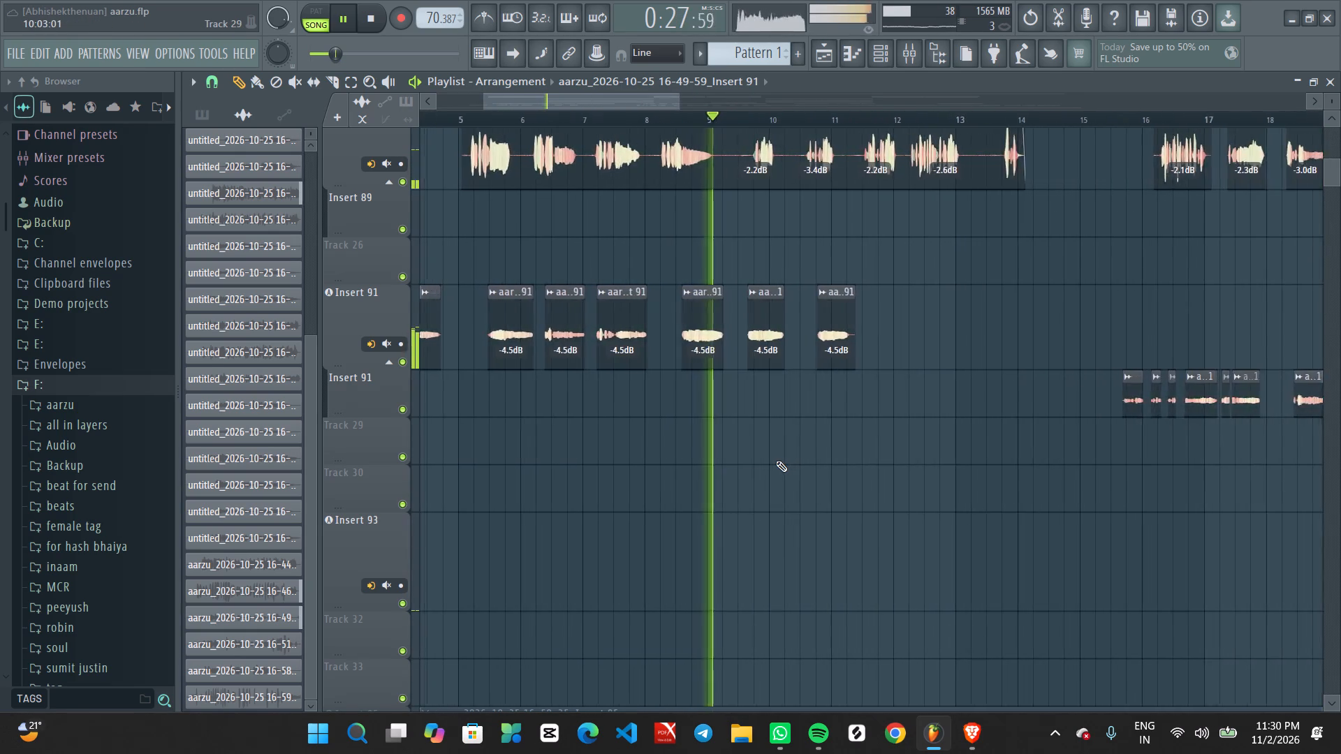
scroll(776, 461, "up", 3, "ctrl")
scroll(712, 475, "up", 3, "ctrl")
middle_click_drag(707, 477, 798, 497)
scroll(809, 496, "down", 2, "ctrl")
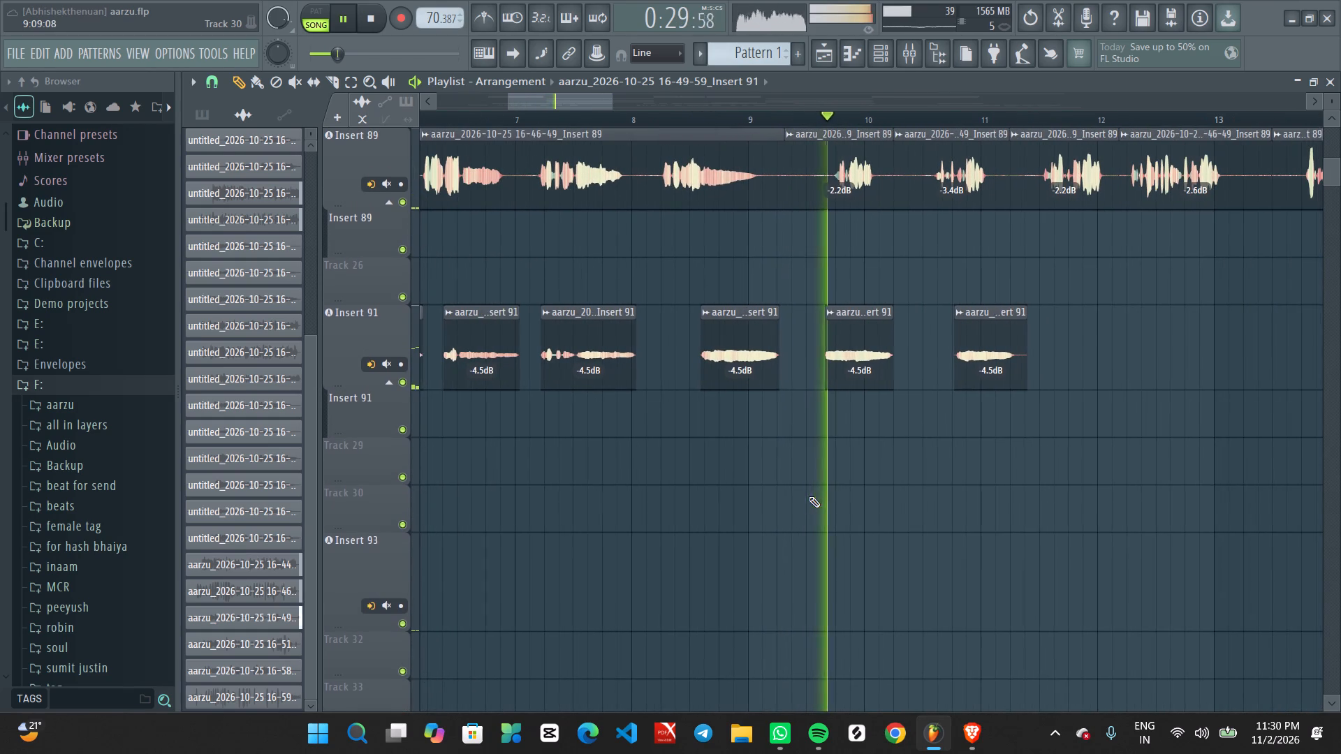
right_click(845, 358)
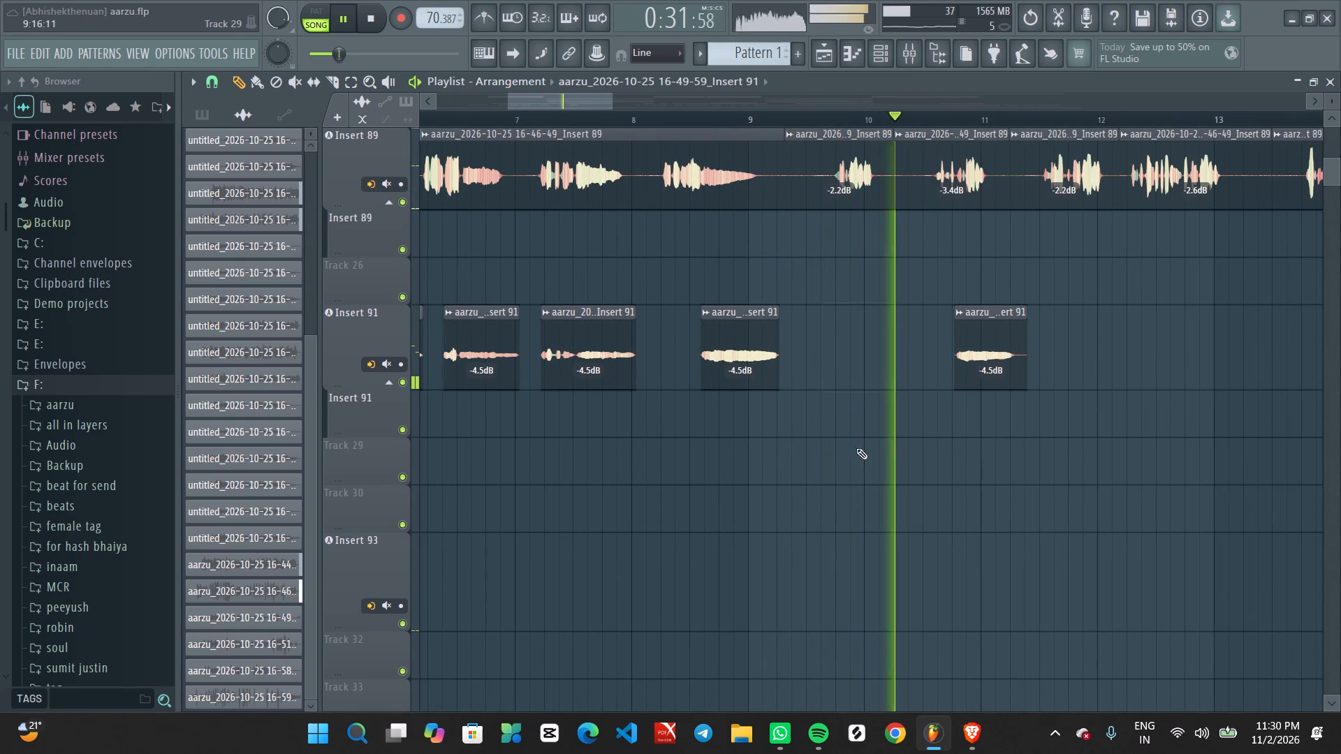
Trim the start of the first Insert 91 clip to about halfway through bar 3.
key("space")
key("space")
scroll(534, 371, "down", 6, "ctrl")
scroll(460, 482, "up", 3, "ctrl")
middle_click_drag(485, 489, 835, 514)
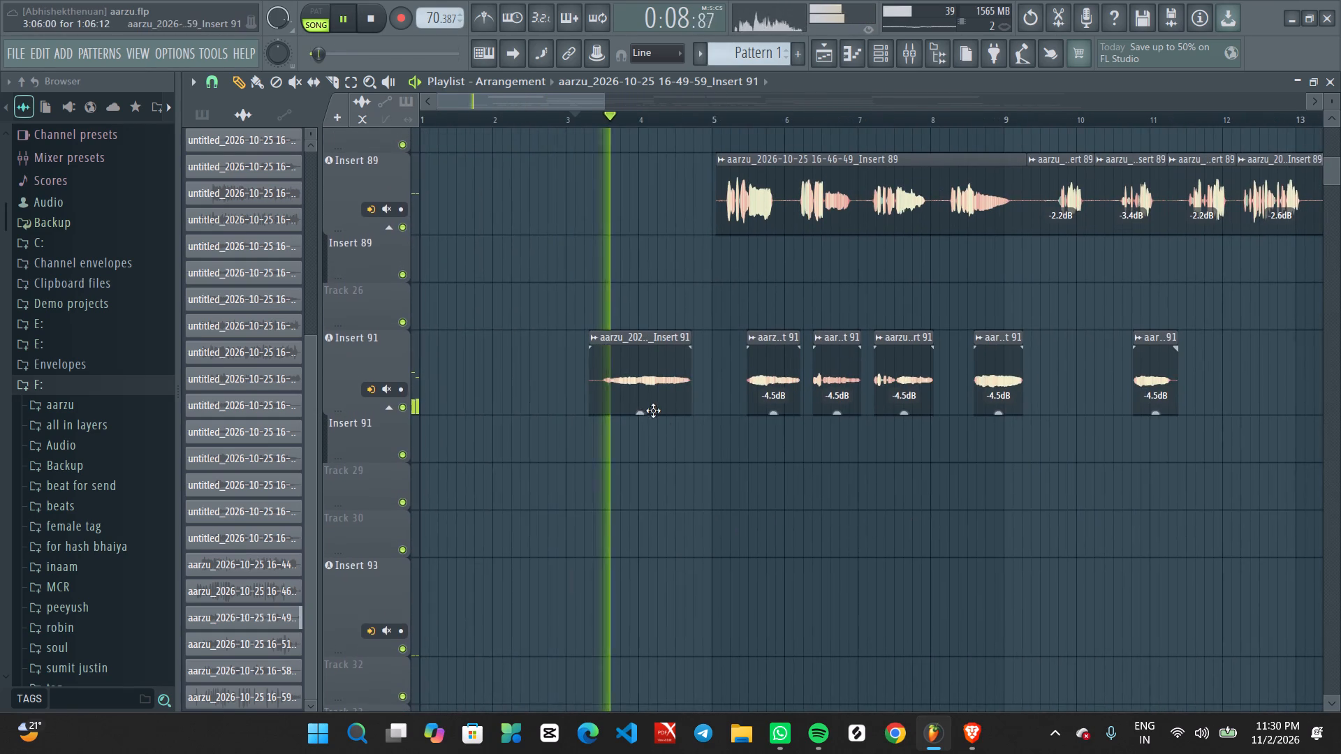
scroll(646, 459, "up", 1, "ctrl")
scroll(592, 380, "up", 5, "ctrl")
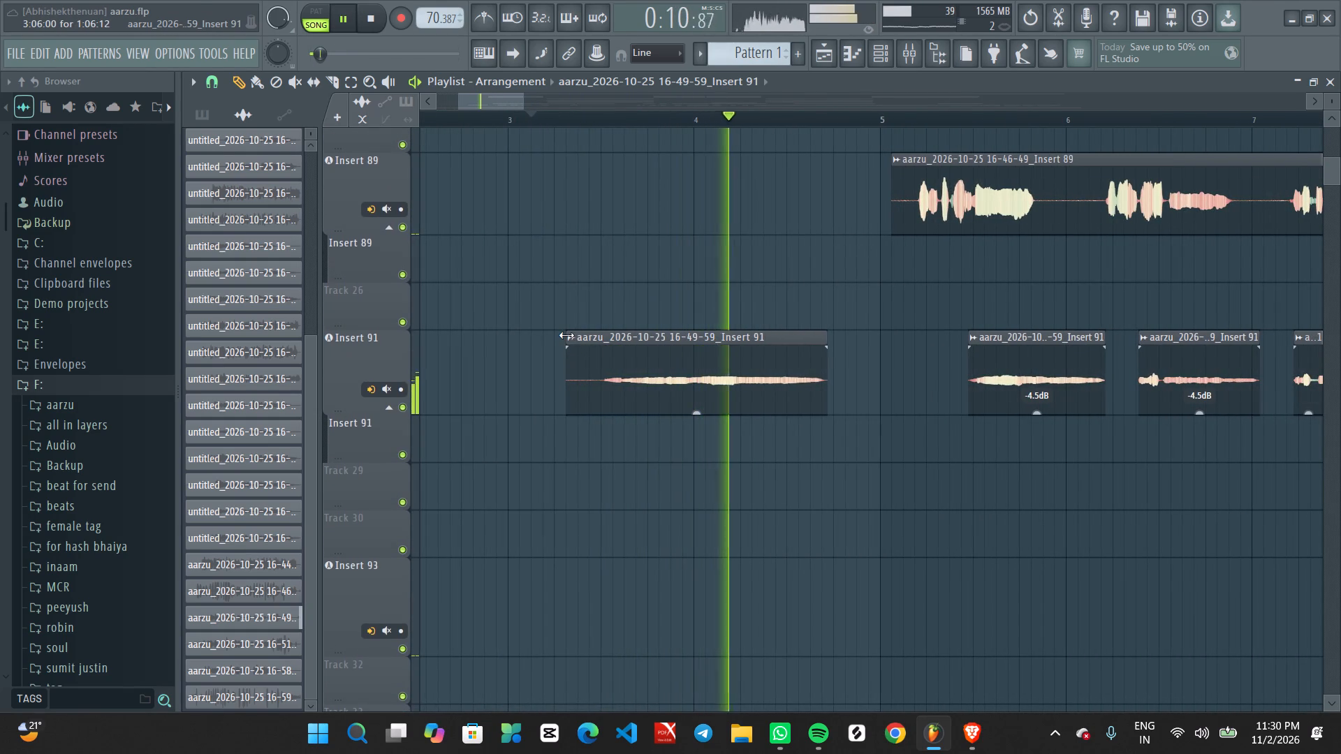
left_click_drag(566, 335, 596, 337)
Raise the first Insert 91 clip's gain to 1.7 dB and replay the section.
key("space")
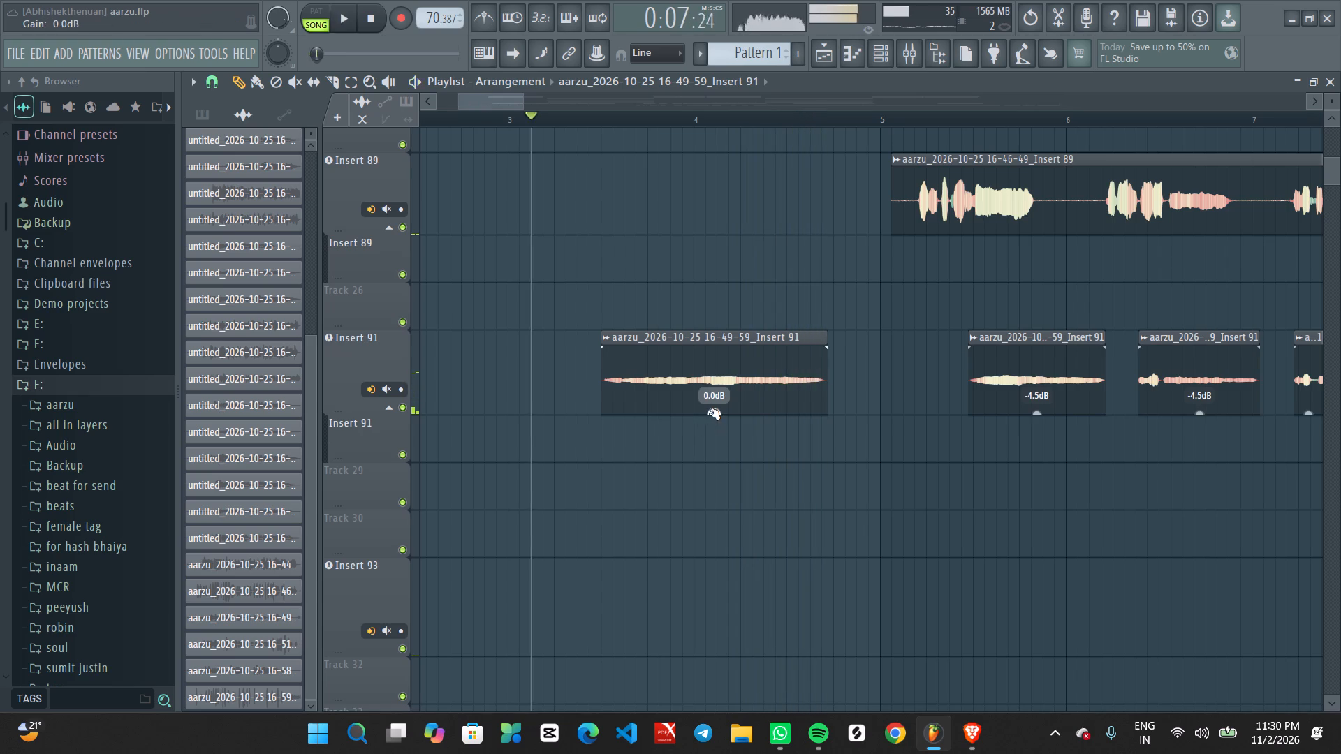
key("space")
left_click_drag(710, 412, 712, 400)
left_click(712, 461, "ctrl")
Trim the silent start of the Insert 89 clip just after bar 5.
scroll(726, 478, "up", 1, "ctrl")
middle_click_drag(814, 488, 738, 489)
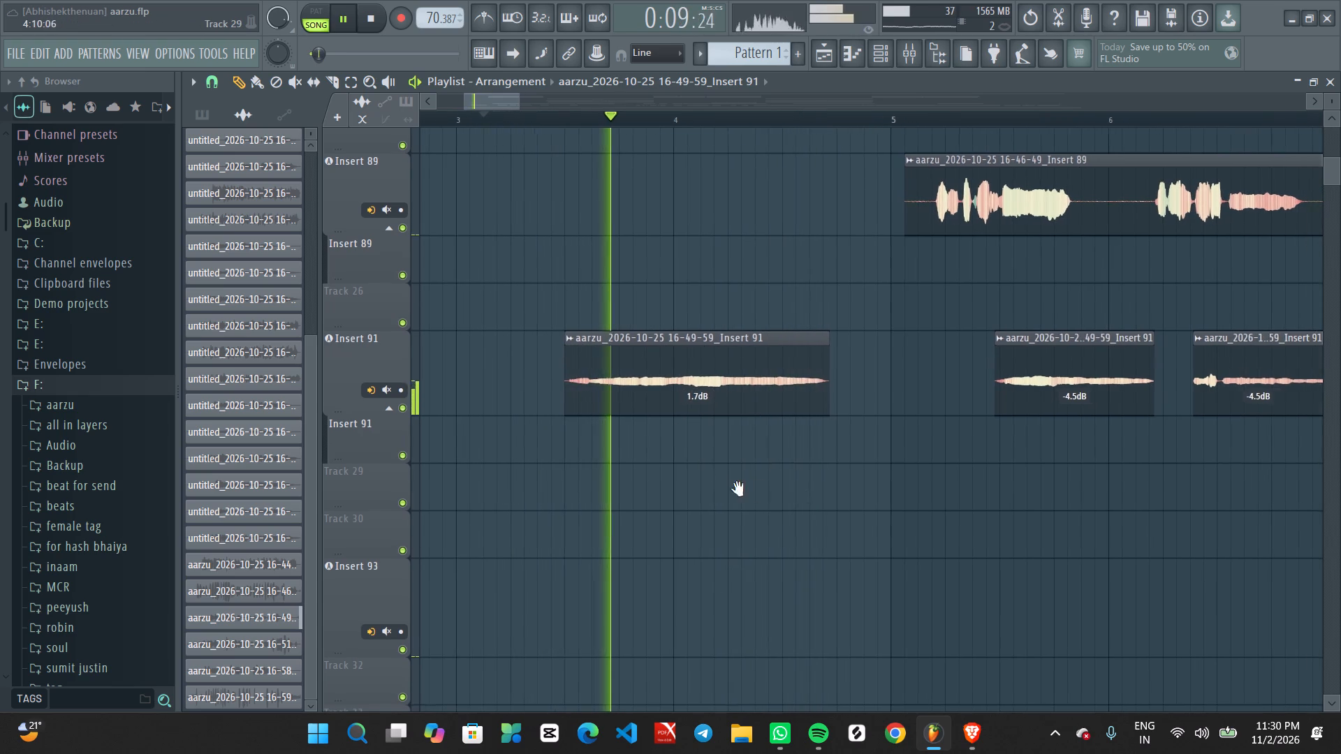
middle_click_drag(738, 489, 691, 491)
scroll(652, 489, "down", 6, "ctrl")
scroll(667, 493, "up", 3, "ctrl")
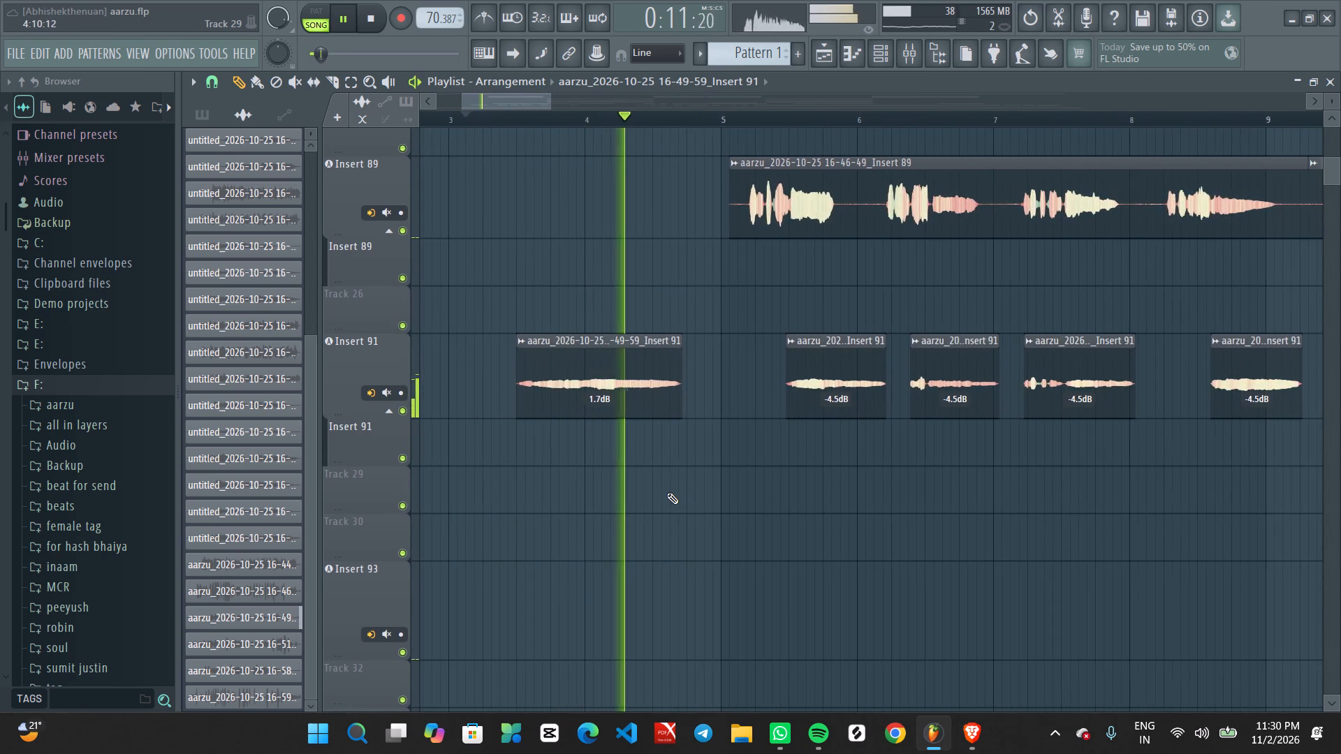
scroll(671, 497, "up", 5, "ctrl")
left_click_drag(799, 162, 800, 162)
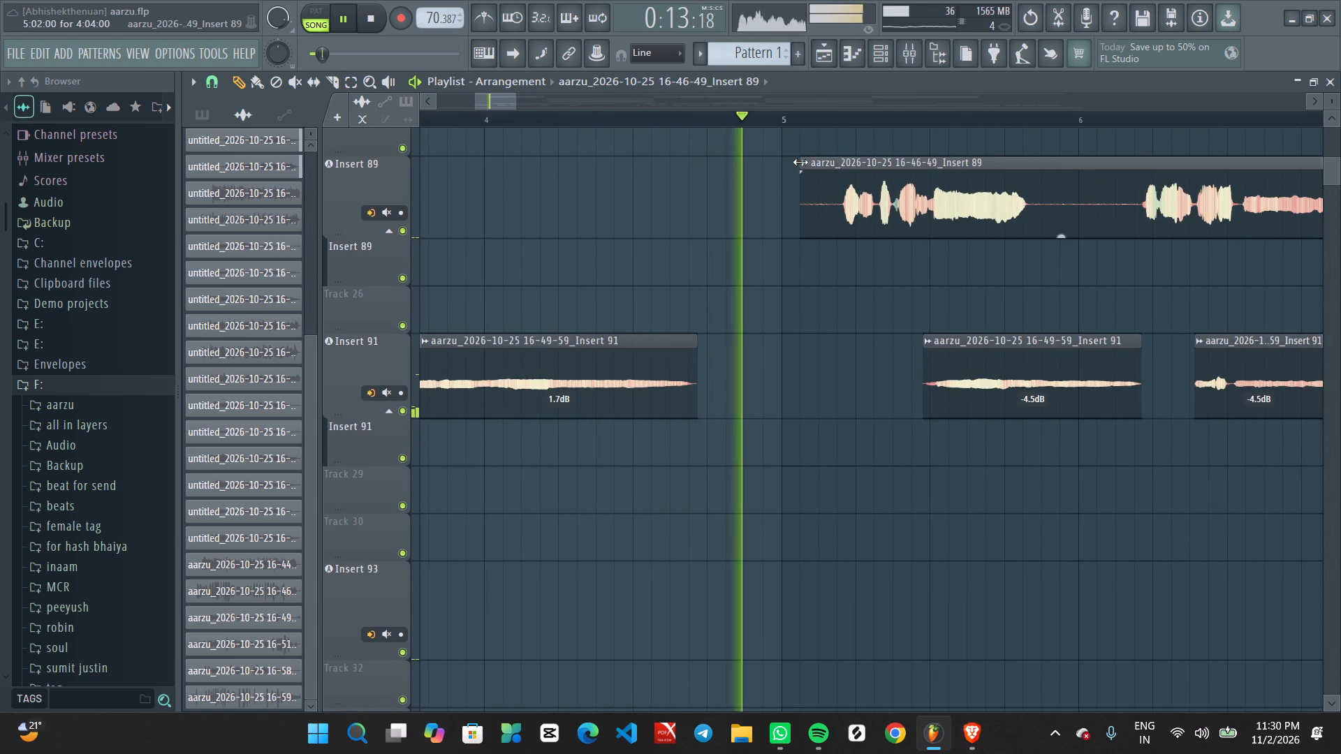
left_click_drag(800, 162, 835, 162)
Delete the three Insert 91 clips between bars 5 and 8.
scroll(805, 295, "down", 7, "ctrl")
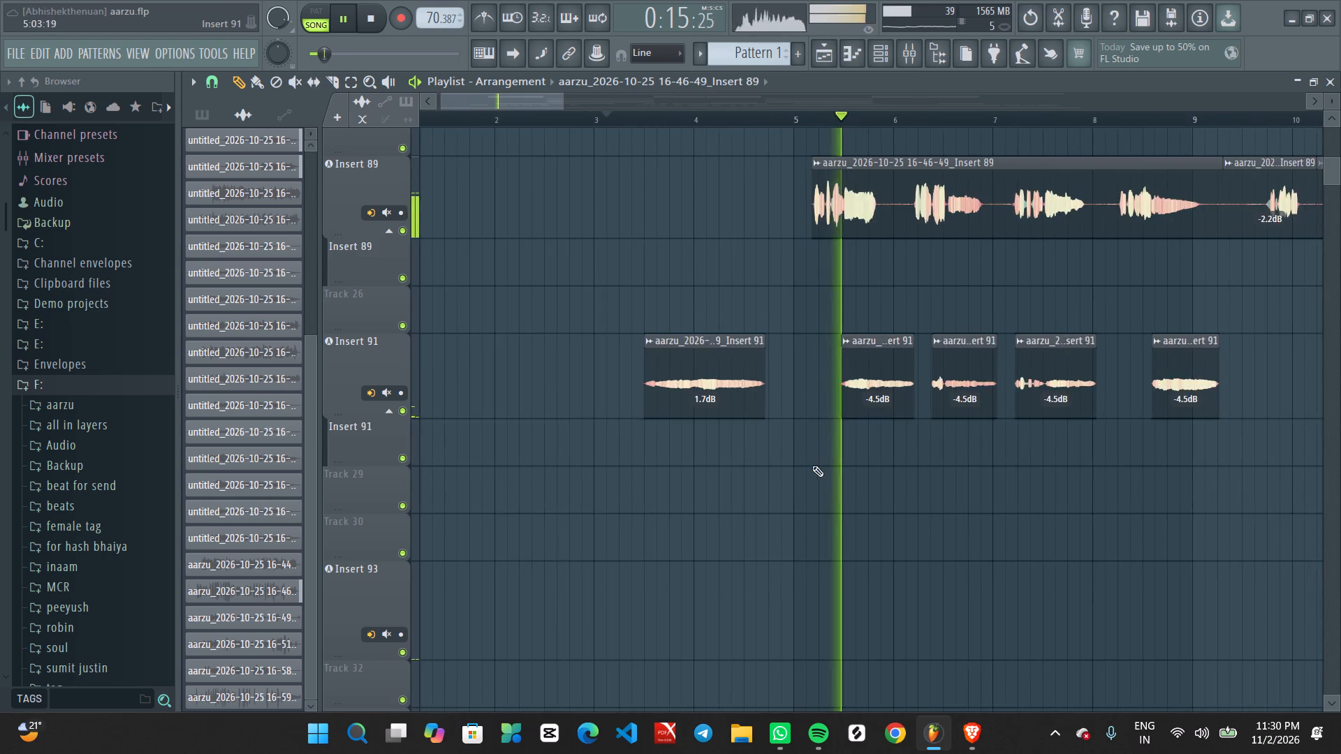
scroll(812, 465, "up", 7, "ctrl")
middle_click_drag(1011, 492, 869, 460)
scroll(874, 462, "up", 4)
scroll(856, 453, "down", 4, "ctrl")
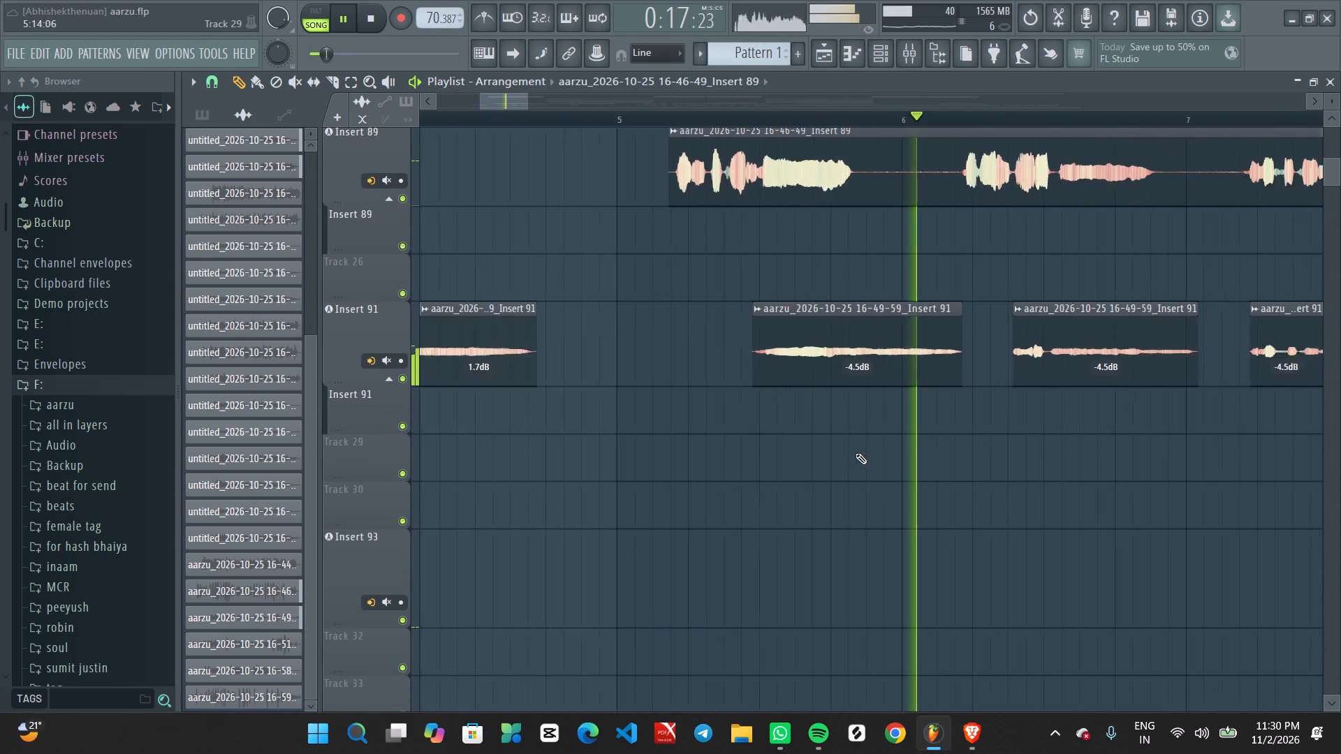
scroll(856, 453, "down", 4, "ctrl")
scroll(940, 459, "up", 2, "ctrl")
right_click(860, 355)
right_click(1036, 355)
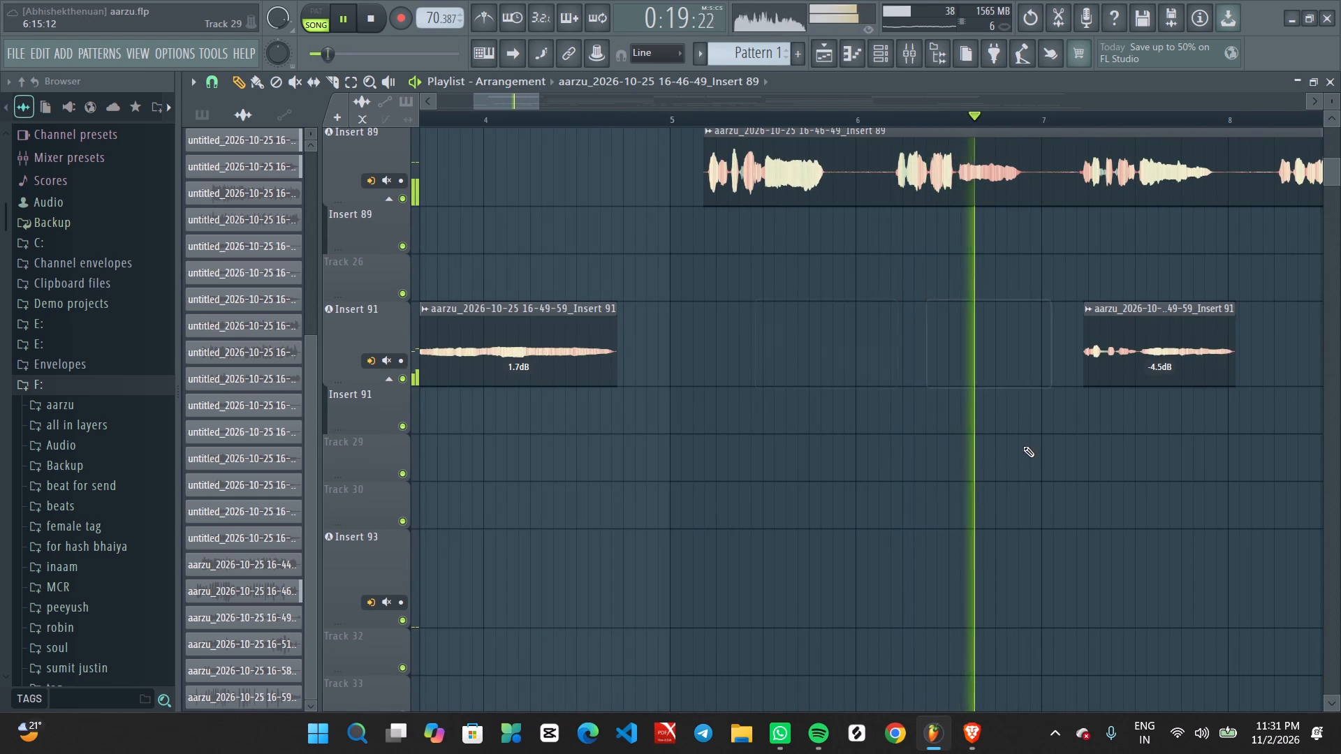
scroll(1023, 451, "up", 3, "ctrl")
middle_click_drag(1161, 463, 749, 463)
scroll(756, 460, "down", 3, "ctrl")
right_click(798, 327)
Examine the remaining Insert 91 clips between bars 8 and 12 against the Insert 89 vocal during playback.
scroll(937, 390, "up", 1, "ctrl")
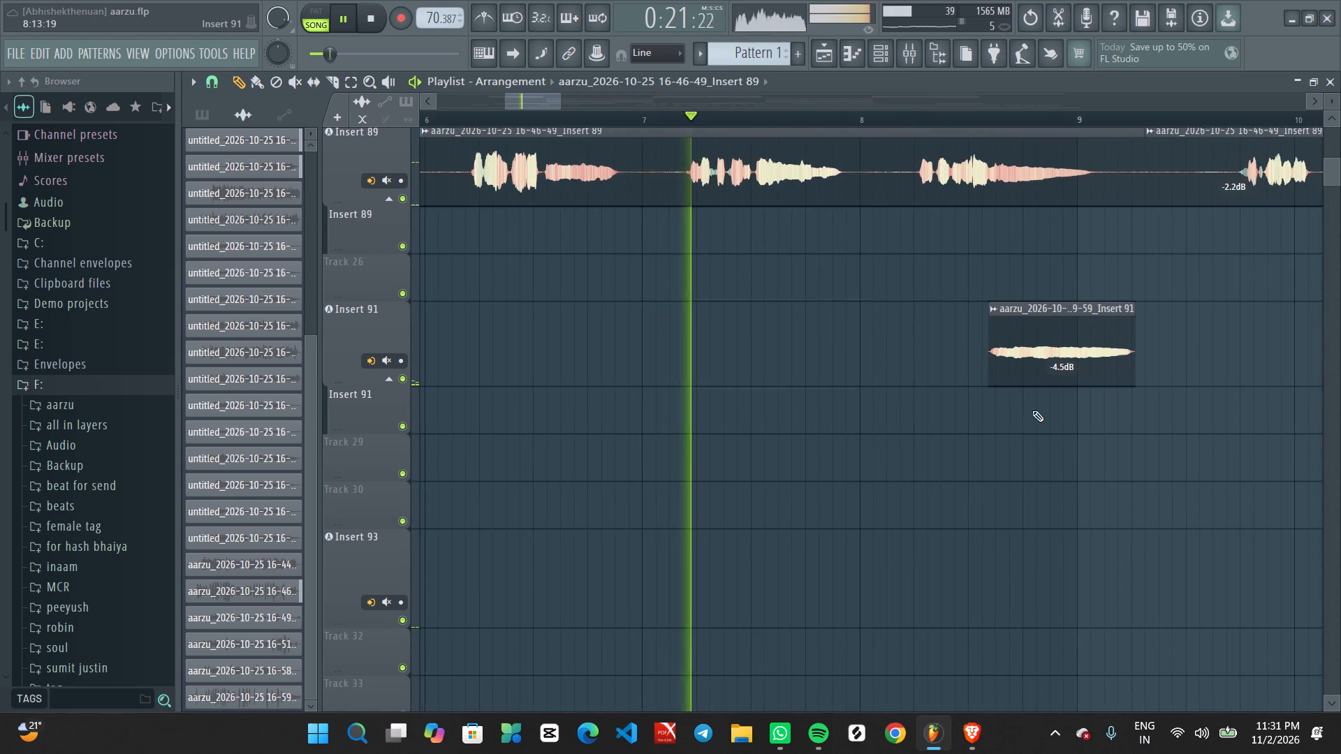
middle_click_drag(1027, 408, 830, 415)
scroll(777, 436, "up", 1, "ctrl")
middle_click_drag(950, 433, 721, 432)
scroll(663, 456, "down", 7, "ctrl")
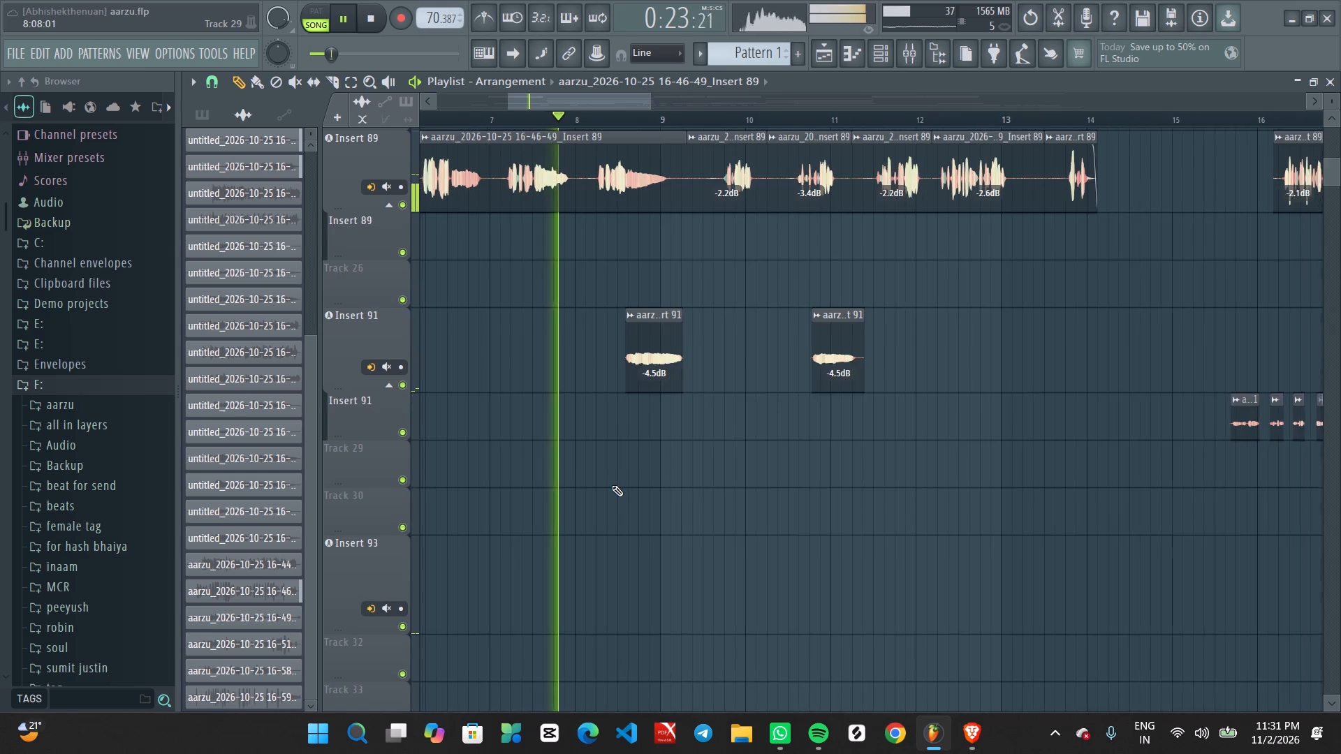
scroll(612, 485, "up", 5, "ctrl")
middle_click_drag(734, 479, 721, 478)
scroll(691, 482, "up", 2, "ctrl")
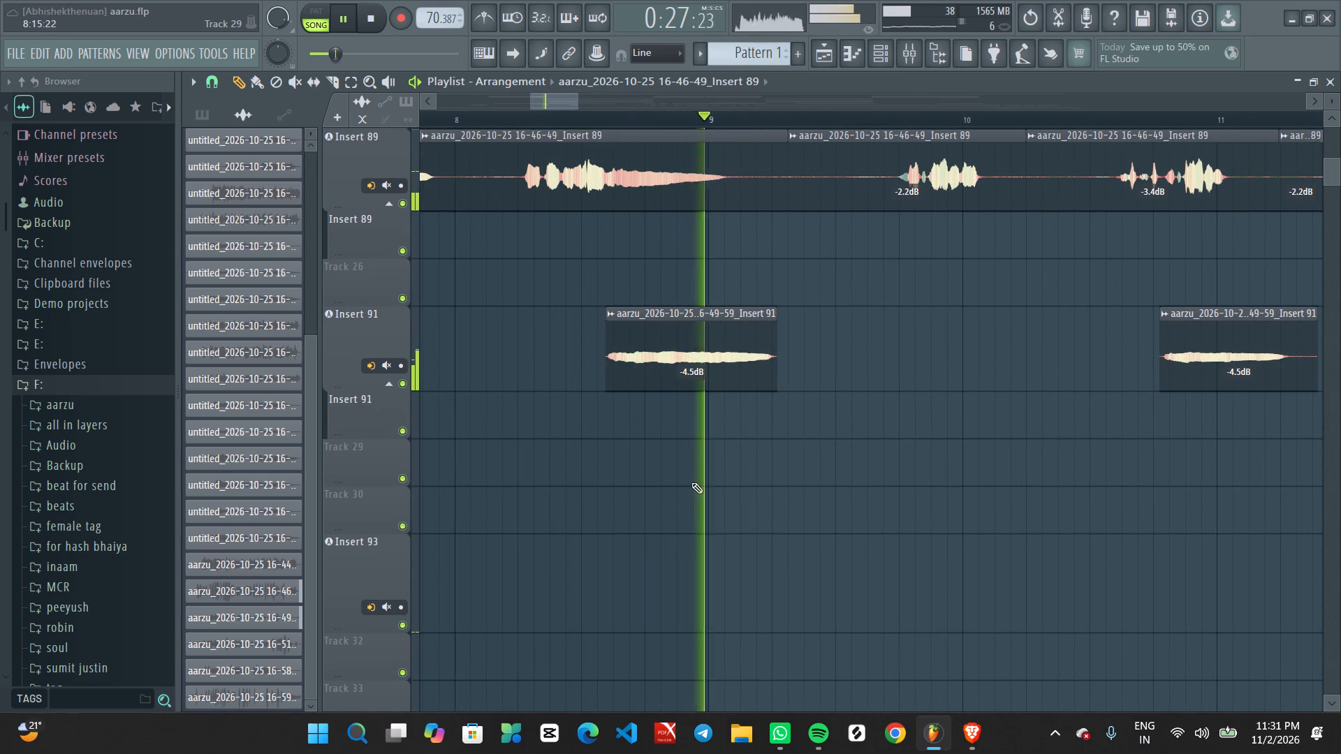
Trim the silent tail off the end of the Insert 91 clip around bar 11.
scroll(691, 482, "down", 9, "ctrl")
scroll(779, 489, "up", 4, "ctrl")
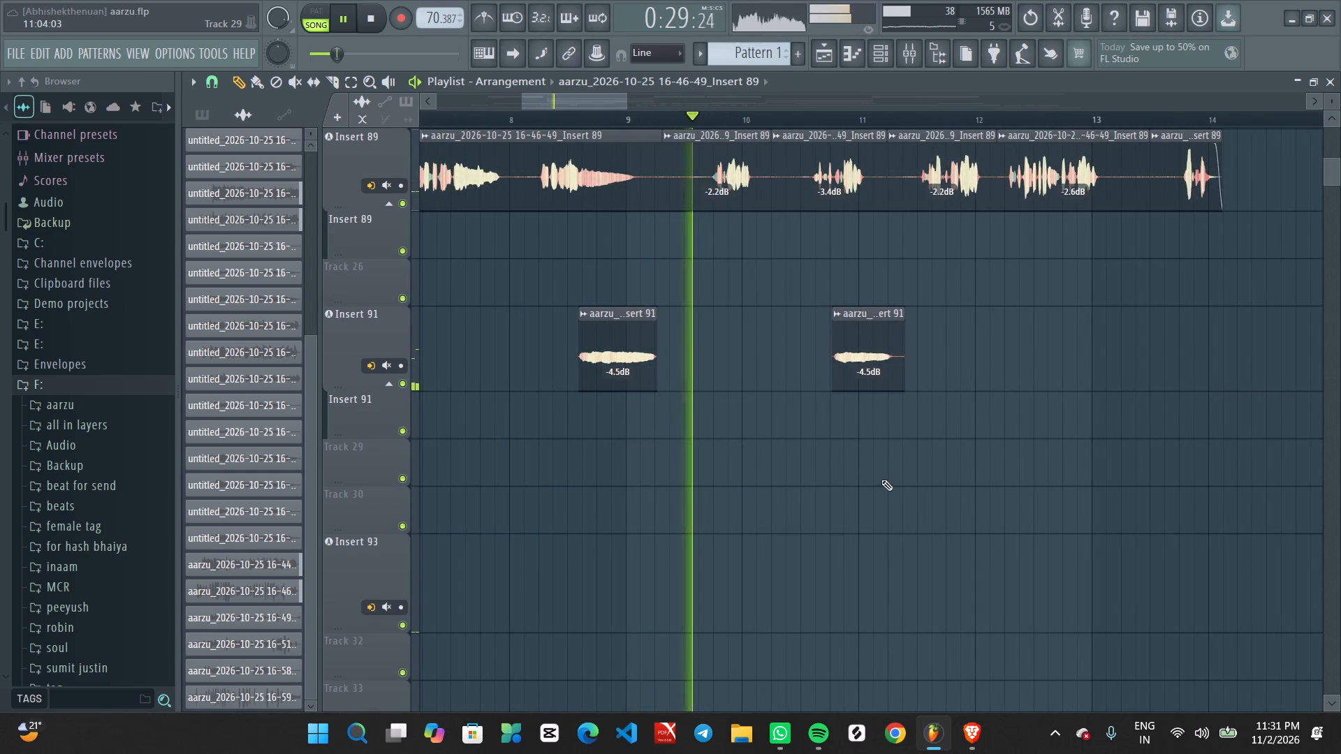
middle_click_drag(879, 478, 853, 475)
scroll(851, 475, "up", 4, "ctrl")
scroll(897, 366, "up", 3, "ctrl")
left_click_drag(908, 311, 891, 312, "alt")
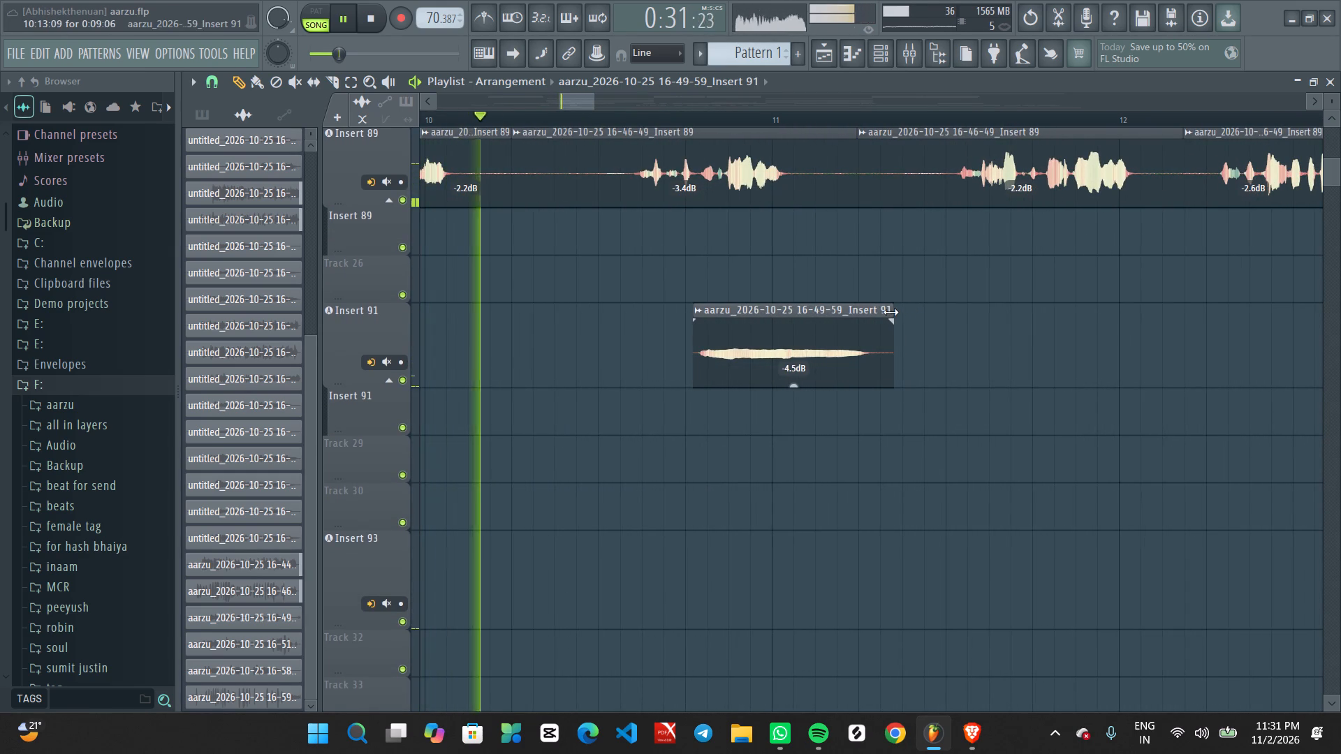
left_click_drag(891, 312, 874, 313, "alt")
scroll(840, 429, "up", 3, "ctrl")
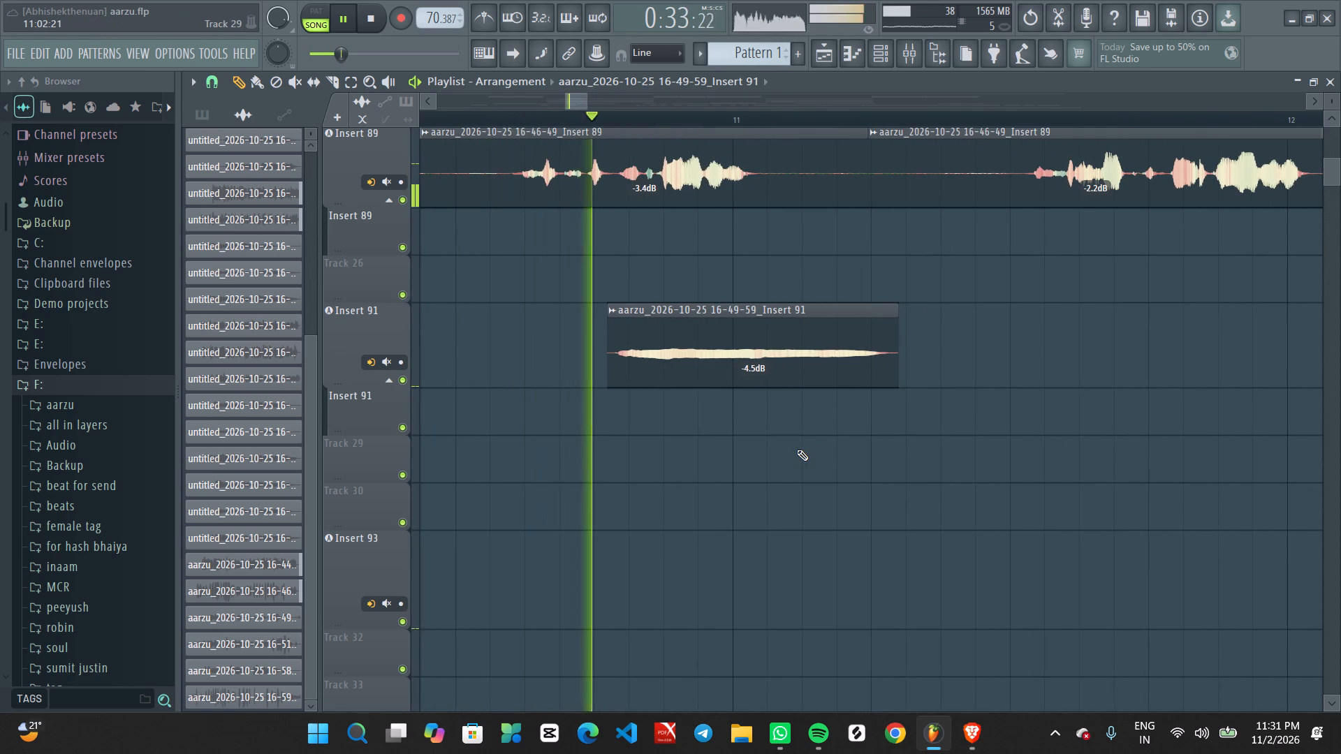
Examine the Insert 89 and Insert 91 clips from bar 11 onward across the arrangement during playback.
scroll(795, 448, "down", 11, "ctrl")
scroll(819, 455, "up", 1, "ctrl")
scroll(819, 456, "down", 6, "ctrl")
scroll(916, 484, "up", 2, "ctrl")
middle_click_drag(1025, 480, 892, 475)
scroll(814, 468, "down", 8, "ctrl")
scroll(708, 494, "down", 1, "ctrl")
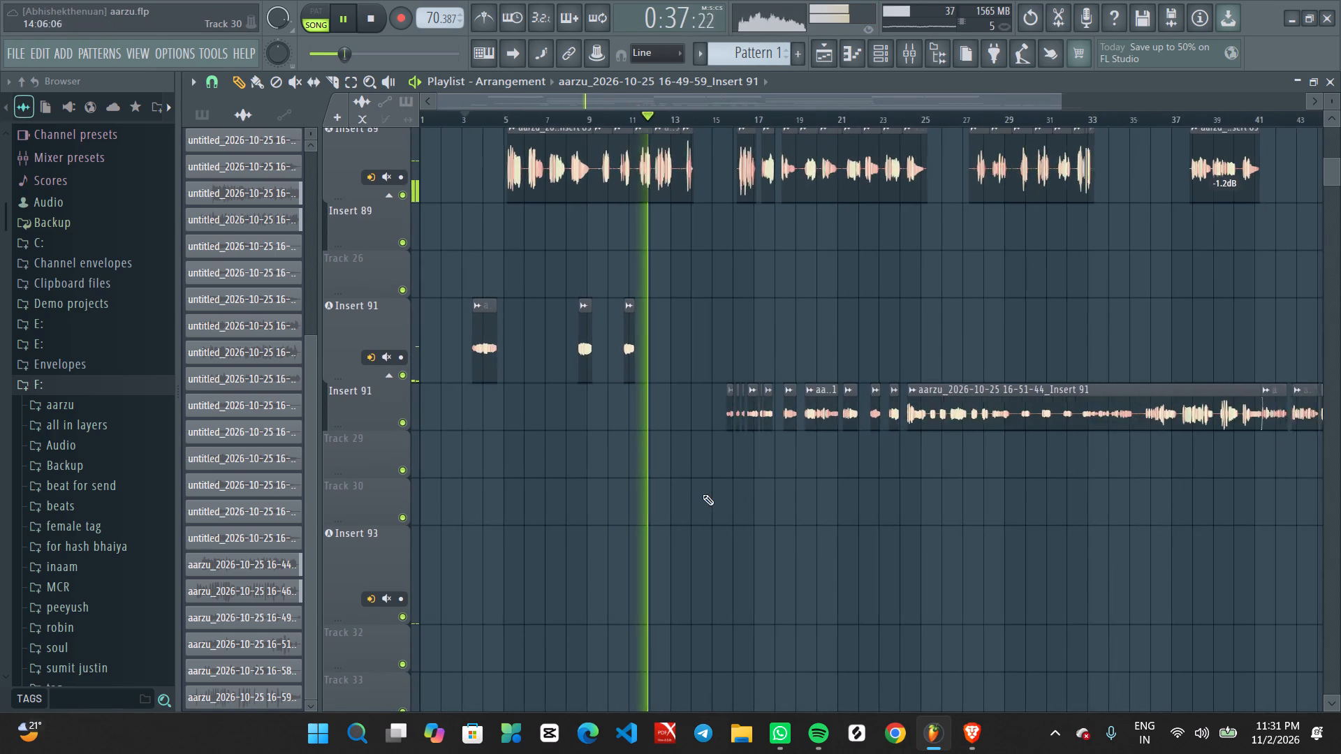
scroll(703, 494, "down", 1, "ctrl")
scroll(623, 519, "up", 12, "ctrl")
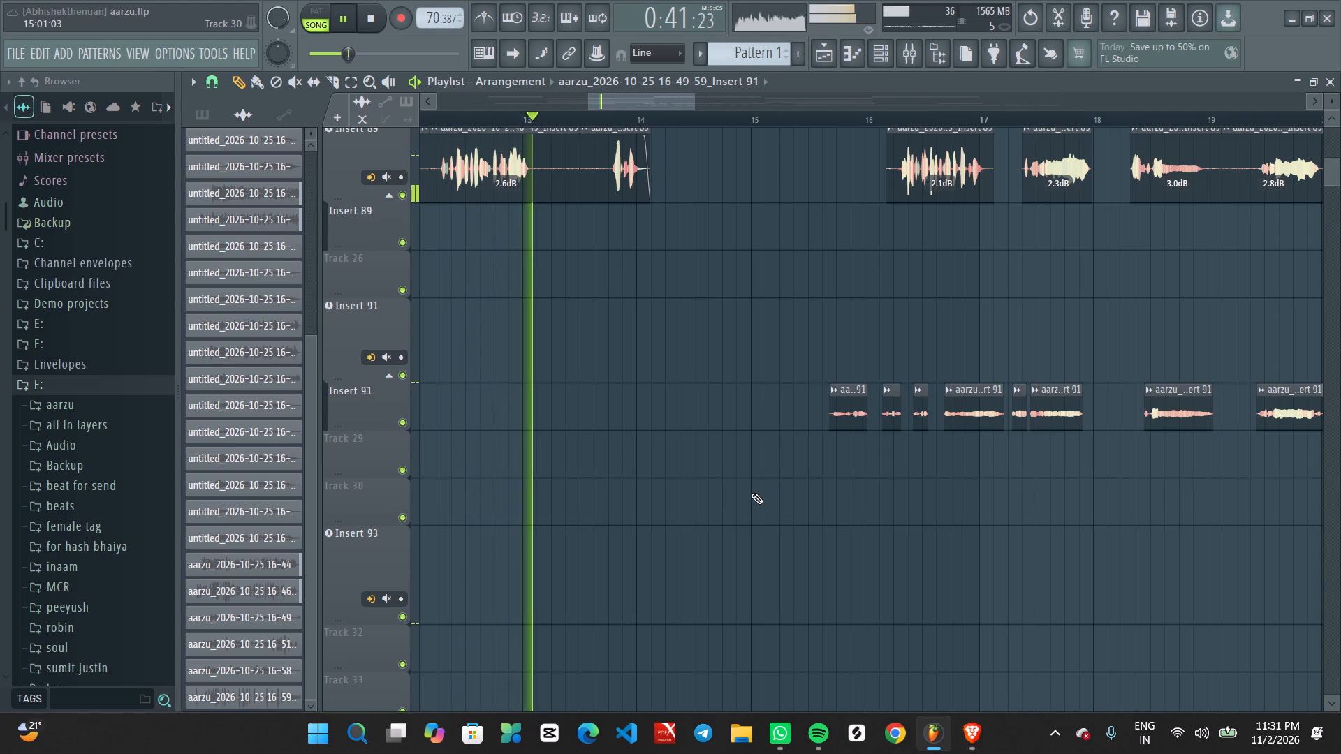
Switch to the Slice tool for the Insert 89 vocal's silent gap just after bar 13.
scroll(621, 437, "up", 7, "ctrl")
middle_click_drag(520, 463, 842, 650)
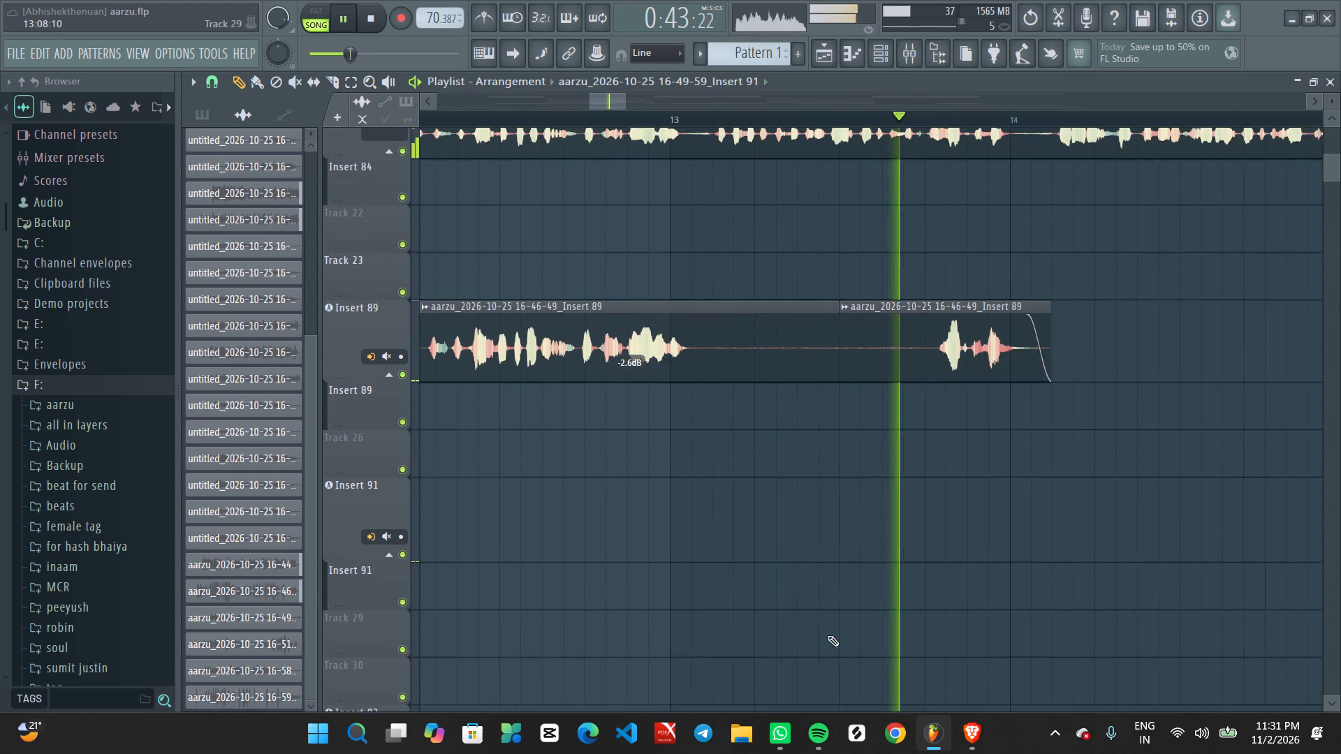
middle_click(713, 434)
right_click(713, 434)
left_click(726, 452)
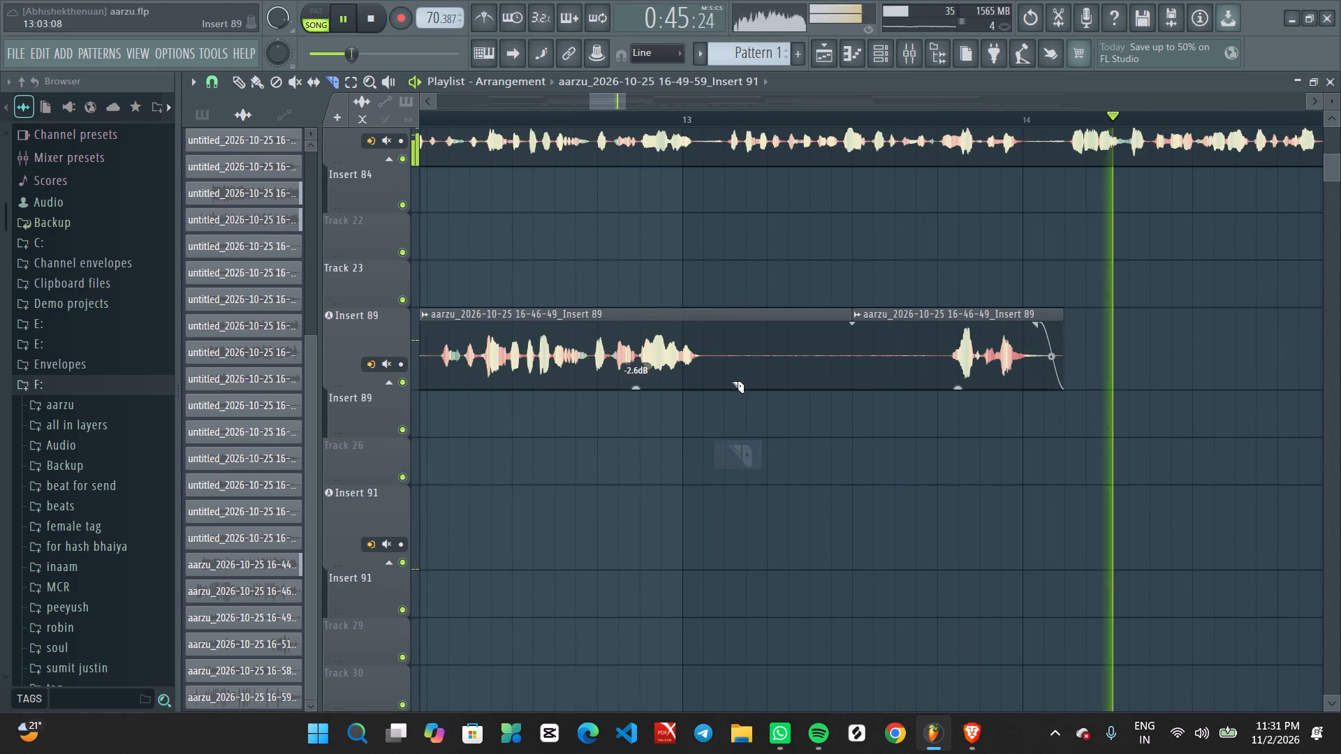
Slice out the silent gap between the Insert 89 vocal phrases from just after bar 13 to before bar 14 and delete it.
left_click_drag(716, 367, 703, 365, "alt")
left_click_drag(897, 395, 941, 337, "alt")
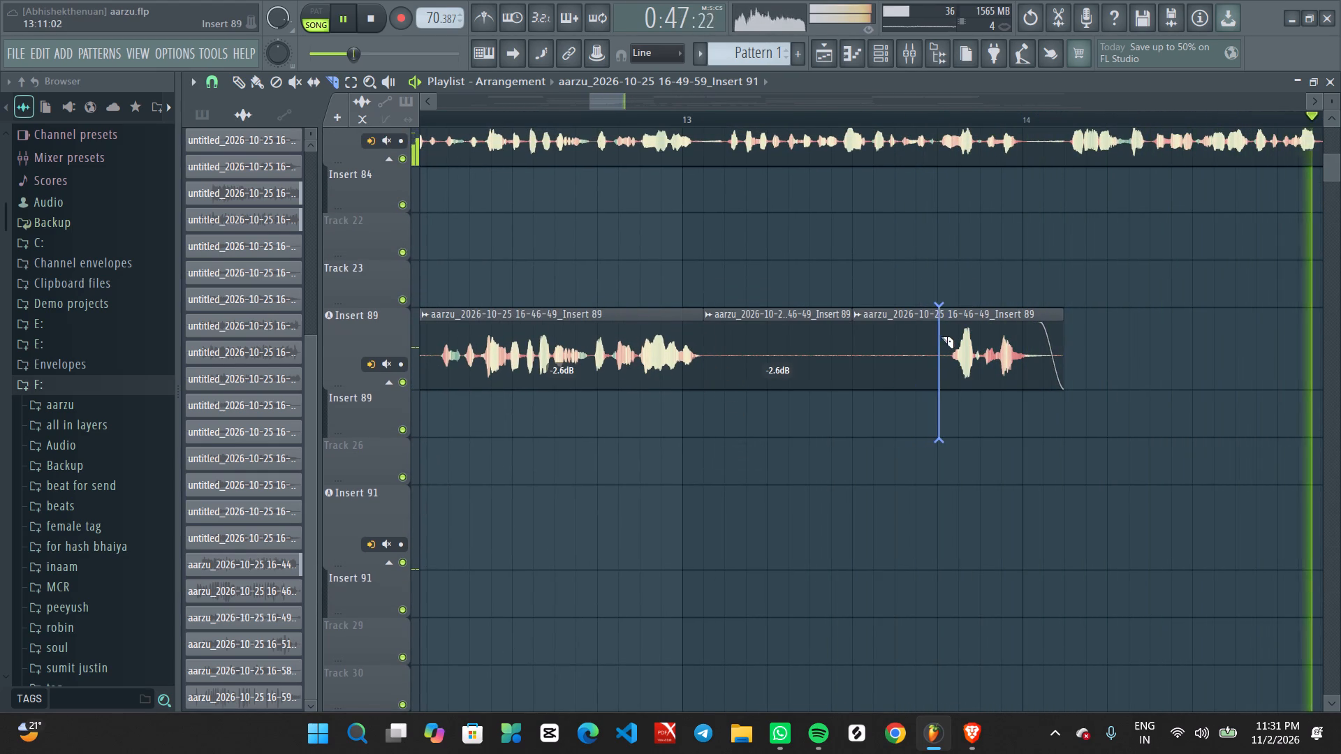
left_click_drag(941, 337, 944, 326, "alt")
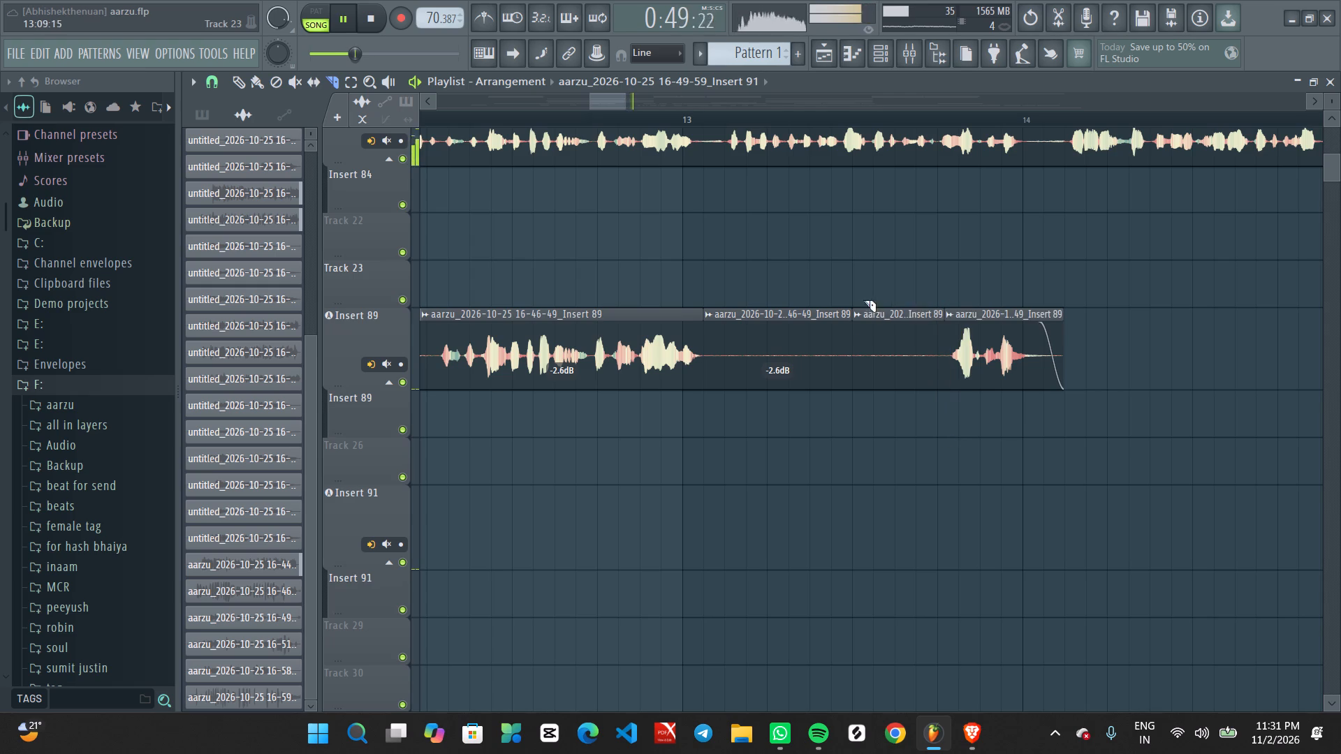
left_click_drag(859, 300, 850, 356, "ctrl")
key("Delete")
Slice off the silent lead-in of the Insert 89 clip just before bar 14 and delete the leftover sliver.
scroll(974, 306, "up", 4, "ctrl")
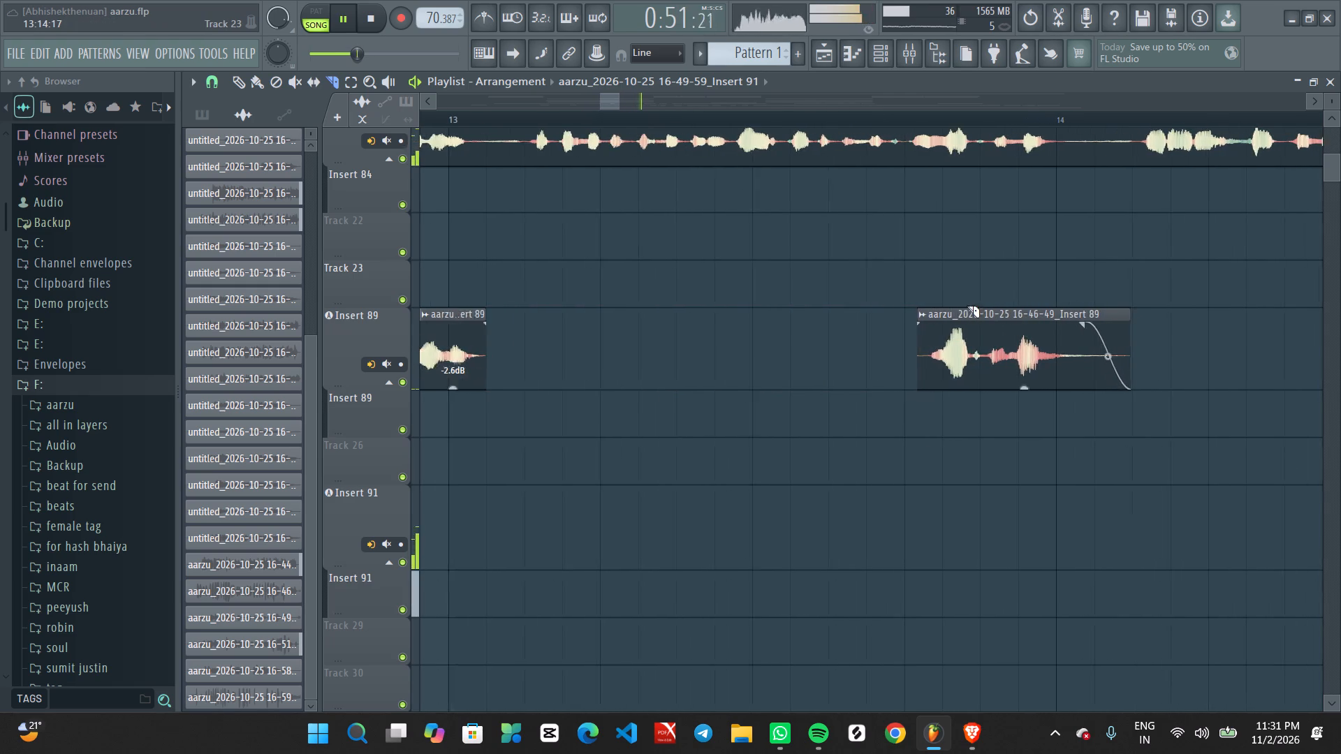
scroll(921, 348, "up", 6, "ctrl")
left_click_drag(959, 290, 971, 371, "alt")
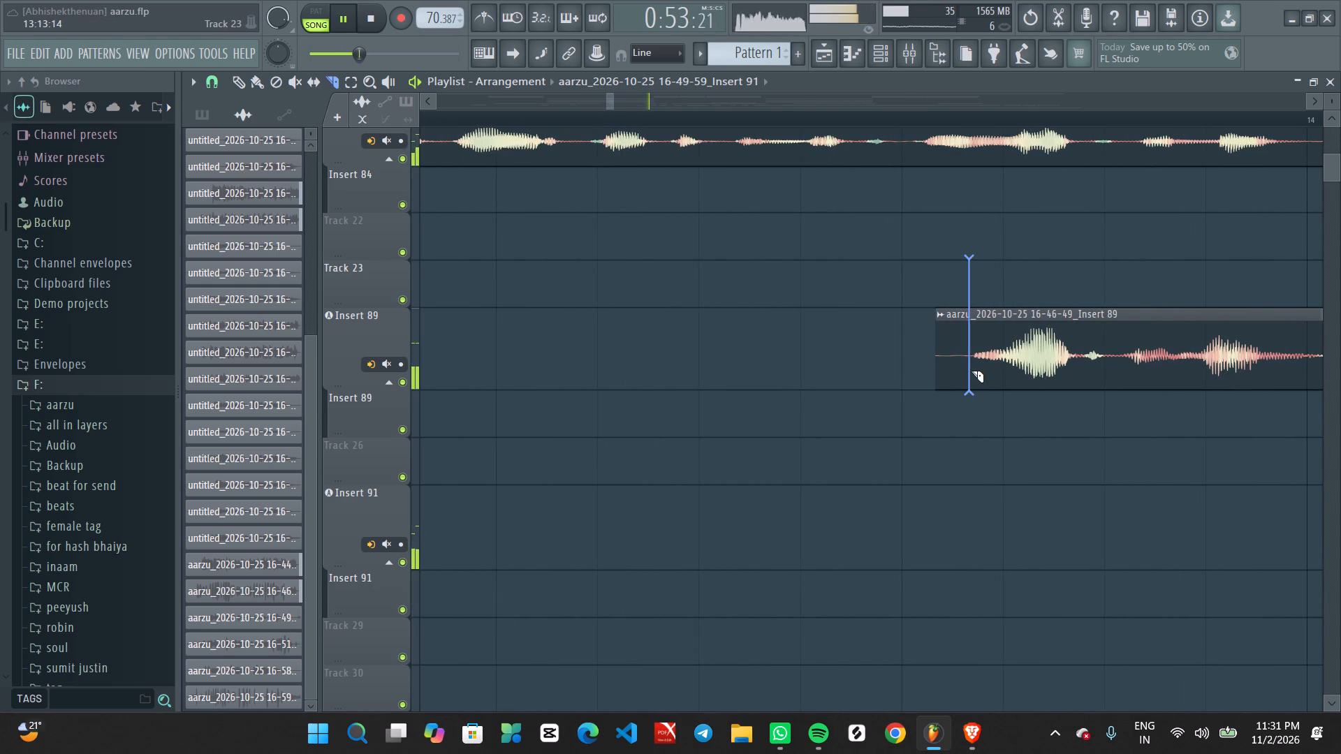
left_click_drag(971, 371, 969, 371, "alt")
left_click_drag(946, 286, 953, 354, "ctrl")
key("ctrl+z")
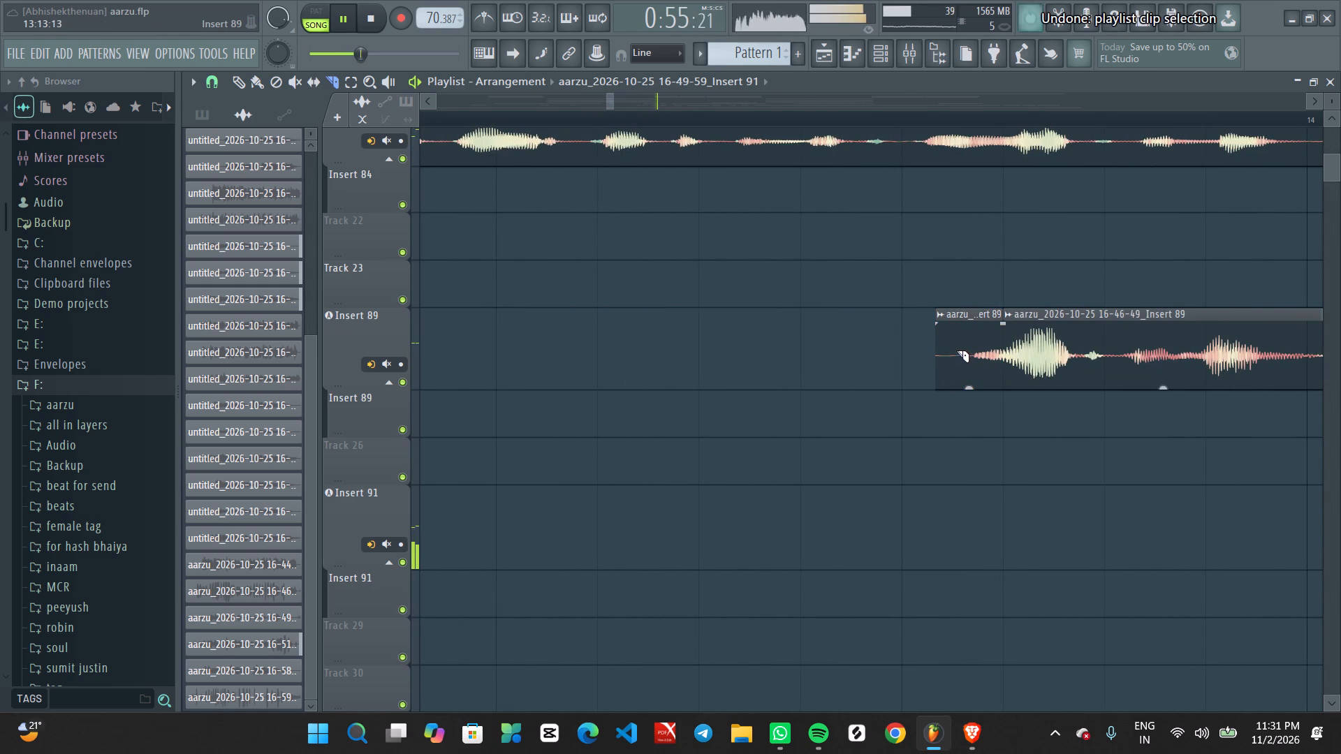
scroll(965, 366, "up", 3, "ctrl")
left_click_drag(966, 367, 954, 367, "alt")
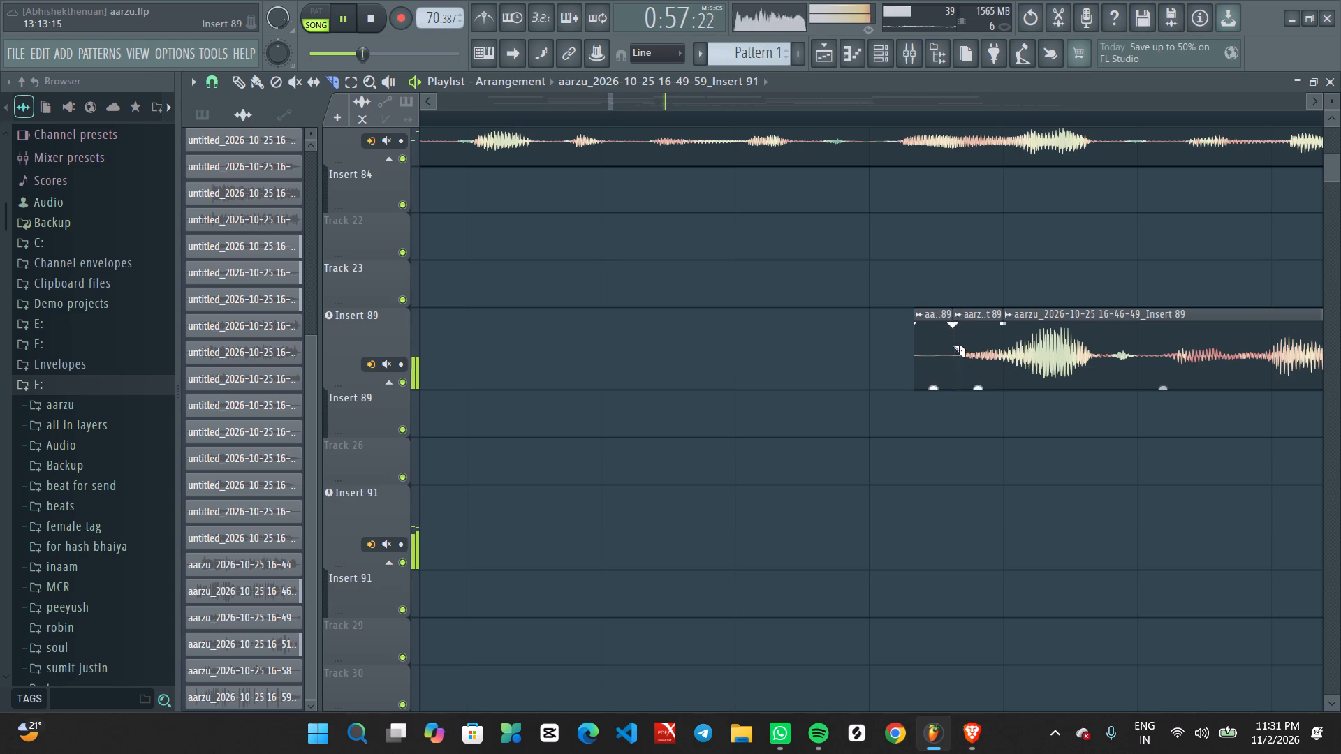
left_click_drag(939, 296, 935, 369, "ctrl")
key("Delete")
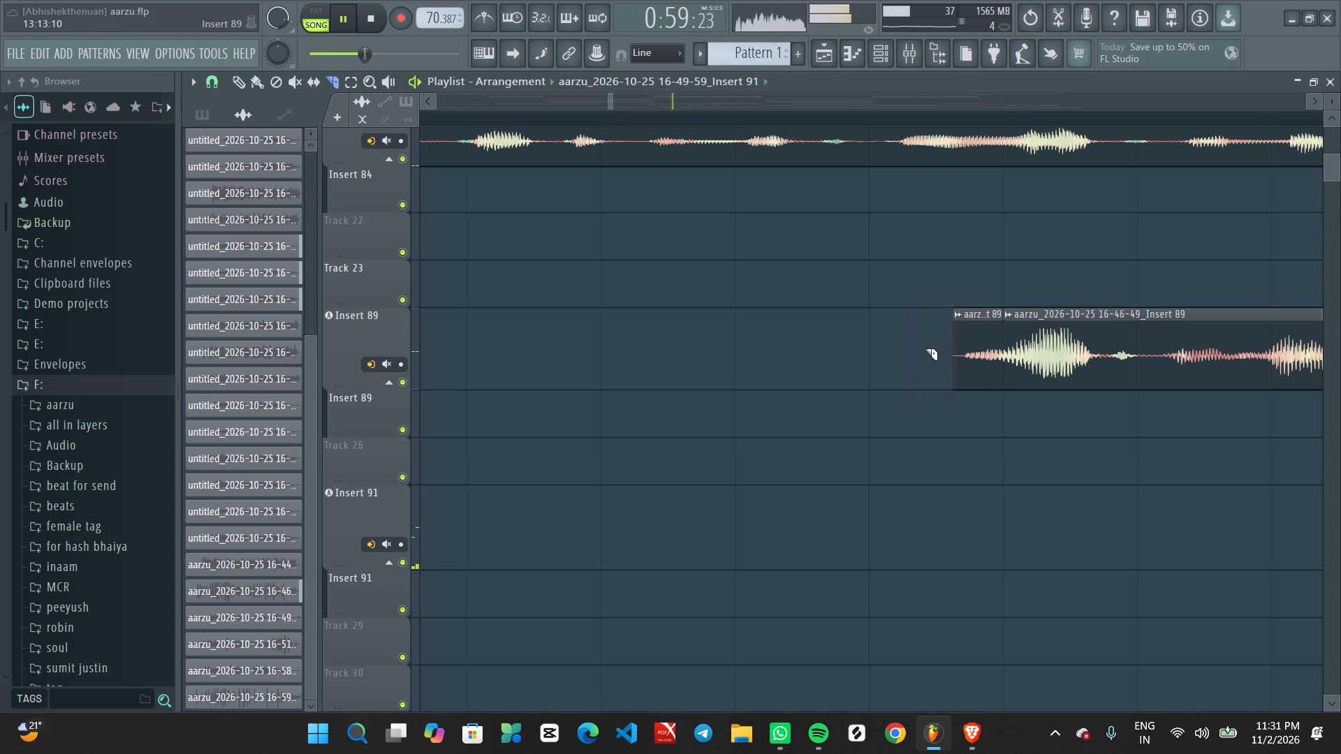
Play the song from around bar 15 and delete the Insert 91 clip just before bar 16, using the Draw tool.
scroll(926, 350, "down", 1, "ctrl")
scroll(928, 378, "up", 1, "ctrl")
scroll(928, 394, "down", 5, "ctrl")
scroll(912, 529, "down", 10, "ctrl")
scroll(997, 515, "up", 1, "ctrl")
scroll(997, 515, "down", 3, "ctrl")
middle_click_drag(1146, 518, 745, 292)
scroll(944, 488, "up", 2, "ctrl")
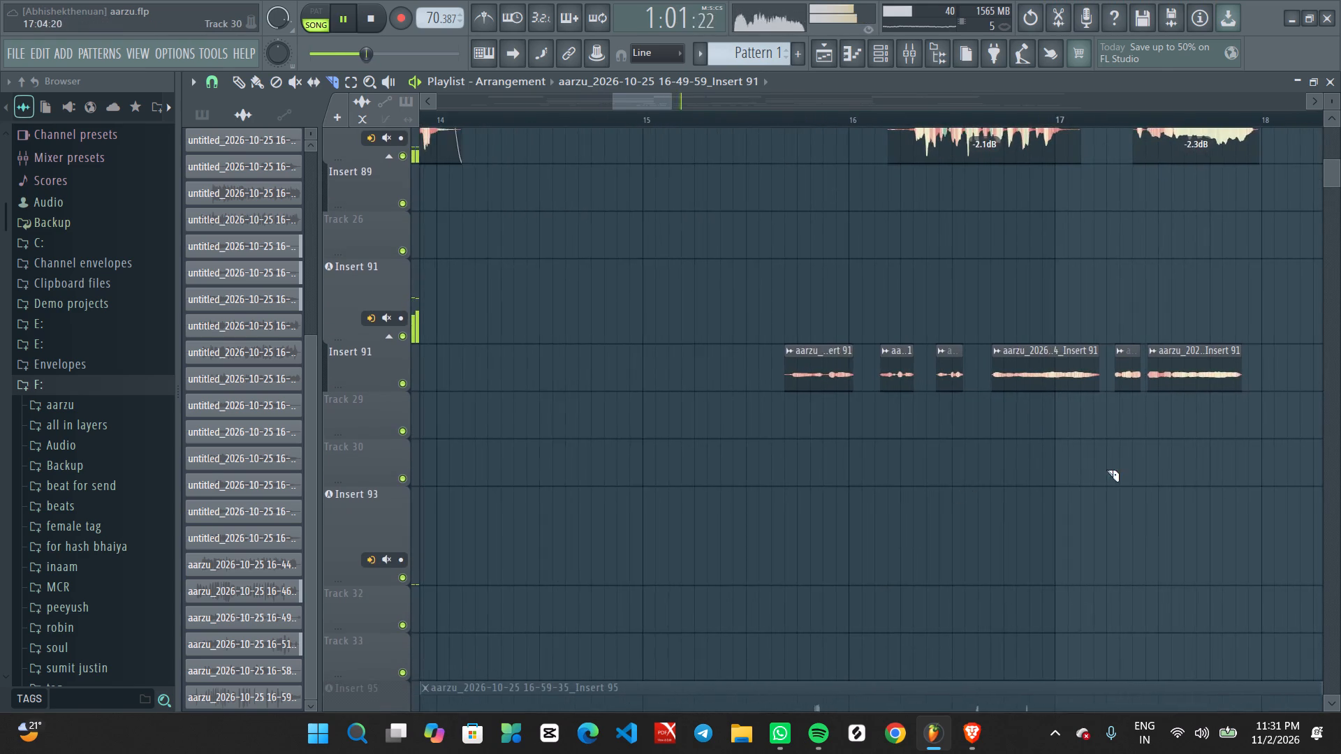
middle_click_drag(1090, 466, 922, 471)
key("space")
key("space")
left_click(601, 119)
scroll(621, 463, "up", 4, "ctrl")
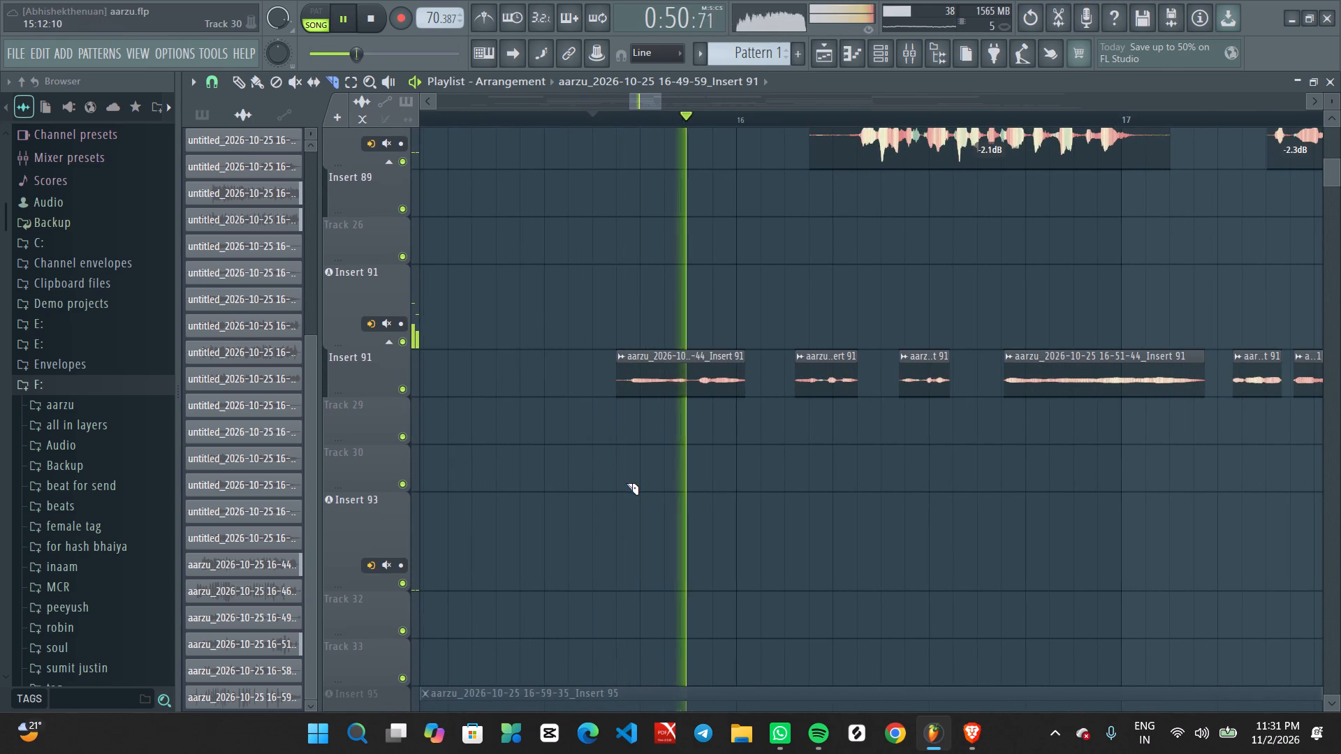
middle_click(705, 298)
right_click(706, 297)
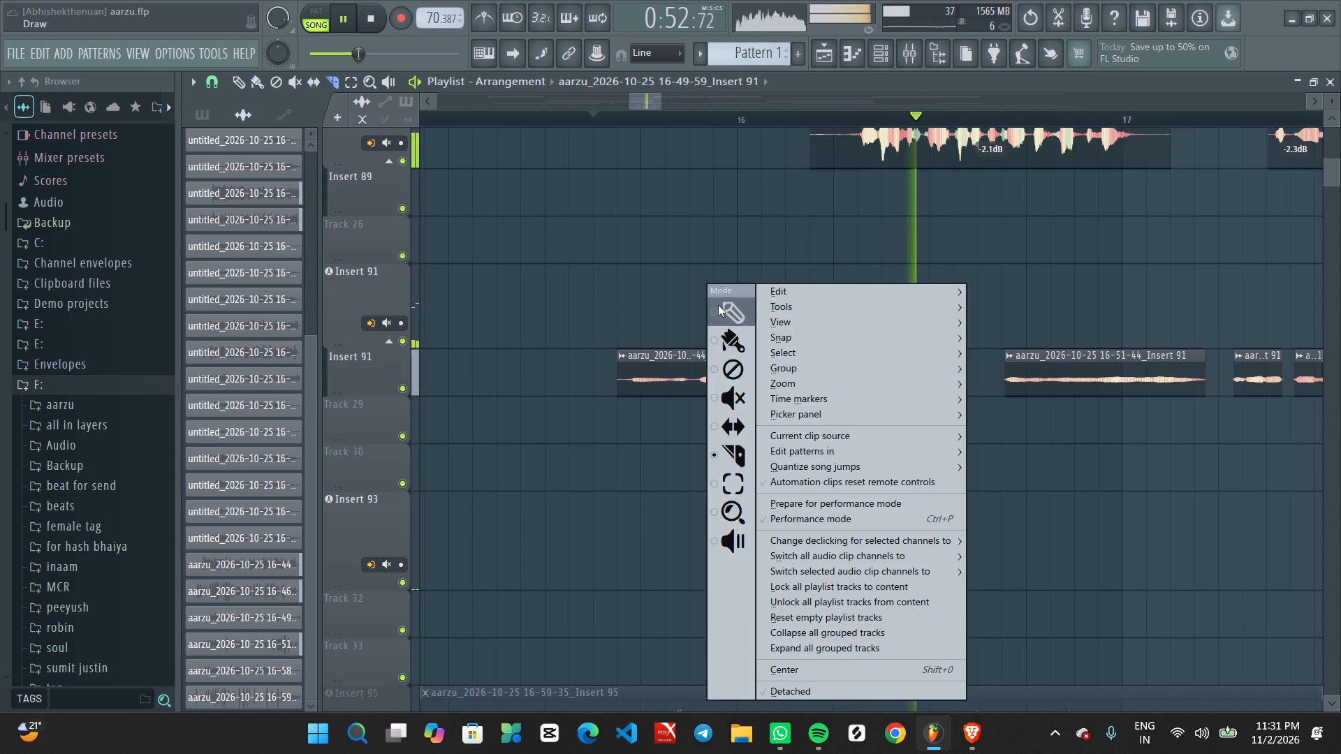
left_click(718, 302)
right_click(691, 378)
Delete the four Insert 91 clips between bar 16 and the middle of bar 17, keeping the clip that ends before bar 18.
scroll(807, 427, "down", 2, "ctrl")
middle_click_drag(944, 446, 849, 450)
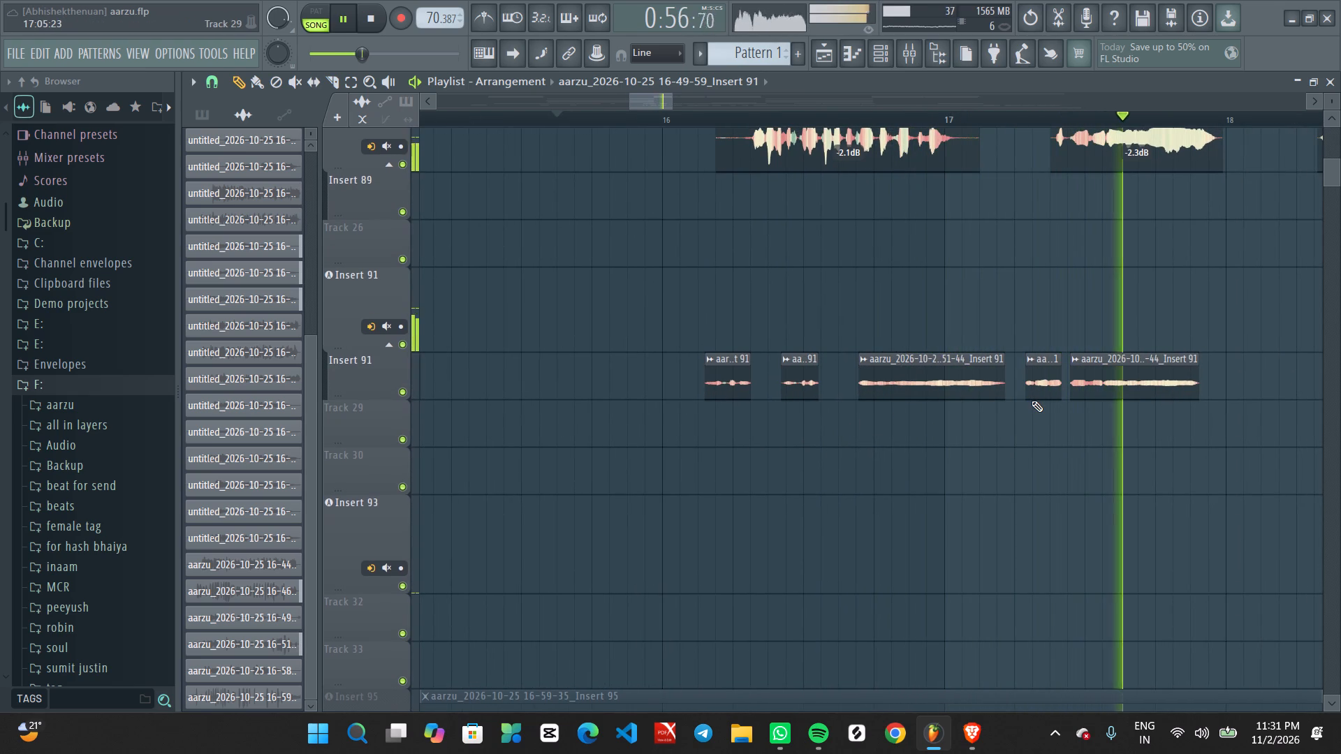
right_click(1043, 382)
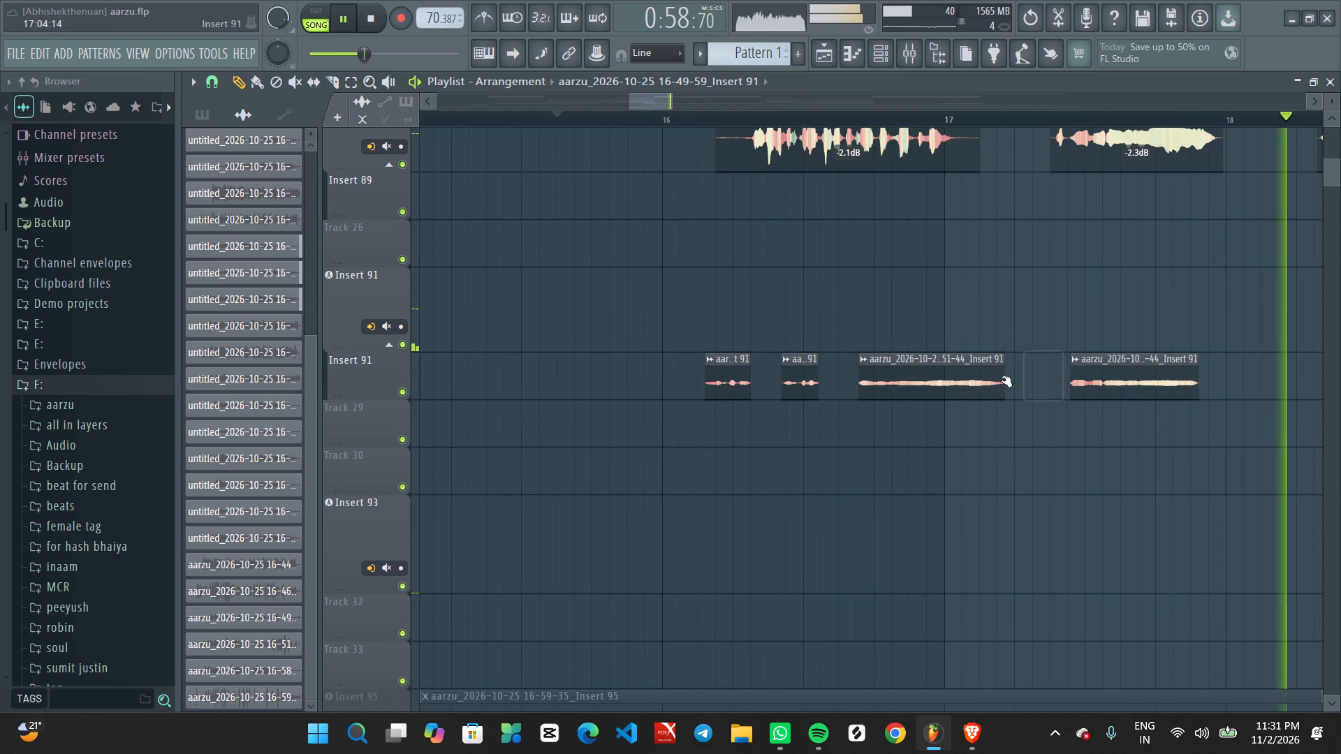
right_click(985, 379)
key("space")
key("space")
right_click_drag(791, 376, 783, 375)
right_click(724, 382)
Lower the volume of the remaining Insert 91 clip before bar 18 to -3.9 dB.
scroll(1131, 431, "up", 2, "ctrl")
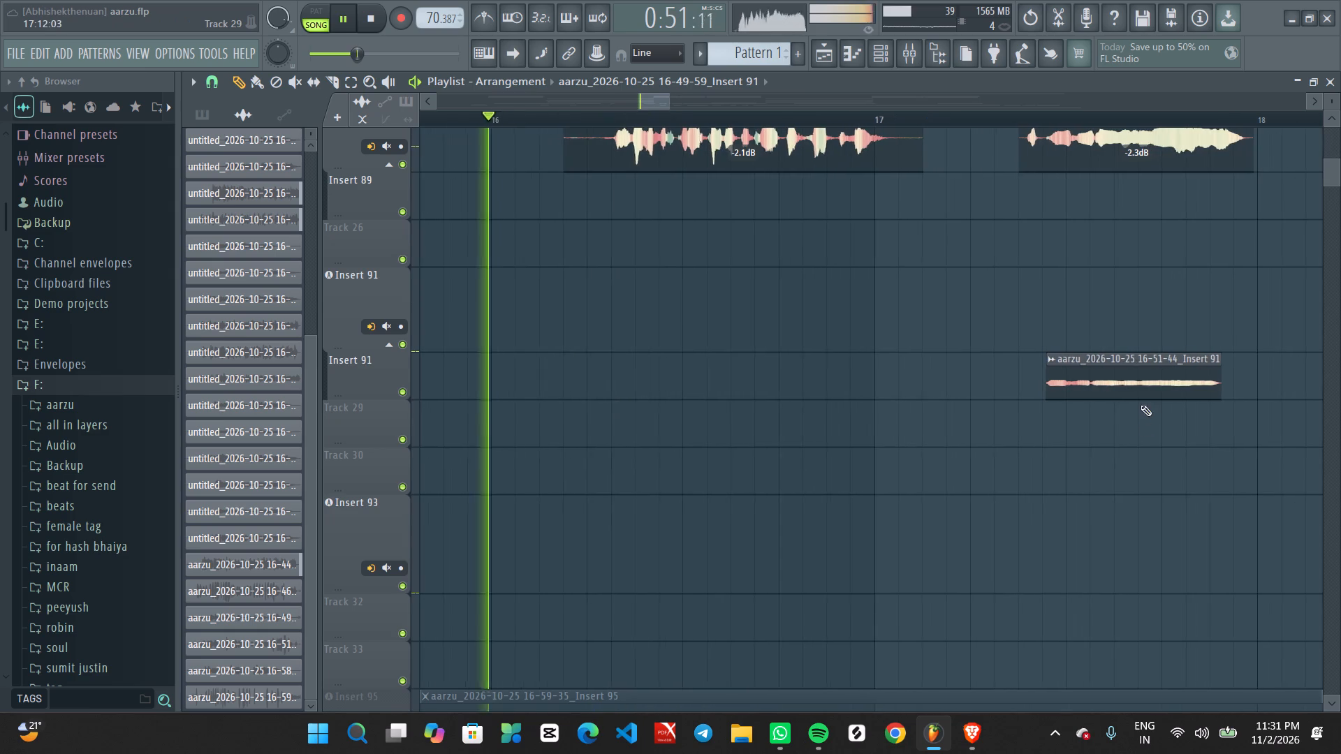
left_click_drag(1133, 398, 1141, 425)
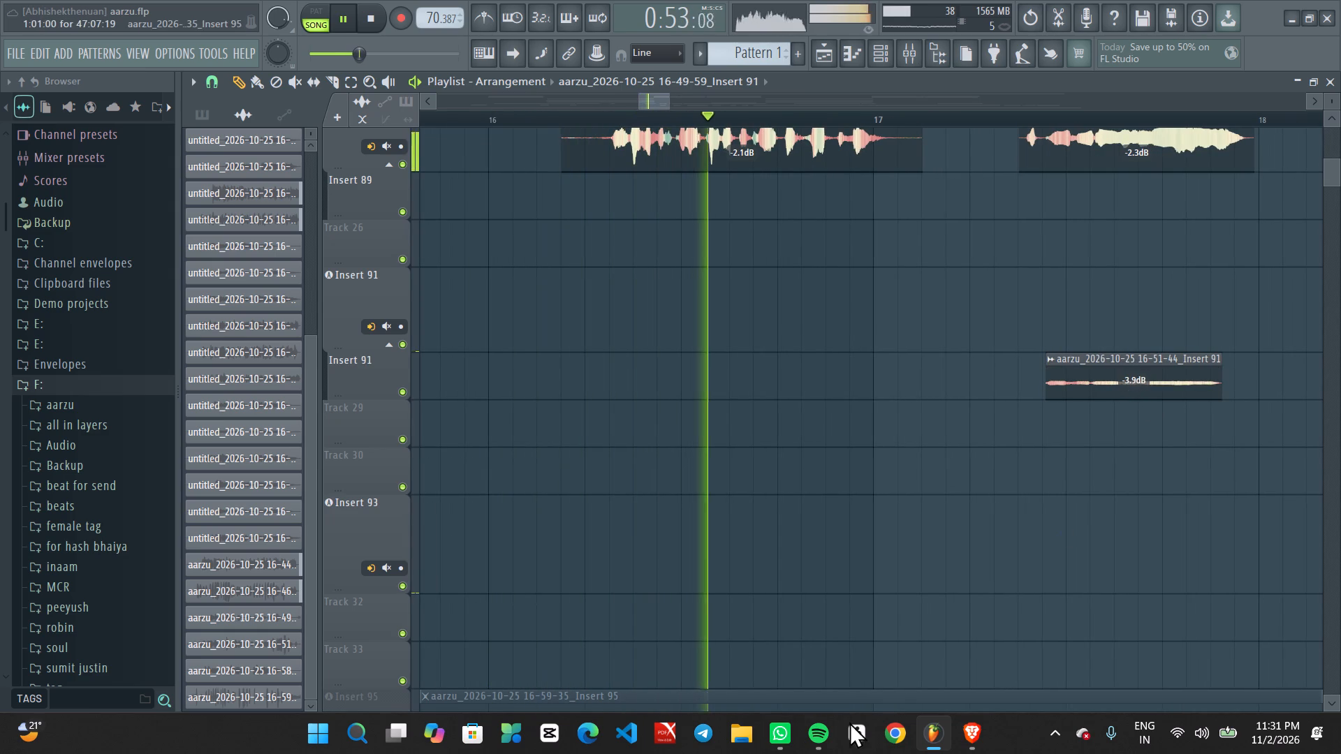
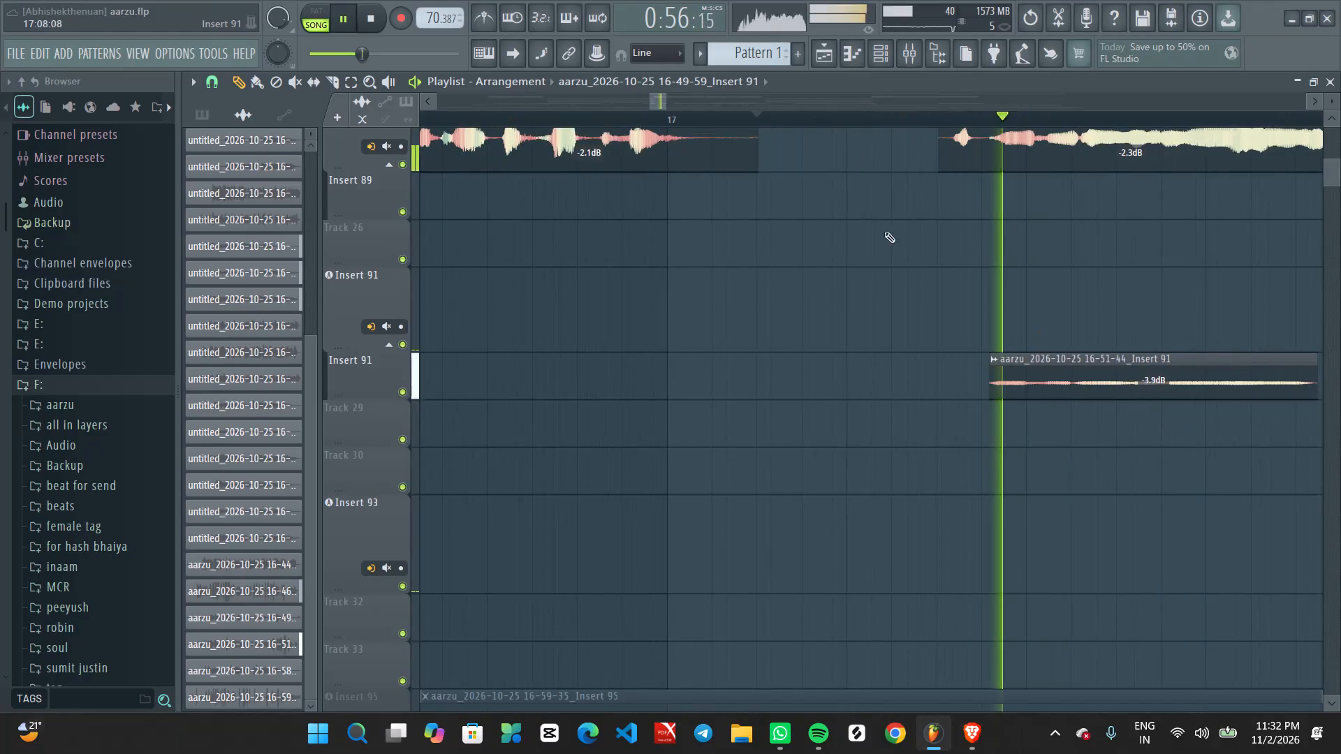
Trim the silent tail off the end of the Insert 89 clip just after bar 17.
scroll(776, 211, "up", 1)
scroll(776, 213, "down", 1)
scroll(776, 214, "up", 3)
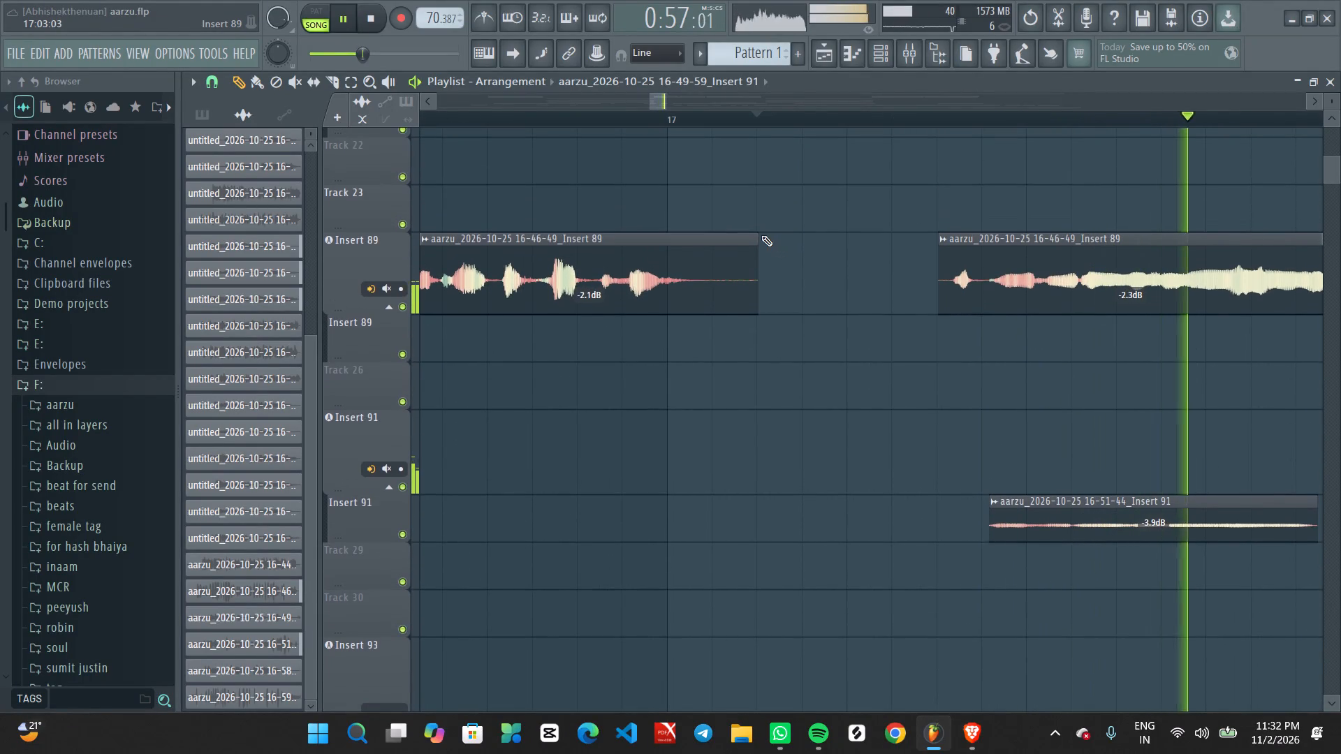
left_click_drag(760, 235, 699, 237, "alt")
left_click_drag(692, 248, 680, 249)
Try to trim the start of the Insert 91 clip between bars 18 and 19.
scroll(794, 314, "down", 8, "ctrl")
scroll(867, 367, "down", 2, "ctrl")
scroll(867, 367, "up", 1, "ctrl")
scroll(867, 367, "down", 2, "ctrl")
scroll(930, 404, "up", 4, "ctrl")
middle_click_drag(1109, 391, 798, 283)
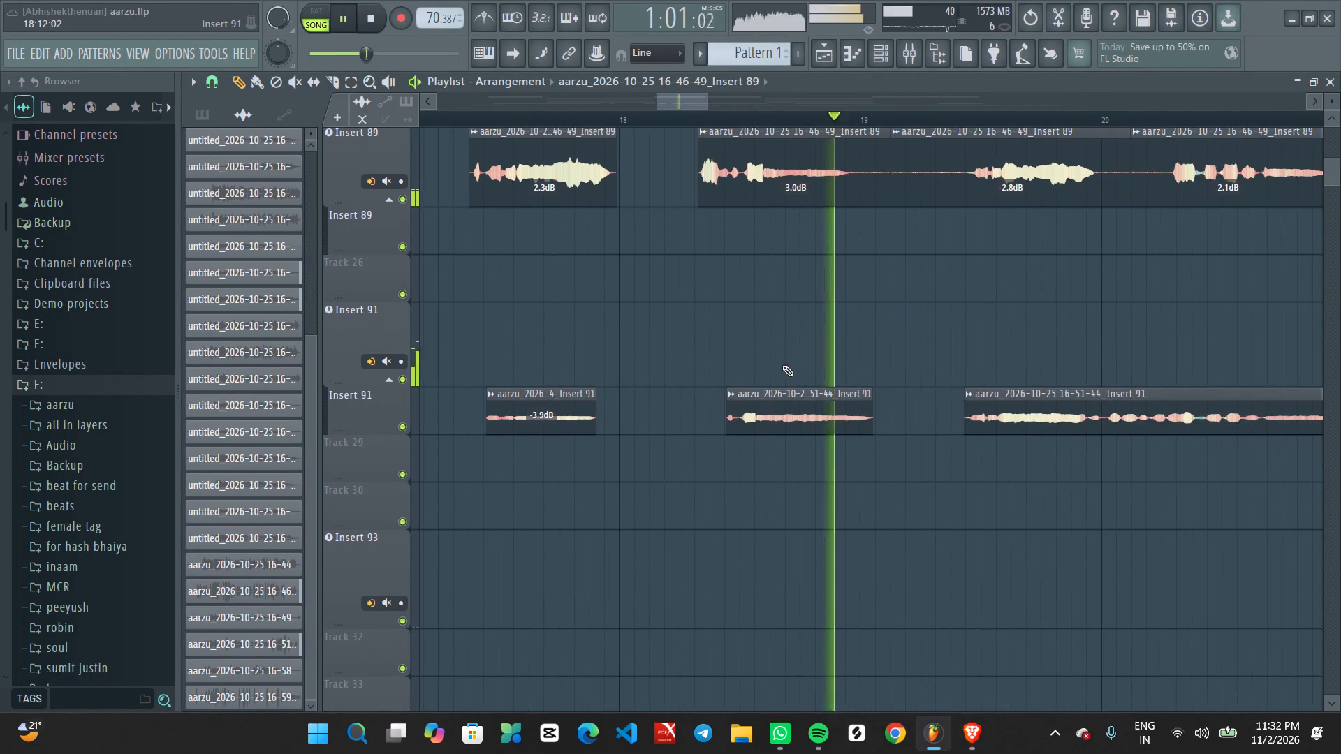
scroll(759, 414, "up", 7, "ctrl")
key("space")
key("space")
left_click_drag(668, 391, 679, 391, "alt")
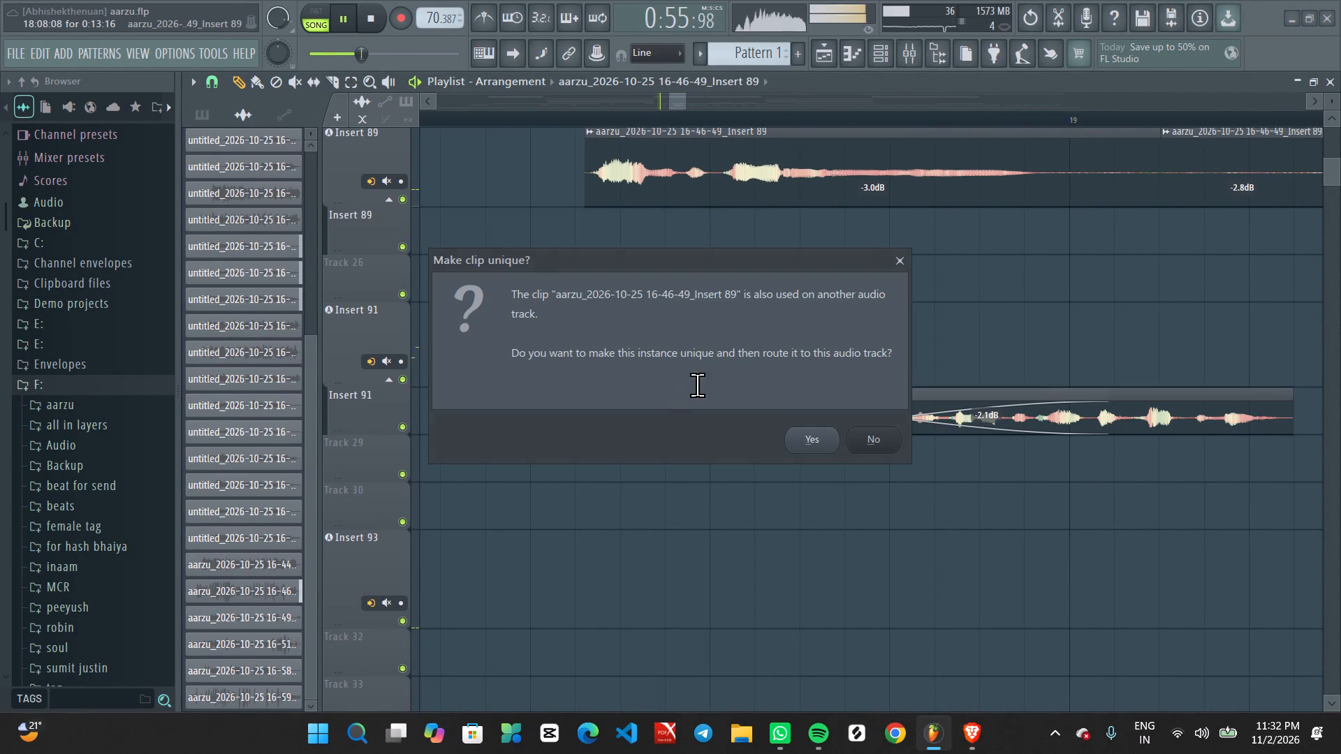
Dismiss the request to make the Insert 89 clip unique and remove its stray copy from the Insert 91 track.
left_click(896, 246)
left_click(900, 258)
right_click(909, 392)
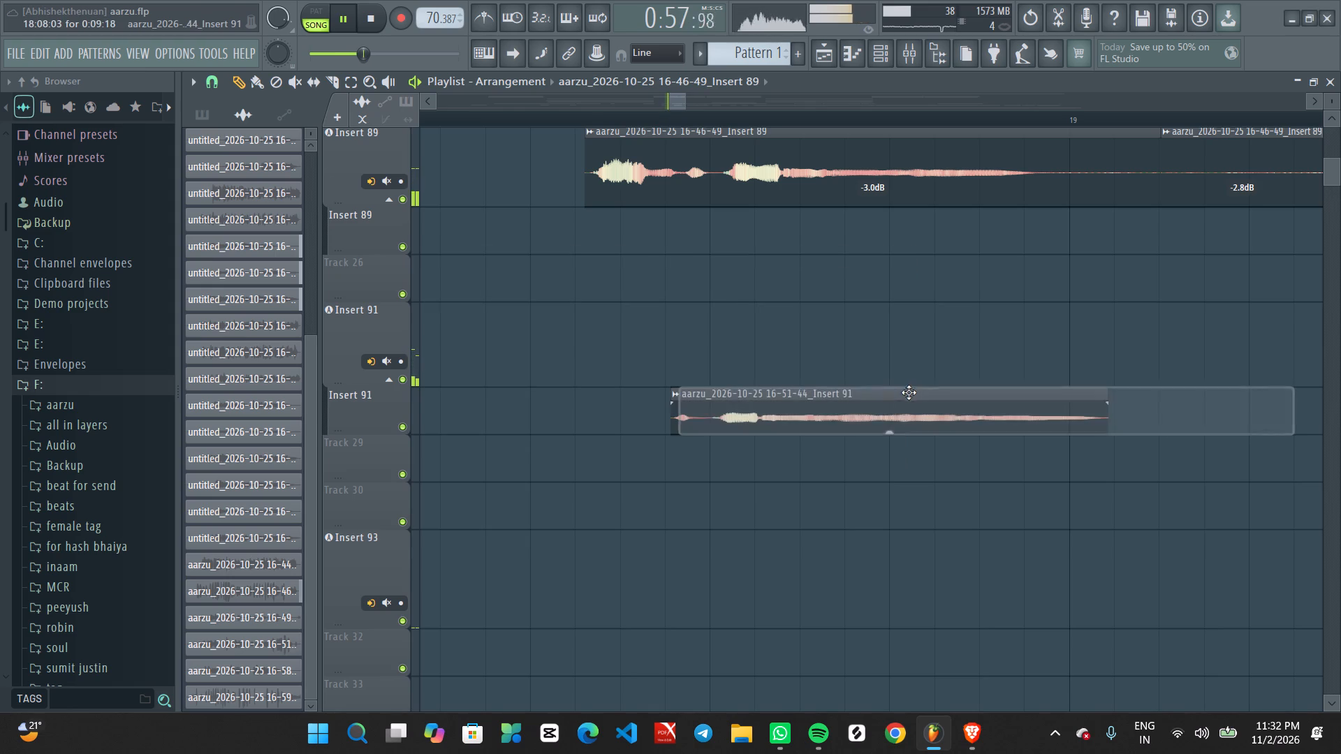
Trim the start of the Insert 91 clip between bars 18 and 19 to about bar 18.5.
scroll(666, 397, "up", 4, "ctrl")
left_click_drag(675, 394, 712, 396, "alt")
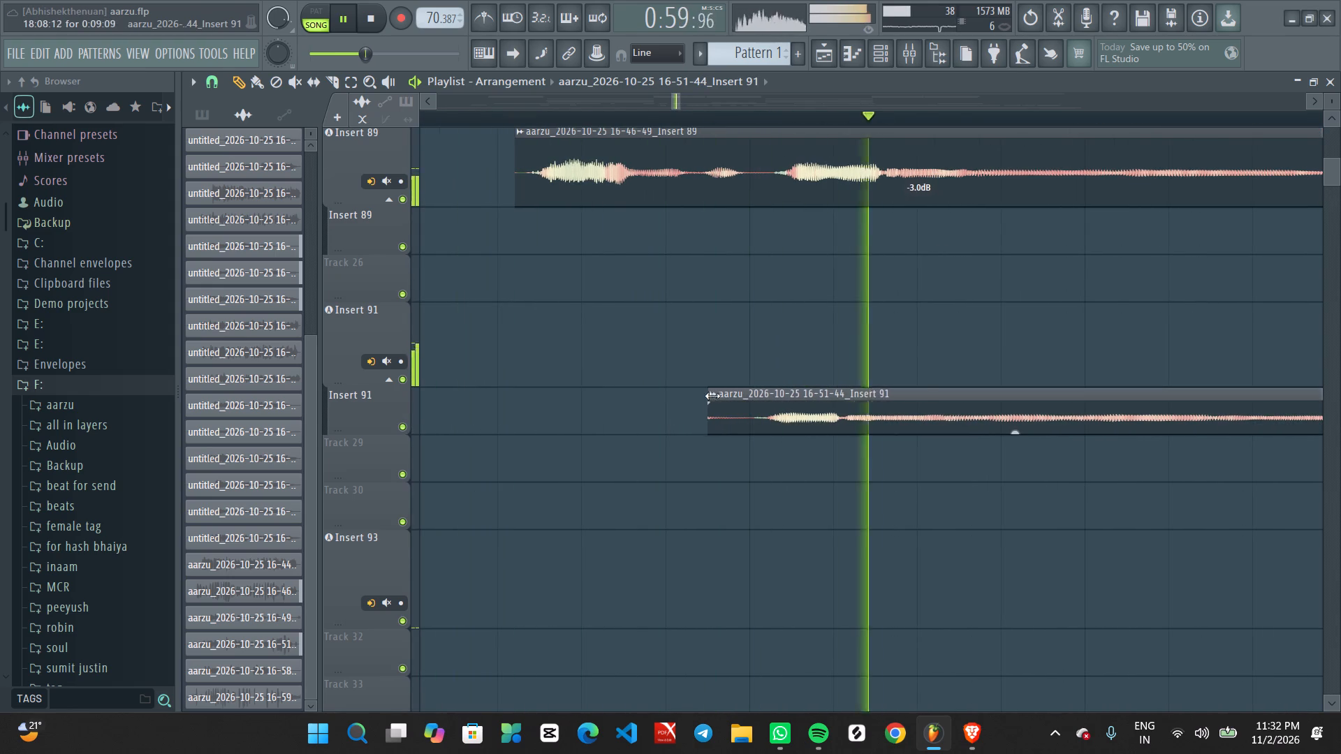
left_click_drag(712, 396, 755, 402, "alt")
scroll(786, 421, "up", 1, "ctrl")
scroll(788, 423, "down", 13, "ctrl")
scroll(1017, 440, "up", 3, "ctrl")
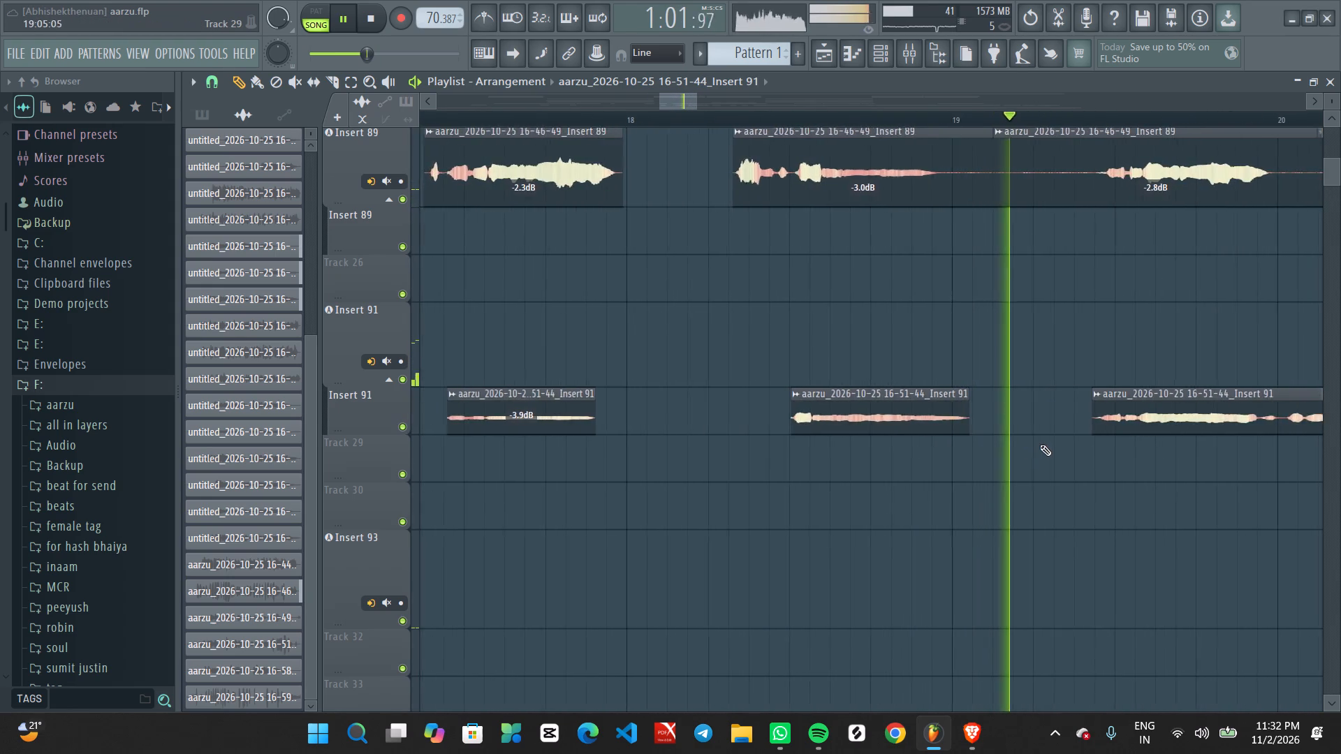
Slice the Insert 89 vocal just before bar 19 and at about bar 19.4, around the silent gap.
middle_click_drag(1035, 445, 750, 452)
scroll(728, 456, "up", 4, "ctrl")
middle_click_drag(735, 318, 761, 464)
scroll(708, 443, "down", 7, "ctrl")
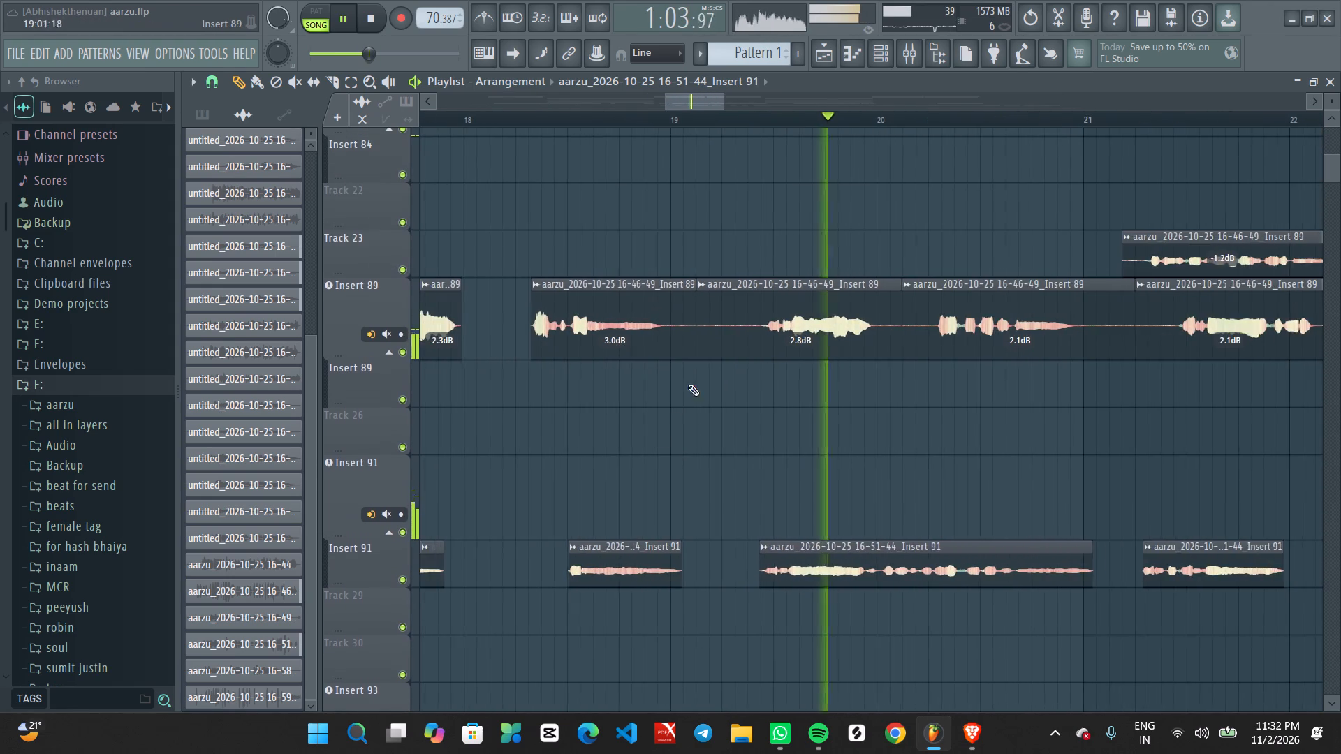
scroll(668, 396, "up", 4, "ctrl")
middle_click_drag(666, 397, 673, 397)
right_click(673, 397)
middle_click(691, 392)
right_click(694, 397)
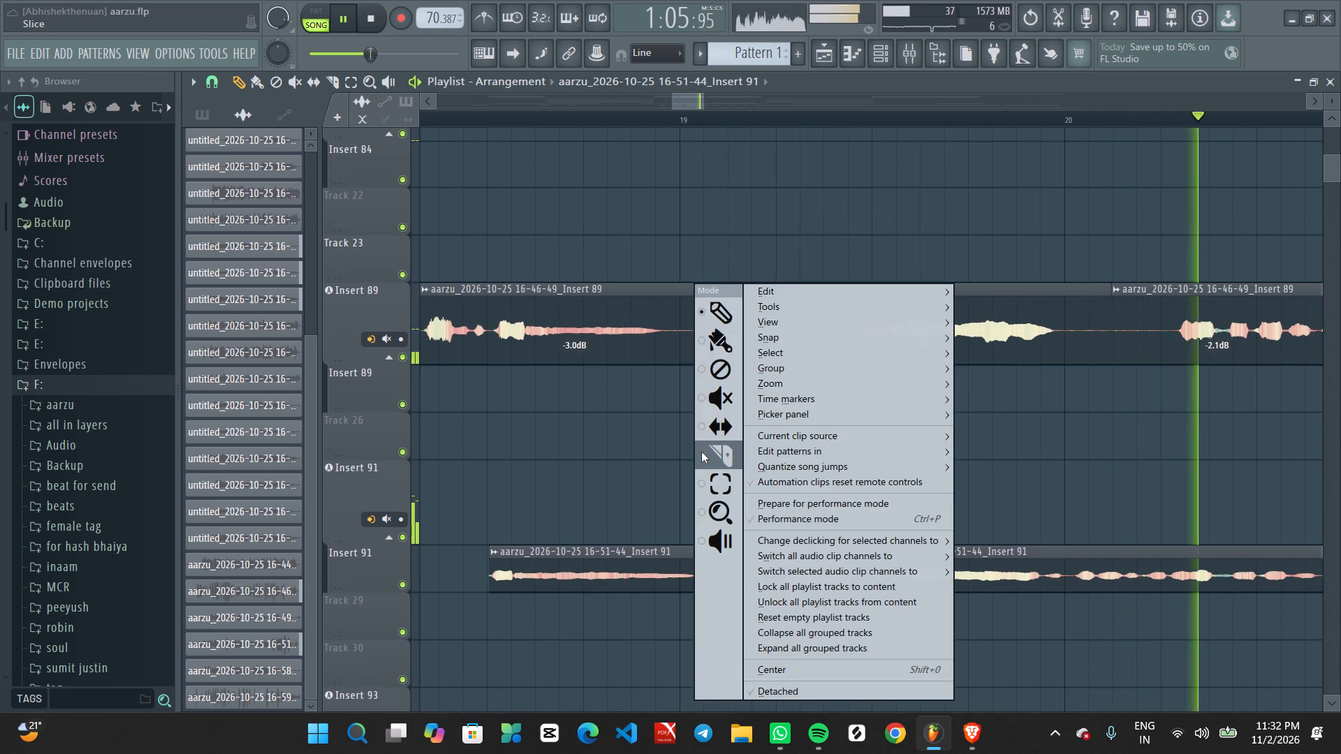
left_click(702, 452)
left_click_drag(677, 351, 669, 350)
left_click_drag(756, 375, 852, 353, "alt")
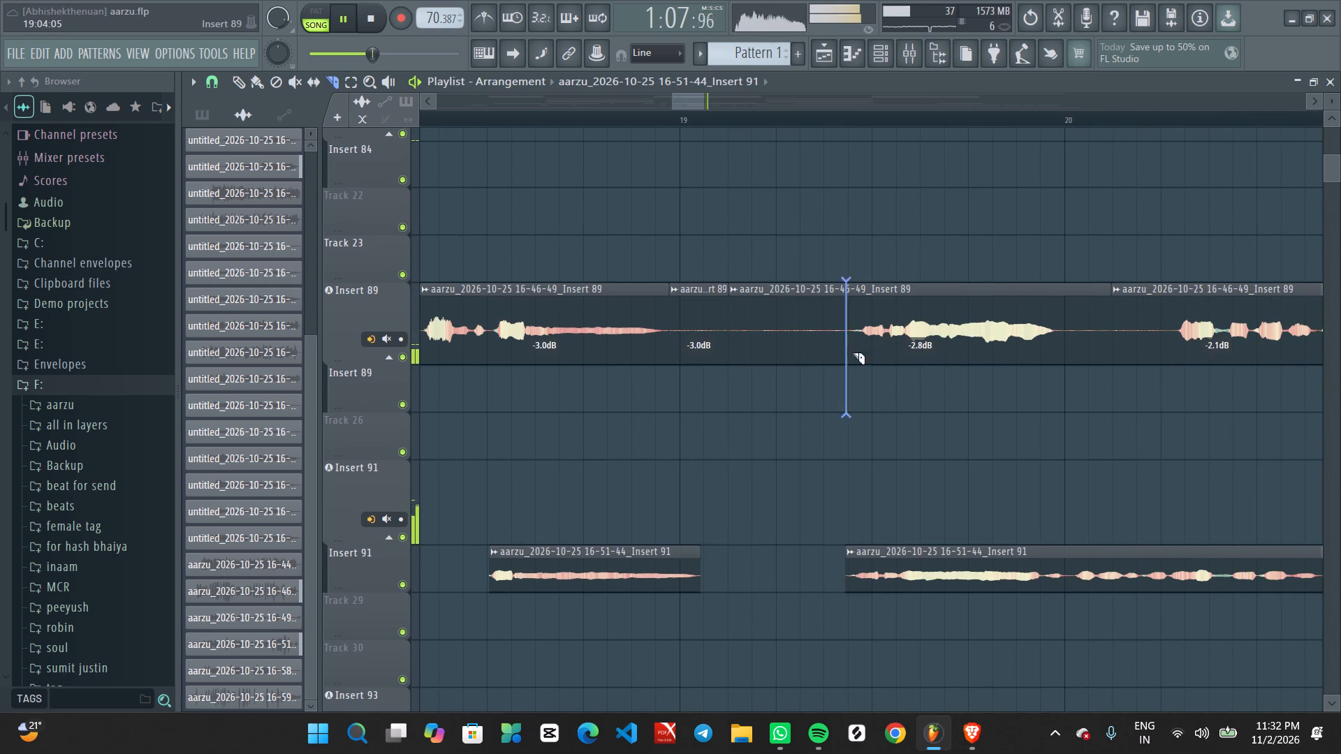
left_click_drag(852, 353, 856, 307, "alt")
Delete the silent Insert 89 pieces between about bars 19 and 19.4, and return to the Draw tool.
left_click_drag(764, 258, 789, 350, "ctrl")
key("Delete")
left_click_drag(701, 267, 709, 374, "ctrl")
key("Delete")
scroll(961, 374, "down", 8, "ctrl")
scroll(1037, 434, "down", 6, "ctrl")
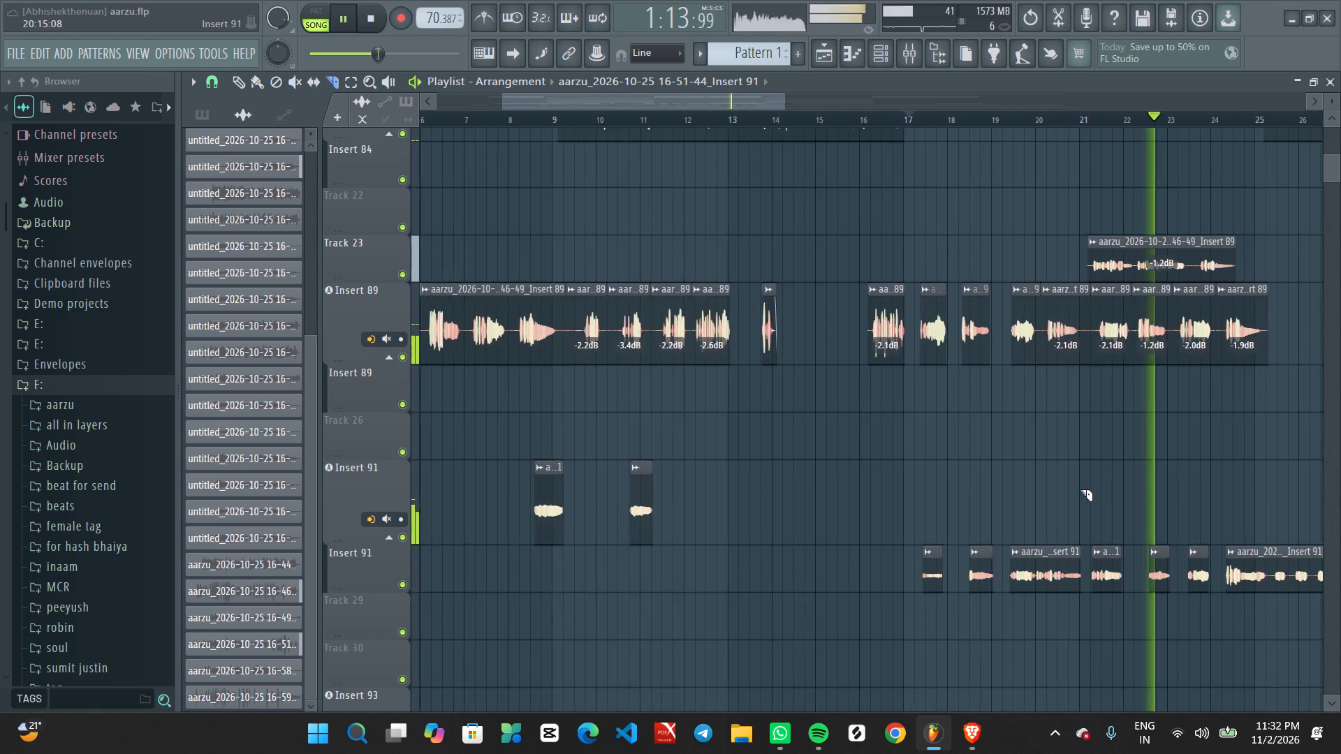
middle_click_drag(1079, 494, 718, 471)
scroll(698, 451, "up", 6, "ctrl")
middle_click(654, 411)
right_click_drag(654, 411, 657, 405)
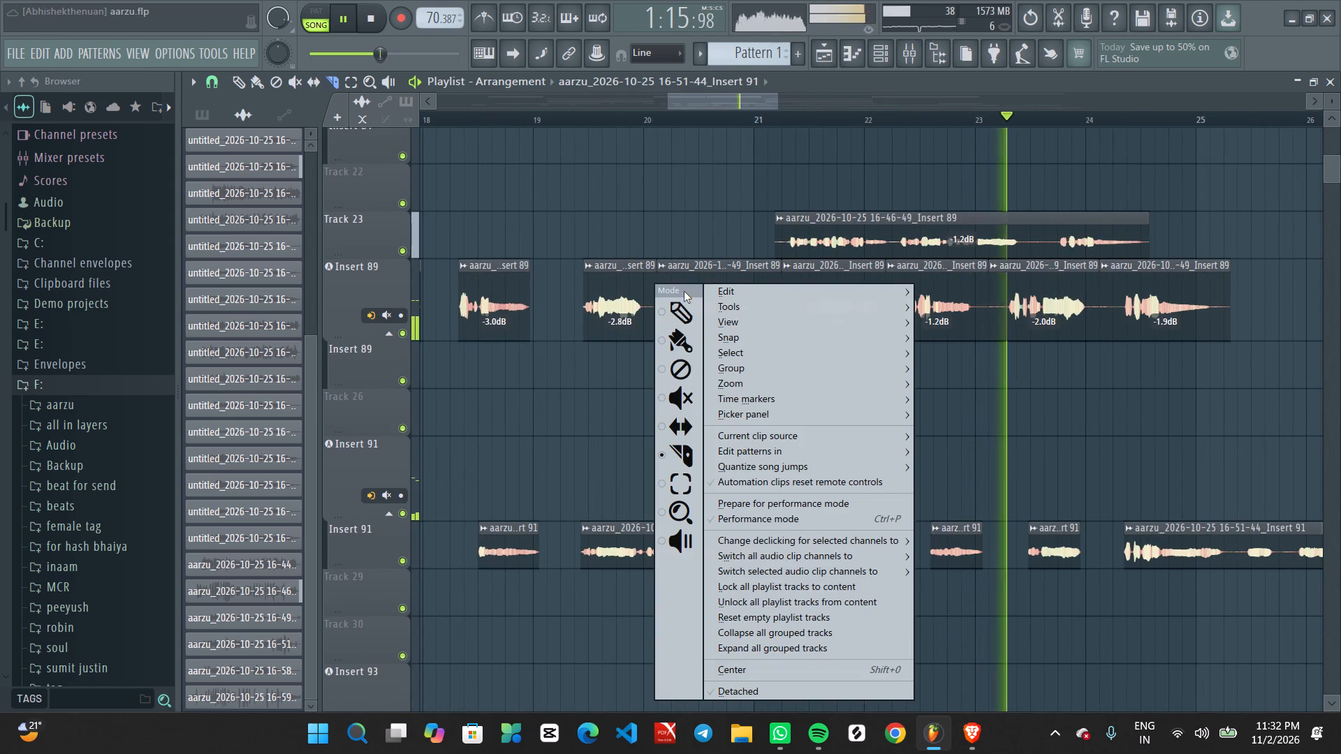
left_click(684, 291)
left_click(682, 300)
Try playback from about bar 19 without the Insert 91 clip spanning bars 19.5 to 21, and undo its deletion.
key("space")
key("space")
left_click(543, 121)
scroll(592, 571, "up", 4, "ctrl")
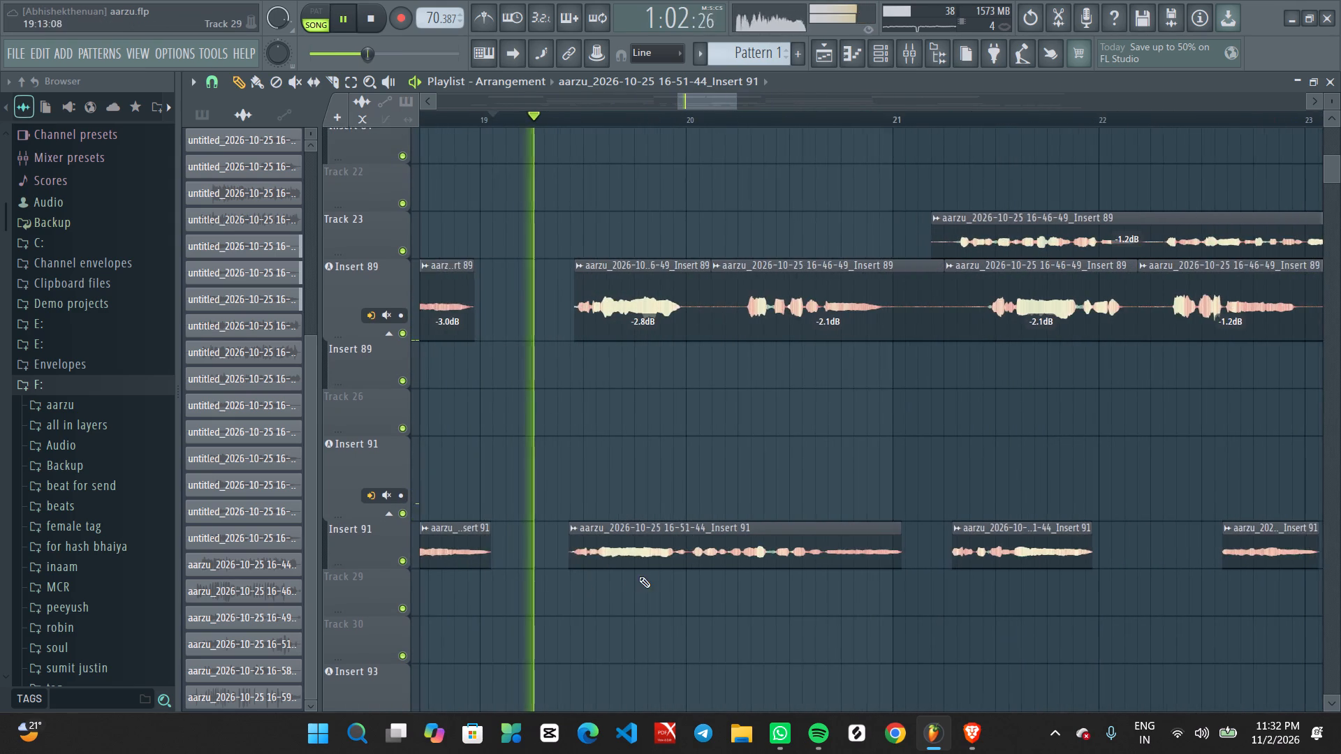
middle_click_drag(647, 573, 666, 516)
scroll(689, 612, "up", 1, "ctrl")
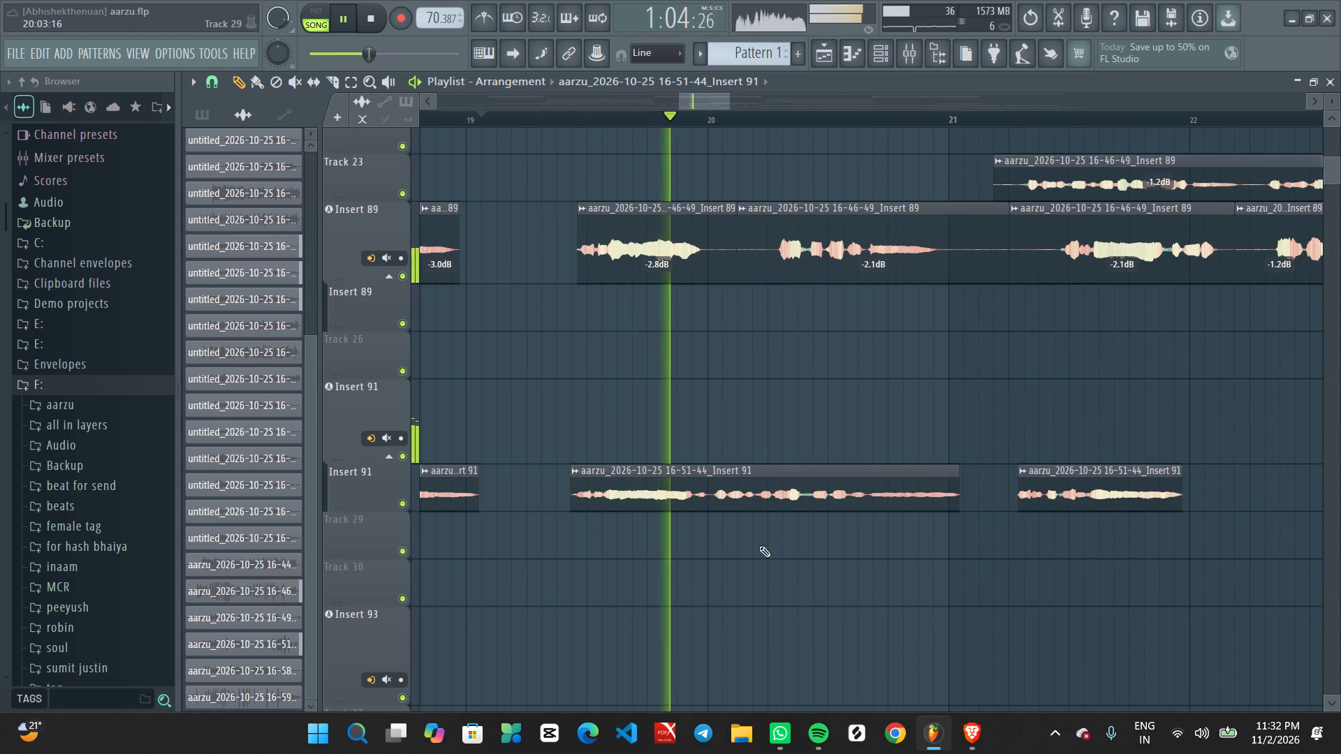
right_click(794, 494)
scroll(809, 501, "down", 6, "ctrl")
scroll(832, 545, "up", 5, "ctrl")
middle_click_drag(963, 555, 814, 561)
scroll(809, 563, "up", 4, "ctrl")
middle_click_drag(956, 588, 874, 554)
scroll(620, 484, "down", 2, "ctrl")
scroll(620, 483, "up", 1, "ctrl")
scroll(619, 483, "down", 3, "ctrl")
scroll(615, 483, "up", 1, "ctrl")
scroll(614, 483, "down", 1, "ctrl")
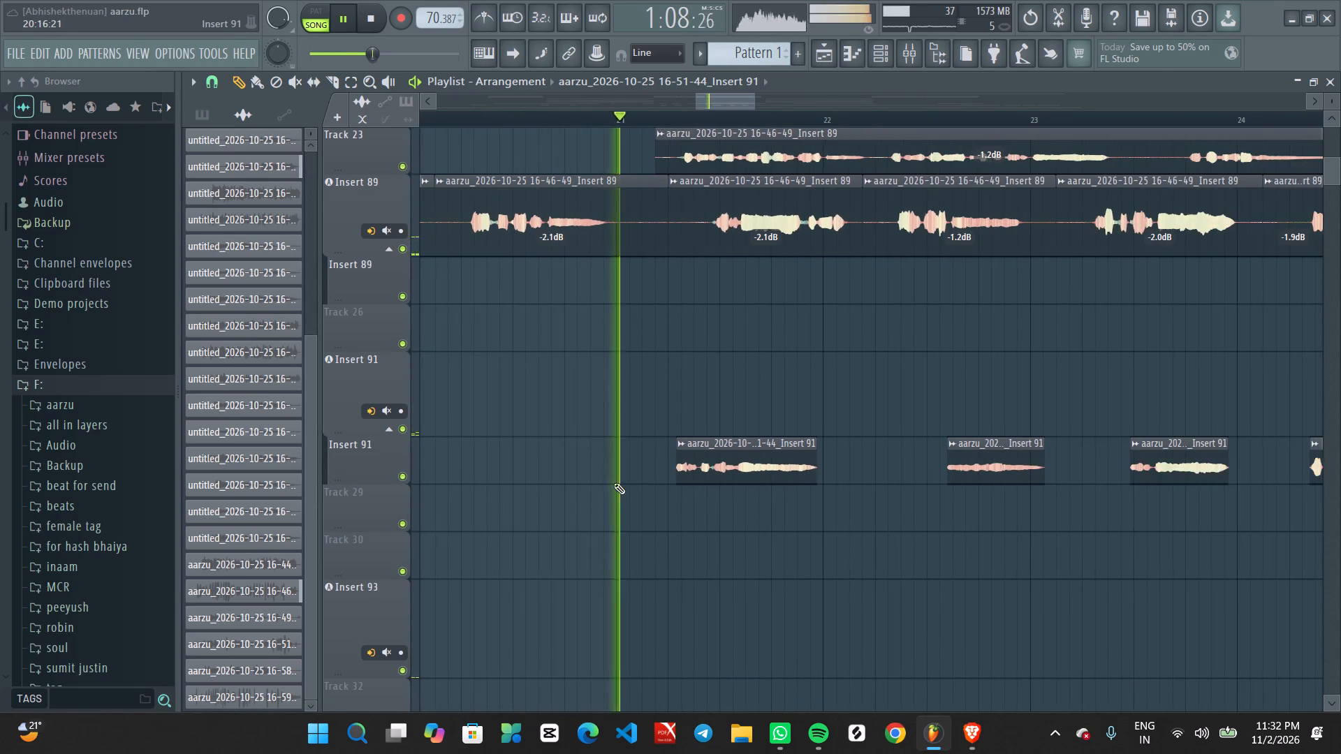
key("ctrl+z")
Trim the start of the Insert 91 clip spanning bars 19.5 to 21 to about bar 20.7.
key("space")
scroll(574, 491, "up", 3)
middle_click_drag(518, 623, 853, 483)
key("space")
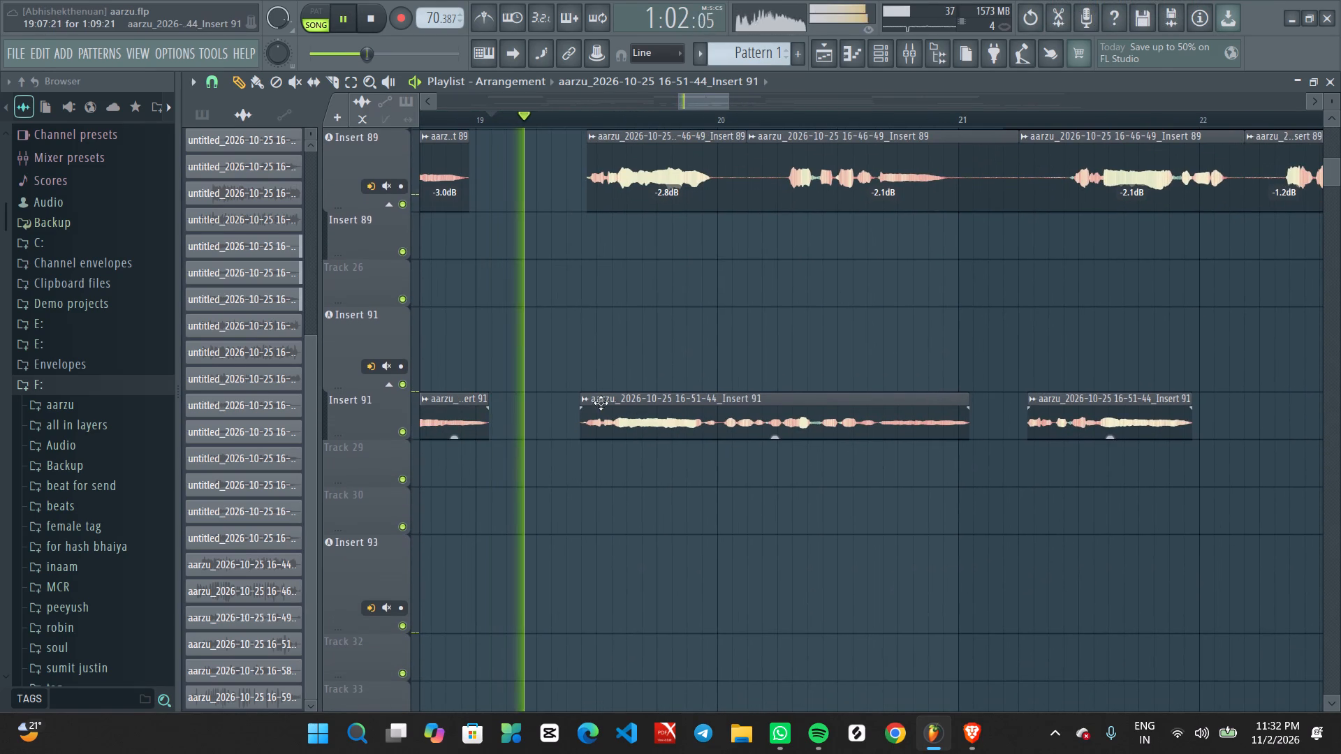
left_click_drag(578, 401, 879, 401)
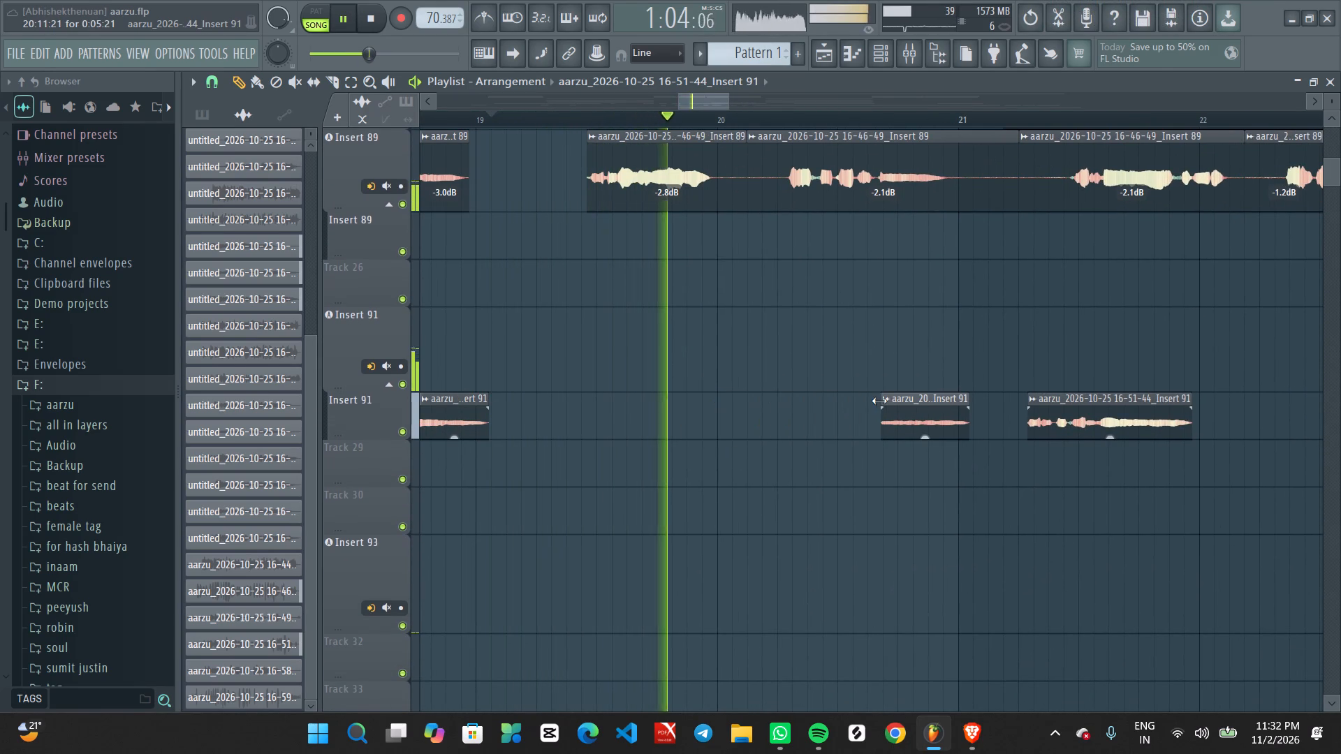
left_click_drag(879, 401, 880, 402)
scroll(889, 437, "up", 6, "ctrl")
left_click_drag(879, 401, 865, 400, "alt")
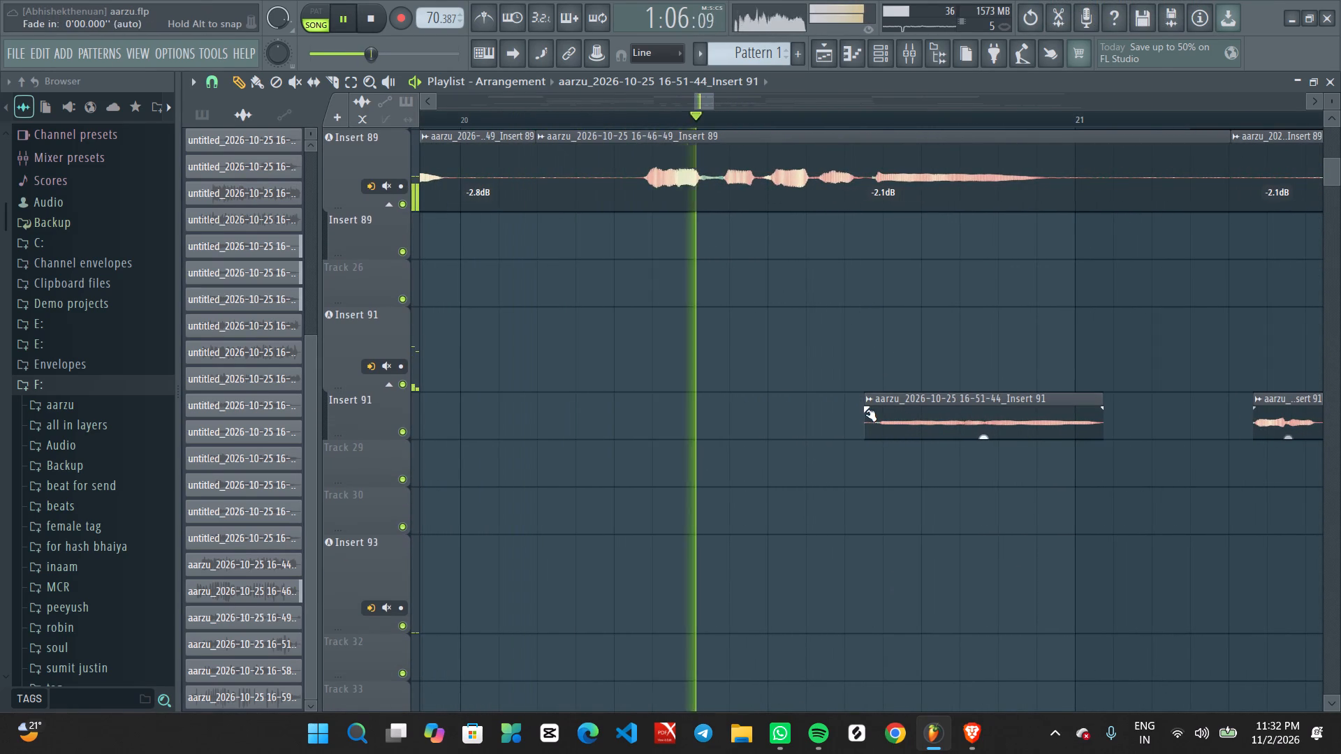
Add a short fade-in to the Insert 91 clip that starts at about bar 20.7.
left_click_drag(867, 413, 877, 411)
scroll(951, 472, "down", 6, "ctrl")
scroll(1013, 524, "up", 3, "ctrl")
middle_click_drag(1073, 517, 931, 511)
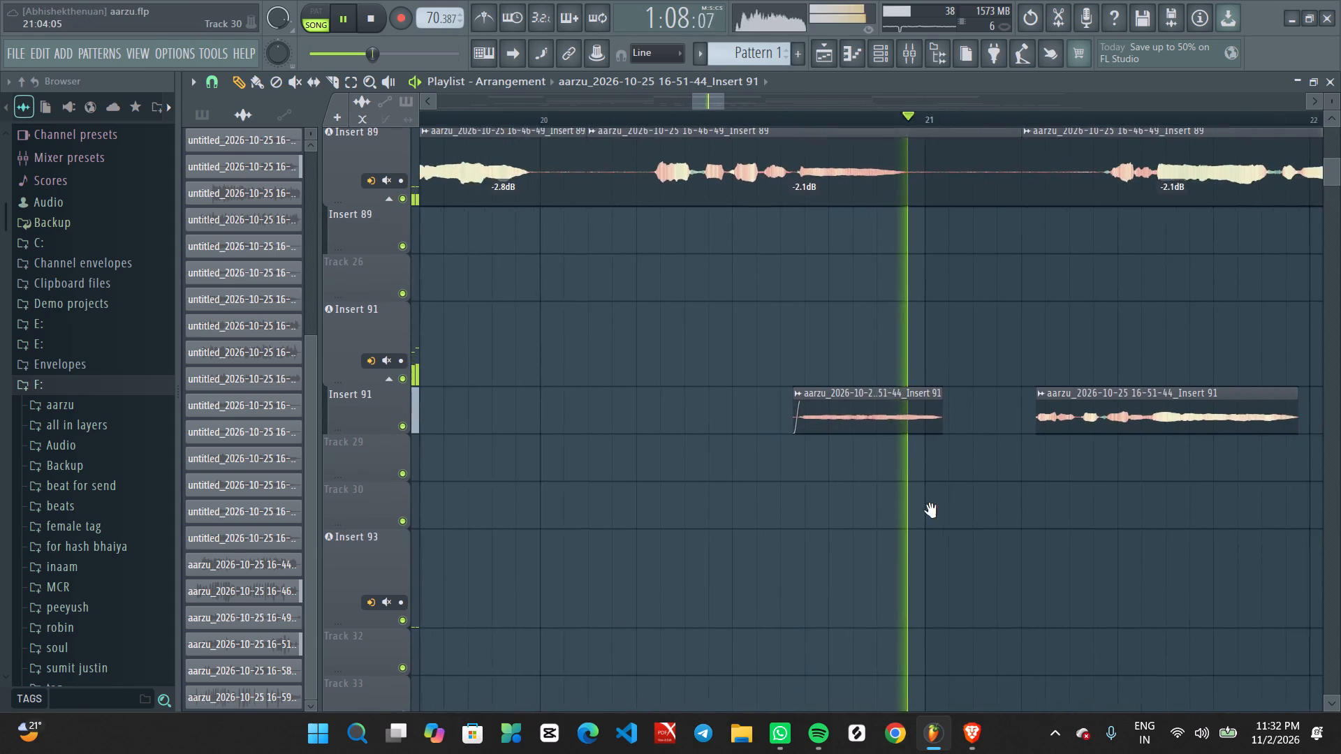
middle_click_drag(931, 511, 916, 511)
scroll(861, 493, "up", 6, "ctrl")
left_click_drag(844, 403, 837, 403, "alt")
scroll(886, 438, "down", 2, "ctrl")
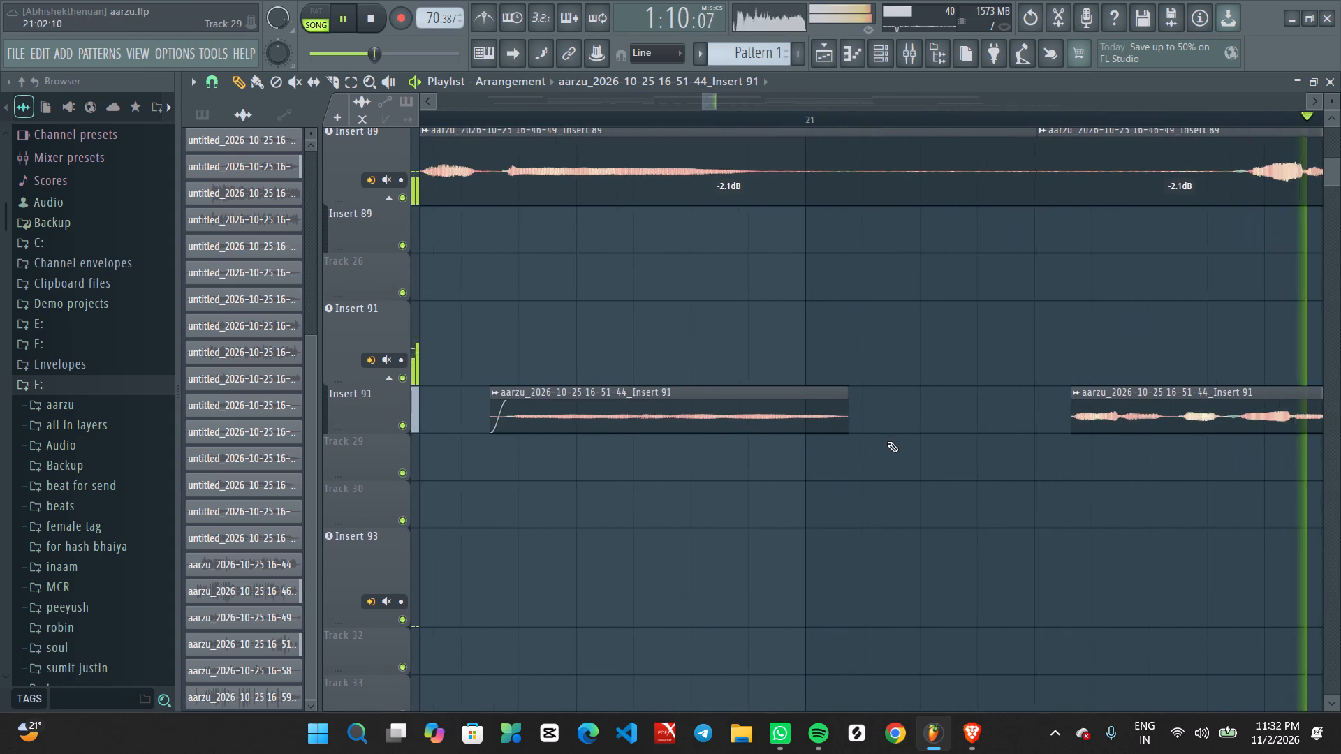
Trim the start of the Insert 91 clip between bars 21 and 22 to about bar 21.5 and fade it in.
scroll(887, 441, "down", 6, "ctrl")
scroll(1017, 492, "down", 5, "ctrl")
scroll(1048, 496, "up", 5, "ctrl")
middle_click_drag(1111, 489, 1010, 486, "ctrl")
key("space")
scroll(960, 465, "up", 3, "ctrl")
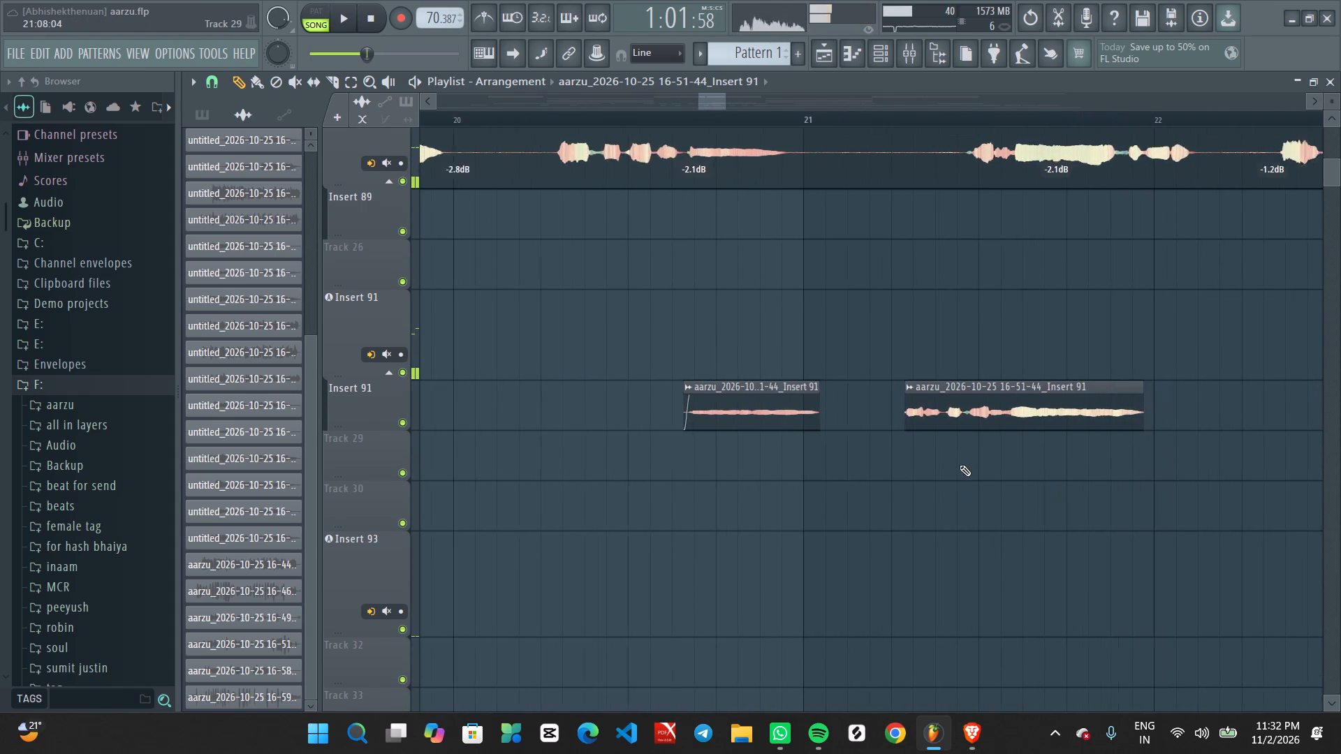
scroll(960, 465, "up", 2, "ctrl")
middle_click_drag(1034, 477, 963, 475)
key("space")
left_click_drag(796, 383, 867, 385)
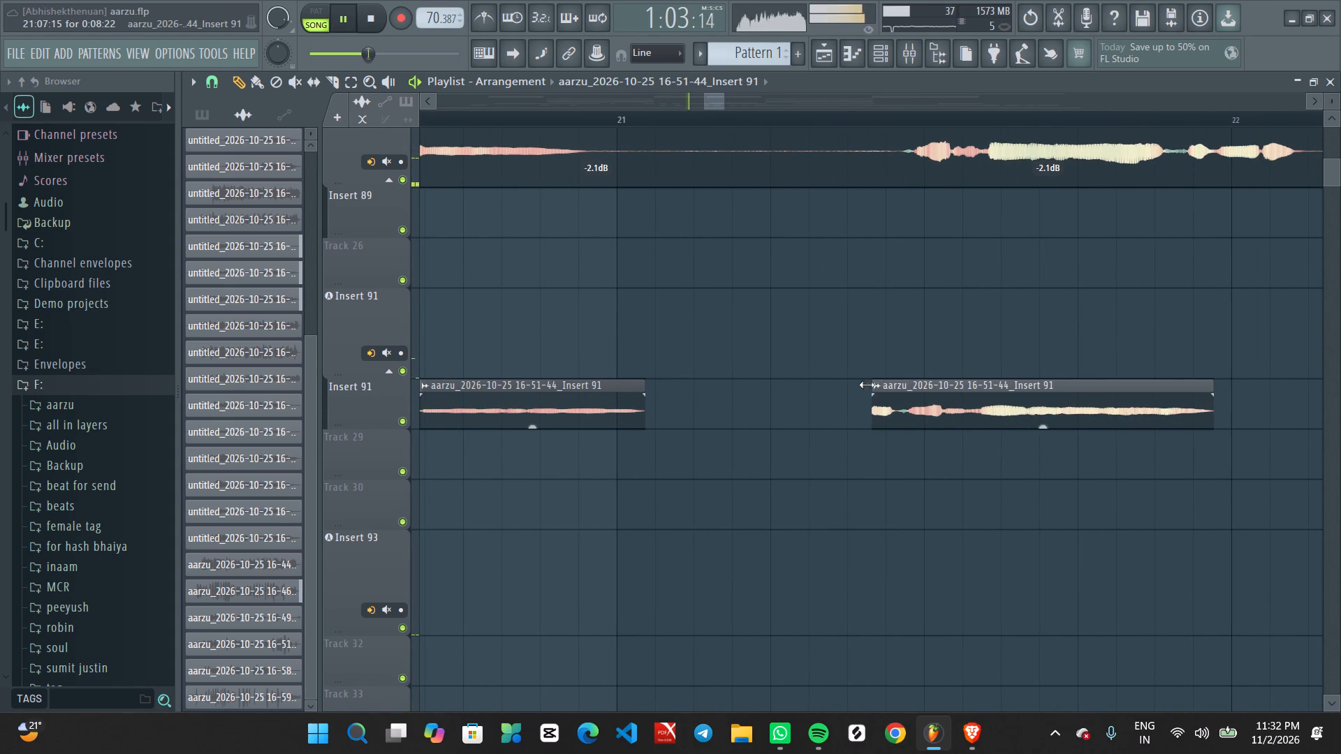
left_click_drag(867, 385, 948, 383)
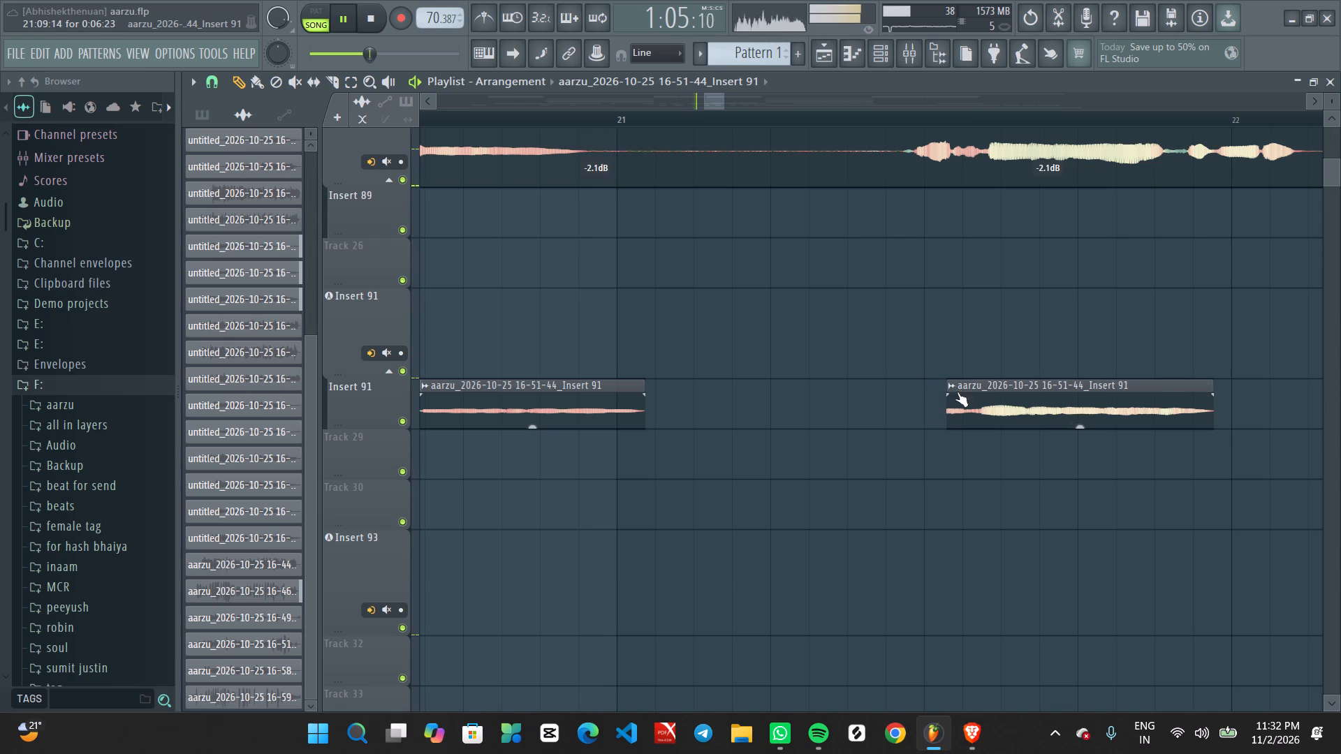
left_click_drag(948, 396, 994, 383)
Add a short fade-out to the Insert 91 clip that ends just after bar 21.
scroll(995, 419, "down", 11, "ctrl")
scroll(967, 467, "up", 1, "ctrl")
scroll(966, 471, "down", 10, "ctrl")
scroll(988, 494, "up", 4, "ctrl")
scroll(1068, 475, "up", 6, "ctrl")
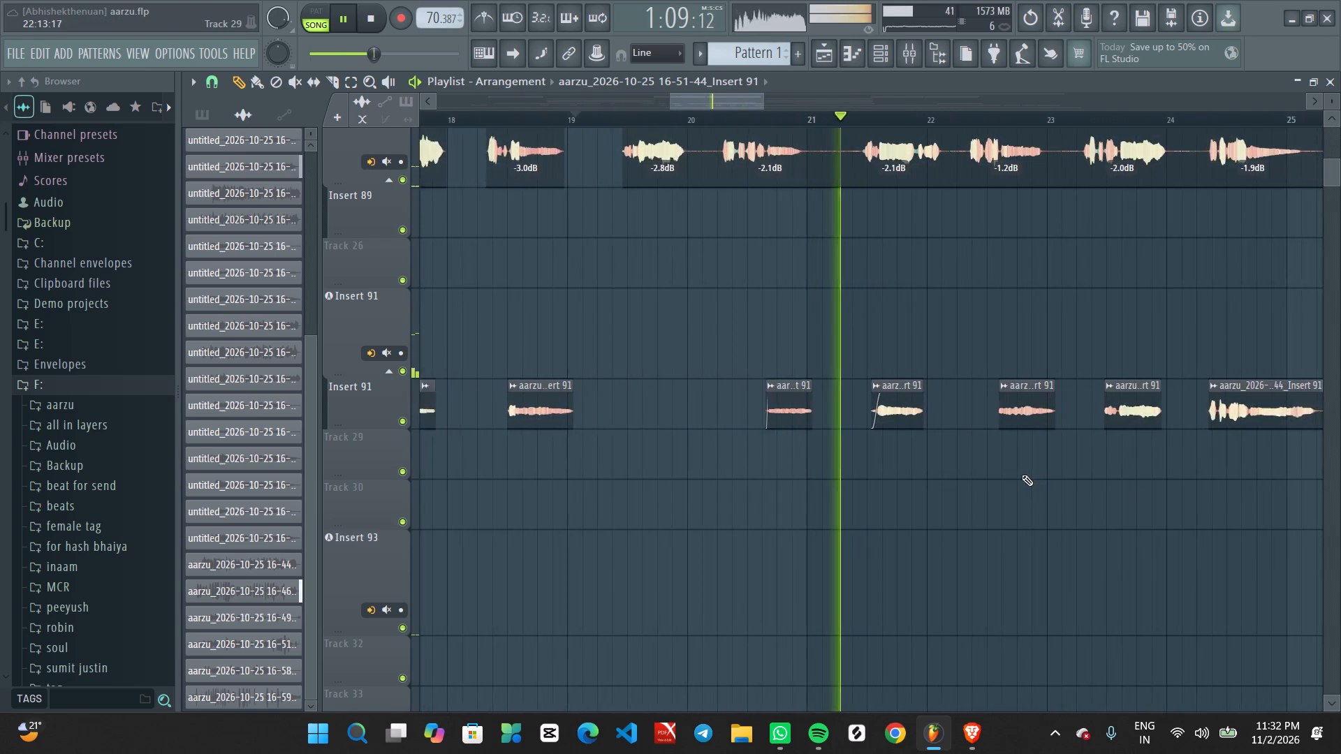
scroll(1023, 479, "up", 1)
middle_click_drag(1015, 479, 923, 475)
scroll(808, 517, "up", 5, "ctrl")
scroll(709, 513, "up", 3, "ctrl")
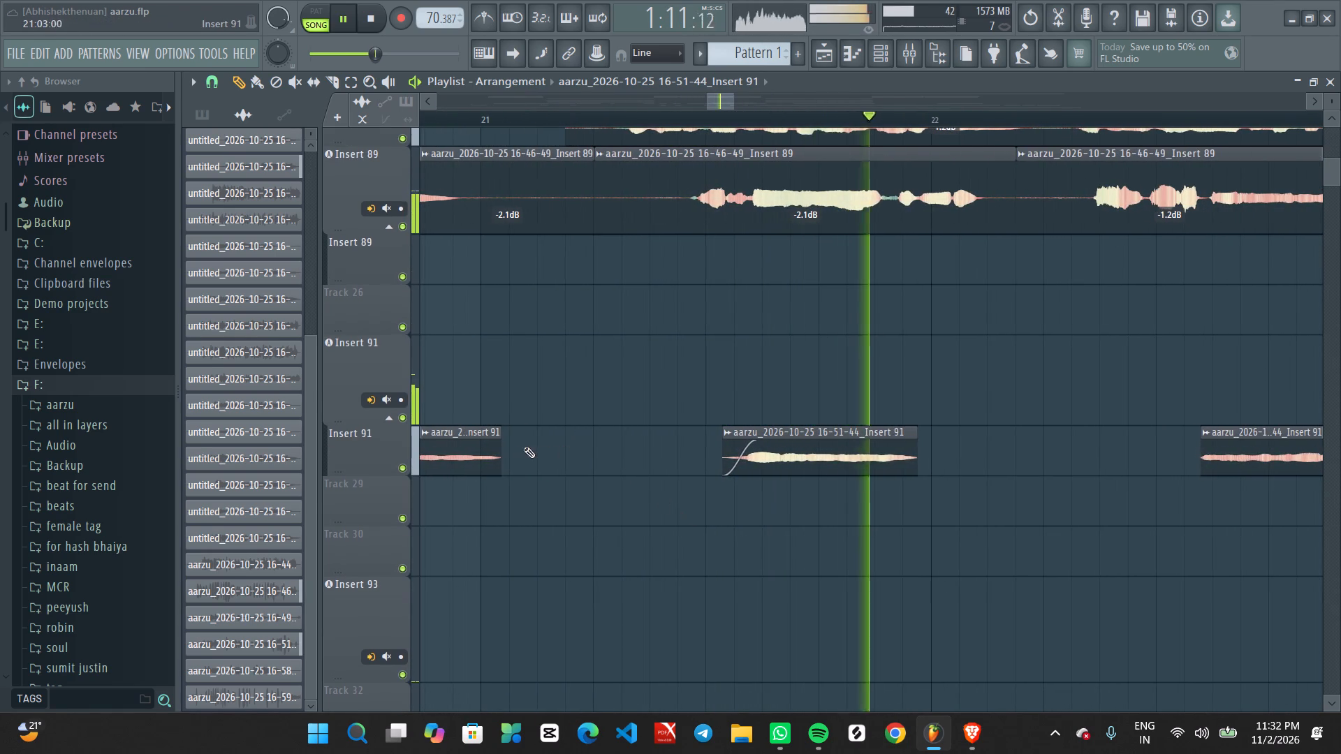
left_click_drag(494, 439, 474, 437)
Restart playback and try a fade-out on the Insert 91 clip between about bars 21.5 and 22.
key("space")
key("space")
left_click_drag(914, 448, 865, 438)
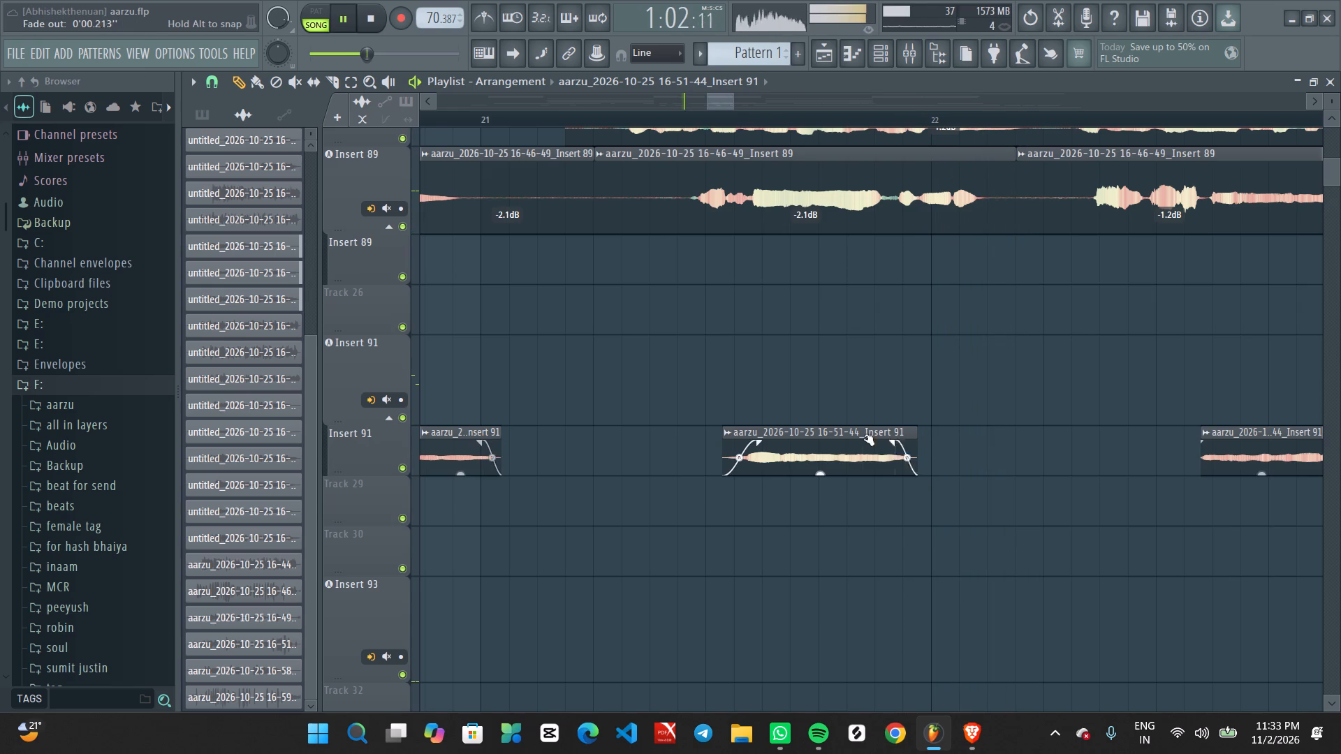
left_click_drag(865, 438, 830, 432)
Delete the Insert 91 clip between about bars 21.5 and 22.
right_click(822, 443)
Examine the thinned Insert 91 clips against the Insert 89 vocal, playing from about bar 20.5 onward.
scroll(942, 453, "up", 1, "ctrl")
scroll(942, 453, "down", 3, "ctrl")
scroll(942, 459, "up", 1, "ctrl")
scroll(935, 466, "down", 9, "ctrl")
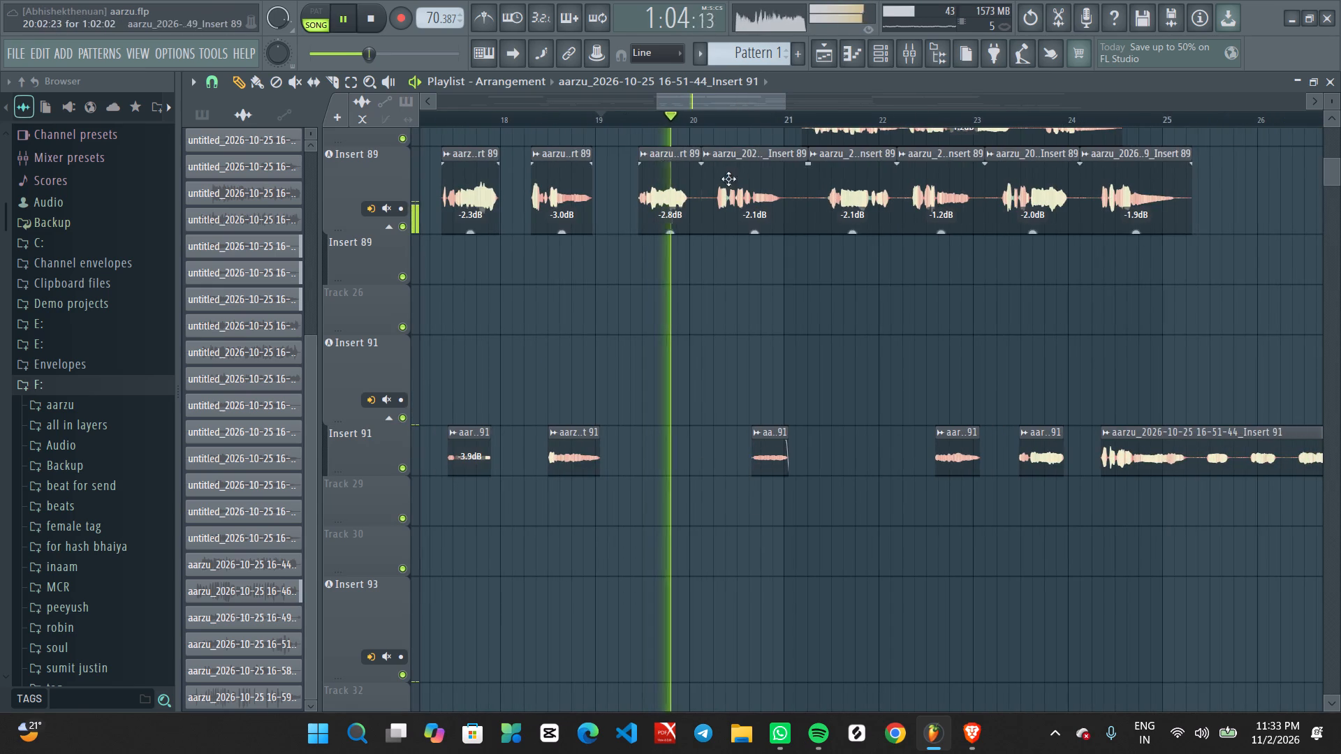
left_click(744, 116)
scroll(800, 427, "up", 3, "ctrl")
middle_click_drag(918, 513, 870, 503)
scroll(867, 521, "up", 4, "ctrl")
middle_click_drag(1036, 564, 857, 556)
scroll(871, 552, "up", 5, "ctrl")
scroll(942, 538, "down", 20, "ctrl")
scroll(942, 538, "down", 3, "ctrl")
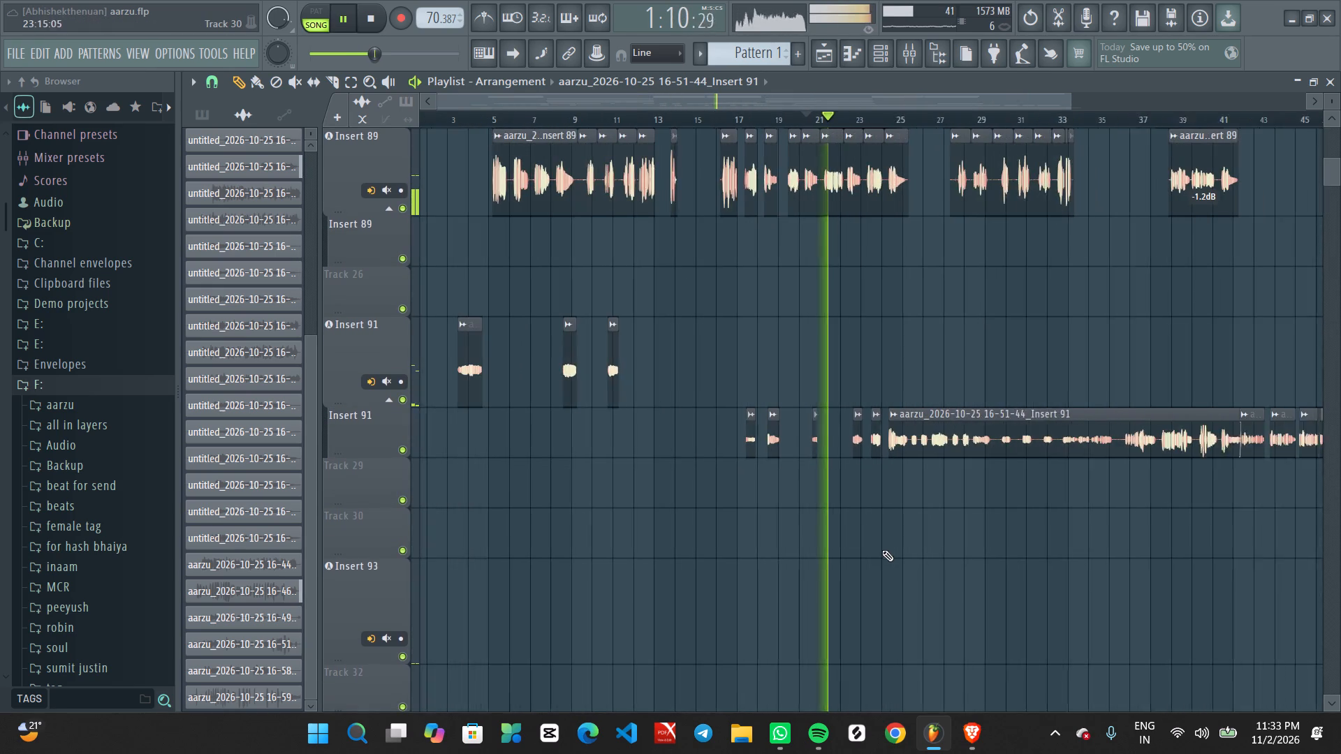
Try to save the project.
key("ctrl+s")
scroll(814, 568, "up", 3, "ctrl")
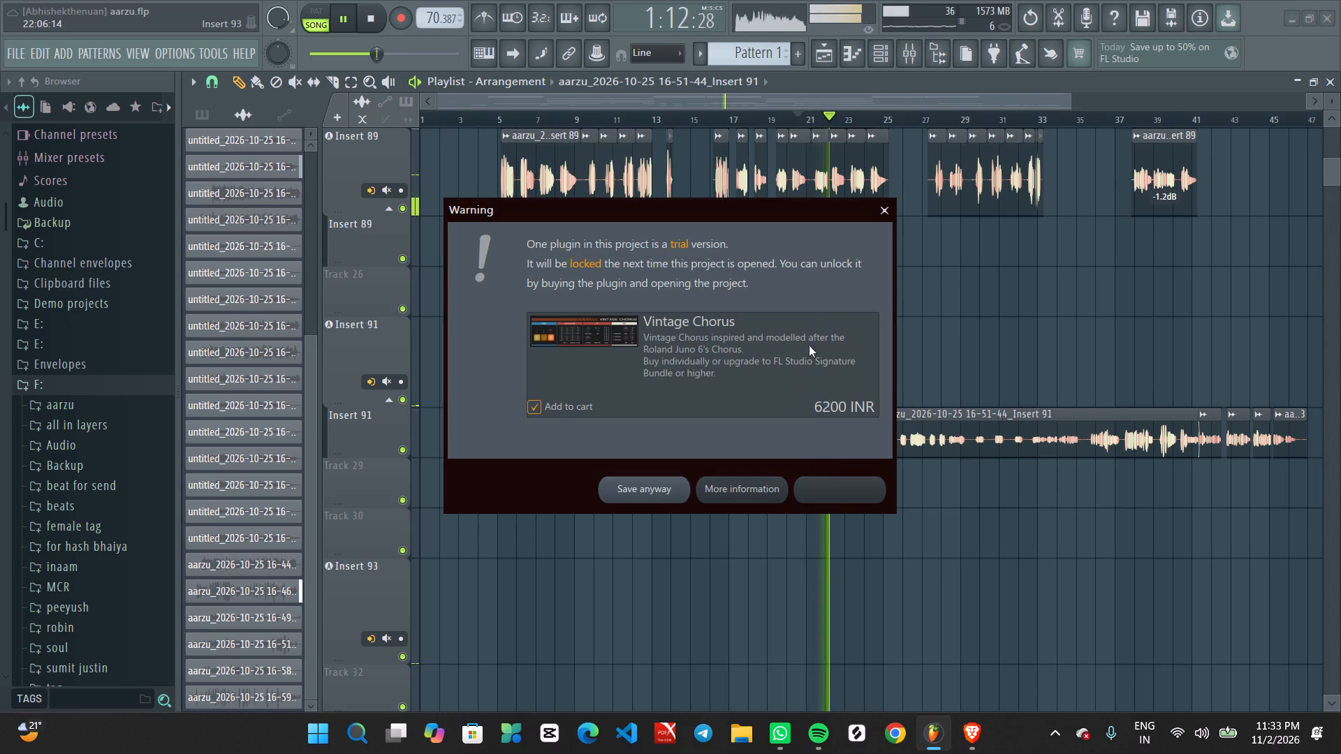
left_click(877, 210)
Replace the Vintage Chorus in slot 4 of Insert 91's effects chain with Hyper Chorus.
key("space")
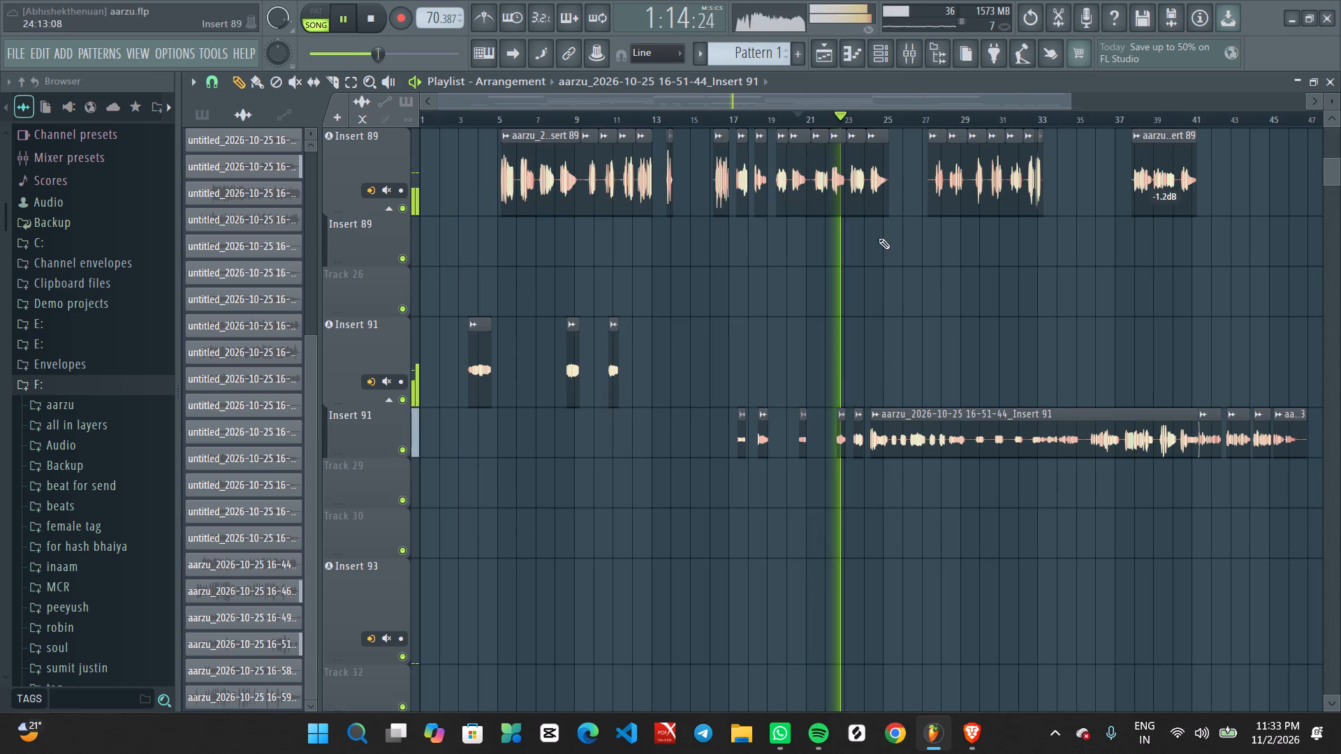
left_click(918, 52)
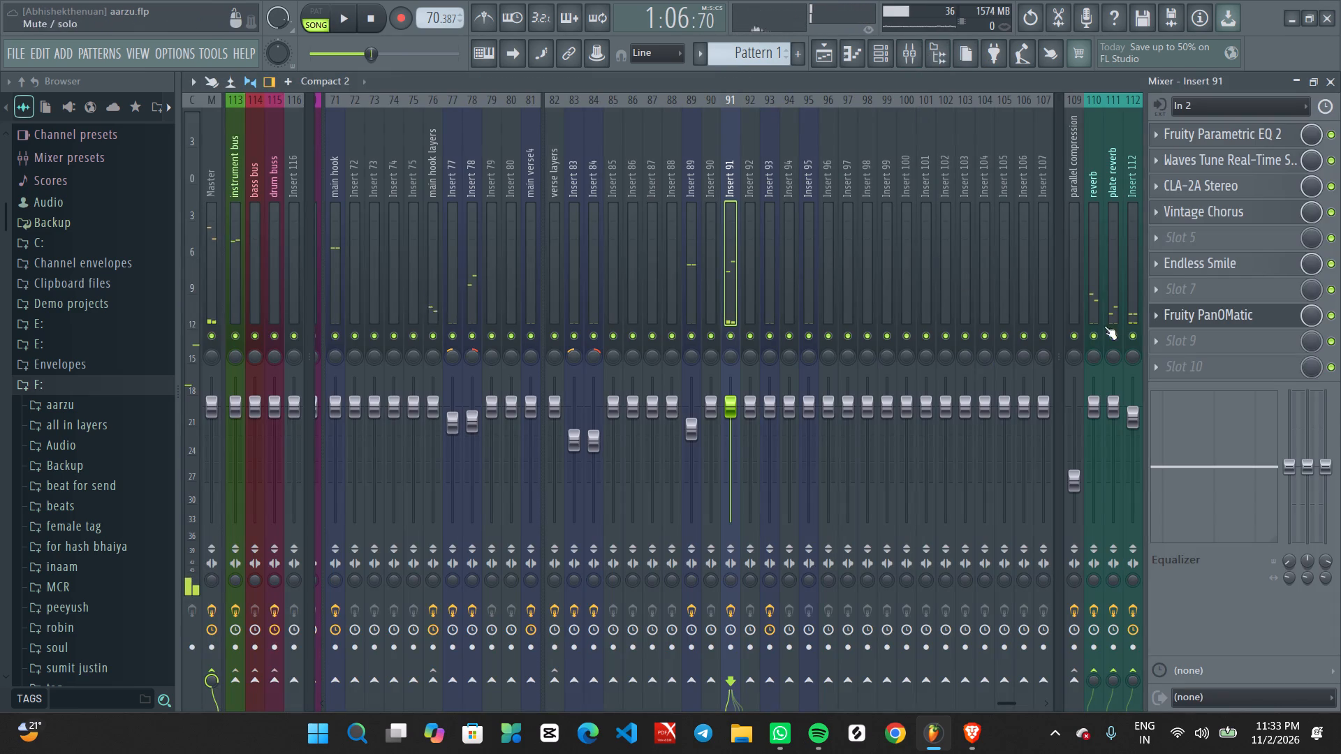
left_click(1156, 210)
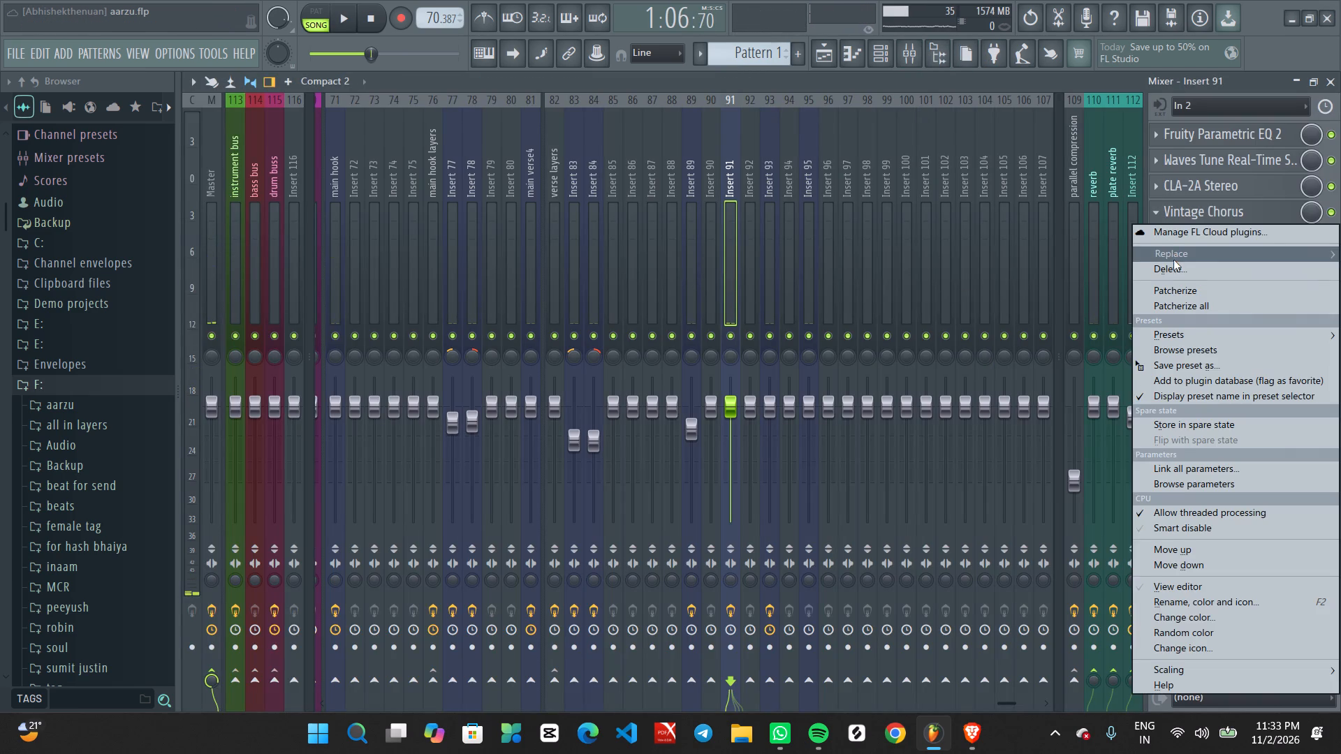
left_click(1174, 267)
left_click(1189, 218)
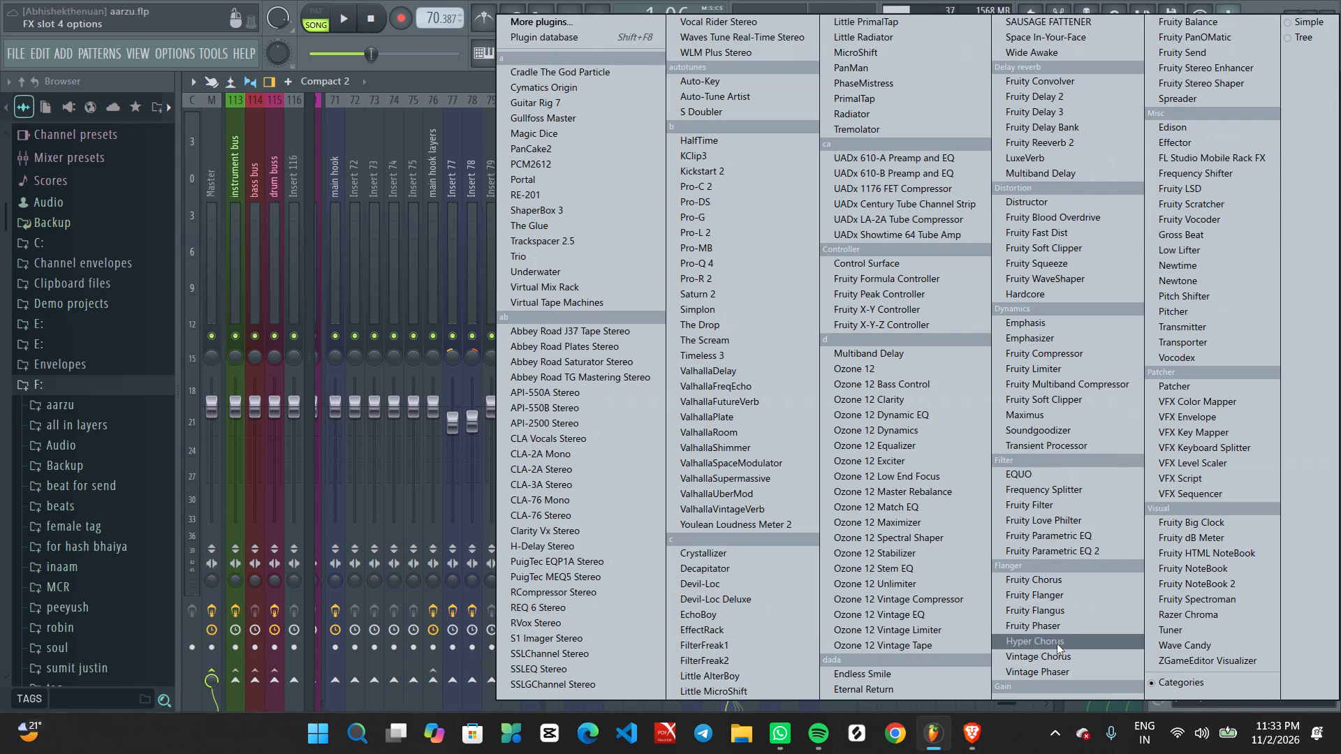
left_click(1057, 644)
During playback, lower the Hyper Chorus mix well toward the dry signal and its delay to about 33%.
key("space")
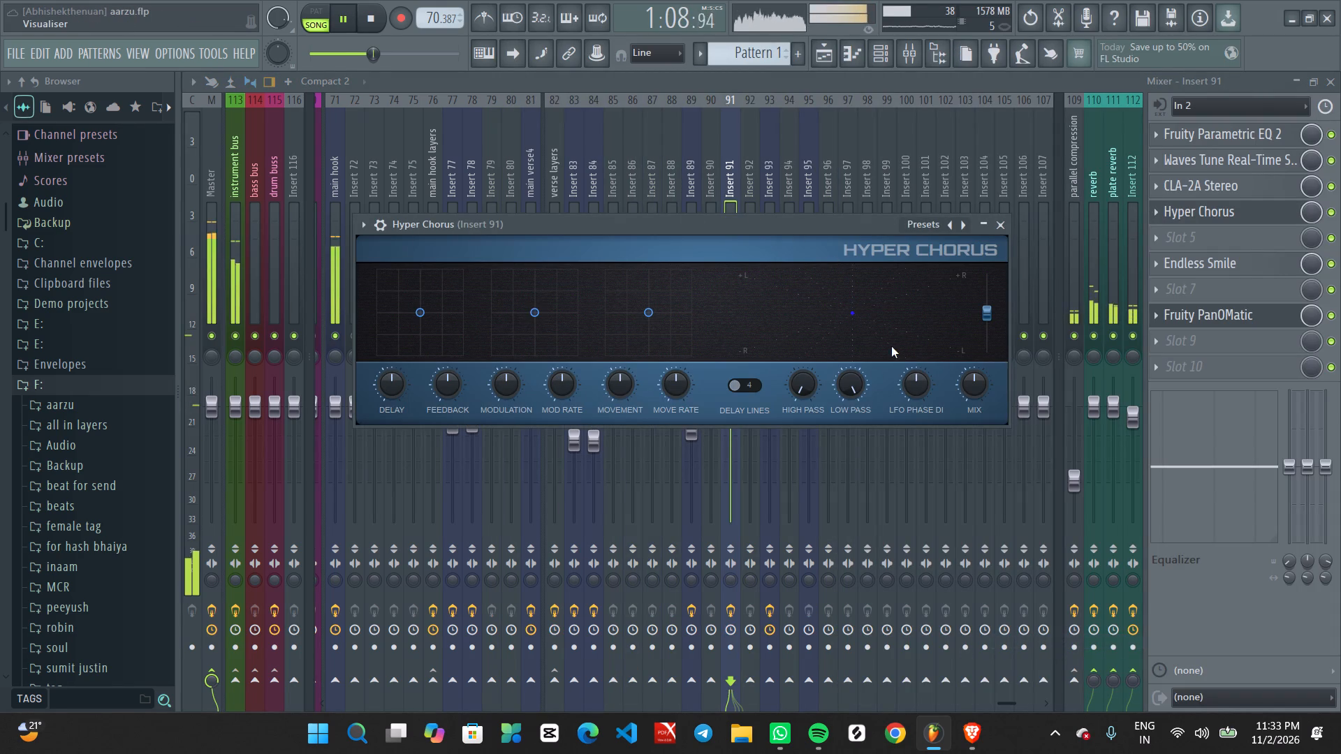
scroll(976, 381, "down", 9)
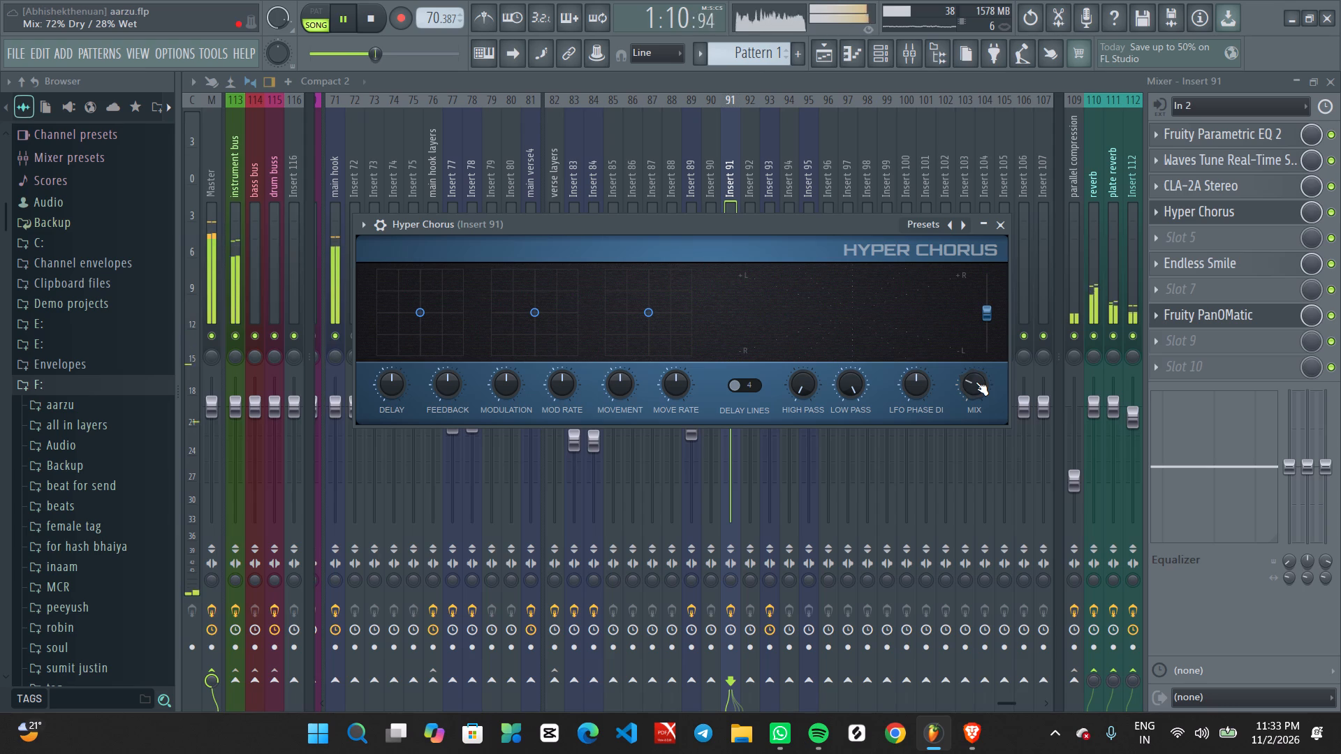
scroll(976, 382, "down", 1)
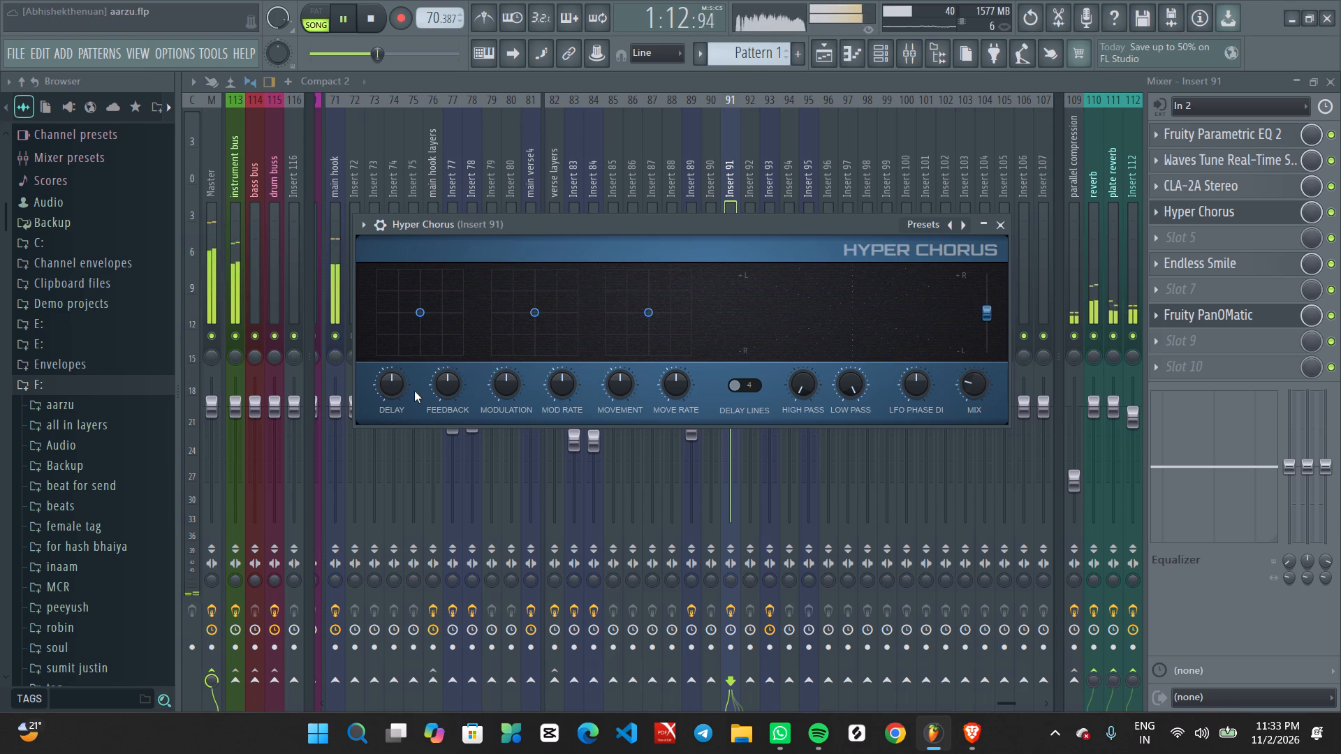
scroll(393, 390, "down", 7)
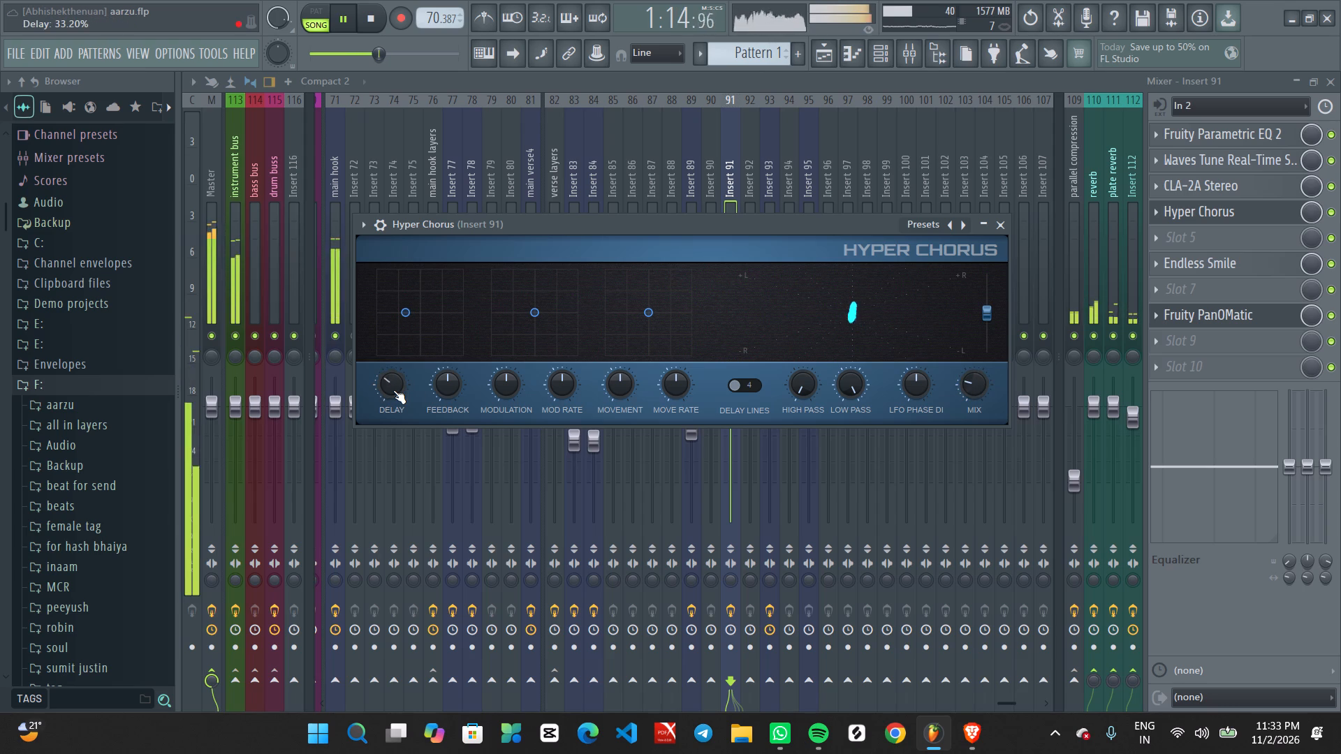
Raise the Hyper Chorus high pass slightly and lower its low pass to about 9.3 kHz.
scroll(807, 390, "up", 6)
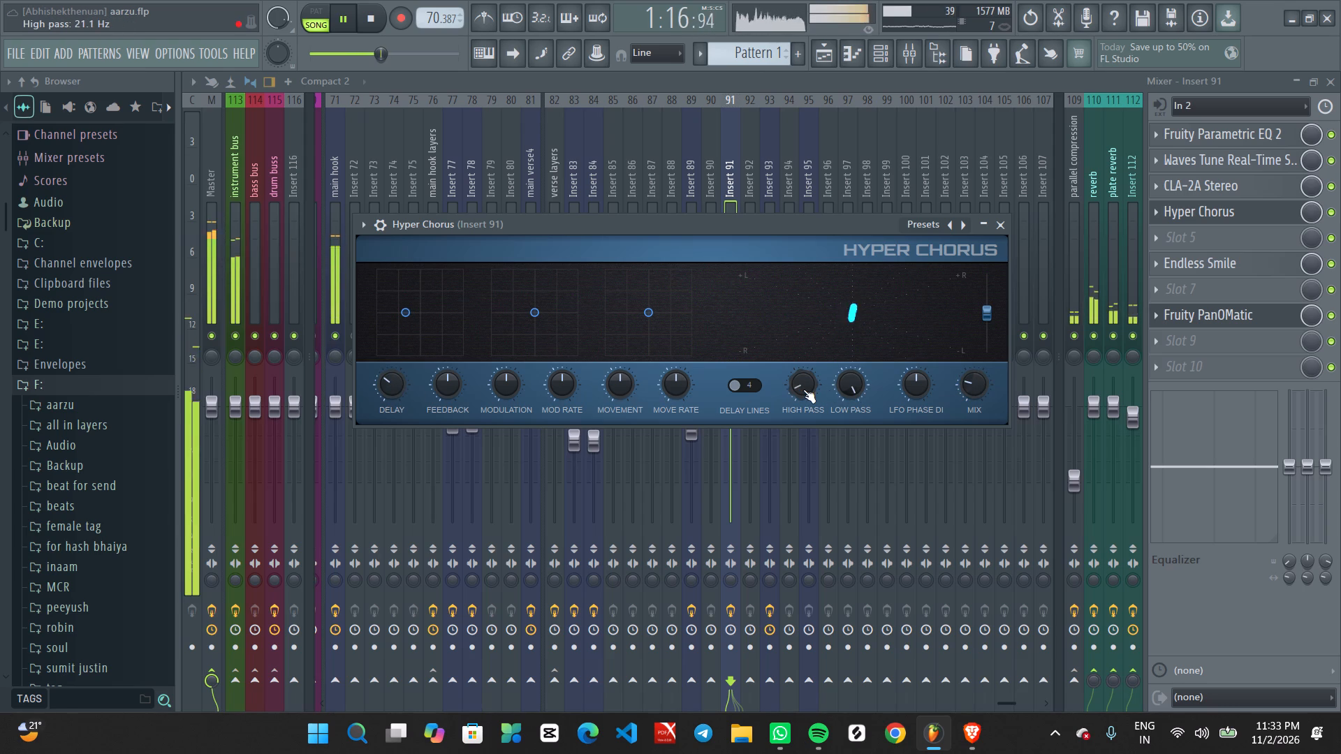
scroll(807, 390, "down", 2)
scroll(843, 383, "up", 1)
scroll(843, 383, "down", 12)
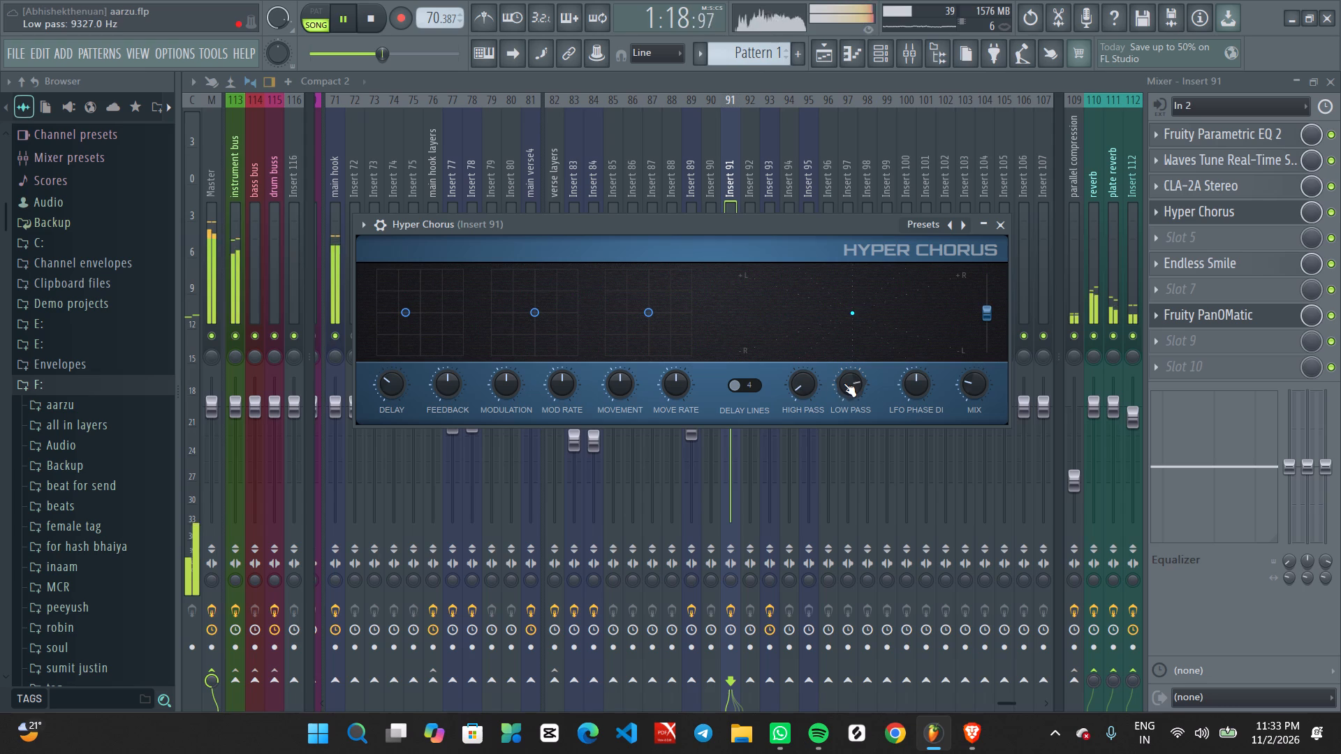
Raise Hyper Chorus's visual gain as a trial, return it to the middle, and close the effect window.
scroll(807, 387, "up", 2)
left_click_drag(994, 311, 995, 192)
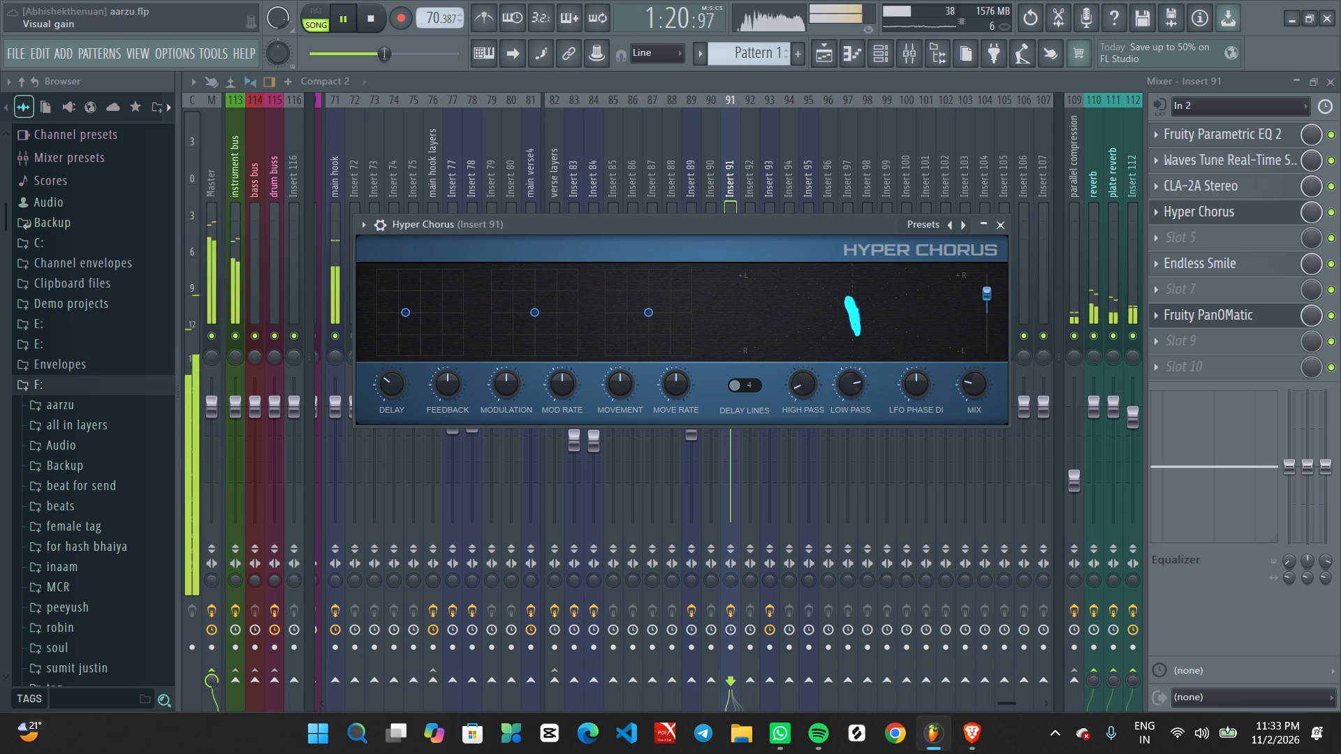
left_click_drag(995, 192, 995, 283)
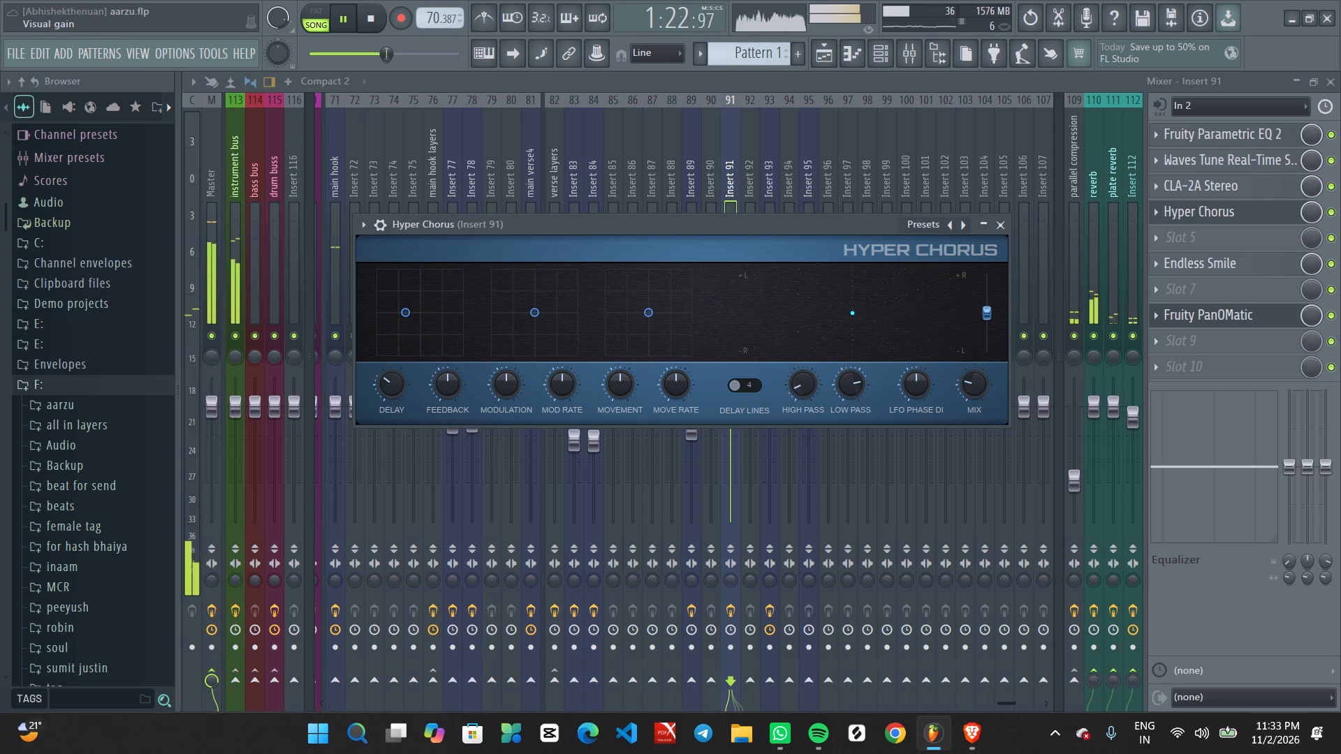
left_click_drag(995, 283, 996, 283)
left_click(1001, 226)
Open the playlist and replay from around bar 20 to audition the Insert 89 and Insert 91 vocals.
left_click(812, 63)
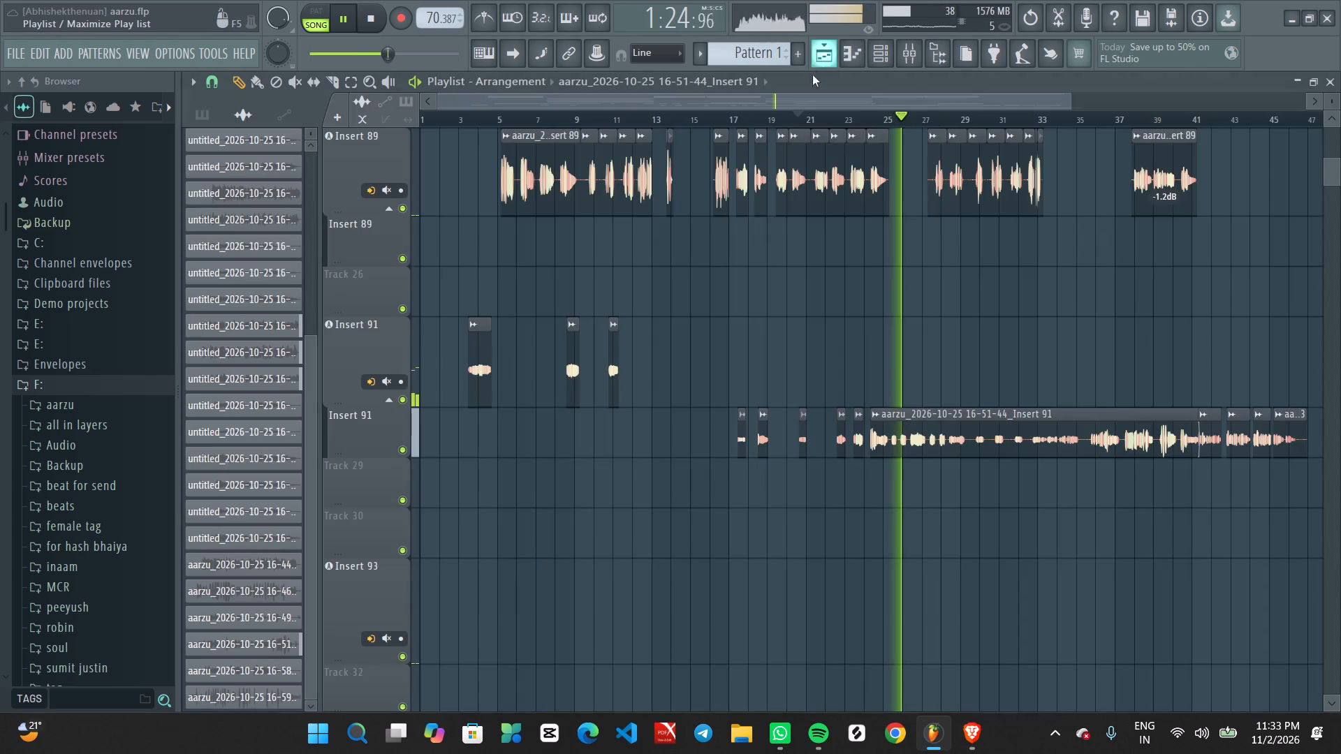
scroll(816, 232, "down", 4, "ctrl")
scroll(808, 334, "up", 7, "ctrl")
key("space")
key("space")
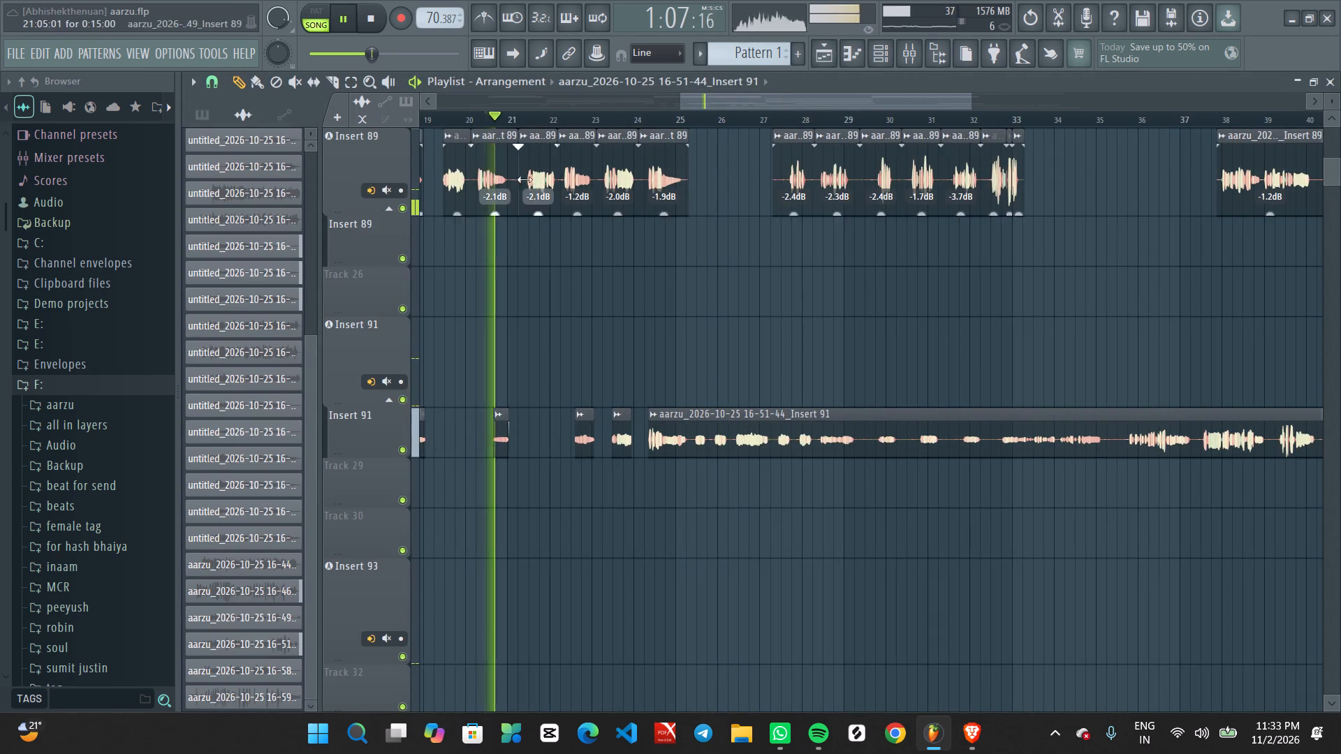
scroll(525, 190, "up", 3, "ctrl")
middle_click_drag(565, 279, 668, 276)
scroll(677, 288, "up", 4, "ctrl")
middle_click_drag(693, 366, 735, 244)
scroll(735, 244, "up", 3)
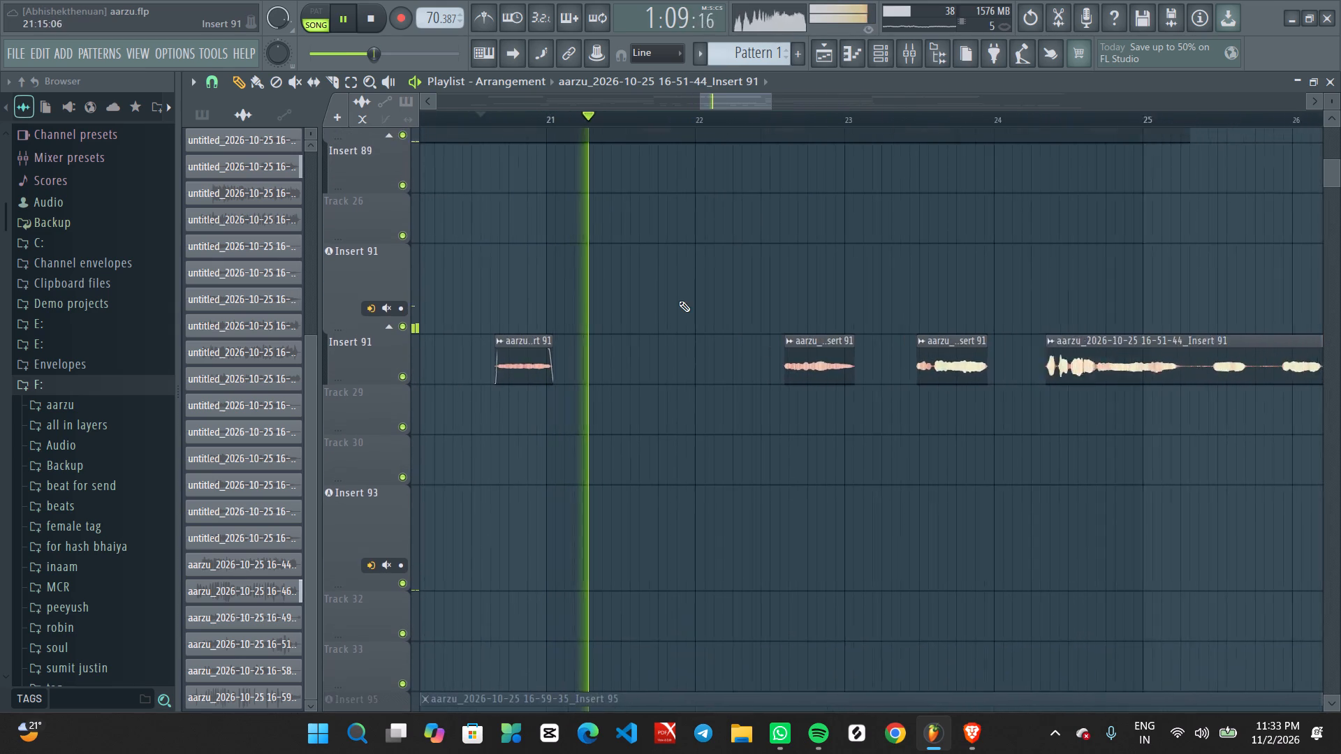
middle_click_drag(809, 318, 732, 431)
Delete the Insert 89 clip on Track 23 spanning roughly bars 21 to 24, and restart playback.
scroll(808, 318, "up", 1)
scroll(714, 391, "down", 6, "alt")
scroll(657, 397, "up", 3, "ctrl")
middle_click_drag(650, 400, 830, 401)
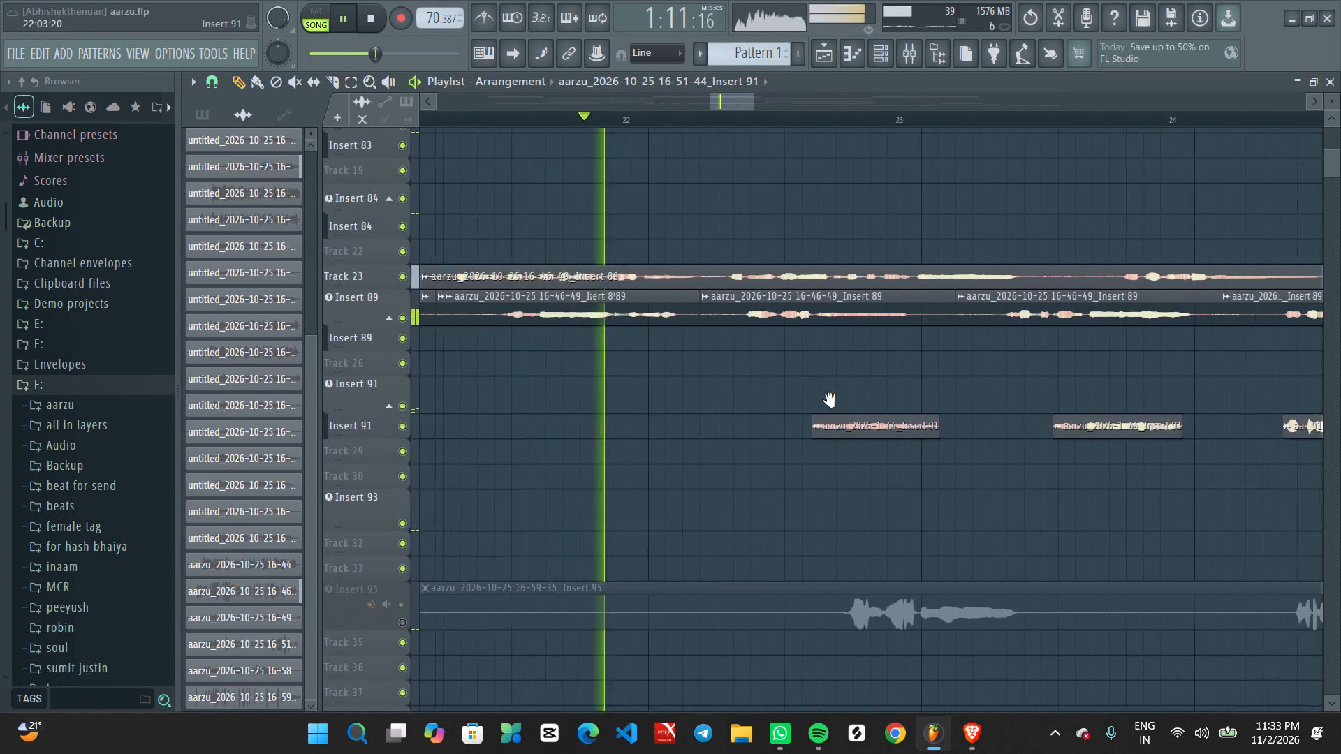
middle_click_drag(830, 401, 843, 399)
scroll(851, 367, "down", 9, "ctrl")
key("space")
right_click(843, 272)
key("space")
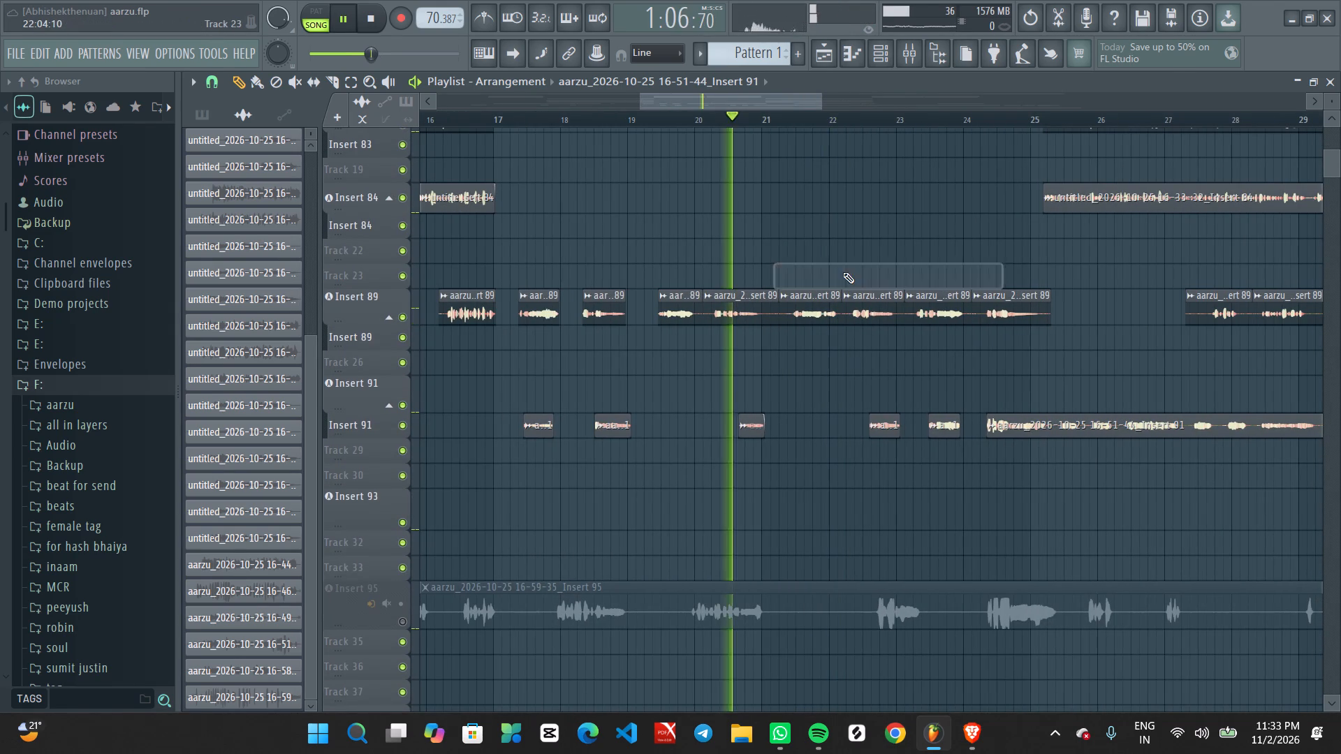
Slice the Insert 89 vocals just before bar 21 and midway through it, and delete the silence between the phrases.
scroll(816, 332, "up", 4, "ctrl")
middle_click_drag(859, 363, 847, 343)
scroll(815, 378, "up", 1, "ctrl")
middle_click_drag(861, 378, 814, 362)
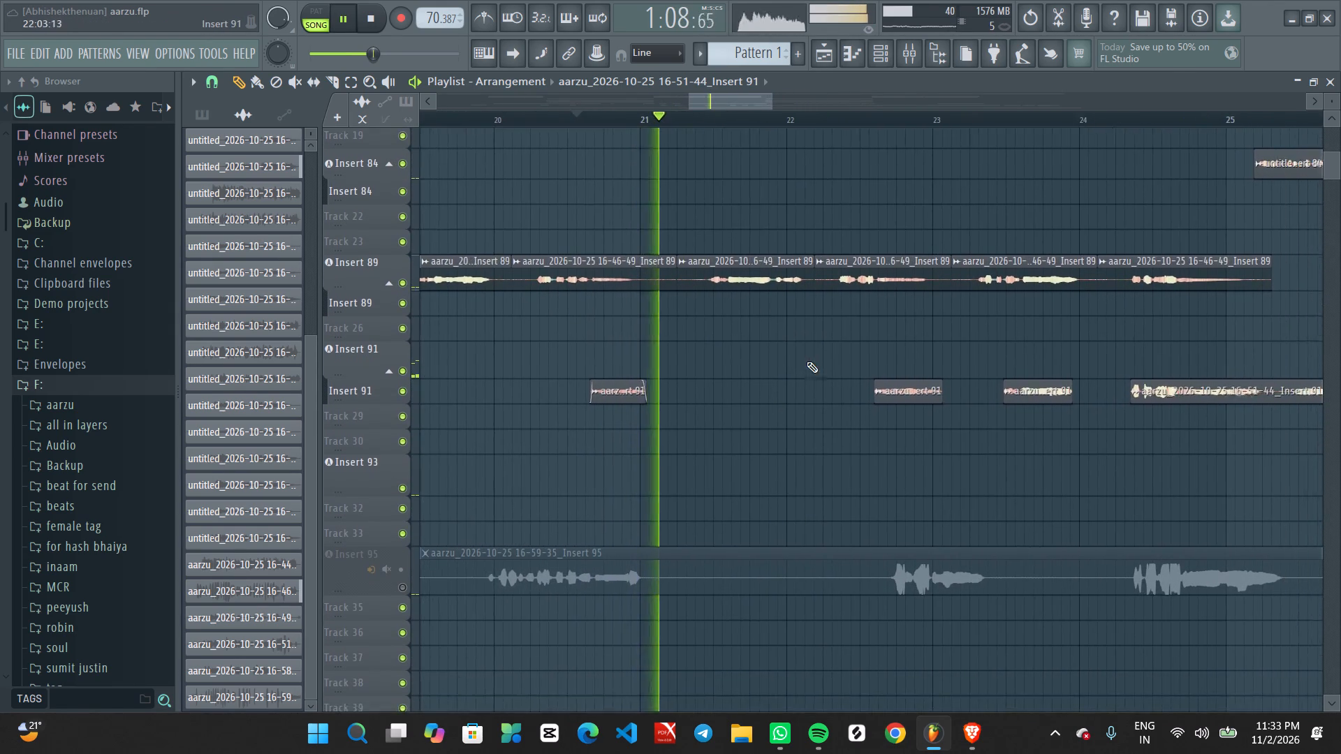
scroll(781, 355, "down", 4, "ctrl")
scroll(663, 369, "up", 6, "ctrl")
scroll(807, 336, "up", 4, "ctrl")
scroll(742, 369, "up", 1, "ctrl")
scroll(764, 415, "up", 5, "alt")
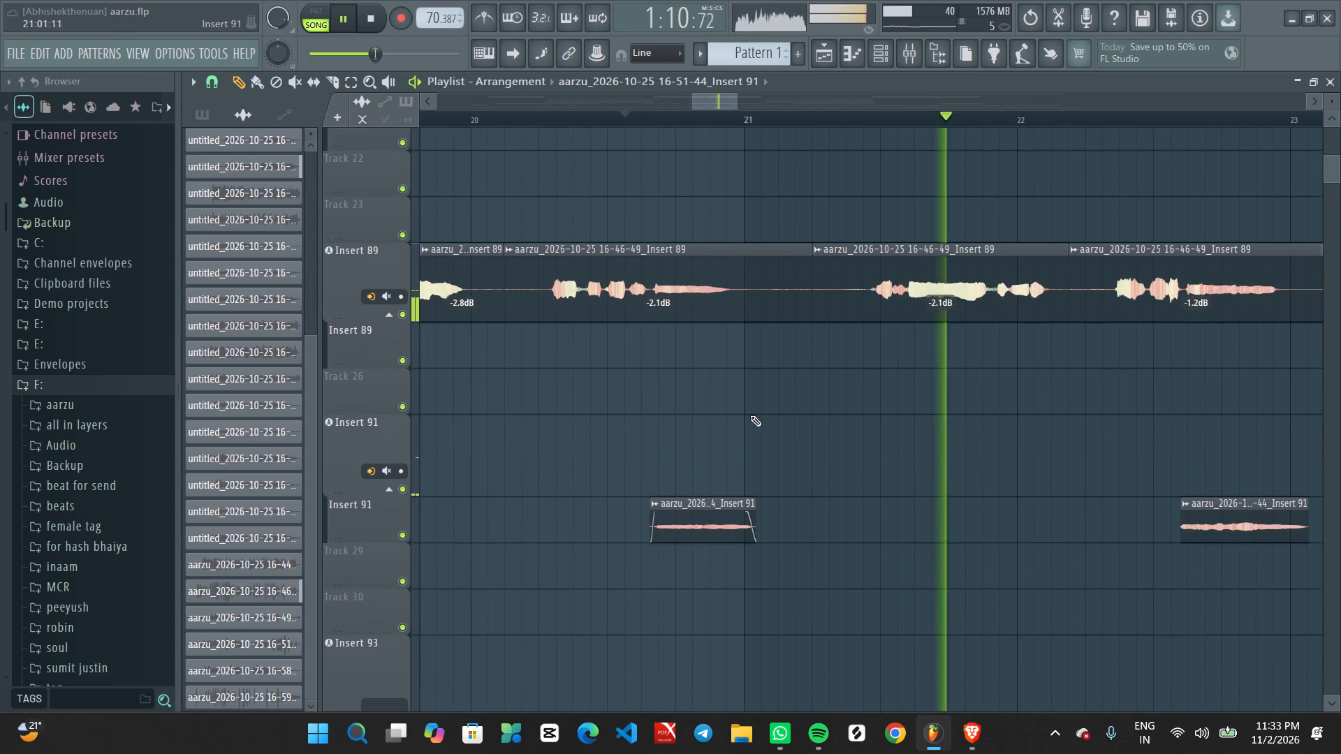
scroll(744, 413, "up", 2, "ctrl")
middle_click(725, 322)
right_click(725, 323)
left_click(762, 448)
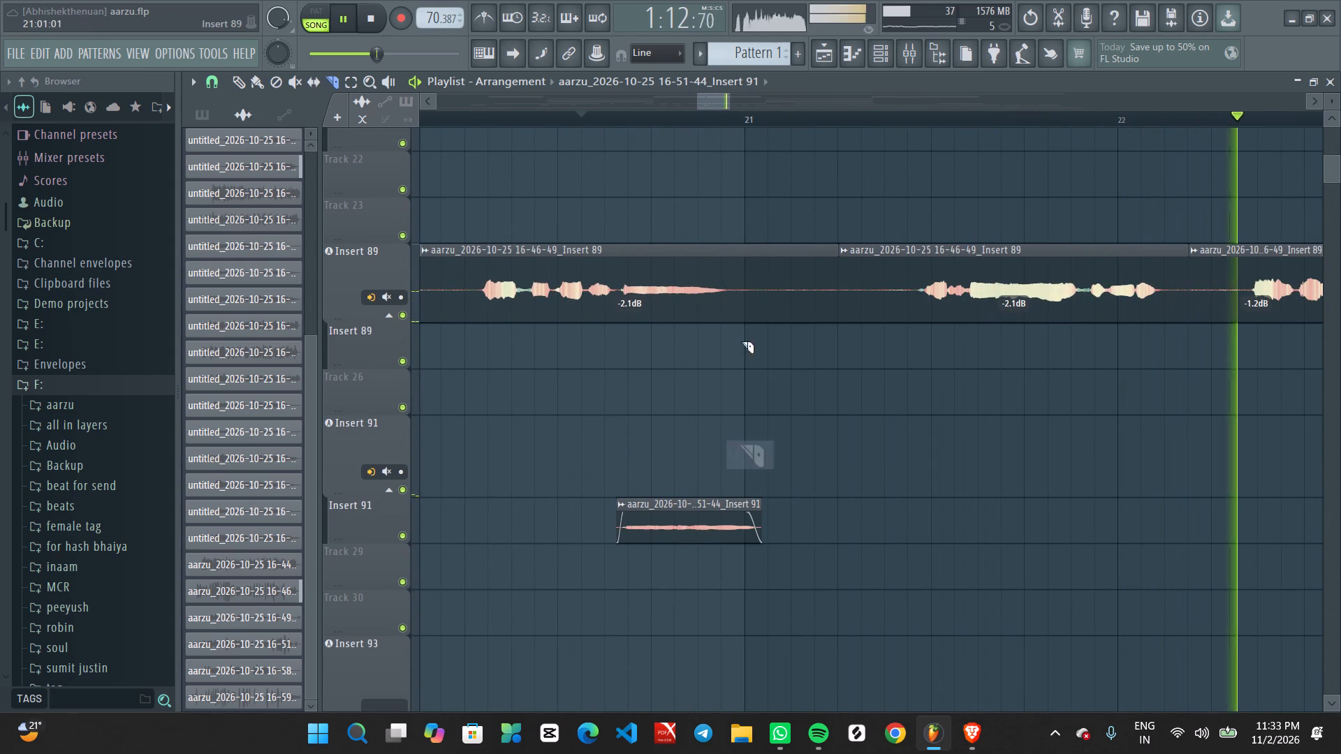
left_click_drag(738, 325, 735, 291, "alt")
left_click_drag(804, 338, 912, 263, "alt")
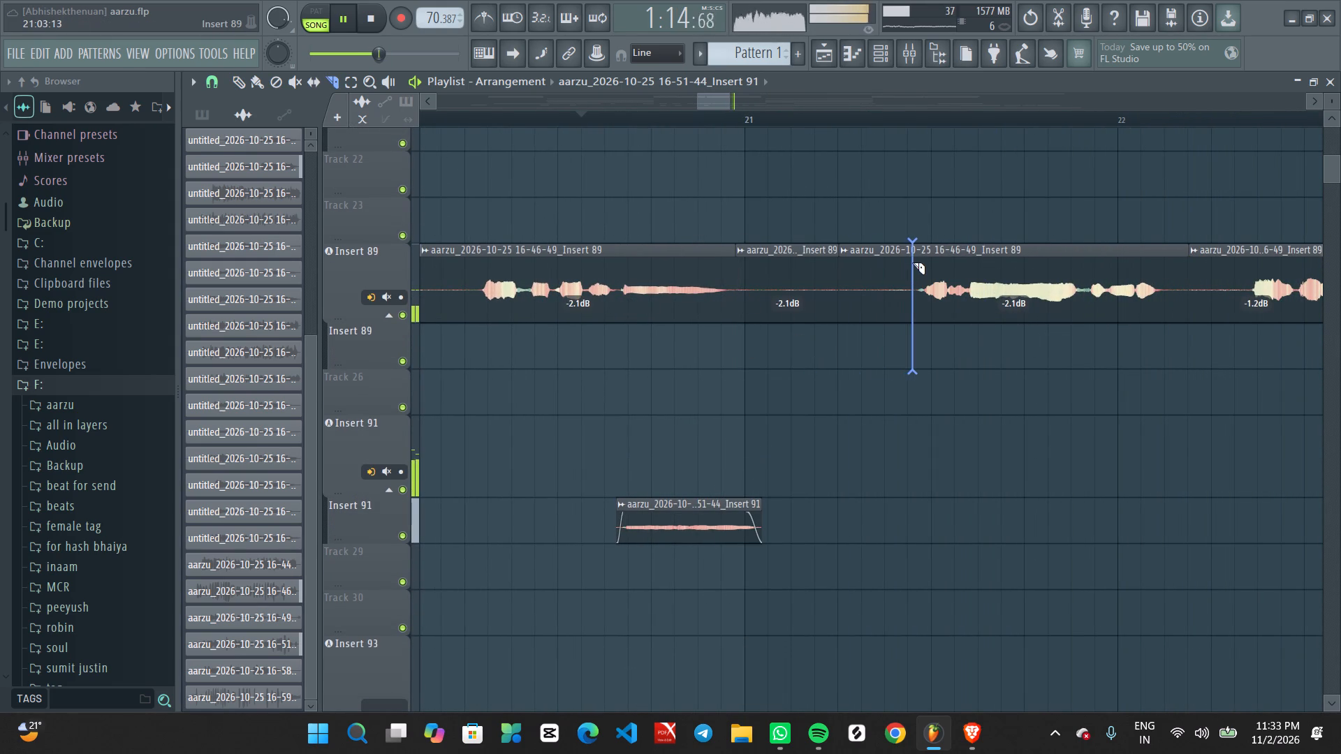
left_click_drag(912, 263, 915, 259, "alt")
left_click_drag(839, 217, 837, 318, "ctrl")
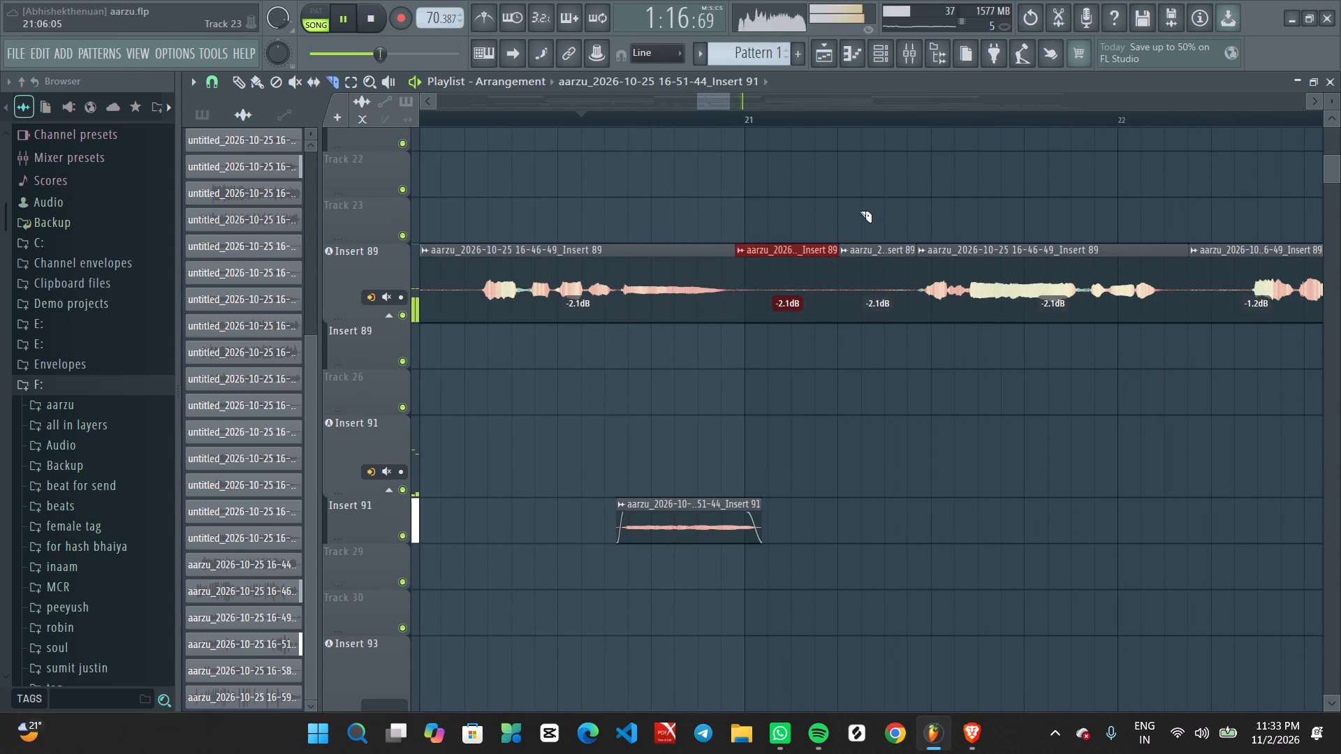
left_click_drag(784, 232, 858, 306, "ctrl")
key("Delete")
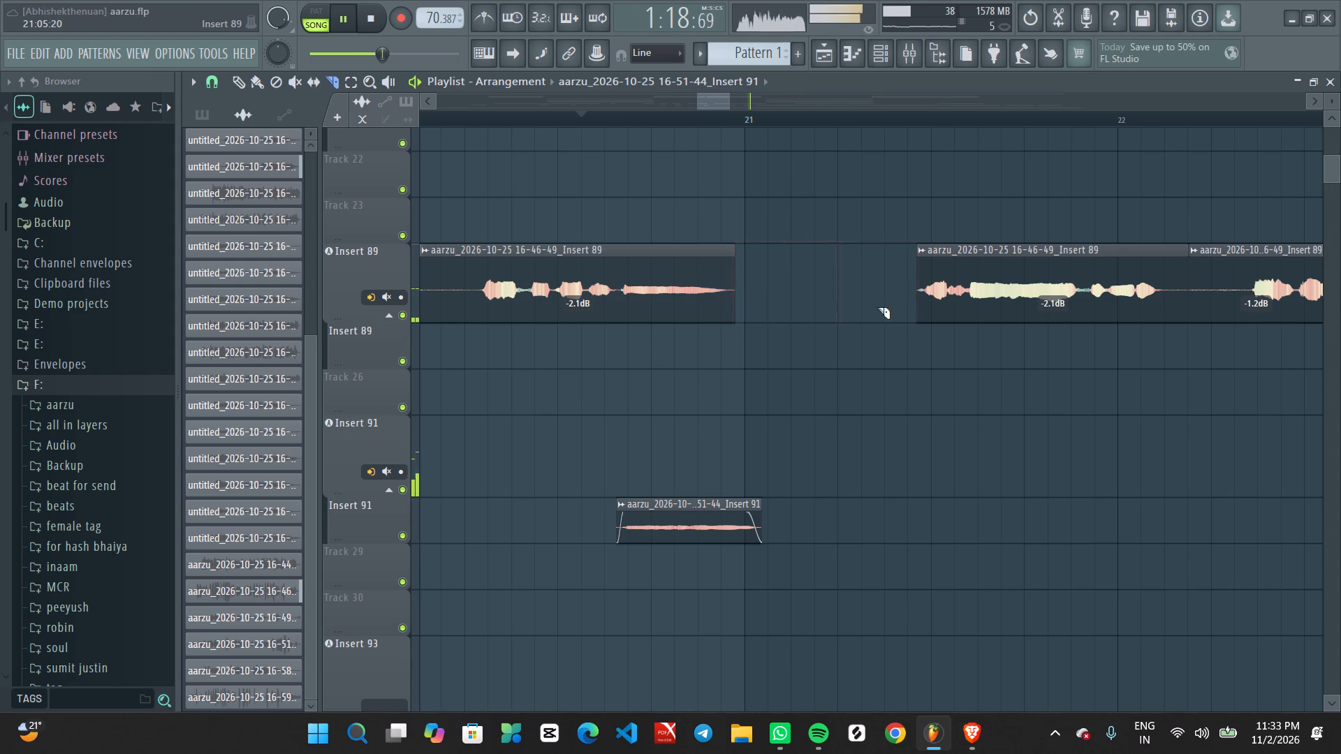
Slice the Insert 89 vocals shortly after bar 22 and before the following phrase, and delete the silence between the cuts.
scroll(883, 326, "up", 3, "ctrl")
middle_click_drag(1077, 440, 453, 403)
scroll(454, 410, "up", 2, "ctrl")
left_click_drag(679, 399, 726, 244, "alt")
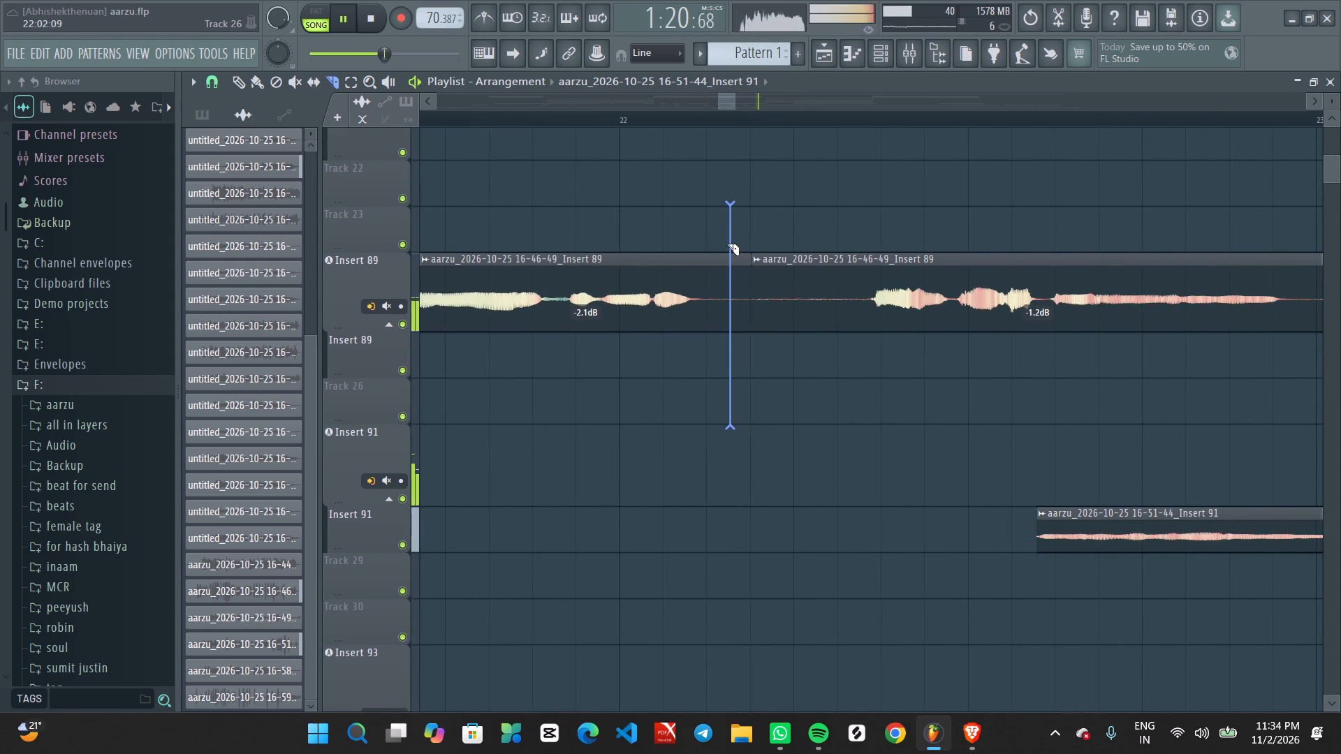
left_click_drag(726, 244, 707, 238, "alt")
left_click_drag(789, 354, 870, 227, "alt")
left_click_drag(747, 228, 768, 346, "ctrl")
key("Delete")
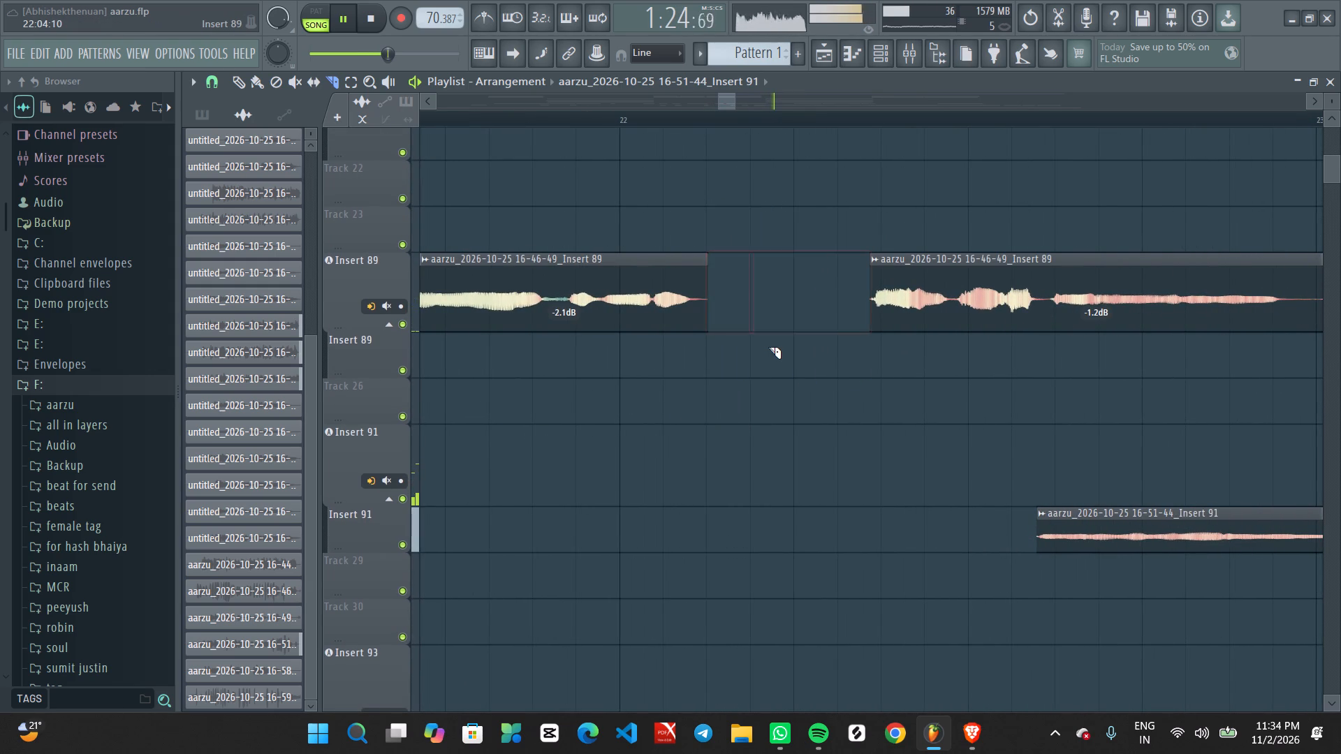
Slice the Insert 89 vocals just before bar 23 and about a third into it, and delete the silence between the cuts.
scroll(824, 365, "down", 3, "ctrl")
scroll(972, 435, "up", 2, "ctrl")
middle_click_drag(1151, 407, 601, 384)
scroll(759, 415, "up", 2, "ctrl")
left_click_drag(631, 360, 598, 269, "alt")
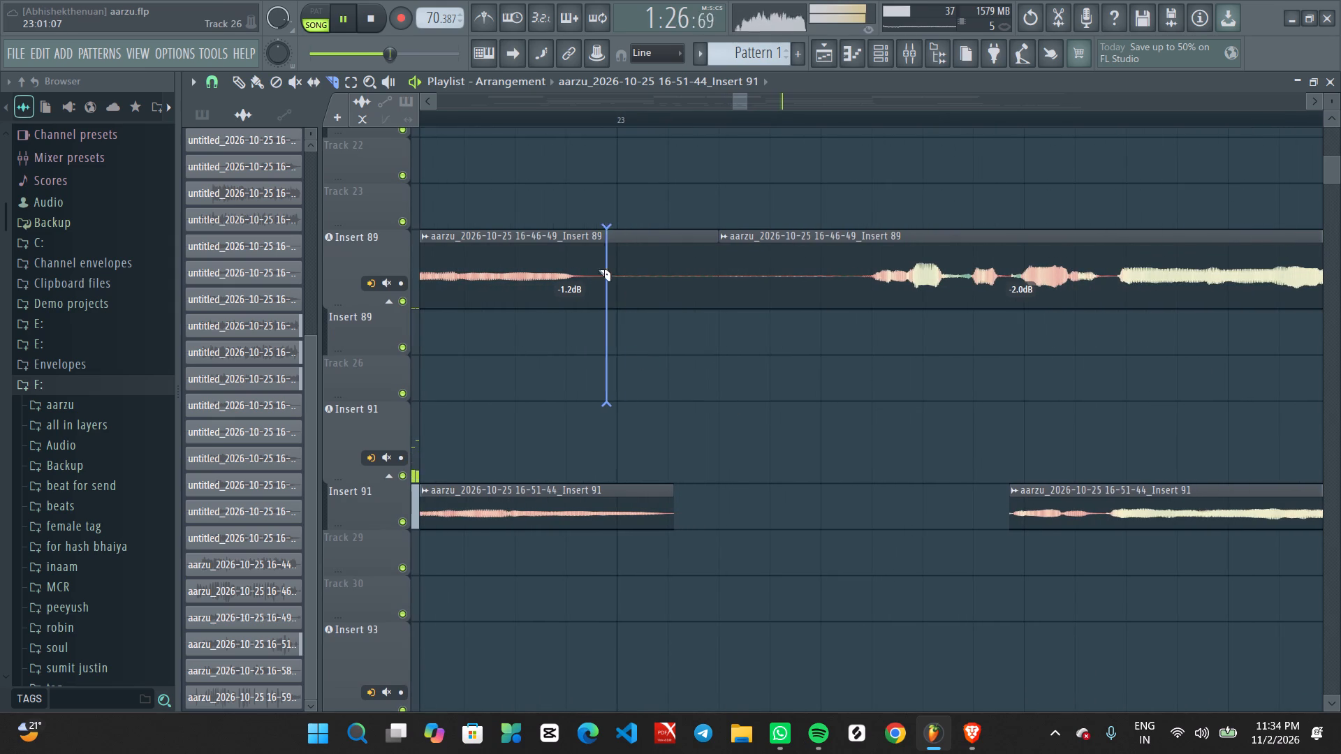
left_click_drag(598, 269, 584, 196, "alt")
left_click_drag(692, 377, 863, 224, "alt")
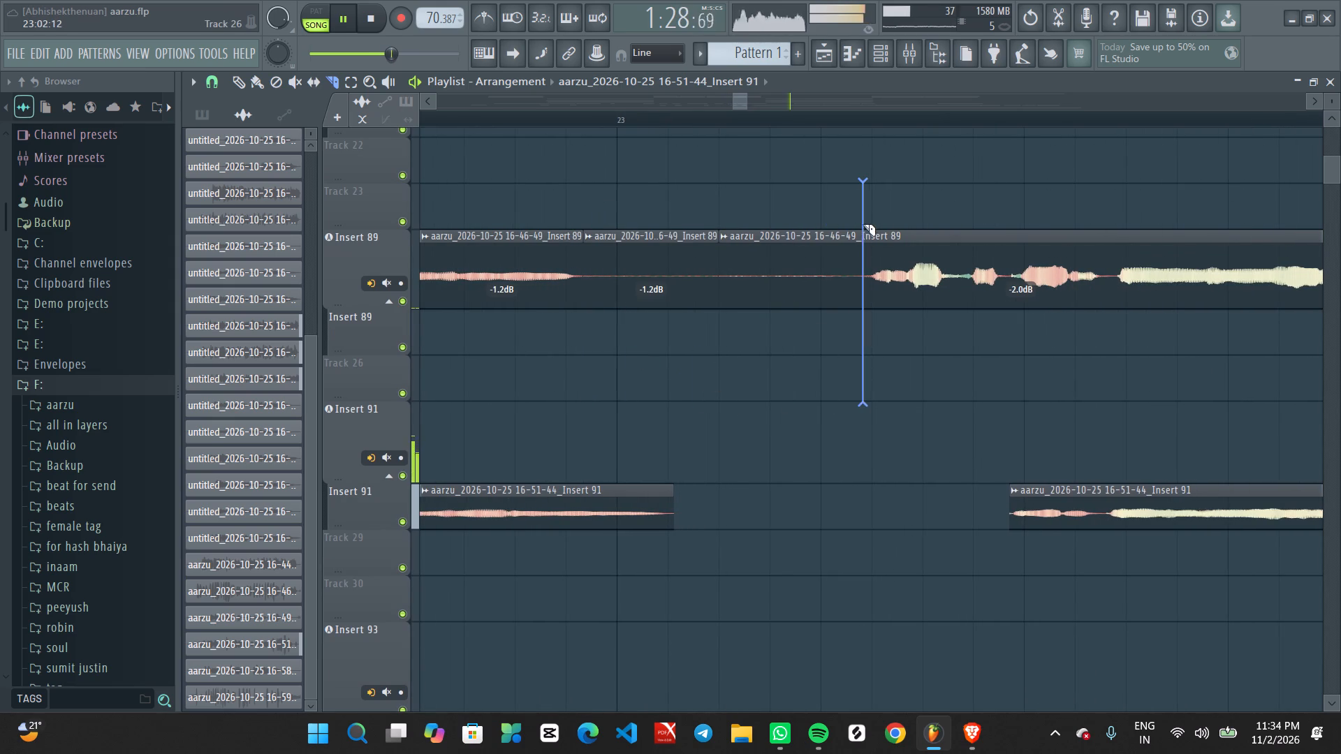
left_click_drag(863, 224, 865, 209, "alt")
left_click_drag(740, 211, 746, 293, "ctrl")
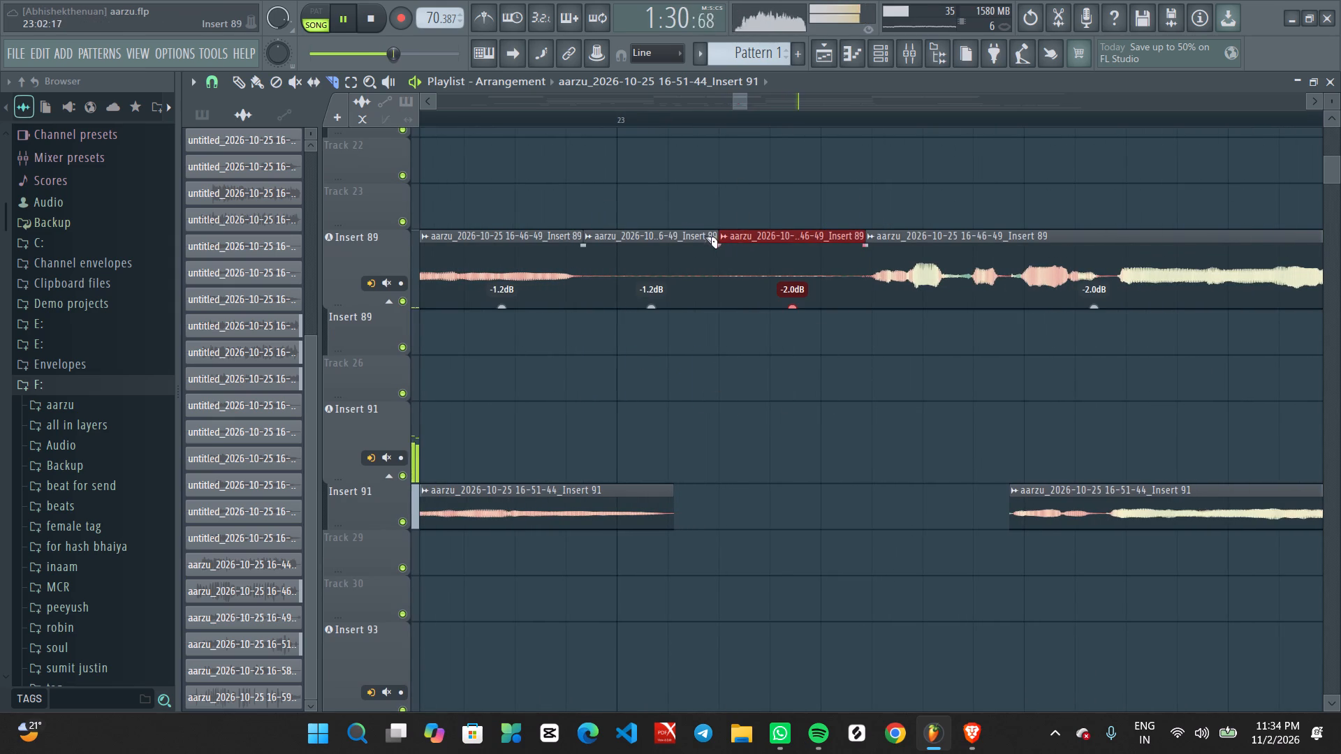
left_click_drag(665, 221, 764, 311, "ctrl")
key("Delete")
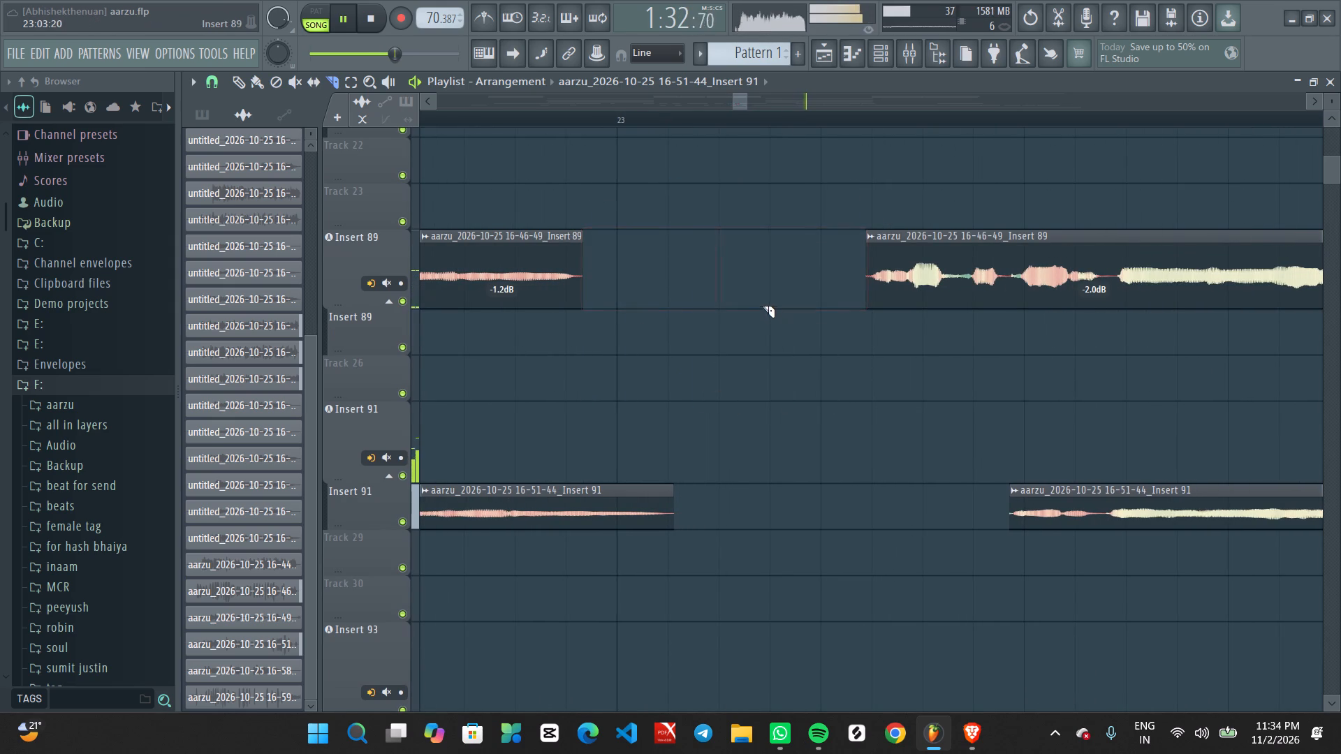
Replay from around bar 24 and examine the start of Insert 91's long vocal clip.
scroll(776, 351, "down", 11, "ctrl")
scroll(914, 442, "up", 1, "ctrl")
scroll(915, 442, "down", 2, "ctrl")
scroll(941, 442, "up", 2, "ctrl")
middle_click_drag(1081, 418, 710, 392)
scroll(719, 378, "down", 4, "ctrl")
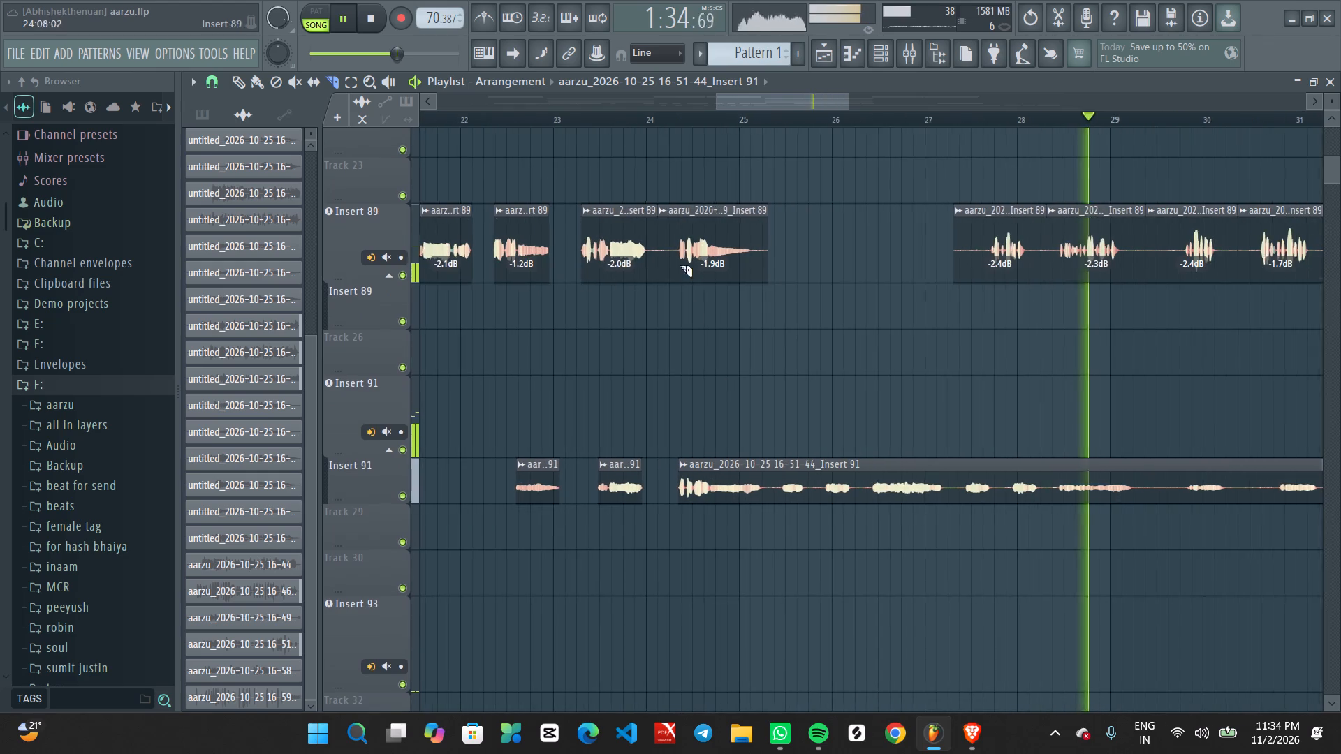
key("space")
key("space")
left_click(666, 113)
scroll(689, 360, "up", 5, "ctrl")
scroll(758, 432, "up", 4, "ctrl")
middle_click_drag(851, 460, 816, 281)
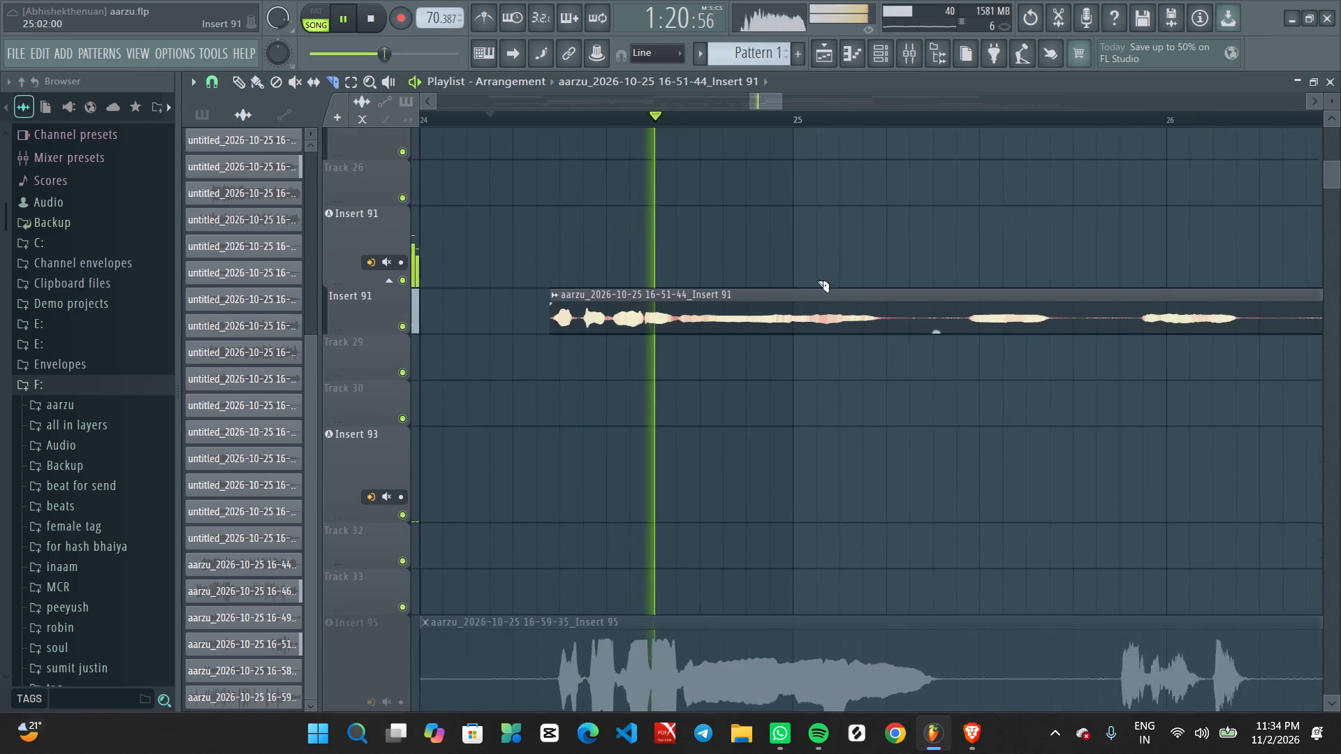
middle_click_drag(816, 281, 814, 274)
scroll(884, 420, "up", 2, "ctrl")
key("space")
scroll(624, 375, "down", 12, "ctrl")
key("space")
scroll(596, 394, "up", 3, "ctrl")
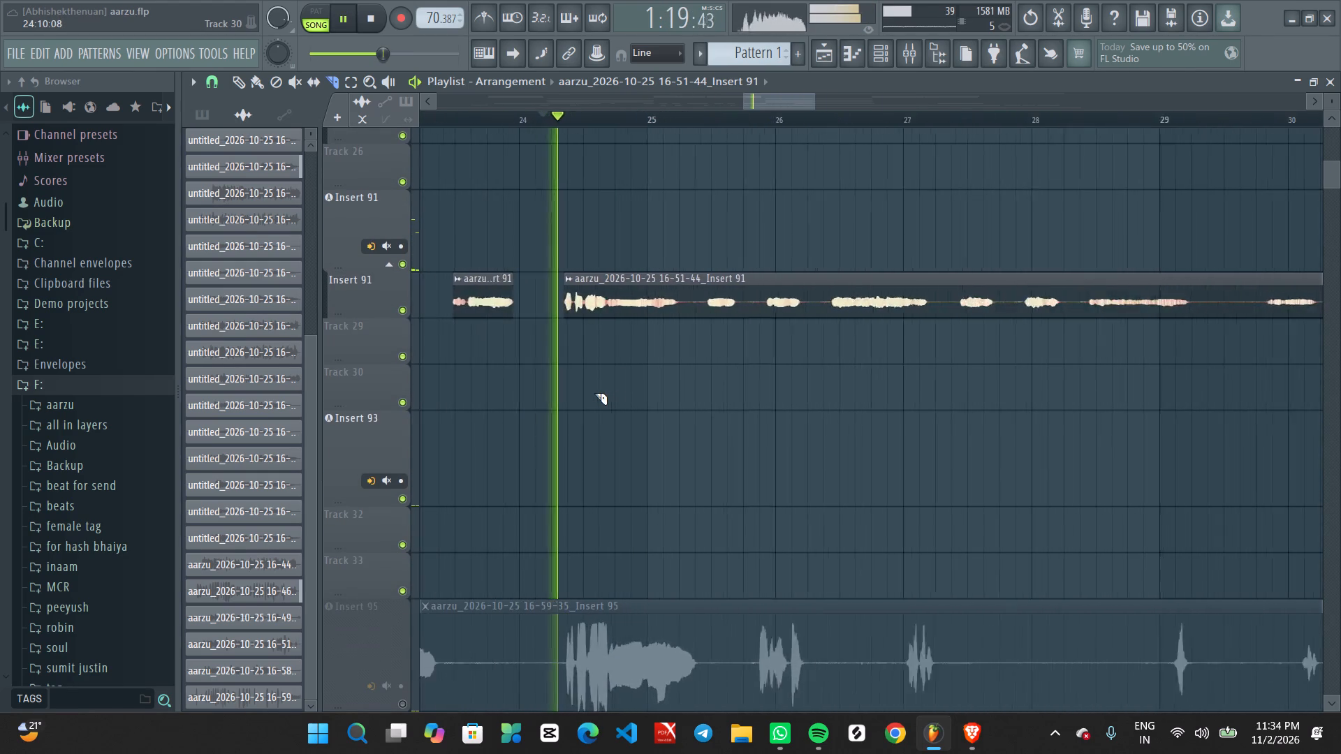
Slice Insert 91's long vocal clip in the silence after its first phrase, about a quarter into bar 25.
scroll(594, 393, "up", 7, "ctrl")
middle_click(596, 215)
right_click(595, 217)
left_click(617, 237)
scroll(732, 341, "up", 3, "ctrl")
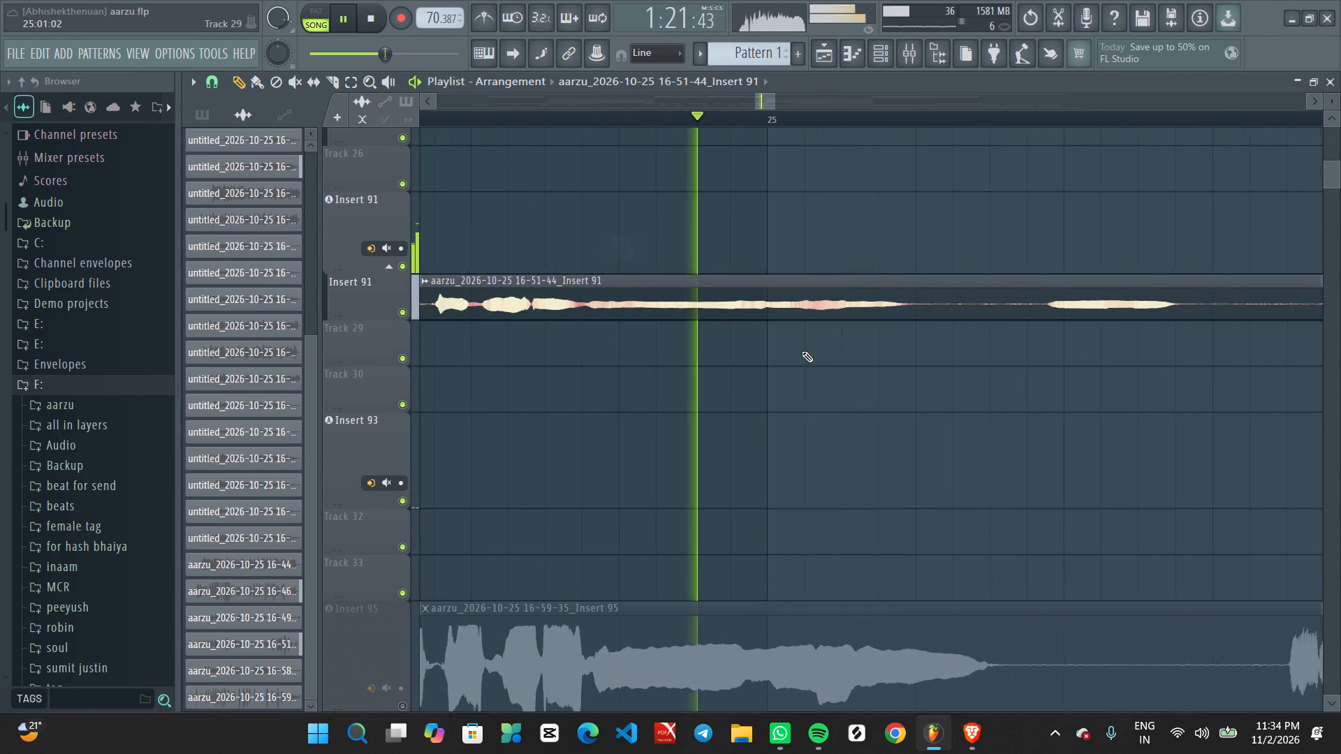
scroll(913, 337, "down", 7, "ctrl")
scroll(918, 334, "up", 6, "ctrl")
key("space")
middle_click(923, 225)
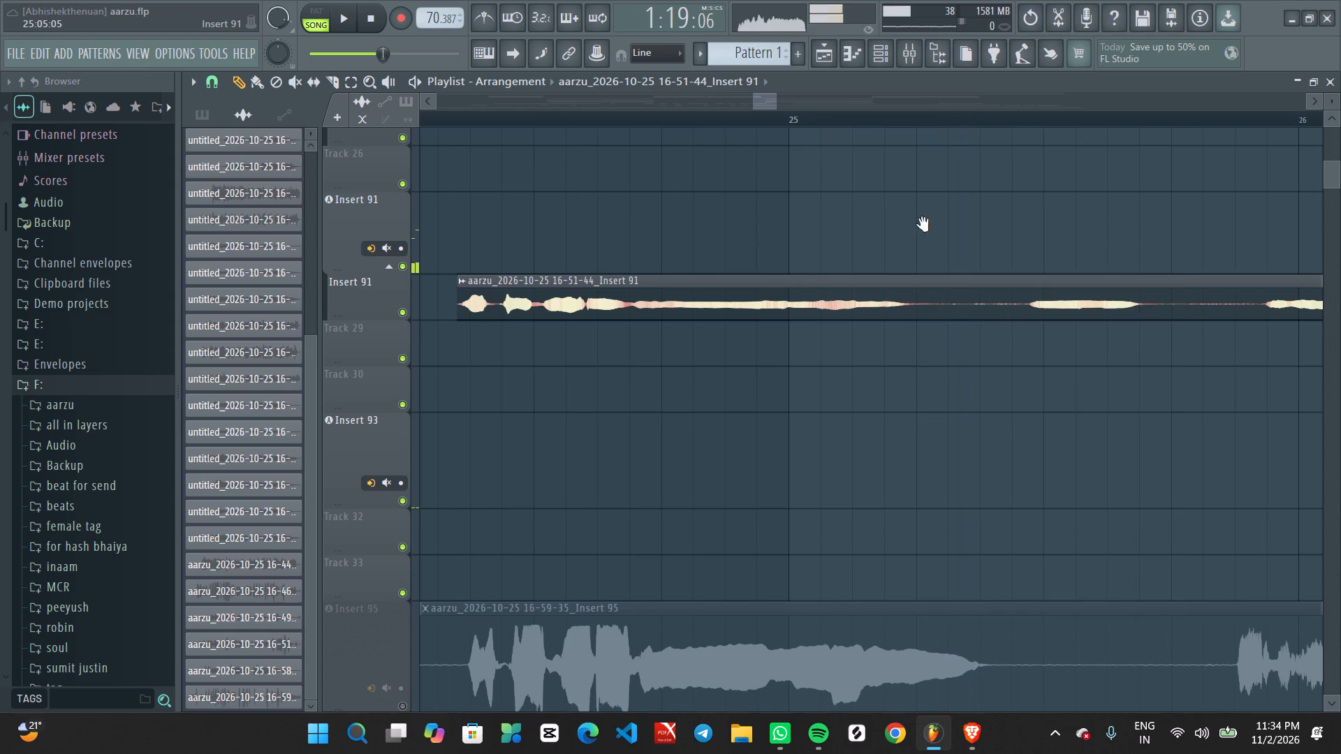
right_click_drag(923, 225, 924, 237)
left_click(951, 399)
left_click(933, 306, "alt")
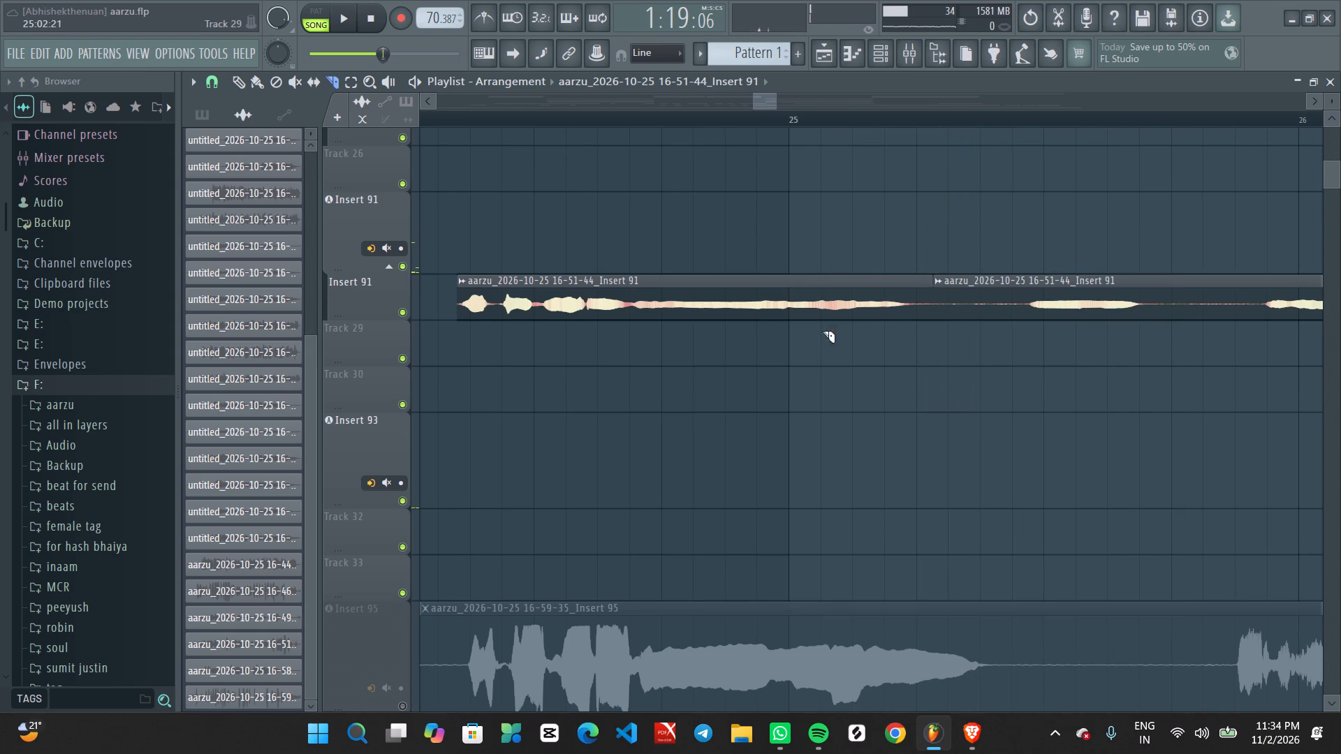
Lower the gain of Insert 91's first sliced phrase, between bars 24 and 25, to -6.7 dB during playback.
middle_click(796, 198)
right_click(797, 200)
left_click(820, 225)
key("space")
left_click_drag(701, 318, 701, 346)
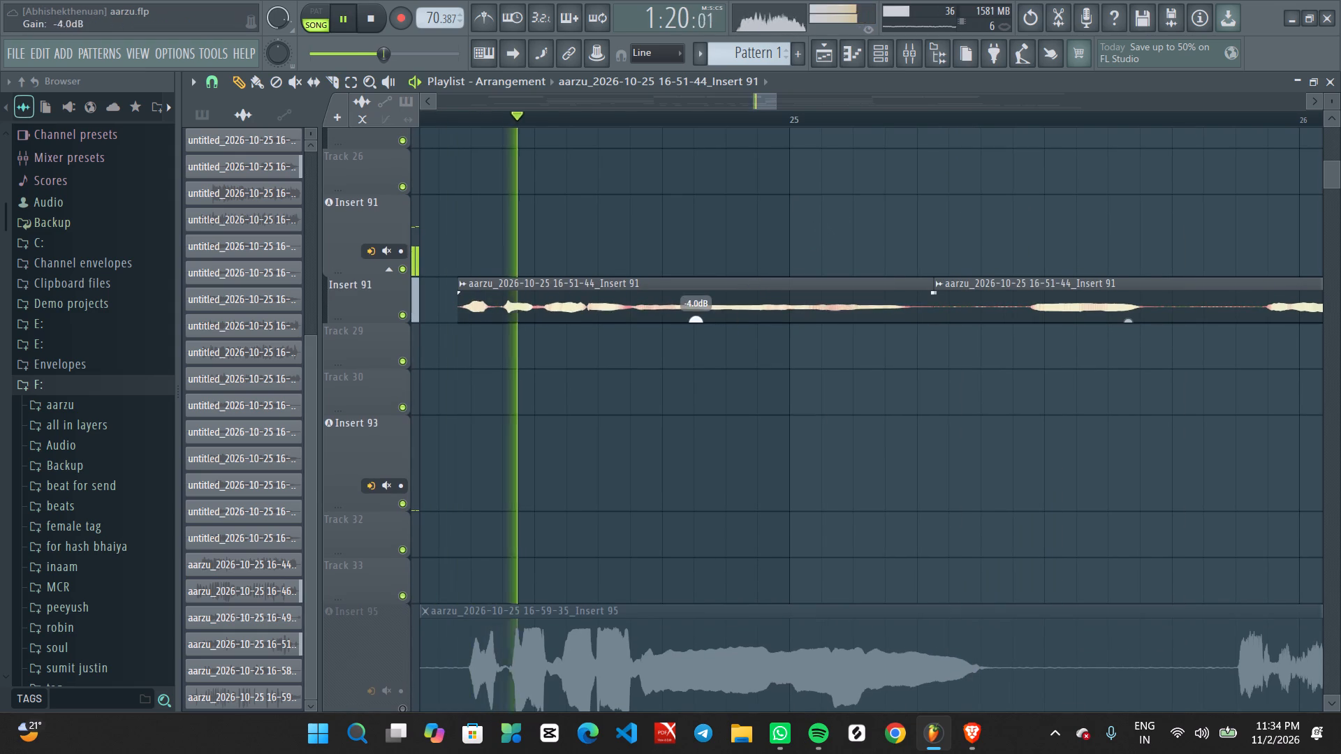
left_click_drag(701, 346, 705, 365)
Replay the adjusted Insert 91 phrase and audition the rest of its vocal clip through about bar 29.
key("space")
key("space")
scroll(696, 343, "down", 4, "ctrl")
scroll(693, 347, "up", 1, "ctrl")
scroll(691, 350, "down", 2, "ctrl")
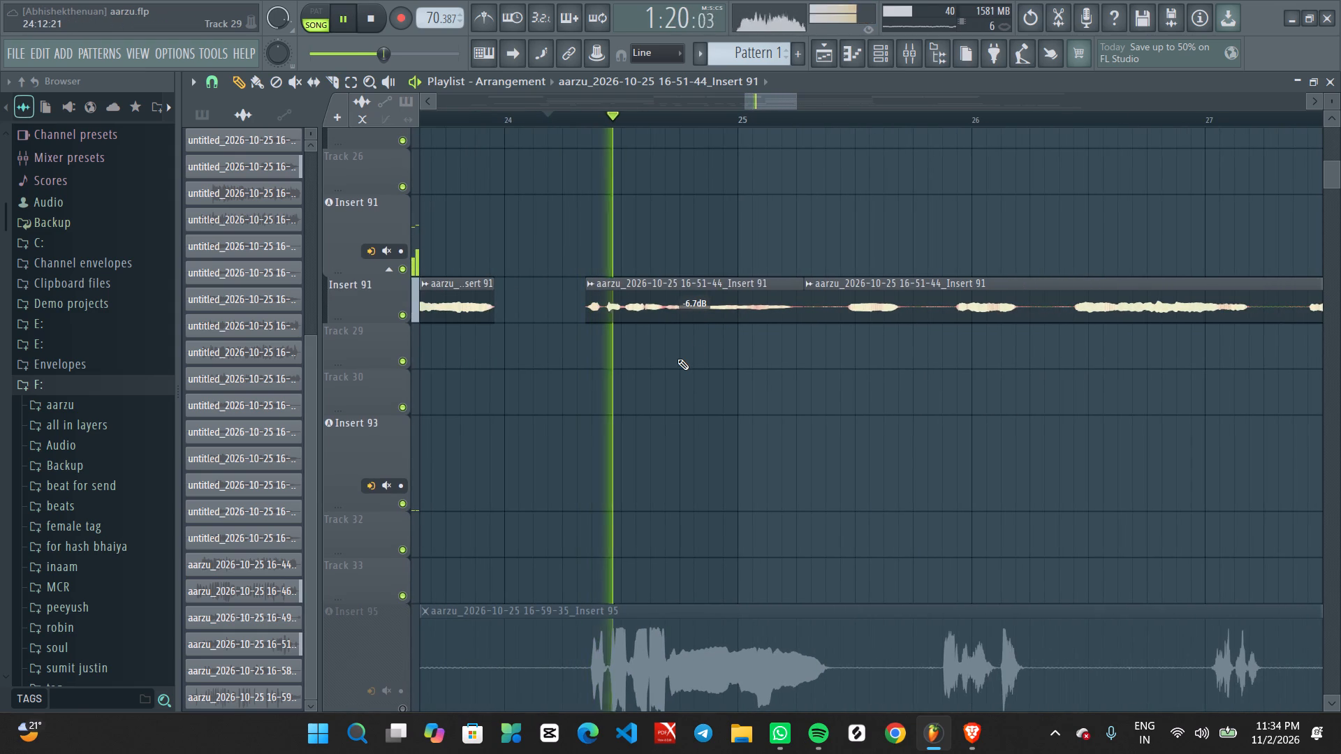
scroll(677, 359, "up", 3, "ctrl")
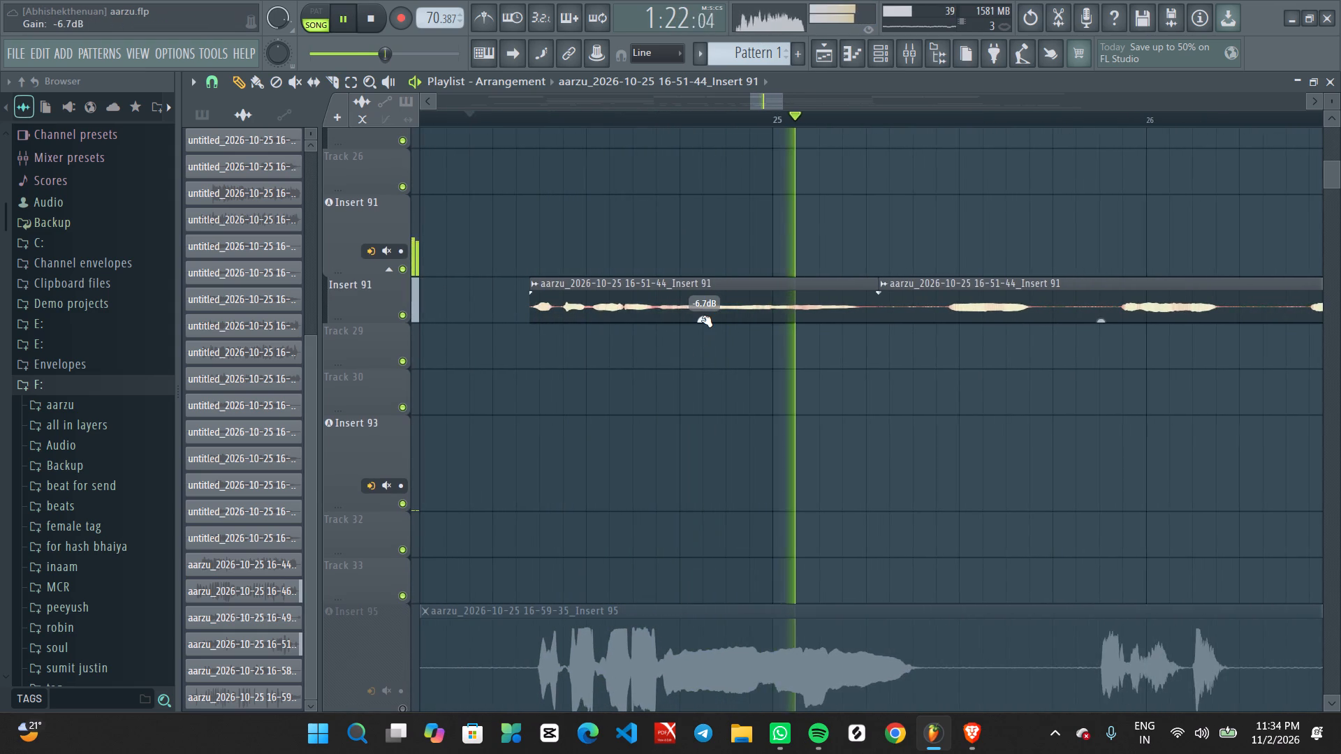
scroll(703, 319, "down", 12, "ctrl")
scroll(800, 341, "up", 11, "ctrl")
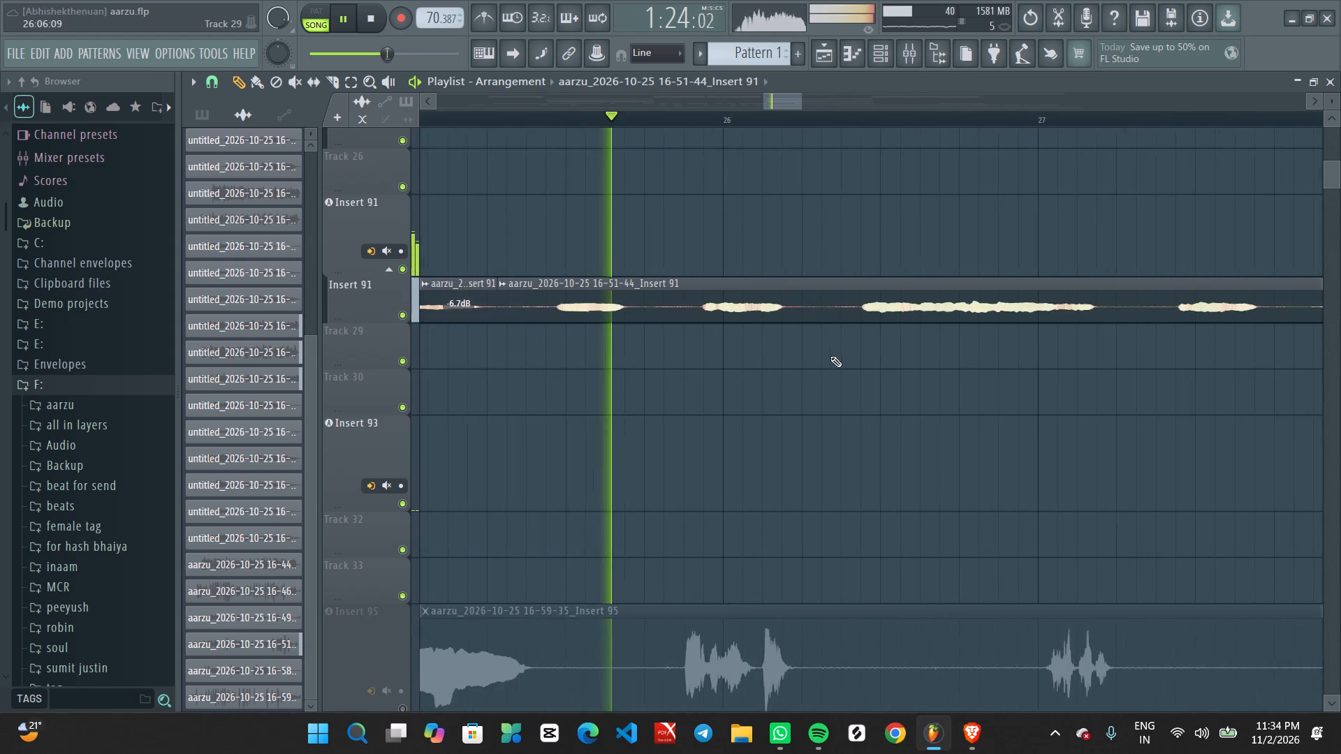
middle_click_drag(839, 362, 786, 350)
scroll(742, 358, "up", 2, "ctrl")
scroll(781, 381, "down", 4, "ctrl")
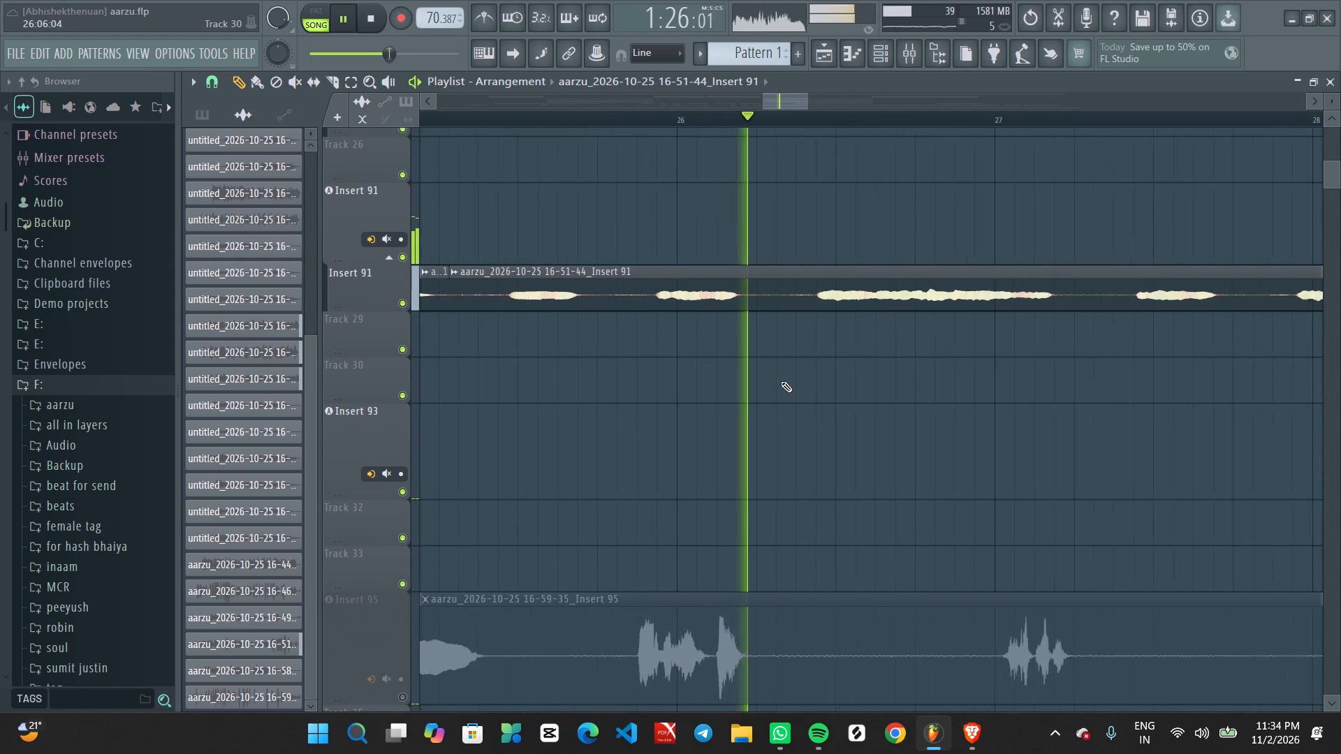
scroll(781, 381, "down", 2, "ctrl")
scroll(861, 378, "up", 3, "ctrl")
middle_click_drag(1011, 358, 902, 345)
scroll(859, 343, "down", 4, "ctrl")
scroll(697, 353, "up", 6, "ctrl")
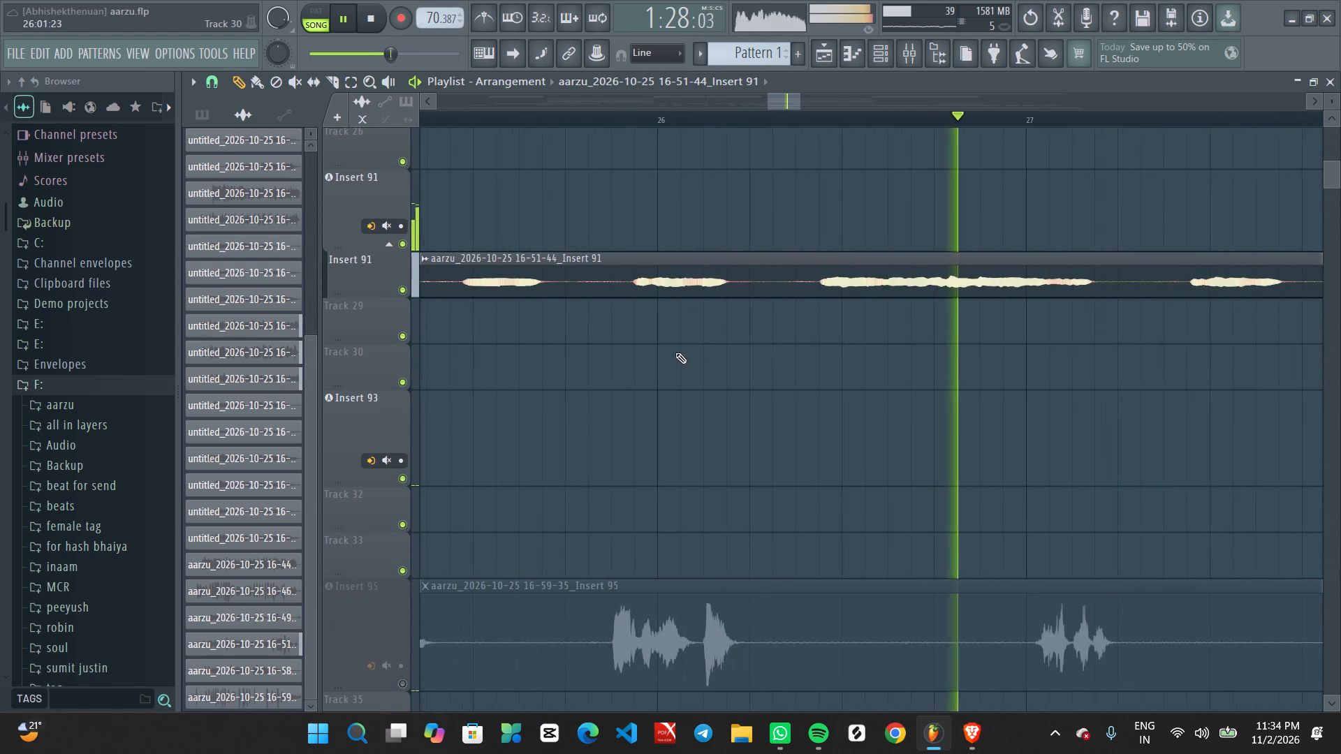
middle_click_drag(659, 356, 786, 358)
scroll(810, 355, "down", 8, "ctrl")
scroll(924, 355, "down", 2, "ctrl")
scroll(988, 362, "up", 3, "ctrl")
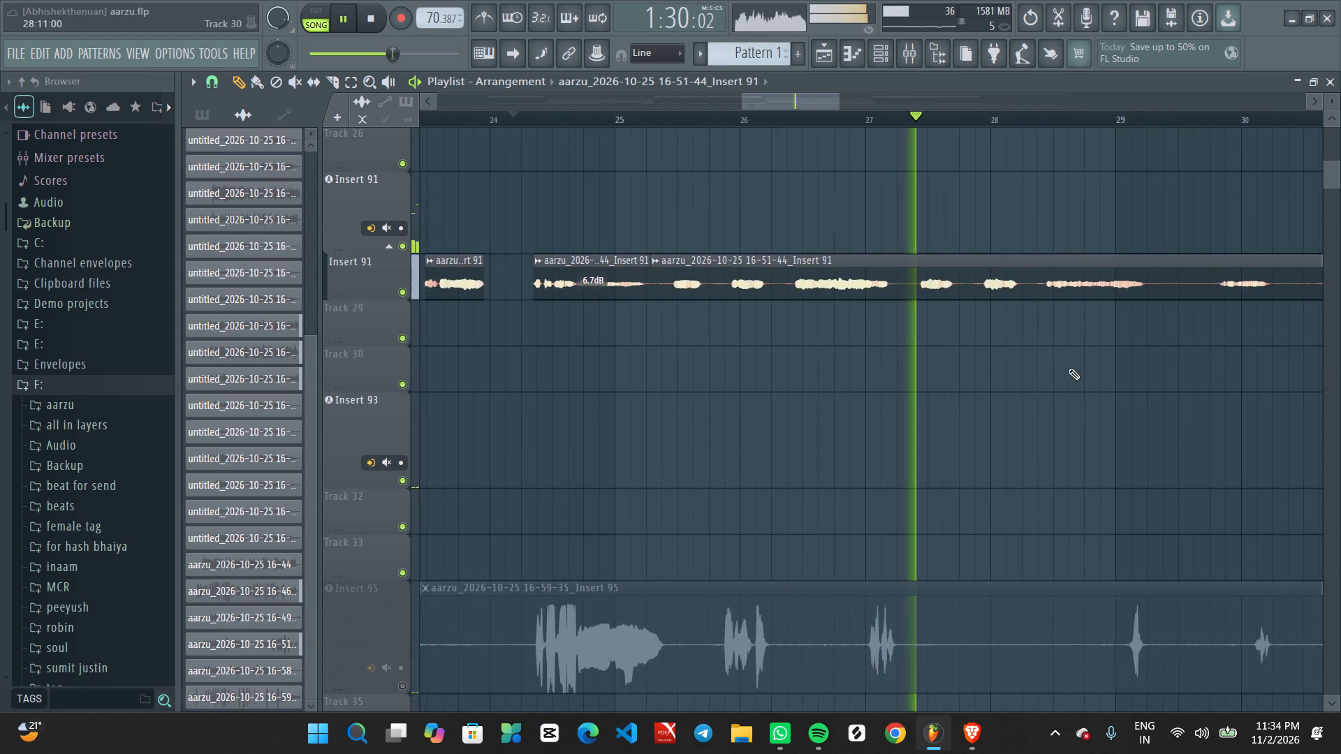
middle_click_drag(1067, 368, 953, 352)
scroll(893, 355, "up", 5, "ctrl")
scroll(897, 357, "up", 3)
scroll(1002, 357, "up", 1)
middle_click_drag(1001, 356, 960, 294)
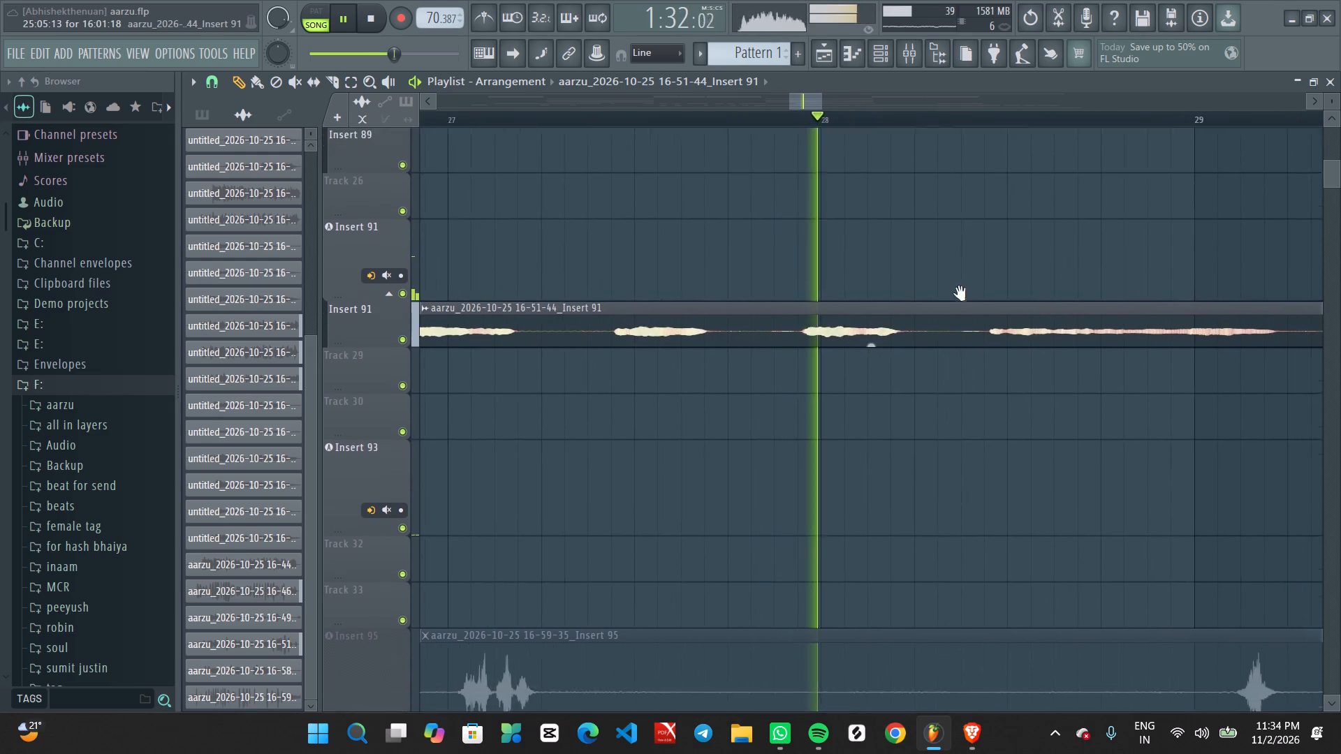
middle_click_drag(960, 294, 960, 283)
scroll(931, 272, "down", 9, "ctrl")
scroll(872, 343, "down", 5, "ctrl")
scroll(906, 349, "up", 2, "ctrl")
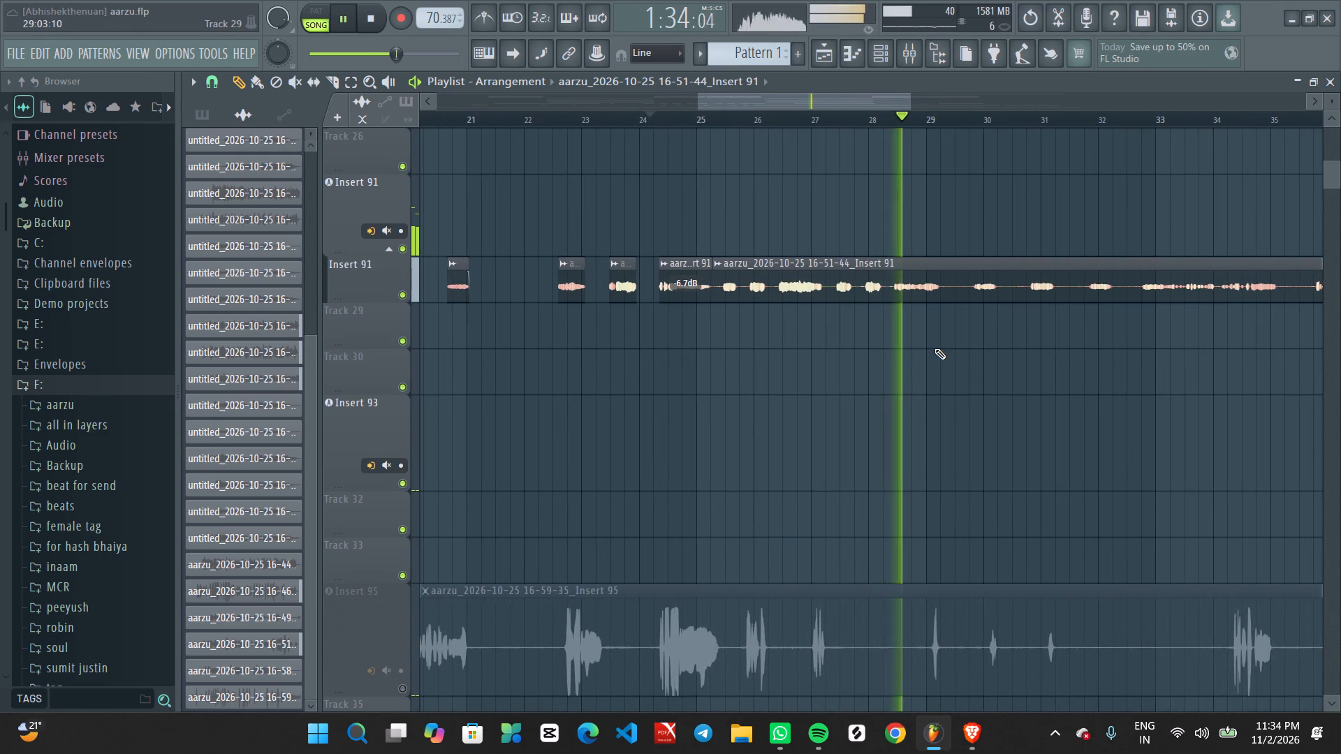
scroll(936, 348, "up", 4)
middle_click_drag(1000, 331, 978, 182)
scroll(935, 286, "up", 2, "ctrl")
middle_click_drag(976, 300, 822, 351)
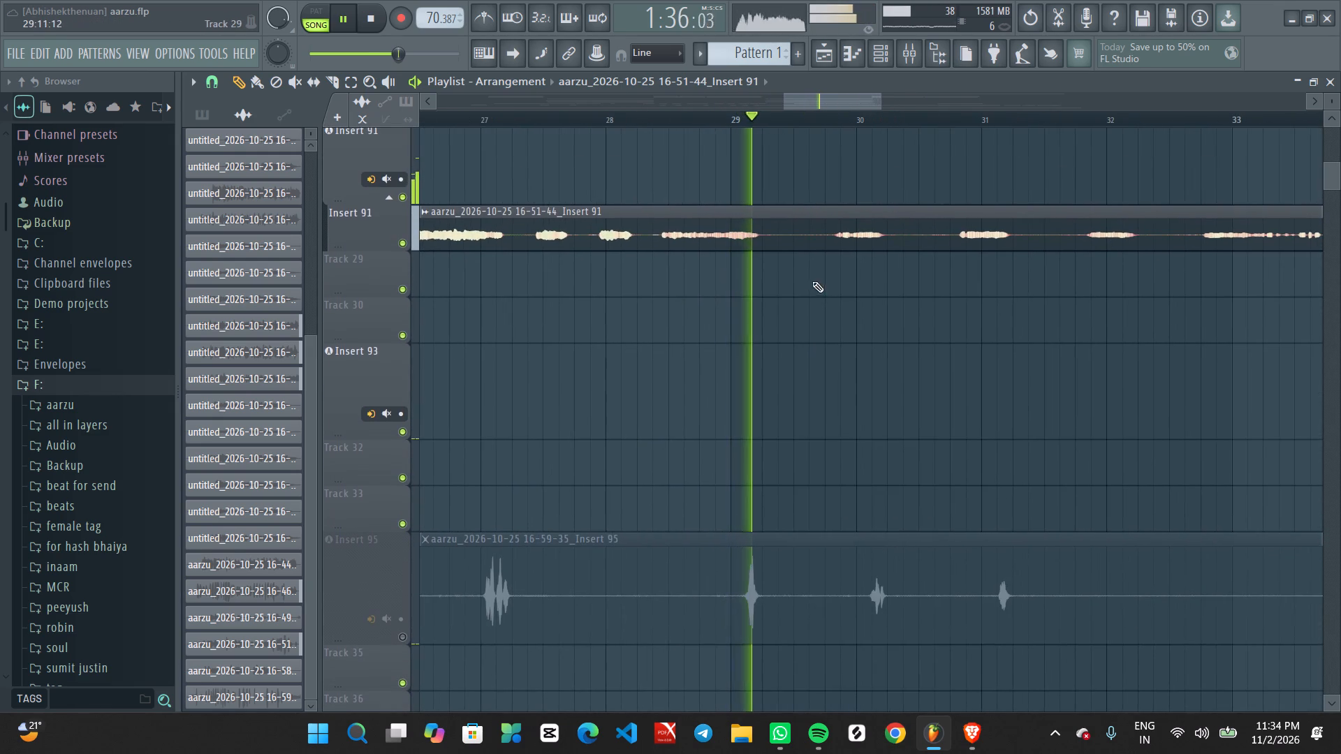
Slice Insert 91's long vocal clip in the silence after the phrase that ends just past bar 29.
middle_click(812, 281)
right_click(809, 281)
left_click(837, 457)
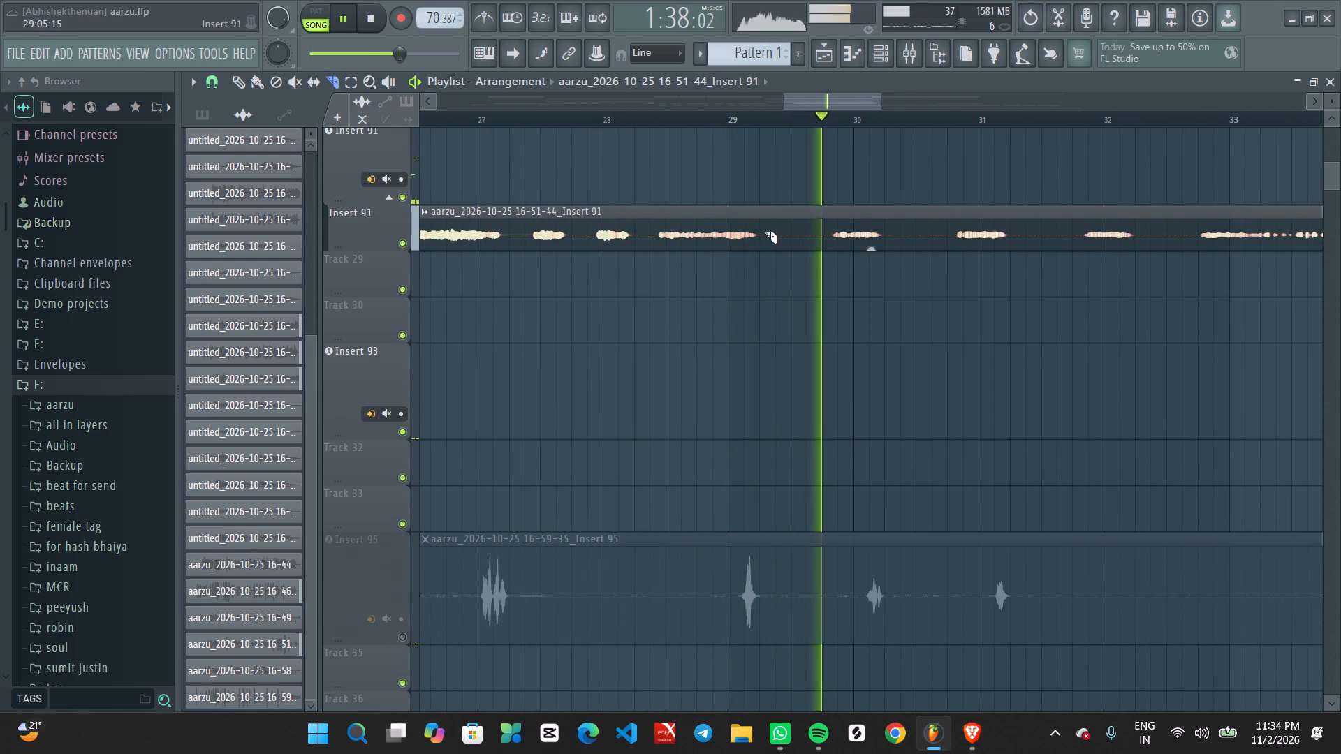
left_click(764, 232)
Slice Insert 91's vocal clip on both sides of the section from about bar 32.6 to 35.3 and delete that section.
scroll(806, 306, "up", 2, "ctrl")
middle_click_drag(937, 313, 778, 290)
scroll(752, 287, "down", 7, "ctrl")
scroll(923, 273, "down", 2, "ctrl")
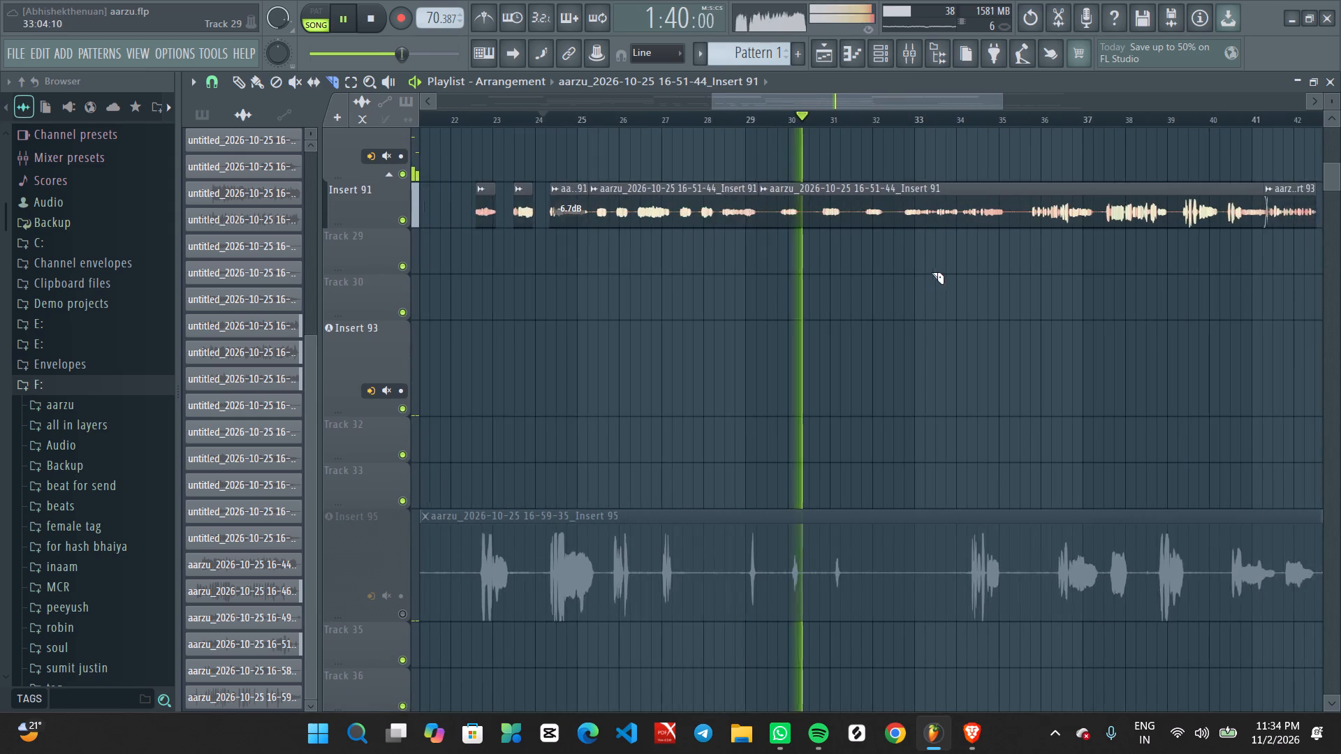
scroll(985, 287, "up", 2, "ctrl")
middle_click_drag(987, 299, 965, 332)
scroll(965, 318, "up", 2, "ctrl")
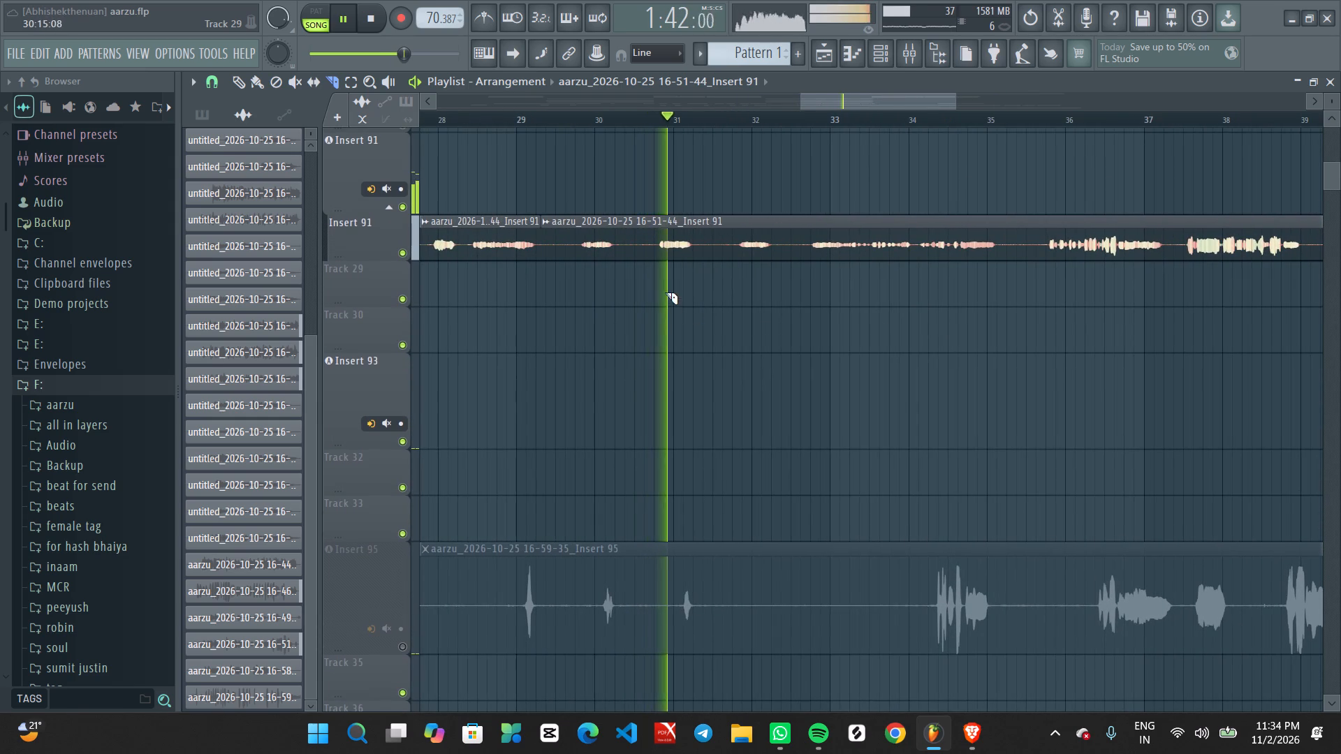
scroll(1041, 308, "up", 2, "ctrl")
scroll(993, 276, "down", 2, "ctrl")
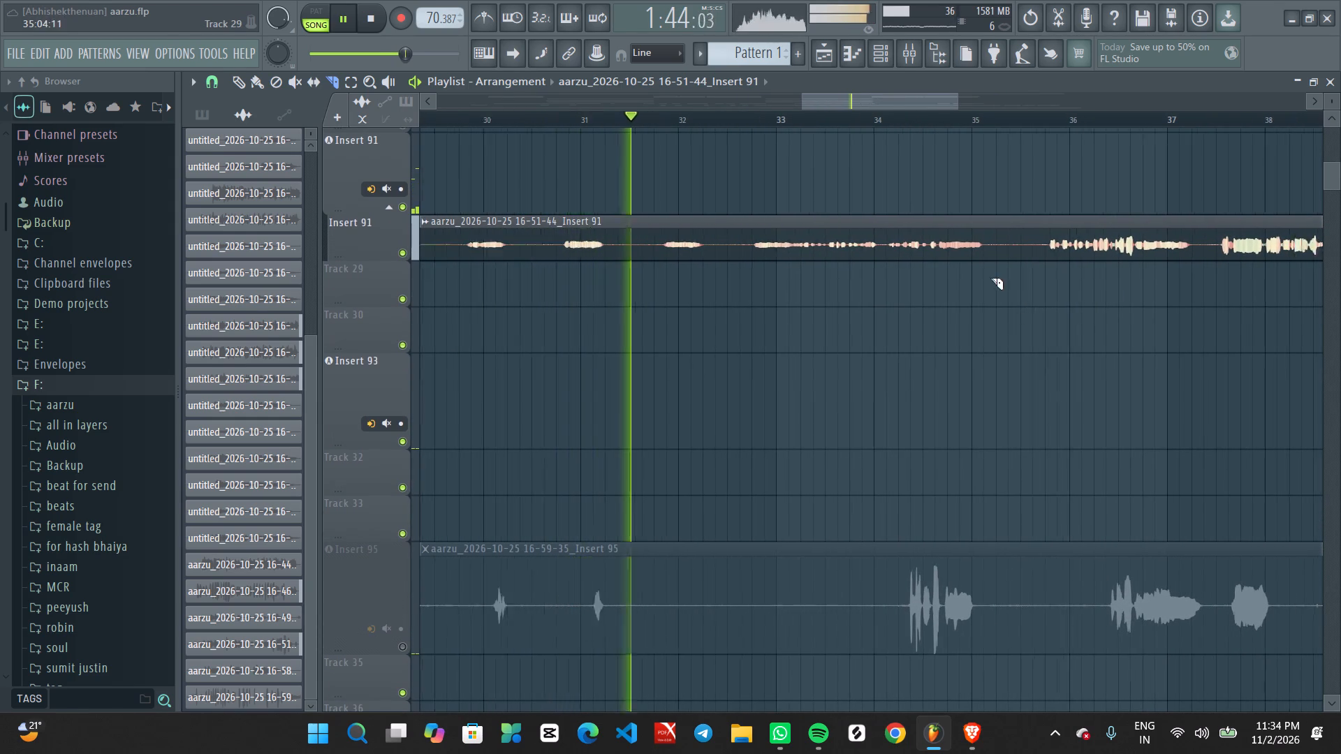
scroll(990, 278, "down", 6, "ctrl")
scroll(847, 304, "up", 5, "ctrl")
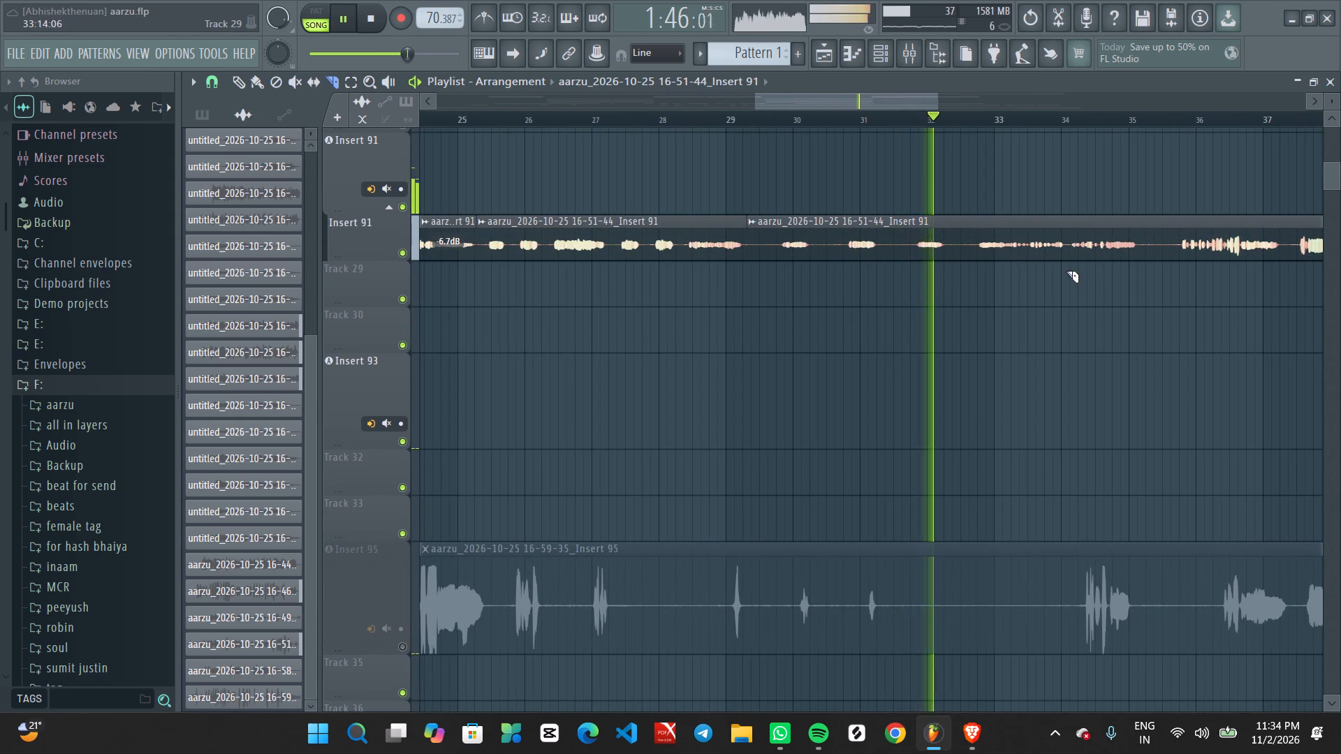
scroll(1084, 267, "up", 4, "ctrl")
scroll(955, 304, "up", 1, "ctrl")
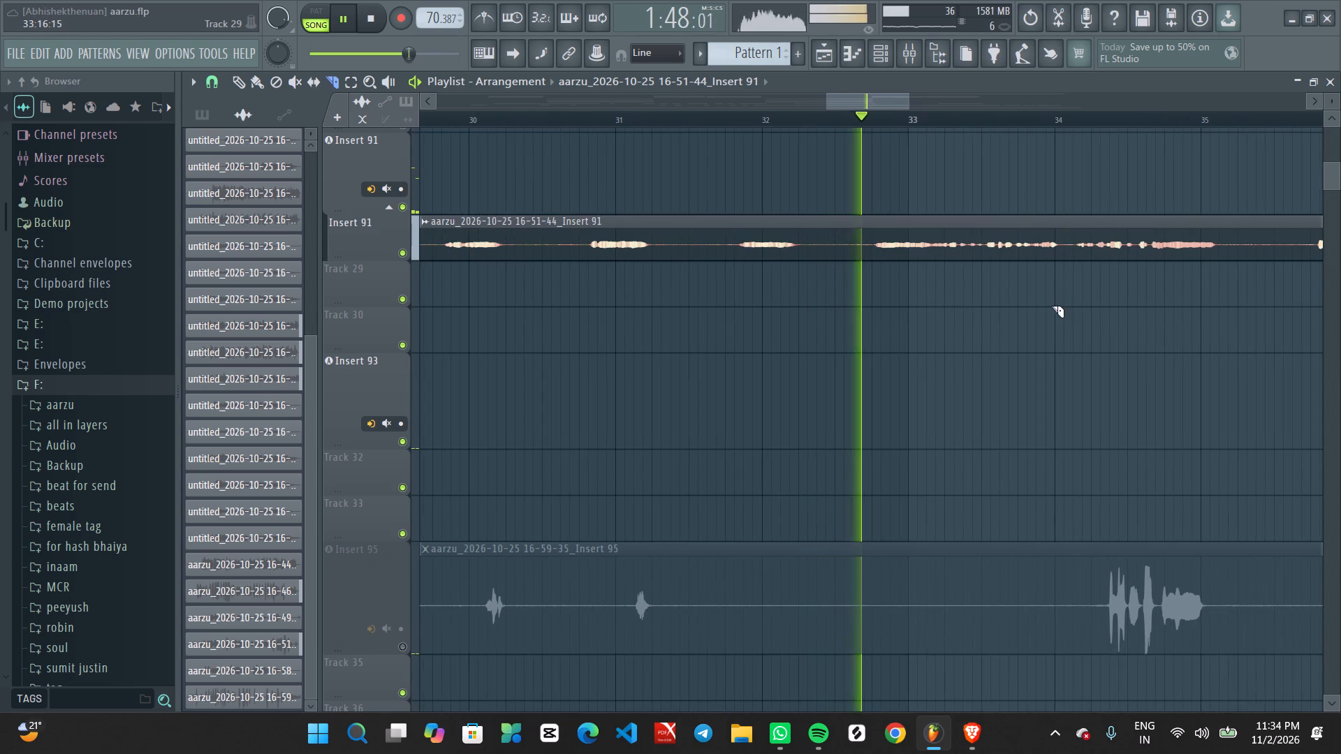
middle_click_drag(1038, 304, 992, 298)
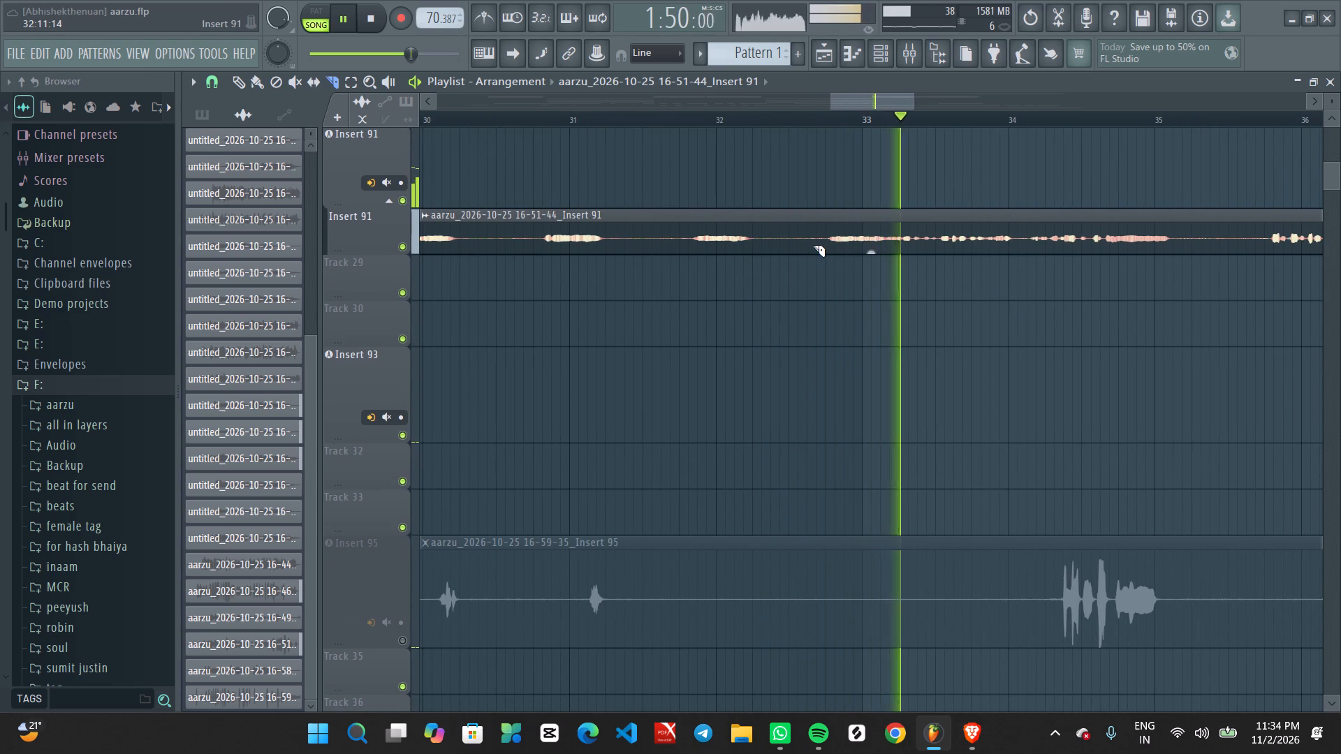
left_click(814, 238)
left_click(1198, 246)
left_click_drag(1059, 215, 1080, 294, "ctrl")
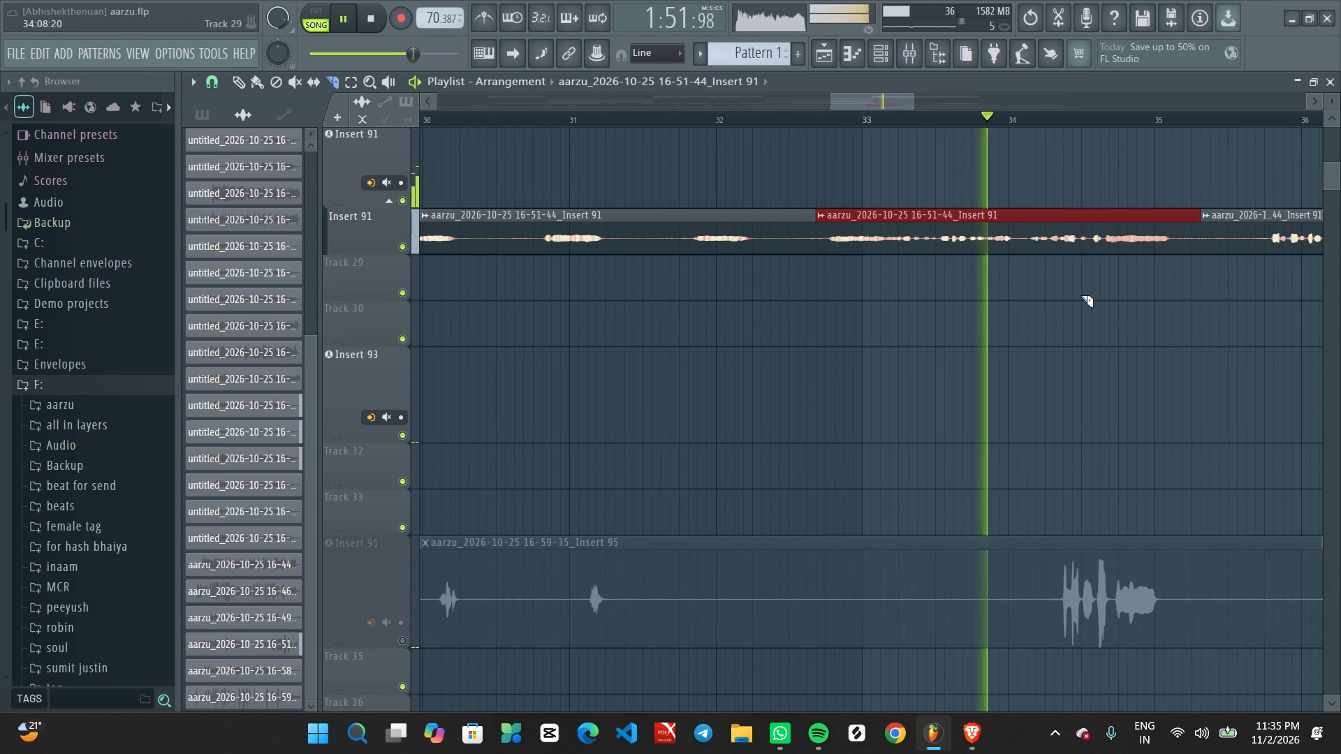
key("Delete")
Replay from bar 24 and trim the end of Insert 91's clip back to just after its last phrase, about bar 32.3.
scroll(1120, 414, "down", 8, "ctrl")
key("space")
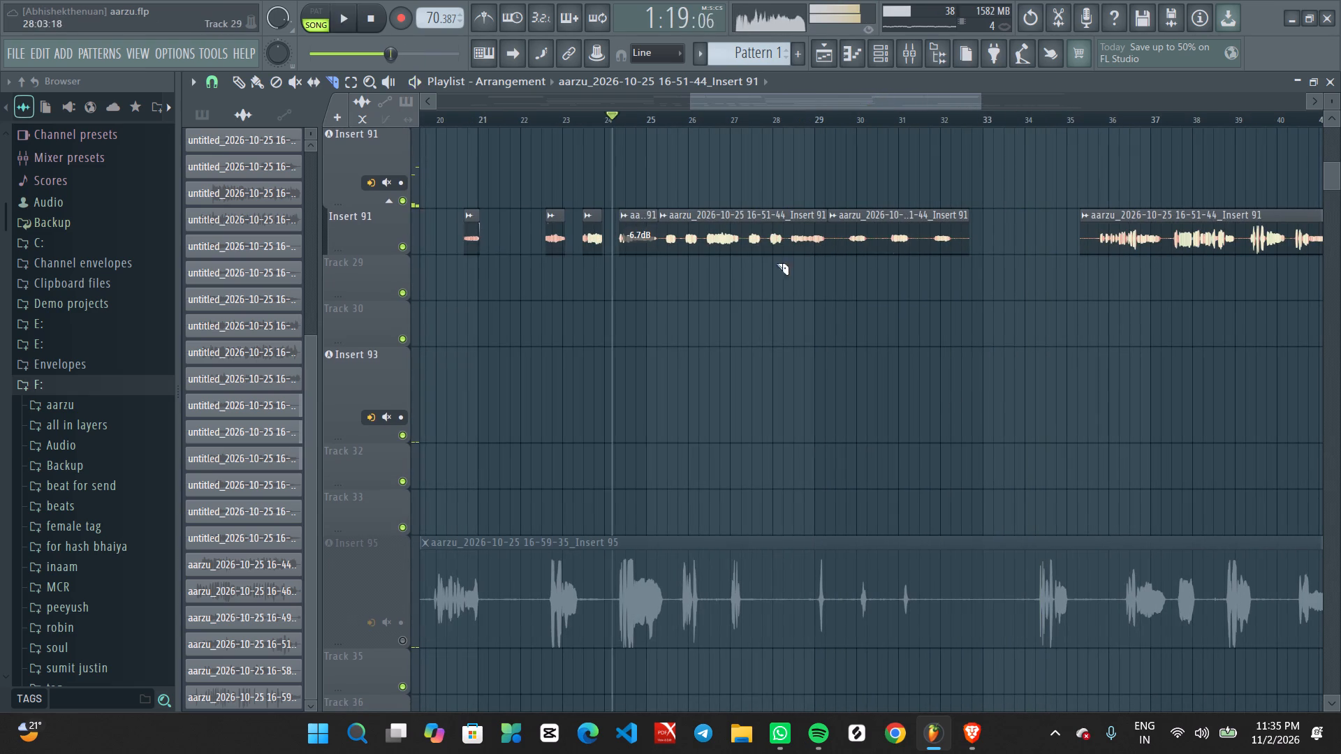
key("space")
middle_click(894, 365)
right_click_drag(894, 365, 897, 355)
left_click(922, 288)
left_click(922, 304)
scroll(906, 297, "up", 2, "ctrl")
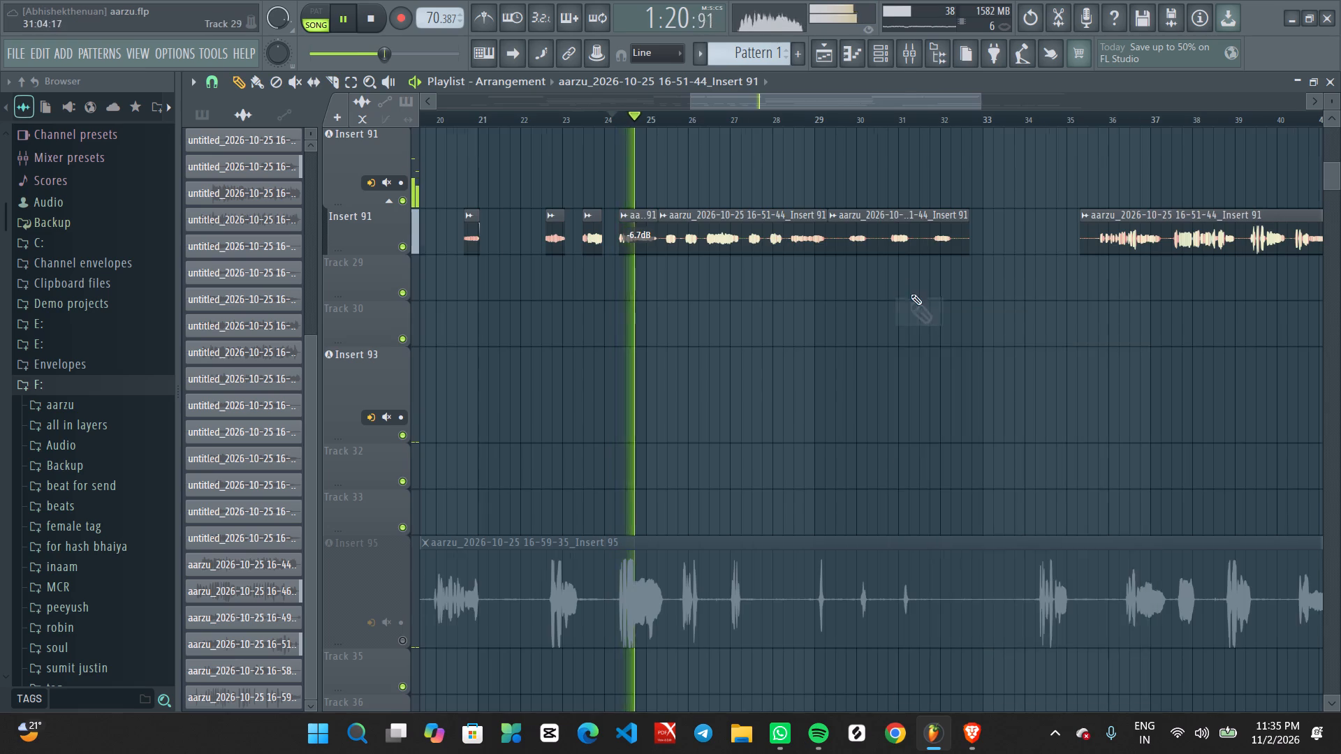
scroll(911, 294, "up", 12, "ctrl")
left_click_drag(993, 214, 886, 212, "alt")
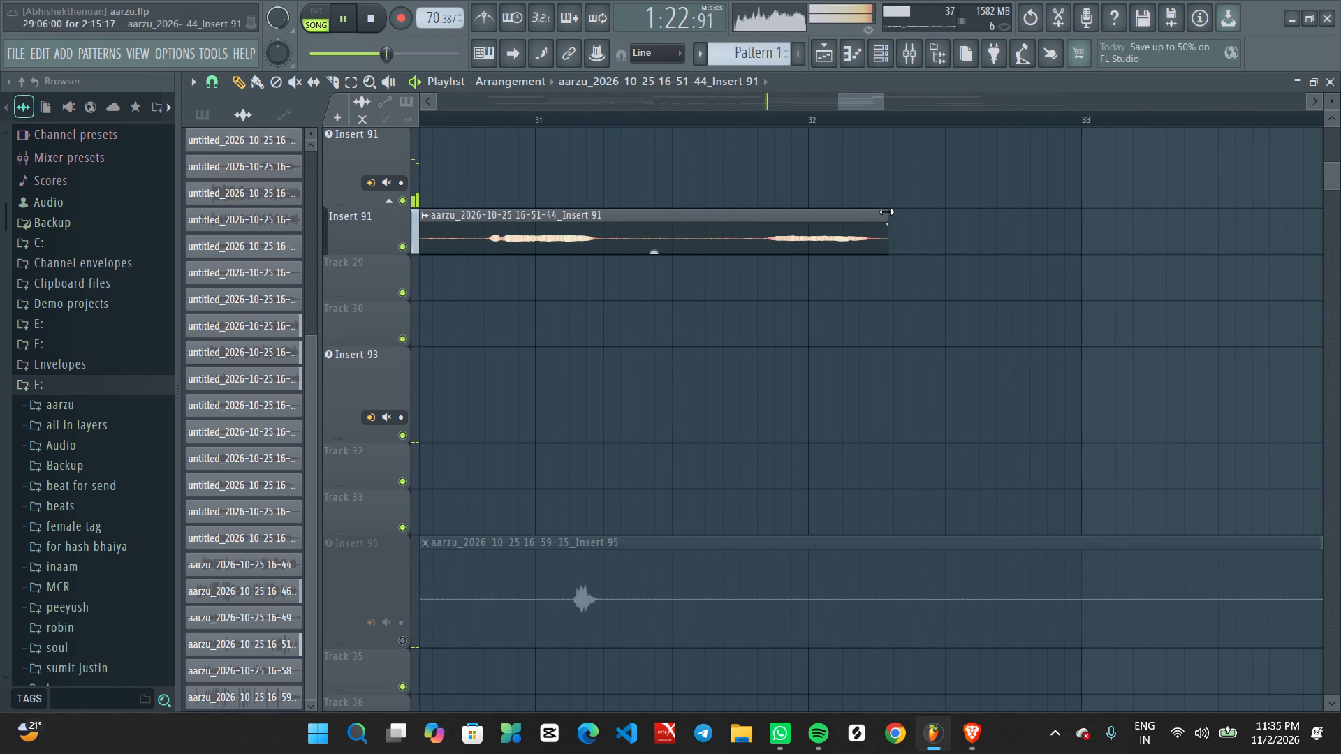
left_click_drag(886, 212, 885, 212, "alt")
Slice out and delete the silence between Insert 91's last two phrases, from about bar 31.25 to 31.8.
scroll(752, 313, "up", 2, "ctrl")
middle_click_drag(735, 333, 1058, 342)
scroll(918, 337, "down", 5, "ctrl")
scroll(903, 325, "up", 4, "ctrl")
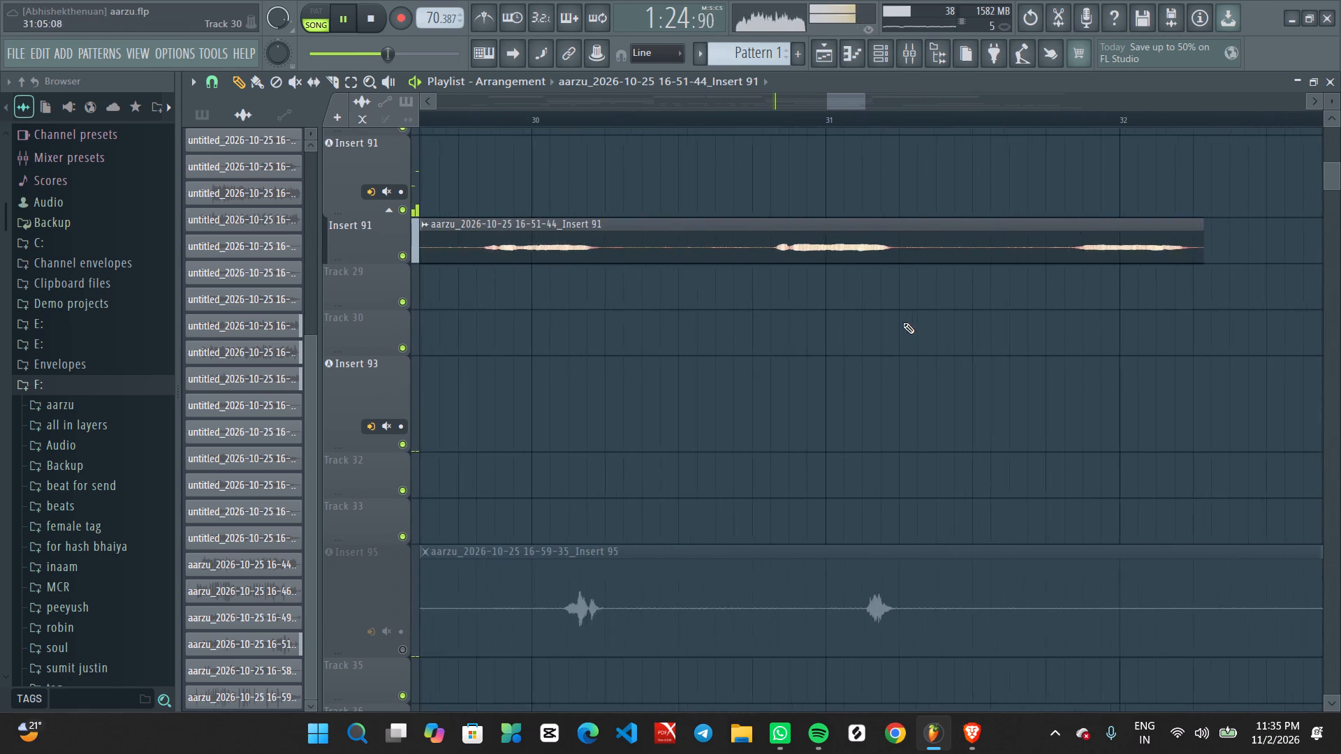
scroll(903, 323, "up", 1, "ctrl")
left_click(922, 227)
middle_click(911, 293)
right_click(914, 293)
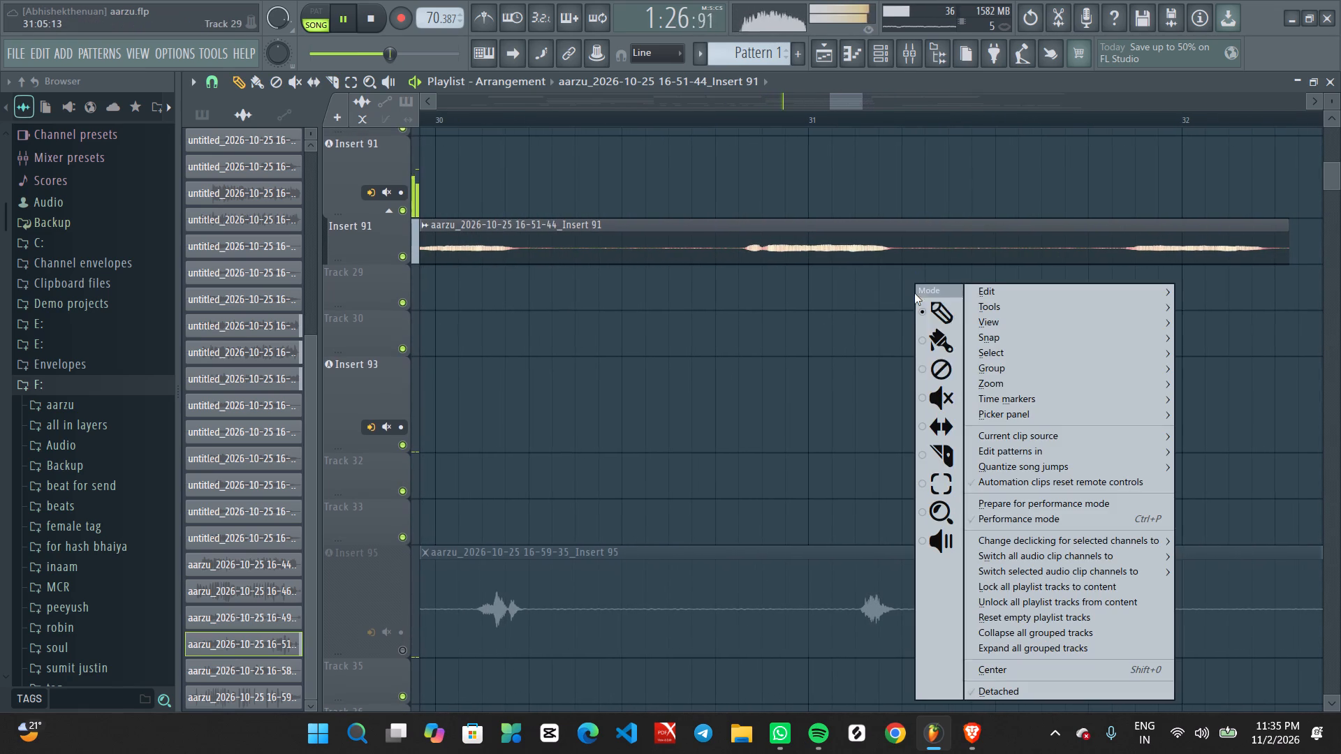
left_click(939, 459)
left_click(904, 256)
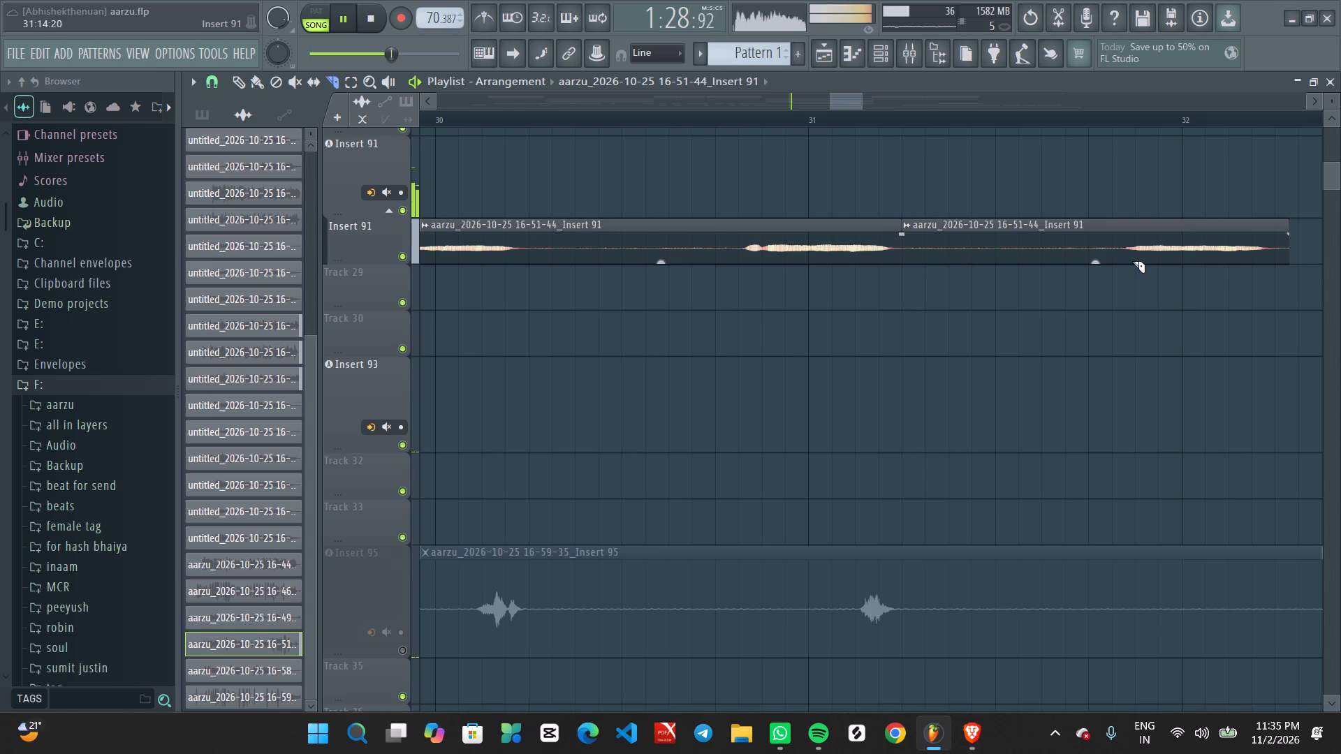
left_click_drag(1132, 261, 1111, 261)
left_click_drag(1020, 205, 1034, 259, "ctrl")
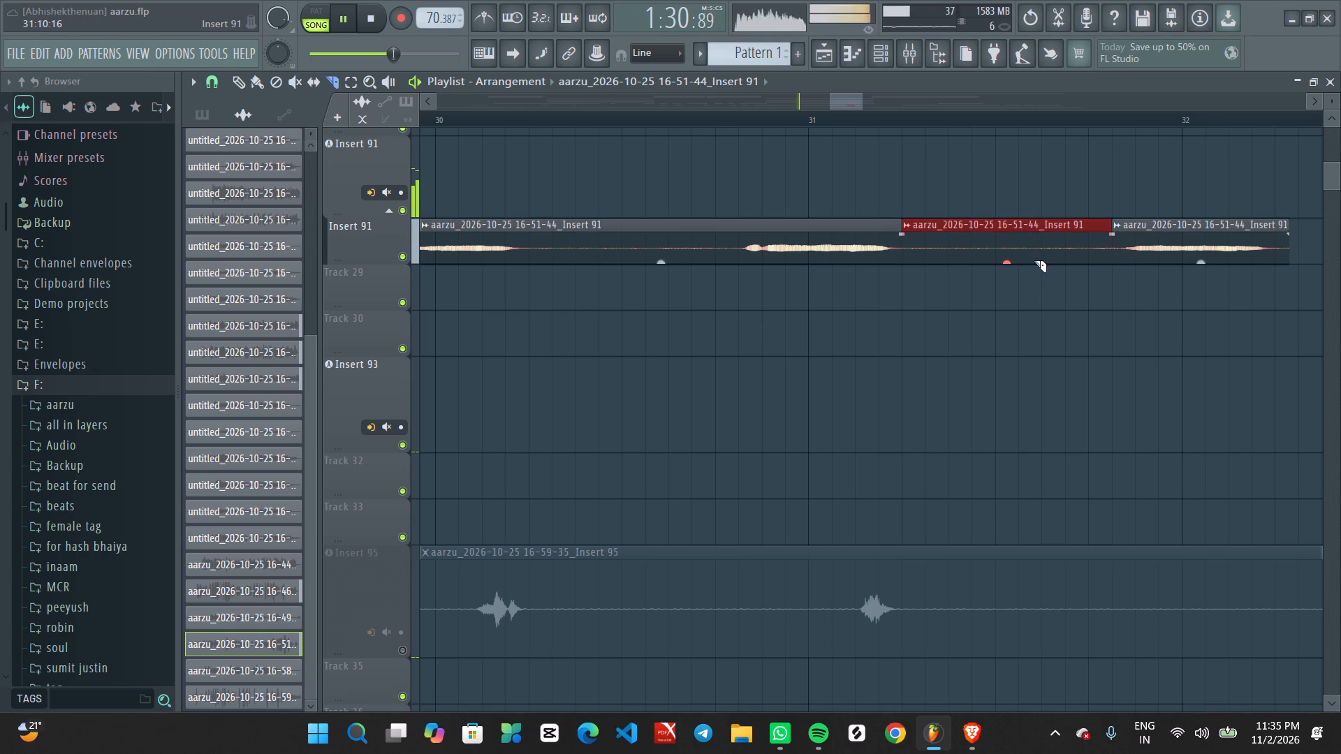
key("Delete")
Slice out and delete the silence in Insert 91's clip between about bar 30.25 and 30.8.
scroll(831, 309, "down", 1, "ctrl")
scroll(654, 346, "up", 2, "ctrl")
left_click_drag(731, 287, 791, 209, "alt")
left_click_drag(538, 300, 534, 210, "alt")
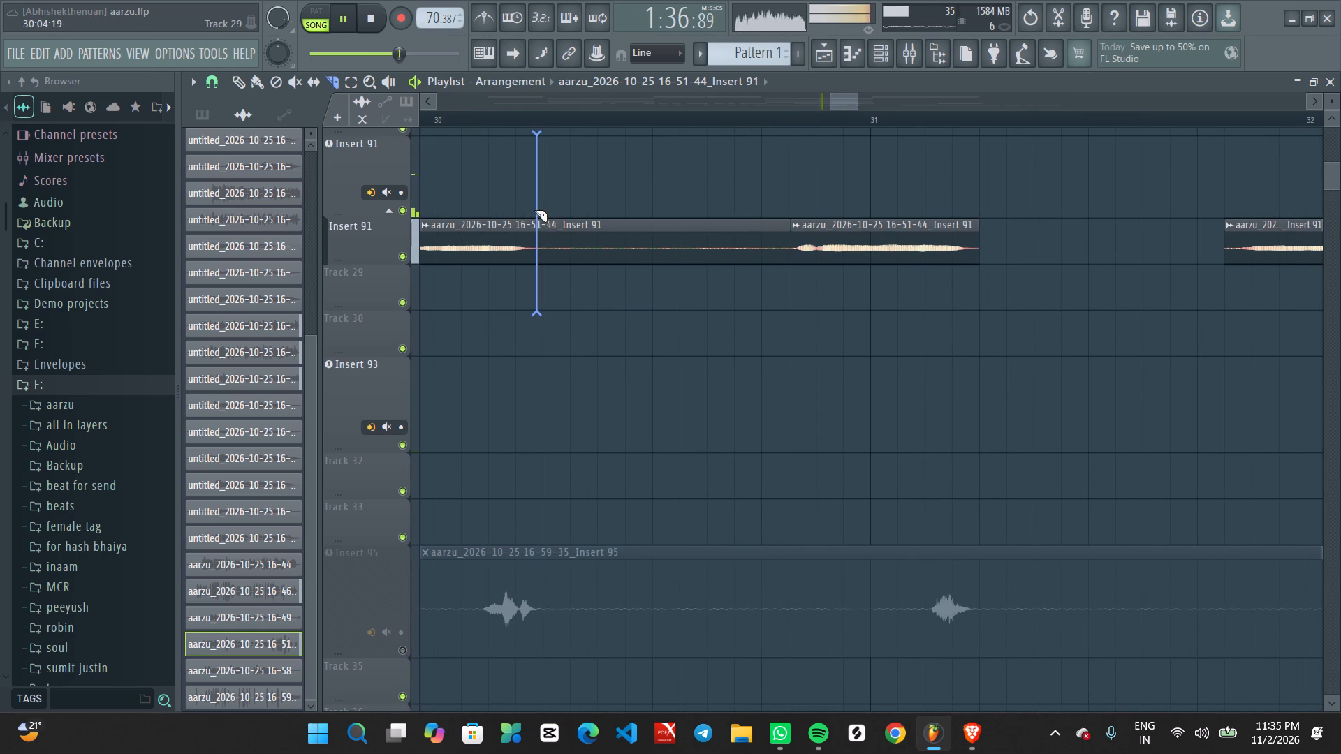
left_click_drag(534, 210, 540, 209, "alt")
left_click_drag(608, 232, 615, 255, "ctrl")
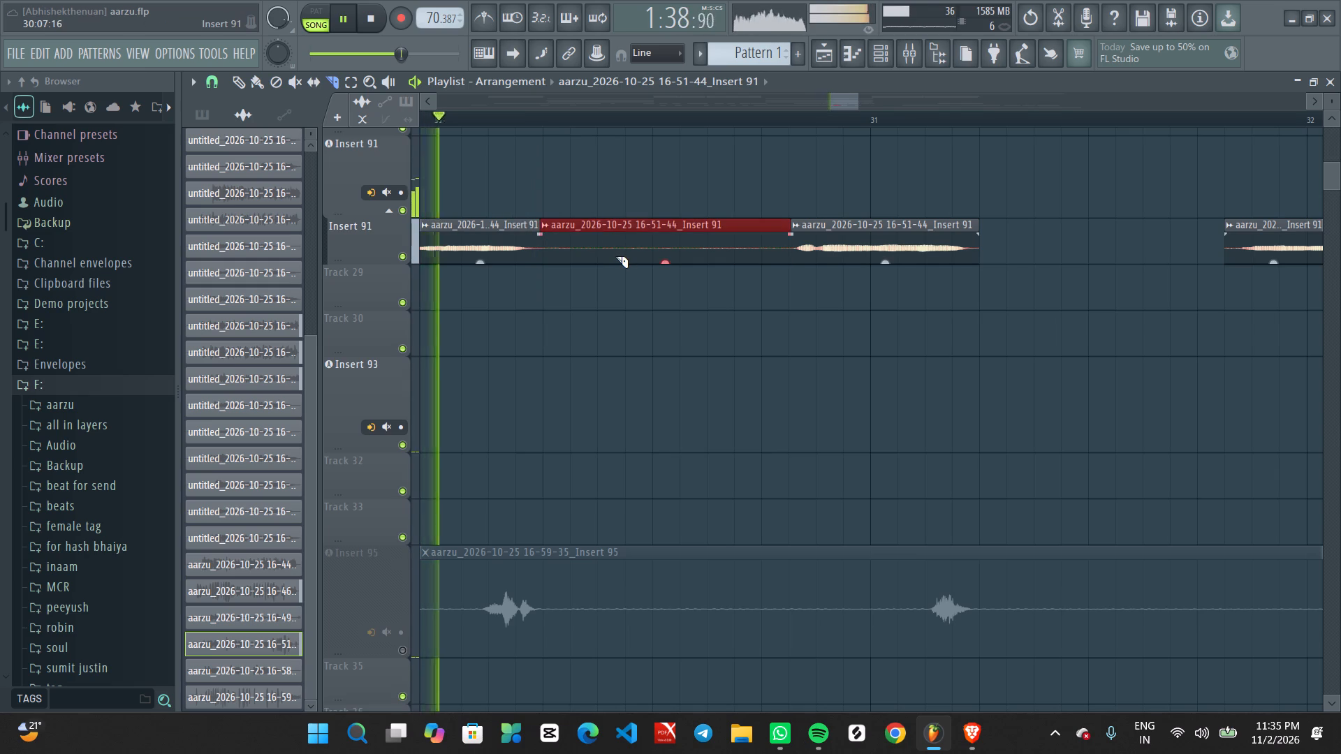
key("Delete")
Slice out and delete the silence in Insert 91's clip between about bar 29.25 and 29.8.
scroll(541, 316, "down", 6, "ctrl")
scroll(493, 320, "up", 1, "ctrl")
middle_click_drag(499, 326, 968, 326)
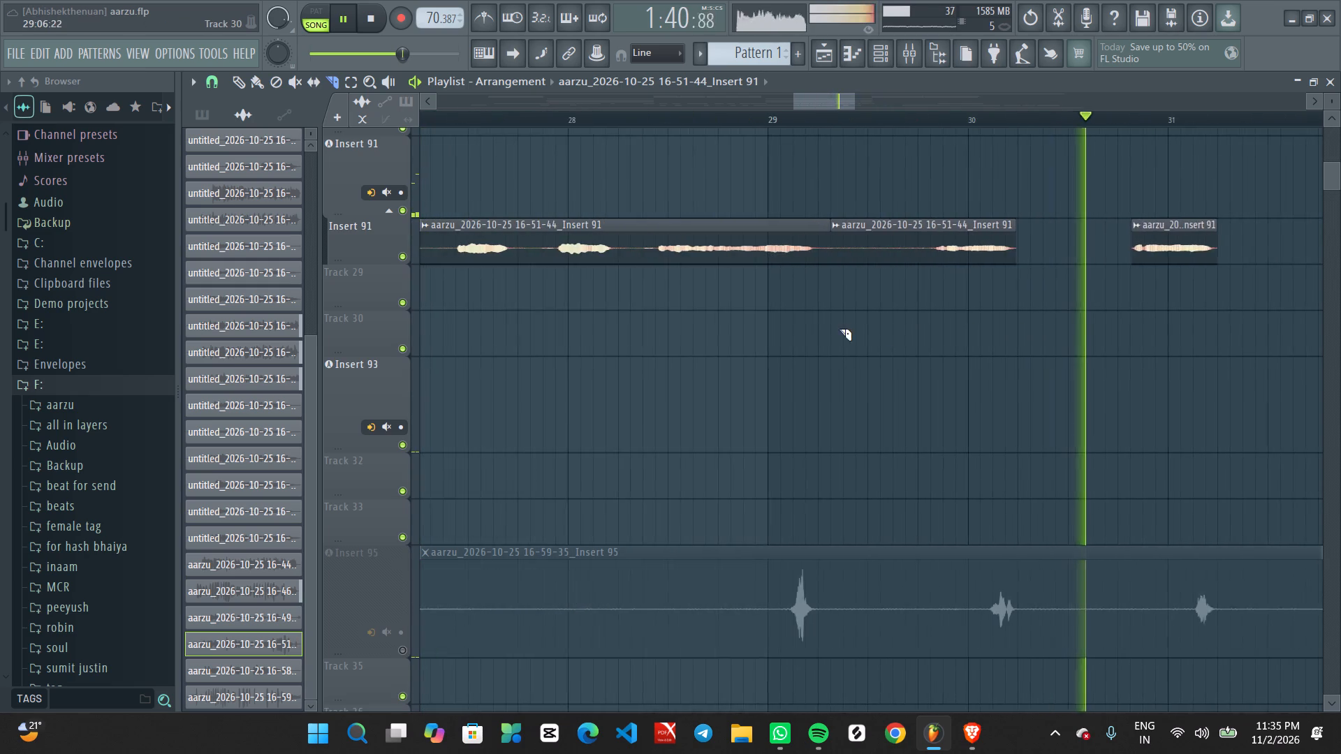
scroll(839, 329, "up", 2, "ctrl")
left_click_drag(807, 311, 812, 207, "alt")
left_click_drag(877, 304, 920, 281, "alt")
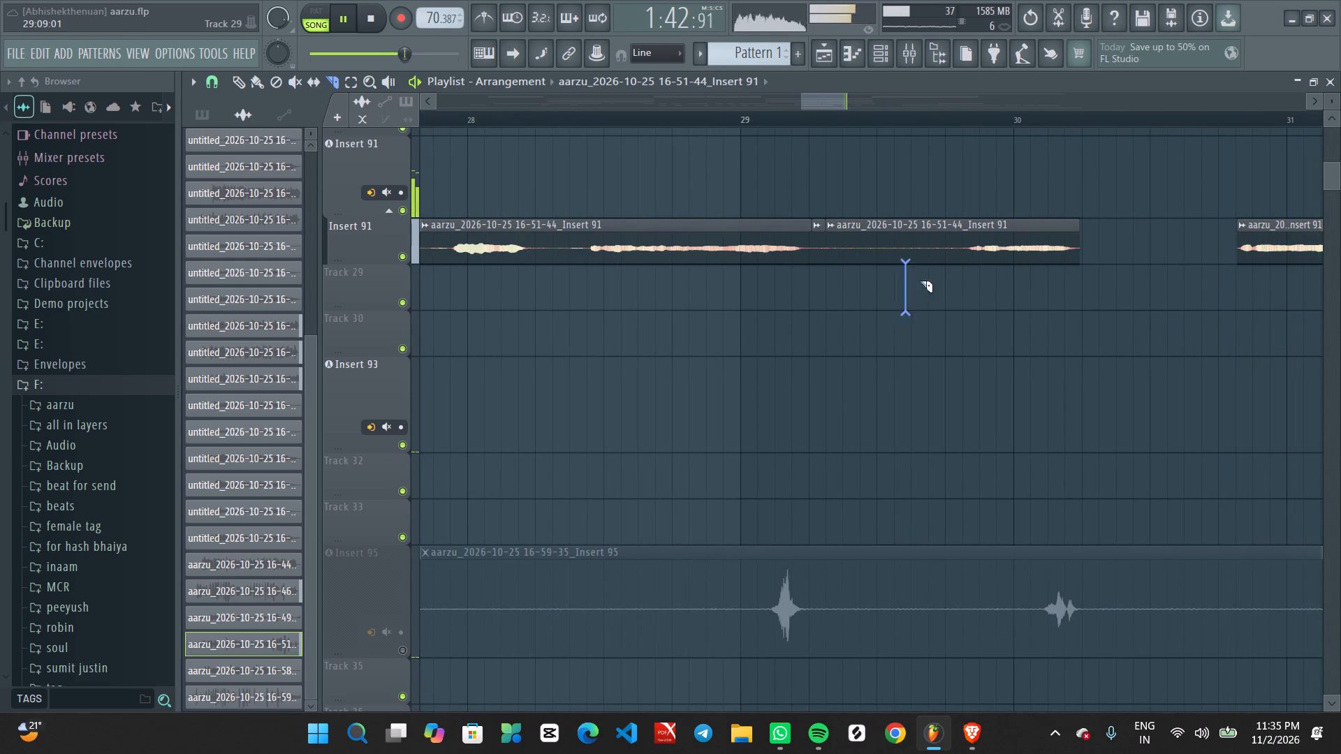
left_click_drag(920, 281, 962, 210, "alt")
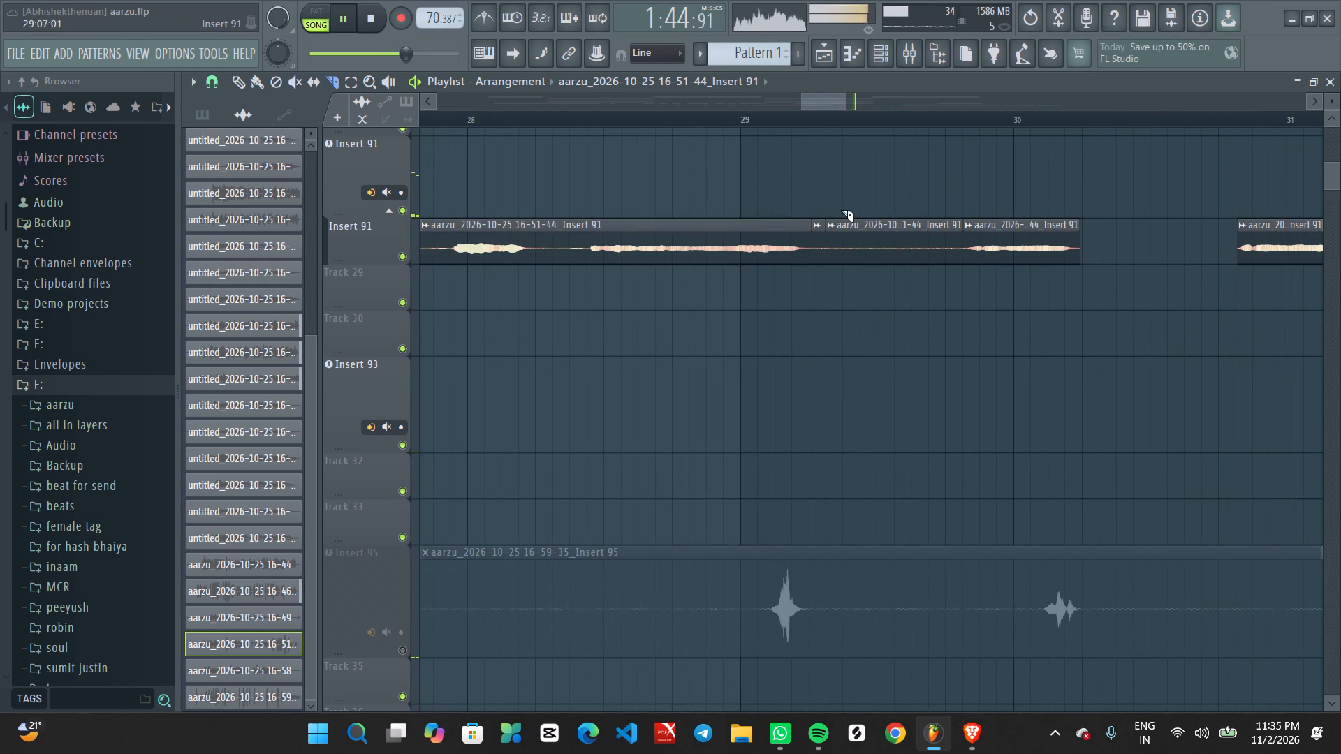
left_click_drag(820, 210, 909, 274, "ctrl")
key("Delete")
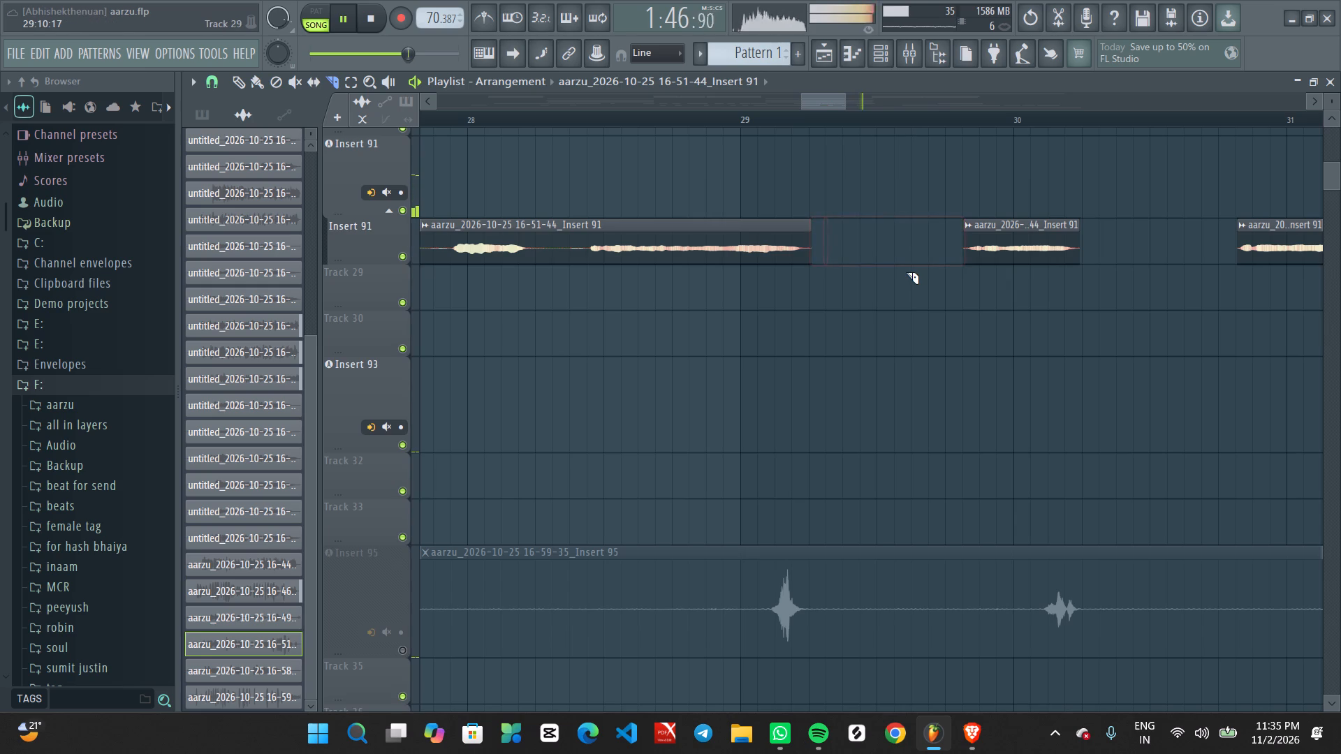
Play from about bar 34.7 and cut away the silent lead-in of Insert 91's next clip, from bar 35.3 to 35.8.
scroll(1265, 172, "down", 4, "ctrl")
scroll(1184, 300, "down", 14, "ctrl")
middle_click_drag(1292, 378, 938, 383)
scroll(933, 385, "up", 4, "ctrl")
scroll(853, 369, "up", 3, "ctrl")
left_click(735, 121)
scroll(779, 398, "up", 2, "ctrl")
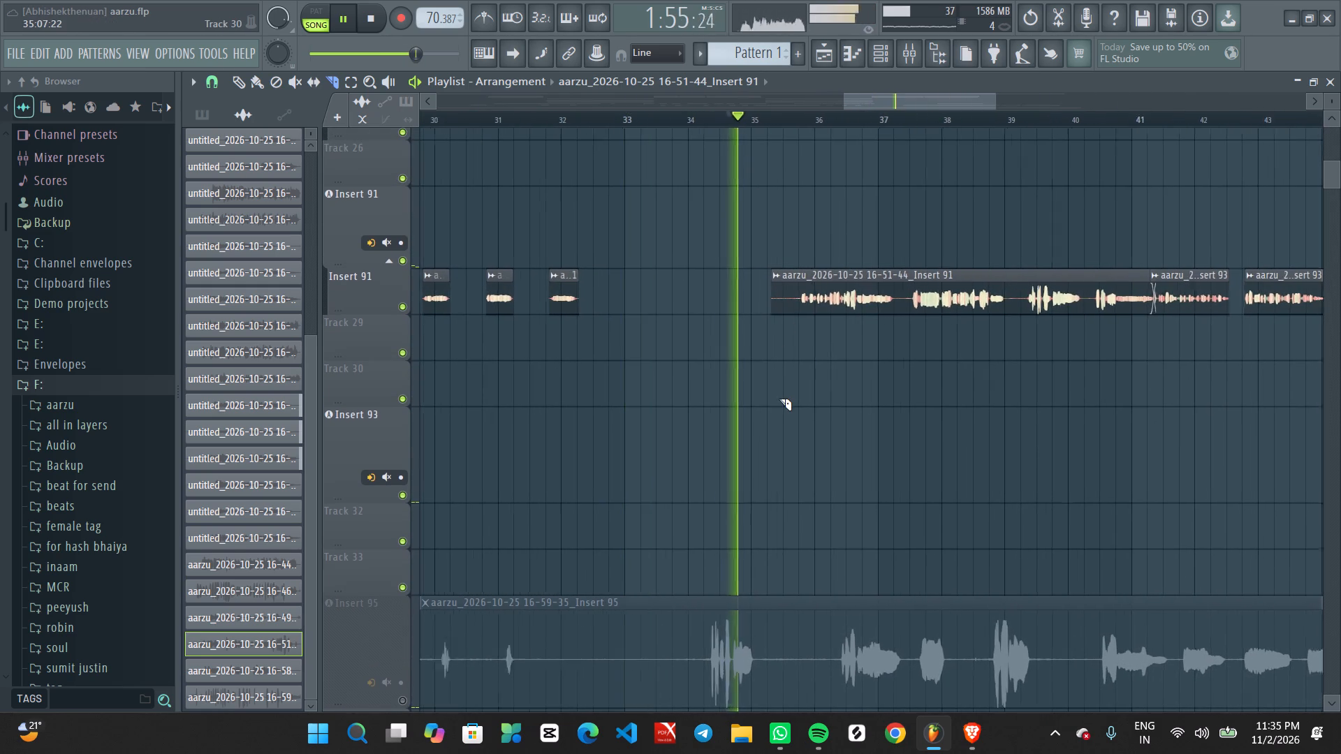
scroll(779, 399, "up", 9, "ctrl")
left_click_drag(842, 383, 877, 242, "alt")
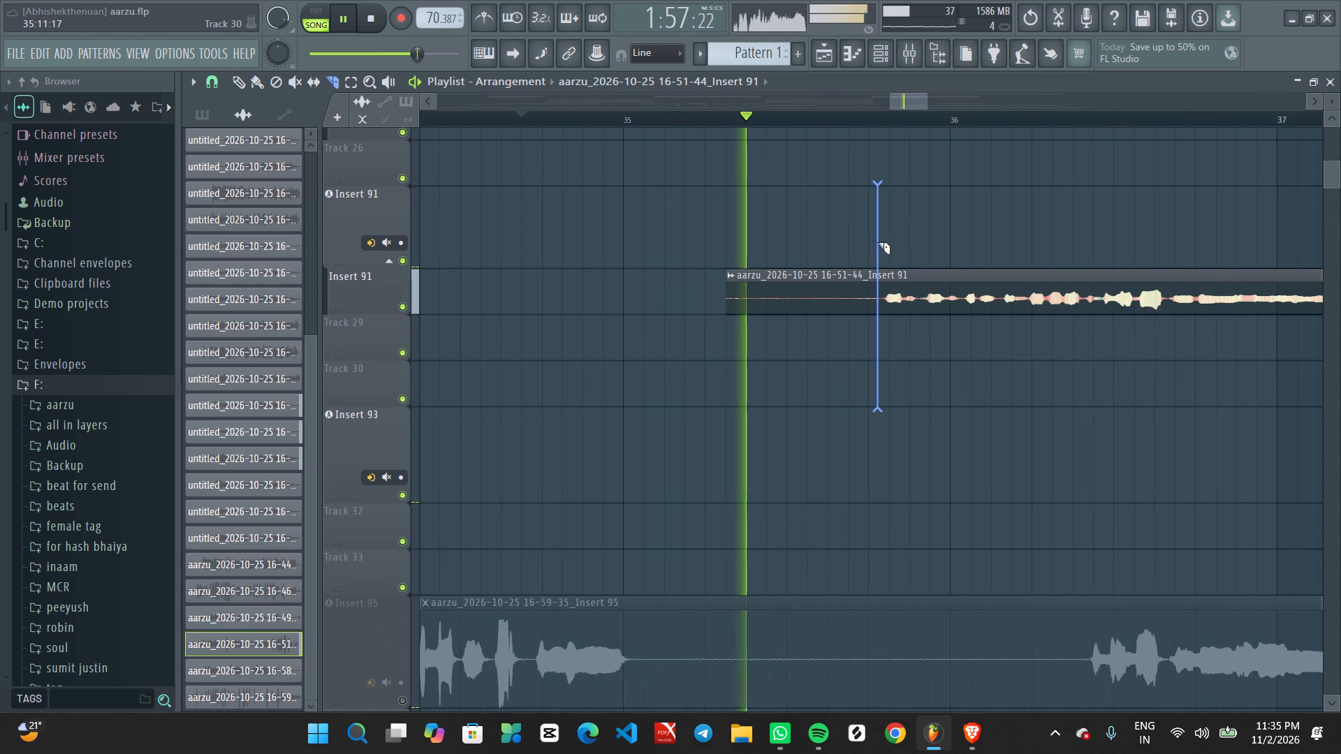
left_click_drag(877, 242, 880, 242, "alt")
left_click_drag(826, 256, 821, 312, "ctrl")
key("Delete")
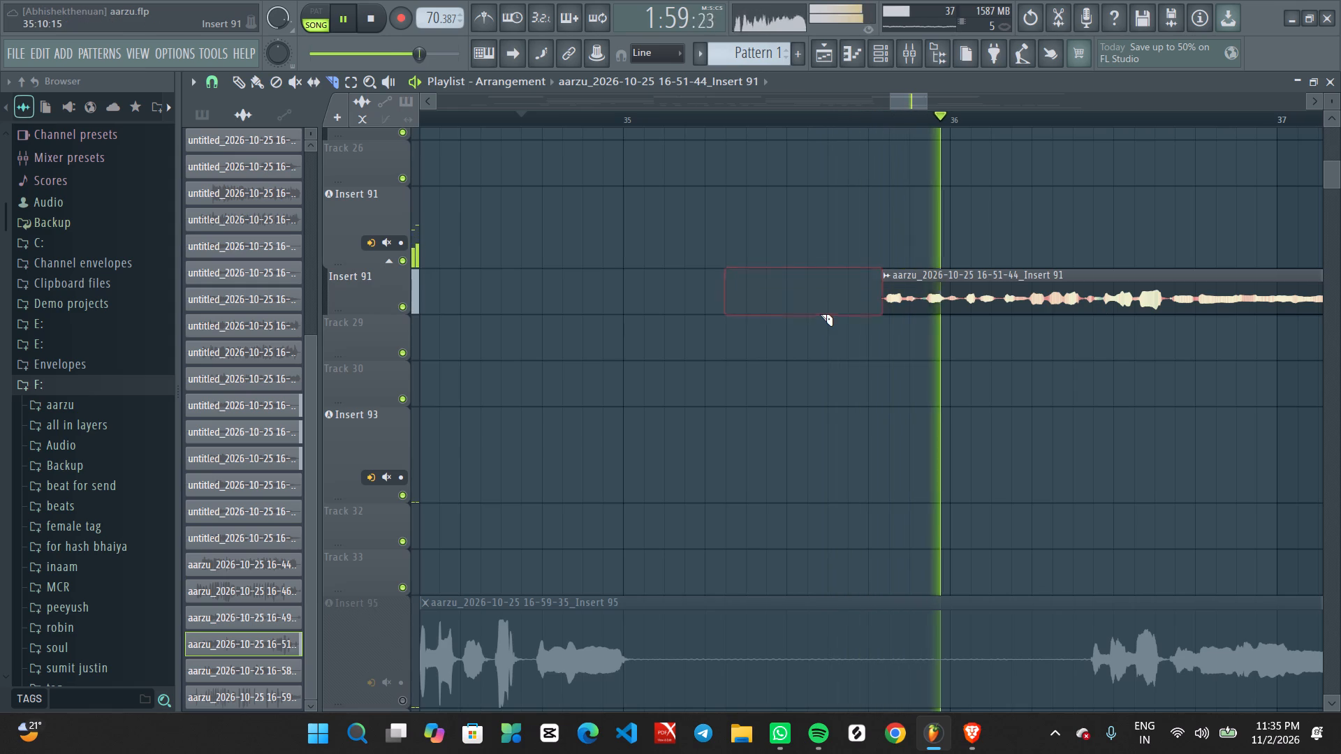
Slice Insert 91's clip after its first phrase, at about bar 37.4, and delete the phrase before the cut.
scroll(851, 312, "down", 8, "ctrl")
scroll(869, 377, "down", 5, "ctrl")
scroll(998, 393, "up", 6, "ctrl")
scroll(902, 380, "up", 2, "ctrl")
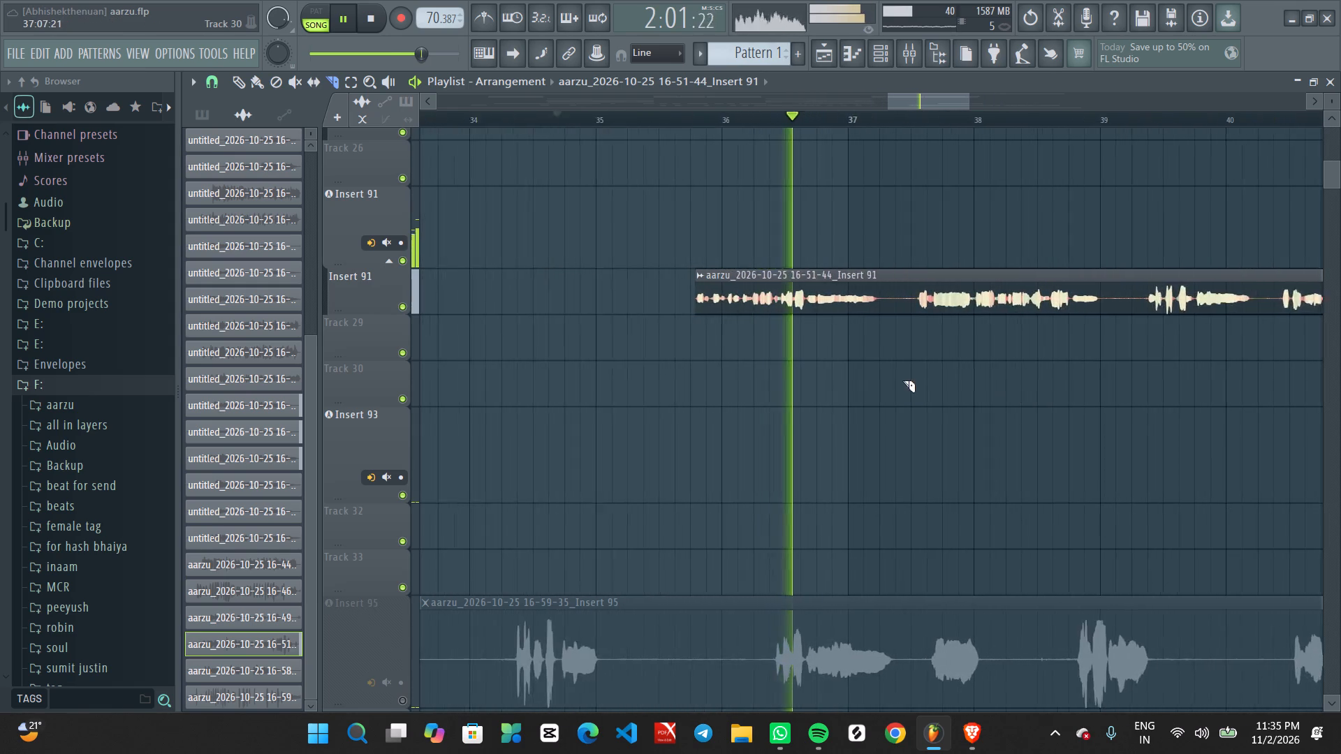
scroll(902, 380, "up", 1, "ctrl")
left_click(900, 308, "alt")
left_click_drag(821, 253, 838, 314, "ctrl")
key("Delete")
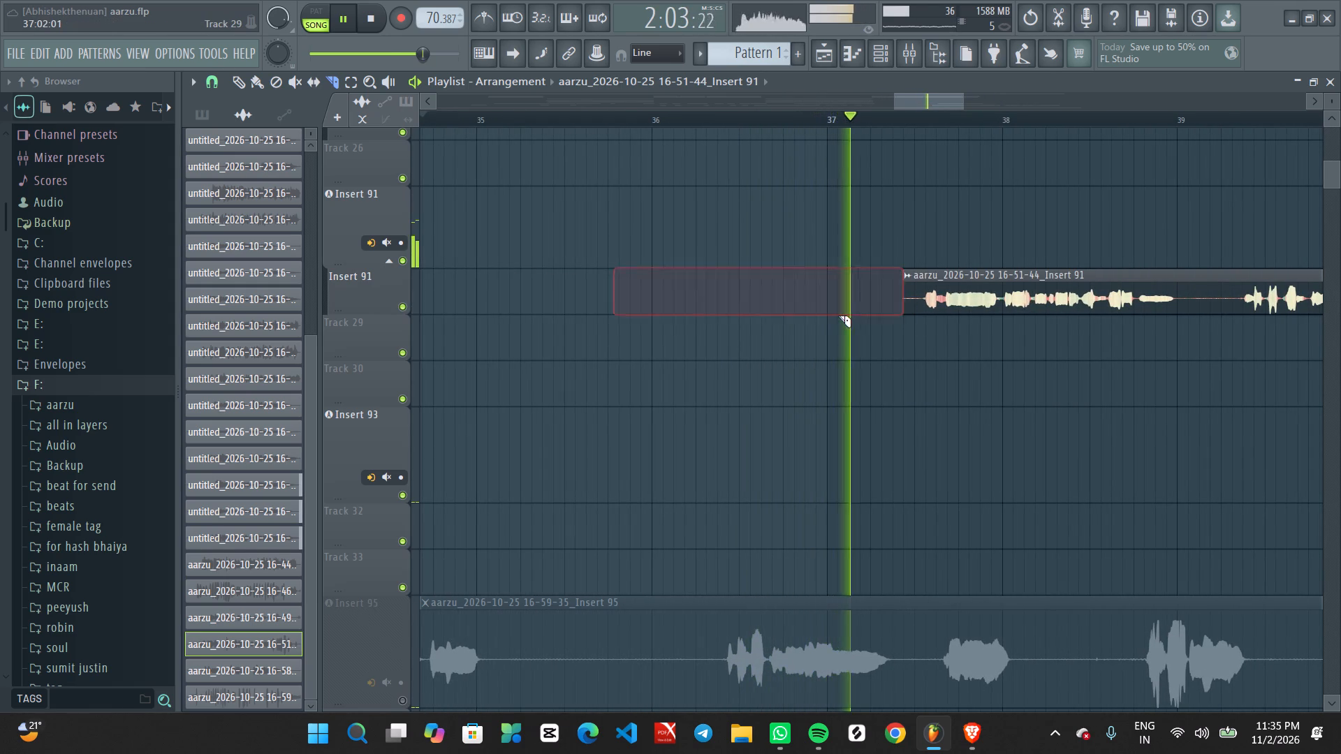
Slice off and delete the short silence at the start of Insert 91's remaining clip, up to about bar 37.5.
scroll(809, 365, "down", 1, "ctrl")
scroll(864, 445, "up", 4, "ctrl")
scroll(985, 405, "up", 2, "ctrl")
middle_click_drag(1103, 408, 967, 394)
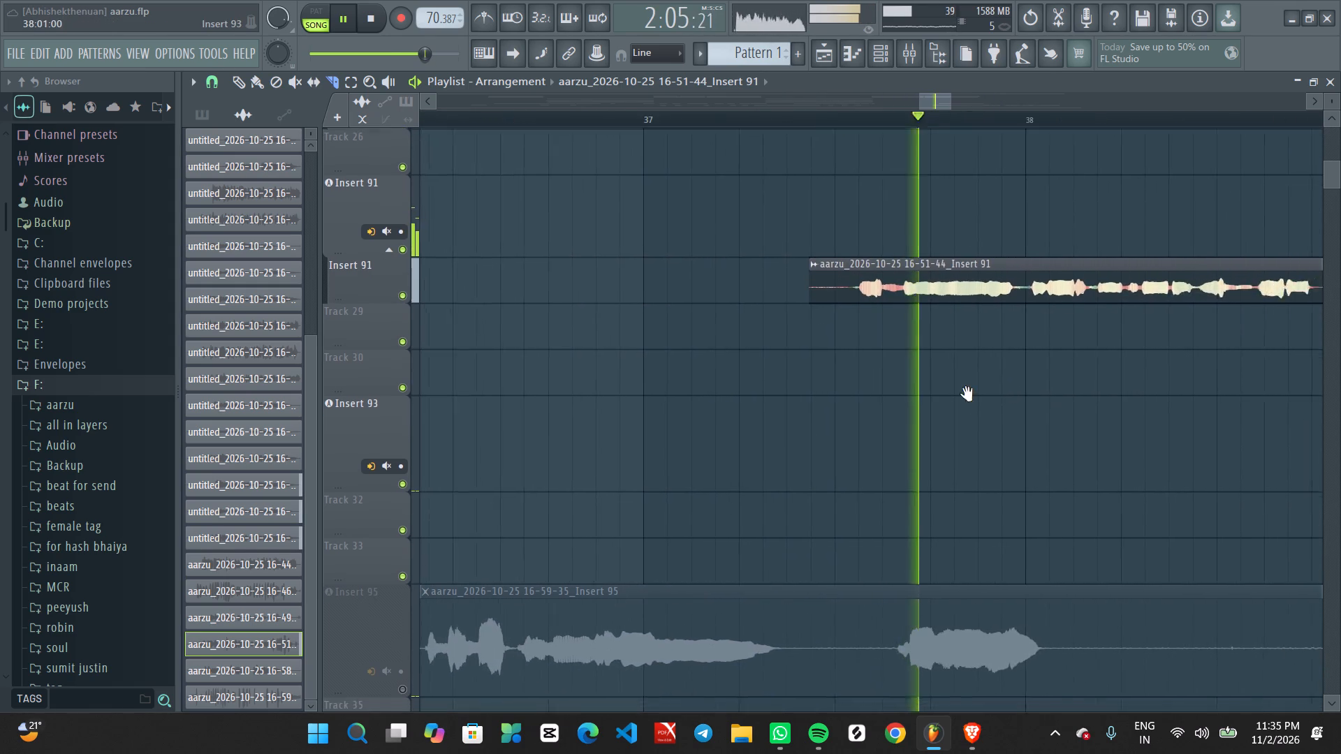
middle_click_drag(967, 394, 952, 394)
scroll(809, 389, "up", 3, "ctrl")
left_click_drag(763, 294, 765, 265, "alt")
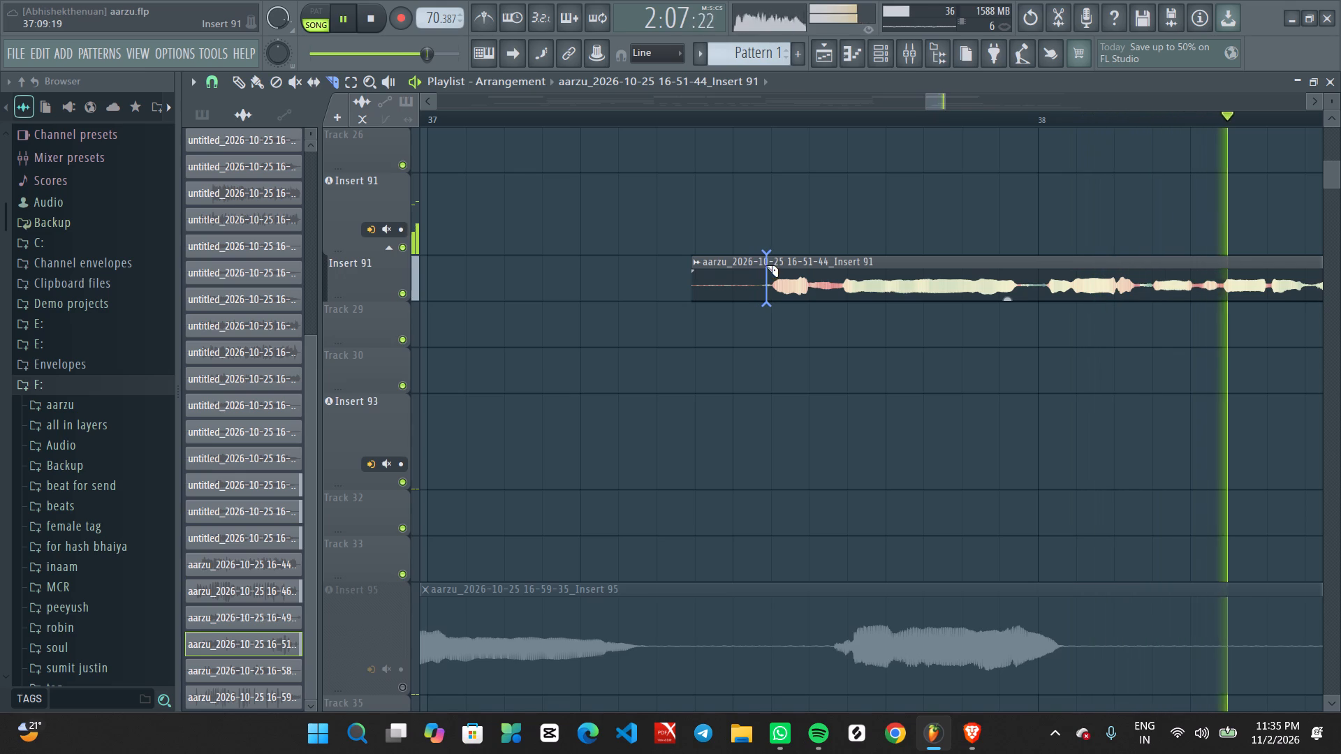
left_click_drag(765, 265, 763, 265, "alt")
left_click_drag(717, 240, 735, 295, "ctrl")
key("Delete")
Audition the remaining Insert 91 recording between about bars 37.5 and 41 and delete that clip from the track.
scroll(840, 283, "down", 6, "ctrl")
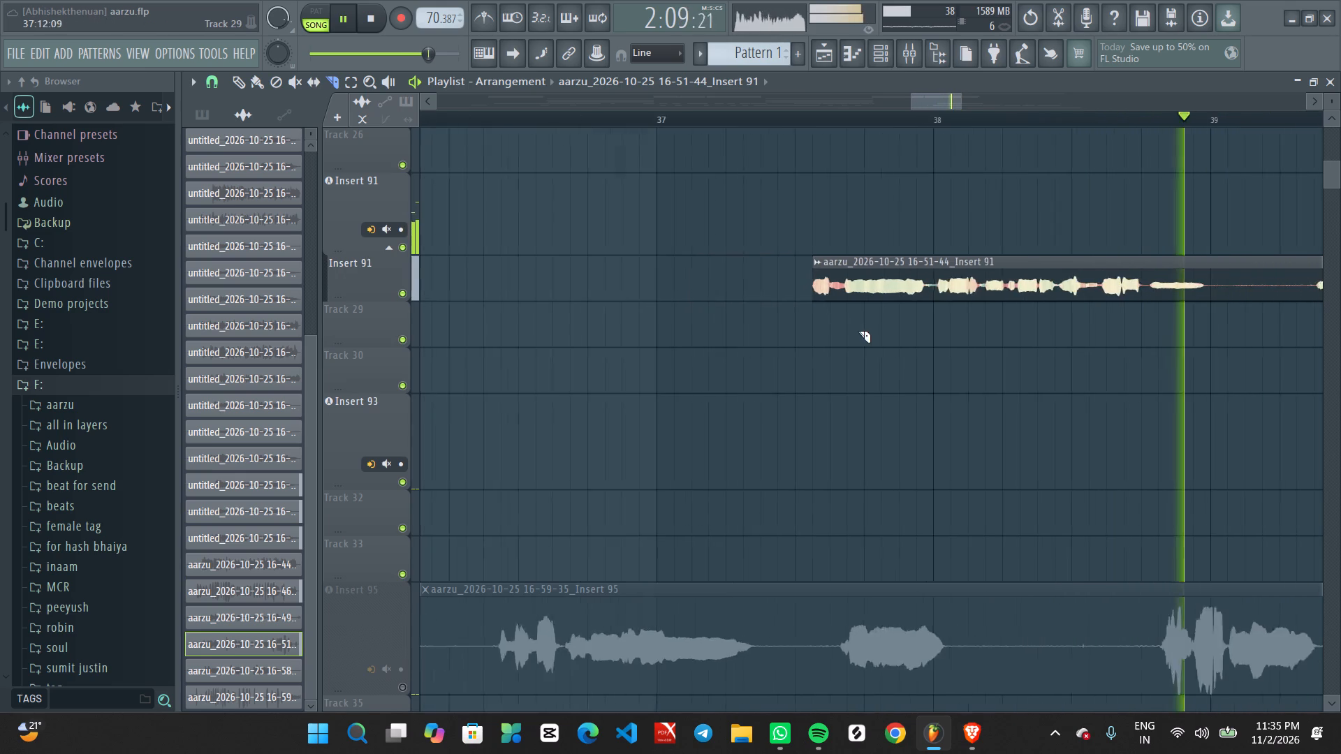
scroll(915, 329, "down", 7, "ctrl")
middle_click_drag(1017, 336, 923, 349)
scroll(913, 343, "up", 2, "ctrl")
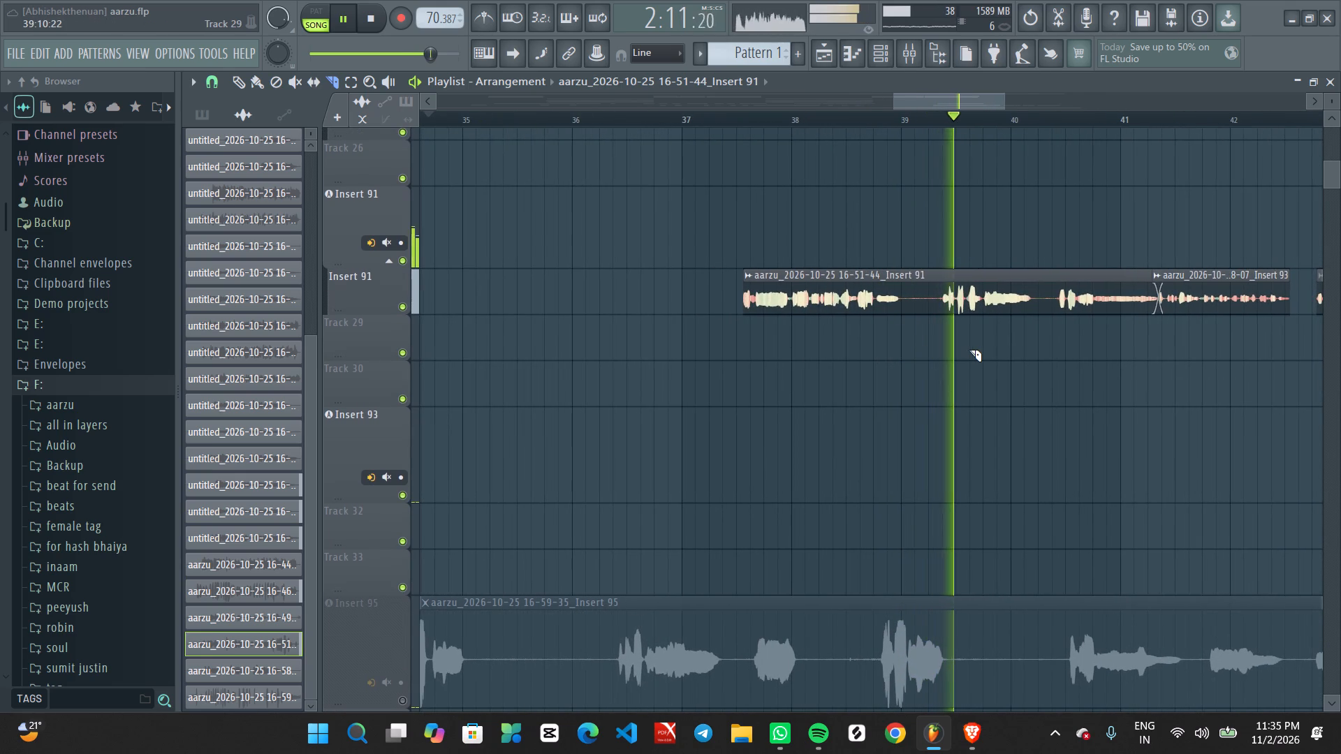
scroll(1027, 349, "down", 3, "ctrl")
scroll(1078, 351, "up", 5, "ctrl")
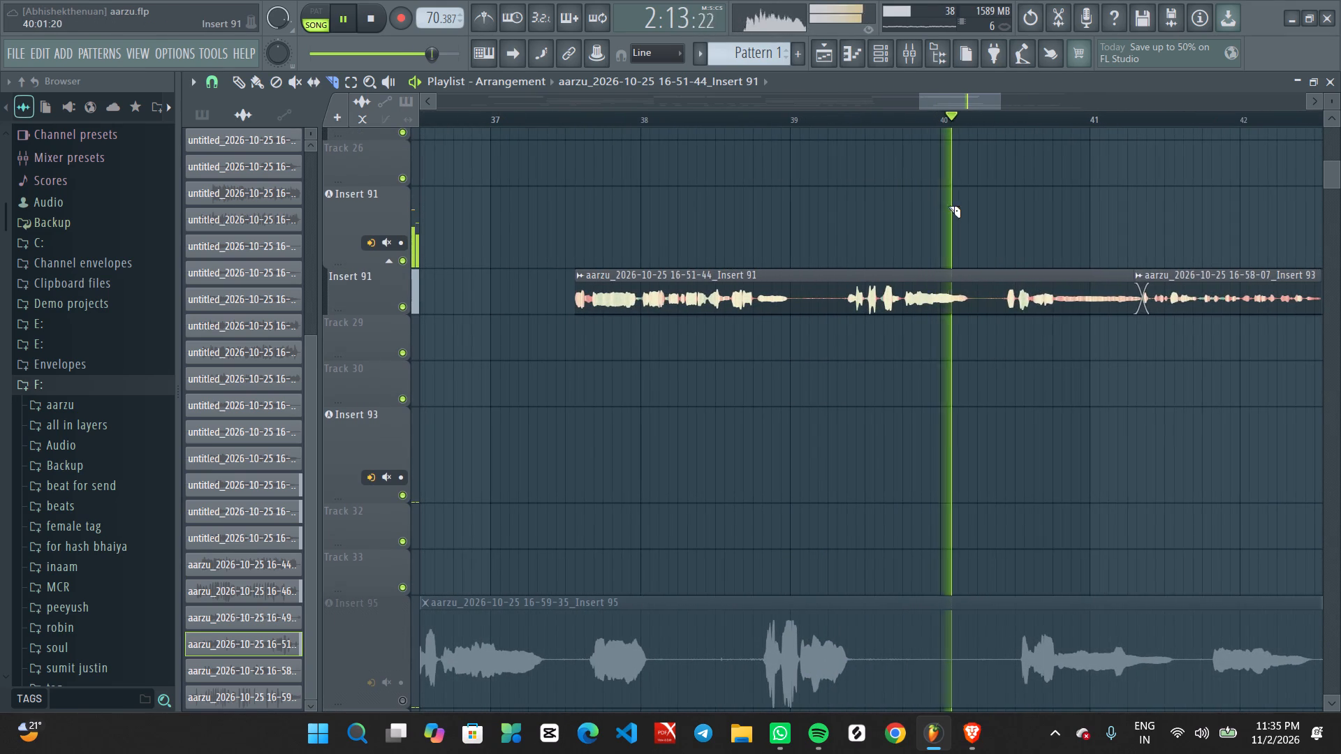
middle_click(948, 205)
right_click(950, 205)
left_click(961, 227)
right_click(940, 282)
Play on and examine the Insert 93 recording clips on the Insert 91 track from bar 41 to about bar 43.
scroll(947, 299, "down", 6, "ctrl")
scroll(1017, 364, "up", 5, "ctrl")
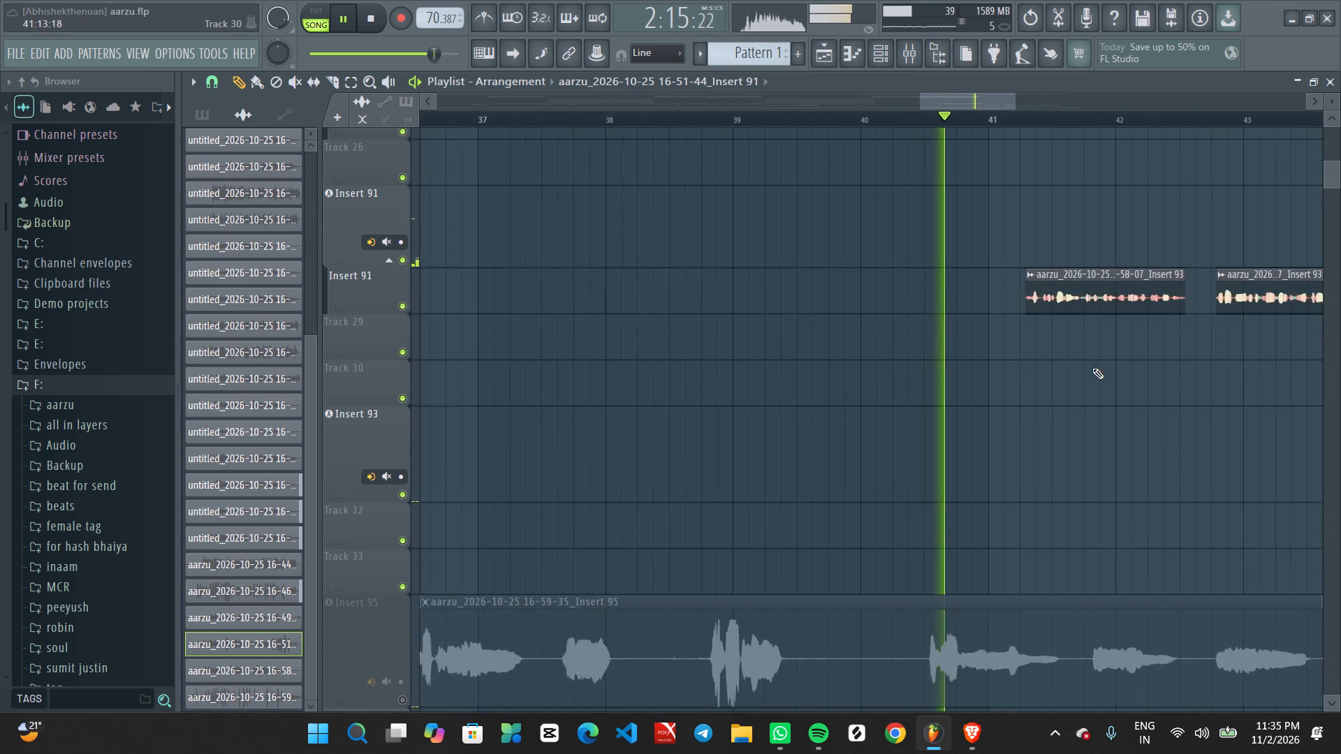
middle_click_drag(1086, 383, 995, 515)
scroll(948, 523, "up", 2, "ctrl")
middle_click_drag(1075, 528, 956, 309)
scroll(956, 304, "up", 1)
scroll(942, 317, "down", 6, "ctrl")
scroll(895, 397, "up", 10, "ctrl")
scroll(926, 394, "down", 8, "ctrl")
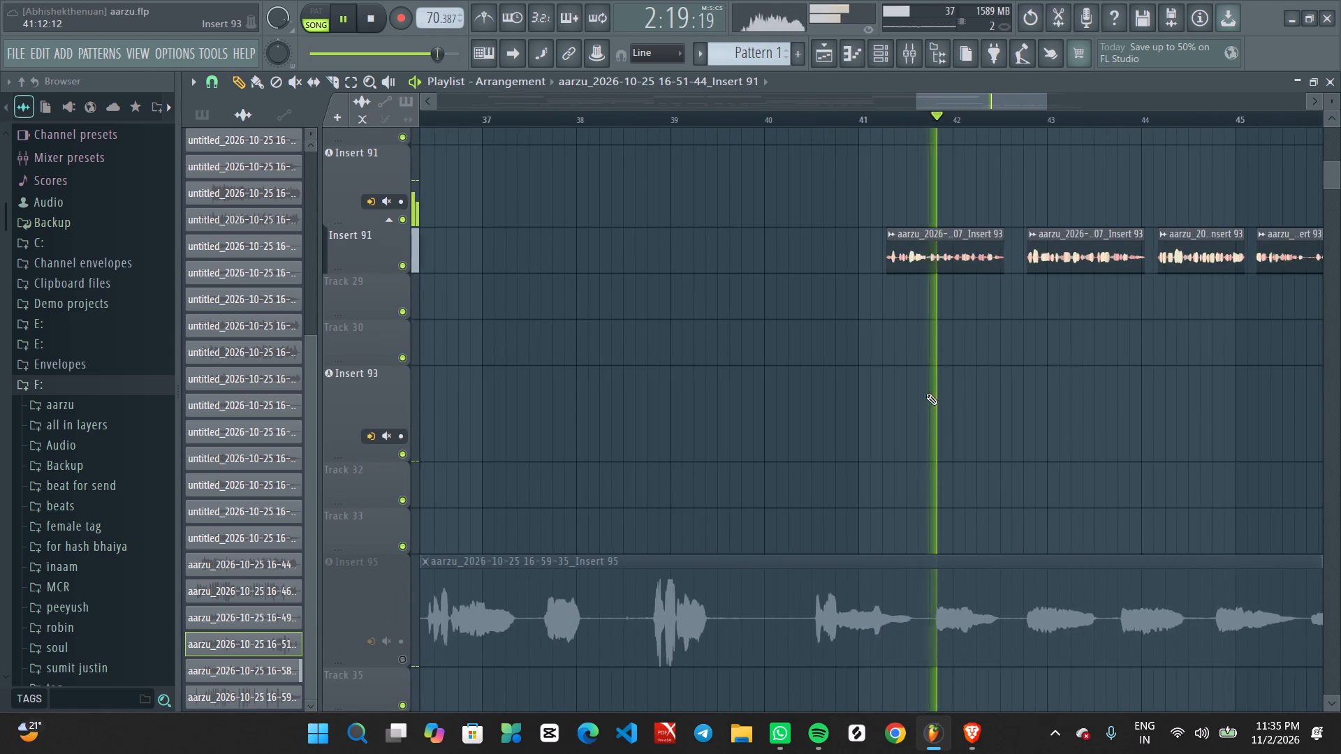
scroll(926, 394, "down", 7, "ctrl")
scroll(950, 391, "up", 5)
scroll(958, 401, "up", 4, "ctrl")
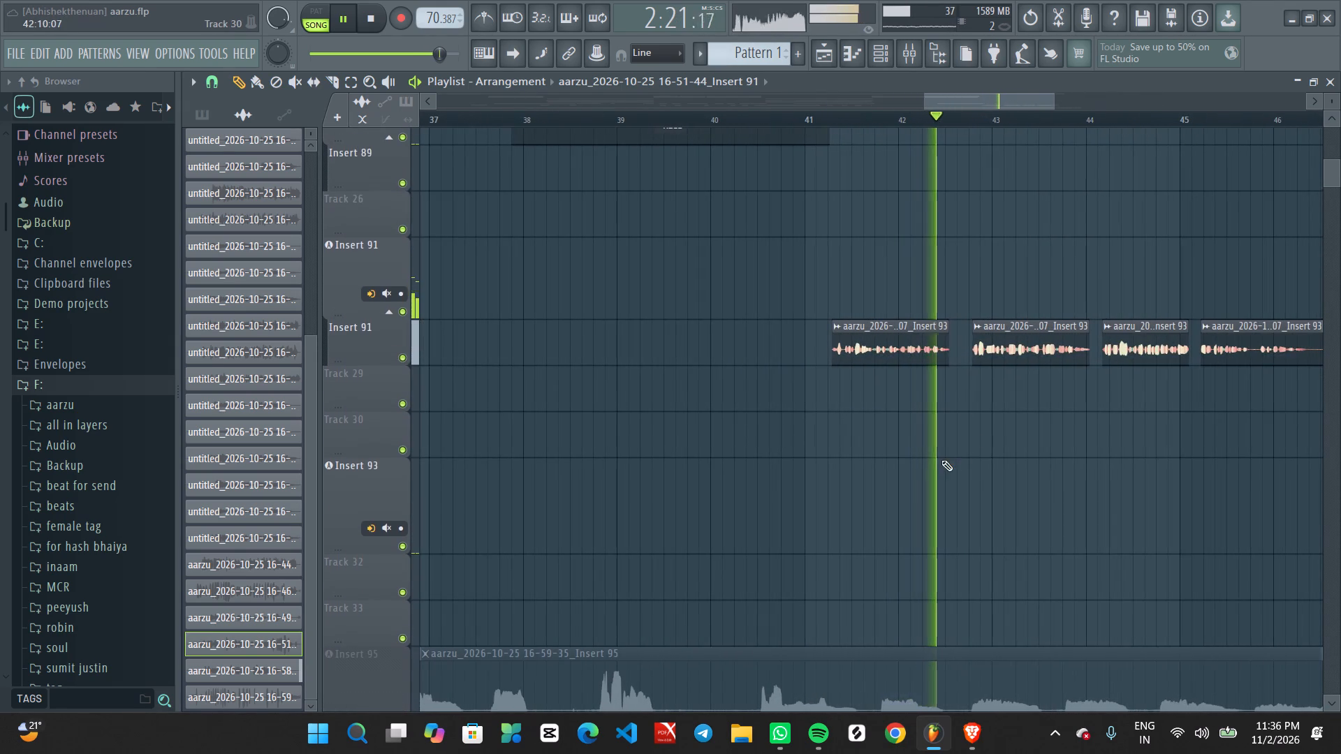
scroll(945, 448, "up", 3, "ctrl")
middle_click_drag(967, 463, 920, 358)
scroll(911, 358, "down", 7, "ctrl")
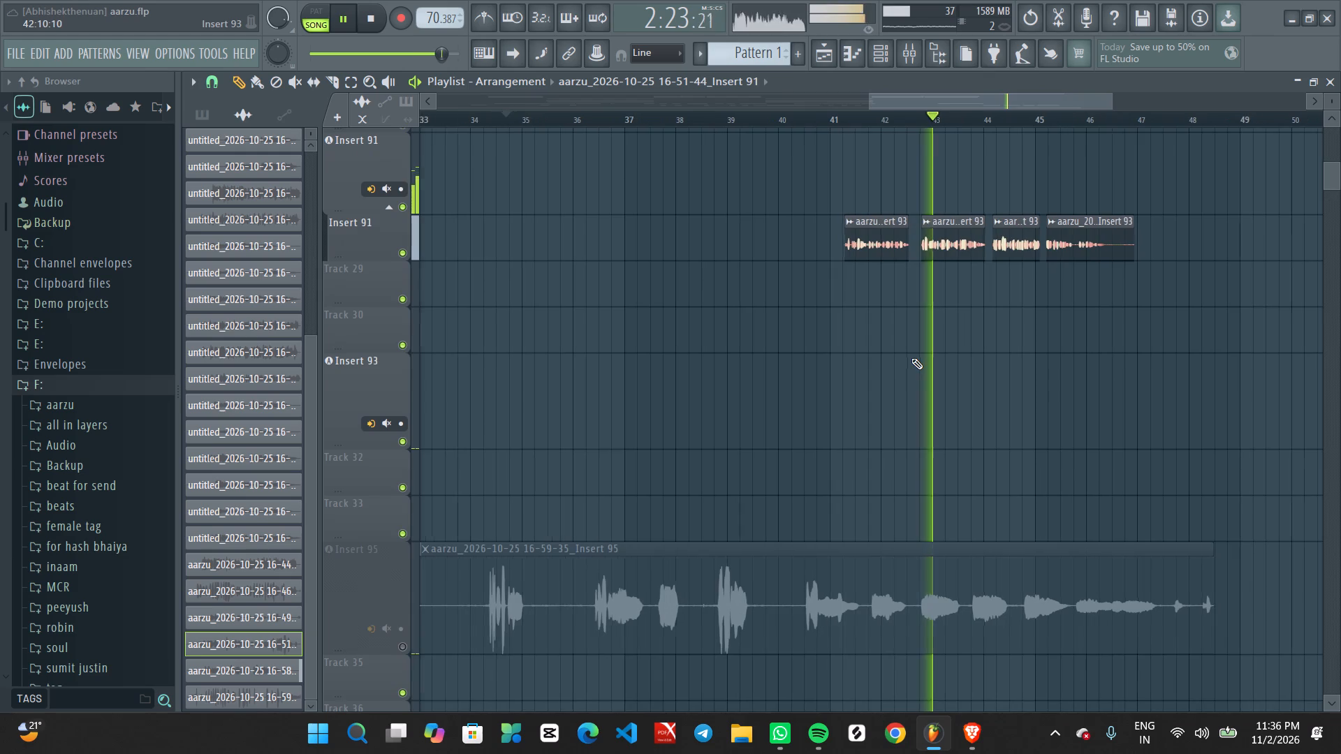
Check the mixer for an empty track and route the Insert 93 recording's audio clips to mixer track 99.
left_click(911, 57)
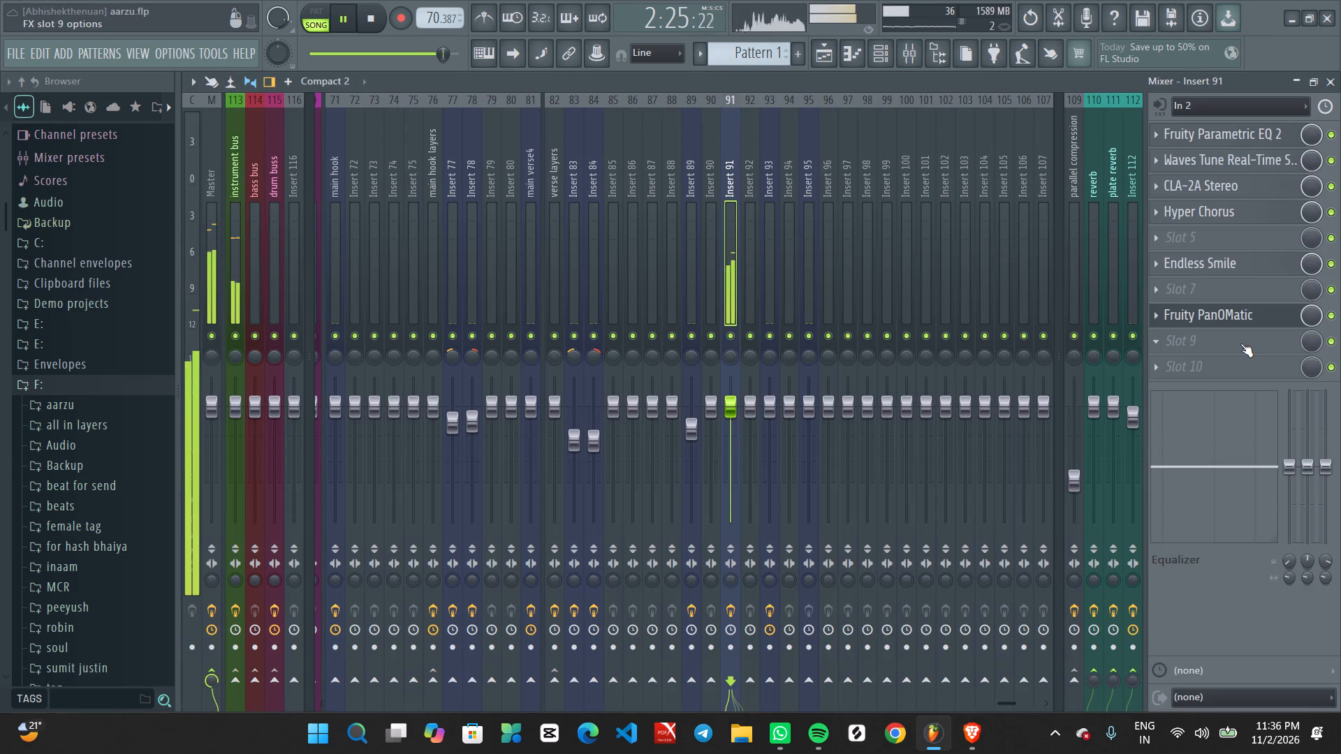
key("space")
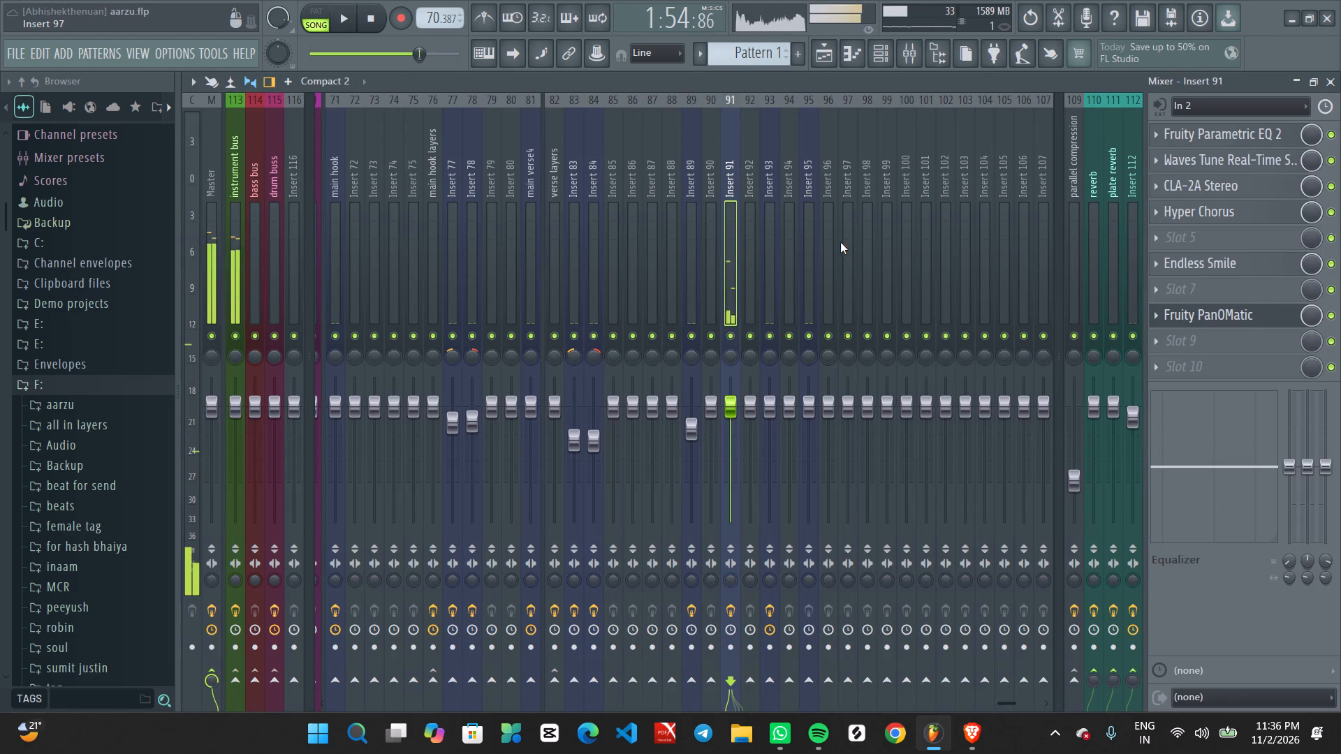
key("space")
key("space")
left_click(876, 201)
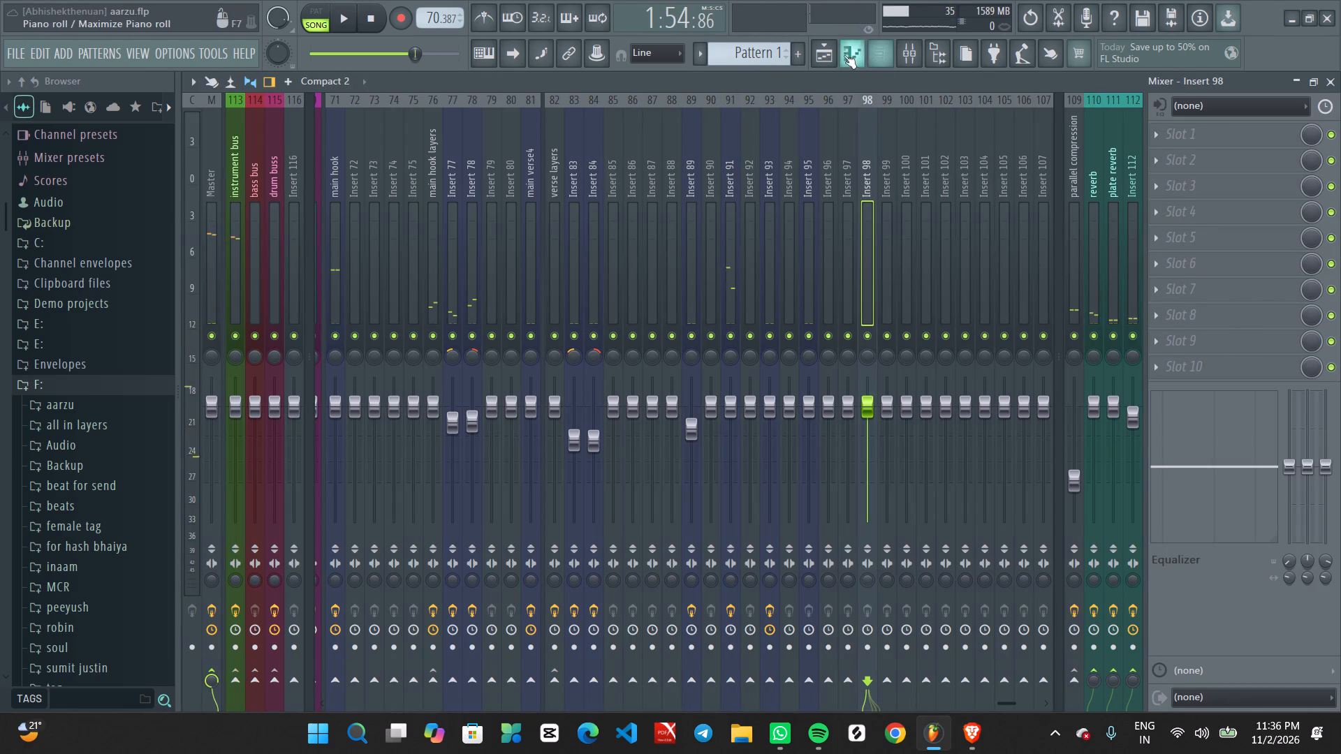
left_click(828, 55)
scroll(895, 406, "up", 3, "ctrl")
double_click(843, 247)
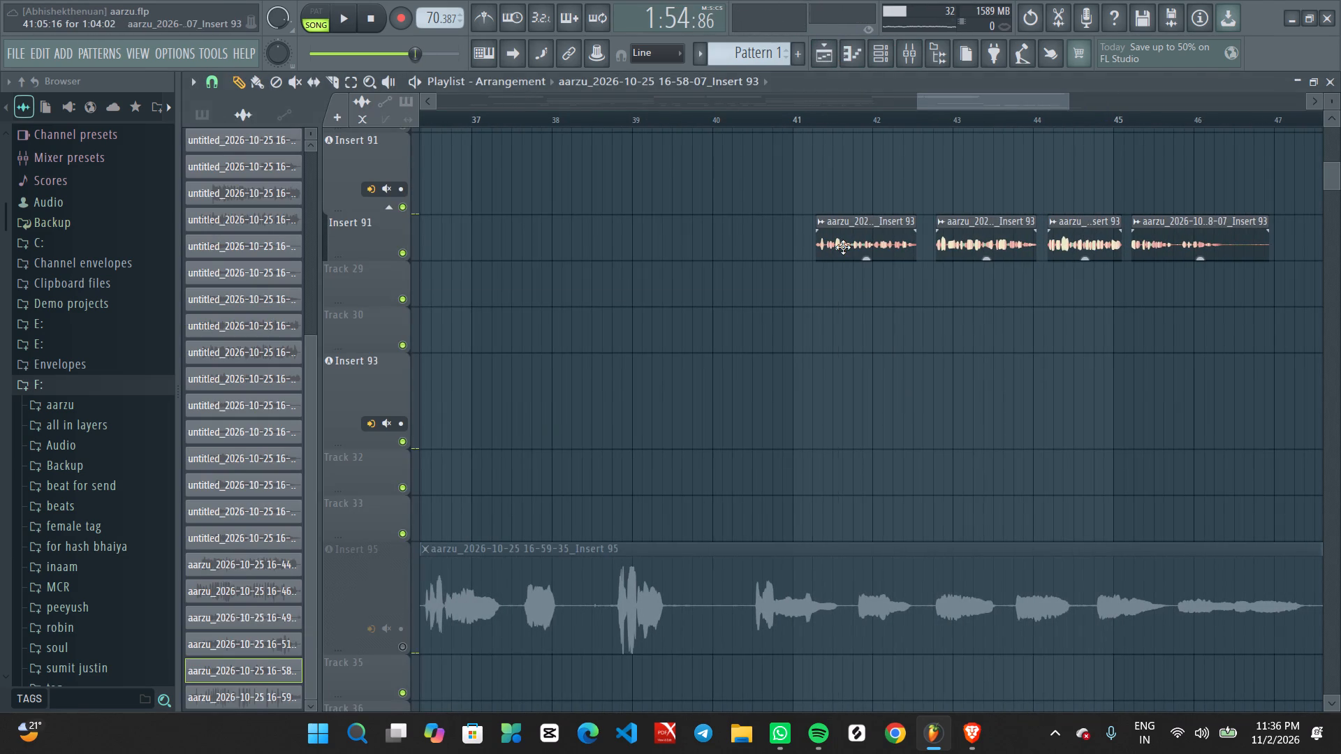
scroll(809, 323, "up", 6)
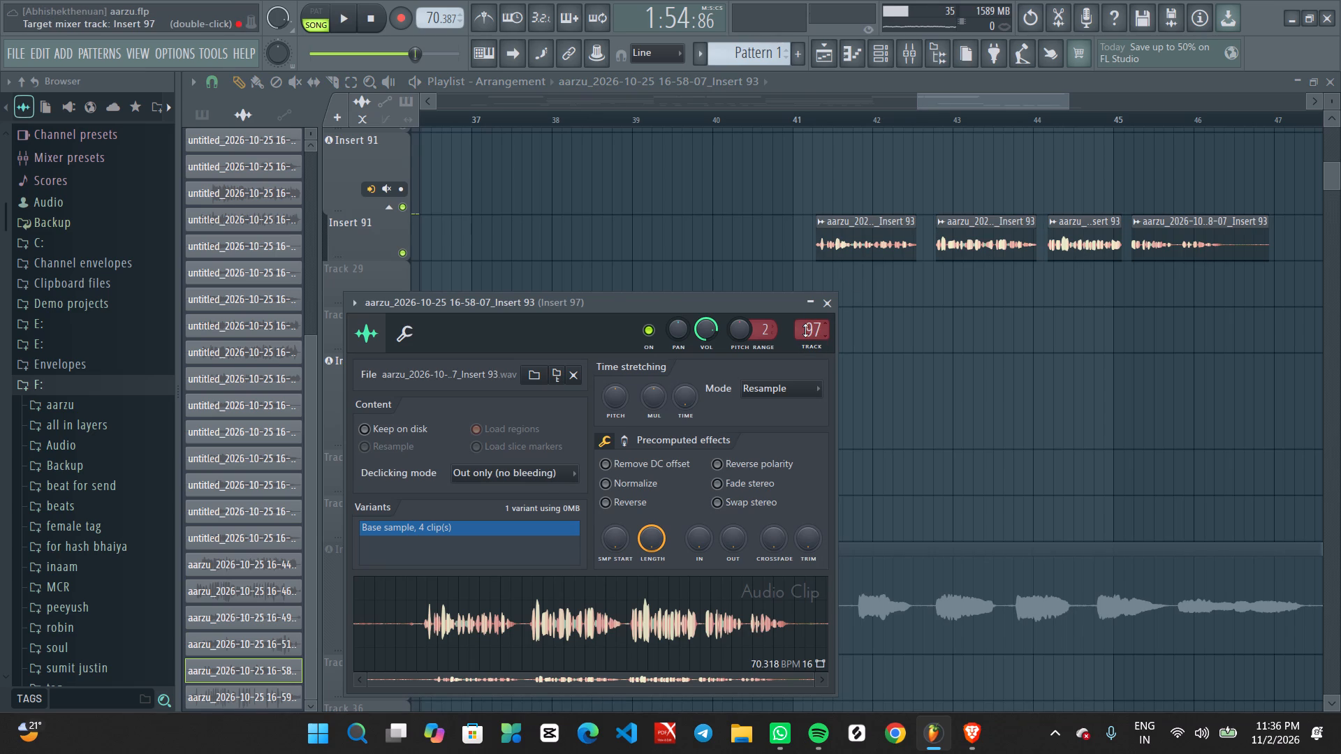
scroll(805, 330, "up", 2)
double_click(805, 330)
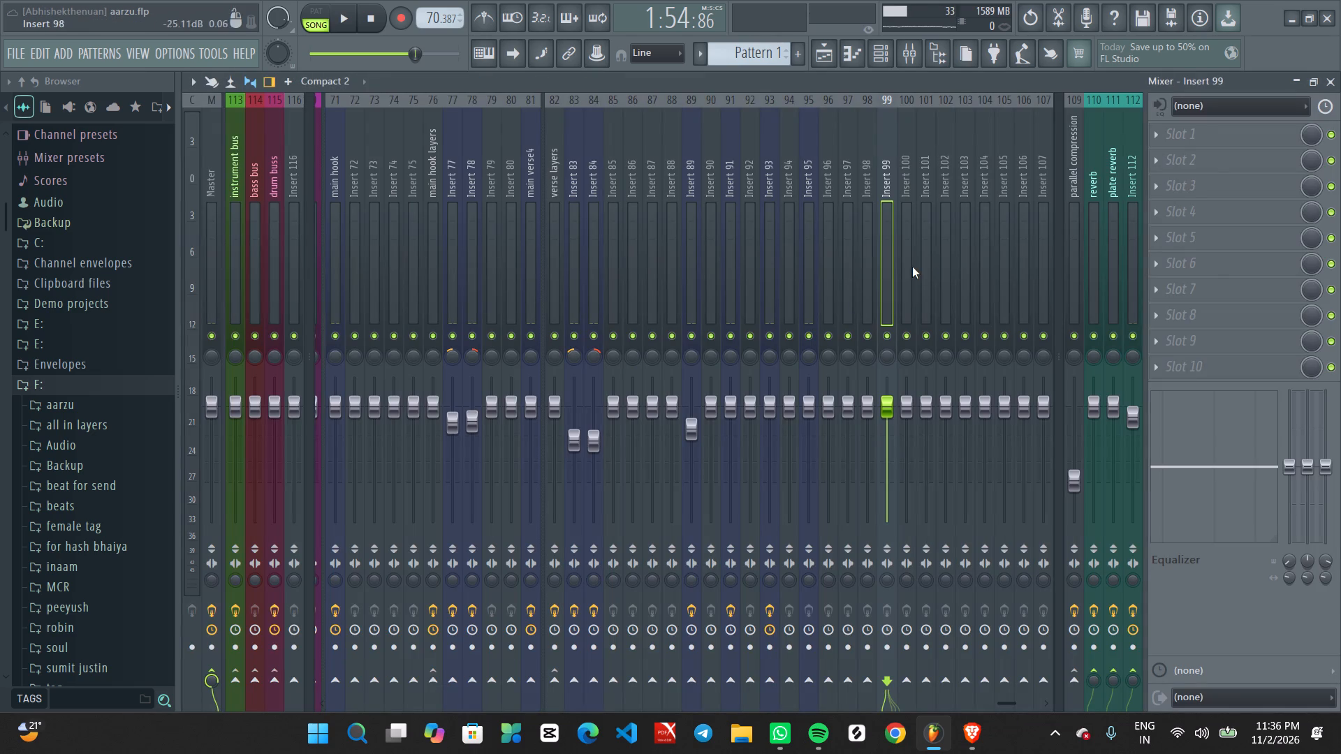
Play from about bar 31 and check which mixer track the Insert 91 clip near bar 32 is routed to.
key("space")
left_click(822, 52)
scroll(688, 245, "down", 8, "ctrl")
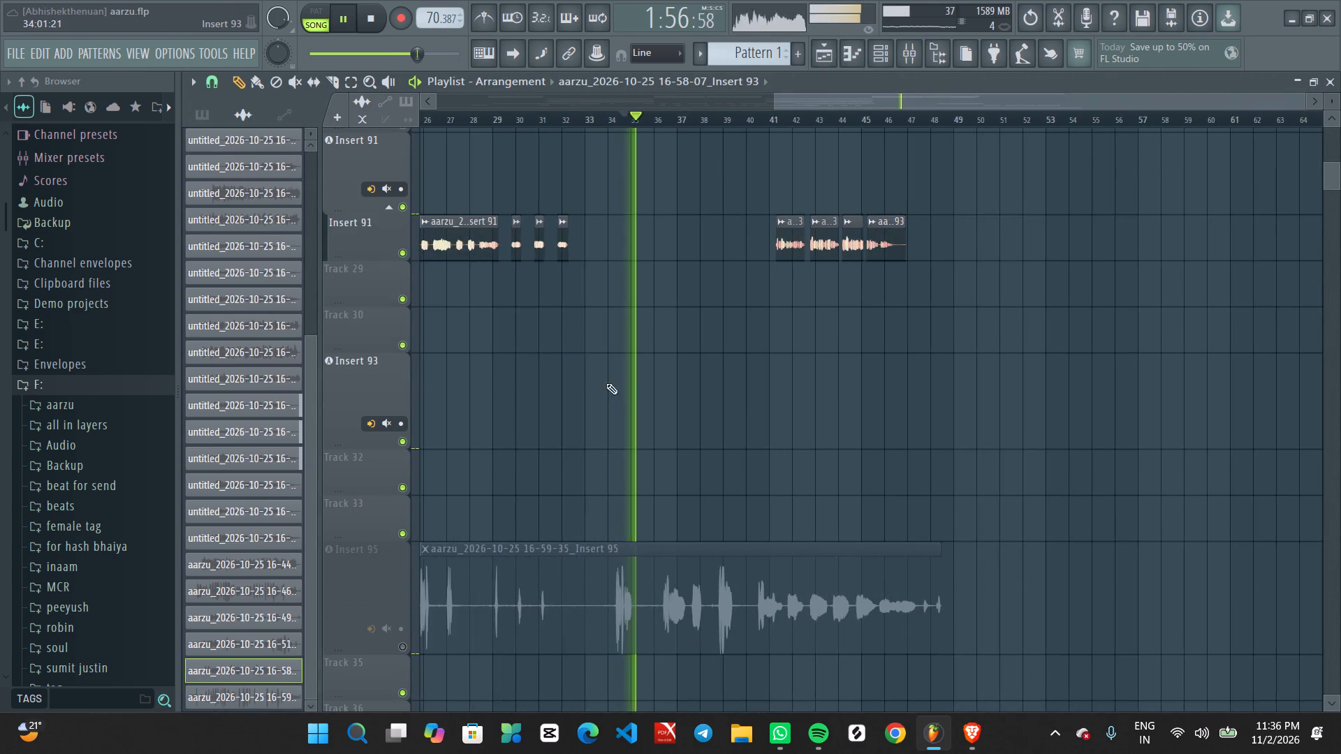
scroll(597, 385, "up", 4, "ctrl")
key("space")
left_click(499, 124)
key("space")
scroll(541, 276, "up", 8, "ctrl")
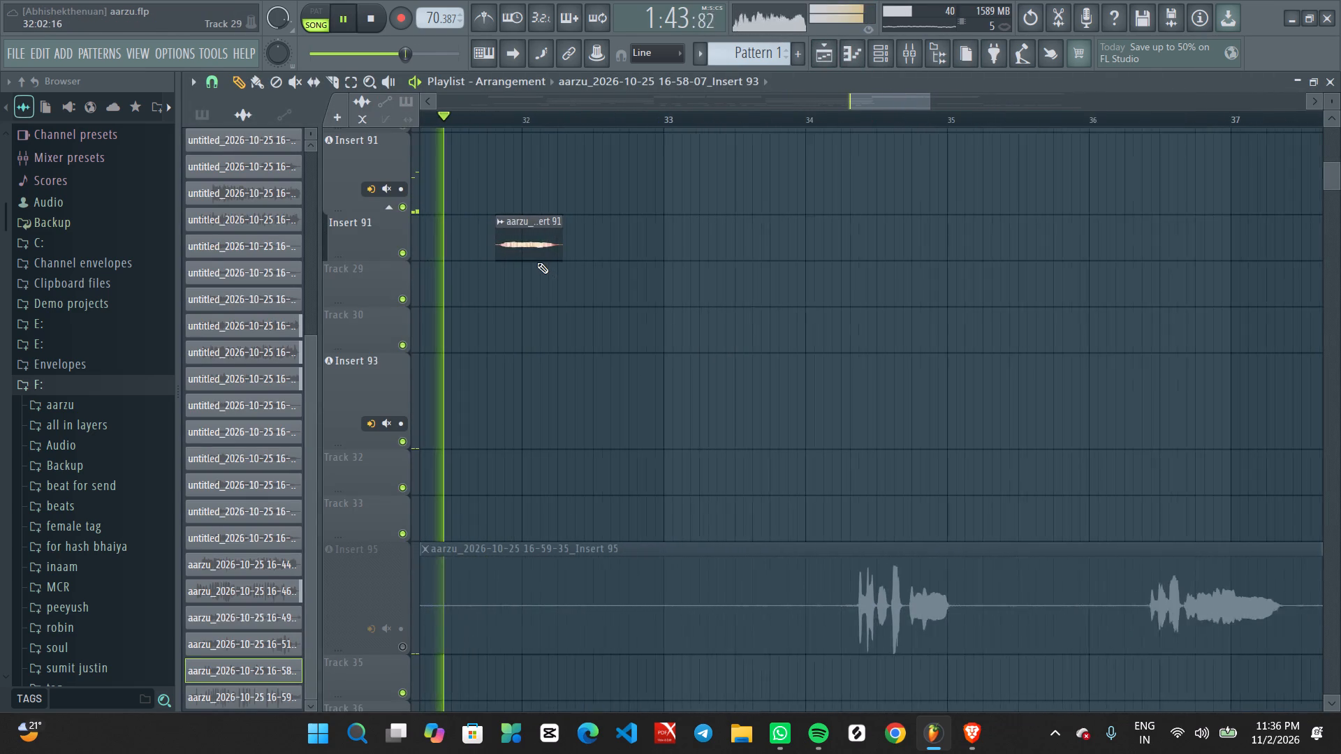
double_click(538, 251)
double_click(744, 264)
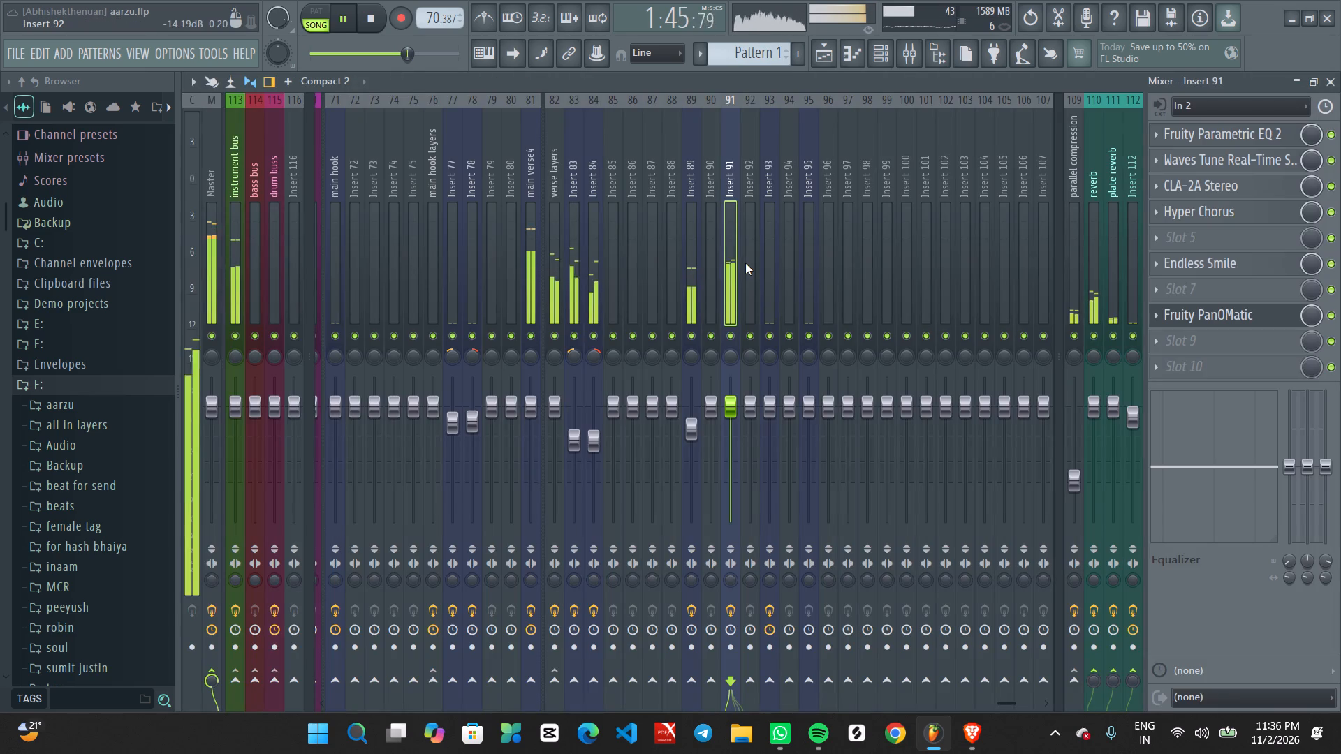
left_click(816, 57)
Check the mixer routing of each Insert 93 recording clip between bars 41 and 46.
scroll(880, 202, "down", 6, "ctrl")
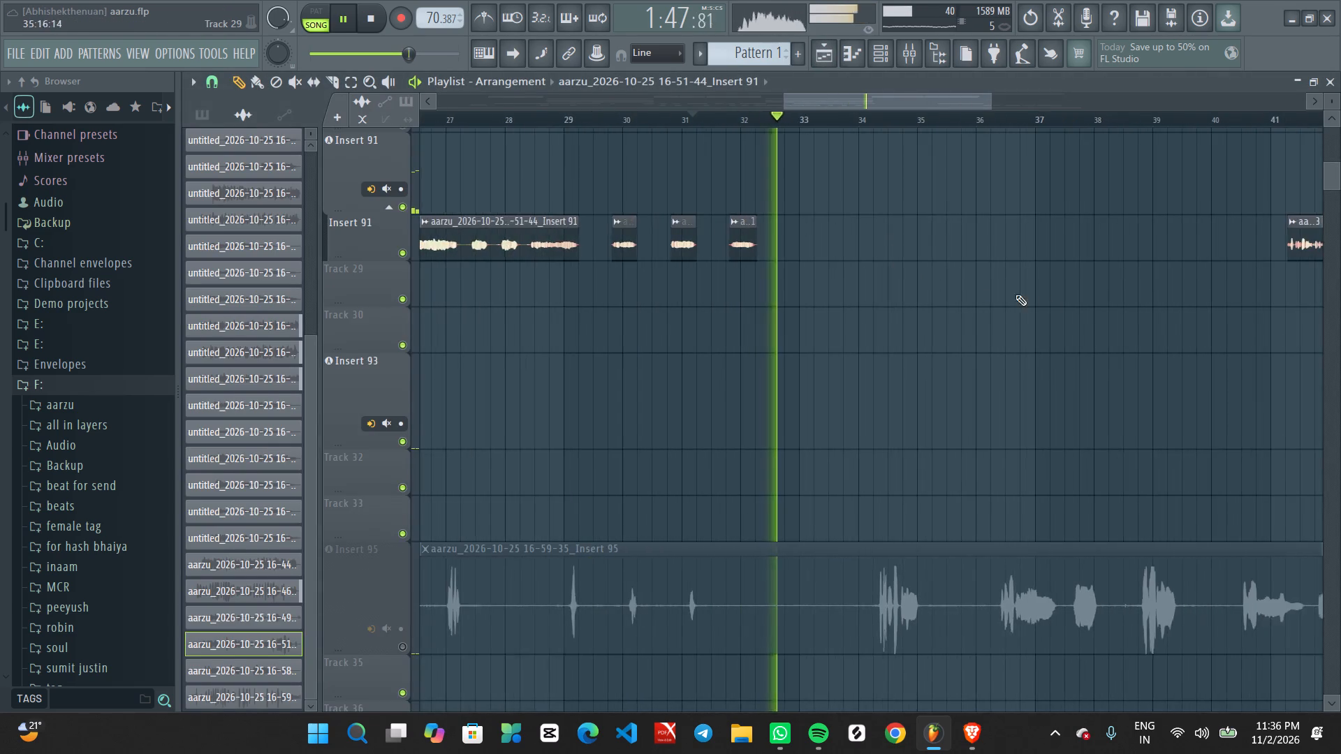
middle_click_drag(1041, 300, 536, 418)
scroll(804, 409, "up", 2, "ctrl")
scroll(897, 408, "up", 2, "ctrl")
double_click(965, 369)
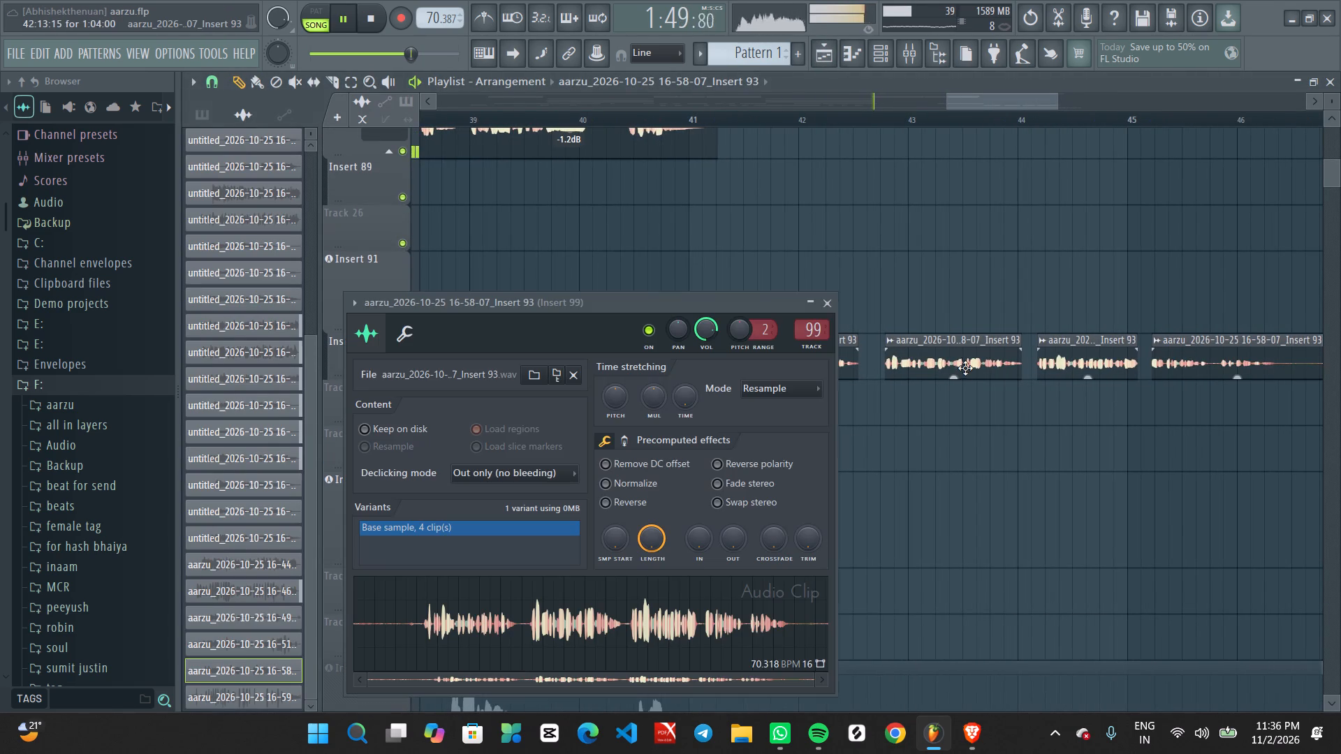
left_click(826, 302)
double_click(835, 350)
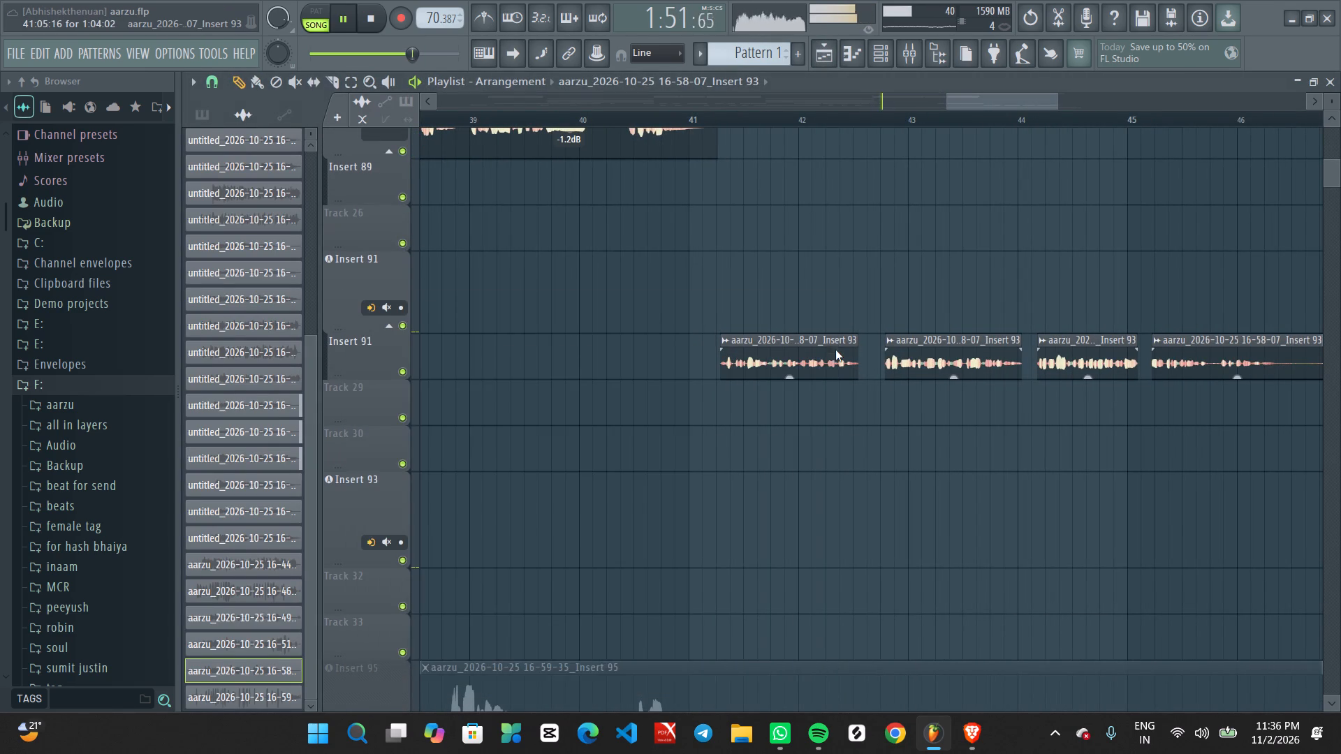
left_click(831, 304)
double_click(1055, 355)
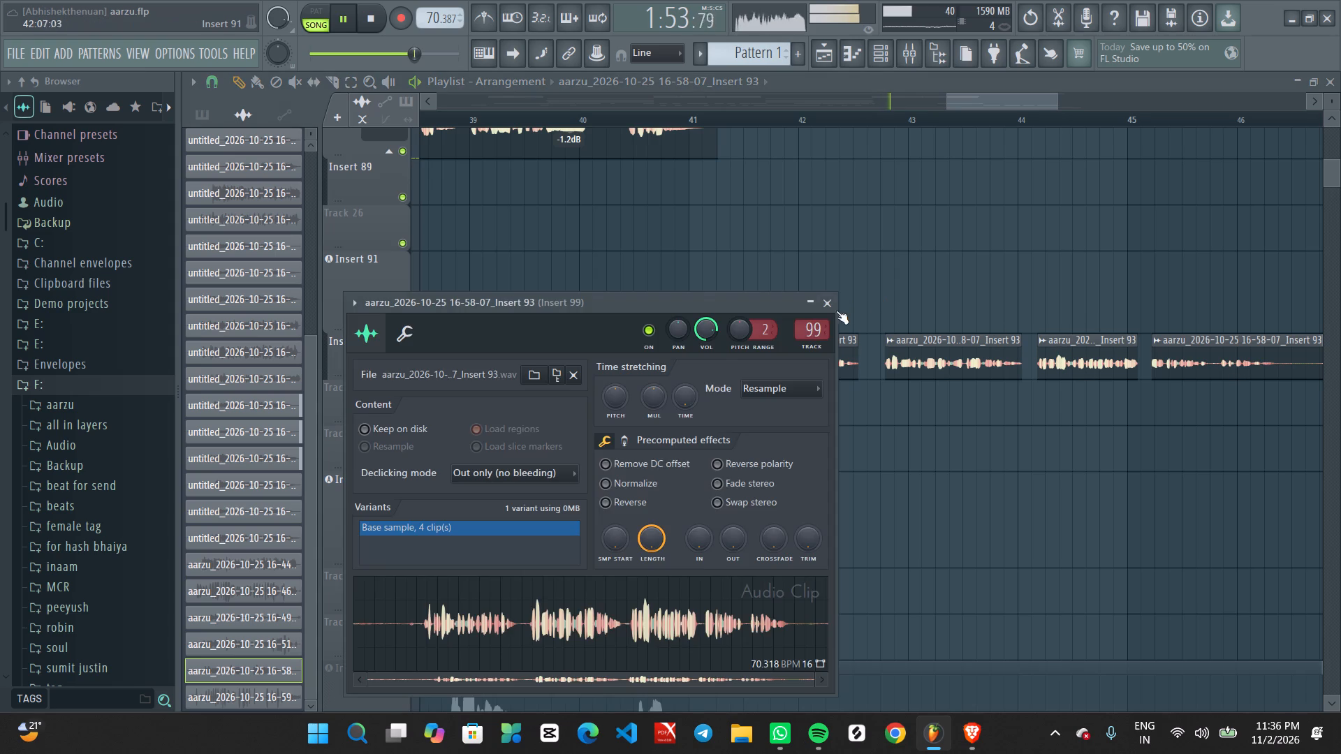
left_click(822, 310)
double_click(1251, 362)
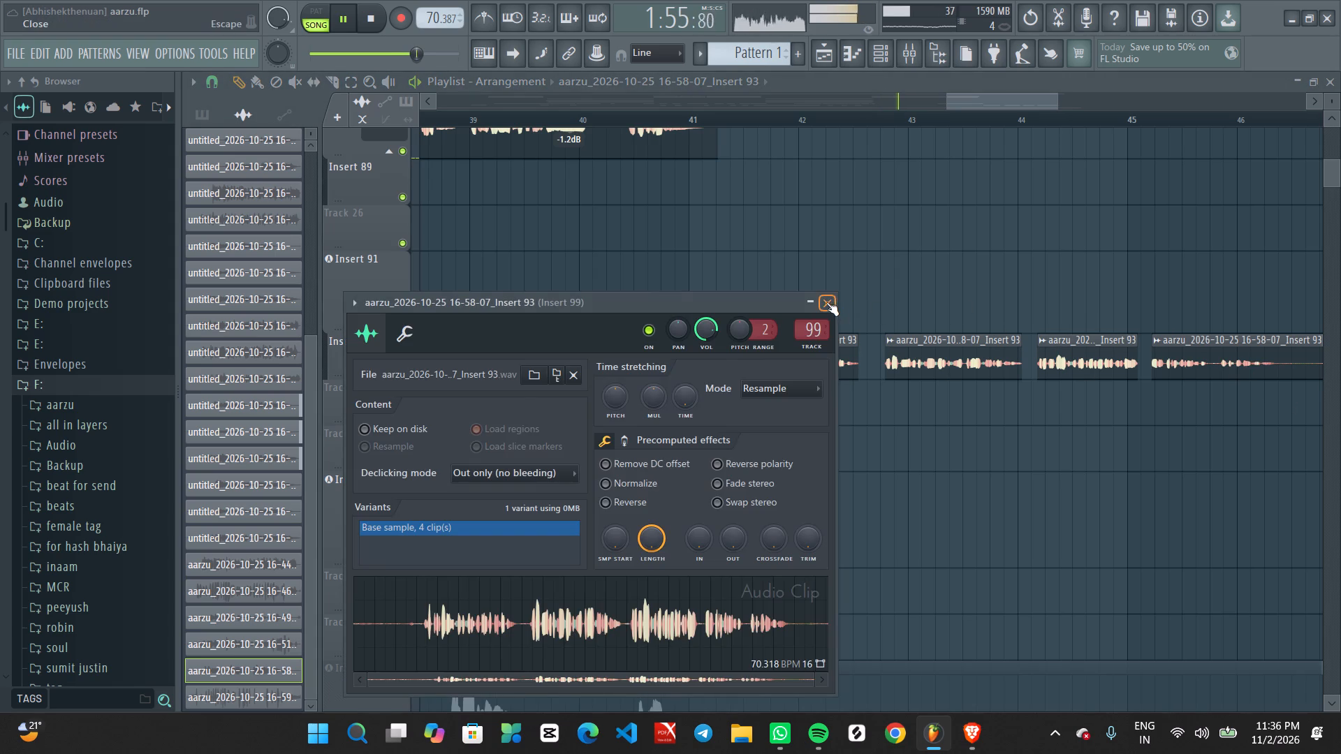
left_click(826, 302)
Play from about bar 24 and check the settings of the two adjoining Insert 91 clips between bars 24 and 29.
scroll(782, 367, "down", 7, "ctrl")
scroll(686, 444, "down", 7, "ctrl")
middle_click_drag(694, 474, 768, 481)
key("space")
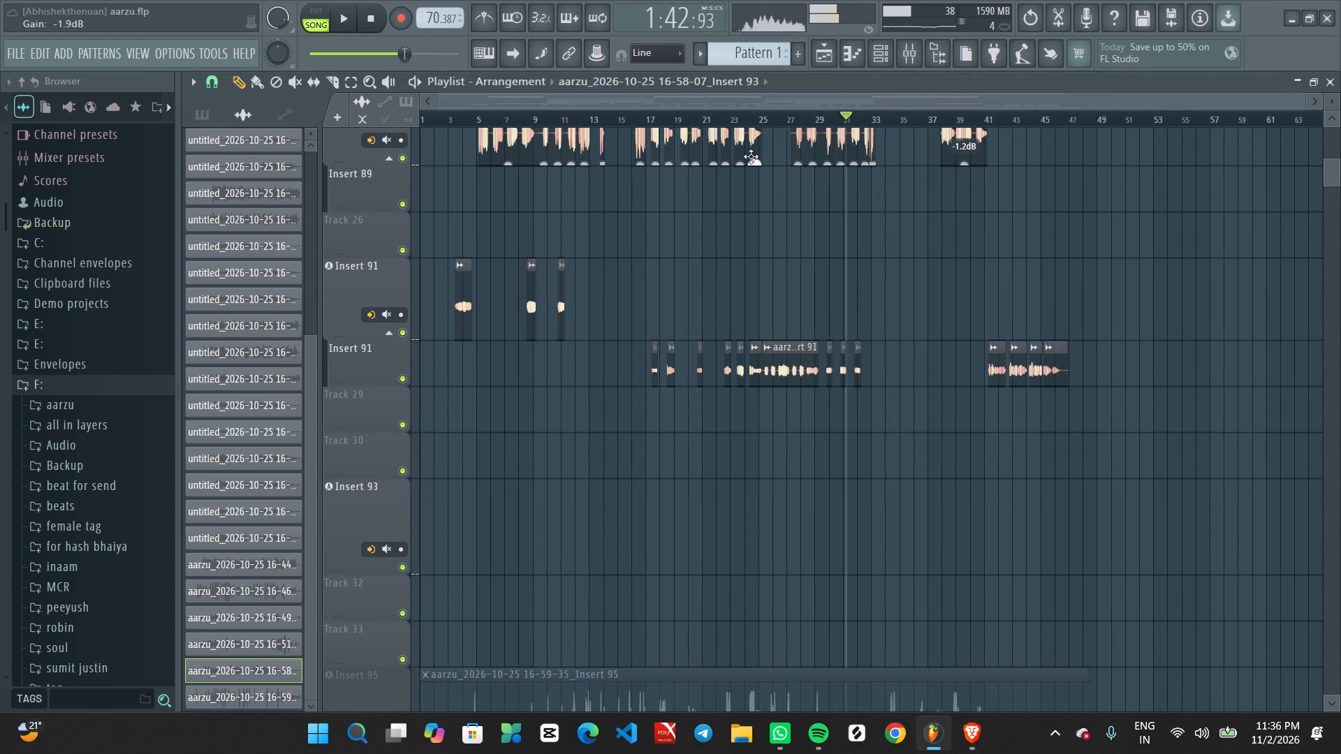
key("space")
left_click(748, 119)
scroll(720, 487, "up", 6, "ctrl")
scroll(832, 503, "up", 6, "ctrl")
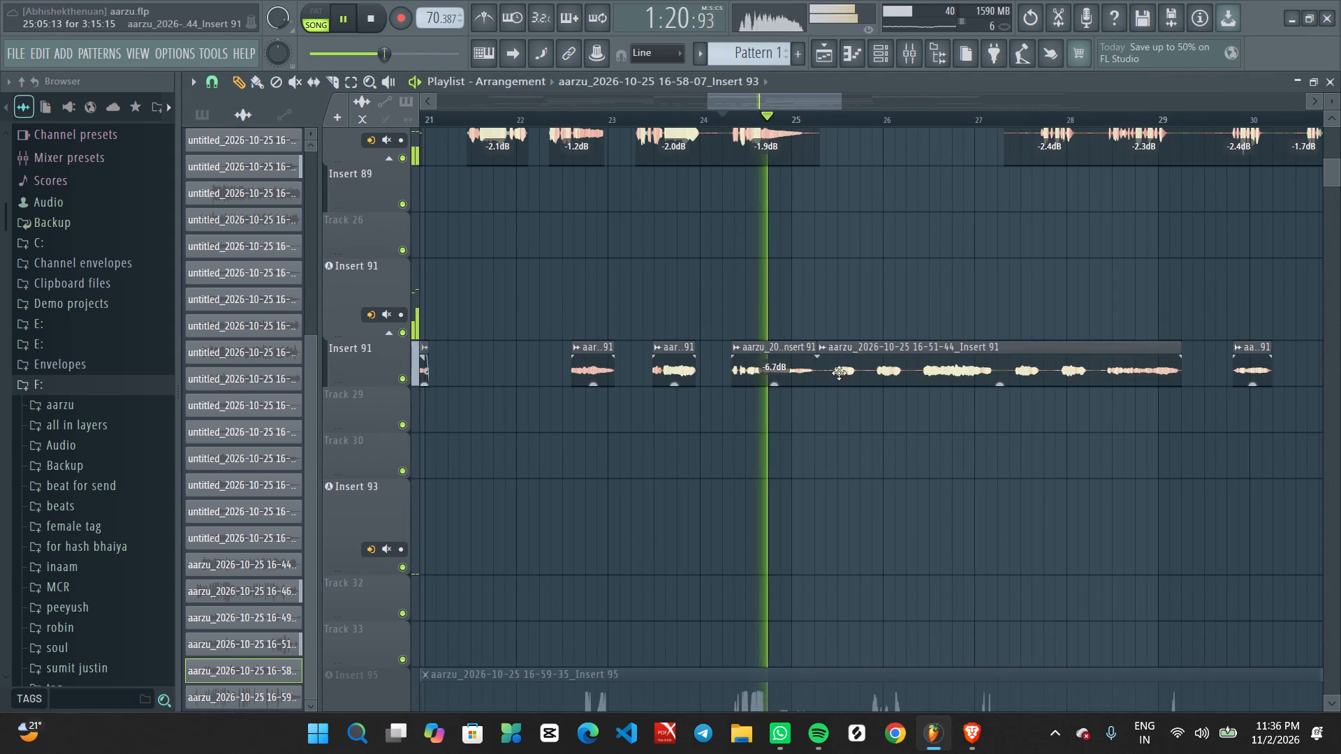
double_click(839, 371)
left_click(756, 231)
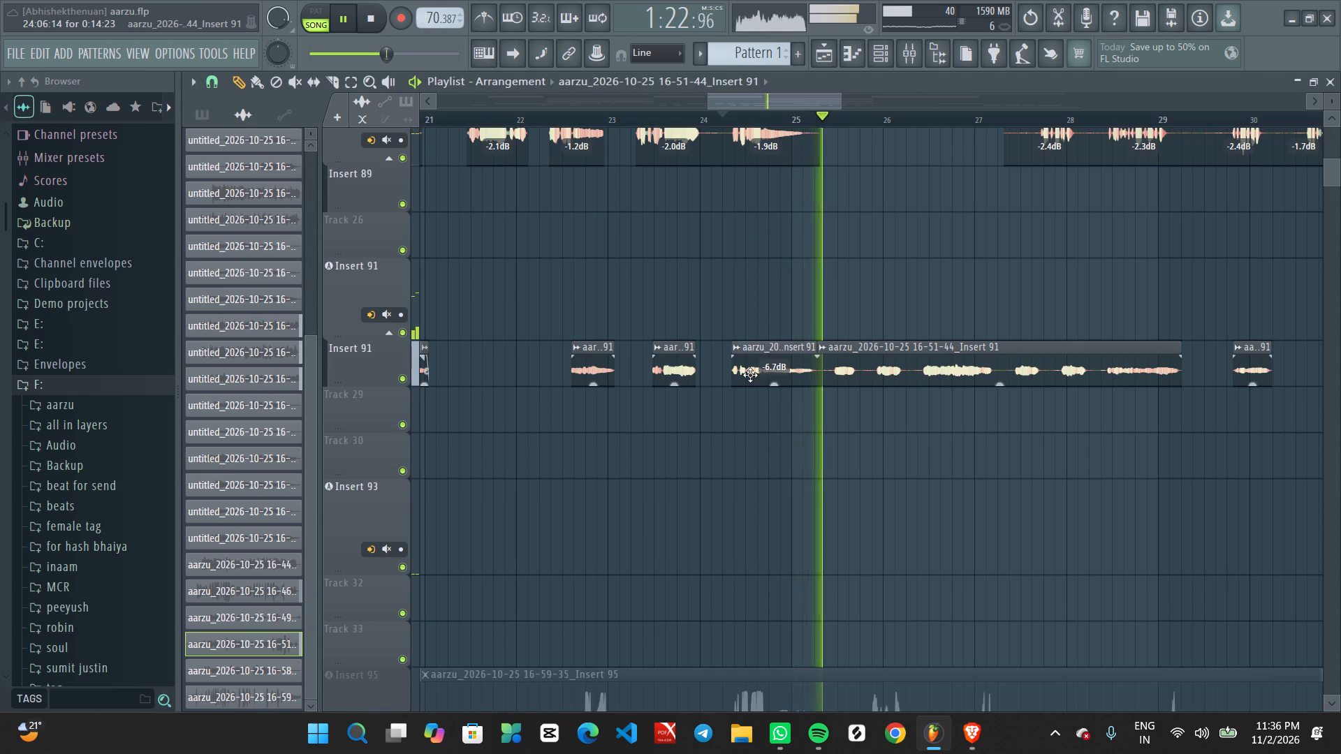
double_click(750, 375)
left_click(759, 237)
Check the mixer routing of the early Insert 91 clip near bar 11 on the upper Insert 91 track.
scroll(722, 333, "down", 8, "ctrl")
scroll(661, 449, "down", 5, "ctrl")
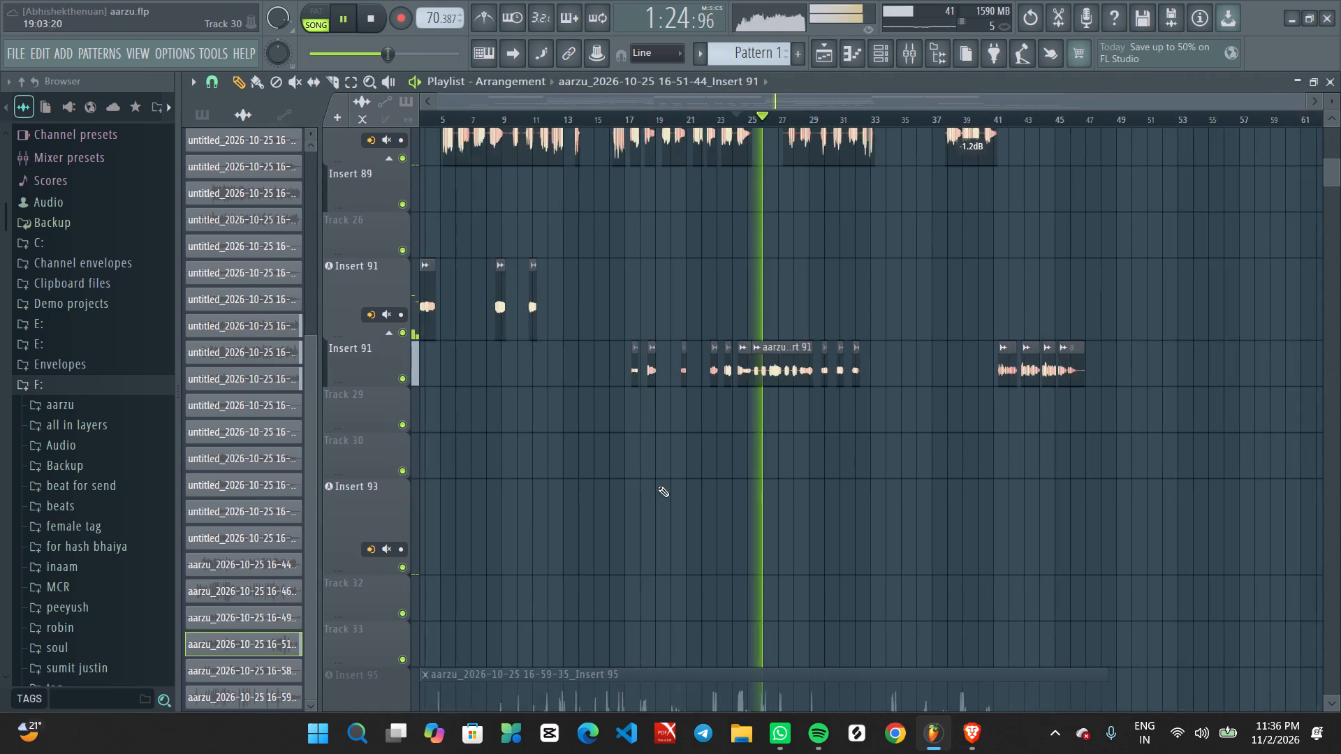
scroll(658, 486, "down", 2, "ctrl")
scroll(647, 494, "up", 3, "ctrl")
middle_click_drag(677, 492, 828, 509)
scroll(833, 509, "down", 6, "ctrl")
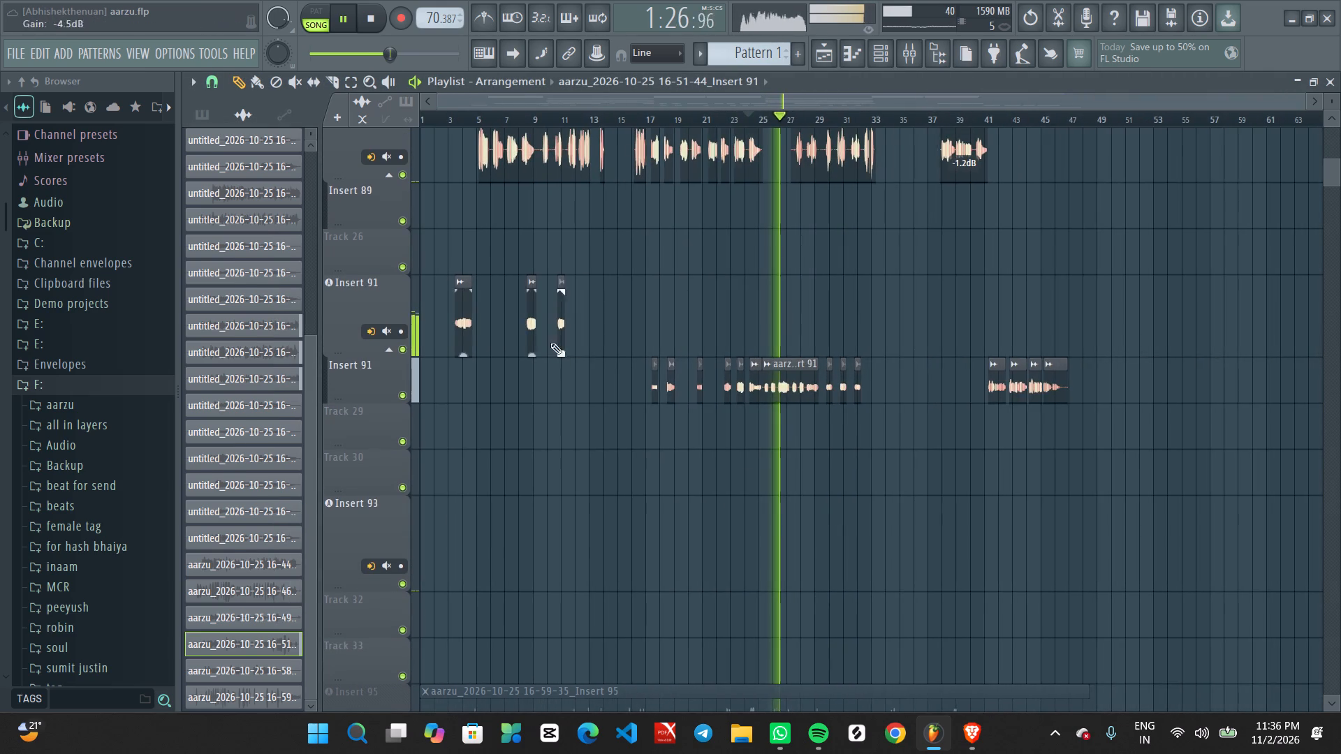
scroll(562, 340, "up", 13, "ctrl")
double_click(542, 328)
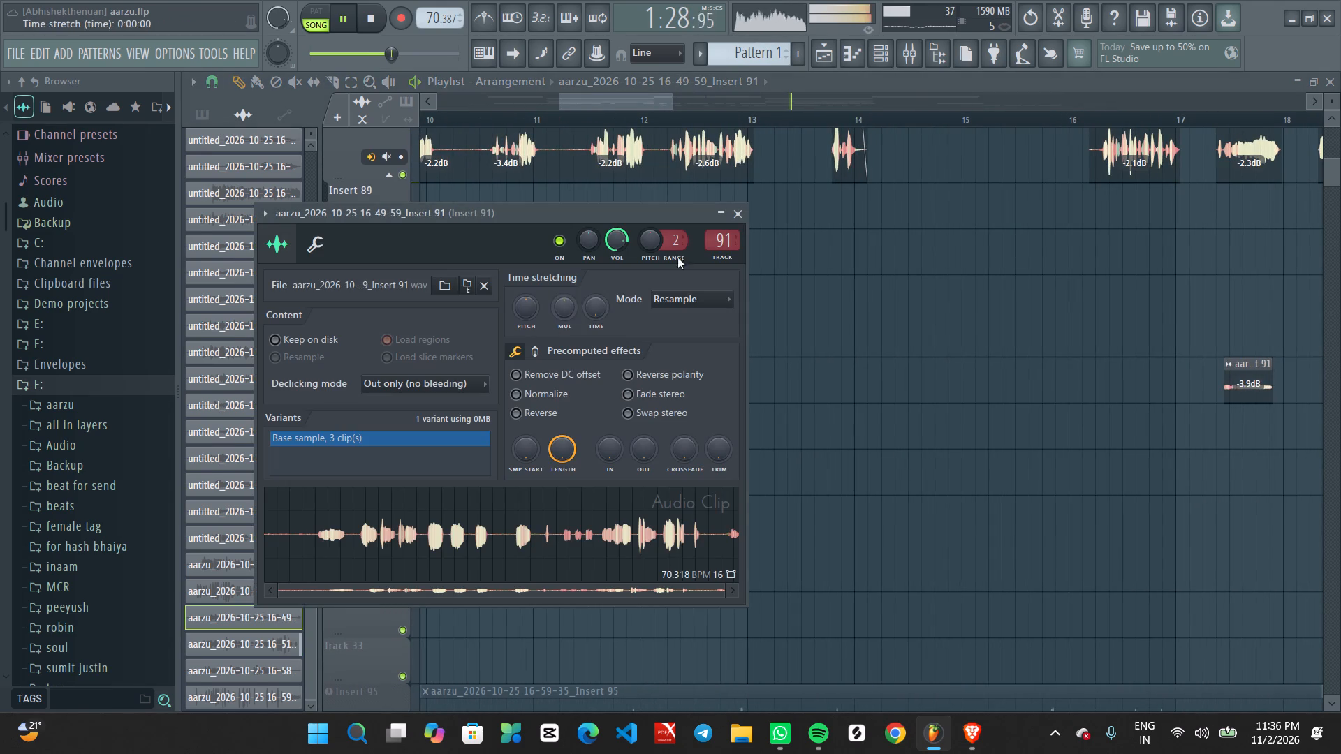
left_click(737, 220)
Play the Insert 93 clips from about bar 41 and add Fruity Parametric EQ 2 to slot 1 of their mixer track, Insert 99.
scroll(805, 346, "down", 14, "ctrl")
middle_click_drag(1045, 478, 803, 500)
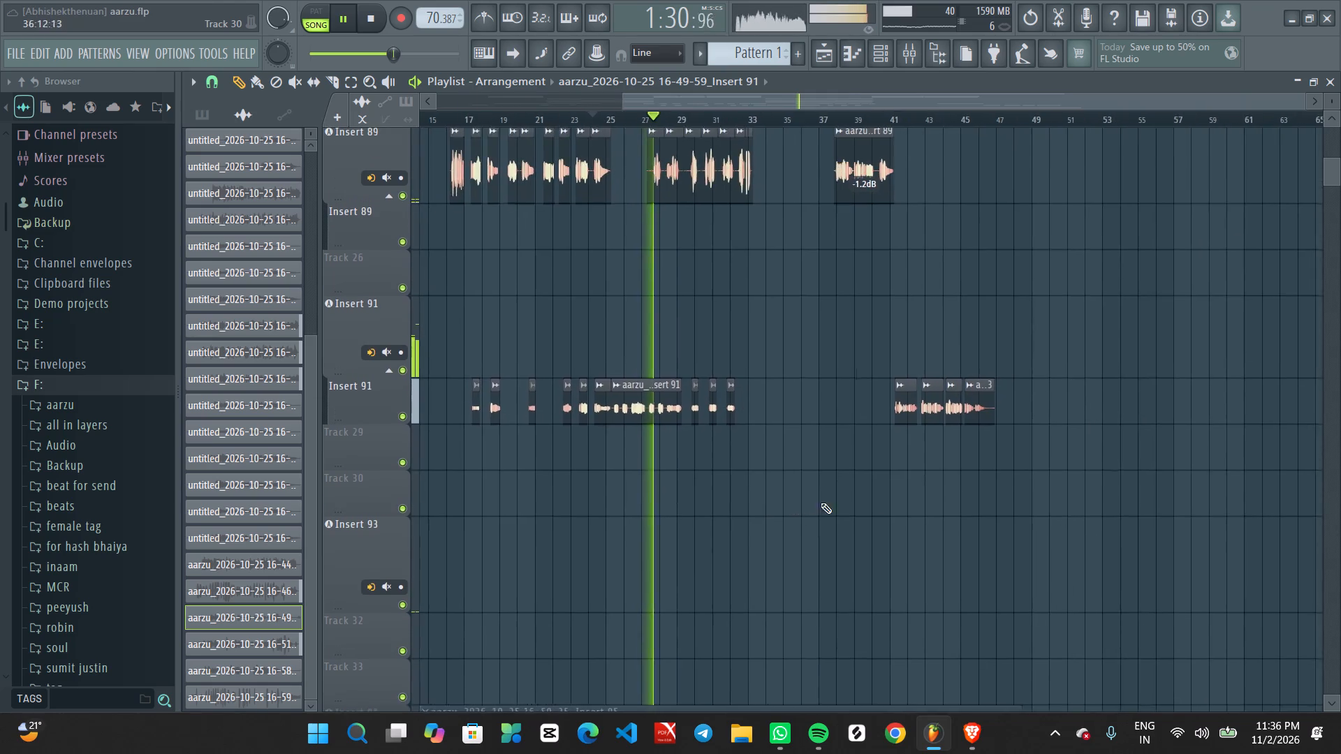
scroll(879, 495, "up", 6, "ctrl")
left_click(847, 119)
scroll(903, 452, "up", 7, "ctrl")
scroll(928, 507, "up", 2, "ctrl")
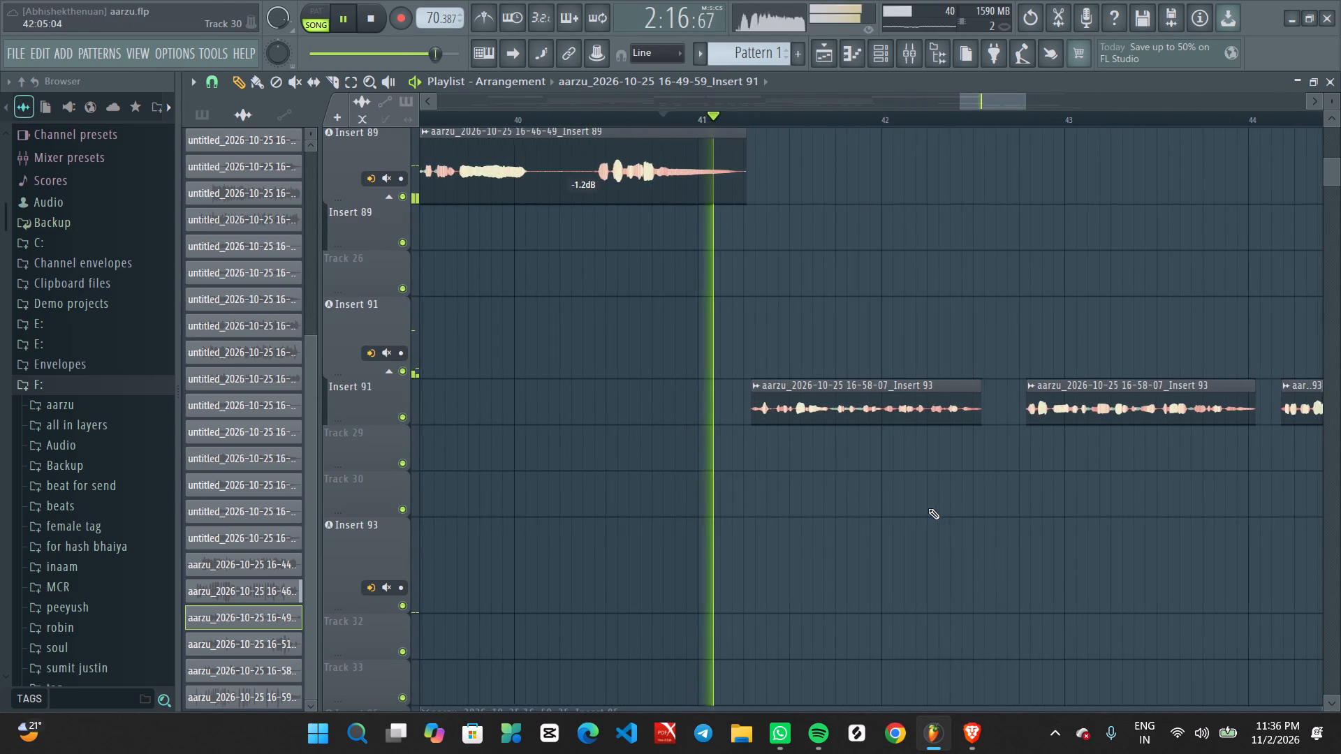
double_click(878, 412)
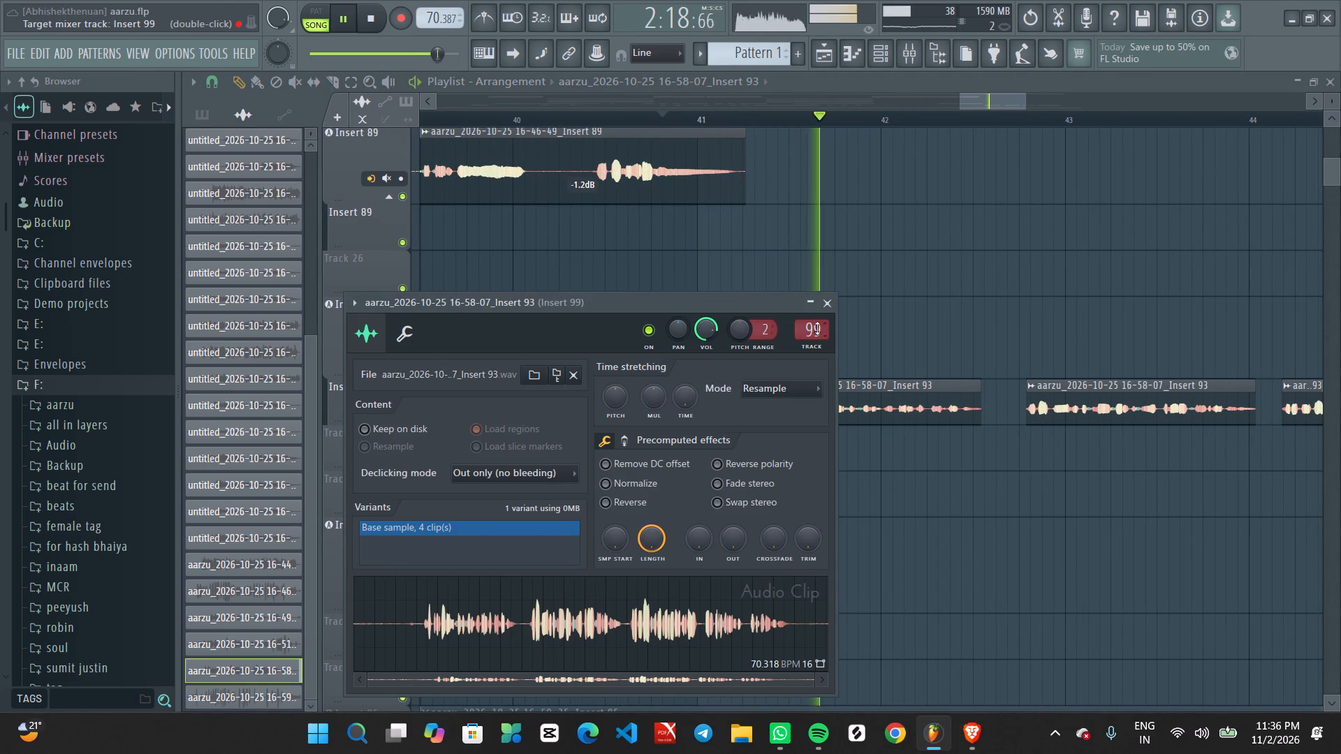
double_click(815, 331)
key("space")
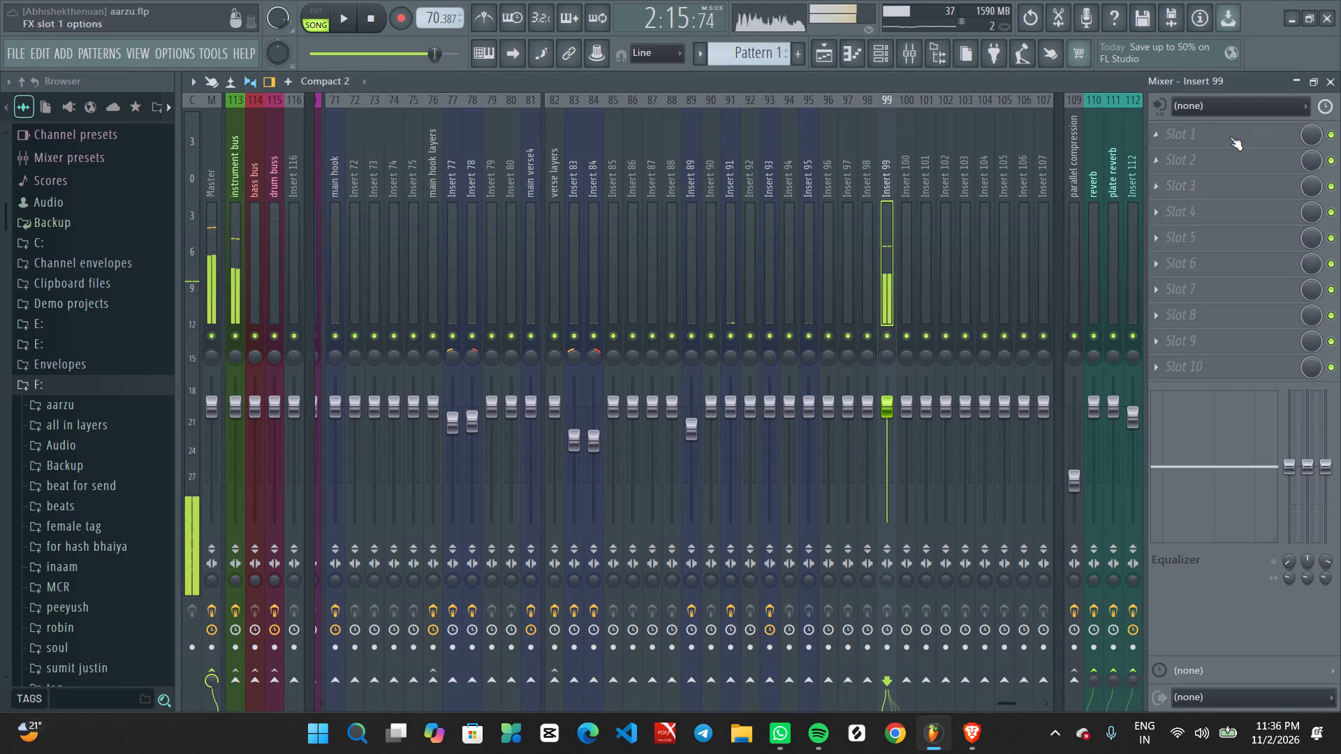
key("space")
left_click(1230, 135)
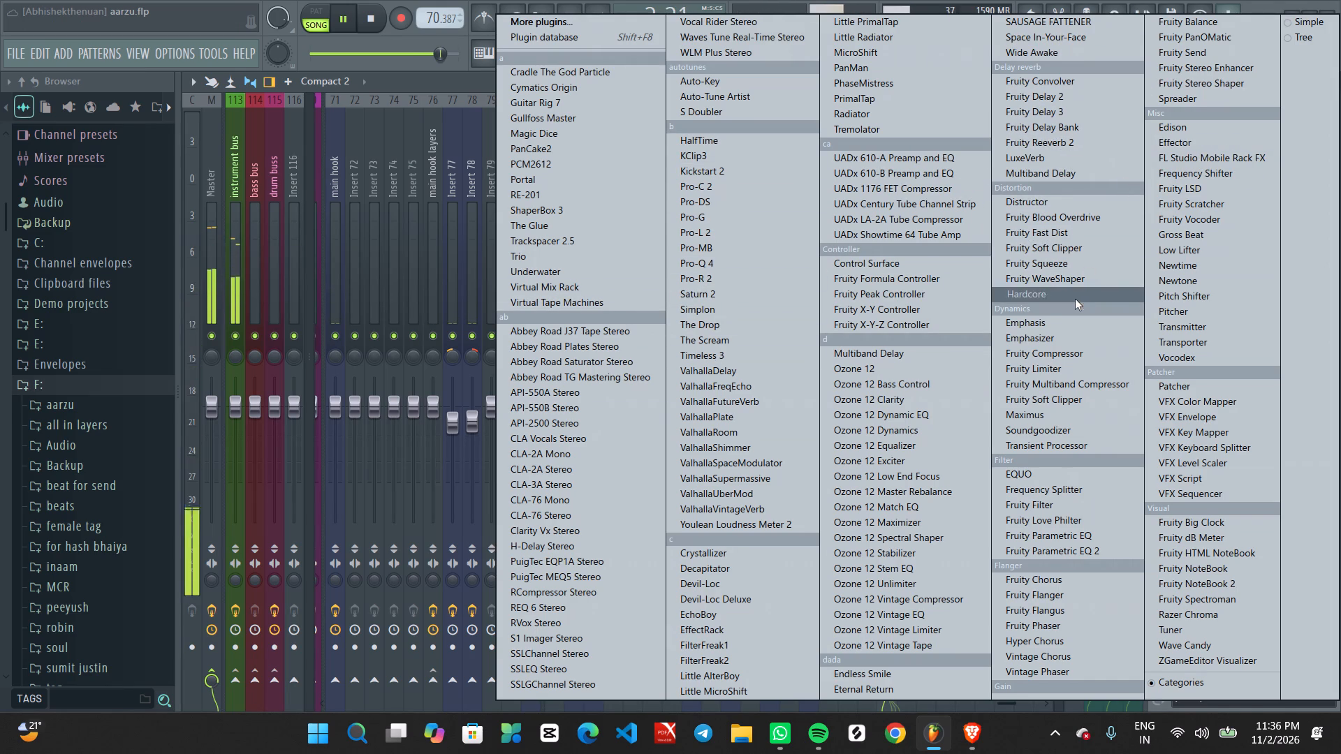
left_click(1041, 551)
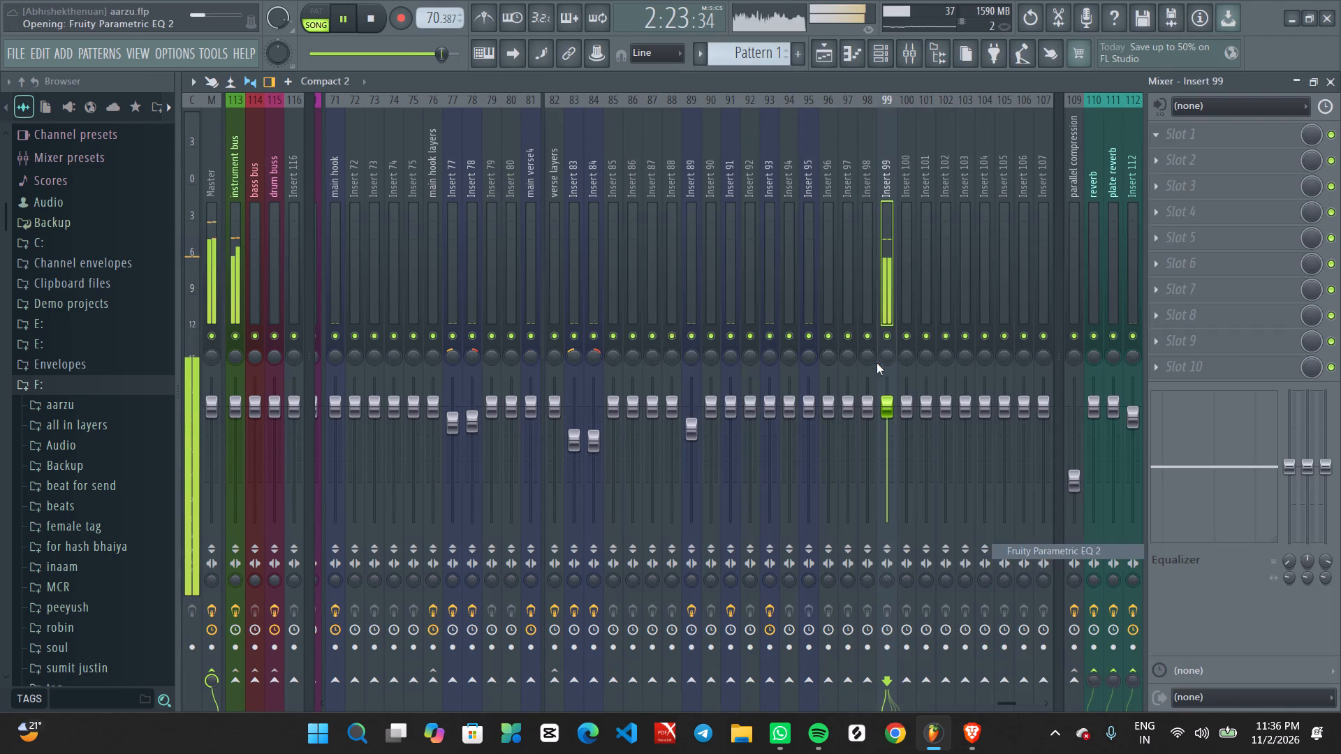
Load the EQ's 20Hz + 18kHz cut preset, raise its high-pass to about 91 Hz and nudge its low-pass slightly lower.
key("space")
double_click(741, 139)
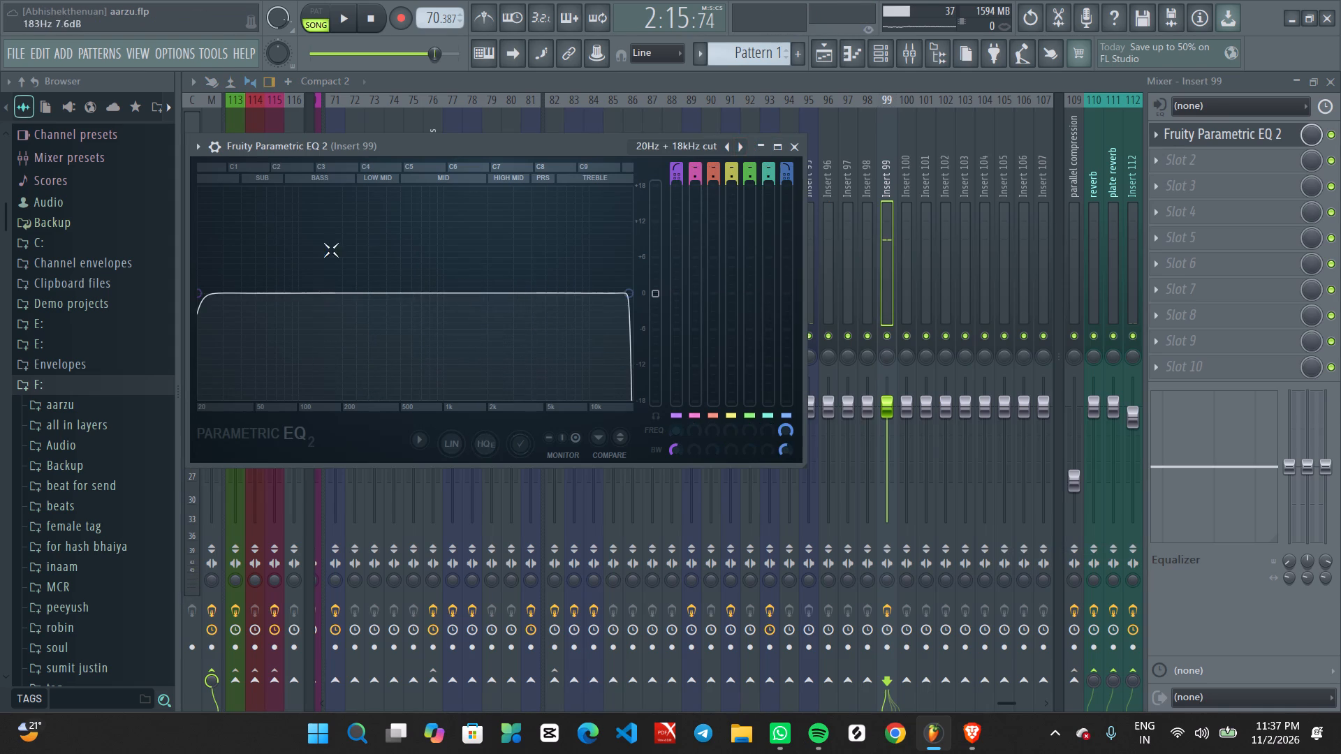
left_click_drag(206, 293, 514, 353)
key("space")
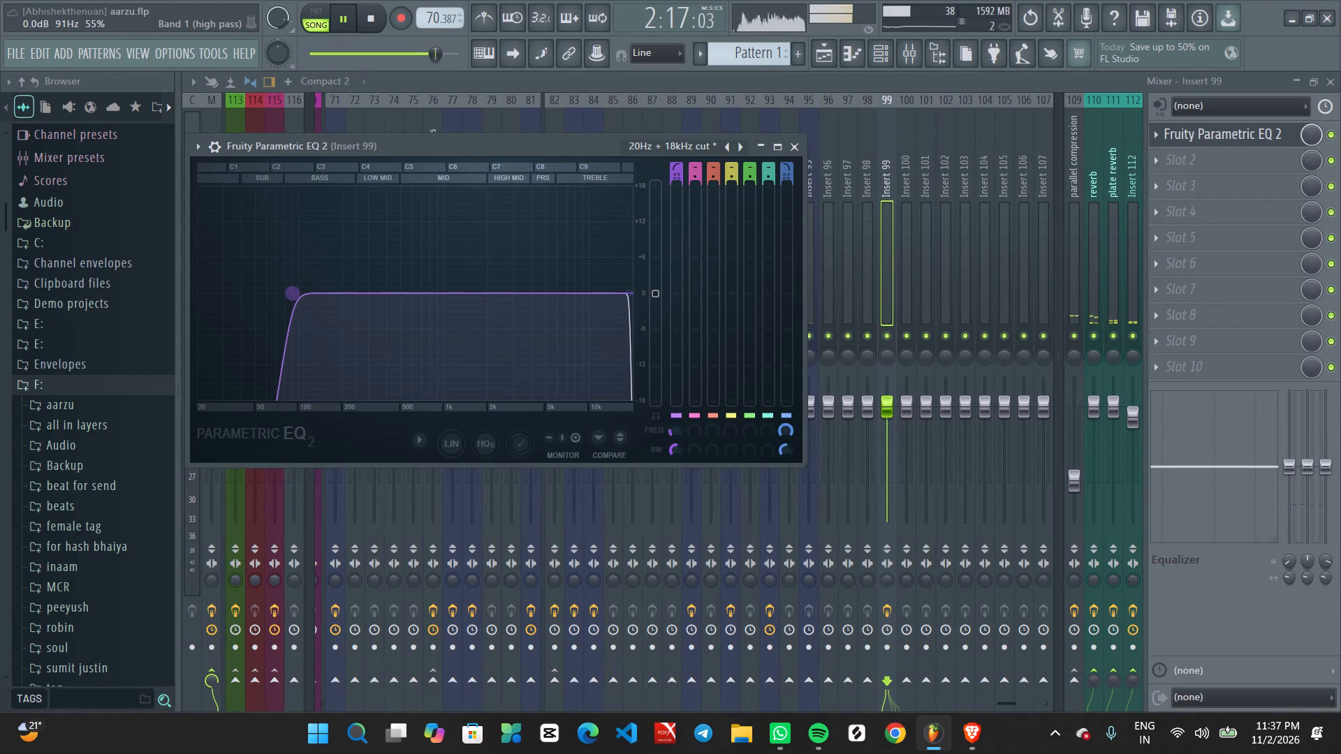
left_click_drag(514, 353, 512, 365)
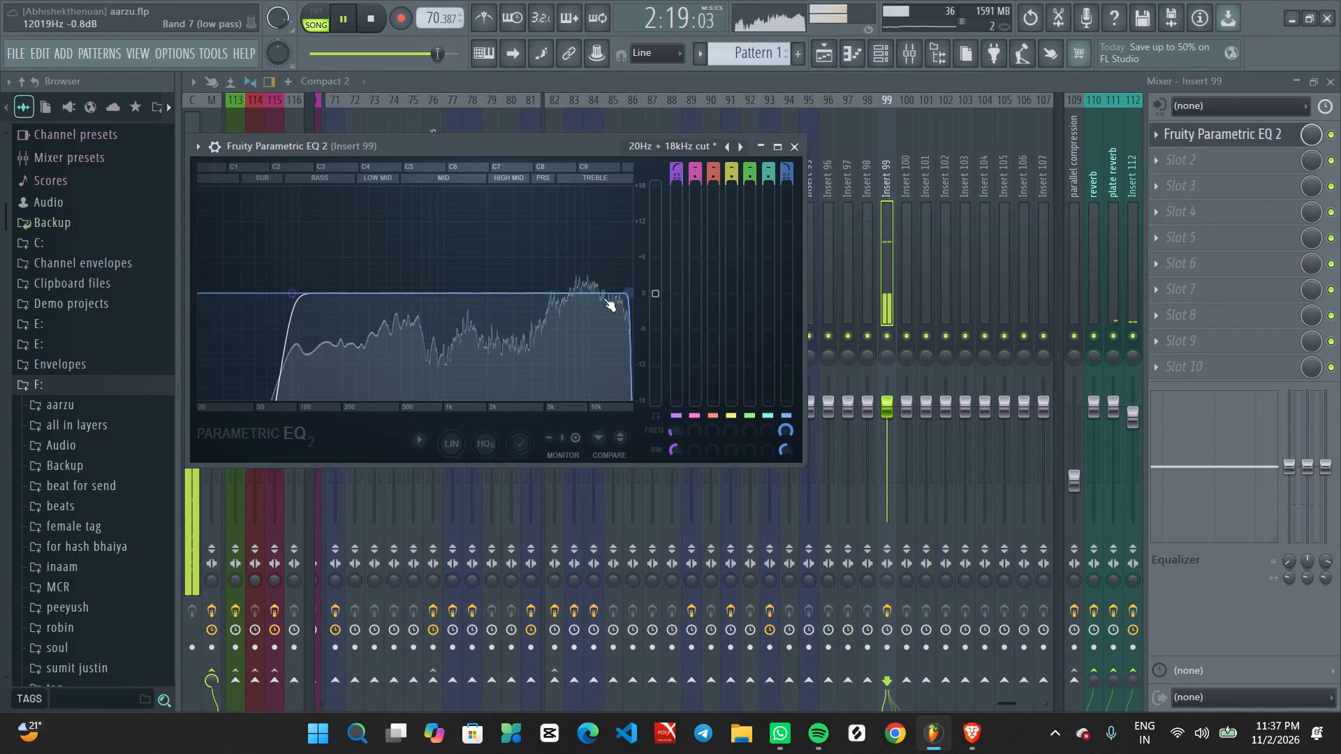
left_click_drag(617, 298, 609, 300)
left_click(802, 152)
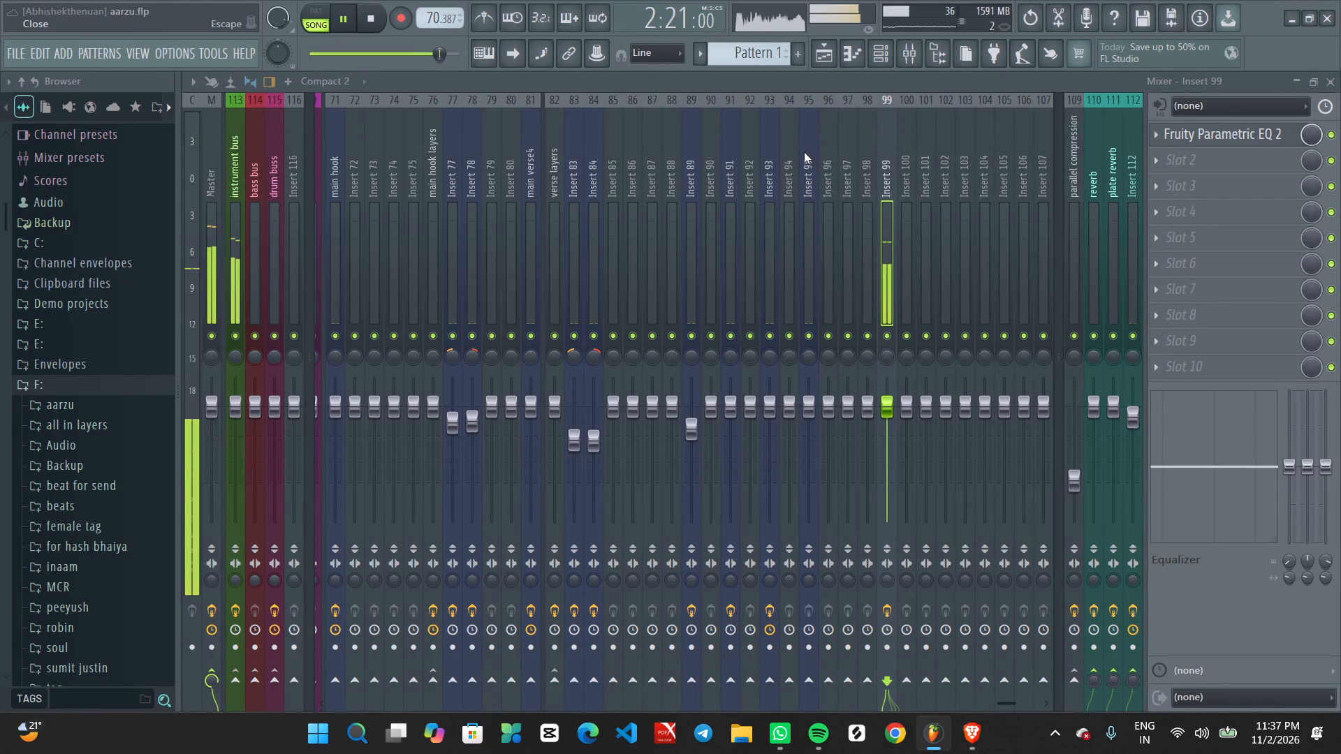
Add MicroShift to slot 2 of Insert 99 and reduce its Mix to roughly a quarter of the way from dry.
key("space")
key("space")
left_click(1247, 163)
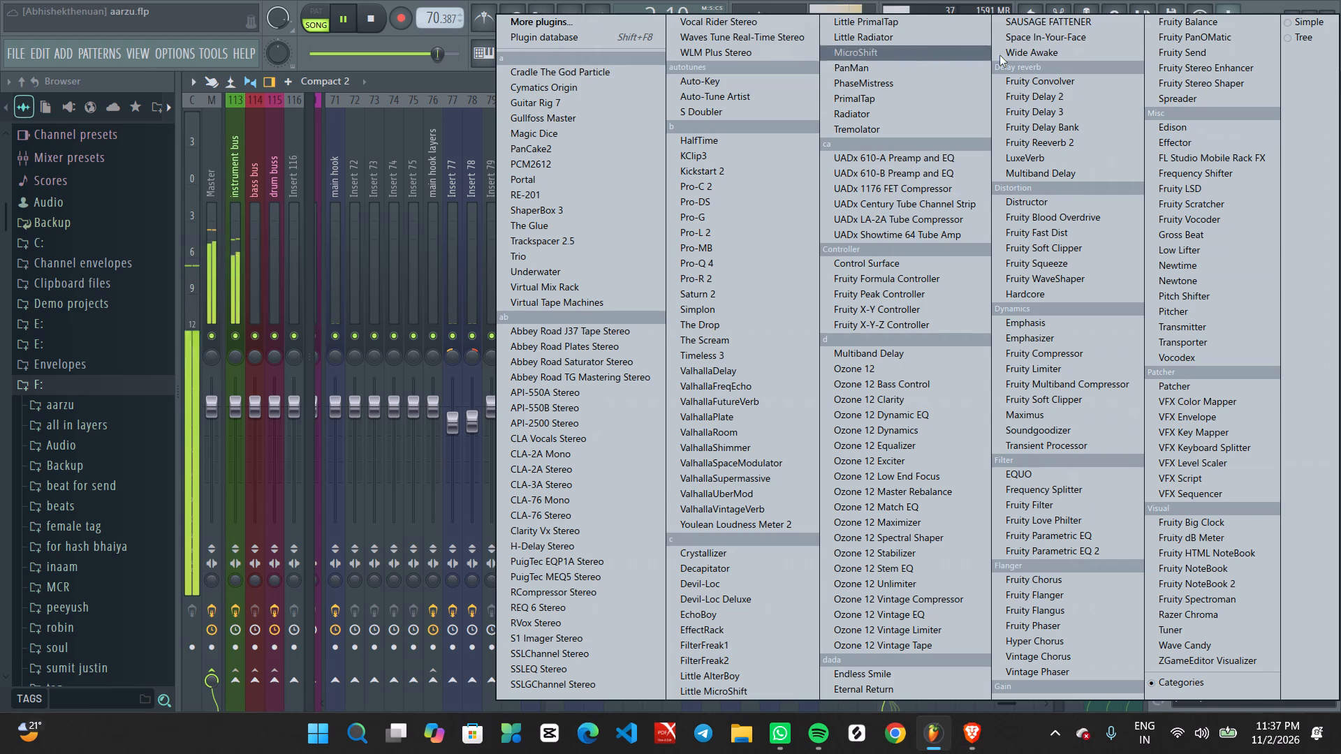
left_click(866, 56)
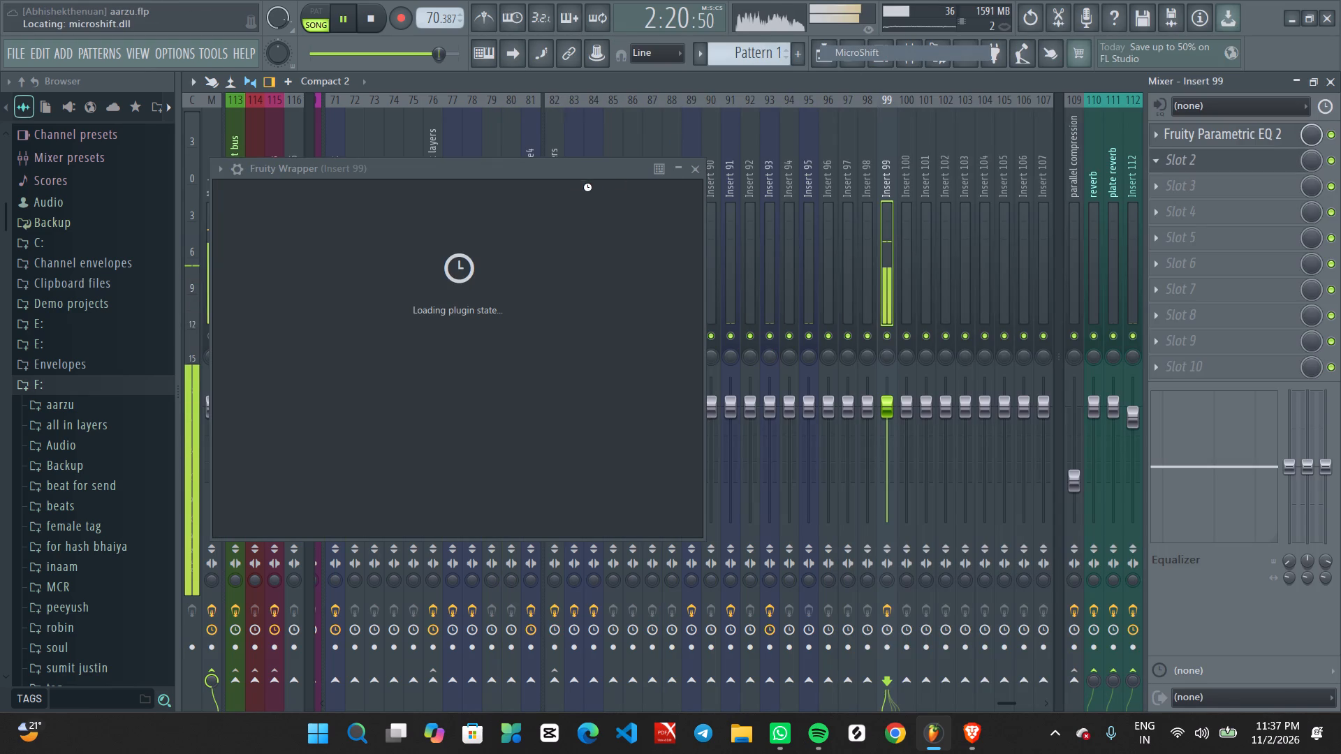
left_click_drag(551, 170, 651, 186)
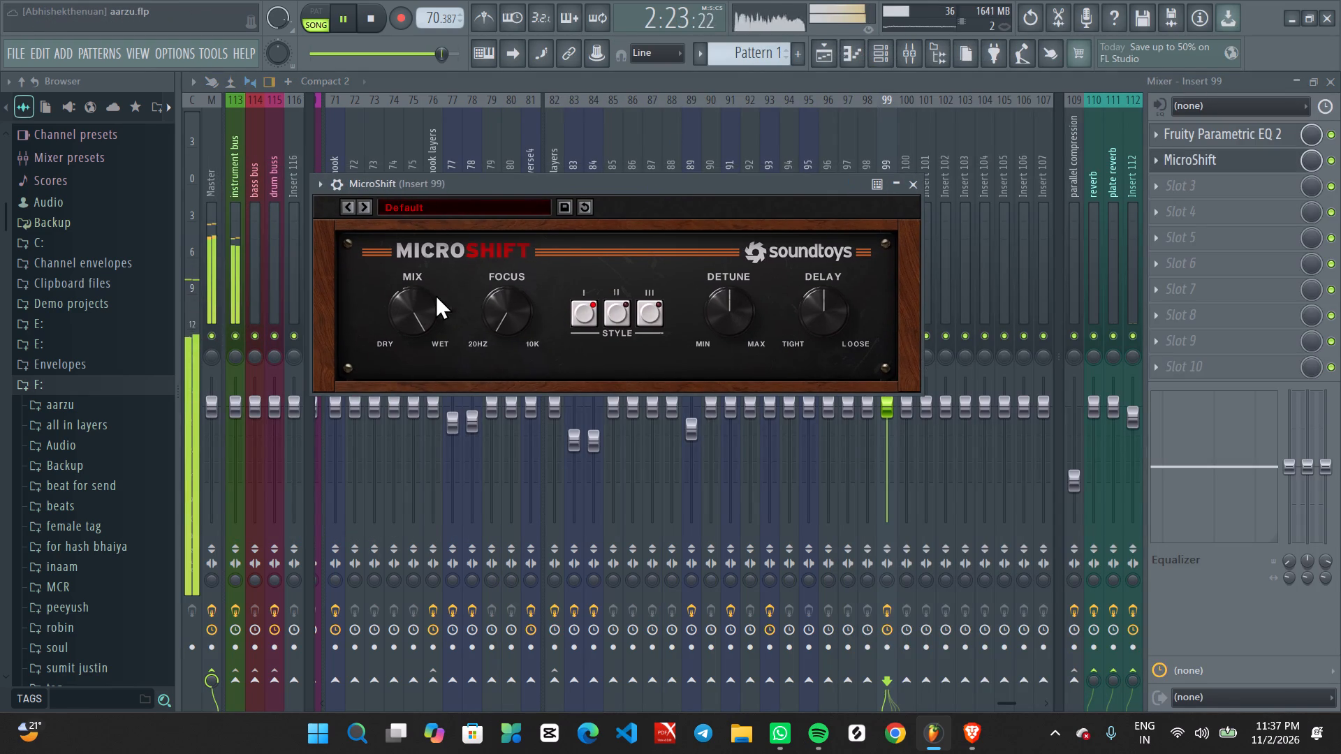
scroll(416, 299, "down", 7)
left_click_drag(413, 299, 429, 381)
left_click(419, 325)
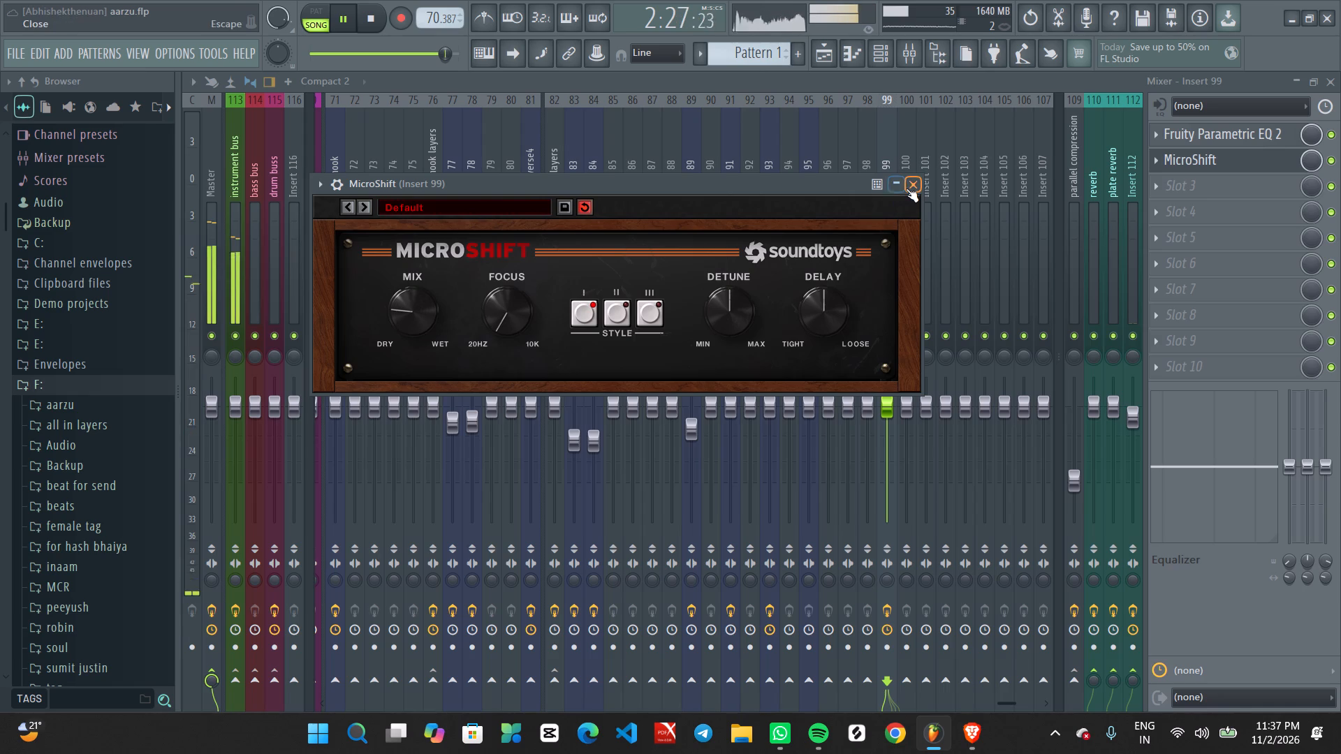
left_click(907, 188)
Stop playback and move MicroShift down to slot 10 of Insert 99's effects chain.
key("space")
scroll(1193, 161, "down", 8)
scroll(1195, 340, "down", 1)
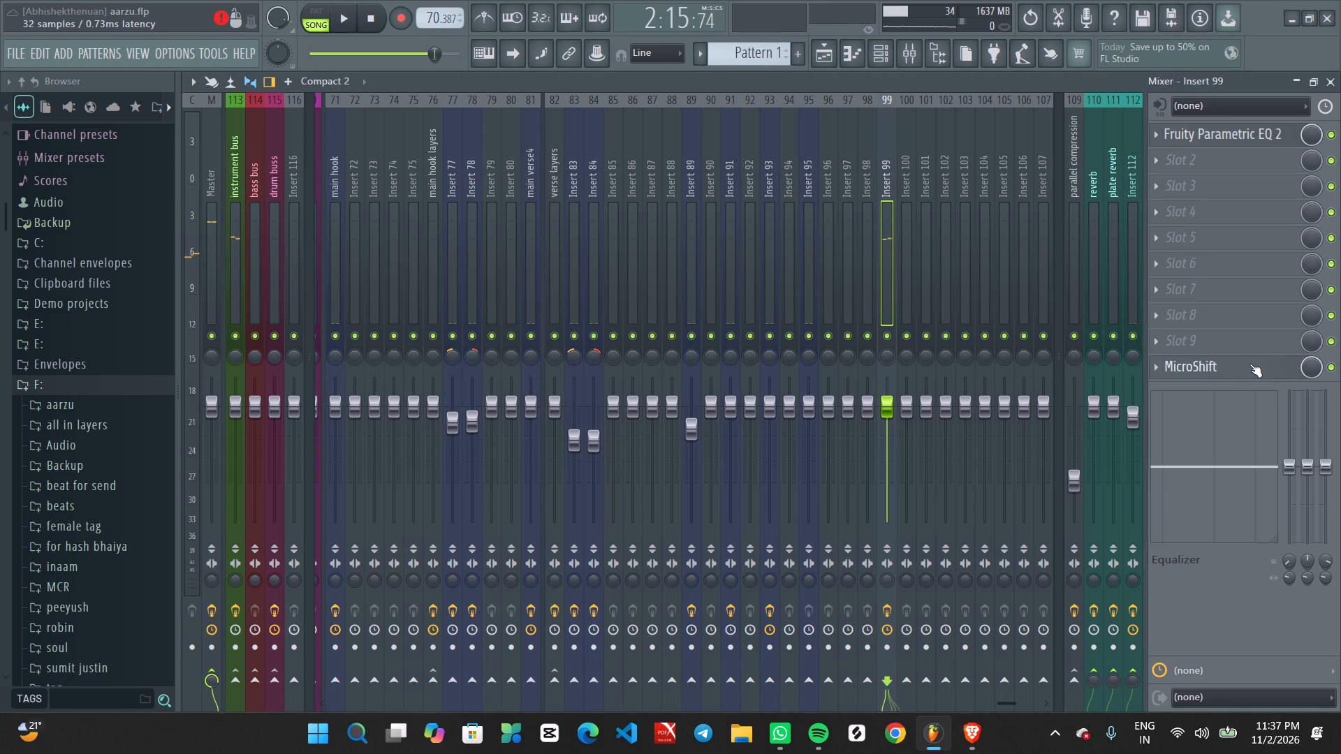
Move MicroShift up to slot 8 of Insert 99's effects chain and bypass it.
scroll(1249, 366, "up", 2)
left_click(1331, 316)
Start playback, add CLA-2A Stereo to slot 2 of Insert 99 and lower its Gain to about 32.
key("space")
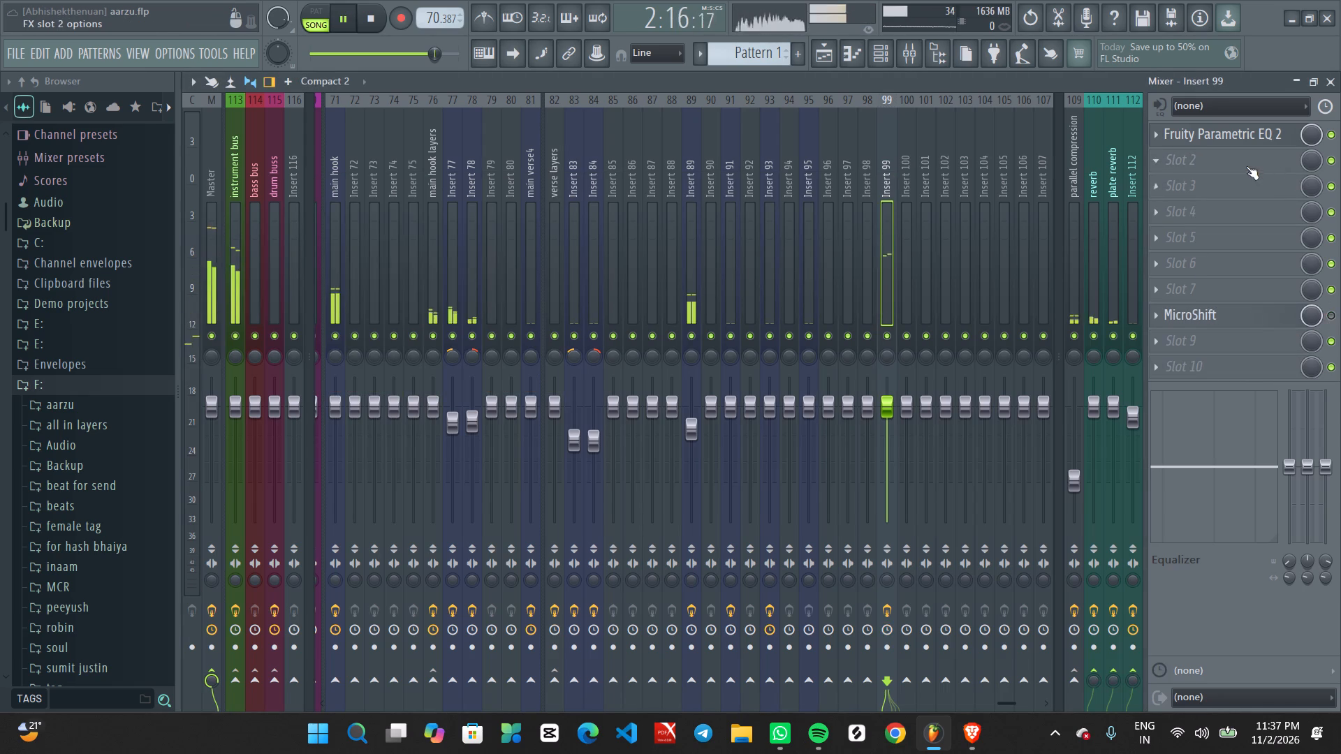
left_click(1246, 166)
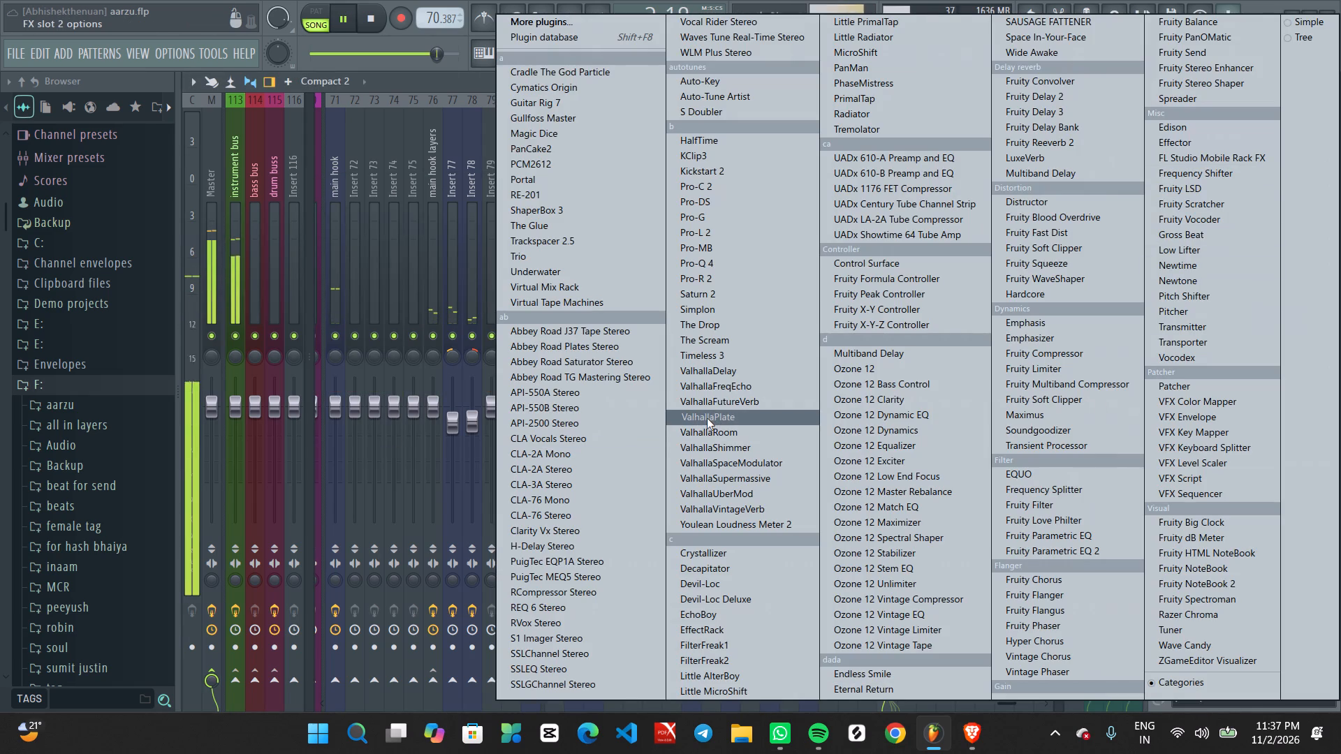
left_click(564, 471)
left_click_drag(529, 197, 564, 191)
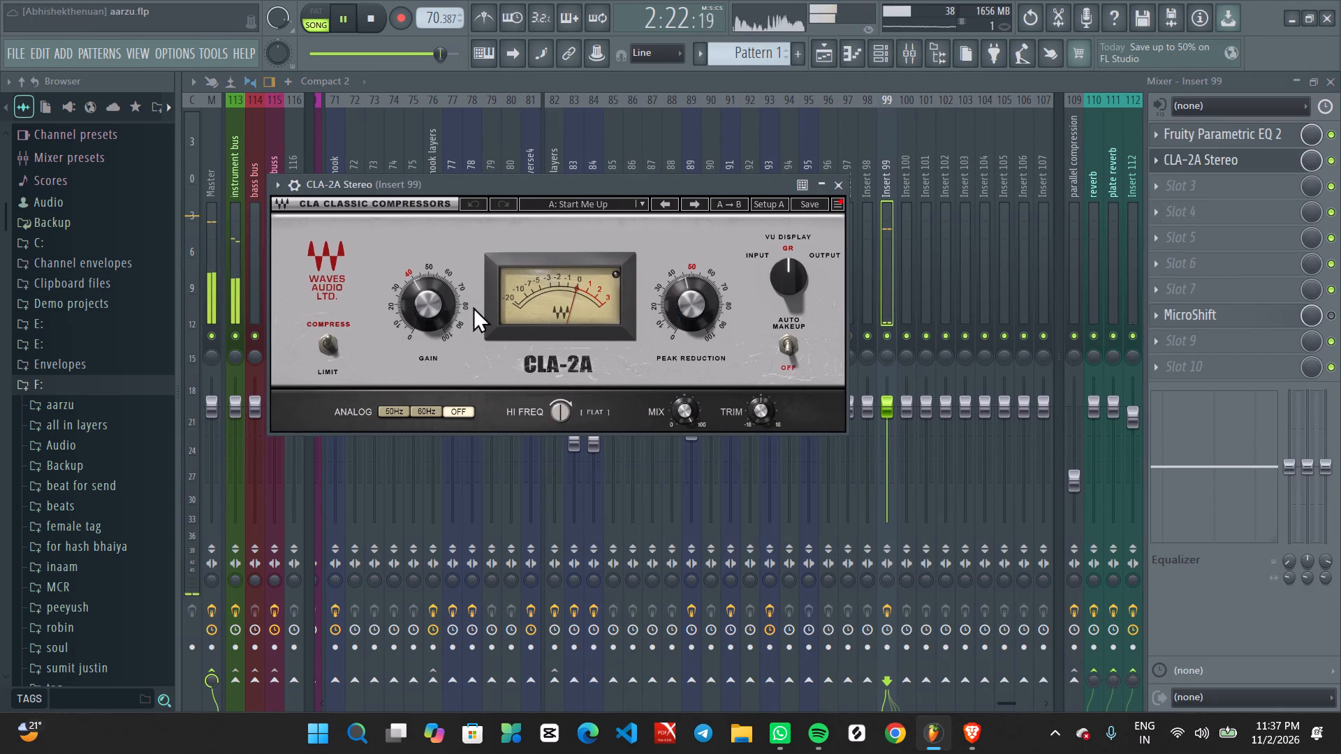
scroll(426, 318, "down", 12)
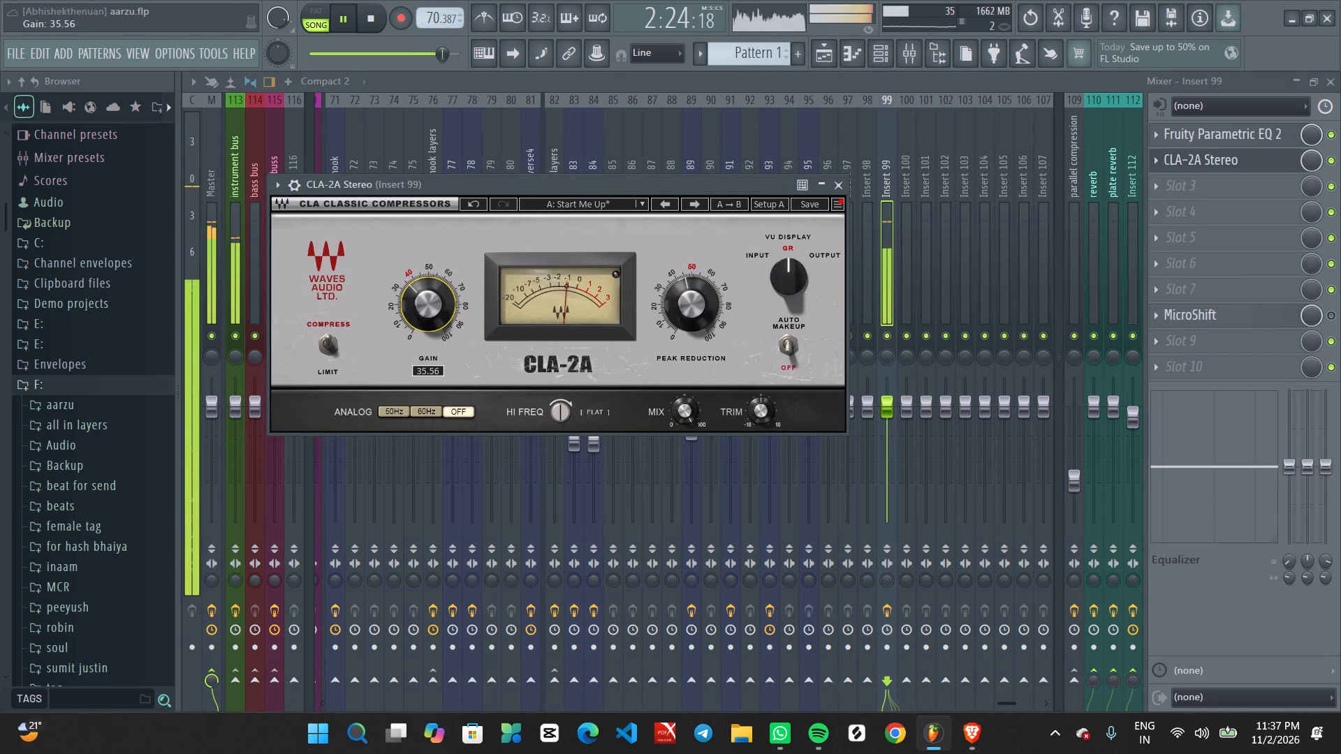
scroll(425, 312, "down", 6)
scroll(425, 312, "up", 3)
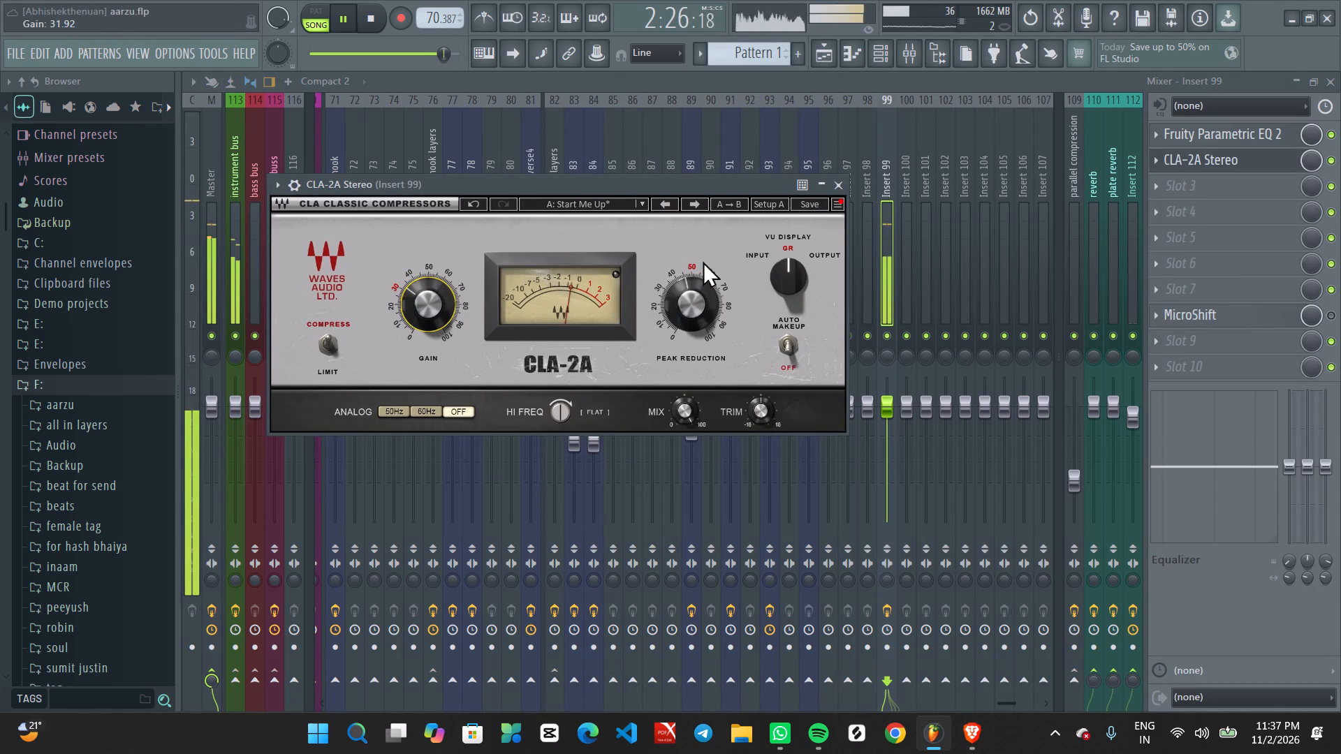
Reduce the CLA-2A's Peak Reduction to about 45 while the section plays.
scroll(705, 293, "down", 4)
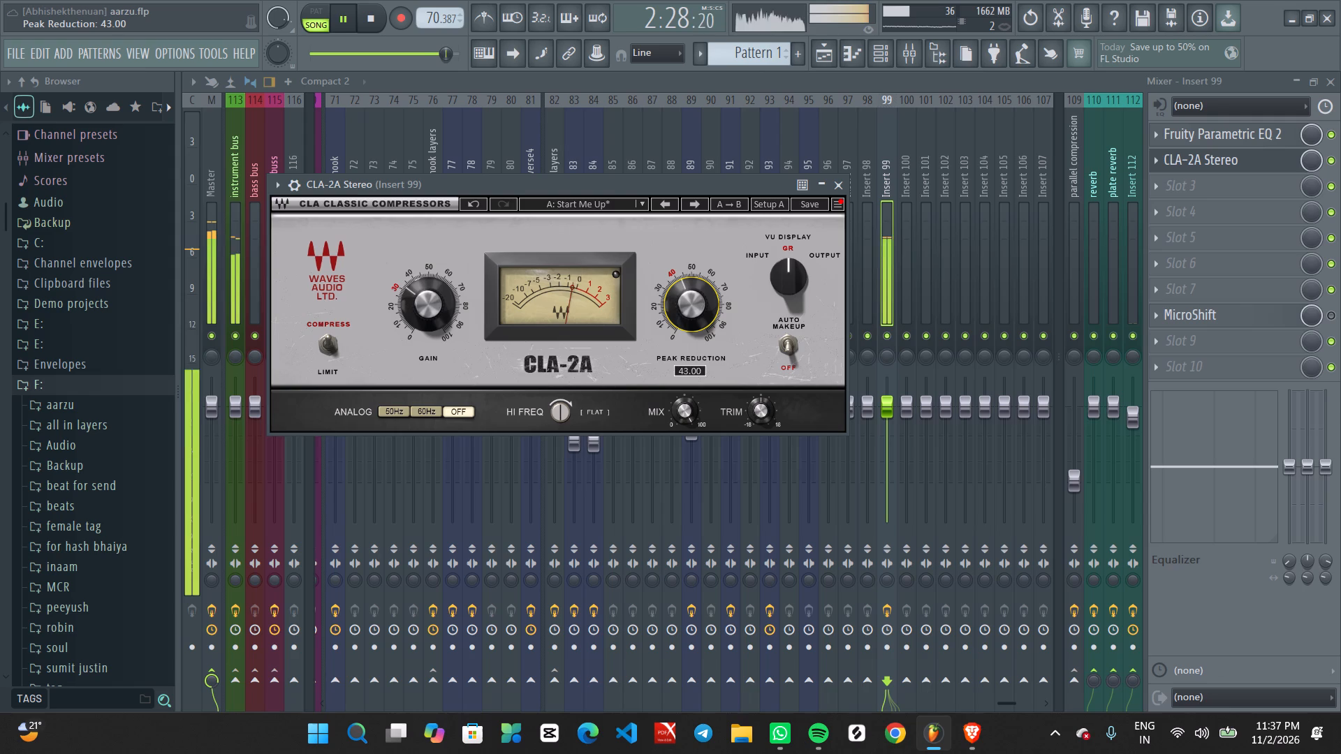
scroll(691, 302, "down", 3)
scroll(690, 302, "up", 7)
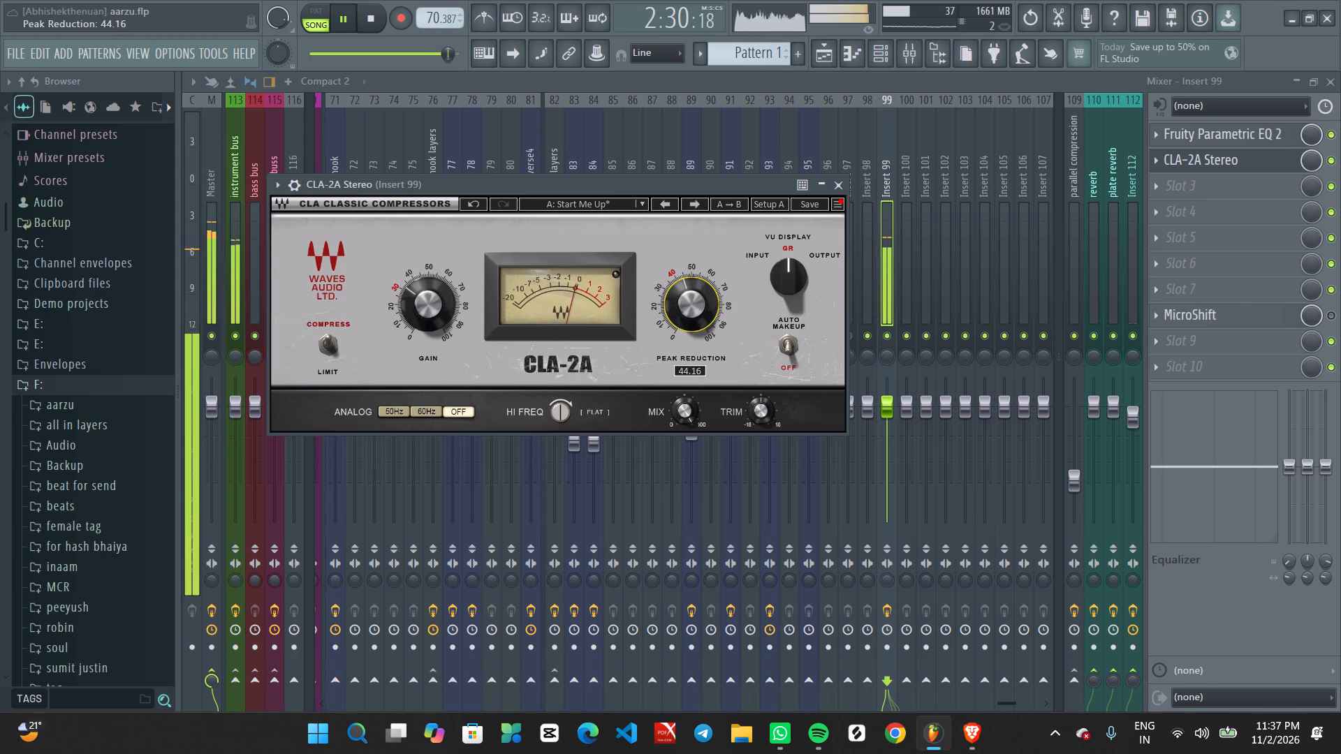
scroll(690, 302, "up", 5)
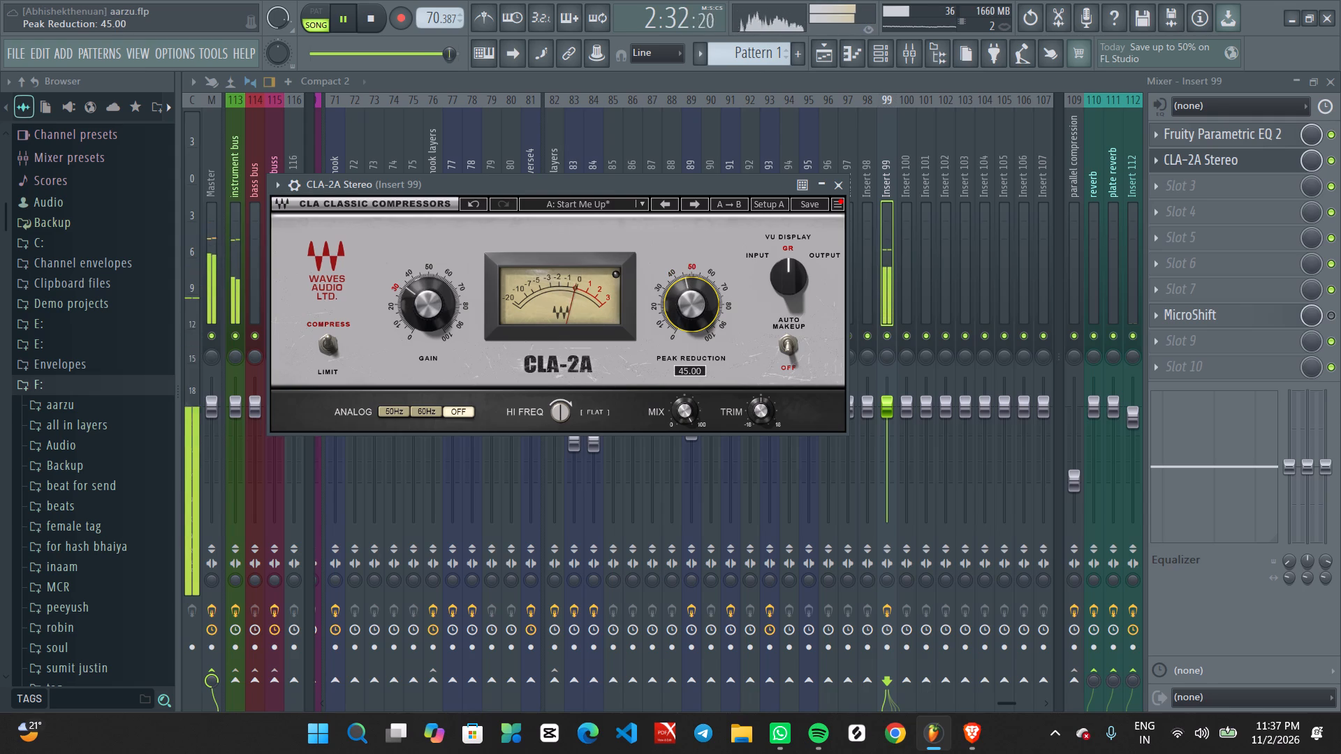
scroll(690, 300, "up", 4)
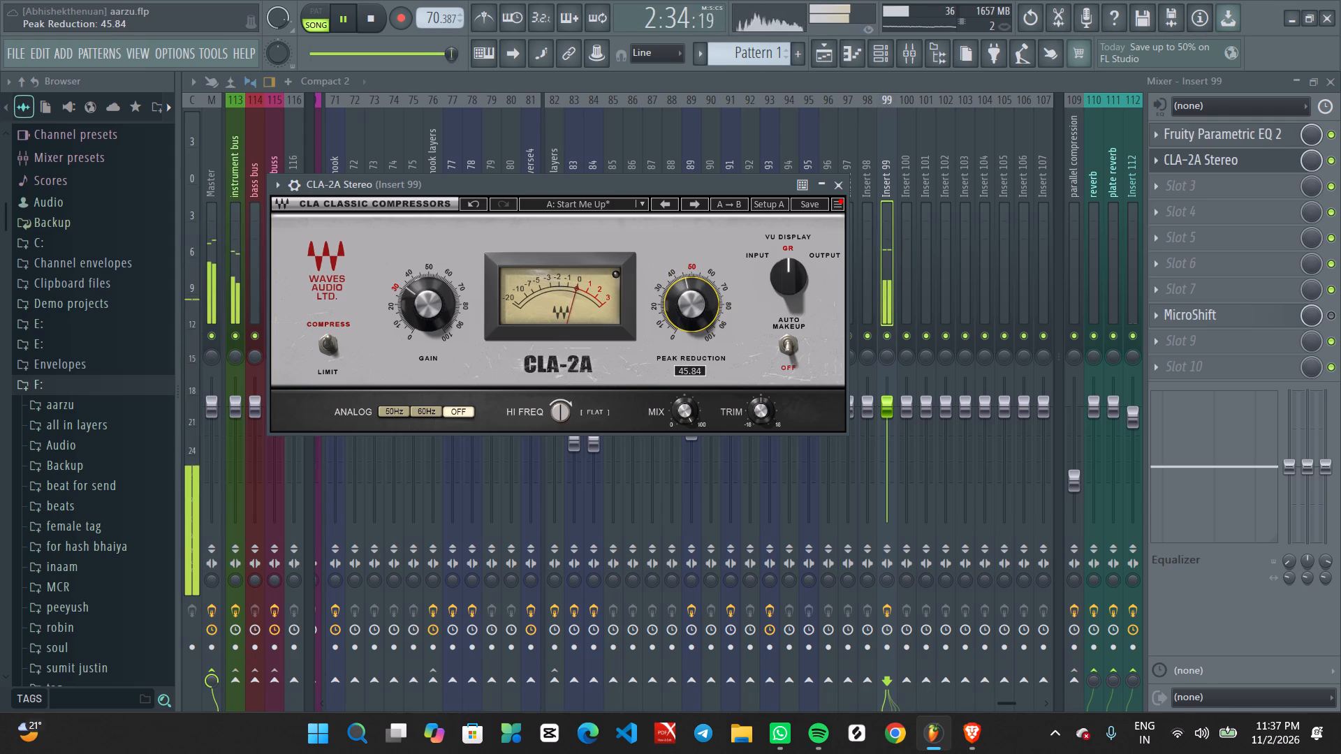
scroll(690, 300, "down", 2)
Replay the section, nudge the CLA-2A's Gain slightly higher, close its window and stop playback.
key("space")
key("space")
scroll(434, 311, "up", 2)
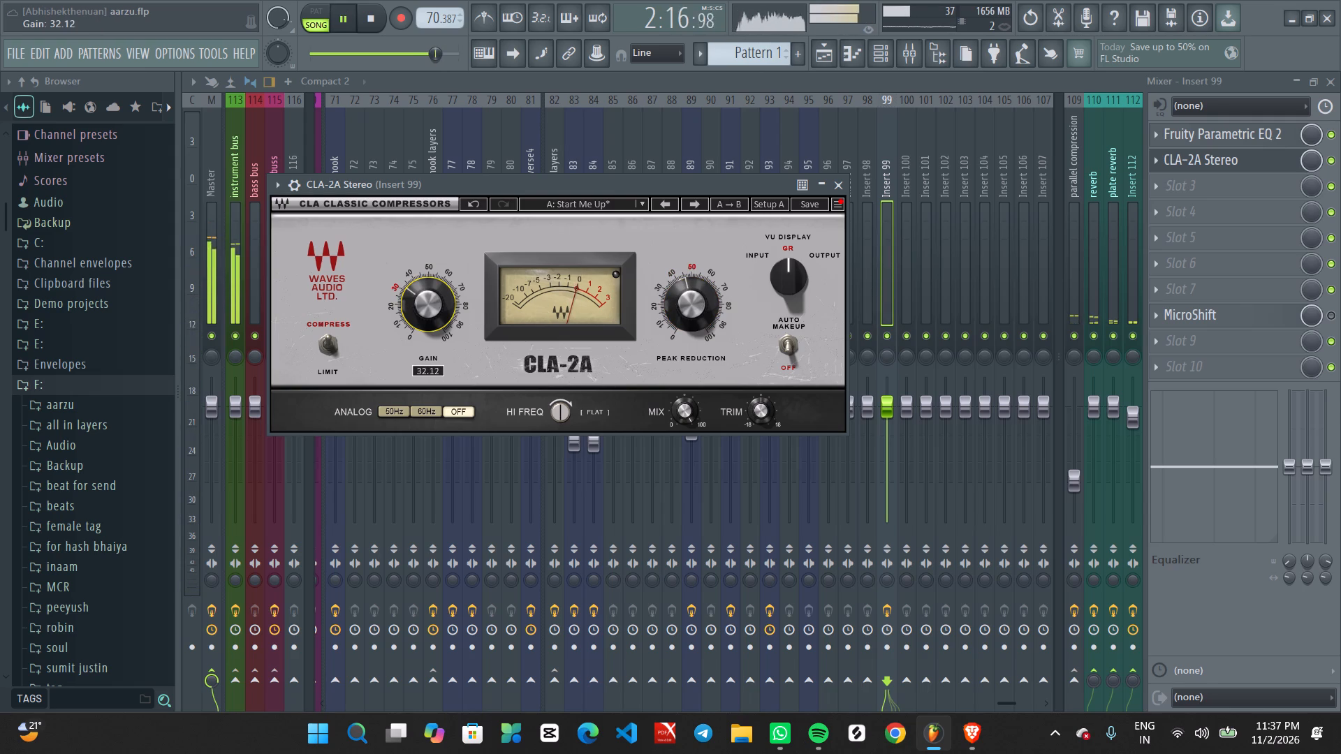
scroll(432, 311, "up", 4)
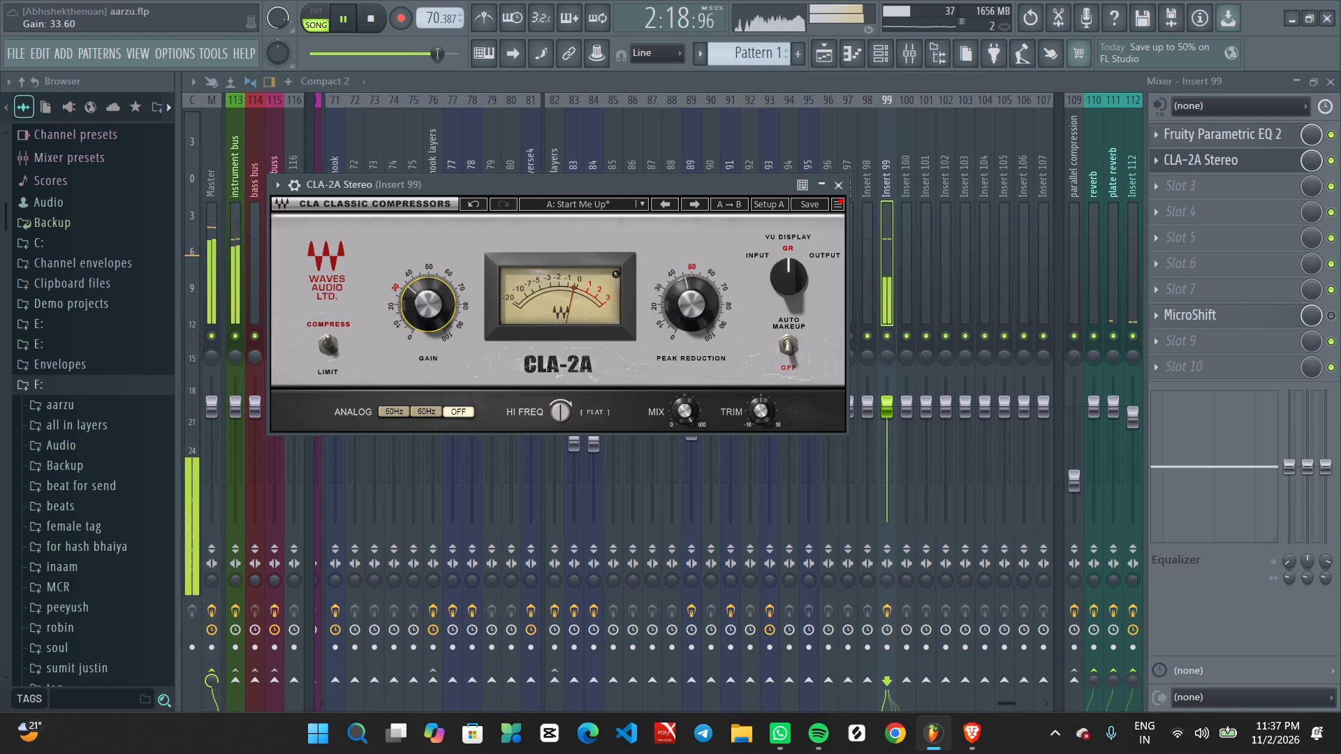
scroll(682, 309, "down", 1)
left_click(842, 186)
key("space")
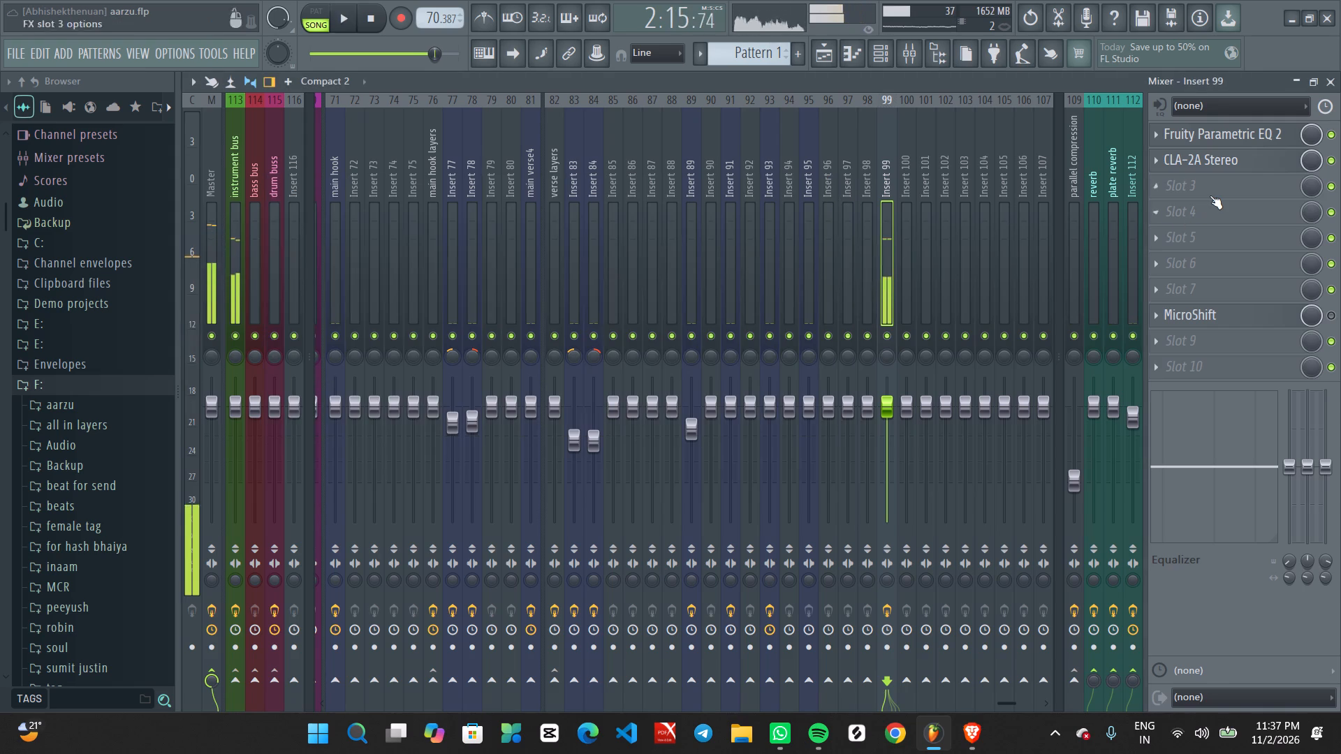
Resume playback and add Abbey Road Saturator Stereo to slot 3 of Insert 99.
key("space")
left_click(1210, 191)
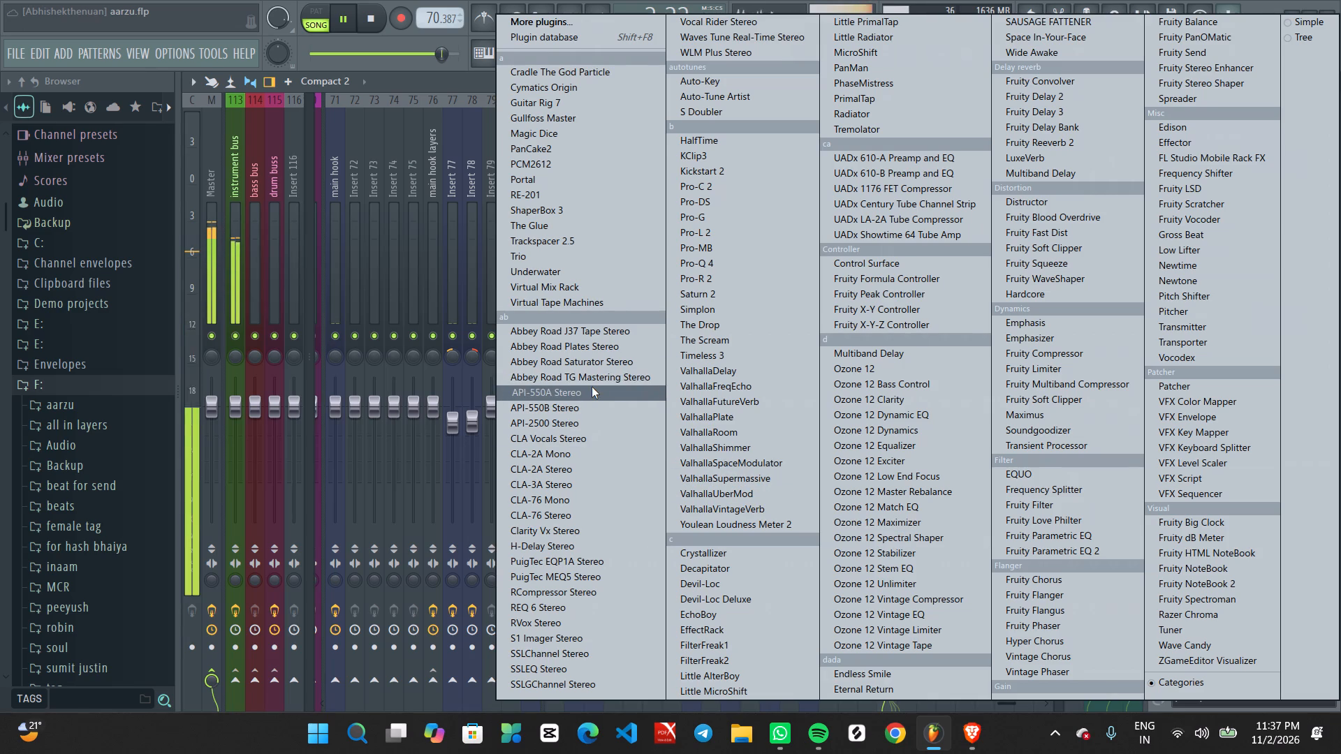
left_click(601, 362)
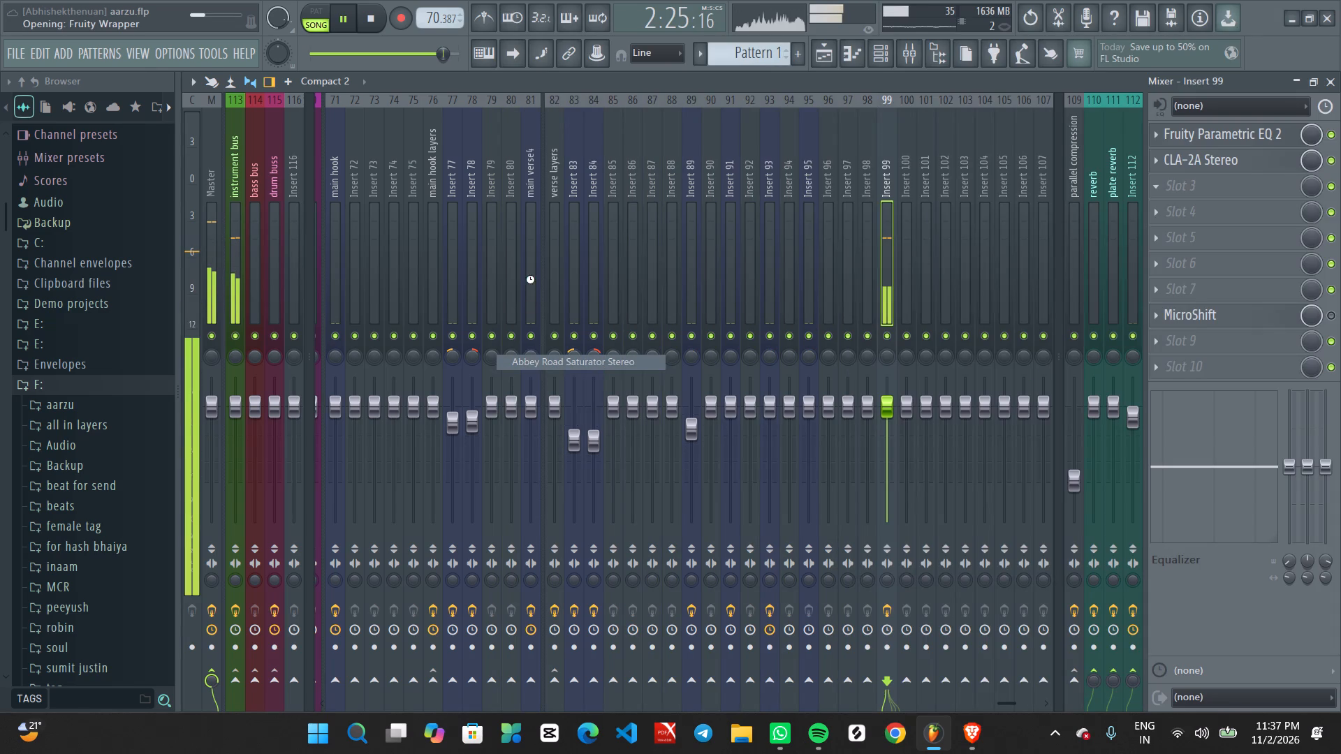
left_click_drag(596, 219, 659, 97)
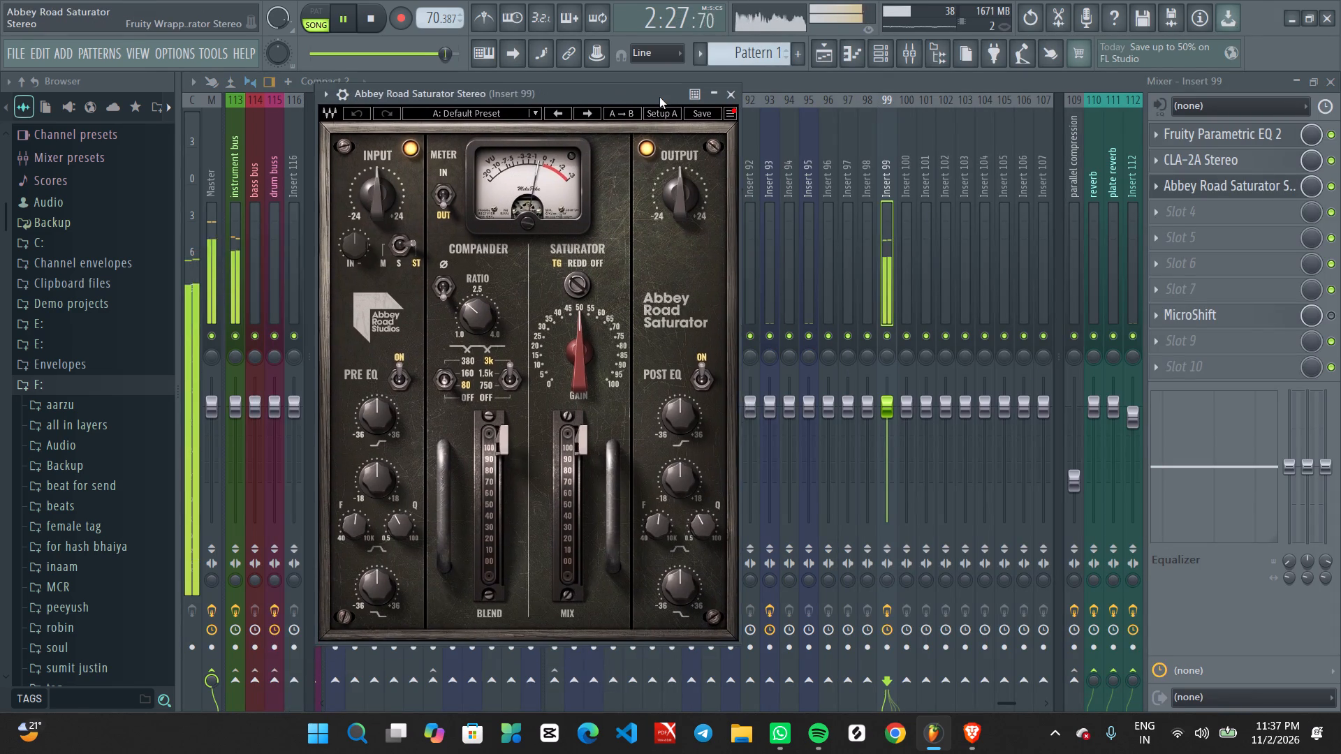
left_click_drag(659, 97, 661, 96)
Replay the section and set the saturator's Mix to about 65, Gain to about 53 and Blend slightly lower.
key("space")
key("space")
left_click_drag(585, 437, 592, 628)
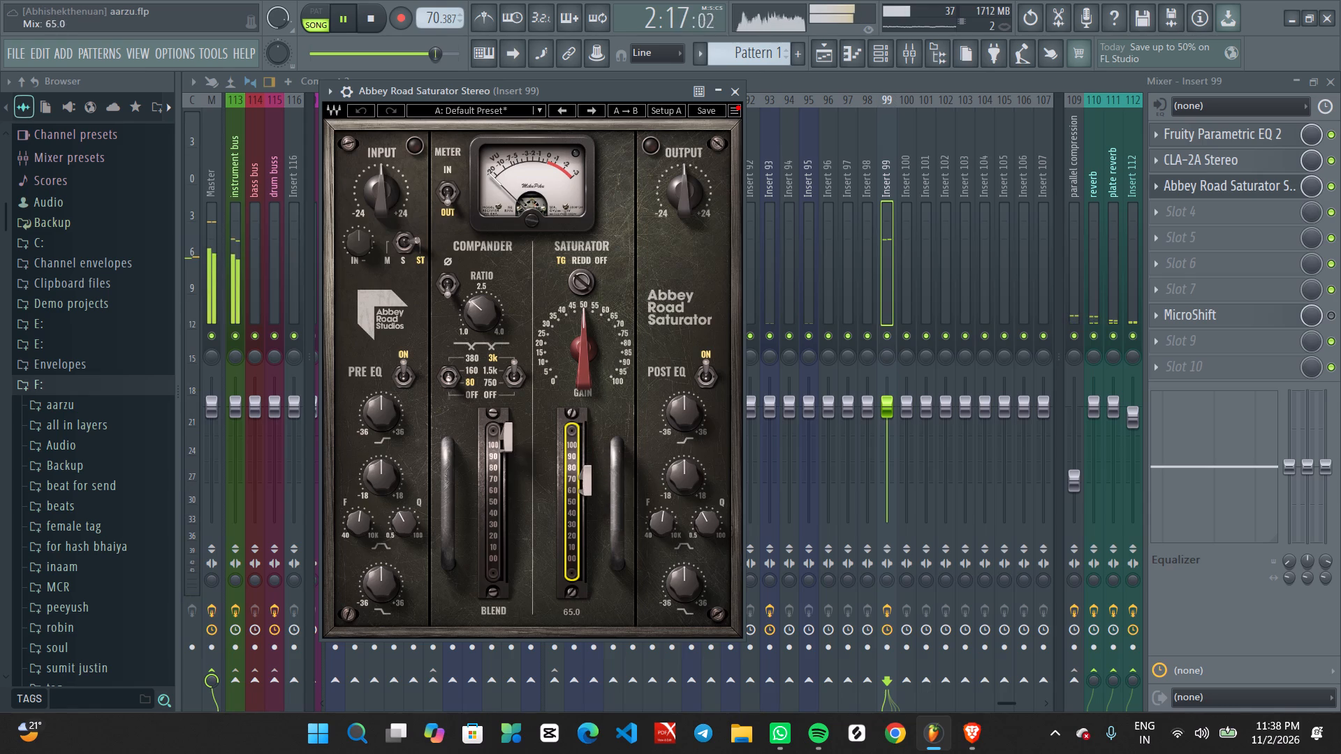
left_click_drag(592, 628, 592, 641)
scroll(584, 355, "up", 3)
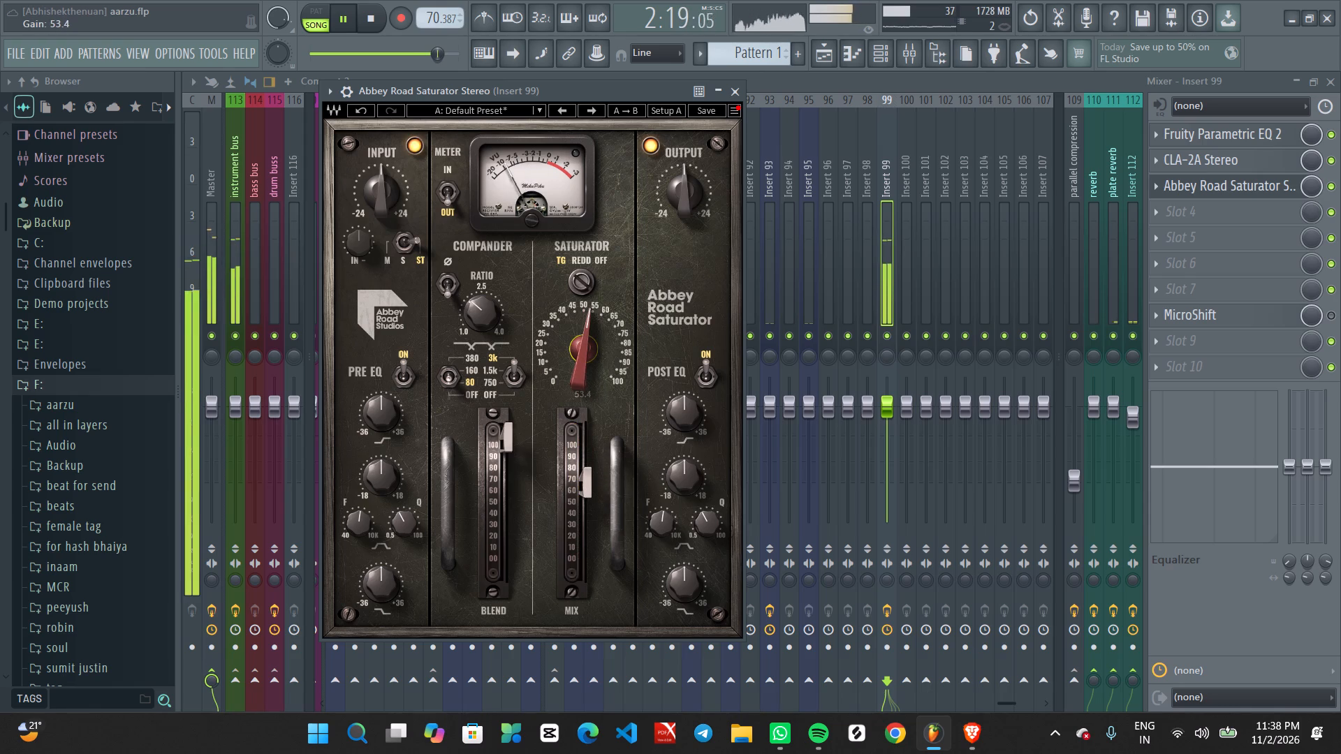
left_click_drag(588, 476, 596, 459)
left_click_drag(509, 439, 513, 481)
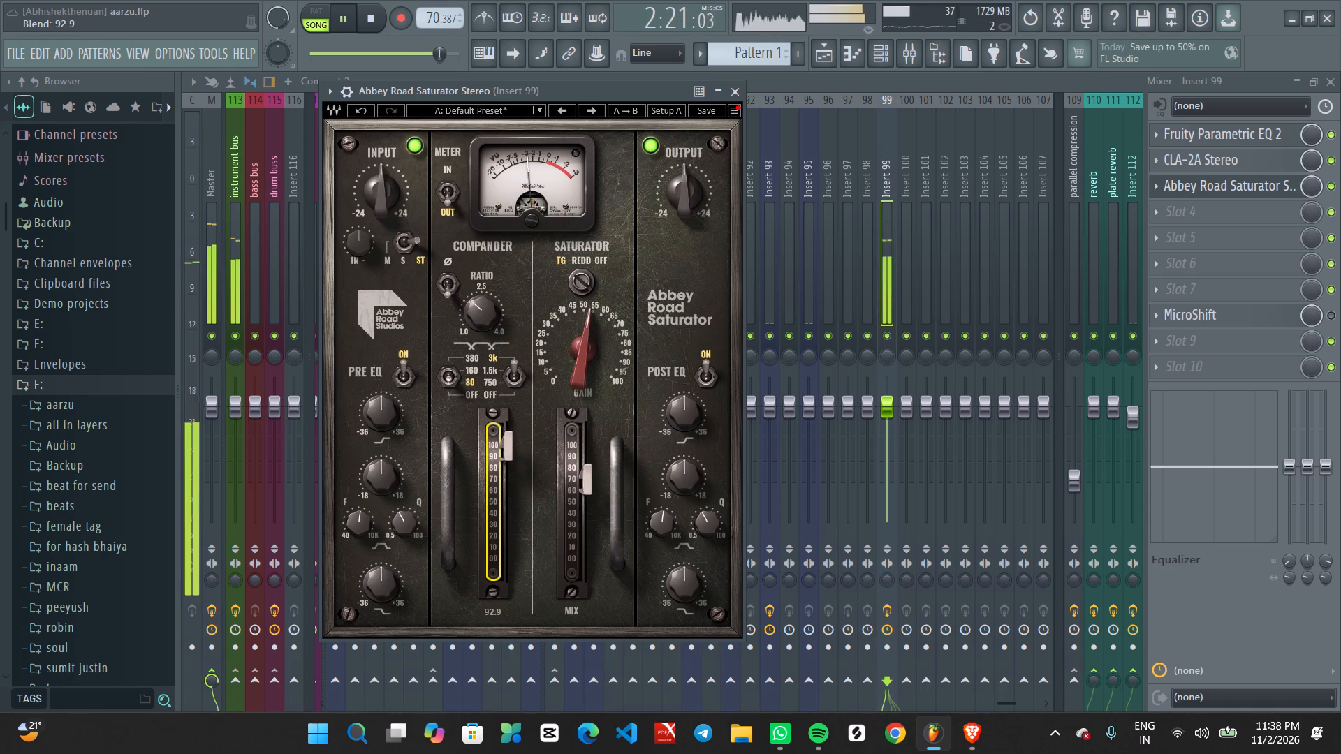
left_click_drag(513, 481, 522, 468)
Refine the saturator to Gain about 56, Mix about 54 and Blend about 96, and close its window.
scroll(581, 334, "up", 3)
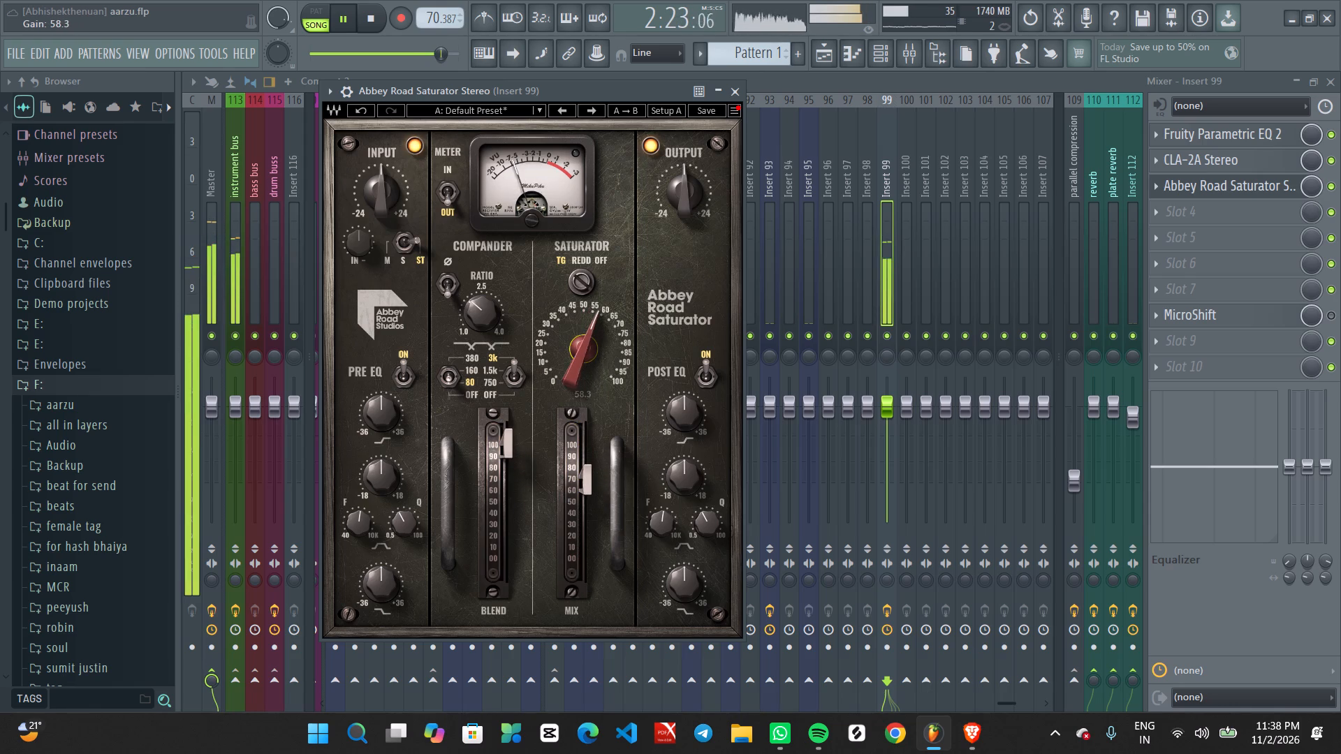
scroll(584, 337, "up", 1)
scroll(585, 339, "down", 2)
left_click_drag(589, 474, 583, 526)
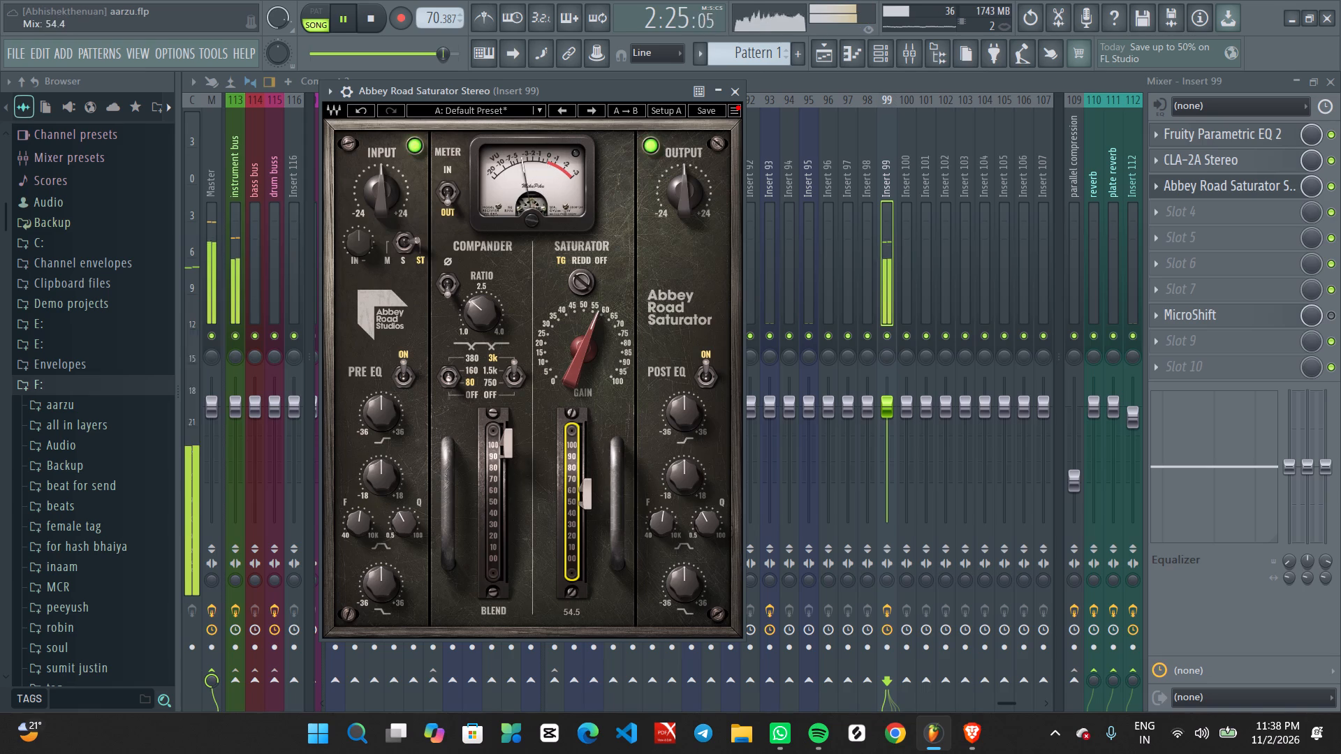
left_click_drag(583, 526, 583, 527)
scroll(575, 349, "down", 2)
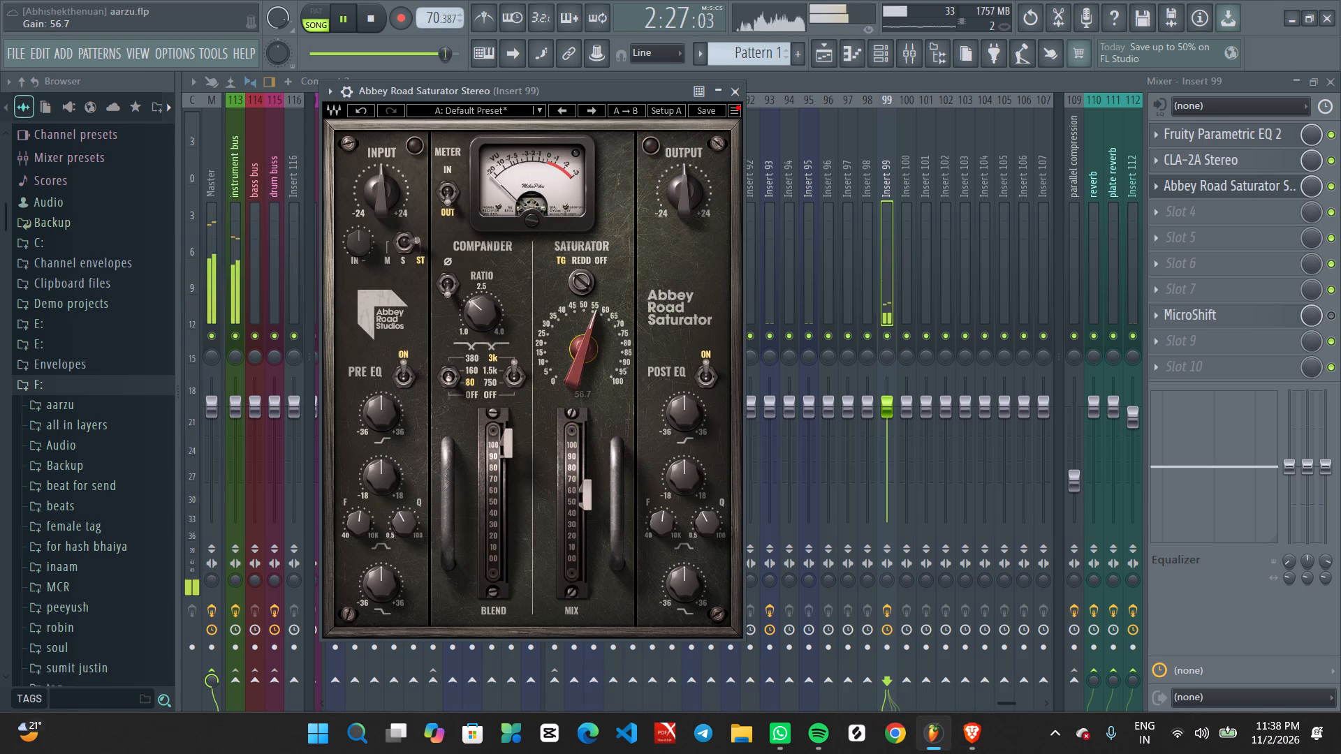
scroll(594, 344, "down", 2)
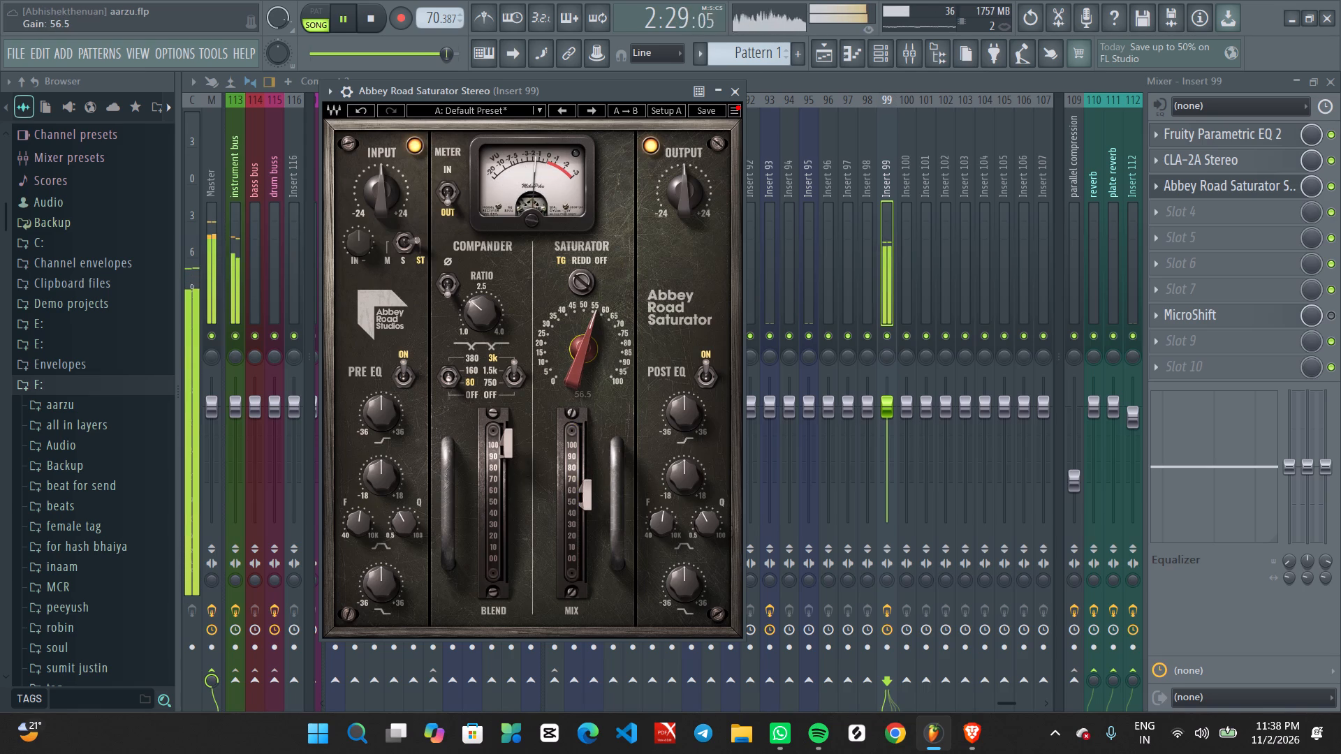
scroll(592, 346, "down", 1)
left_click_drag(506, 454, 518, 417)
left_click_drag(505, 443, 505, 464)
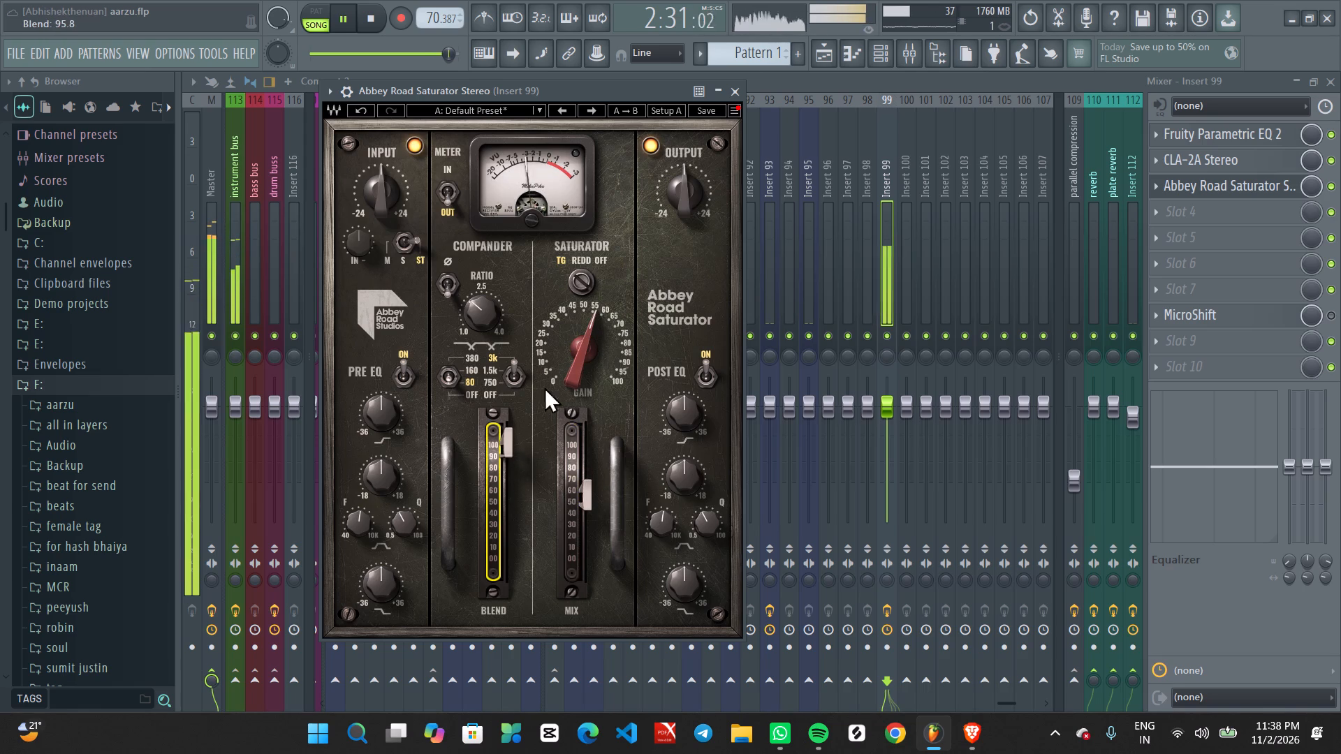
left_click(740, 97)
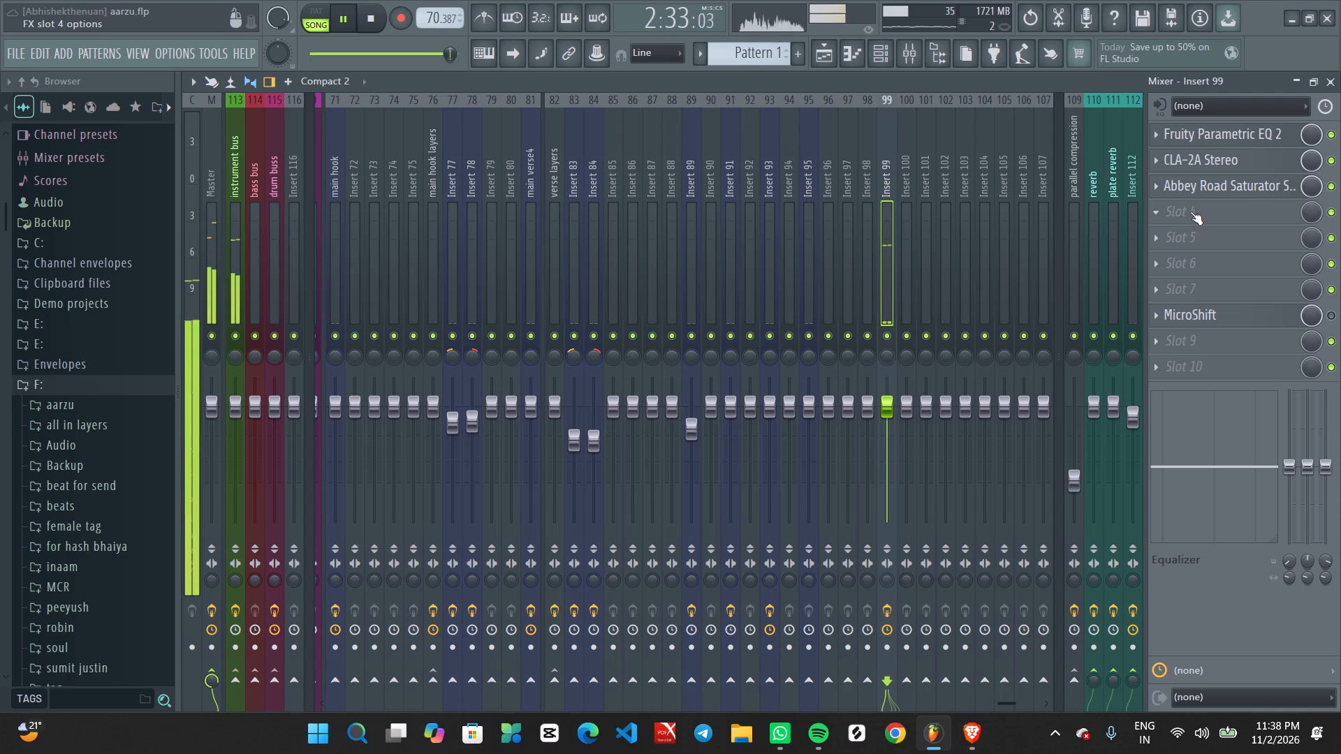
Replay the section, add Endless Smile to slot 4 of Insert 99 and set its Intensity to about 7%.
key("space")
key("space")
left_click(1207, 219)
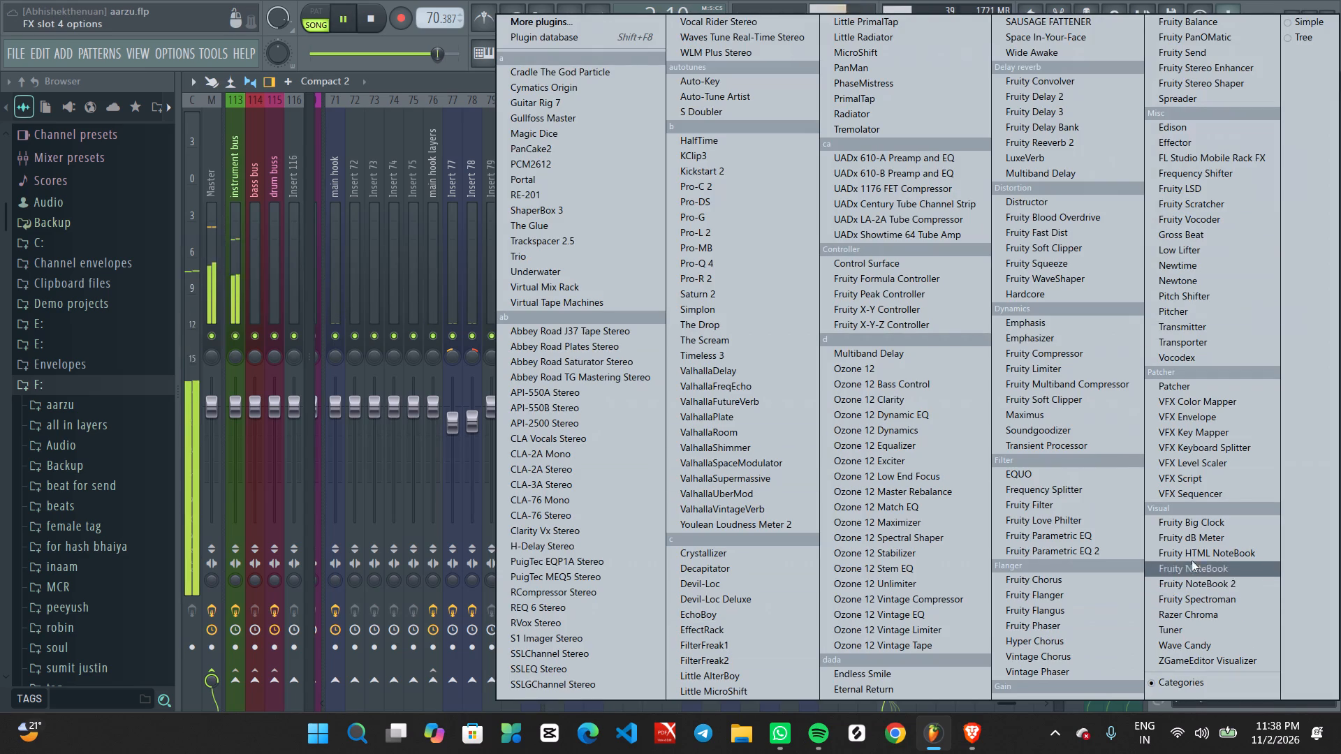
left_click(880, 678)
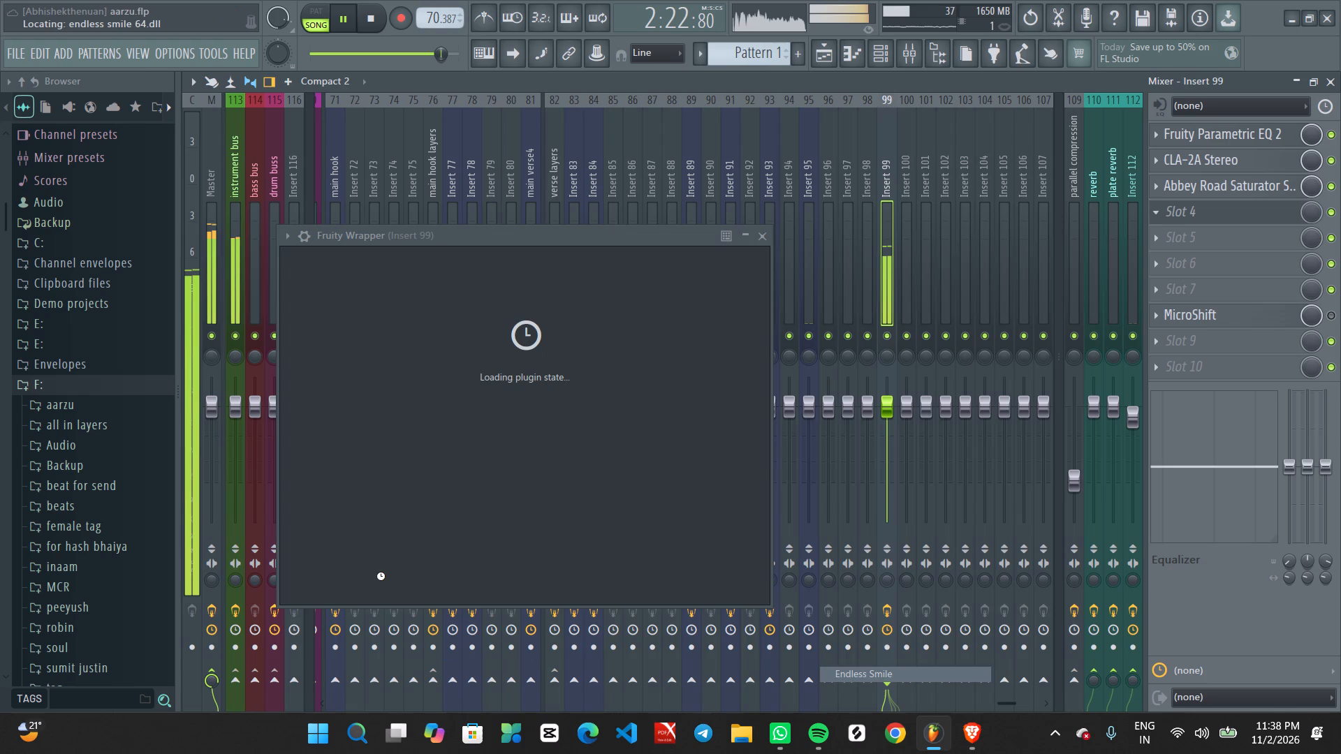
scroll(527, 402, "up", 8)
left_click_drag(578, 389, 579, 342)
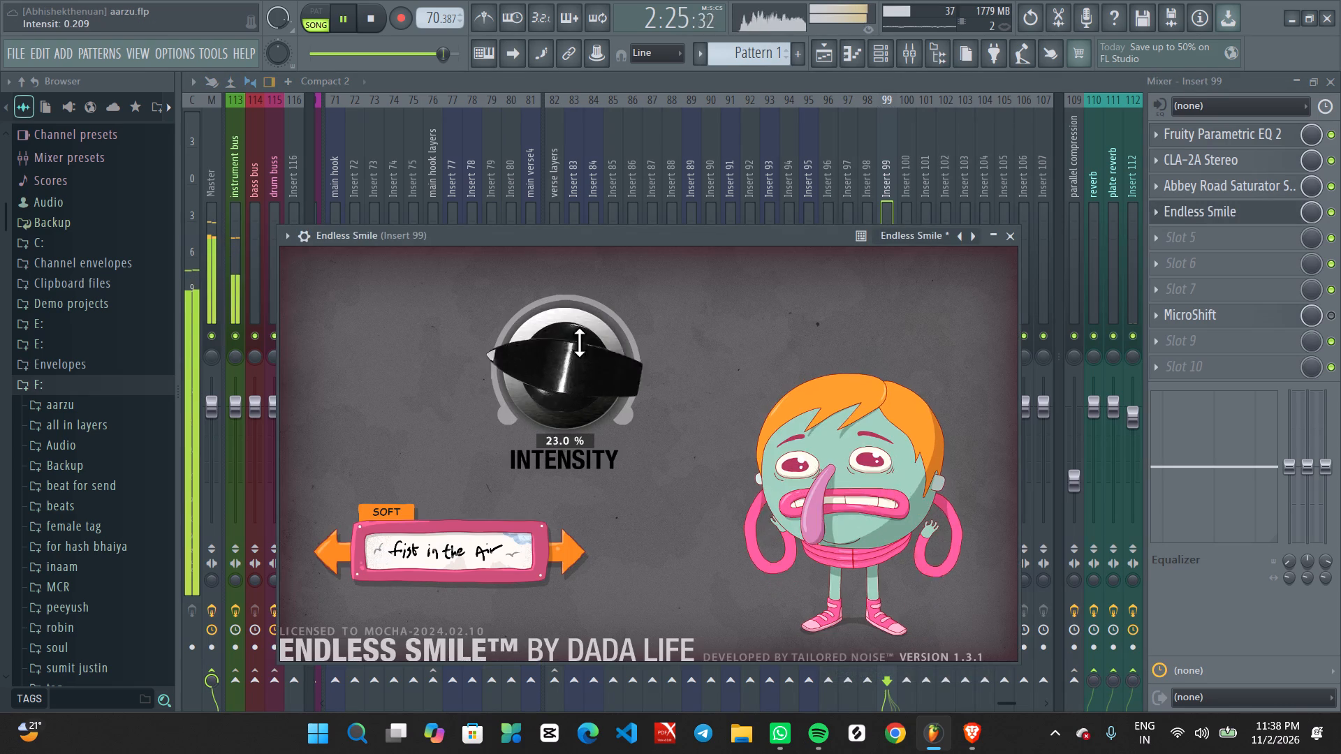
left_click_drag(579, 342, 578, 331)
left_click_drag(559, 350, 557, 381)
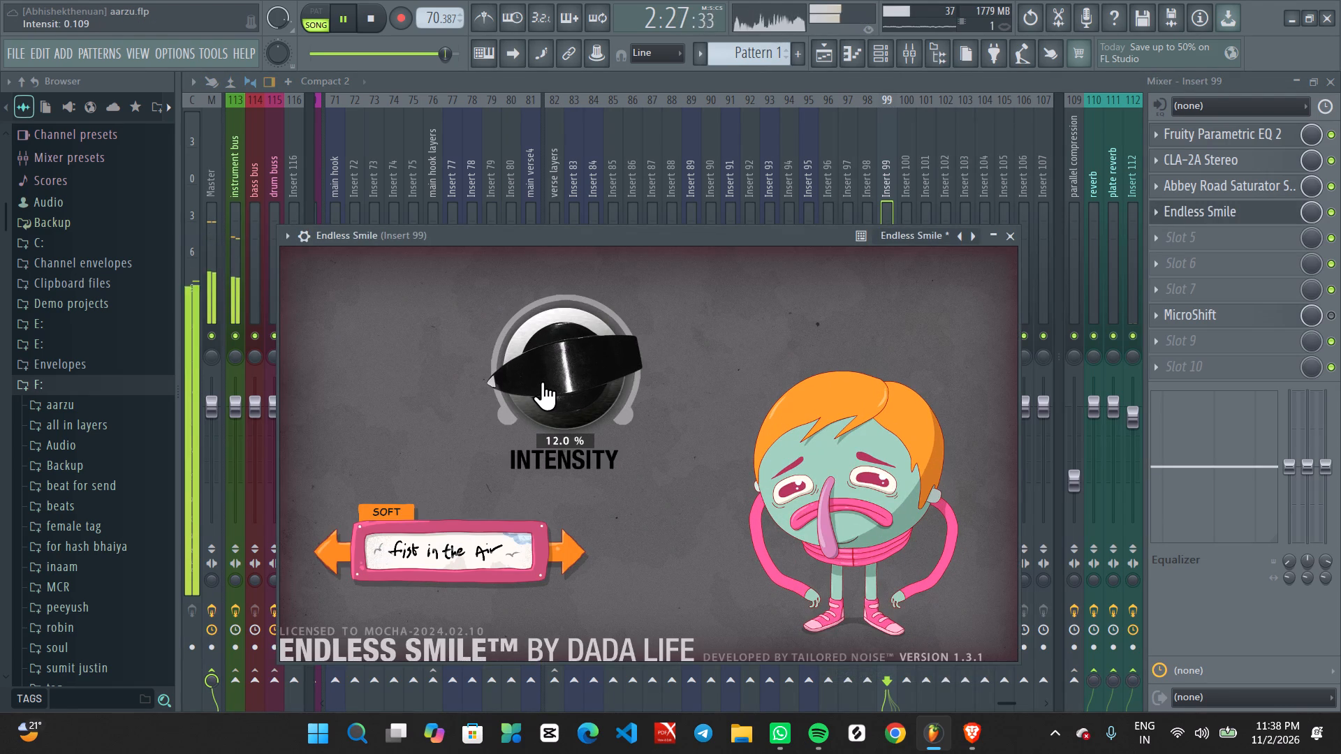
left_click_drag(538, 381, 540, 392)
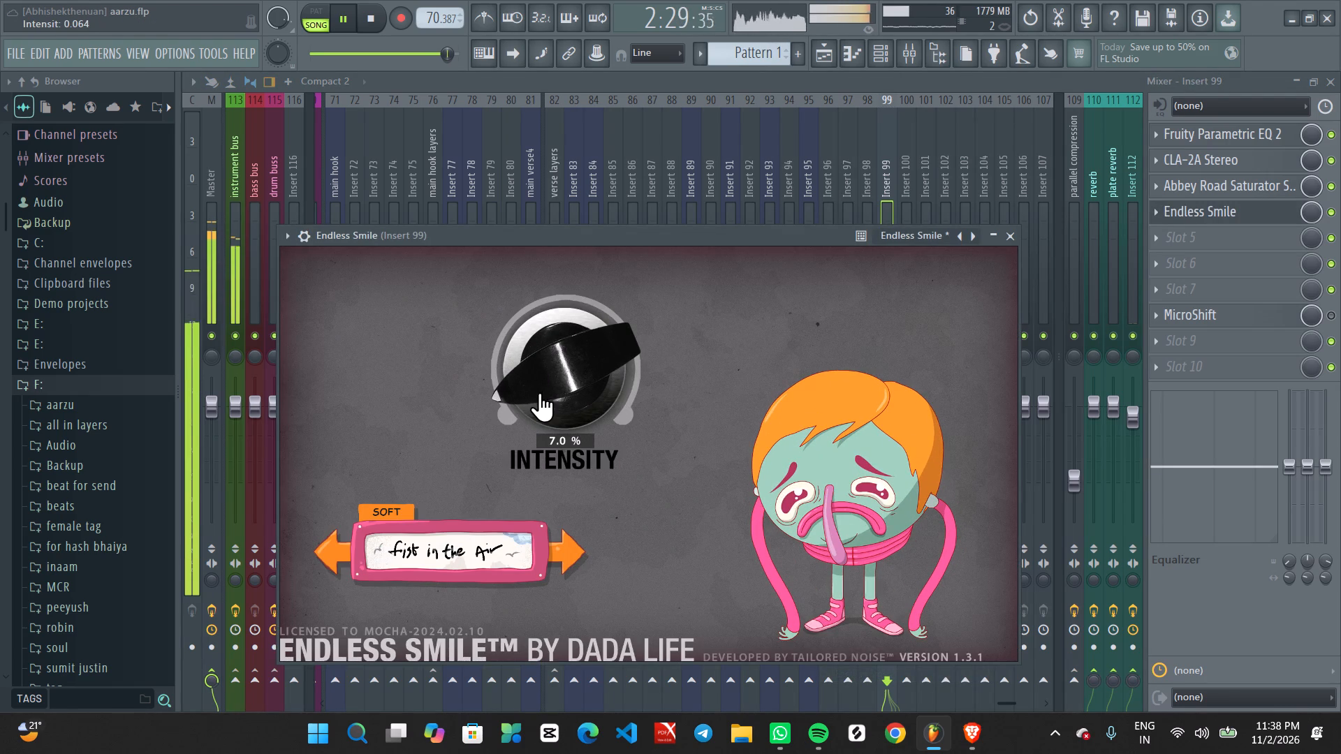
left_click(1007, 238)
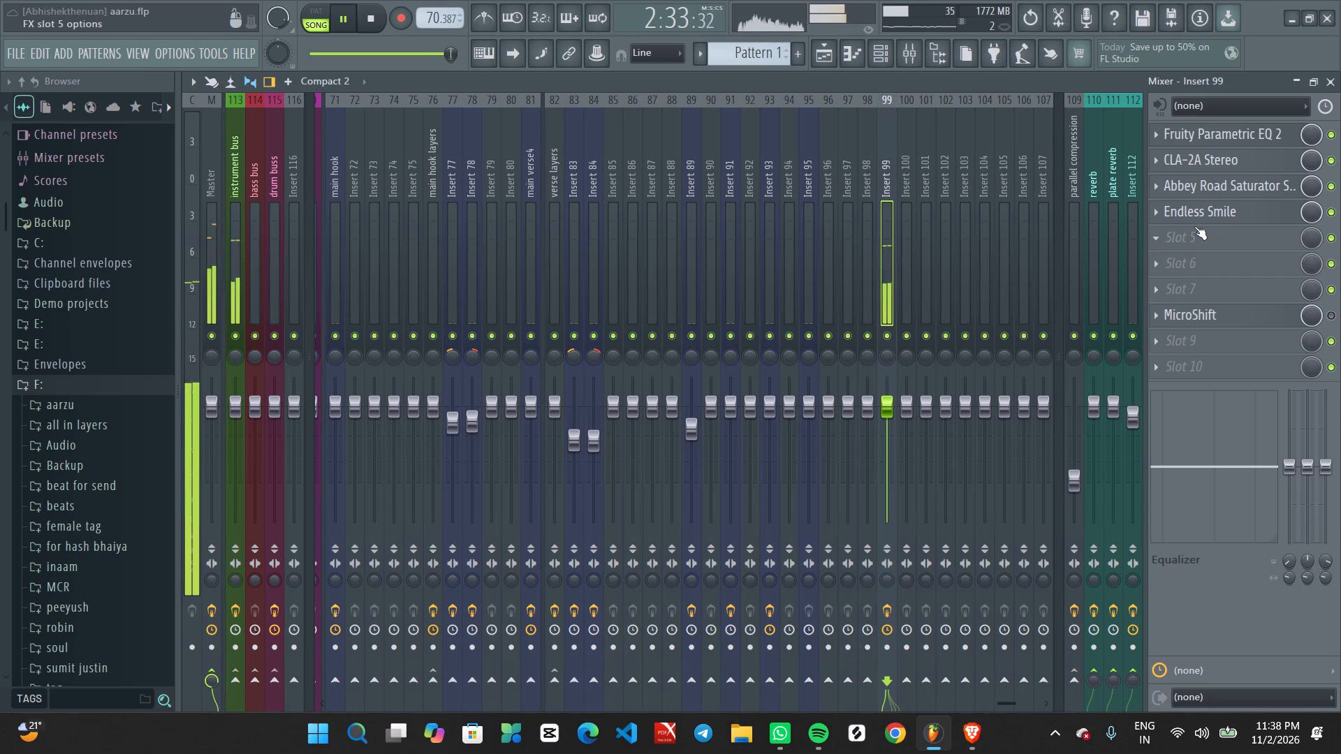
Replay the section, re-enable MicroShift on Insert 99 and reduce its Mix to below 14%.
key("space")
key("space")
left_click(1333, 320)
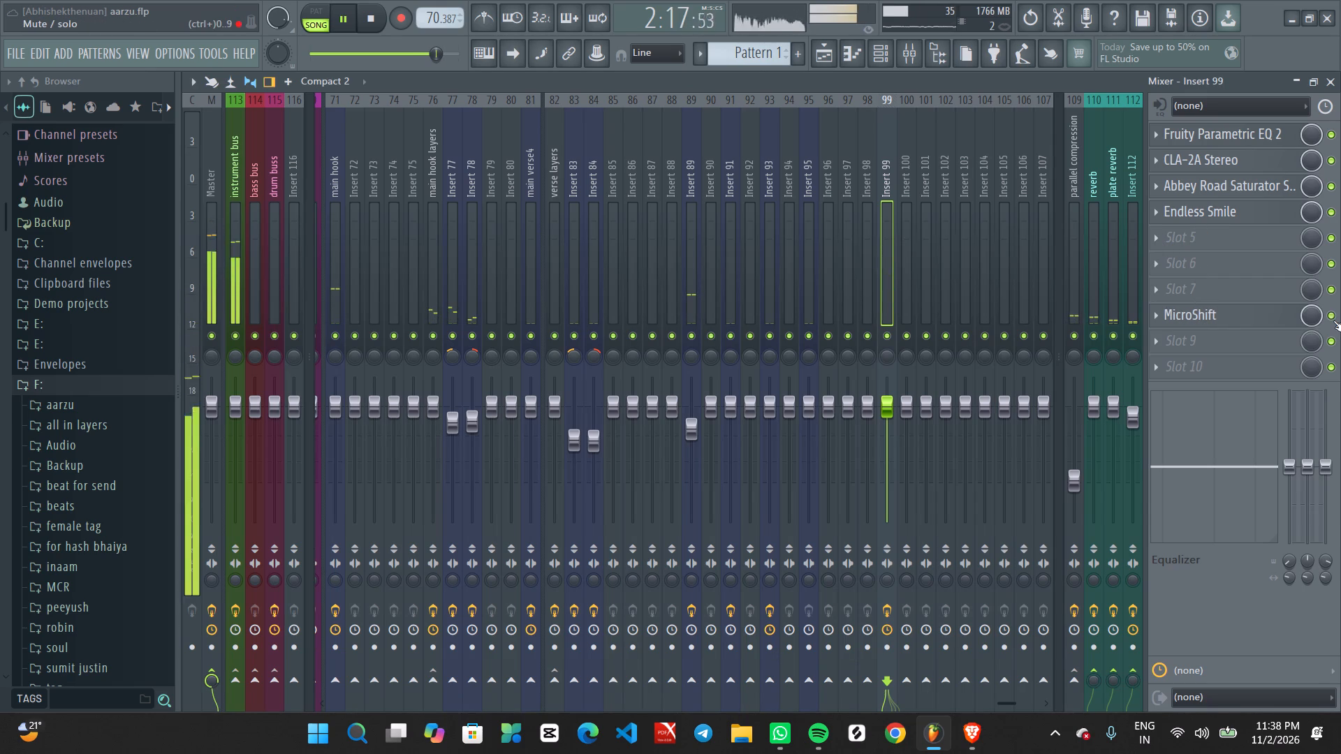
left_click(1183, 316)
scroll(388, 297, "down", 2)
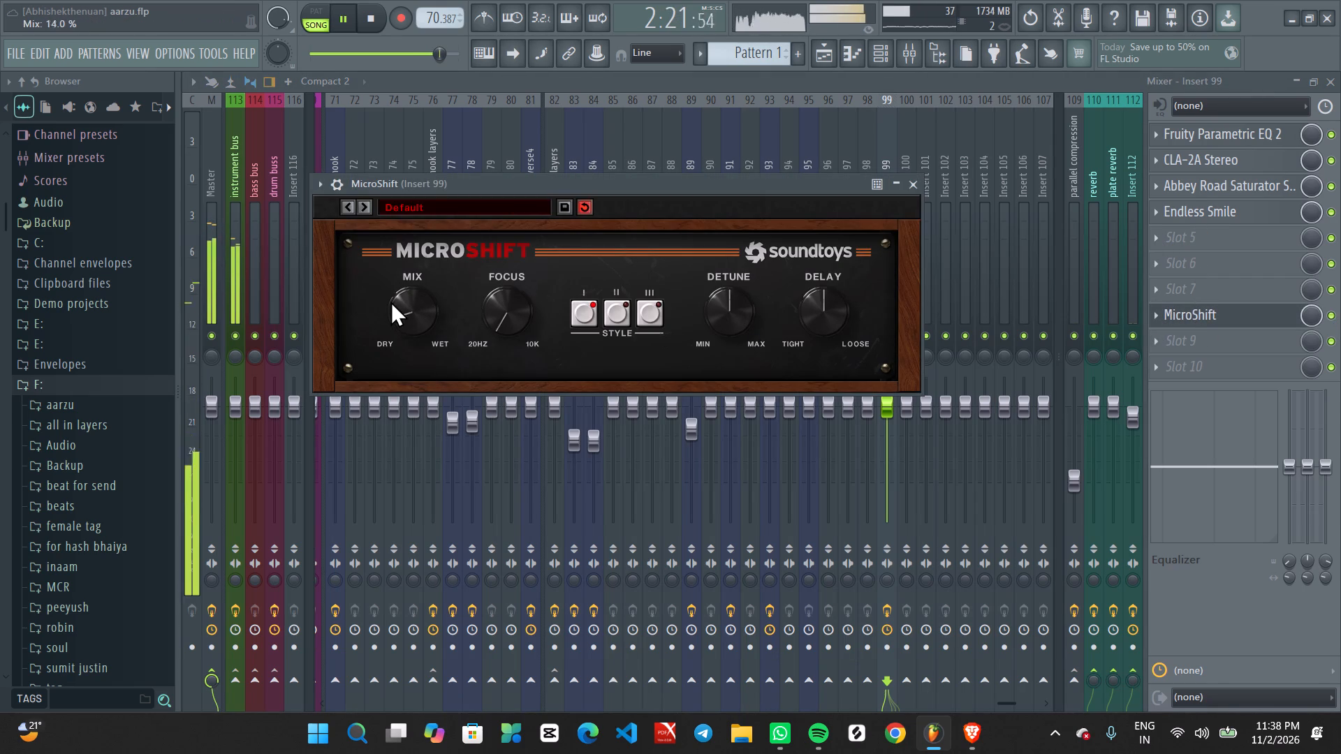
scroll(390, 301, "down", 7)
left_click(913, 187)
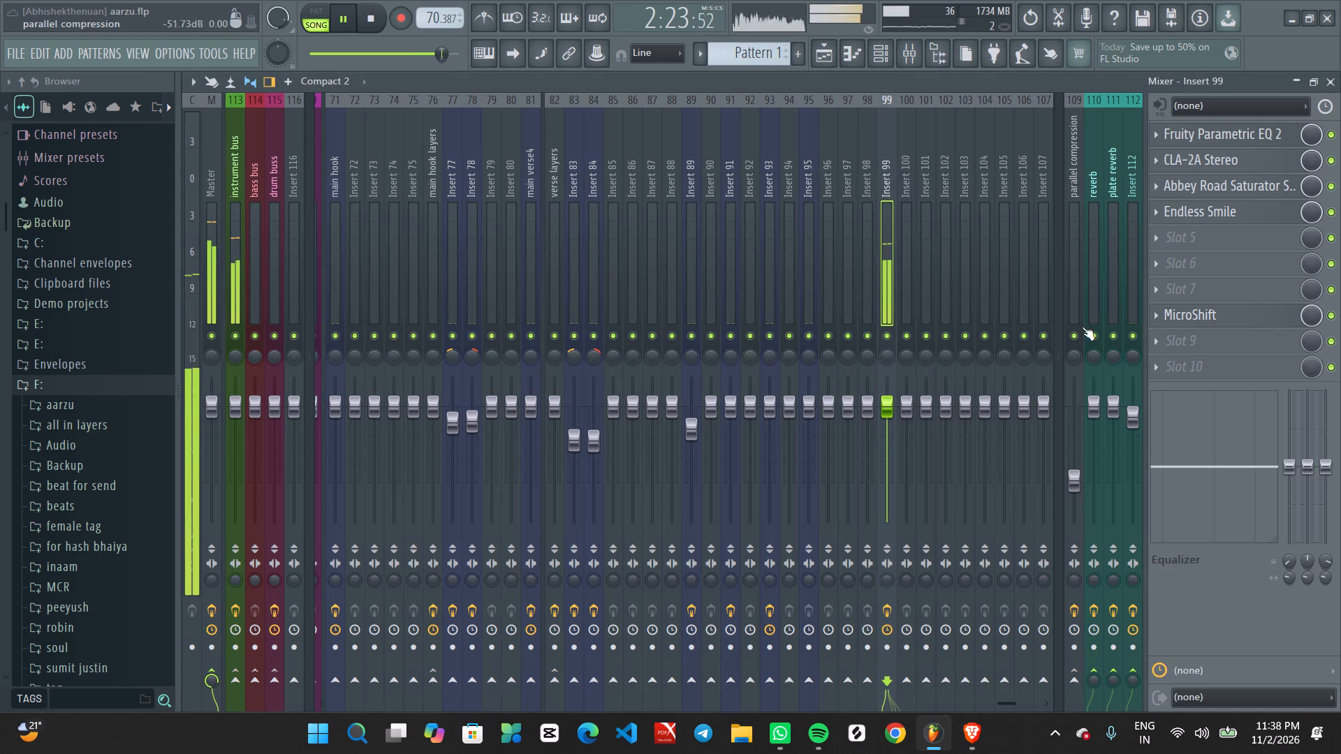
Delete MicroShift from slot 8 of Insert 99.
left_click(1155, 314)
left_click(1175, 318)
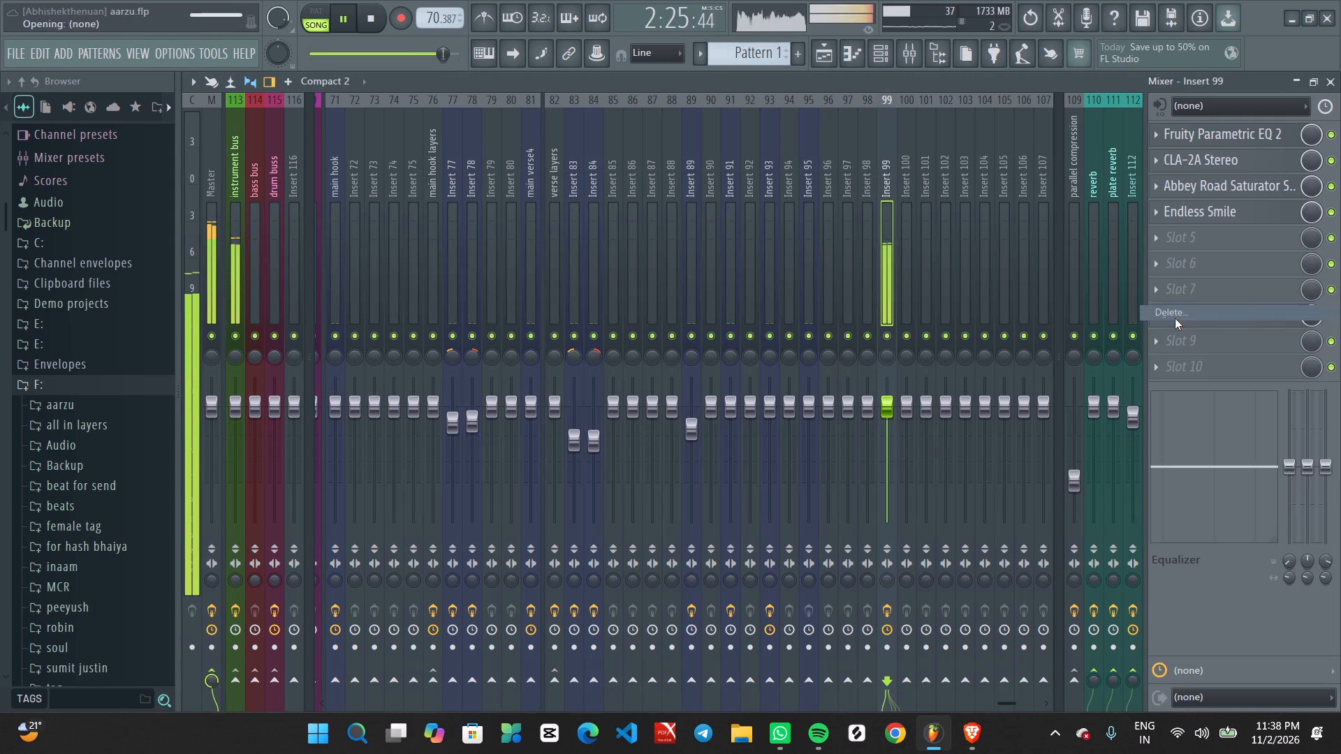
Replay the section and raise Insert 99's send to the reverb track to slightly under 68%.
left_click(1187, 266)
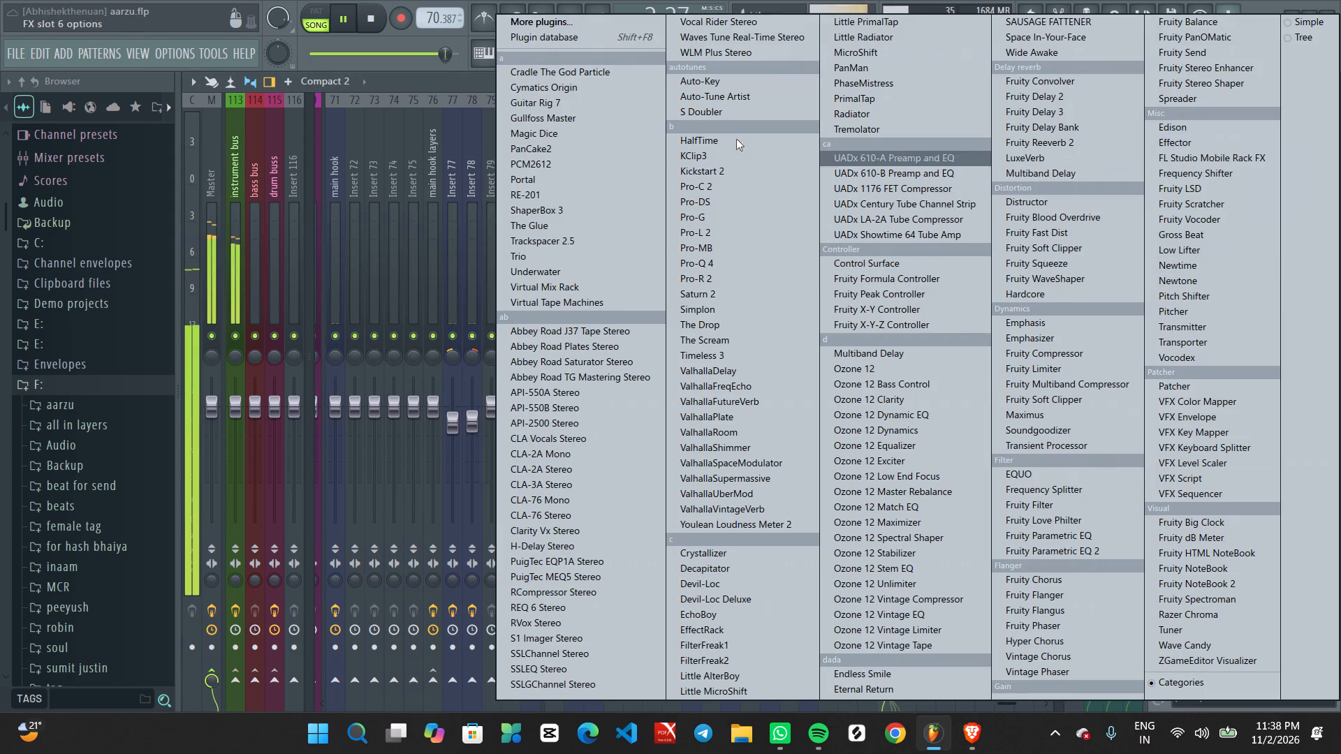
left_click(435, 87)
key("space")
key("space")
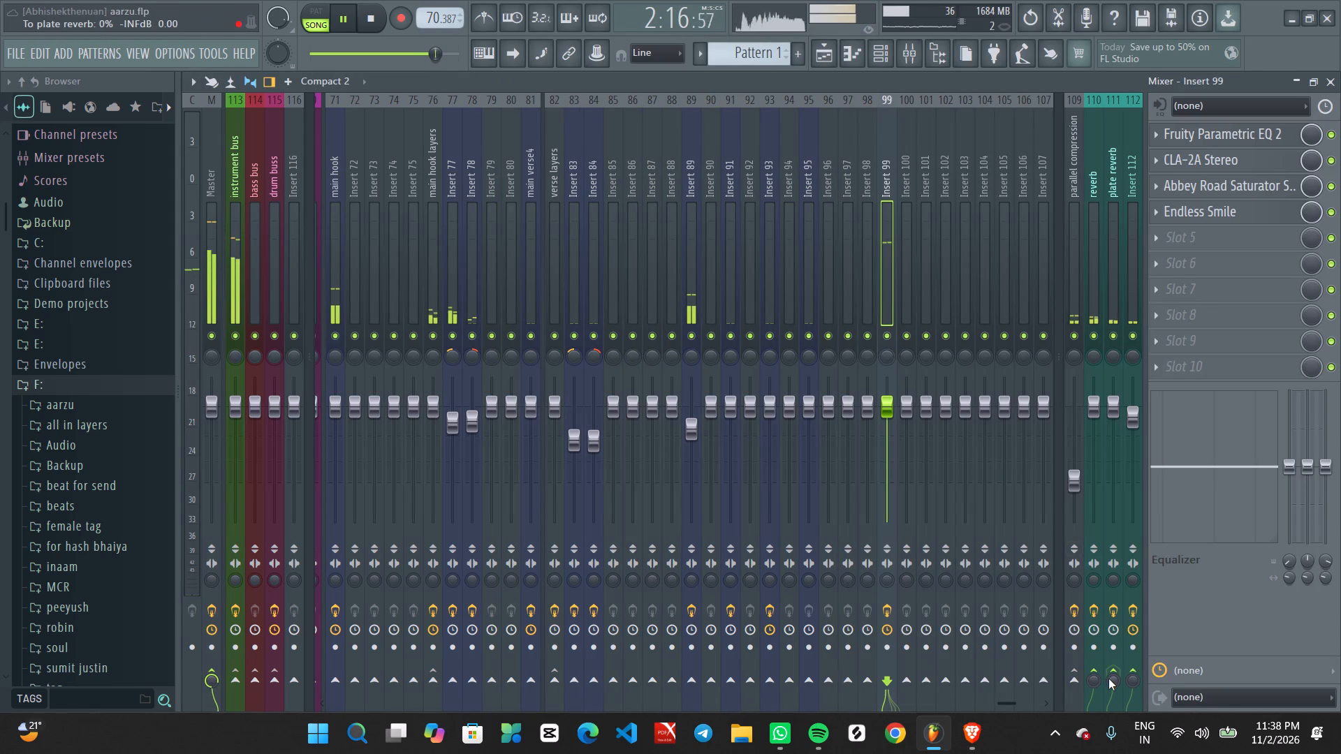
scroll(1099, 681, "up", 7)
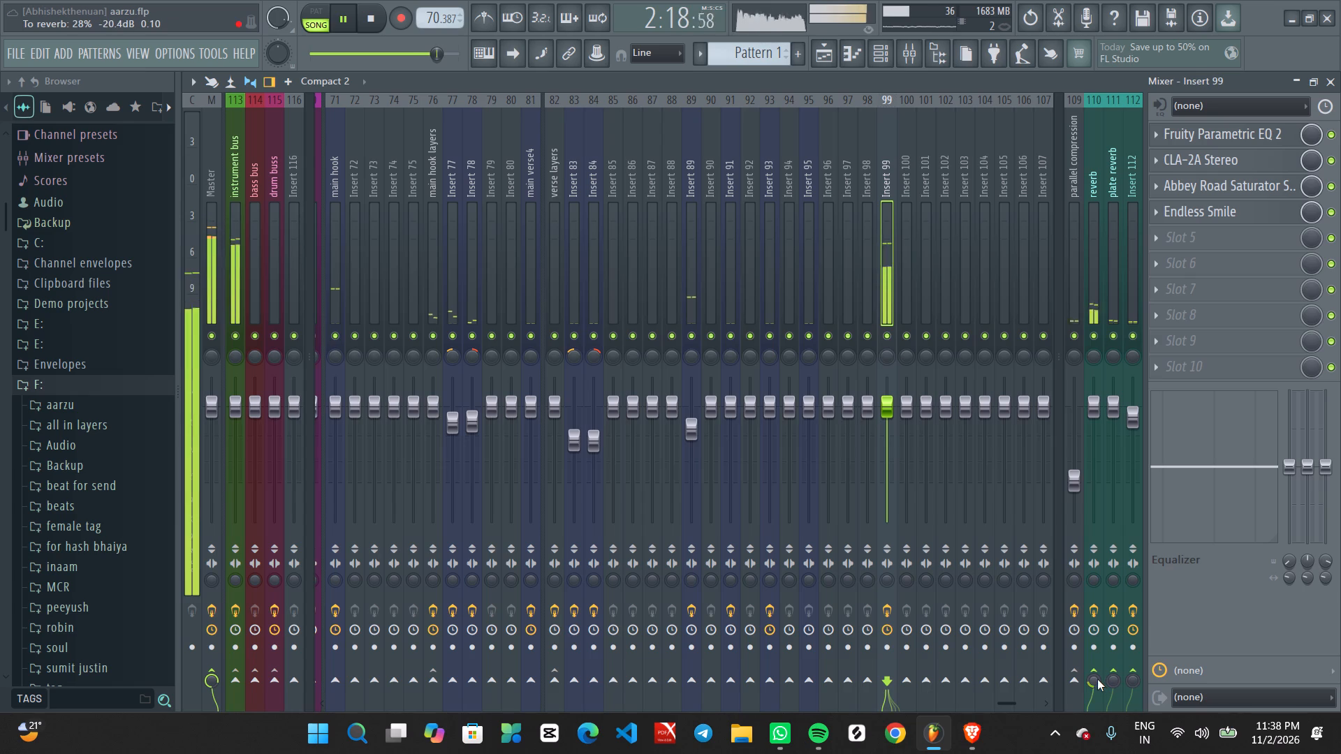
scroll(1097, 679, "up", 5)
scroll(1097, 681, "down", 3)
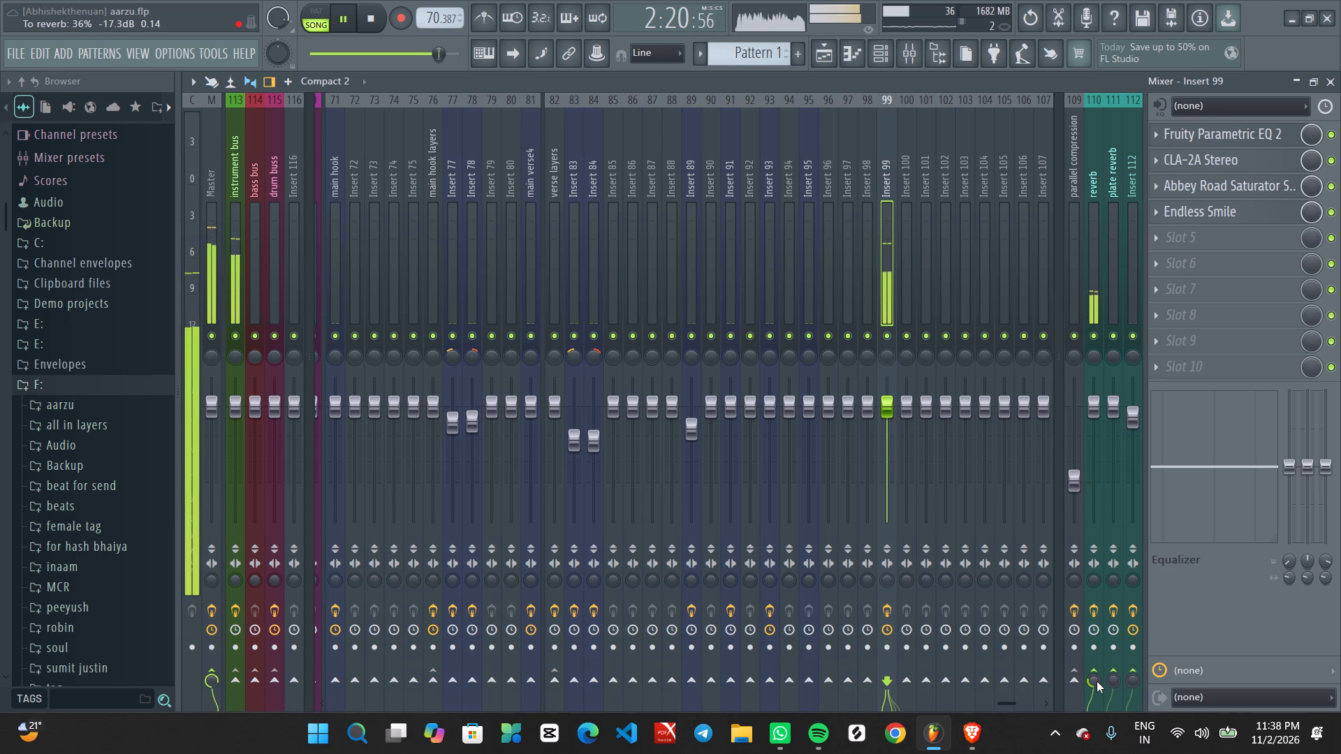
scroll(1097, 681, "up", 9)
scroll(1098, 682, "down", 1)
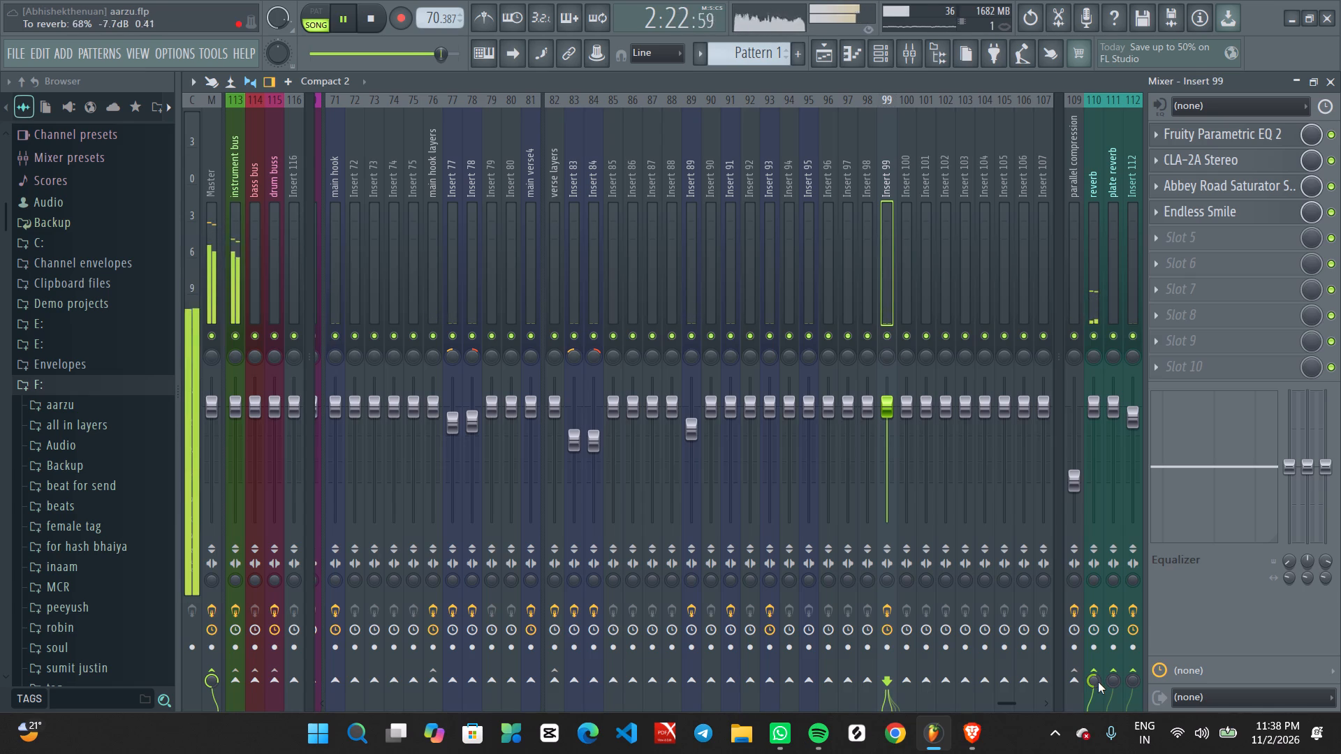
scroll(1098, 682, "down", 9)
Enable a send from Insert 99 to the parallel compression track.
left_click(1076, 679)
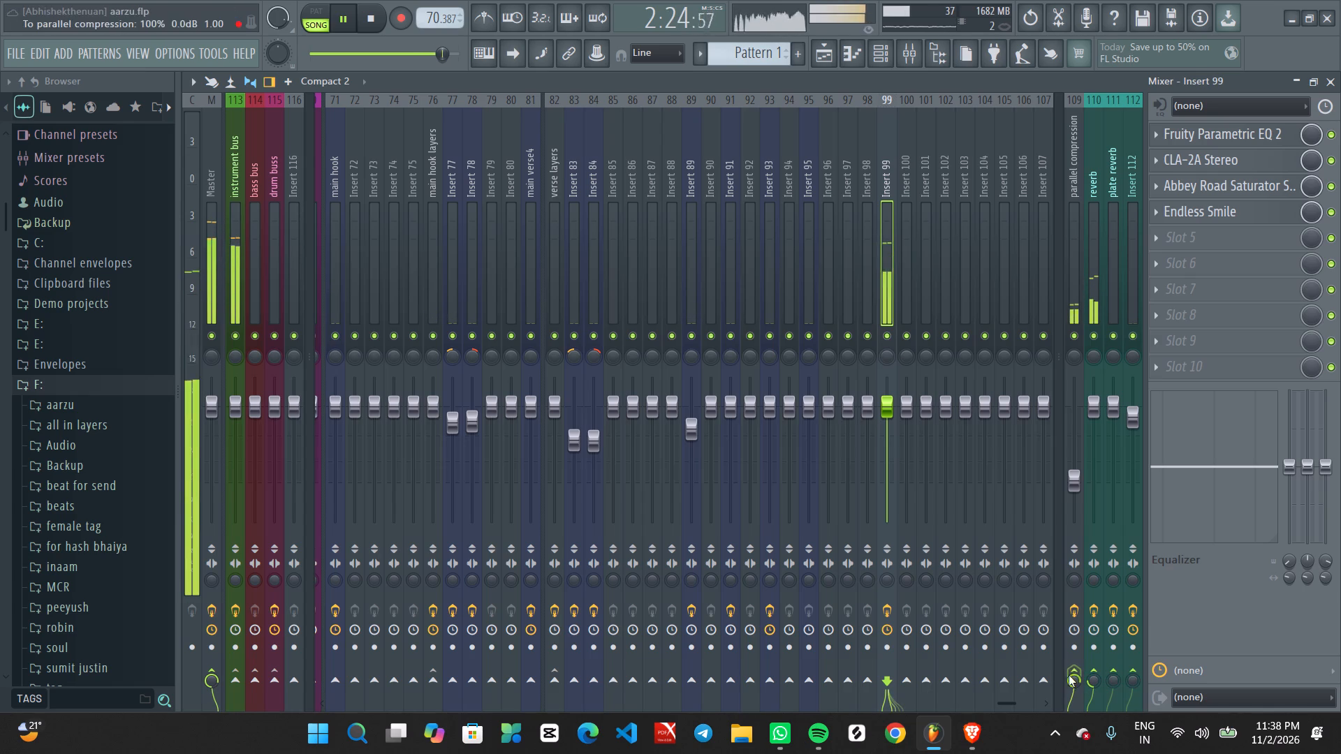
scroll(1076, 489, "up", 1)
scroll(1076, 489, "down", 2)
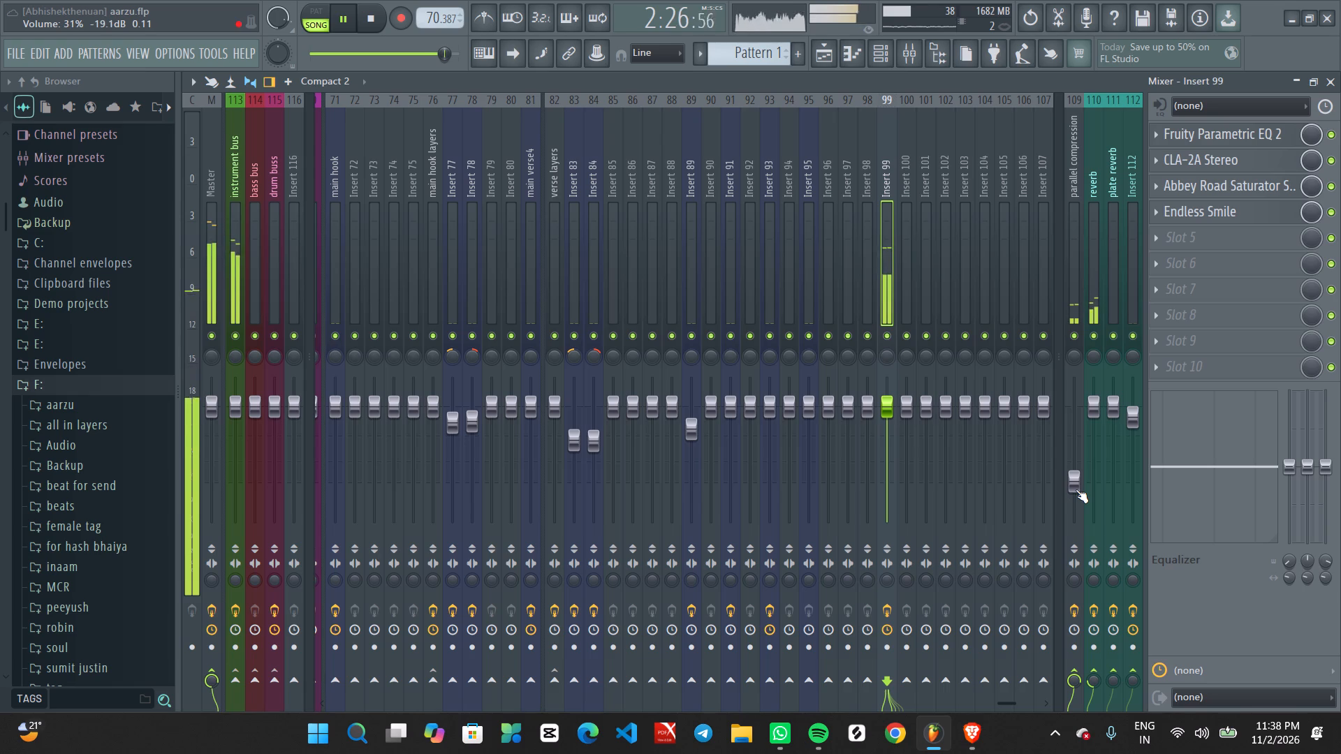
scroll(1076, 489, "up", 1)
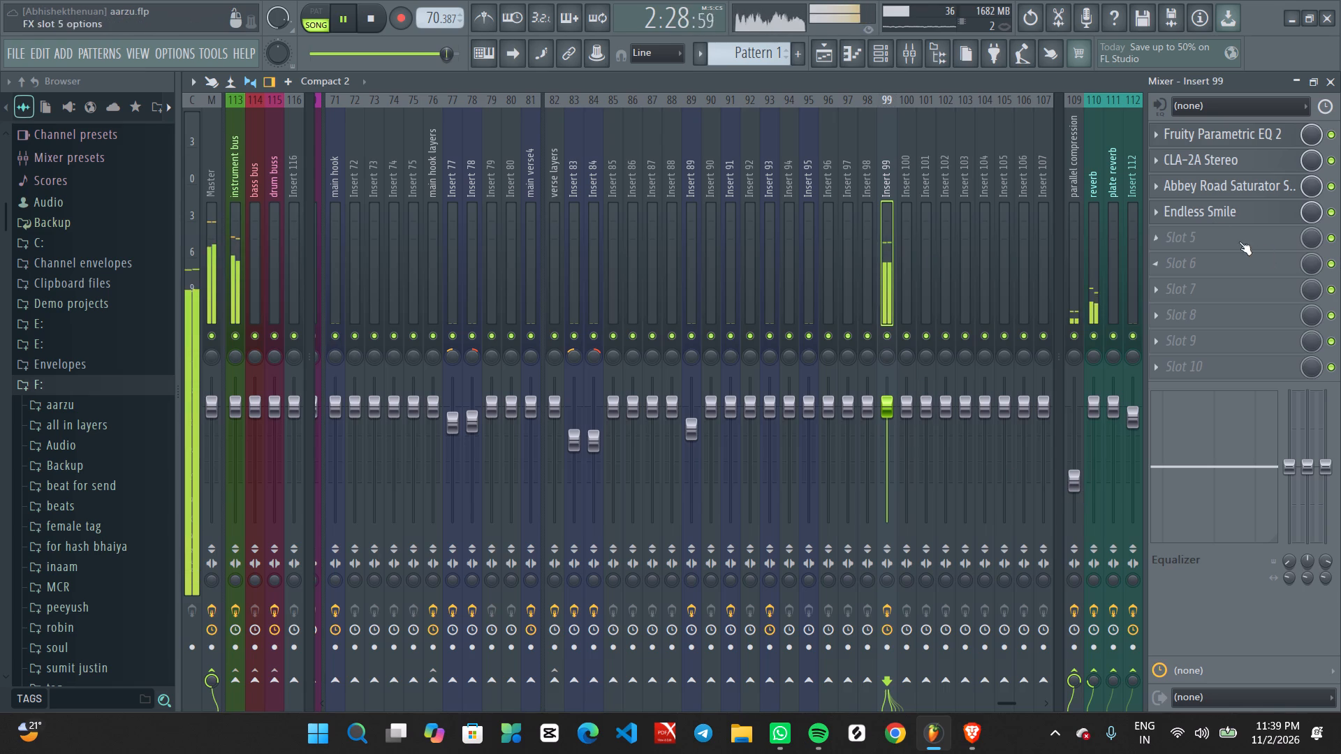
Move Endless Smile down to slot 7 of Insert 99, add Pro-Q 4 to slot 4 and replay the section.
scroll(1200, 212, "down", 3)
left_click(1208, 214)
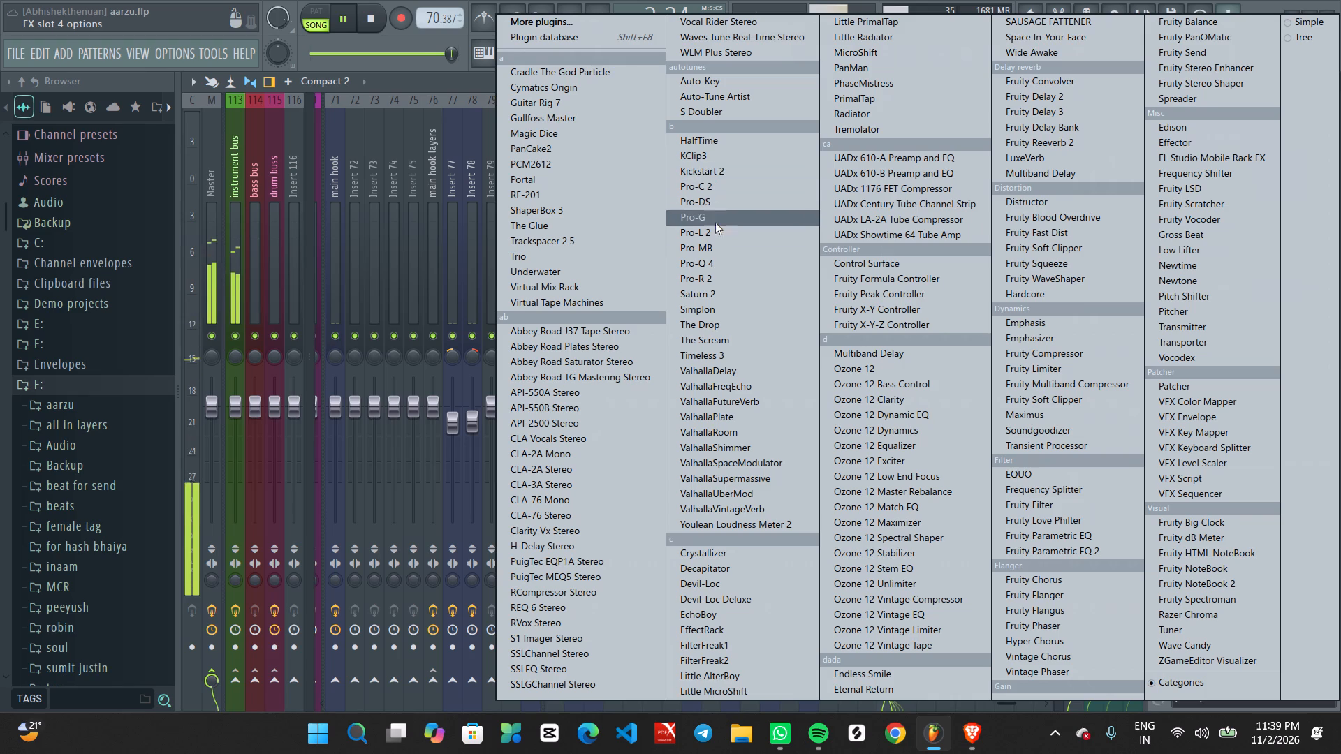
left_click(715, 260)
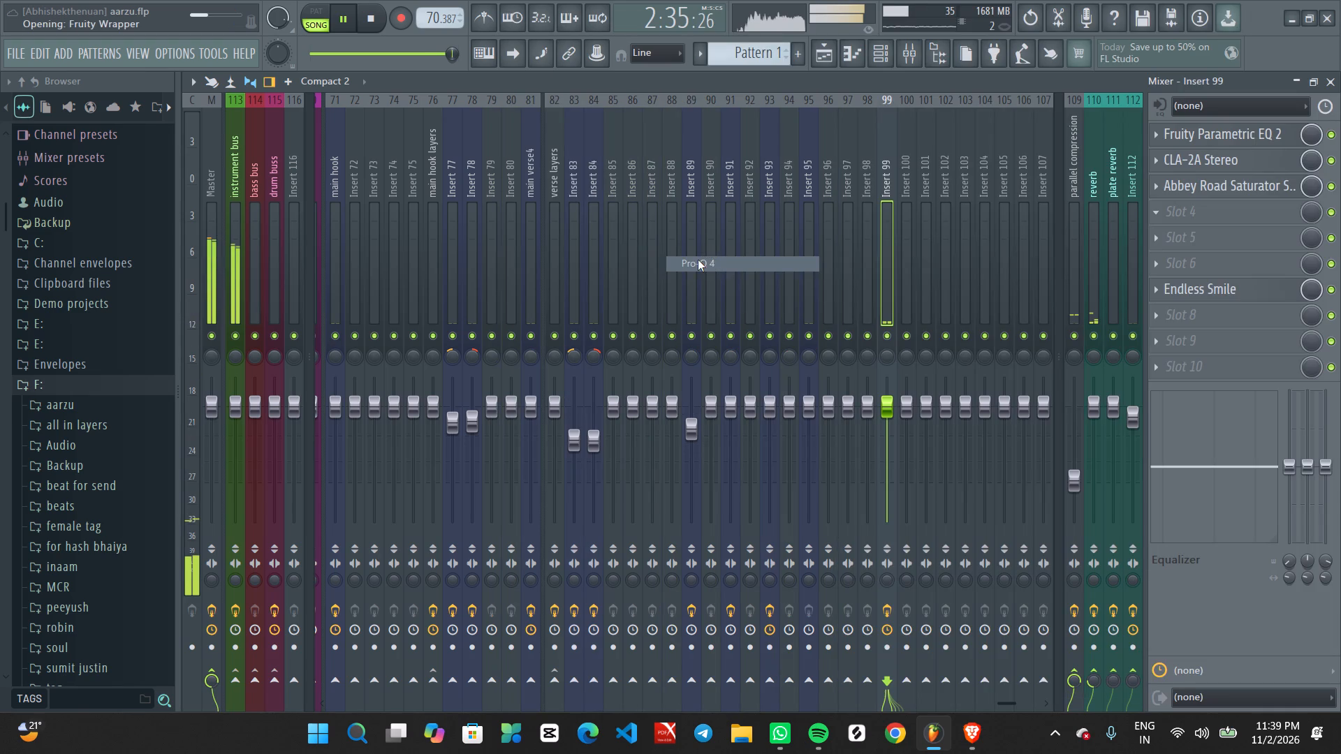
left_click_drag(696, 260, 685, 156)
key("space")
key("space")
left_click_drag(704, 269, 693, 215)
left_click_drag(708, 272, 706, 263)
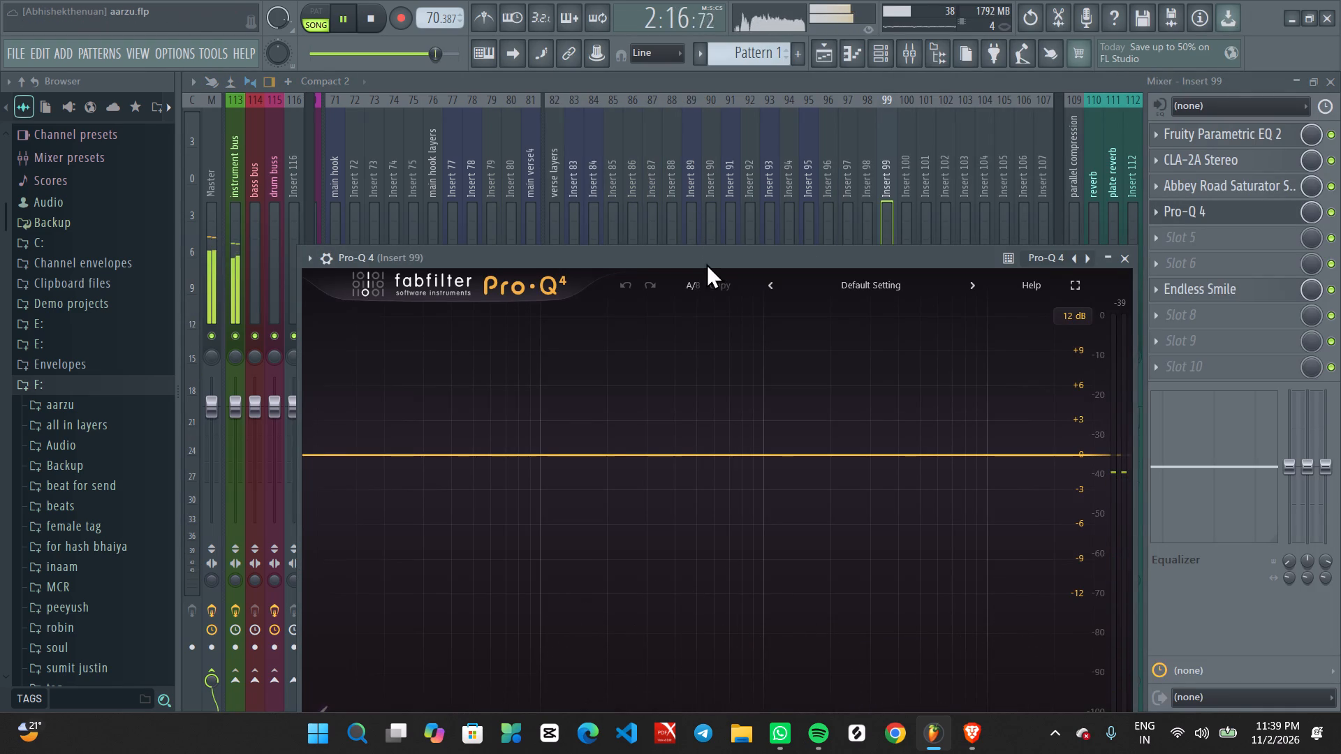
left_click_drag(706, 263, 701, 250)
left_click_drag(703, 259, 687, 108)
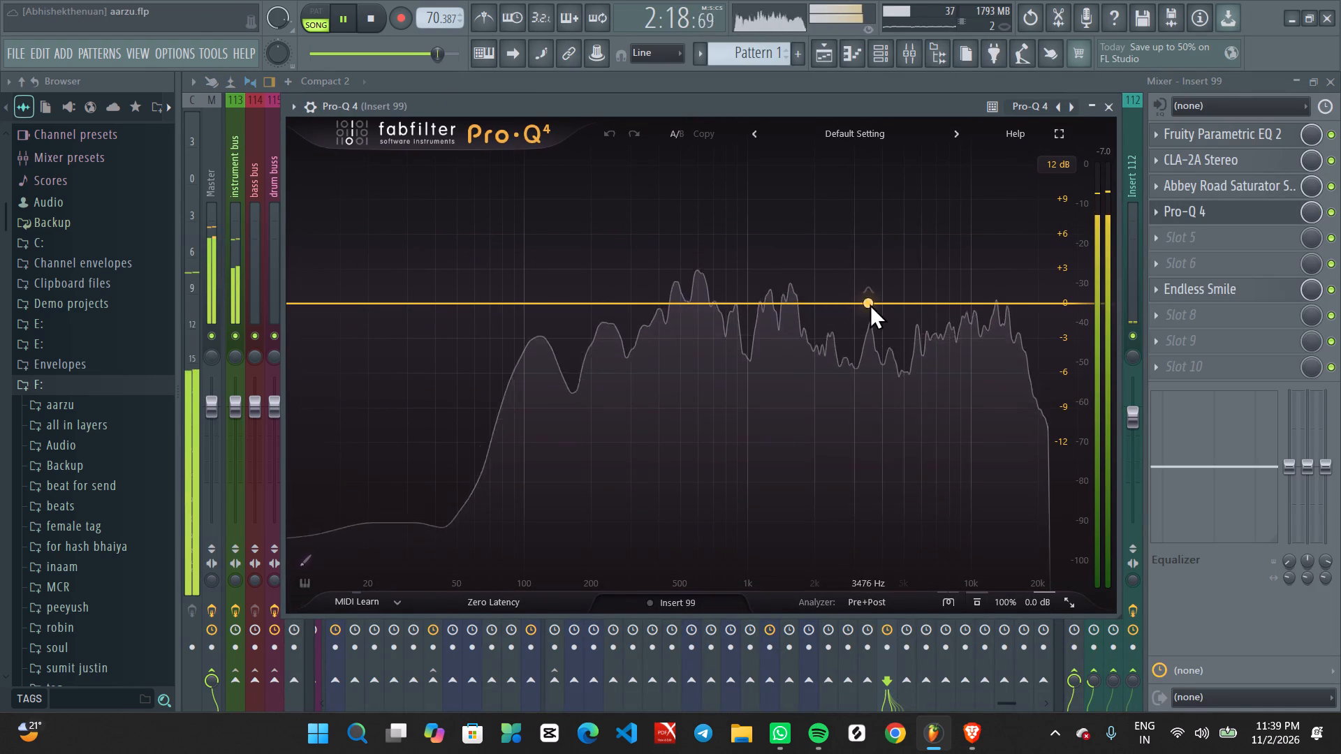
Add a high-shelf band in Pro-Q 4 at about 3310 Hz with about 3.6 dB of boost.
left_click_drag(878, 302, 880, 289)
left_click(835, 259)
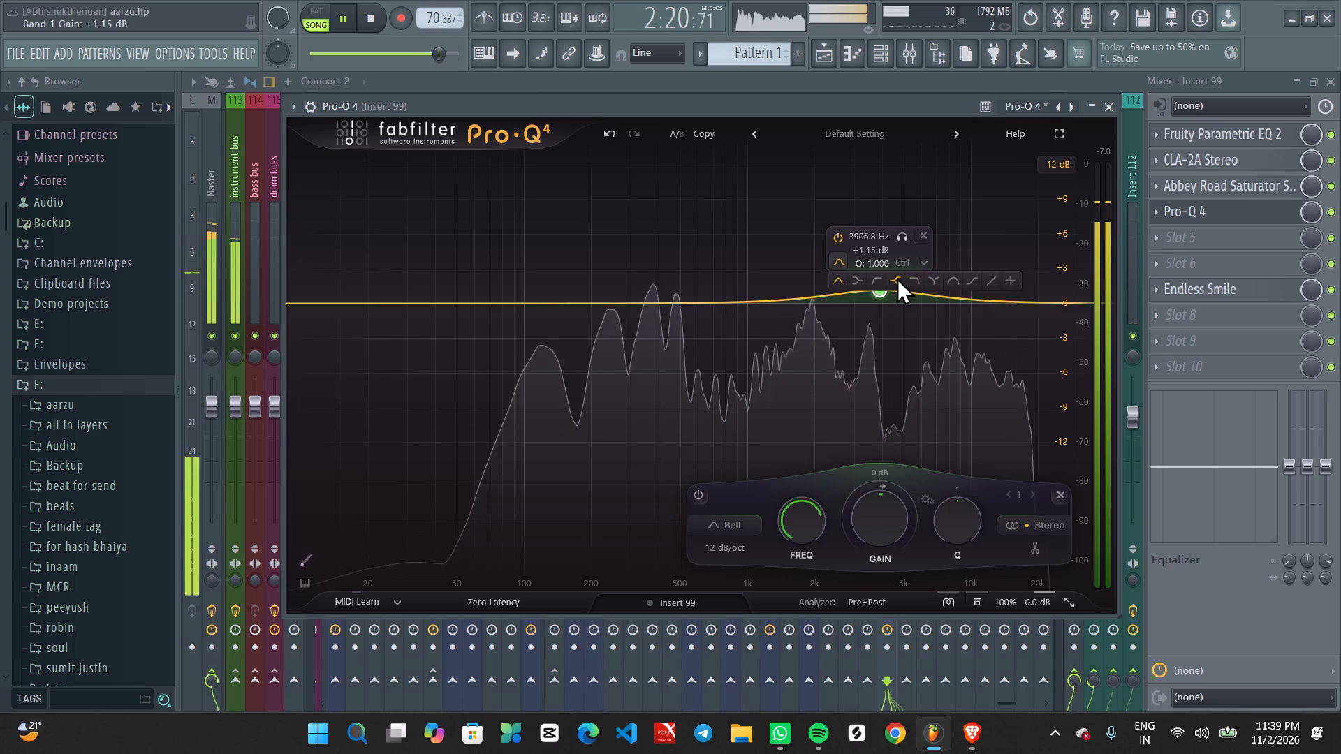
left_click(897, 279)
left_click_drag(881, 294, 865, 265)
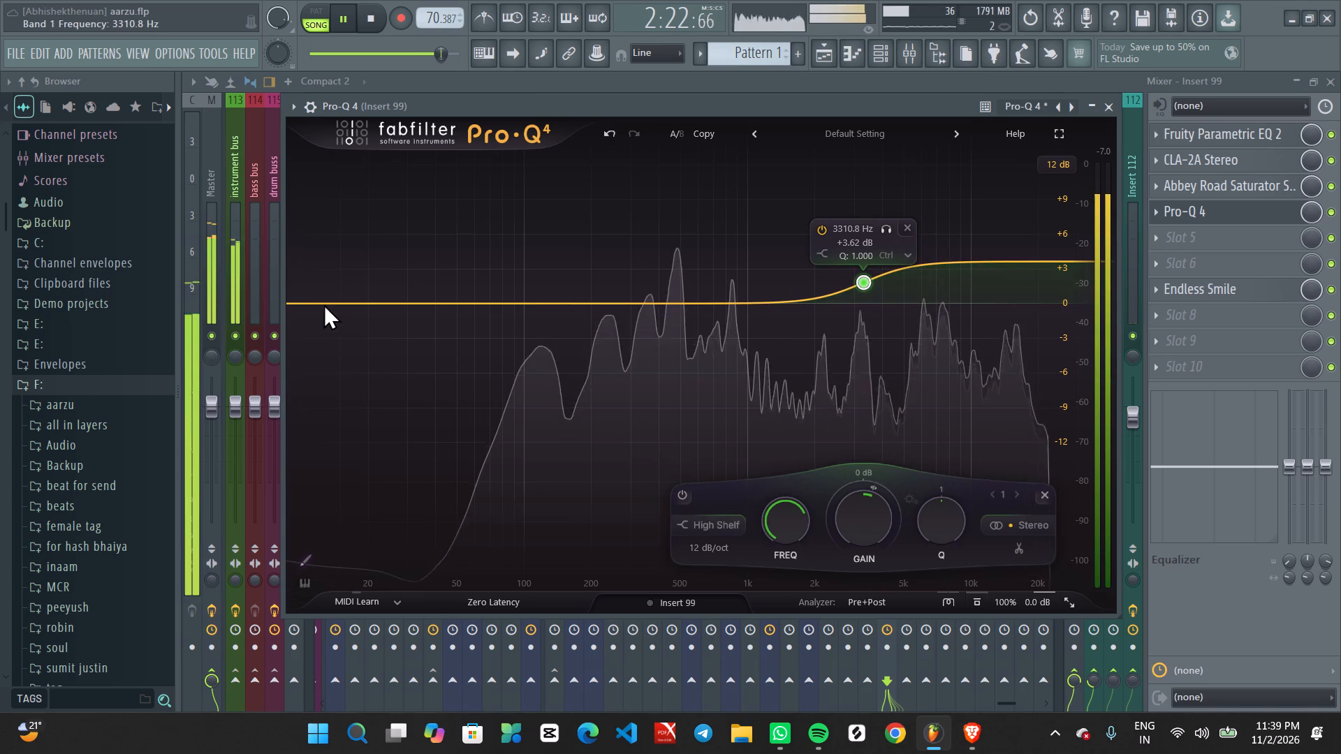
Add a 30 dB/oct low-cut band in Pro-Q 4 at about 54 Hz.
left_click_drag(313, 302, 312, 319)
scroll(312, 319, "up", 3)
left_click_drag(312, 319, 465, 330)
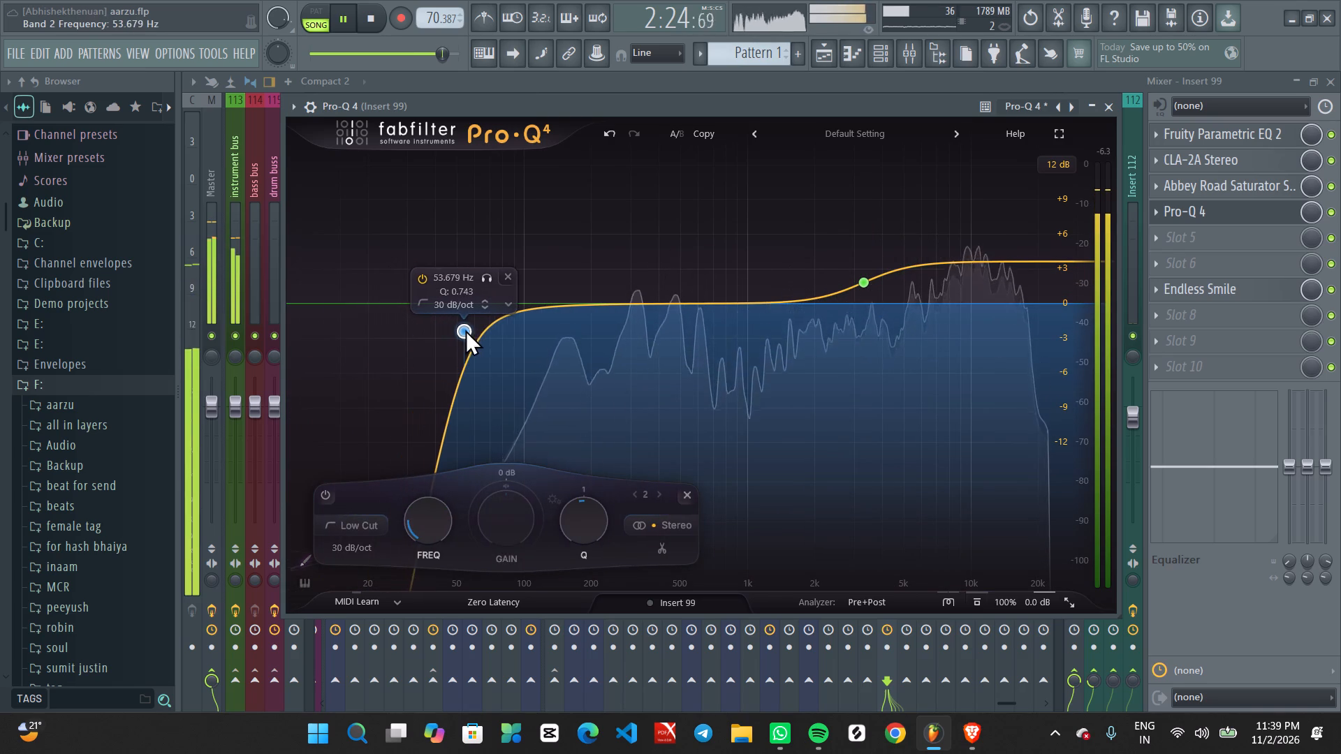
left_click_drag(465, 330, 464, 330)
Refine the high shelf to about 3383 Hz and +3.3 dB, and close the Pro-Q 4 window.
left_click(864, 281)
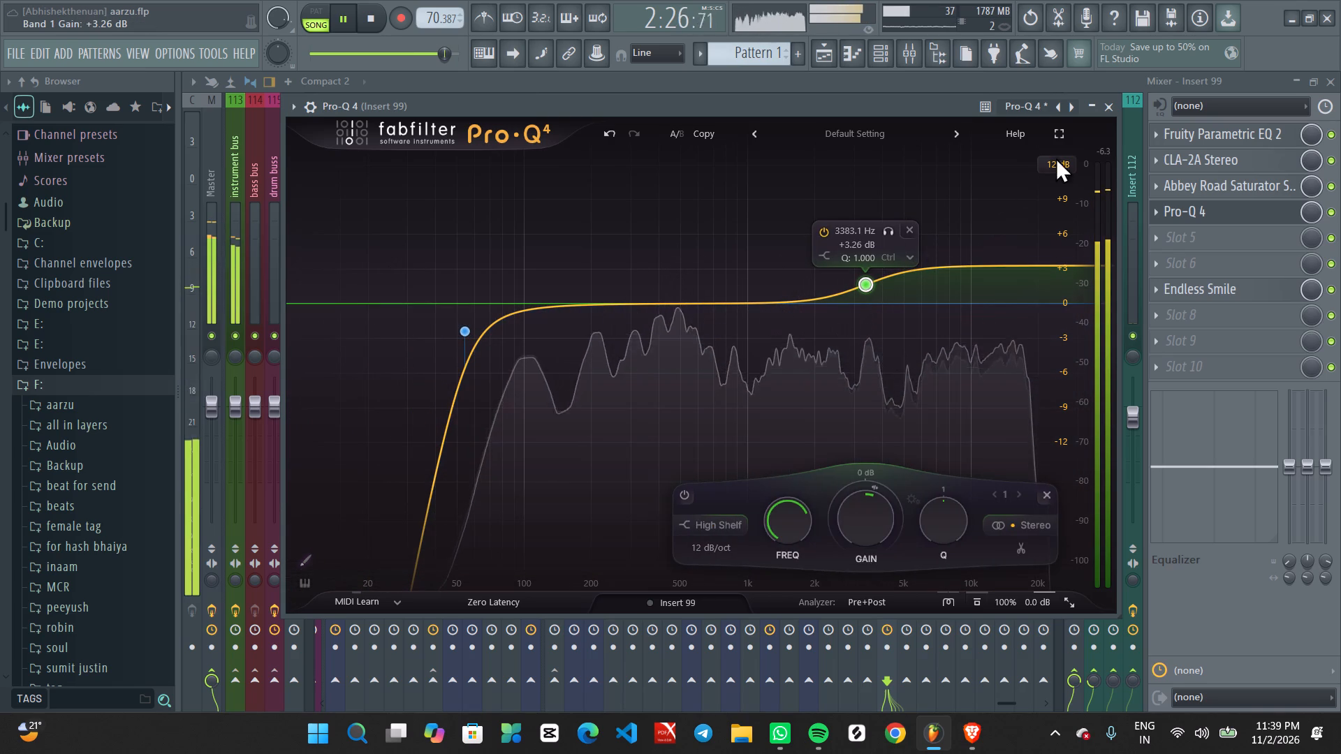
left_click(1112, 112)
Replay the section and add Pro-DS to slot 5 of Insert 99.
key("space")
key("space")
left_click(1189, 237)
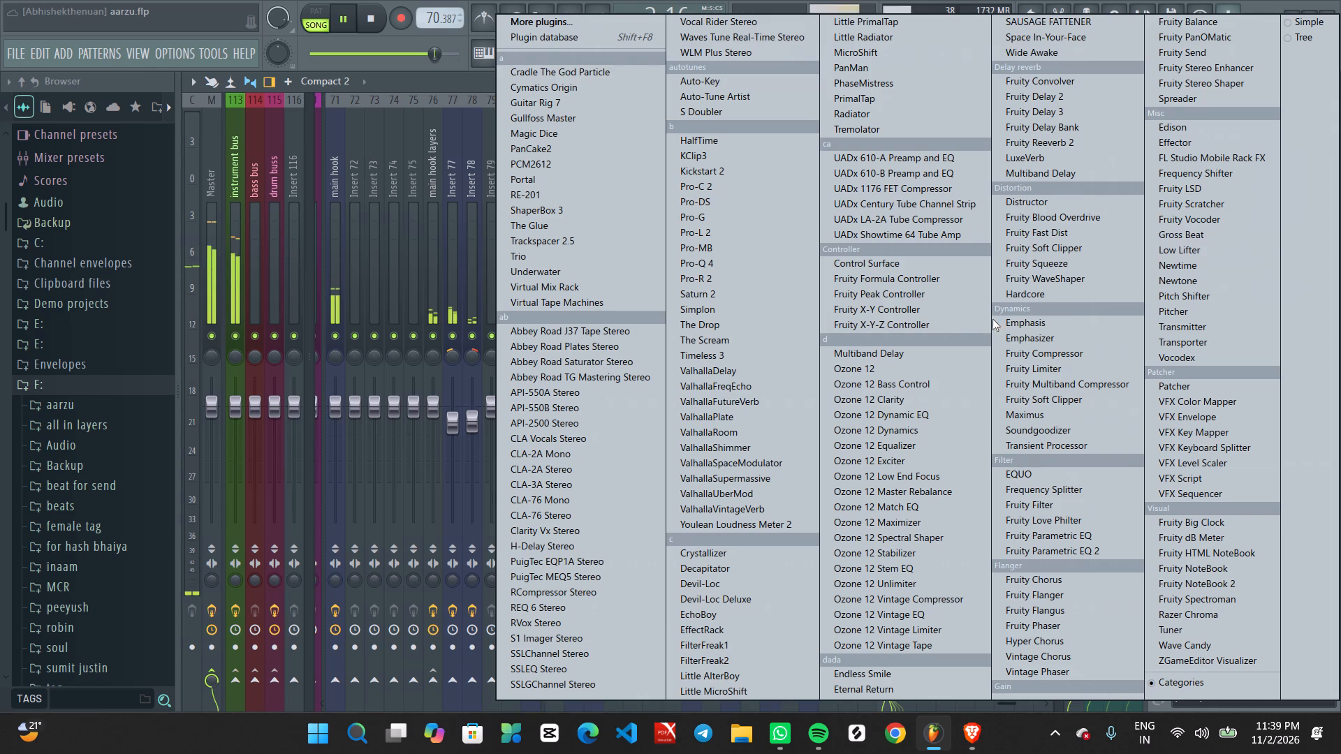
left_click(715, 206)
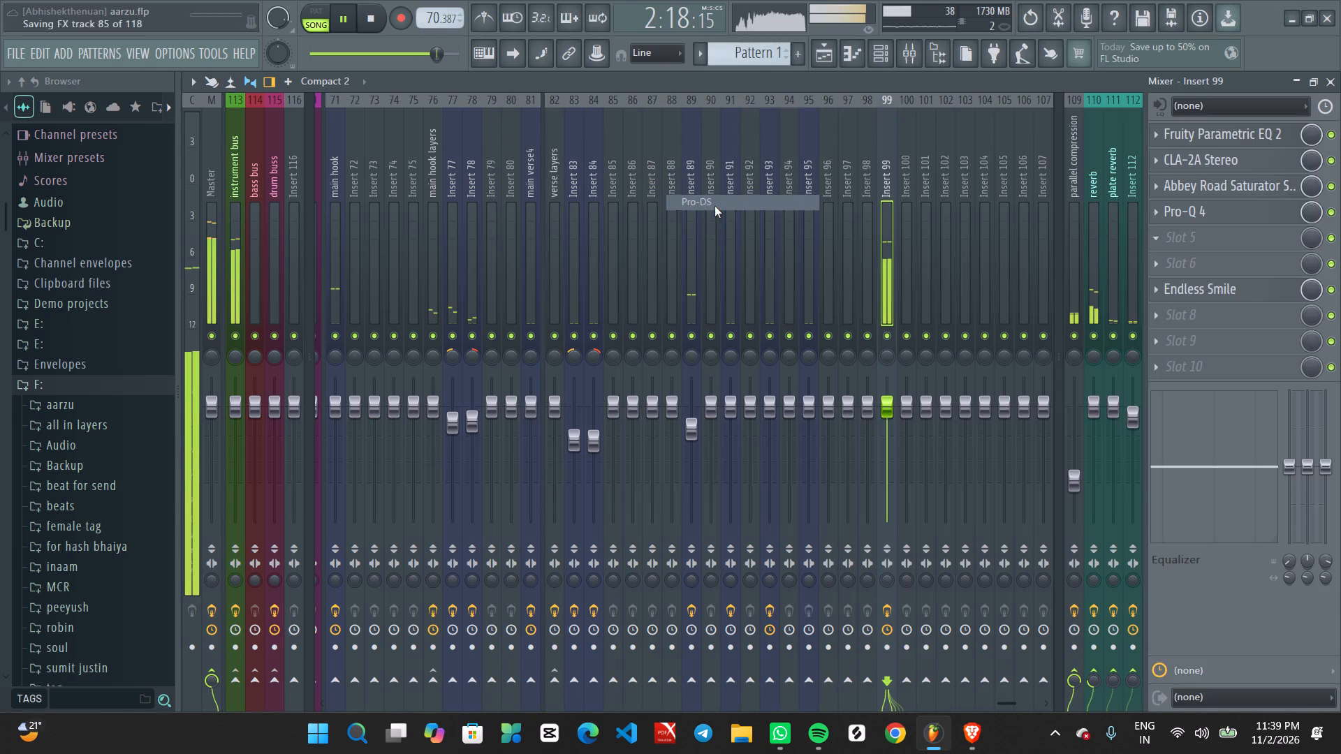
left_click_drag(665, 279, 757, 214)
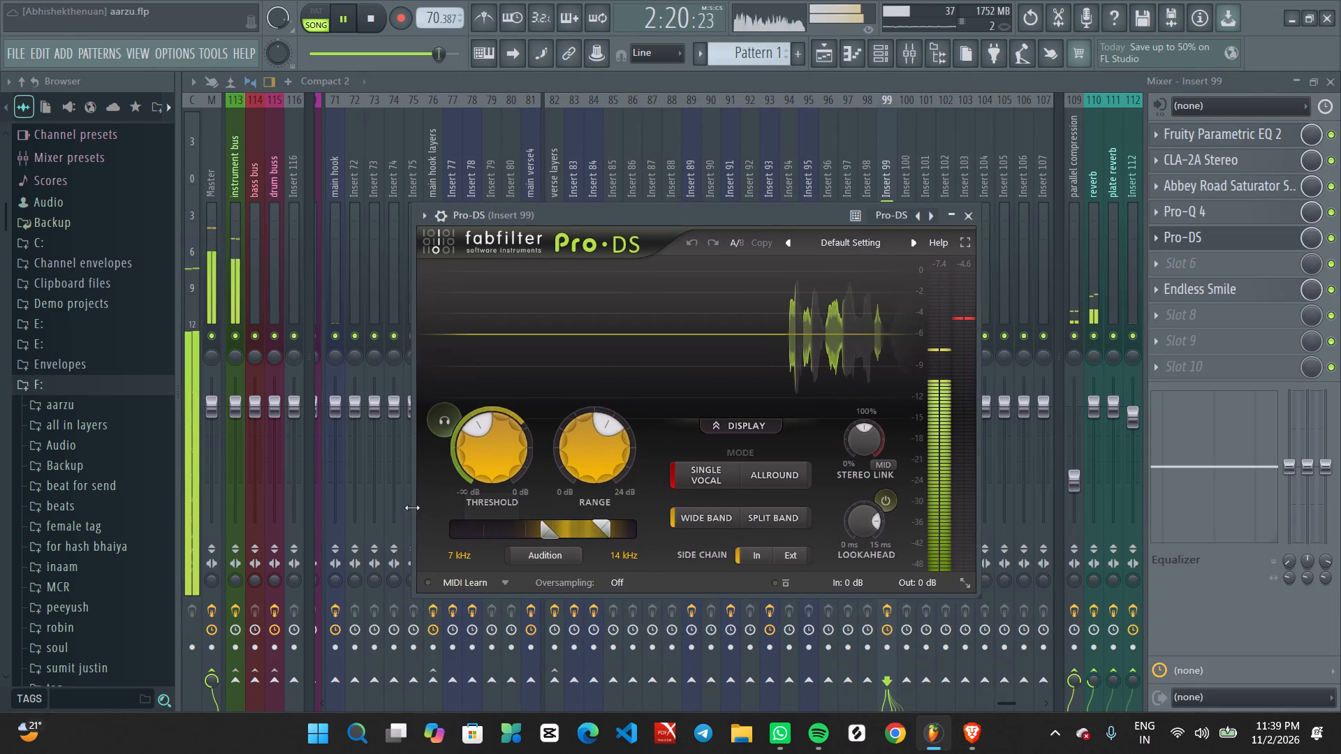
Adjust the Pro-DS Threshold by ear to slightly below -27.4 dB and close its window.
scroll(489, 455, "up", 7)
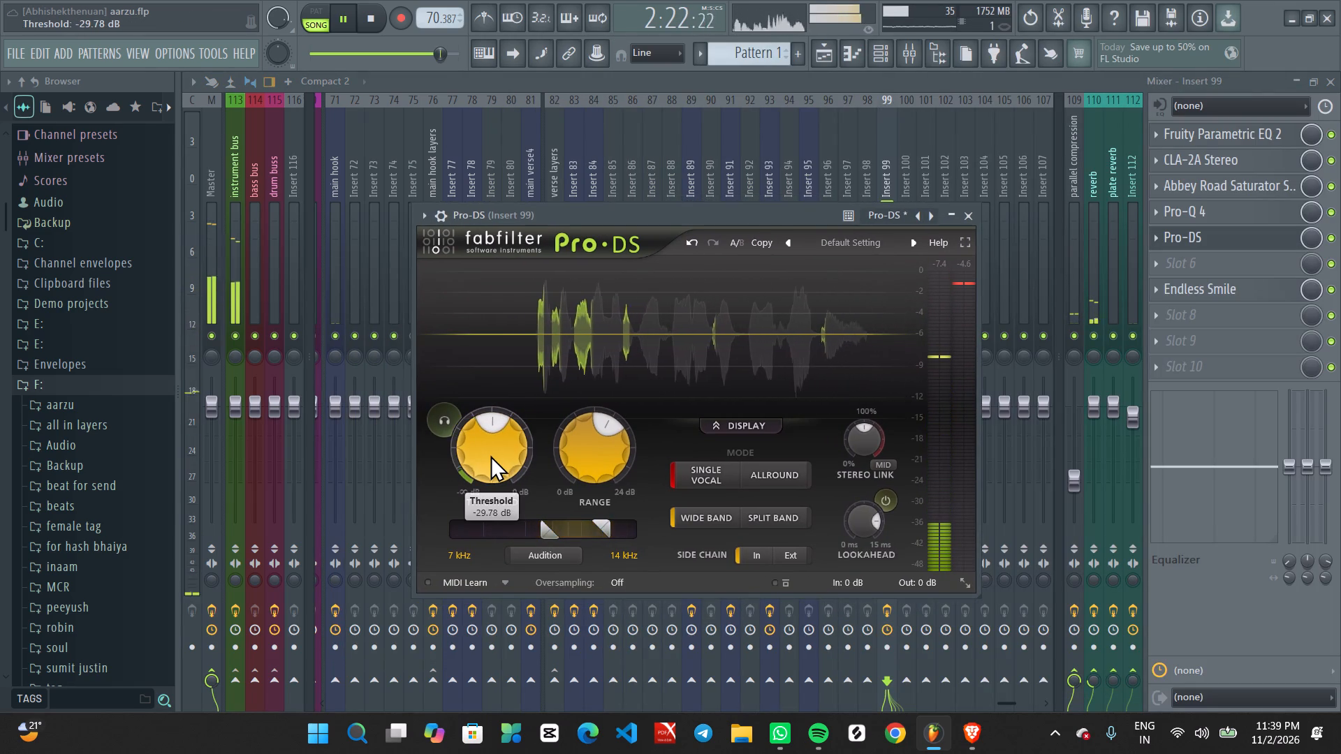
scroll(490, 455, "down", 4)
scroll(490, 455, "up", 5)
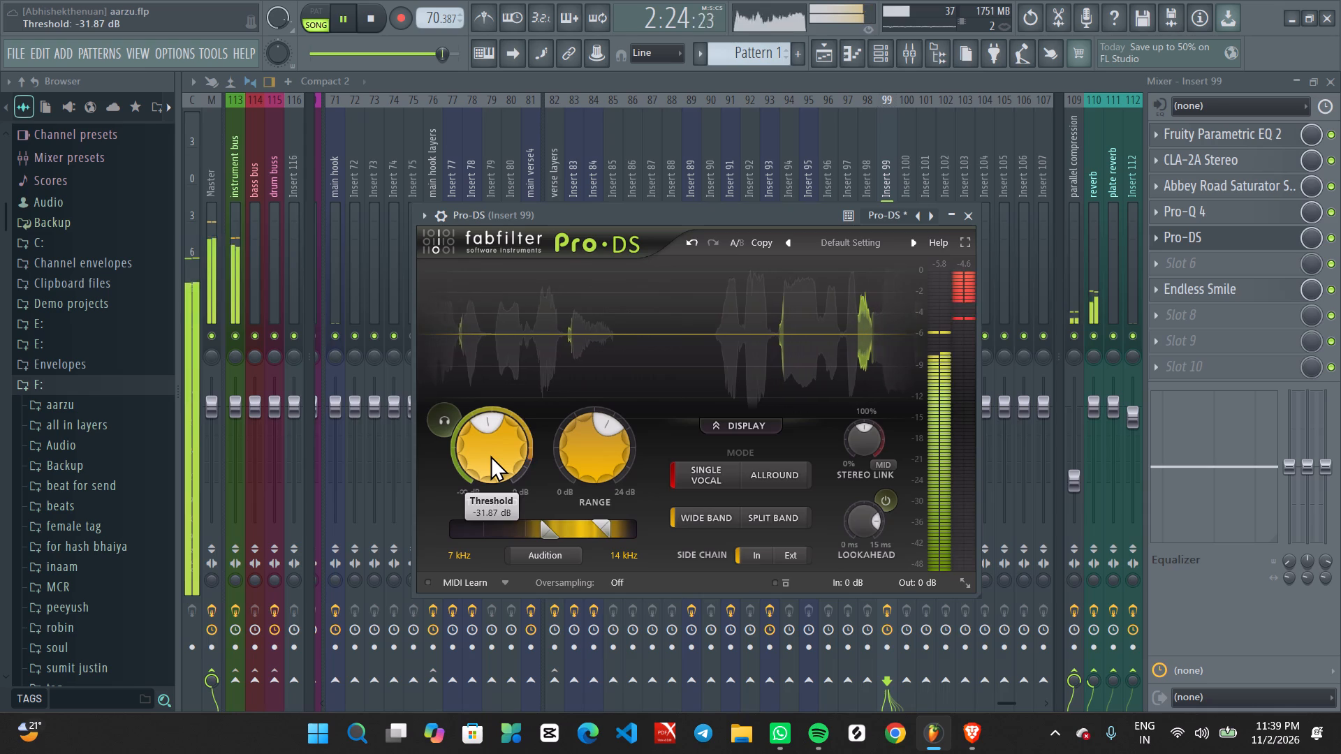
scroll(490, 455, "up", 8)
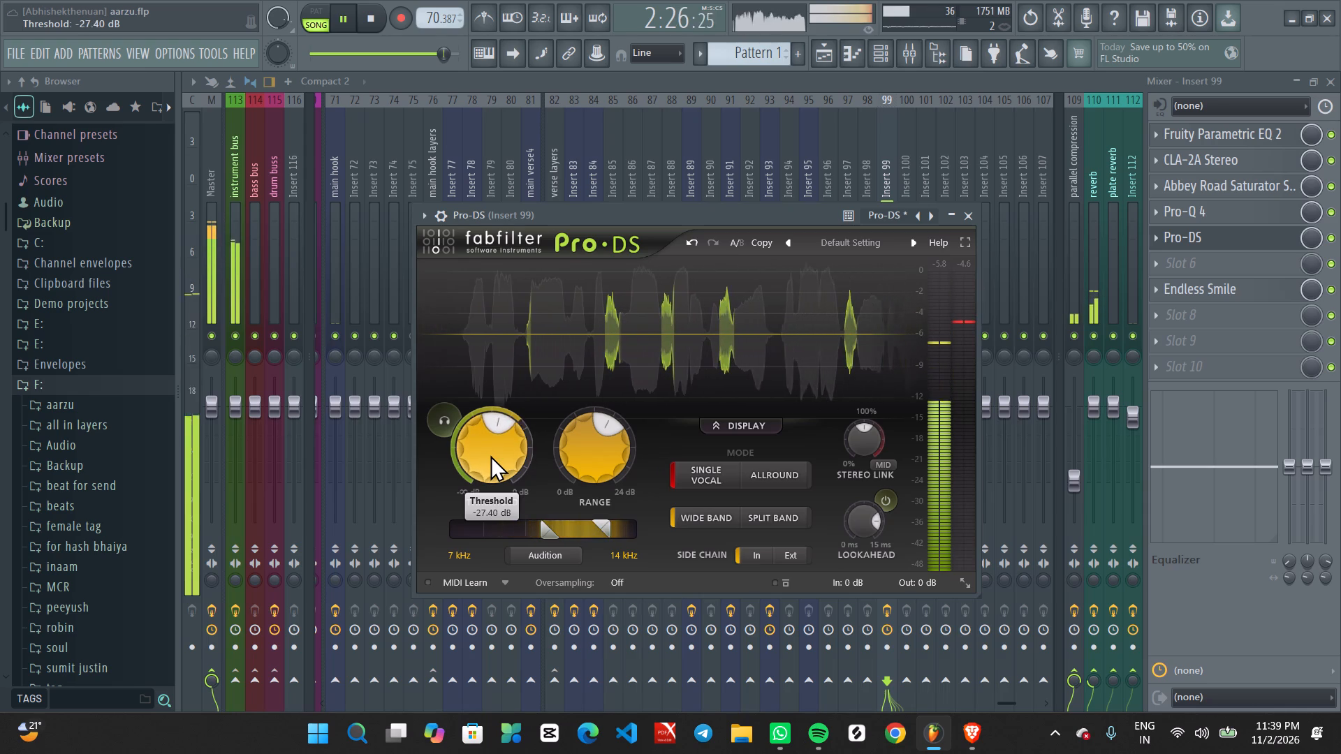
scroll(490, 455, "down", 4)
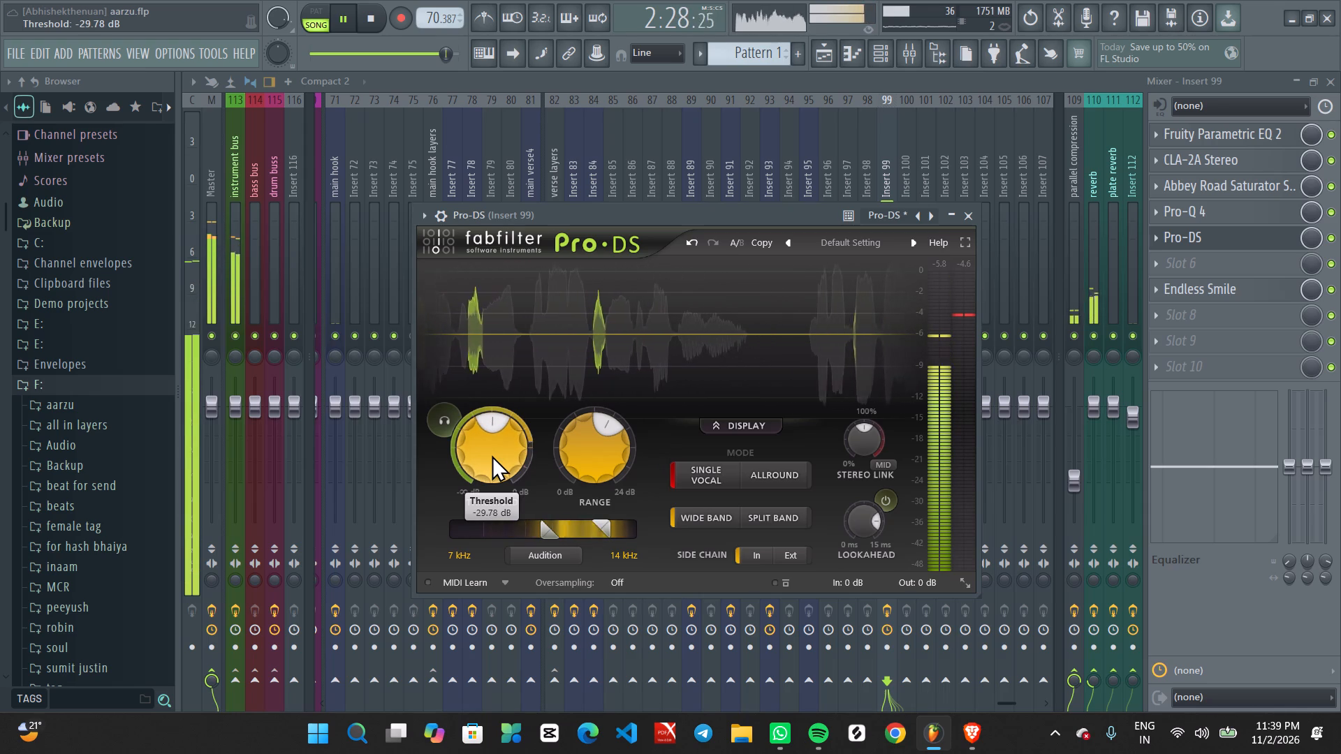
left_click(968, 222)
Replay the section, raise Endless Smile's Intensity on Insert 99 to 10% and close its window.
left_click(1203, 297)
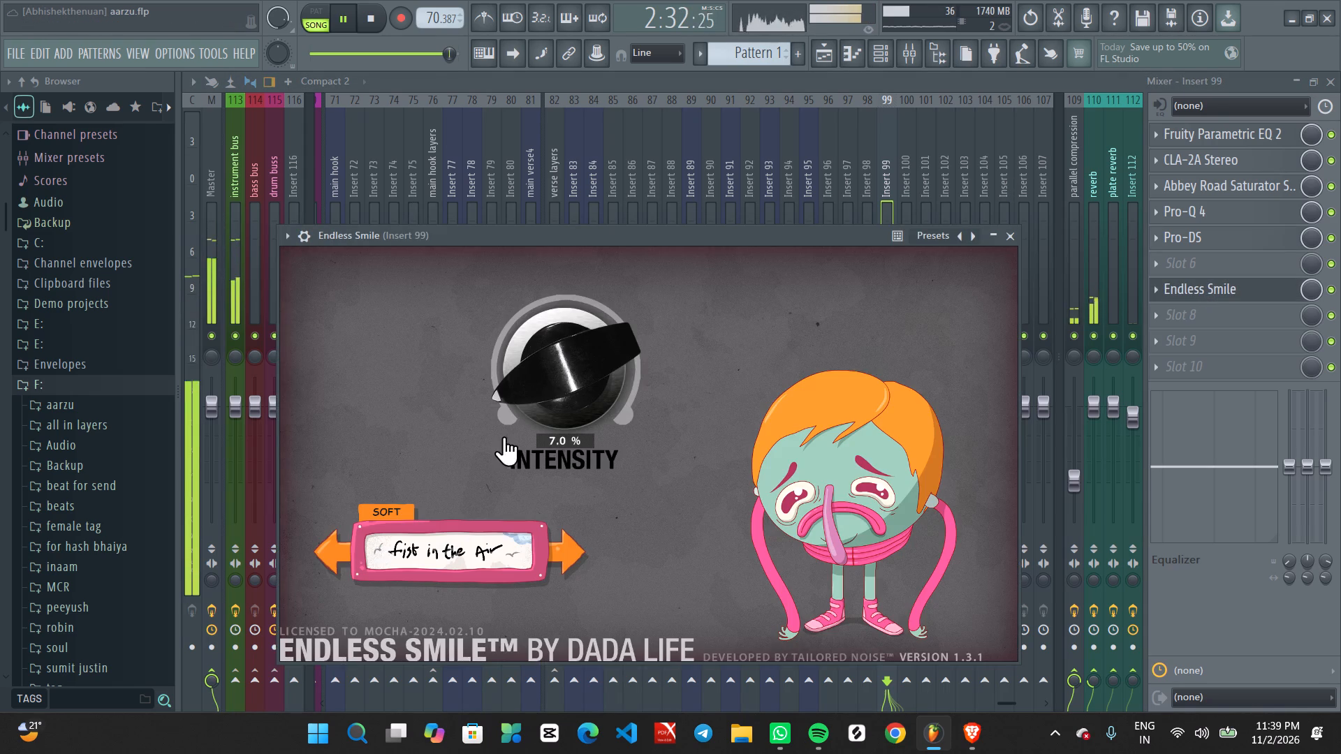
scroll(508, 390, "up", 2)
scroll(509, 388, "down", 1)
scroll(509, 388, "up", 3)
left_click_drag(539, 370, 539, 336)
left_click_drag(539, 358, 541, 366)
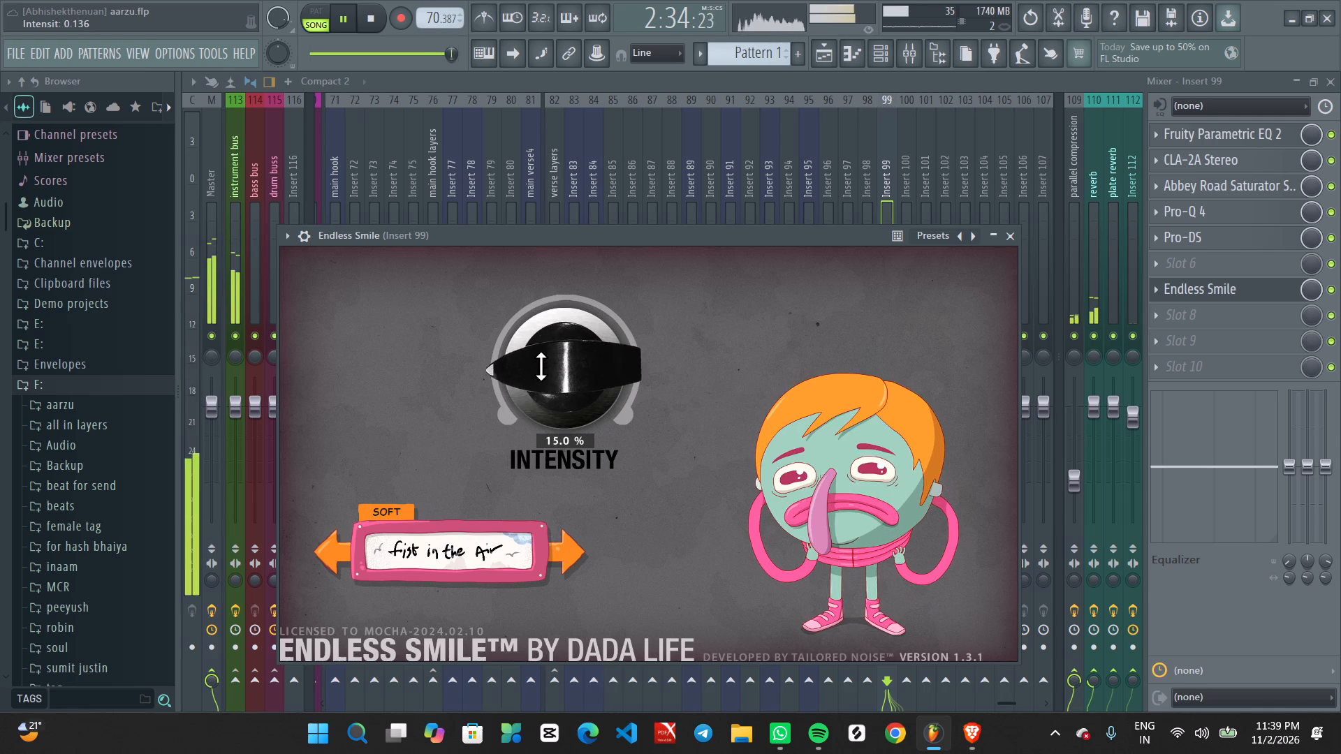
left_click_drag(541, 366, 545, 375)
key("space")
key("space")
left_click(616, 241)
left_click_drag(576, 366, 571, 355)
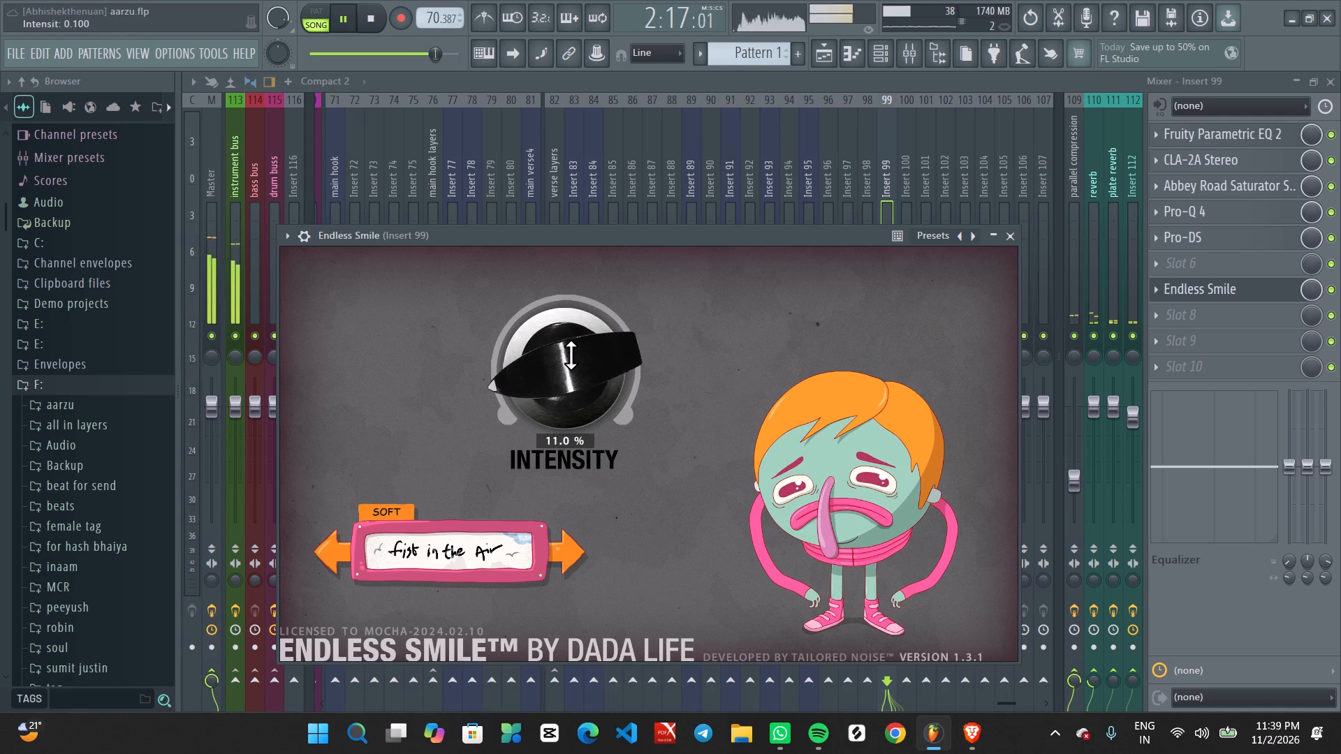
left_click_drag(571, 355, 569, 350)
left_click_drag(556, 376, 553, 362)
left_click_drag(543, 368, 543, 385)
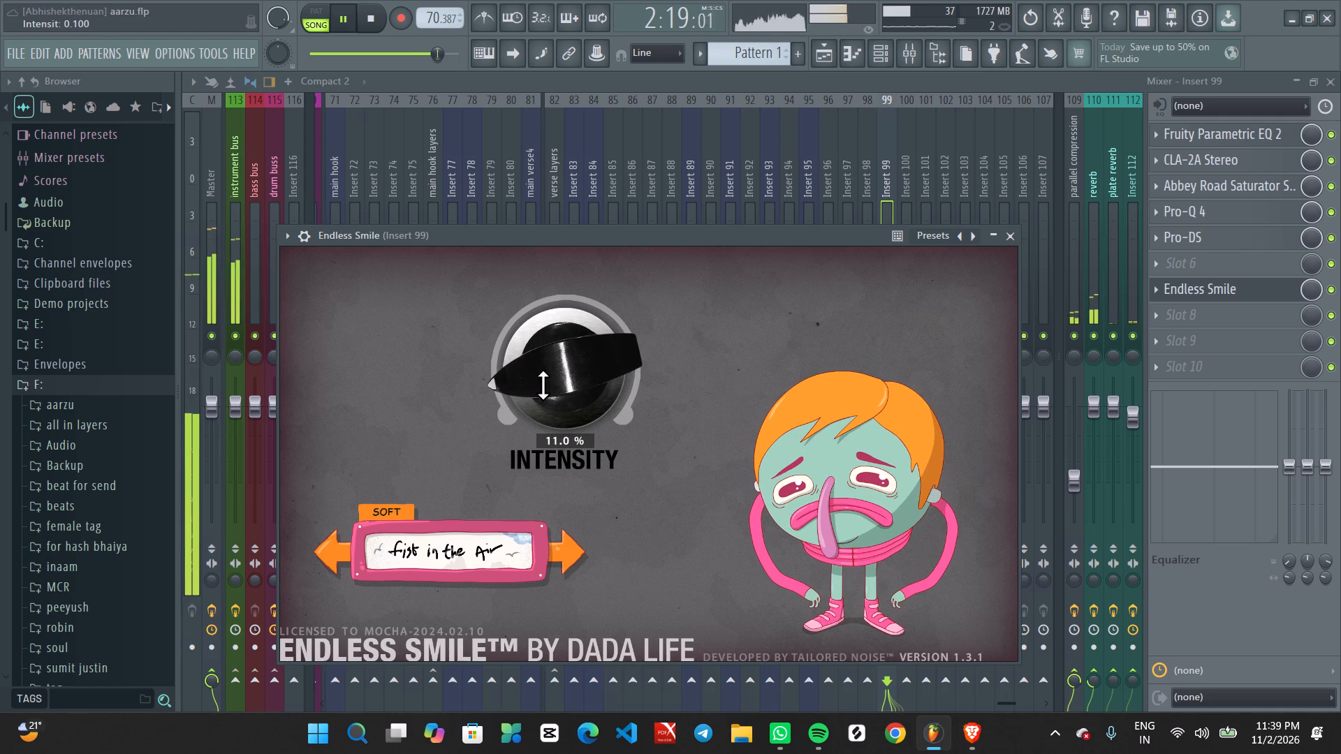
left_click_drag(543, 385, 543, 386)
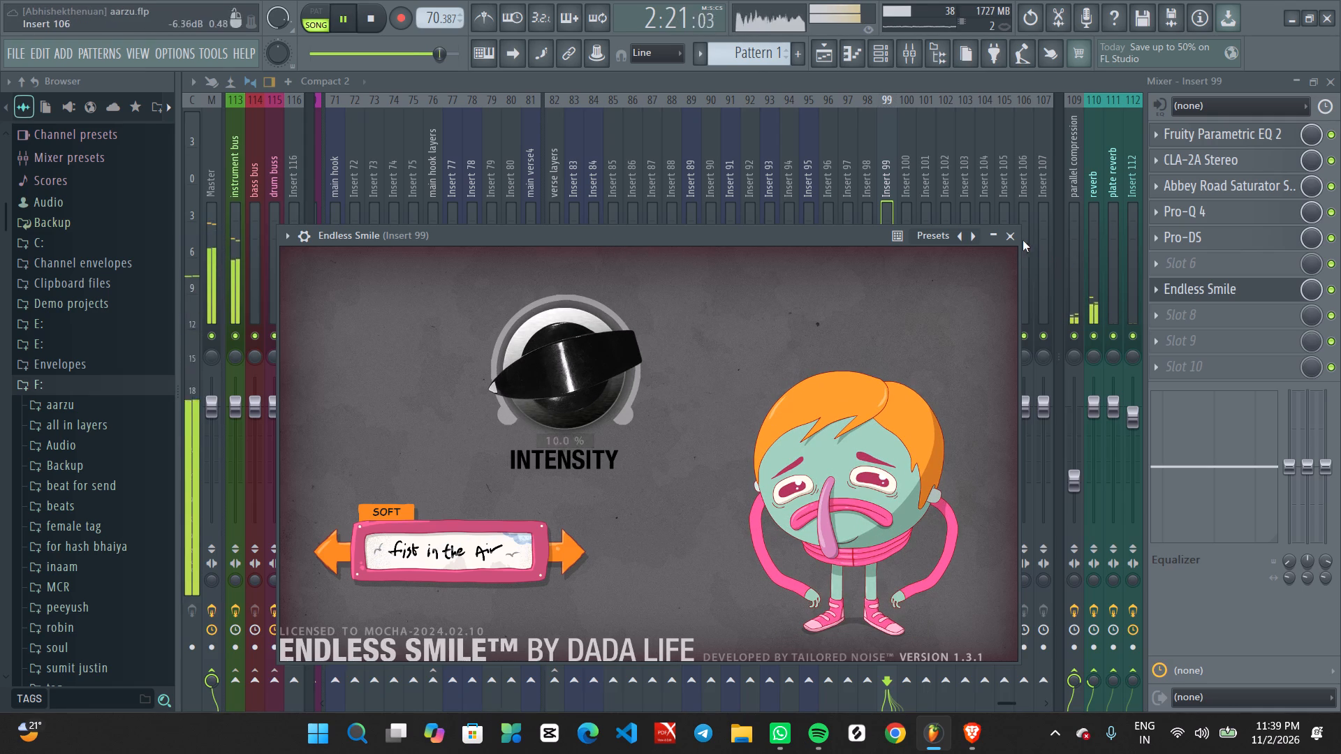
left_click(1009, 237)
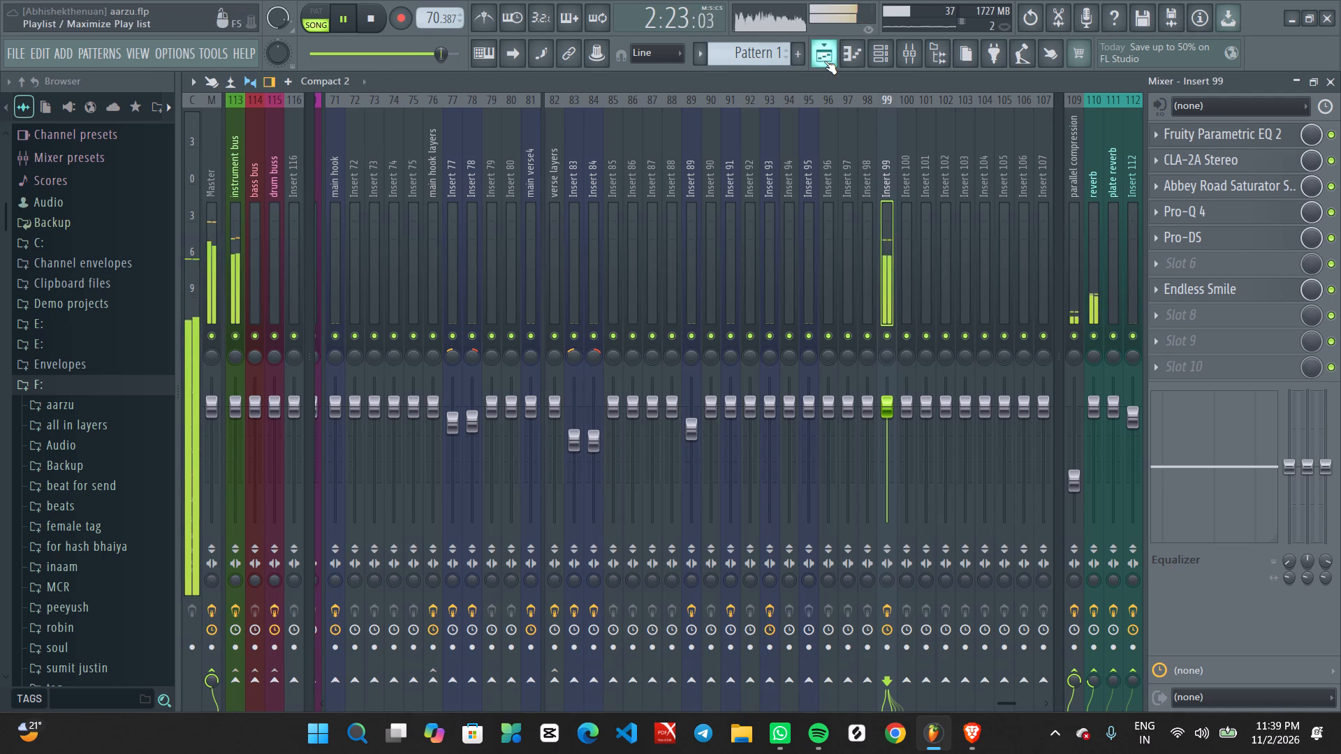
Examine the vocal clips on the Insert 91 track around the playhead in the playlist.
left_click(824, 61)
scroll(842, 221, "down", 8, "ctrl")
scroll(846, 343, "down", 1, "ctrl")
scroll(846, 343, "up", 1, "ctrl")
scroll(846, 343, "down", 3, "ctrl")
scroll(858, 341, "up", 7, "ctrl")
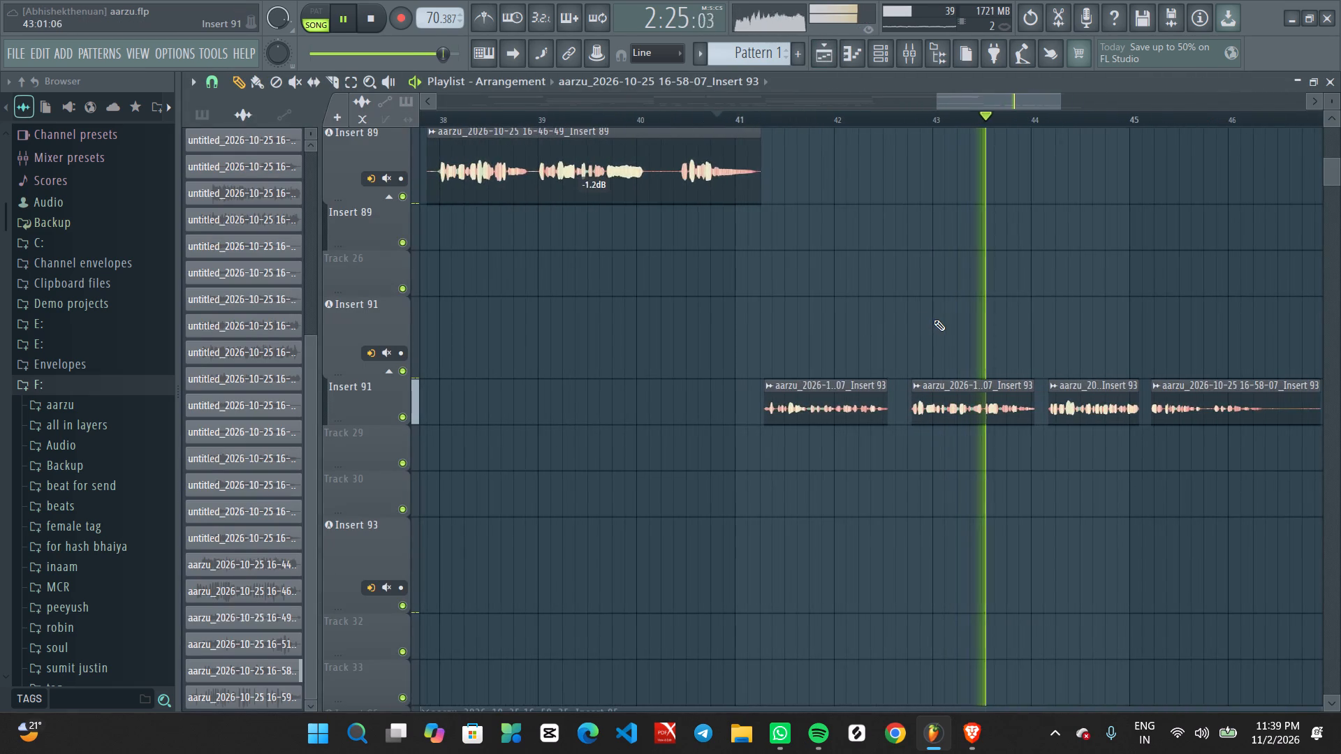
scroll(934, 320, "down", 3, "ctrl")
scroll(934, 320, "up", 1, "ctrl")
scroll(934, 320, "down", 4, "ctrl")
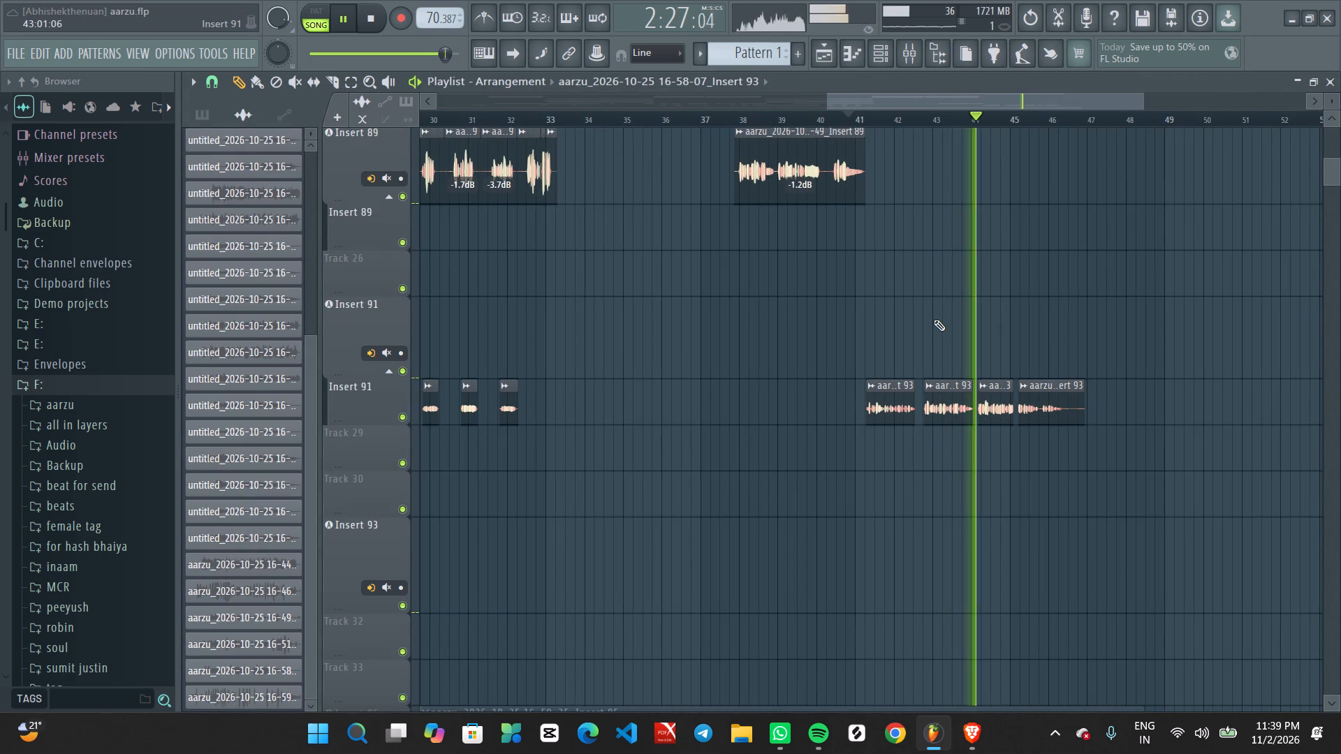
Return to the mixer and sidechain Insert 99 to the instrument bus.
left_click(907, 38)
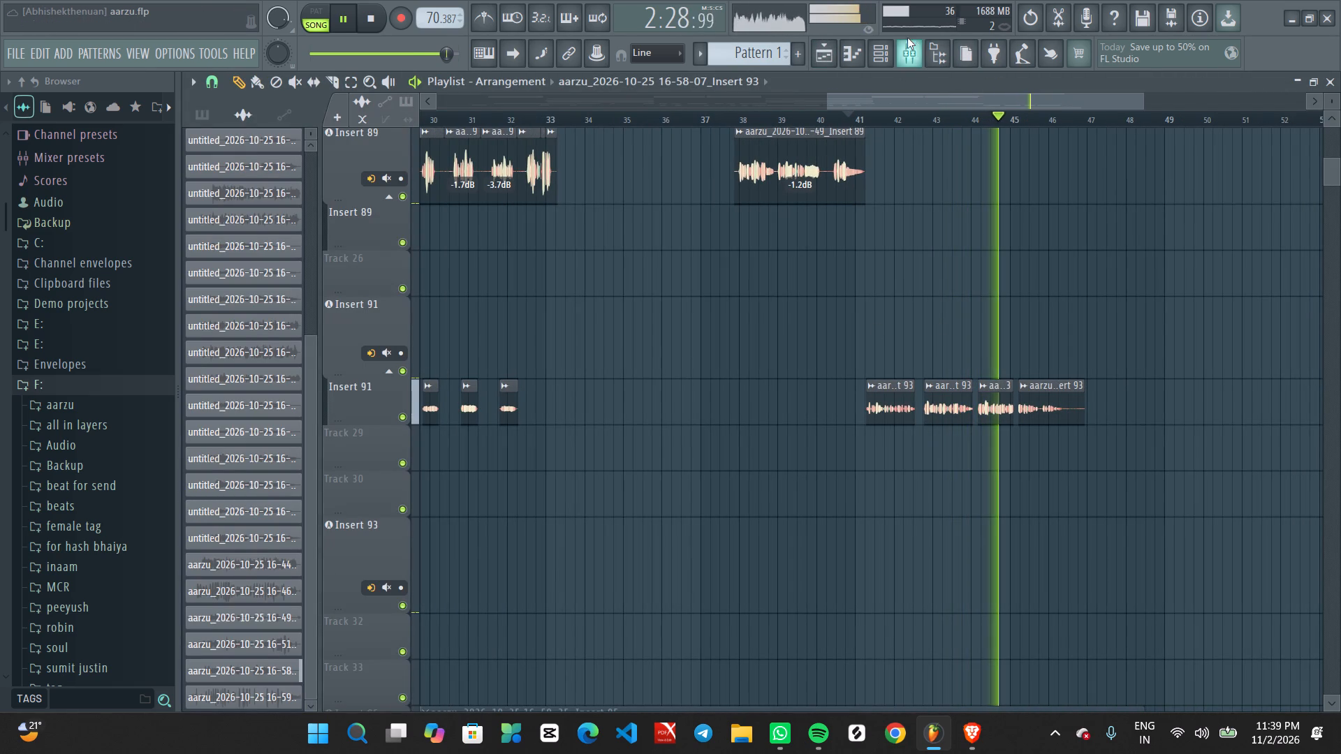
left_click(911, 50)
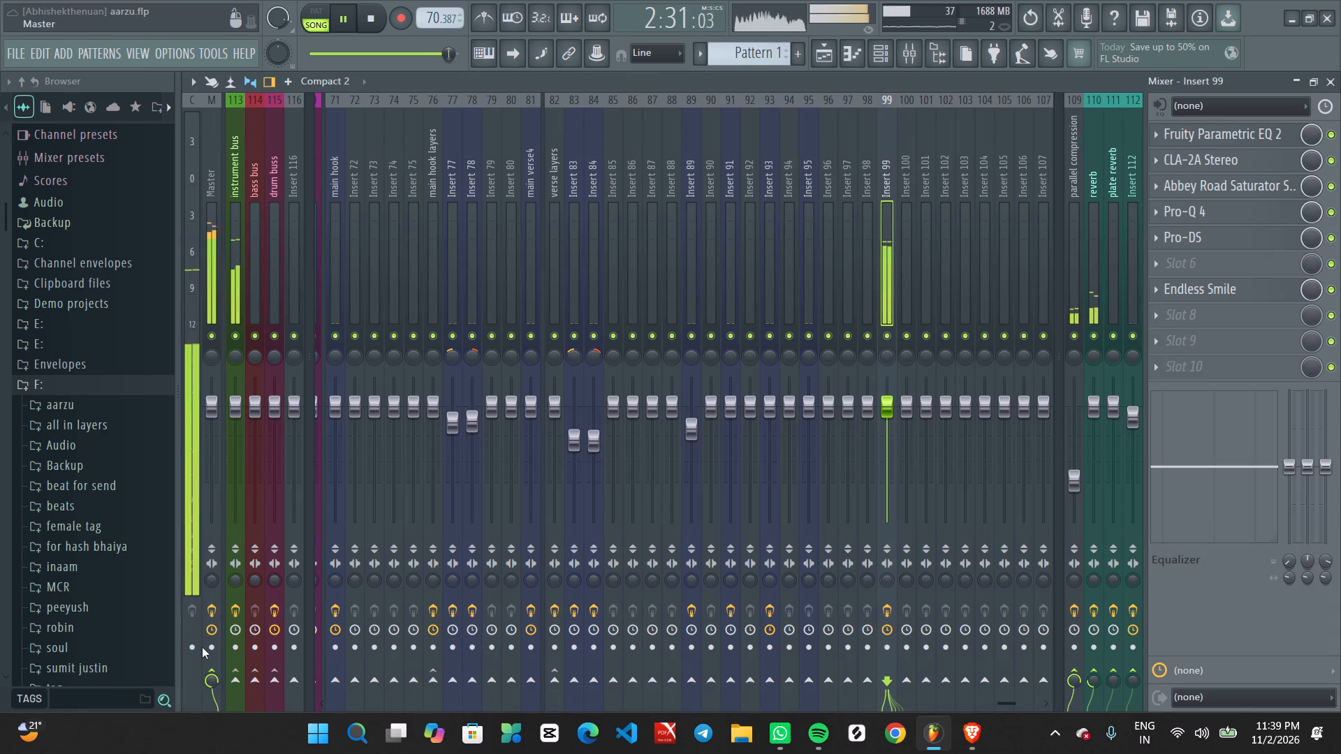
right_click(228, 685)
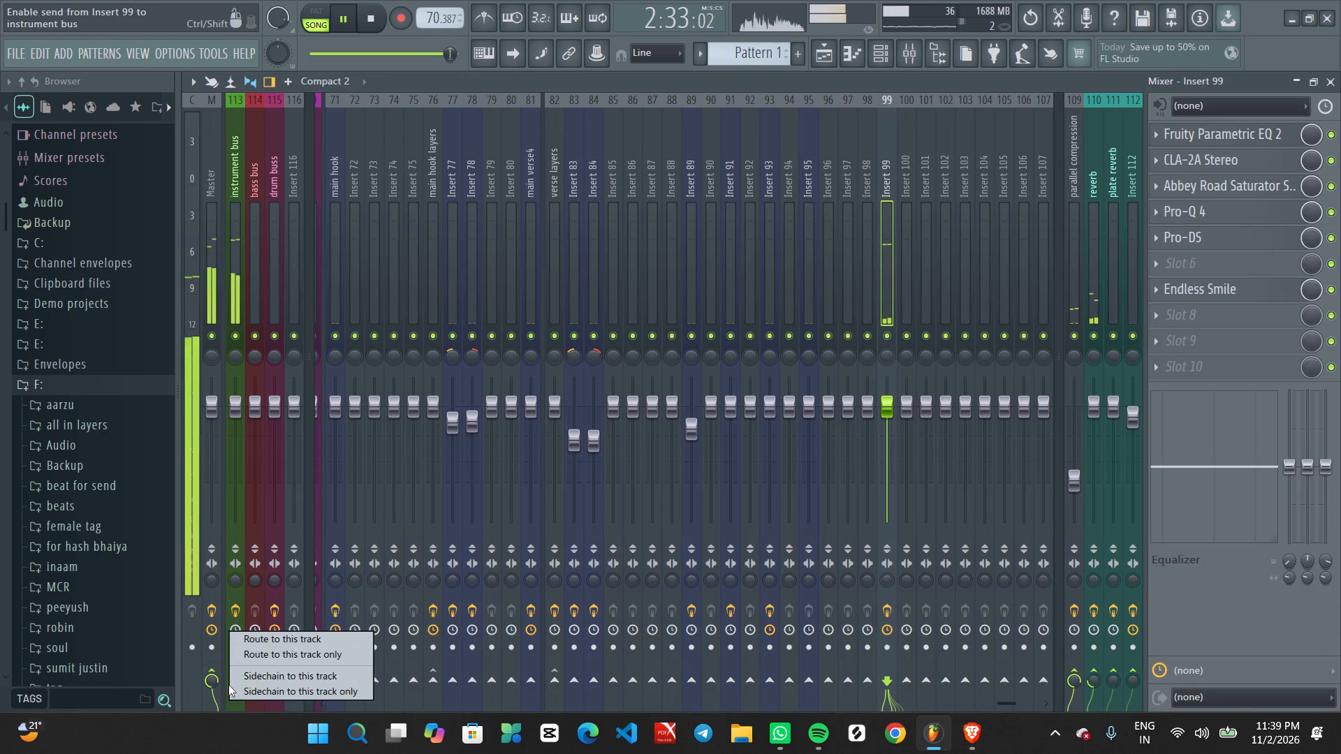
left_click(283, 678)
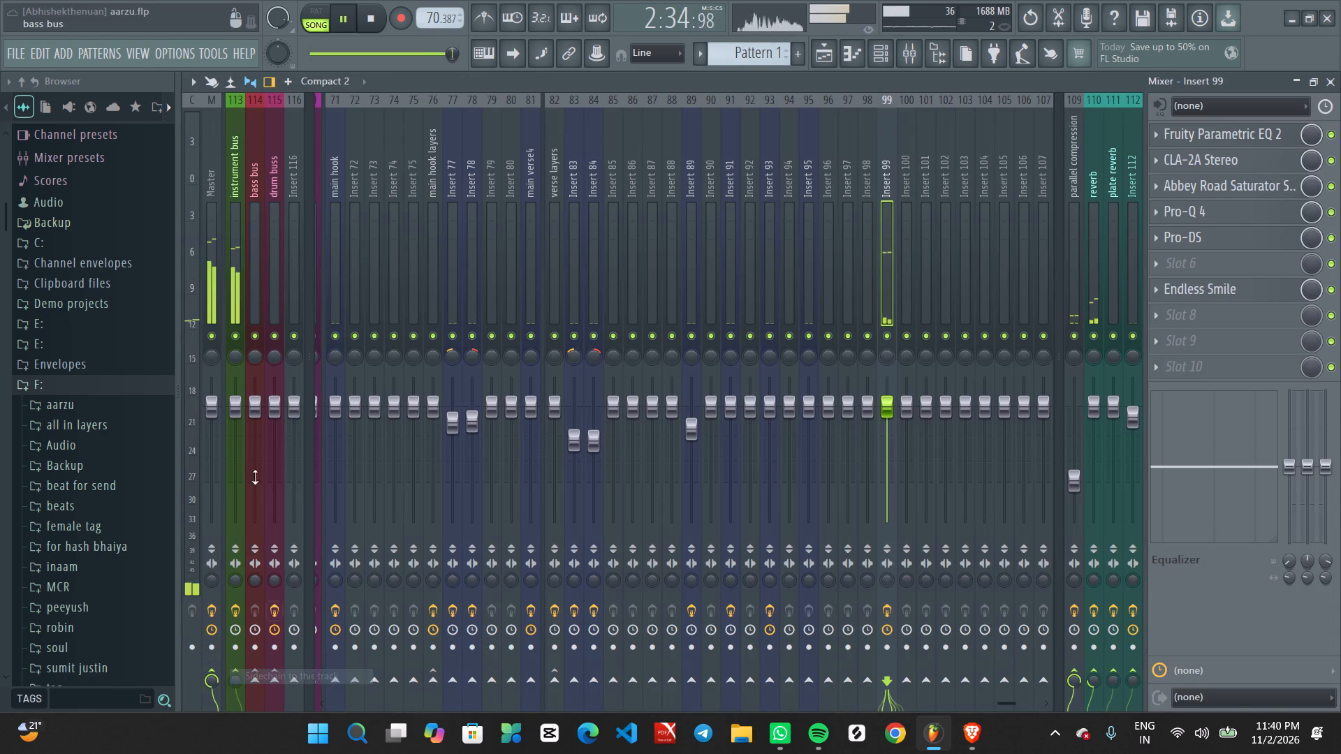
Add a second Trackspacer 2.5 in slot 7 of the instrument bus.
left_click(237, 286)
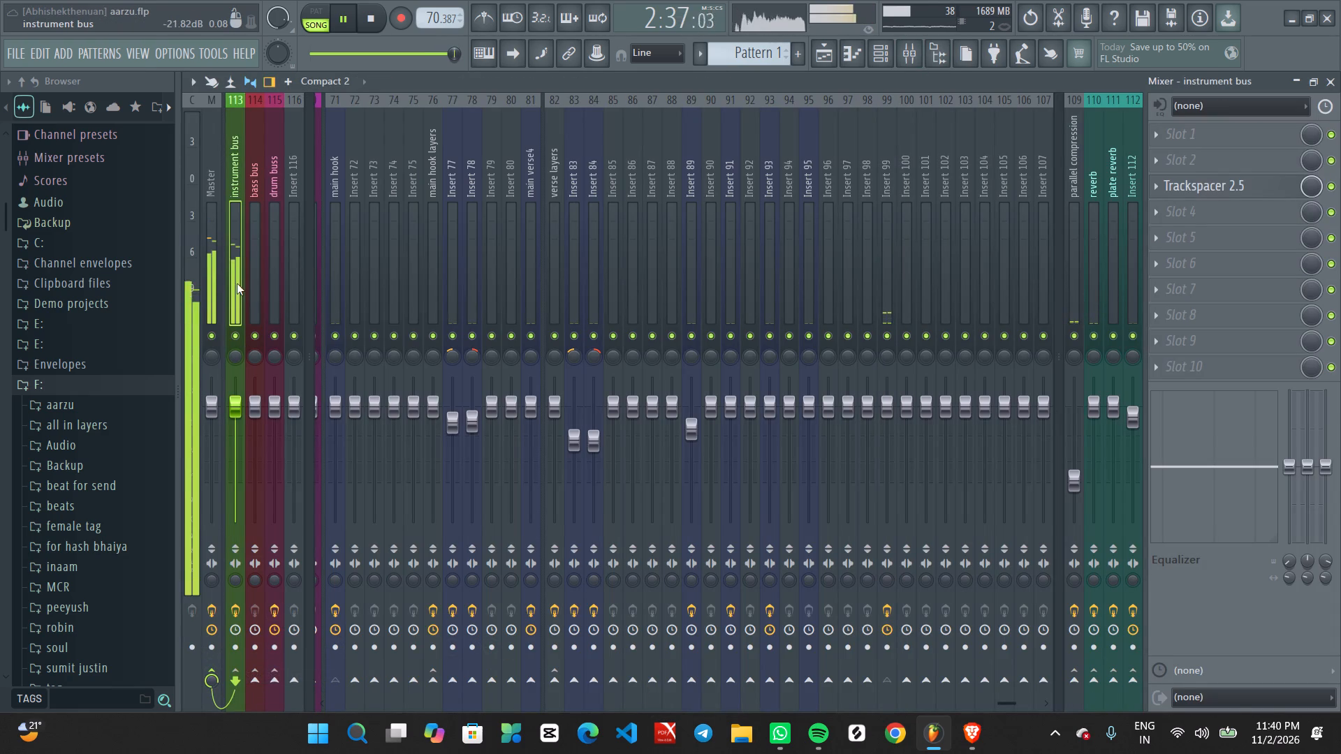
key("space")
key("space")
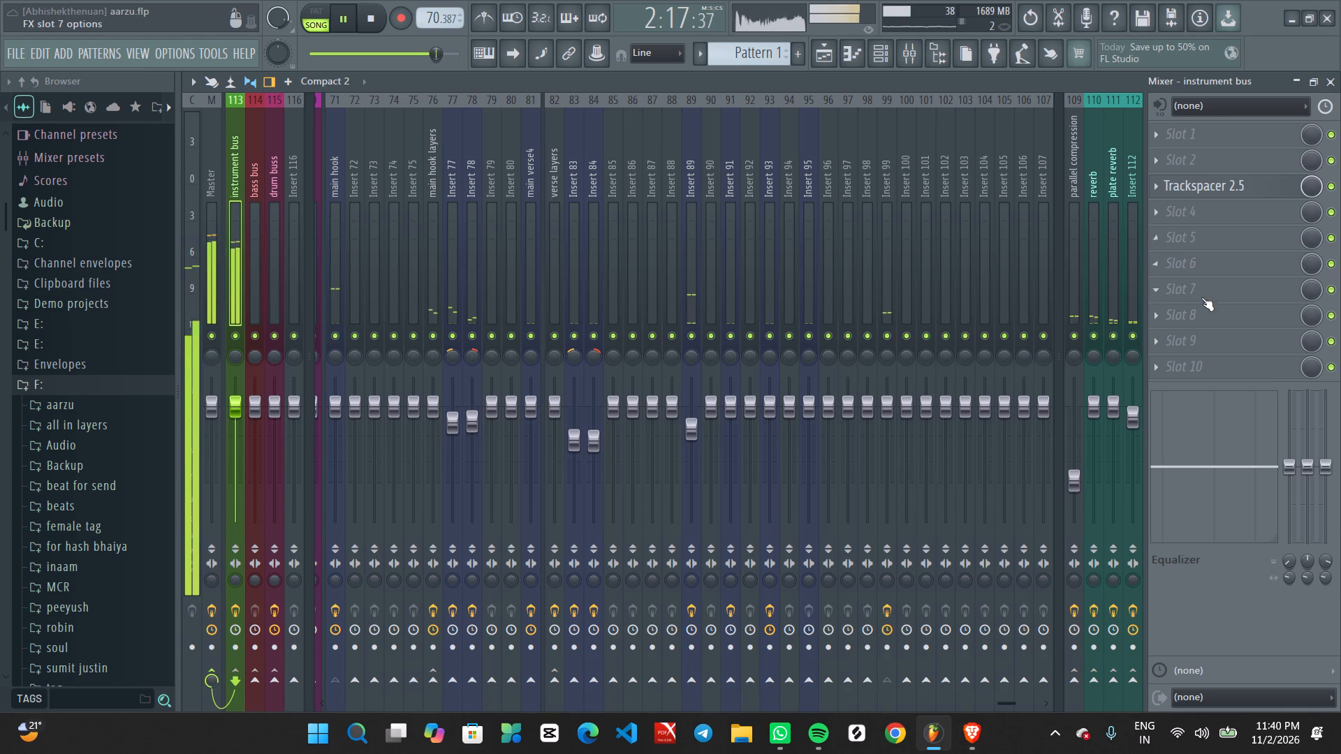
left_click(1203, 283)
left_click(557, 245)
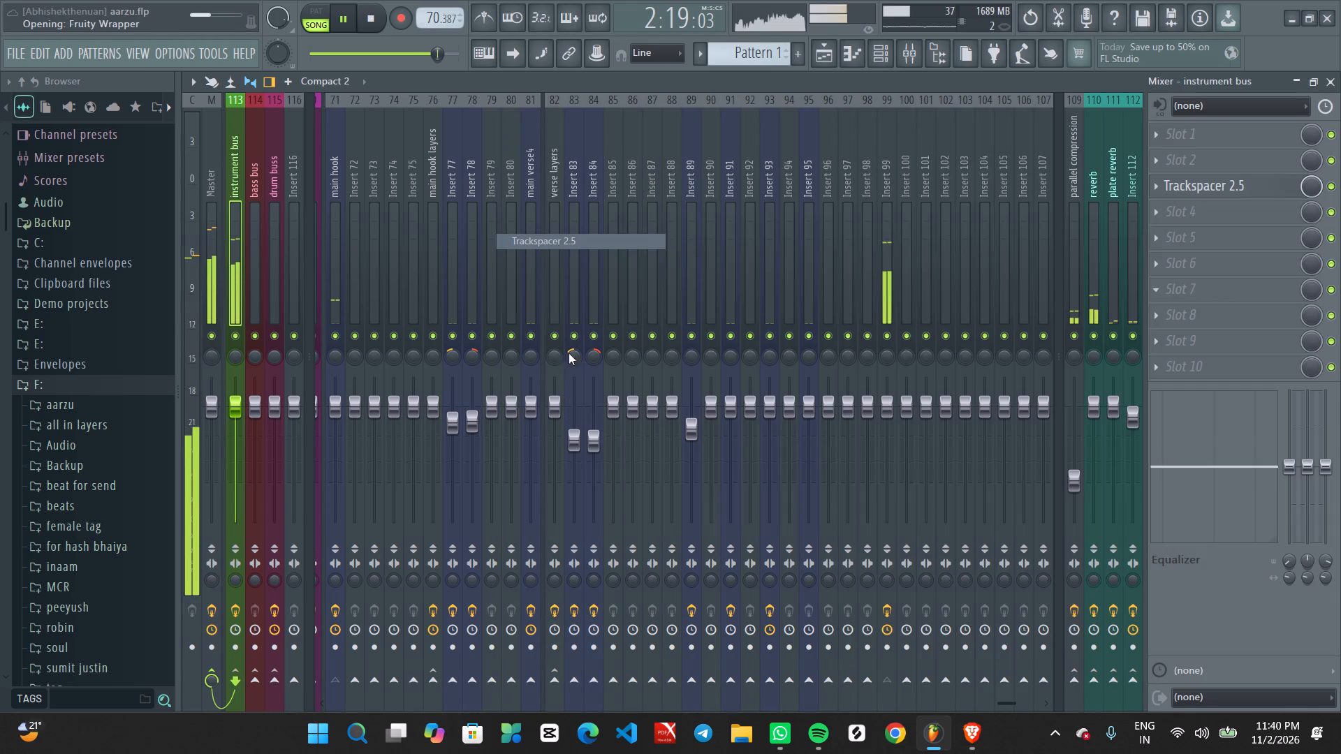
left_click_drag(497, 200, 527, 183)
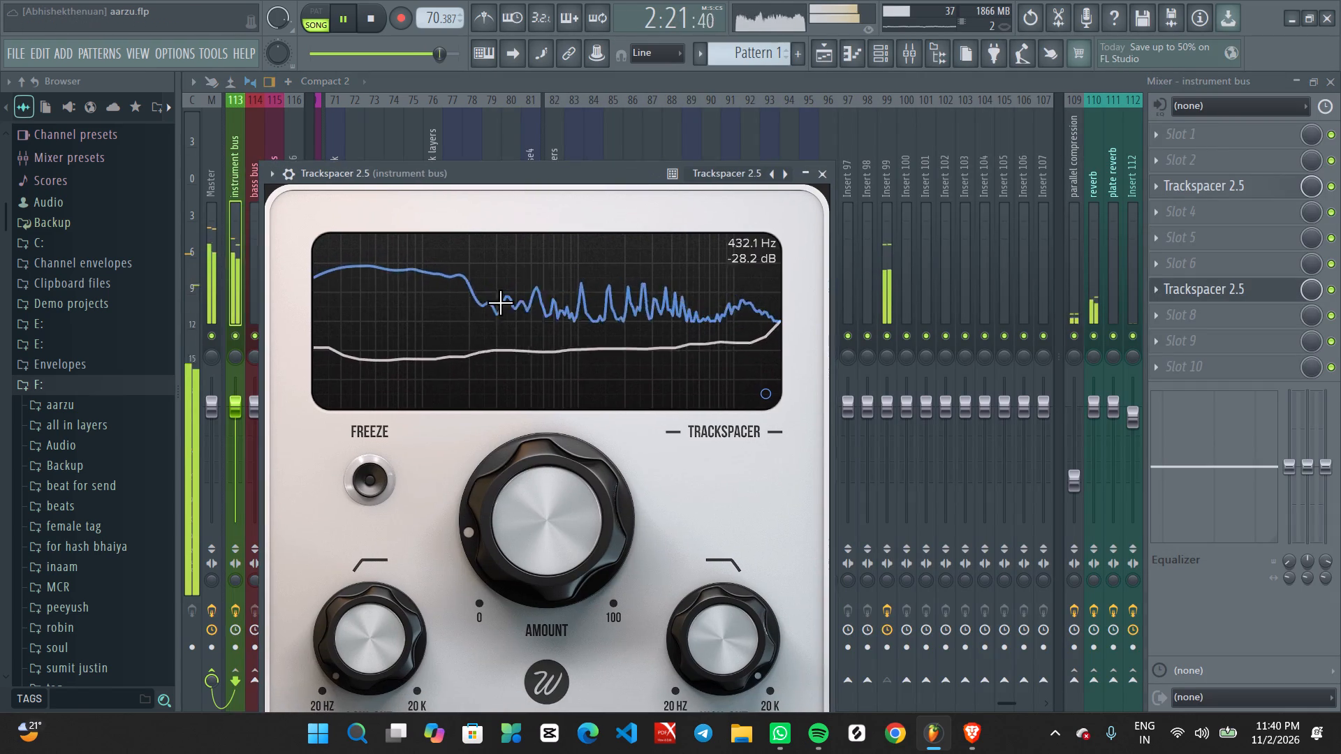
Set the new Trackspacer's Sidechain input to 17 in its processing connections and return to its main interface.
left_click(279, 175)
left_click(332, 202)
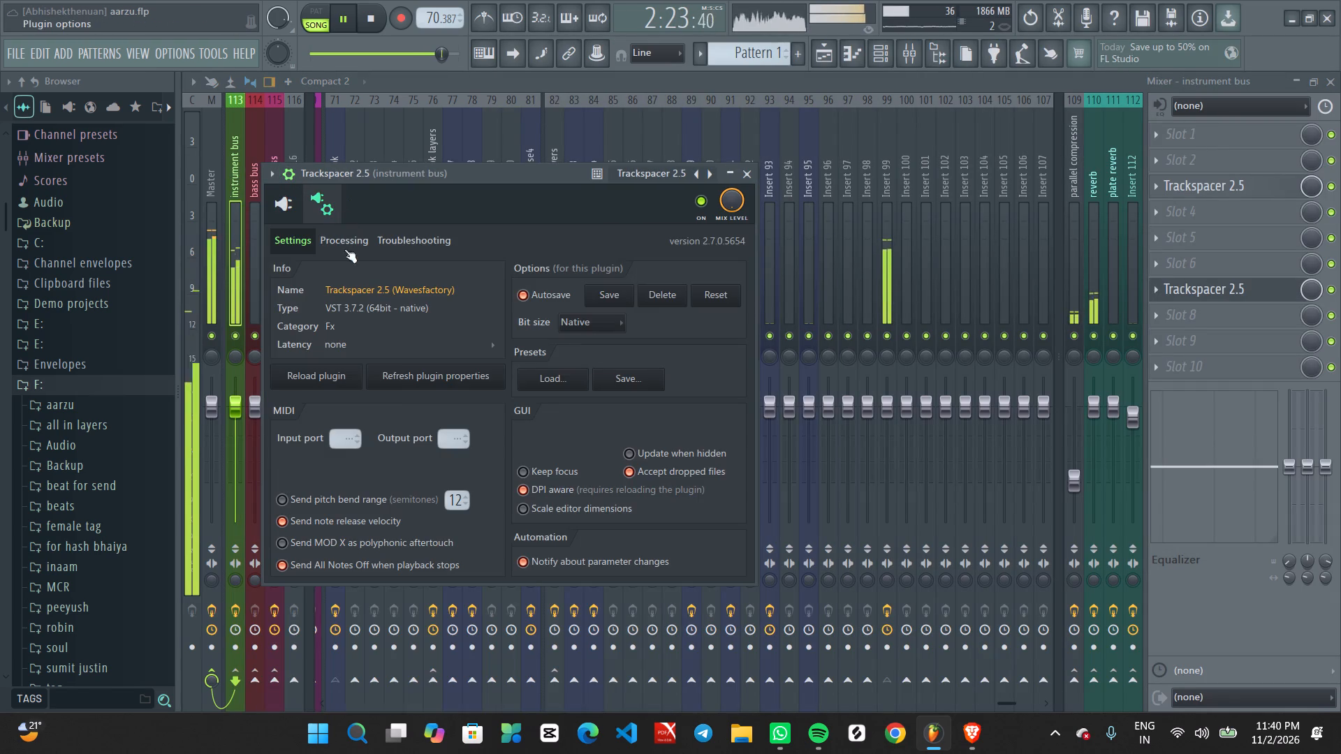
left_click(318, 231)
right_click(310, 457)
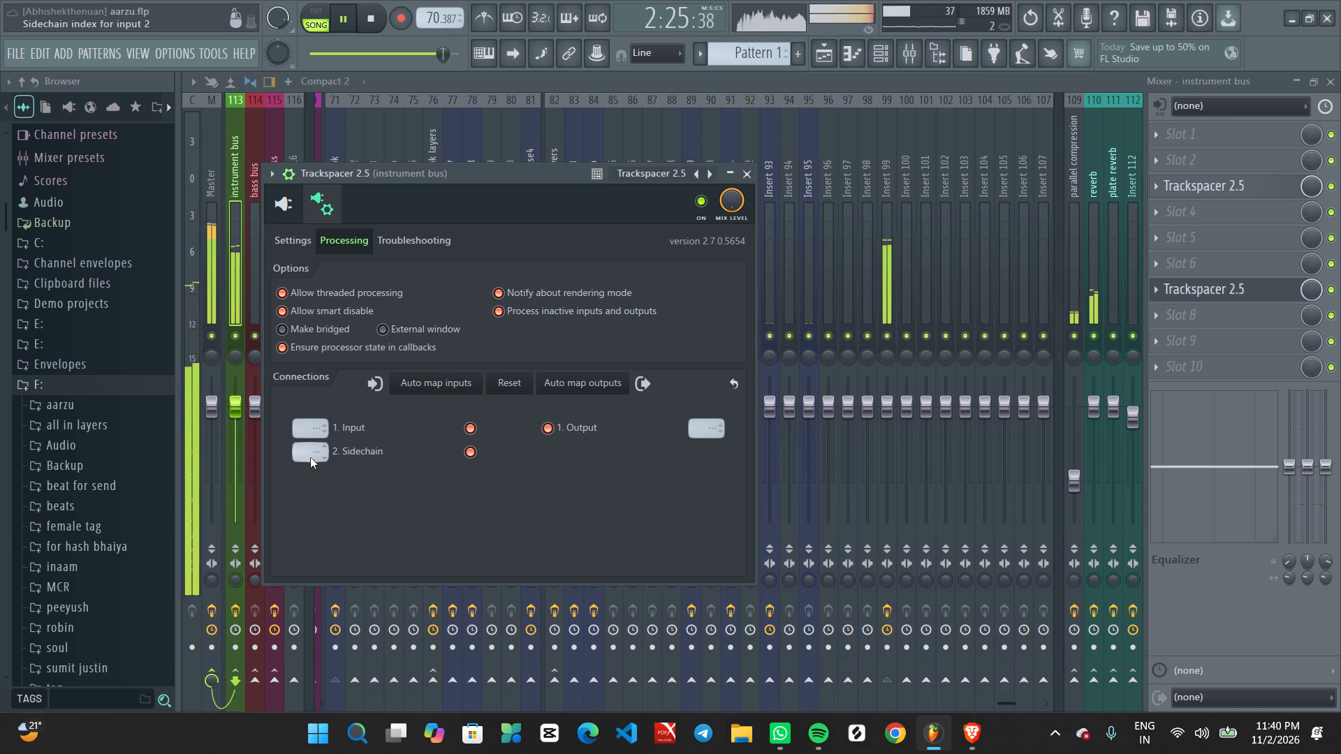
left_click(344, 688)
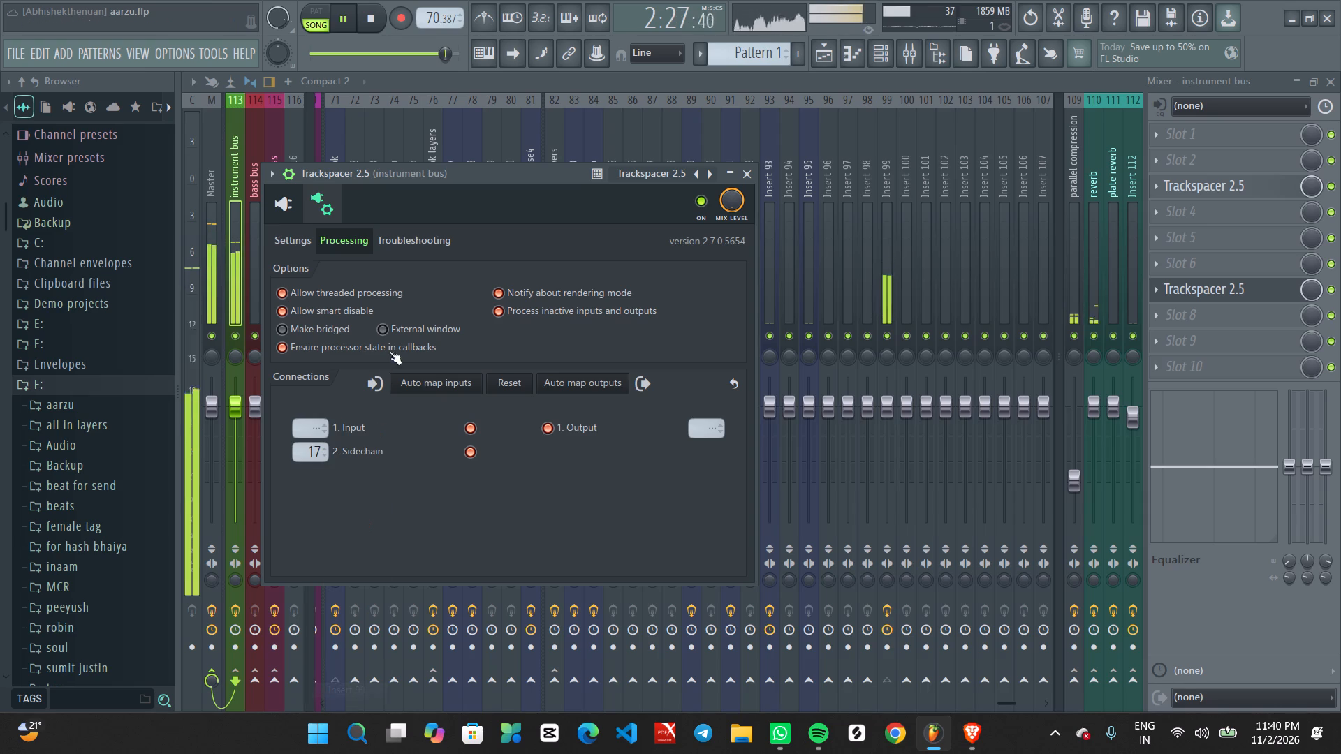
left_click(279, 199)
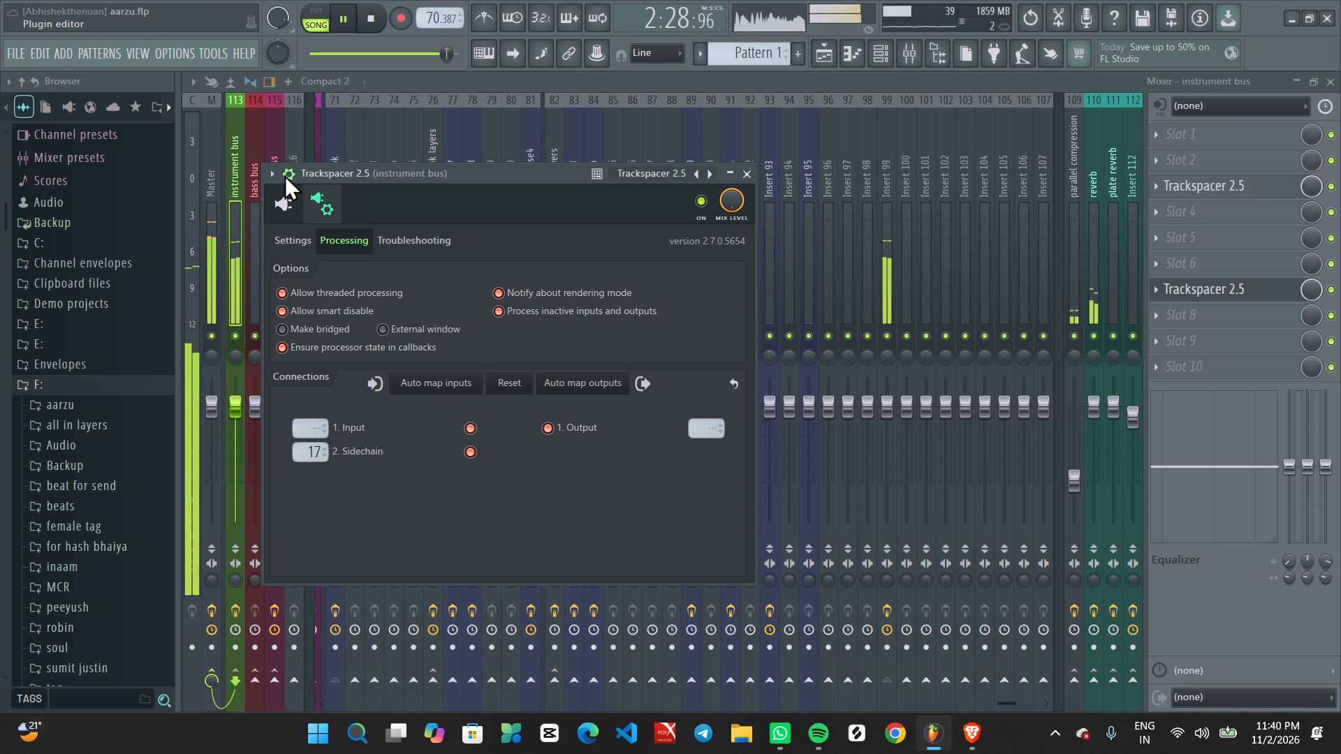
left_click(284, 175)
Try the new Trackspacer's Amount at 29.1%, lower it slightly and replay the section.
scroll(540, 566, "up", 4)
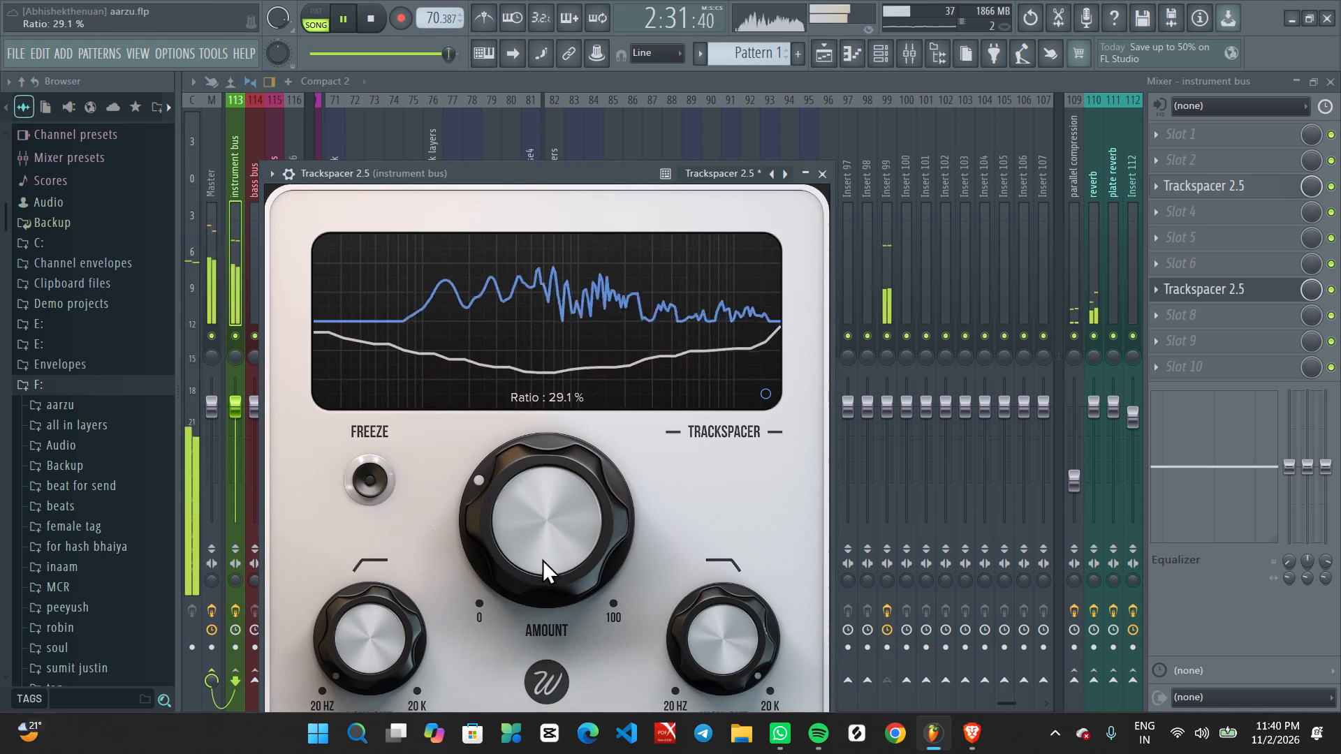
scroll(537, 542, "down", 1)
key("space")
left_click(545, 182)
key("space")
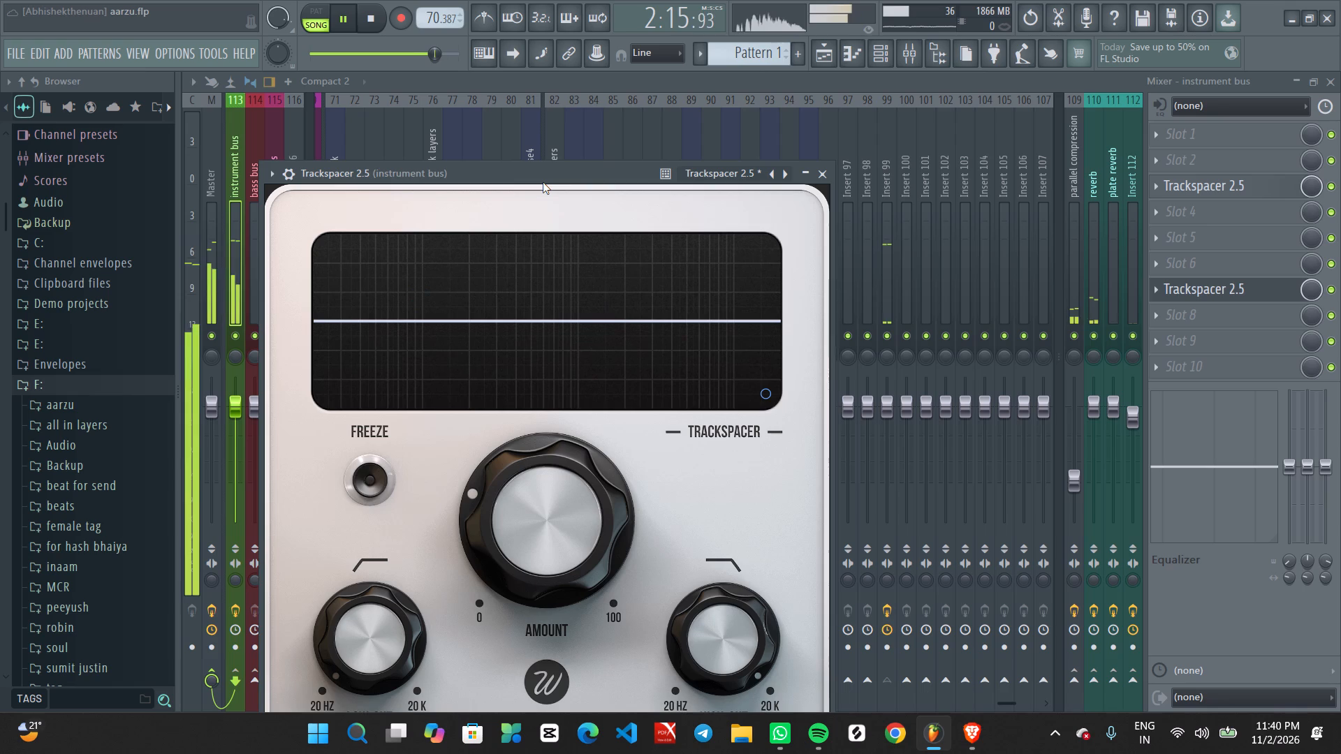
Set Trackspacer's low-cut to 67.36 Hz, high-cut to 9.65 kHz and Amount to 15% while listening.
scroll(381, 644, "up", 5)
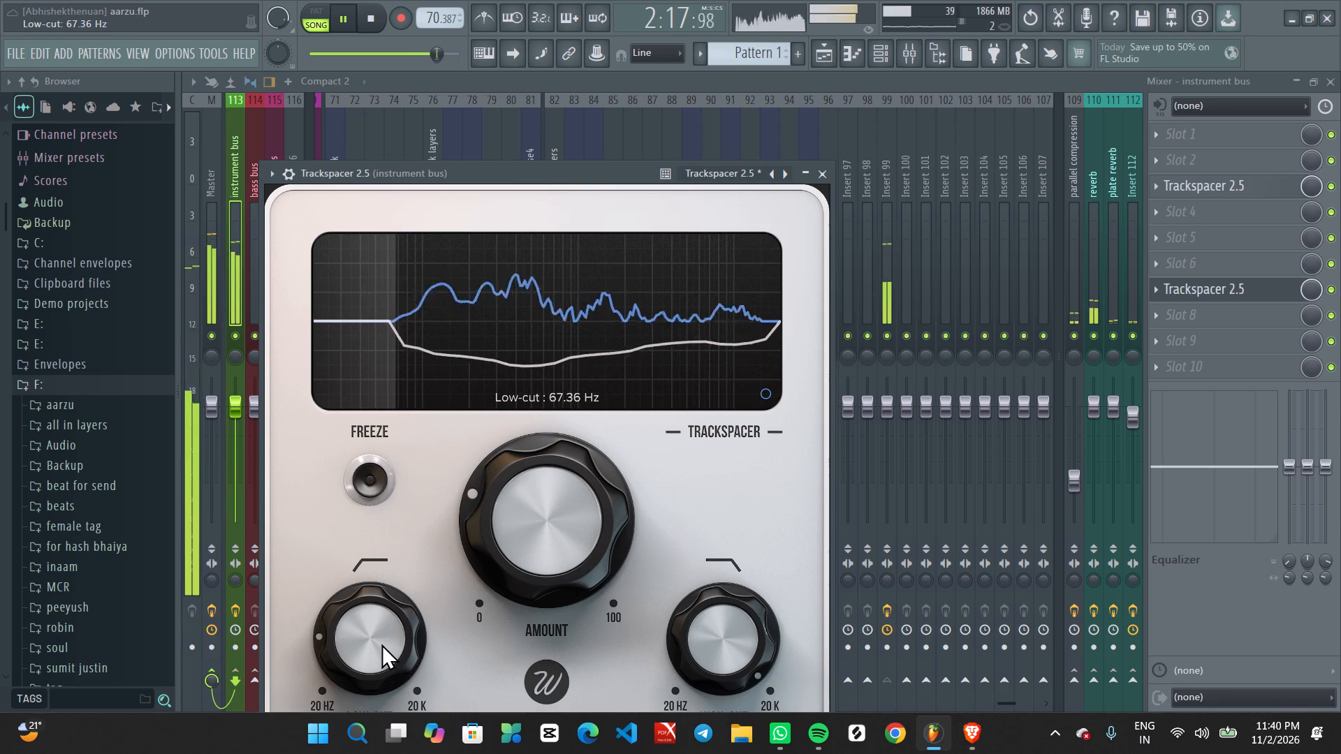
scroll(566, 549, "up", 3)
scroll(564, 545, "down", 4)
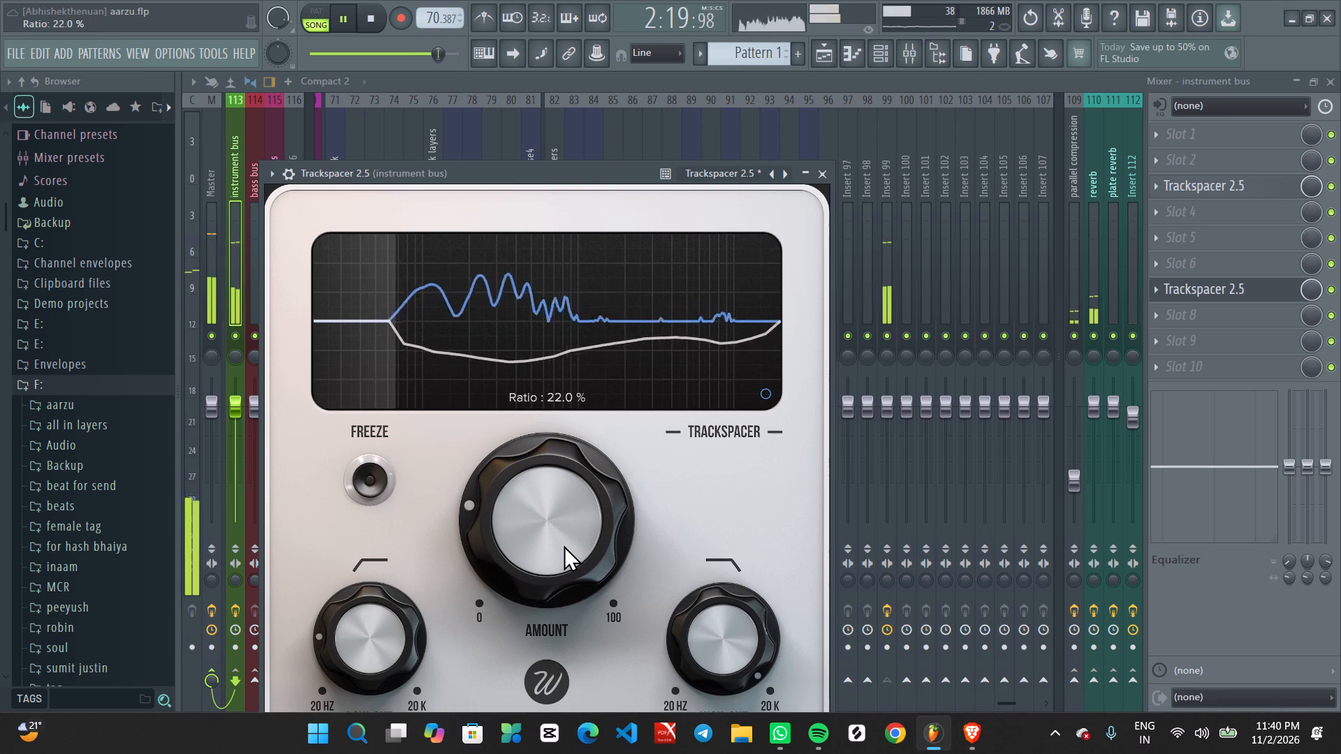
scroll(564, 545, "down", 2)
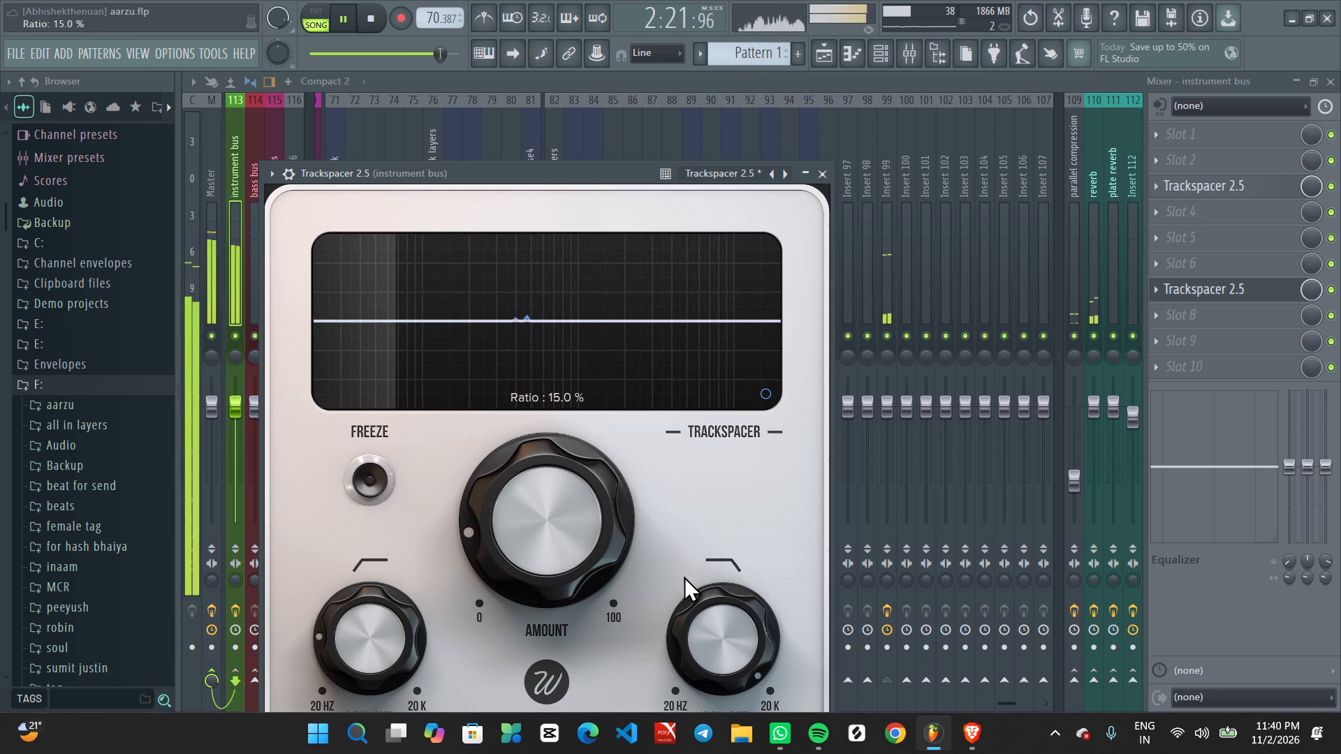
scroll(755, 620, "down", 5)
scroll(736, 638, "up", 2)
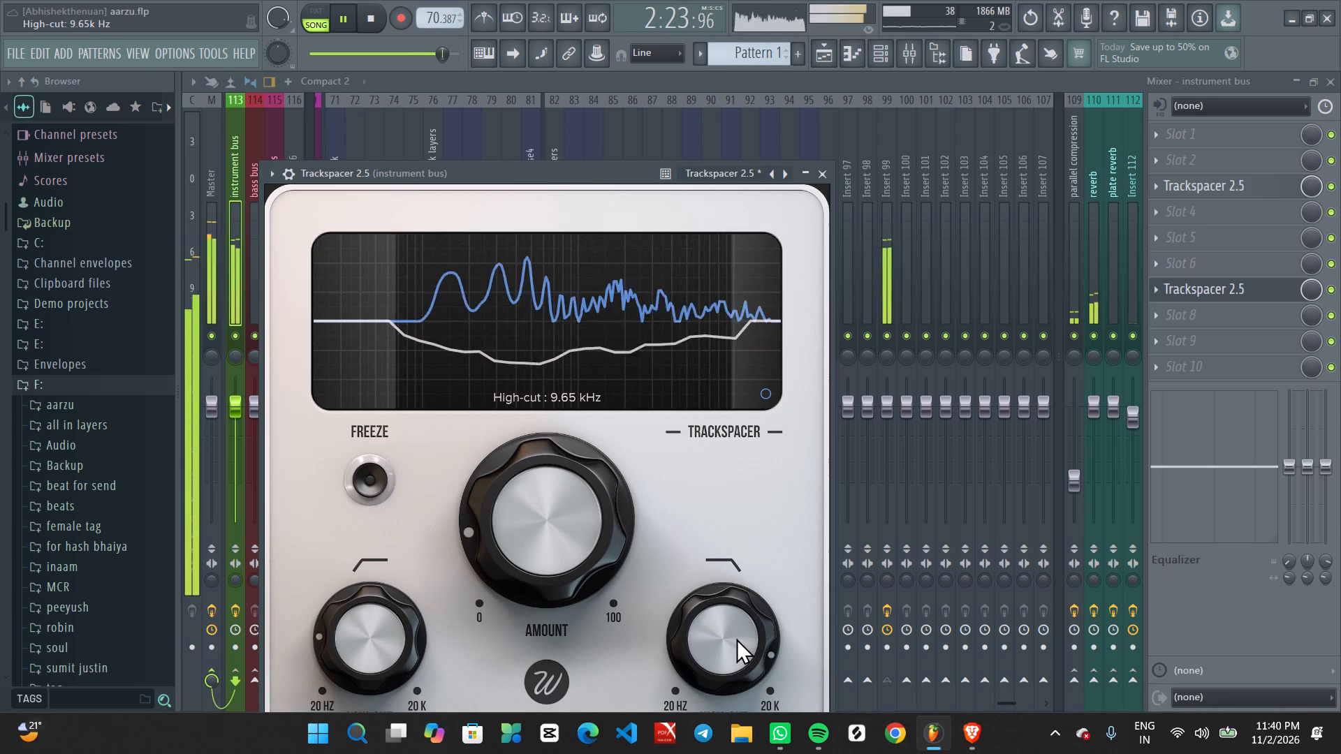
scroll(525, 519, "down", 1)
scroll(525, 519, "up", 1)
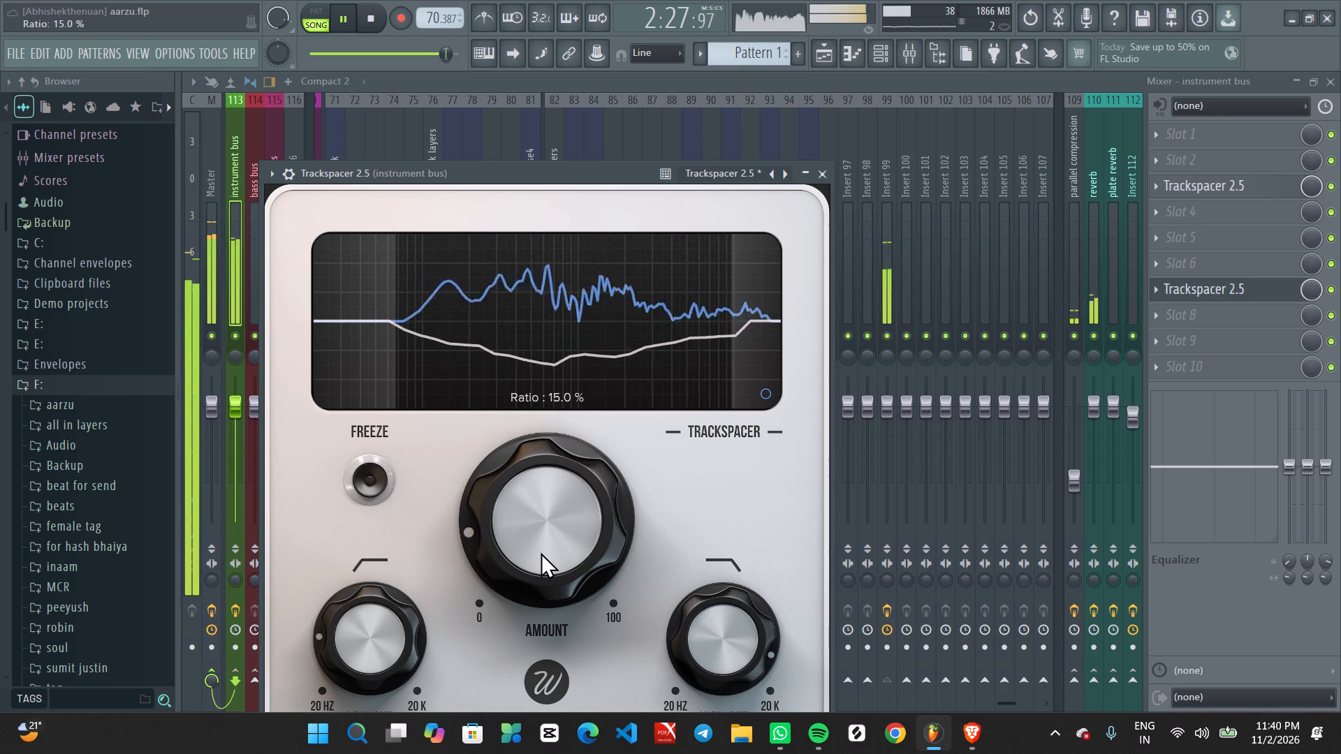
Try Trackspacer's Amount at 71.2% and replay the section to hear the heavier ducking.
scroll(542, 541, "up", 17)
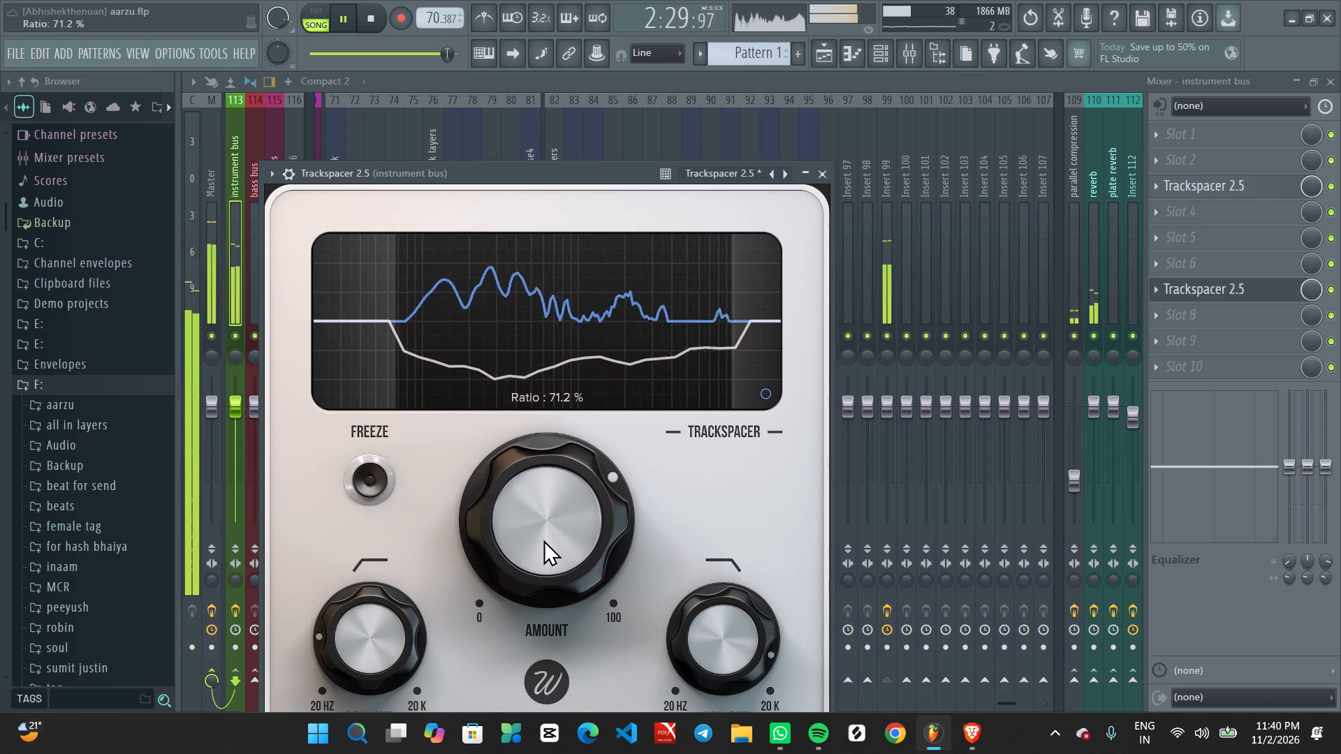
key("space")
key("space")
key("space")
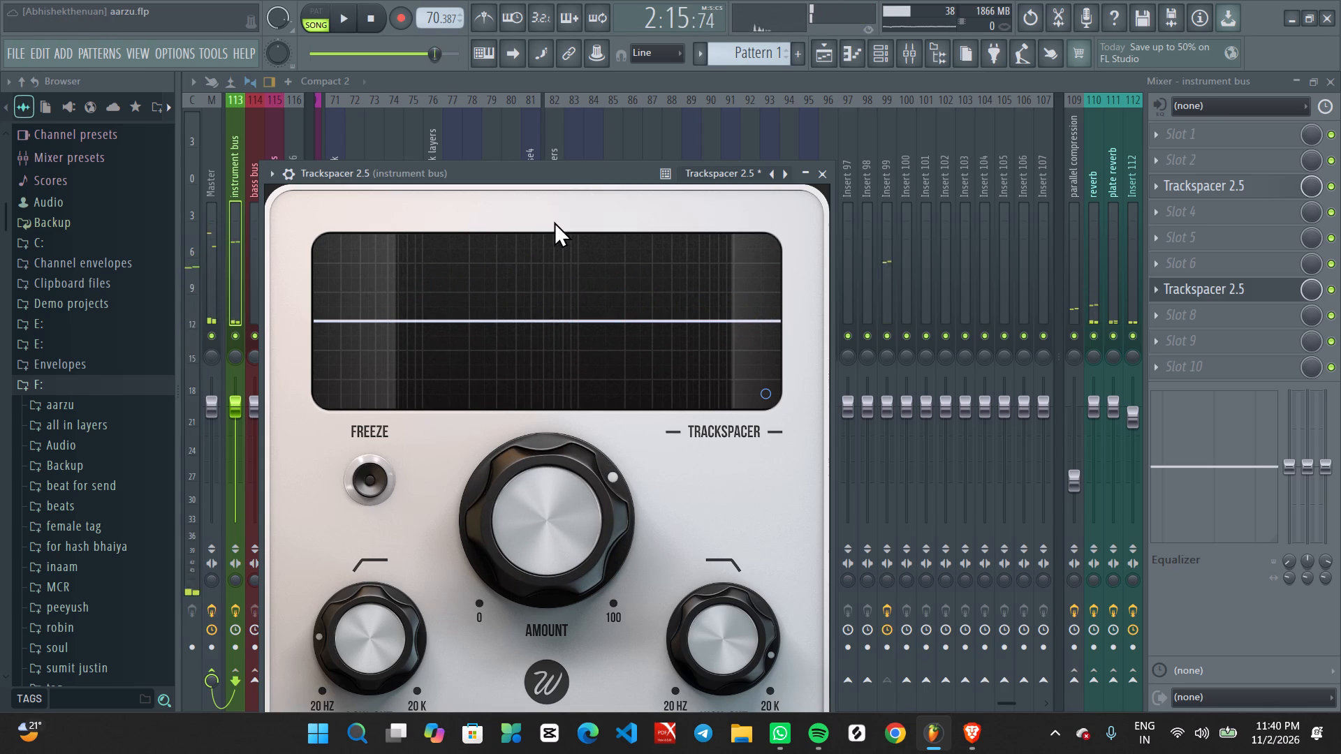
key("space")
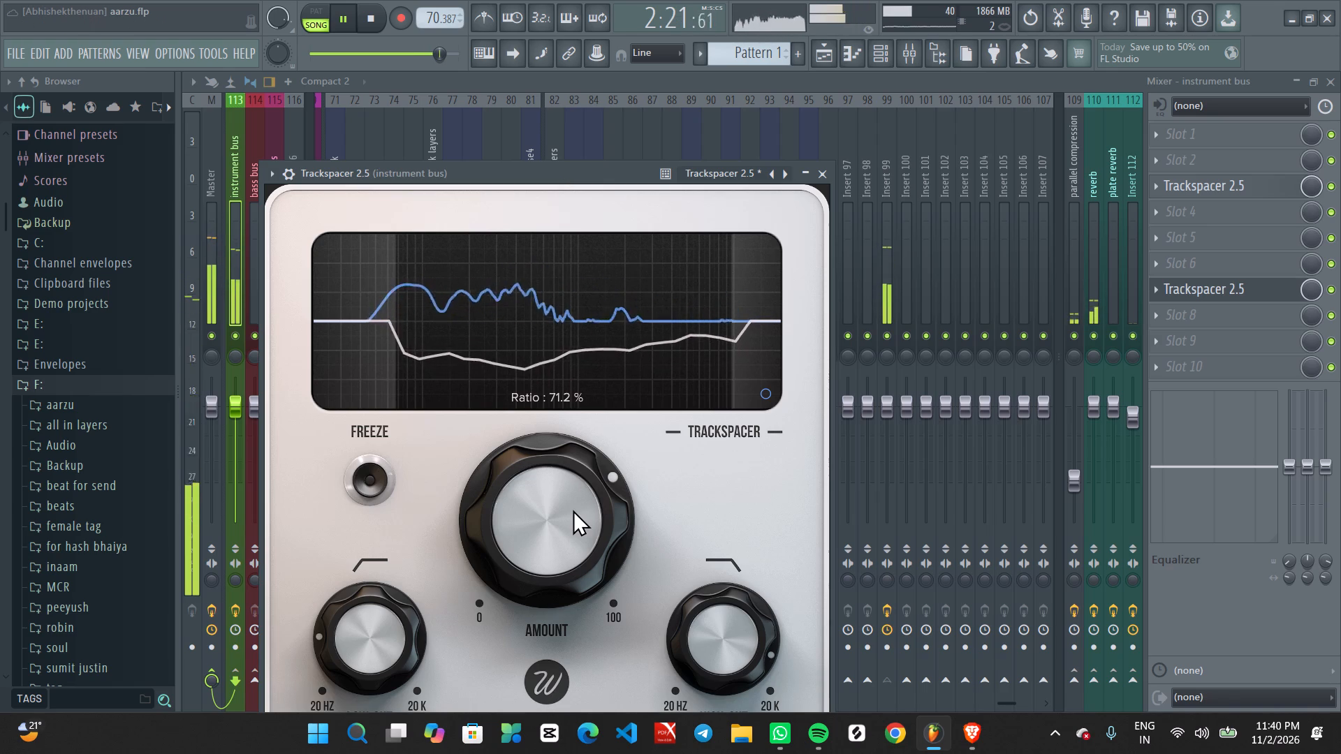
Lower Trackspacer's Amount by ear to 18.5% and close its window.
scroll(573, 510, "down", 8)
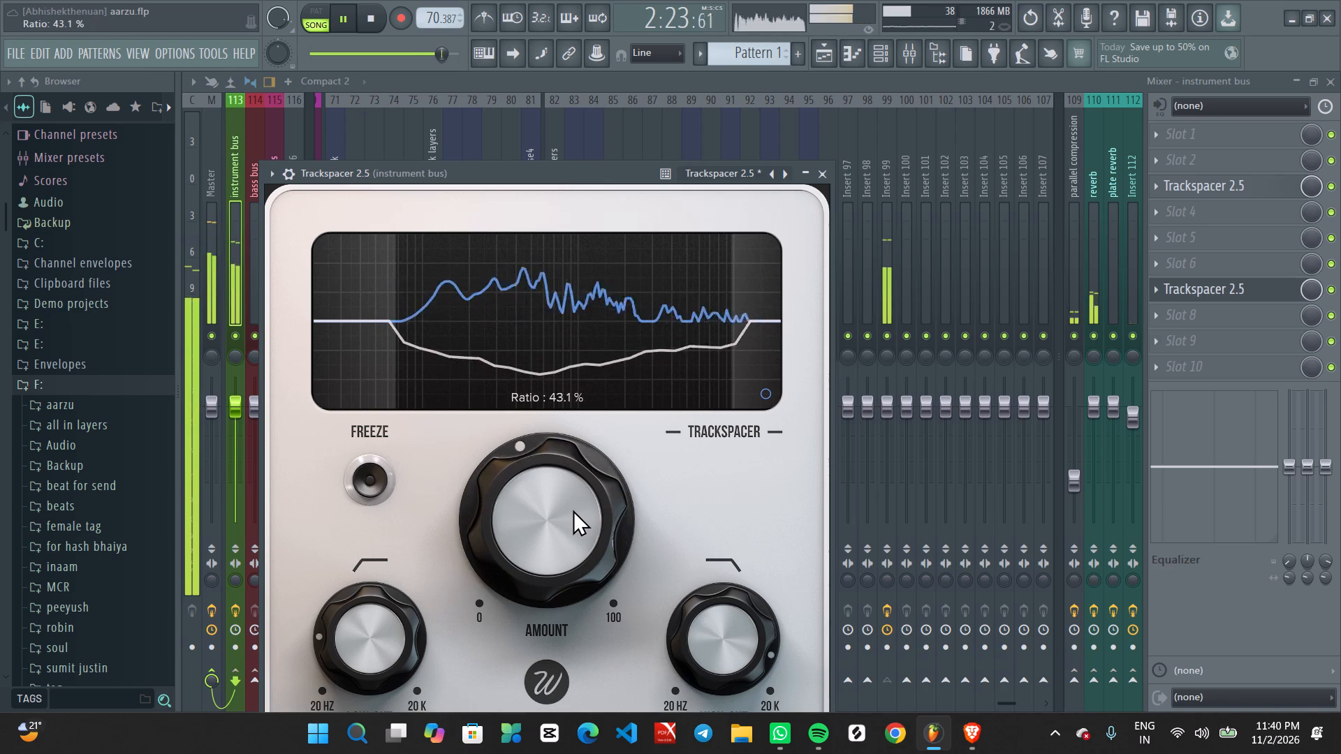
scroll(573, 510, "down", 4)
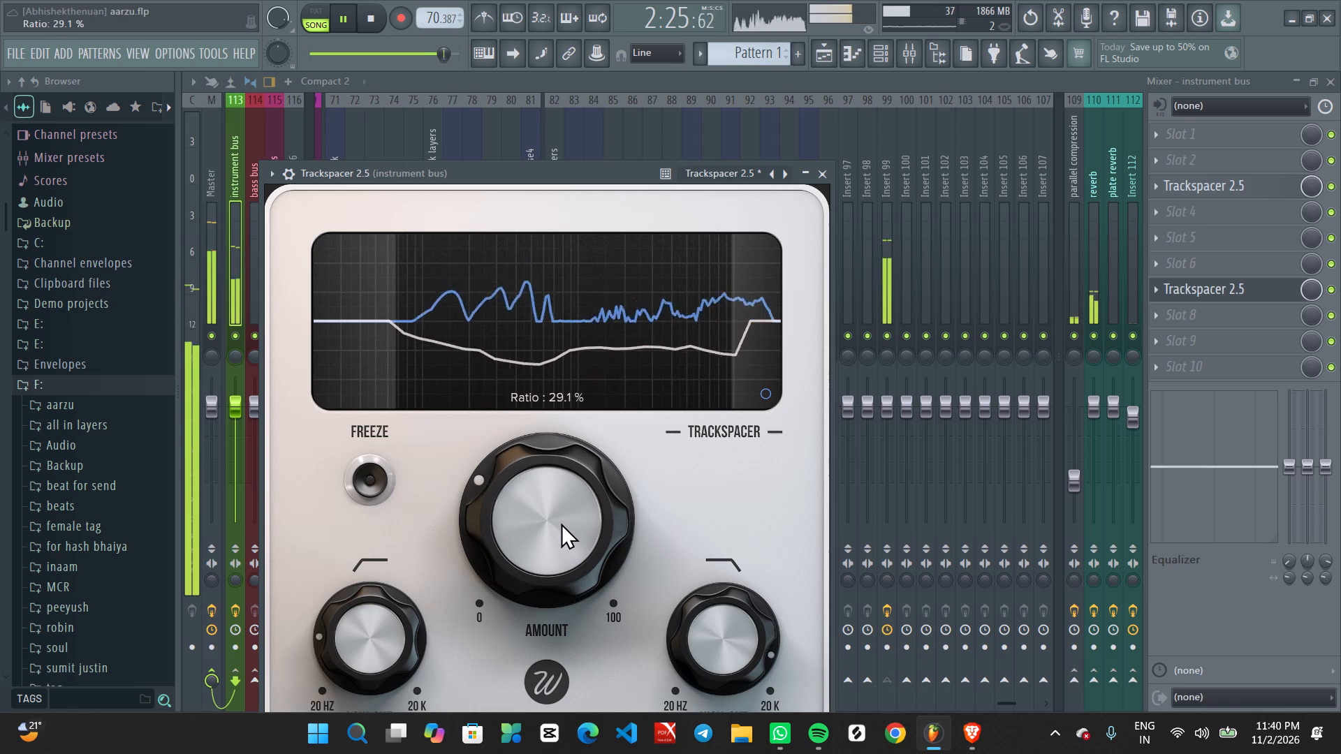
scroll(561, 523, "down", 2)
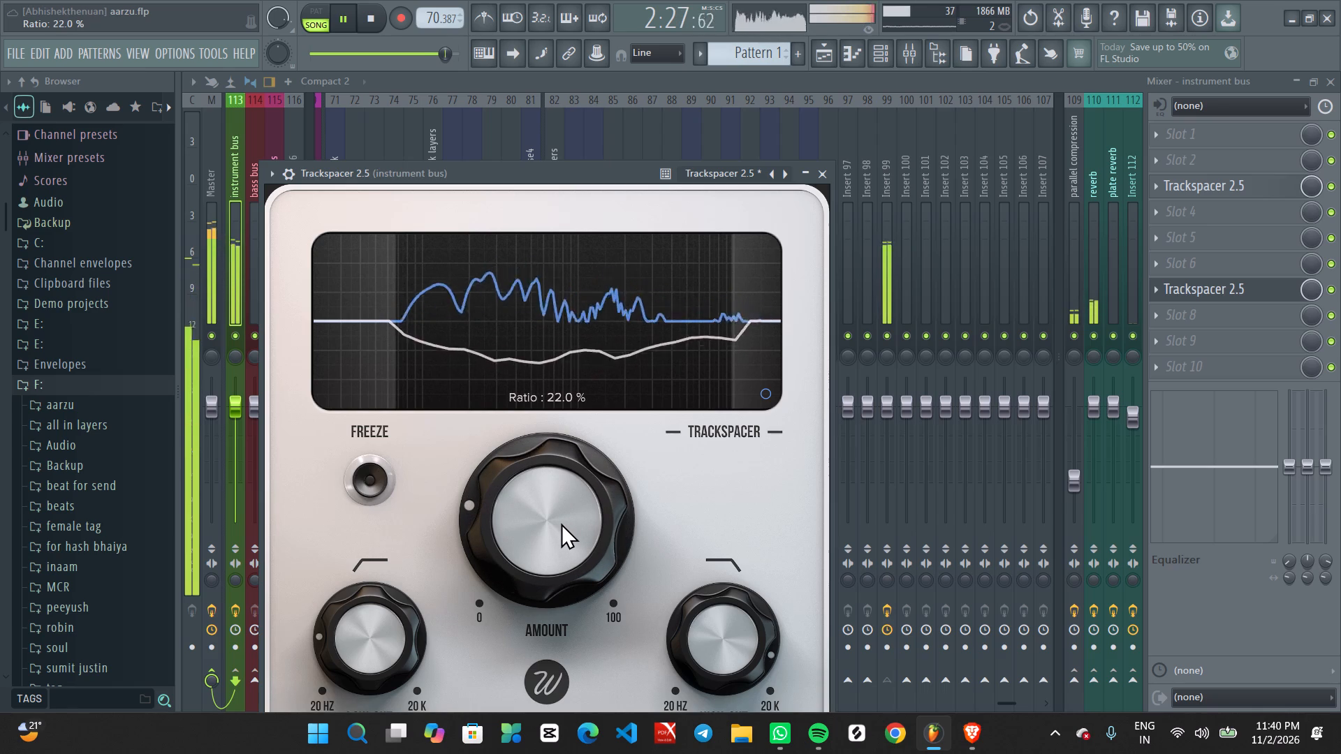
scroll(561, 523, "down", 2)
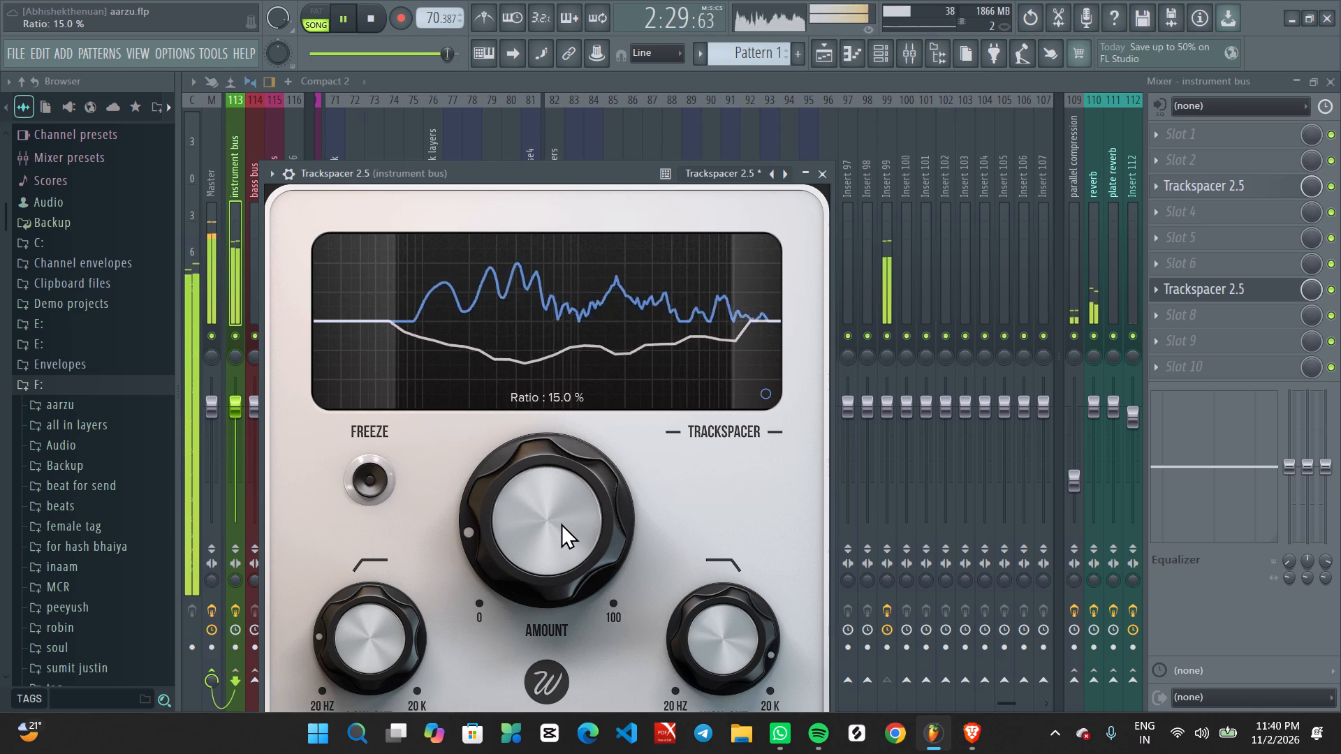
scroll(561, 523, "down", 1)
scroll(561, 523, "up", 2)
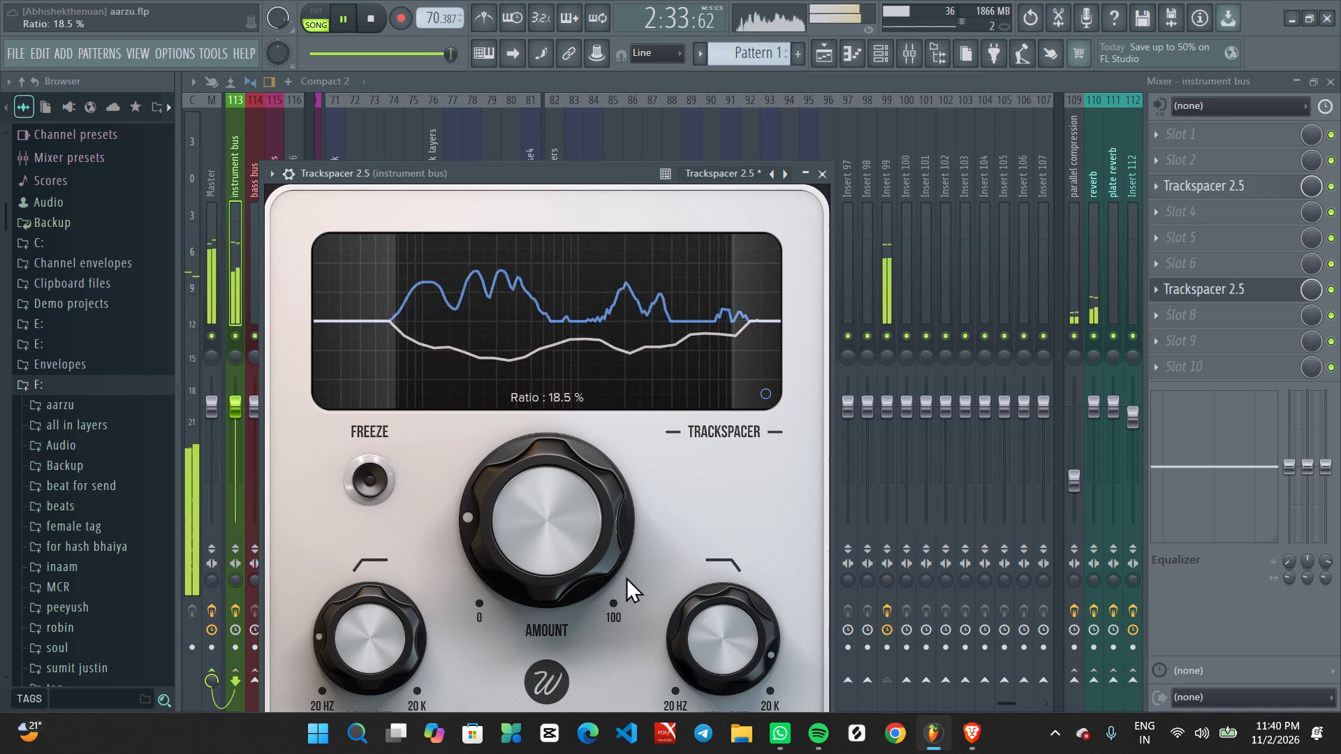
left_click(819, 171)
Save the aarzu project.
key("ctrl+s")
key("ctrl+s")
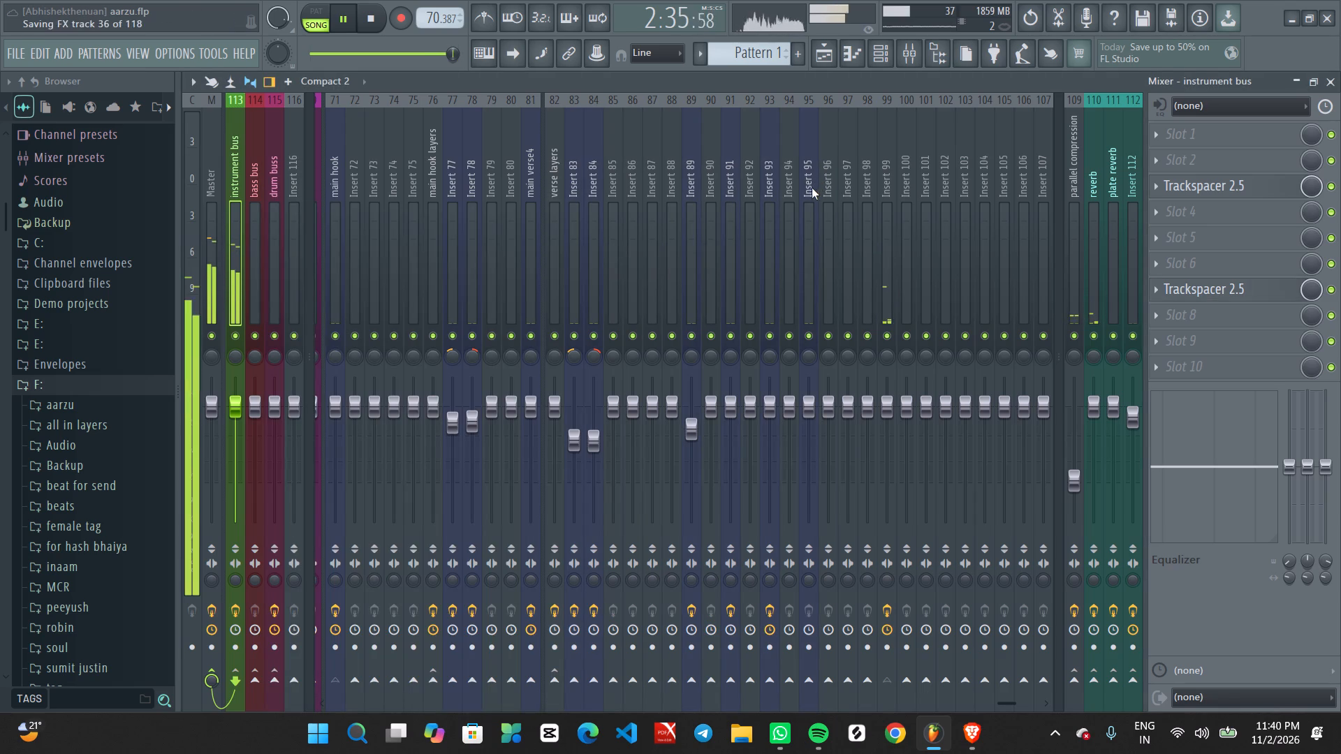
Switch to the playlist and restart playback from the beginning of the song.
key("space")
key("space")
left_click(826, 58)
scroll(763, 114, "down", 6, "ctrl")
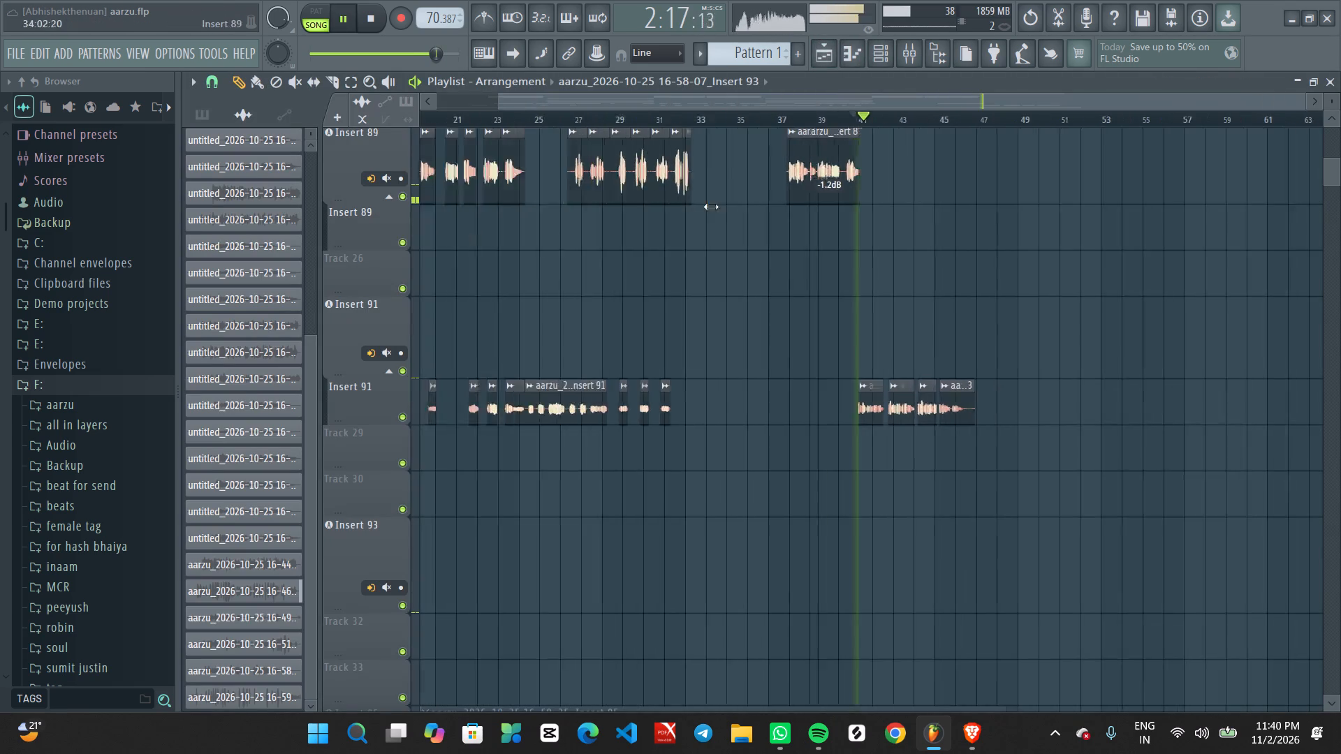
scroll(711, 207, "down", 2, "ctrl")
scroll(667, 258, "down", 6, "ctrl")
key("space")
left_click_drag(435, 126, 425, 126)
left_click_drag(434, 120, 369, 127)
key("space")
Locate the AARZO_BEAT clip's mixer track, Insert 1, and examine its Fruity Limiter during playback.
scroll(497, 360, "up", 3, "ctrl")
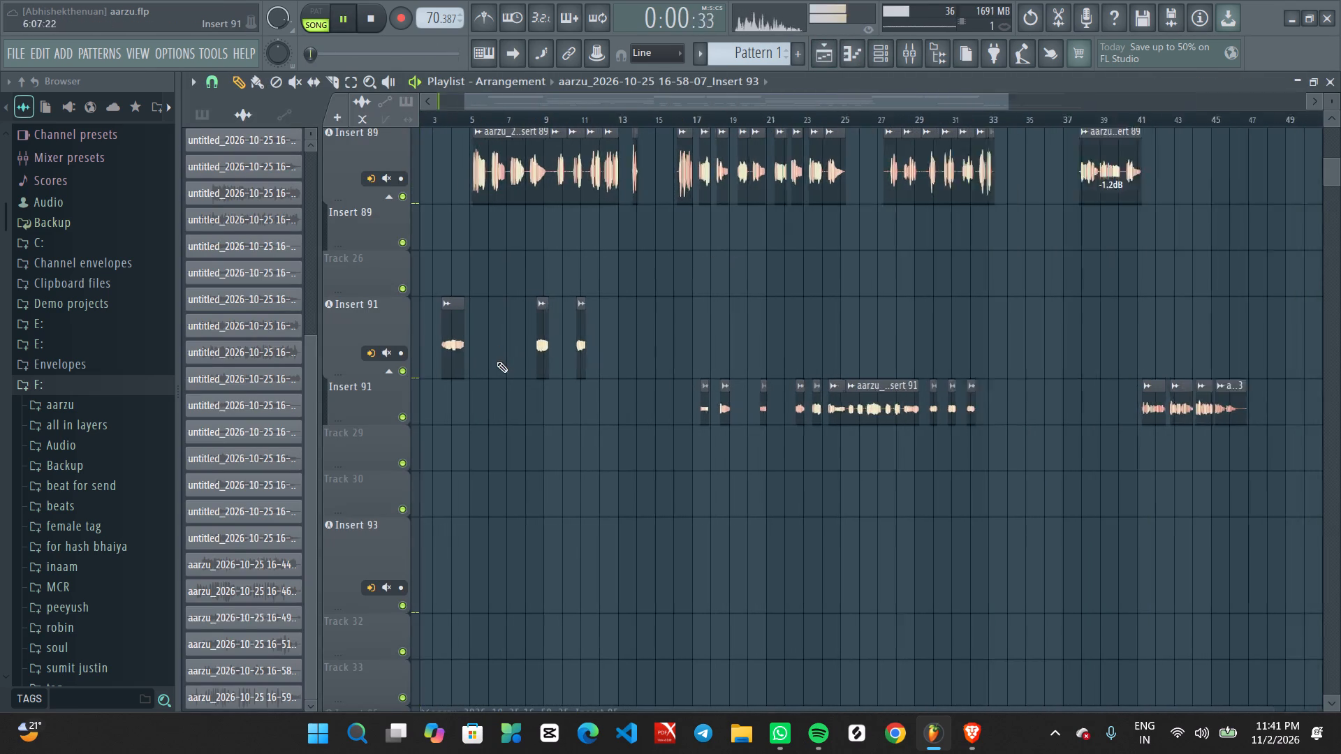
scroll(497, 362, "up", 1, "ctrl")
middle_click_drag(508, 461, 843, 654)
scroll(587, 442, "up", 2, "ctrl")
middle_click_drag(591, 444, 925, 753)
scroll(636, 357, "up", 6)
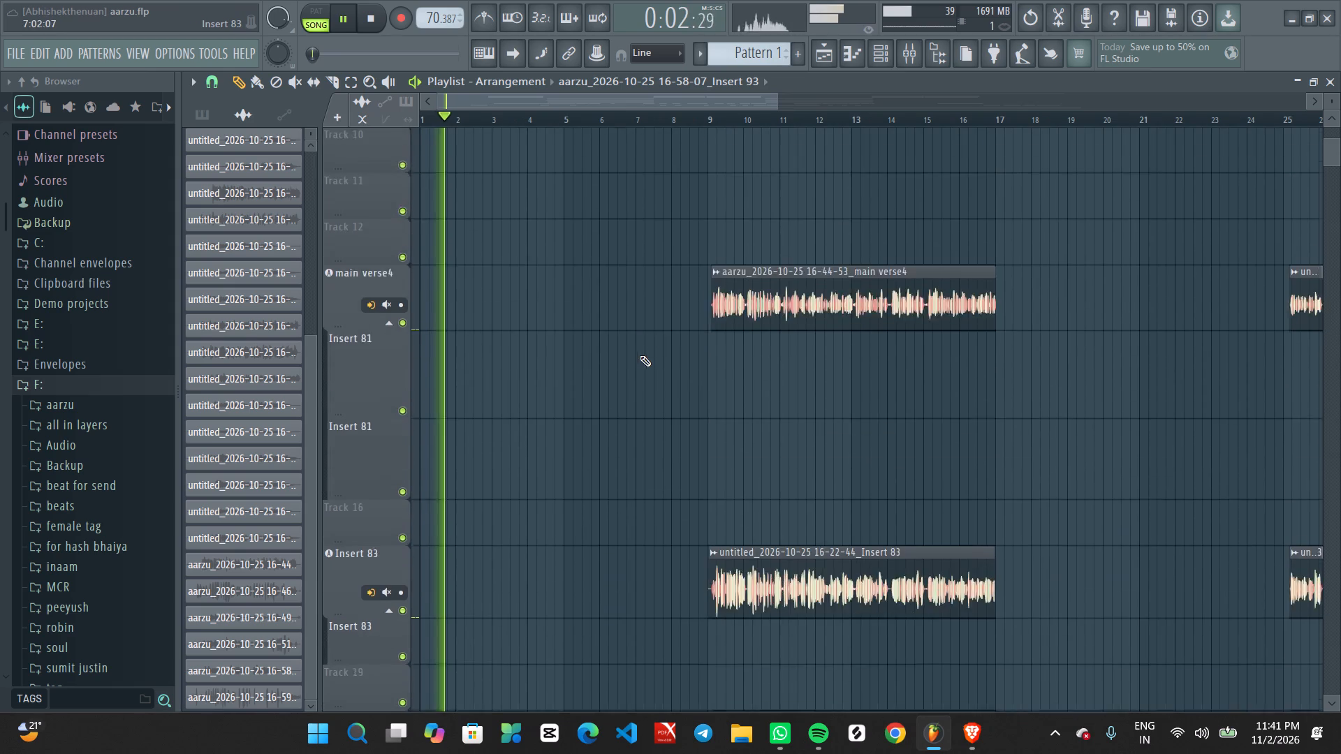
scroll(640, 355, "up", 20)
double_click(661, 152)
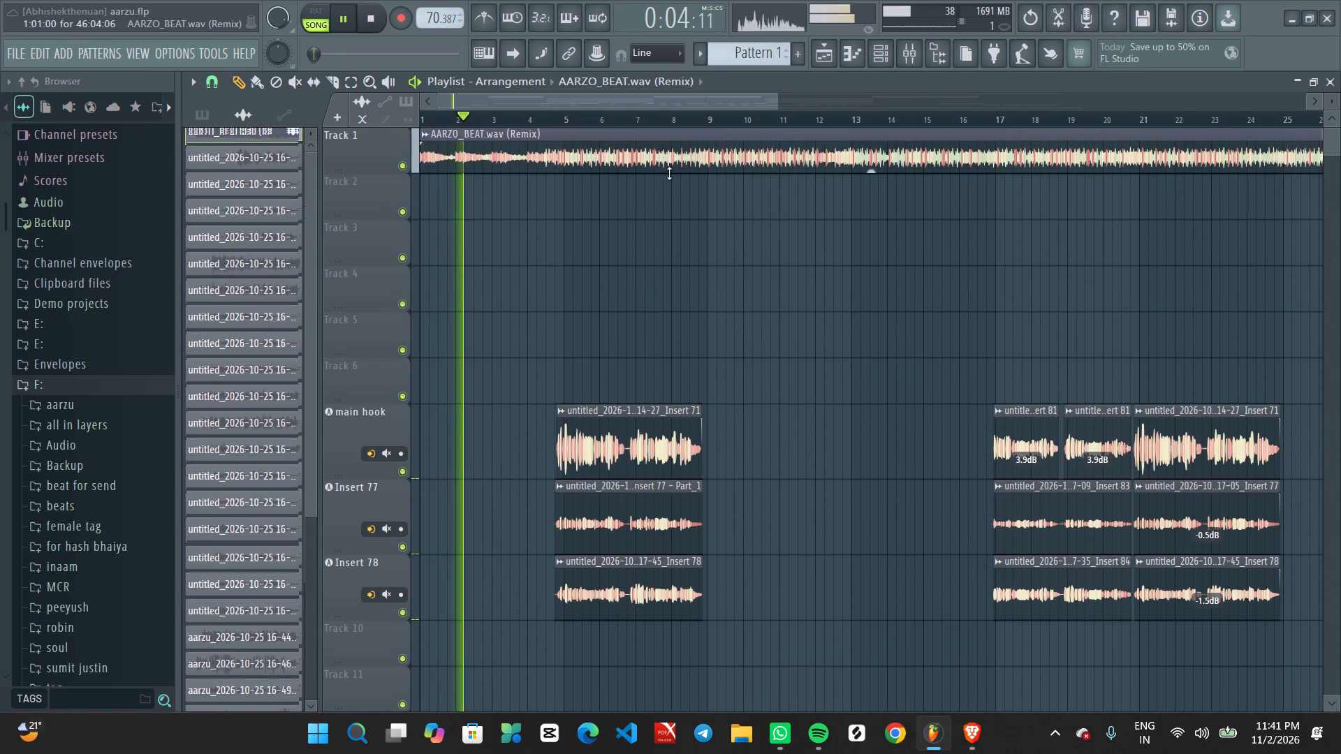
double_click(650, 172)
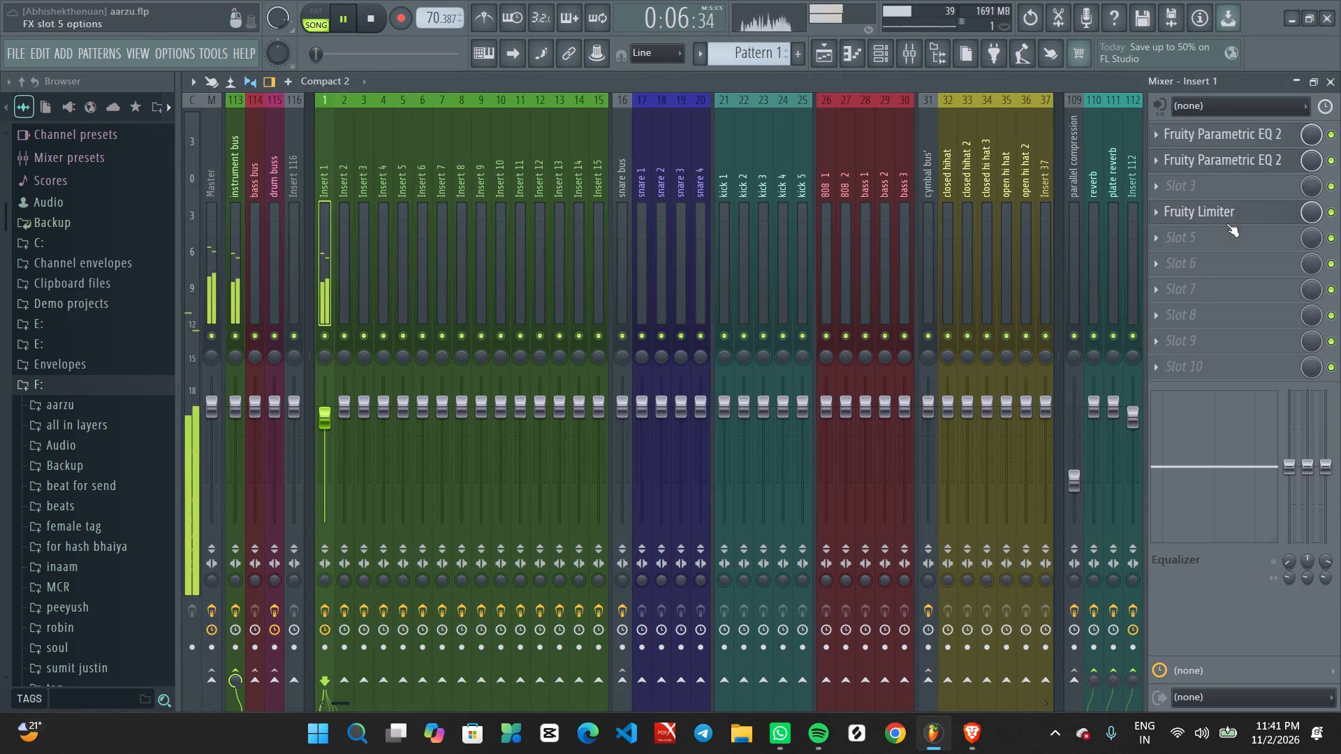
left_click(1229, 207)
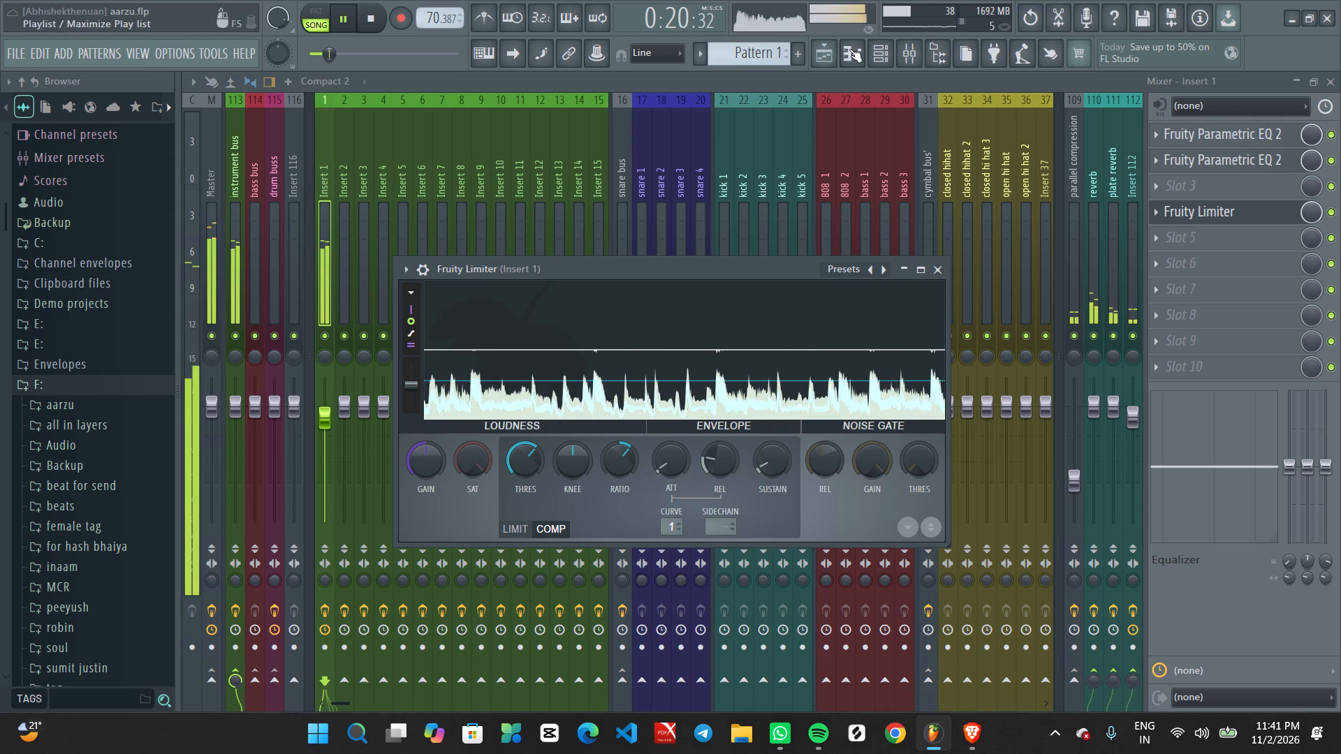
Locate the main hook layers mixer track and examine its Decapitator, Waves Tune Real-Time and first Fruity Parametric EQ 2.
left_click(907, 62)
scroll(932, 194, "down", 13)
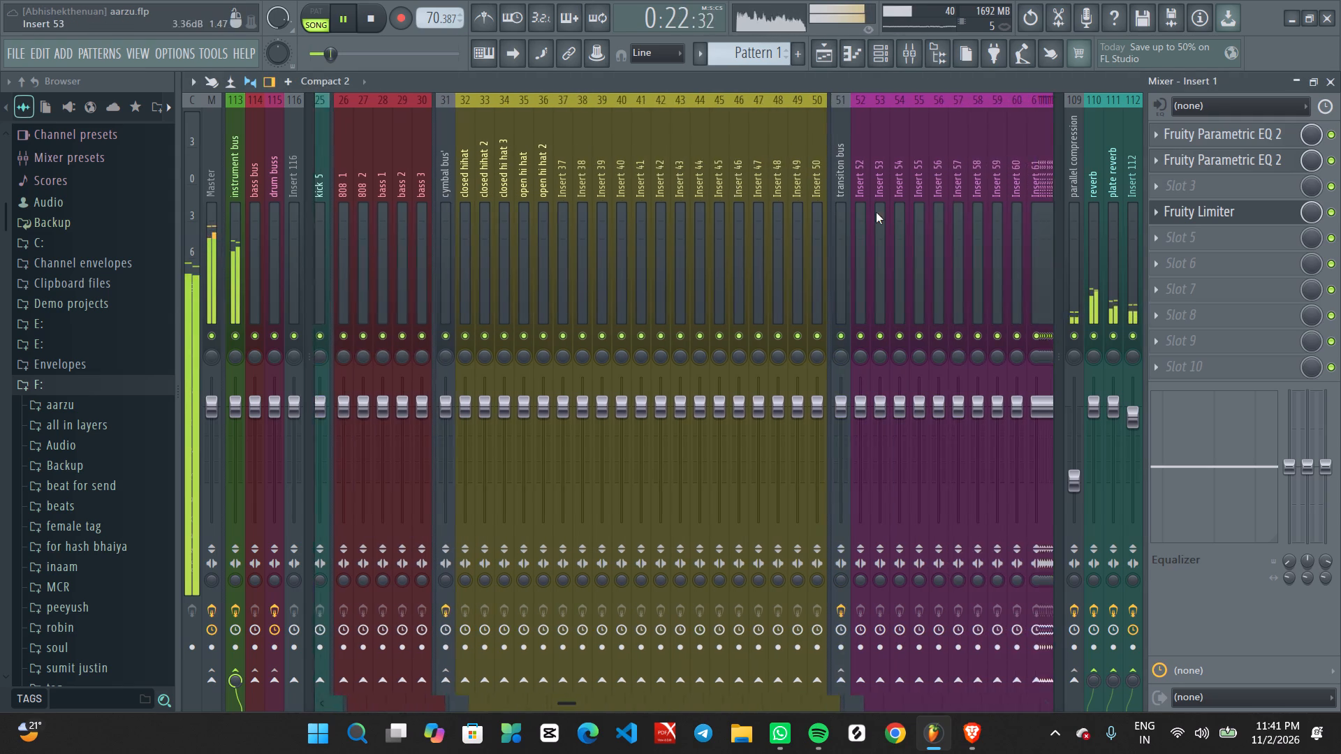
scroll(876, 212, "down", 6)
left_click(698, 226)
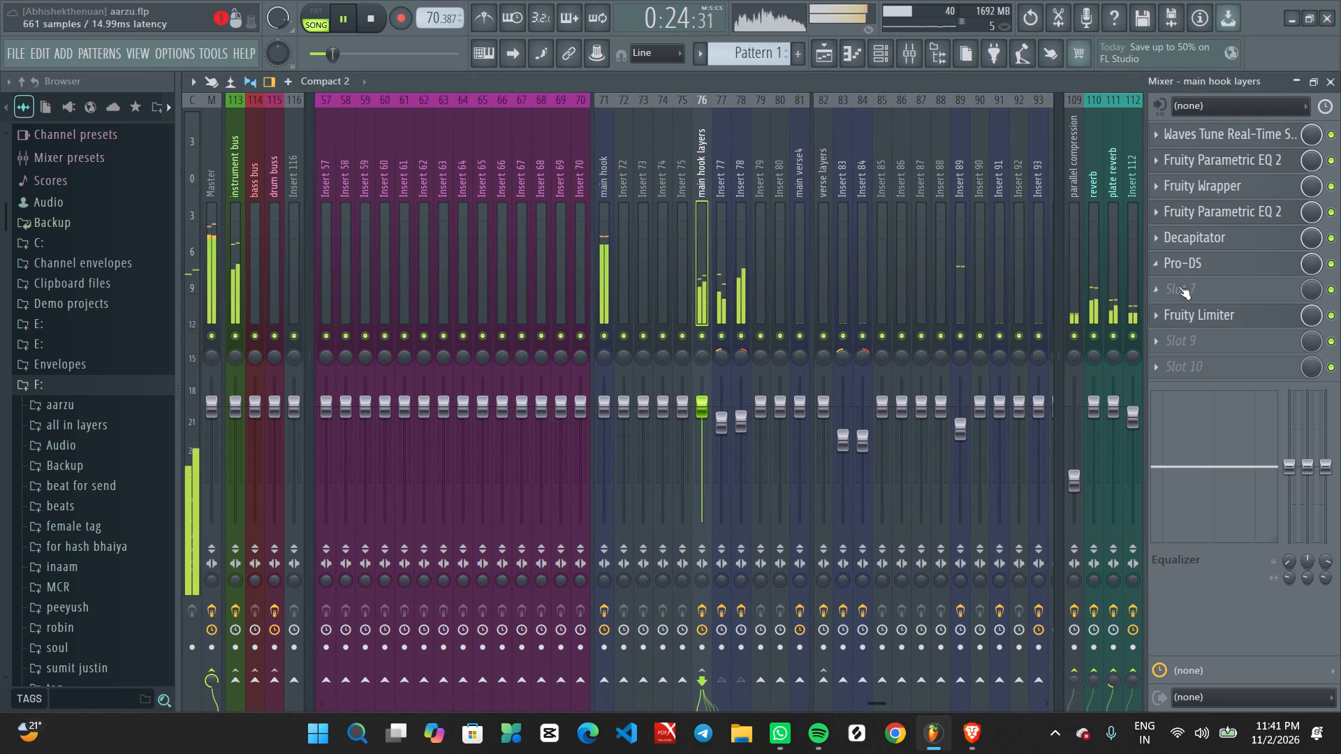
left_click(1215, 237)
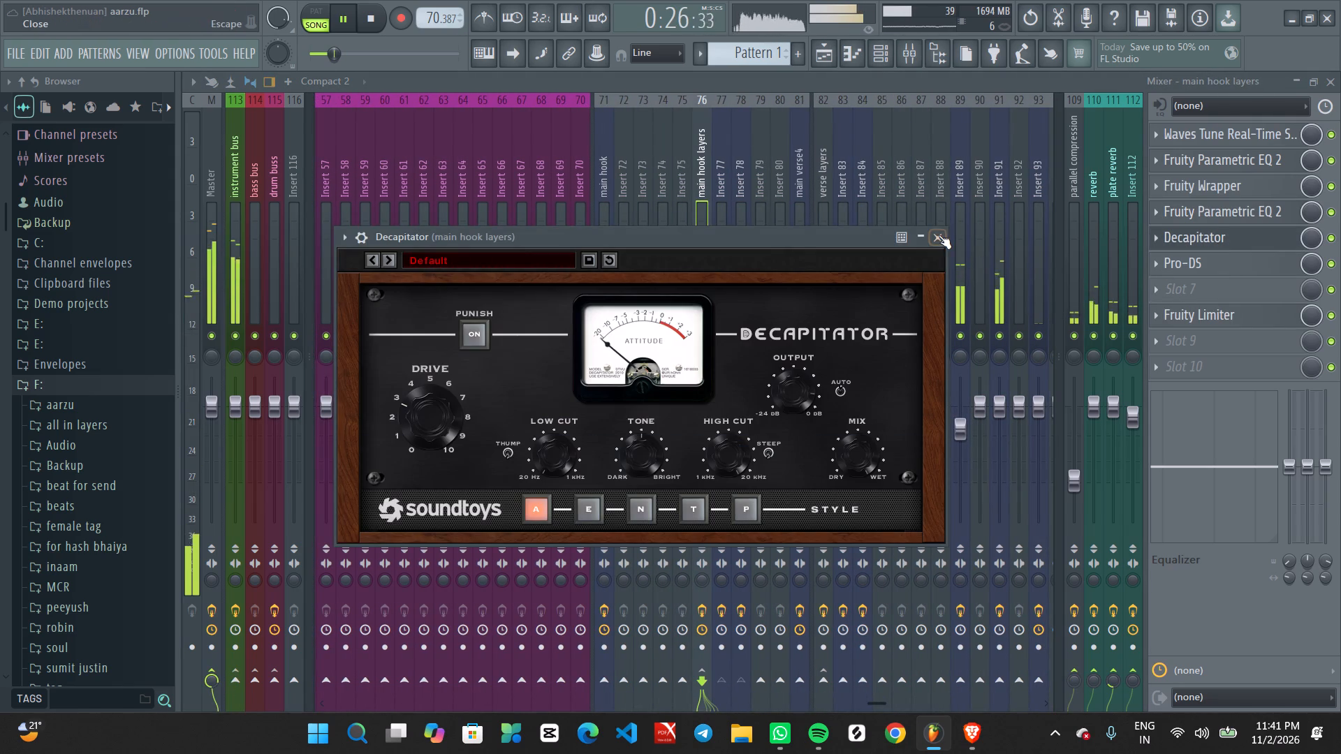
left_click(939, 235)
left_click(1215, 139)
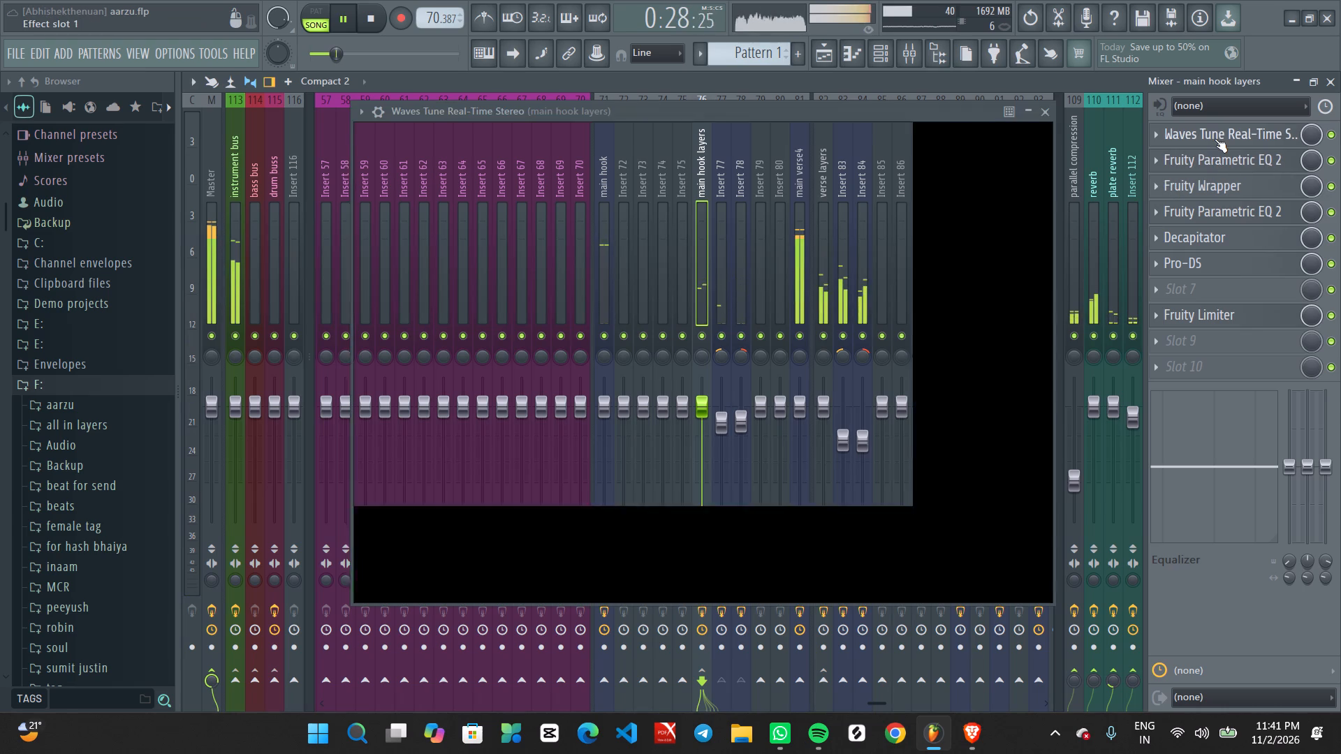
left_click(1039, 108)
left_click(1233, 171)
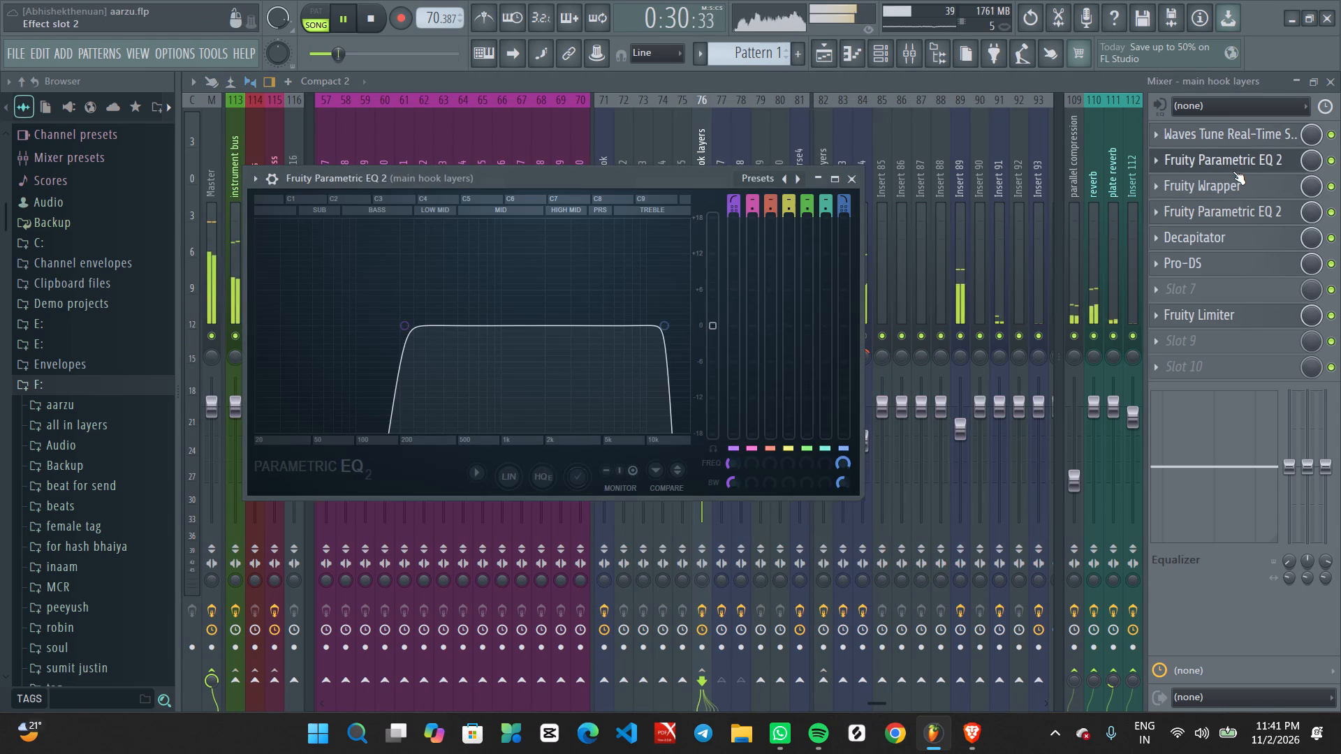
Delete the Fruity Wrapper effect from slot 3 of the main hook layers track.
left_click(1249, 190)
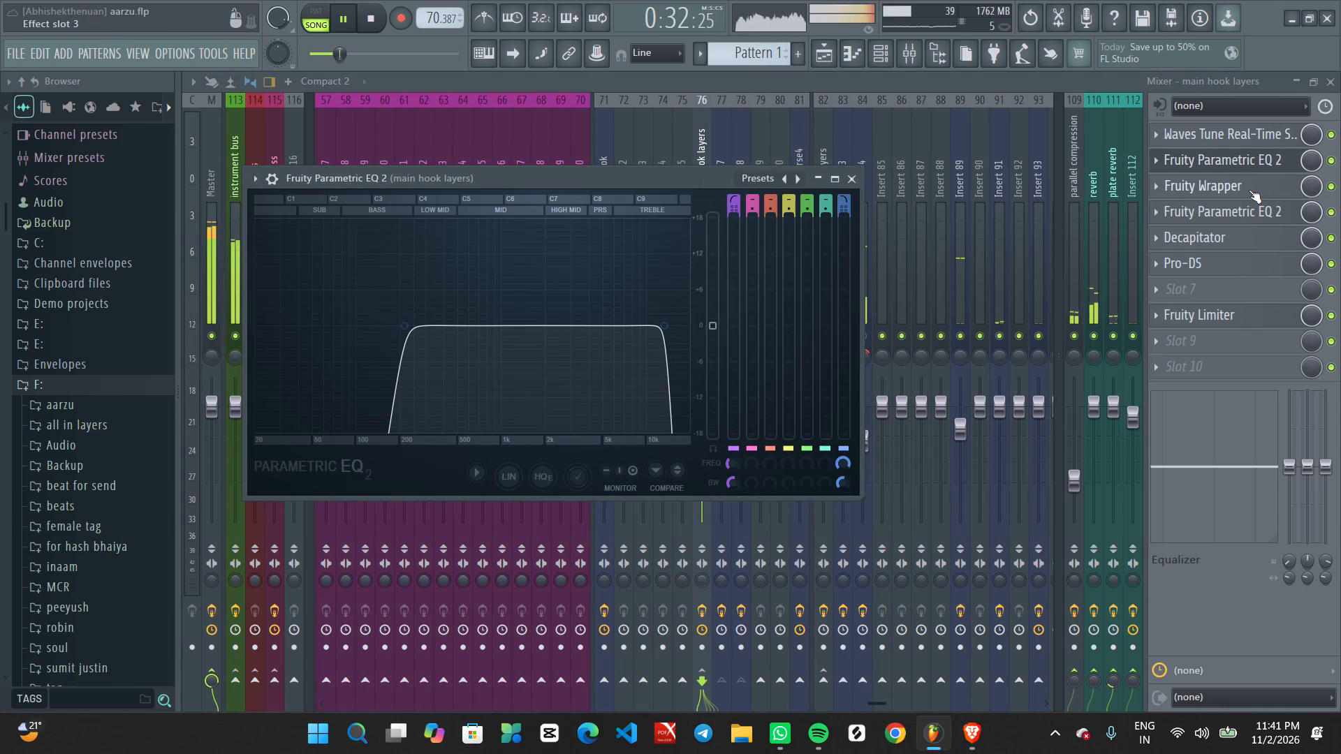
left_click(1155, 186)
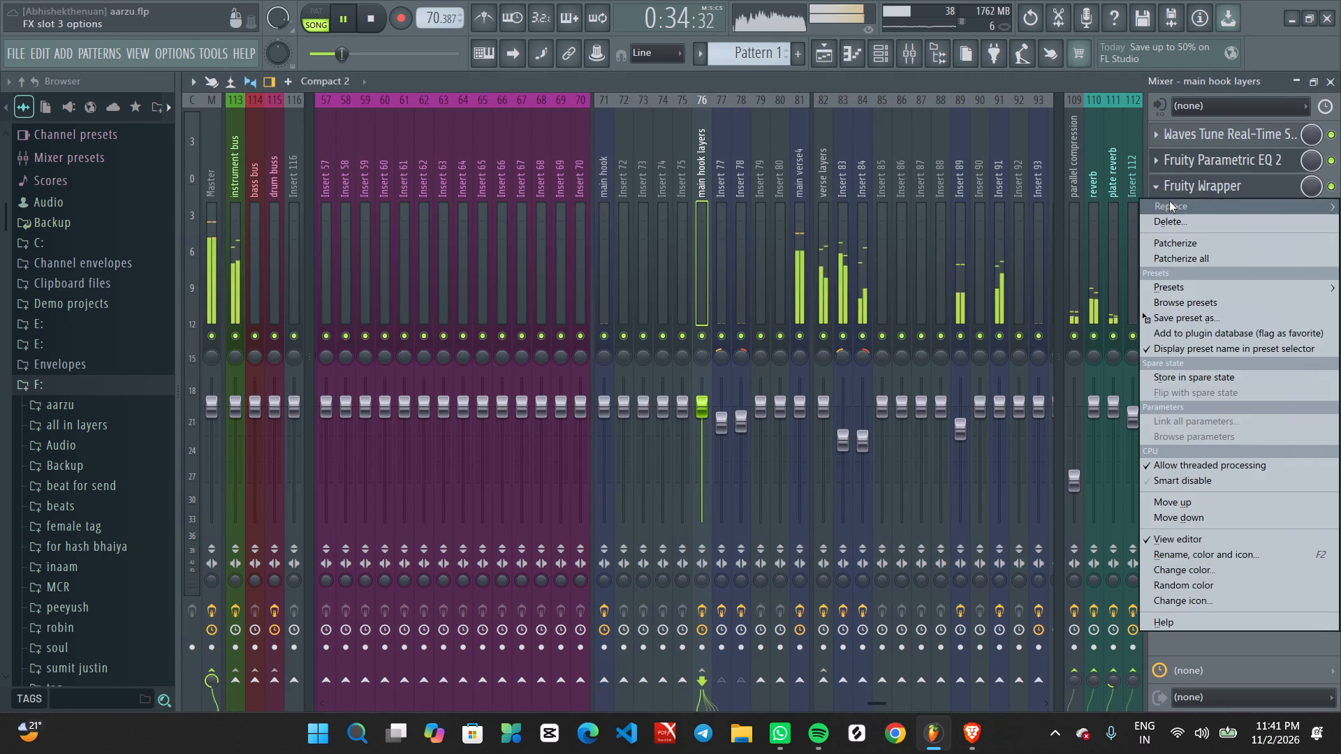
left_click(1175, 221)
left_click(1199, 220)
Move the main hook layers' second Fruity Parametric EQ 2 up from slot 4 to slot 3.
left_click(1229, 213)
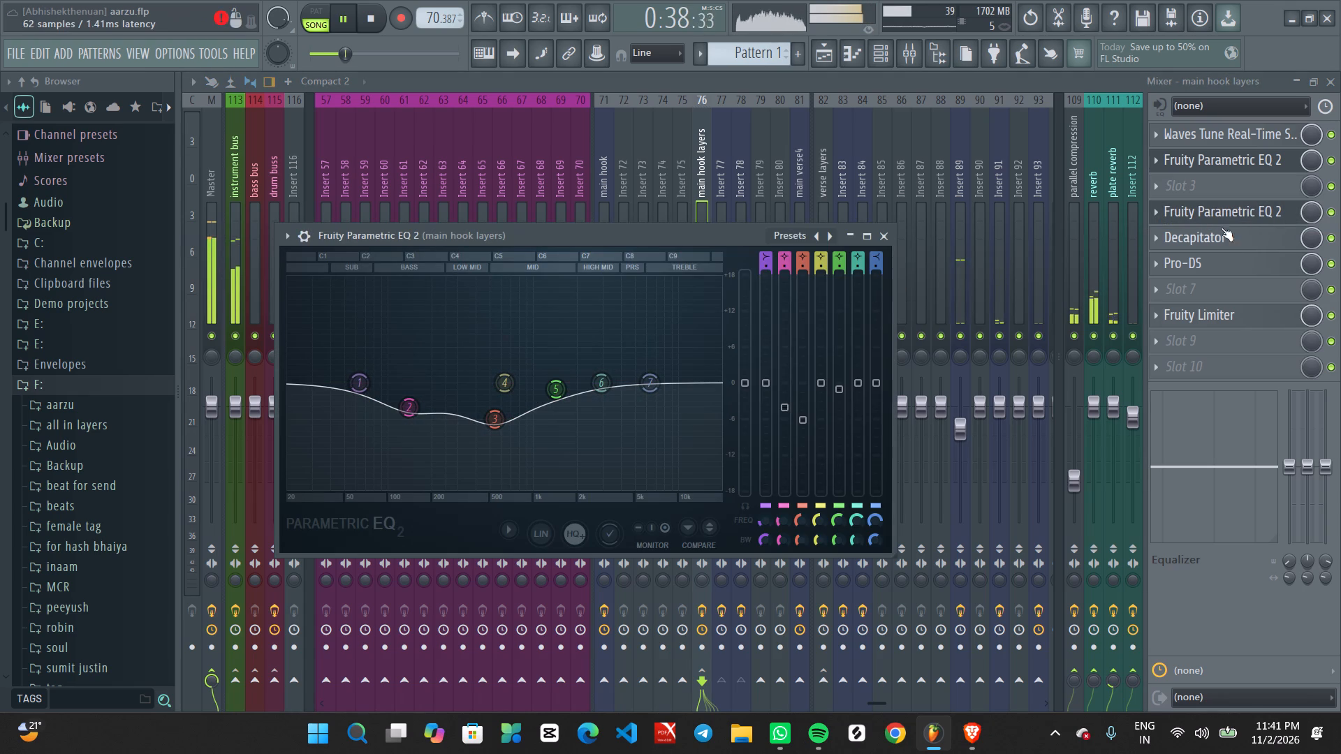
scroll(1193, 217, "up", 1)
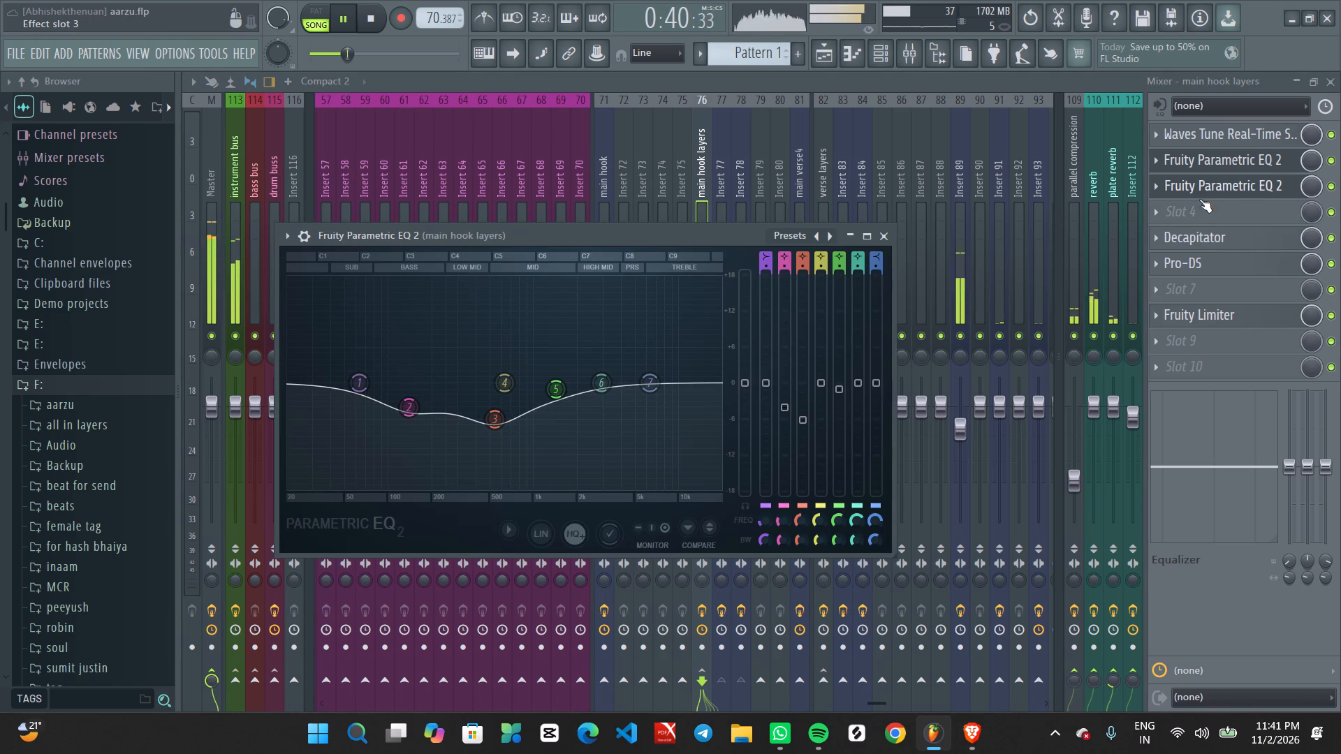
left_click(1199, 199)
Load another Fruity Parametric EQ 2 in slot 4 of main hook layers with the 20Hz + 18kHz cut preset.
left_click(1203, 210)
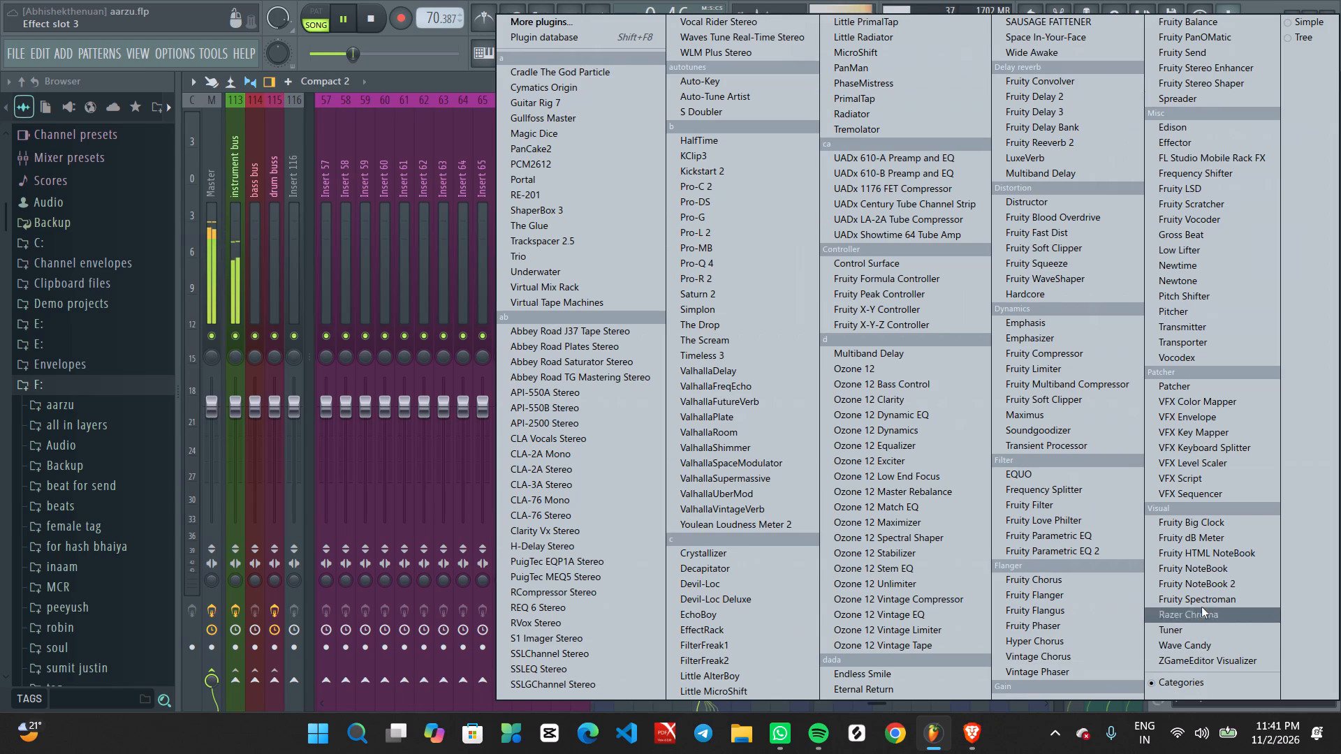
left_click(1096, 545)
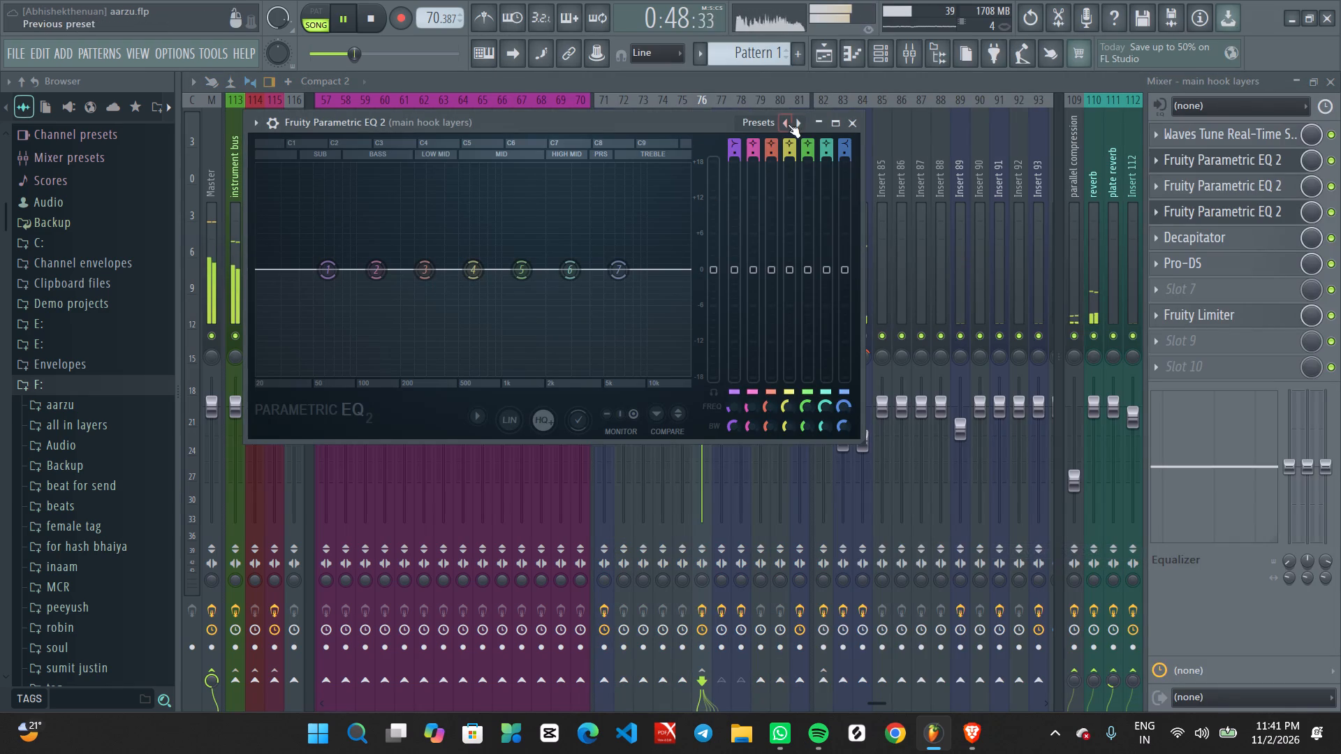
double_click(795, 124)
Raise the slot 4 EQ's Band 1 high-pass cutoff to about 236 Hz while playing the hook, and close the EQ.
left_click_drag(260, 275, 448, 304)
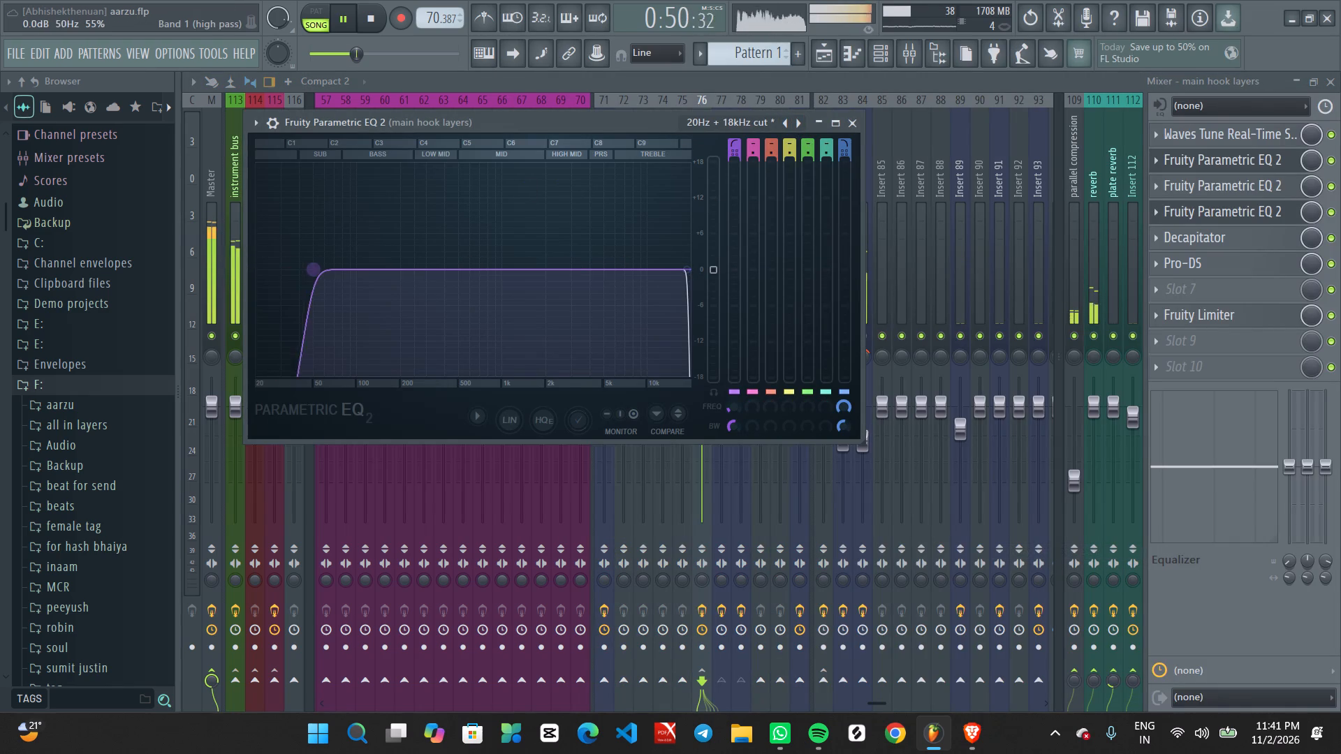
left_click_drag(448, 304, 529, 323)
key("space")
key("space")
left_click(559, 131)
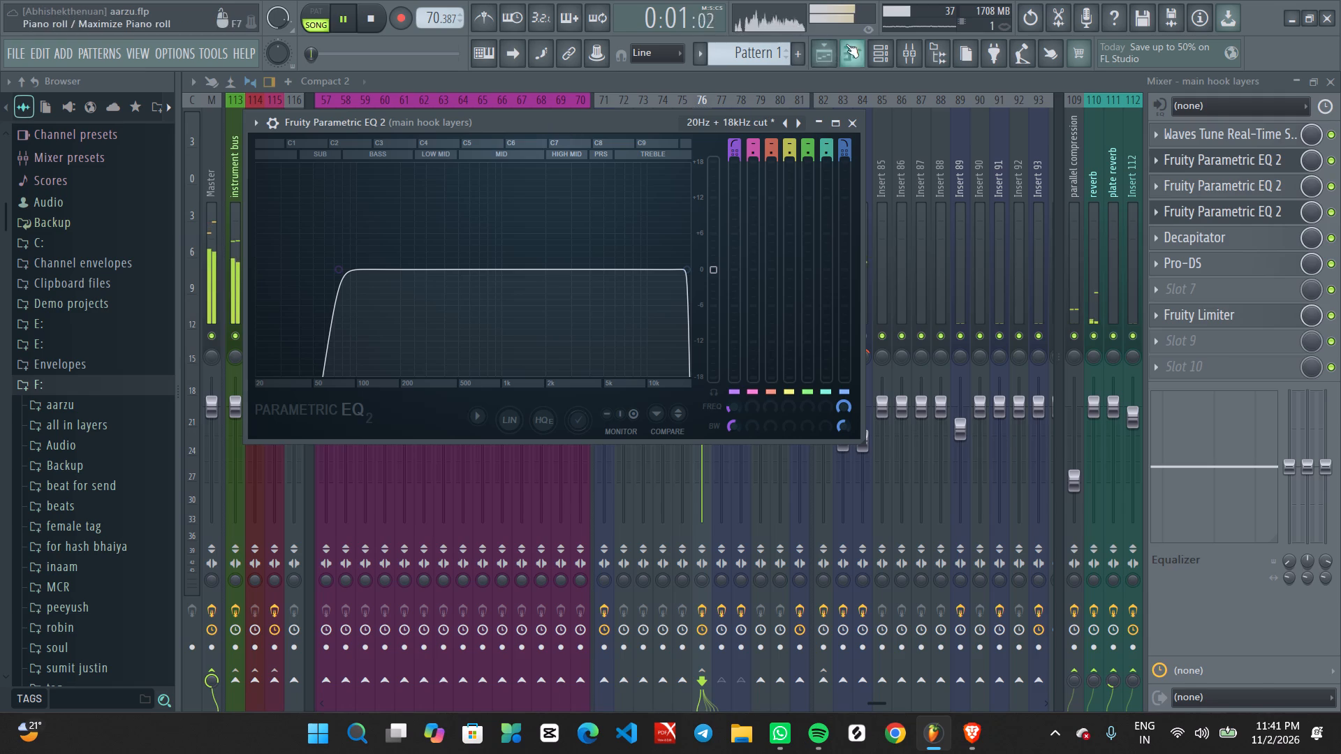
left_click(821, 42)
key("space")
key("space")
left_click(589, 119)
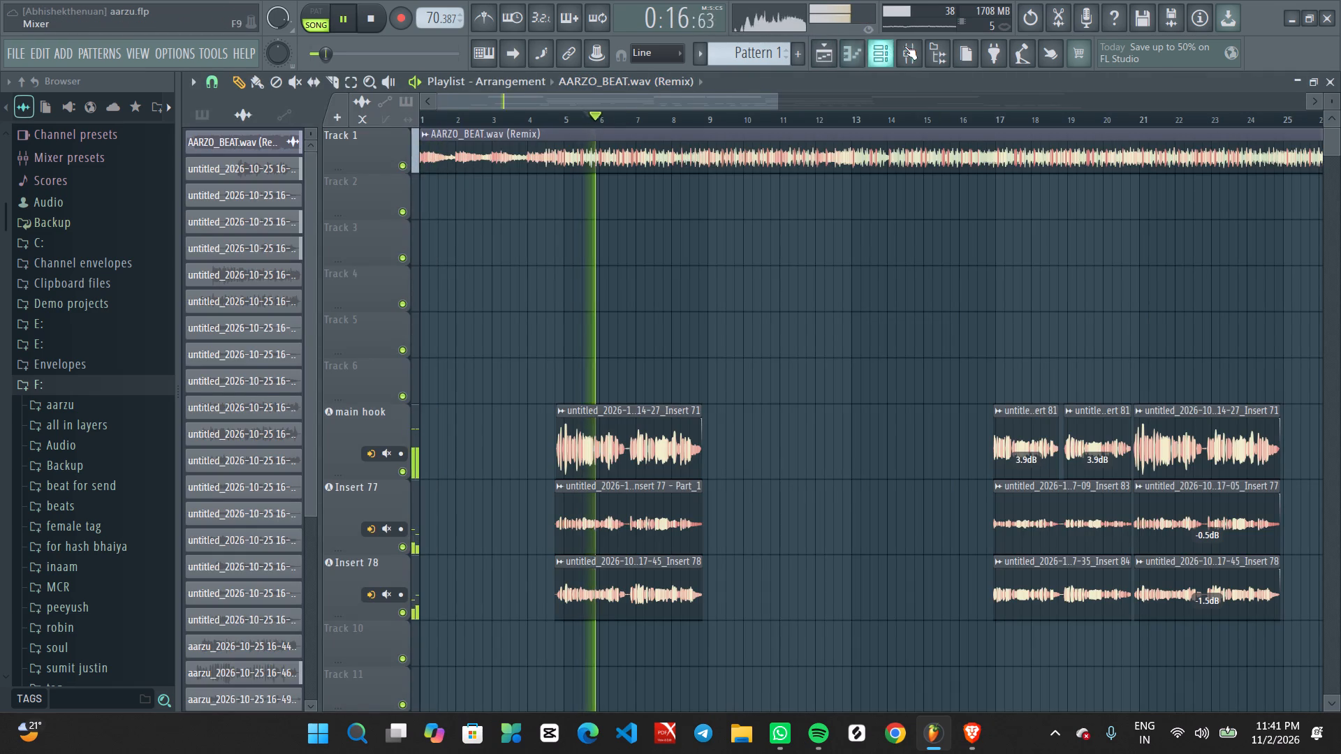
left_click(906, 46)
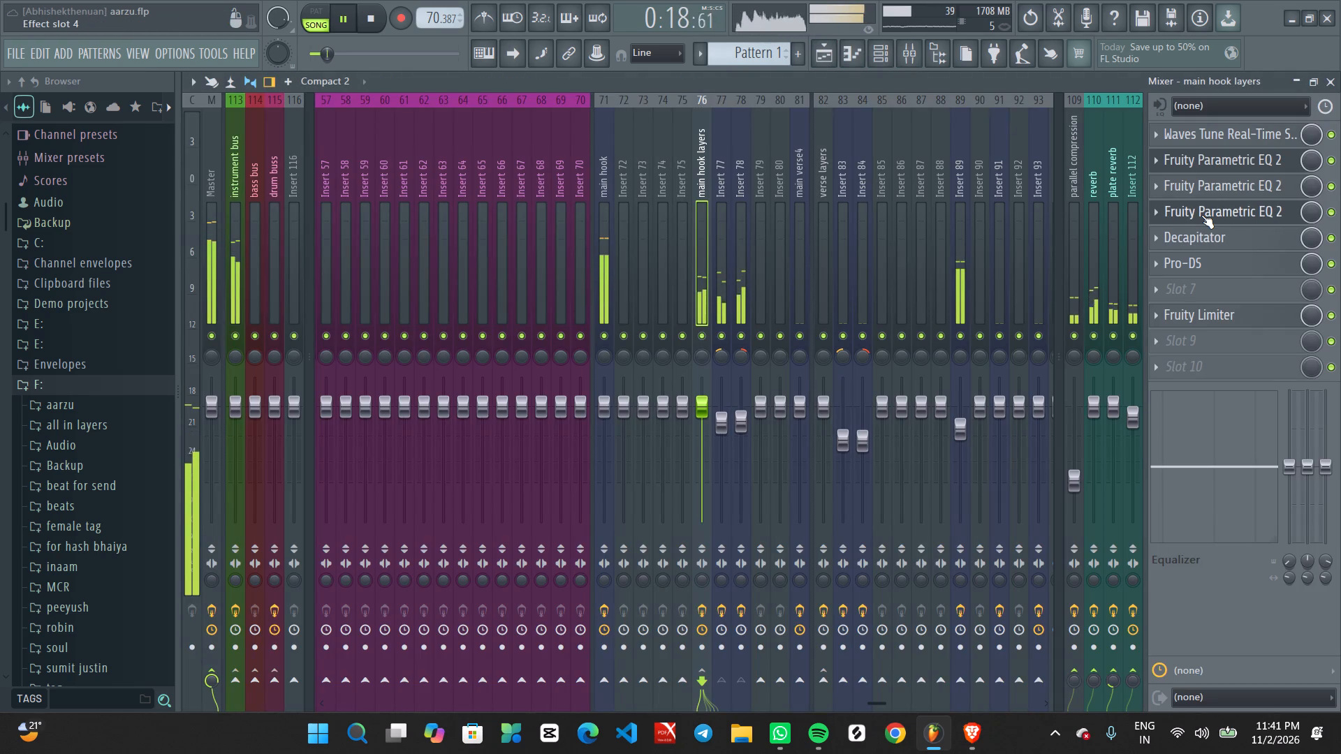
left_click(1201, 215)
left_click(1201, 215)
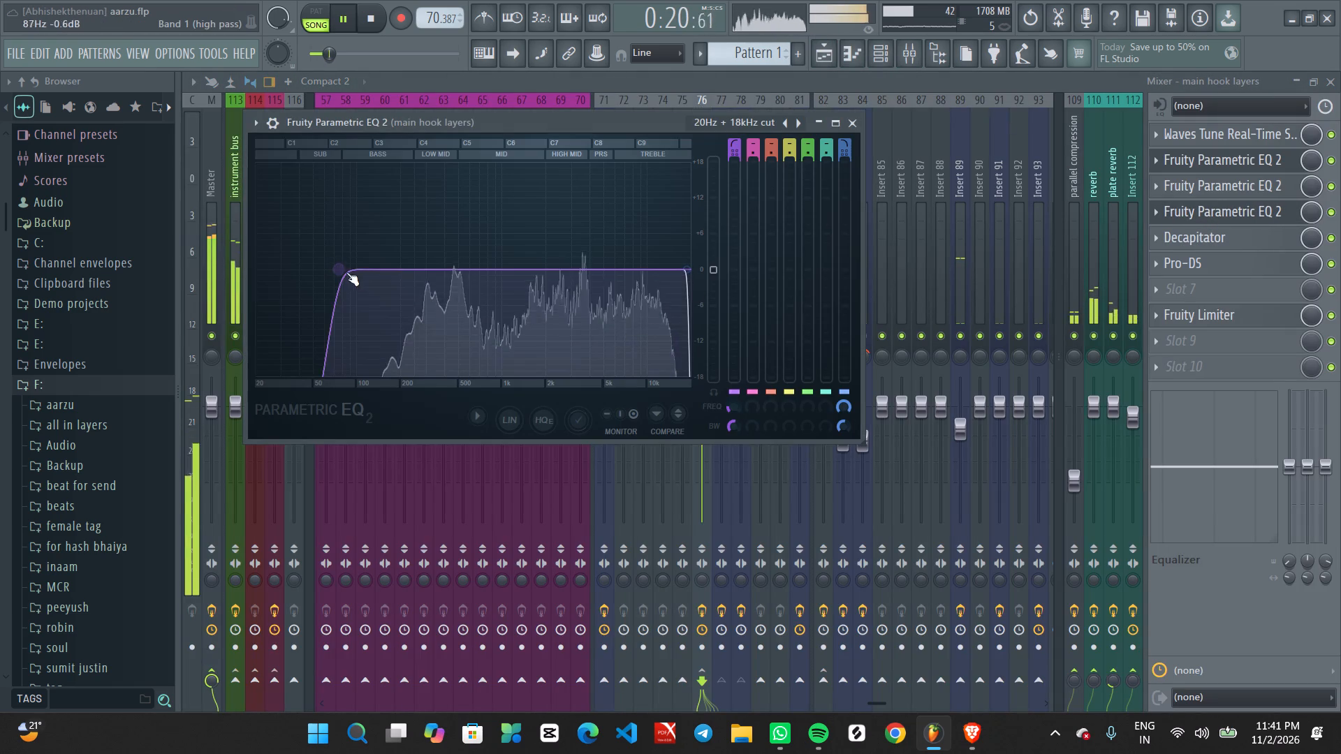
left_click_drag(346, 272, 579, 306)
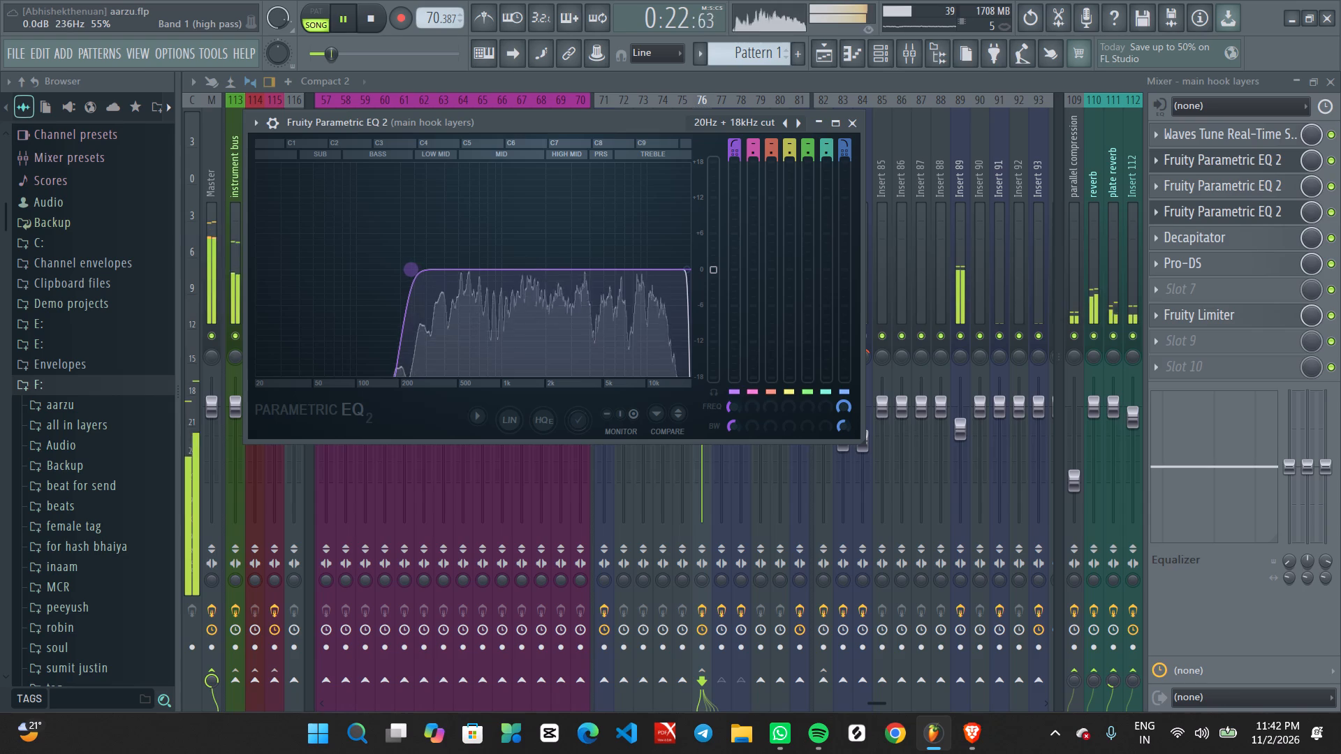
left_click_drag(579, 306, 573, 308)
left_click(851, 124)
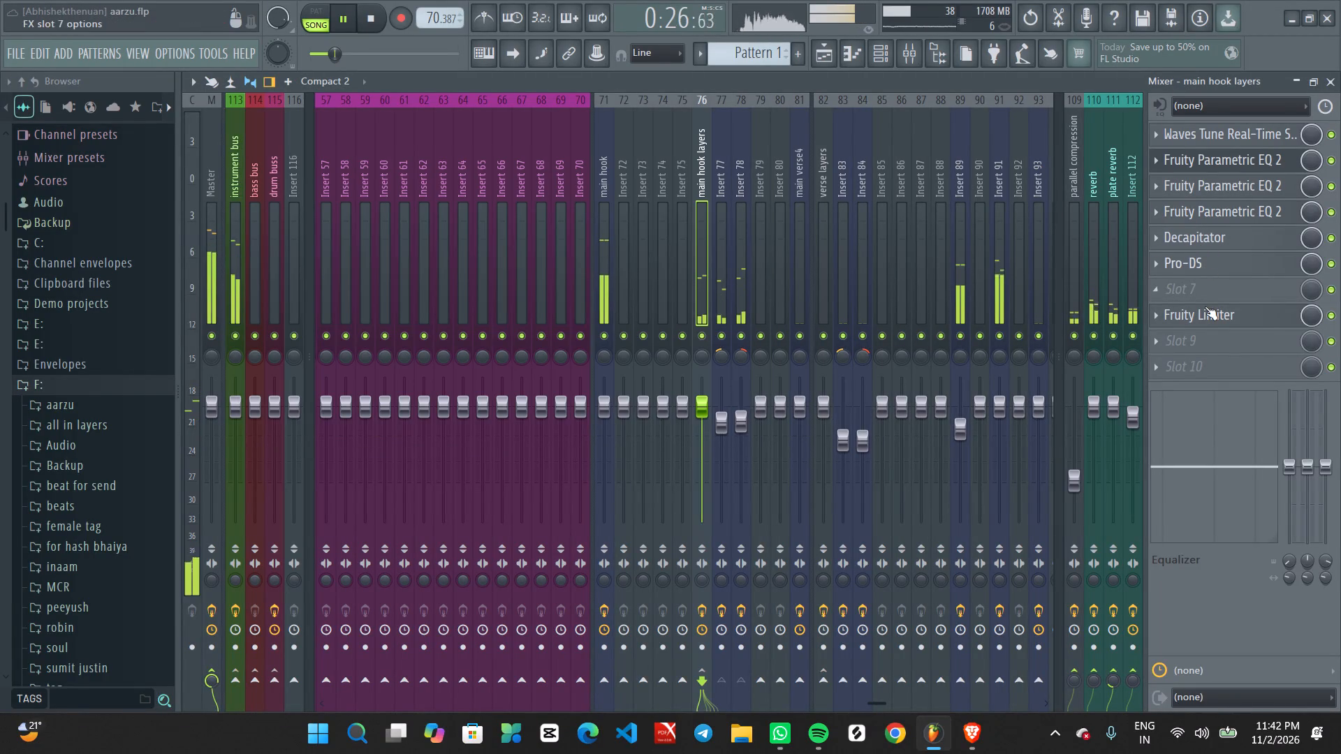
Slightly lower the compressor threshold of the main hook layers' Fruity Limiter during replay, and close its window.
left_click(1205, 310)
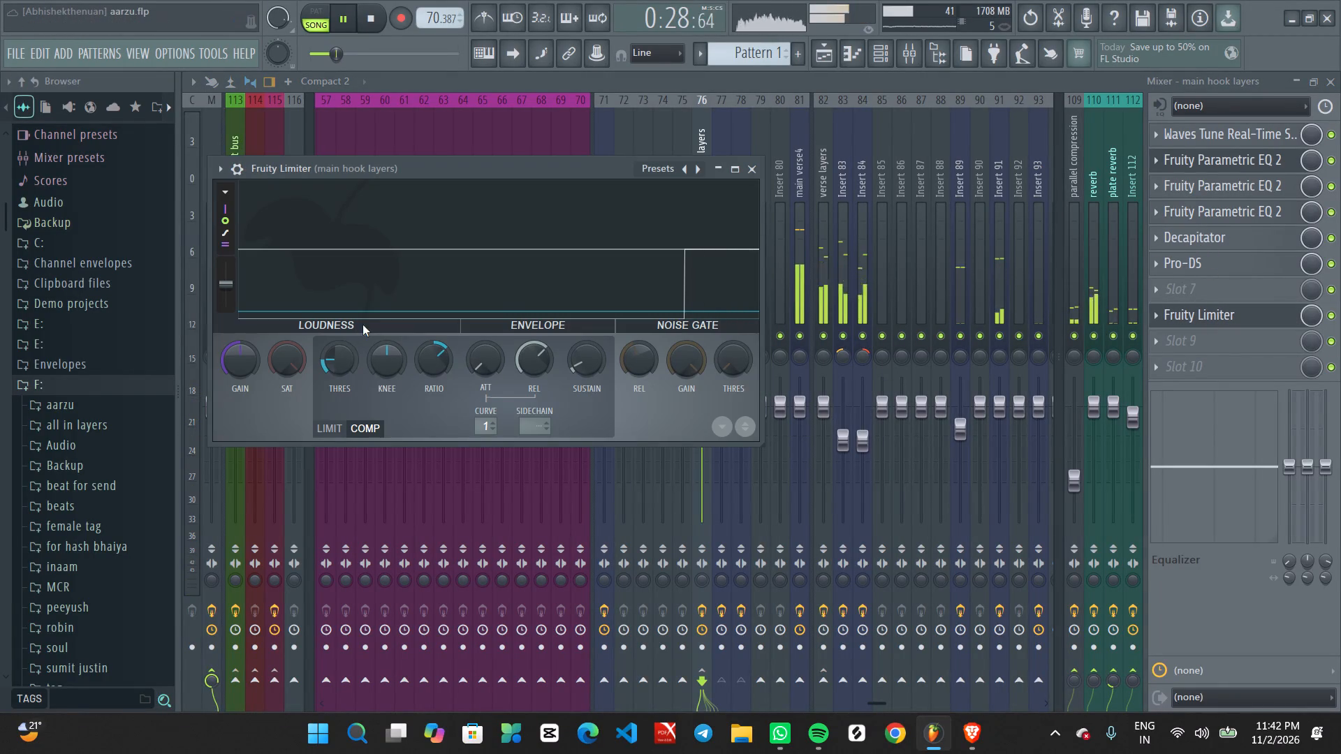
key("space")
key("space")
scroll(325, 361, "down", 2)
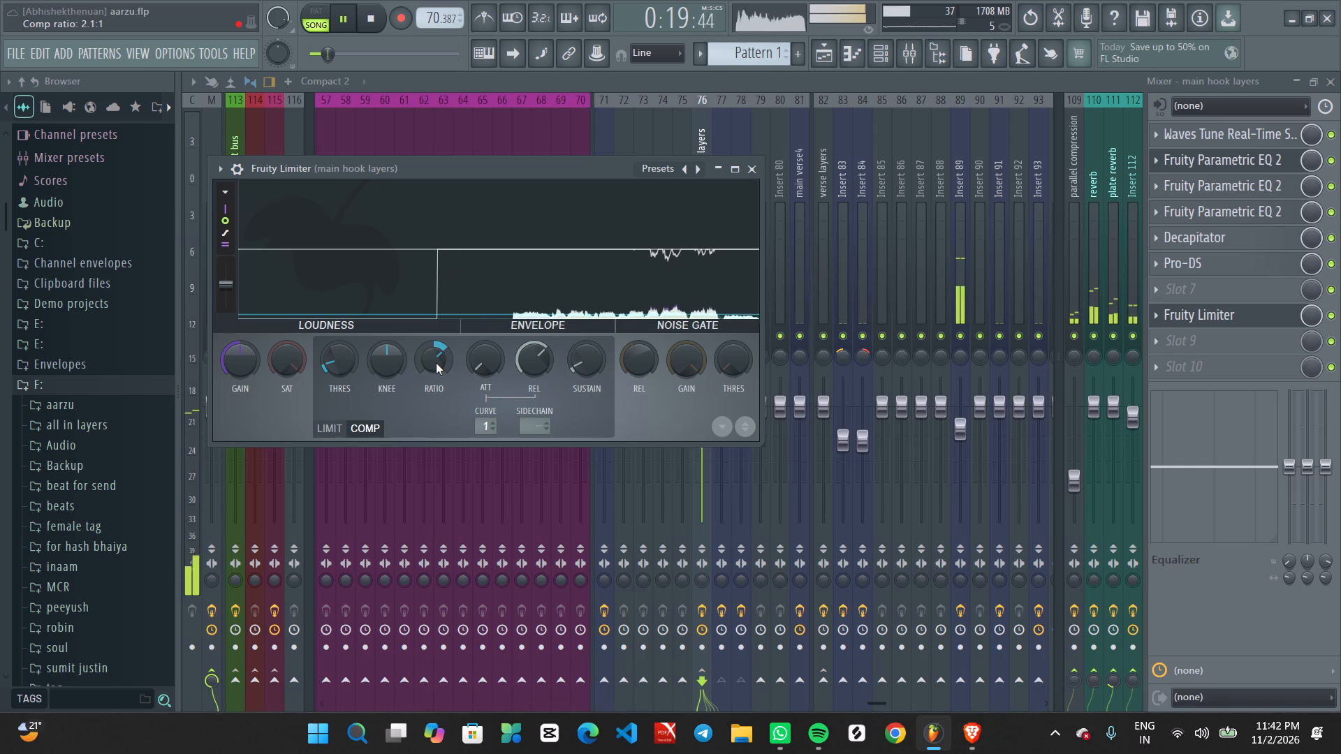
left_click(756, 171)
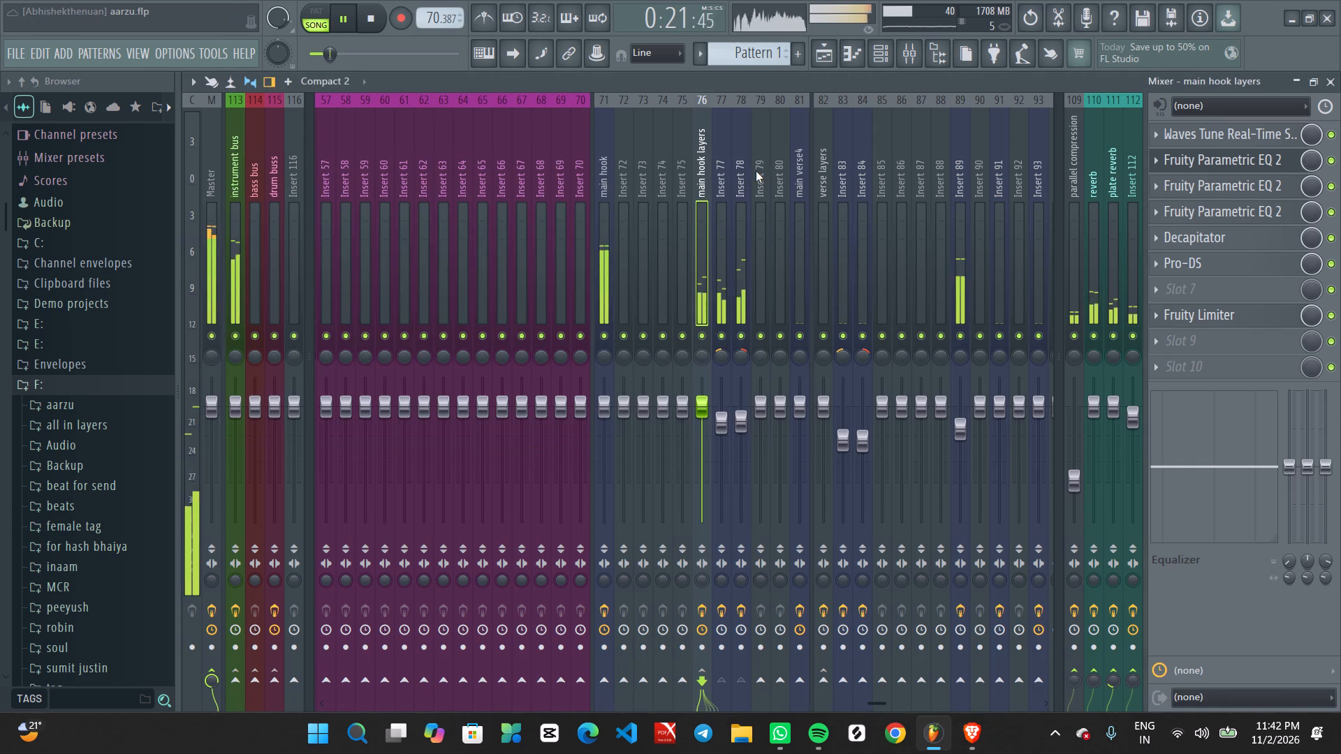
On the main hook track, adjust Maximus's LMH mix by ear to 8% while replaying the hook, and close Maximus.
left_click(702, 190)
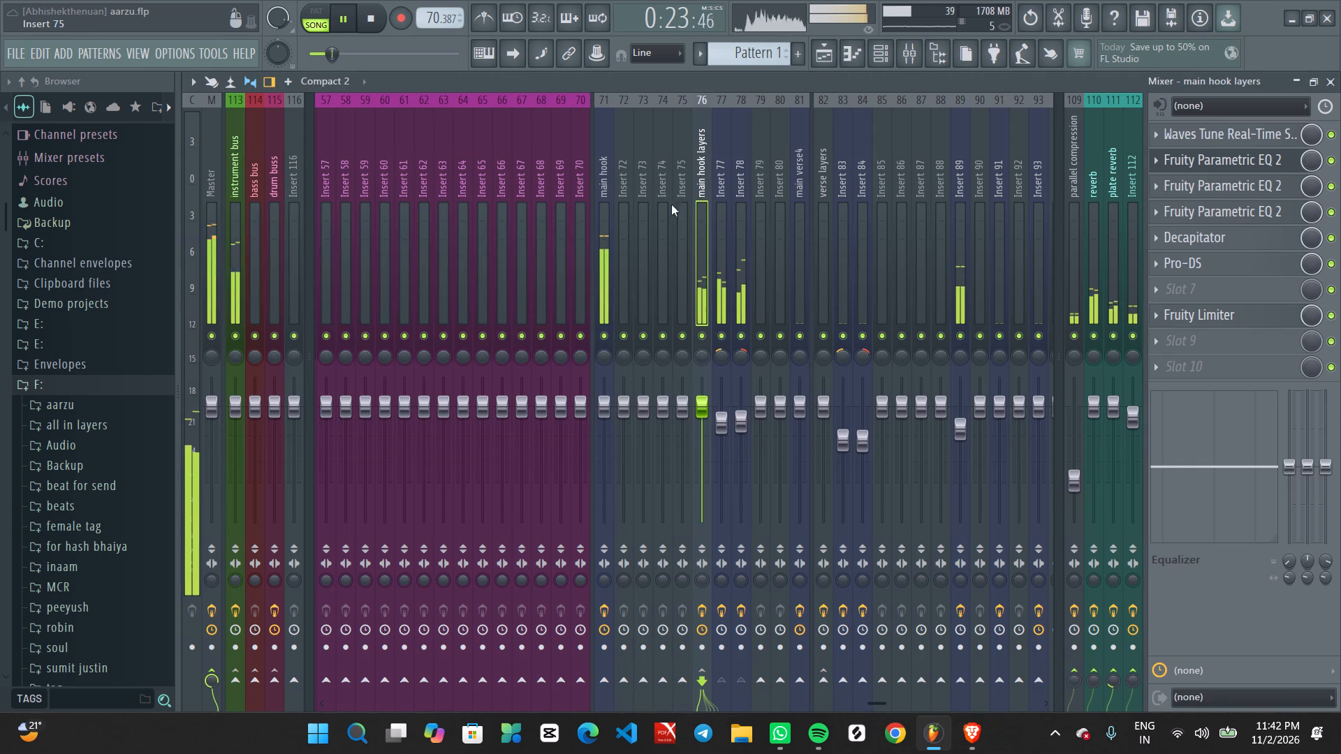
left_click(605, 231)
key("space")
key("space")
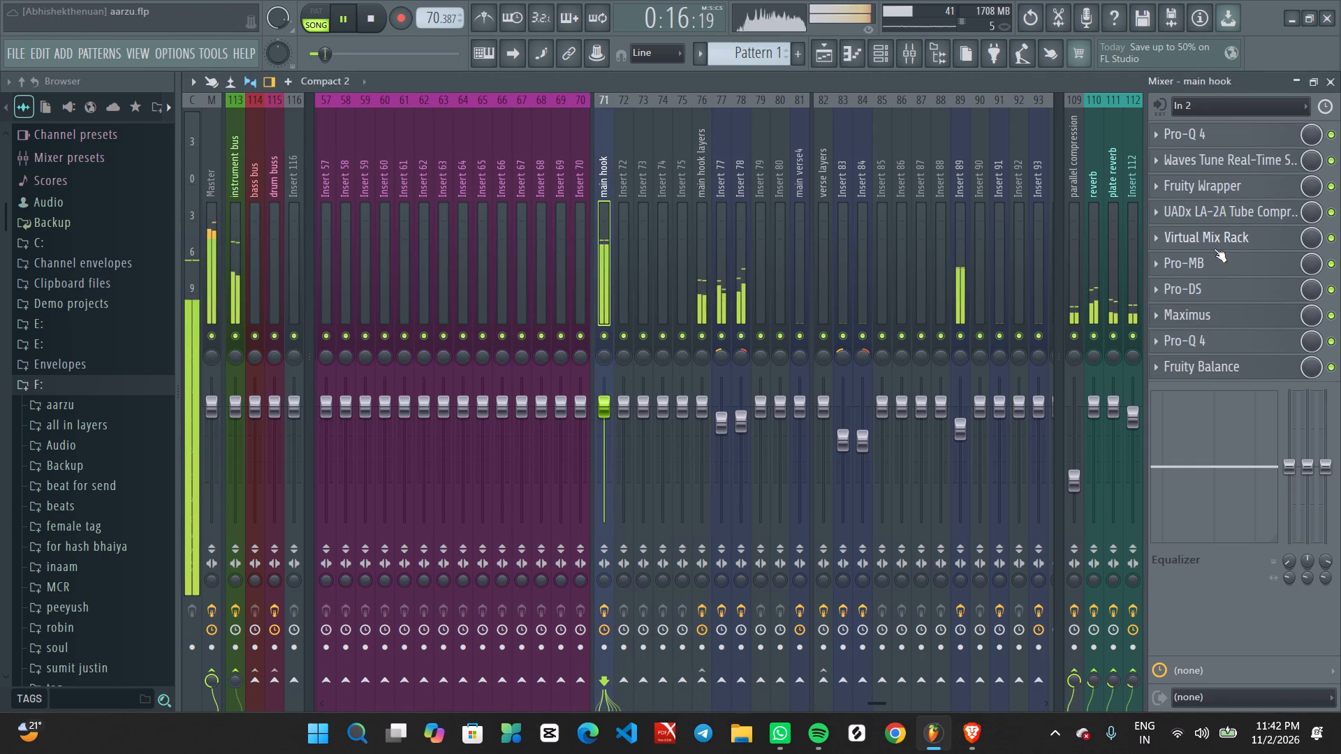
left_click(1214, 321)
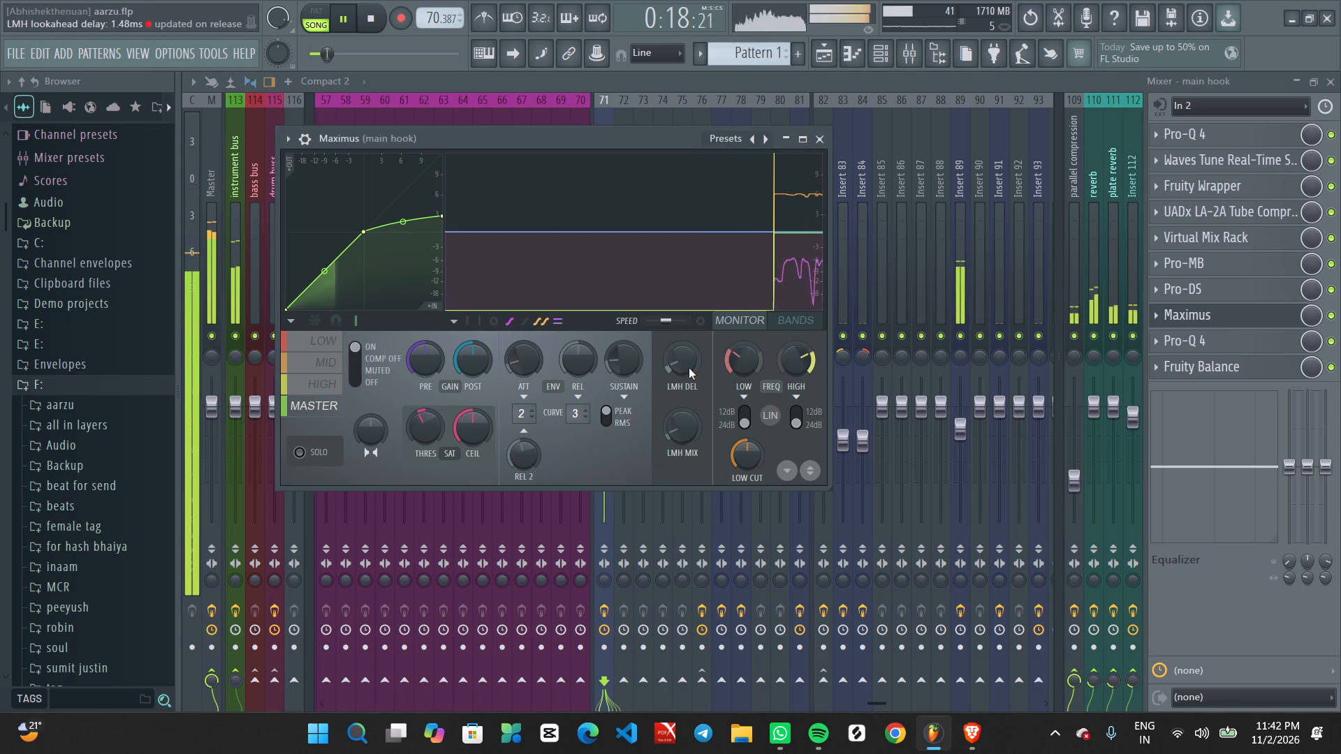
scroll(685, 422, "down", 1)
scroll(685, 422, "up", 1)
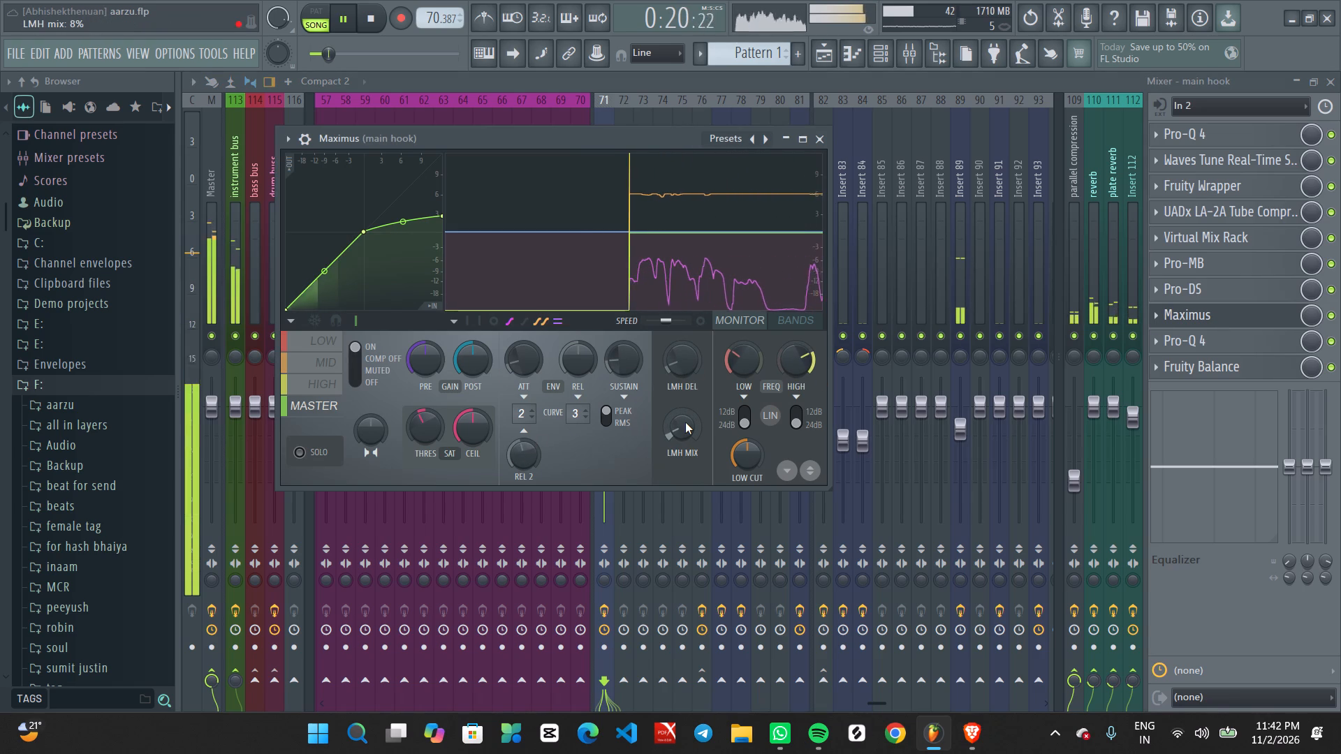
scroll(685, 422, "up", 2)
scroll(680, 427, "down", 2)
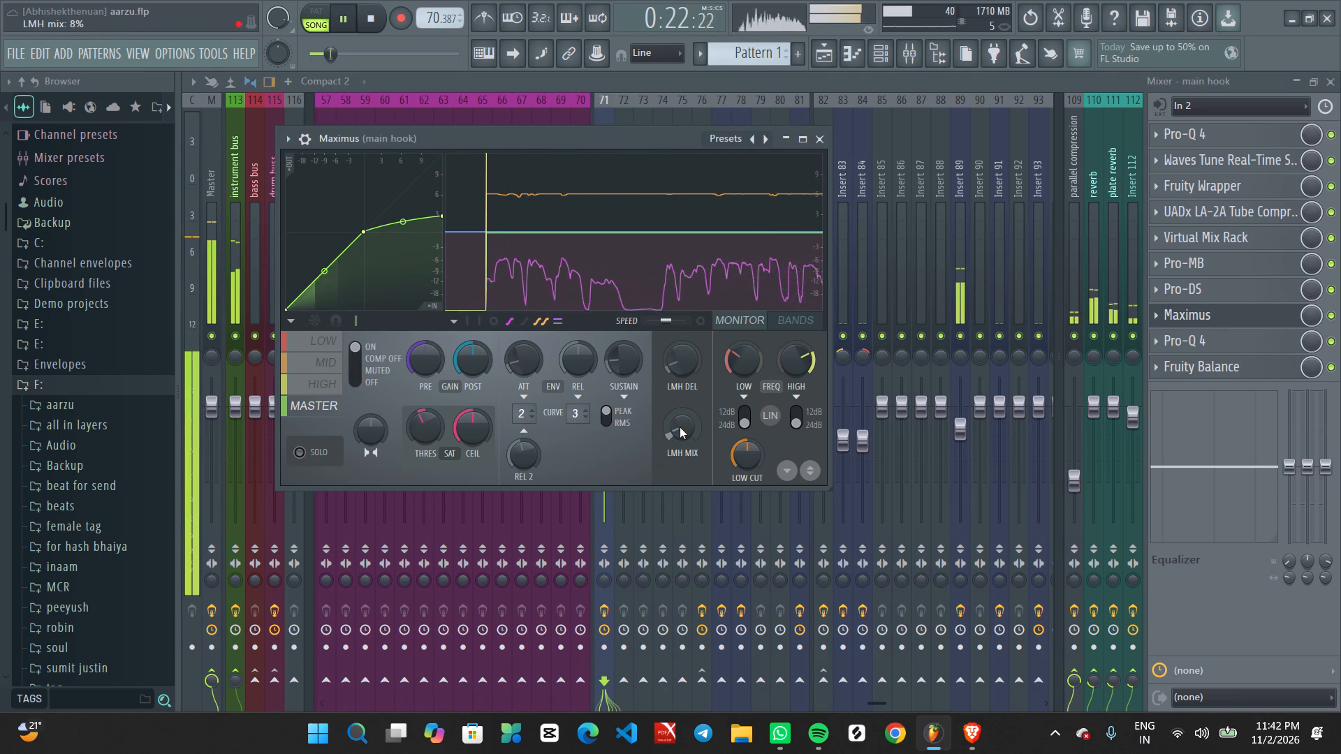
left_click(819, 139)
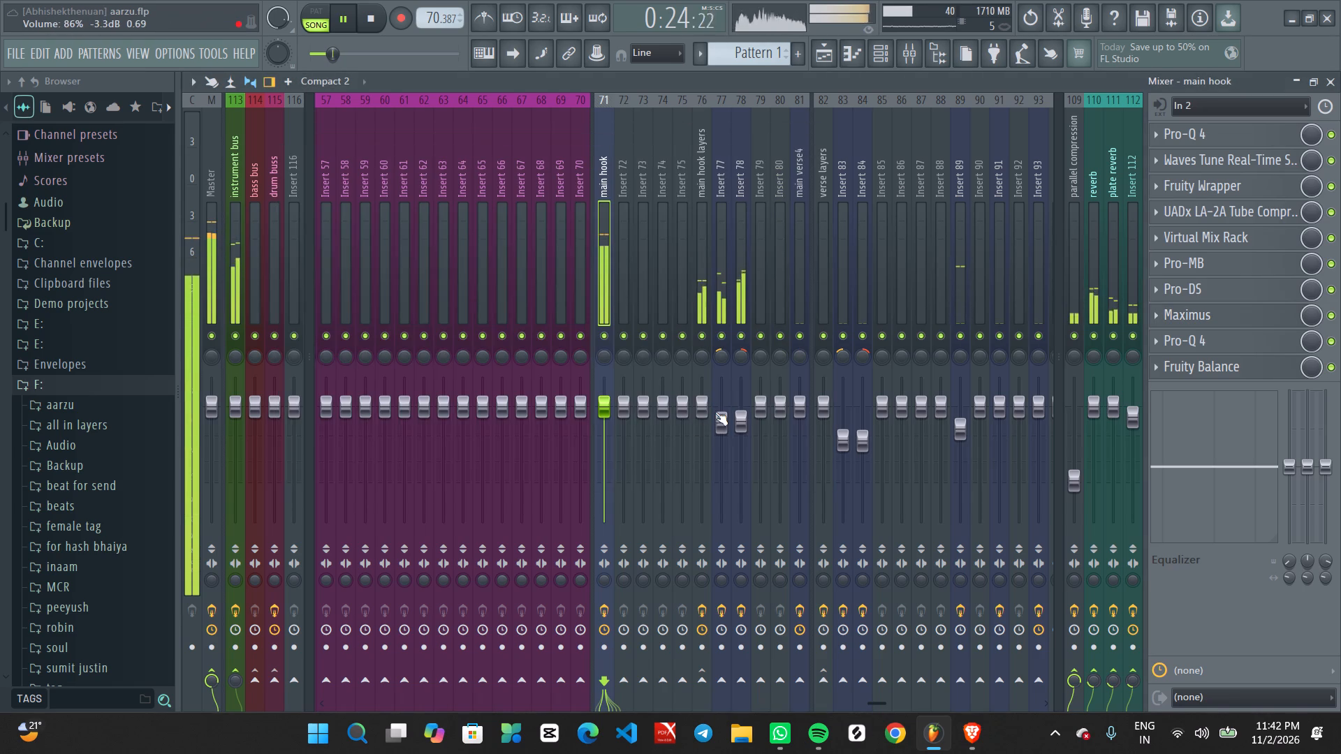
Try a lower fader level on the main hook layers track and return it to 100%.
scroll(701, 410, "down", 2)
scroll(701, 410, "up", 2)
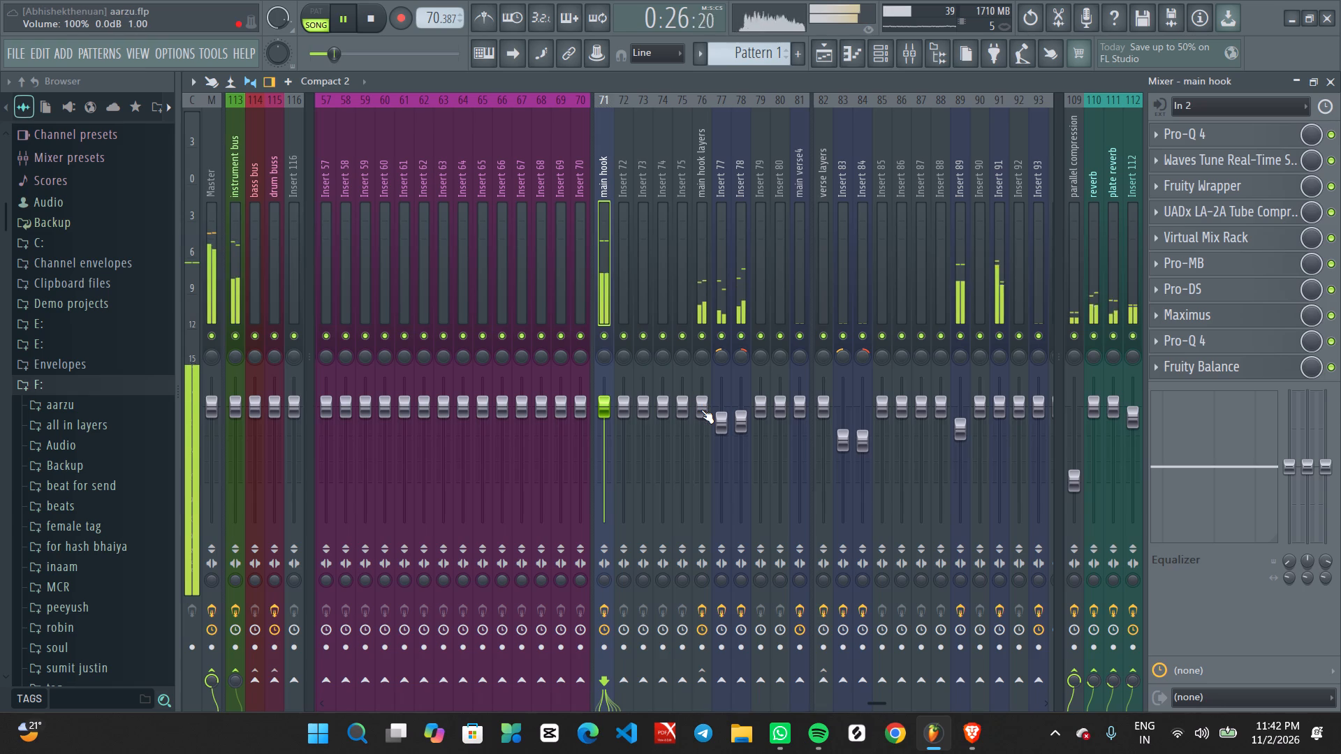
Examine the vocal clips in the playlist from the main hook tracks down to Insert 95 during playback.
left_click(828, 50)
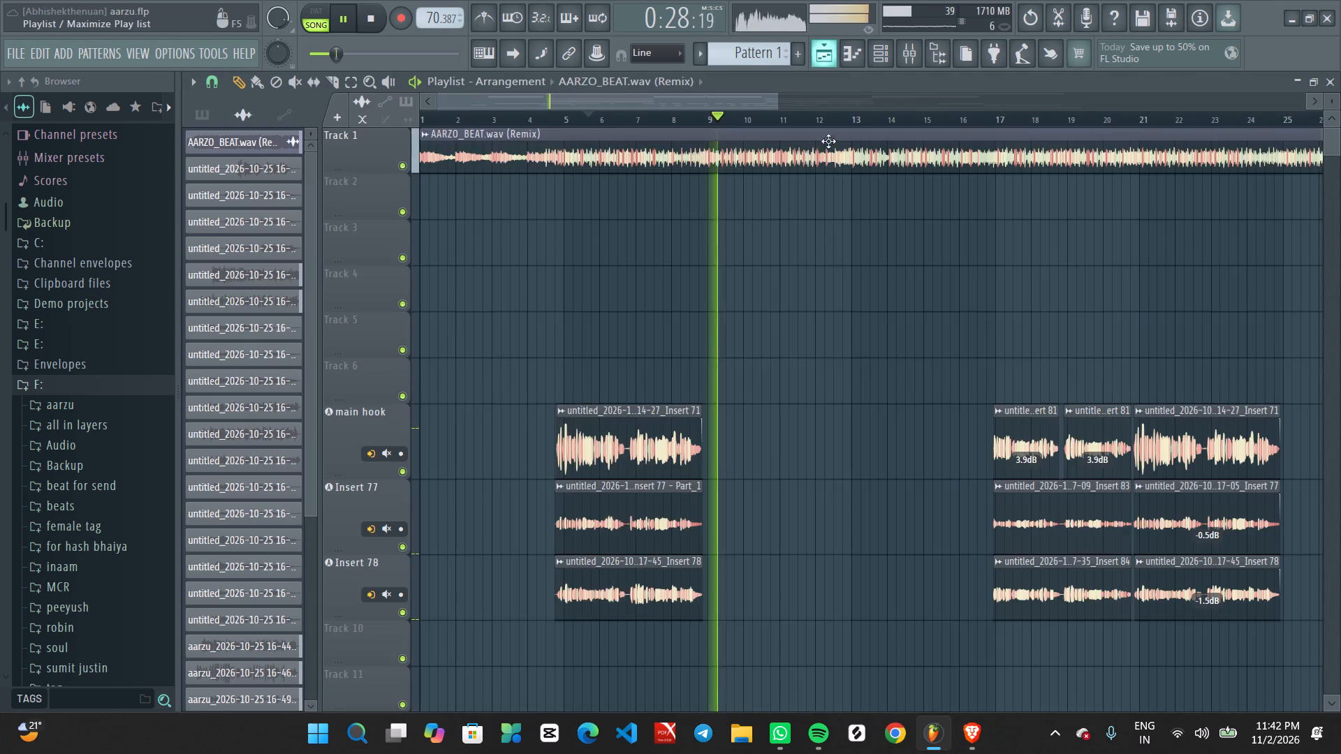
scroll(791, 276, "down", 8)
scroll(626, 434, "down", 5, "ctrl")
scroll(570, 496, "up", 3, "ctrl")
middle_click_drag(541, 589, 735, 190)
scroll(686, 415, "up", 1, "ctrl")
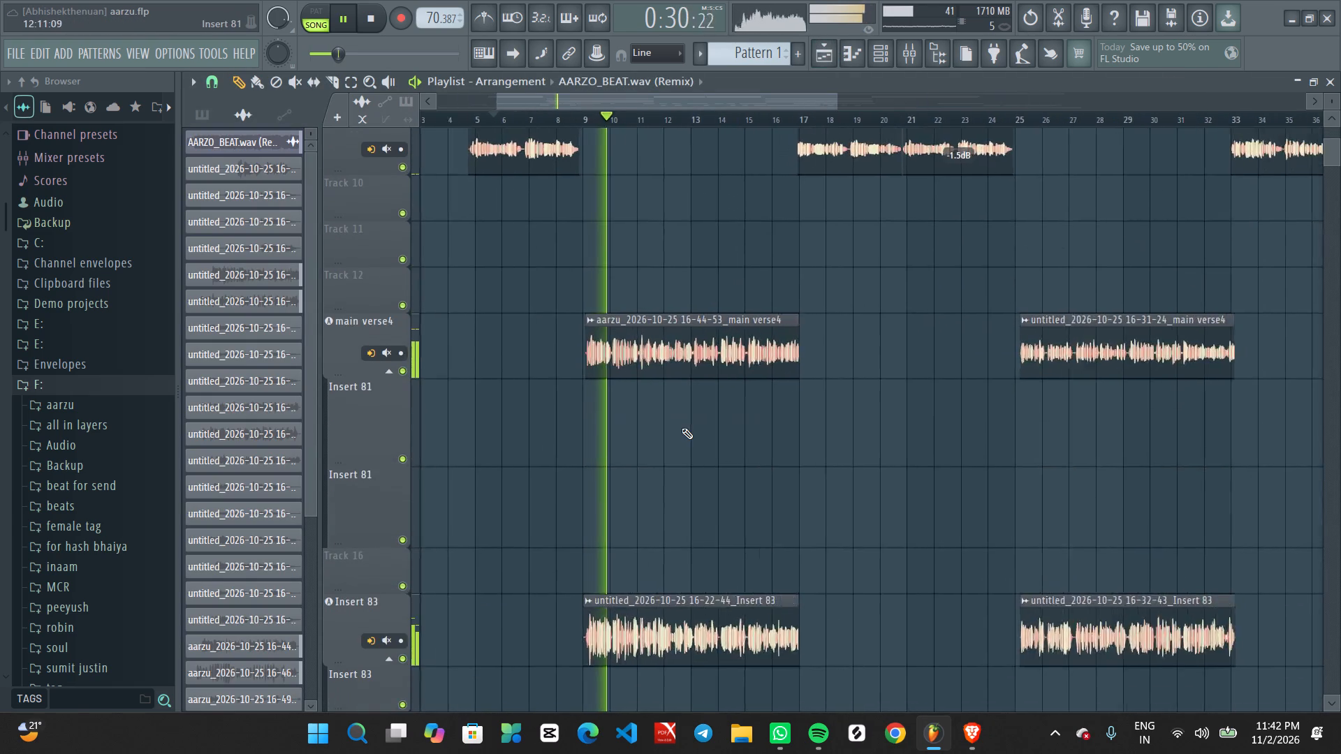
scroll(682, 428, "up", 3, "ctrl")
middle_click_drag(665, 461, 803, 0)
scroll(712, 305, "down", 6, "alt")
scroll(710, 406, "up", 3, "ctrl")
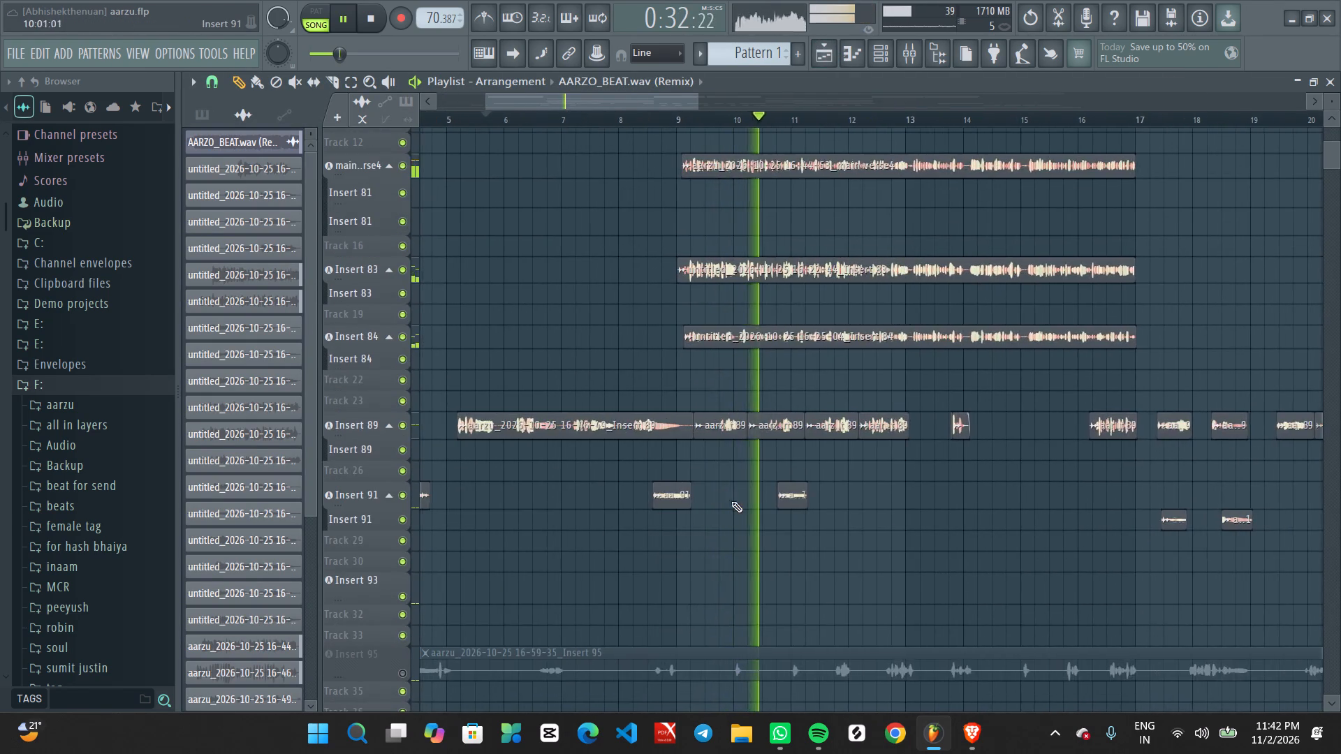
middle_click_drag(759, 422, 800, 242)
scroll(790, 273, "down", 5, "ctrl")
scroll(752, 320, "up", 6, "alt")
scroll(717, 323, "up", 5, "ctrl")
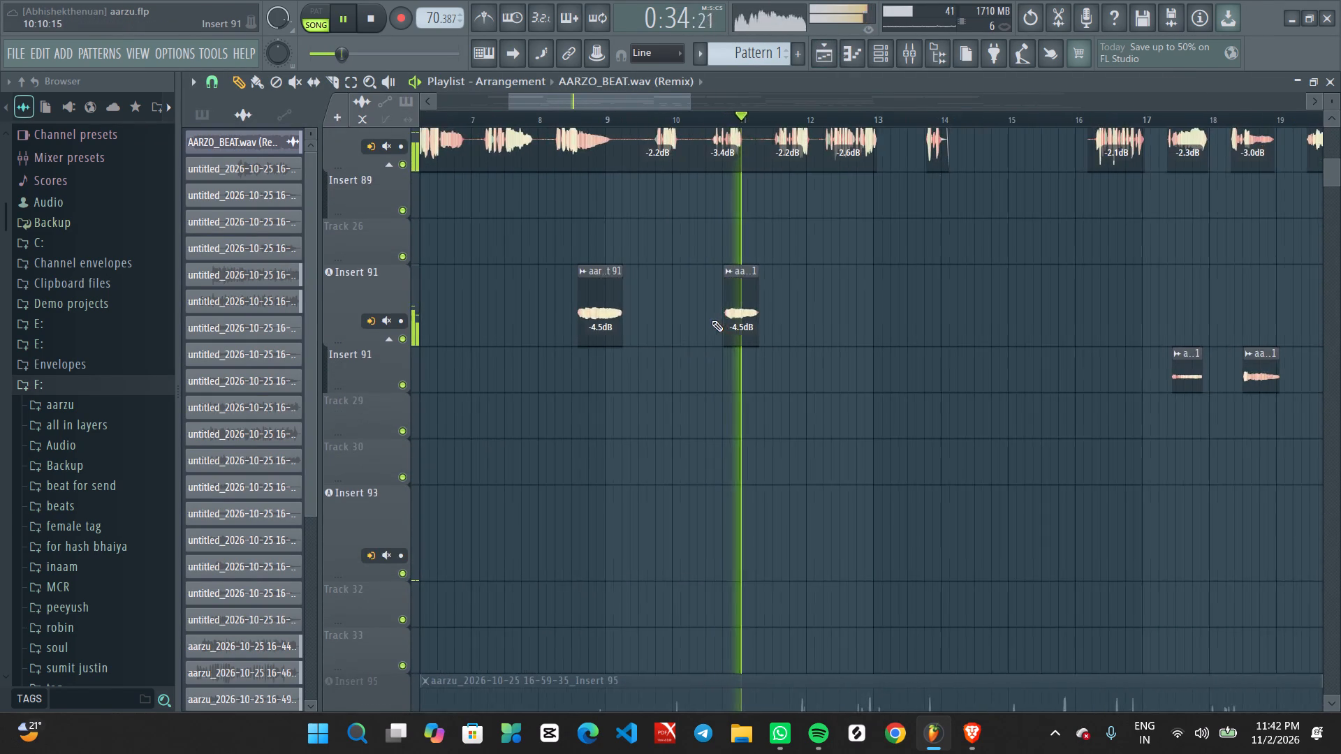
scroll(712, 320, "up", 1)
middle_click_drag(715, 321, 726, 488)
scroll(742, 418, "up", 3, "ctrl")
middle_click_drag(770, 413, 807, 177)
scroll(814, 207, "down", 7, "ctrl")
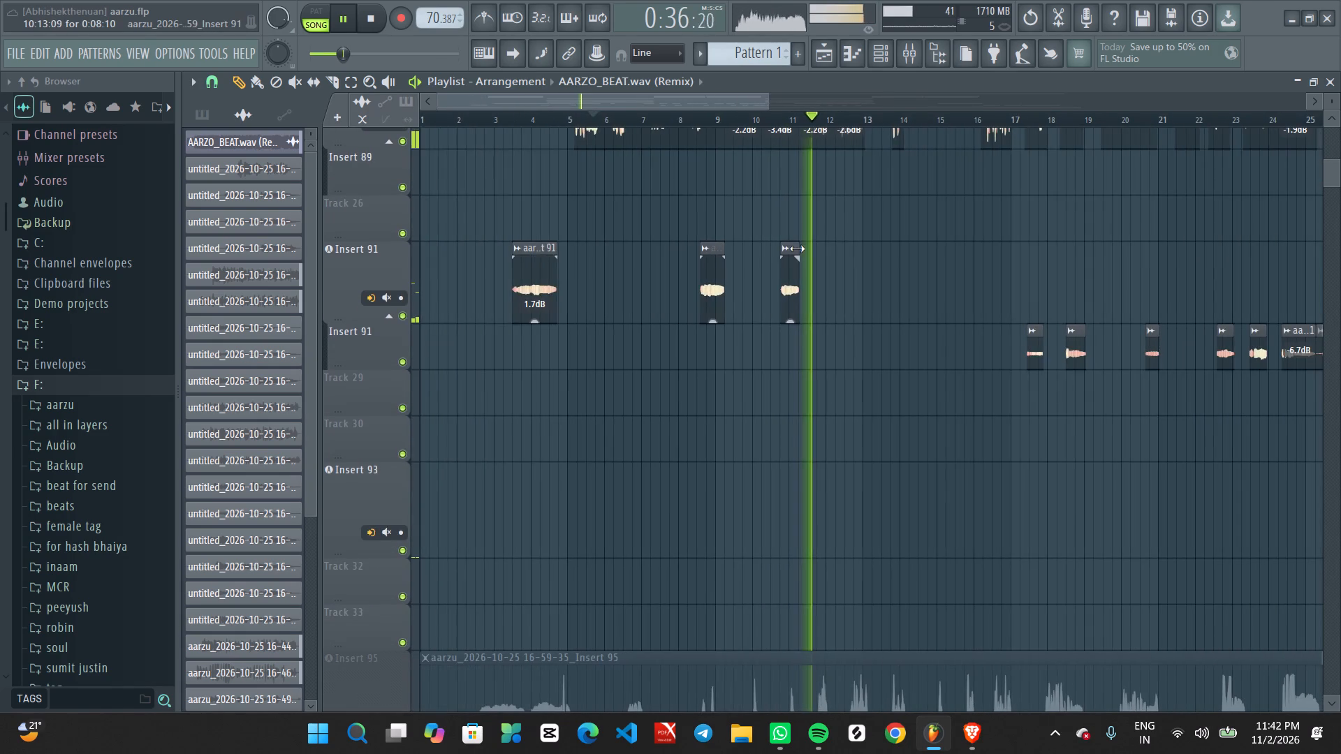
scroll(797, 249, "down", 5, "ctrl")
scroll(731, 377, "up", 4, "ctrl")
middle_click_drag(657, 477, 937, 0)
scroll(814, 80, "down", 5, "ctrl")
Unmute the Insert 95 playlist track and play the song from just after bar 2.
key("space")
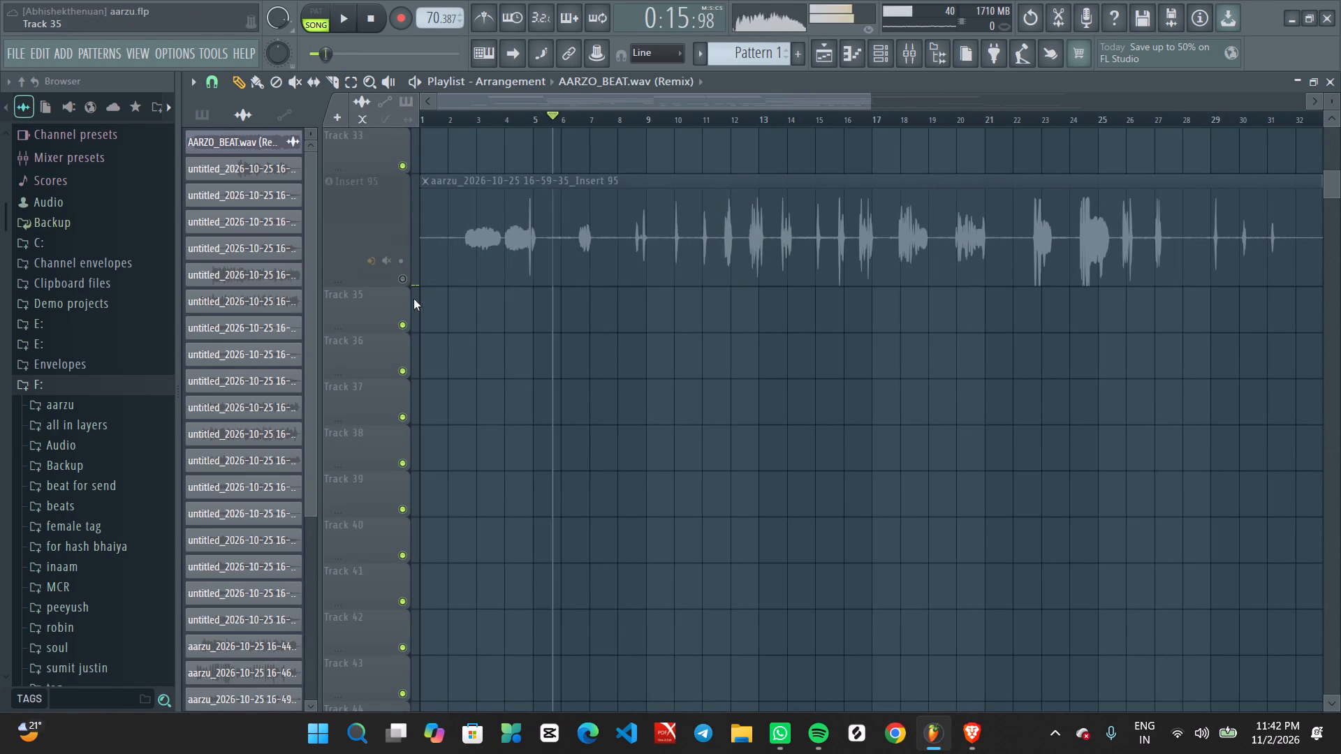
key("space")
left_click(400, 273)
left_click(454, 121)
scroll(478, 318, "up", 5, "ctrl")
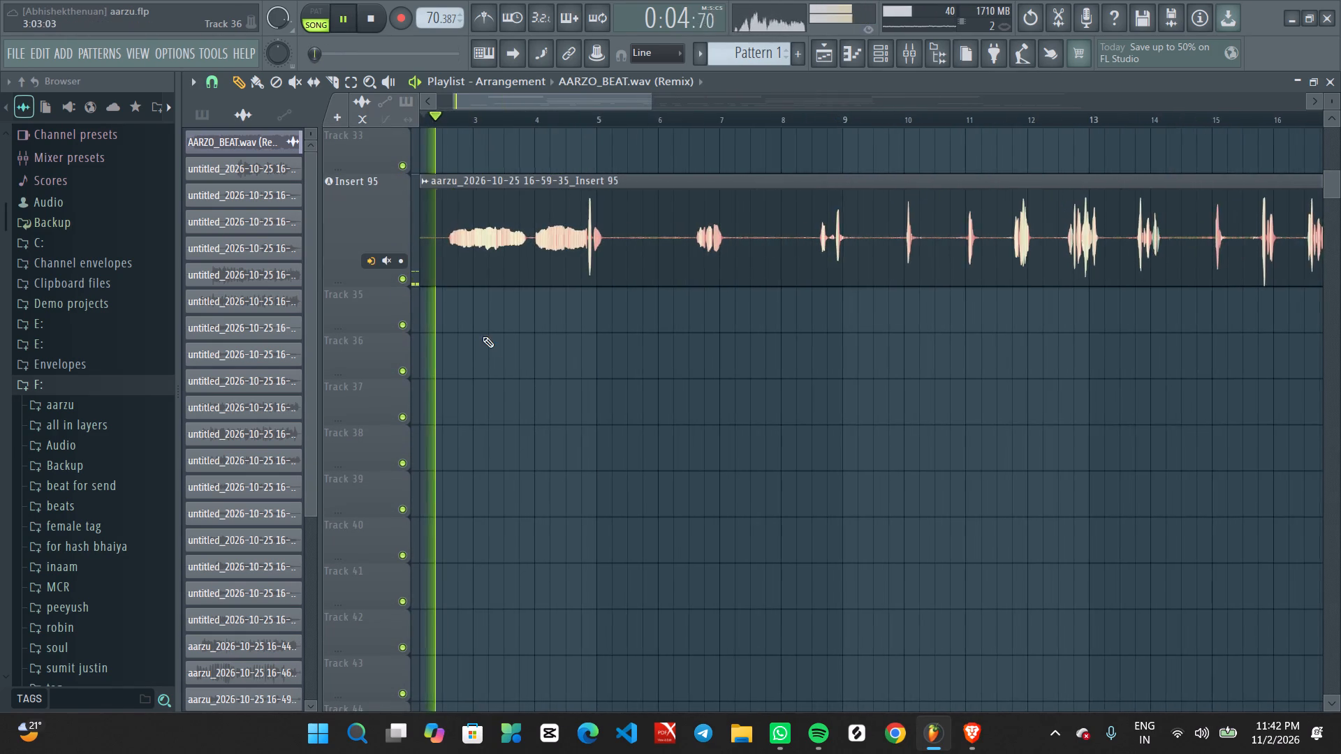
Listen to the Insert 95 track's opening vocal phrases in solo, turning solo off when done.
middle_click_drag(506, 345, 543, 351)
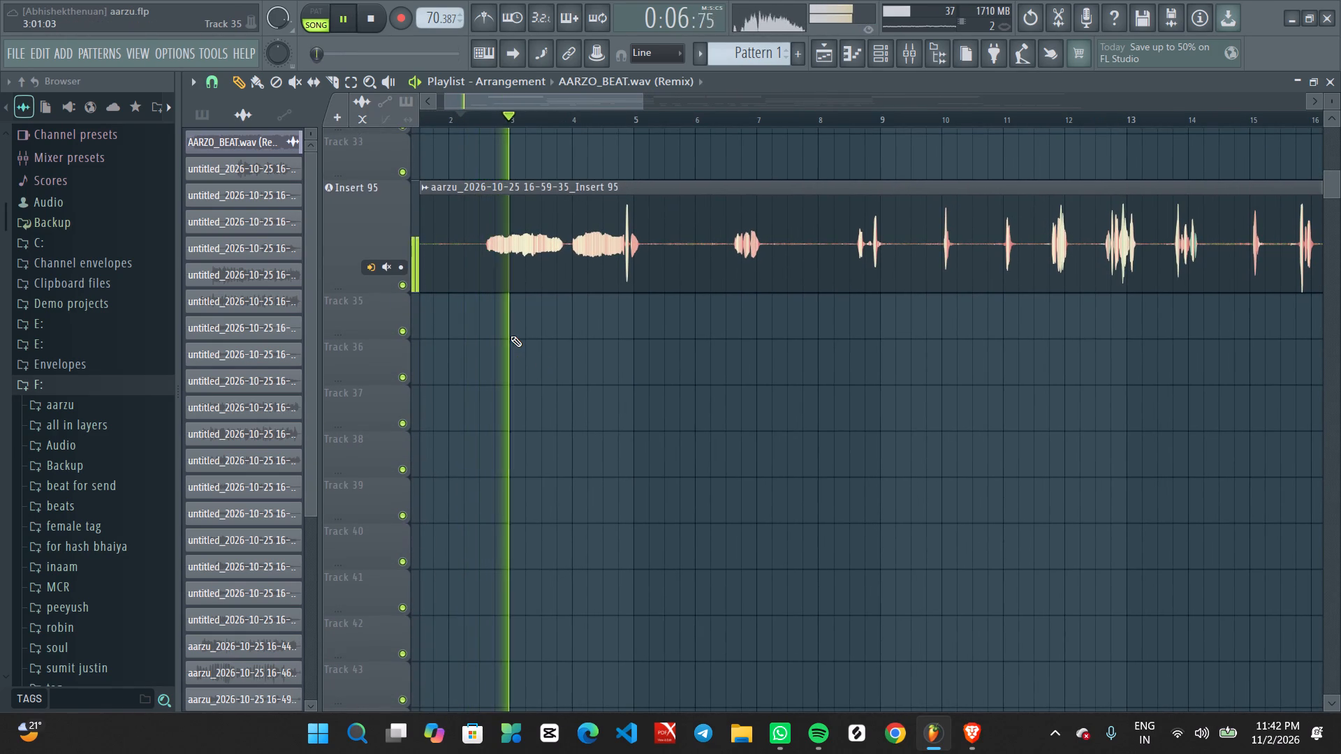
left_click(397, 284, "ctrl")
scroll(514, 298, "up", 11)
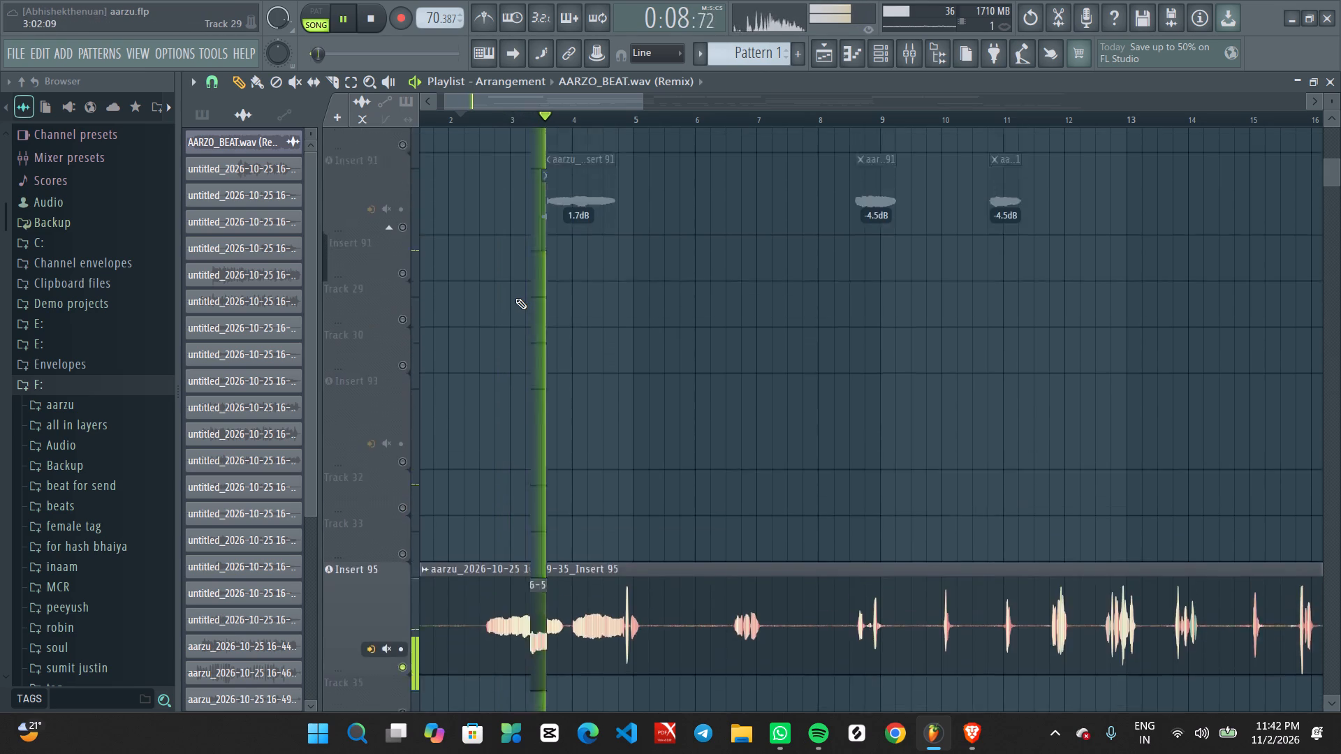
scroll(515, 298, "up", 12)
scroll(517, 298, "down", 19)
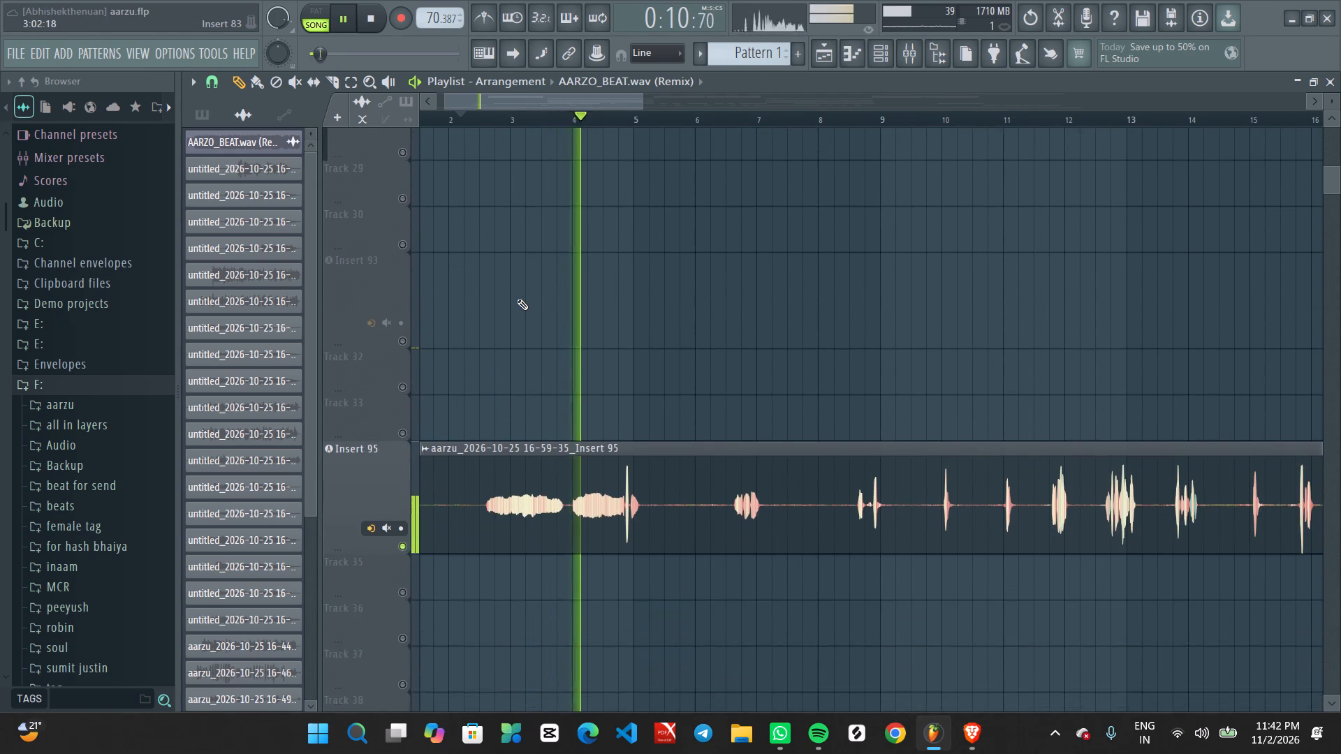
key("space")
key("space")
left_click(400, 464, "ctrl")
Examine the opening phrases of the Insert 95 vocal clip while the full song plays.
scroll(533, 437, "up", 3, "ctrl")
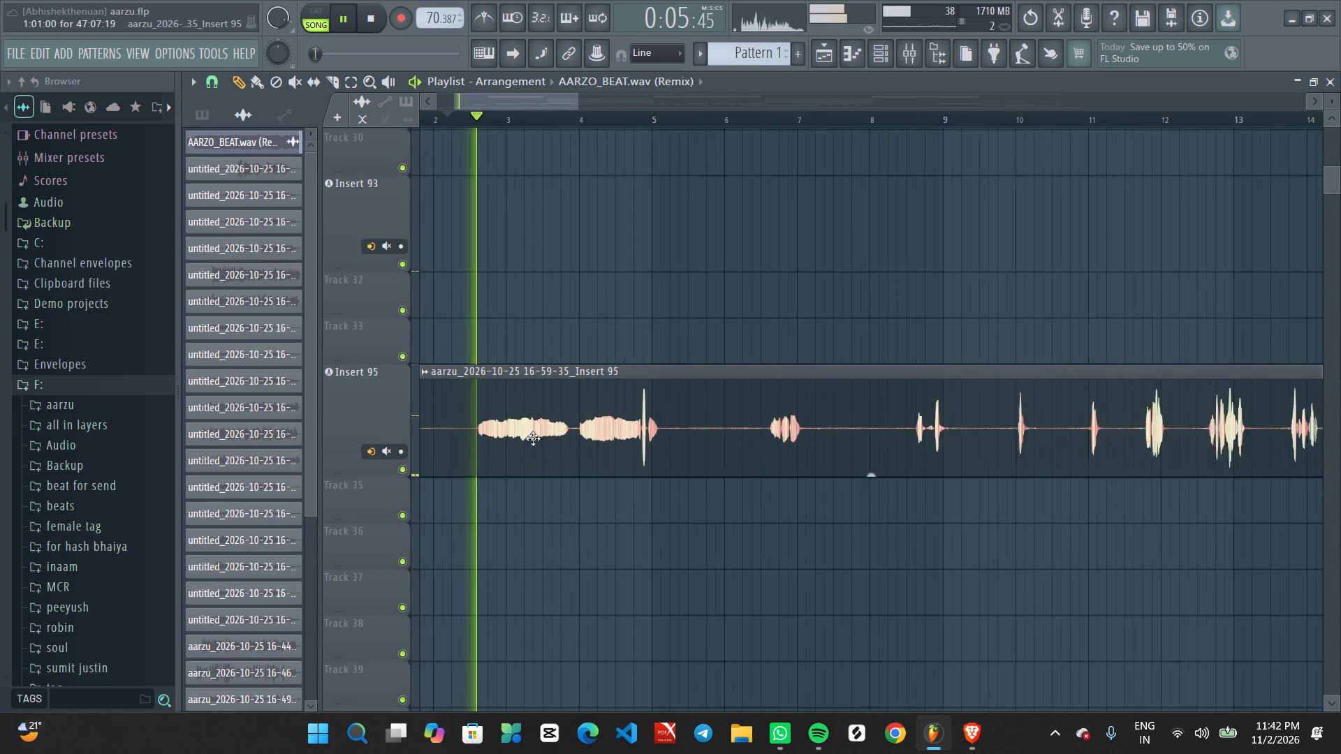
scroll(533, 438, "up", 1, "ctrl")
middle_click_drag(562, 510, 664, 452)
scroll(654, 451, "up", 2, "ctrl")
middle_click_drag(713, 468, 710, 393)
scroll(694, 390, "down", 6, "ctrl")
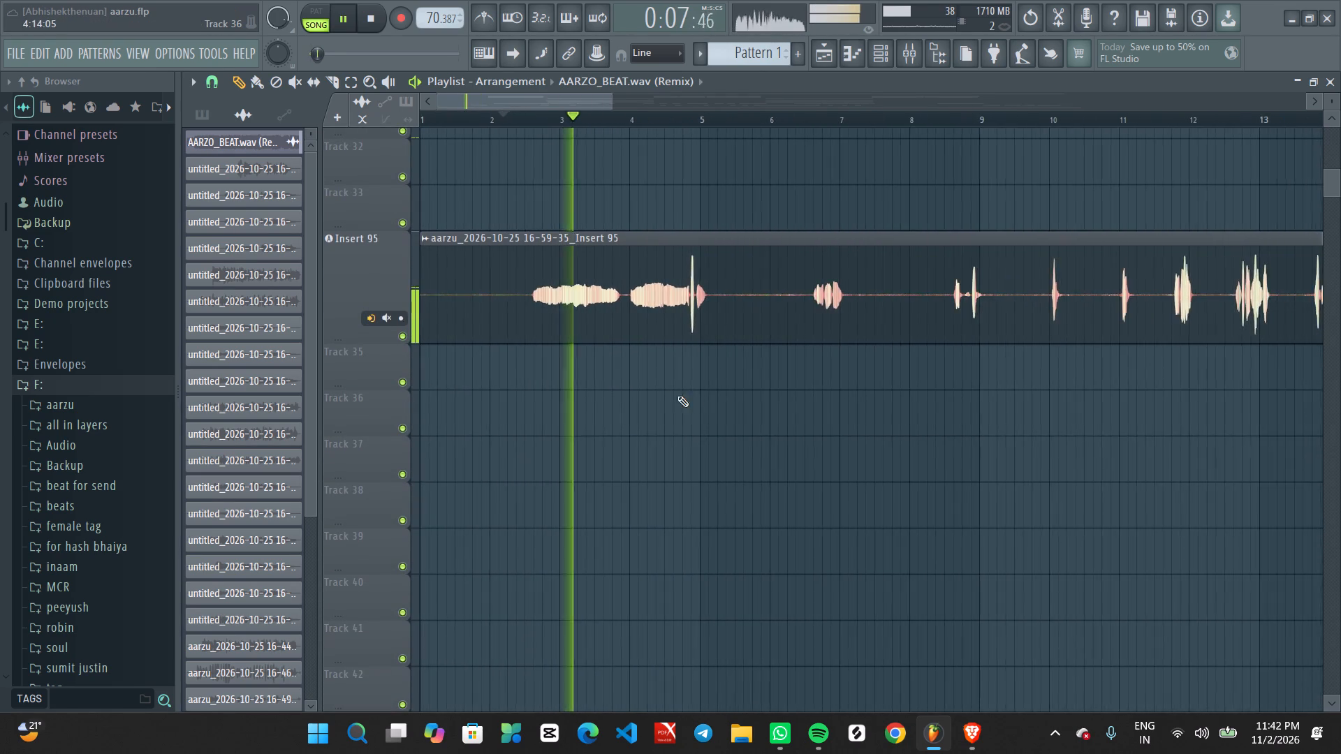
scroll(662, 399, "up", 1, "ctrl")
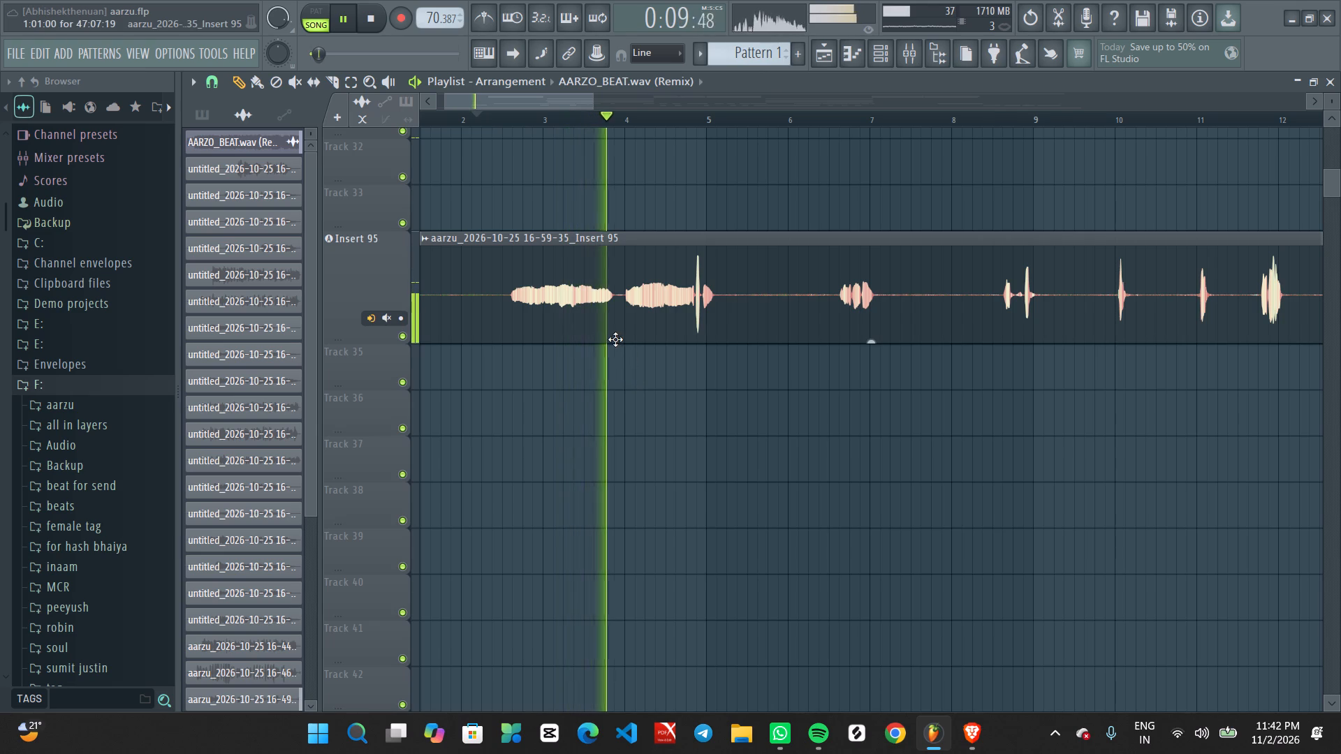
scroll(608, 338, "down", 5, "ctrl")
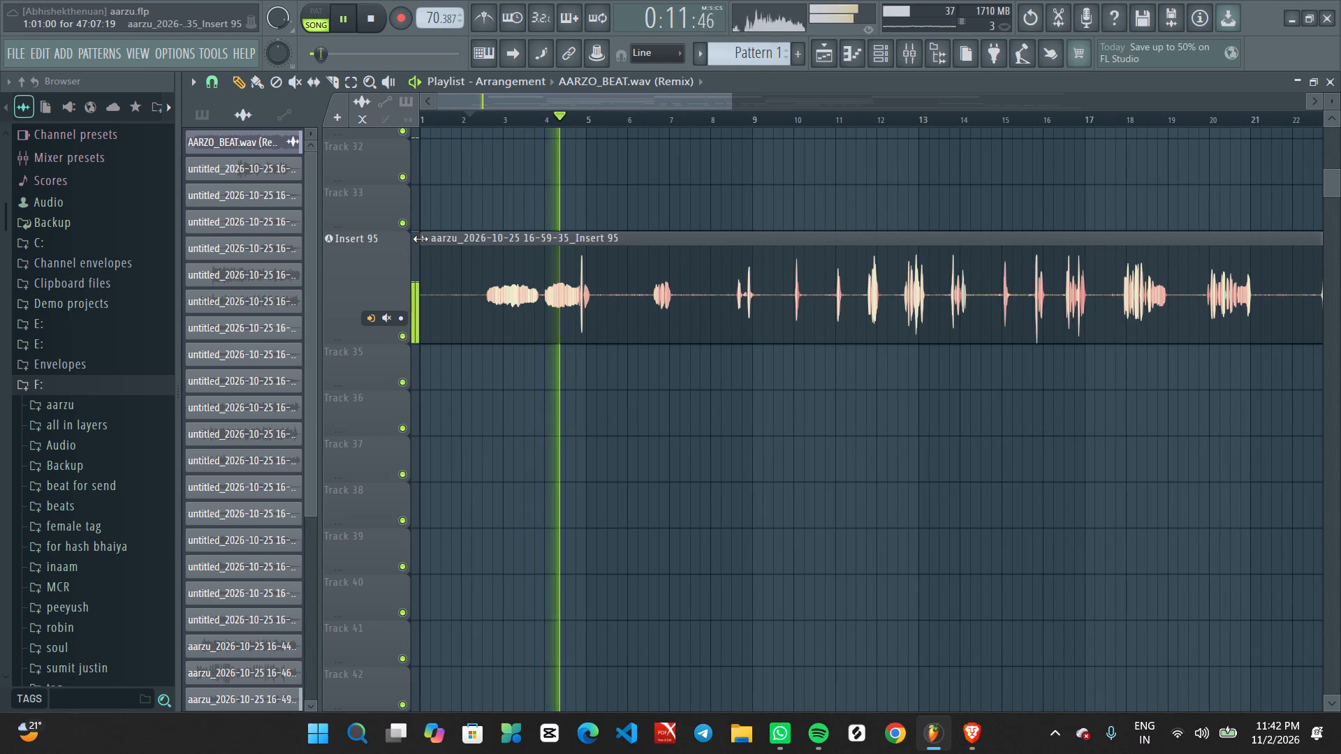
Trim the start of the Insert 95 vocal clip to about 2:07 and replay the song.
left_click(422, 239)
left_click(432, 223)
key("space")
key("space")
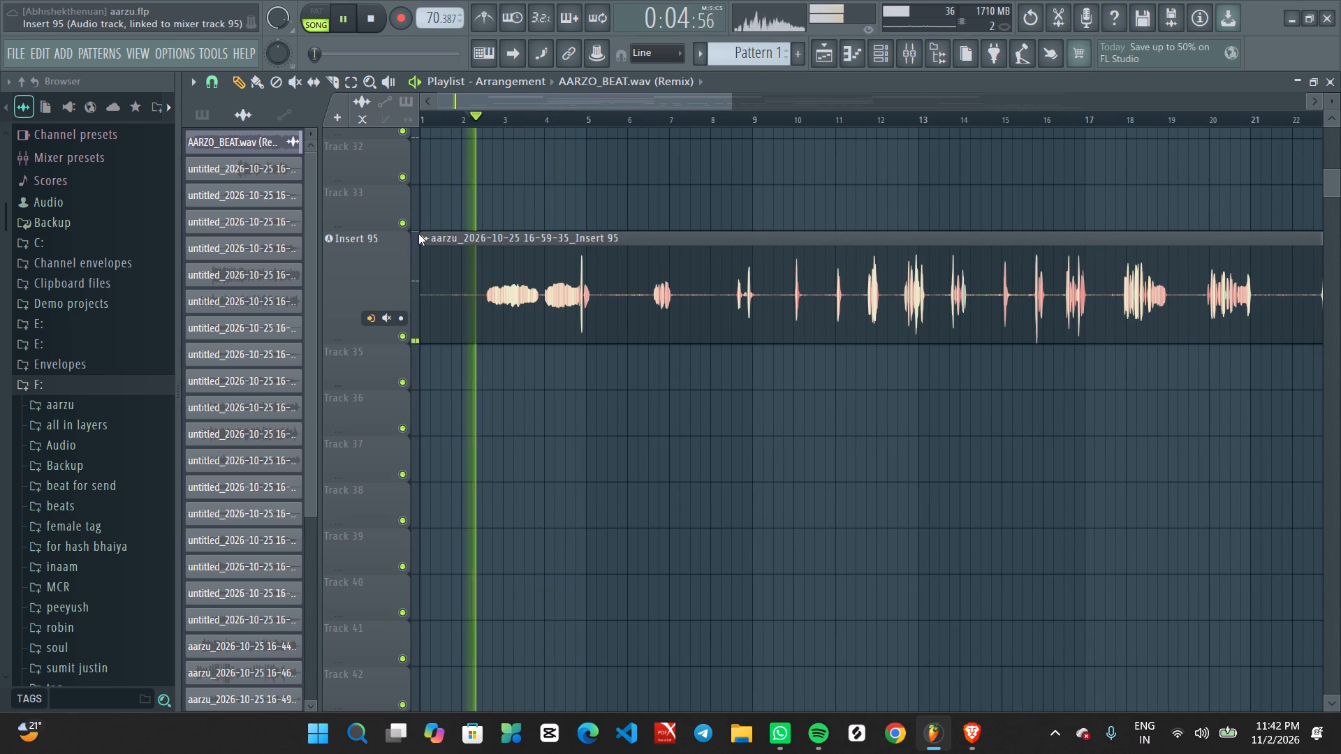
left_click(422, 238, "alt")
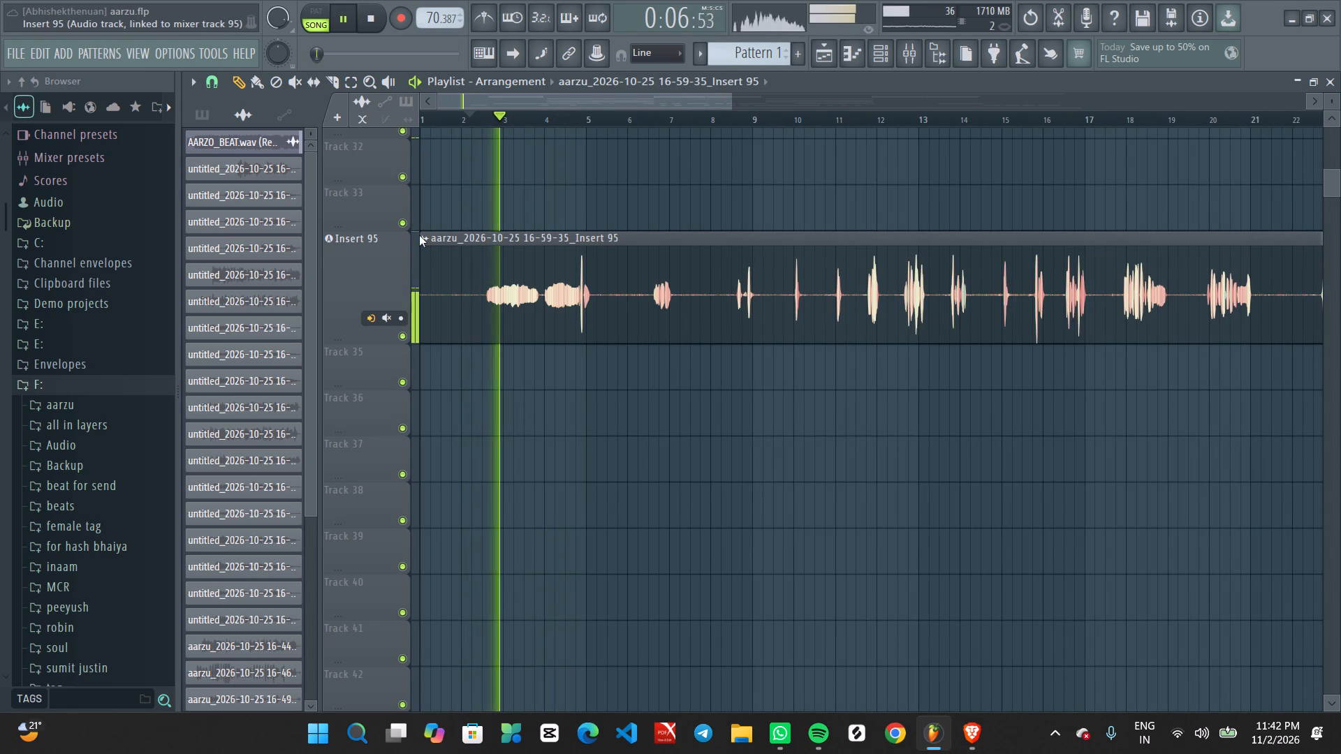
key("space")
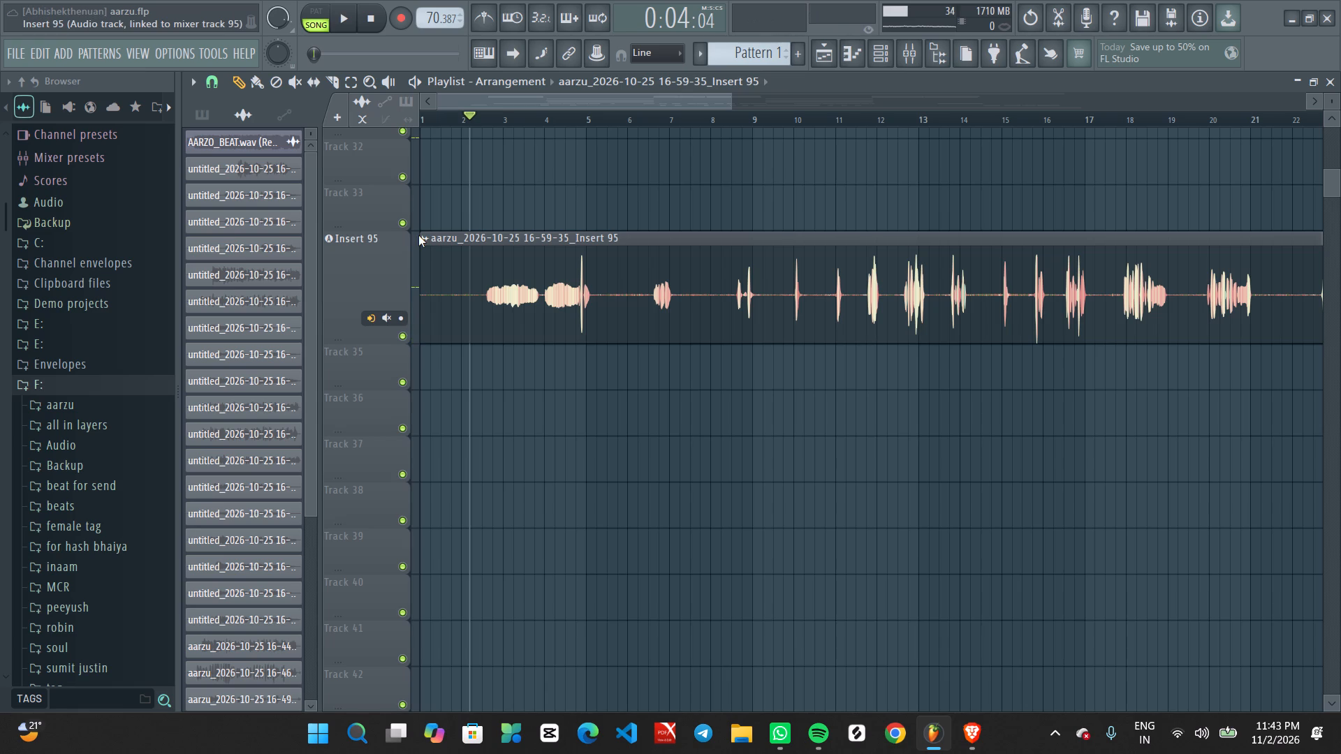
left_click_drag(420, 235, 478, 235)
key("space")
Examine the vocal clips on the playlist tracks from Insert 84 to Insert 95 during playback.
scroll(539, 333, "up", 8, "ctrl")
scroll(525, 244, "up", 1)
scroll(525, 244, "down", 2)
scroll(526, 244, "up", 3)
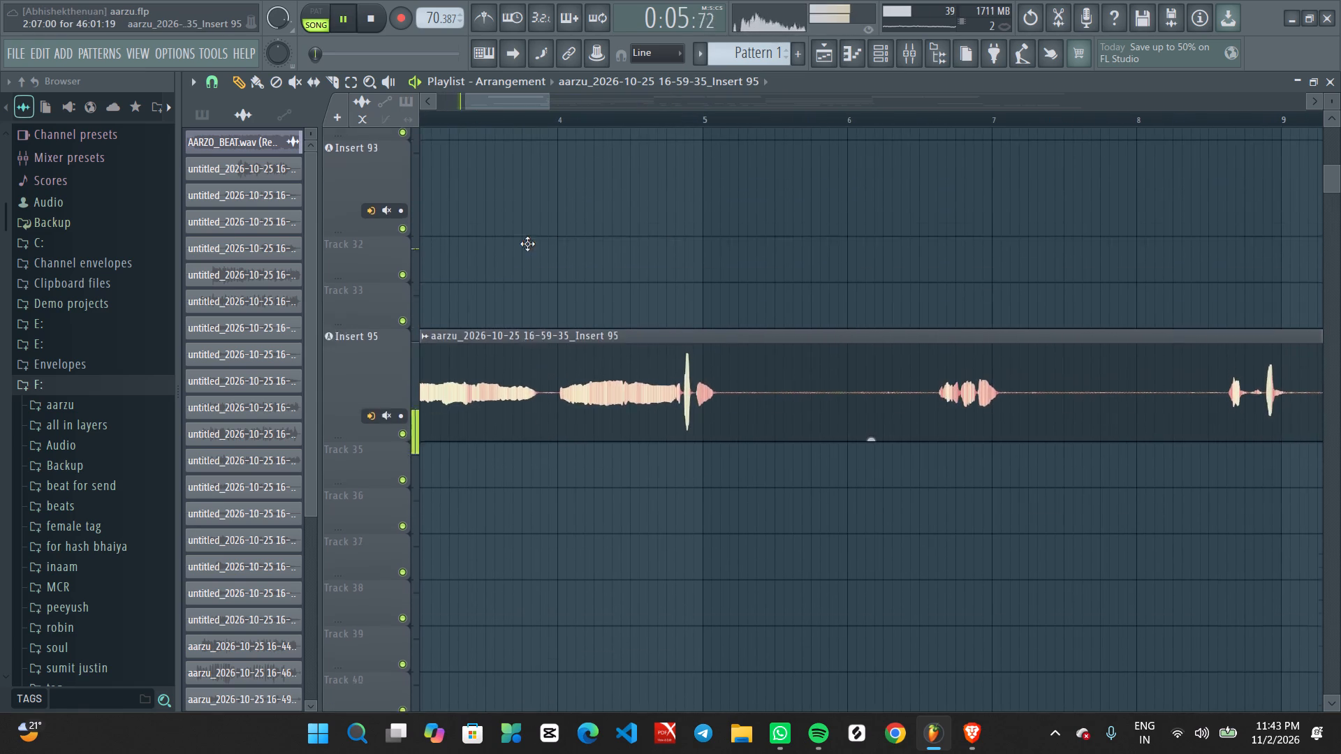
scroll(527, 244, "up", 17)
scroll(532, 251, "down", 1)
scroll(532, 251, "up", 1)
scroll(532, 251, "down", 11)
scroll(513, 462, "up", 3, "ctrl")
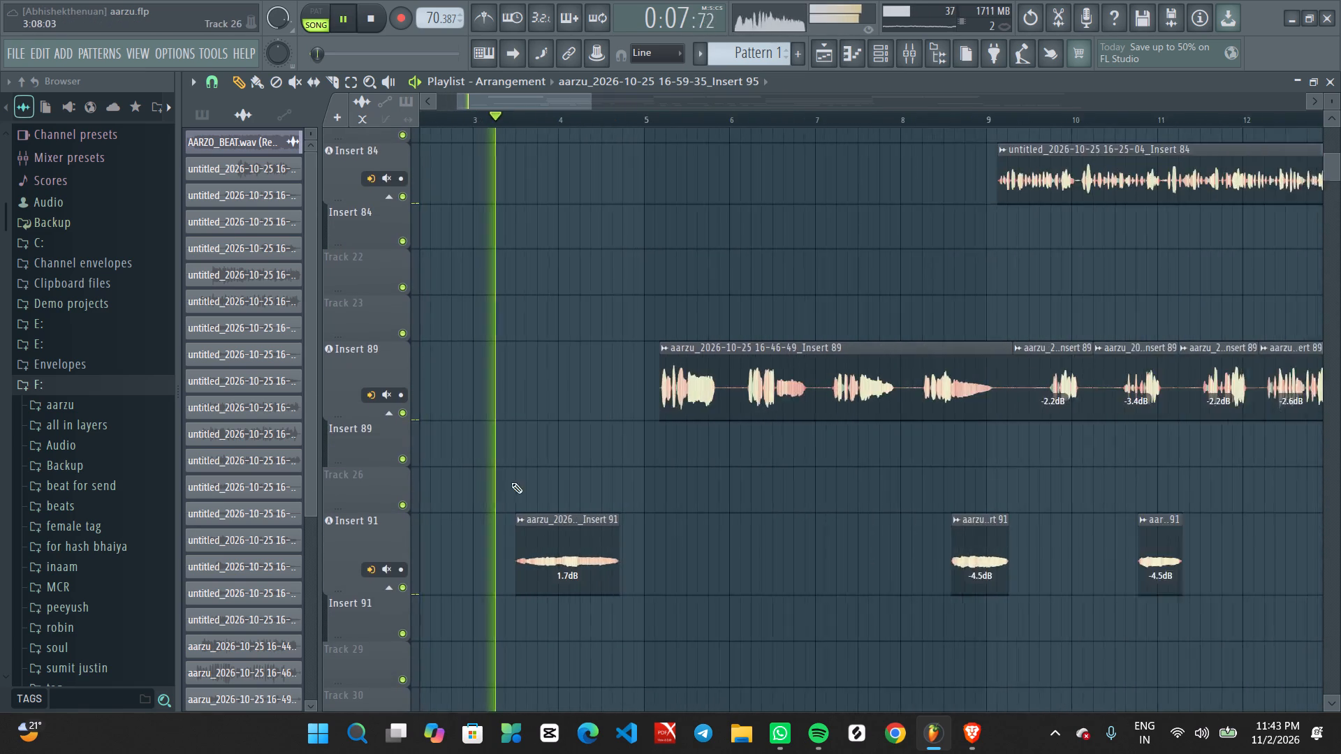
scroll(511, 482, "up", 2, "ctrl")
middle_click_drag(522, 517, 616, 283)
scroll(571, 492, "up", 3, "ctrl")
middle_click_drag(631, 528, 657, 210)
scroll(665, 355, "up", 2, "ctrl")
middle_click_drag(763, 330, 703, 210)
Slice the Insert 95 clip just before bar 4 and just after bar 5, and delete the middle piece.
key("space")
middle_click(661, 240)
right_click_drag(662, 239, 664, 251)
left_click(691, 415)
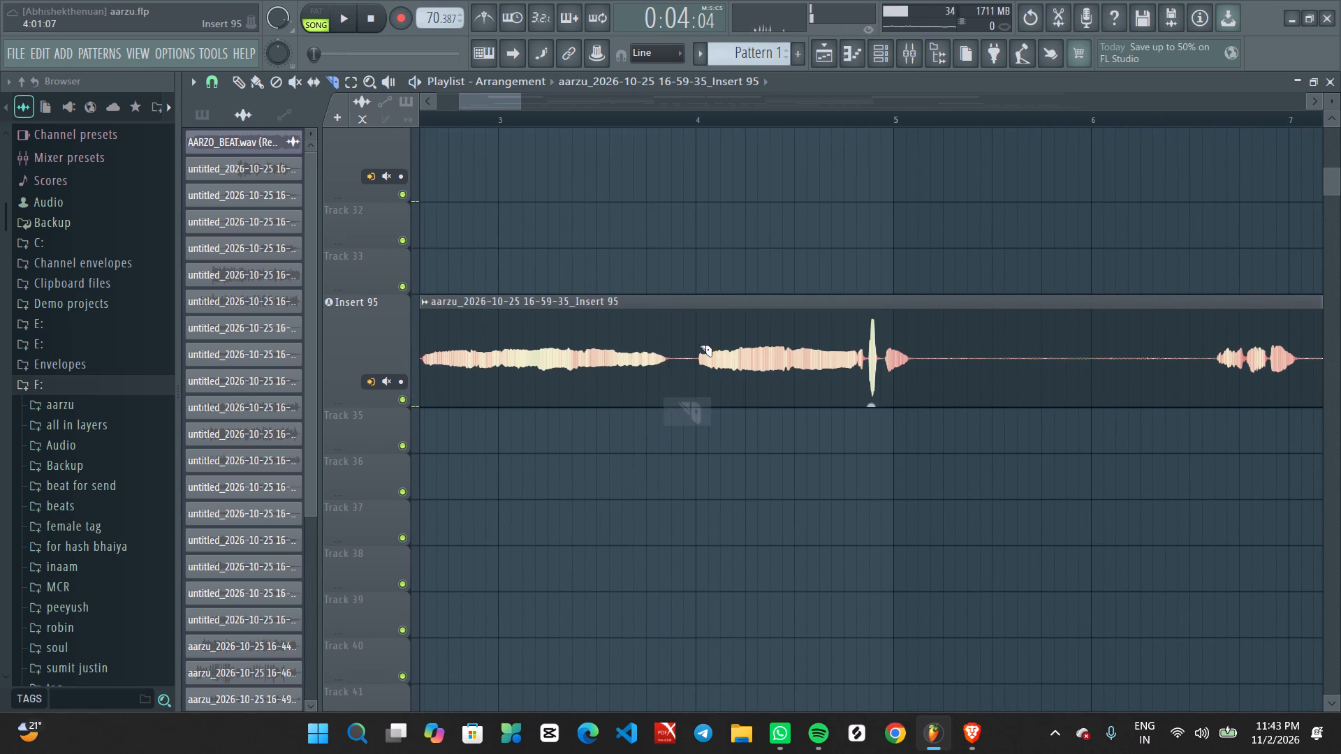
left_click(678, 341)
scroll(730, 322, "down", 2, "ctrl")
left_click(890, 341)
left_click_drag(765, 309, 776, 355, "ctrl")
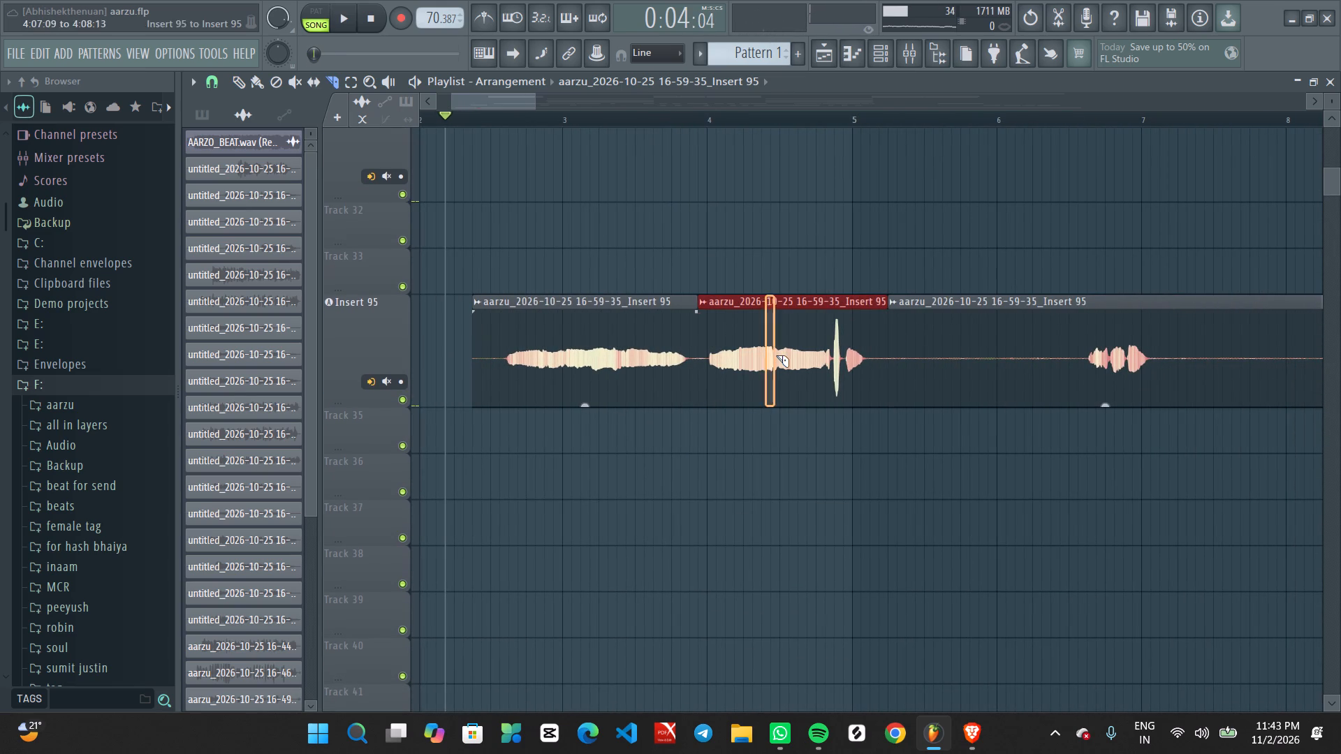
left_click_drag(776, 355, 775, 355, "ctrl")
key("Delete")
key("space")
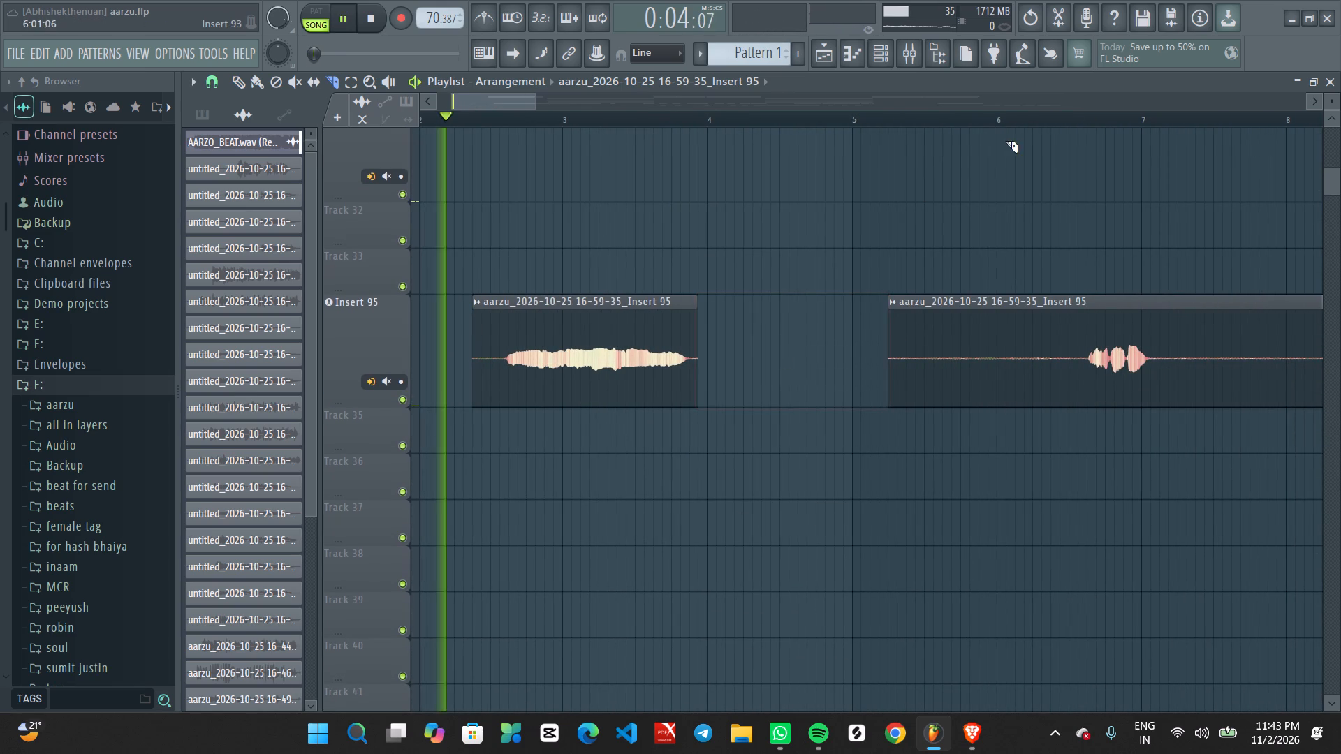
Check the vocal track levels in the mixer during playback, return to the playlist and stop the song.
left_click(915, 64)
scroll(869, 246, "down", 6)
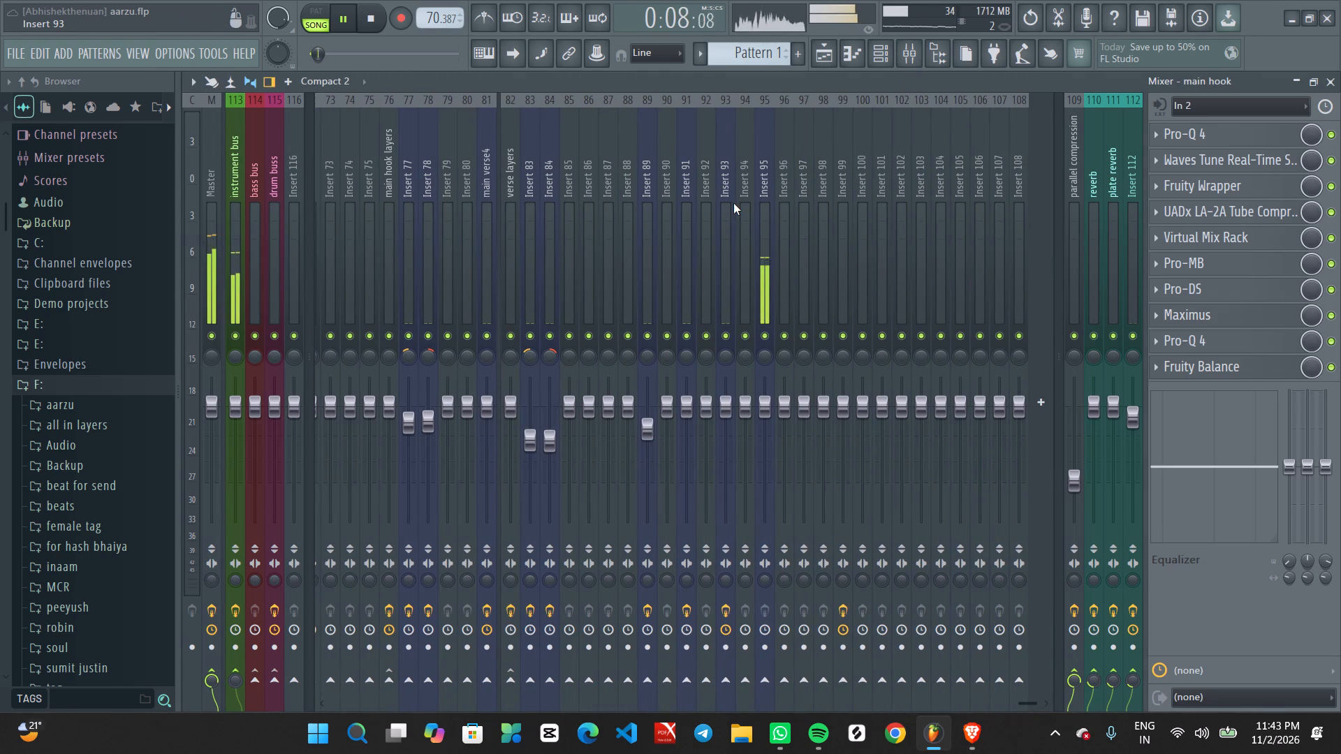
left_click(818, 59)
key("space")
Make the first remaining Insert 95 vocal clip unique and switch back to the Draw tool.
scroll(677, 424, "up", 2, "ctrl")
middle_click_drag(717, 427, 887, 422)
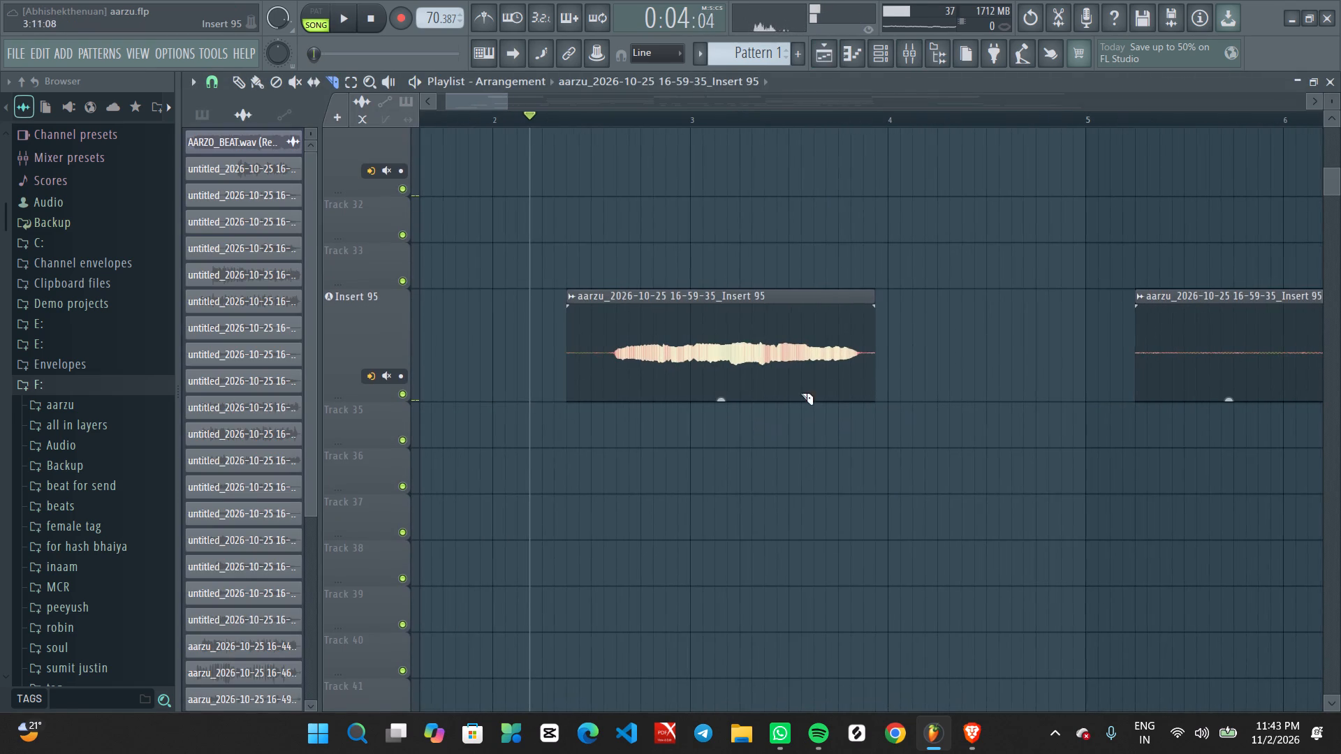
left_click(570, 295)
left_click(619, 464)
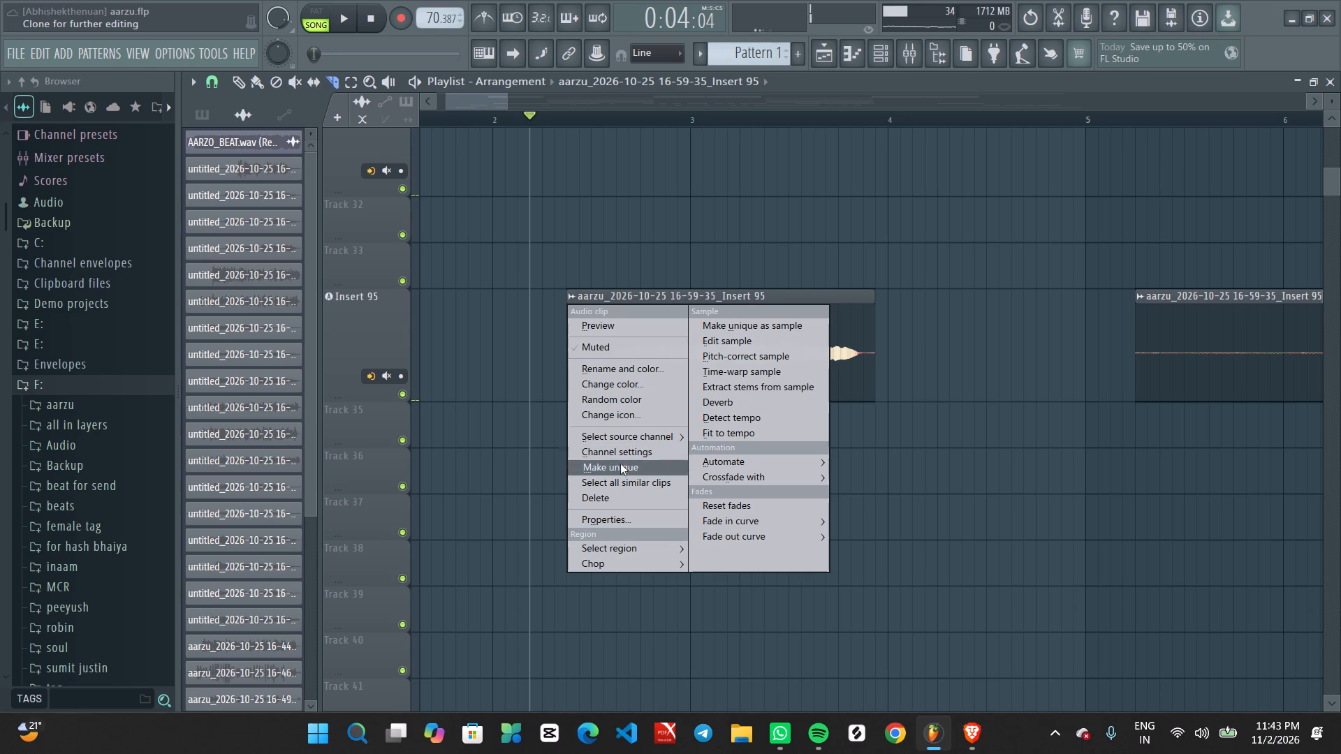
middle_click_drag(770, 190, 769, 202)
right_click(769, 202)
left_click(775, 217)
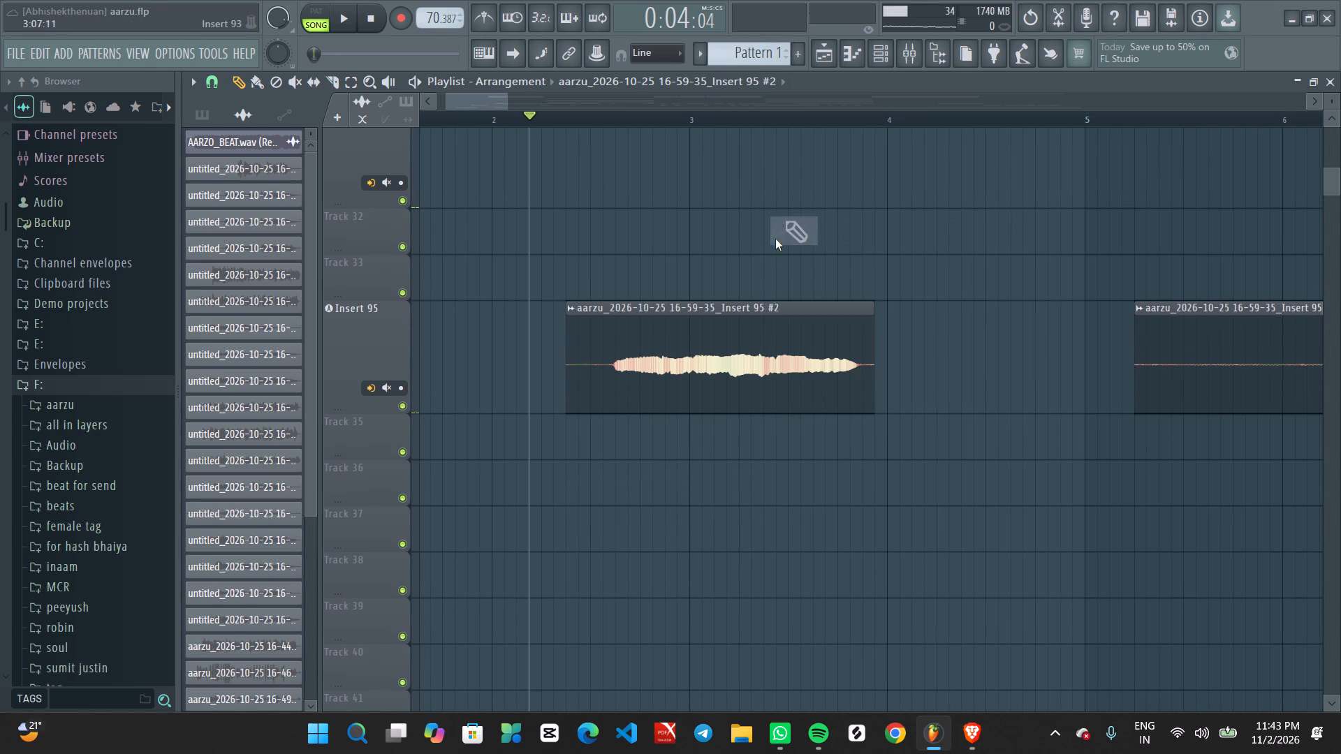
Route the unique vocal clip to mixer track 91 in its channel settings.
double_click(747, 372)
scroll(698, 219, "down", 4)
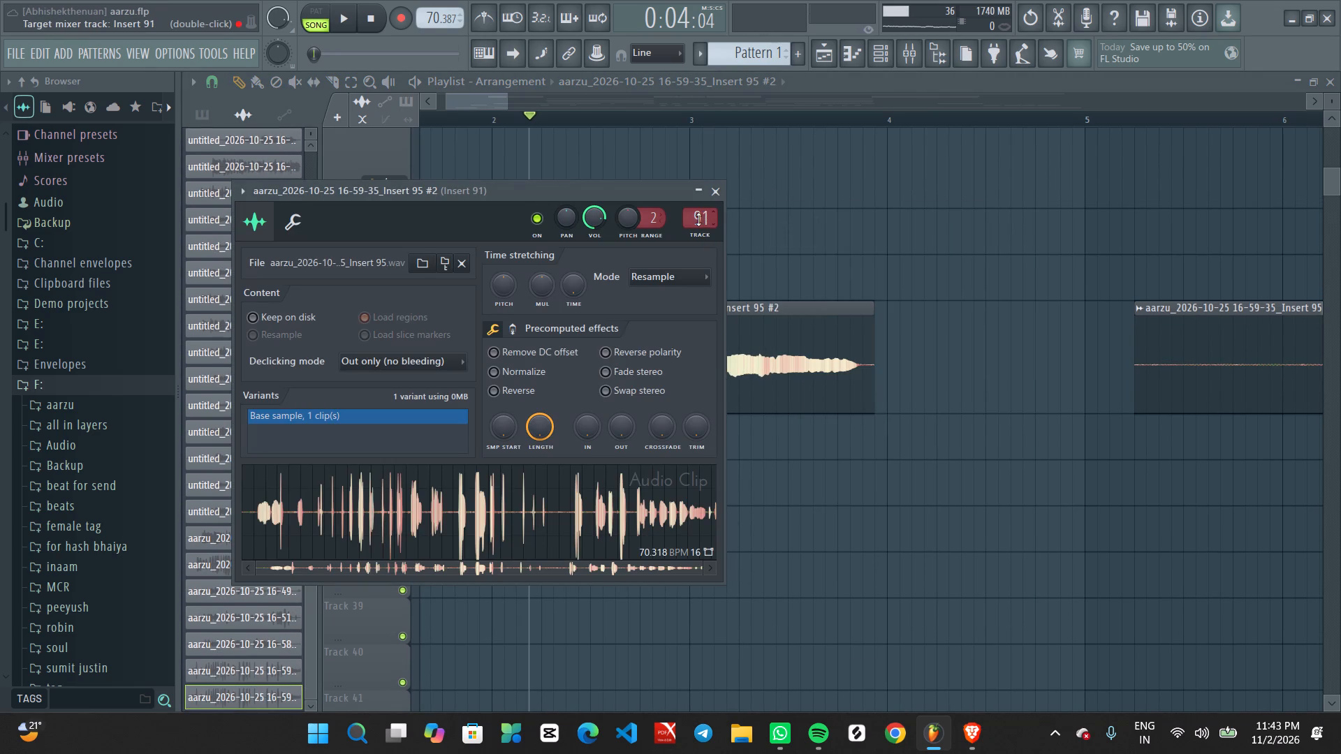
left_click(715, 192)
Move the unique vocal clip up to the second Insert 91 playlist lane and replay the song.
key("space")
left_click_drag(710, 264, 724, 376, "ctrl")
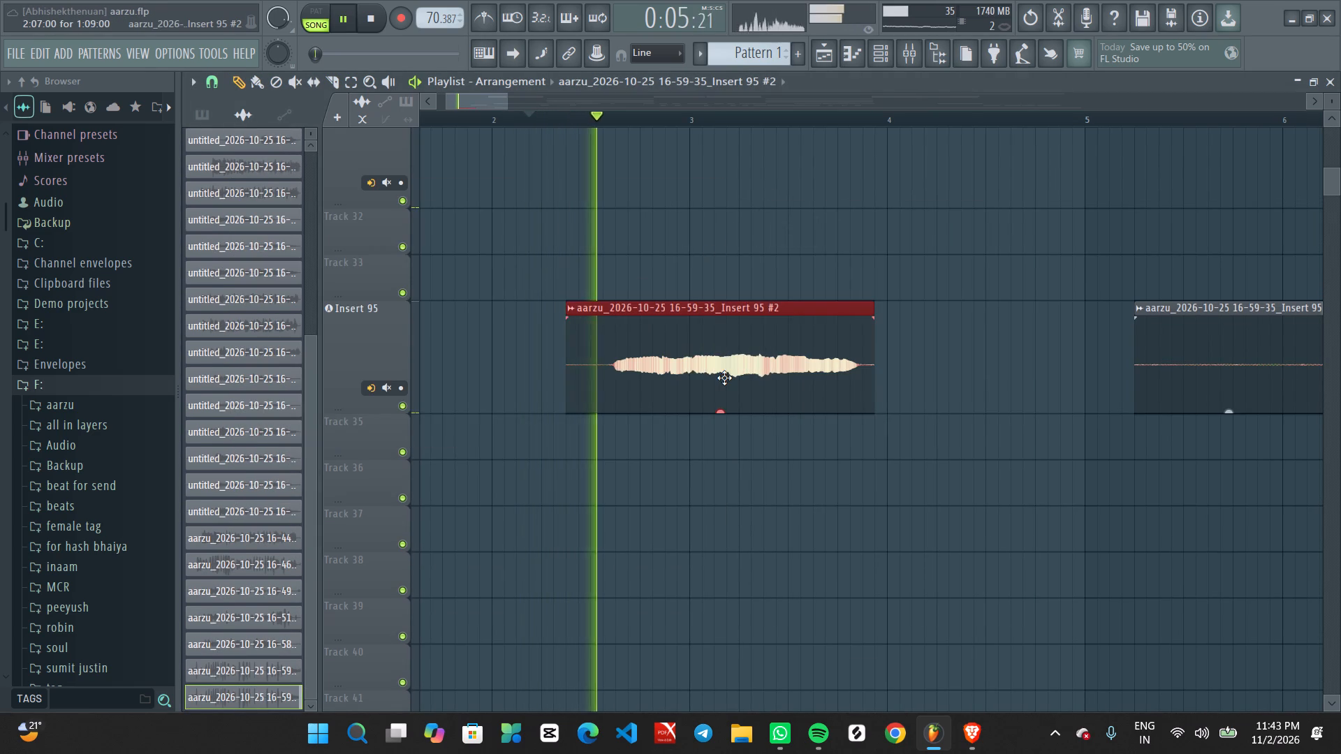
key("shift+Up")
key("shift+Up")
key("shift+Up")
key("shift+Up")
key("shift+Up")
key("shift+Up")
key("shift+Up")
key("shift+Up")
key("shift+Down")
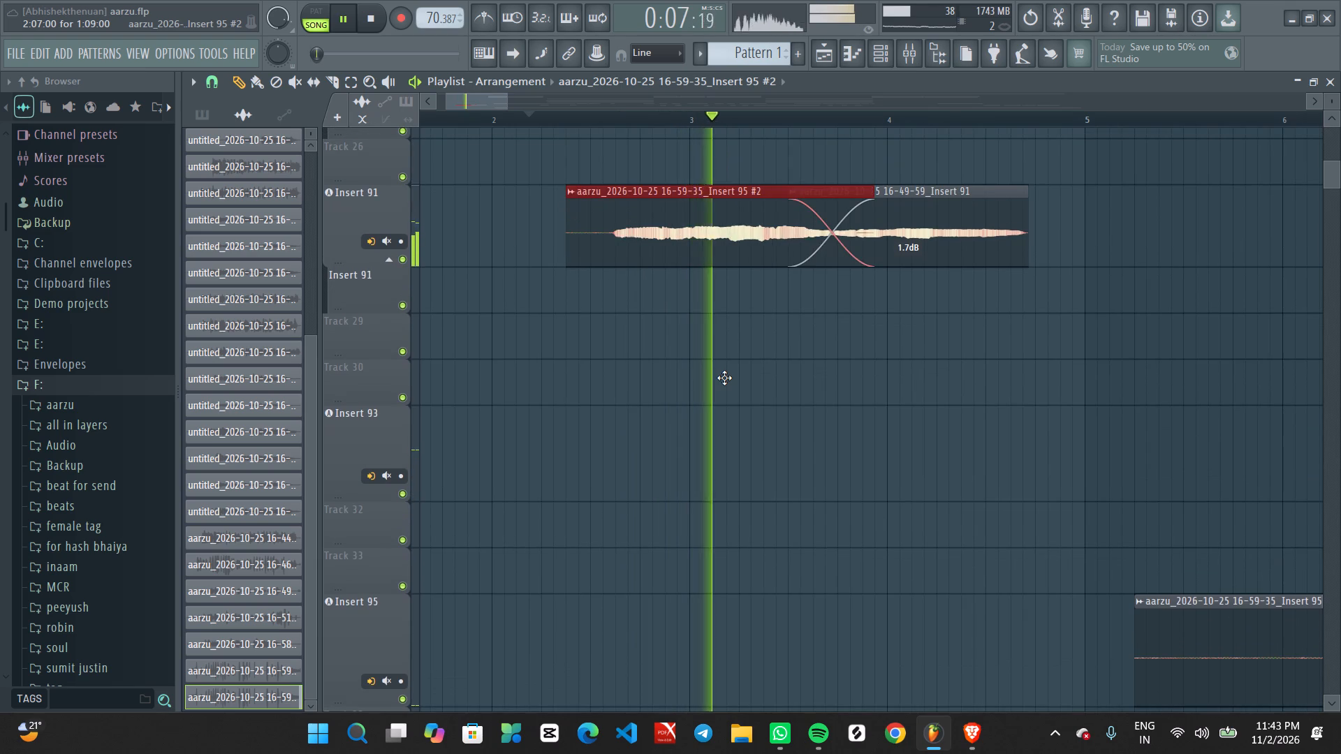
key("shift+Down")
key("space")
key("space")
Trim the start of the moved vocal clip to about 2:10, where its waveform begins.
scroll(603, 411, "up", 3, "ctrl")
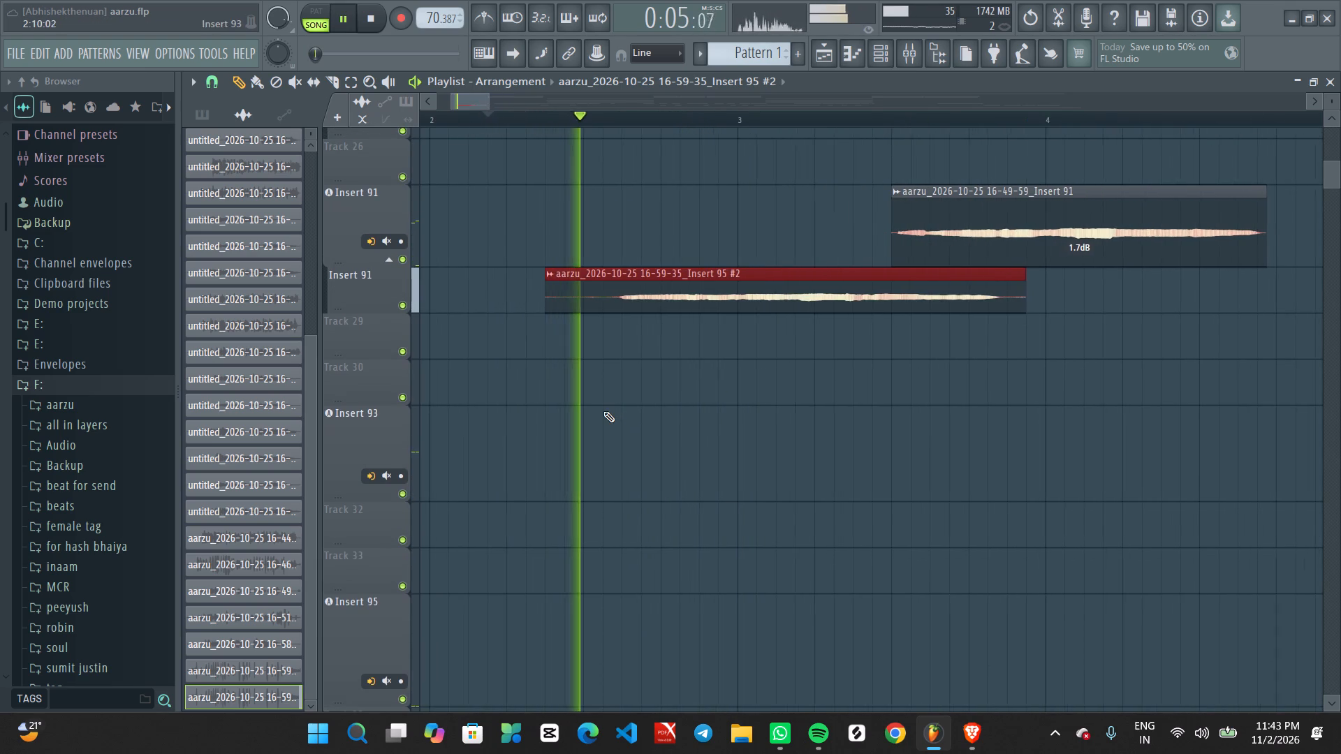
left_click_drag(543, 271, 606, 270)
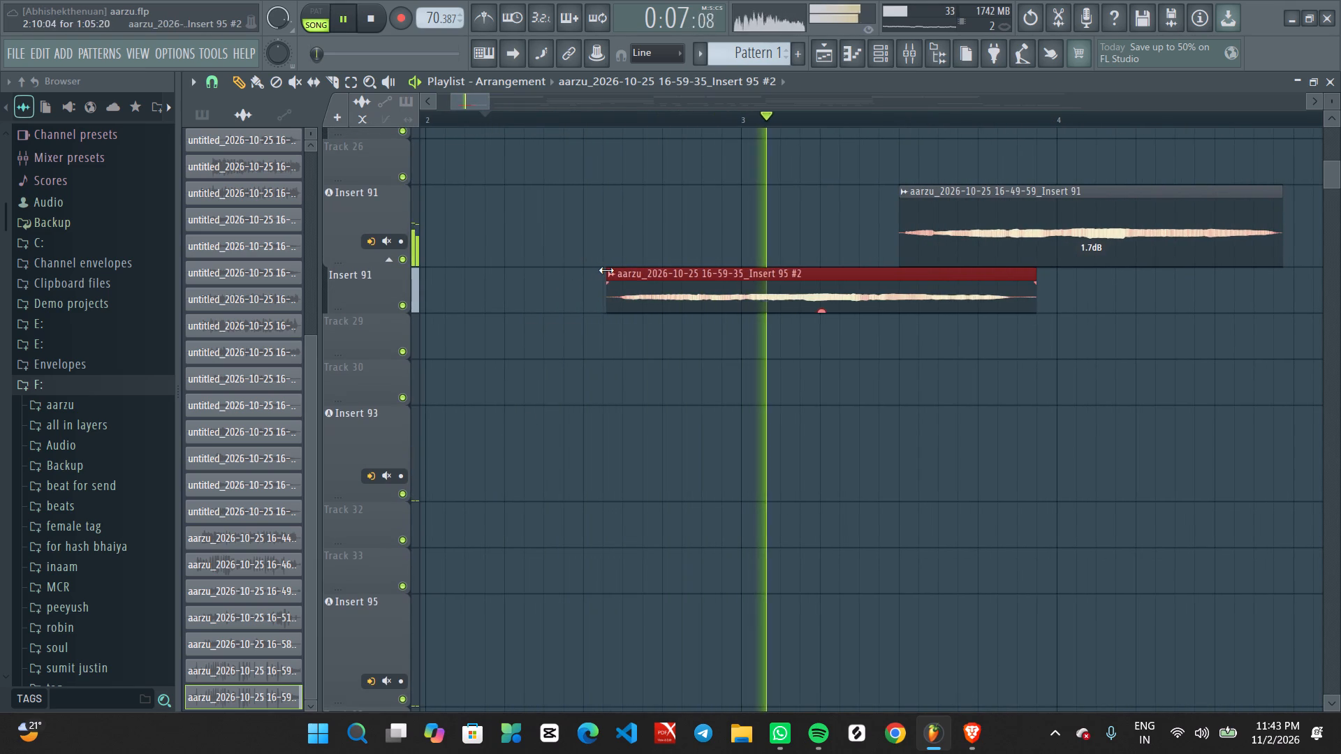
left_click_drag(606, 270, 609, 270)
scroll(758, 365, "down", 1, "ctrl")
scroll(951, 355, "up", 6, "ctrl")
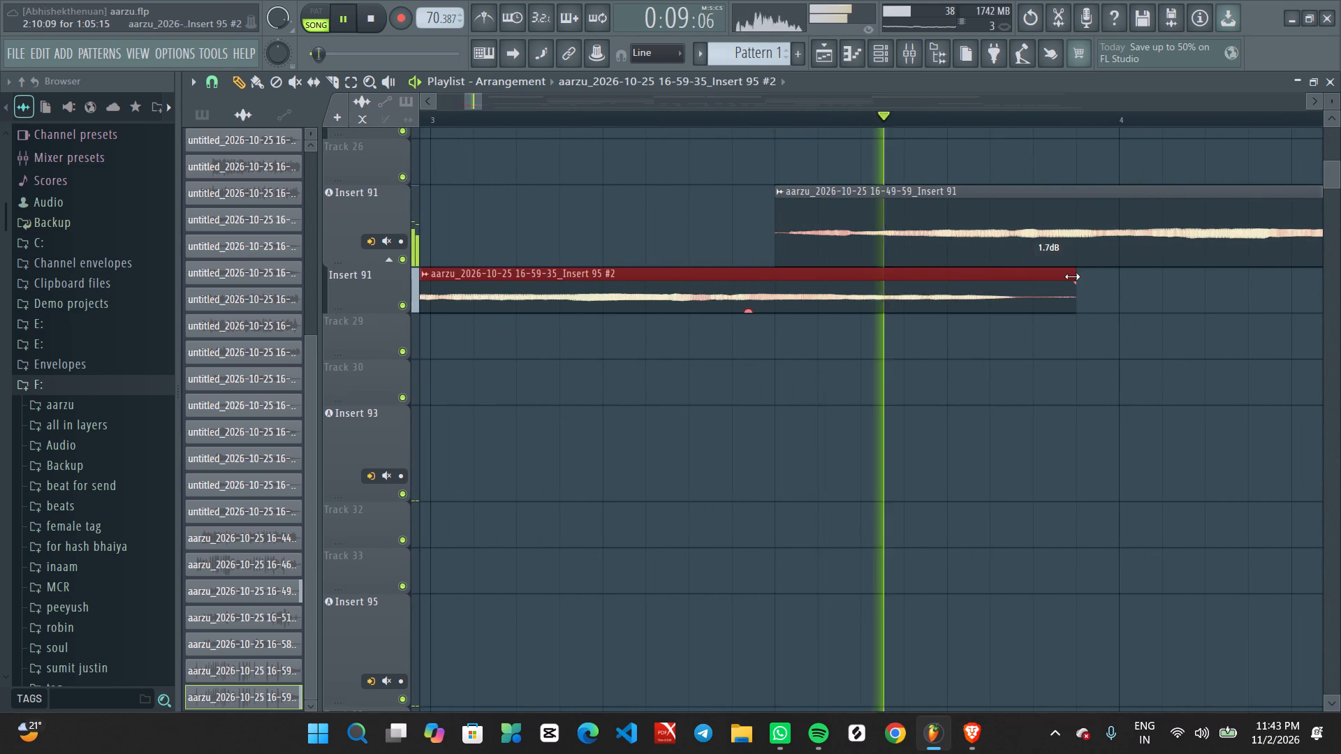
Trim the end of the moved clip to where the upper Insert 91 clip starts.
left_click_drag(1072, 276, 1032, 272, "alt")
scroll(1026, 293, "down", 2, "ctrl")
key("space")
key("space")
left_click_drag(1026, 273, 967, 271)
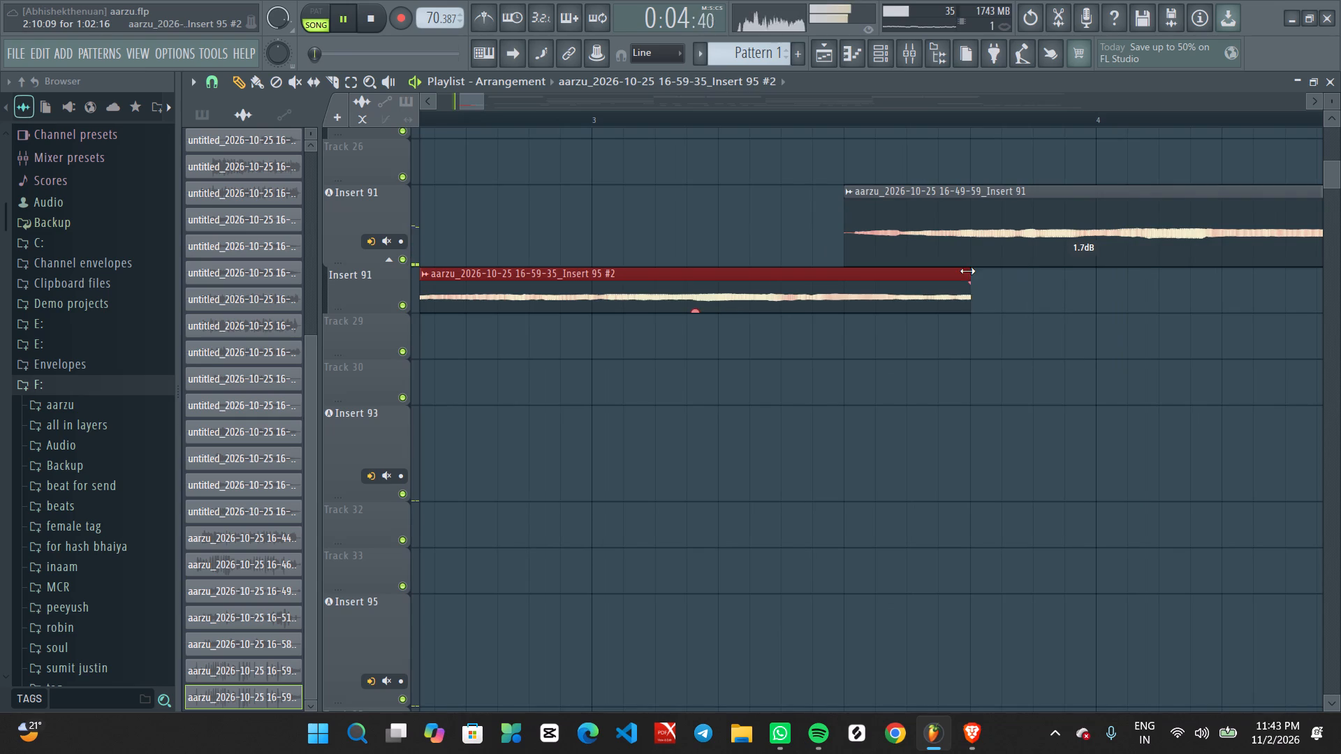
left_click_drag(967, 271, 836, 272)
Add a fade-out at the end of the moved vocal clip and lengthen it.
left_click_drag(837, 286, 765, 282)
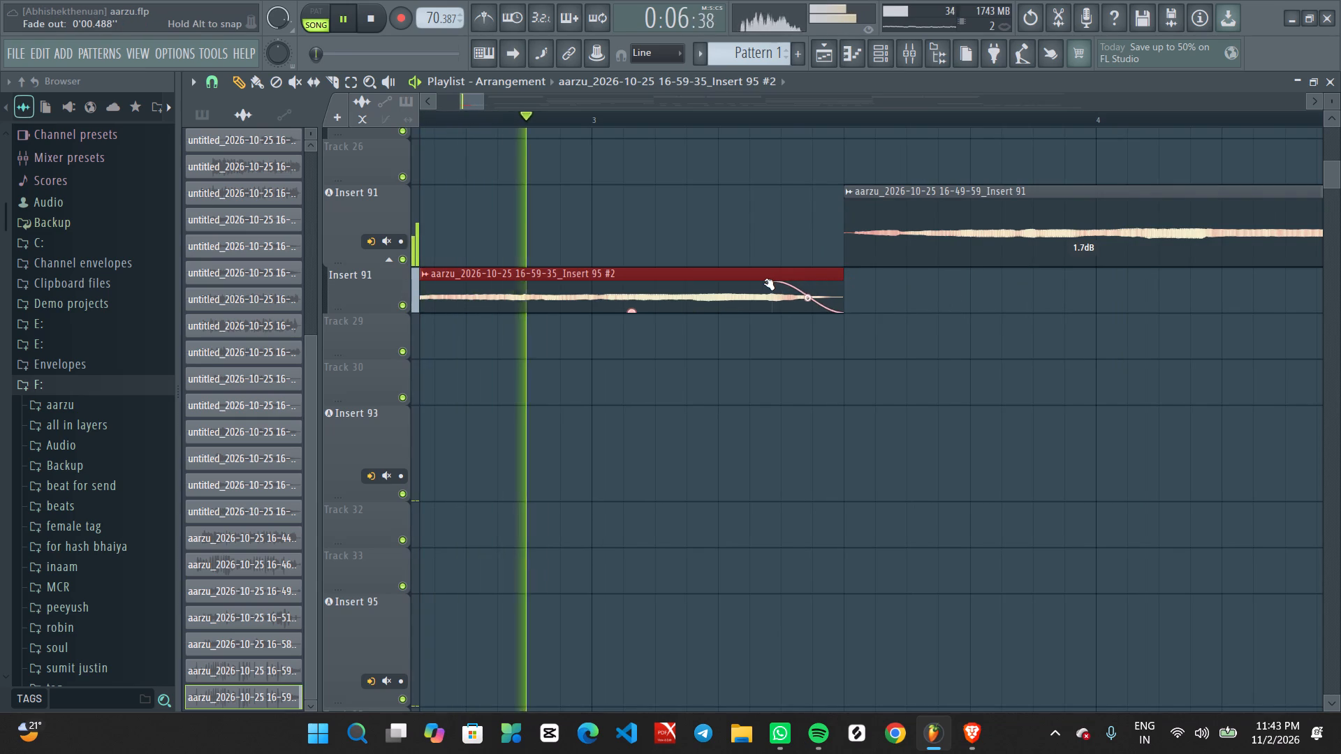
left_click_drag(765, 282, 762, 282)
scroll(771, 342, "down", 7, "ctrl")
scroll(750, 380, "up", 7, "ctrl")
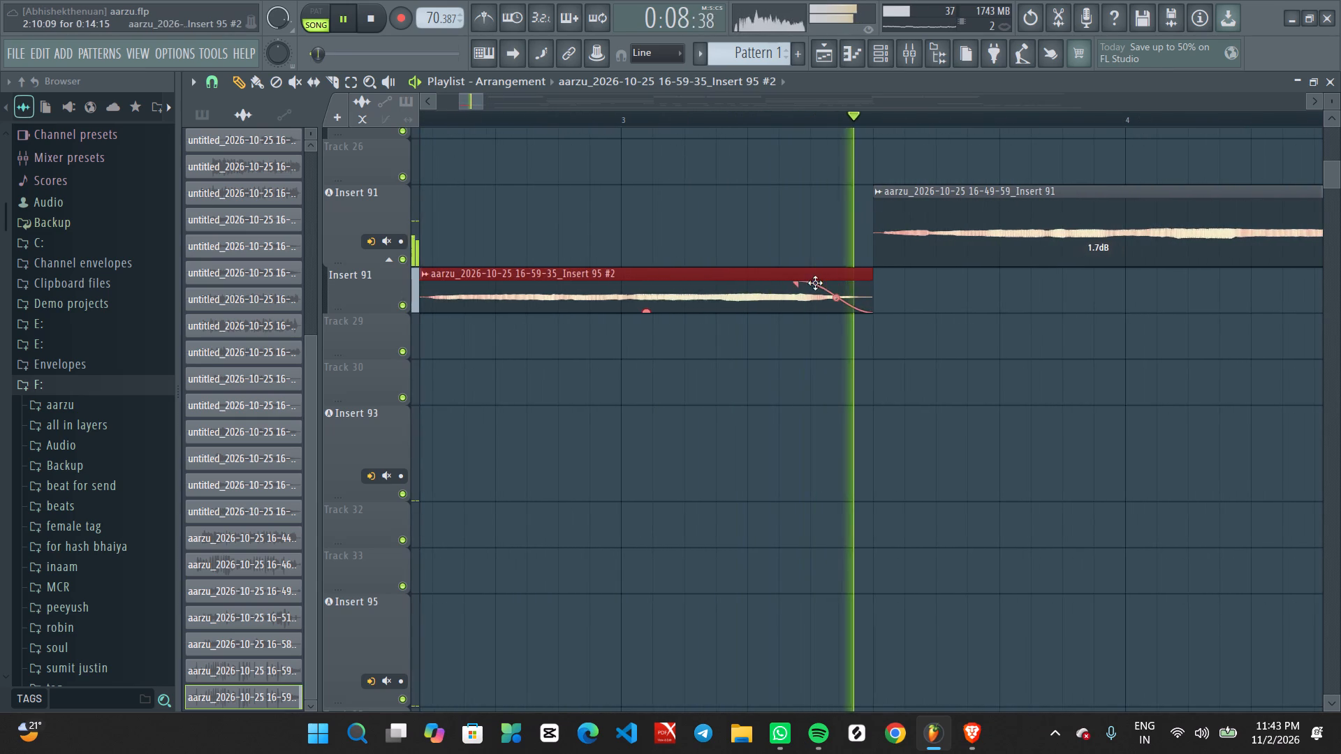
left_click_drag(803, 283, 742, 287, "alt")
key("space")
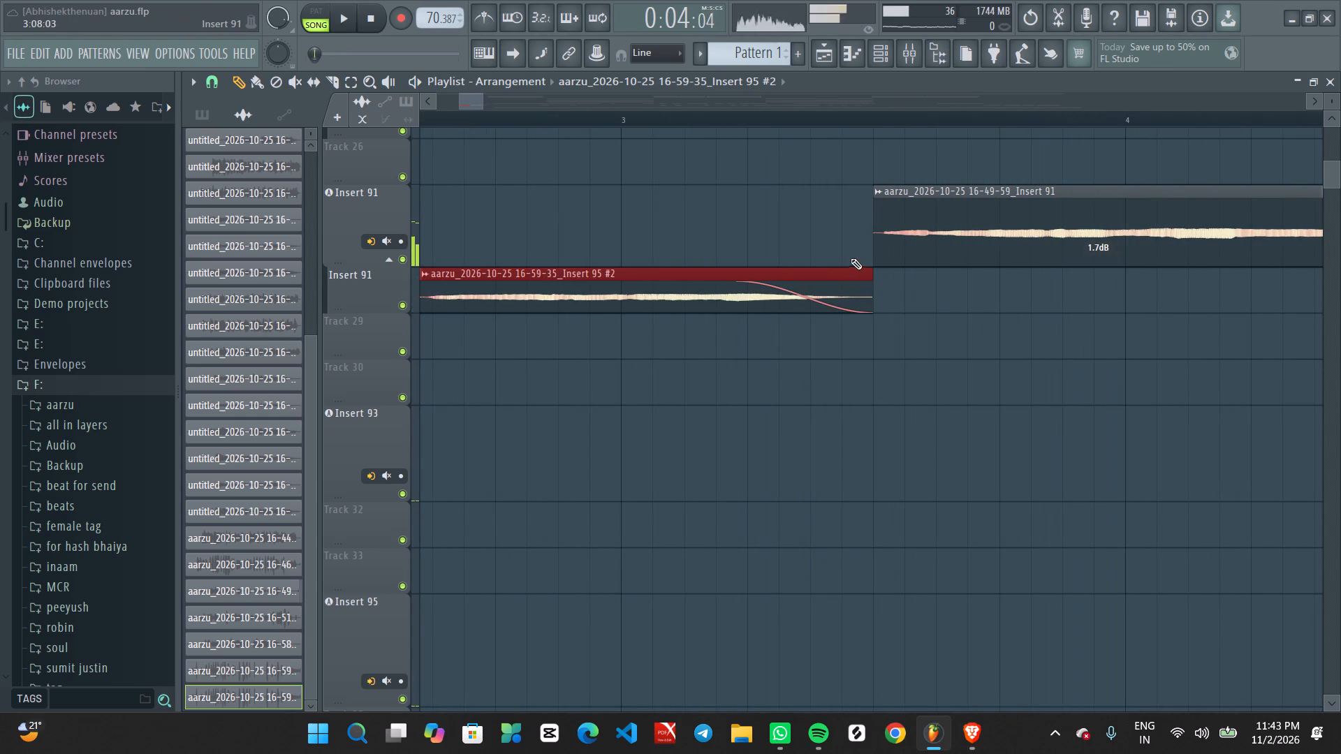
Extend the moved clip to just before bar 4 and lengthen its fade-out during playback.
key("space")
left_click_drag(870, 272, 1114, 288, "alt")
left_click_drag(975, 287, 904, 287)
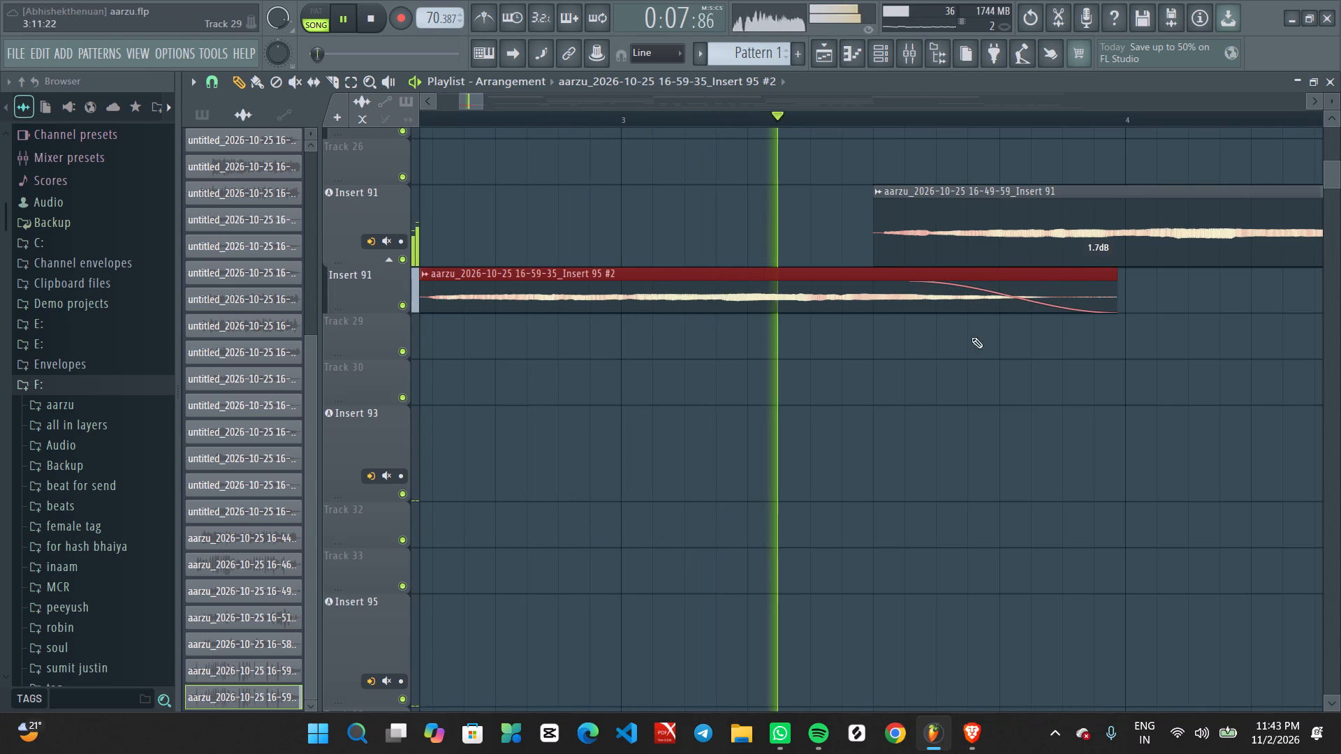
Replay the overlapping Insert 91 clips and delete the faded one on the second Insert 91 lane.
scroll(969, 371, "down", 1, "ctrl")
scroll(921, 329, "up", 5, "ctrl")
left_click_drag(854, 195, 865, 194, "alt")
scroll(910, 283, "down", 13, "ctrl")
scroll(992, 337, "up", 6, "ctrl")
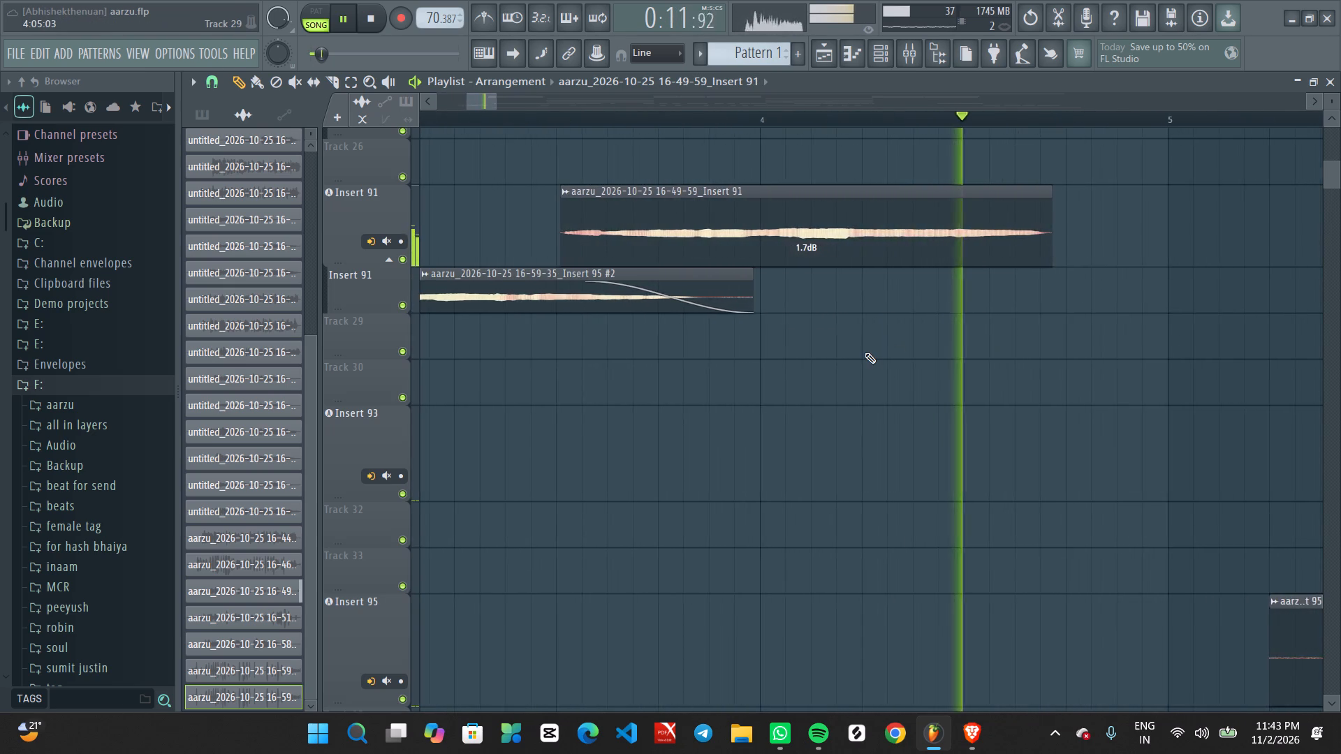
scroll(865, 353, "up", 2, "ctrl")
scroll(877, 350, "down", 9, "ctrl")
key("space")
key("space")
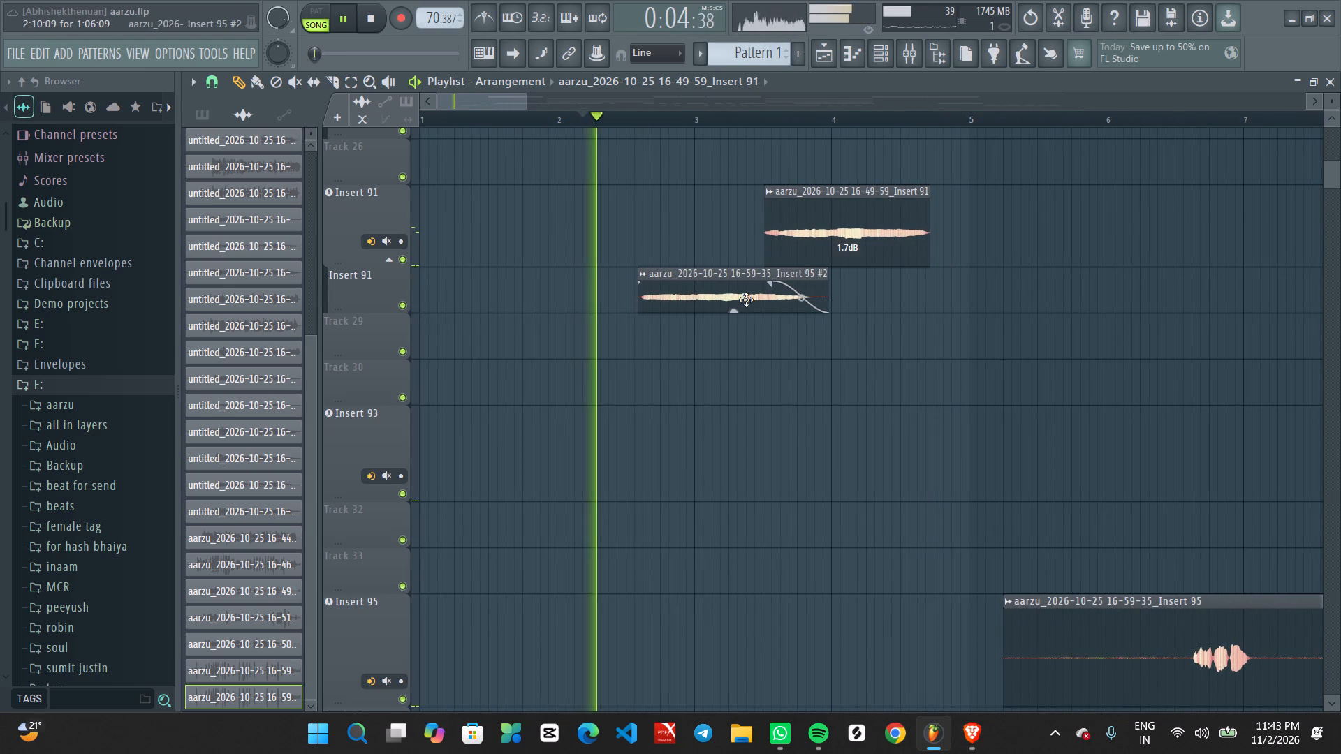
right_click(746, 300)
Examine the remaining clips on the Insert 83 to Insert 95 playlist tracks during playback.
scroll(758, 378, "up", 3, "ctrl")
middle_click_drag(798, 435, 837, 285)
scroll(836, 294, "down", 8, "ctrl")
scroll(681, 438, "up", 2, "alt")
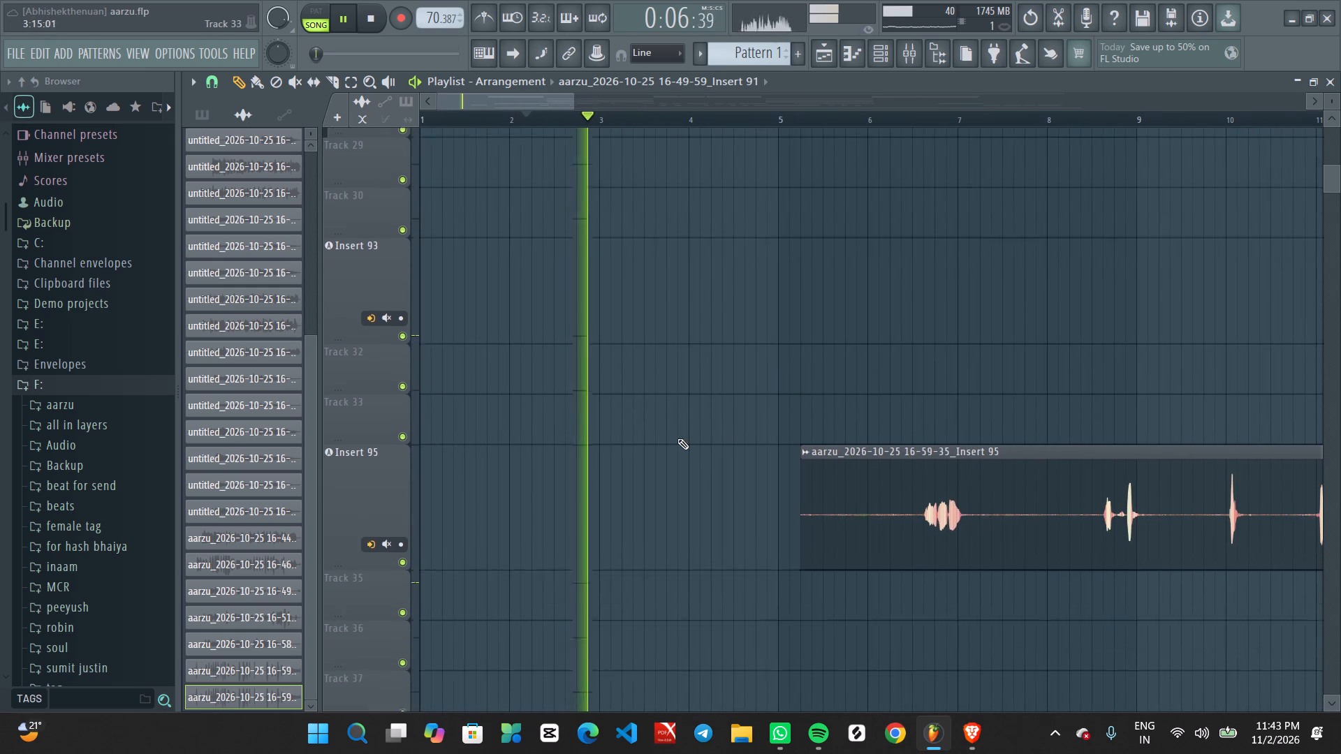
scroll(677, 438, "up", 2, "alt")
scroll(674, 439, "down", 2, "alt")
scroll(673, 439, "up", 1, "alt")
scroll(673, 439, "down", 12, "alt")
scroll(681, 445, "down", 1, "ctrl")
scroll(682, 445, "up", 3, "ctrl")
middle_click_drag(720, 459, 728, 376)
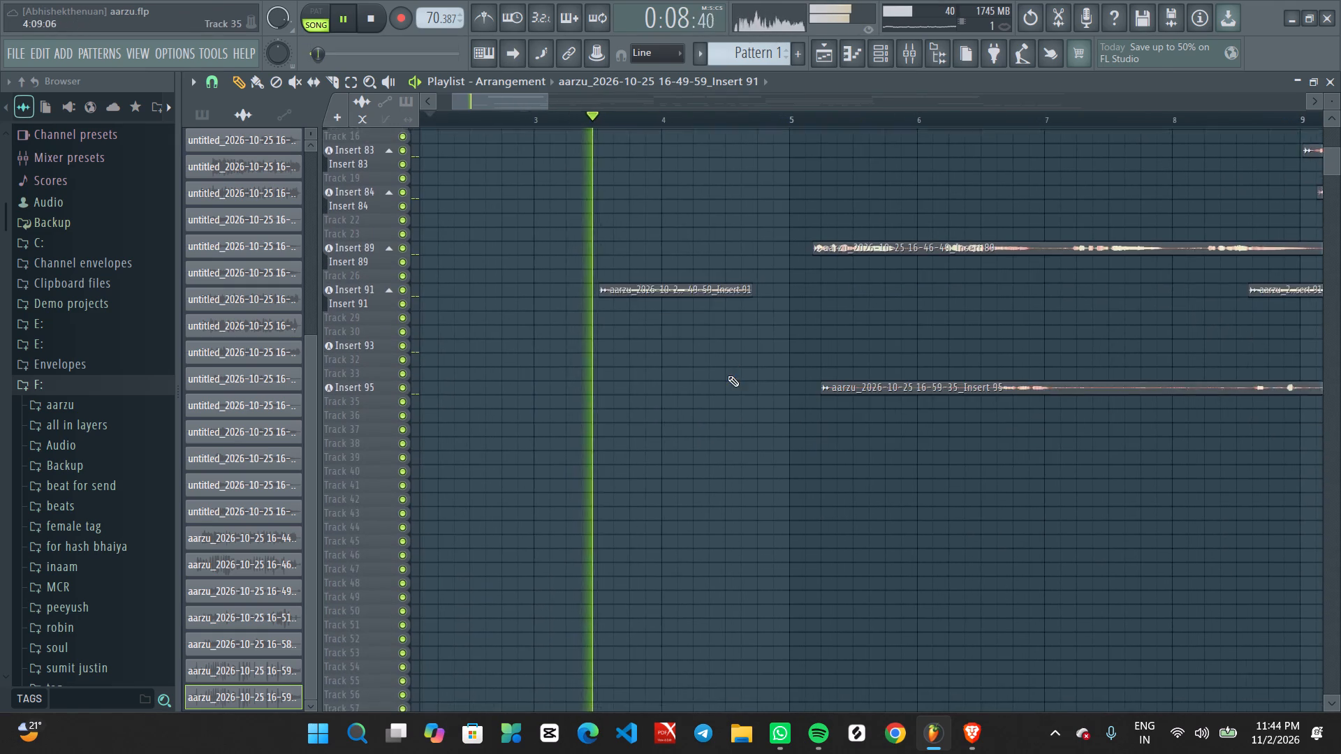
scroll(772, 402, "down", 7, "ctrl")
scroll(772, 416, "up", 4, "ctrl")
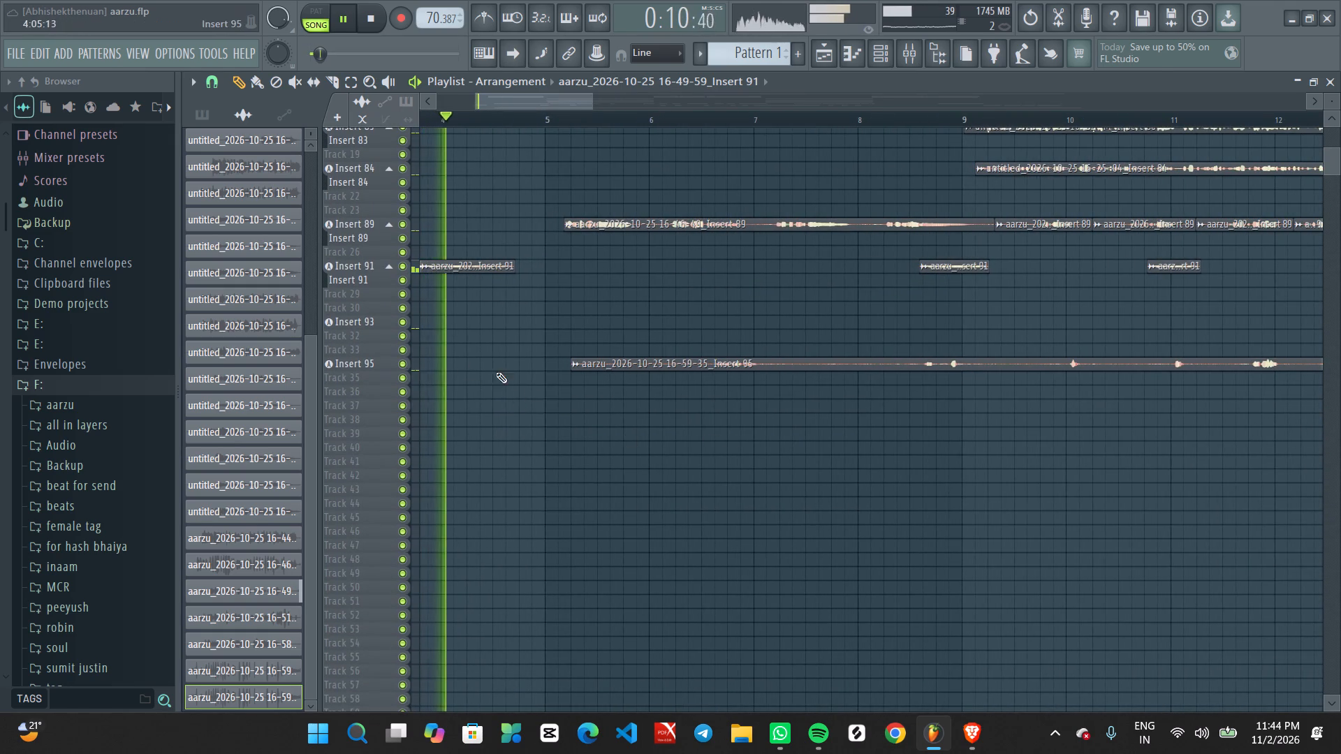
Trim the start of the long Insert 95 vocal clip to just before its first phrase, between bars 6 and 7.
scroll(542, 394, "up", 4, "alt")
scroll(606, 401, "up", 5, "alt")
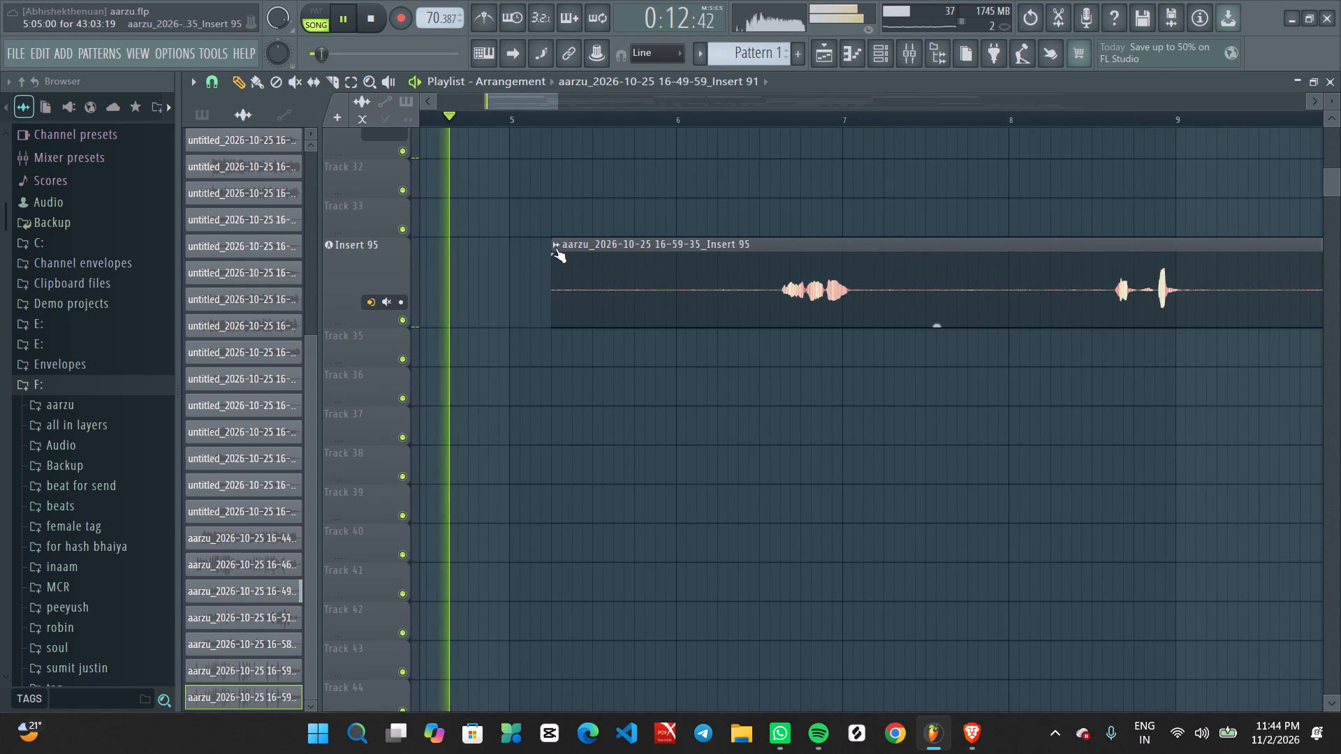
left_click_drag(552, 246, 777, 258, "alt")
Slice the Insert 95 clip after its first phrase and before the sound ahead of bar 9, and delete the silent piece between.
scroll(860, 332, "up", 3, "ctrl")
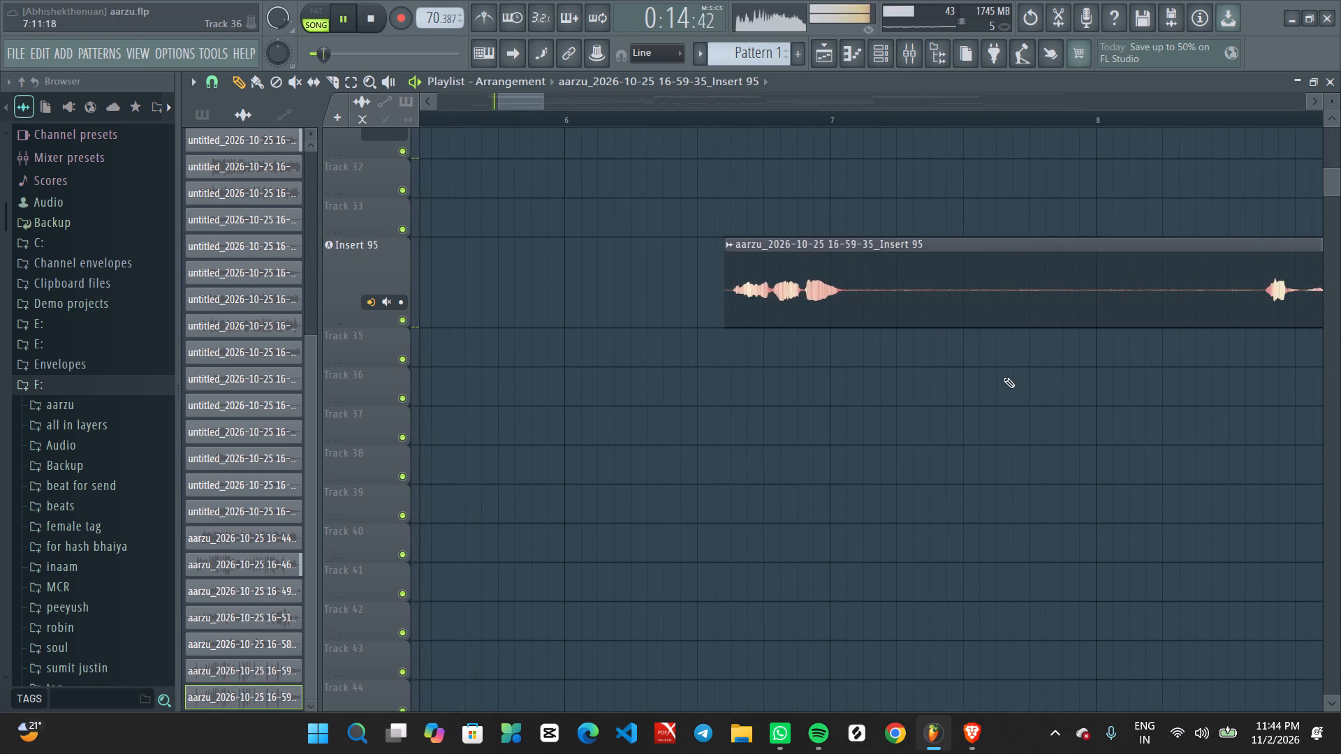
middle_click_drag(998, 376, 830, 383)
scroll(775, 394, "up", 2, "ctrl")
middle_click(700, 402)
right_click(699, 402)
left_click(720, 457)
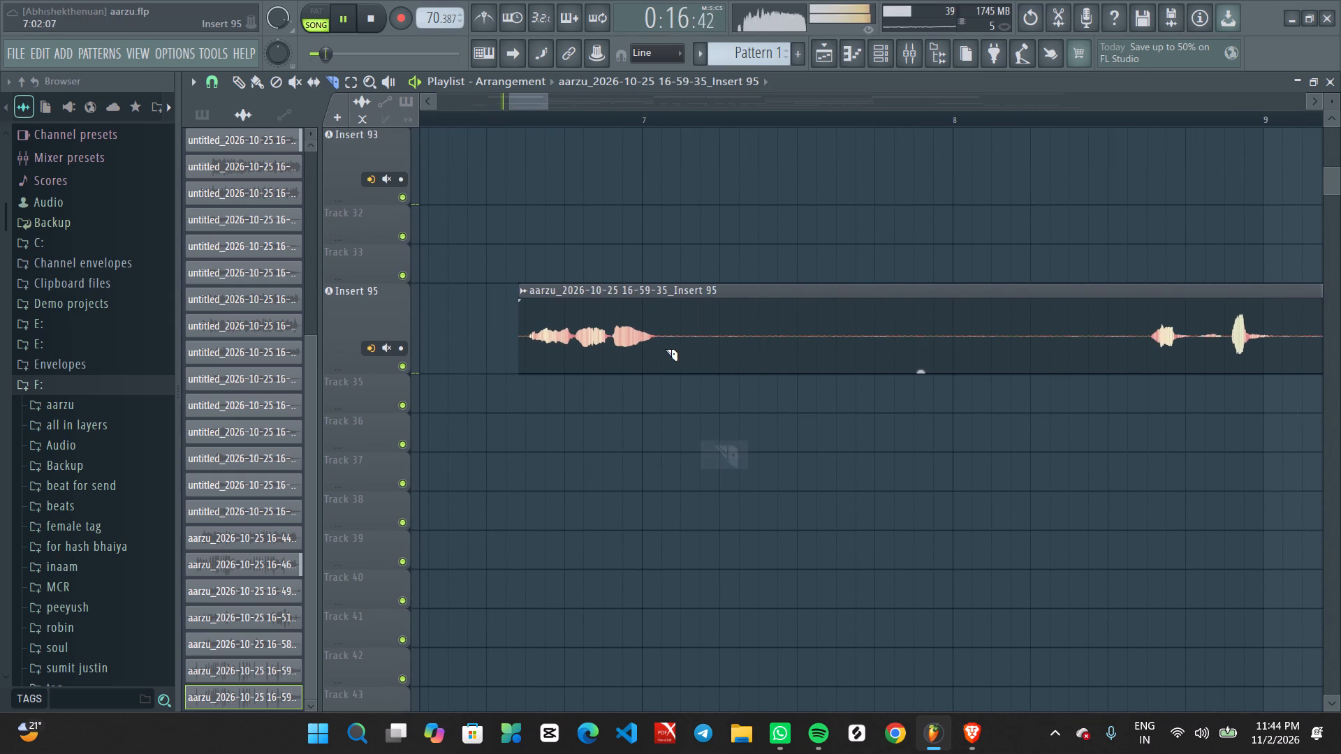
left_click(663, 346, "alt")
left_click_drag(1147, 366, 1145, 337, "alt")
left_click_drag(840, 202, 898, 312, "ctrl")
key("Delete")
Slice the Insert 95 clip just after bar 9 and just before the hit at bar 10, and delete the silence between.
scroll(871, 304, "down", 7, "ctrl")
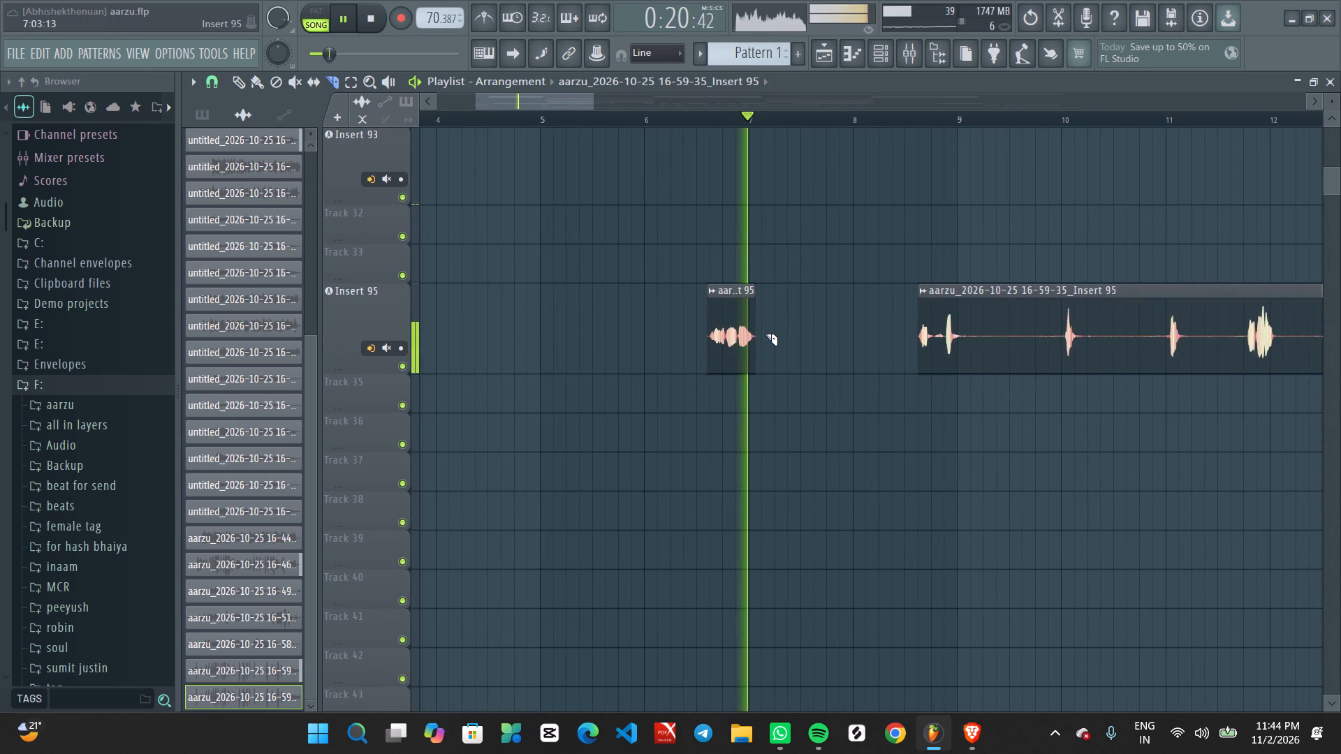
scroll(770, 411, "up", 3, "ctrl")
scroll(1017, 400, "up", 2, "ctrl")
middle_click_drag(1209, 454, 1011, 466)
scroll(932, 452, "up", 5, "ctrl")
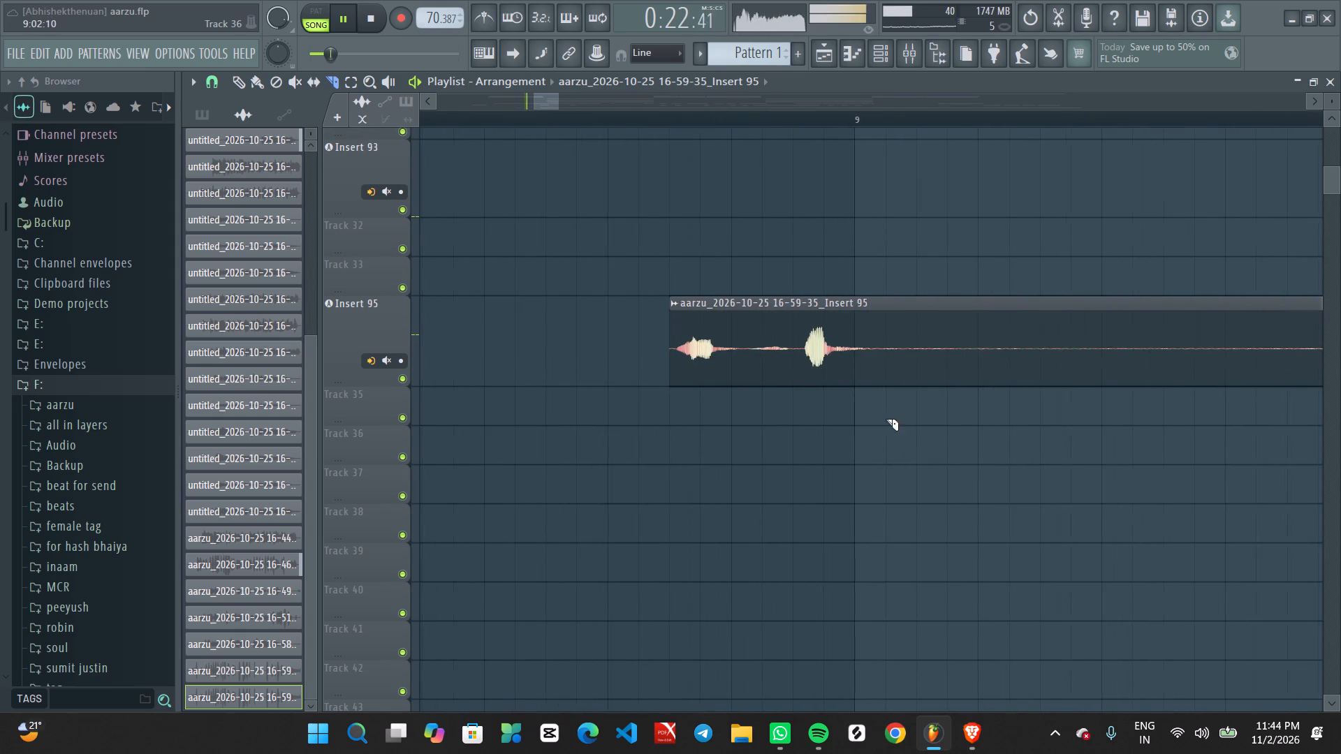
left_click_drag(855, 396, 884, 325, "alt")
scroll(925, 454, "down", 4, "ctrl")
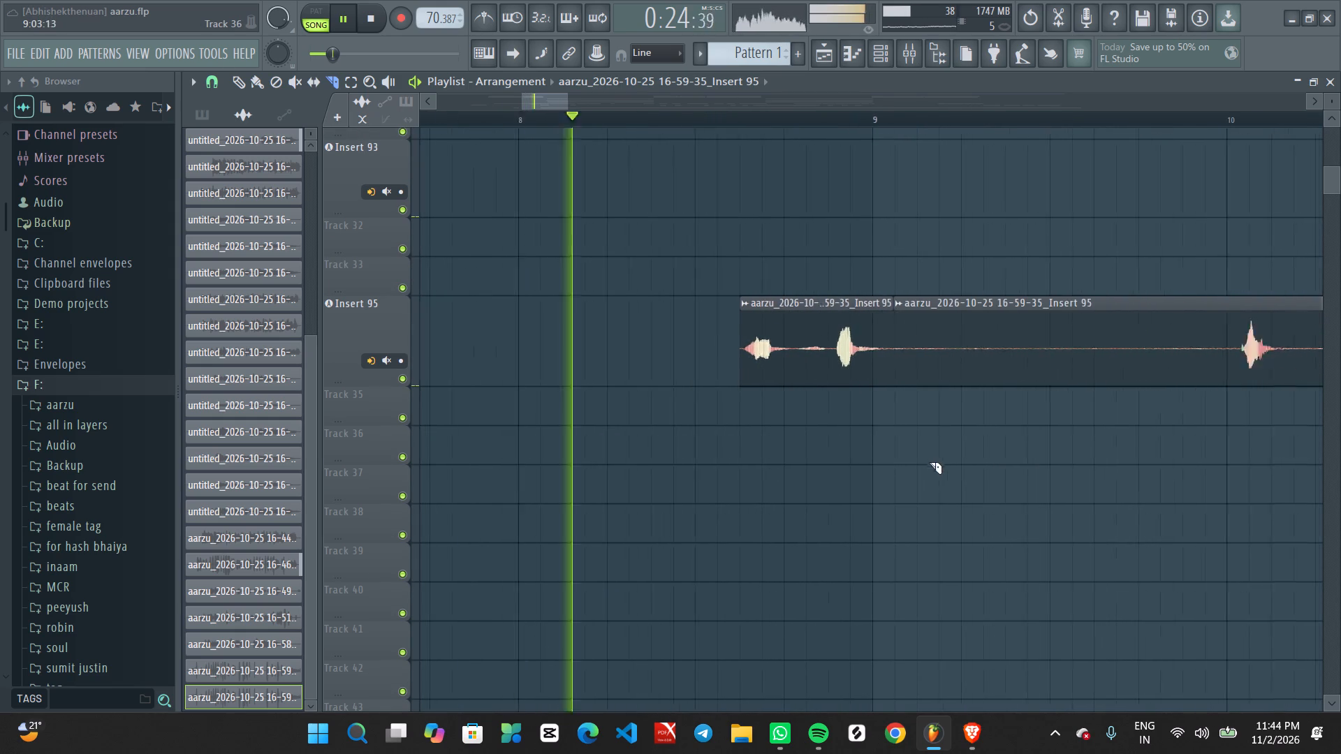
scroll(929, 462, "down", 1, "ctrl")
middle_click_drag(1170, 500, 1016, 468)
scroll(1005, 466, "up", 6, "ctrl")
left_click_drag(938, 353, 941, 346, "alt")
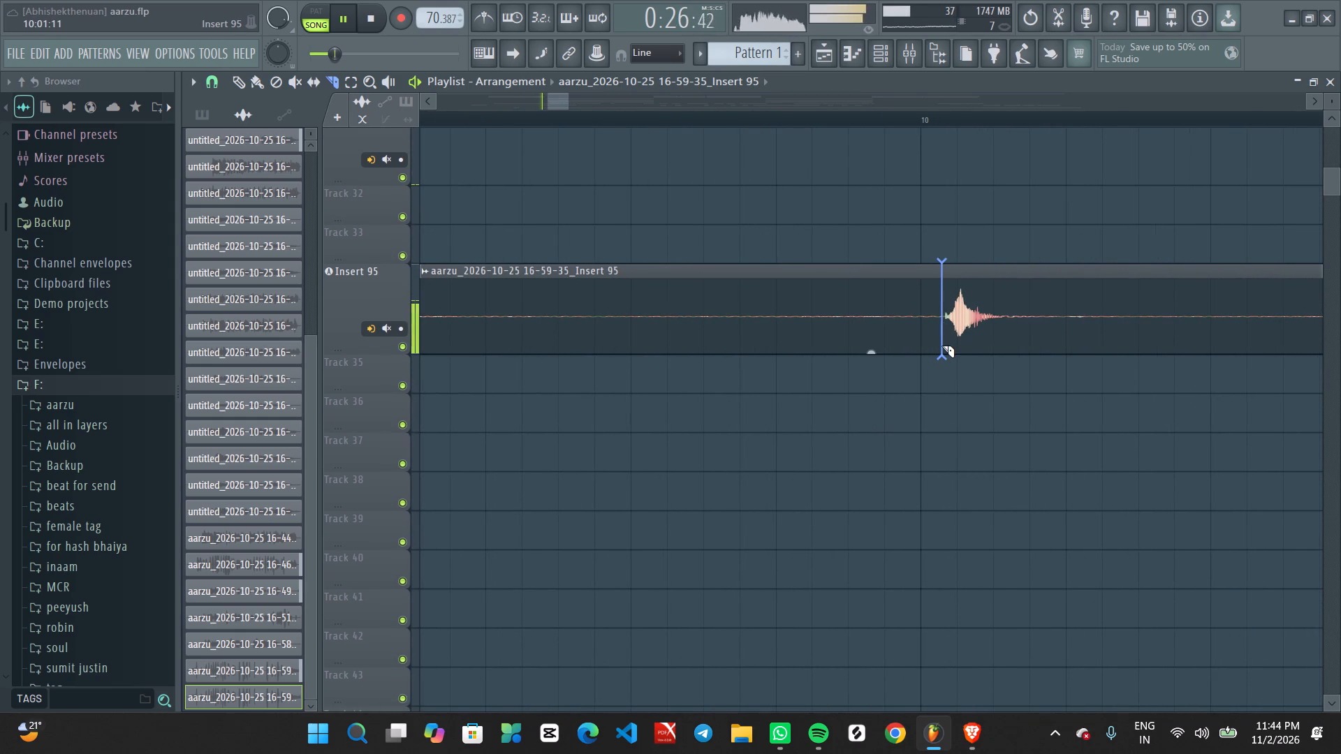
left_click_drag(941, 346, 937, 347, "alt")
left_click_drag(735, 242, 758, 365, "ctrl")
key("Delete")
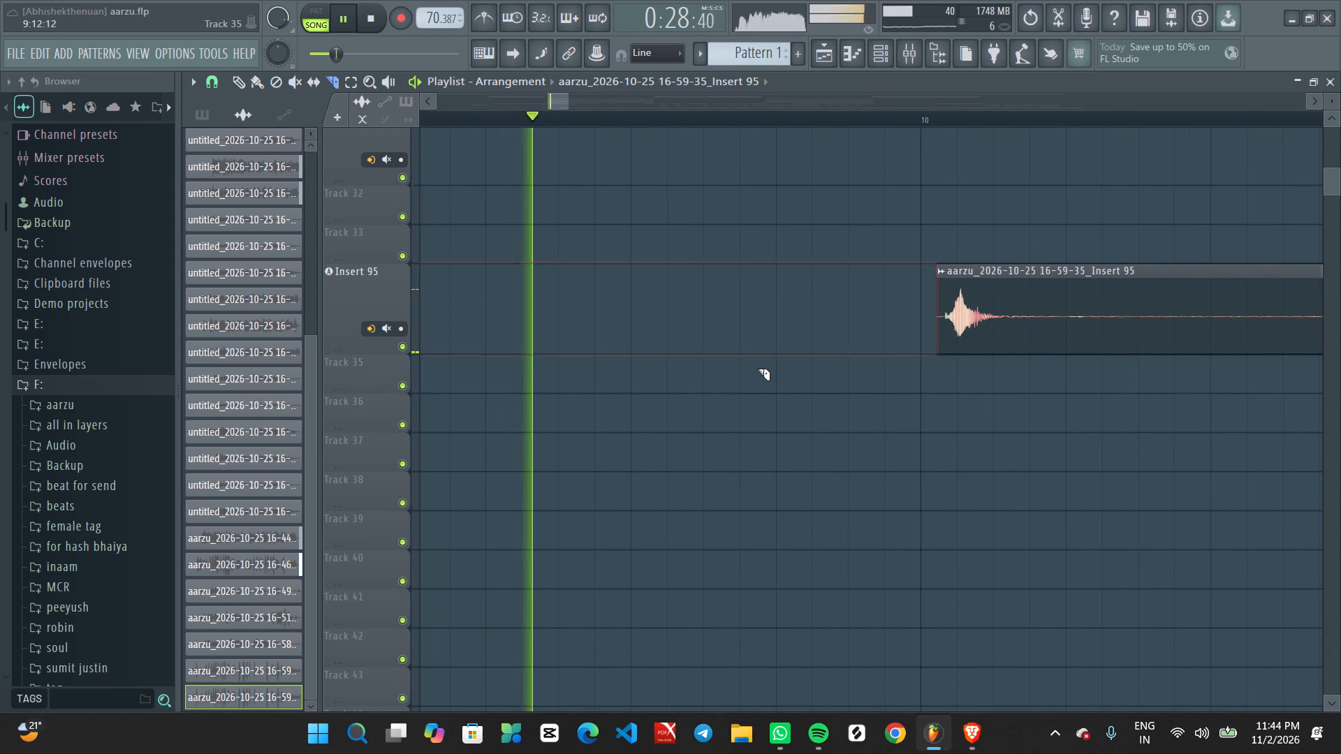
Stop playback and shorten the end of the Insert 95 clip that finishes just after bar 9.
scroll(757, 369, "down", 11, "ctrl")
scroll(670, 402, "up", 10, "ctrl")
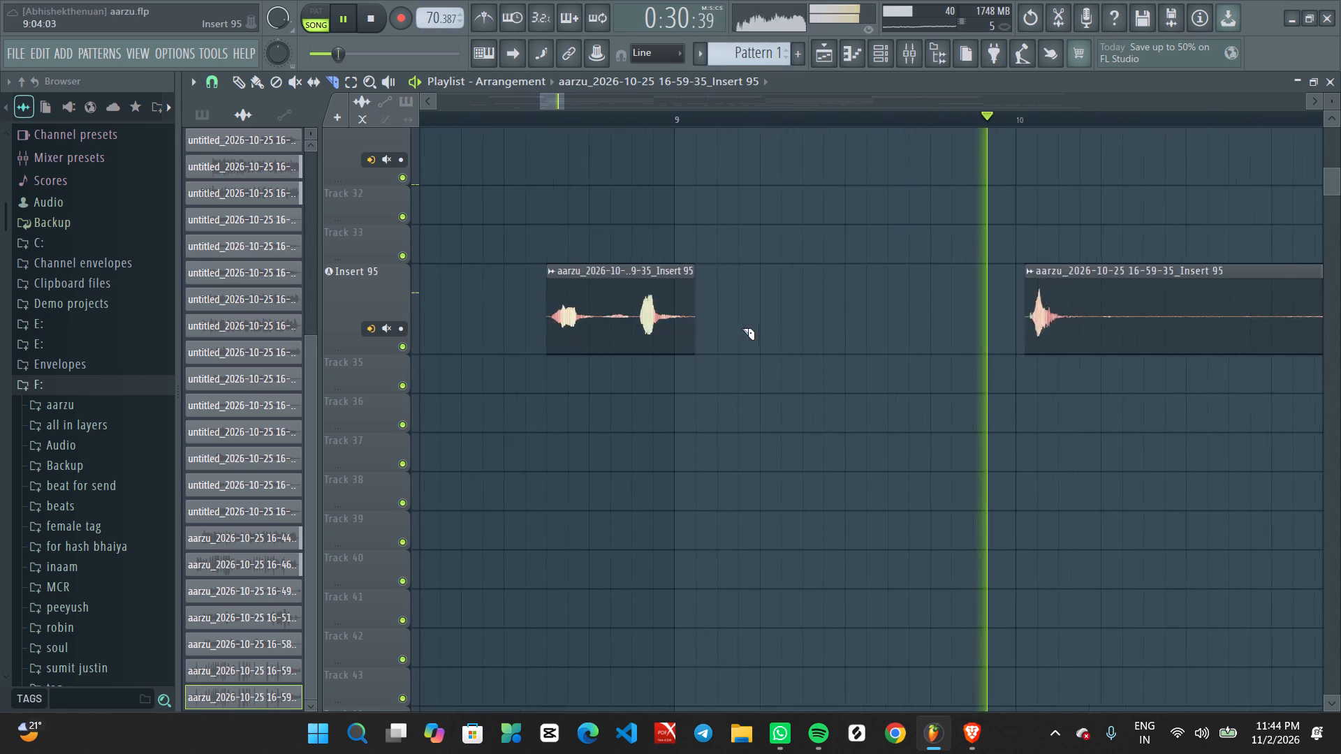
scroll(742, 328, "up", 1, "ctrl")
key("space")
middle_click_drag(669, 189, 687, 188)
right_click_drag(687, 188, 693, 198)
left_click(715, 232)
middle_click(708, 181)
right_click(710, 179)
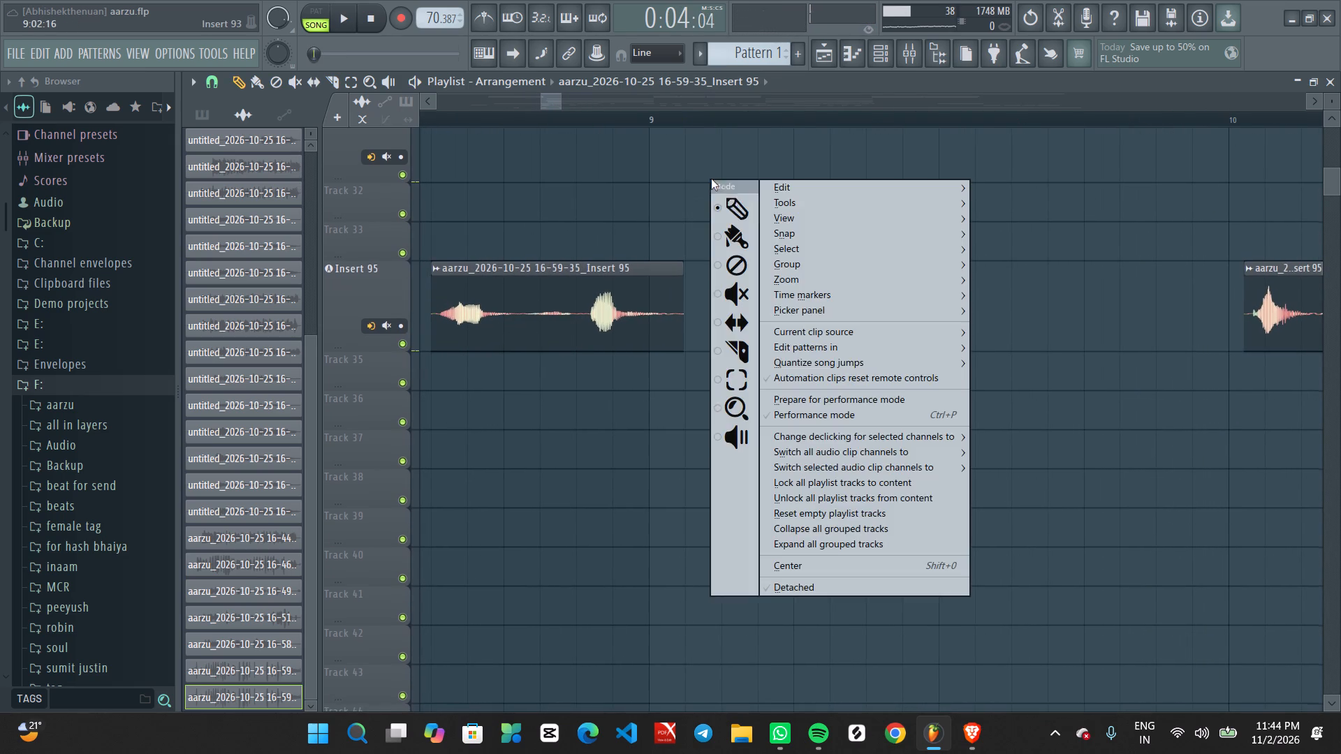
left_click(729, 207)
left_click_drag(677, 267, 664, 267, "alt")
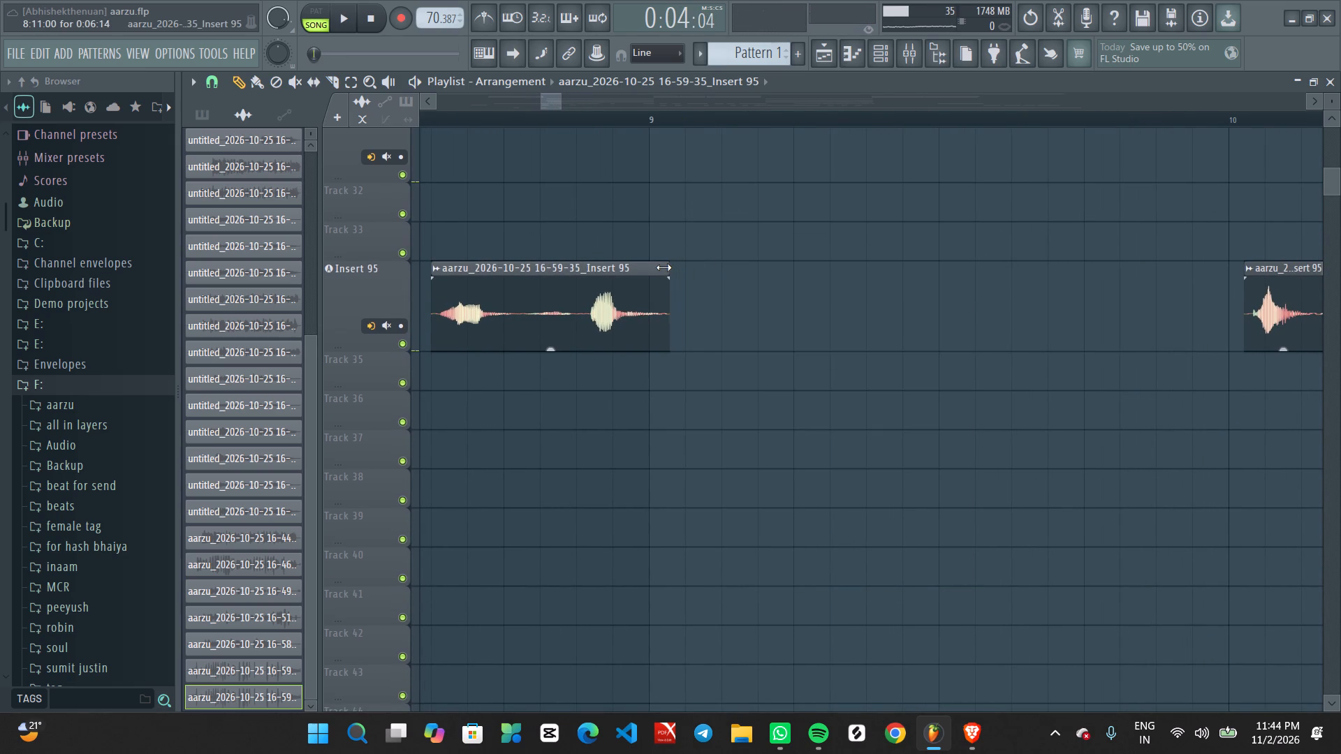
left_click_drag(664, 267, 661, 267, "alt")
Slice the clip around bar 9 between its two vocal sounds and delete the quiet middle piece.
key("space")
scroll(581, 368, "down", 5, "ctrl")
scroll(532, 375, "up", 10, "ctrl")
middle_click(602, 424, "alt")
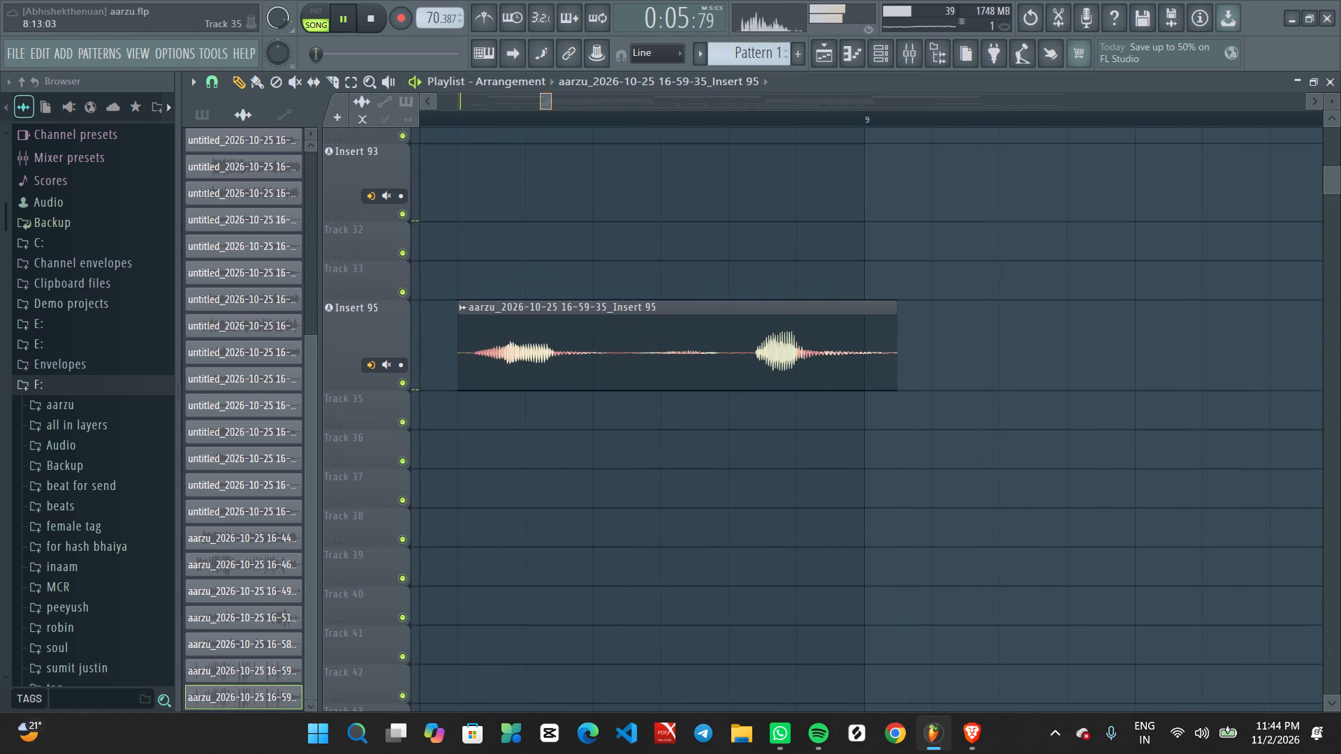
middle_click_drag(590, 200, 598, 200)
right_click(598, 200)
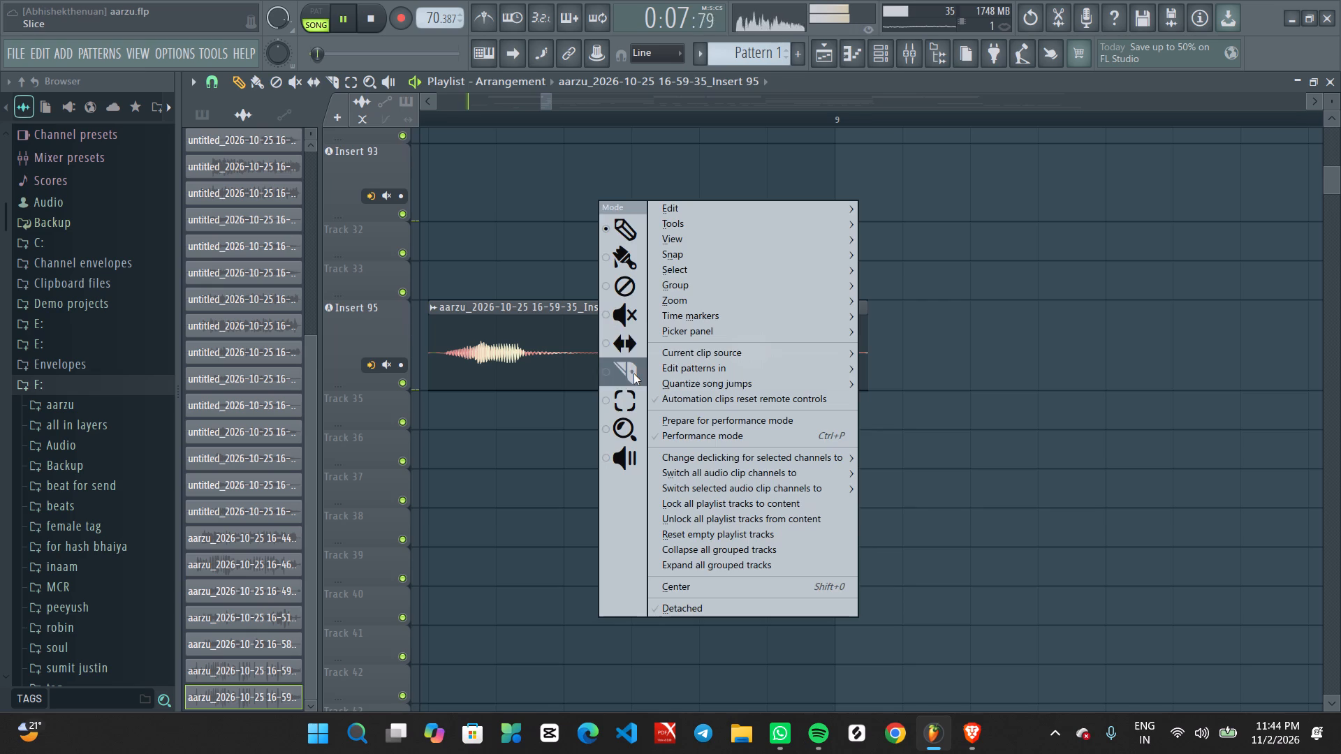
left_click(633, 374)
left_click(585, 355)
left_click_drag(676, 378, 720, 365, "alt")
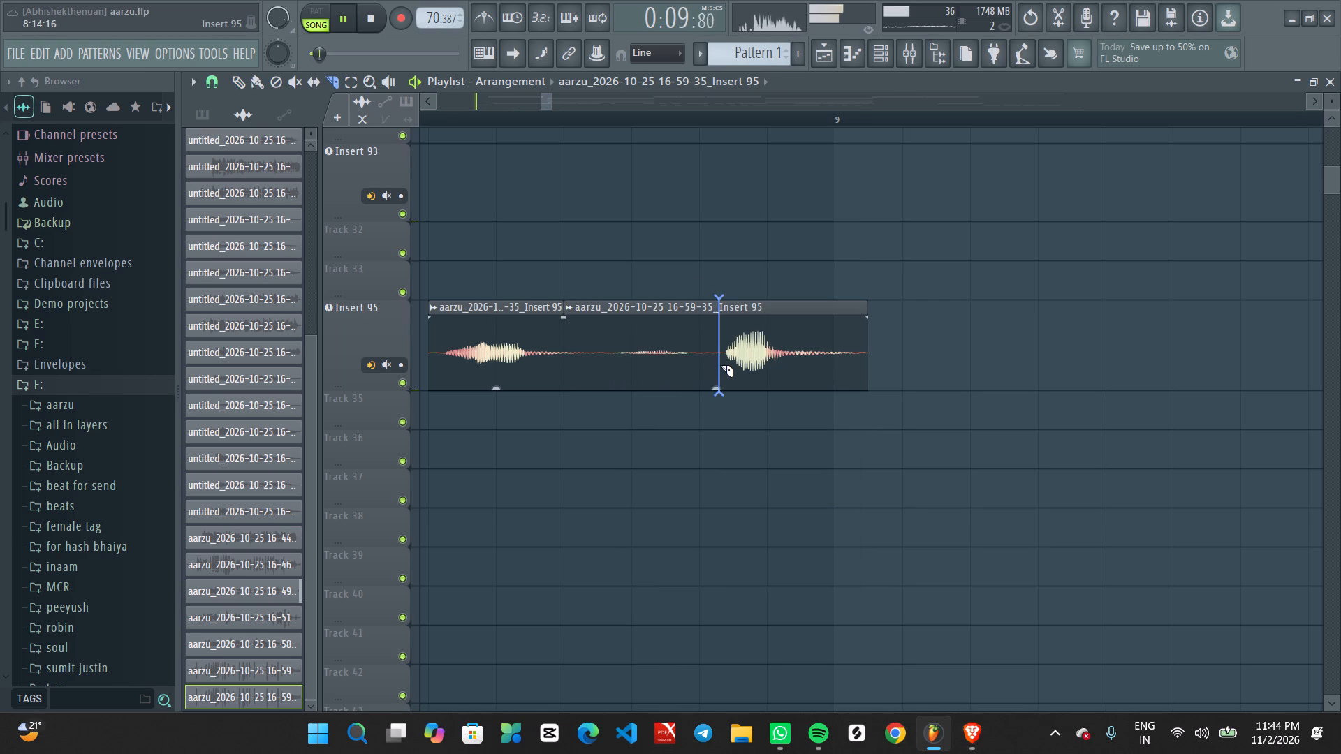
left_click_drag(720, 365, 721, 365, "alt")
left_click_drag(608, 260, 645, 355, "ctrl")
key("Delete")
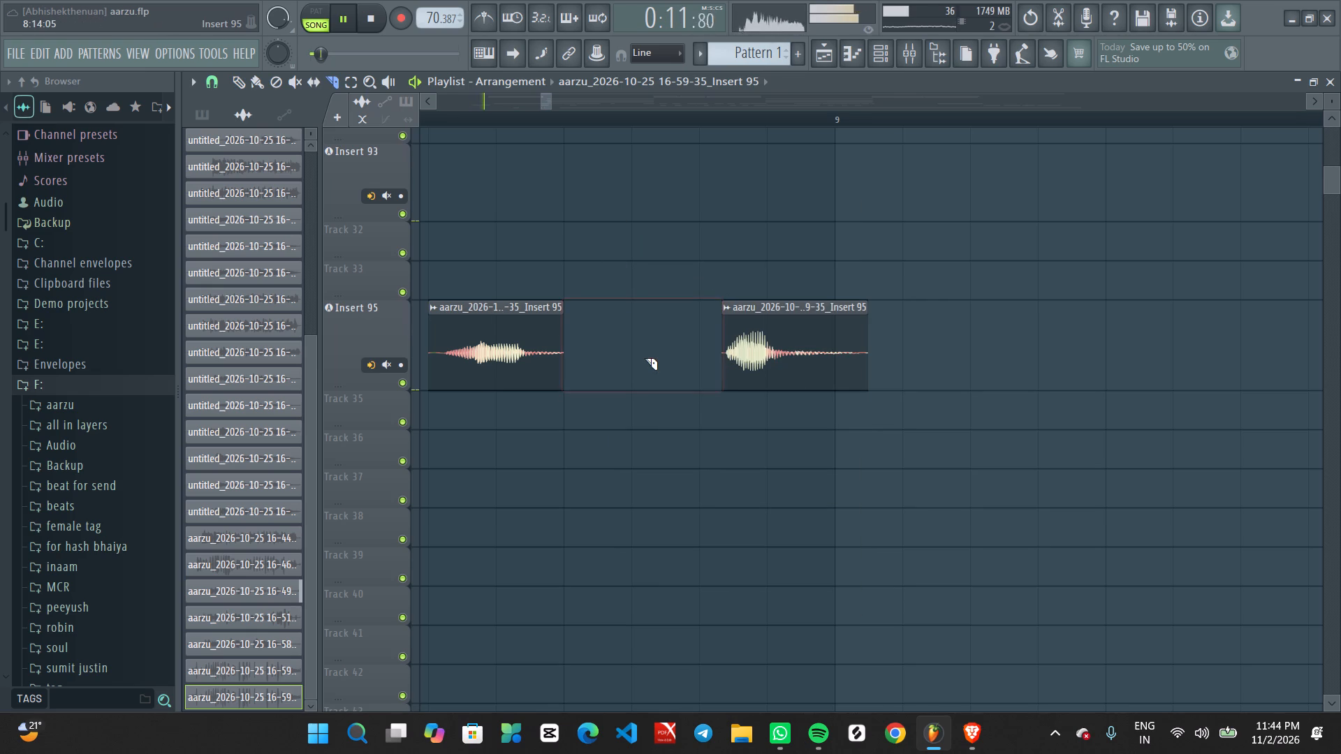
Add a fade-out to the first short Insert 95 clip before bar 9, and a short fade-in and longer fade-out to the second.
middle_click(562, 228)
right_click(562, 228)
left_click(577, 243)
left_click_drag(557, 320, 525, 316)
left_click_drag(726, 320, 738, 320)
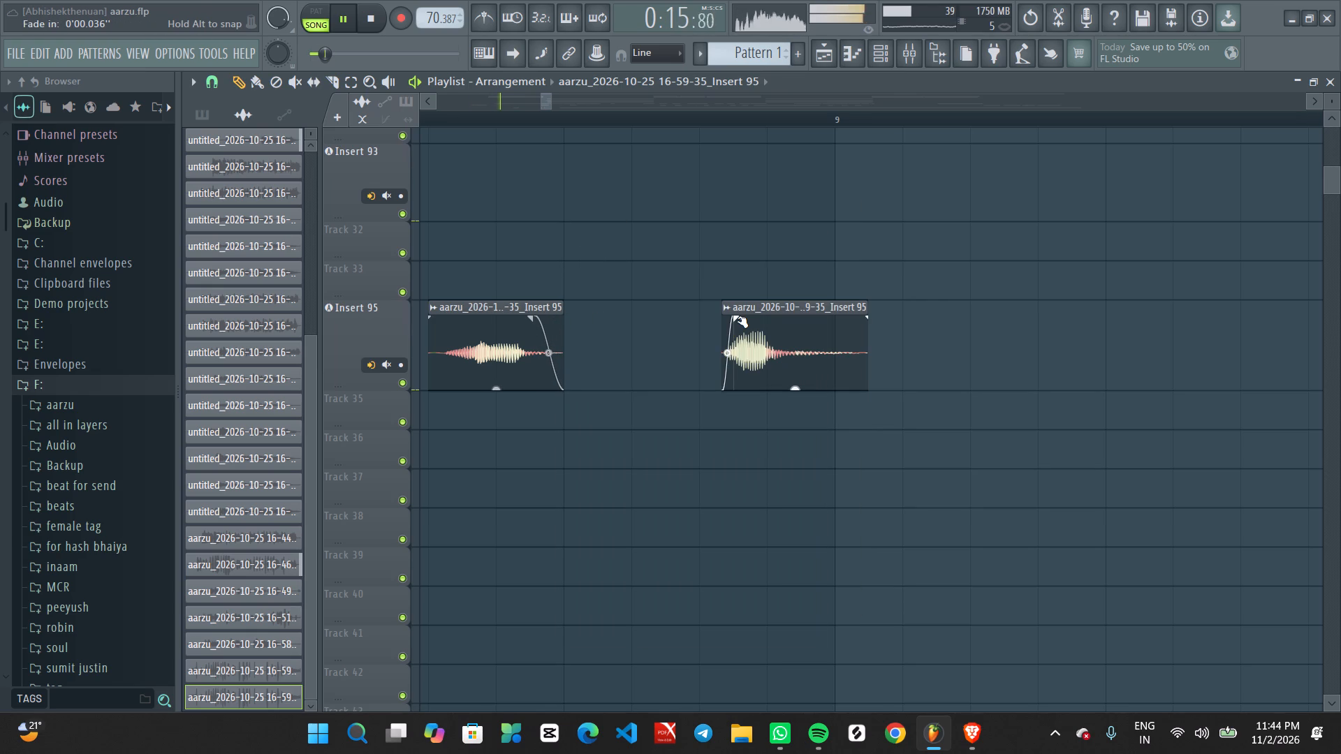
left_click(736, 320)
left_click_drag(865, 323, 803, 313)
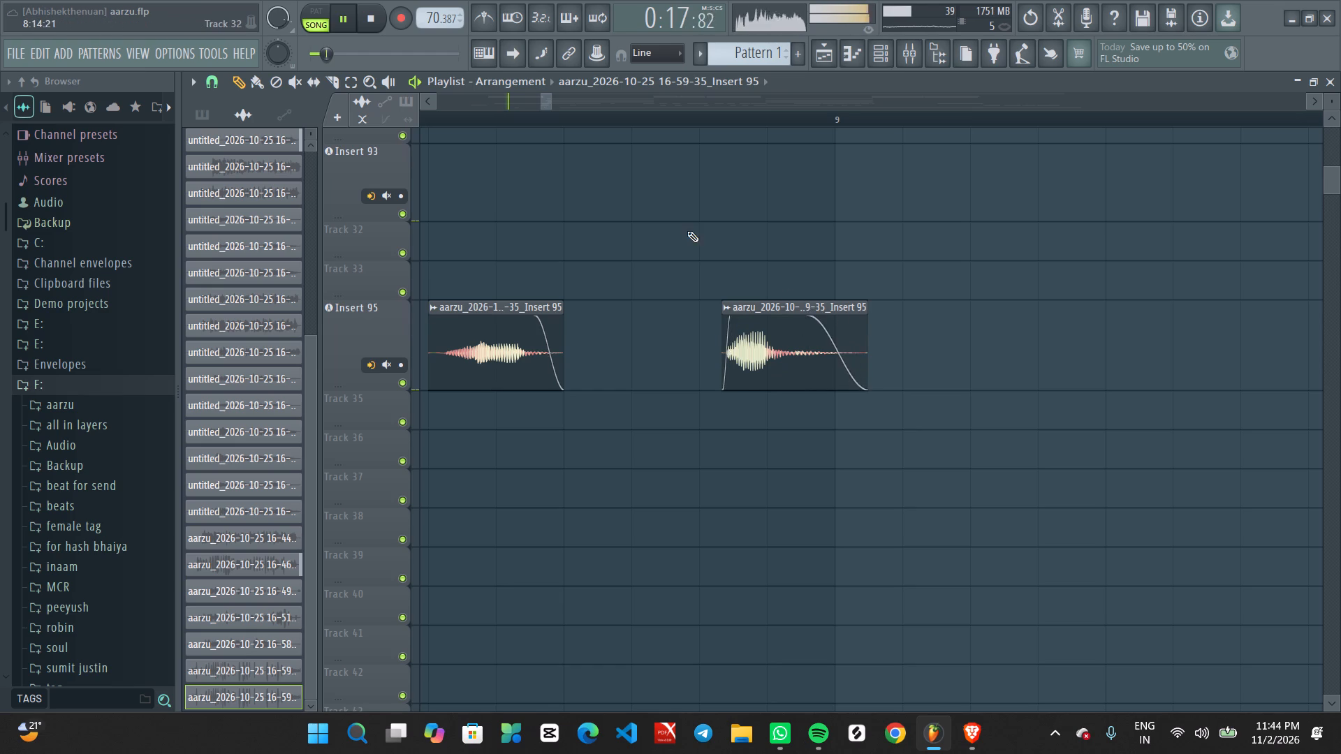
Open the mixer track for the Insert 95 vocal and add Fruity Parametric EQ 2 in slot 1.
scroll(684, 231, "down", 7)
scroll(557, 443, "down", 9, "ctrl")
scroll(483, 436, "down", 8, "ctrl")
scroll(483, 436, "up", 5)
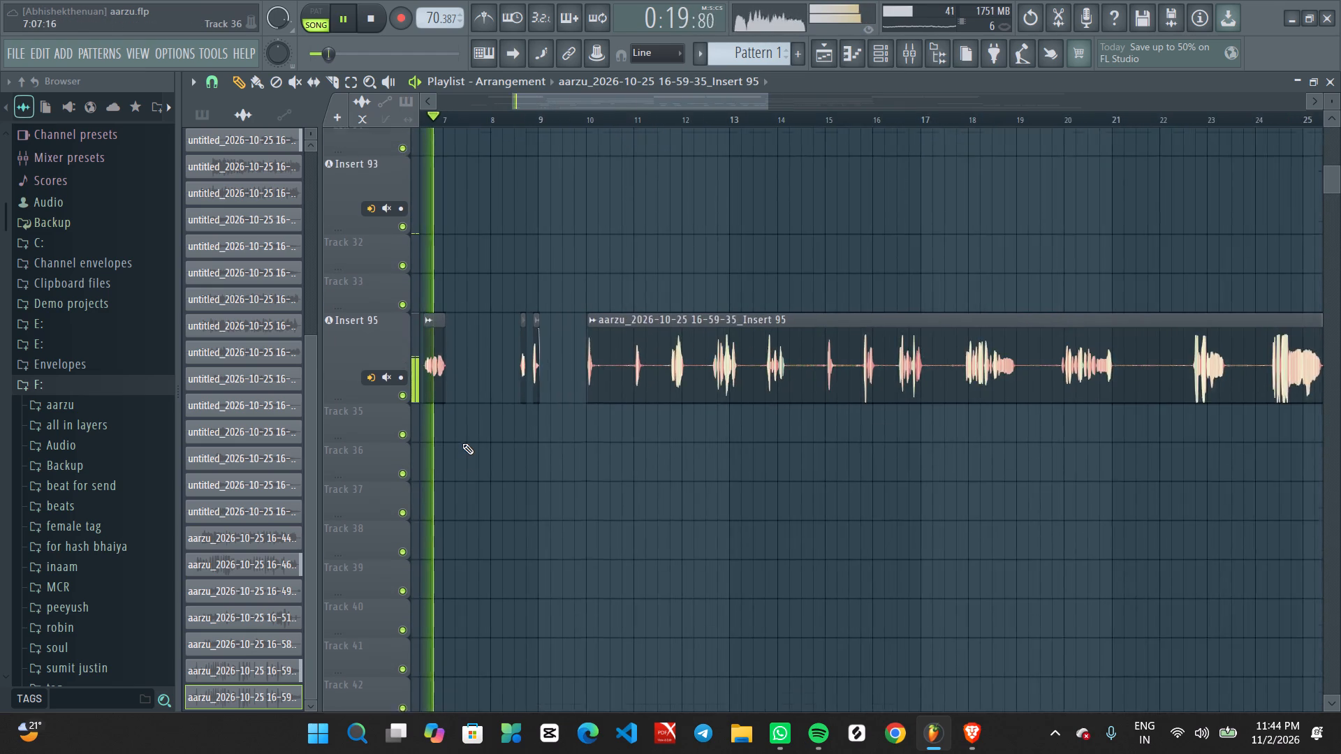
scroll(462, 443, "up", 3)
middle_click_drag(473, 454, 886, 454)
scroll(800, 468, "up", 3, "ctrl")
key("space")
key("space")
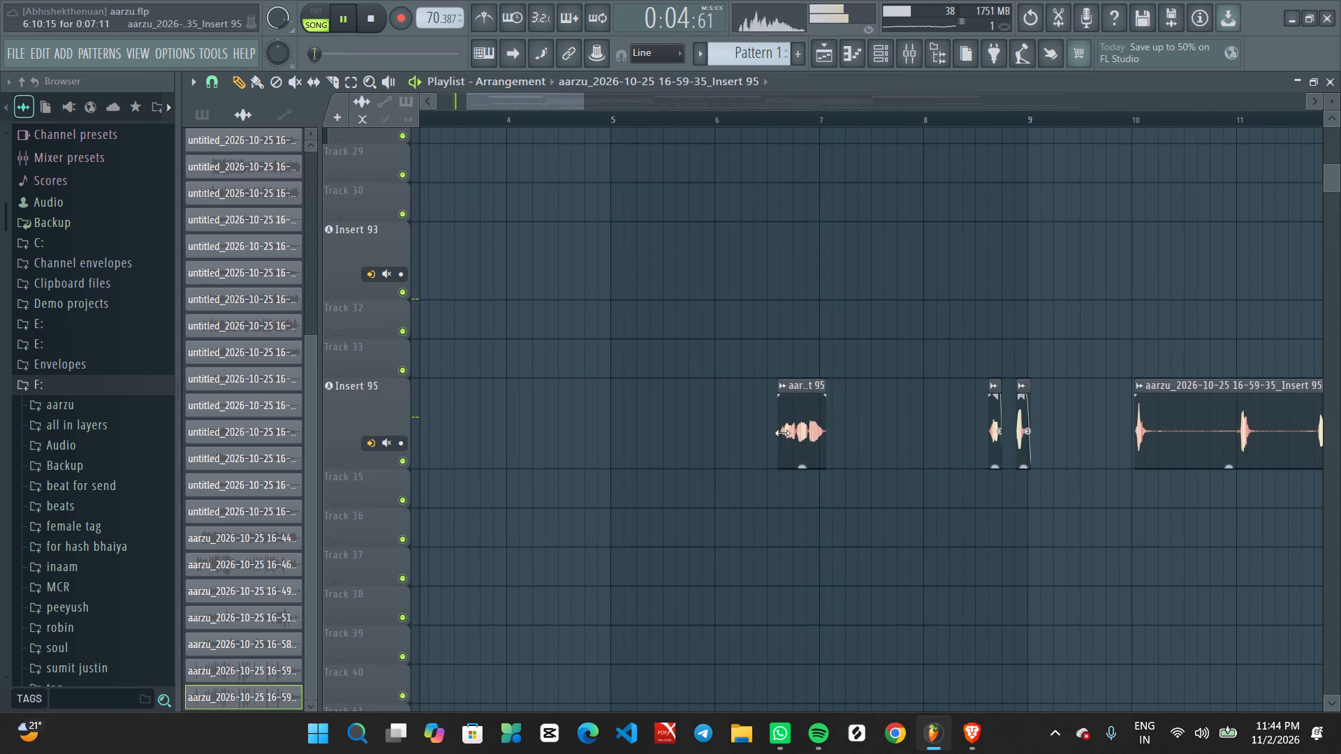
double_click(789, 430)
double_click(651, 179)
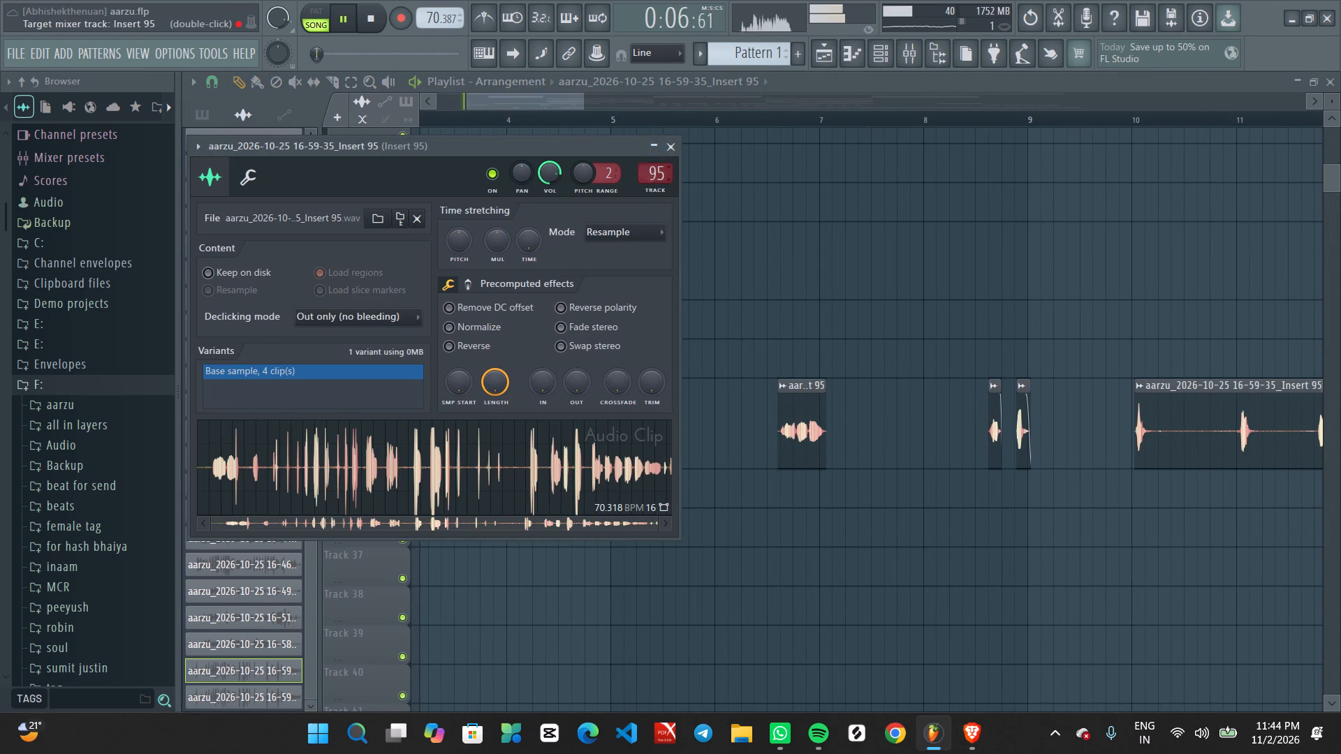
key("space")
key("space")
left_click(1217, 140)
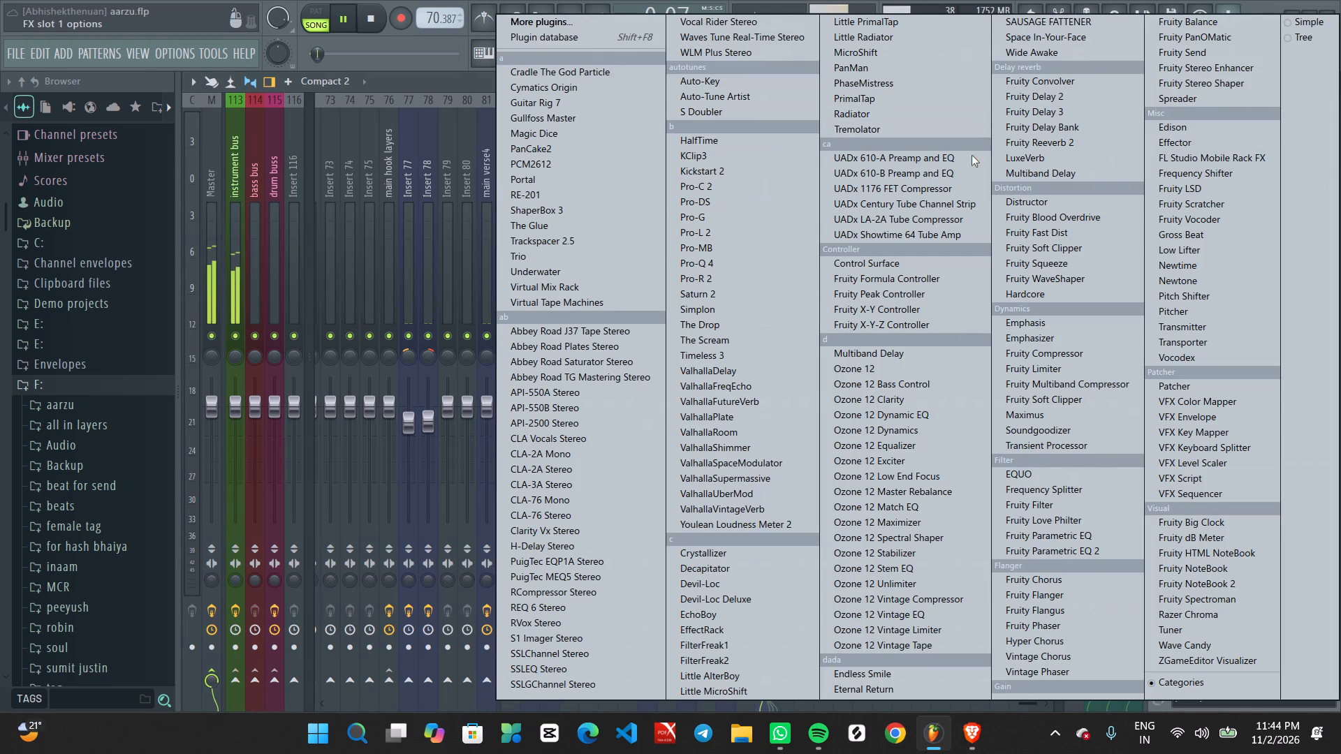
left_click(1127, 550)
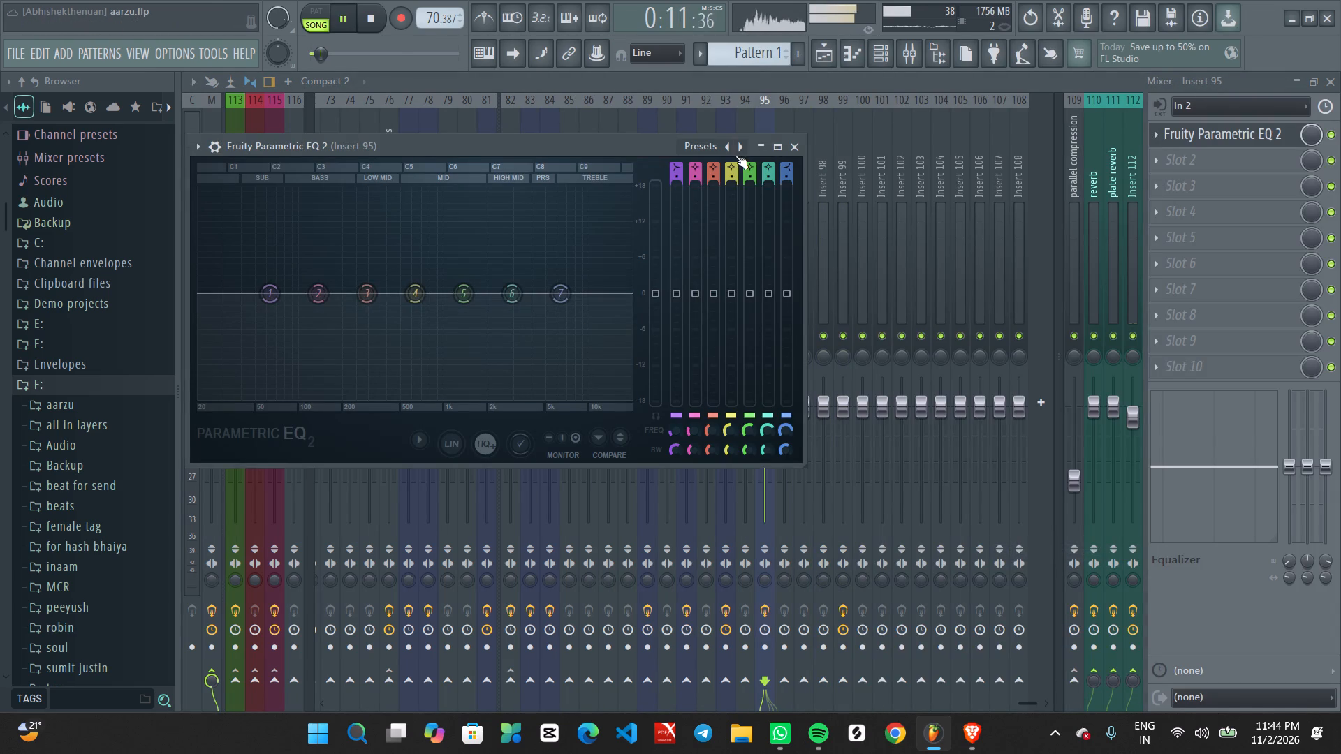
Load the 20Hz + 18kHz cut preset in the EQ, raise the high-pass cutoff above 140 Hz and restart playback.
double_click(739, 152)
left_click_drag(205, 286, 462, 300)
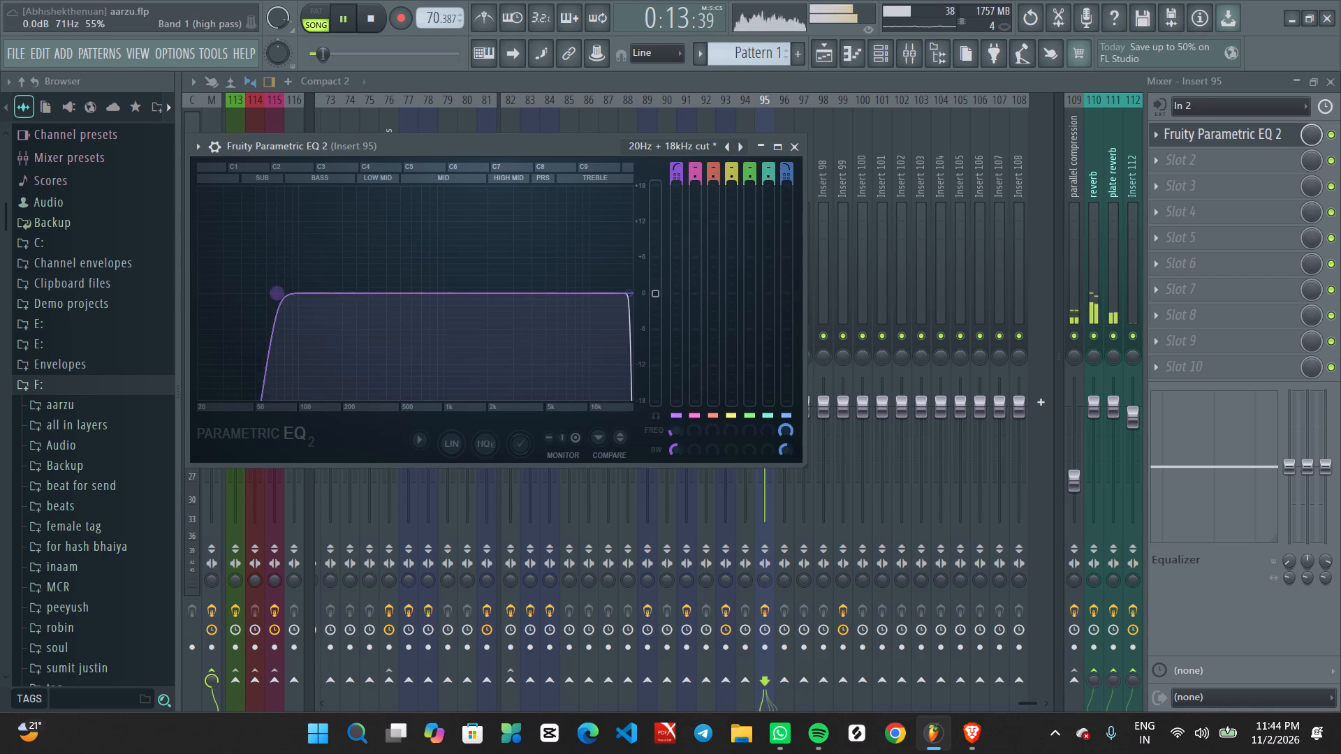
left_click_drag(462, 300, 580, 320)
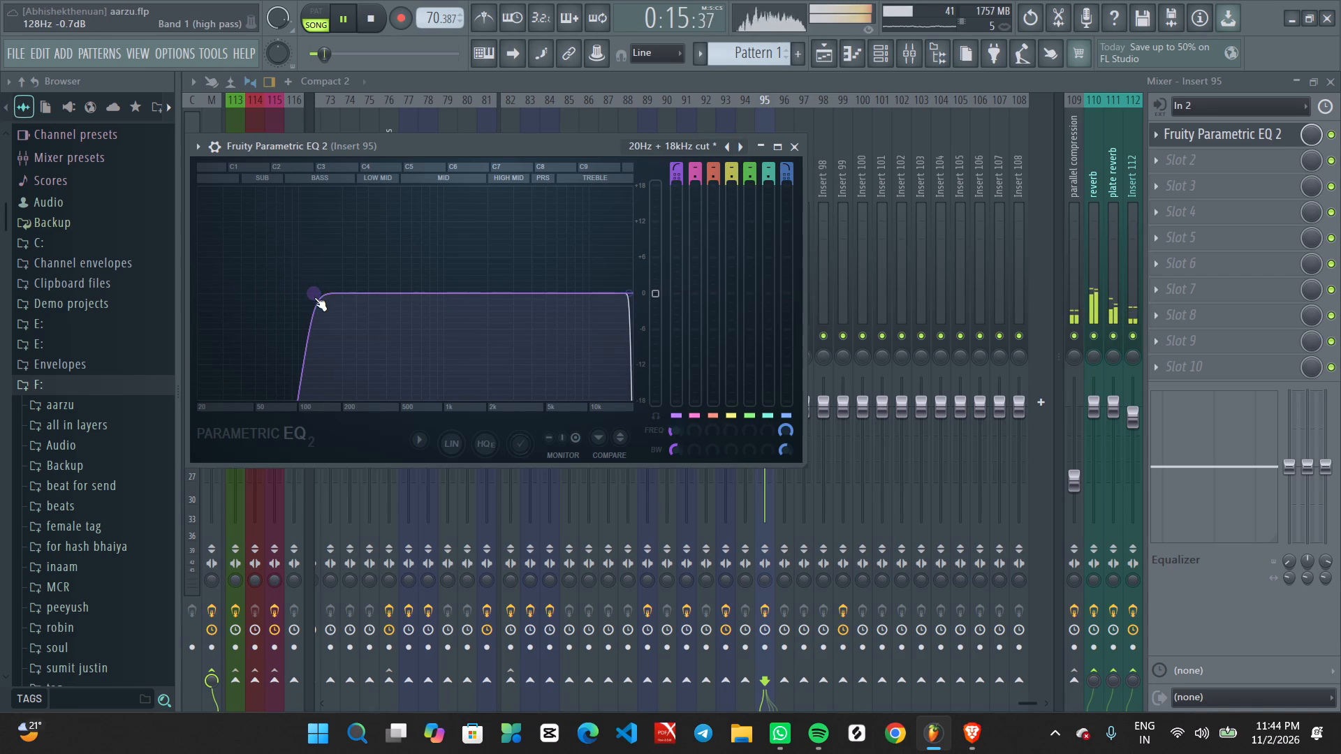
left_click_drag(314, 297, 330, 297)
left_click_drag(637, 297, 634, 296)
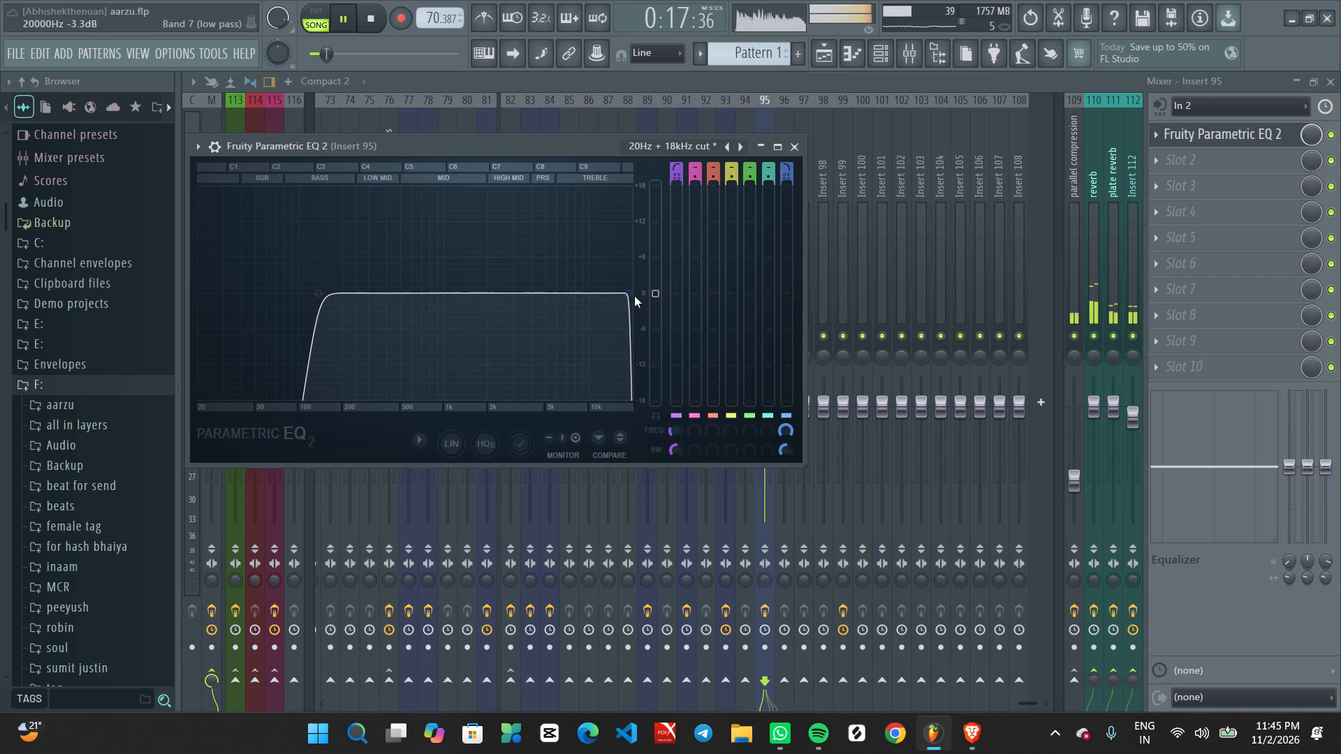
left_click_drag(634, 296, 629, 296)
left_click(622, 298)
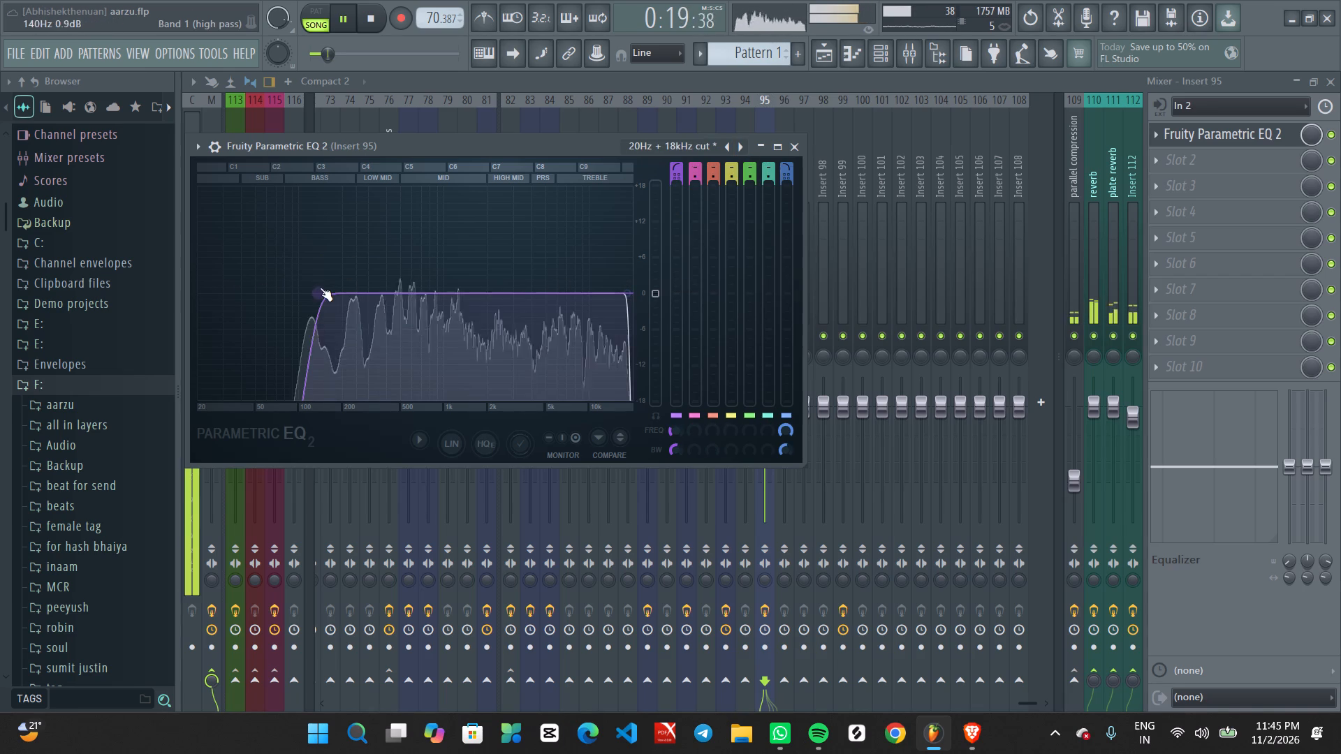
left_click_drag(320, 288, 341, 288)
key("space")
key("space")
Add Waves Tune Real-Time Stereo in slot 2 of Insert 95 and set its scale to F Natural Minor.
left_click(1208, 156)
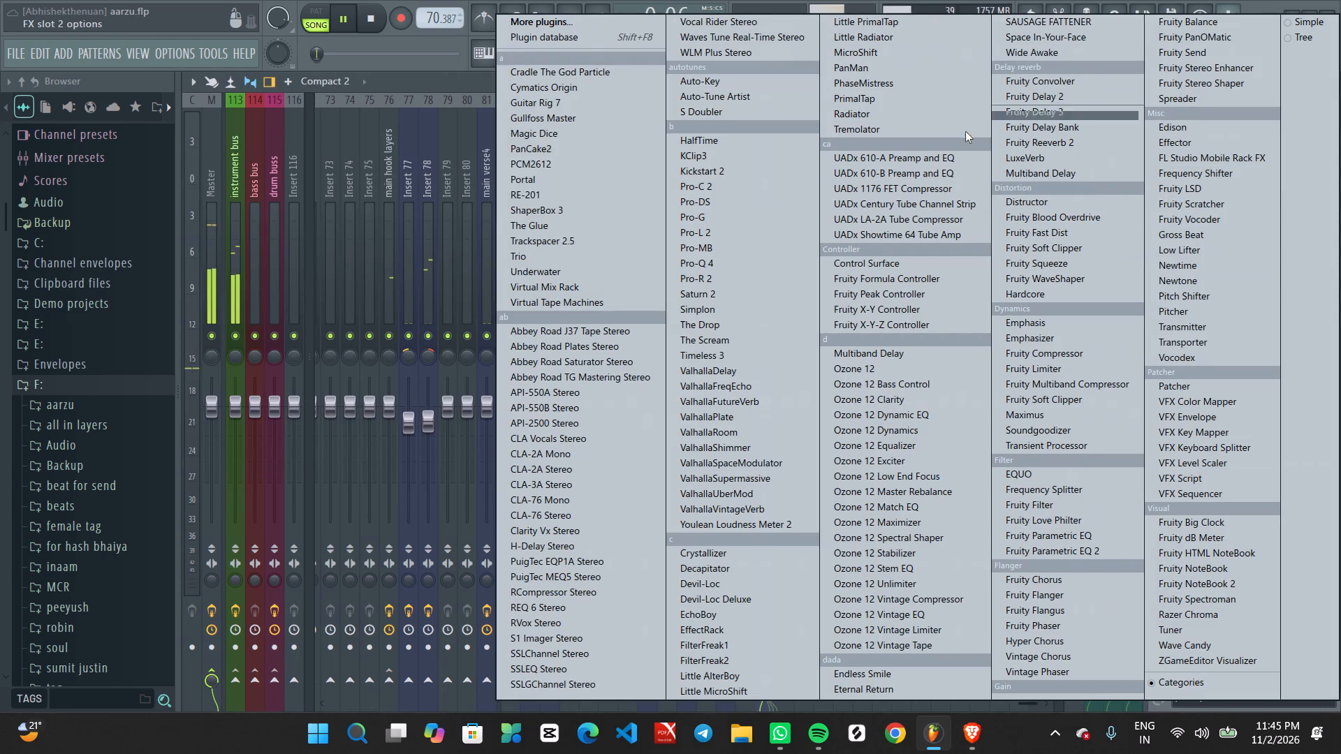
left_click(745, 43)
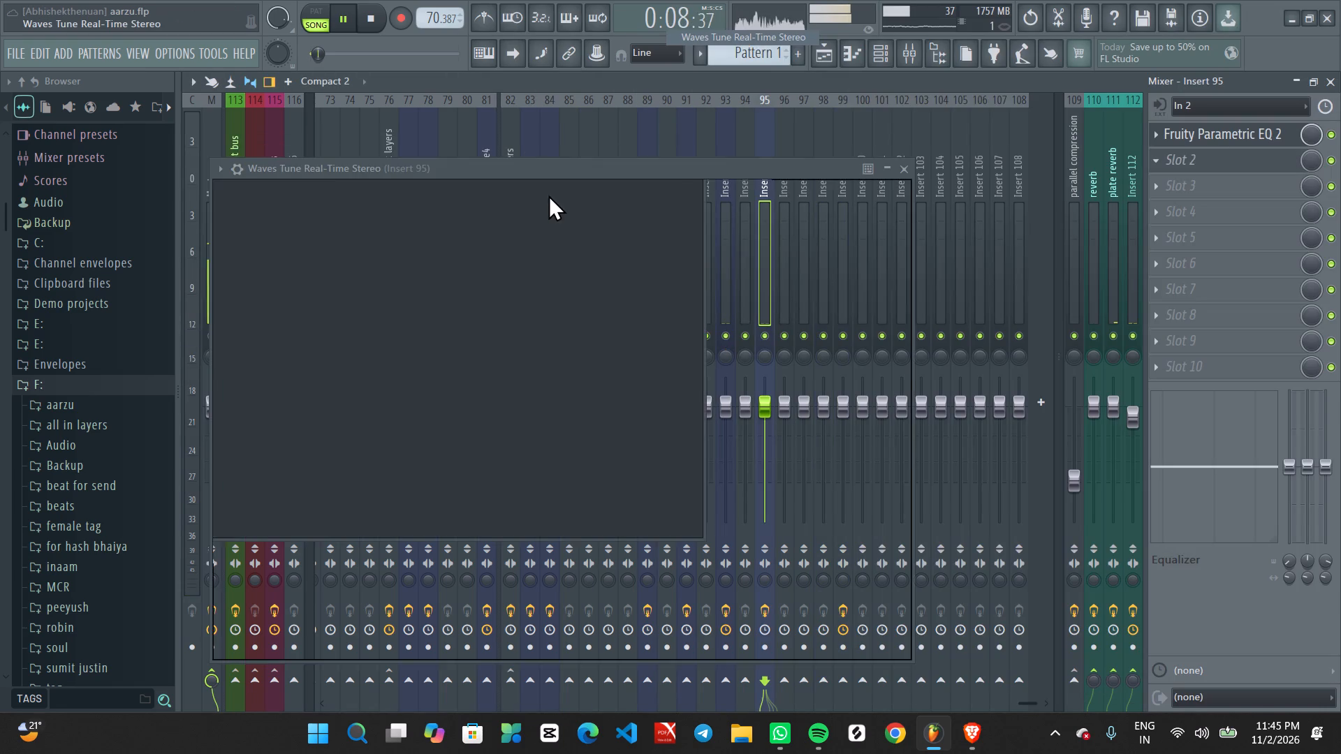
left_click_drag(553, 171, 636, 126)
key("space")
key("space")
left_click(789, 581)
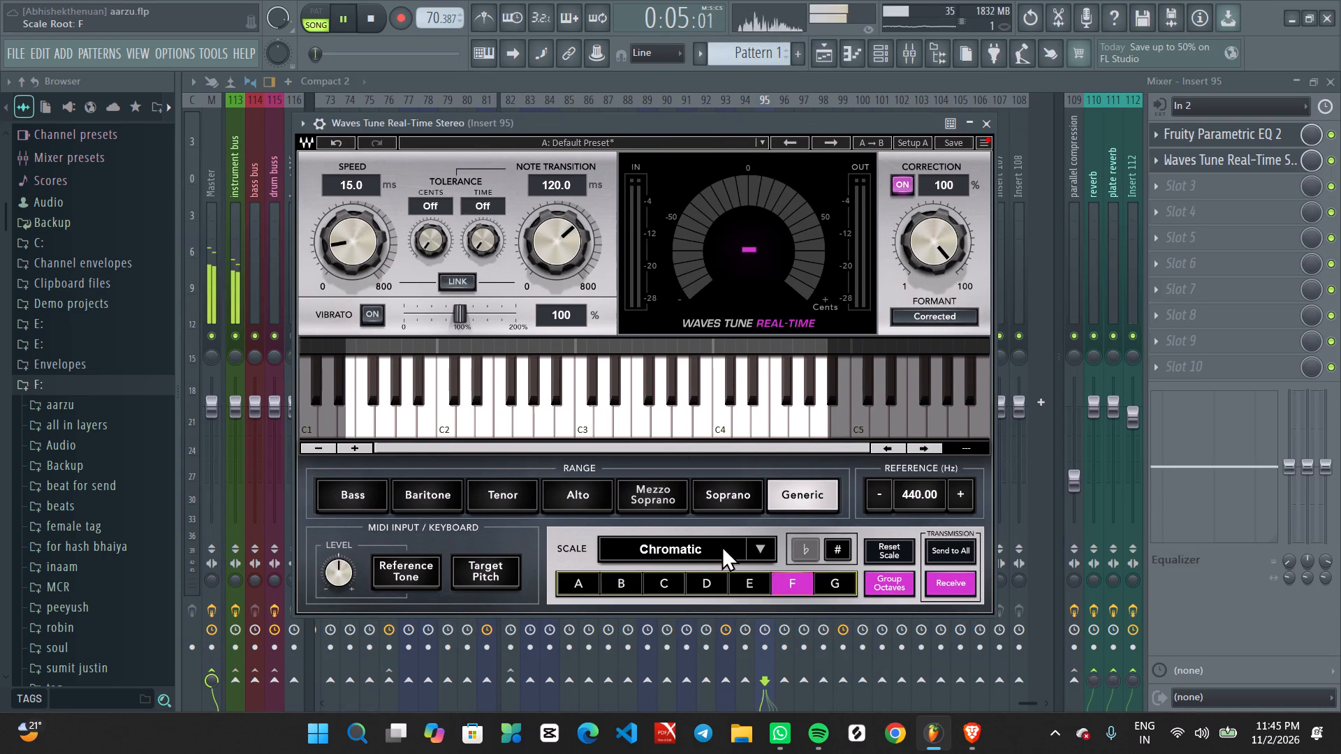
double_click(721, 545)
key("space")
key("space")
Set the pitch correction Speed to 12.8 ms and Note Transition to 31.3 ms, and close the plugin.
scroll(361, 223, "down", 2)
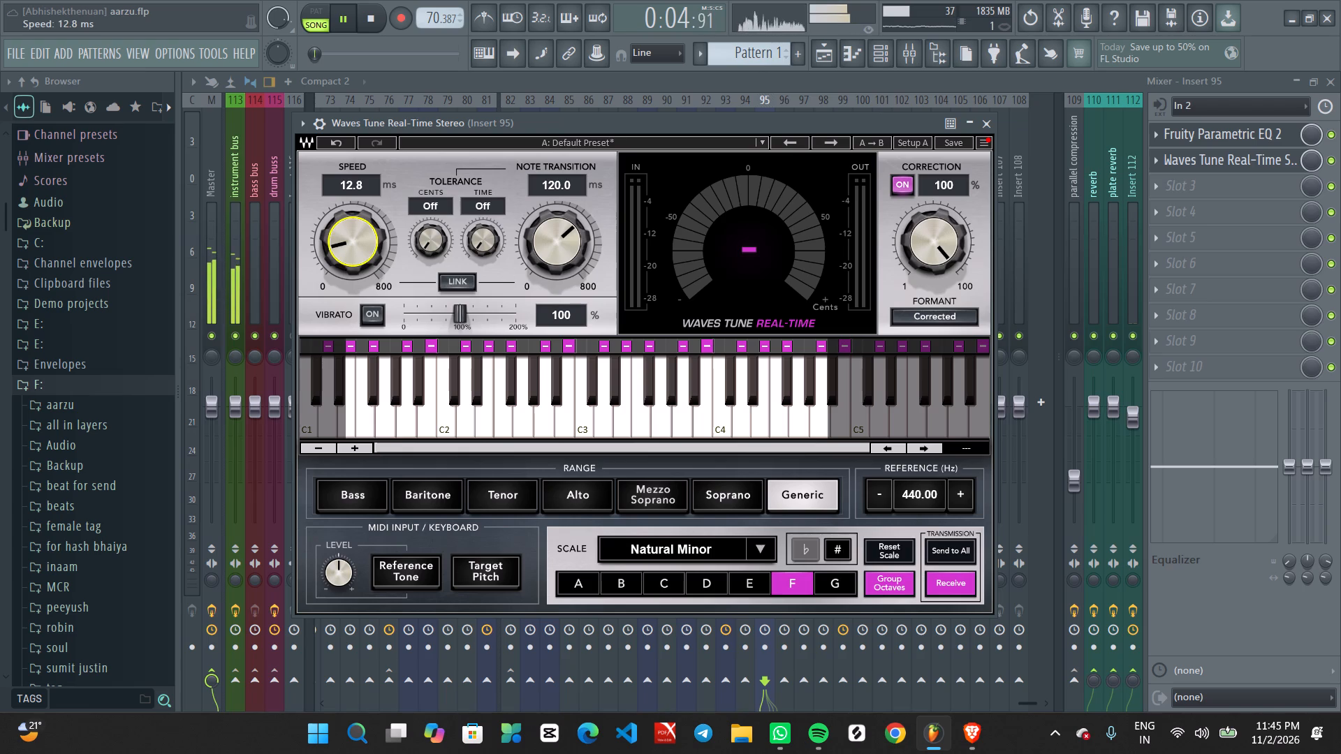
scroll(544, 247, "down", 6)
left_click_drag(546, 246, 559, 313)
left_click_drag(541, 246, 557, 209)
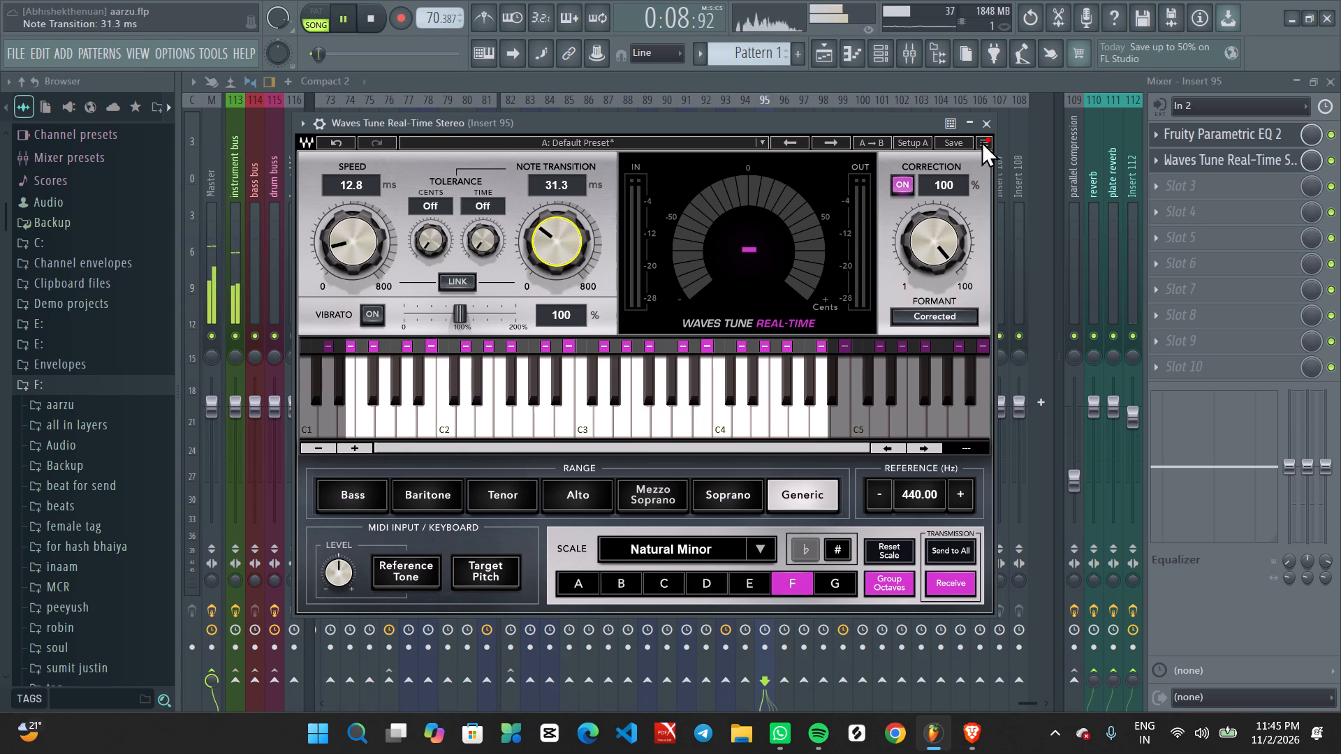
left_click(988, 115)
Add CLA-2A Stereo in slot 4 of Insert 95 and lower its Peak Reduction to 41.80.
left_click(1200, 214)
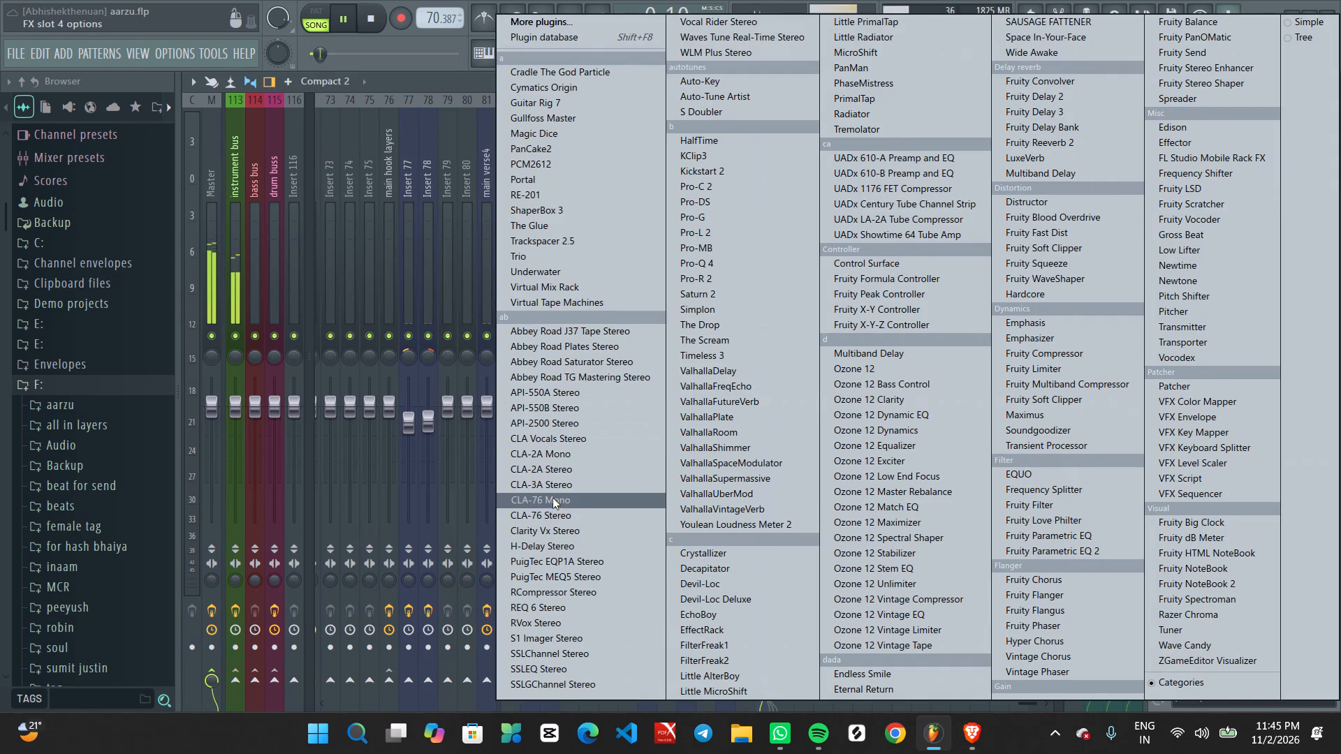
left_click(556, 473)
left_click_drag(589, 214, 626, 204)
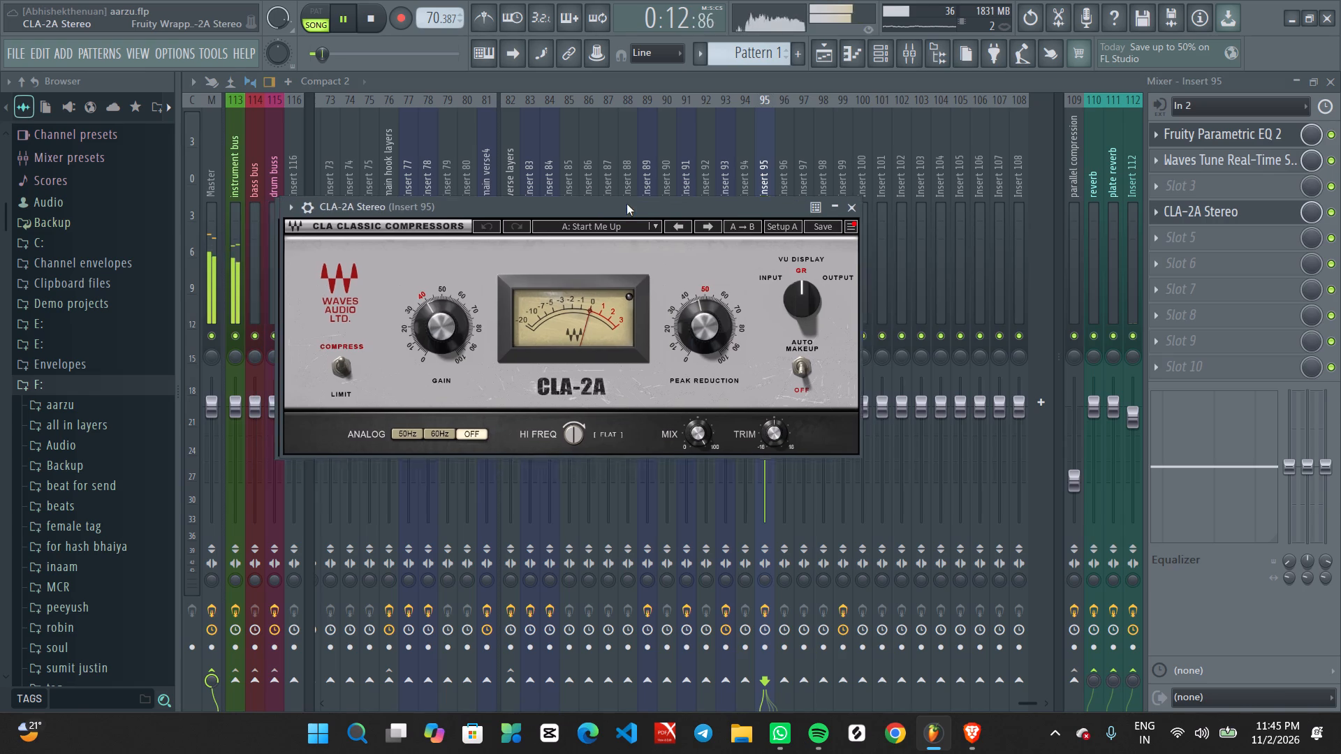
left_click_drag(626, 204, 642, 201)
scroll(471, 316, "down", 10)
scroll(715, 312, "down", 4)
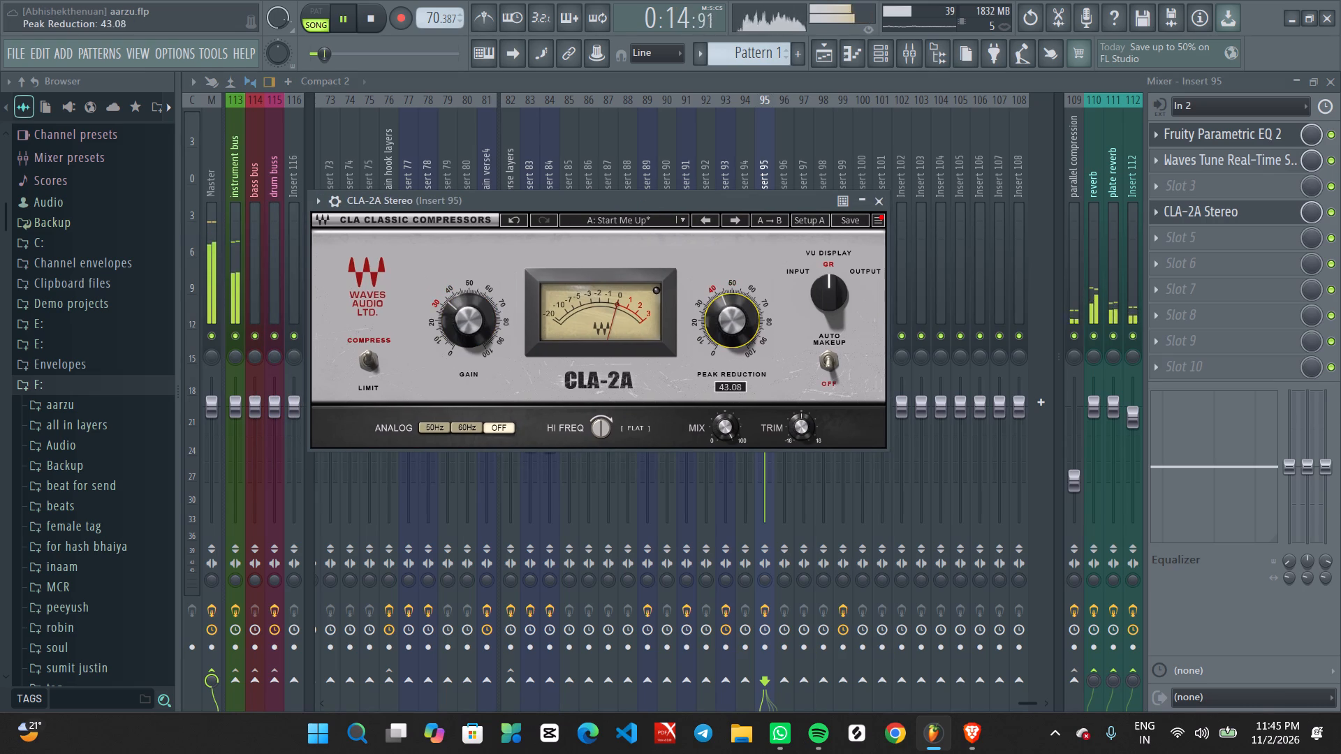
scroll(724, 317, "down", 2)
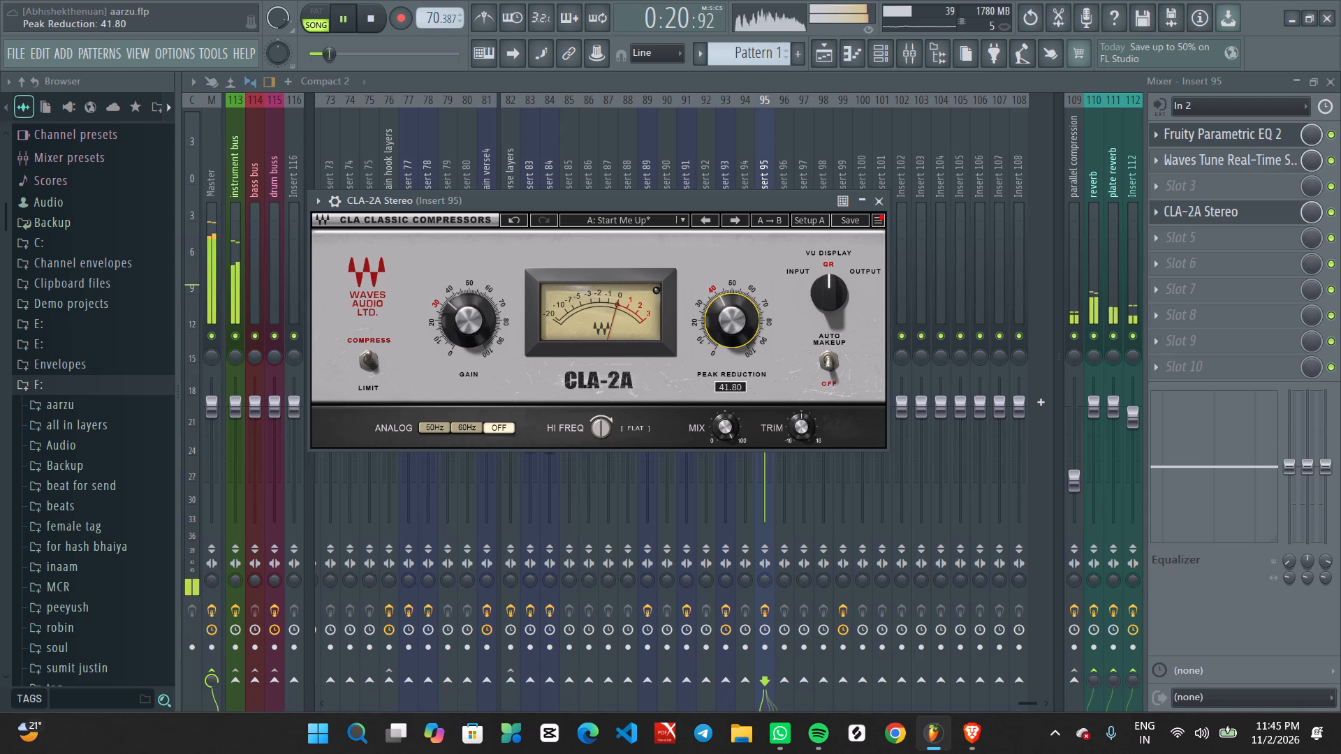
Replay from the start and raise the CLA-2A Peak Reduction on Insert 95 to about 50.
scroll(869, 142, "down", 1)
key("space")
key("space")
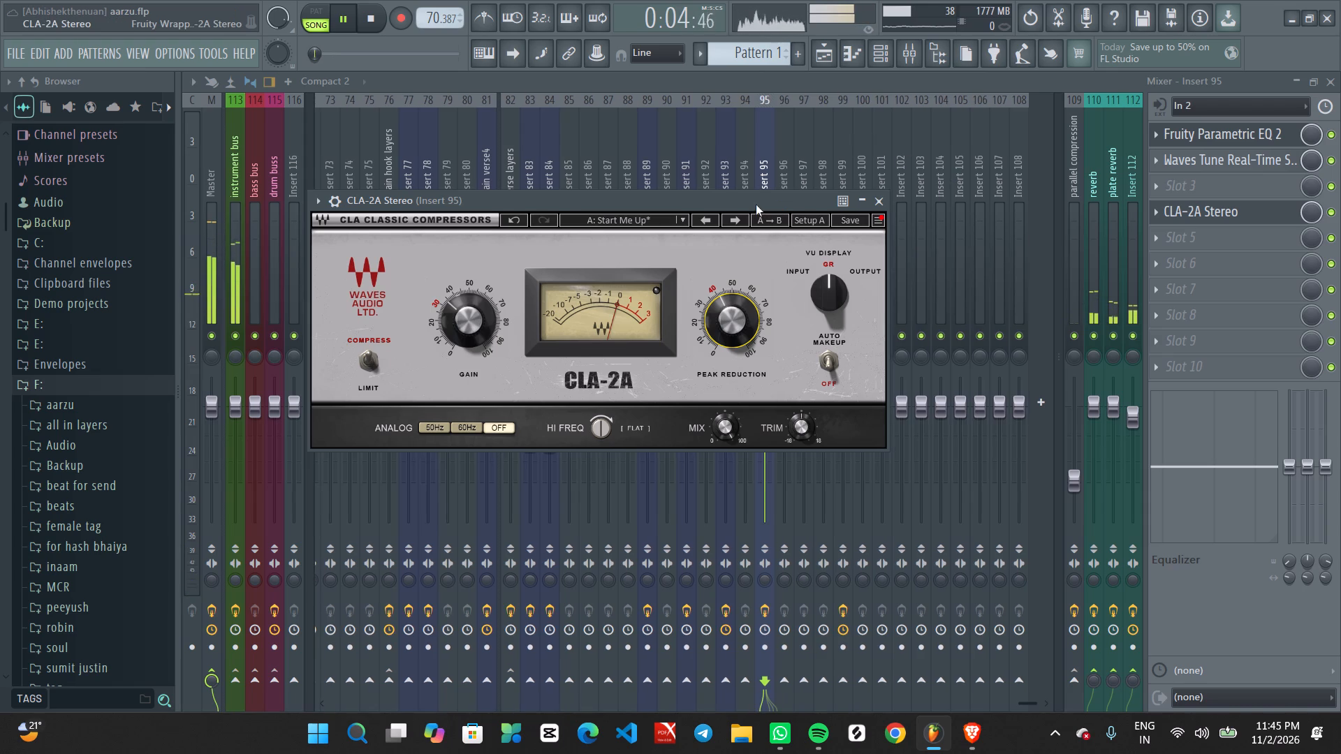
left_click_drag(756, 204, 771, 330)
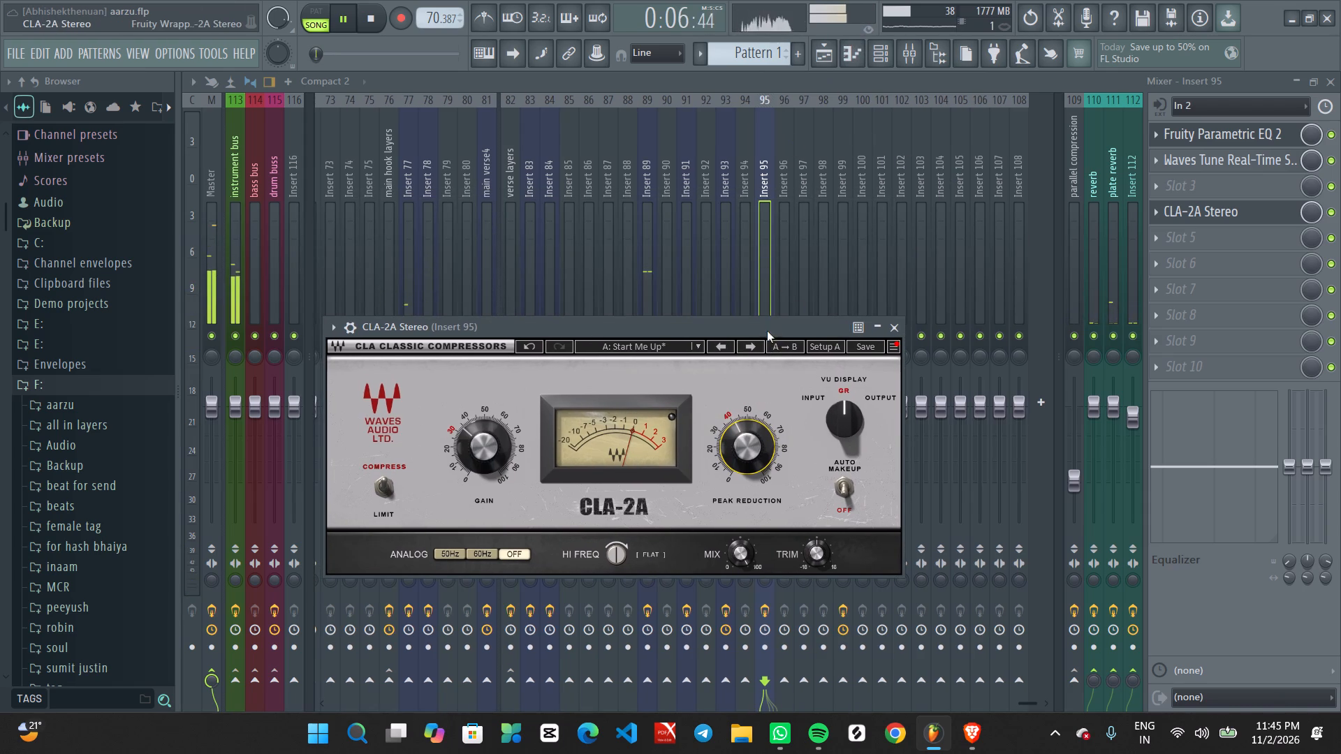
left_click_drag(767, 333, 767, 343)
scroll(726, 449, "down", 7)
scroll(742, 445, "up", 12)
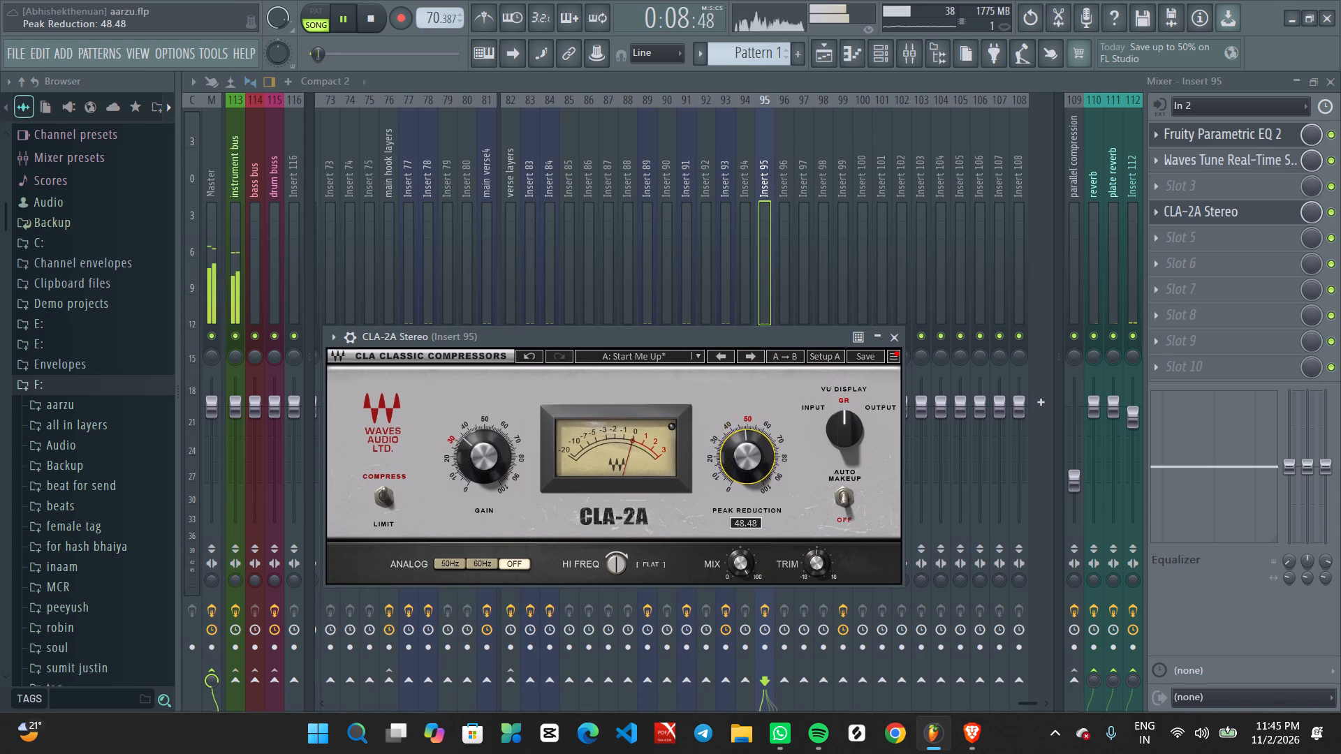
scroll(744, 445, "up", 8)
scroll(749, 451, "down", 3)
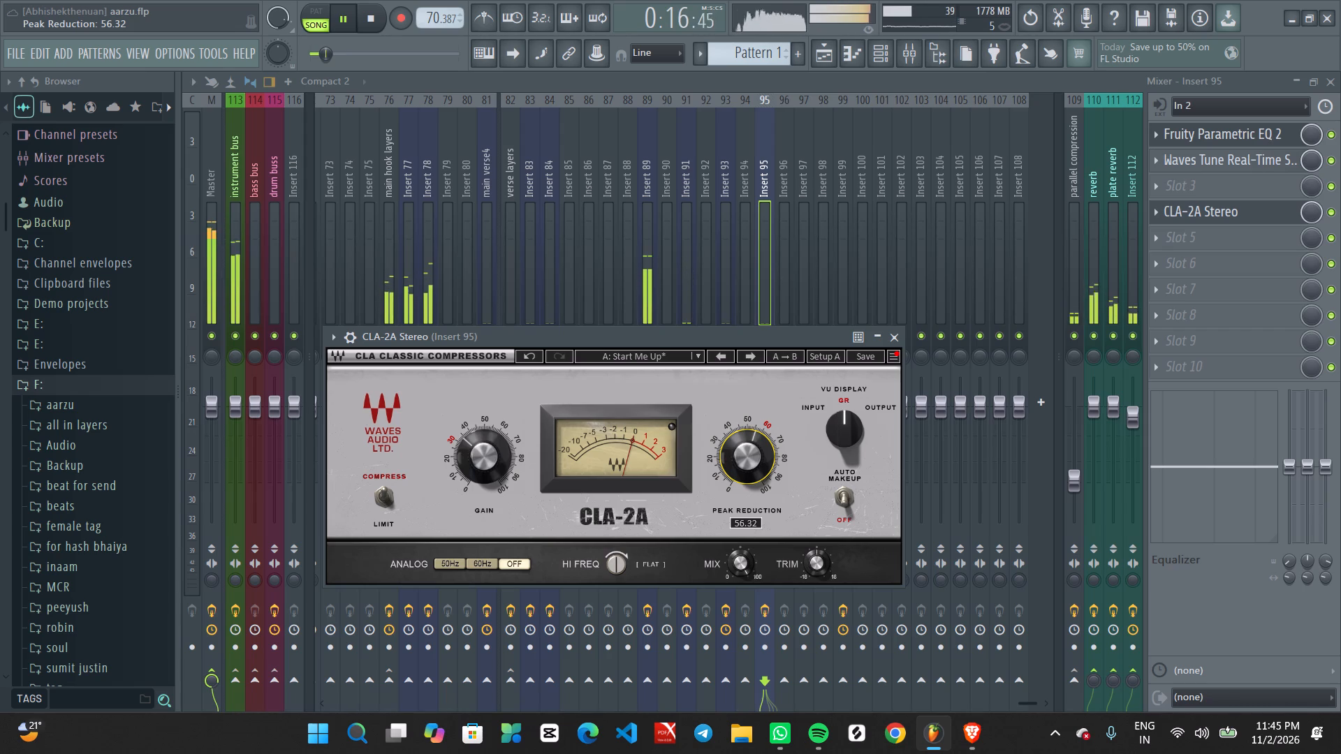
scroll(749, 451, "up", 1)
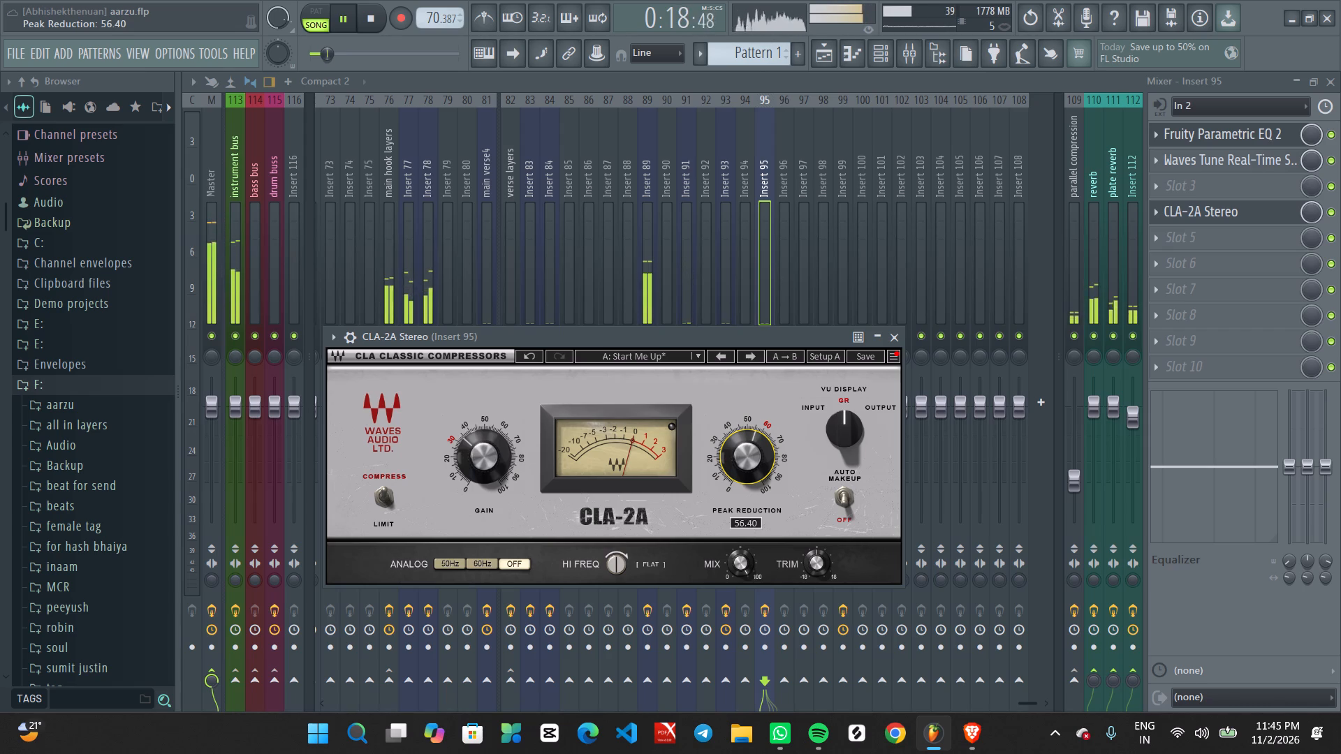
scroll(742, 453, "down", 5)
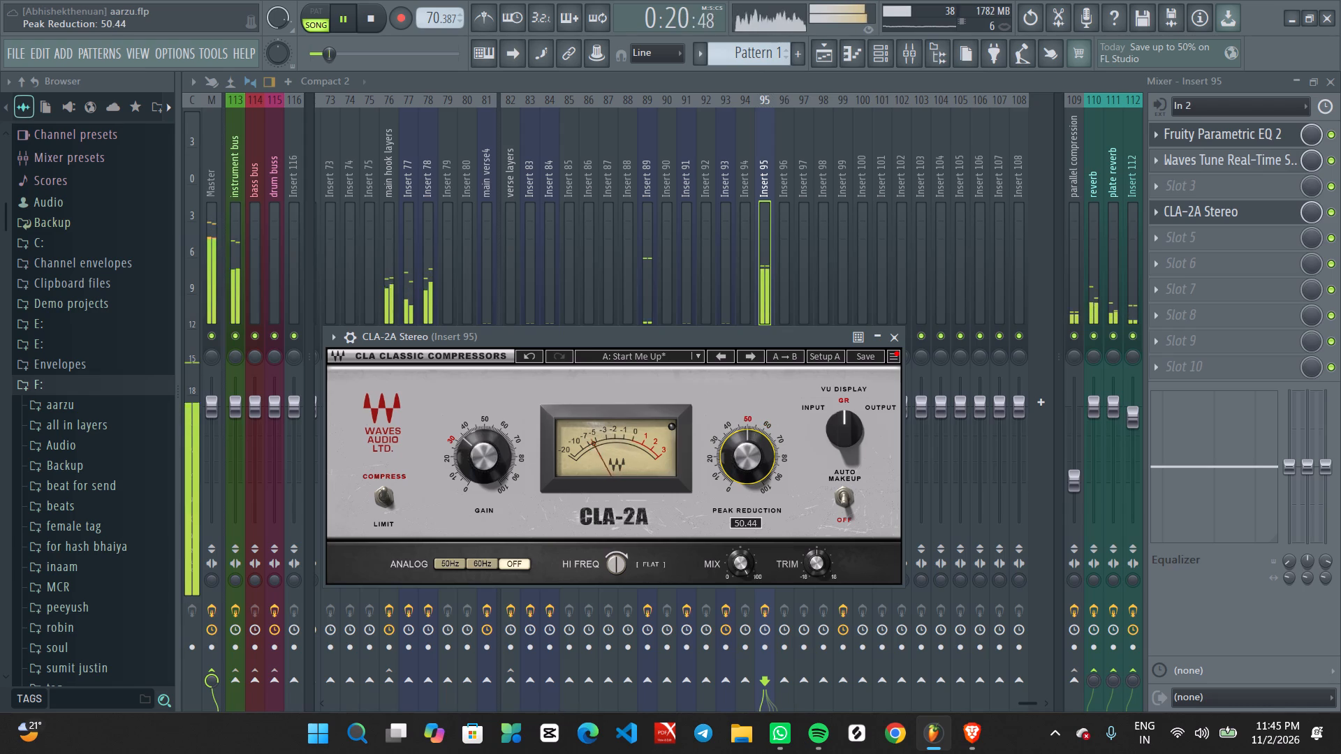
scroll(742, 453, "down", 3)
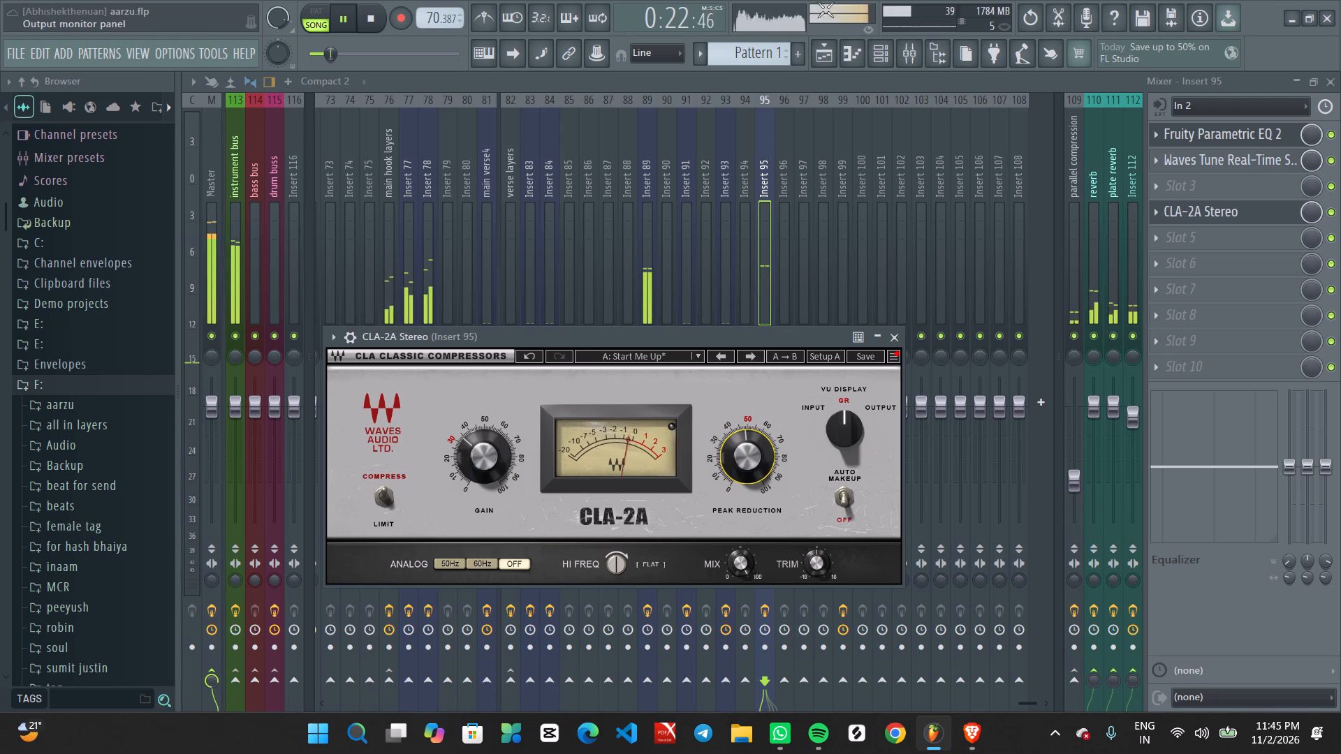
Set the playlist playback position just before the Insert 95 vocal clip in bar 6, then return to the mixer and replay.
left_click(826, 47)
key("space")
key("space")
left_click(765, 119)
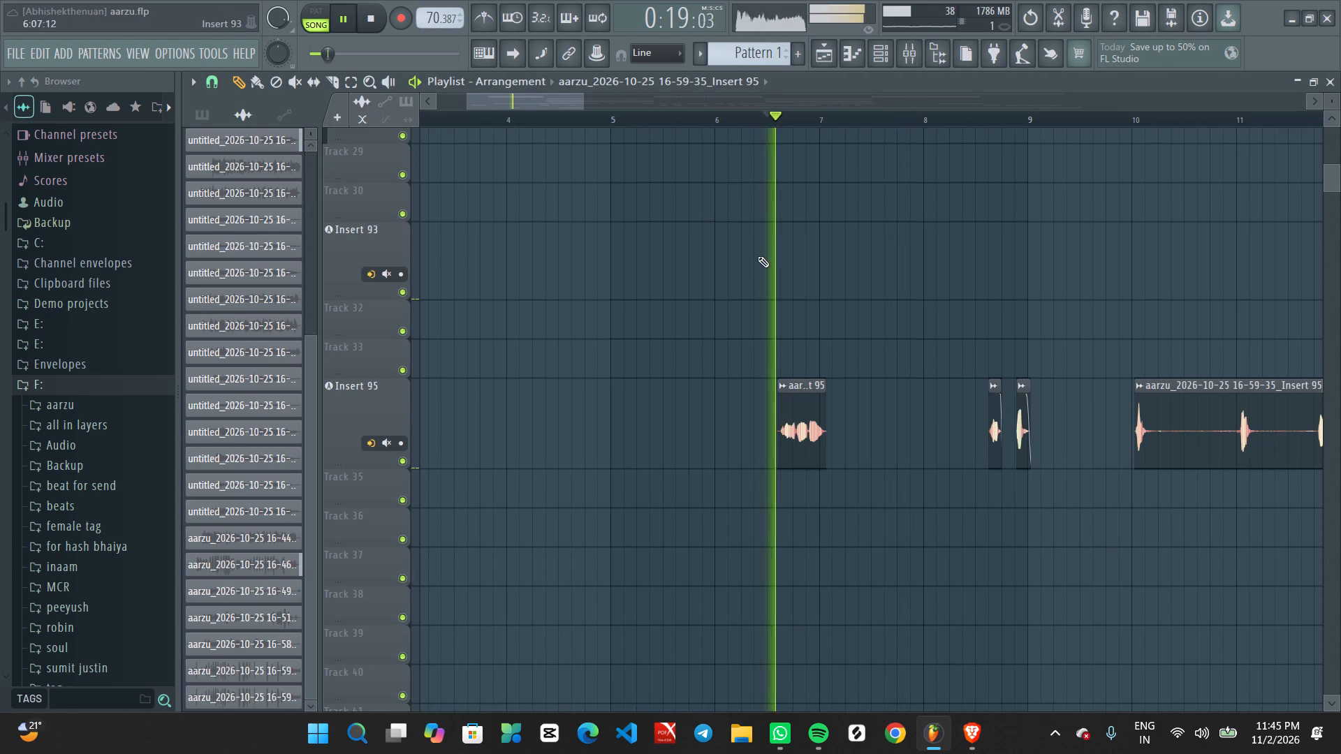
scroll(758, 257, "up", 4, "ctrl")
left_click(914, 55)
key("space")
key("space")
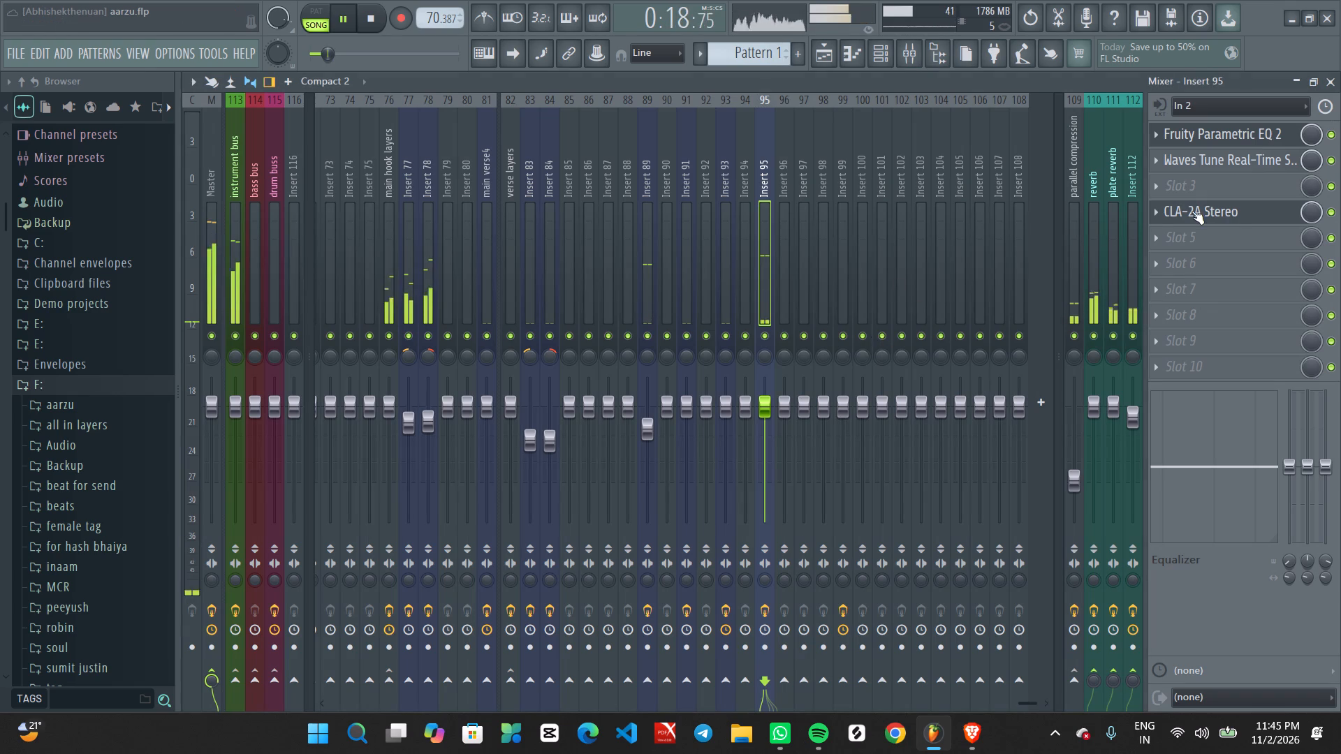
Reopen CLA-2A Stereo on Insert 95, fine-tune its Peak Reduction to 48.60 during playback, and close it.
left_click(1231, 204)
left_click(1233, 213)
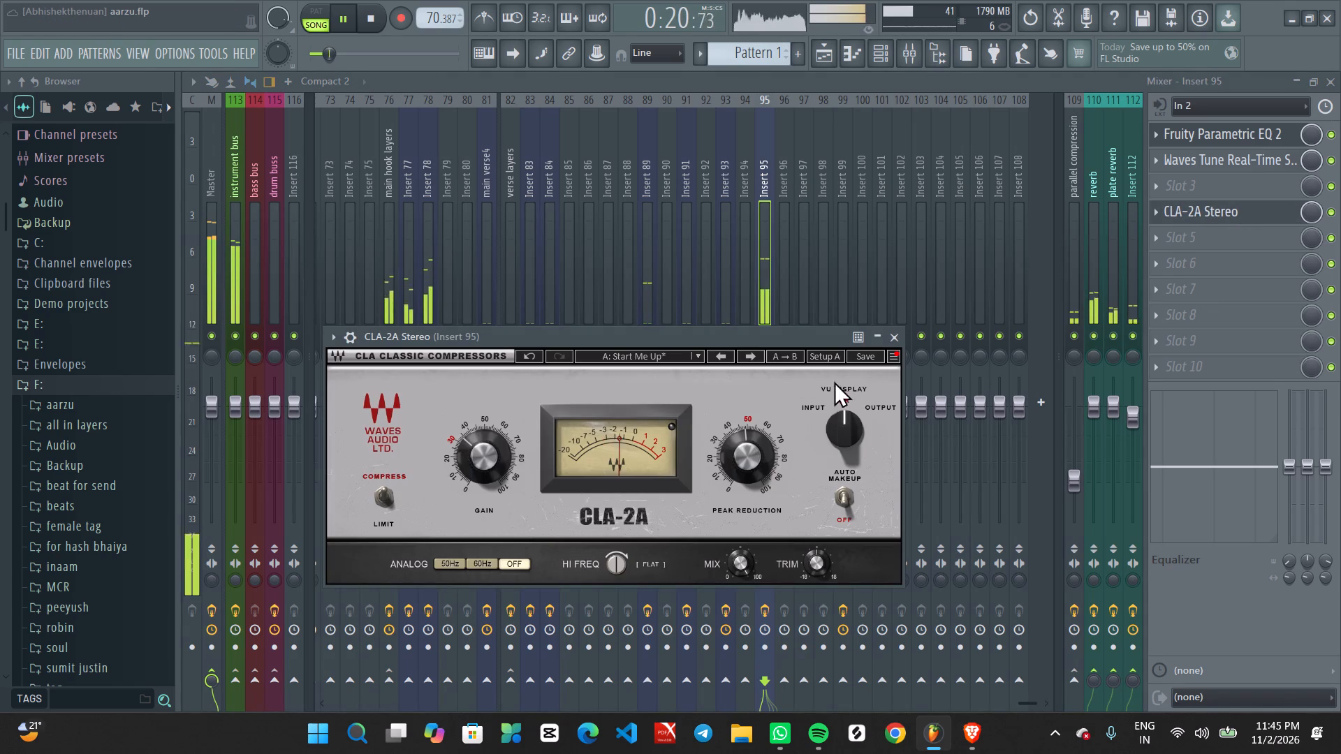
key("space")
key("space")
scroll(754, 452, "up", 1)
scroll(754, 452, "down", 1)
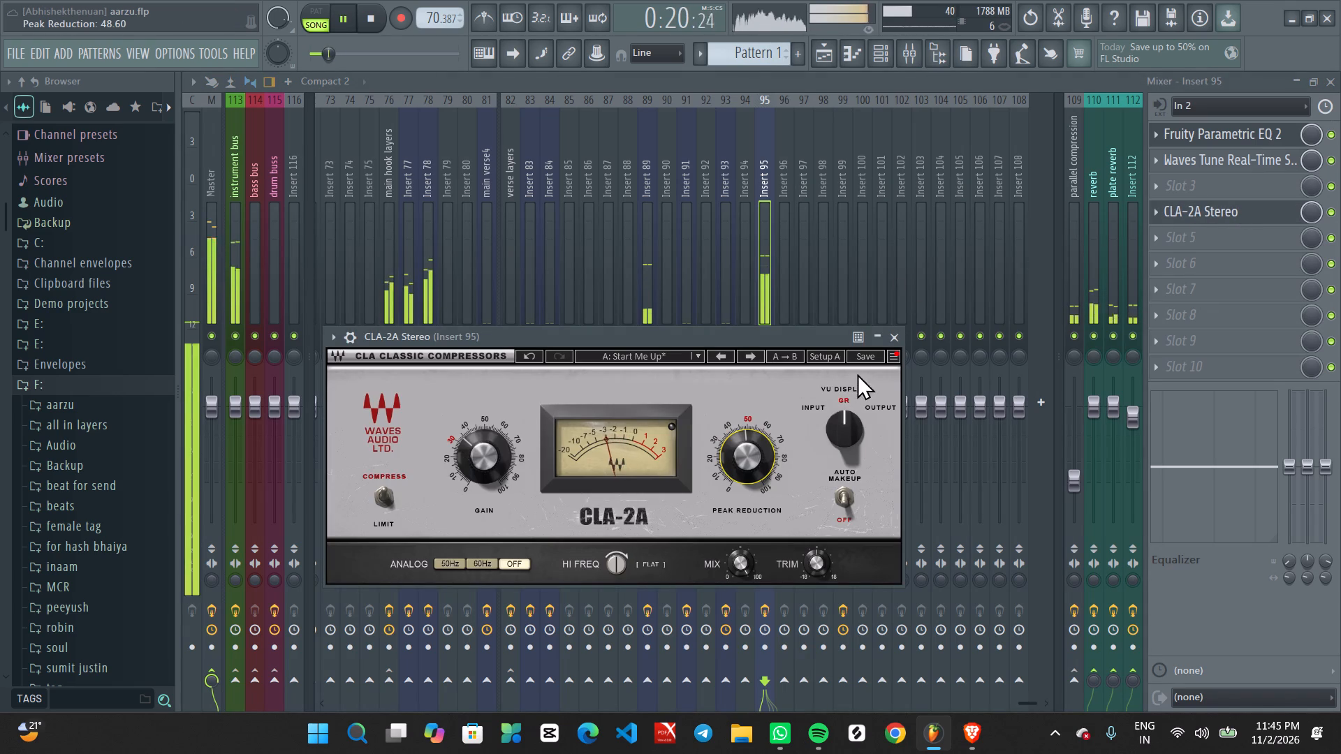
left_click(888, 339)
key("space")
key("space")
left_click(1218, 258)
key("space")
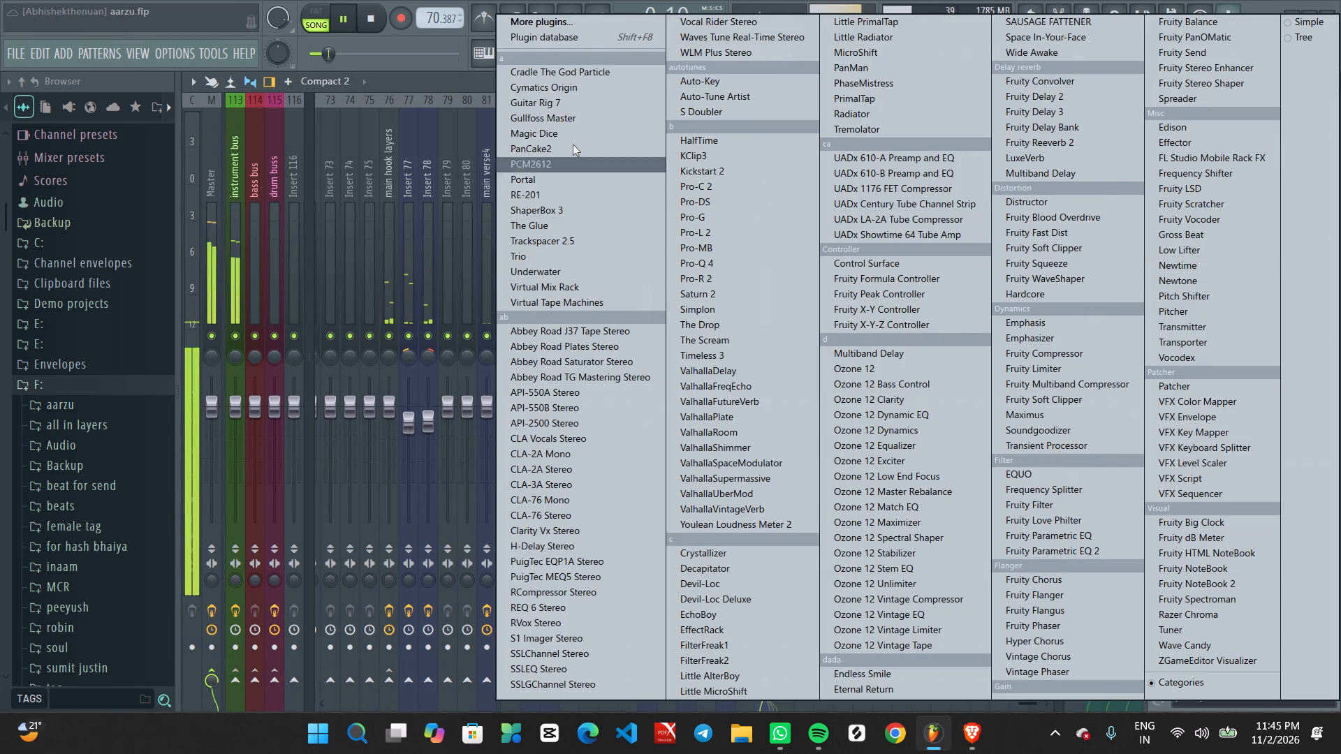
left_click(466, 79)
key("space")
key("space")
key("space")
Add REQ 6 Stereo in slot 5 of Insert 95.
left_click(1202, 246)
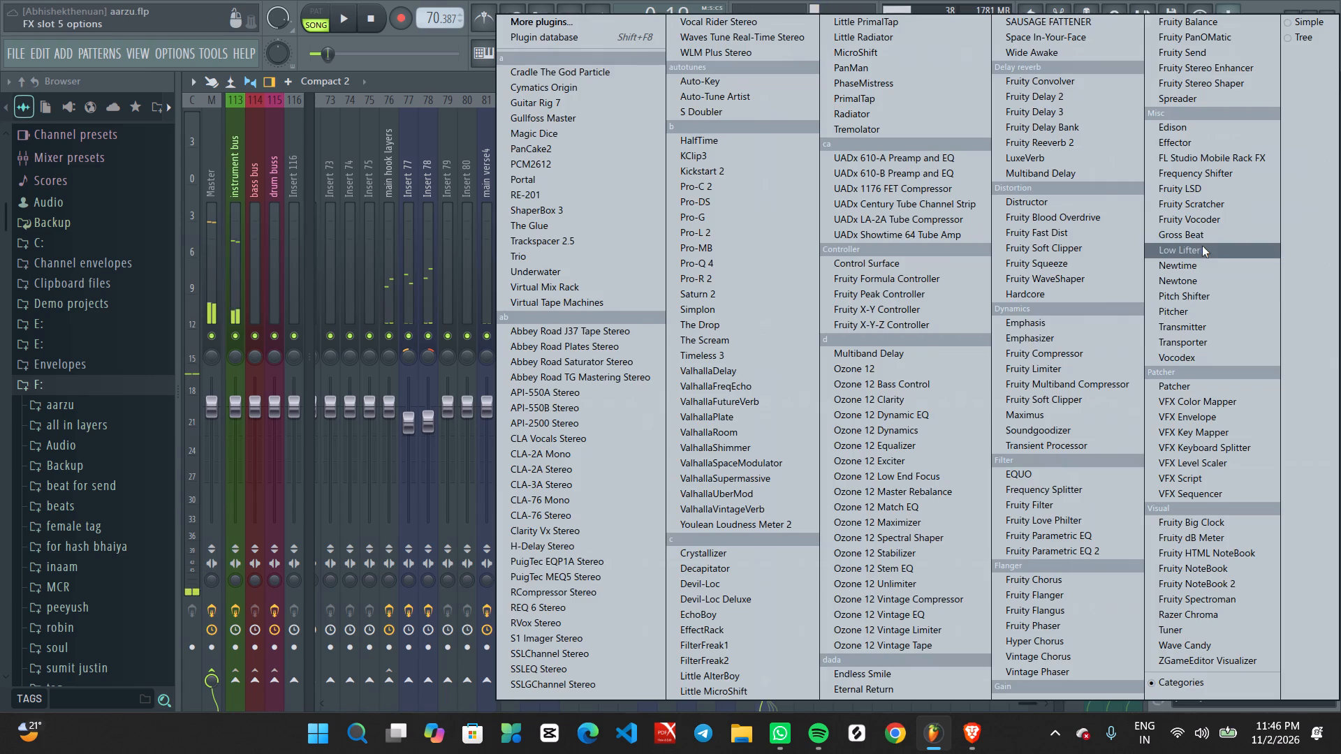
left_click(563, 610)
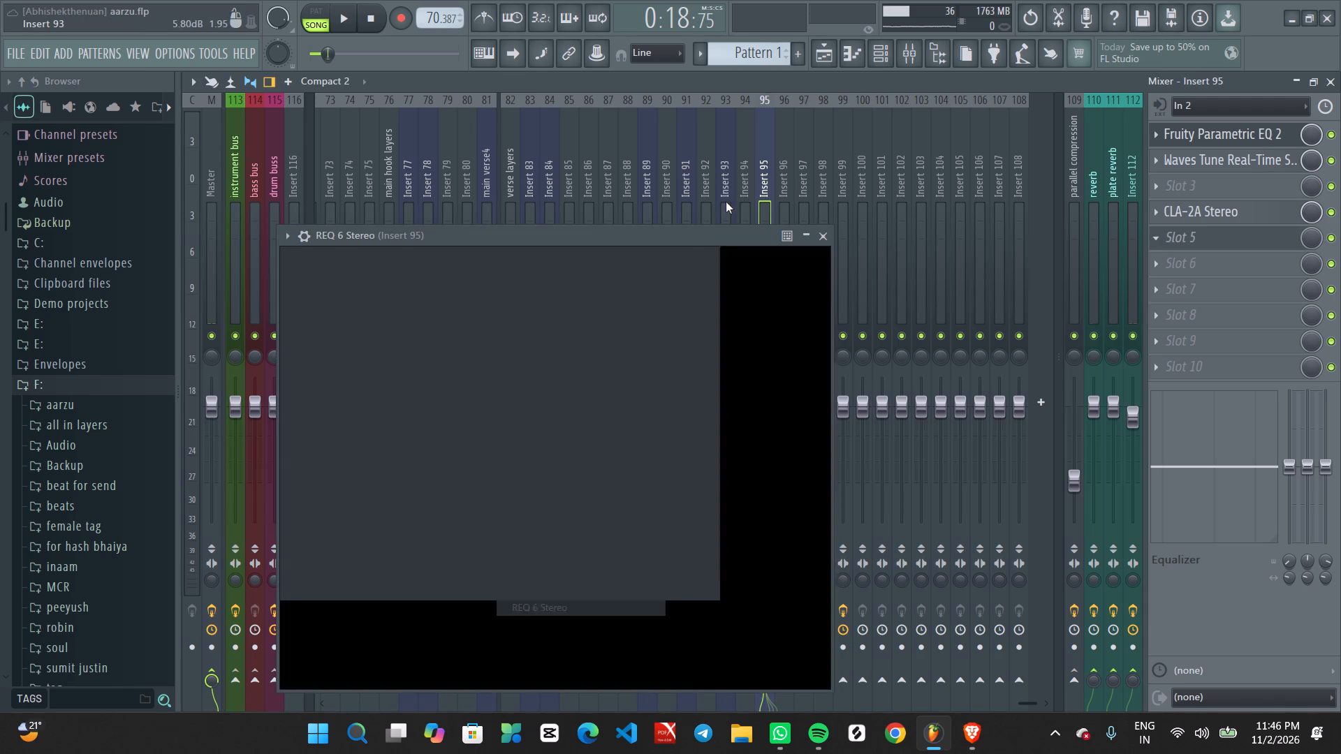
left_click_drag(672, 247, 691, 202)
left_click_drag(686, 239, 714, 228)
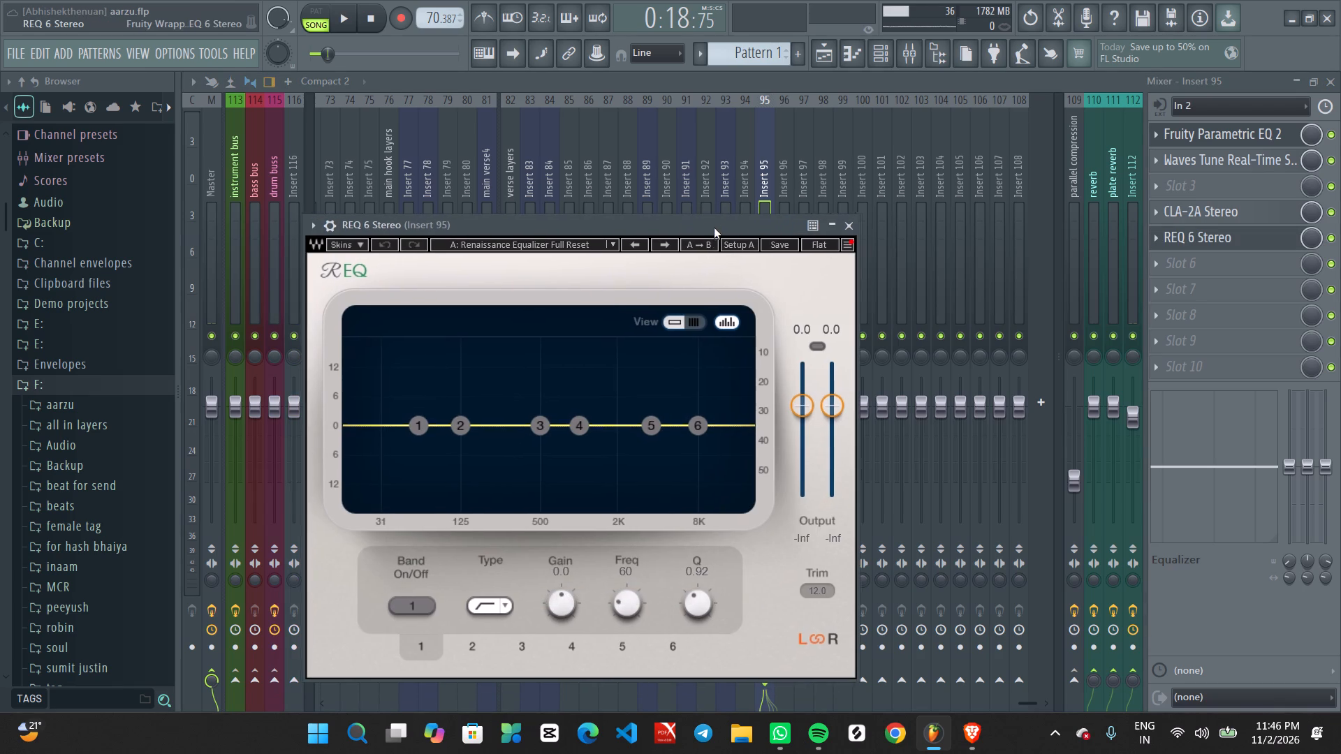
left_click_drag(714, 228, 715, 228)
Boost REQ 6 band 6 by 7.7 dB at about 3502 Hz while auditioning the vocal.
key("space")
left_click_drag(699, 427, 651, 398)
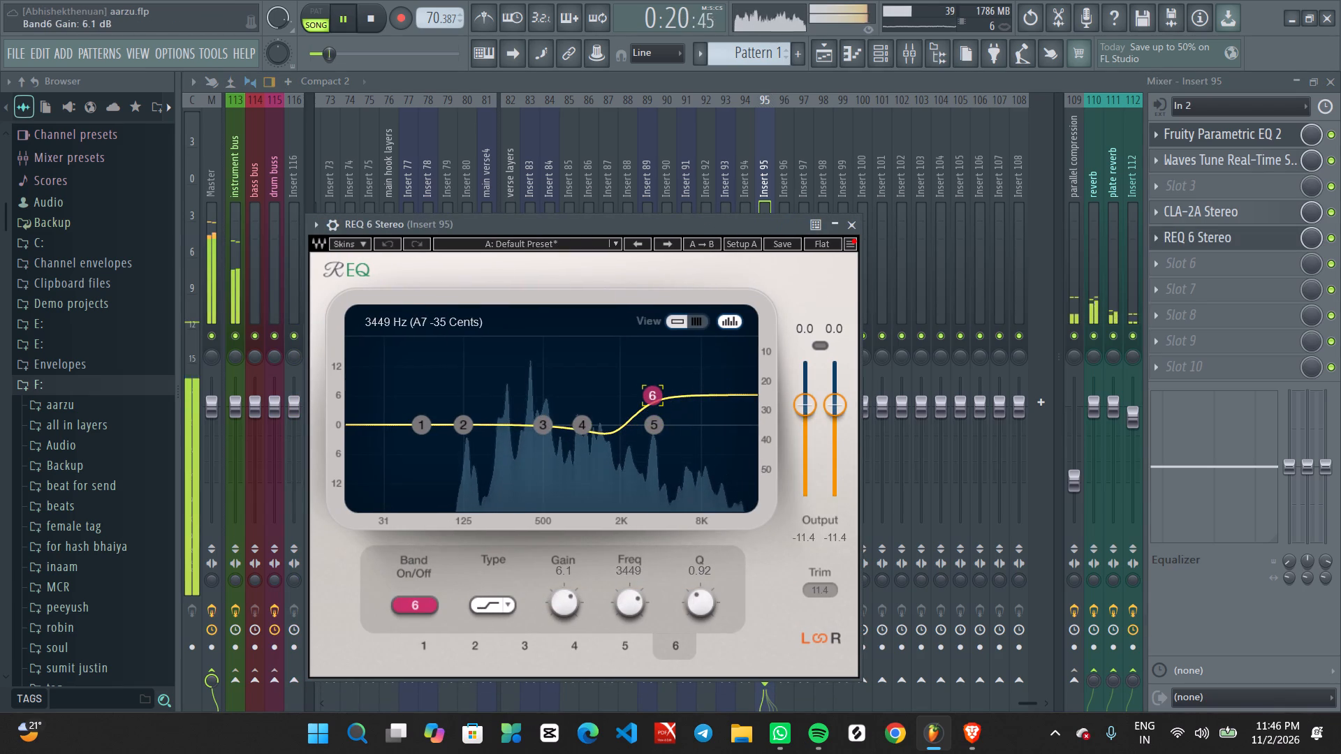
left_click_drag(651, 398, 651, 392)
key("space")
key("space")
left_click(651, 392)
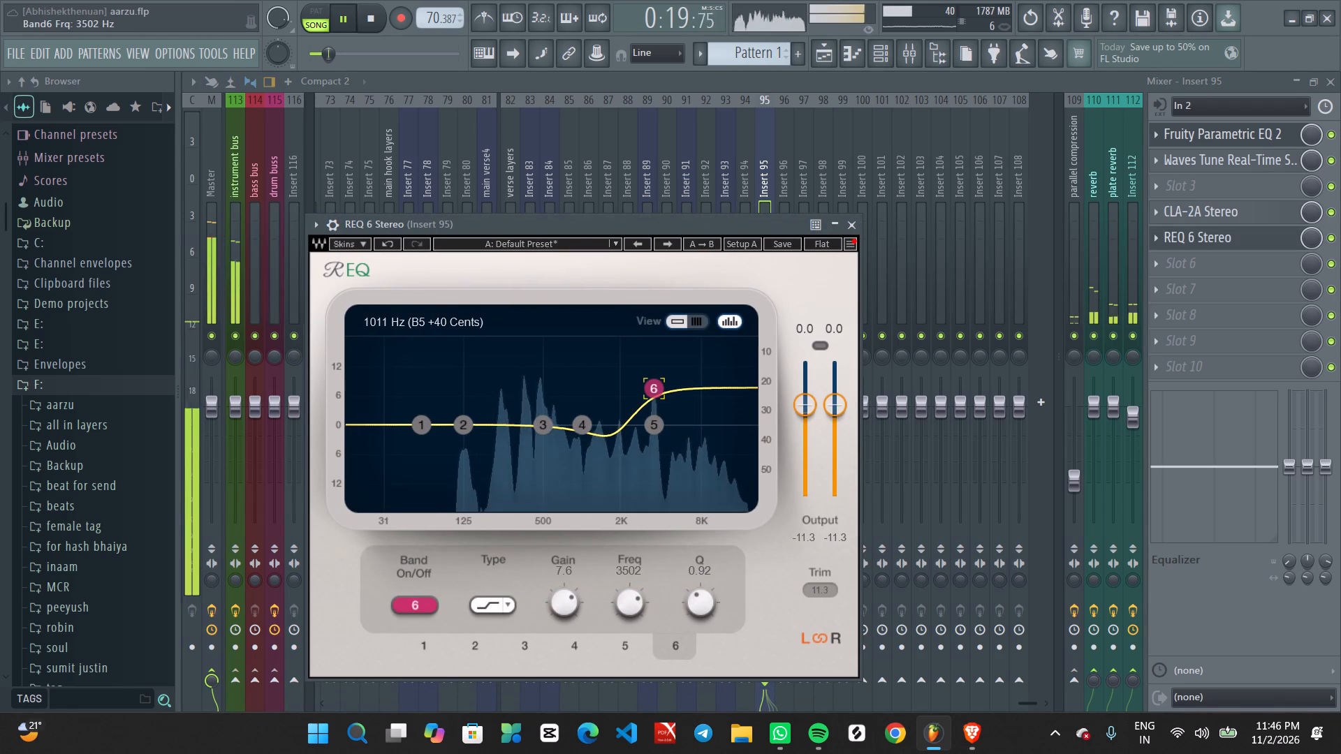
scroll(562, 603, "up", 2)
scroll(562, 603, "down", 1)
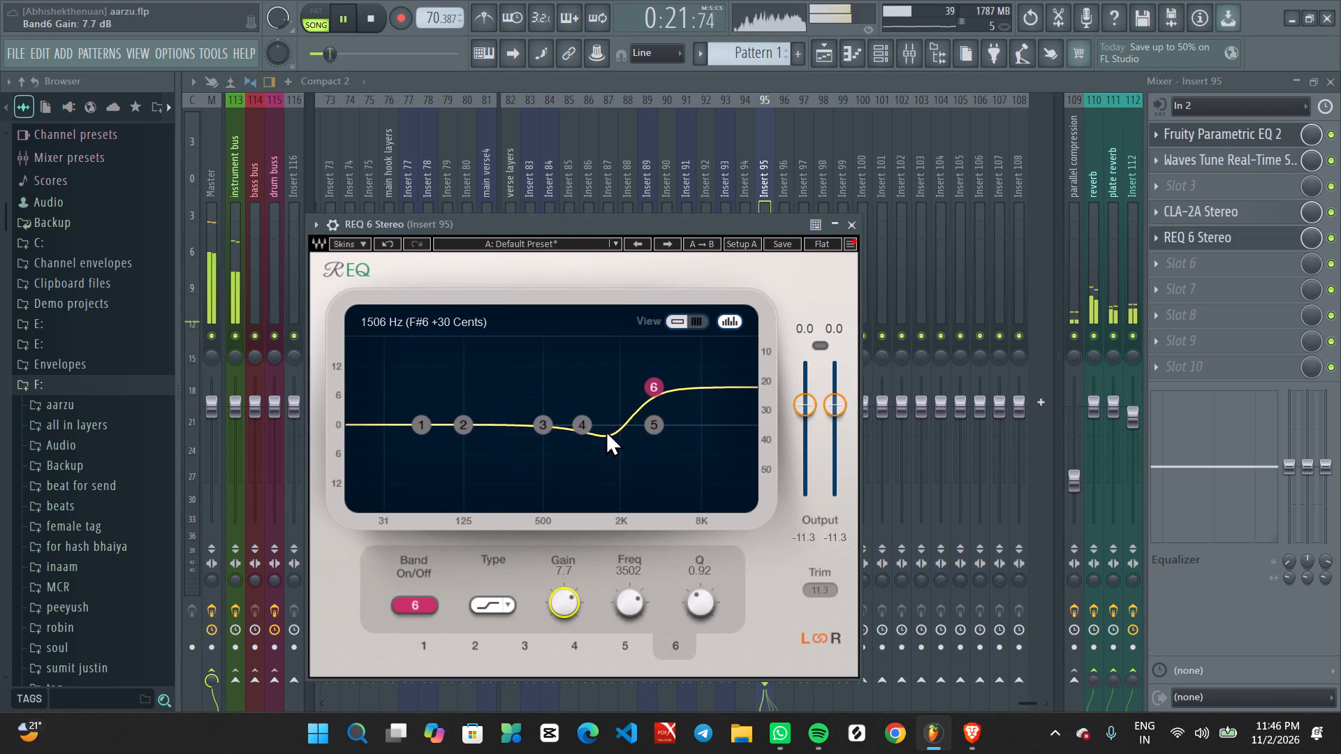
Boost REQ 6 band 4 by 2.9 dB at 1488 Hz with a Q of 0.87, and close the equalizer.
left_click_drag(587, 425, 609, 418)
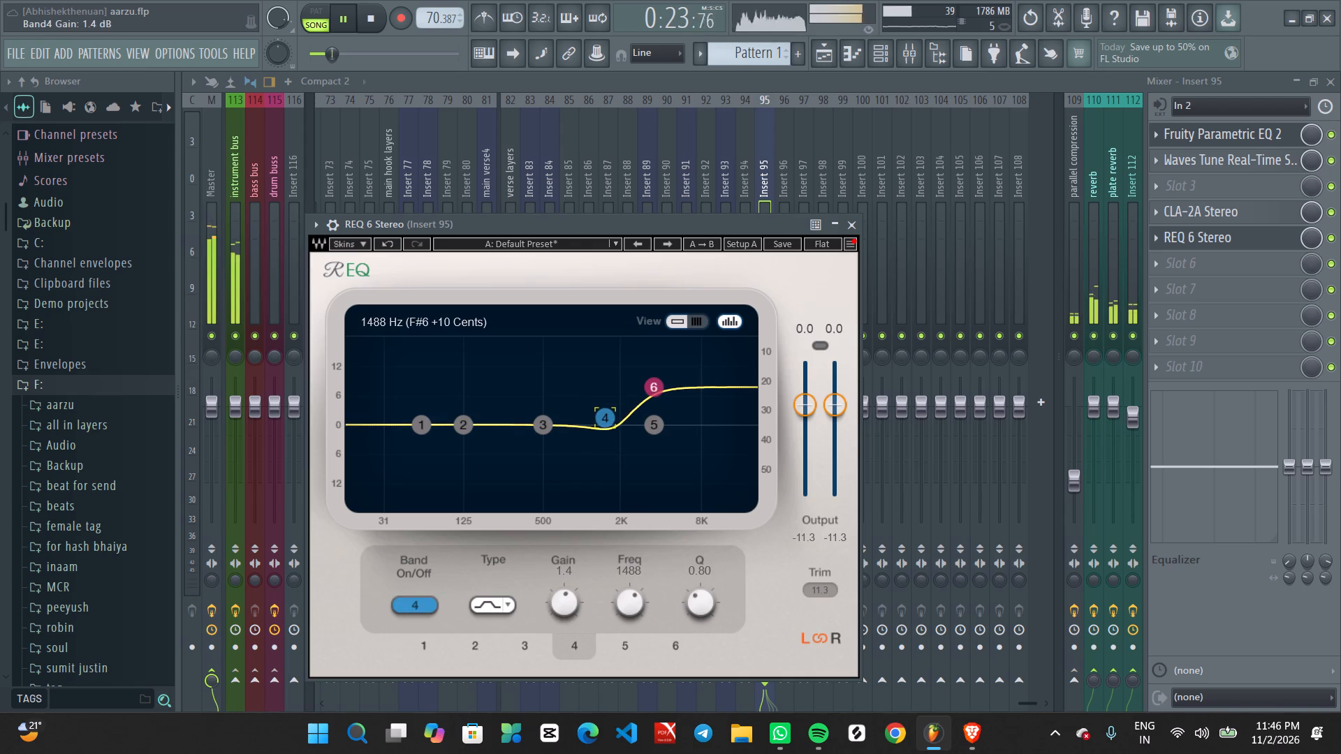
left_click_drag(609, 418, 608, 419)
key("space")
key("space")
left_click_drag(370, 421, 367, 432)
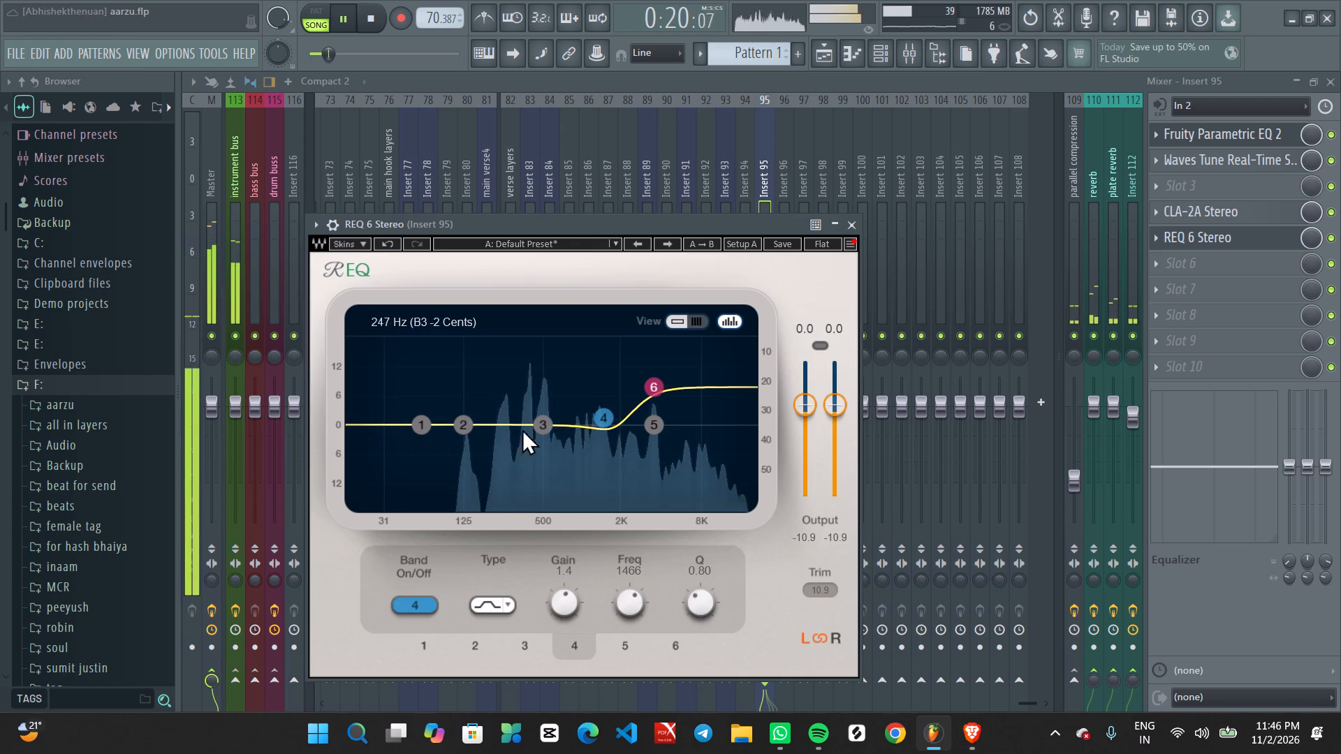
left_click(651, 383)
left_click_drag(606, 413, 606, 406)
key("space")
key("space")
scroll(692, 598, "up", 2)
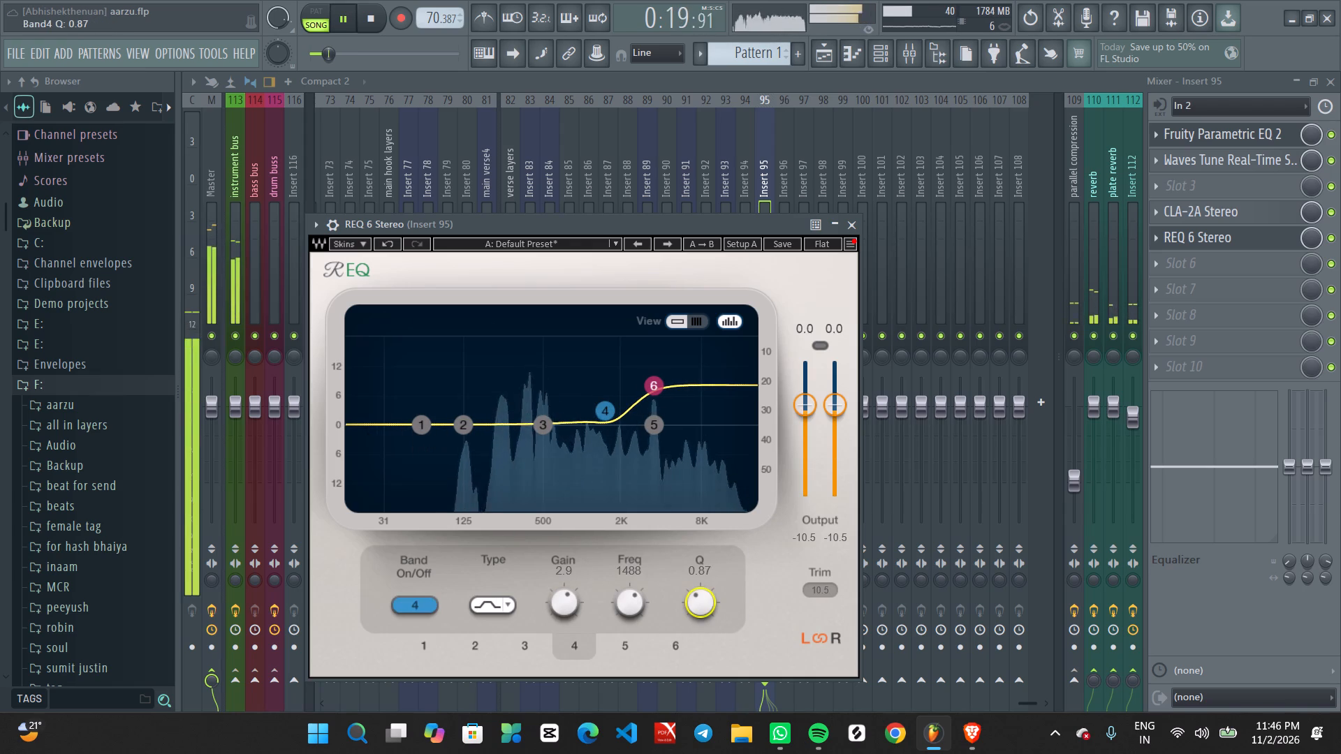
scroll(692, 598, "up", 2)
scroll(692, 598, "down", 3)
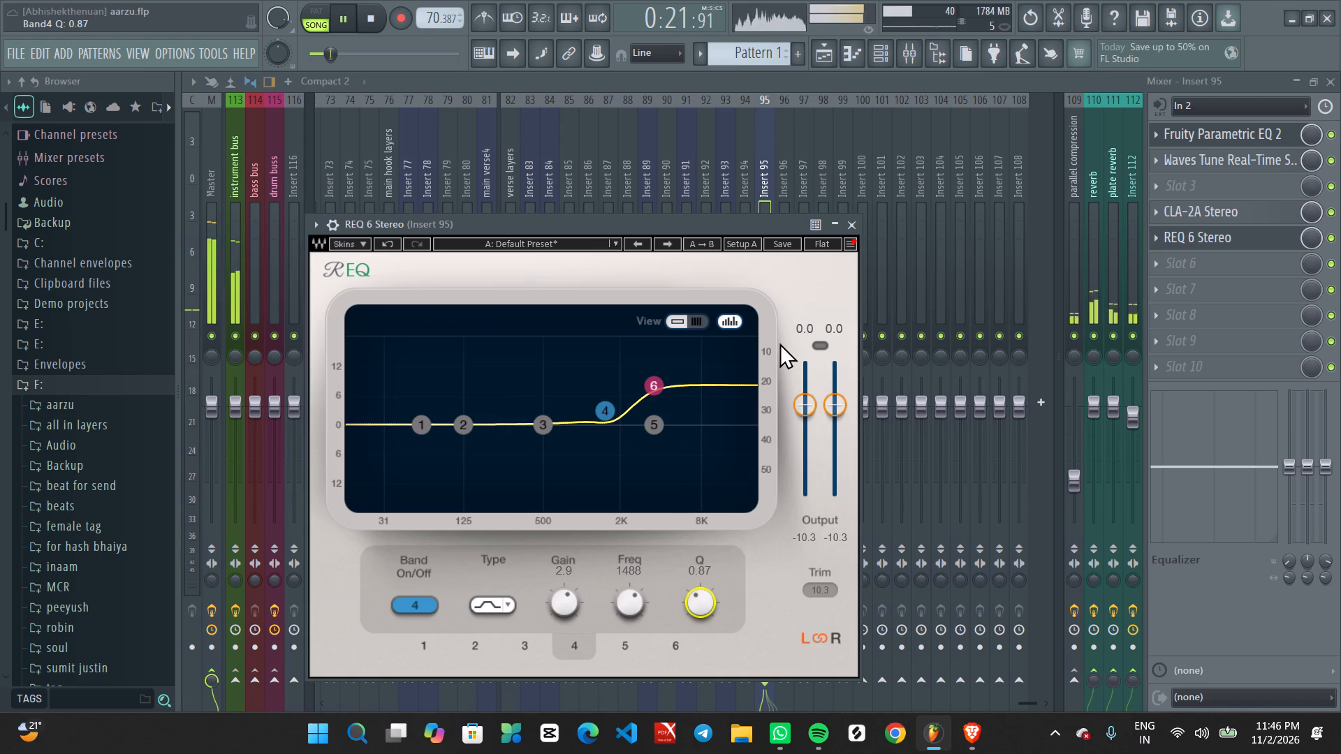
left_click(856, 227)
Replay the Insert 95 vocal passage to judge the effect chain and check the CLA-2A compressor.
key("space")
key("space")
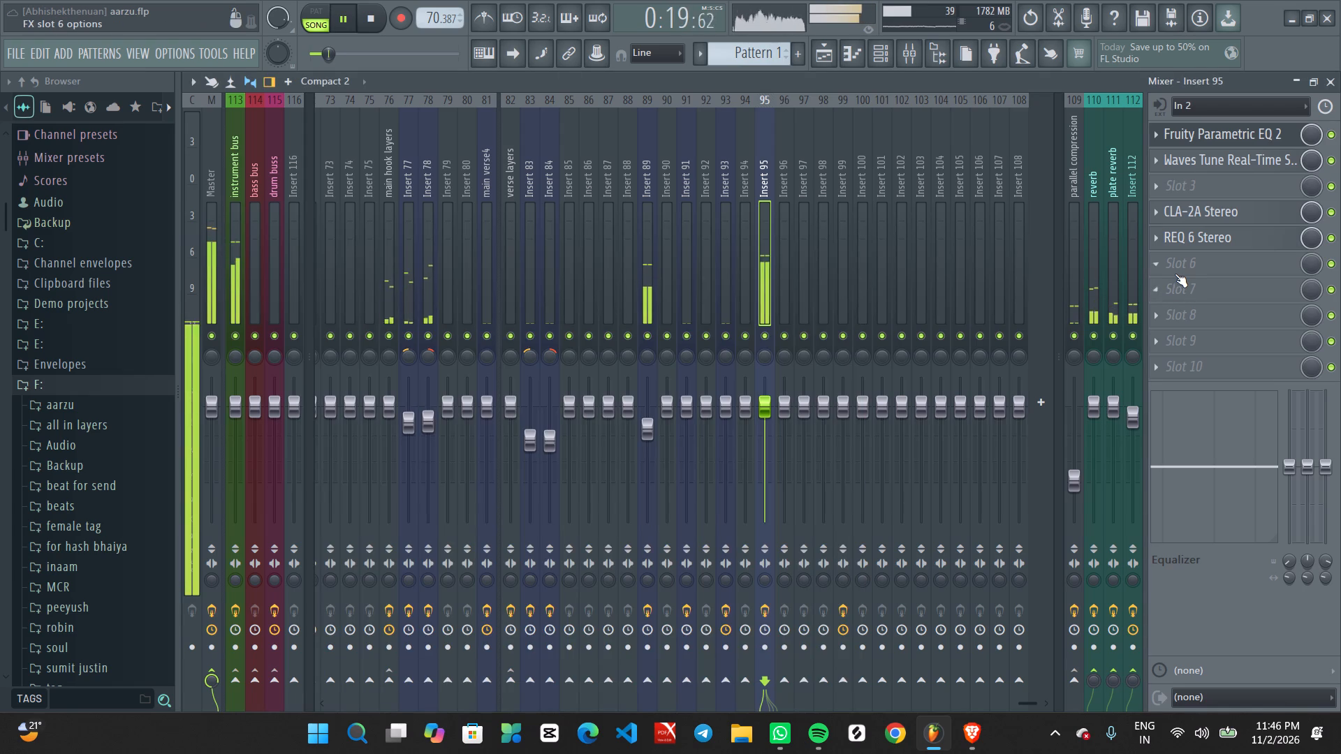
key("space")
key("space")
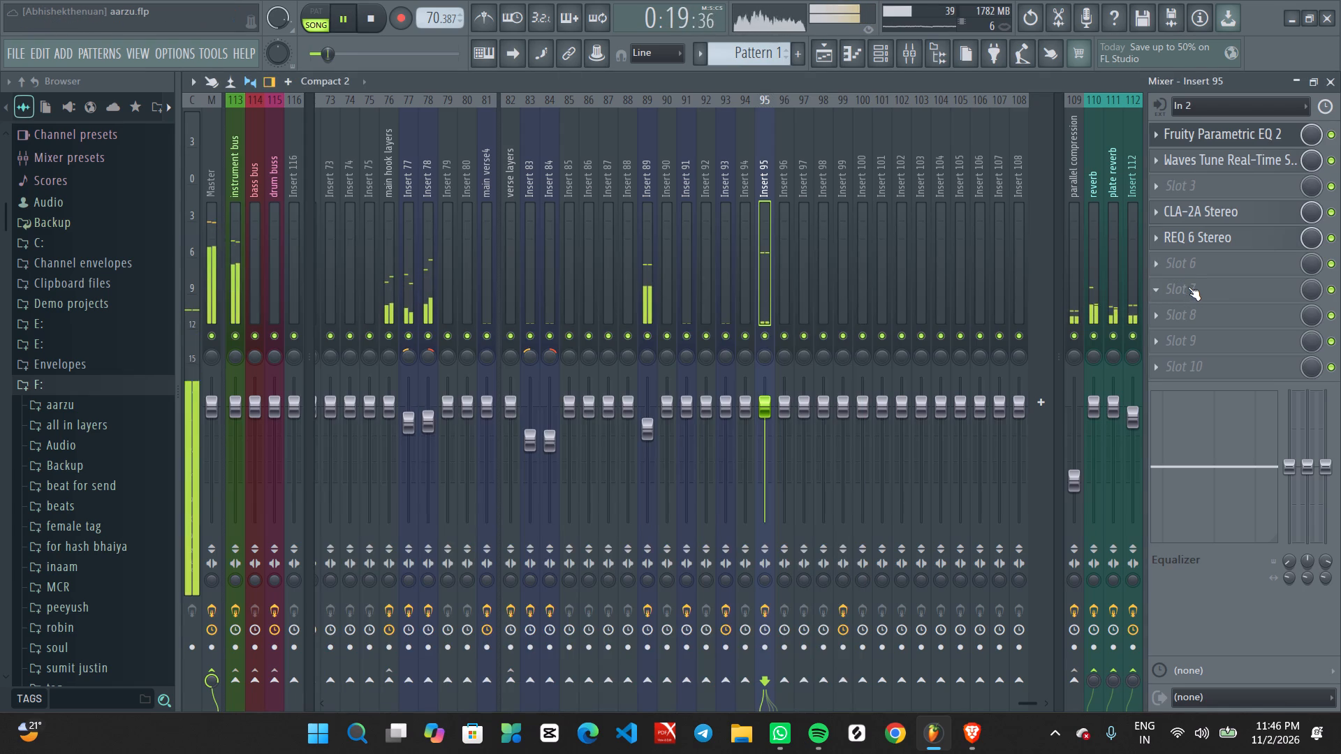
left_click(1200, 221)
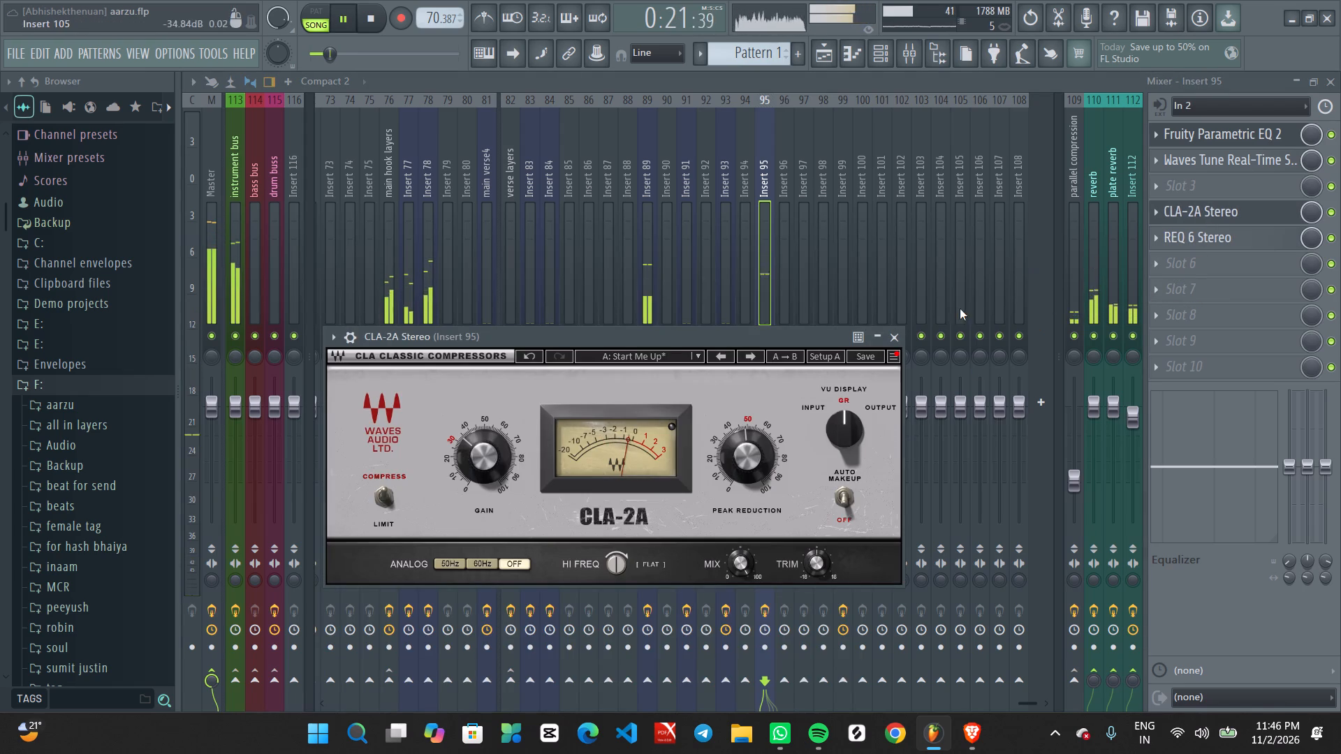
left_click(900, 335)
key("space")
key("space")
left_click(1201, 294)
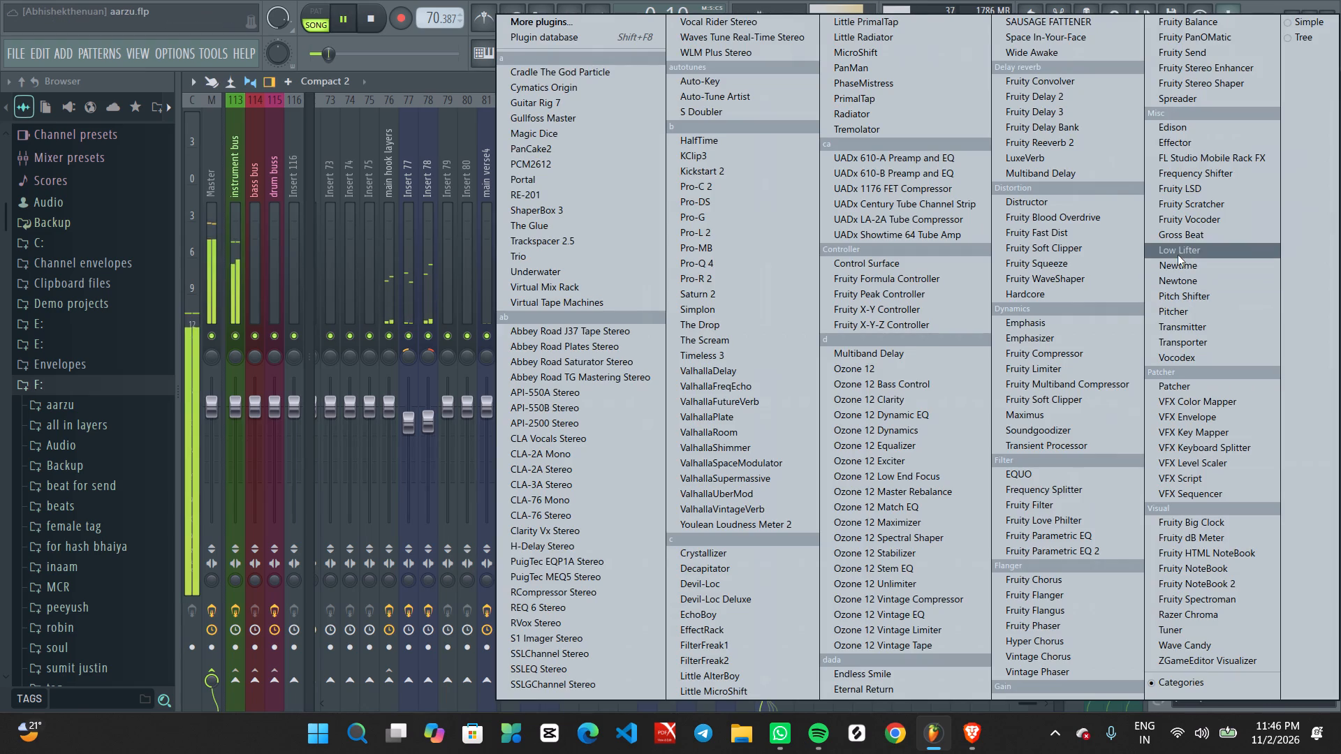
left_click(438, 85)
key("space")
key("space")
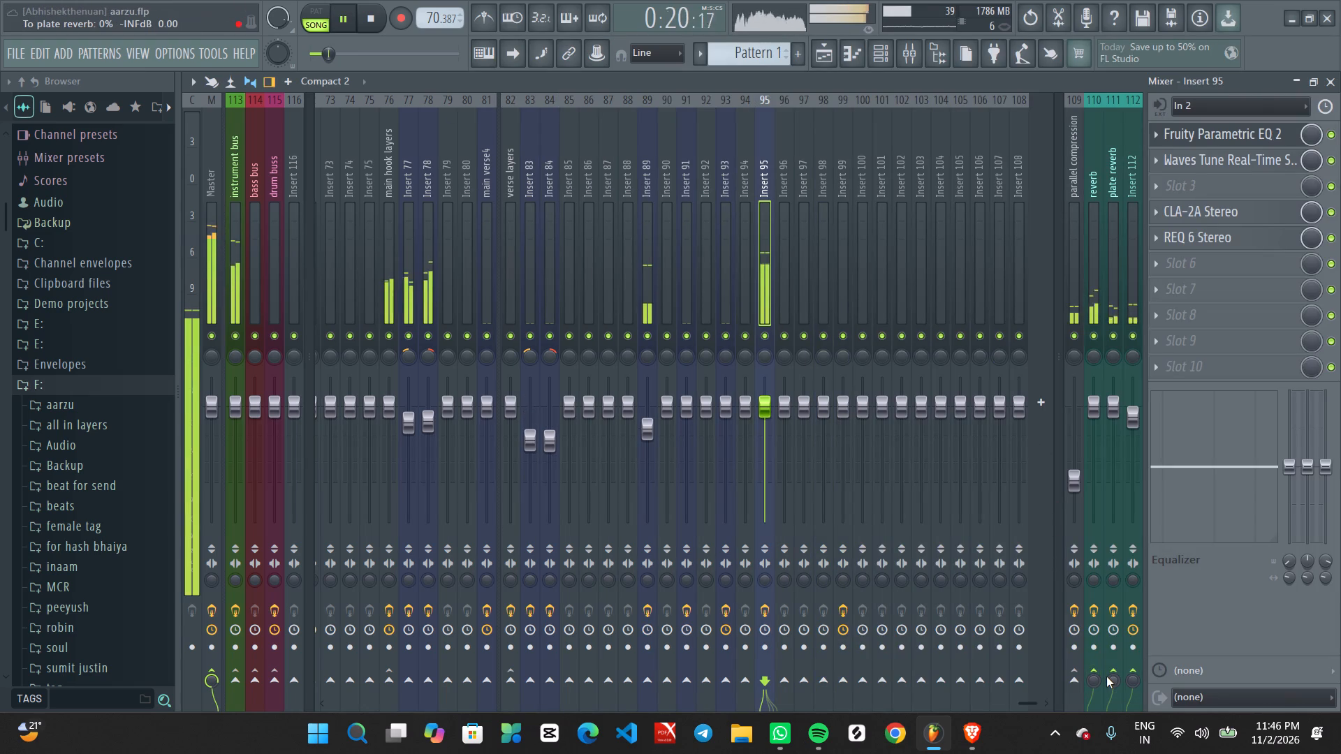
Set the Insert 95 send level to the plate reverb track to 16%.
key("space")
key("space")
key("space")
scroll(1120, 677, "up", 6)
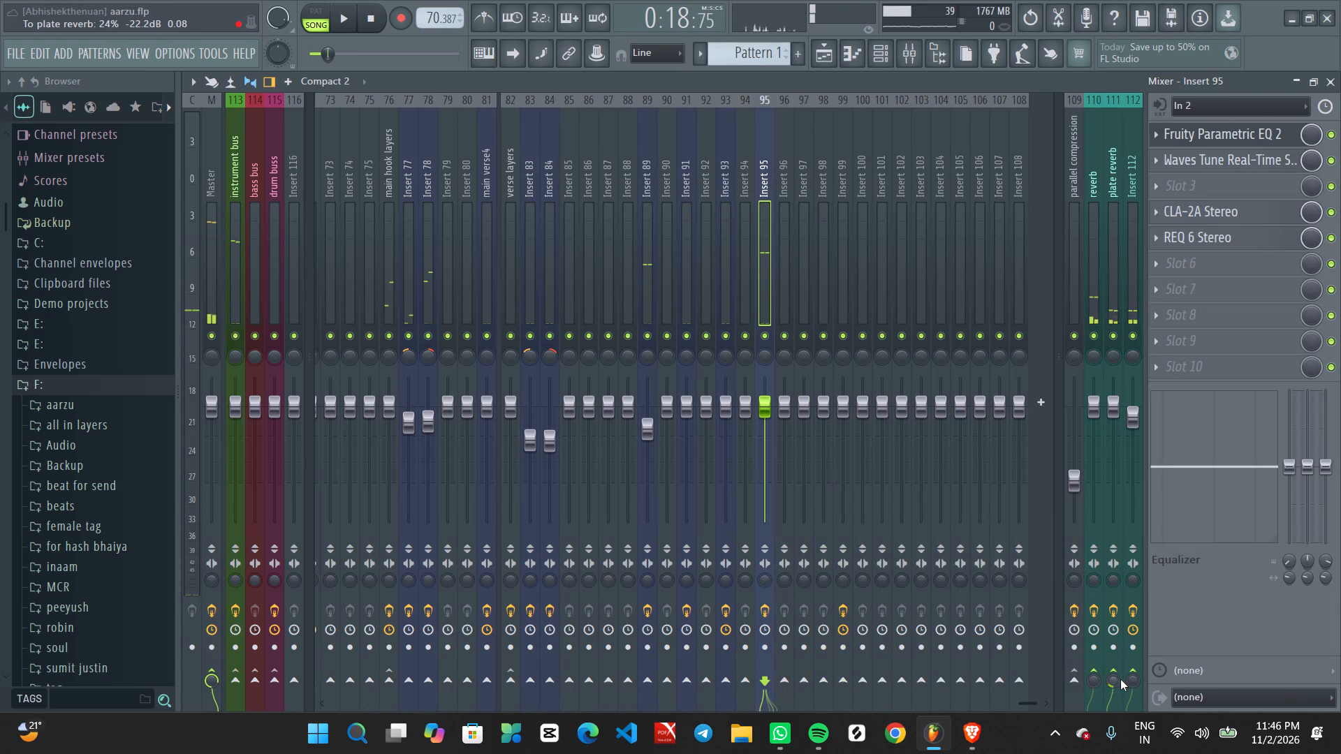
key("space")
scroll(1117, 681, "down", 2)
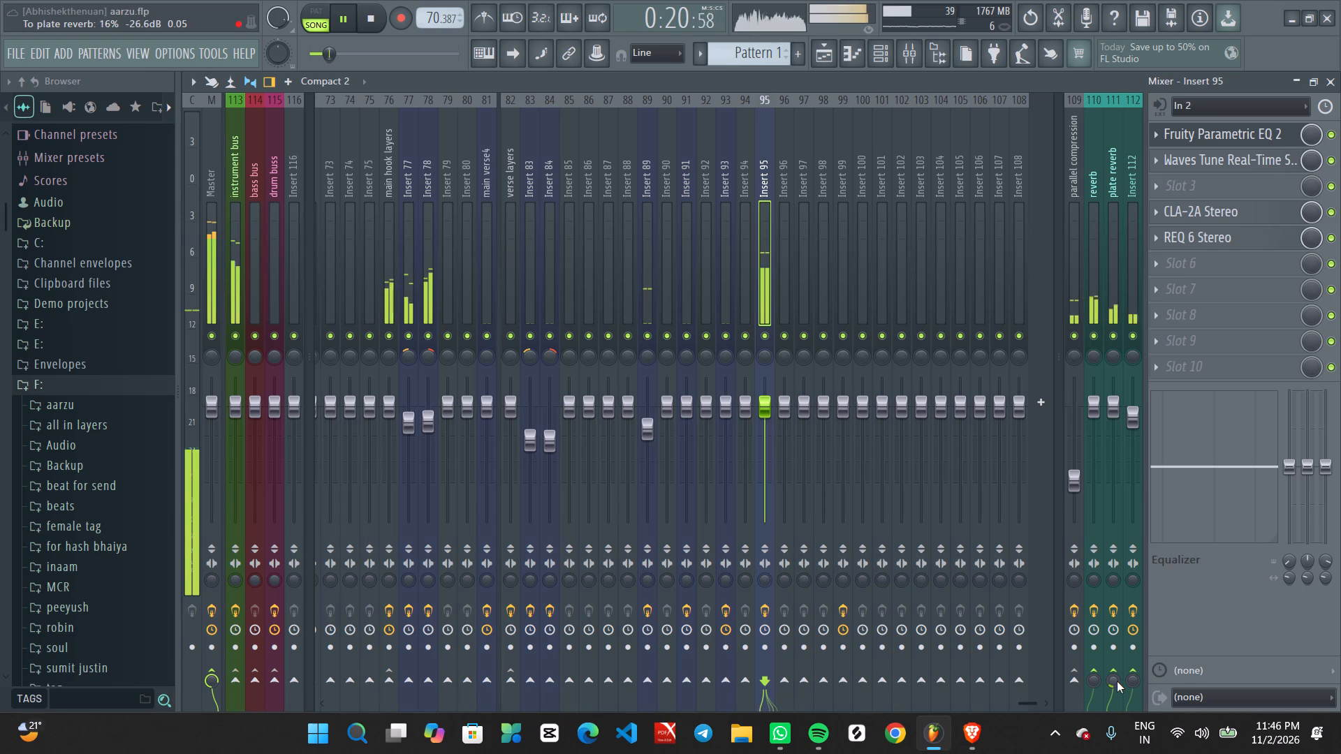
Pan the Insert 95 vocal clip in bar 6 to 31% left in its clip properties.
left_click(828, 54)
scroll(809, 561, "up", 2, "ctrl")
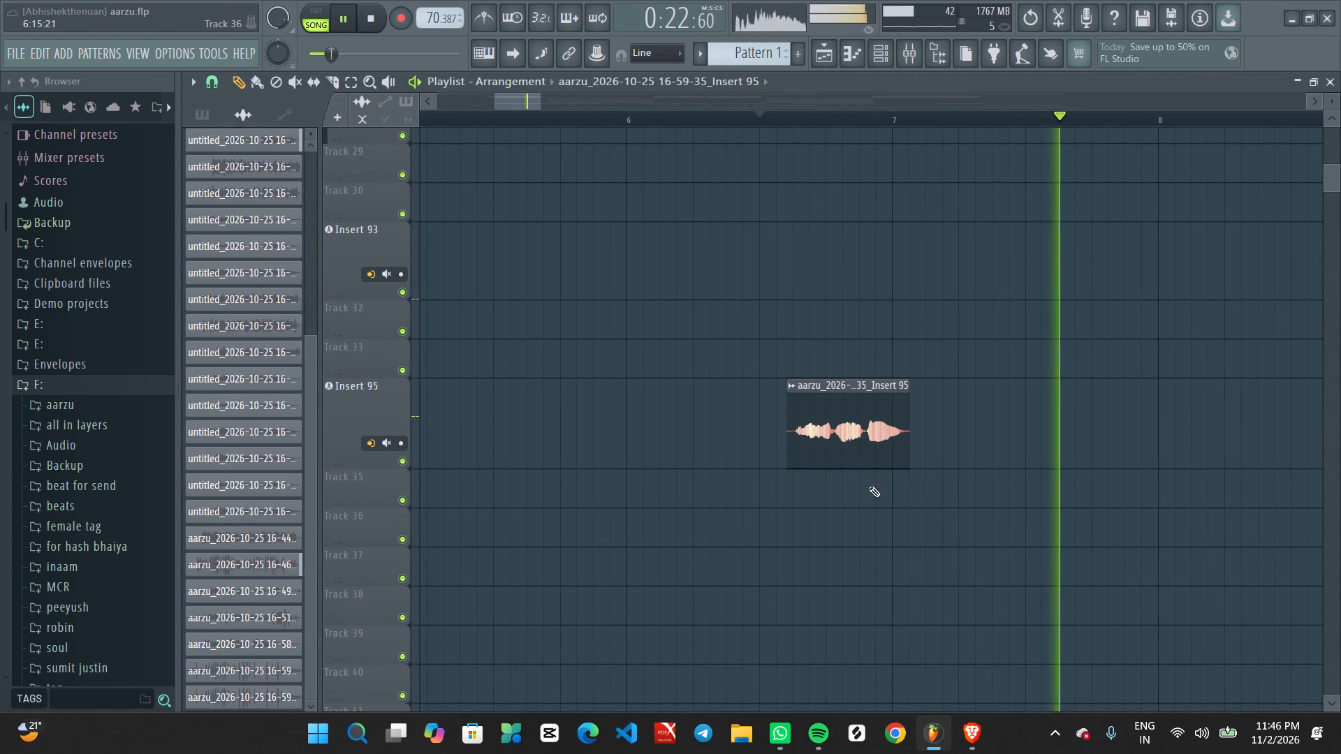
key("space")
double_click(830, 415, "alt")
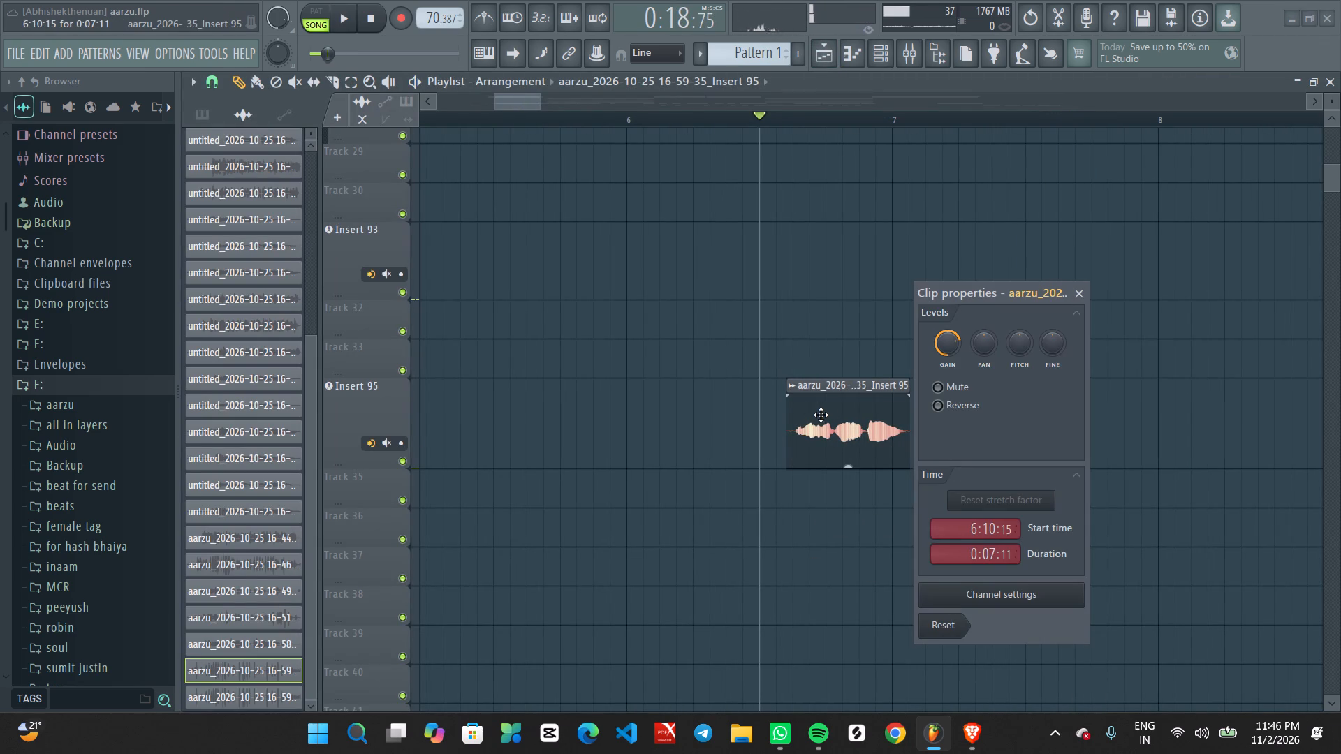
scroll(984, 341, "down", 7)
key("space")
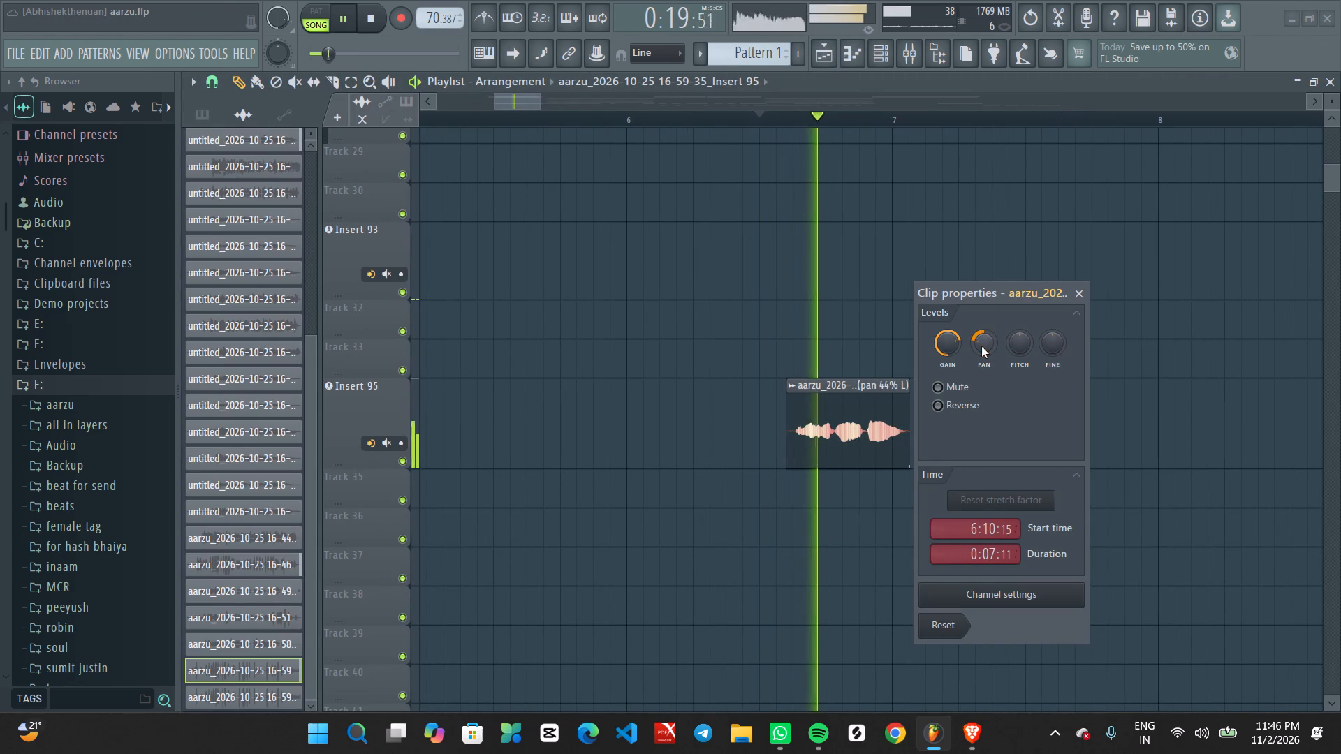
scroll(981, 346, "up", 2)
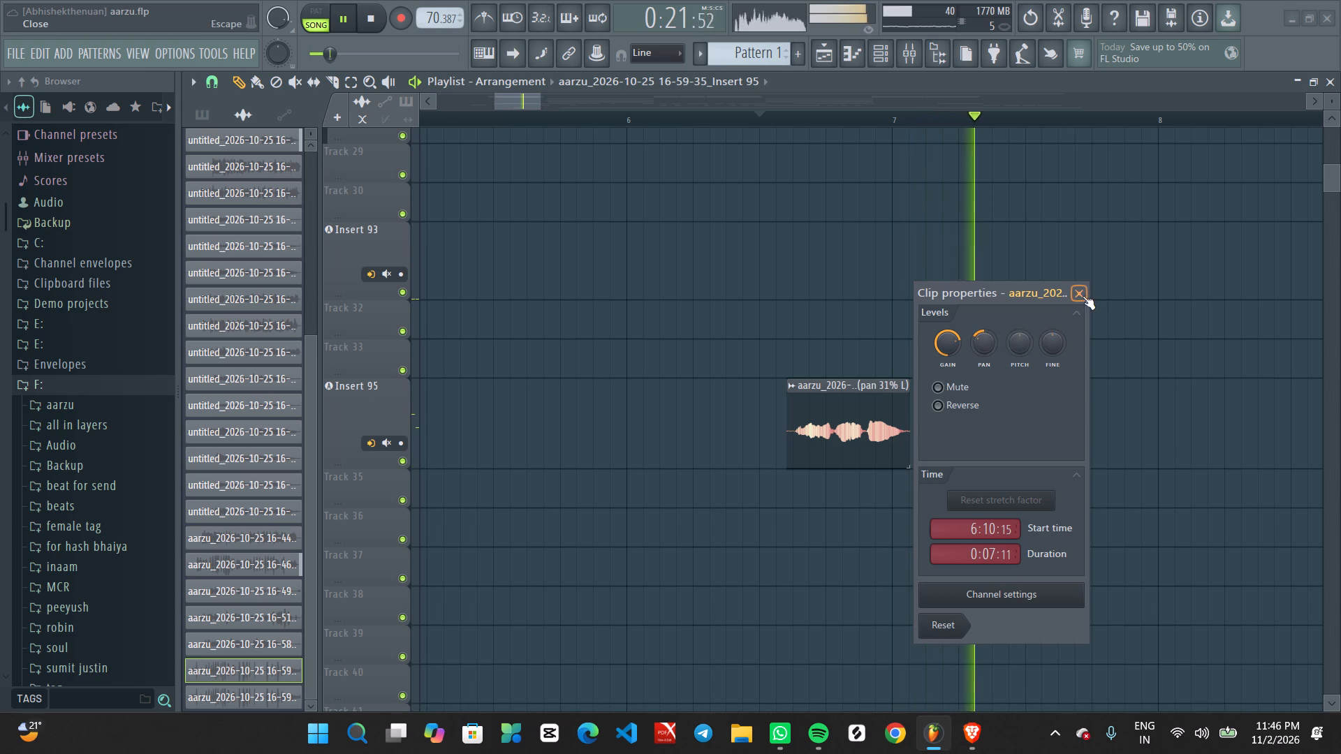
left_click(1084, 295)
Give the bar 6 Insert 95 clip a fade-out of about 0.213 s and lower its gain to -3.0 dB.
scroll(957, 460, "up", 3, "ctrl")
left_click_drag(877, 402, 863, 401, "alt")
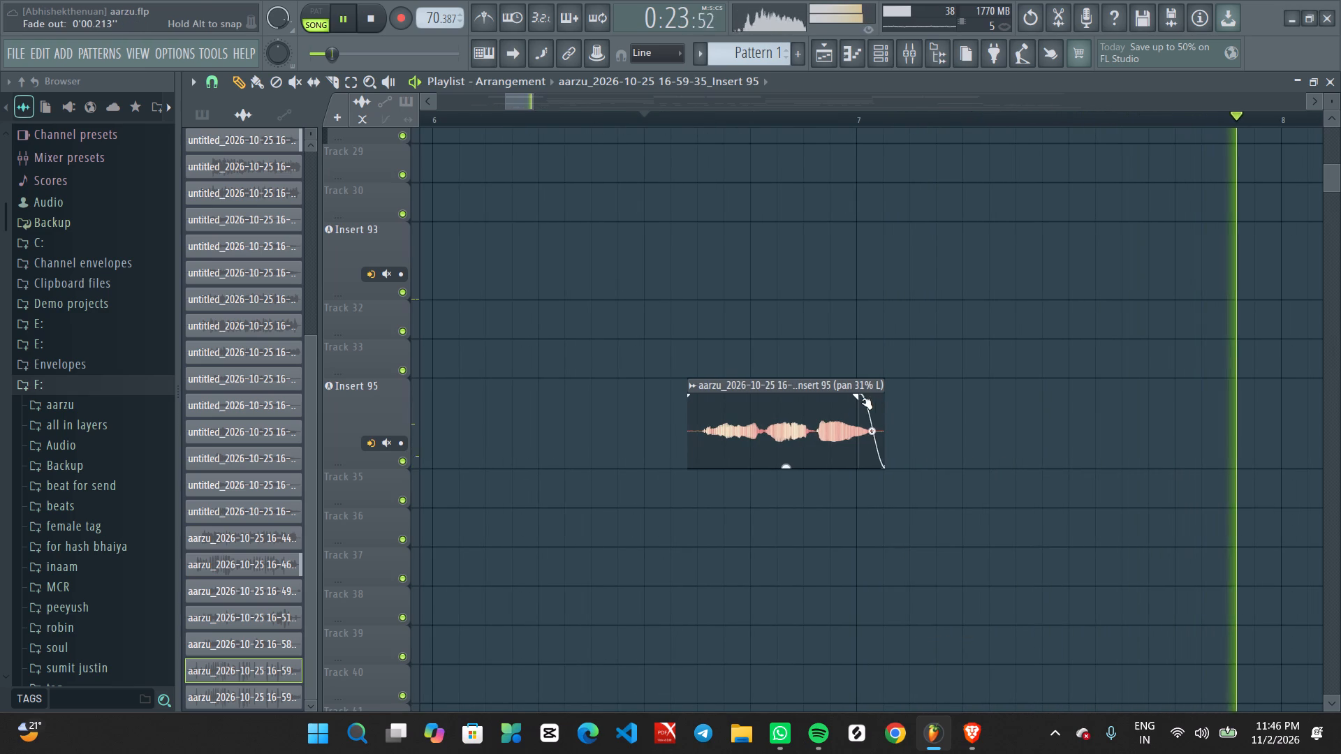
left_click_drag(792, 464, 797, 485)
scroll(1003, 476, "down", 7, "ctrl")
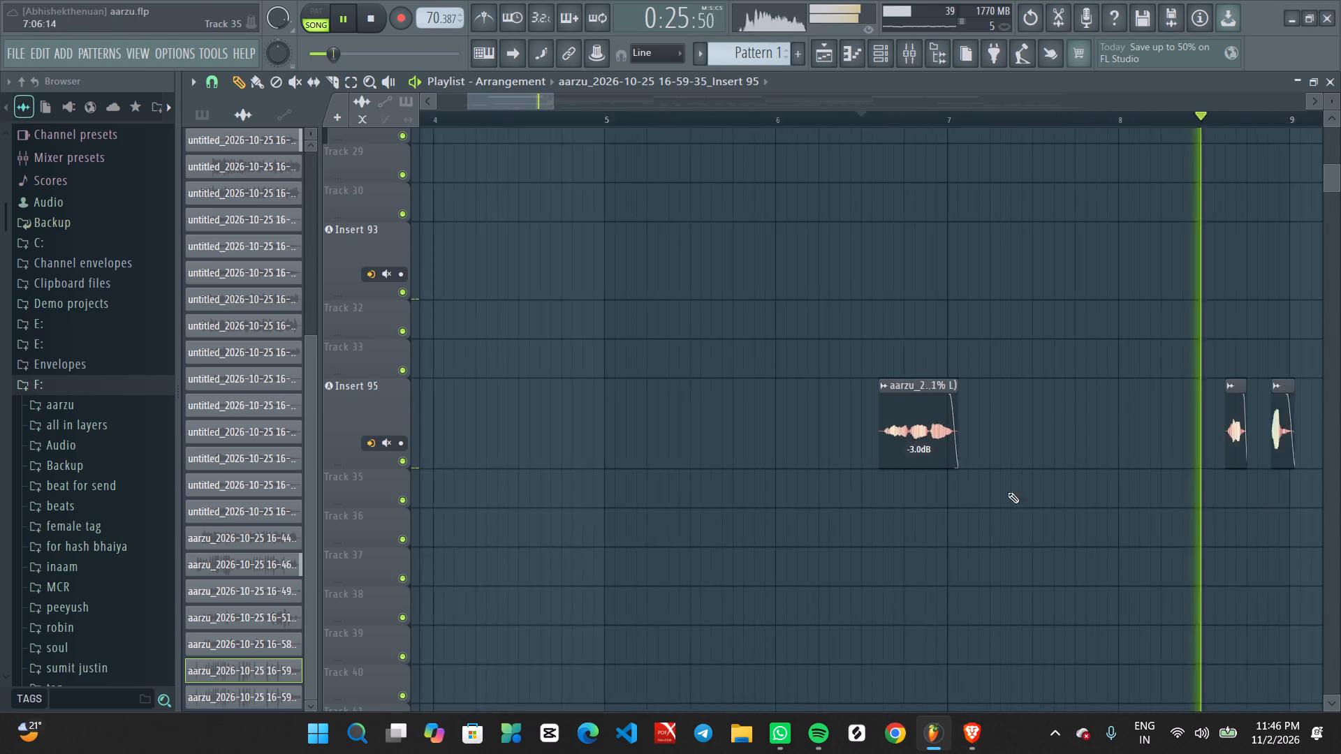
Pan the first Insert 95 vocal clip in bar 8 to the left in its clip properties.
scroll(1008, 492, "down", 1, "ctrl")
scroll(1044, 501, "up", 5, "ctrl")
middle_click_drag(1205, 510, 709, 512)
scroll(815, 497, "up", 3, "ctrl")
key("space")
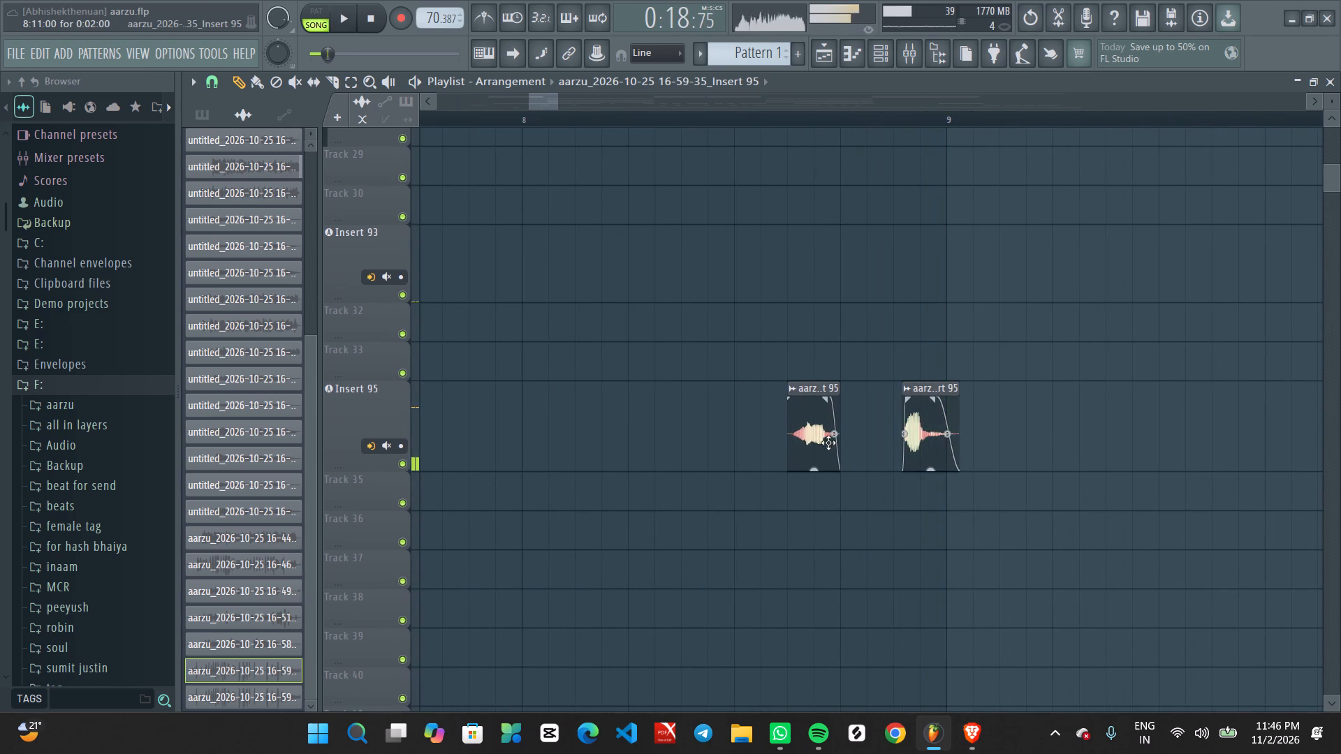
double_click(809, 436, "alt")
key("space")
scroll(988, 351, "down", 4)
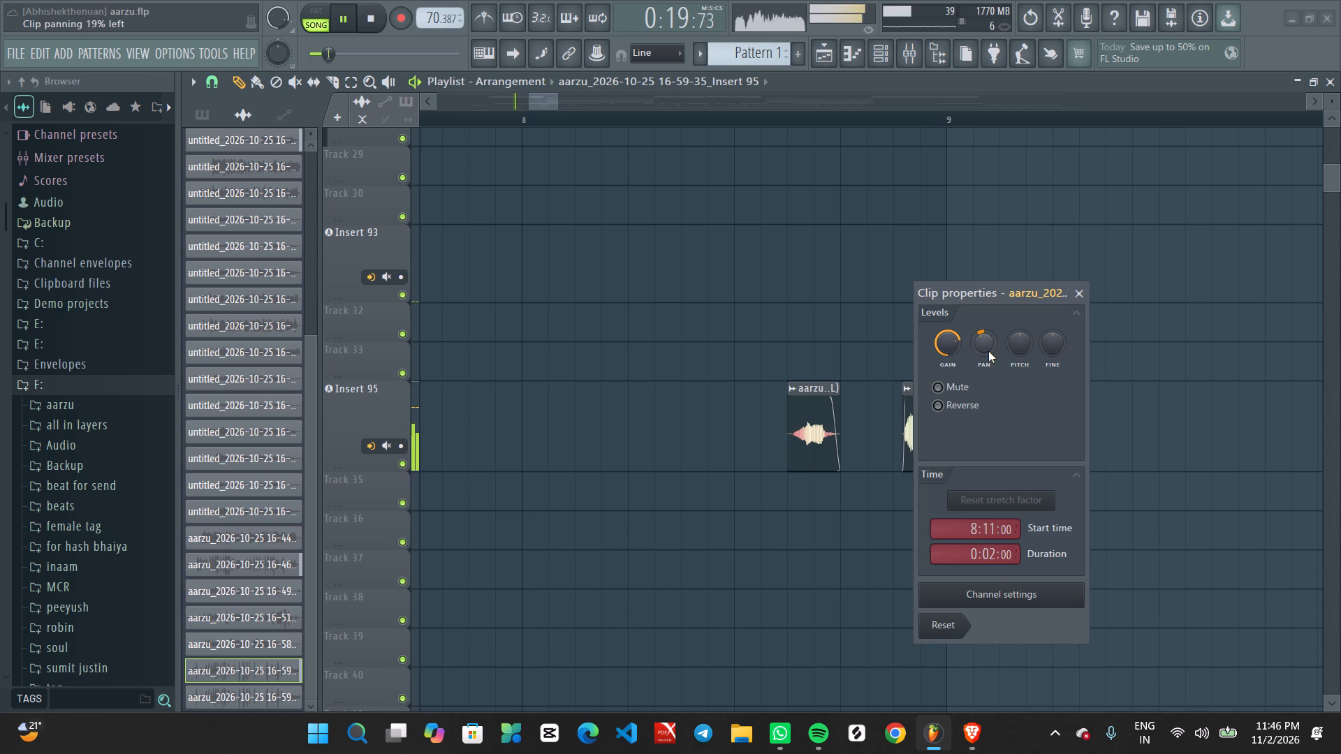
scroll(988, 351, "down", 2)
left_click(1078, 286)
Undo the accidental shift of the second bar 8 Insert 95 clip and pan that clip to the right.
double_click(916, 443, "alt")
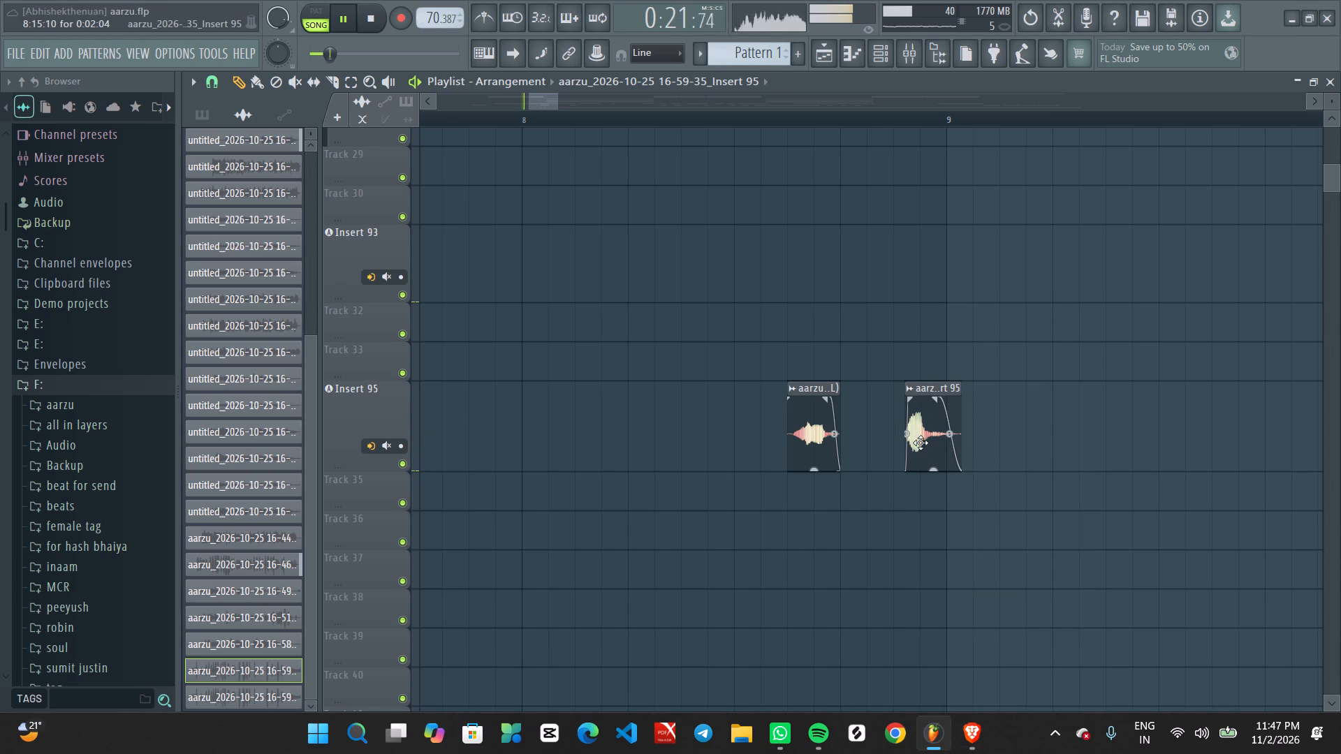
key("ctrl+z")
double_click(921, 443, "alt")
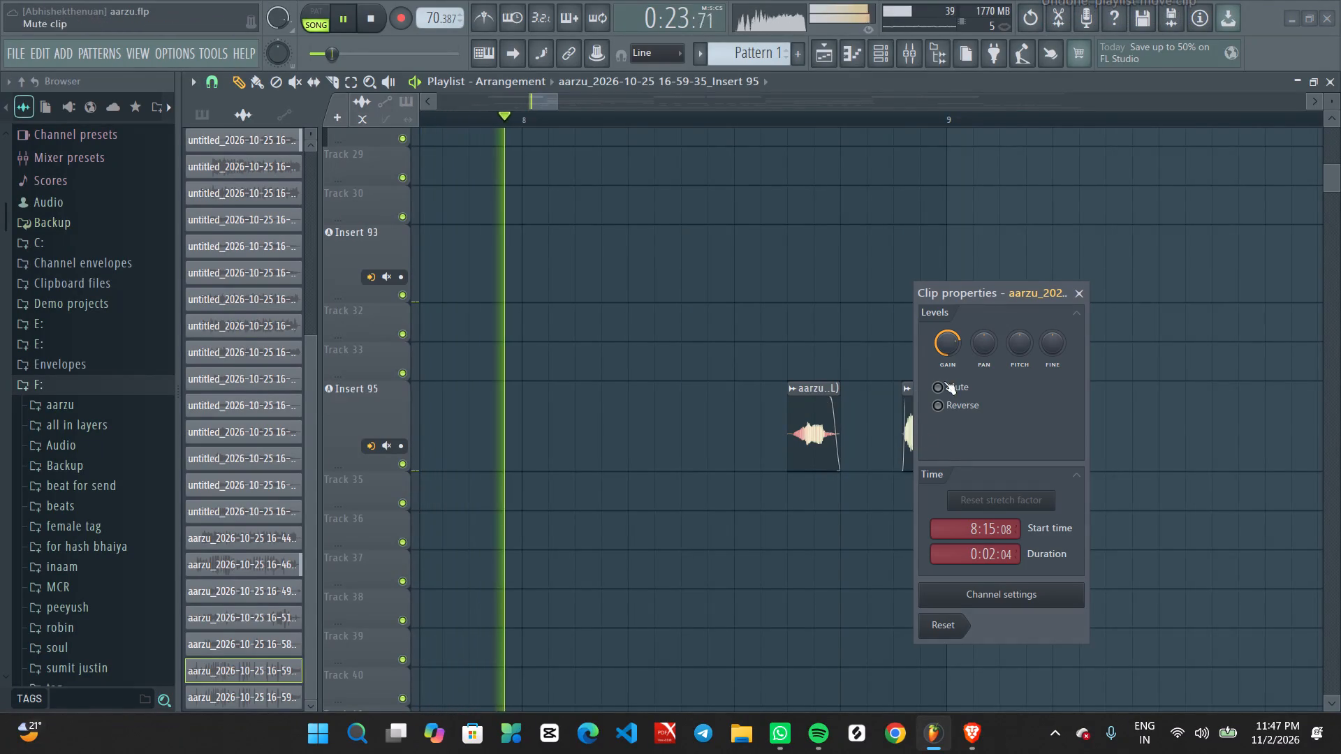
scroll(990, 338, "up", 5)
left_click(1081, 293)
Slice the Insert 95 vocal clip just after the short phrase at the start of bar 10.
scroll(1049, 400, "down", 3, "ctrl")
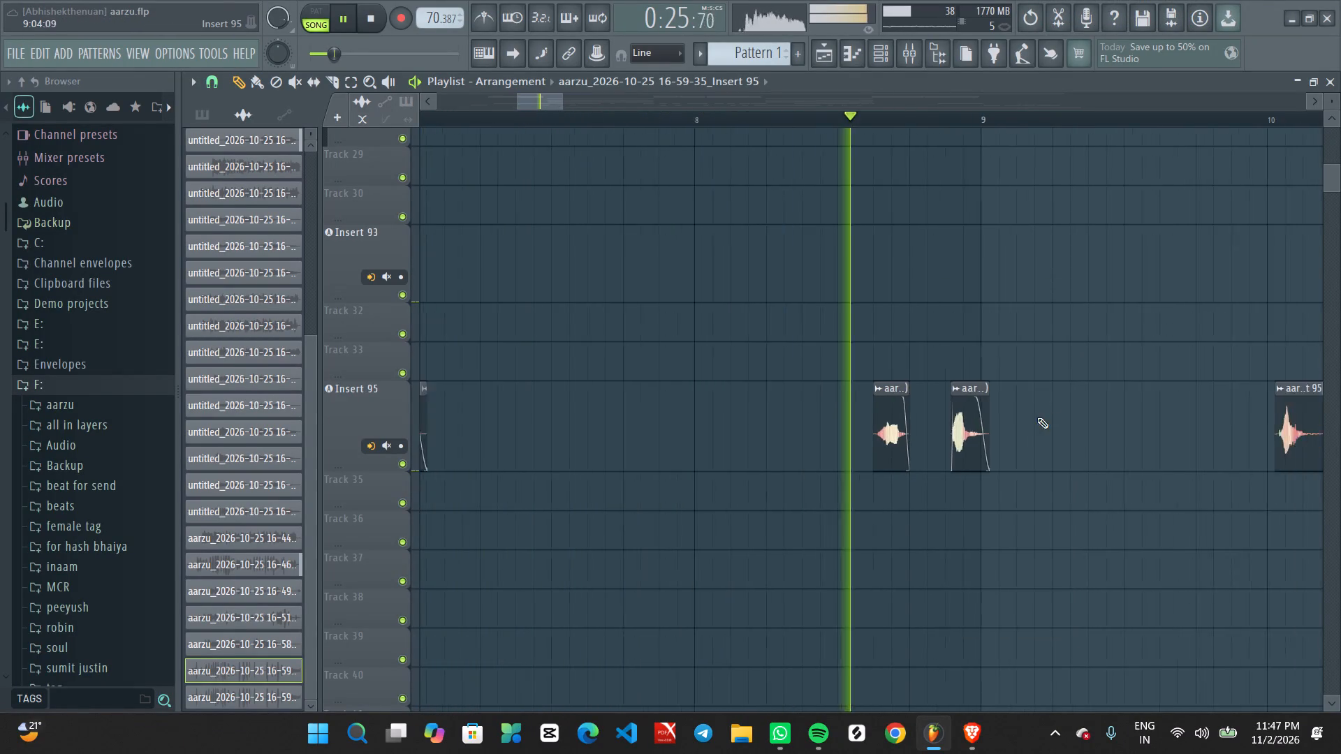
scroll(1039, 451, "up", 4, "ctrl")
middle_click_drag(1069, 475, 968, 488)
scroll(909, 503, "up", 2, "ctrl")
middle_click_drag(1020, 494, 674, 429)
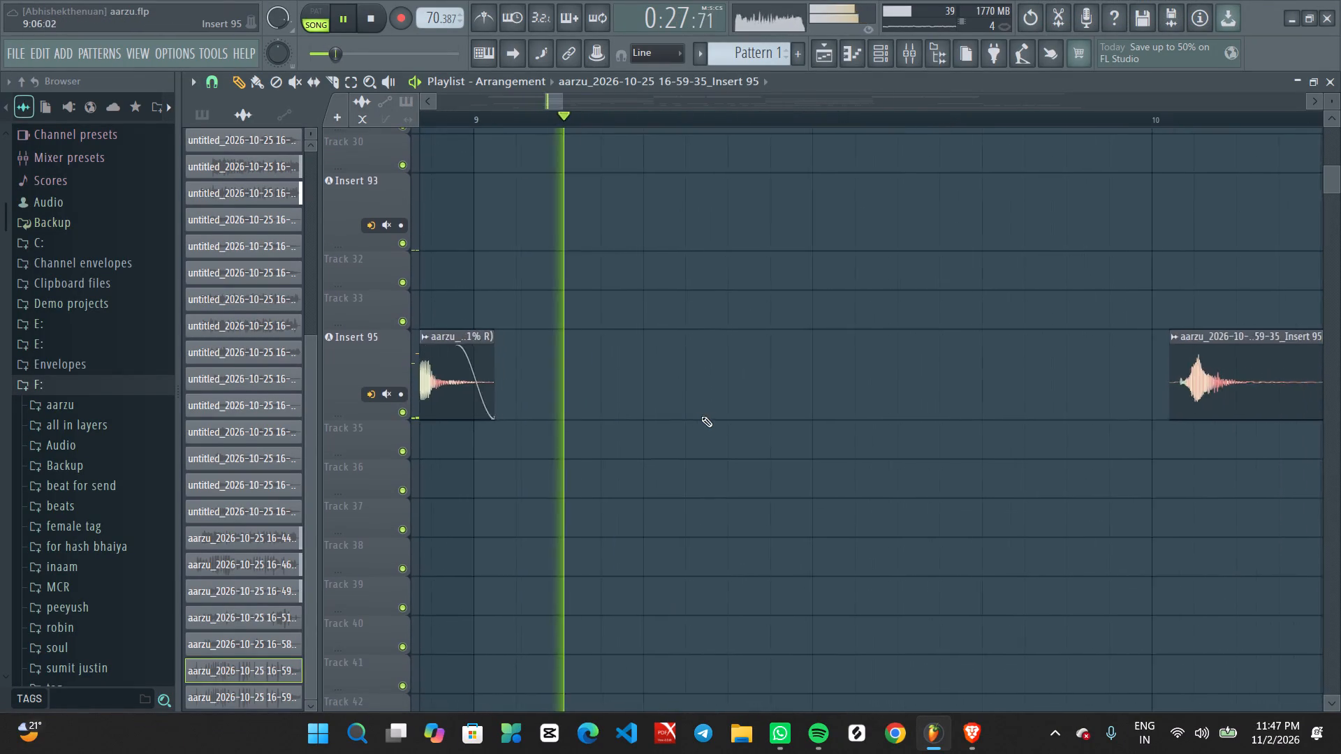
scroll(699, 416, "down", 7, "ctrl")
scroll(853, 461, "up", 2, "ctrl")
middle_click_drag(943, 464, 858, 464)
scroll(814, 332, "up", 3, "ctrl")
middle_click_drag(796, 236, 793, 244)
right_click(793, 244)
left_click(821, 416)
left_click(844, 394)
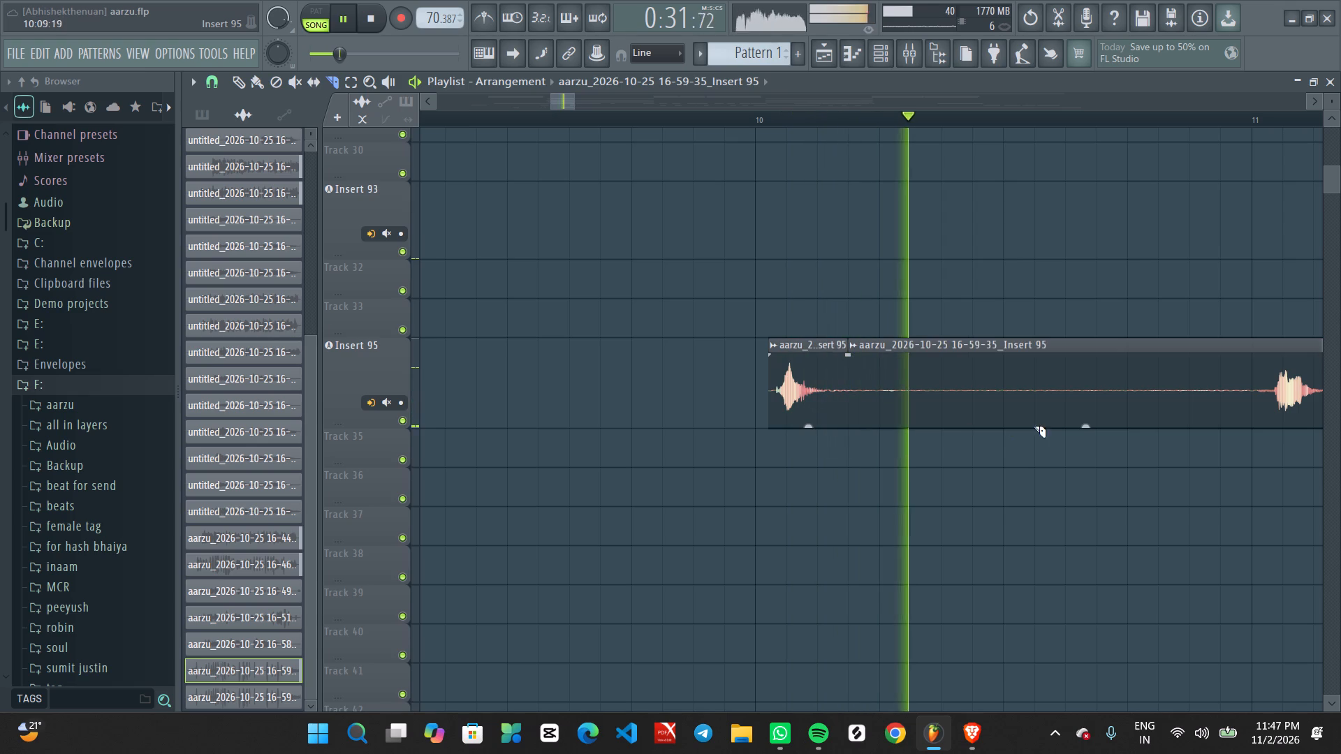
Slice the Insert 95 clip just before the bar 11 phrase, delete the silent piece through bar 10, and restart playback.
left_click_drag(1229, 405, 1265, 414, "alt")
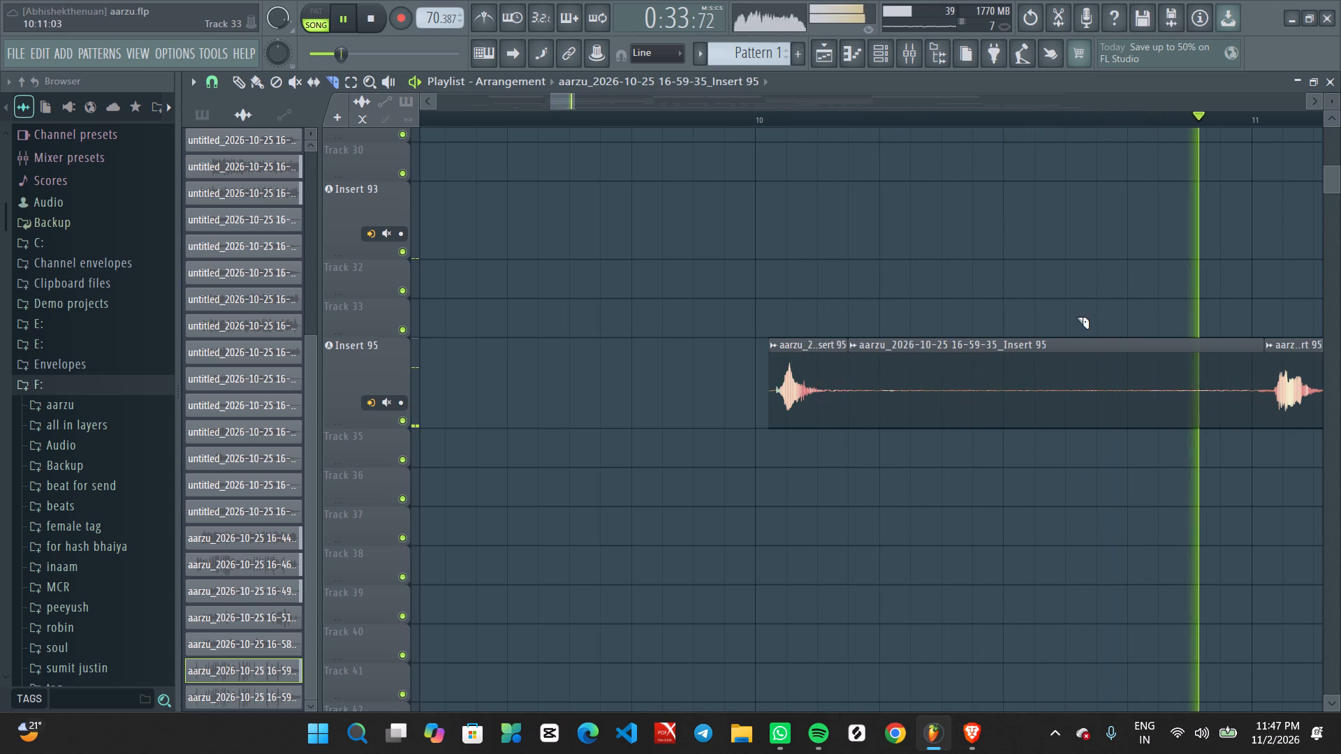
left_click_drag(1078, 330, 1099, 427, "ctrl")
key("Delete")
key("space")
key("space")
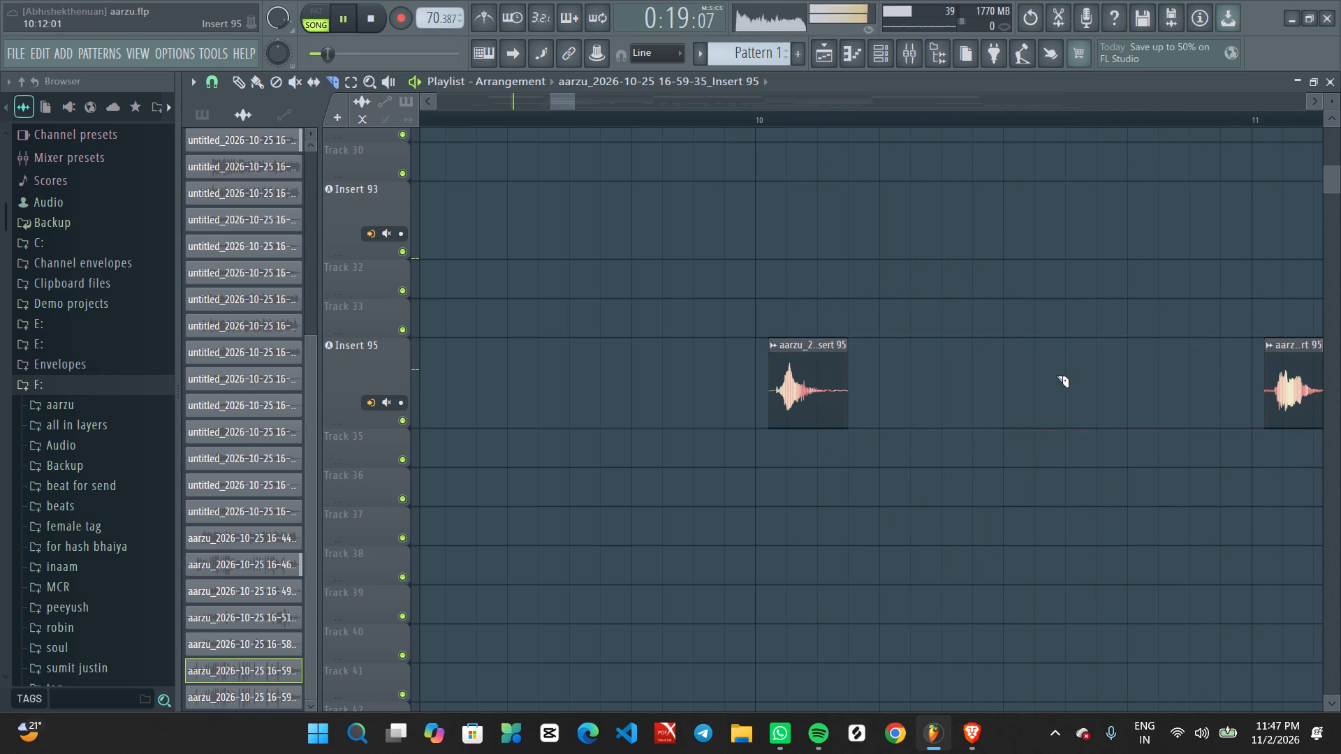
Pan the short bar 10 Insert 95 vocal clip to the left in its clip properties.
middle_click(803, 287)
right_click(803, 286)
left_click(818, 307)
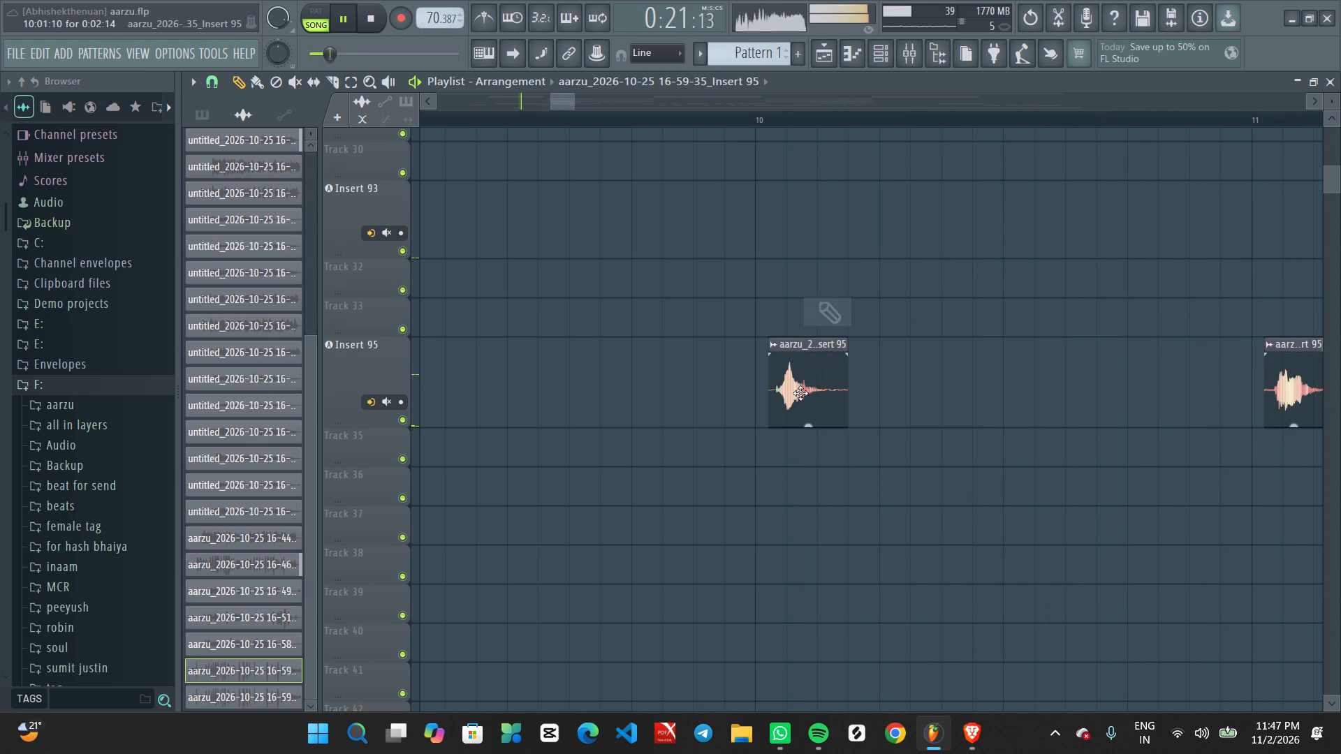
double_click(800, 393, "alt")
scroll(999, 346, "down", 4)
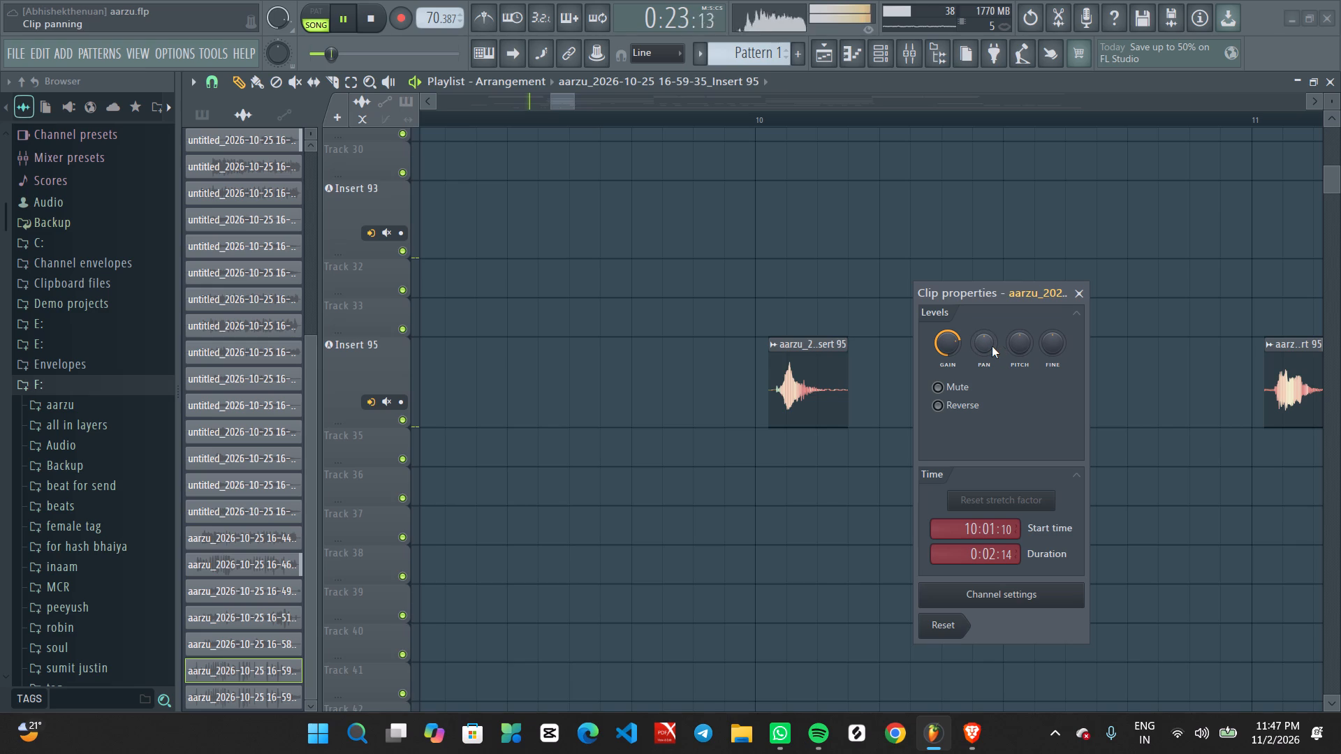
scroll(990, 346, "down", 8)
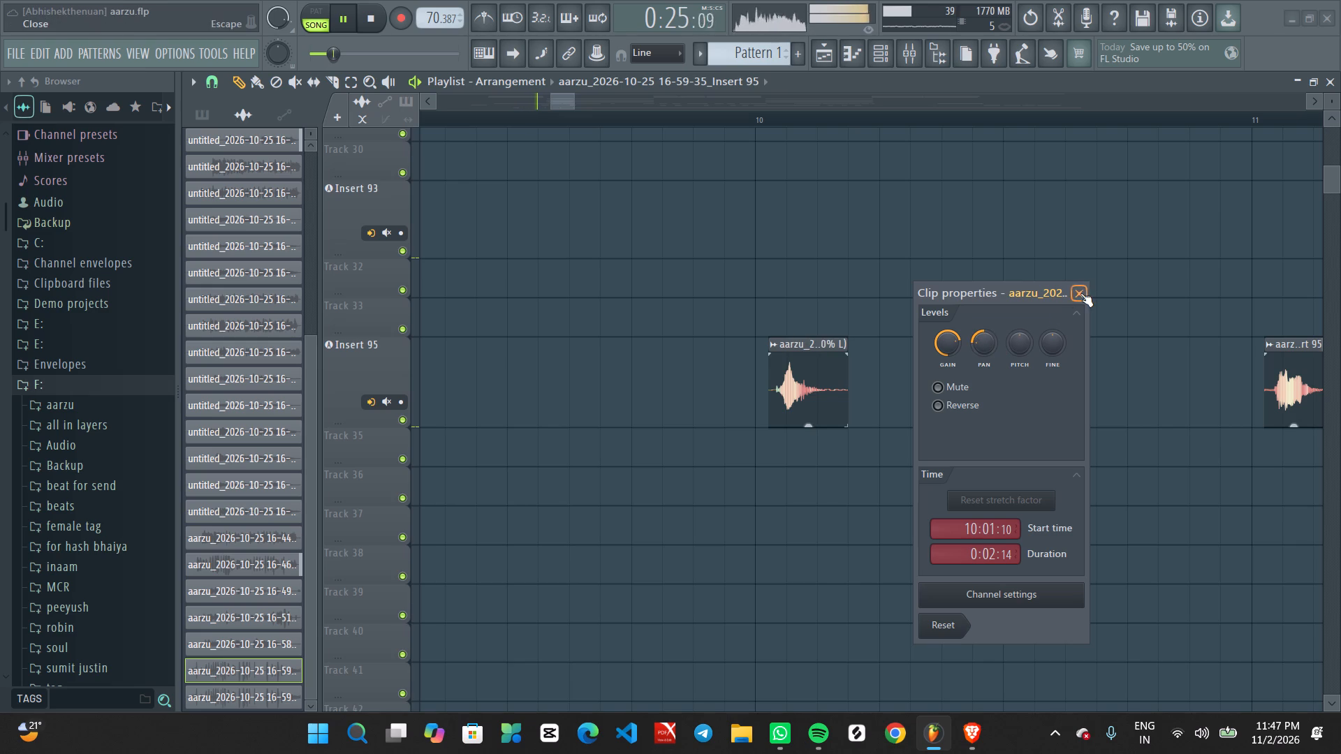
left_click(1080, 293)
Slice the Insert 95 clip just after the short vocal phrase at the start of bar 11.
scroll(1108, 371, "up", 2, "ctrl")
middle_click_drag(1209, 409, 759, 349)
scroll(988, 343, "up", 2, "ctrl")
middle_click(947, 208)
right_click_drag(945, 210, 946, 226)
left_click(967, 385)
left_click(964, 336)
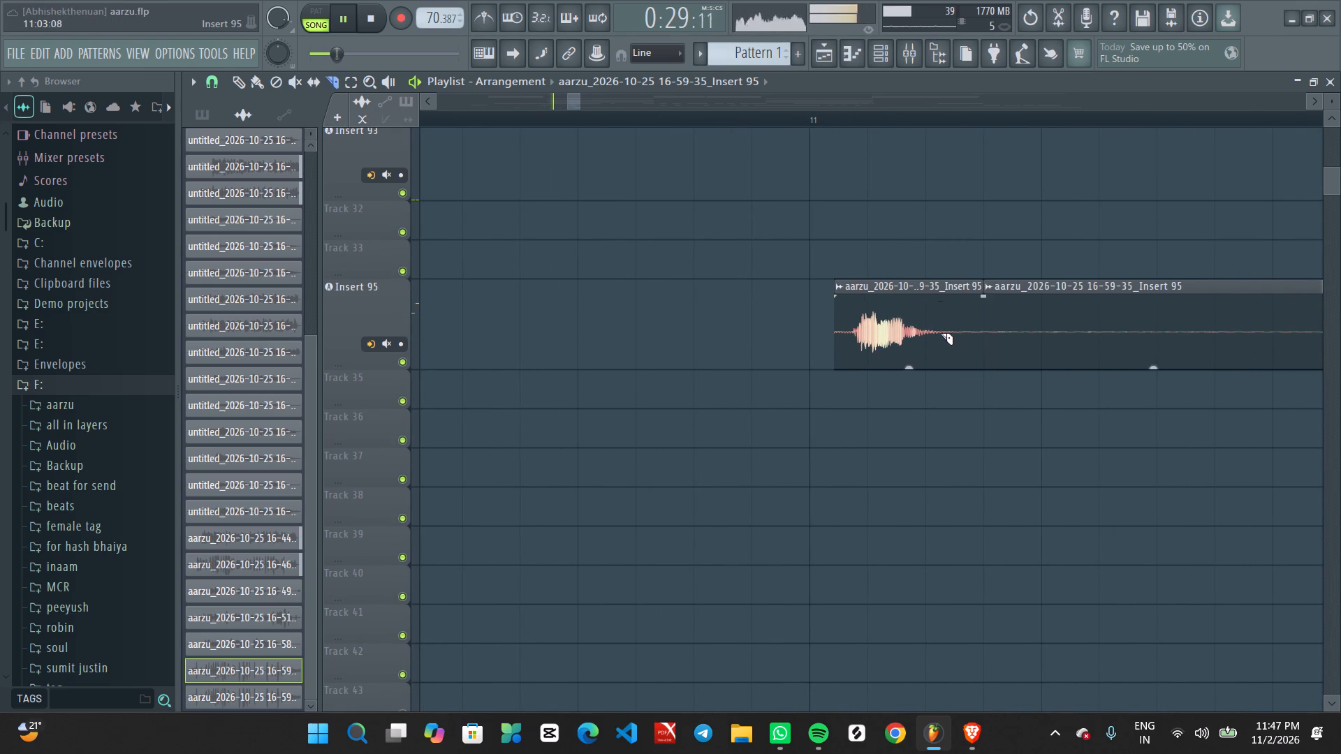
Pan the short bar 11 Insert 95 vocal clip to 38% right in its clip properties.
middle_click(906, 210)
right_click(910, 212)
left_click(925, 226)
double_click(905, 339, "alt")
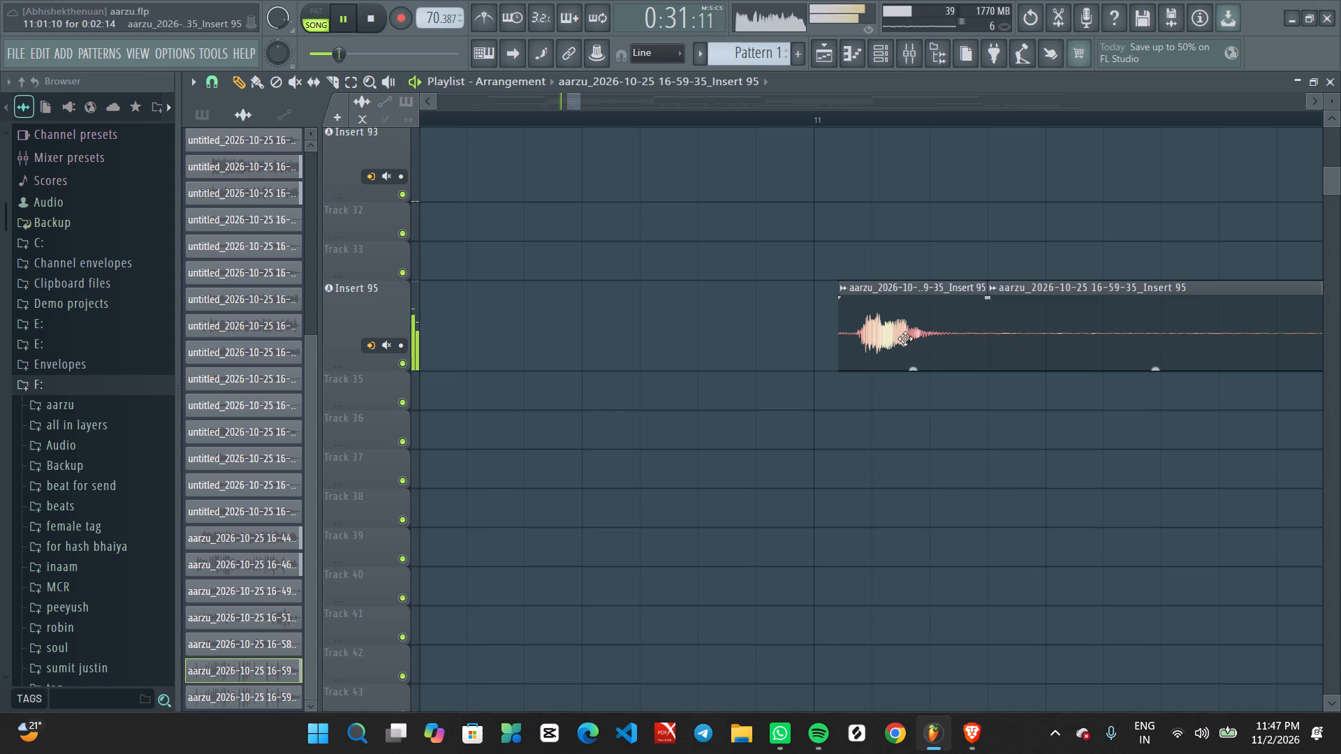
scroll(992, 348, "up", 6)
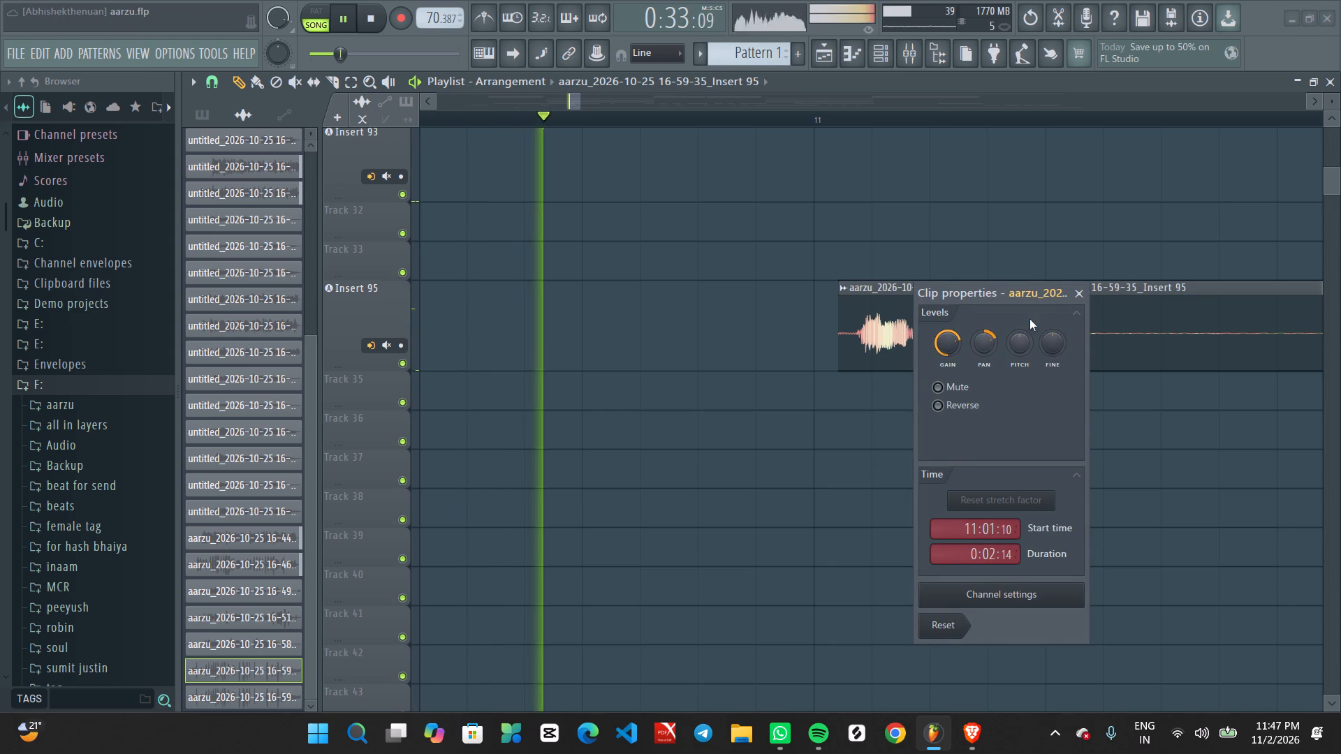
left_click(1077, 294)
Slice the Insert 95 clip before the phrase leading into bar 12, delete the silent piece in bar 11, and replay.
scroll(1071, 337, "up", 1, "ctrl")
scroll(1069, 339, "down", 7, "ctrl")
middle_click_drag(1158, 400, 923, 406)
scroll(951, 394, "up", 4, "ctrl")
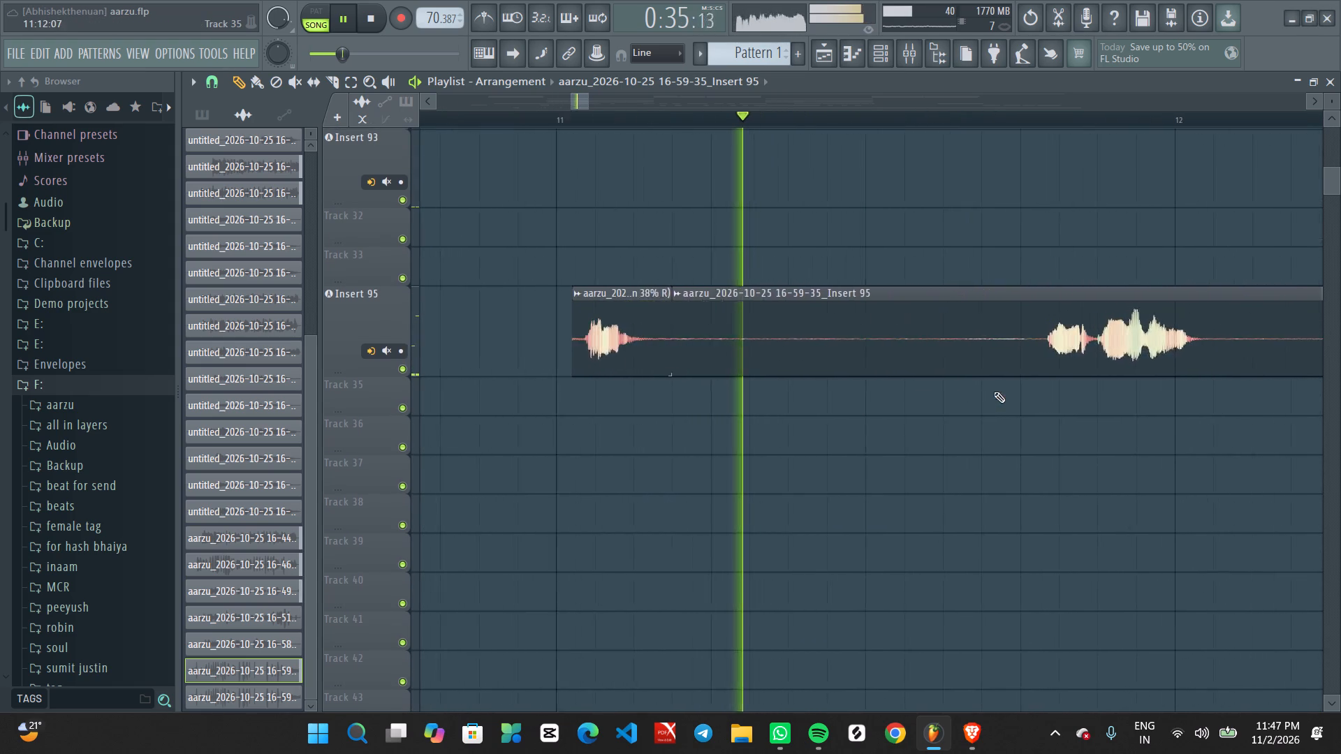
scroll(994, 392, "up", 1, "ctrl")
middle_click(1023, 221)
right_click(1023, 221)
left_click(1048, 390)
key("space")
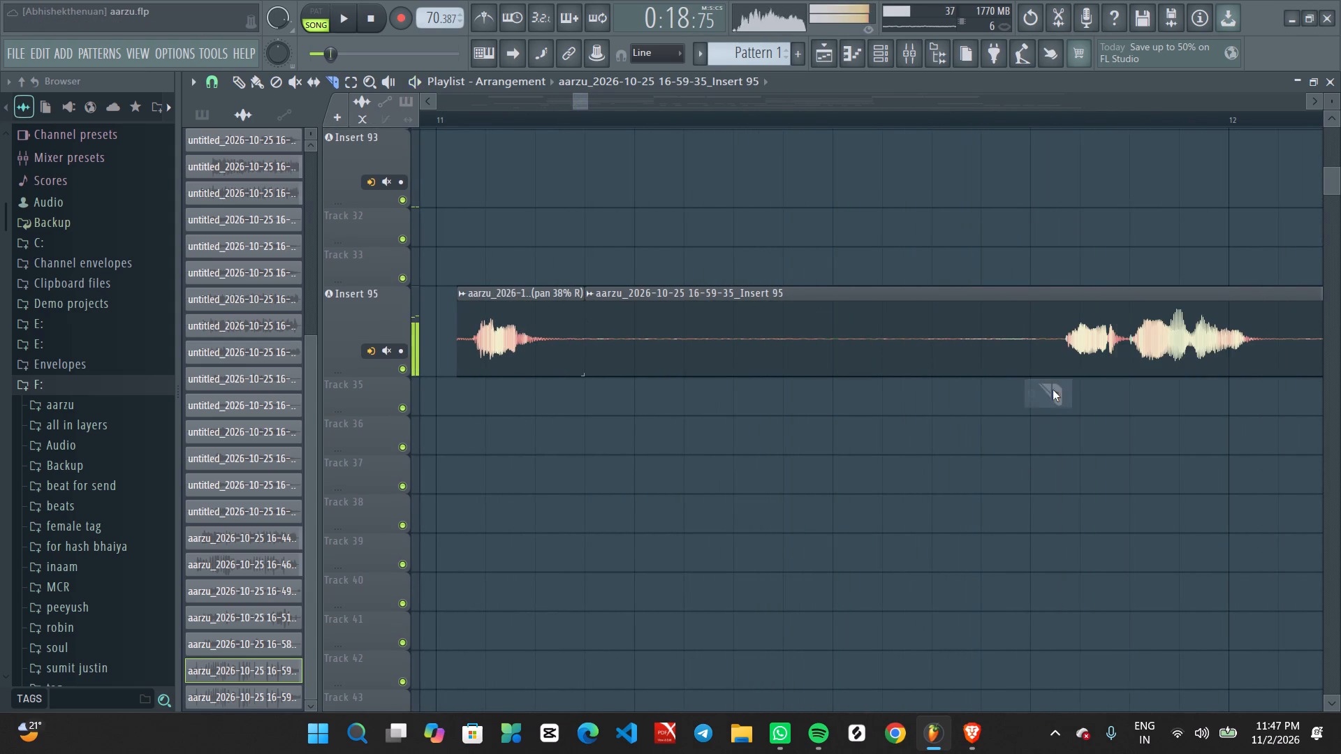
left_click(1058, 343, "alt")
left_click_drag(968, 282, 974, 349, "ctrl")
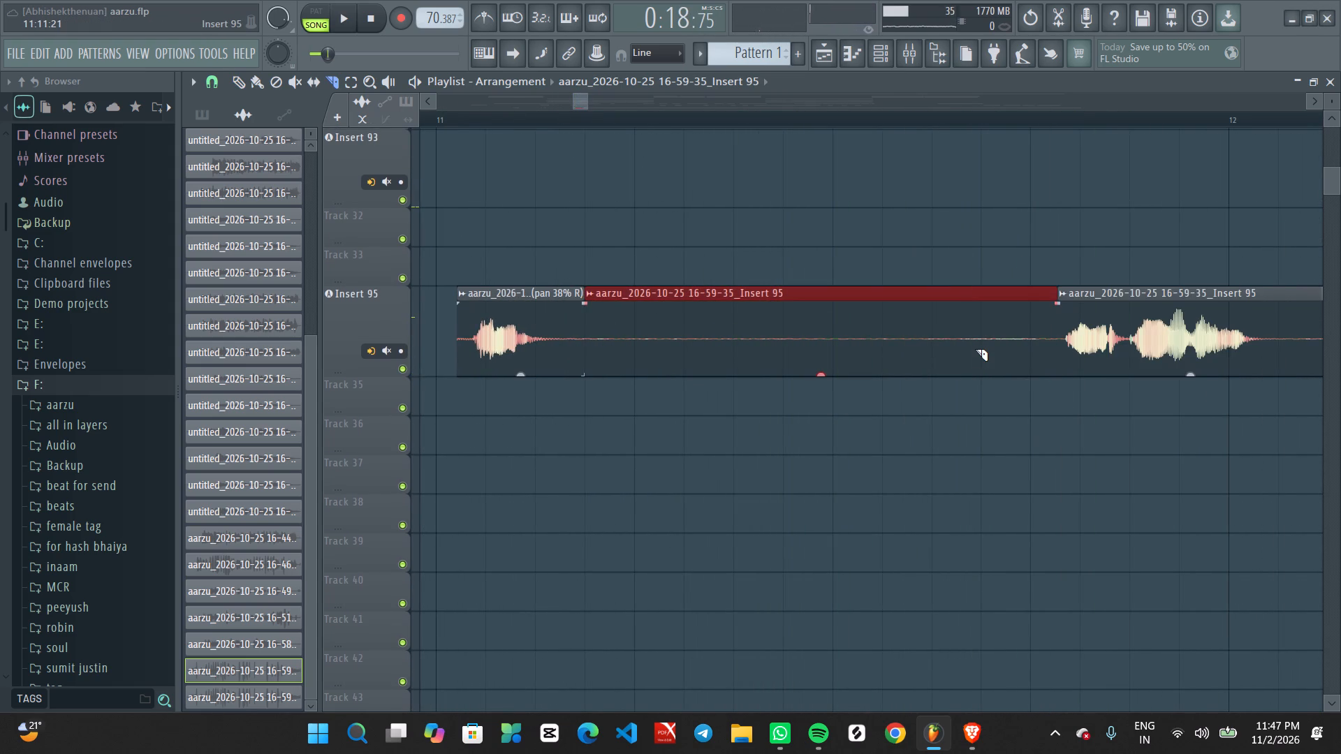
key("Delete")
key("space")
scroll(703, 271, "down", 6, "ctrl")
key("space")
key("space")
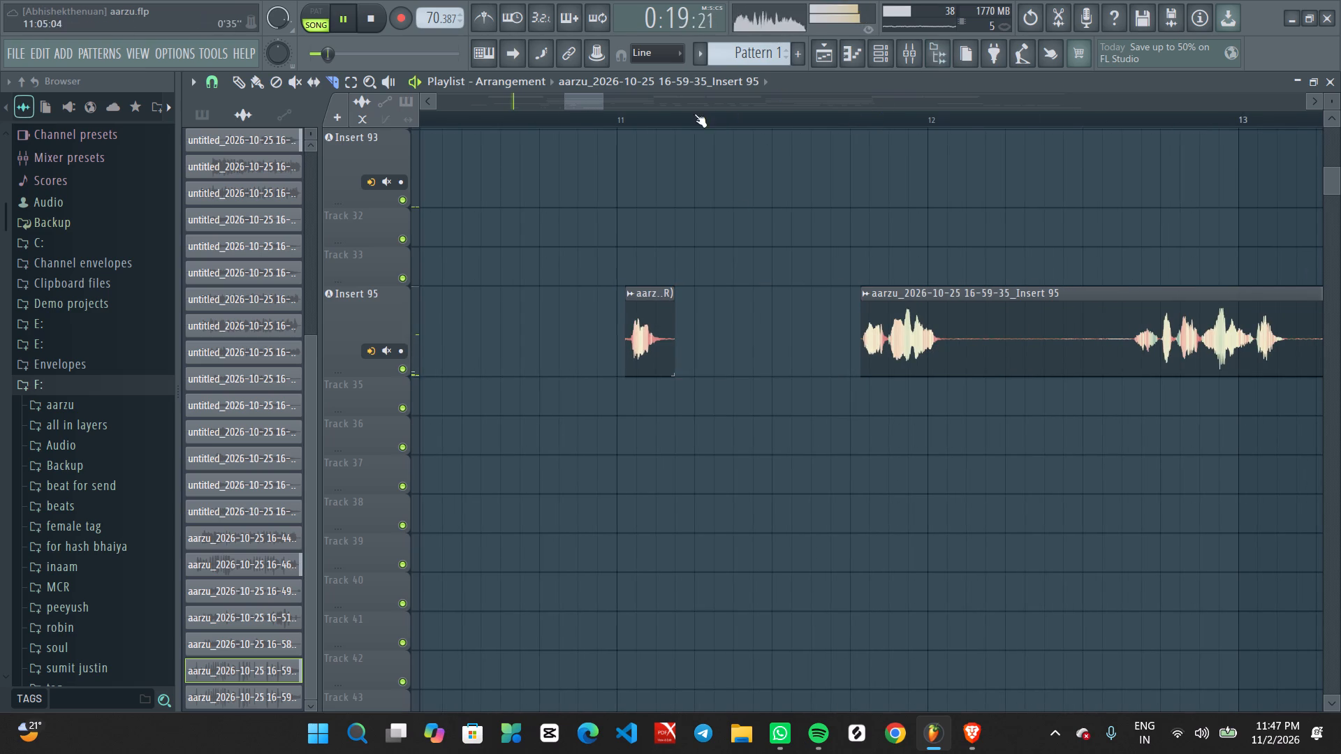
Replay with the Insert 95 mixer chain open and add a Fruity Parametric EQ 2 in slot 3.
scroll(553, 244, "up", 1, "ctrl")
middle_click_drag(551, 267, 837, 226)
scroll(826, 217, "down", 3, "ctrl")
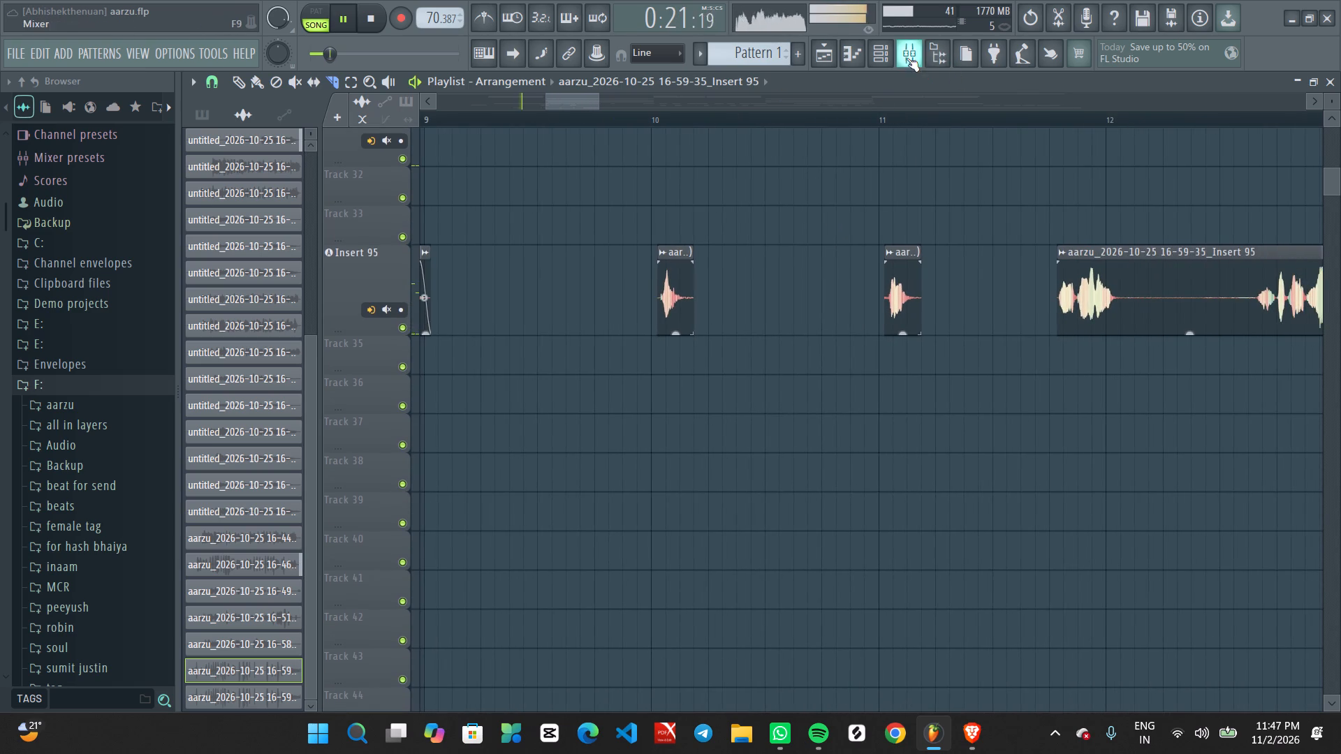
left_click(907, 58)
left_click(1235, 242)
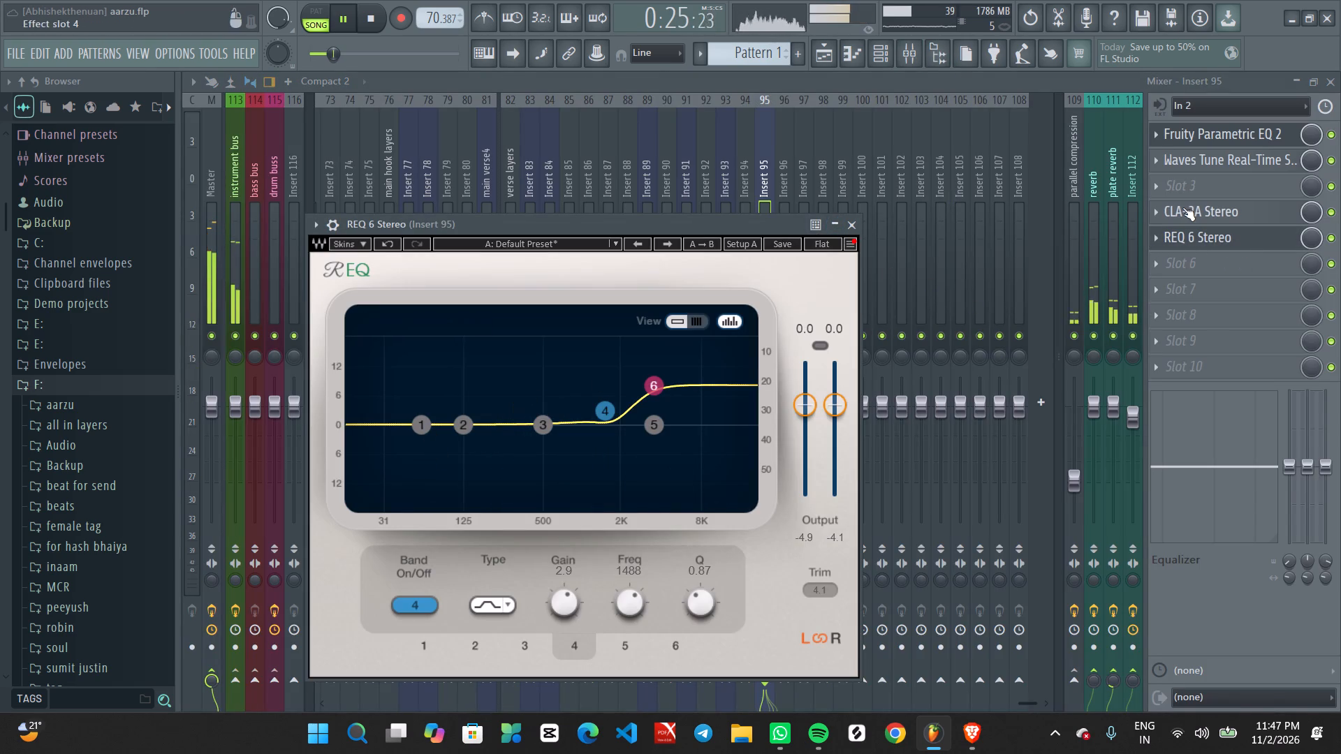
key("space")
key("space")
left_click(1206, 182)
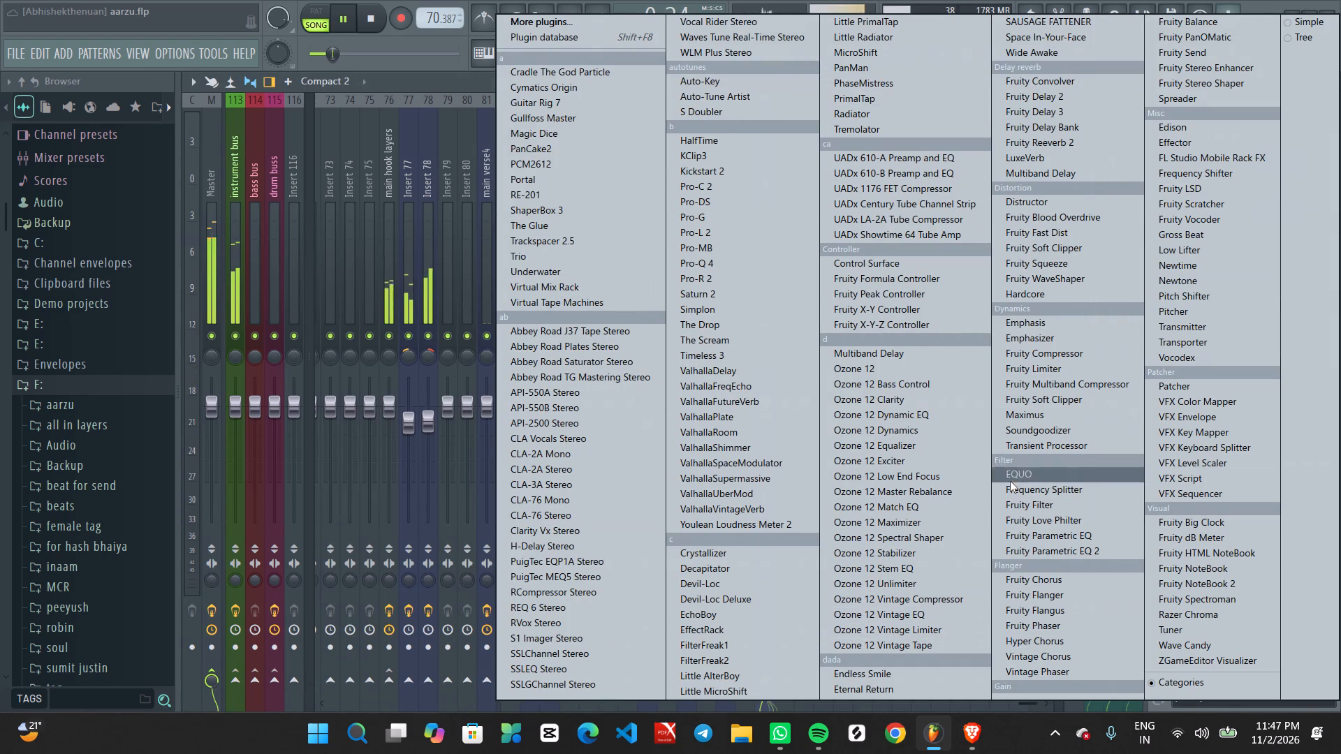
left_click(1061, 555)
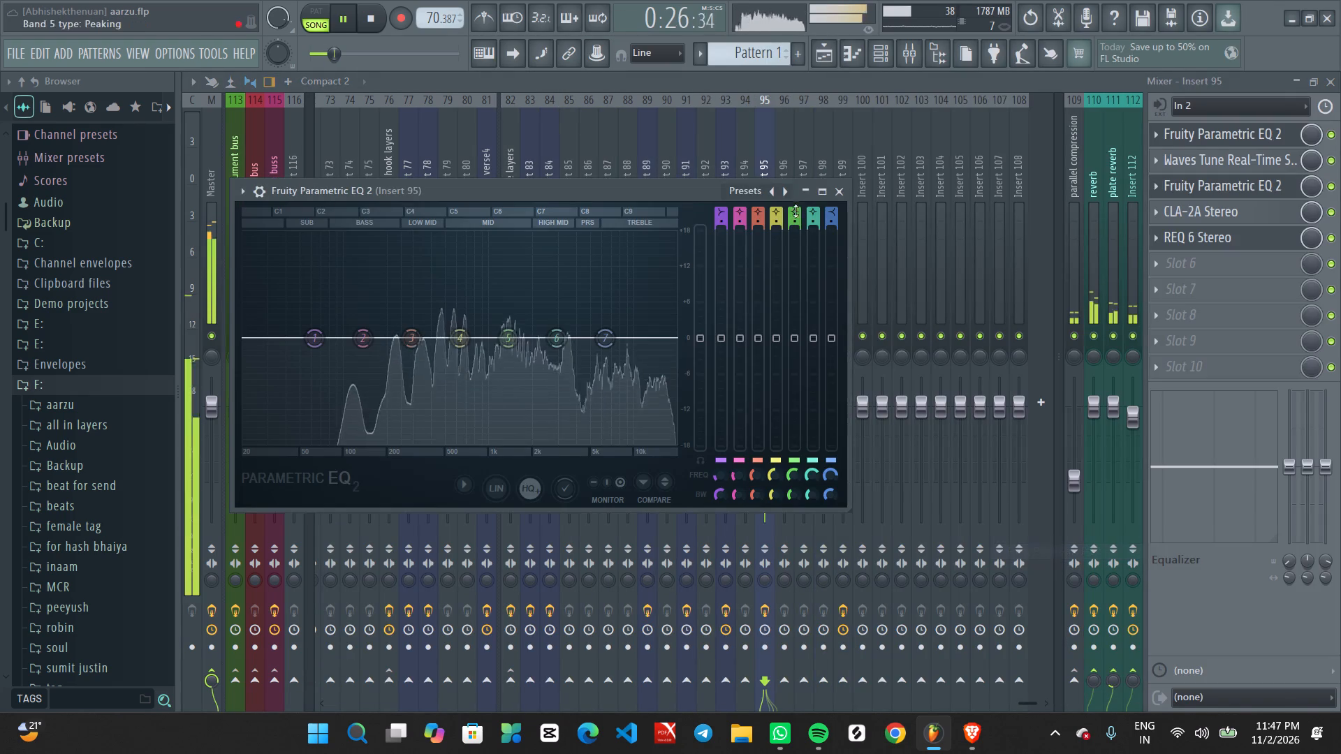
Load the 20Hz + 18kHz cut preset in the slot 3 EQ and raise its band 1 high-pass to between 100 and 200 Hz.
double_click(786, 183)
left_click_drag(258, 334, 582, 359)
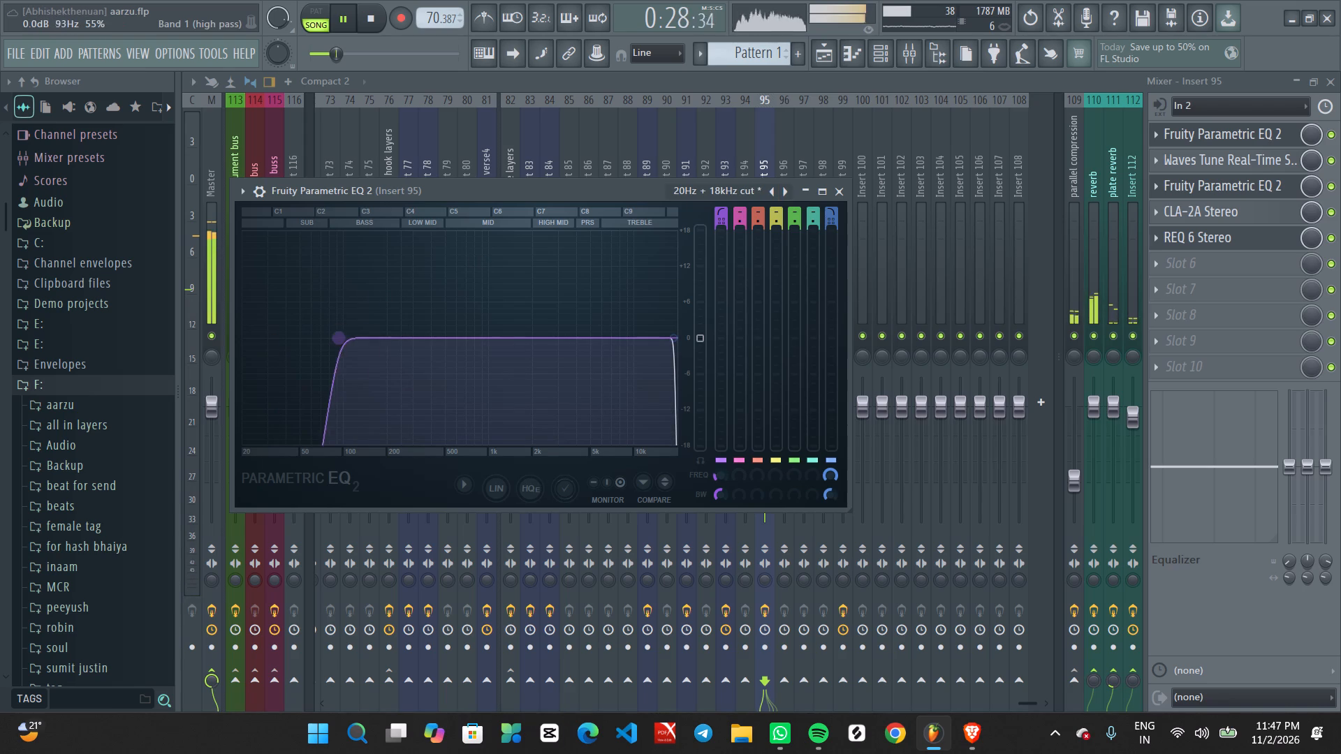
left_click_drag(582, 359, 681, 376)
key("space")
key("space")
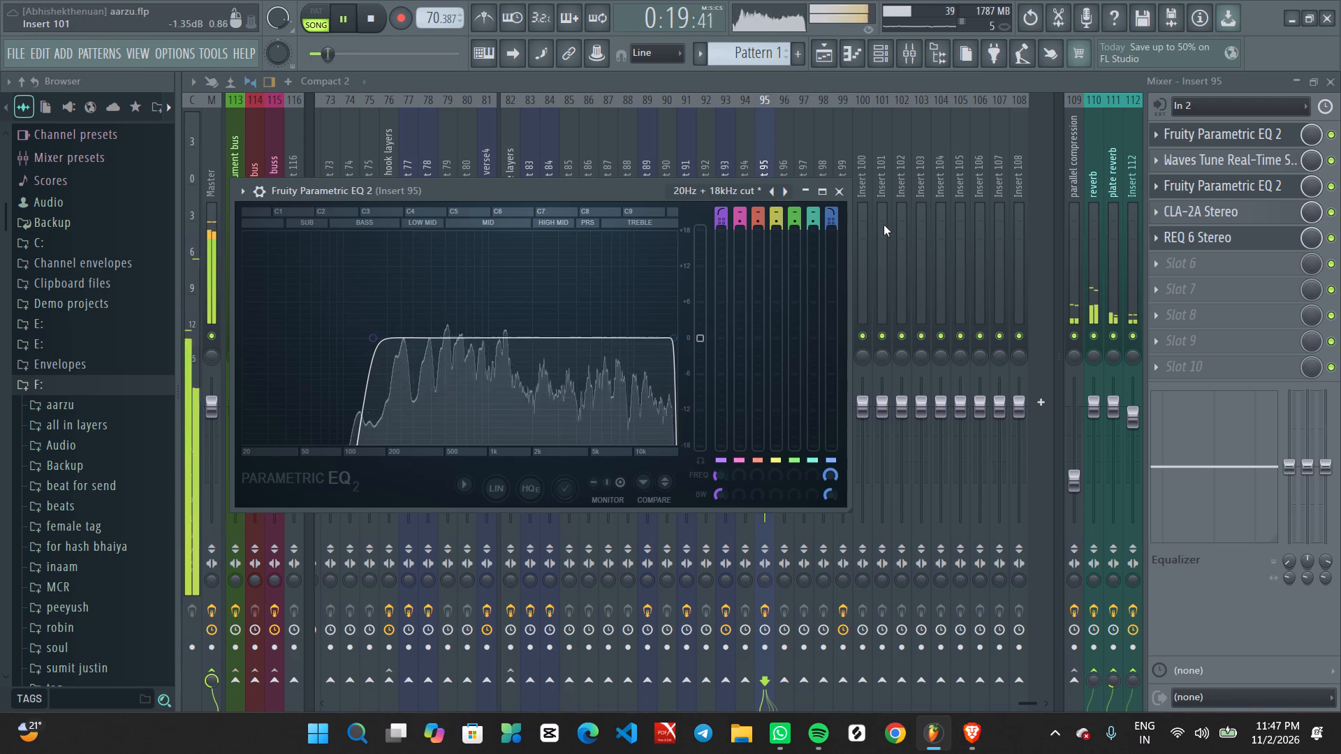
left_click(844, 191)
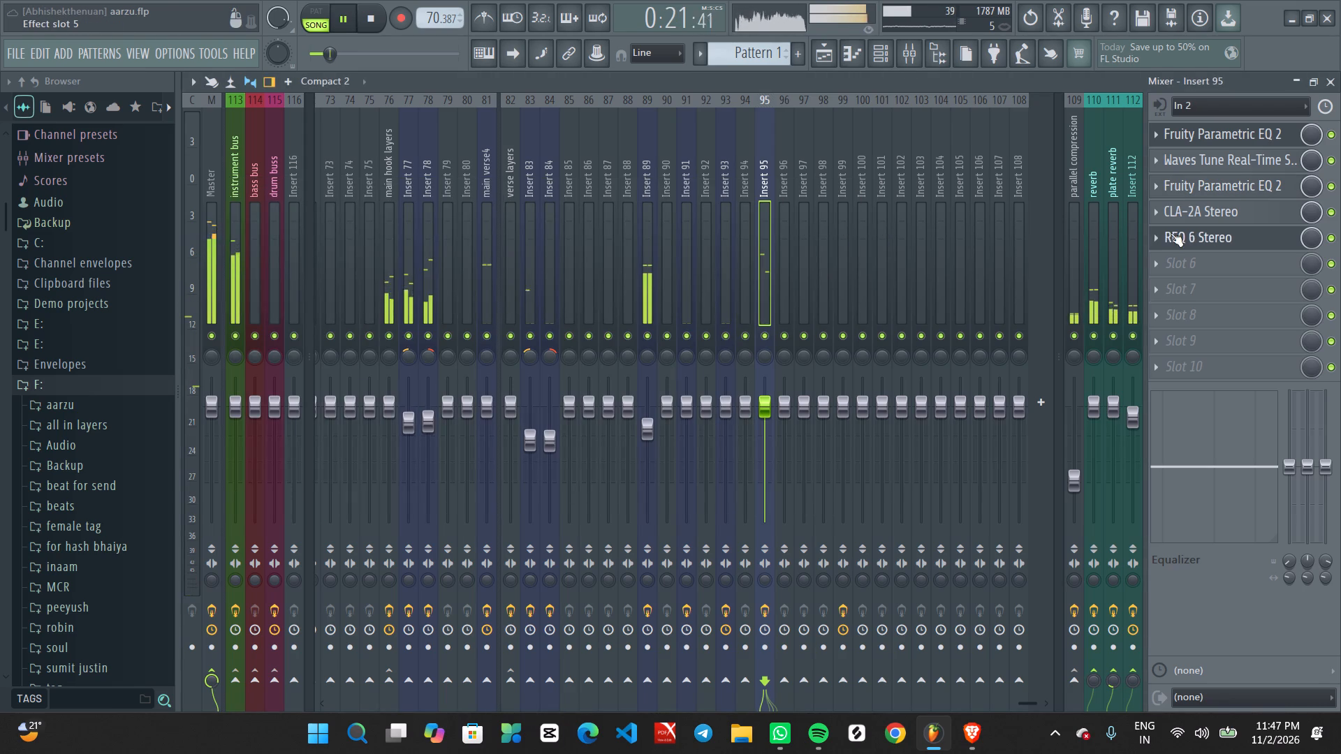
Move REQ 6 Stereo from slot 5 down to slot 9 and add a Fruity Parametric EQ 2 in slot 5.
scroll(1173, 235, "down", 4)
left_click(1202, 229)
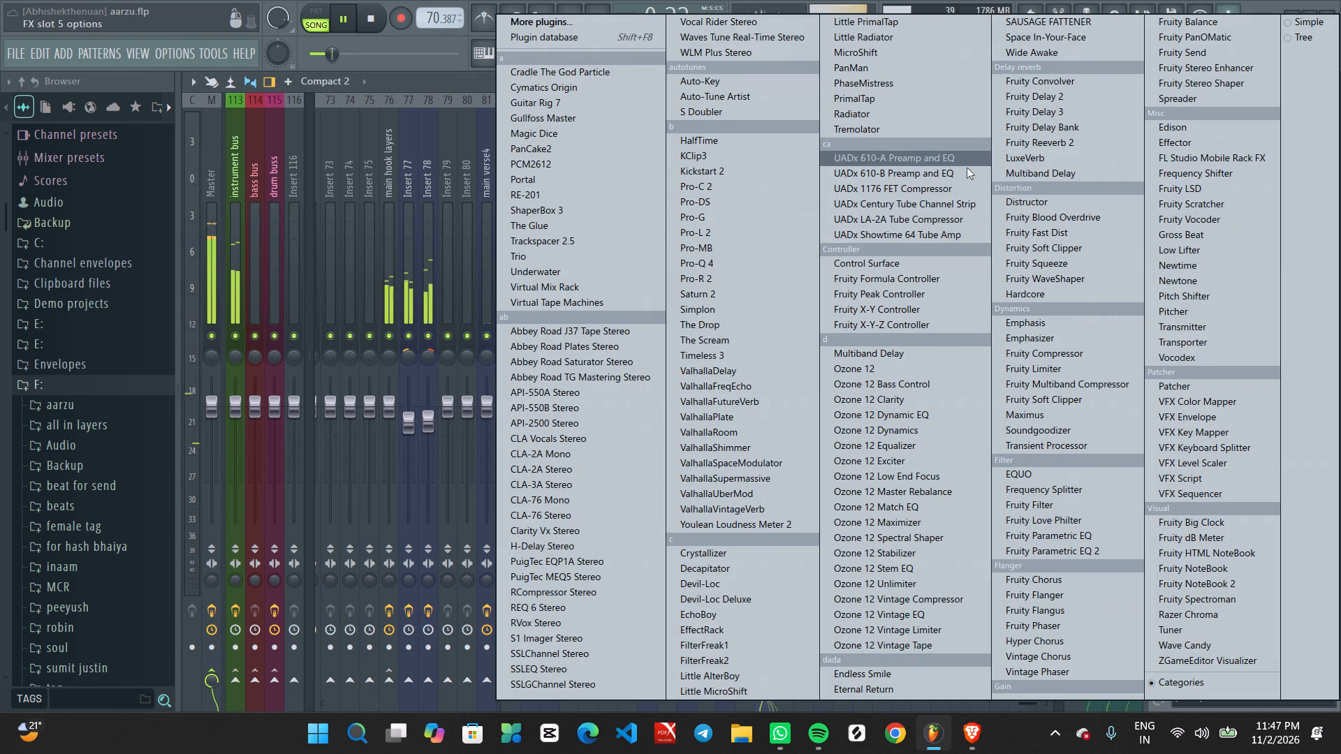
left_click(1077, 553)
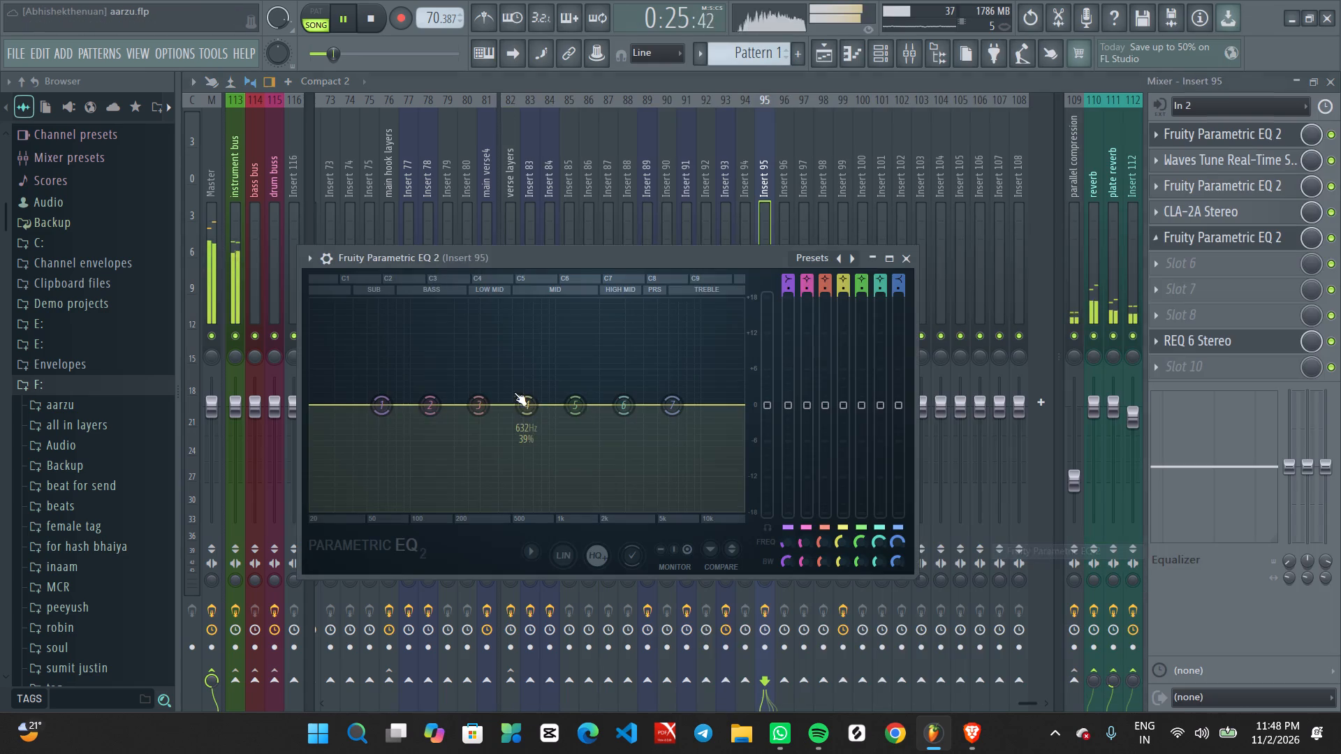
In the slot 5 EQ, cut band 3 near 280 Hz and band 4 near 630 Hz, and dip band 6 slightly.
left_click_drag(522, 399, 522, 498)
left_click_drag(468, 407, 456, 533)
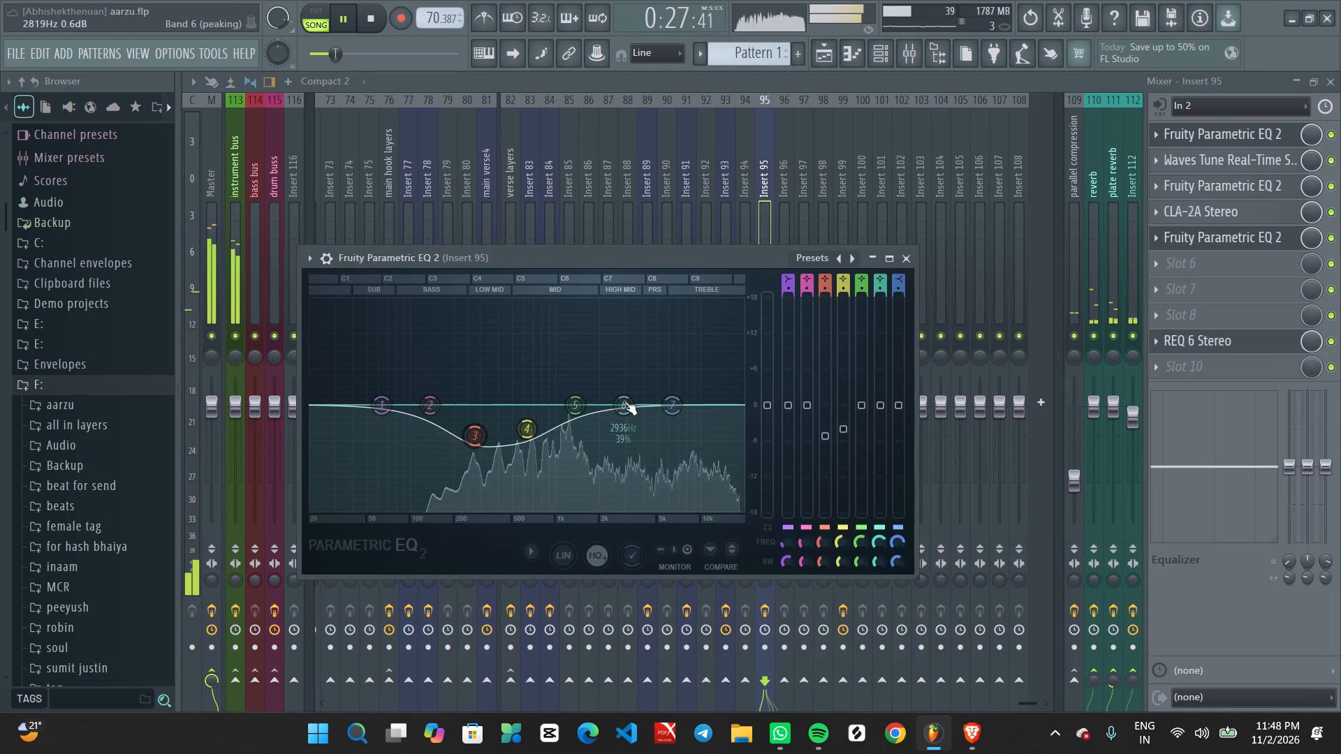
left_click_drag(622, 401, 621, 408)
key("space")
key("space")
left_click_drag(525, 426, 524, 389)
left_click_drag(466, 441, 467, 414)
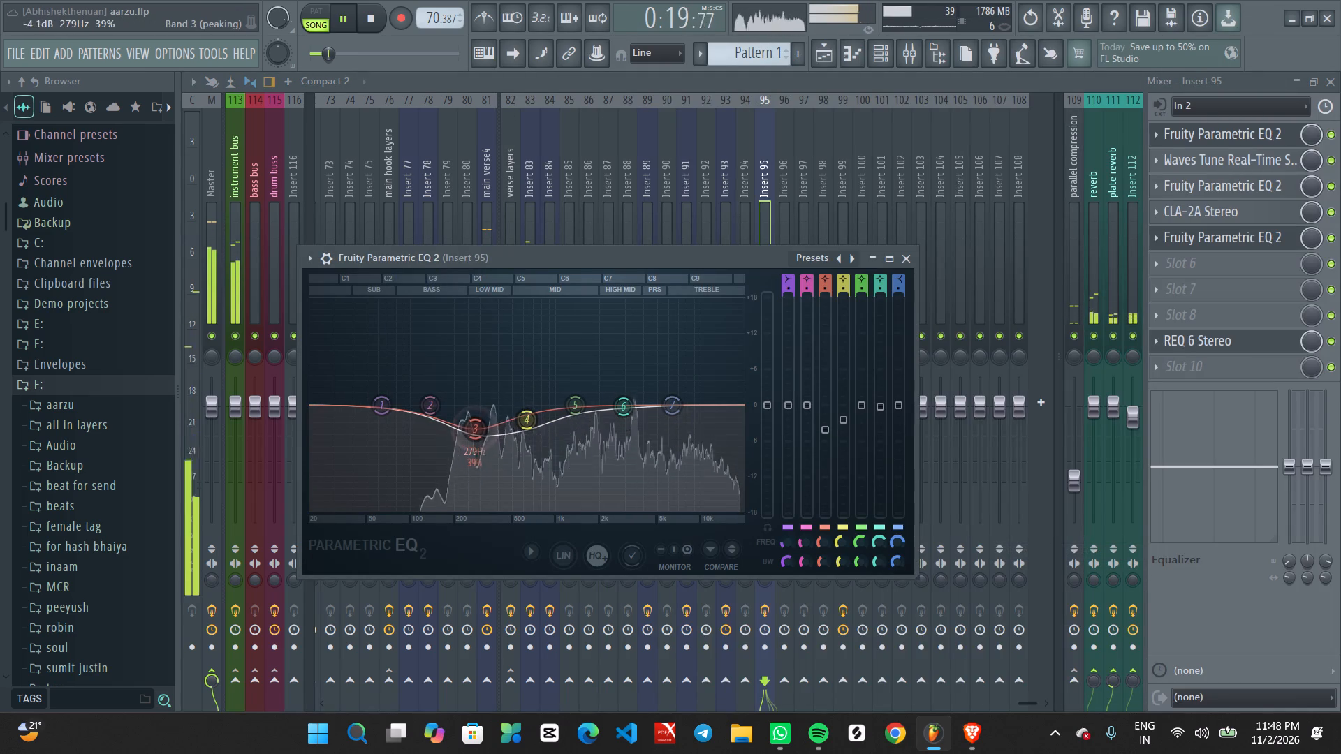
left_click_drag(467, 414, 467, 408)
left_click_drag(475, 427, 478, 410)
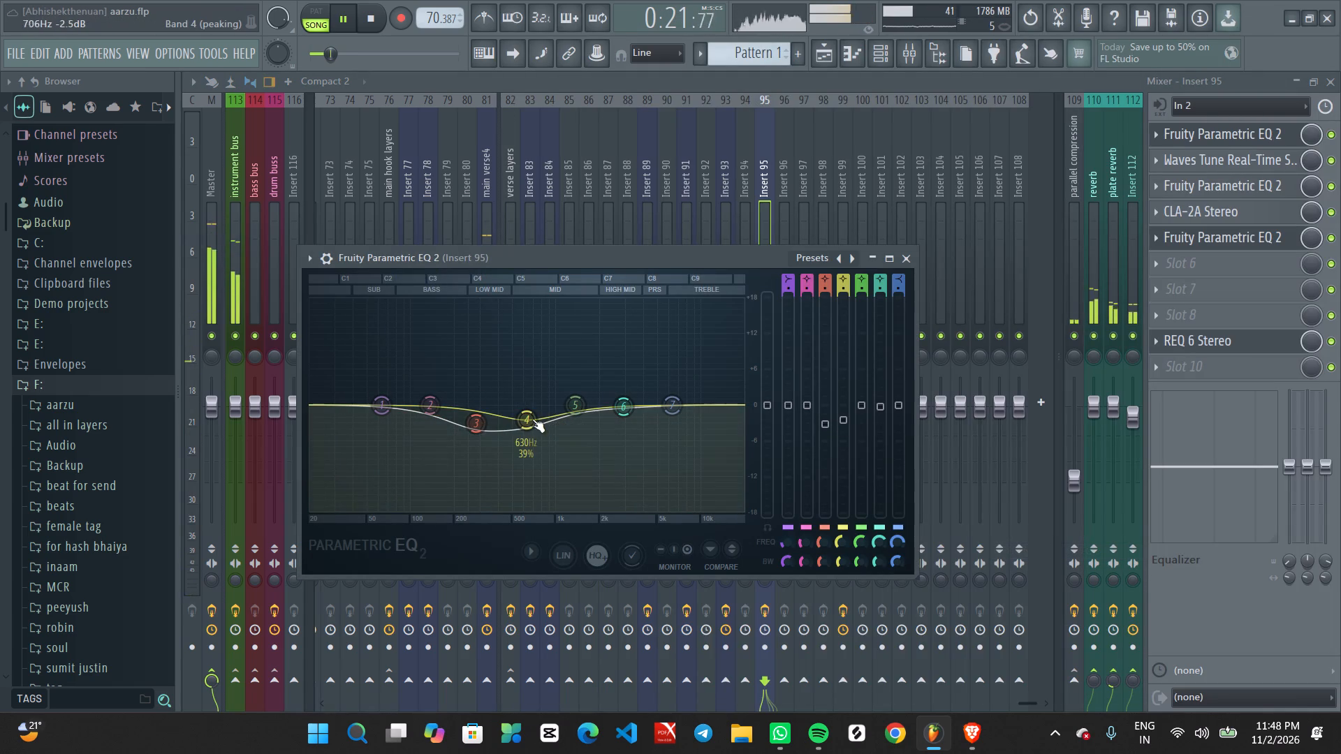
left_click_drag(532, 419, 531, 401)
left_click(909, 262)
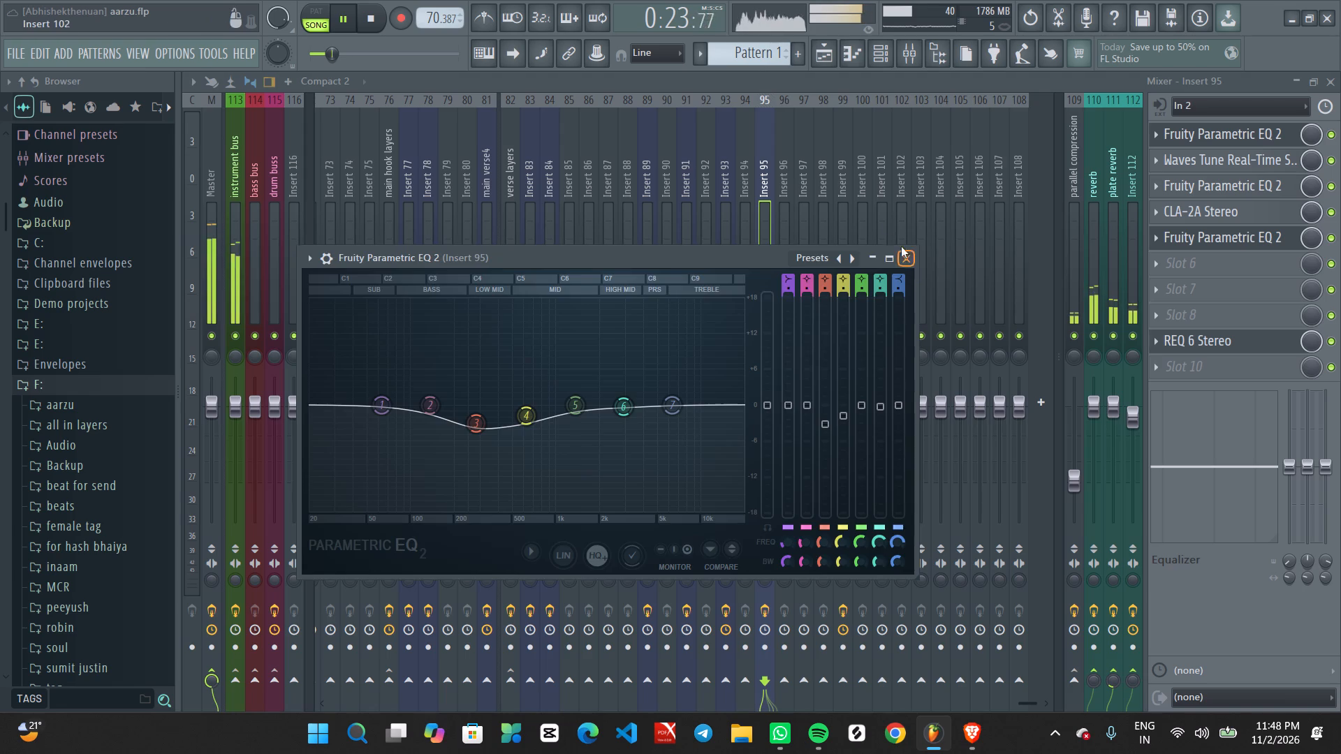
Review the Insert 95 clips across bars 8 to 11 in the playlist during playback.
left_click(823, 57)
scroll(866, 297, "down", 7, "ctrl")
scroll(792, 394, "up", 4, "ctrl")
scroll(738, 413, "up", 1, "ctrl")
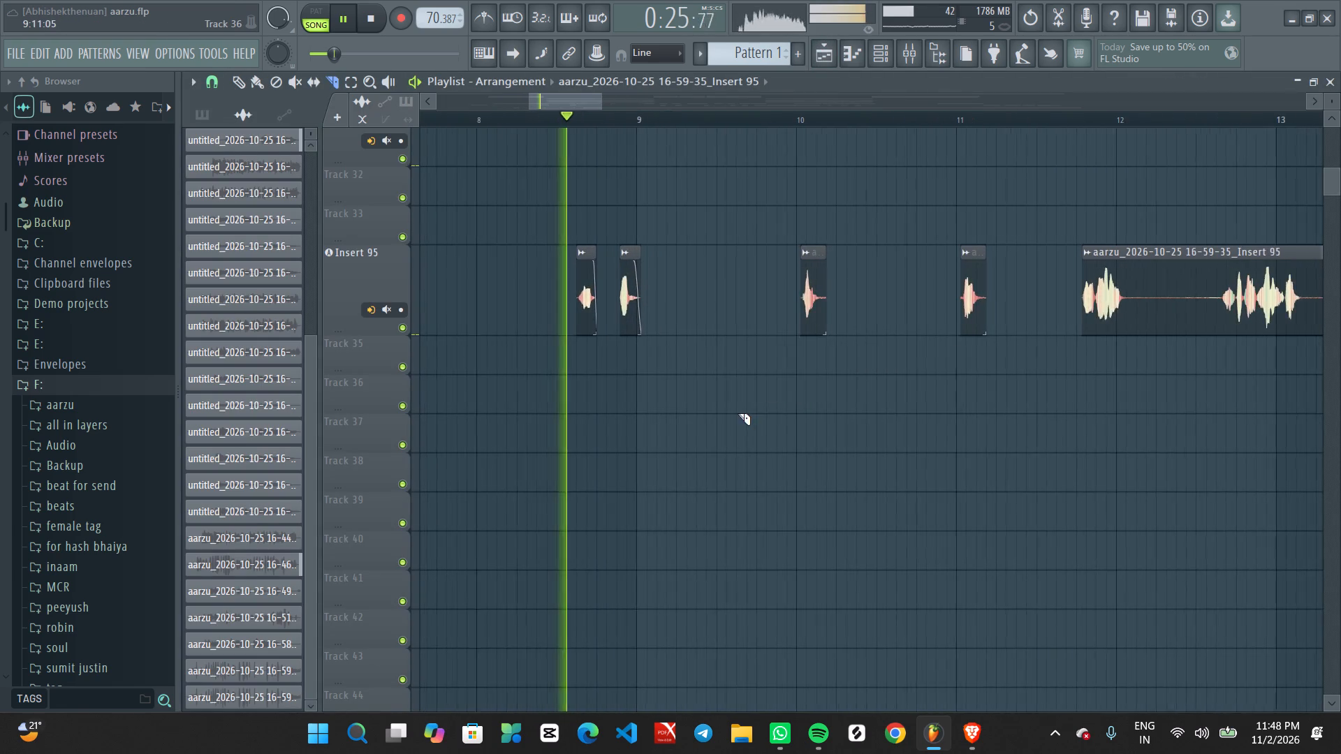
middle_click_drag(679, 422, 708, 422)
scroll(785, 378, "up", 3, "ctrl")
middle_click_drag(833, 382, 828, 350)
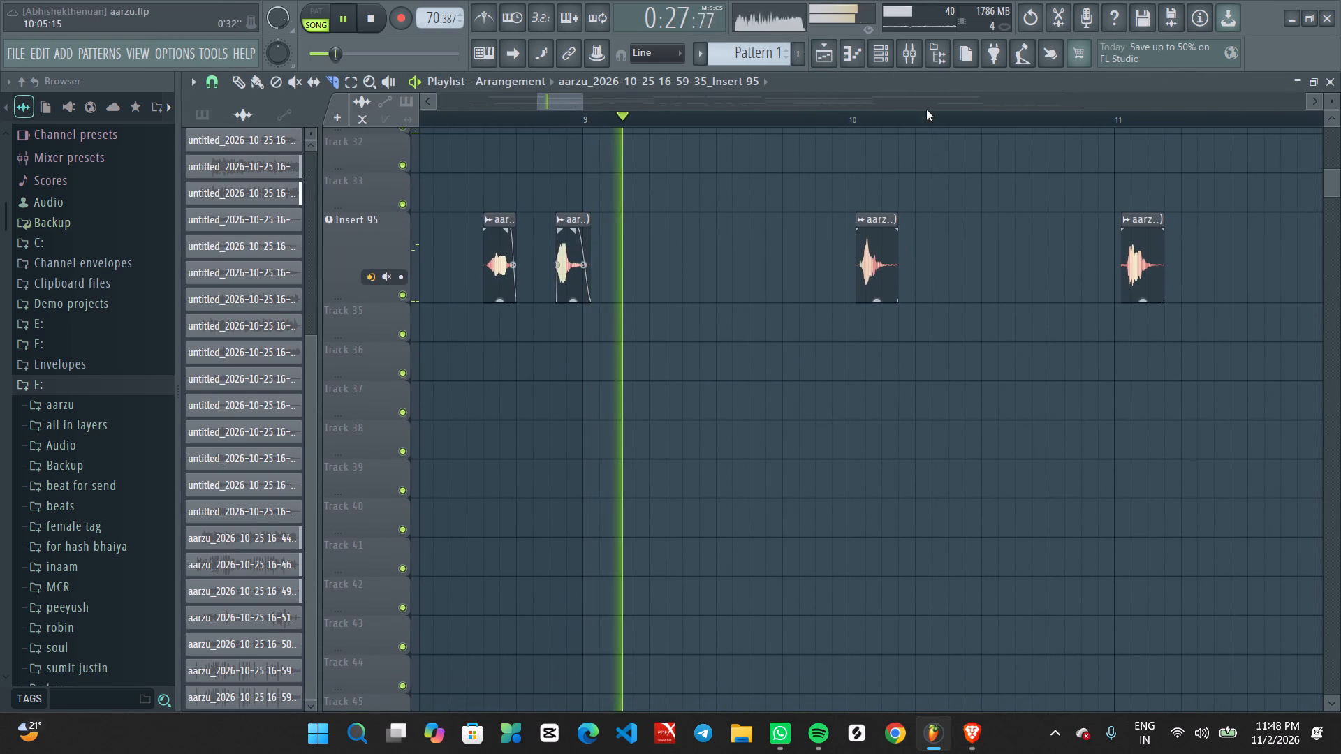
Replay the section and raise Insert 95's sends to Insert 112 and the plate reverb slightly.
left_click(911, 60)
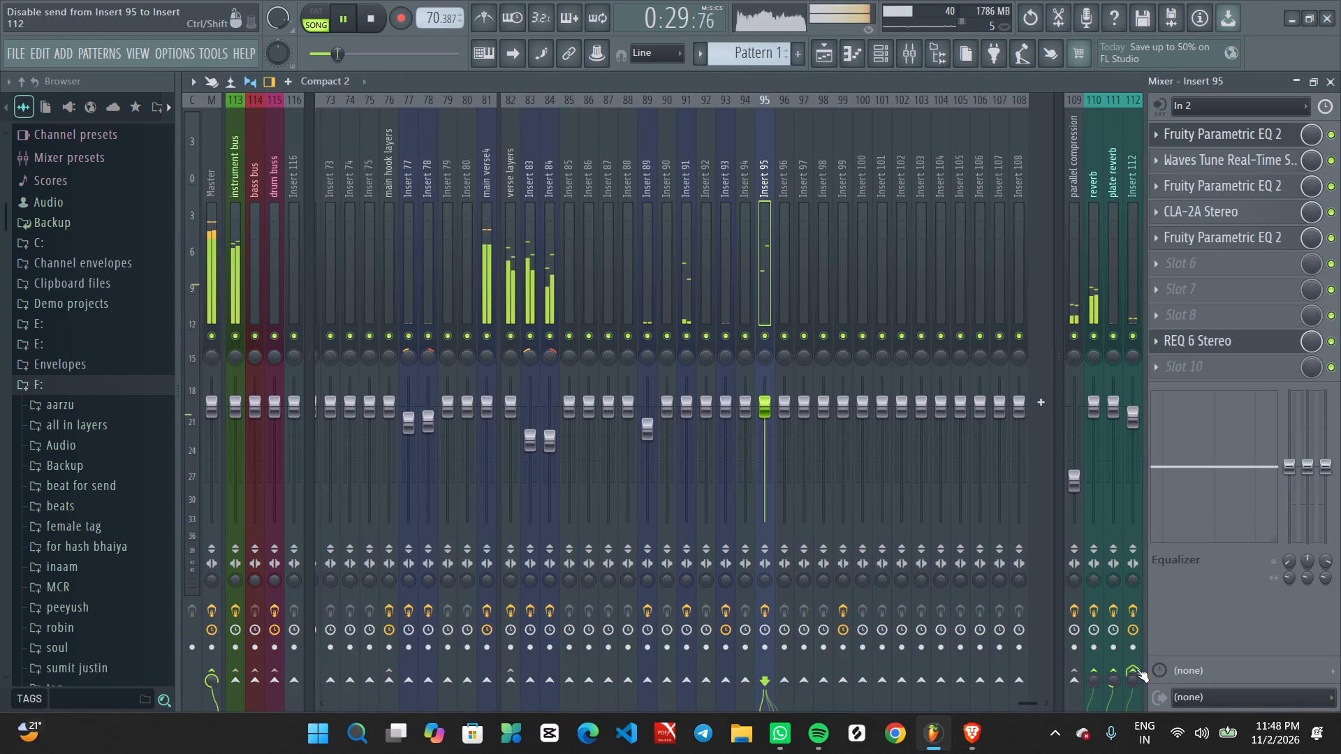
scroll(1116, 683, "up", 1)
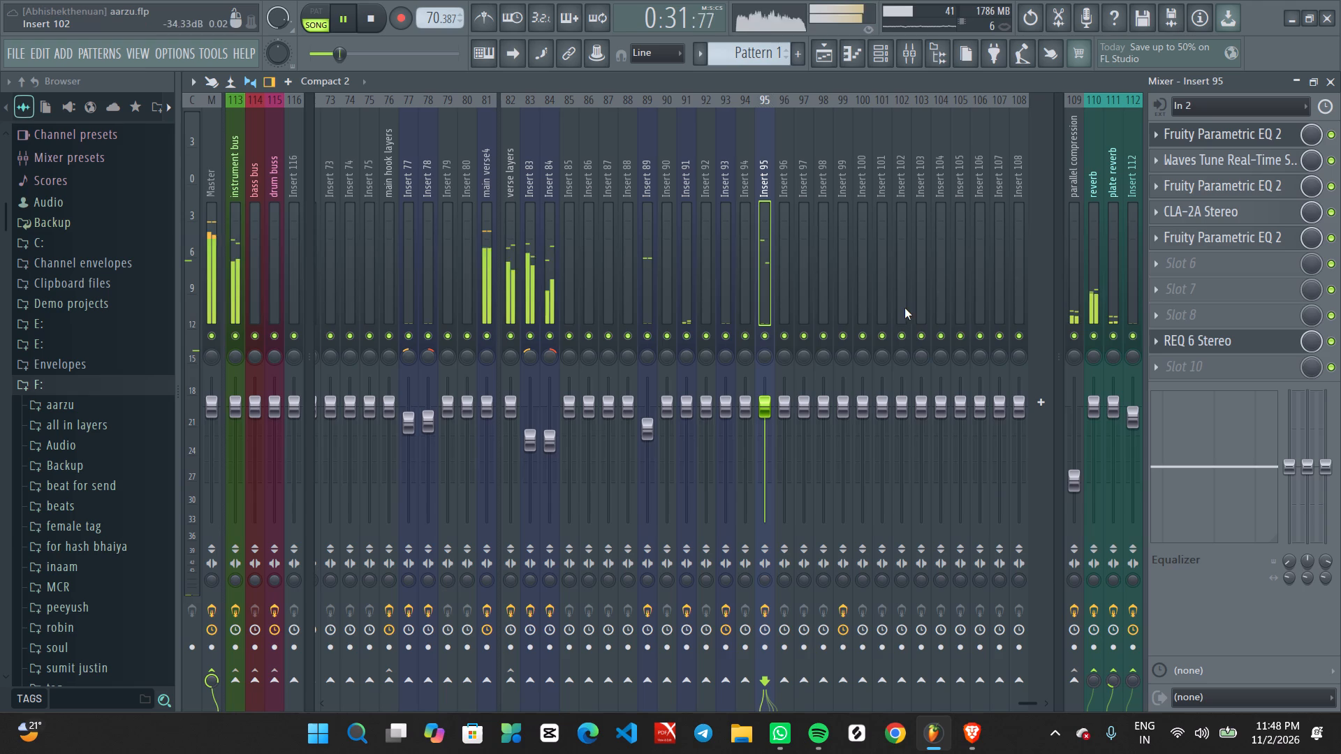
key("space")
key("space")
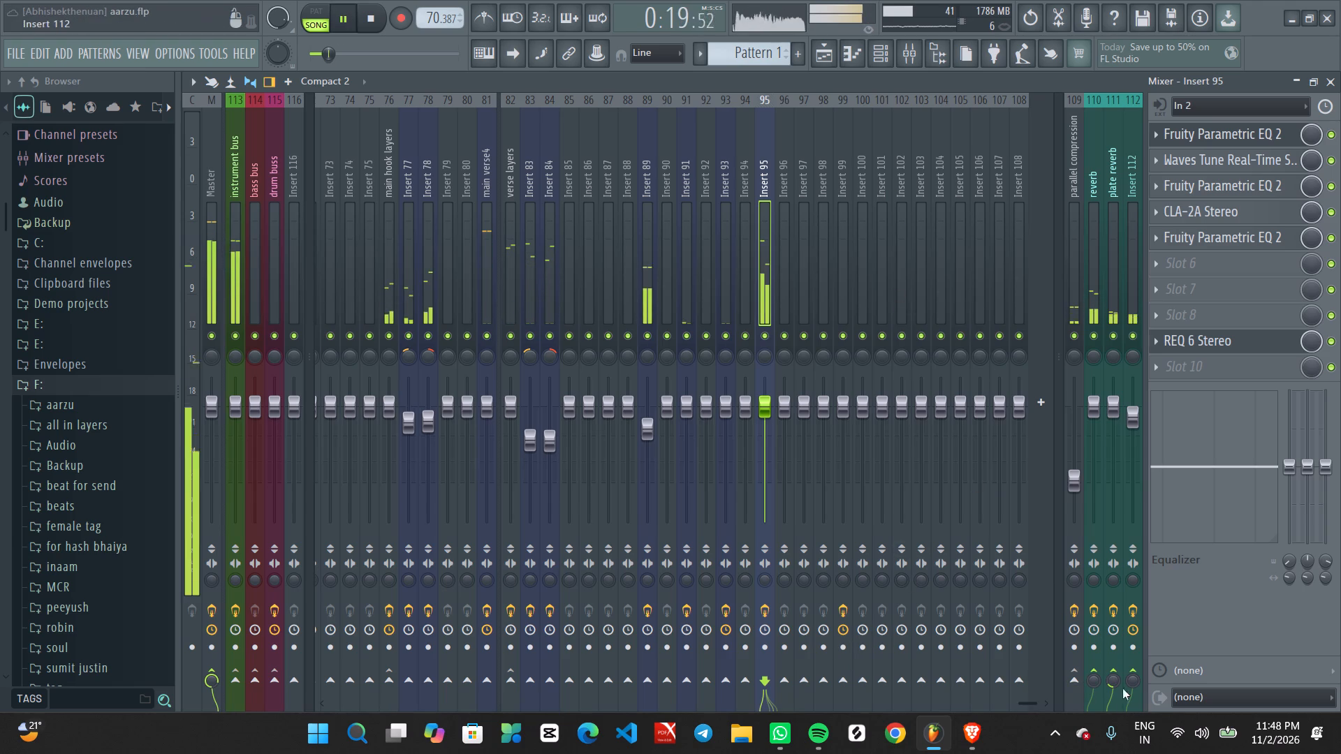
scroll(1118, 681, "up", 7)
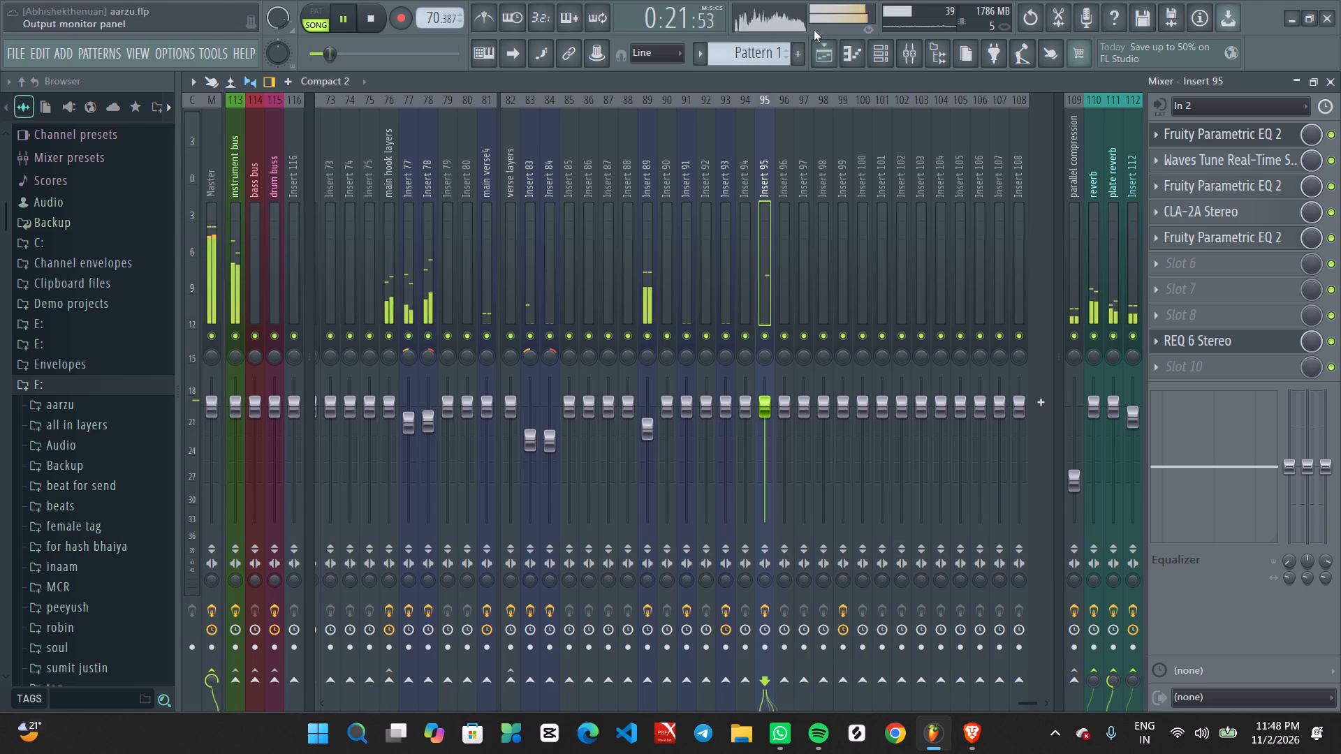
Replay the Insert 95 clips from bar 8 and raise the track's plate reverb send to about 48%.
left_click(827, 60)
left_click(451, 114)
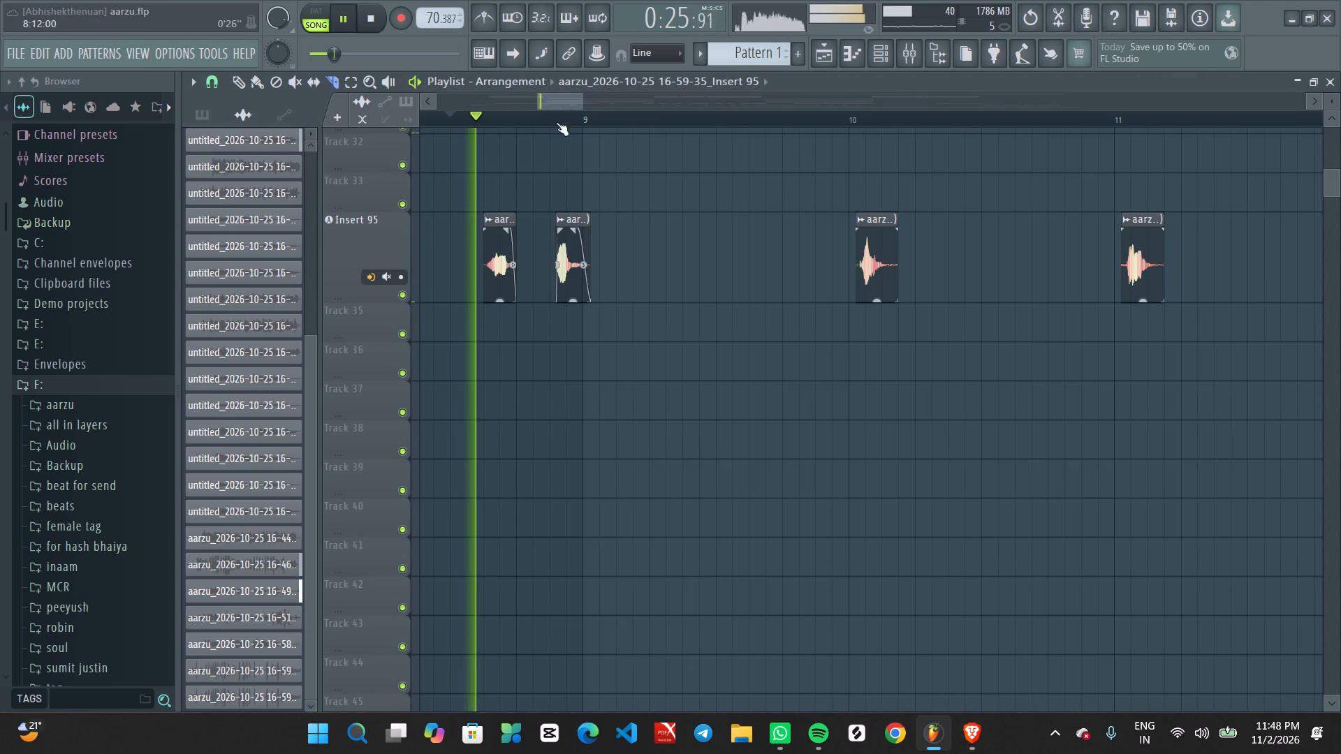
left_click(911, 54)
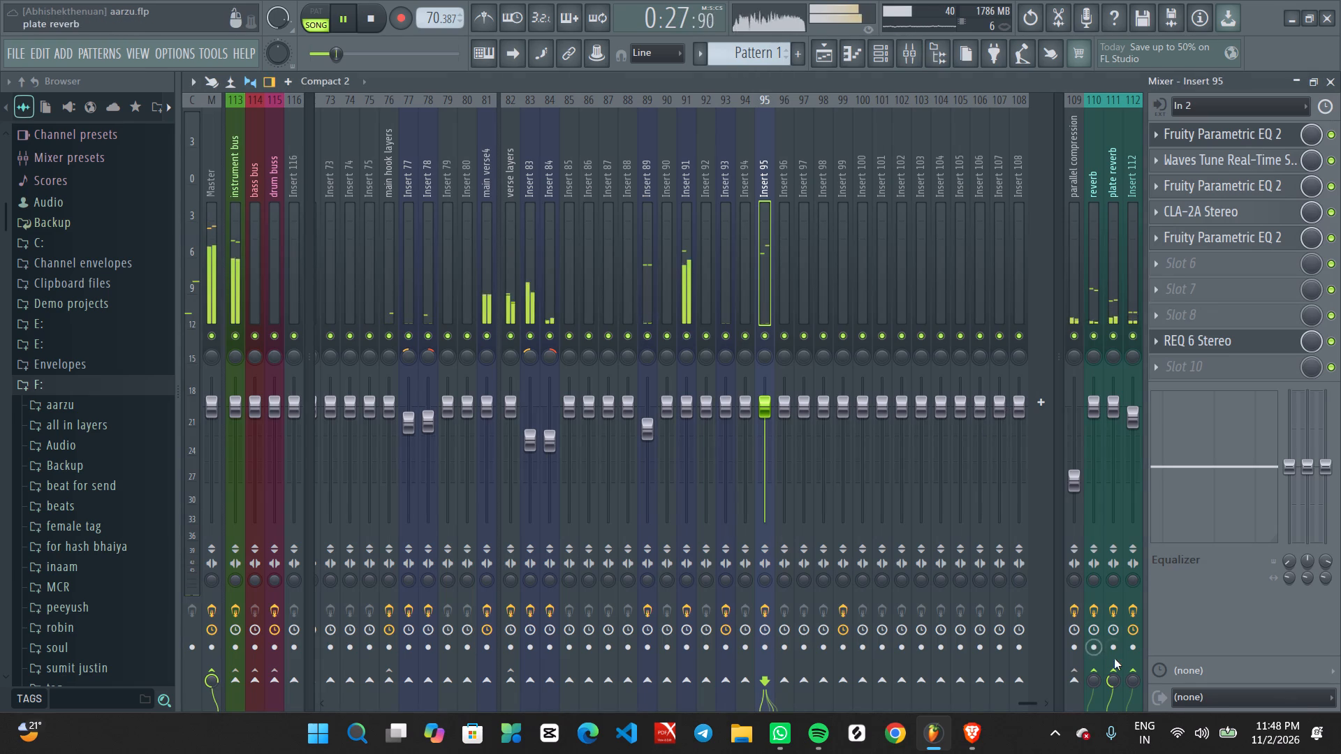
left_click(826, 47)
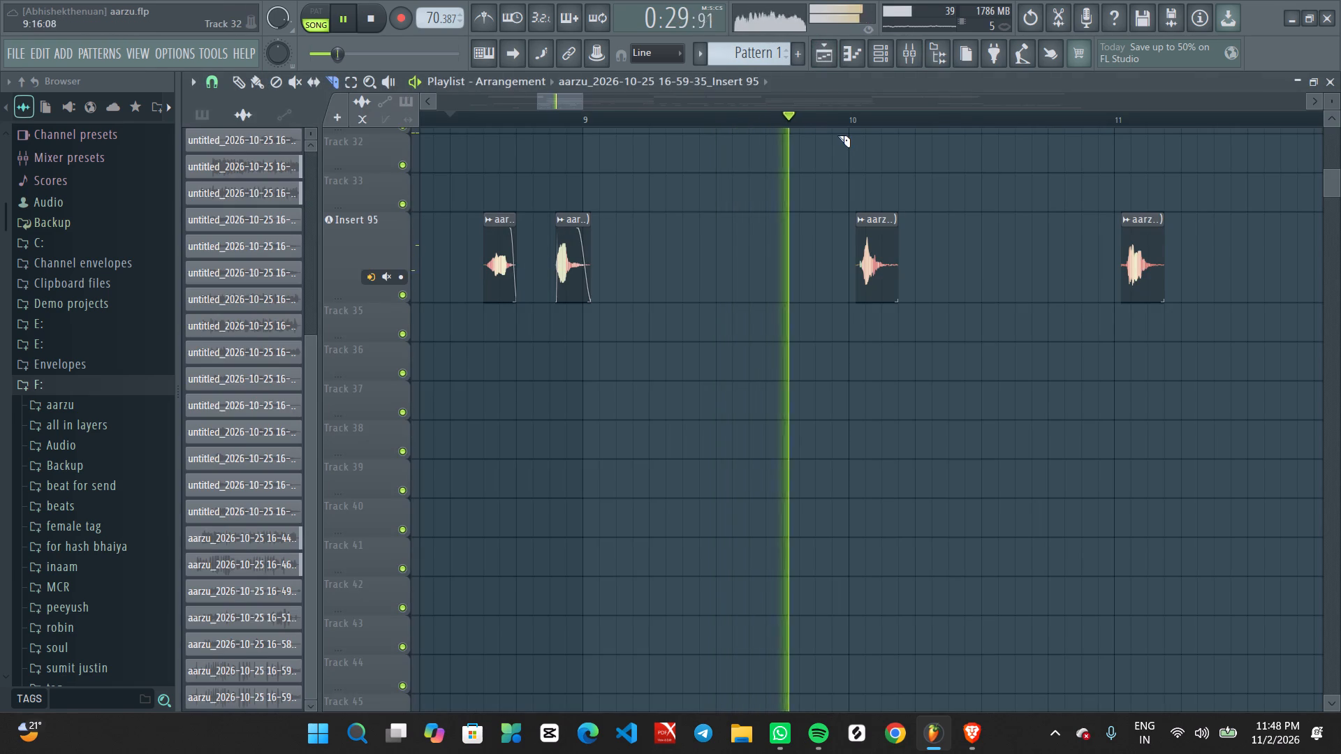
scroll(934, 309, "up", 1, "ctrl")
middle_click_drag(979, 323, 934, 311)
scroll(902, 300, "up", 2, "ctrl")
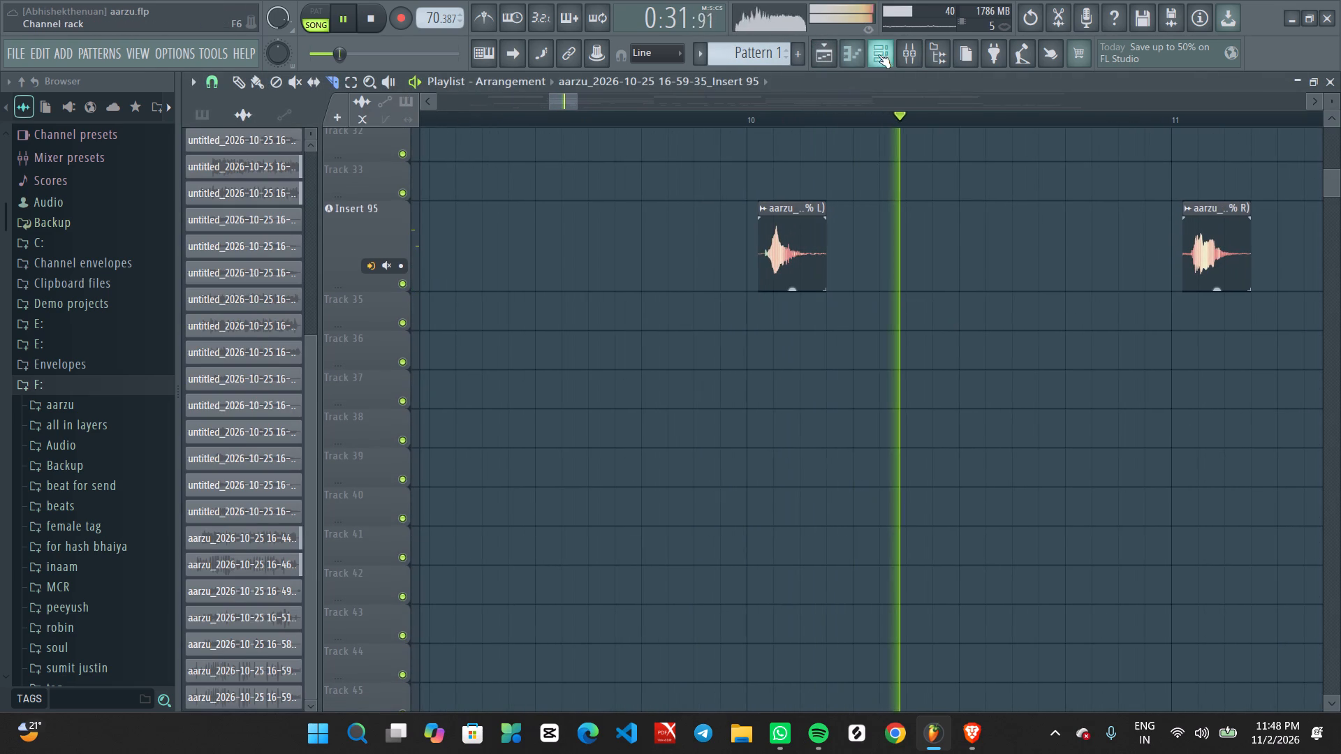
left_click(897, 52)
key("space")
key("space")
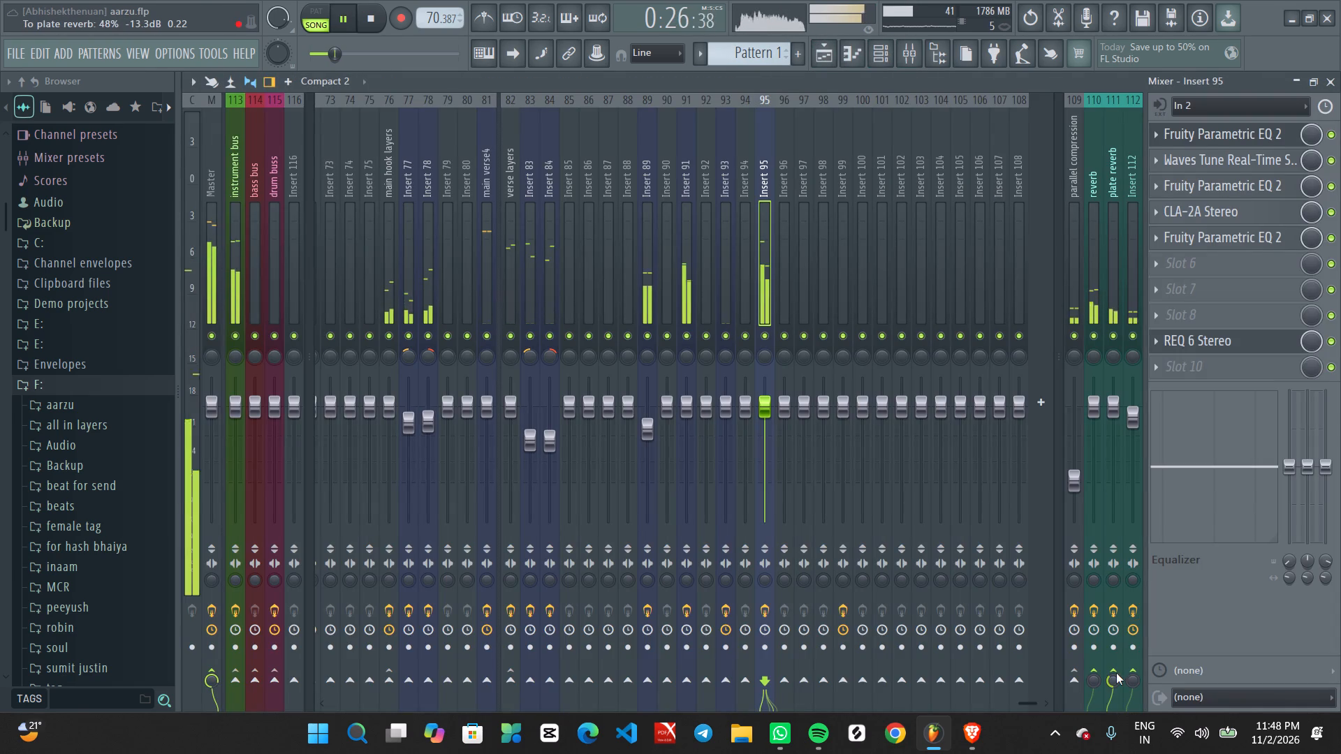
scroll(1116, 683, "up", 2)
key("space")
key("space")
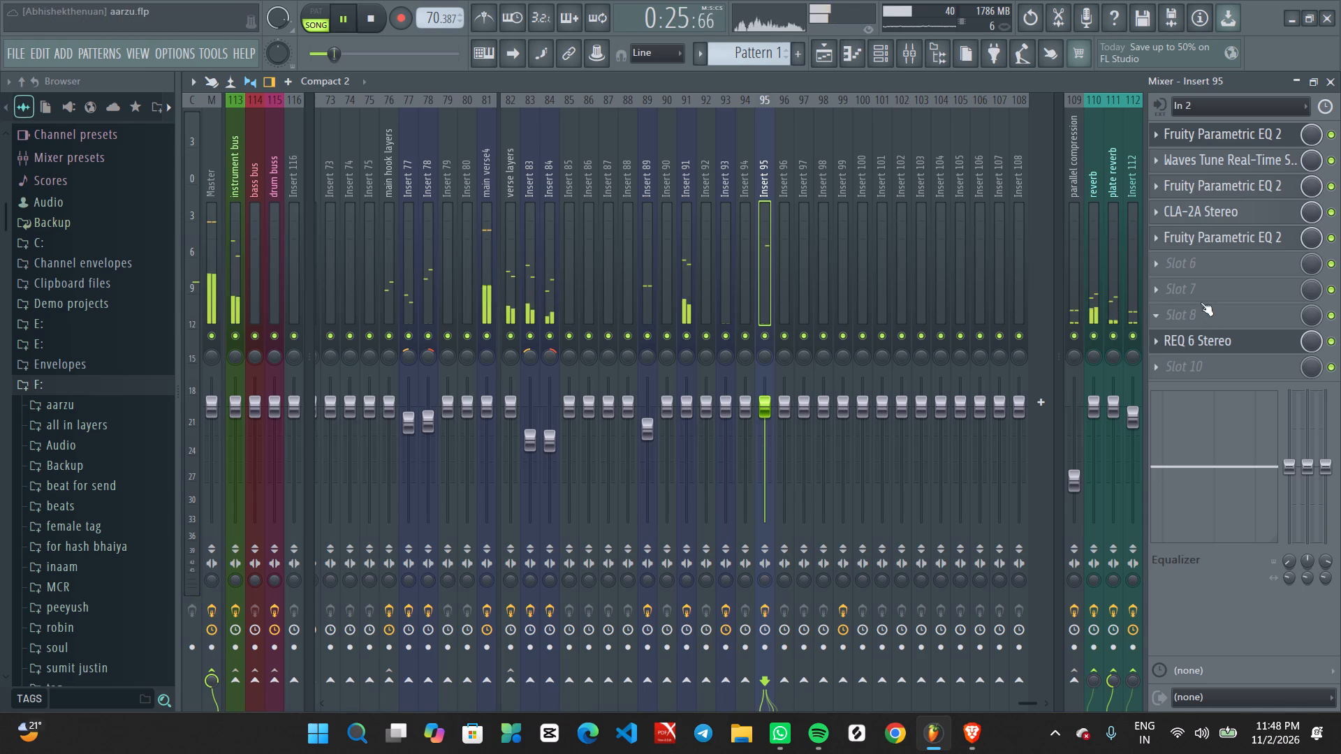
Move REQ 6 Stereo on Insert 95 from slot 9 up to slot 6.
scroll(1224, 337, "up", 2)
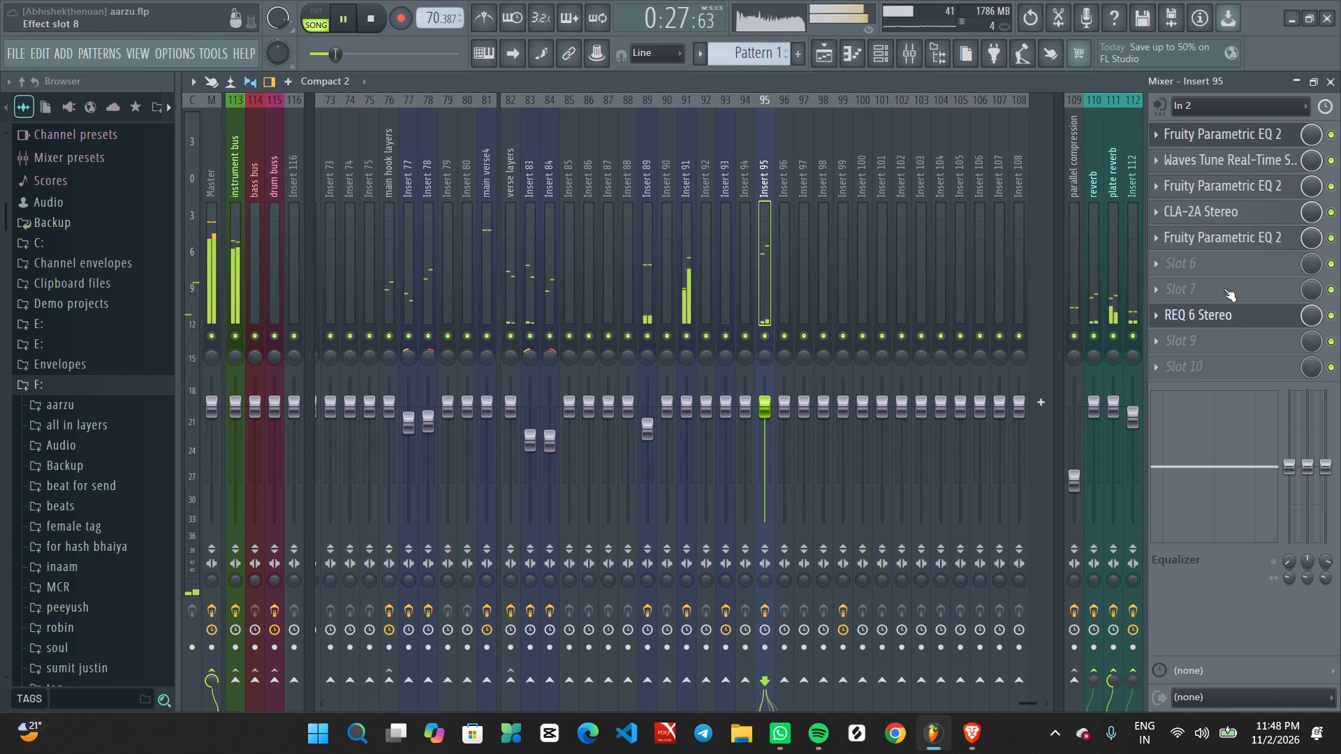
scroll(1224, 288, "up", 1)
left_click(1224, 263)
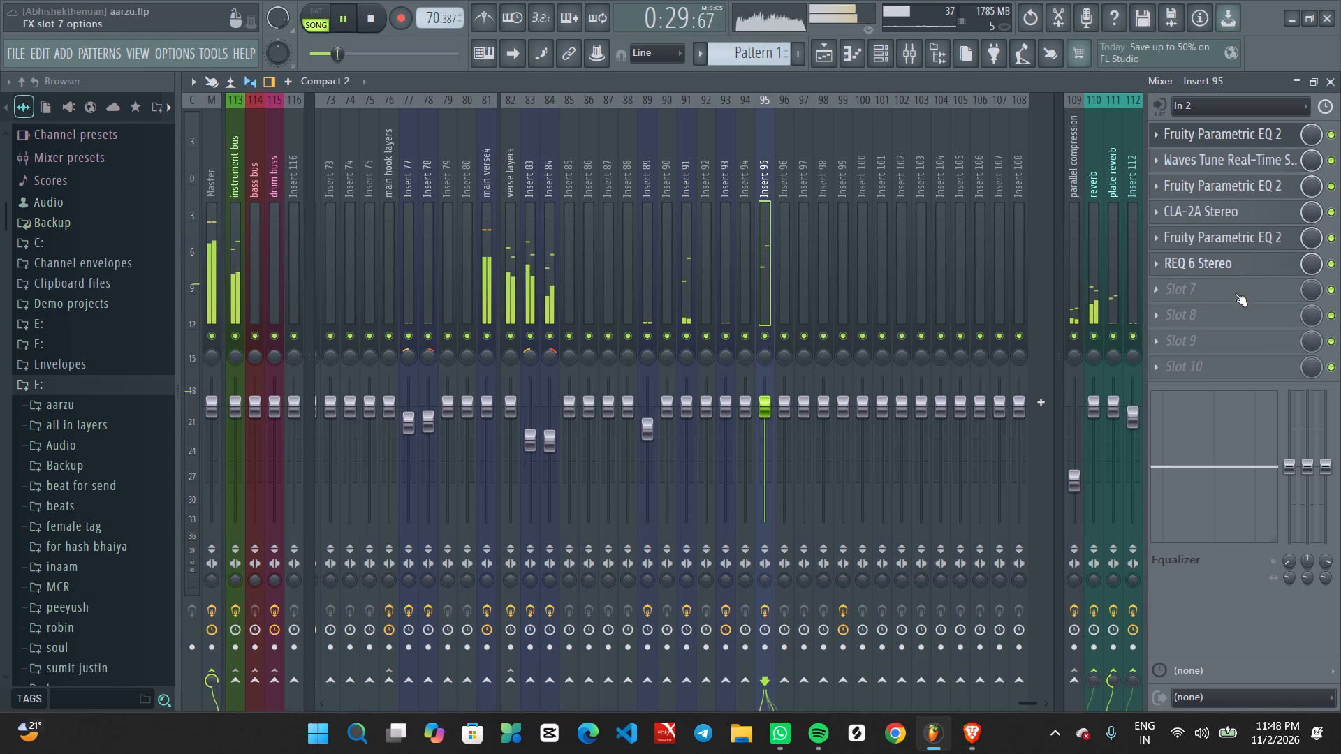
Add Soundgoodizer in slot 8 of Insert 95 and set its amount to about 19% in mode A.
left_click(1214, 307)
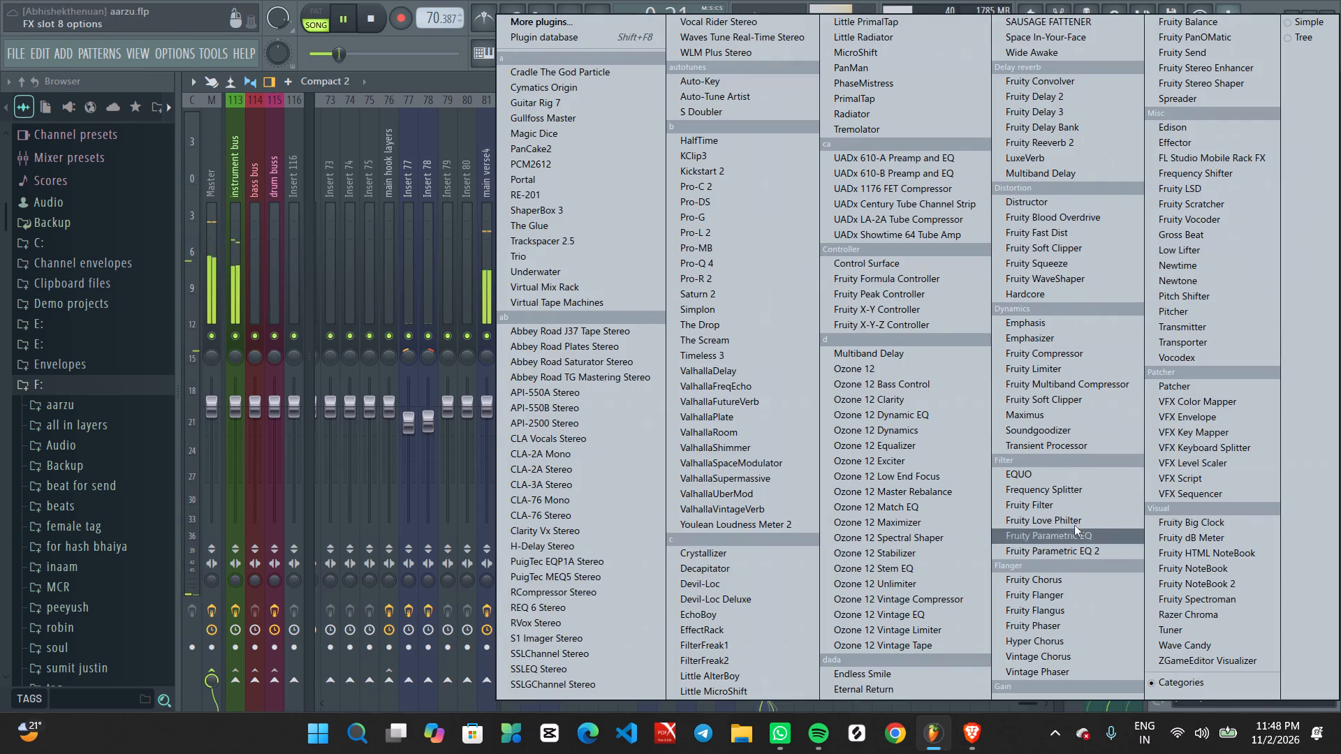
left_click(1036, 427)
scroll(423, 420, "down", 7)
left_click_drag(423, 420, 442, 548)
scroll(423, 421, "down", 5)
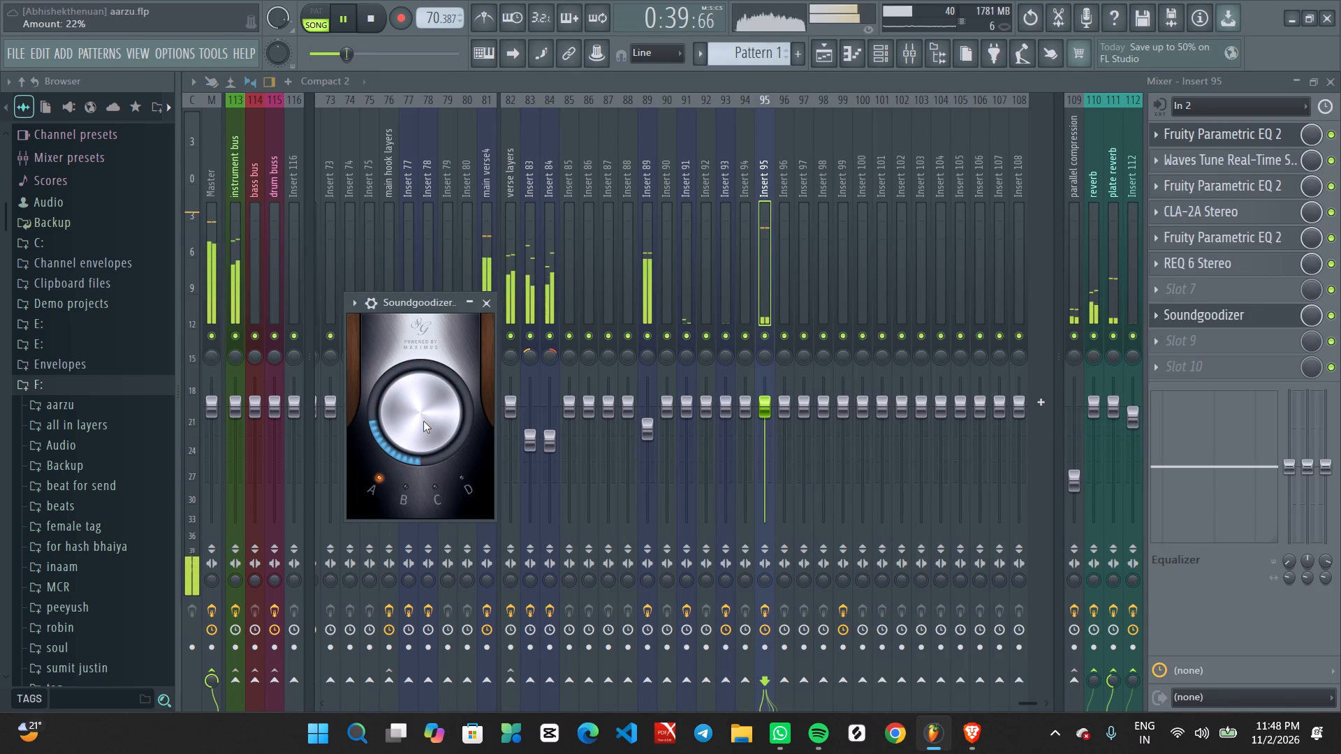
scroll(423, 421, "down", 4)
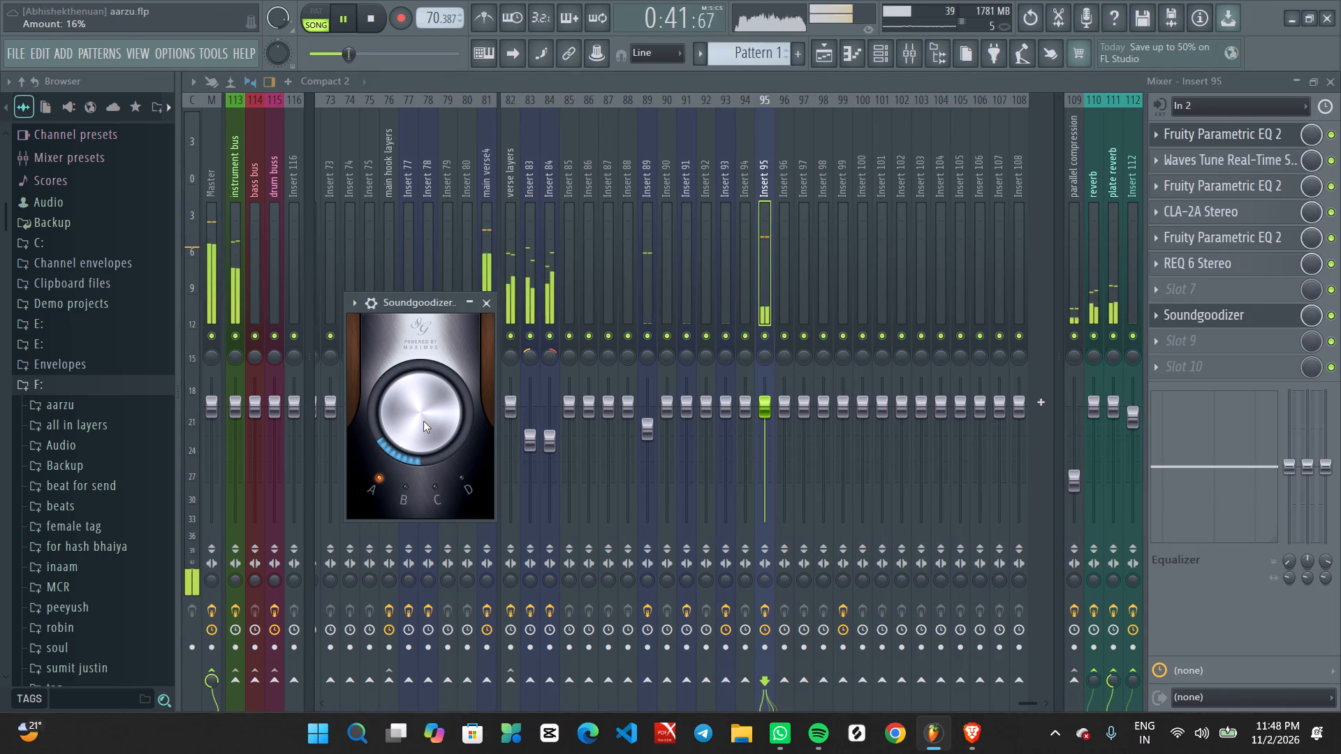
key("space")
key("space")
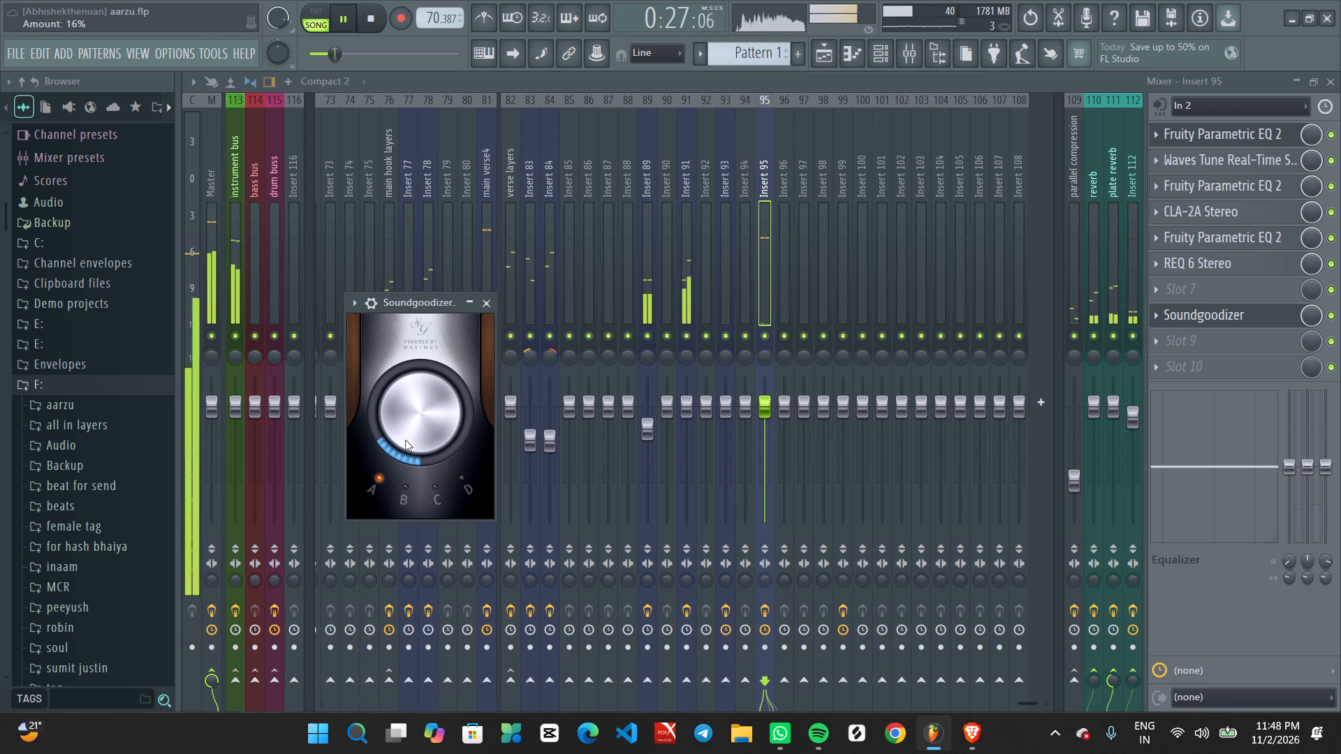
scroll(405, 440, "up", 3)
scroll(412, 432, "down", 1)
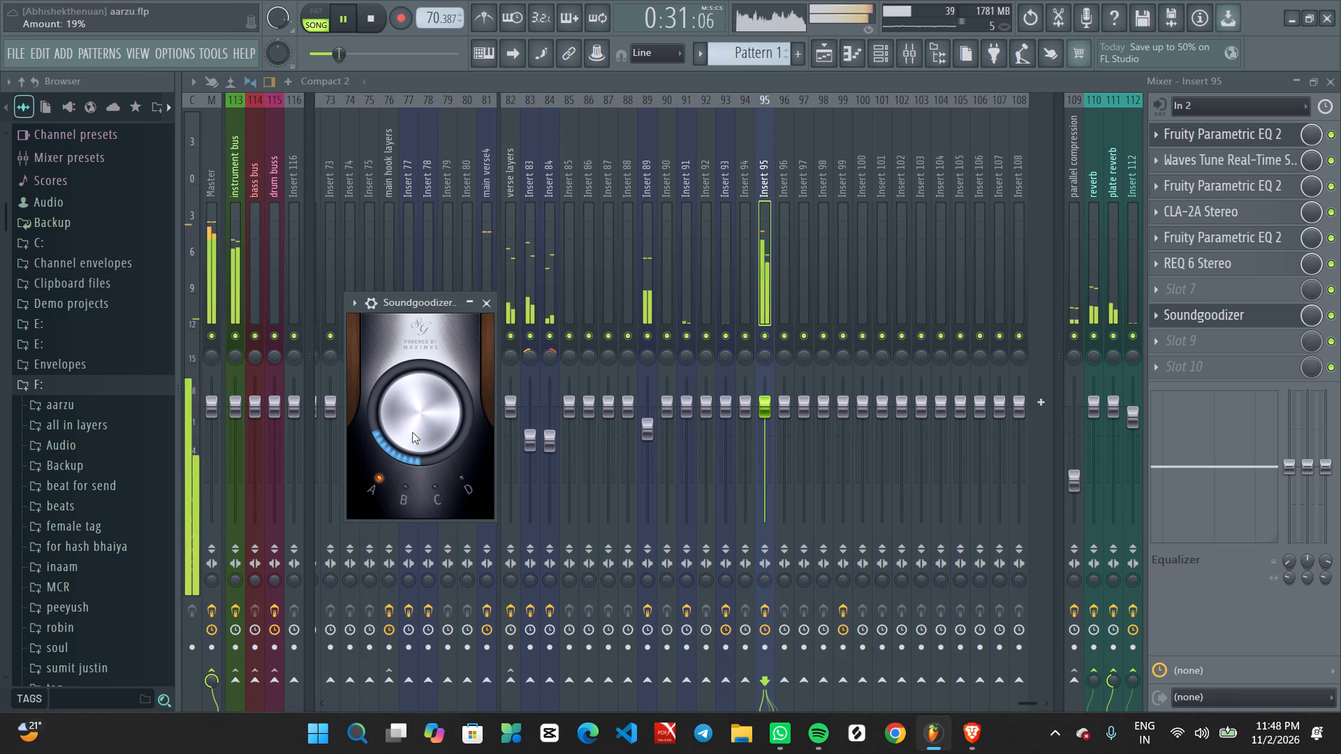
Raise Insert 95's send to Insert 112 to 24%.
scroll(1138, 683, "up", 6)
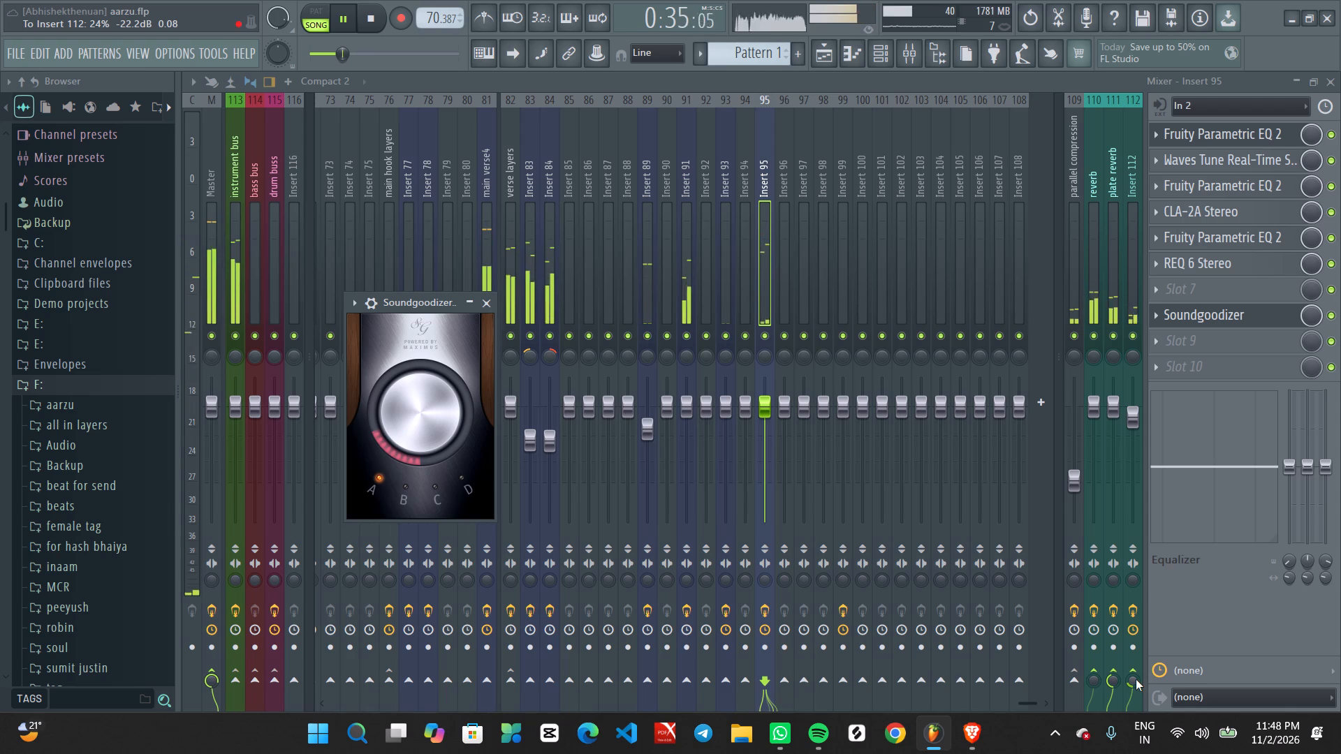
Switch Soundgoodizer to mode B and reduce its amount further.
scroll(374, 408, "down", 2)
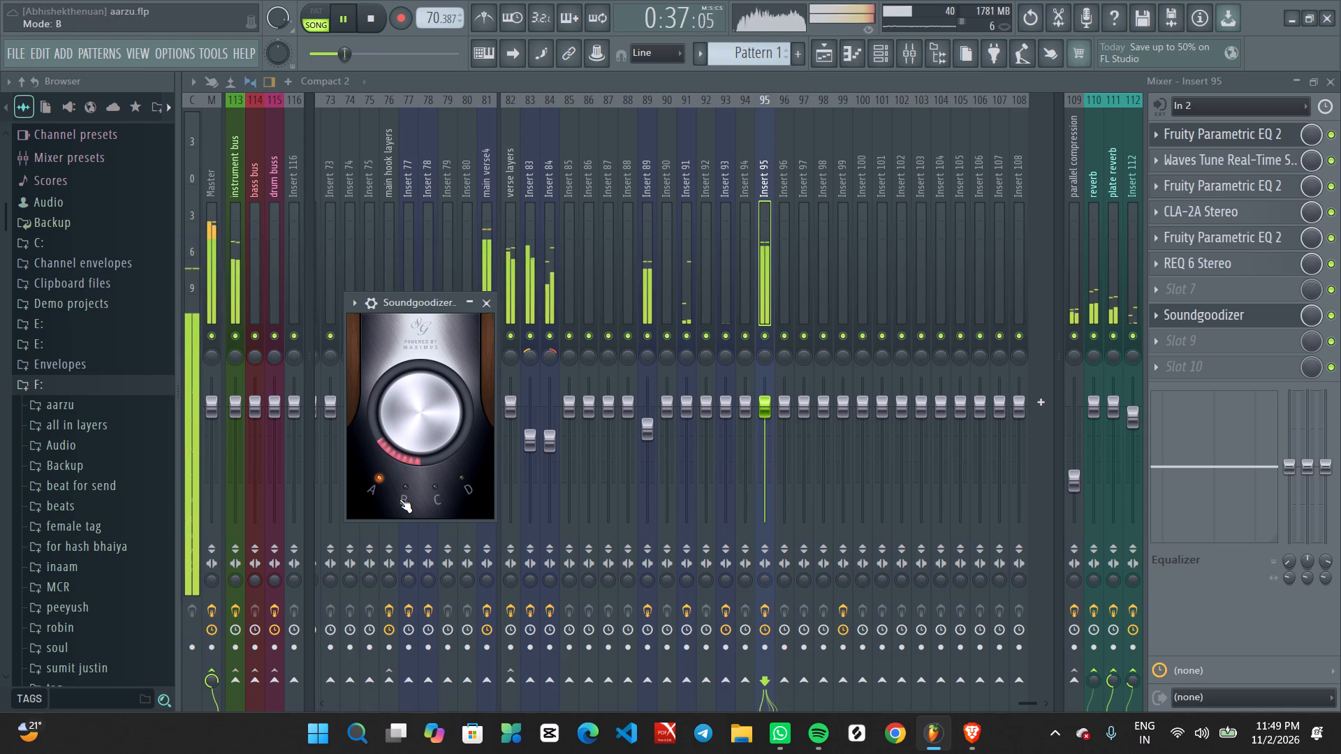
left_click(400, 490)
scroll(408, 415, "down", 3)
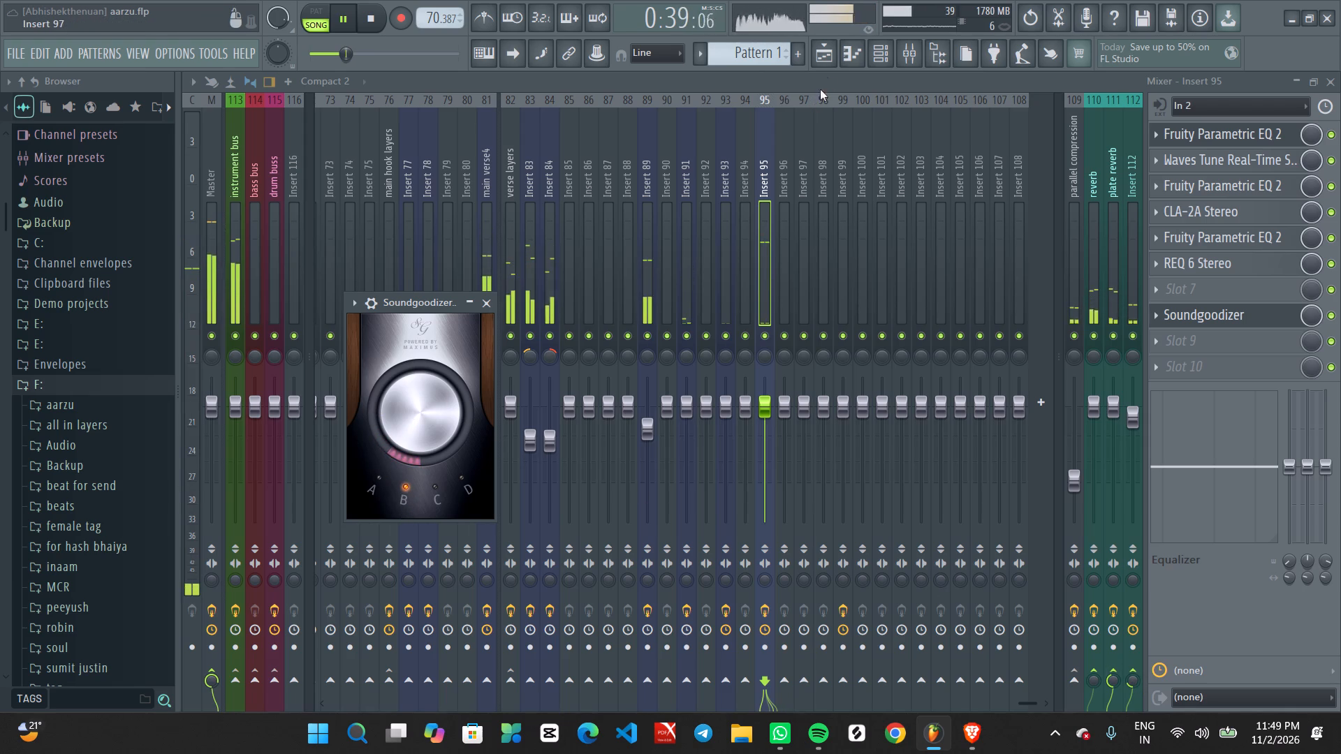
With the Draw tool, trim the end of the Insert 95 clip at bar 10 slightly shorter.
left_click(832, 54)
scroll(874, 496, "up", 4, "ctrl")
middle_click_drag(933, 455, 724, 486)
scroll(773, 434, "down", 11, "ctrl")
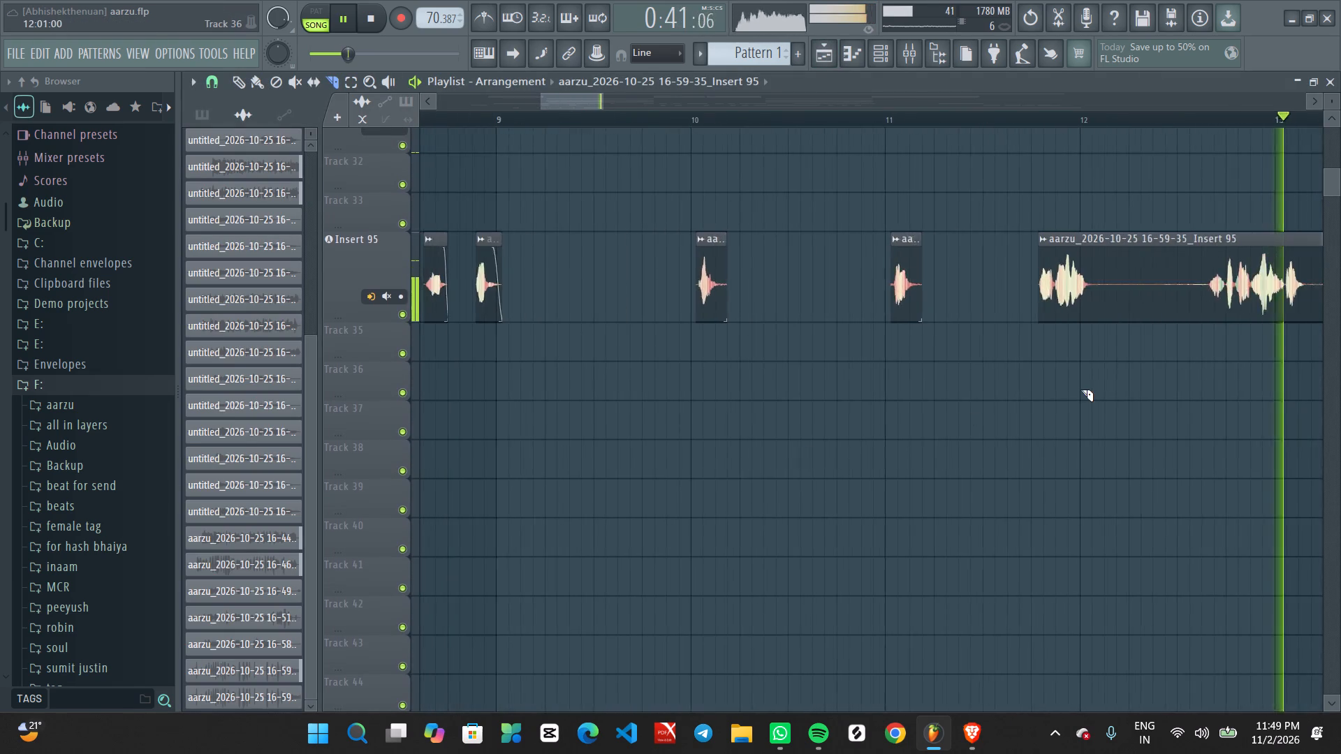
scroll(1080, 390, "down", 4, "ctrl")
key("space")
key("space")
scroll(960, 169, "up", 7, "ctrl")
middle_click(940, 174)
right_click(945, 175)
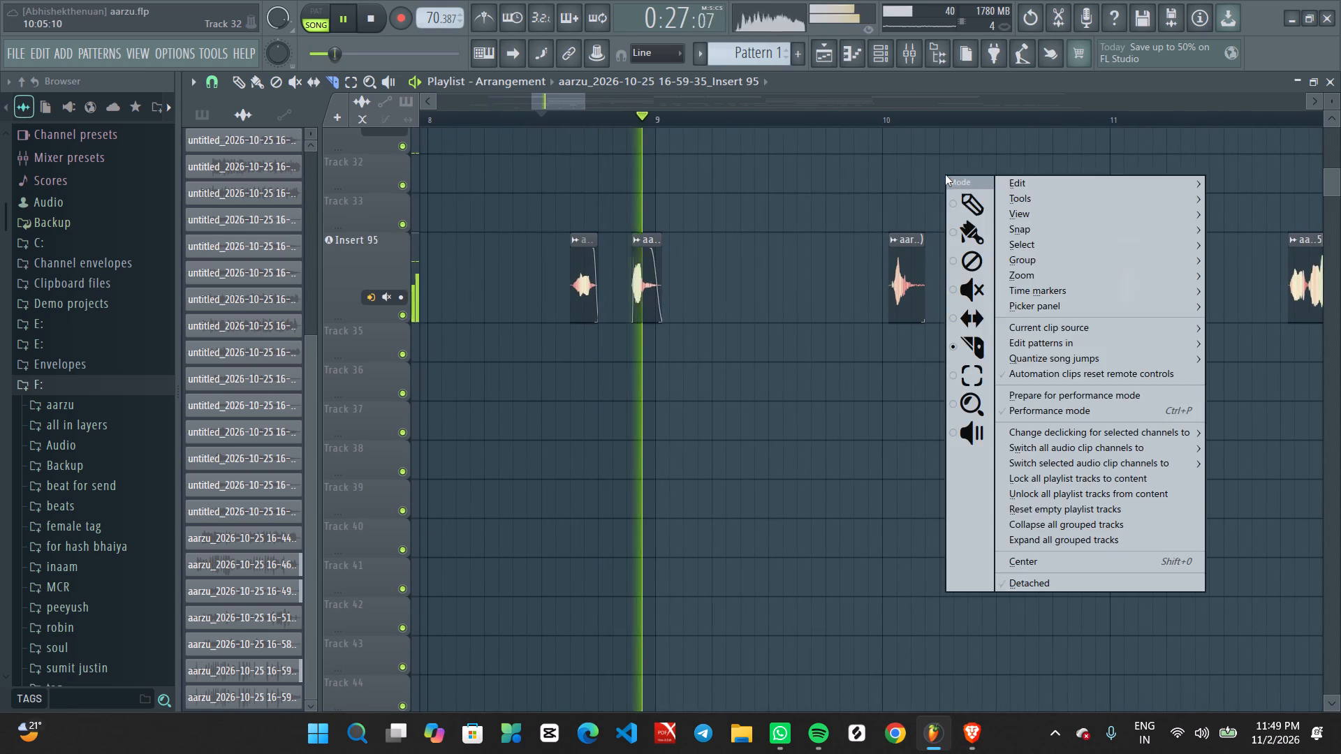
left_click(967, 194)
scroll(966, 274, "up", 3, "ctrl")
middle_click_drag(1027, 306, 903, 297)
scroll(893, 309, "up", 2, "ctrl")
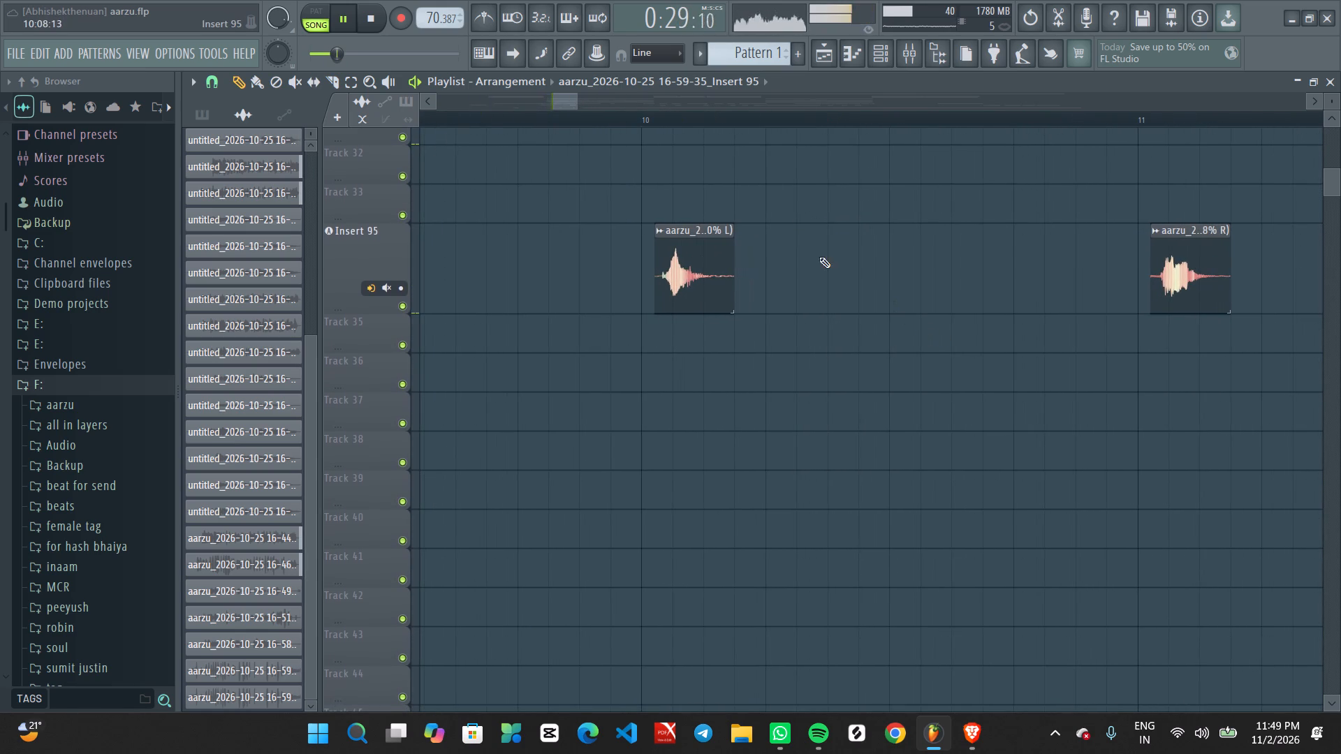
left_click_drag(728, 231, 719, 231, "alt")
scroll(837, 357, "up", 2, "ctrl")
middle_click_drag(990, 375, 786, 337)
scroll(841, 326, "down", 4, "ctrl")
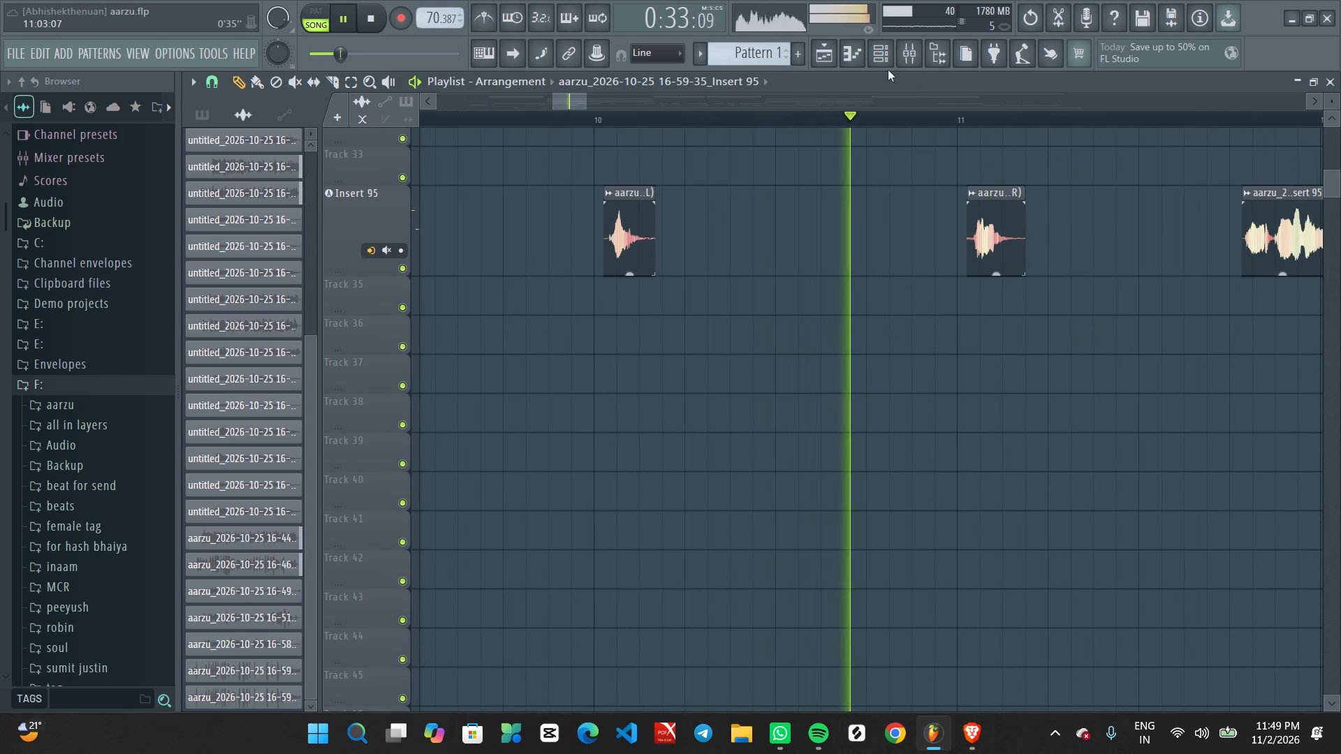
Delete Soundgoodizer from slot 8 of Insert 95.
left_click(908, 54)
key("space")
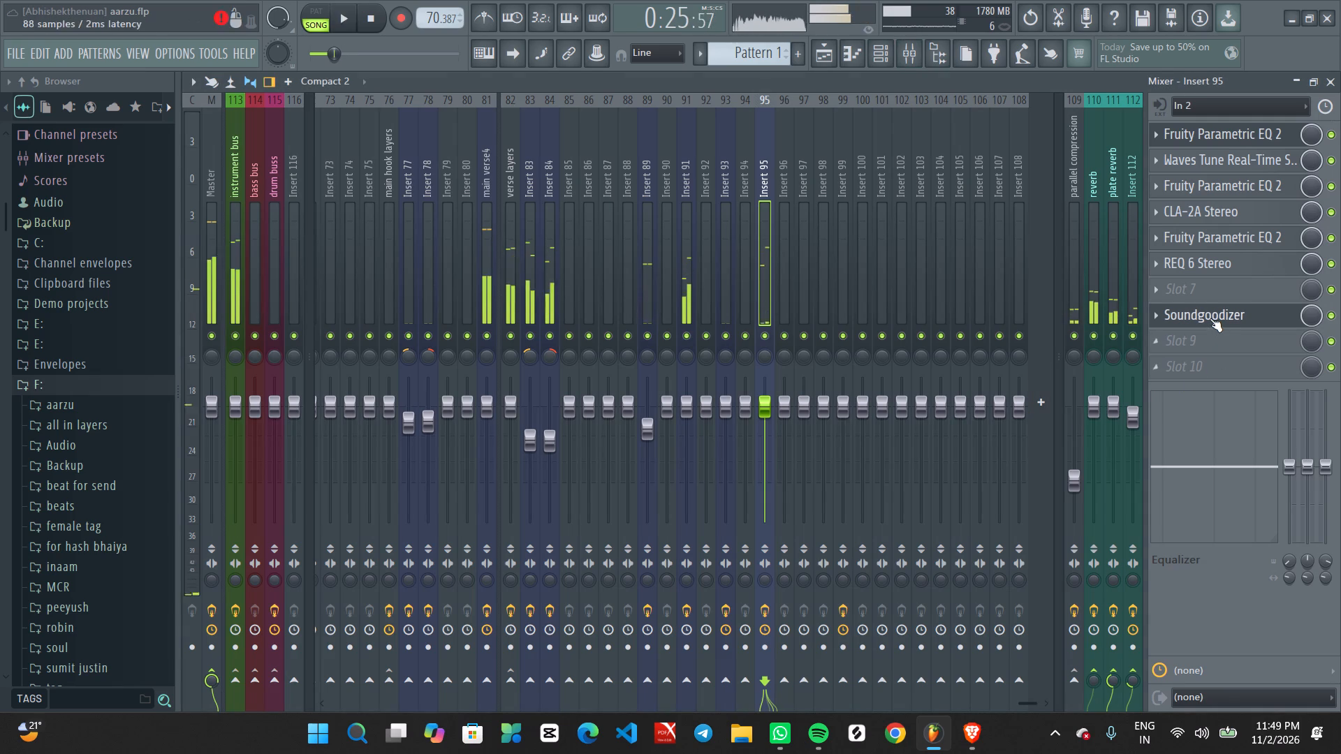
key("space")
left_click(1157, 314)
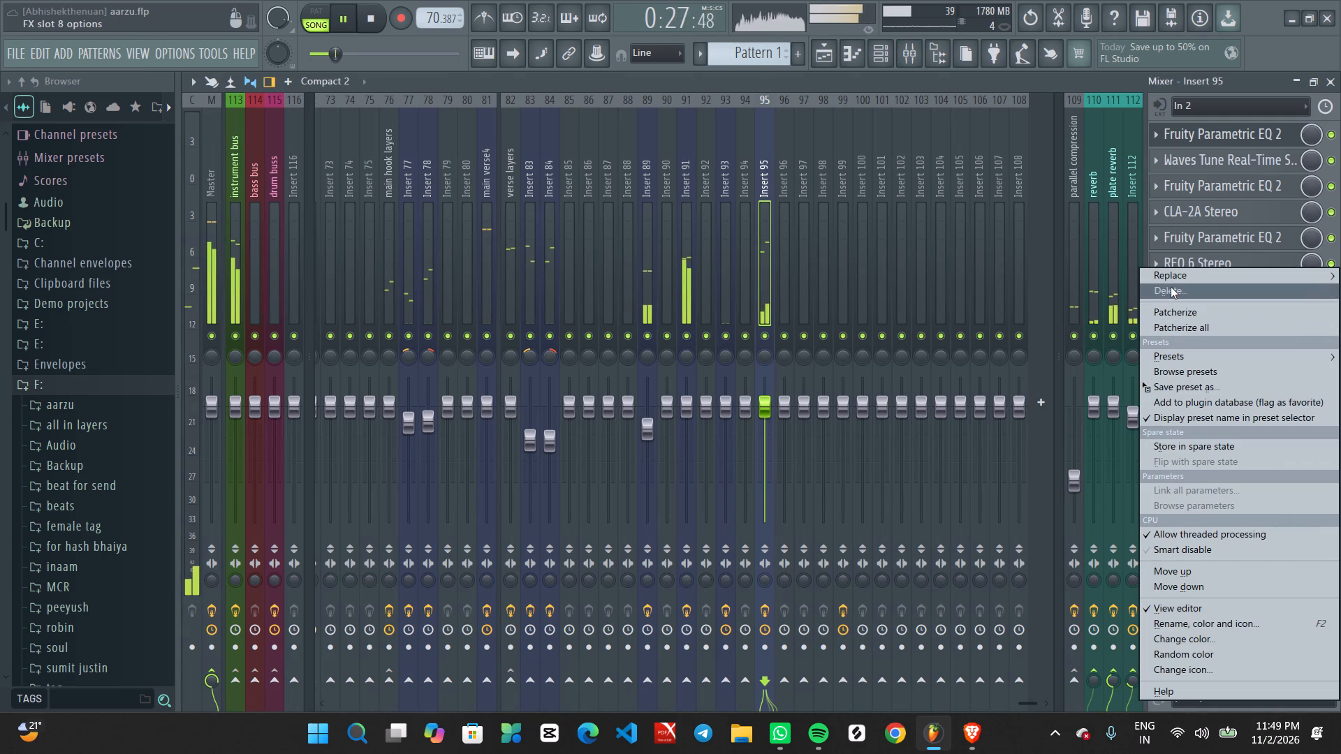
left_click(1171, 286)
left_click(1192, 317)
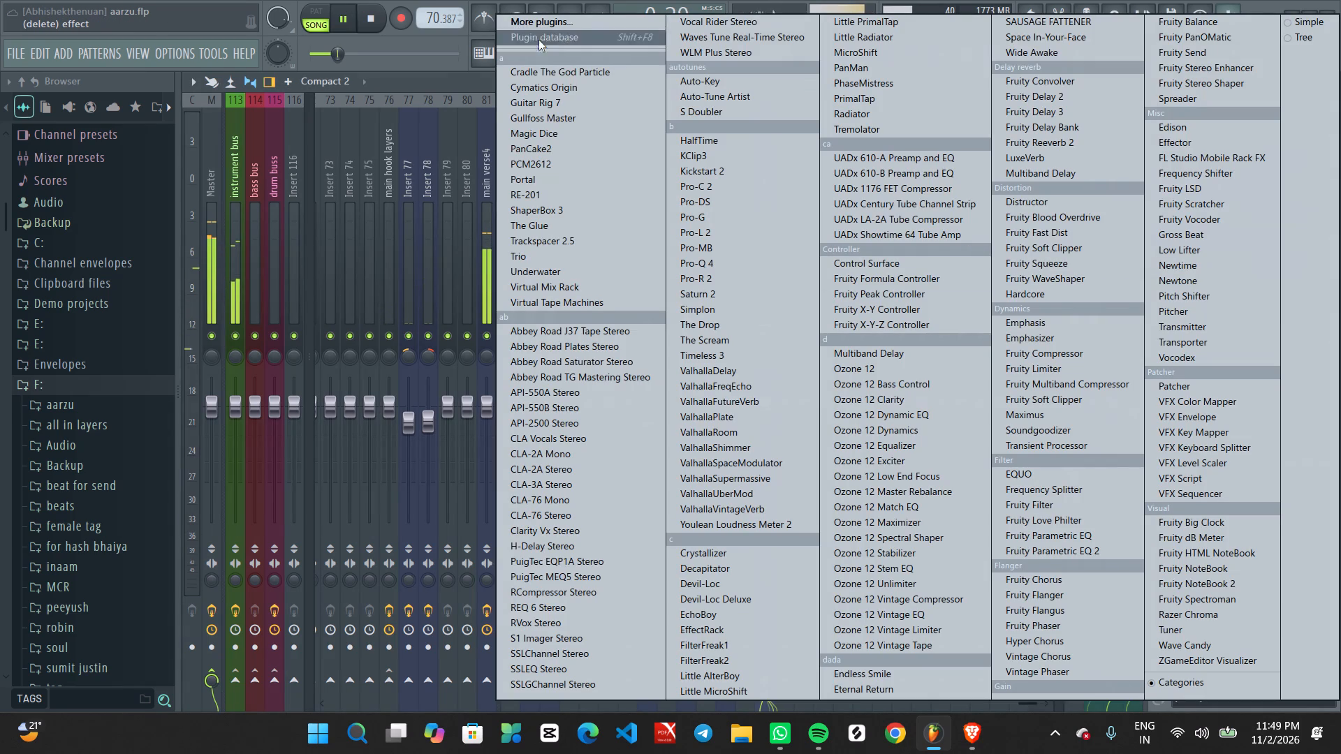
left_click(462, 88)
Replay the section and adjust Insert 95's plate reverb send to about 76%.
key("space")
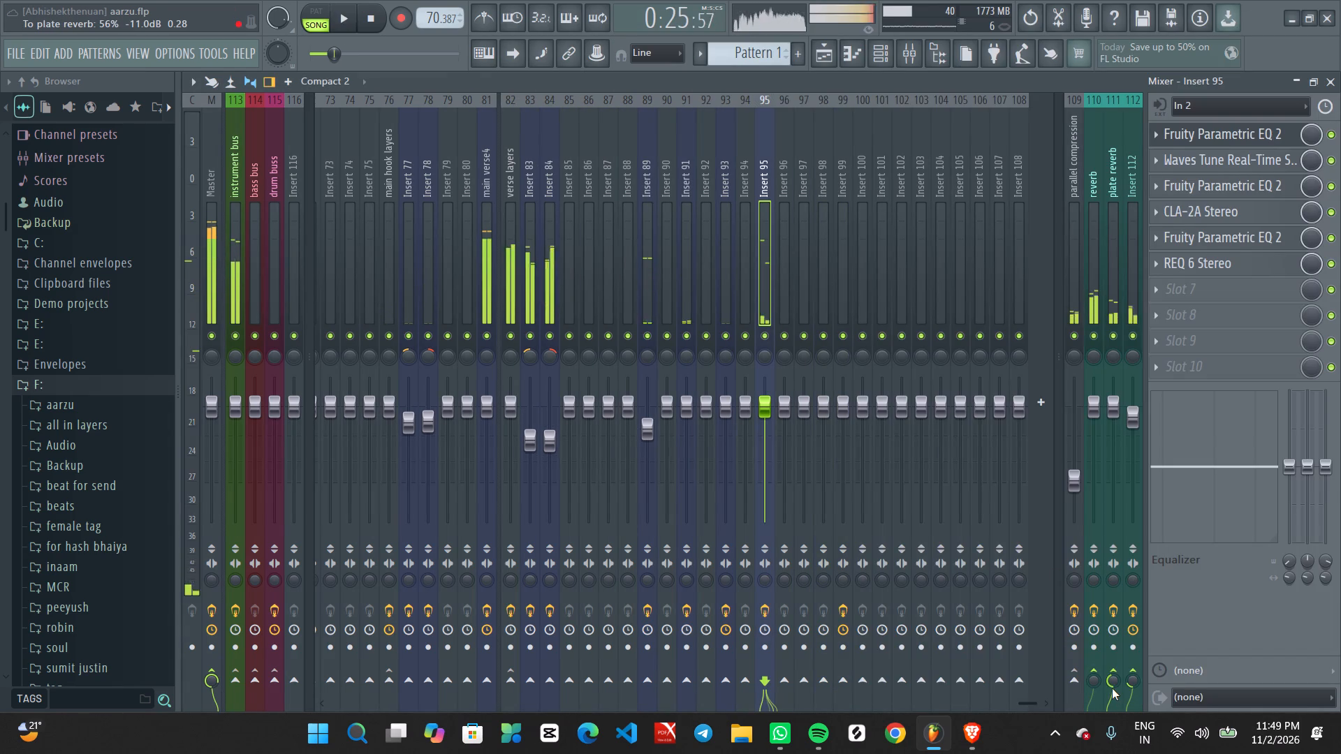
key("space")
scroll(1115, 683, "up", 15)
scroll(1115, 683, "down", 2)
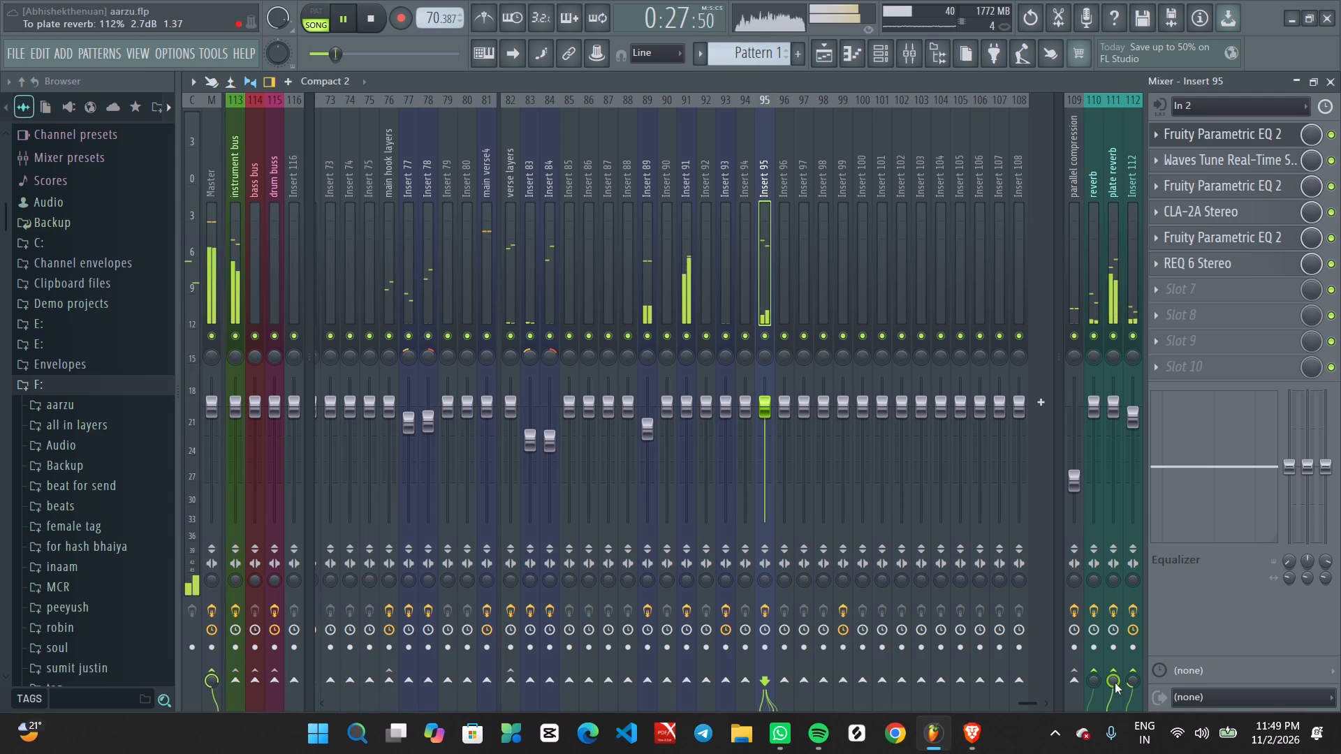
scroll(1115, 683, "down", 6)
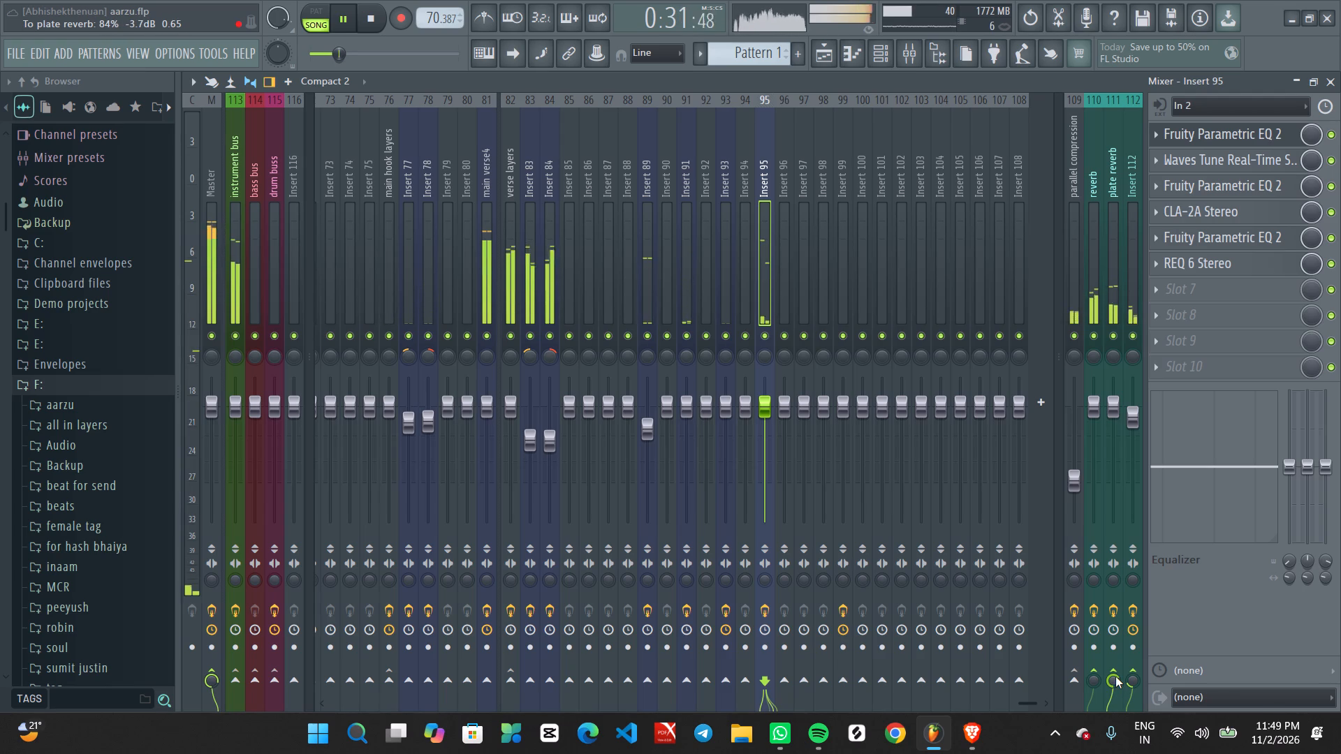
scroll(1115, 677, "down", 2)
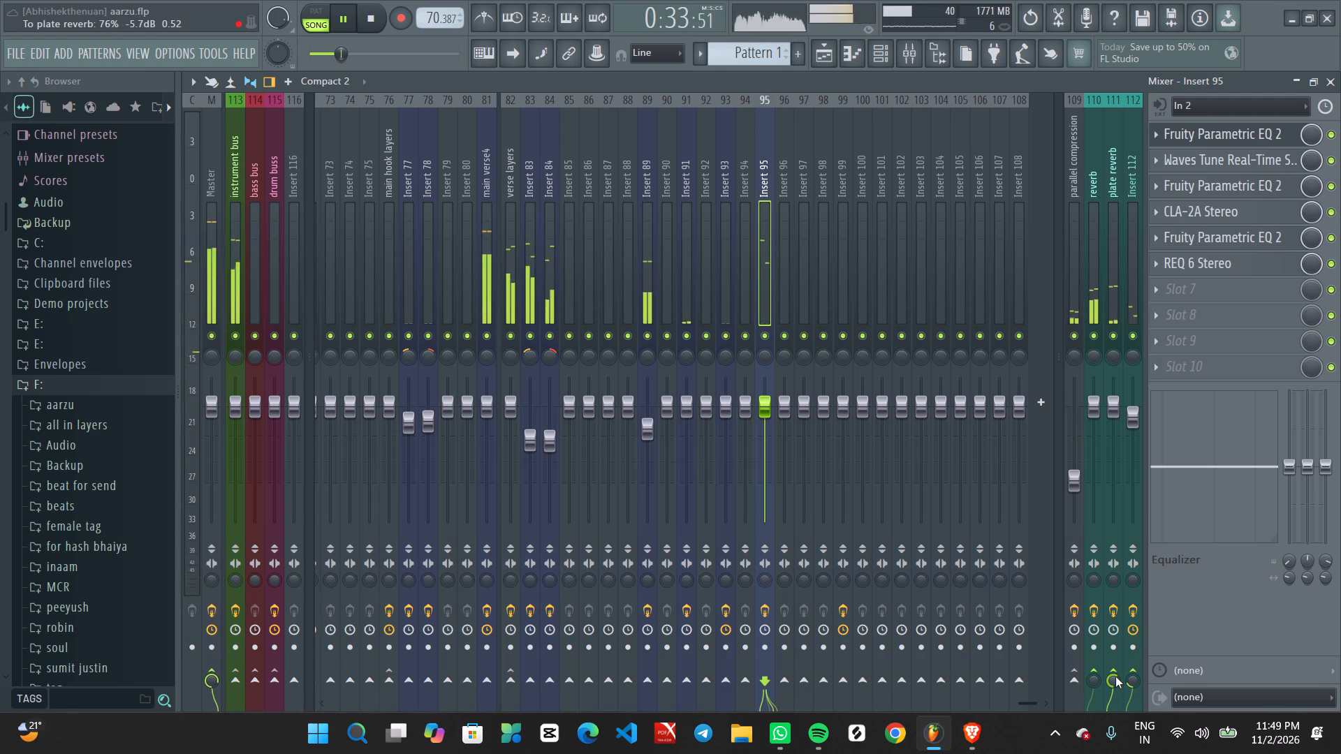
Lower Insert 95's volume fader to about 86% (-3.3 dB).
scroll(762, 413, "down", 2)
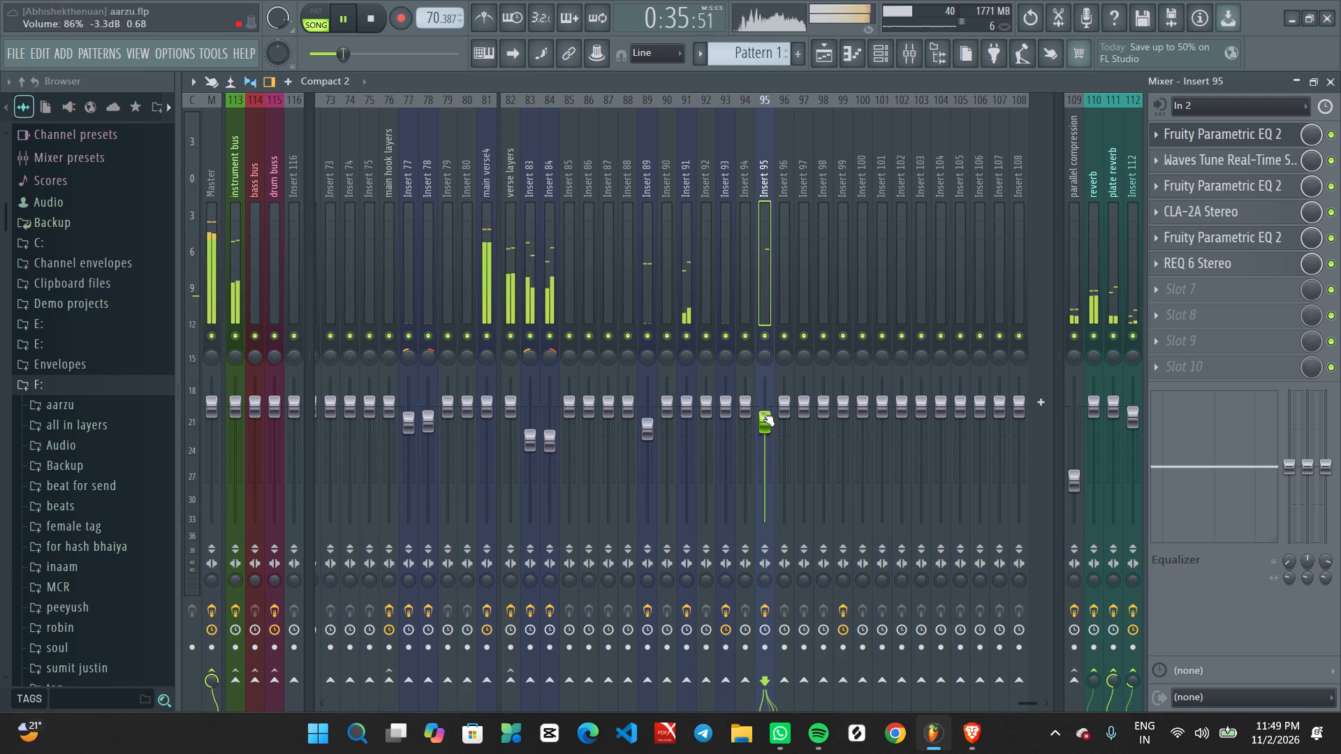
scroll(762, 413, "down", 2)
In the Playlist, slice the long Insert 95 clip after its bar 12 vocal and around the bar 13 phrase, deleting the silent piece between them.
left_click(823, 43)
scroll(919, 383, "down", 7, "ctrl")
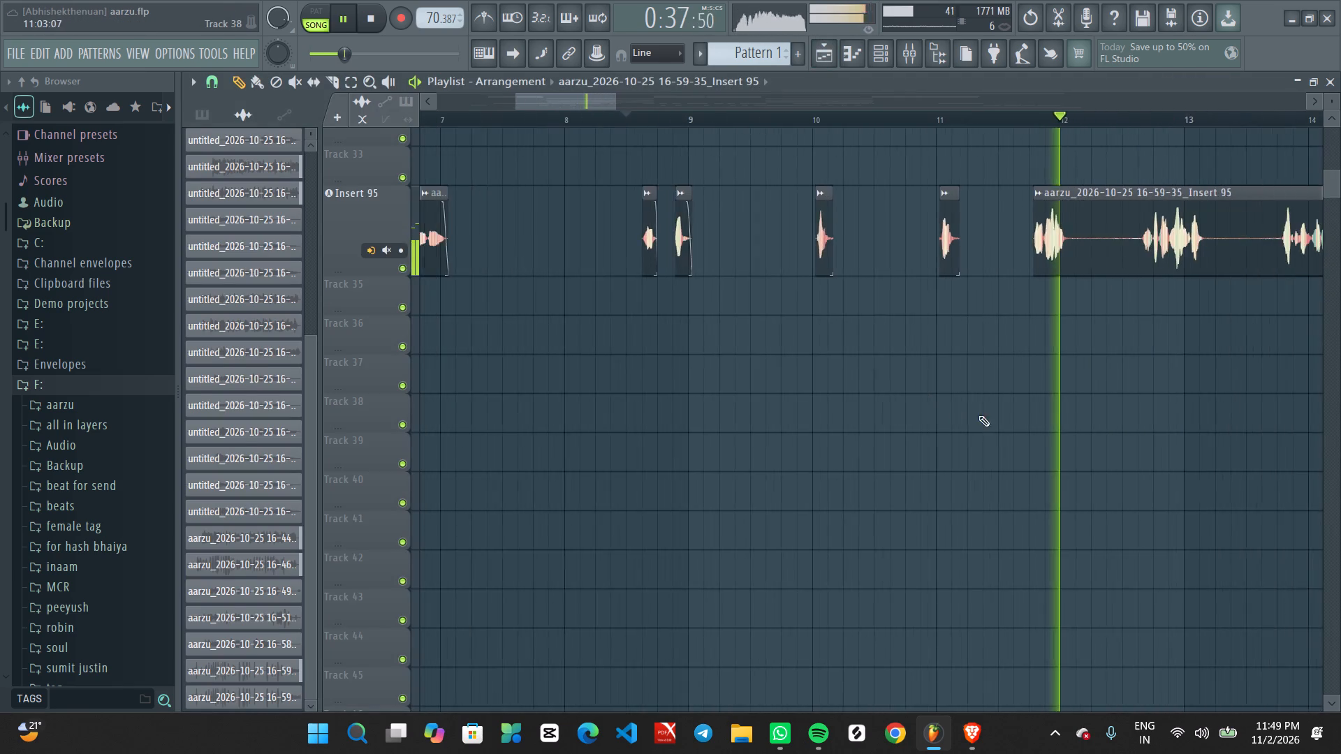
scroll(1083, 411, "up", 3, "ctrl")
middle_click_drag(1210, 394, 971, 389)
scroll(928, 387, "up", 2, "ctrl")
middle_click_drag(944, 382, 912, 390)
middle_click(811, 349)
right_click_drag(807, 350, 809, 363)
left_click(843, 452)
left_click(753, 244, "alt")
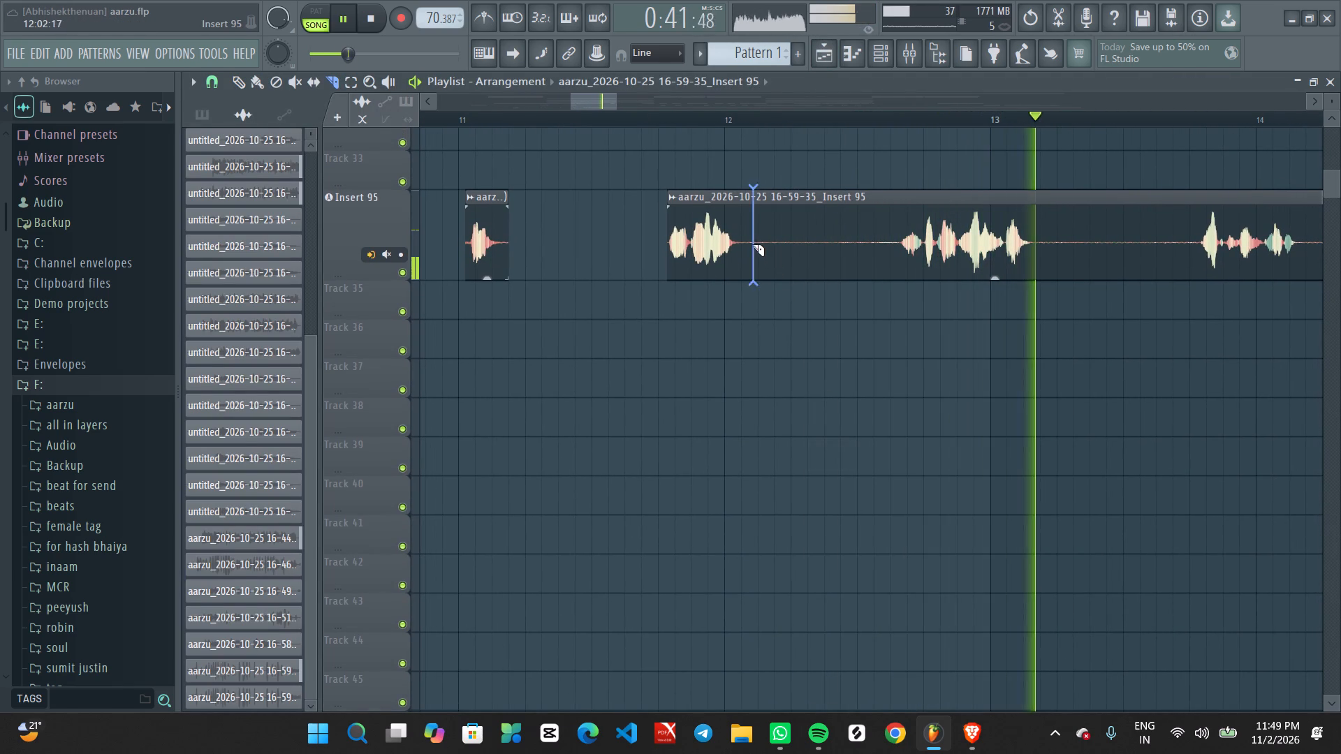
left_click(891, 247, "alt")
left_click(1052, 249, "alt")
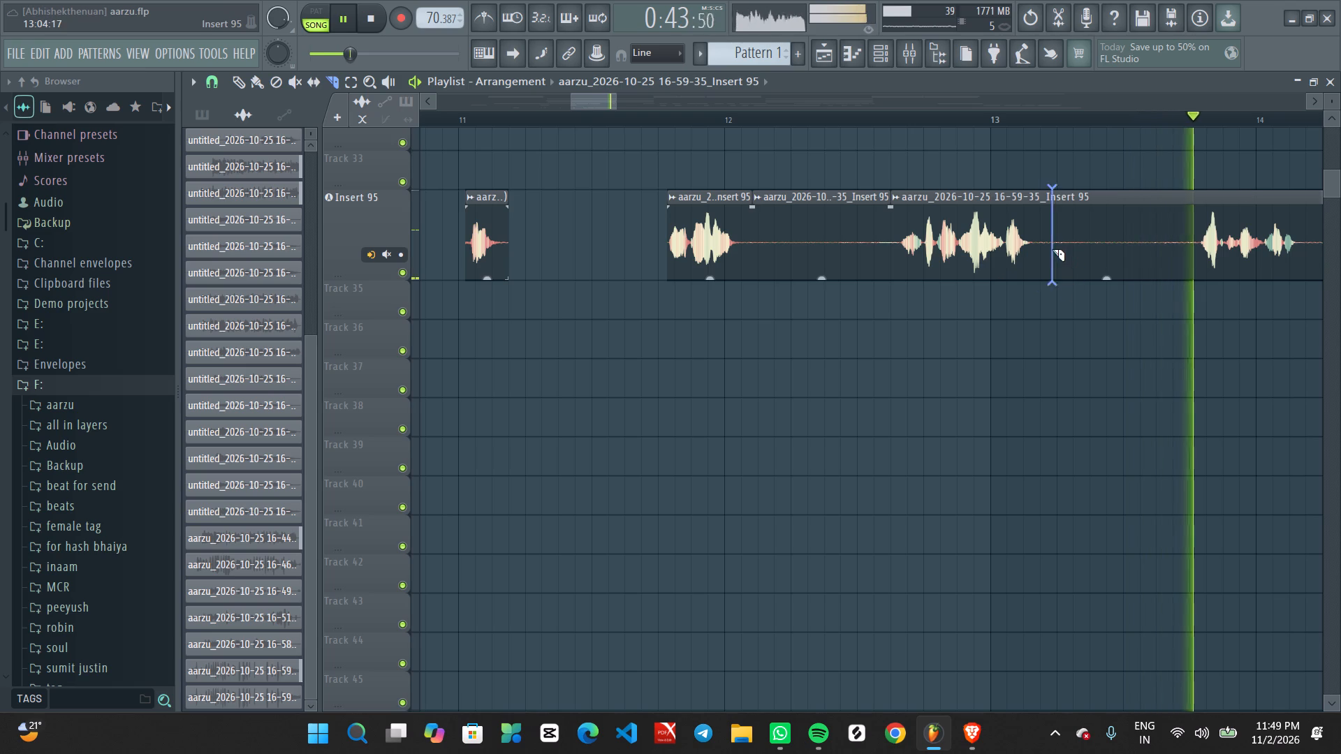
left_click_drag(826, 178, 837, 260, "ctrl")
key("Delete")
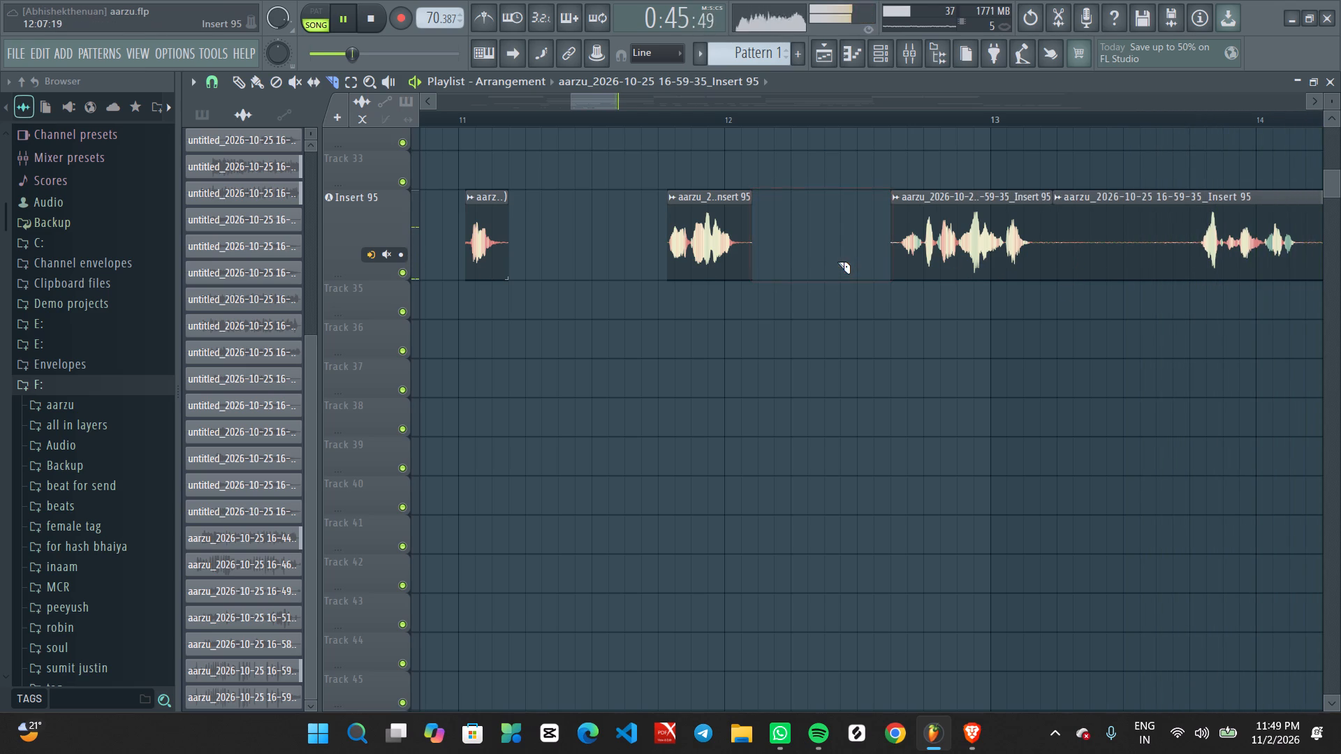
Slice the Insert 95 clip just before the phrase leading into bar 14 and delete the silent piece after the bar 13 phrase.
scroll(963, 312, "up", 2, "ctrl")
key("space")
key("space")
scroll(1145, 320, "up", 2, "ctrl")
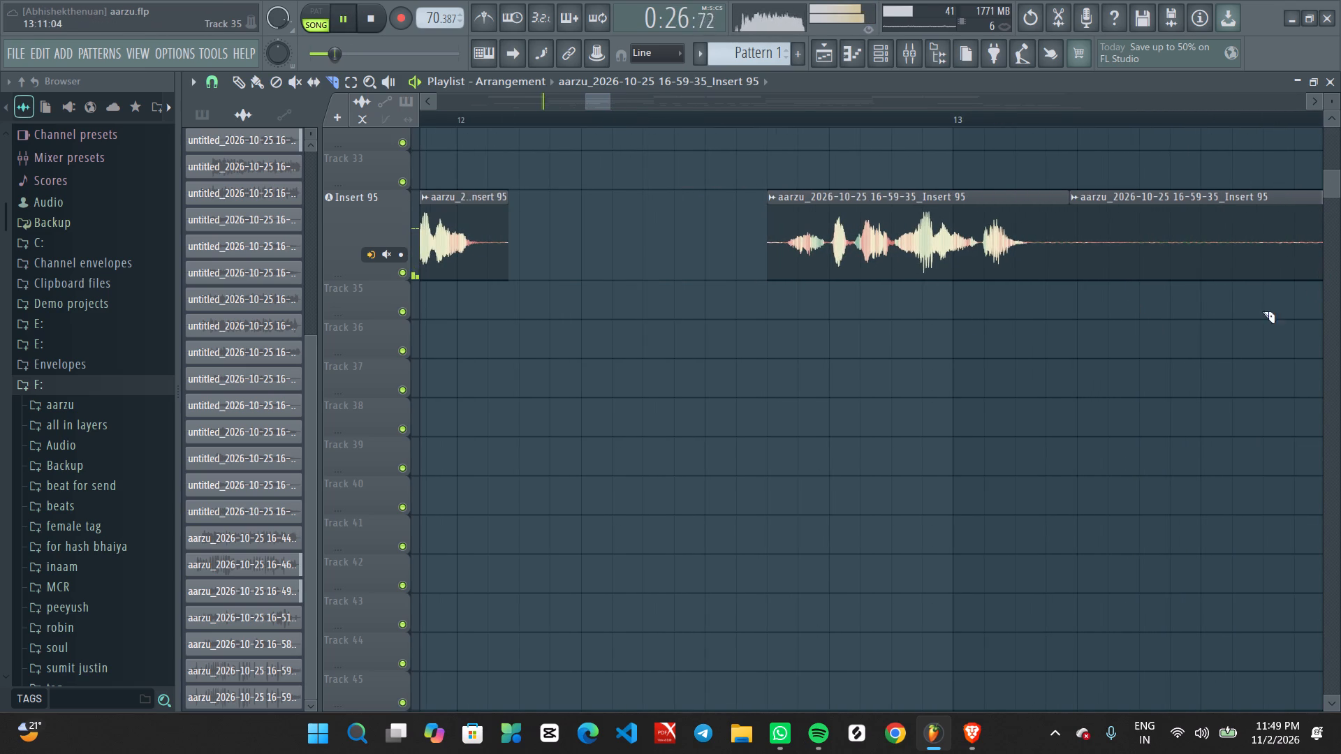
middle_click_drag(1205, 329, 893, 360)
left_click_drag(996, 304, 1027, 274, "alt")
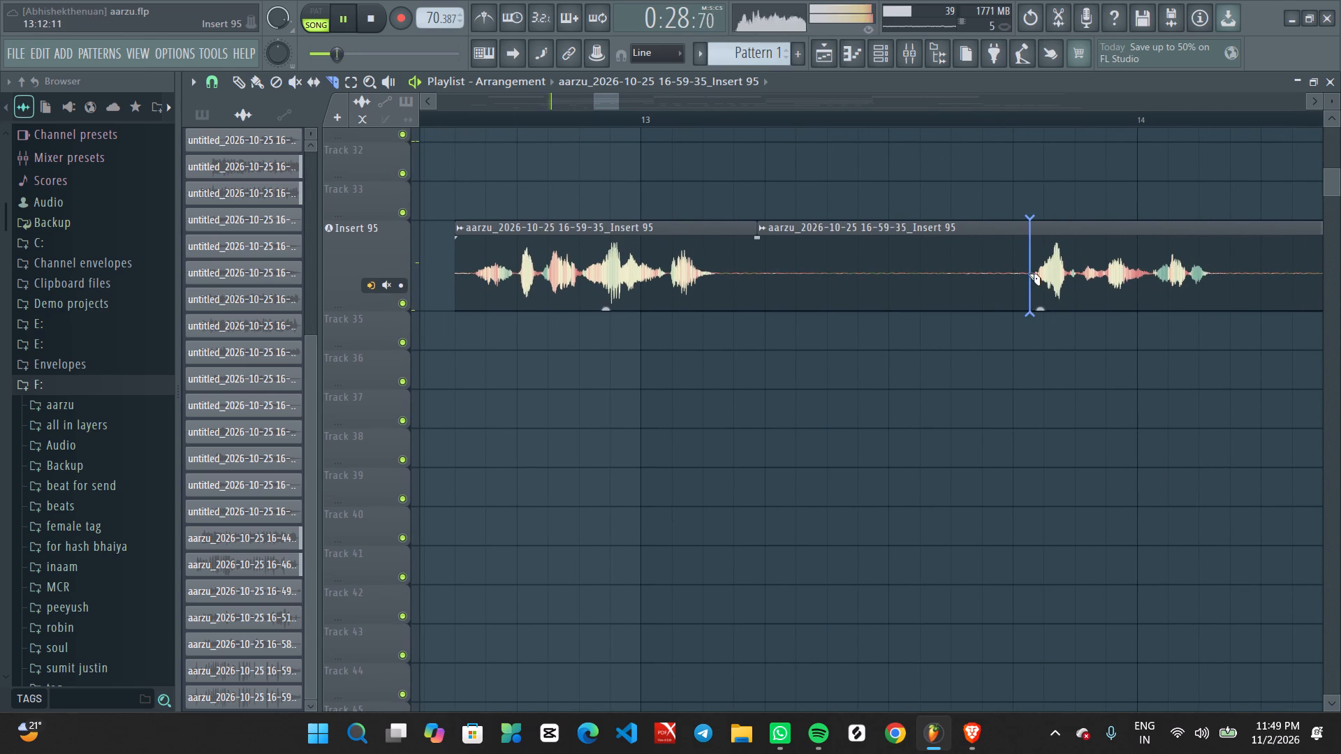
left_click_drag(1027, 274, 1024, 274, "alt")
left_click_drag(904, 175, 927, 297, "ctrl")
key("Delete")
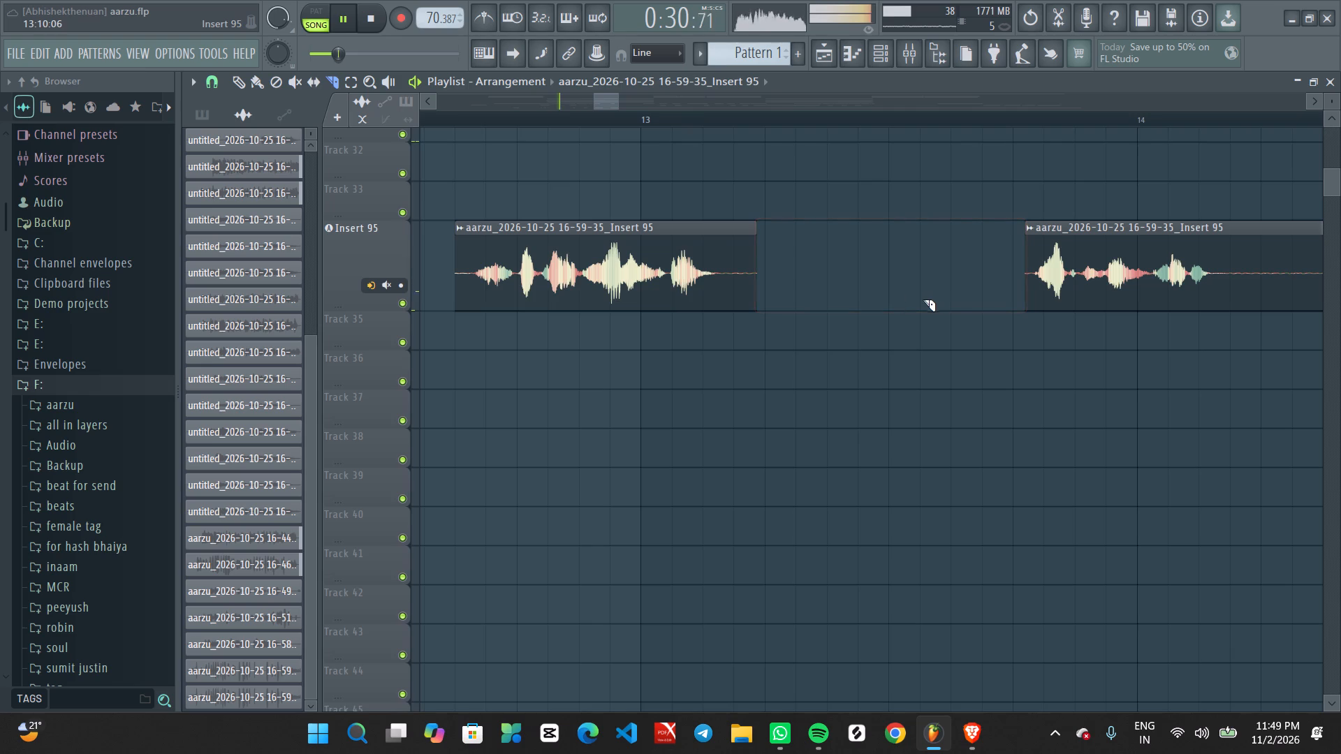
Slice the Insert 95 clip after the bar 14 phrase and just before the bar 15 vocal, and delete the silent piece between them.
scroll(1012, 403, "up", 1, "ctrl")
middle_click_drag(1124, 373, 900, 363)
scroll(996, 320, "down", 5, "ctrl")
scroll(1032, 341, "up", 3, "ctrl")
left_click_drag(1027, 311, 1016, 293, "alt")
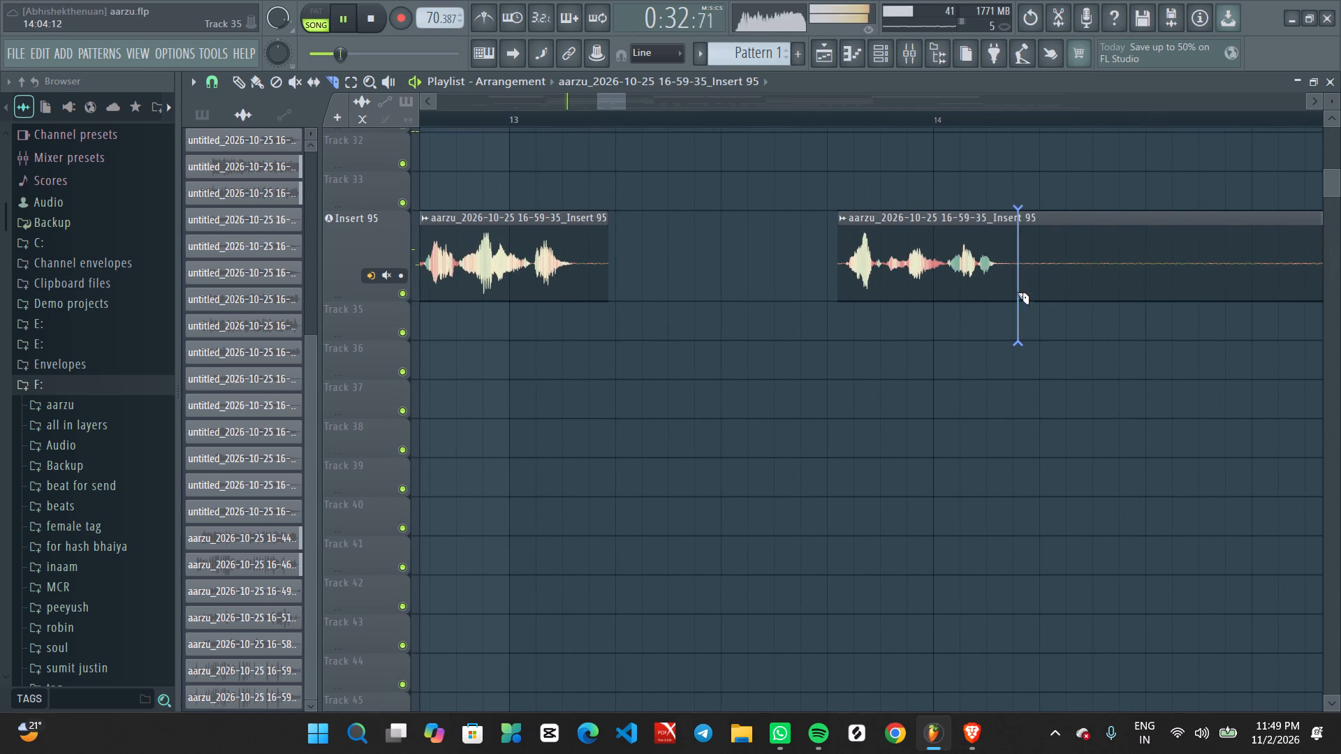
left_click_drag(1016, 293, 1002, 250, "alt")
scroll(1067, 363, "up", 2, "ctrl")
middle_click_drag(1155, 373, 747, 334)
scroll(997, 349, "up", 2, "ctrl")
left_click_drag(1149, 283, 1139, 272, "alt")
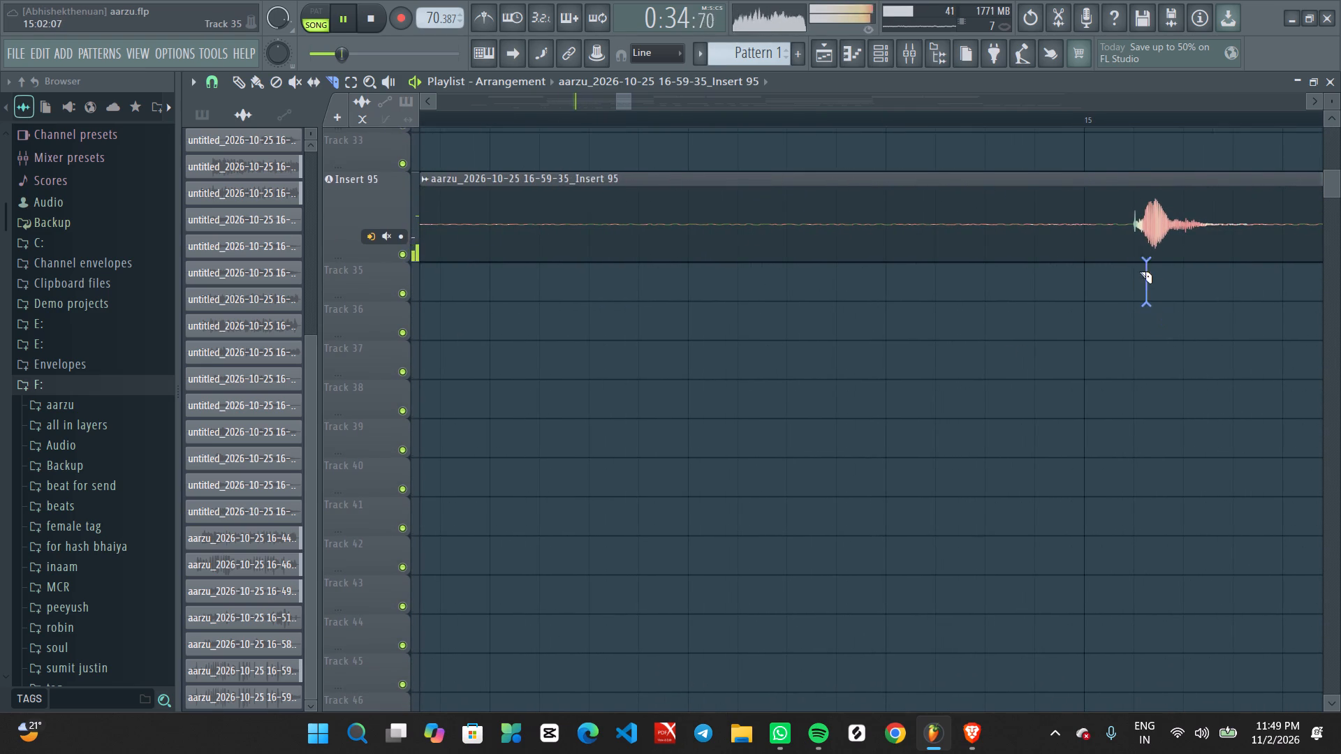
left_click_drag(1139, 272, 1129, 218, "alt")
left_click_drag(807, 158, 816, 252, "ctrl")
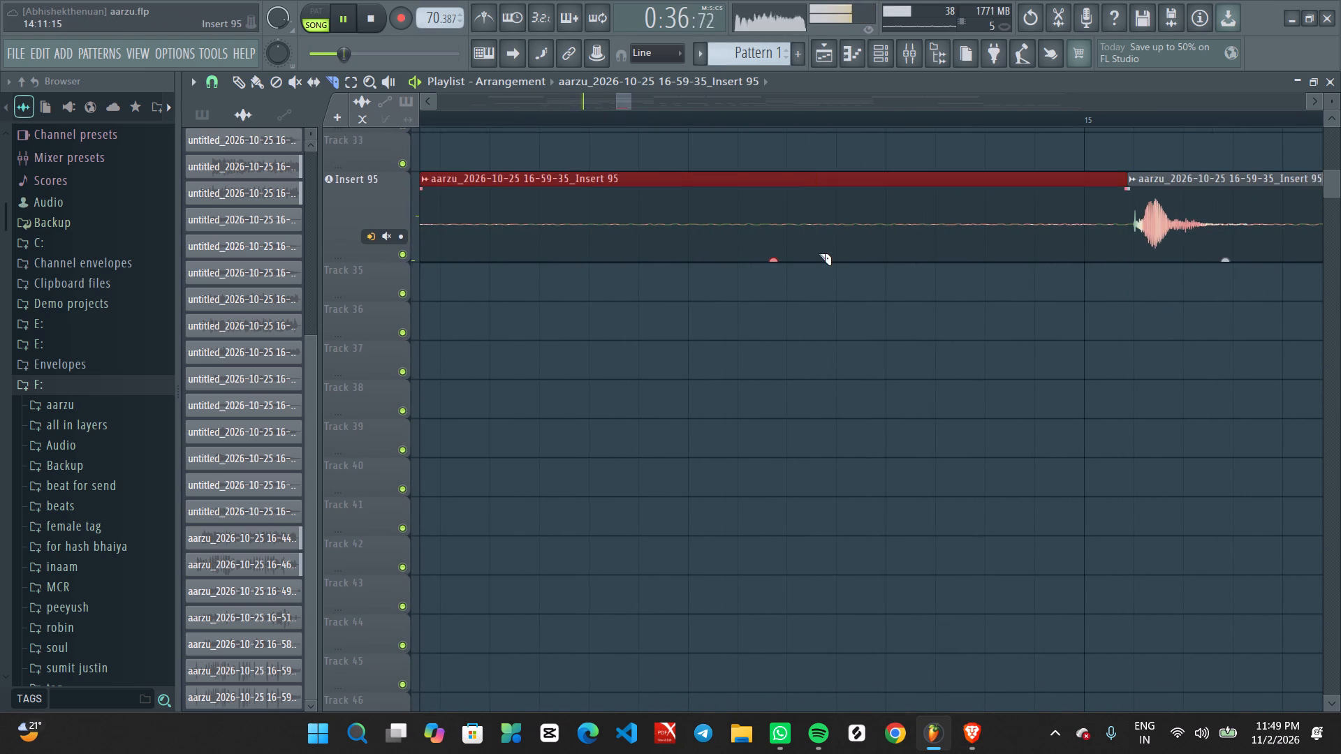
key("Delete")
Listen through the separated Insert 95 clips between bars 12 and 16 to check the new cuts.
scroll(816, 221, "down", 2, "ctrl")
scroll(806, 255, "up", 1, "ctrl")
scroll(805, 262, "down", 11, "ctrl")
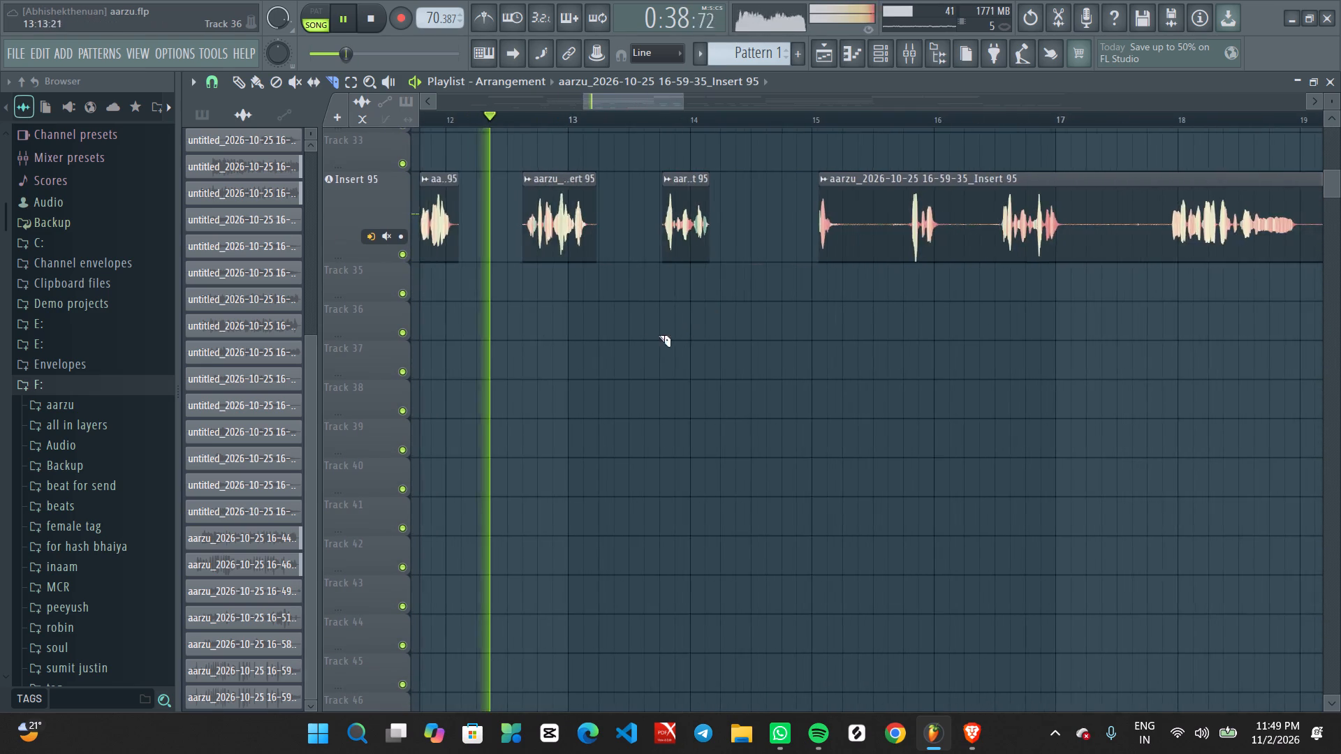
scroll(638, 339, "up", 1, "ctrl")
middle_click_drag(620, 346, 844, 335)
scroll(816, 363, "up", 2, "ctrl")
middle_click_drag(847, 365, 791, 405)
scroll(784, 406, "up", 2, "ctrl")
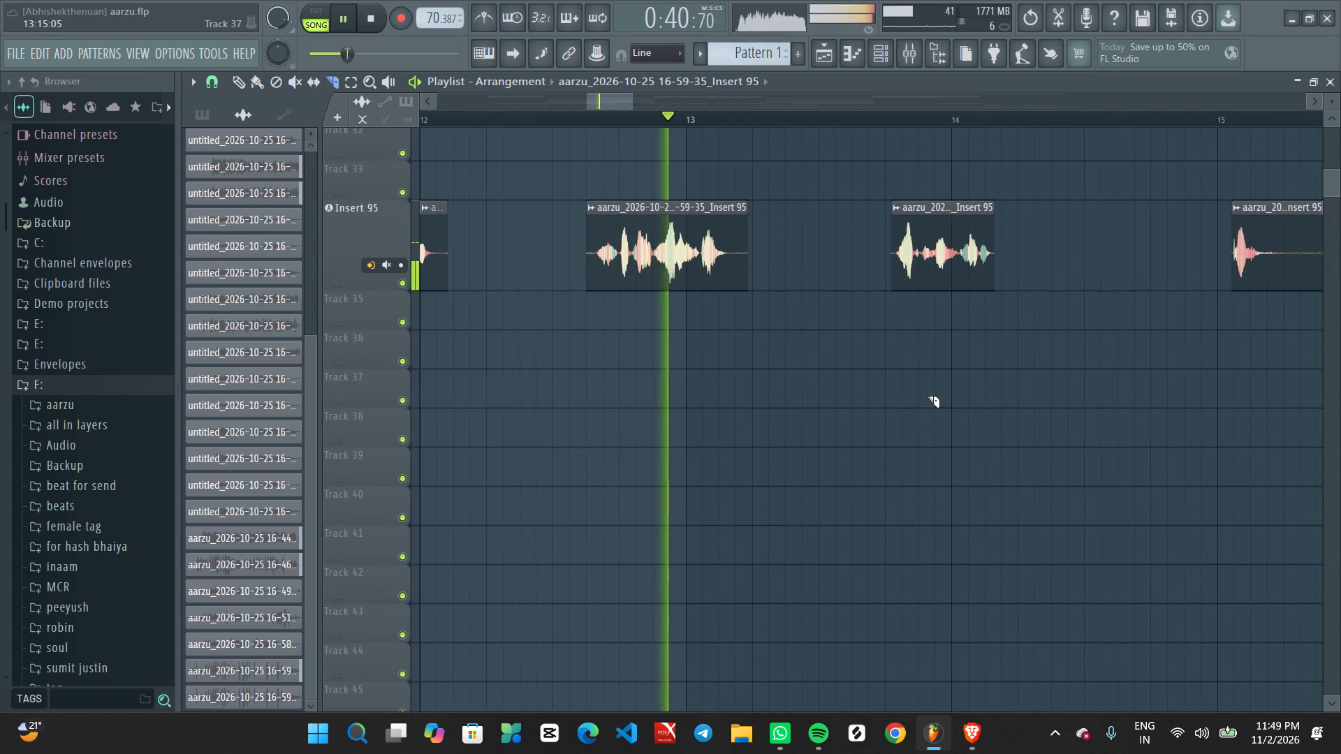
middle_click_drag(925, 393, 867, 383)
scroll(917, 347, "up", 1)
middle_click(917, 346)
right_click(921, 346)
left_click(941, 314)
scroll(942, 357, "up", 3, "ctrl")
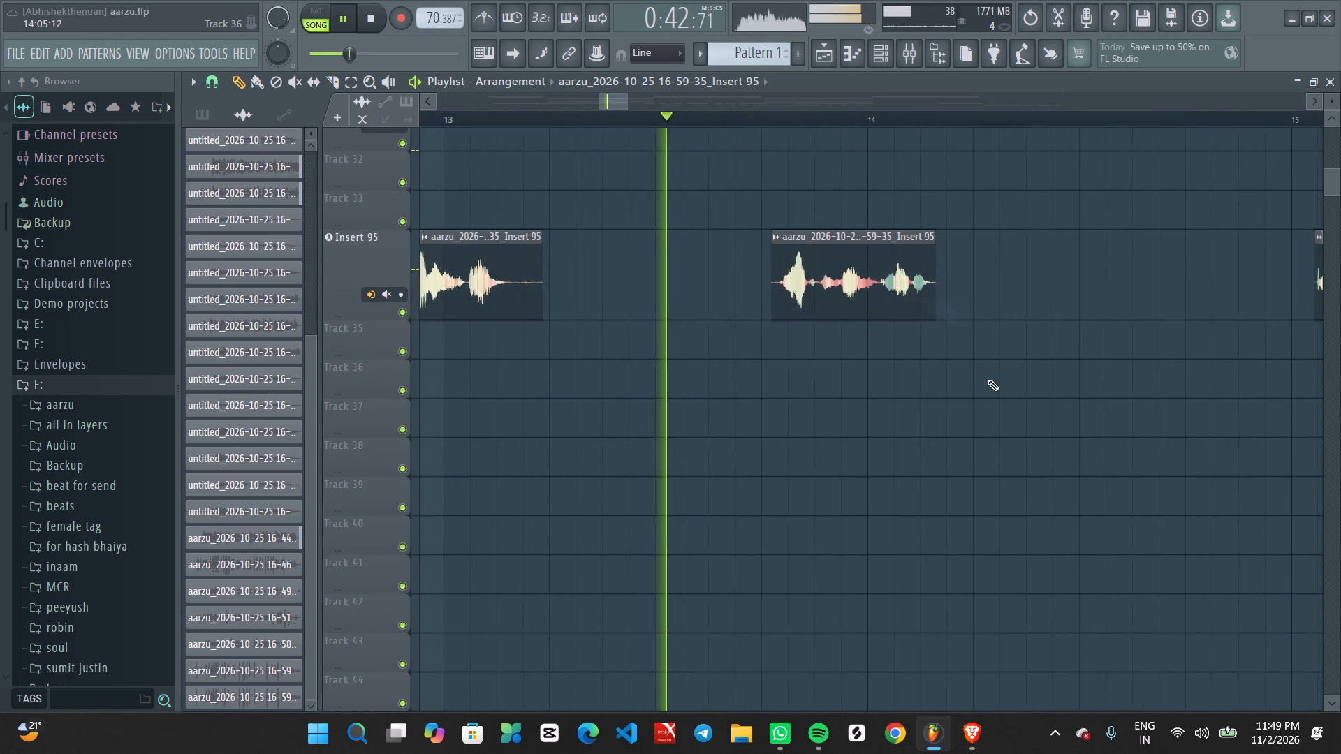
middle_click_drag(980, 378, 891, 348)
scroll(888, 350, "up", 2, "ctrl")
middle_click_drag(959, 382, 879, 381)
scroll(874, 379, "down", 7, "ctrl")
scroll(979, 378, "up", 2, "ctrl")
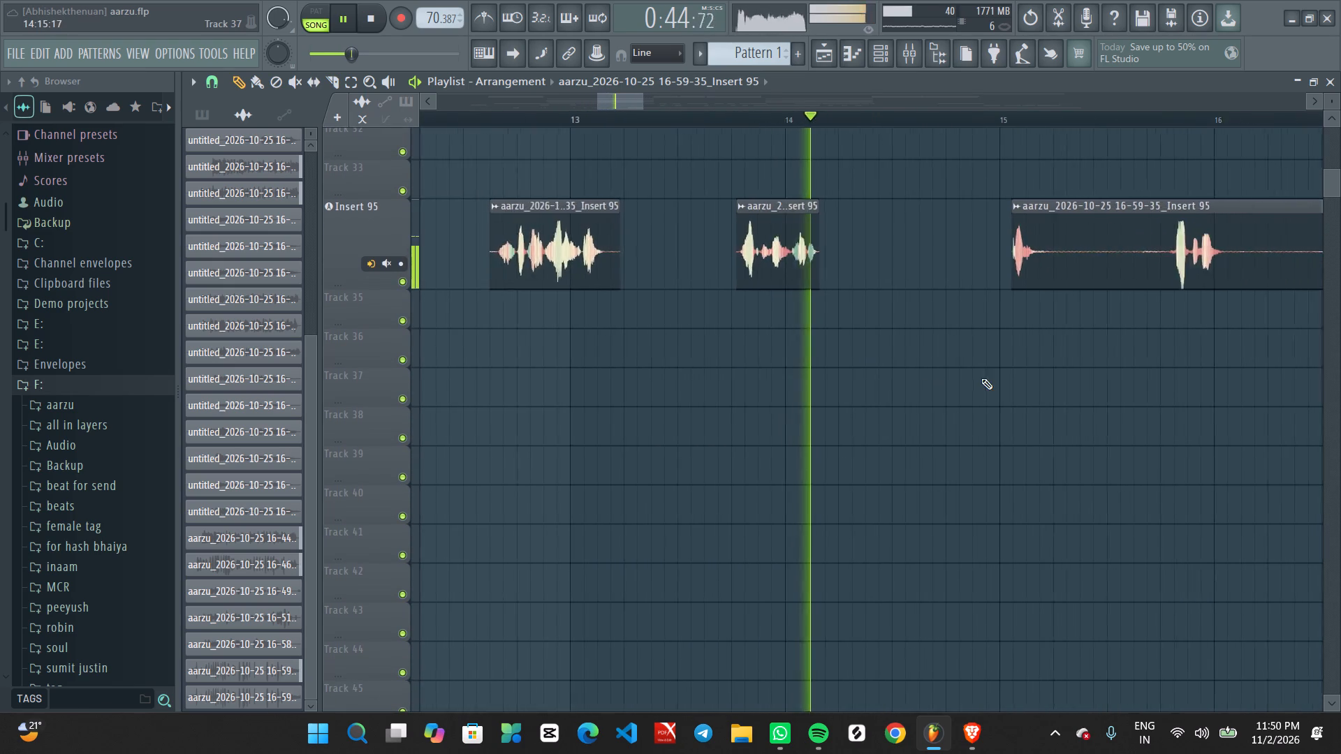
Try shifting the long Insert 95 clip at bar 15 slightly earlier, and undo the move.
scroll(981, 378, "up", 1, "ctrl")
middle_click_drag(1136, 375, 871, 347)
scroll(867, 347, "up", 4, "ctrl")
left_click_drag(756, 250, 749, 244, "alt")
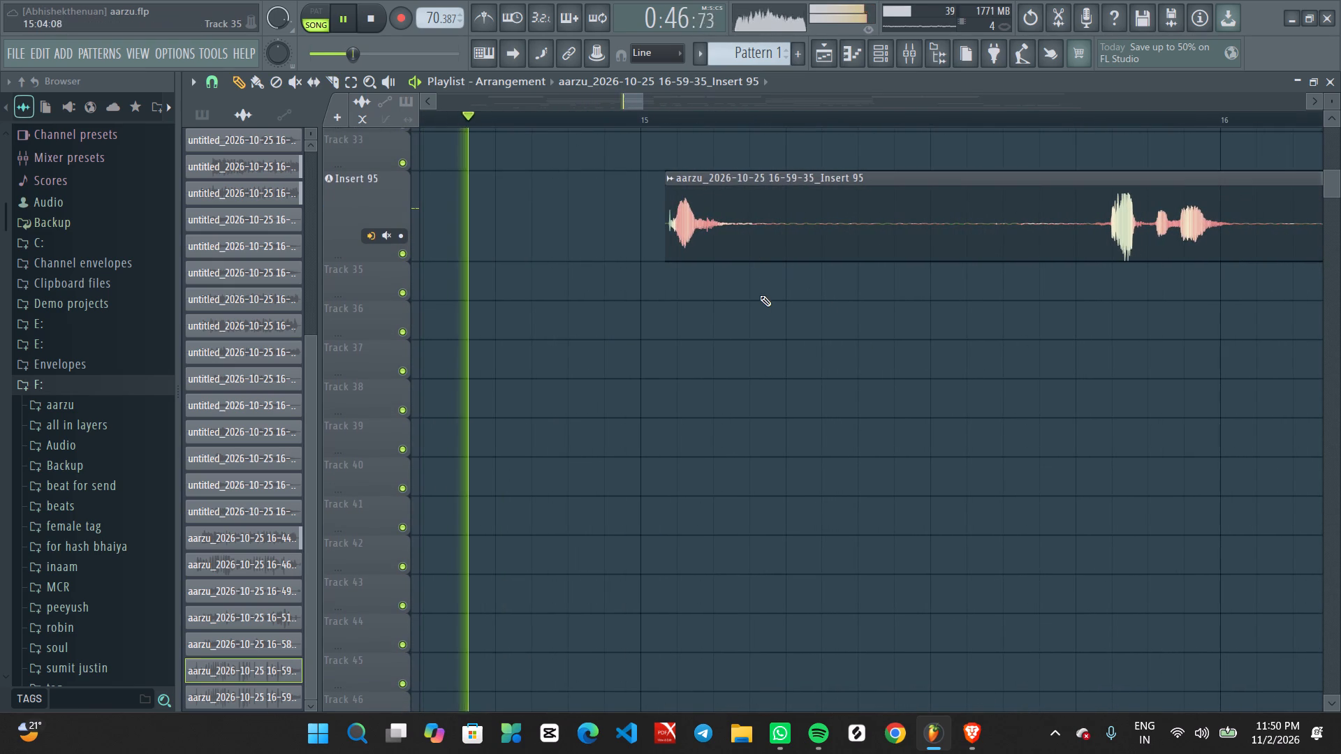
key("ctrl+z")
Restart playback and slice the Insert 95 clip at bar 14 just before its last short phrase.
key("space")
key("space")
scroll(666, 339, "up", 2, "ctrl")
middle_click_drag(585, 356, 975, 357)
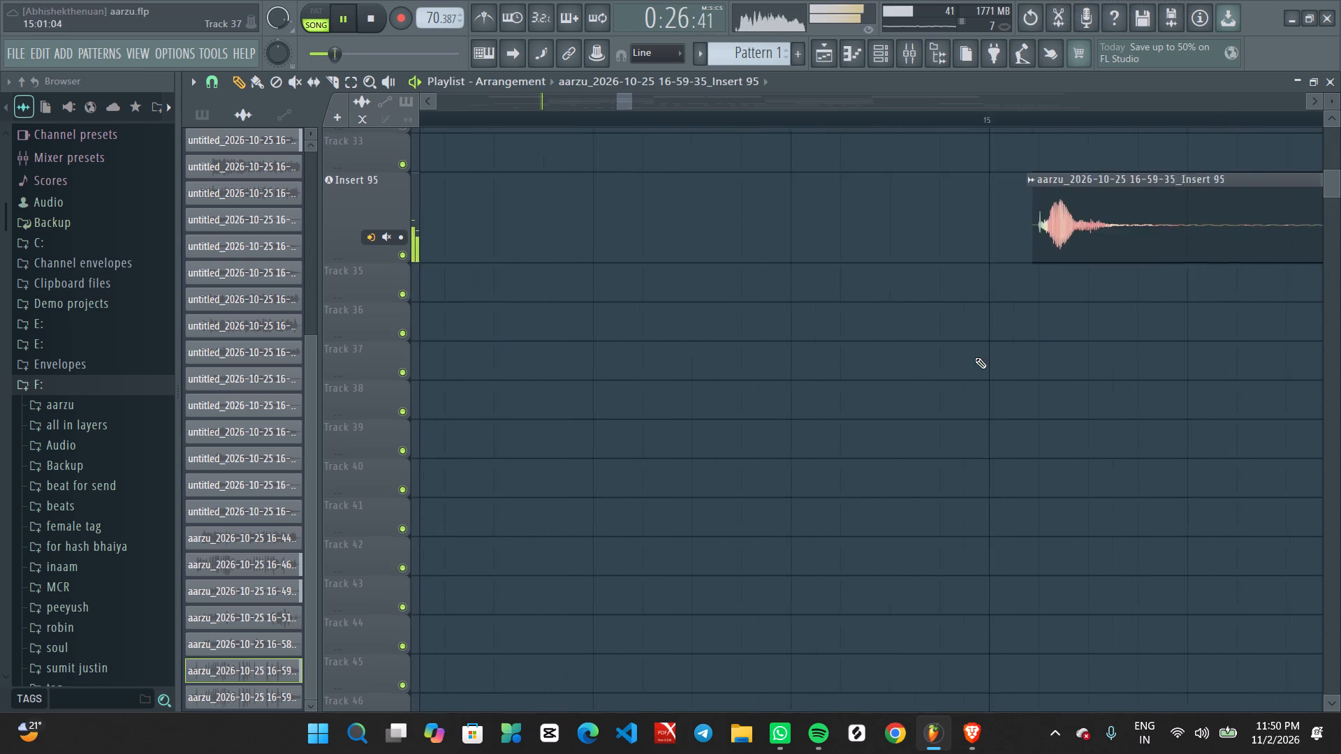
scroll(721, 352, "up", 2, "ctrl")
middle_click_drag(625, 348, 670, 370)
scroll(578, 429, "down", 8, "ctrl")
scroll(530, 420, "up", 3, "ctrl")
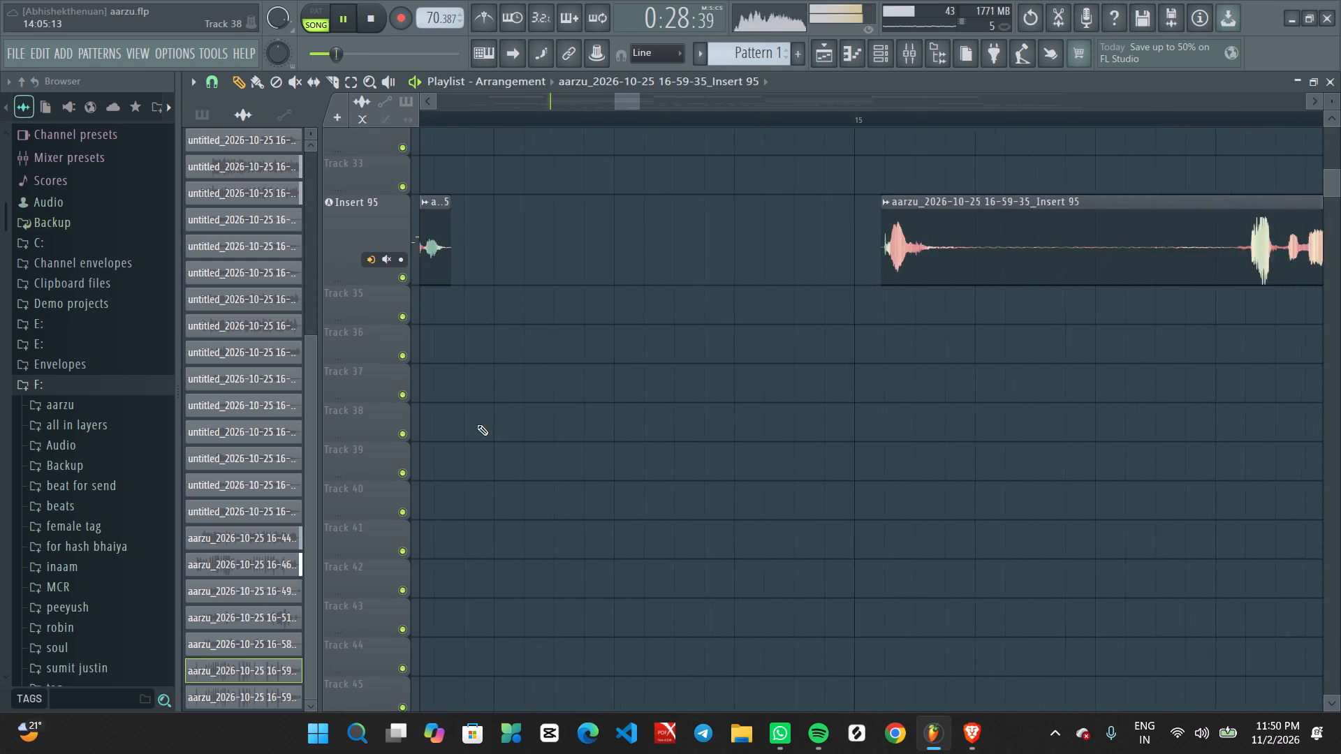
middle_click_drag(481, 417, 809, 451)
scroll(769, 437, "up", 4, "ctrl")
middle_click(666, 378)
right_click(668, 378)
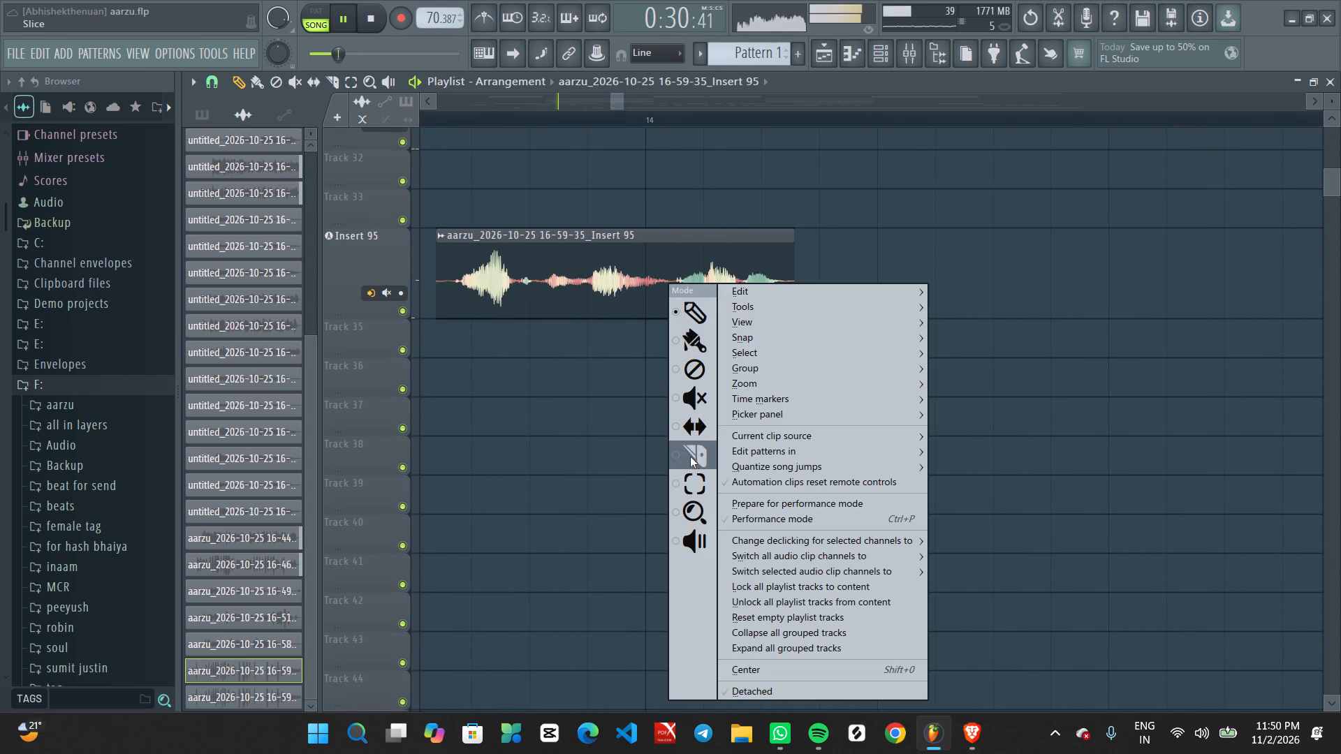
left_click(687, 439)
middle_click(692, 369)
right_click_drag(694, 368, 699, 383)
left_click(708, 459)
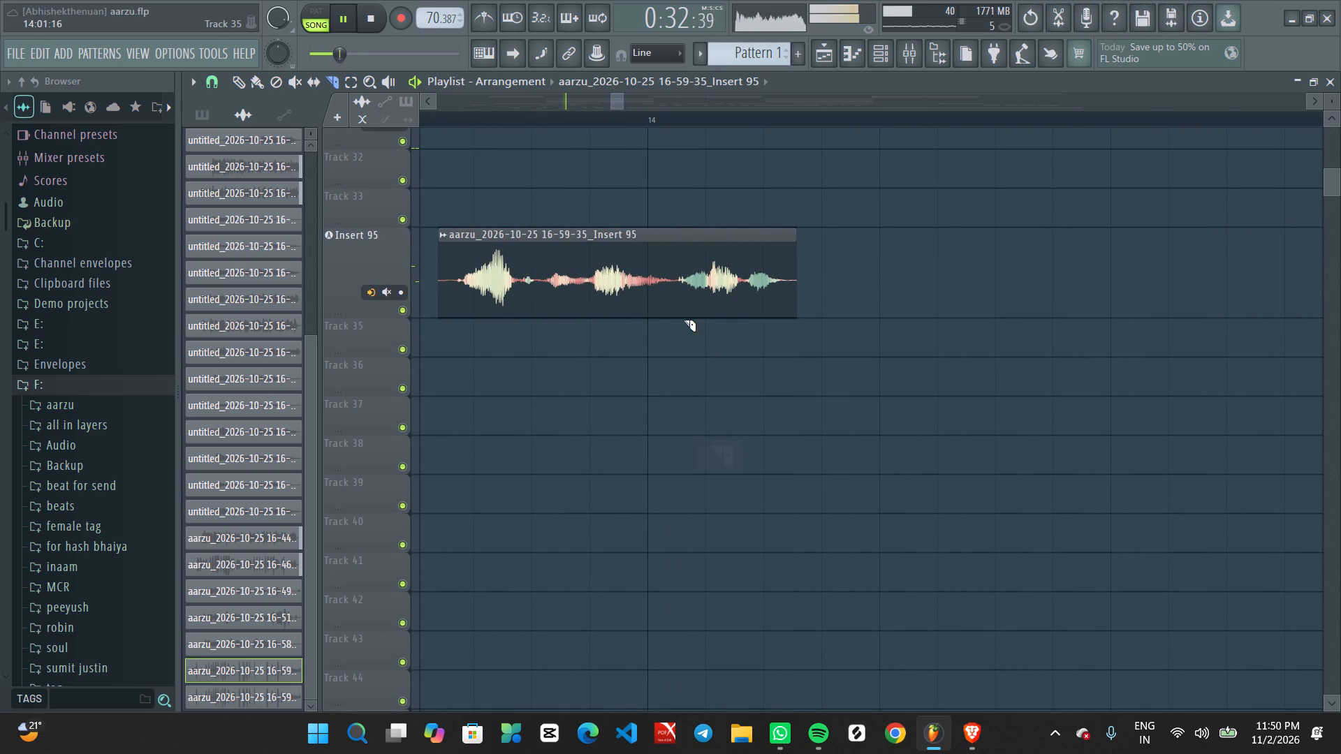
left_click_drag(680, 318, 676, 295, "alt")
With the Draw tool active, set the pan of the sliced end piece at bar 14 to 44% right in its clip properties.
middle_click(923, 210)
right_click_drag(924, 210, 929, 219)
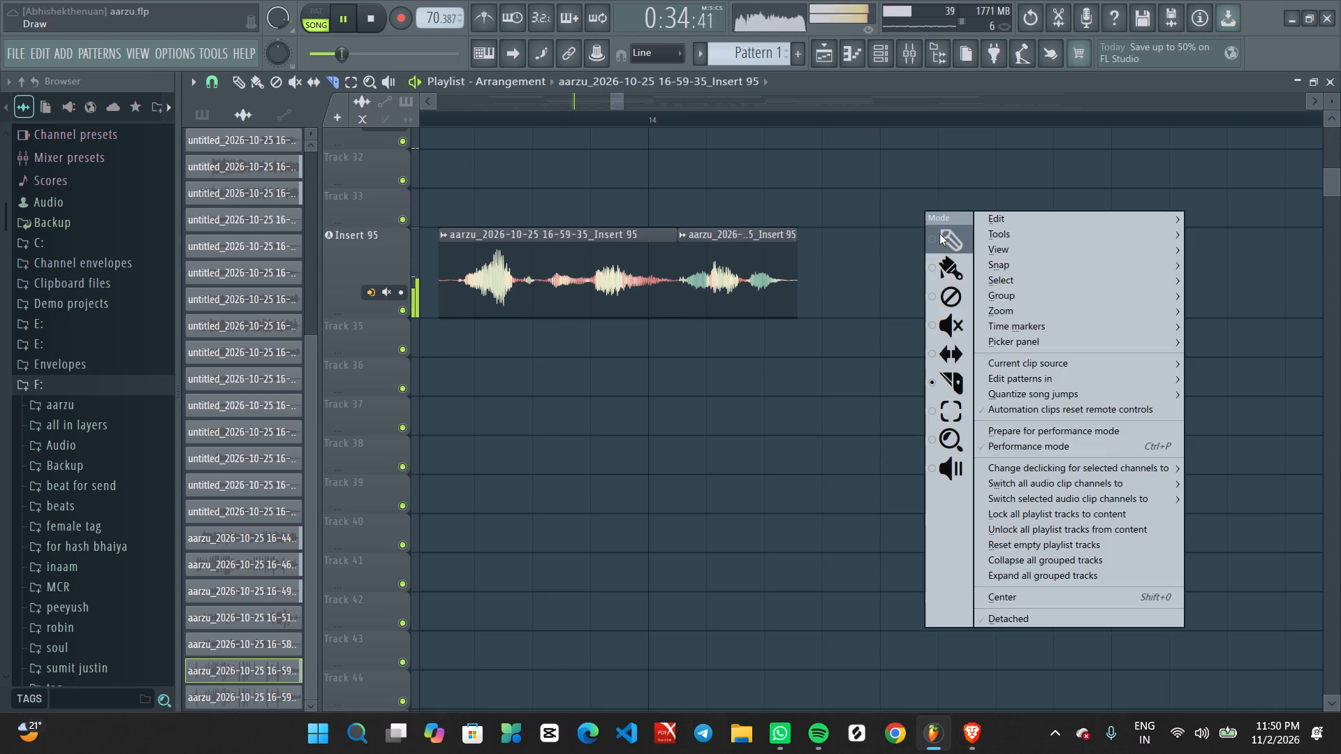
left_click(939, 234)
double_click(748, 293, "alt")
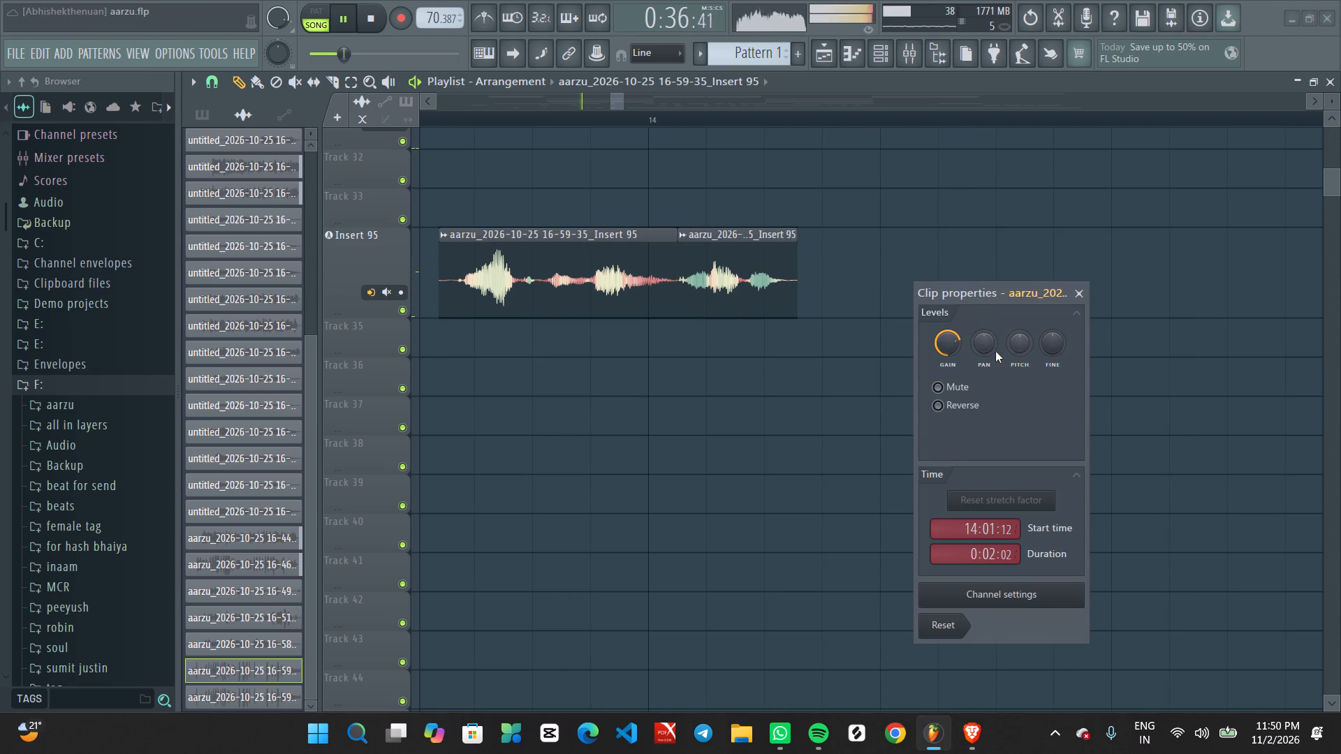
scroll(988, 350, "up", 8)
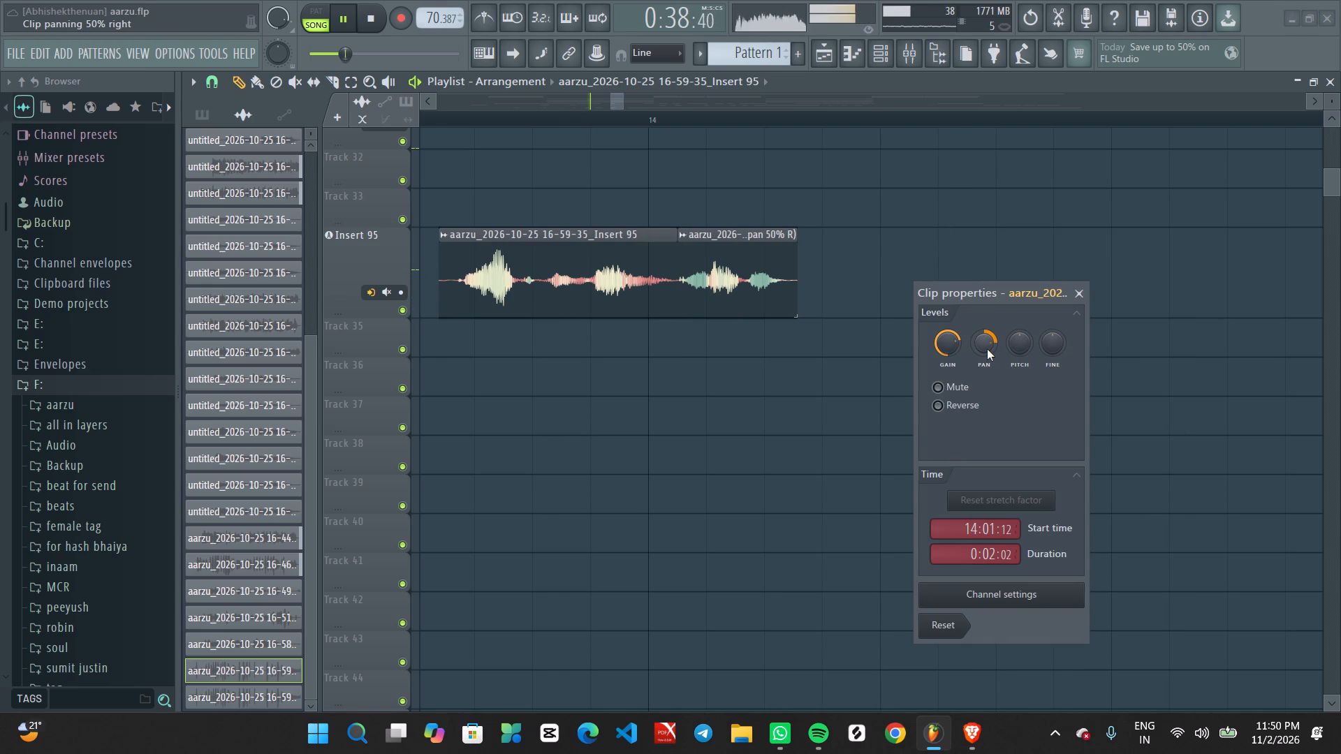
scroll(987, 349, "down", 2)
scroll(985, 348, "up", 1)
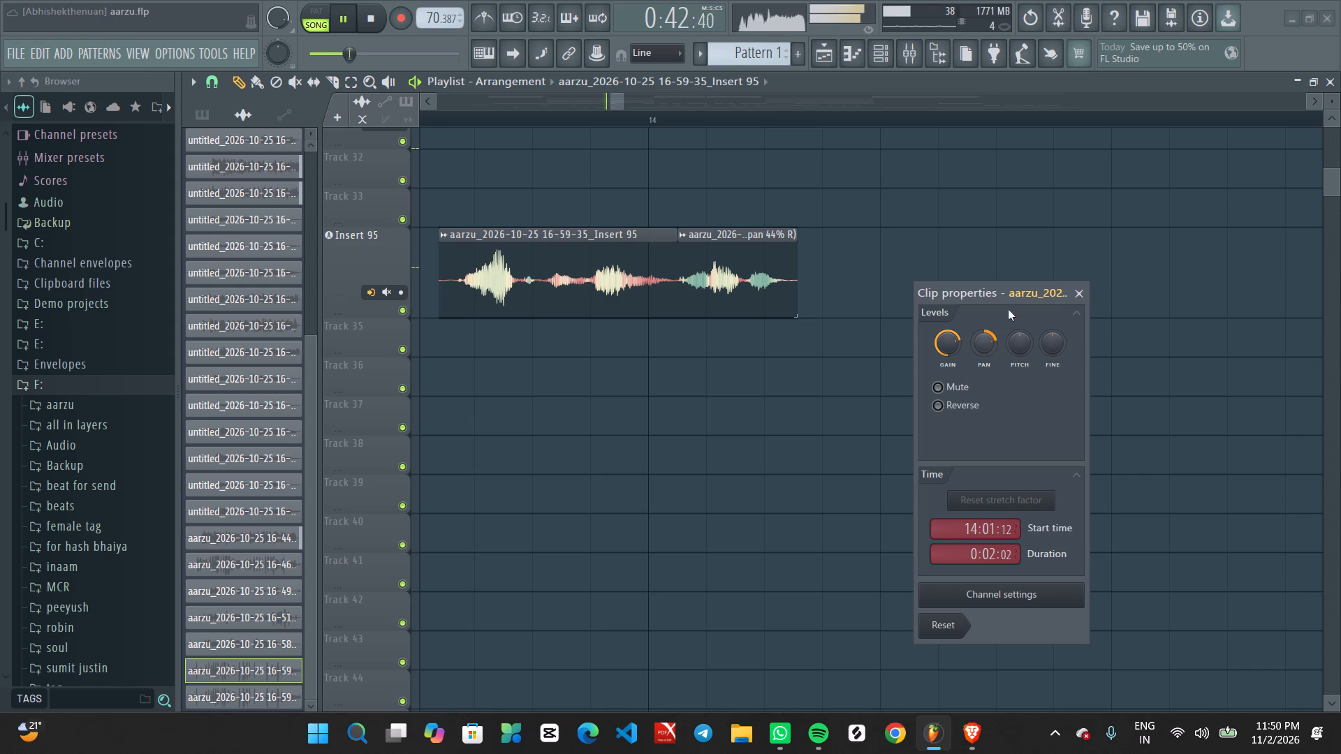
left_click(1081, 290)
Slice the Insert 95 clip after its bar 15 vocal and before the phrase leading into bar 16, and delete the silent piece between them.
scroll(764, 360, "down", 7, "ctrl")
scroll(638, 407, "up", 4, "ctrl")
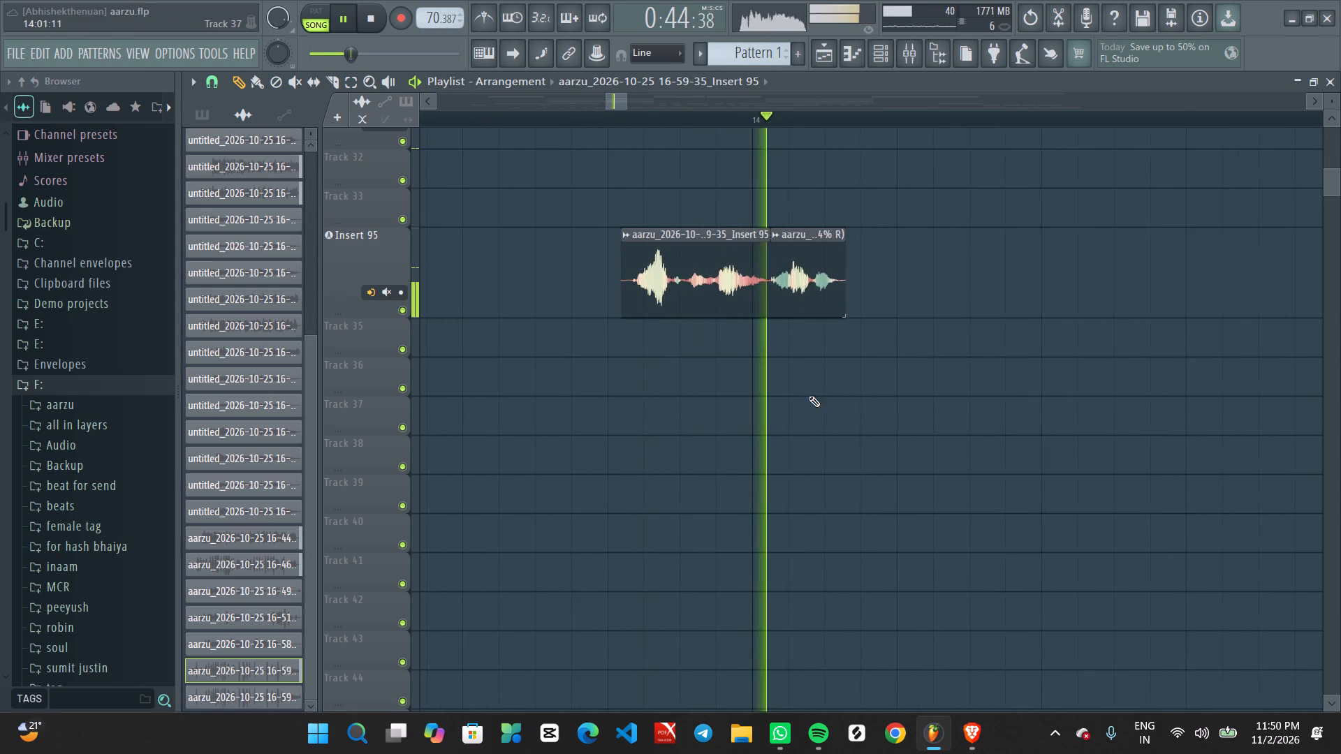
scroll(822, 396, "up", 3, "ctrl")
middle_click_drag(1146, 374, 633, 344)
scroll(995, 385, "up", 2, "ctrl")
middle_click_drag(1139, 390, 557, 390)
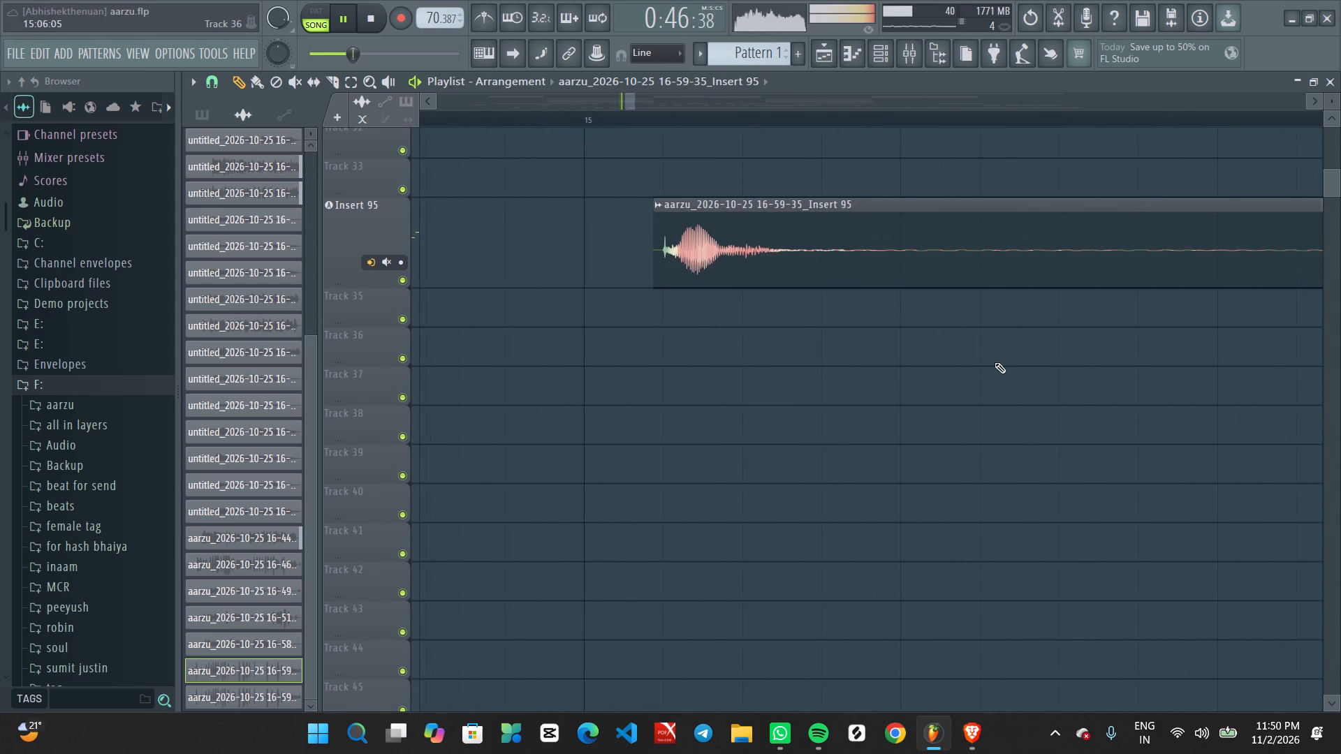
scroll(995, 362, "up", 1, "ctrl")
middle_click(825, 369)
right_click(824, 369)
left_click(845, 453)
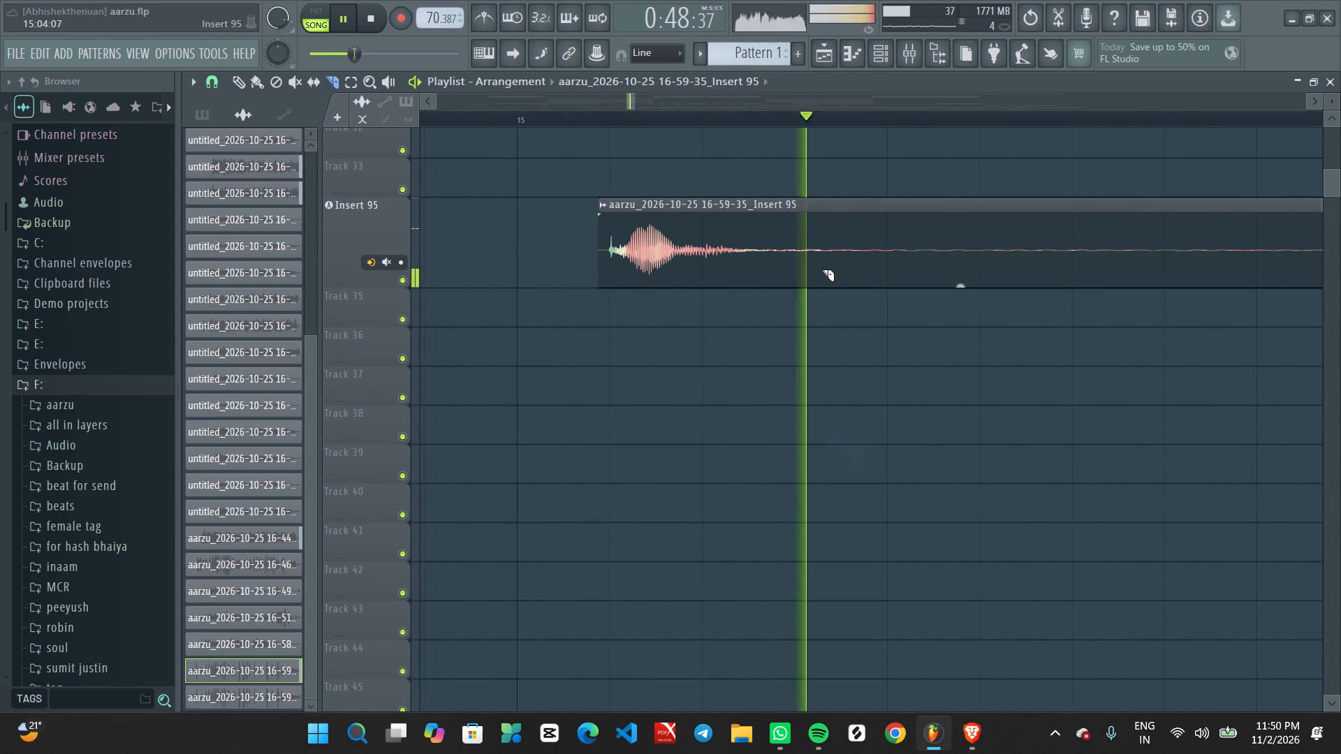
left_click(787, 262, "alt")
scroll(824, 287, "down", 2, "ctrl")
middle_click_drag(1041, 348, 534, 337)
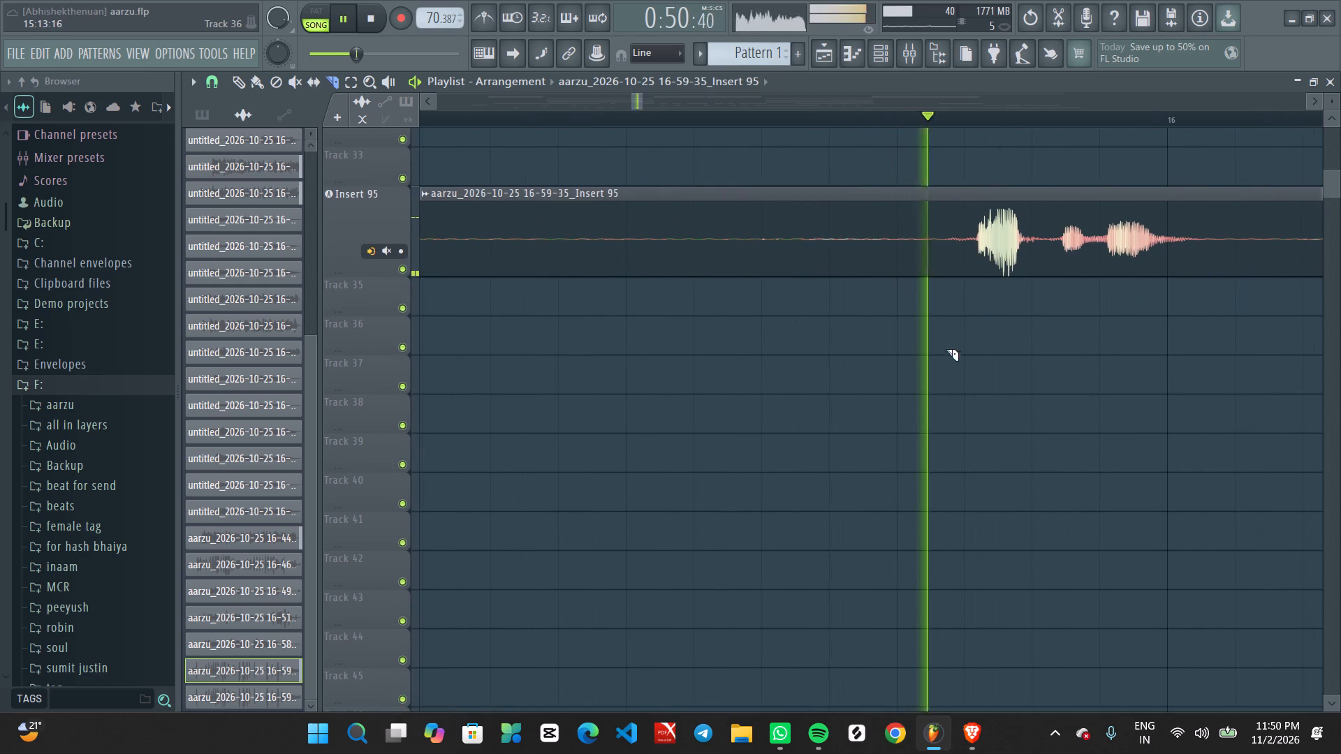
left_click(941, 251, "alt")
scroll(891, 273, "down", 7, "ctrl")
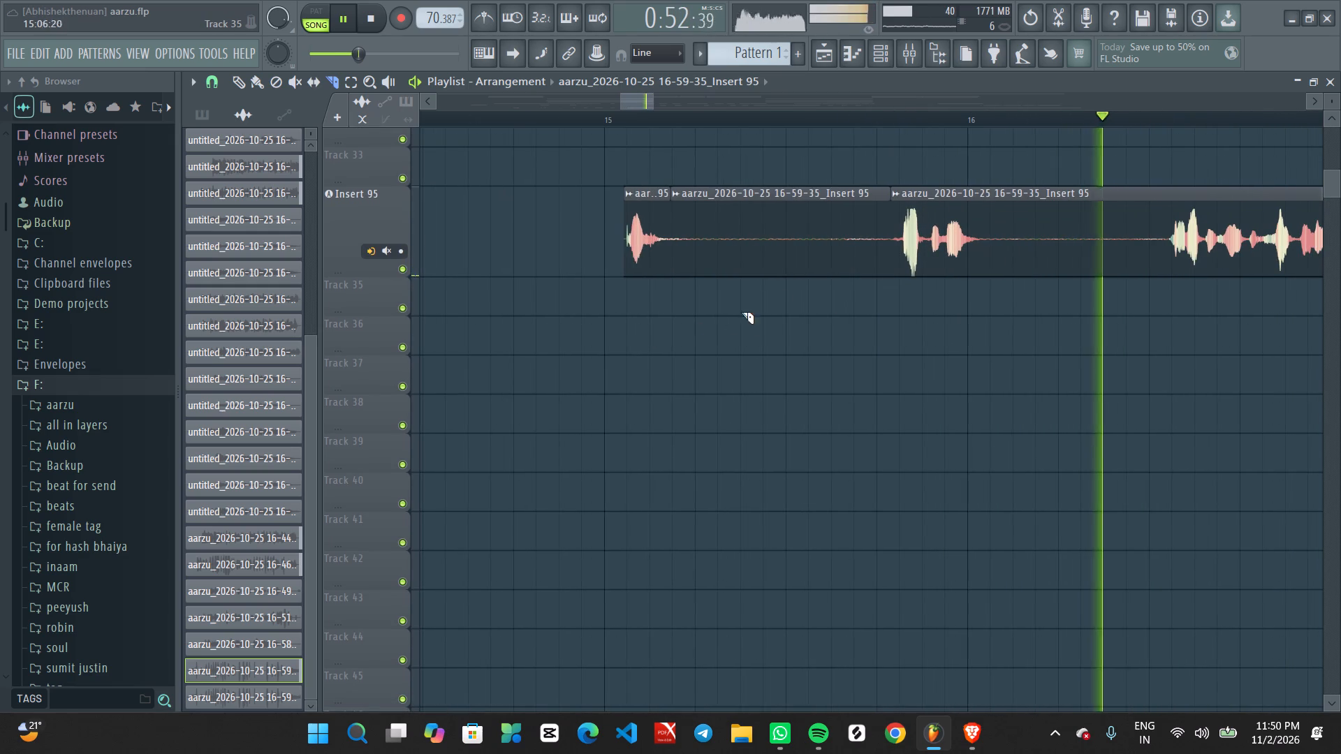
left_click_drag(777, 193, 789, 272, "ctrl")
key("Delete")
Set the pan of the short Insert 95 clip at bar 15 to 31% left, replaying from just before bar 15 to check it.
key("space")
scroll(823, 323, "up", 4, "ctrl")
middle_click_drag(575, 345, 879, 337)
right_click(873, 339)
left_click(888, 315)
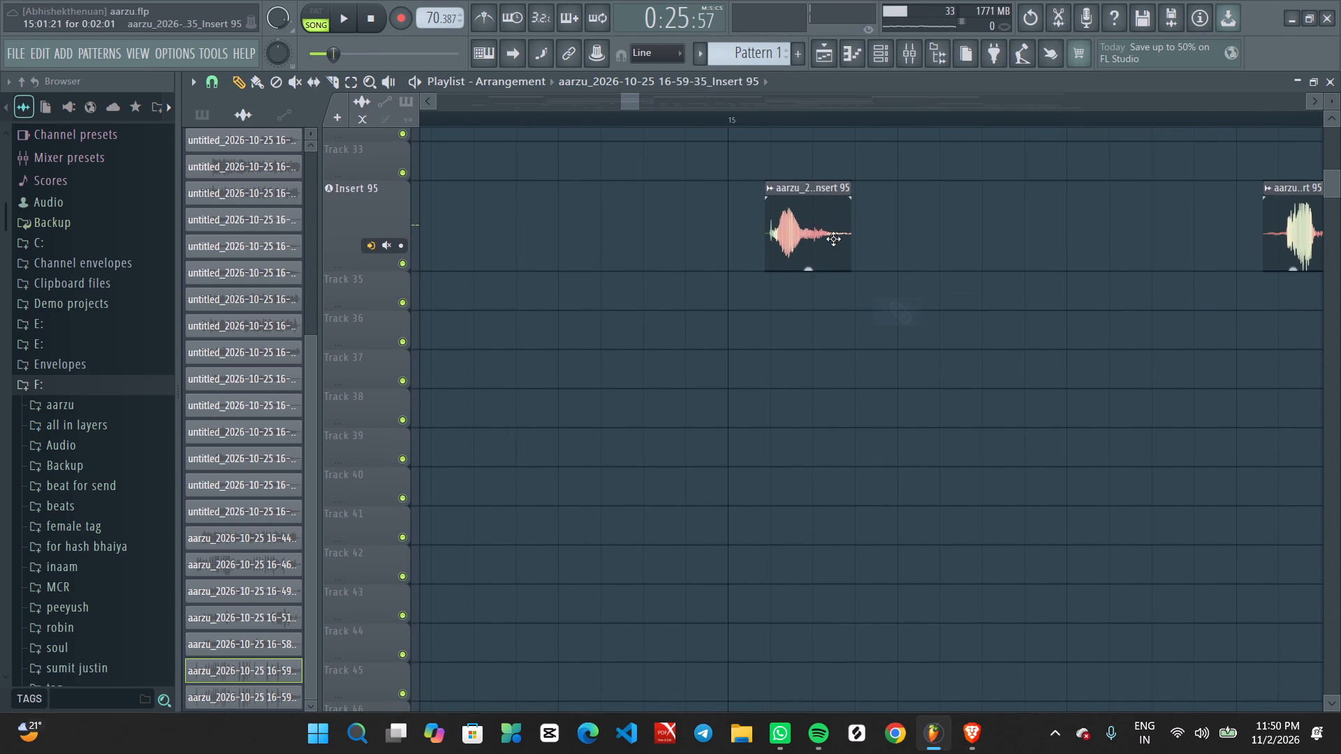
double_click(833, 239, "alt")
scroll(982, 343, "down", 7)
key("space")
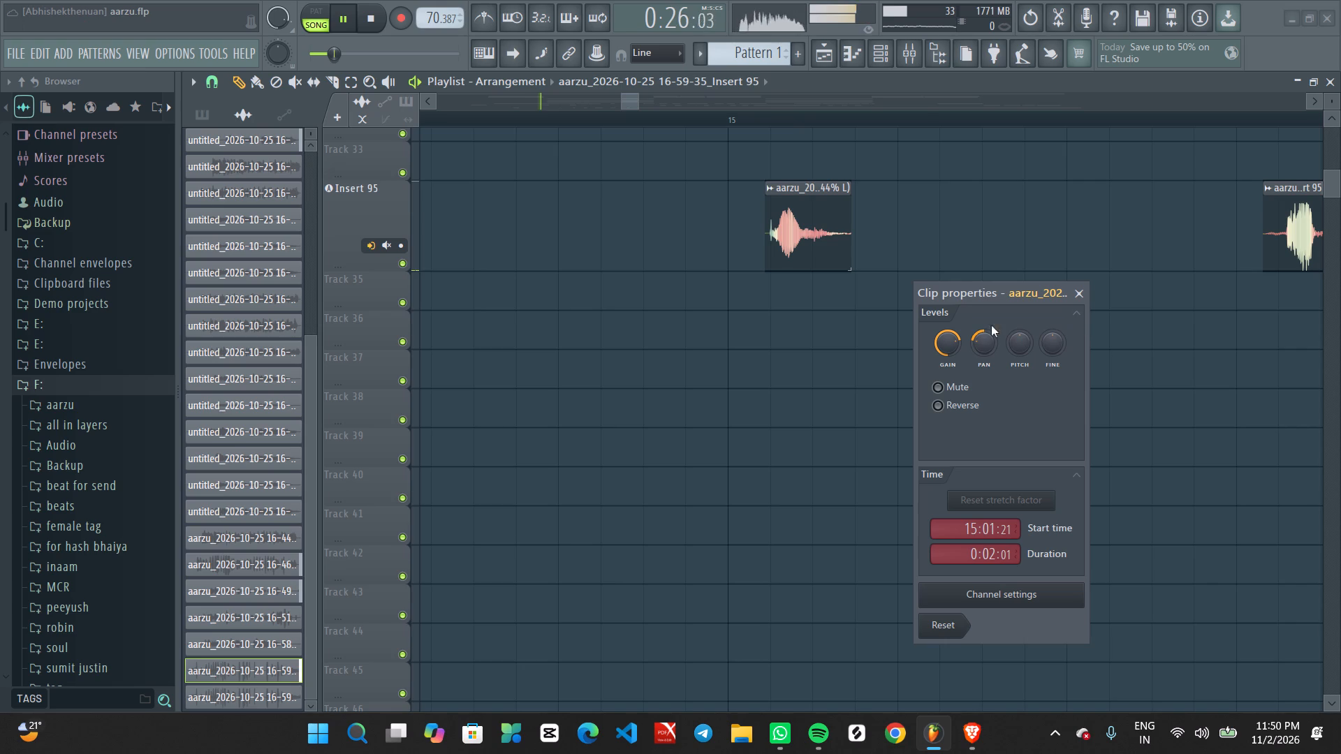
scroll(985, 341, "up", 2)
left_click(687, 120)
scroll(871, 261, "up", 1)
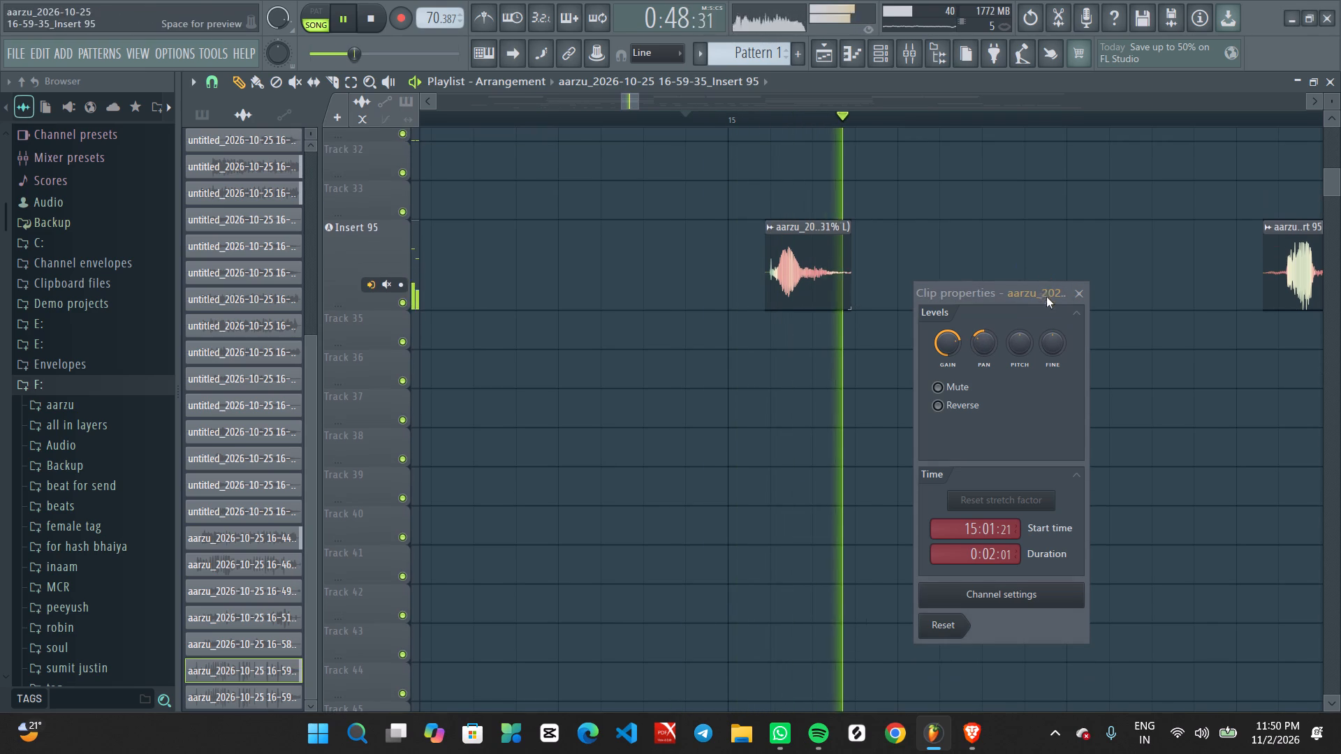
left_click(1079, 298)
Slice the Insert 95 clip just after the bar 16 phrase and before the following phrase, and delete the silent piece between them.
scroll(1084, 305, "down", 2, "ctrl")
scroll(1080, 306, "up", 1, "ctrl")
scroll(1077, 307, "down", 1, "ctrl")
scroll(1066, 313, "up", 1, "ctrl")
scroll(1061, 316, "down", 3, "ctrl")
scroll(1089, 387, "up", 3, "ctrl")
middle_click_drag(1222, 382, 639, 353)
scroll(846, 354, "up", 1, "ctrl")
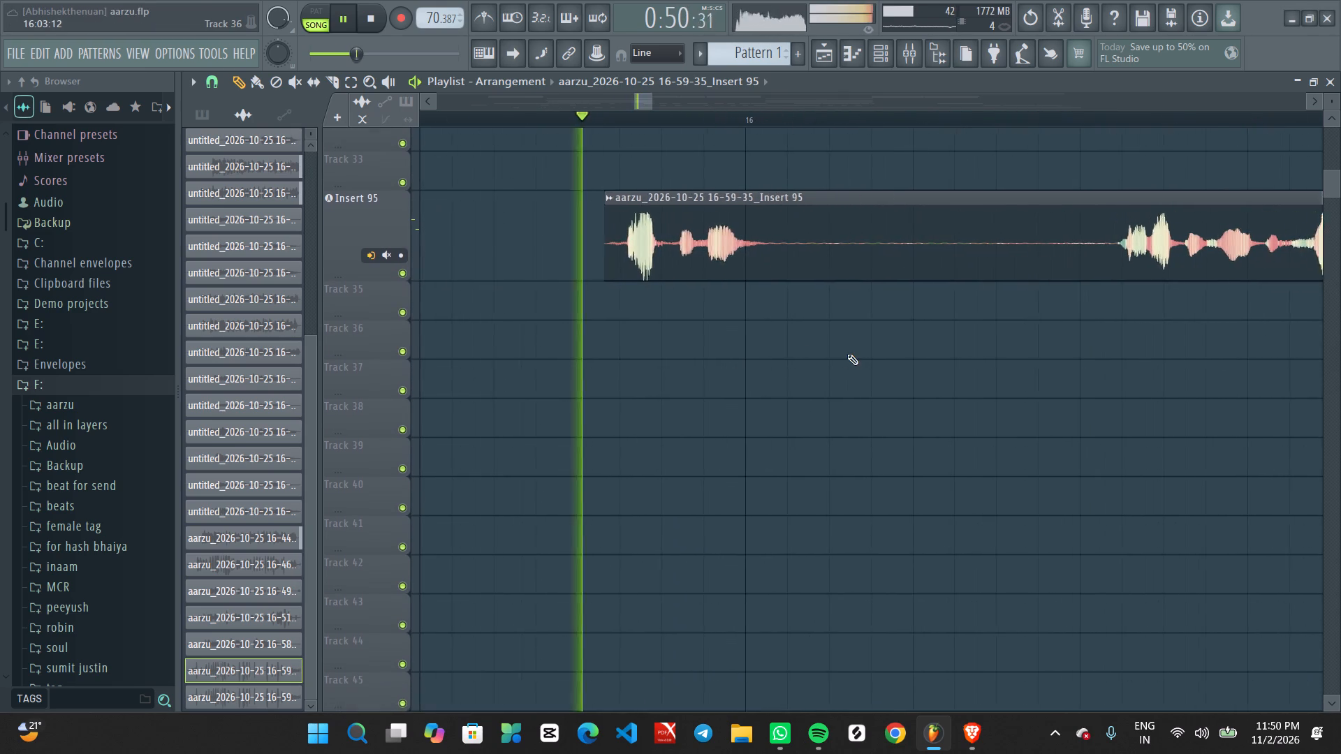
middle_click(805, 336)
right_click_drag(800, 341, 800, 355)
left_click(822, 461)
left_click_drag(753, 265, 759, 263, "alt")
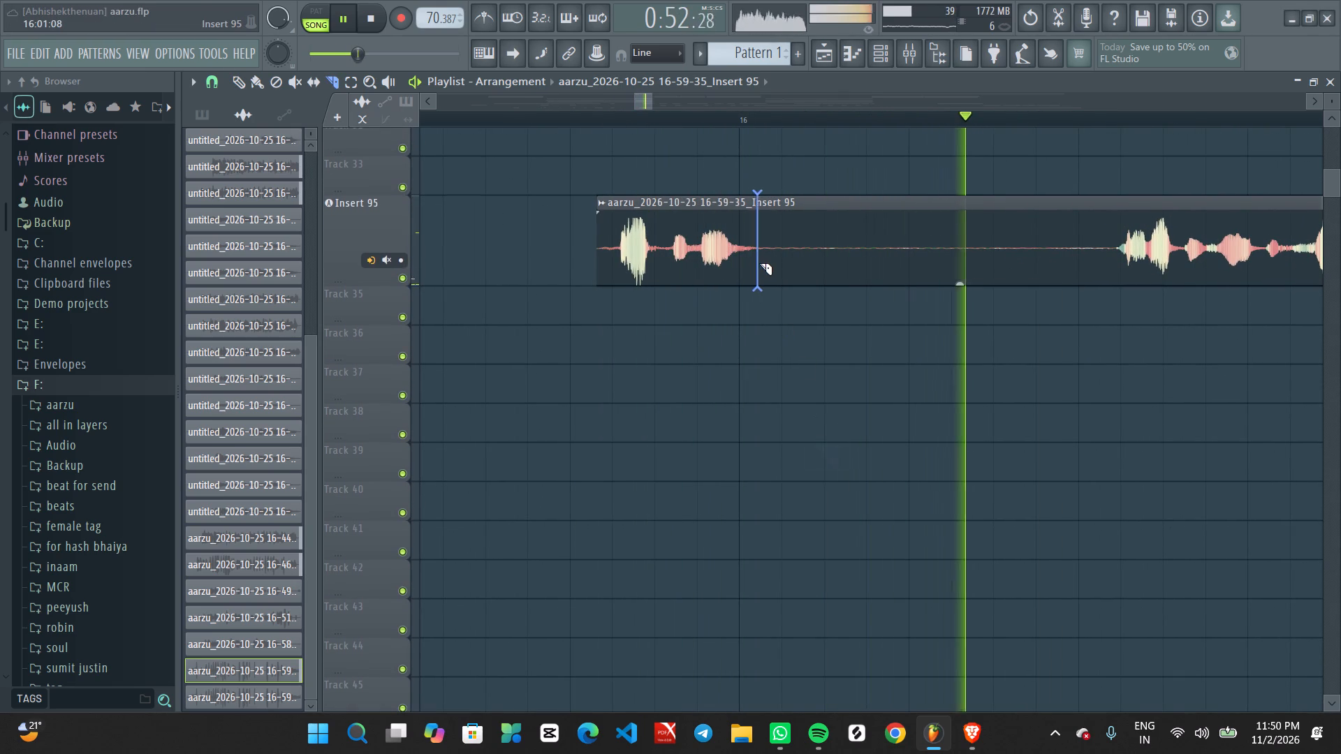
left_click_drag(759, 263, 768, 265, "alt")
left_click_drag(1168, 306, 1111, 201, "alt")
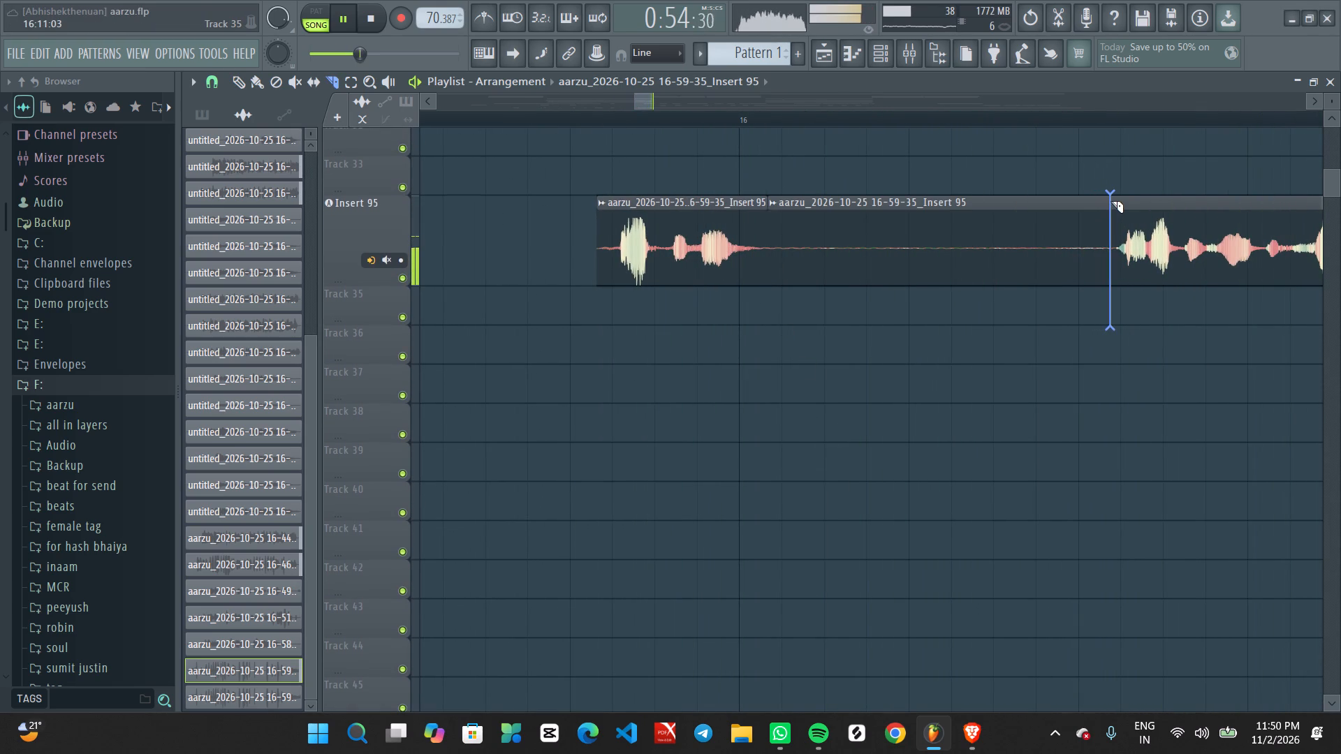
left_click_drag(1111, 201, 1113, 201, "alt")
left_click_drag(962, 192, 976, 267, "ctrl")
key("Delete")
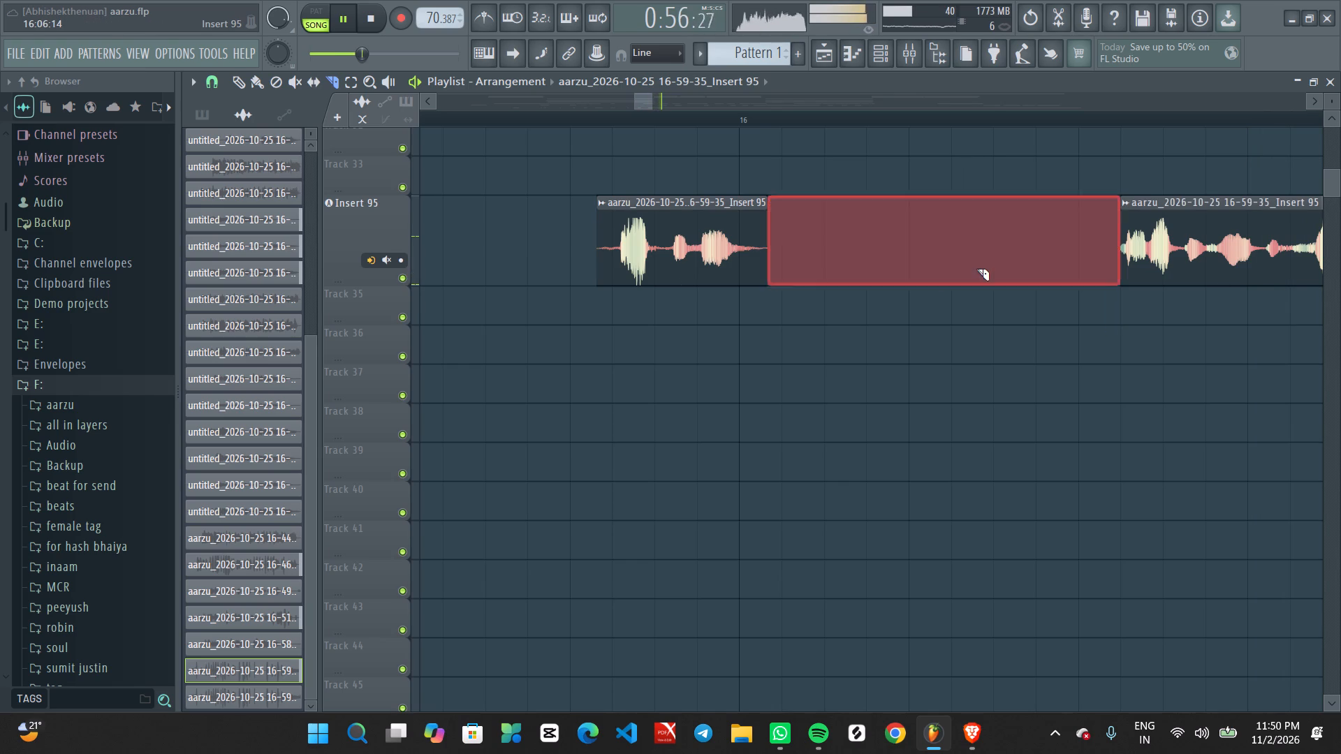
Slice the Insert 95 clip just after bar 17 and before the bar 18 phrase, and delete the silent piece between them.
scroll(946, 293, "down", 12, "ctrl")
scroll(1152, 329, "up", 3, "ctrl")
middle_click_drag(1145, 320, 1029, 307)
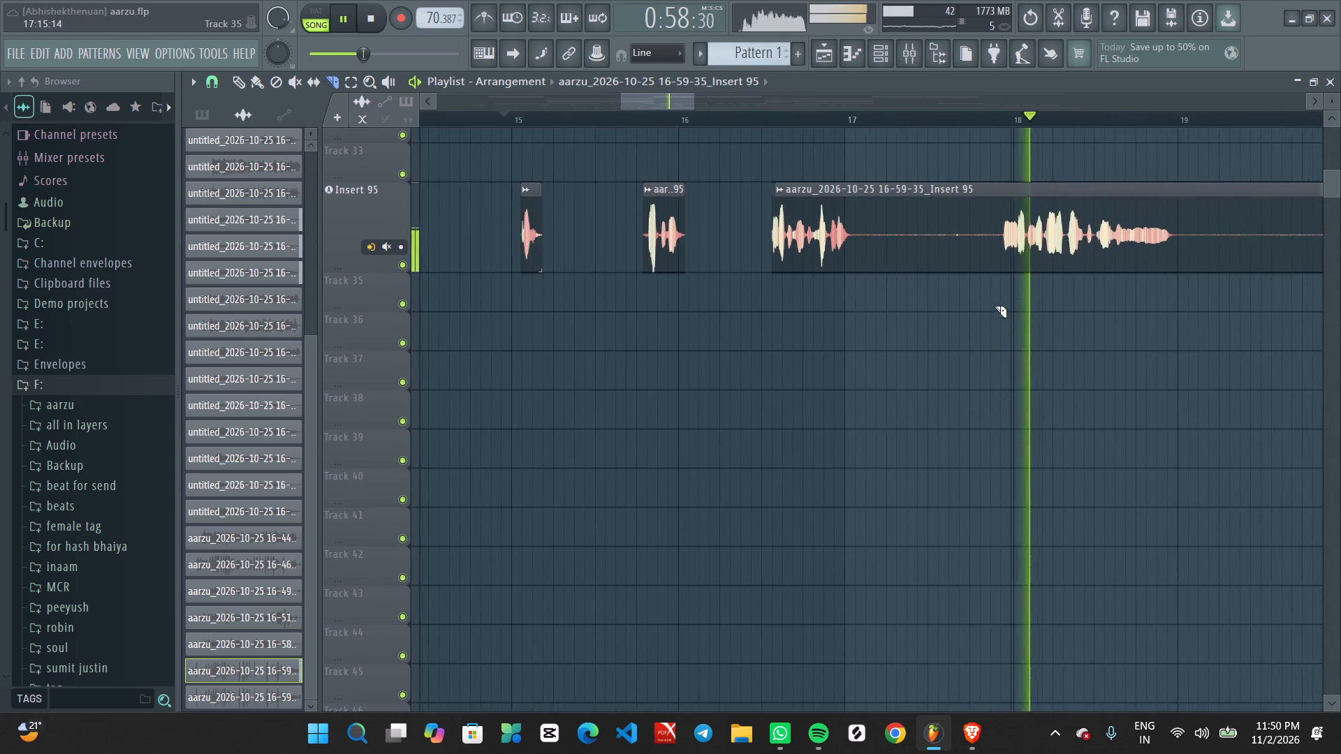
scroll(893, 289, "up", 4, "ctrl")
left_click_drag(821, 274, 800, 224, "alt")
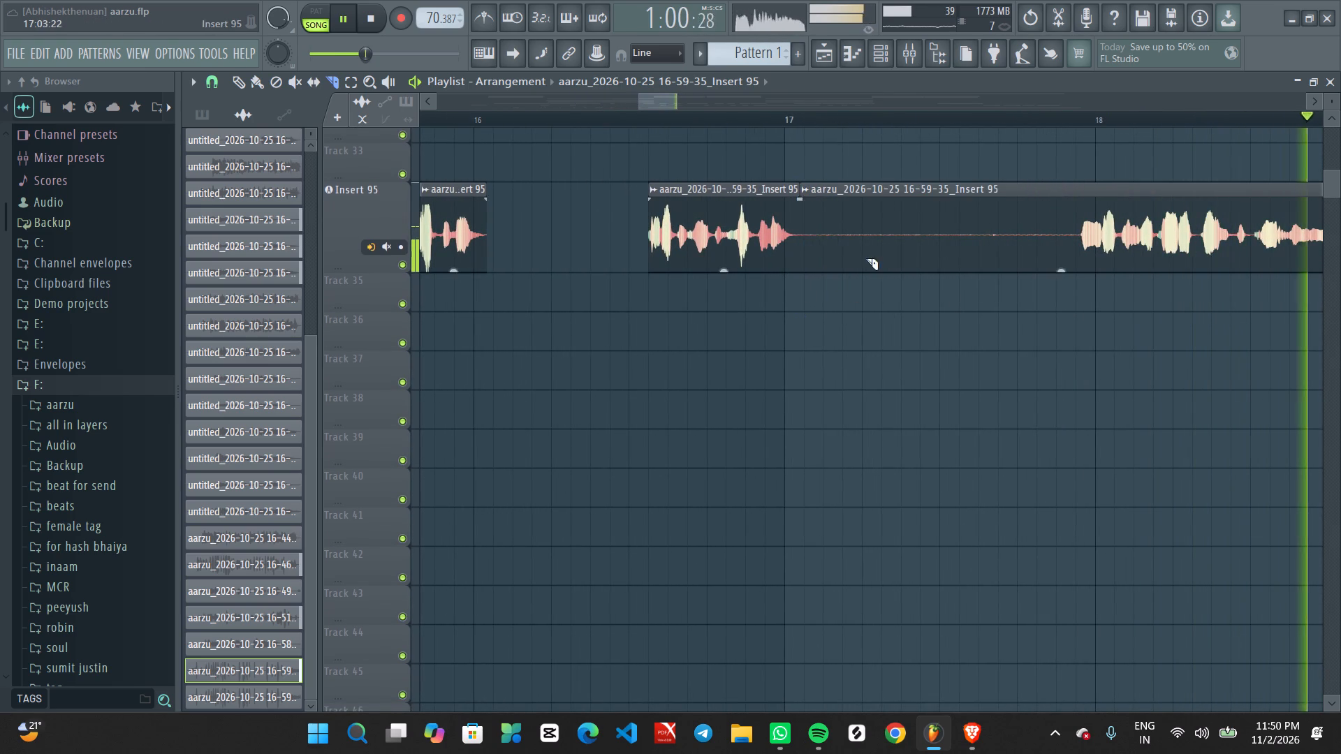
left_click_drag(991, 311, 1076, 164, "alt")
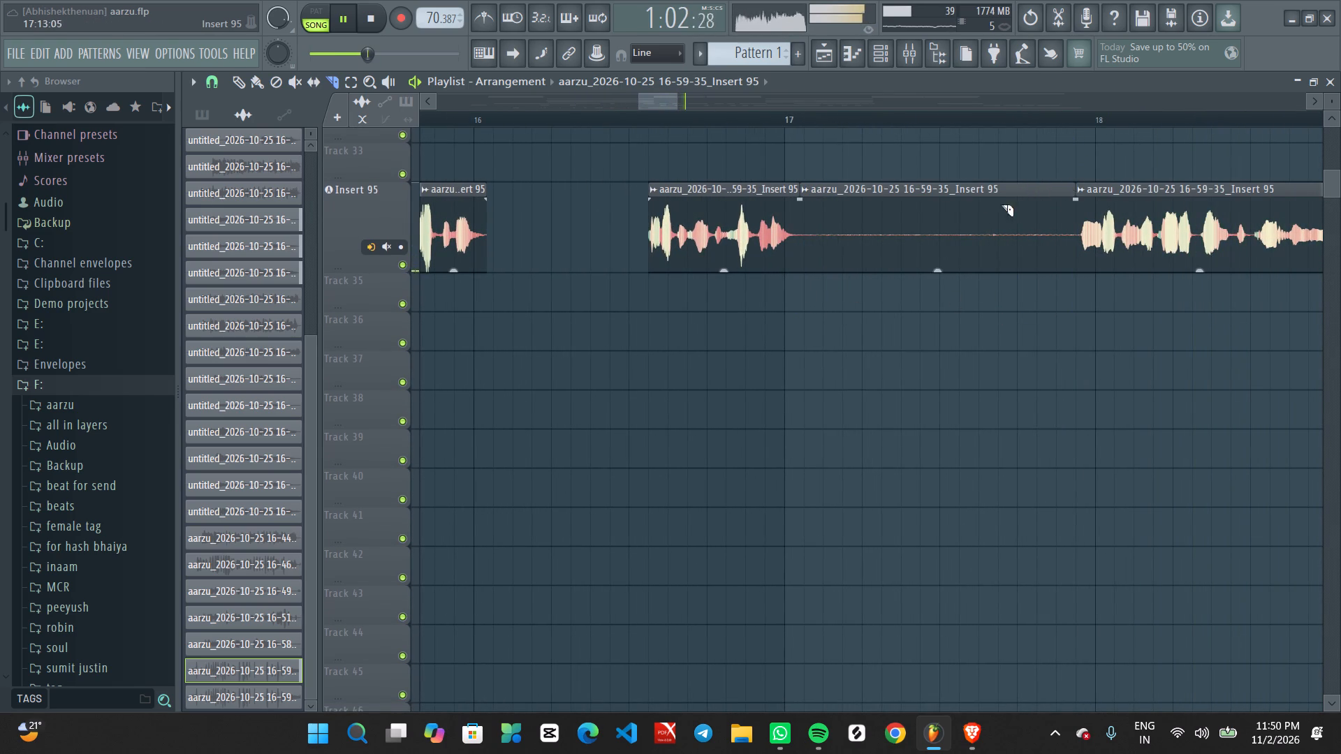
left_click_drag(941, 202, 942, 264, "ctrl")
key("Delete")
Slice the Insert 95 clip at the end of the bar 18 phrase and just before bar 20, and delete the silent piece between them.
scroll(899, 237, "down", 5, "ctrl")
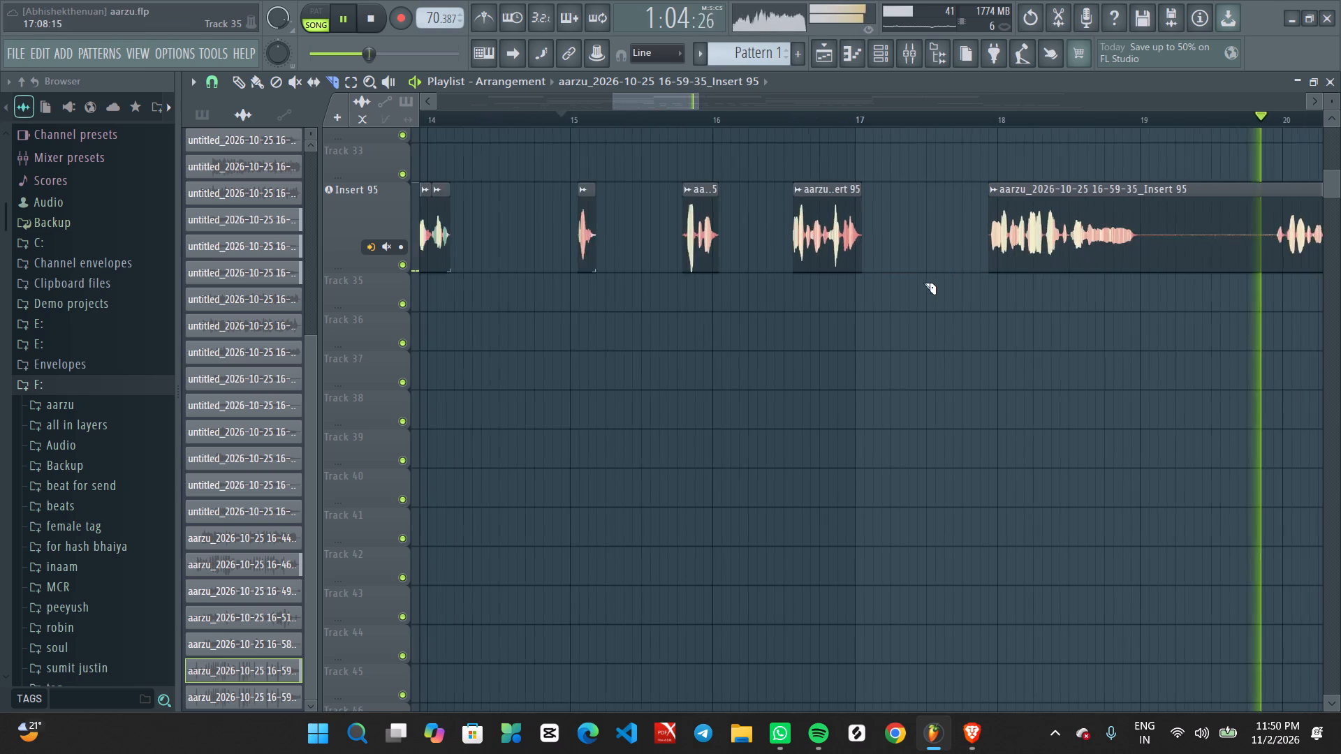
scroll(921, 285, "down", 5, "ctrl")
scroll(1023, 367, "up", 6, "ctrl")
middle_click_drag(1105, 366, 1057, 358)
scroll(1059, 358, "up", 5, "ctrl")
left_click_drag(947, 281, 944, 219, "alt")
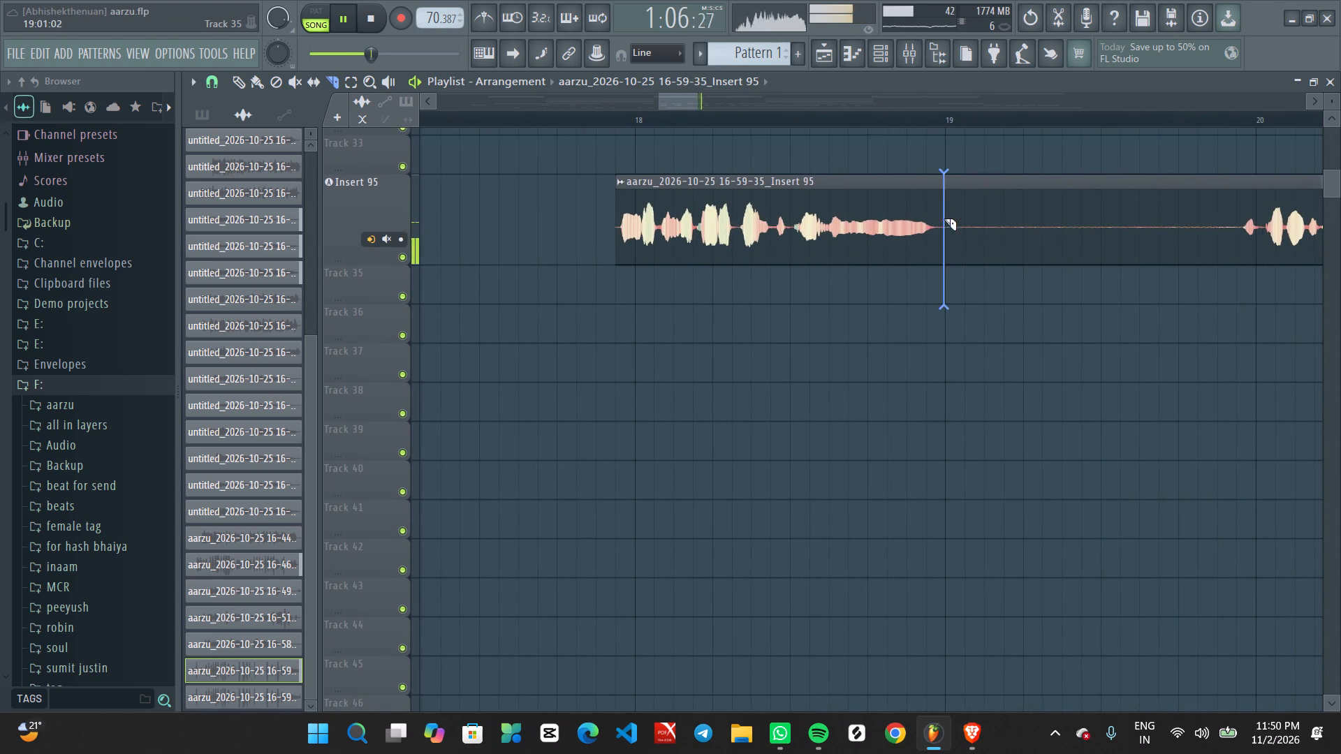
left_click_drag(944, 219, 942, 197, "alt")
left_click_drag(1228, 327, 1238, 202, "alt")
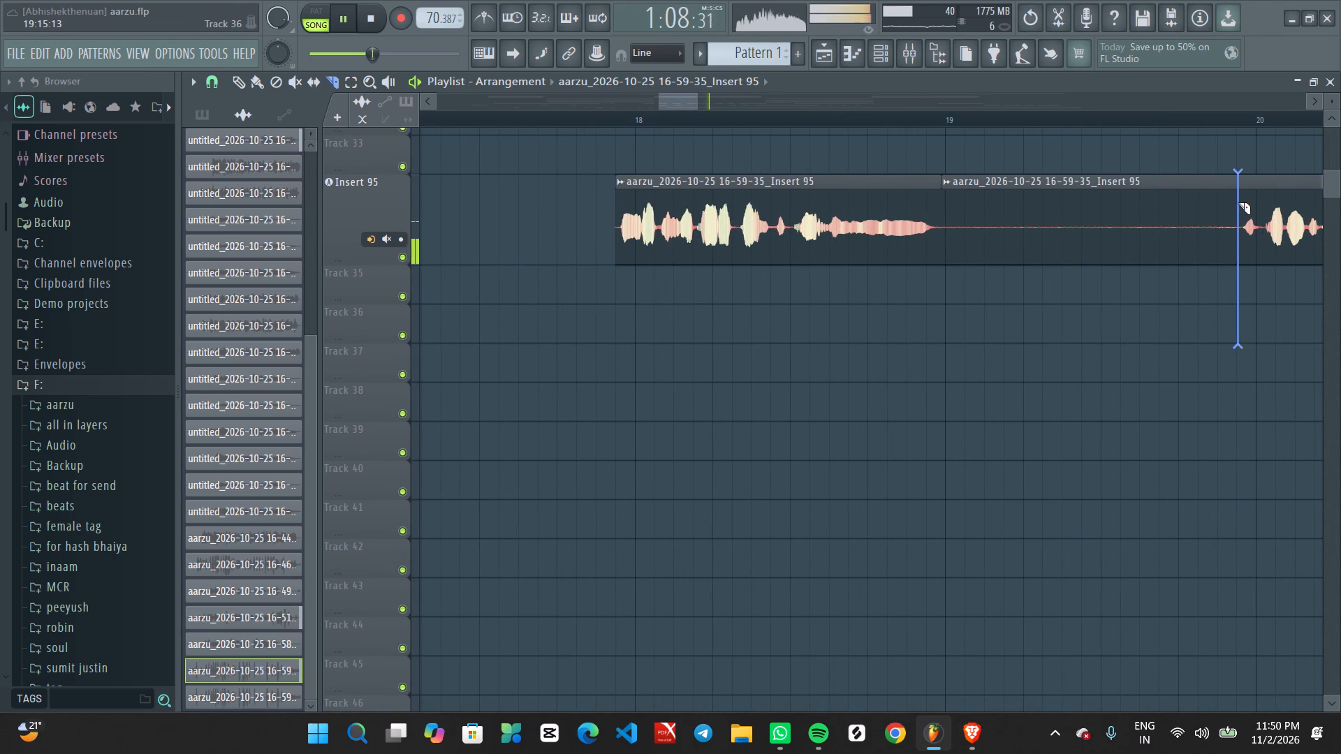
left_click_drag(1238, 202, 1238, 202, "alt")
left_click_drag(1143, 168, 1159, 233, "ctrl")
key("Delete")
Lower the gain of the Insert 95 clip leading into bar 17 to -4.8 dB and restart playback.
key("space")
scroll(937, 300, "down", 5, "ctrl")
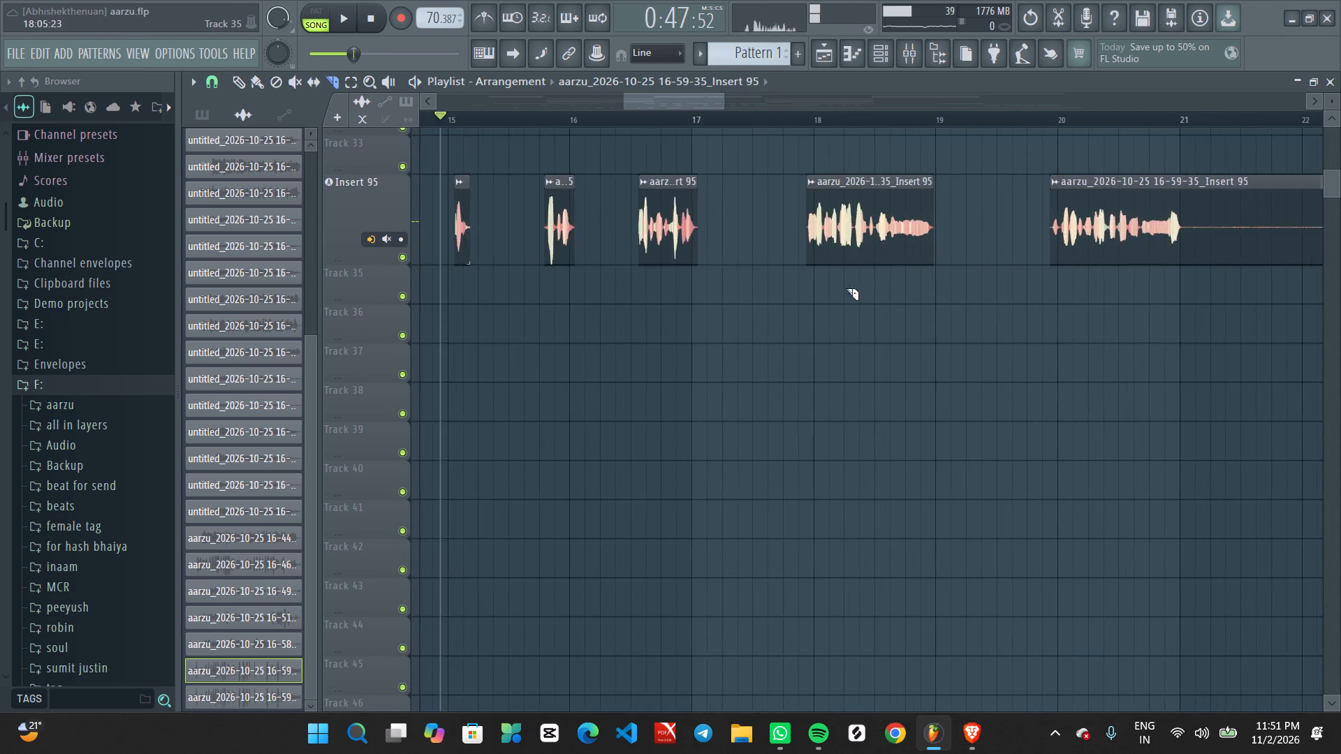
scroll(846, 288, "down", 4, "ctrl")
scroll(715, 320, "up", 1, "ctrl")
scroll(715, 320, "down", 1, "ctrl")
scroll(715, 320, "up", 2, "ctrl")
scroll(708, 224, "up", 4, "ctrl")
left_click_drag(709, 224, 714, 246)
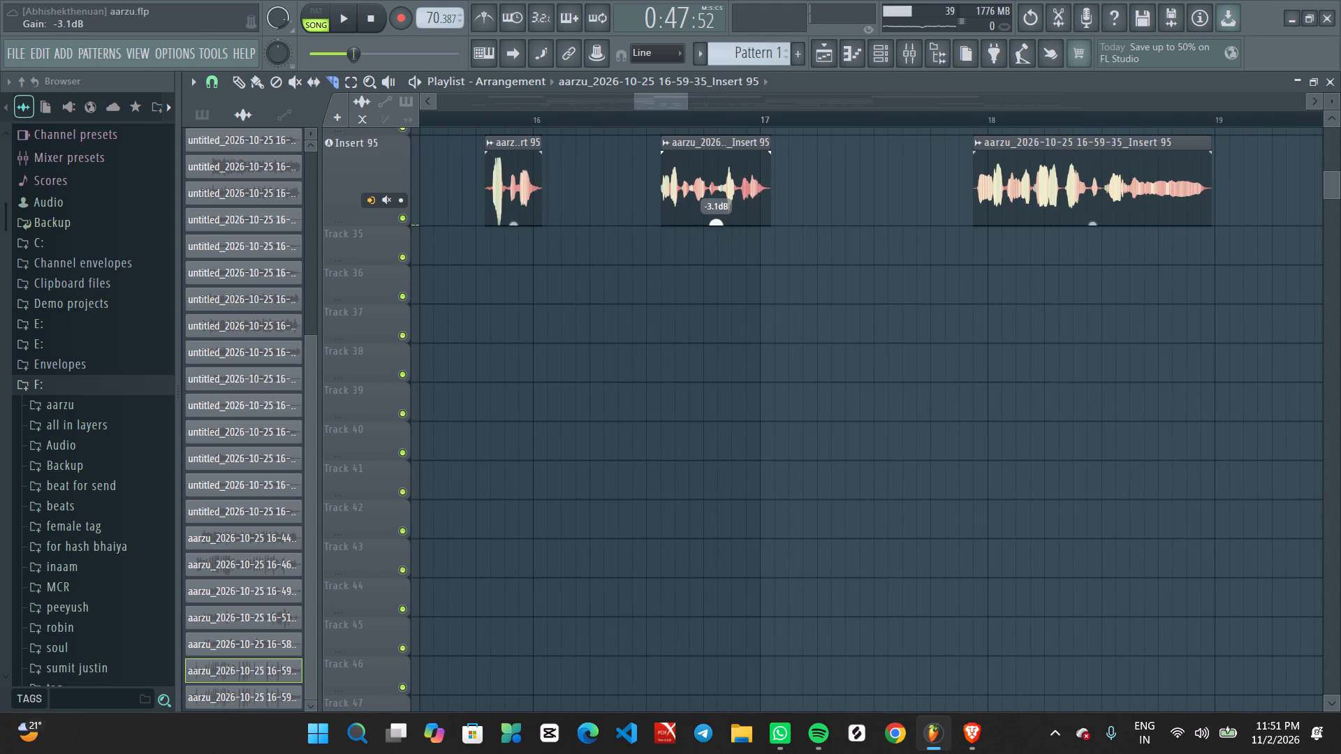
left_click_drag(714, 246, 717, 258)
key("space")
Lower the gain of the Insert 95 clip at bar 18 to -3.7 dB.
left_click_drag(1095, 220, 1100, 240)
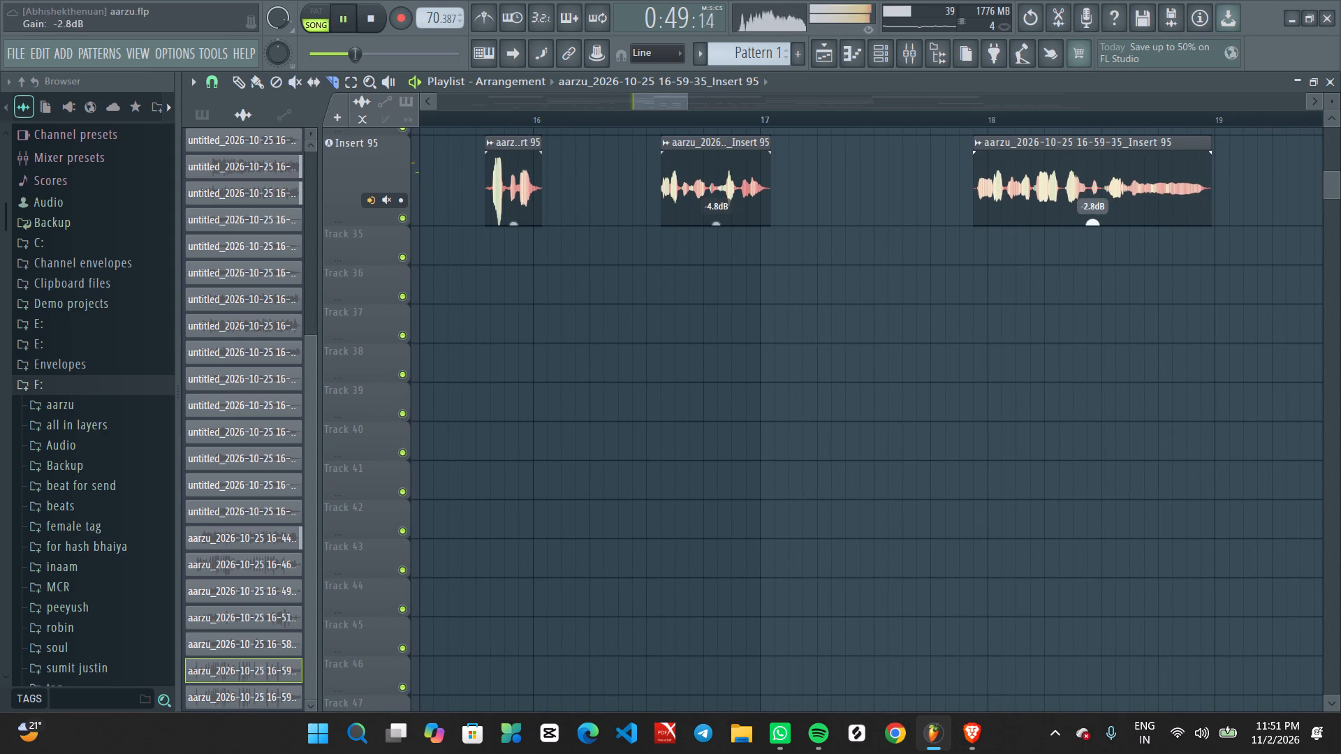
left_click_drag(1100, 240, 1103, 246)
Slice the Insert 95 clip just after bar 21, where the bar 20 phrase ends.
scroll(1143, 248, "down", 6, "ctrl")
scroll(1094, 290, "up", 5, "ctrl")
middle_click_drag(1183, 296, 1034, 306)
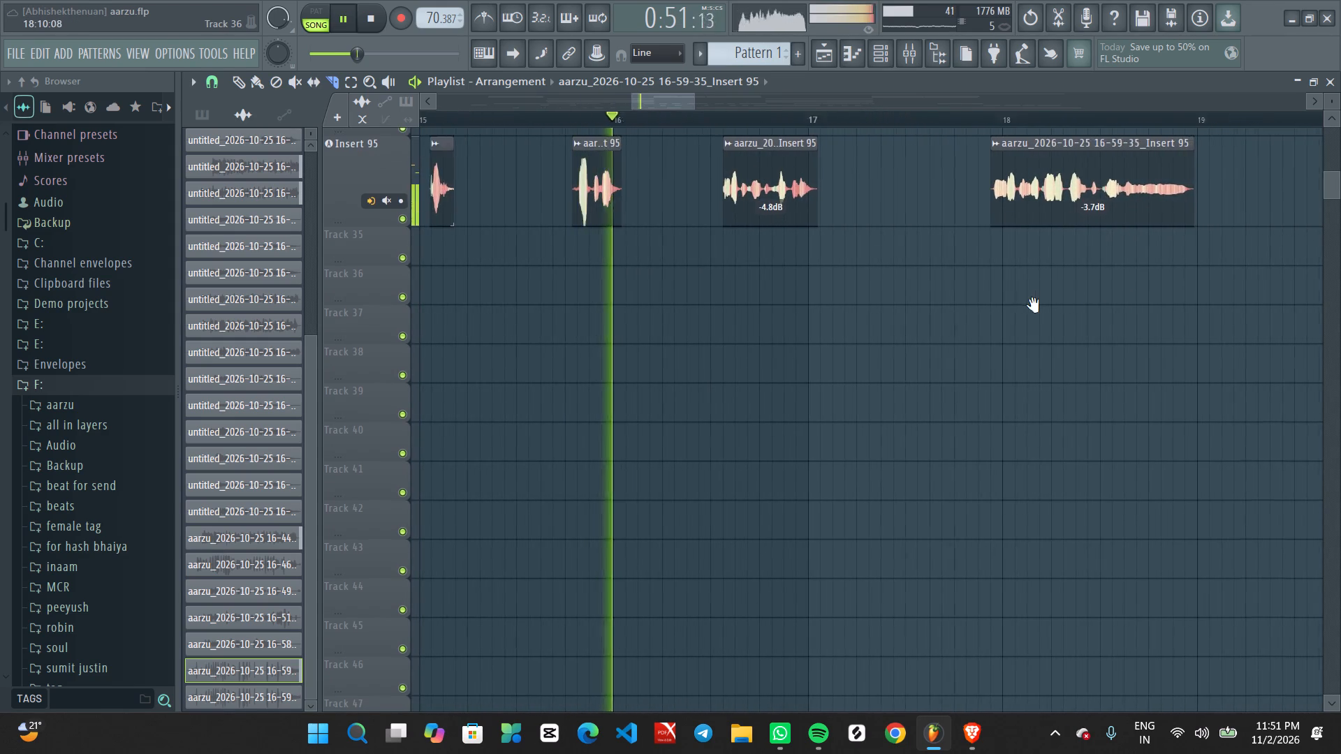
middle_click_drag(1034, 306, 1032, 306)
scroll(1027, 309, "up", 3, "ctrl")
middle_click_drag(1178, 312, 1065, 305)
scroll(1105, 303, "down", 6, "ctrl")
scroll(1247, 329, "up", 2, "ctrl")
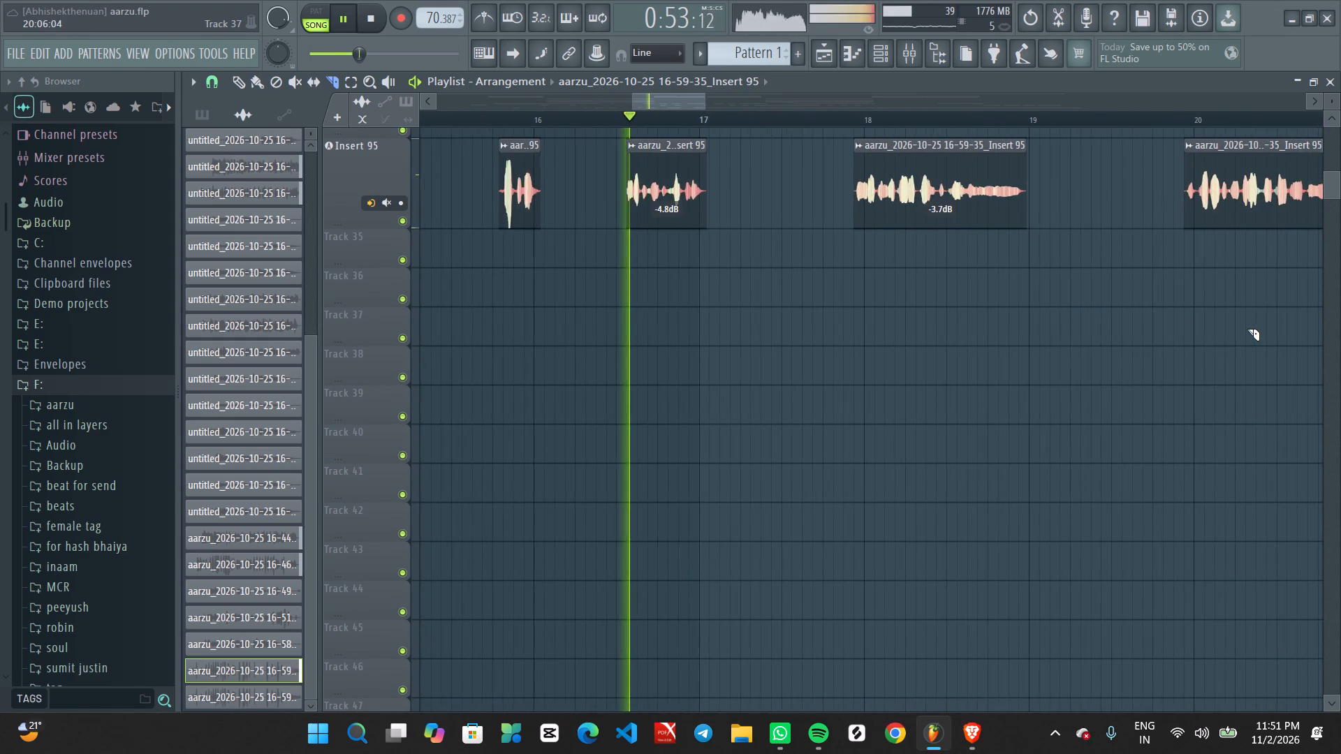
scroll(1247, 329, "up", 2, "ctrl")
middle_click_drag(1268, 324, 887, 320)
scroll(974, 308, "up", 2, "ctrl")
left_click_drag(1055, 207, 1040, 185, "alt")
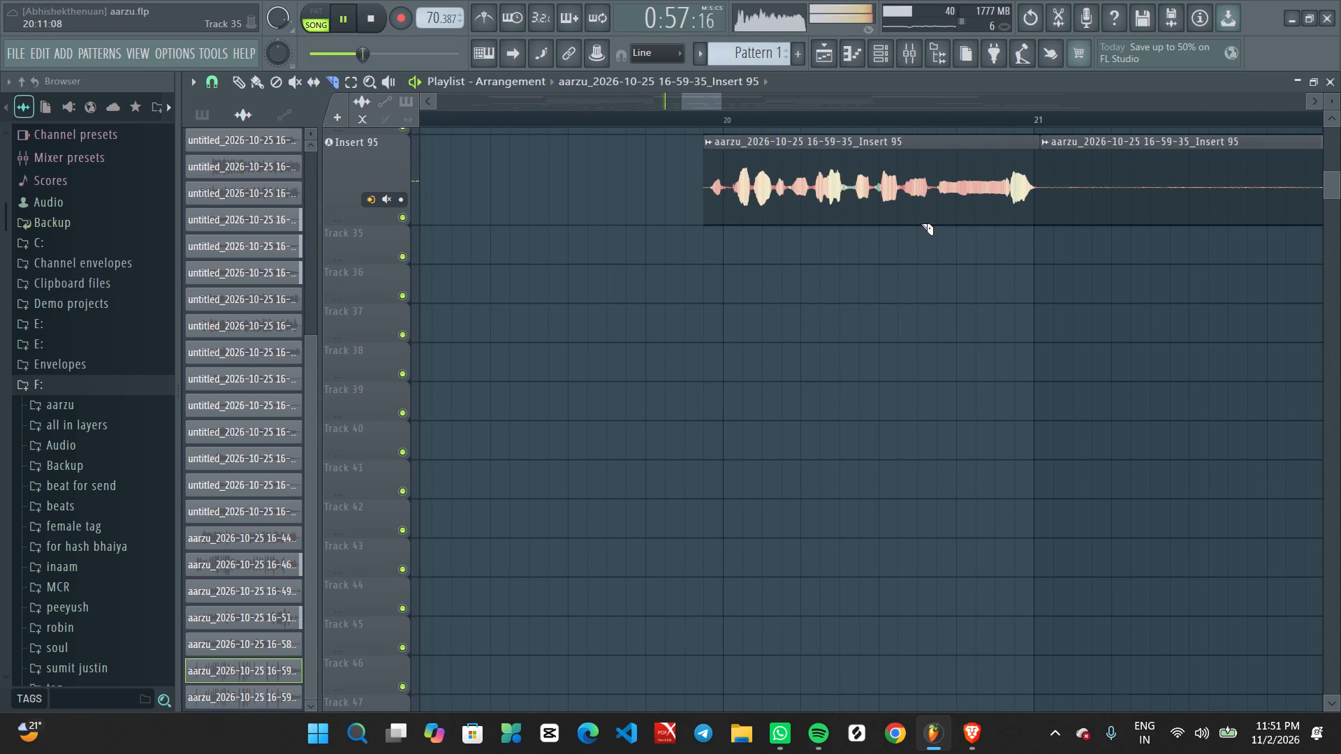
Lower the gain of the Insert 95 clip at bar 20 to -3.0 dB.
left_click_drag(874, 221, 878, 242)
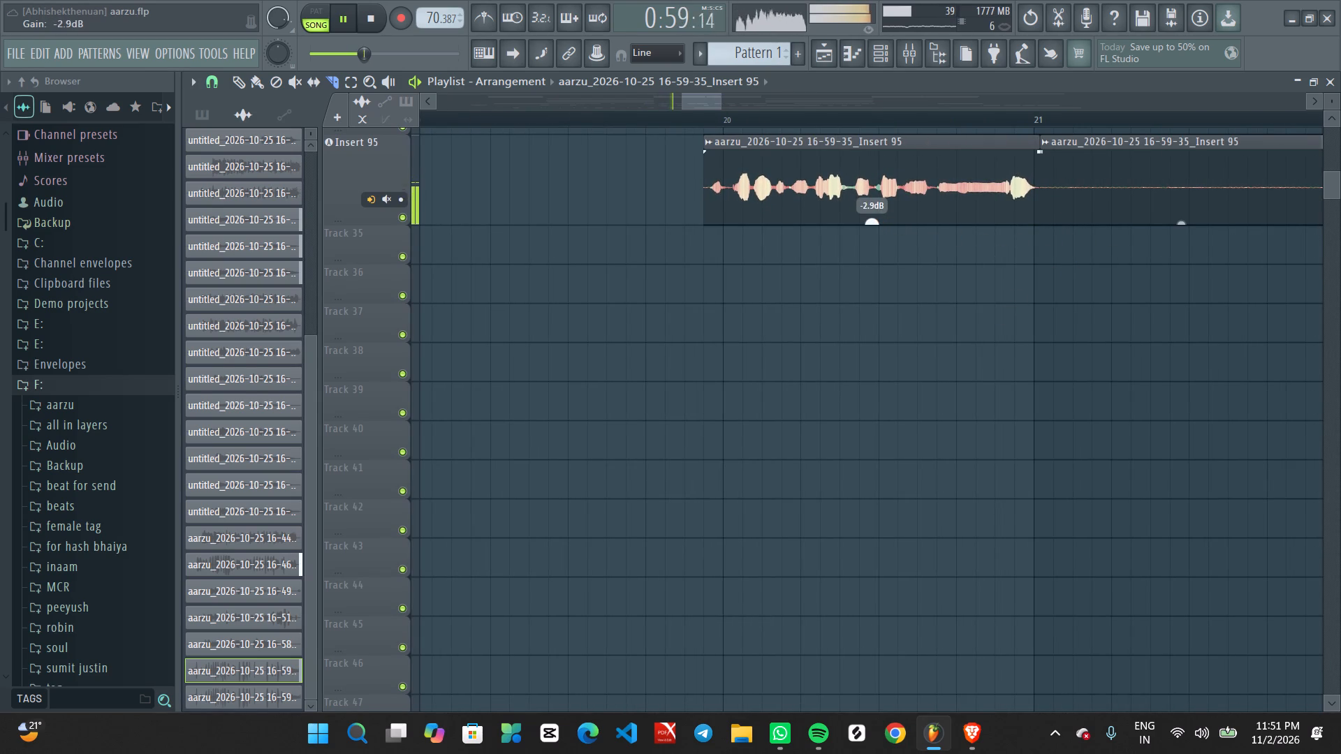
left_click_drag(878, 242, 878, 242)
Slice the Insert 95 clip just before the phrase leading into bar 23 and delete the silent piece preceding it.
scroll(868, 226, "down", 6, "ctrl")
scroll(1110, 272, "up", 1, "ctrl")
scroll(1213, 272, "up", 6, "ctrl")
scroll(1080, 307, "up", 4, "ctrl")
left_click_drag(1030, 286, 1010, 173, "alt")
left_click_drag(888, 151, 886, 206, "ctrl")
key("Delete")
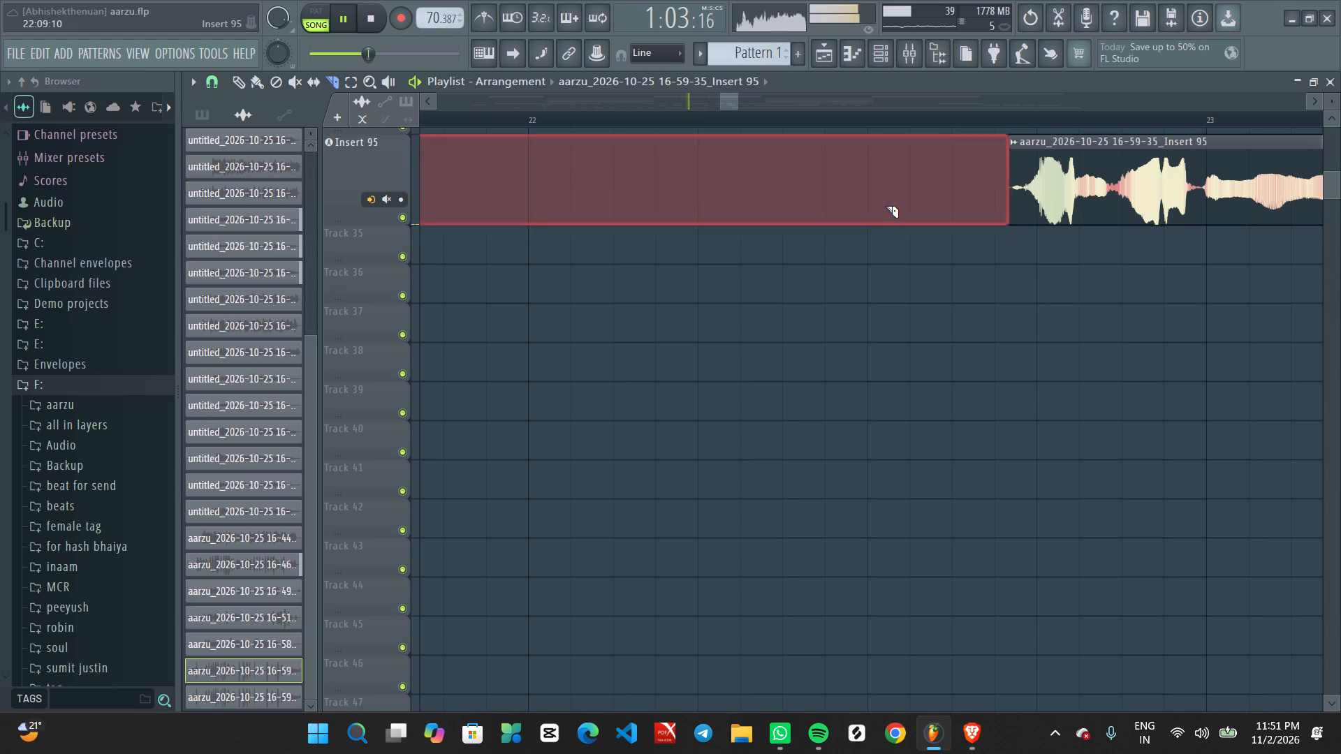
Slice the Insert 95 clip after the bar 23 phrase and before the bar 24 phrase, and delete the silent piece between them.
scroll(452, 293, "down", 11, "ctrl")
middle_click_drag(519, 307, 1065, 367)
scroll(877, 380, "up", 2, "ctrl")
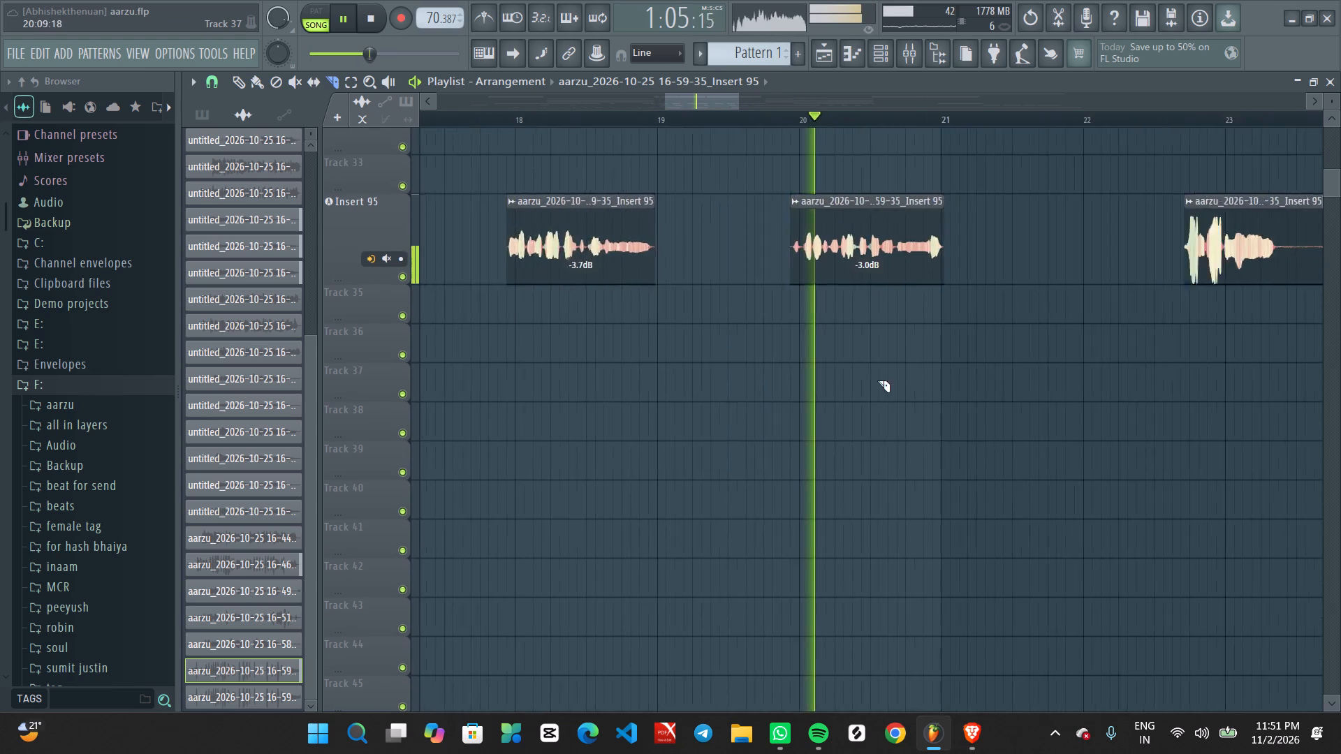
scroll(877, 380, "up", 7, "ctrl")
middle_click_drag(1104, 385, 490, 239)
scroll(490, 239, "up", 1)
scroll(756, 272, "down", 4, "ctrl")
middle_click_drag(1014, 272, 609, 304)
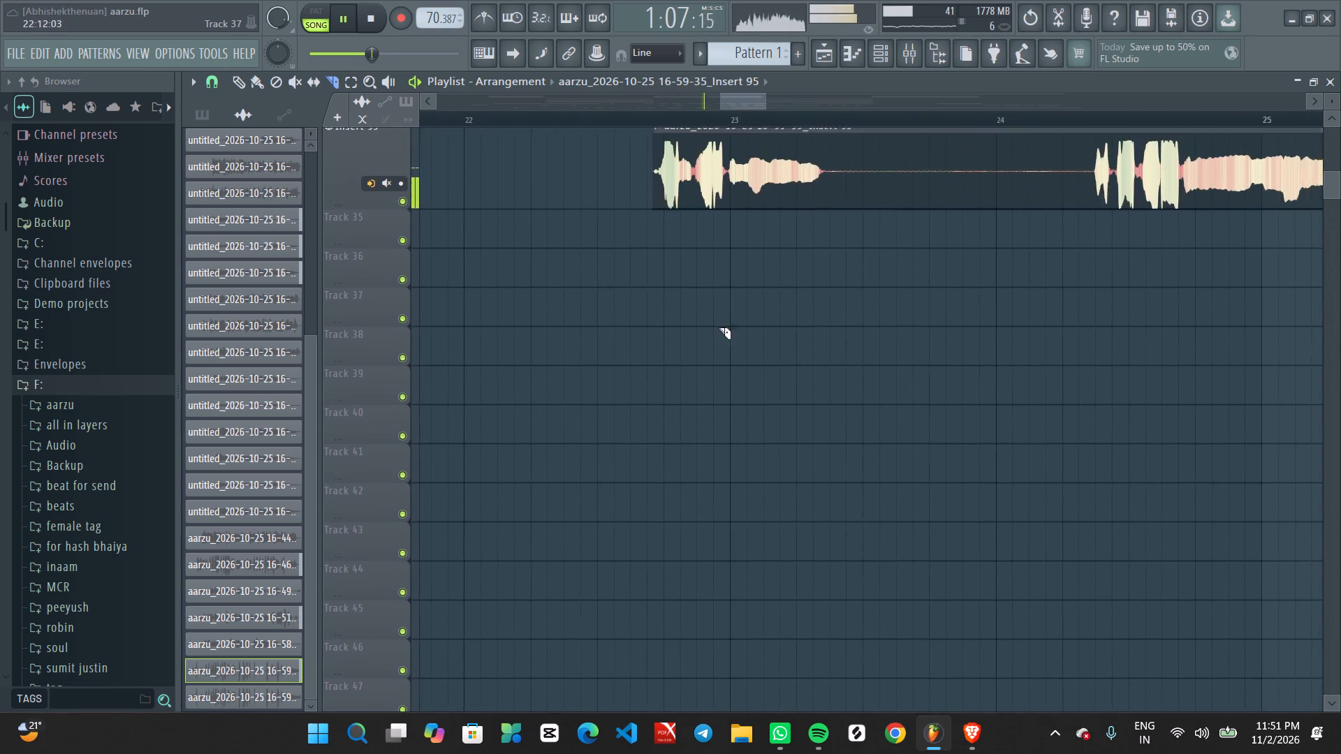
scroll(831, 328, "up", 5, "ctrl")
left_click_drag(795, 277, 790, 140, "alt")
scroll(885, 280, "down", 4, "ctrl")
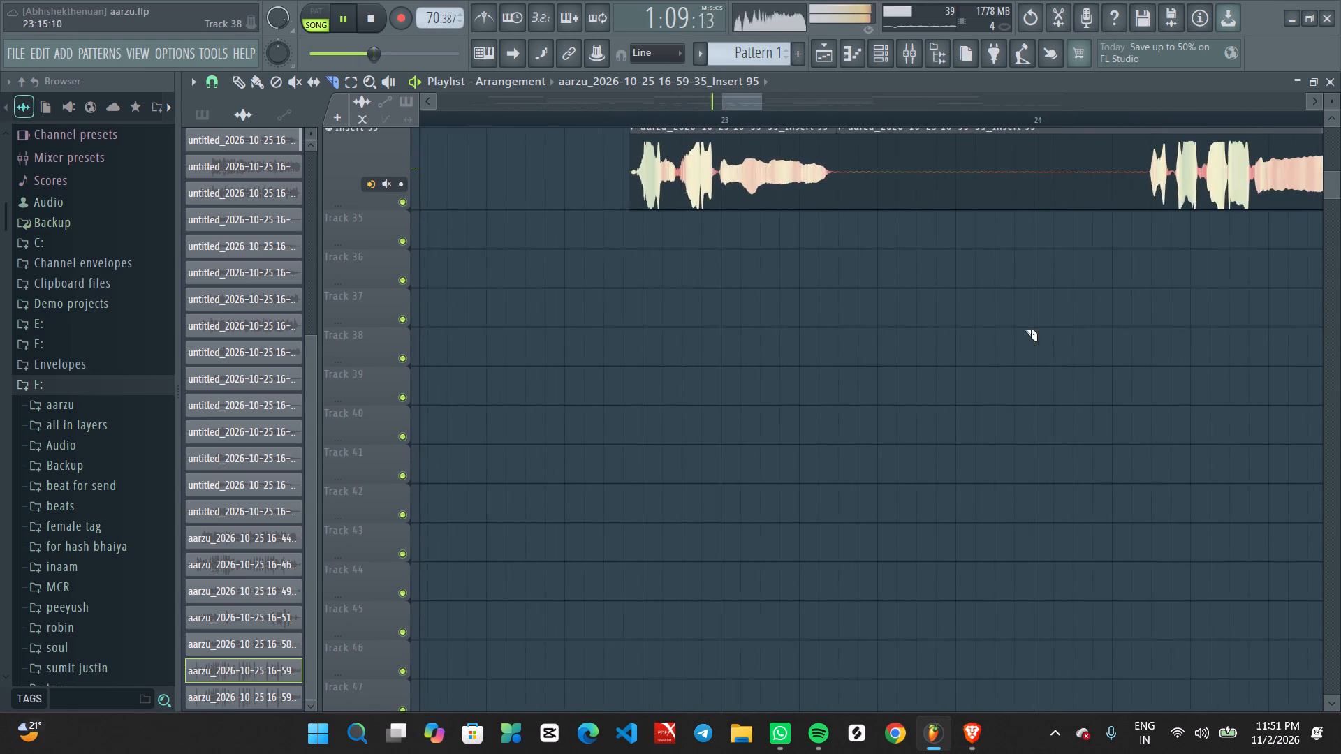
middle_click_drag(1125, 327, 916, 354)
scroll(916, 360, "up", 6, "ctrl")
left_click_drag(969, 316, 964, 163, "alt")
left_click_drag(779, 151, 789, 191, "ctrl")
key("Delete")
Replay the song and delete the separated Insert 95 phrase clip at bar 23.
scroll(497, 212, "down", 6, "ctrl")
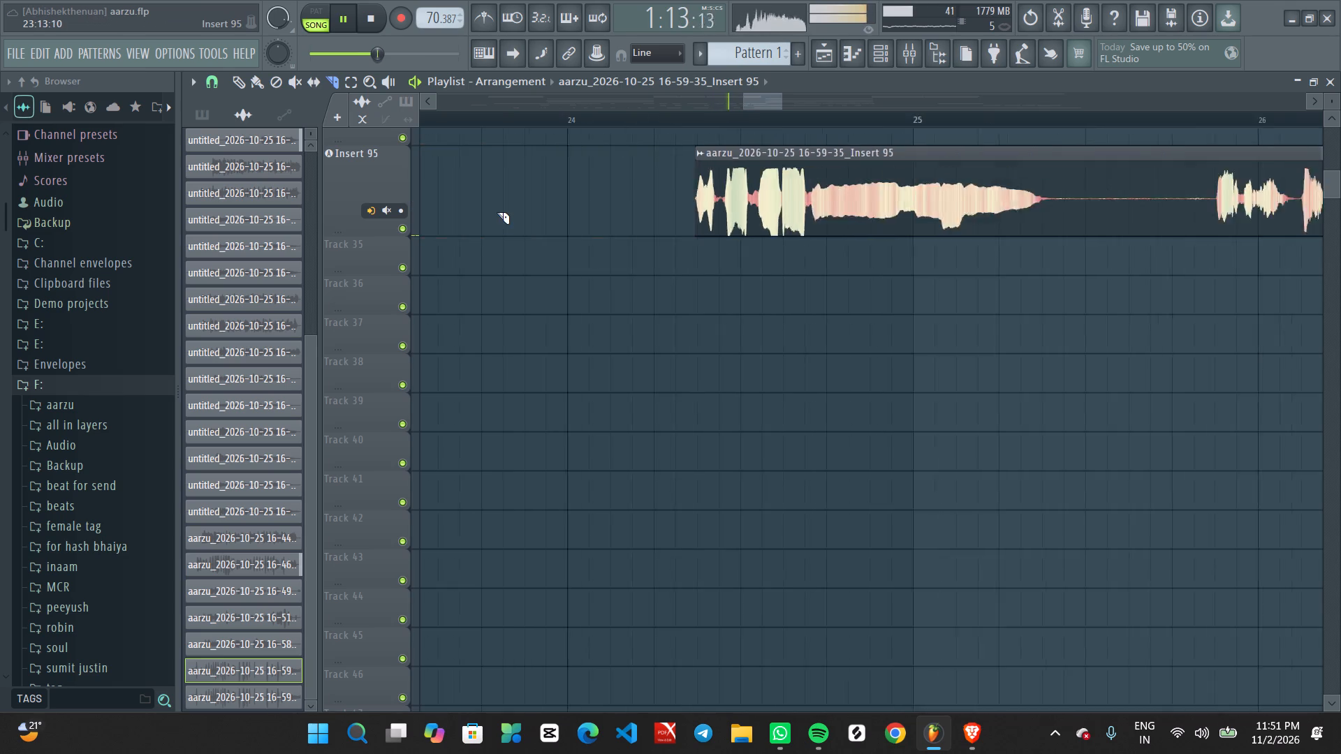
middle_click_drag(504, 265, 972, 308)
scroll(798, 376, "up", 4, "ctrl")
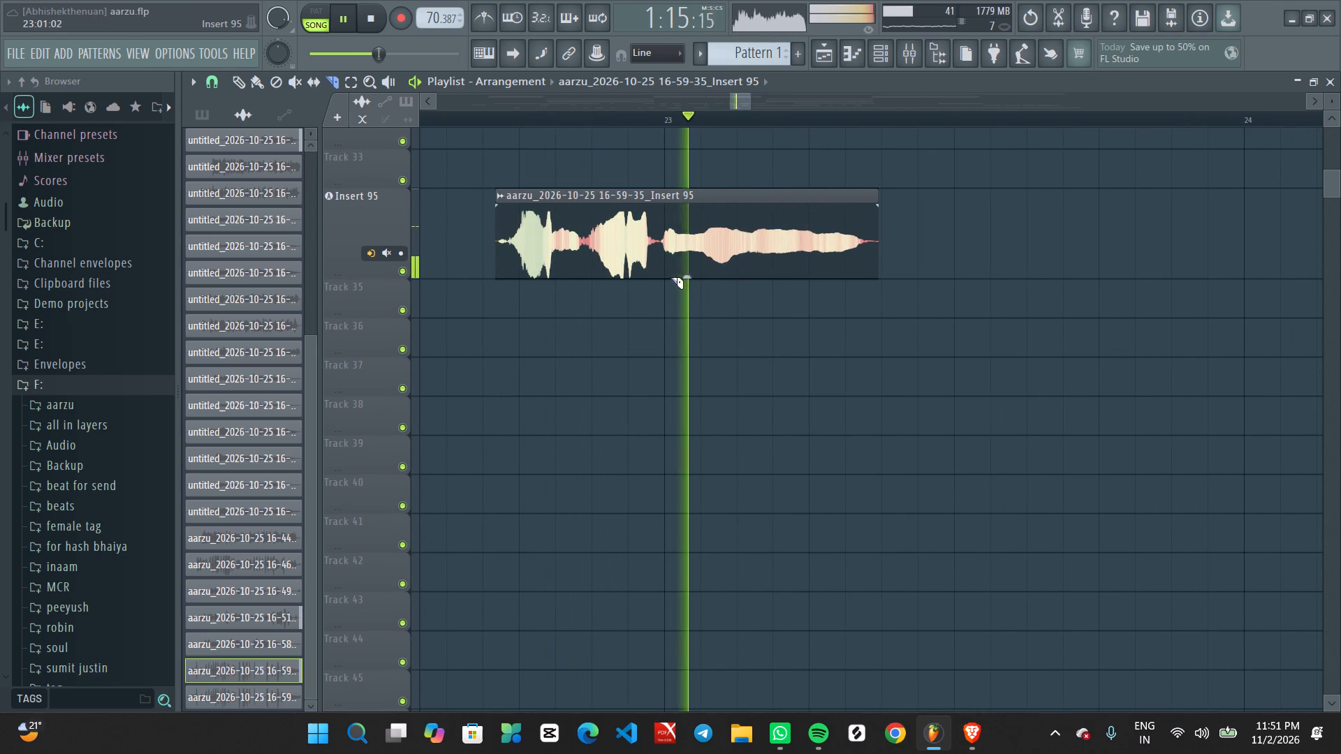
key("space")
key("space")
left_click_drag(659, 174, 696, 259, "ctrl")
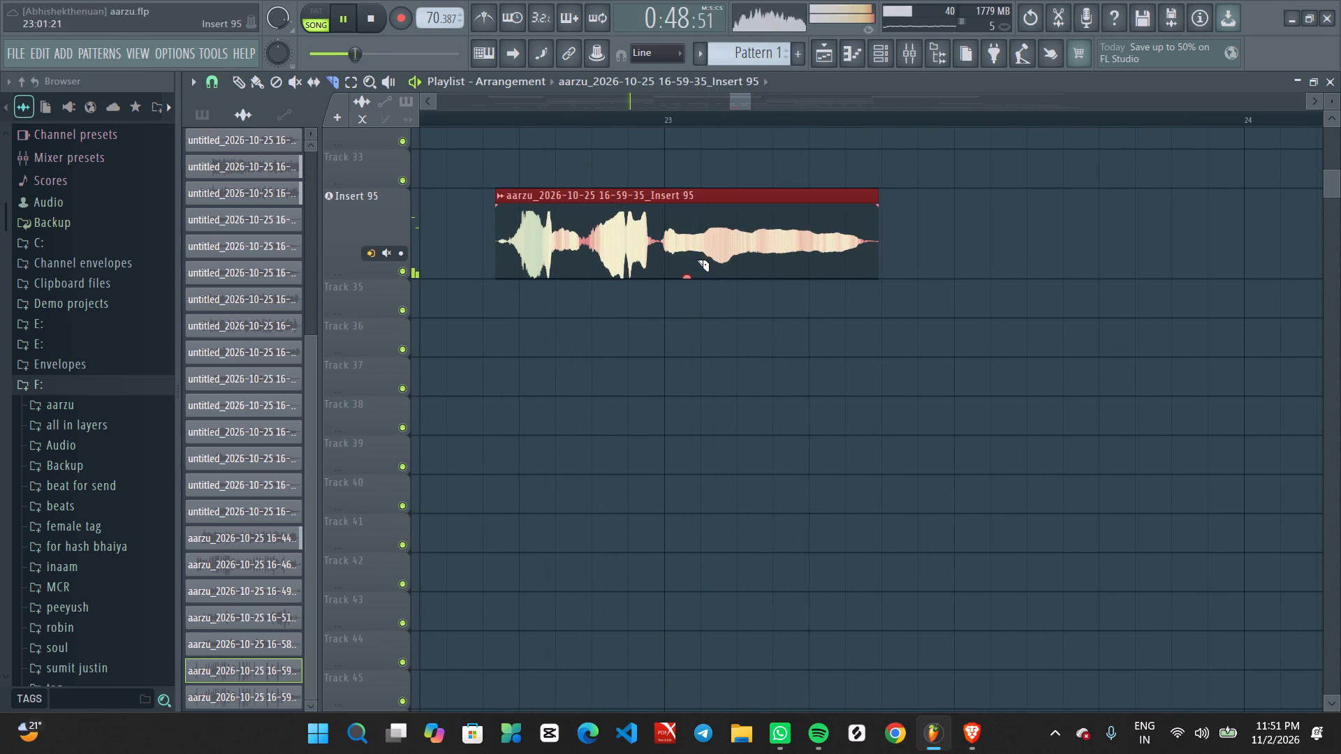
key("Delete")
Audition the song from just before bar 20, and again from just before the Insert 95 phrase at bar 24.
scroll(673, 289, "down", 2, "ctrl")
scroll(673, 289, "up", 1, "ctrl")
scroll(673, 289, "down", 15, "ctrl")
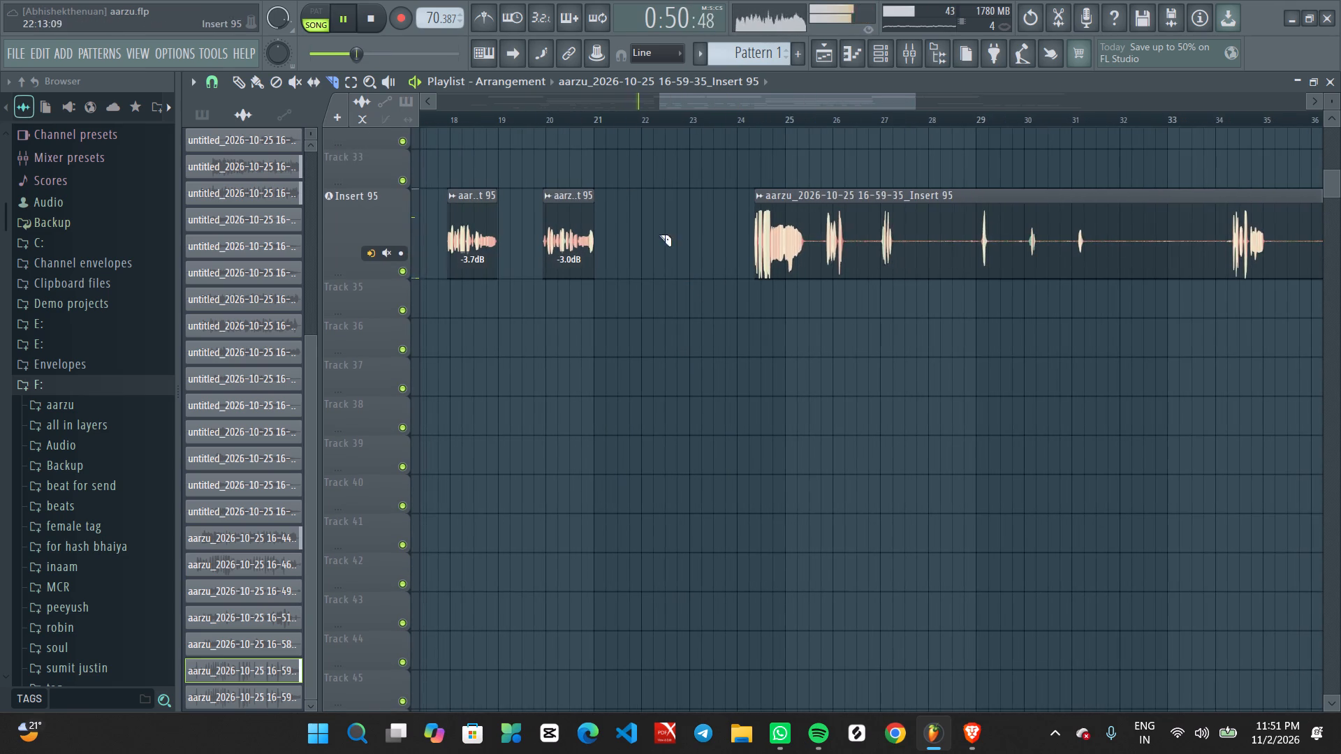
left_click(541, 121)
scroll(571, 270, "up", 10, "ctrl")
middle_click_drag(1019, 295, 677, 282)
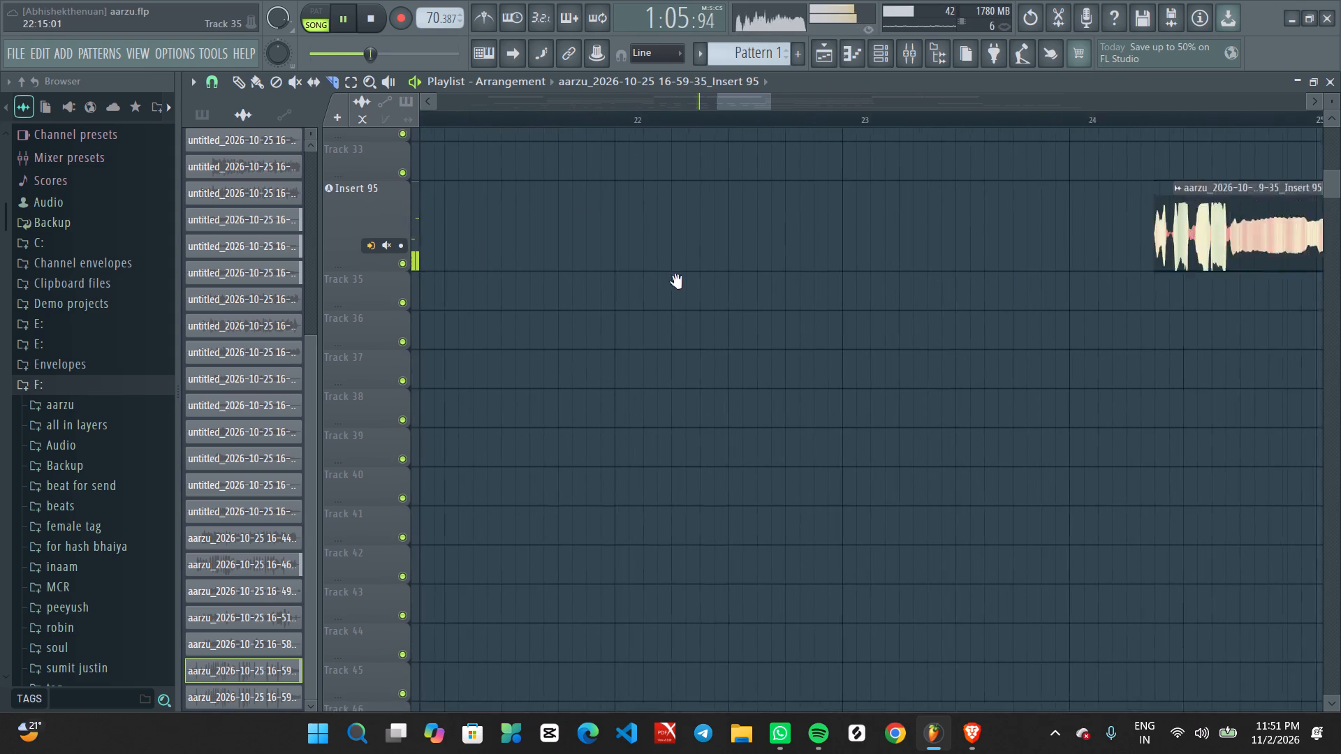
middle_click_drag(677, 282, 675, 280)
scroll(770, 293, "up", 3, "ctrl")
middle_click_drag(1092, 320, 606, 305)
scroll(777, 321, "up", 2, "ctrl")
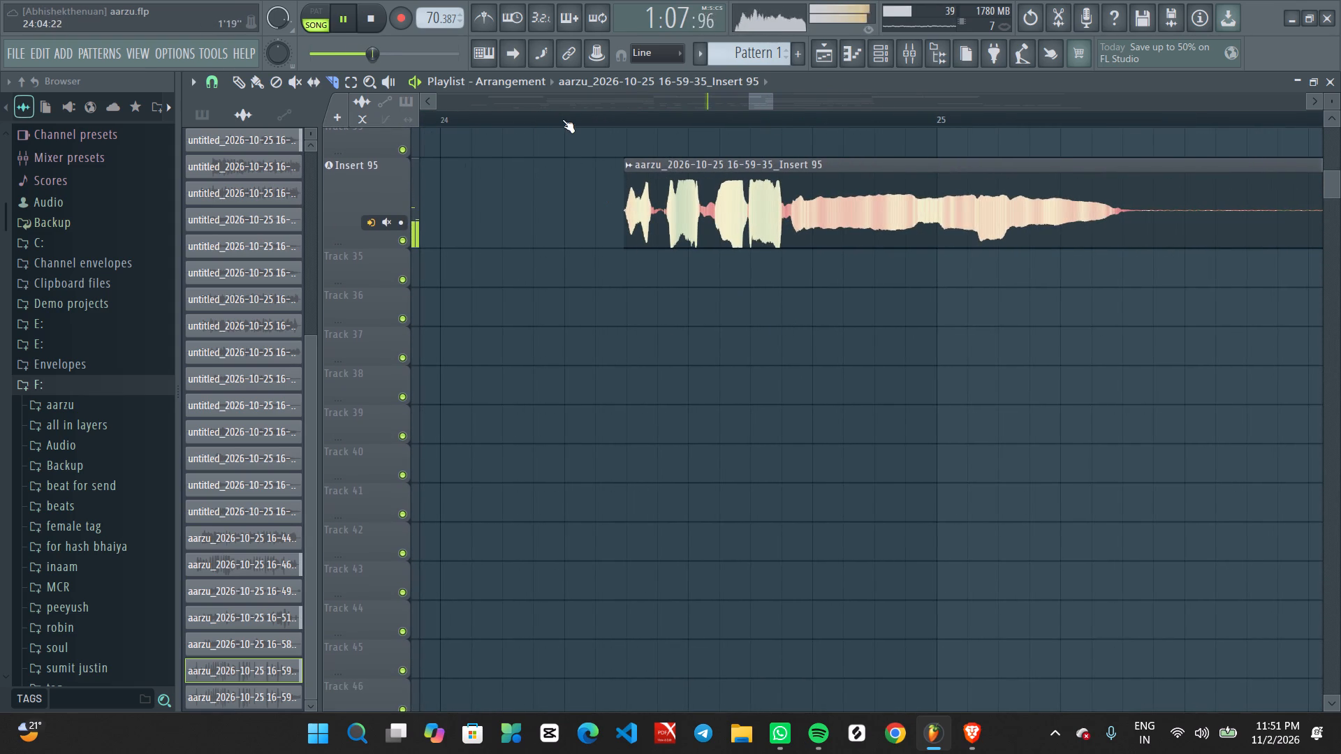
left_click(562, 119)
Slice the Insert 95 clip at the end of the phrase running from bar 24 into bar 25, and delete that phrase.
scroll(666, 269, "up", 4, "ctrl")
middle_click_drag(1037, 321, 644, 288)
scroll(770, 259, "down", 8, "ctrl")
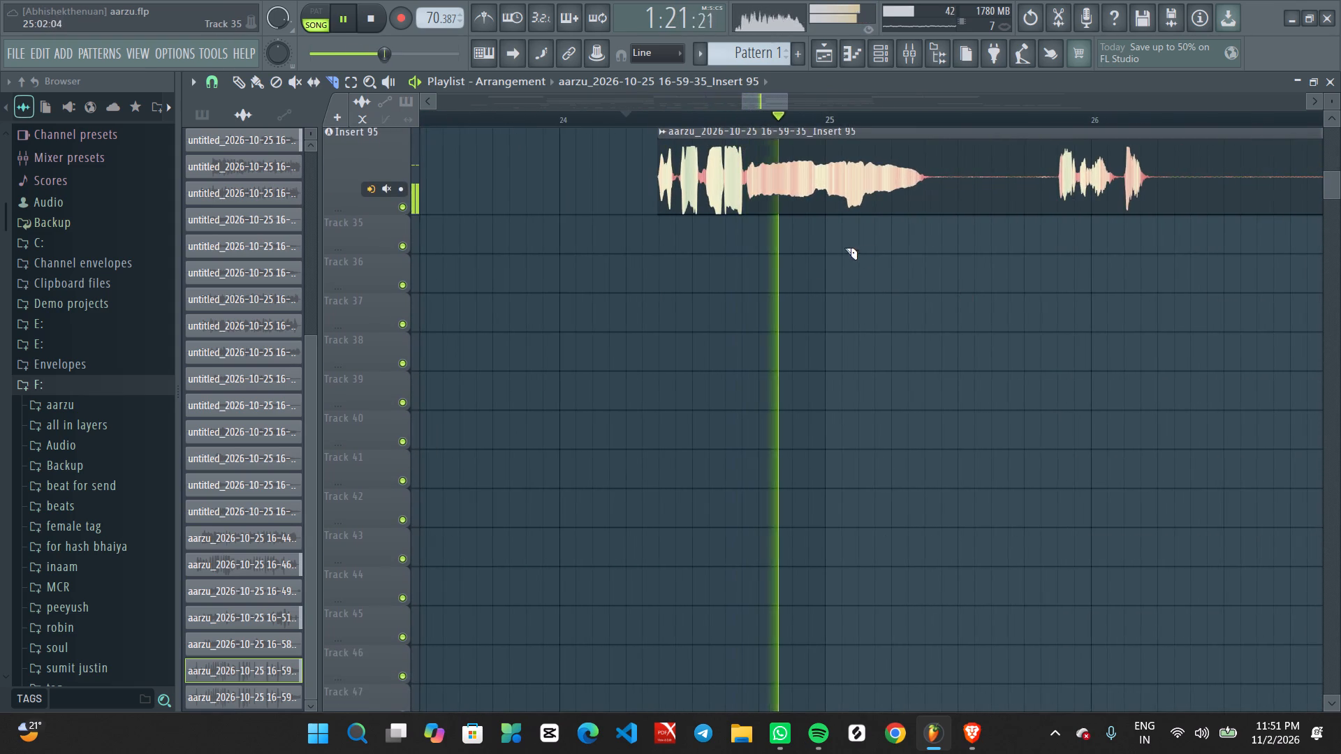
scroll(921, 248, "up", 3, "ctrl")
left_click_drag(953, 206, 940, 193, "alt")
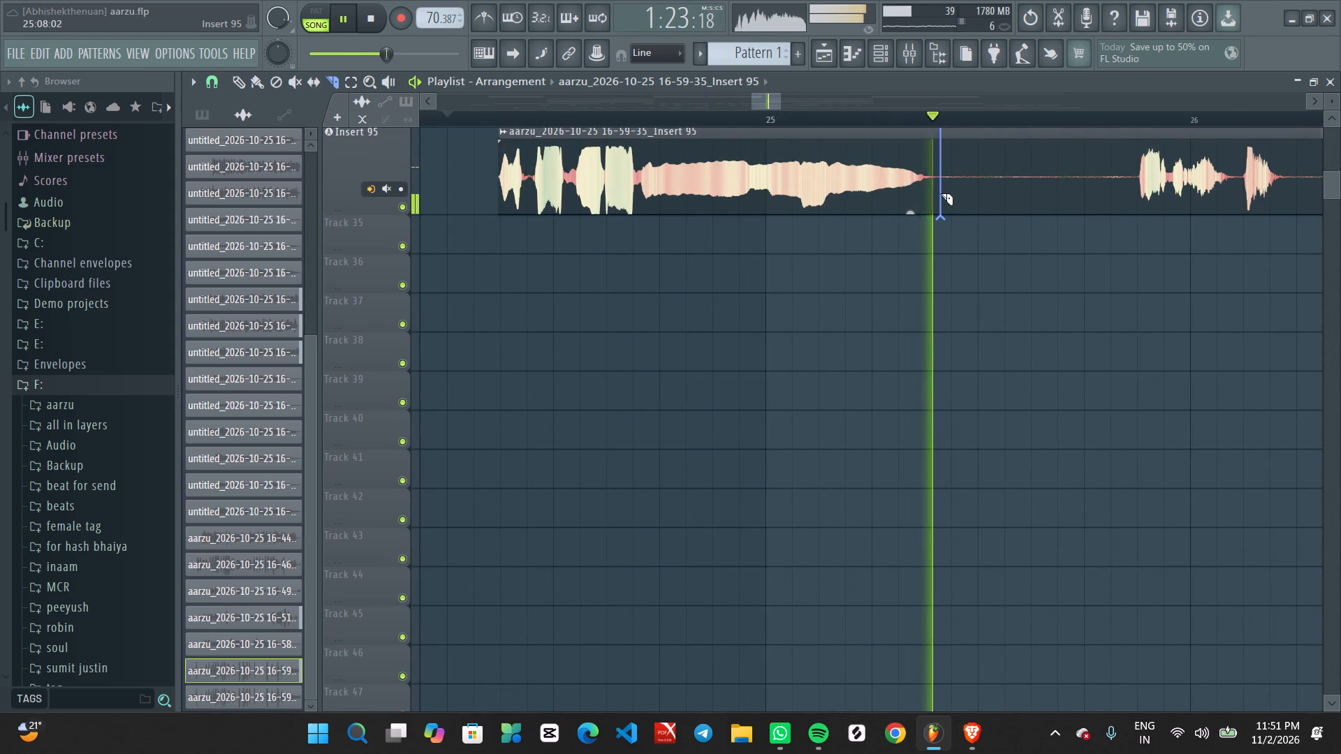
left_click_drag(940, 193, 939, 193, "alt")
key("space")
left_click_drag(803, 245, 786, 191, "ctrl")
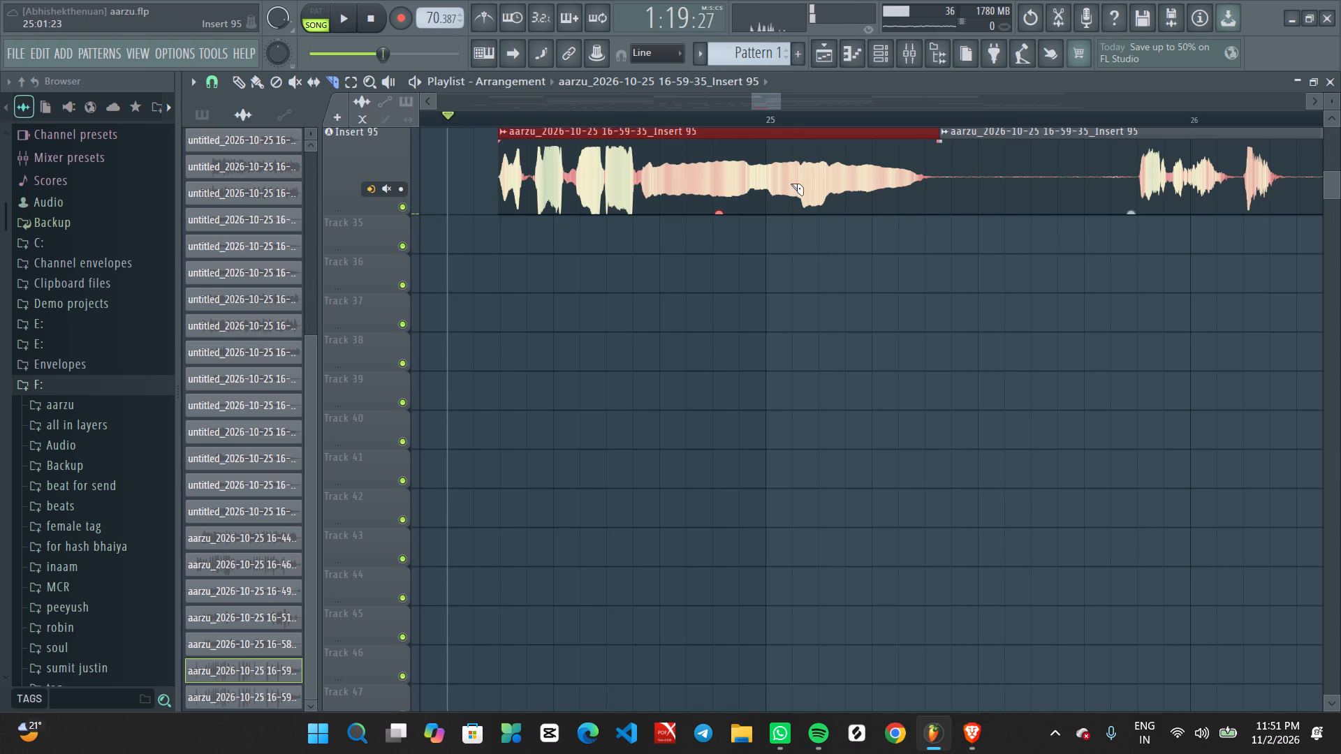
key("Delete")
Slice the Insert 95 clip just before the phrase leading into bar 26 and delete the silent piece preceding it.
key("space")
scroll(779, 177, "down", 7, "ctrl")
scroll(913, 253, "up", 10, "ctrl")
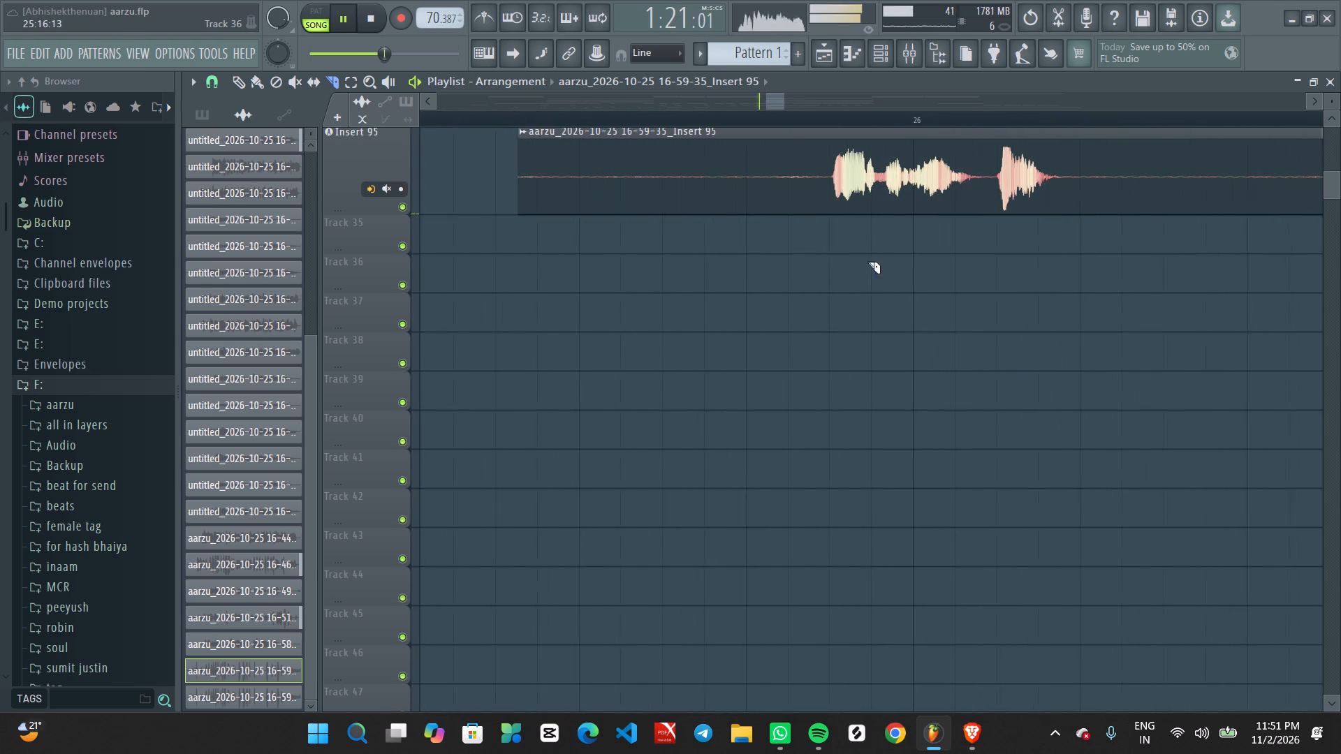
left_click_drag(816, 251, 825, 151, "alt")
left_click_drag(746, 265, 732, 193, "ctrl")
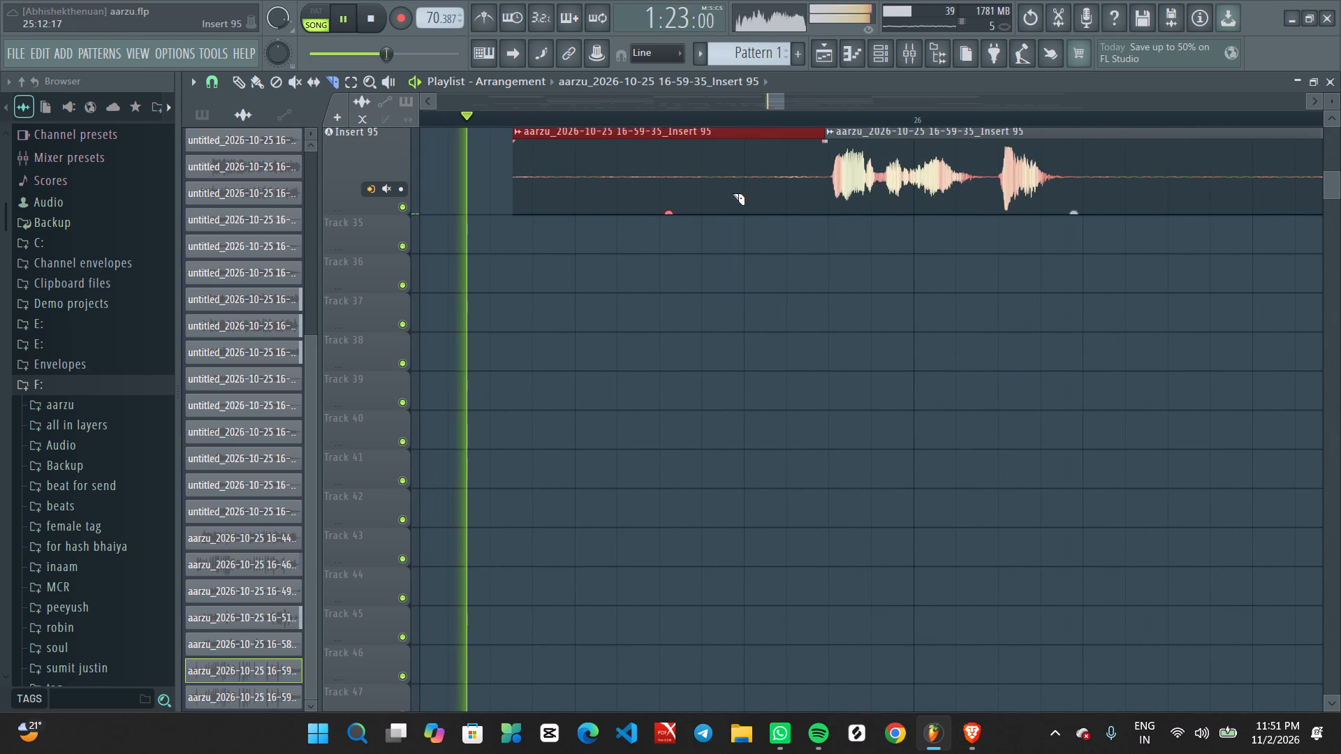
key("Delete")
Slice the Insert 95 clip just after the bar 26 phrase and delete that phrase.
scroll(599, 218, "down", 5, "ctrl")
scroll(763, 334, "up", 2, "ctrl")
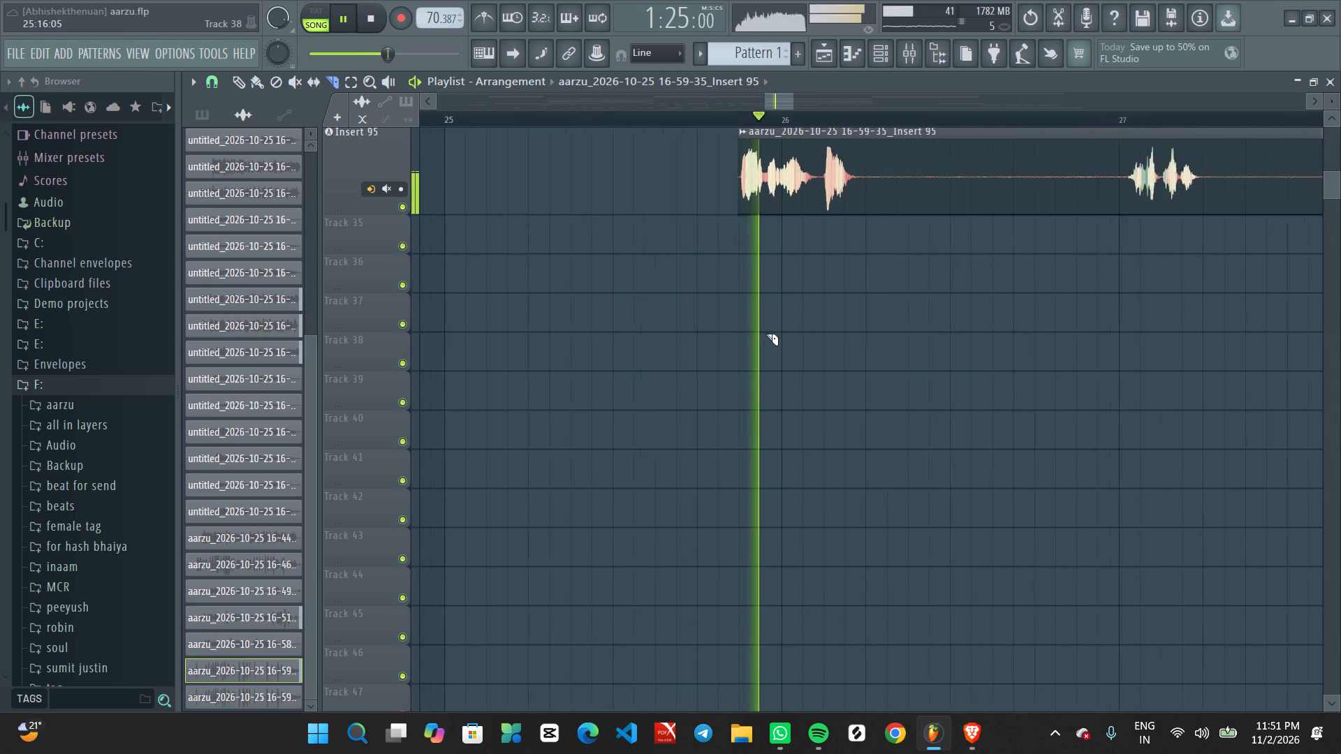
scroll(765, 334, "up", 1, "ctrl")
middle_click_drag(1012, 332, 885, 371)
left_click_drag(789, 243, 785, 235, "alt")
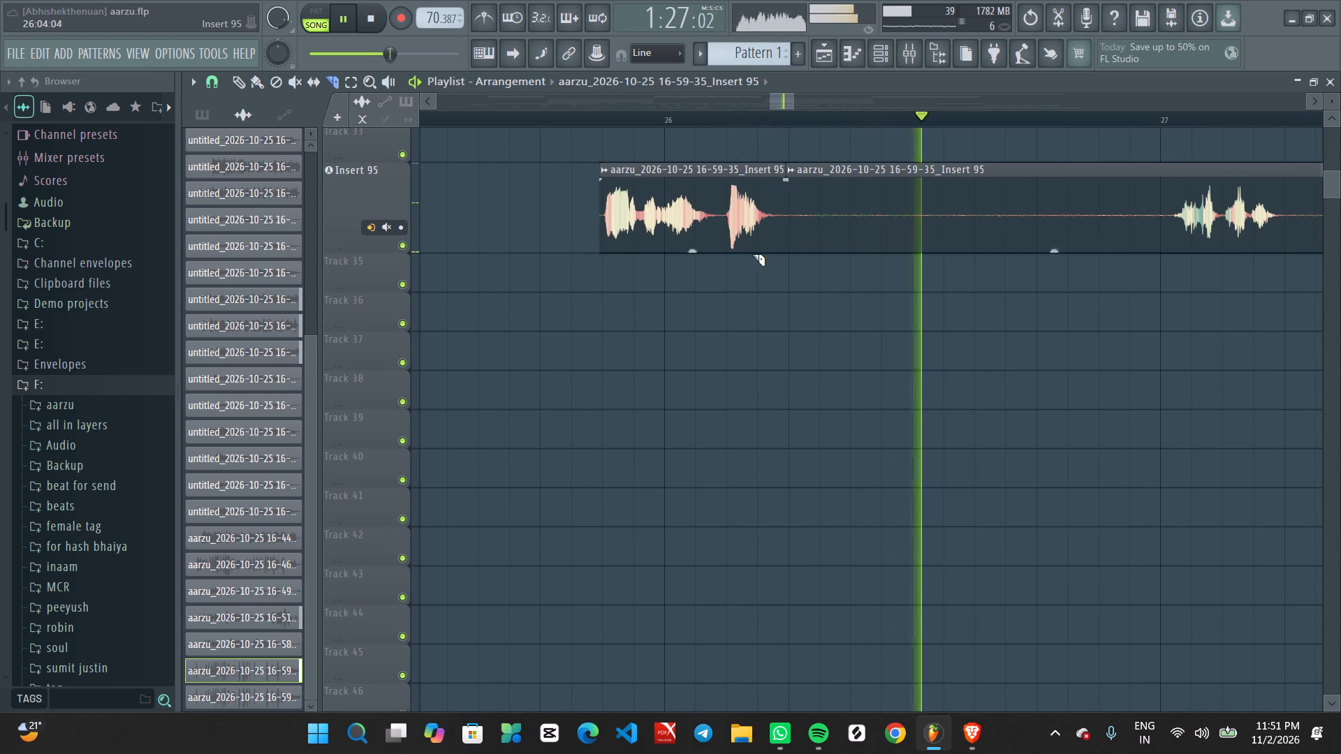
left_click_drag(689, 302, 689, 233, "ctrl")
key("Delete")
Slice the Insert 95 clip just before the bar 27 phrase and delete the silent piece preceding it.
scroll(1166, 383, "up", 3, "ctrl")
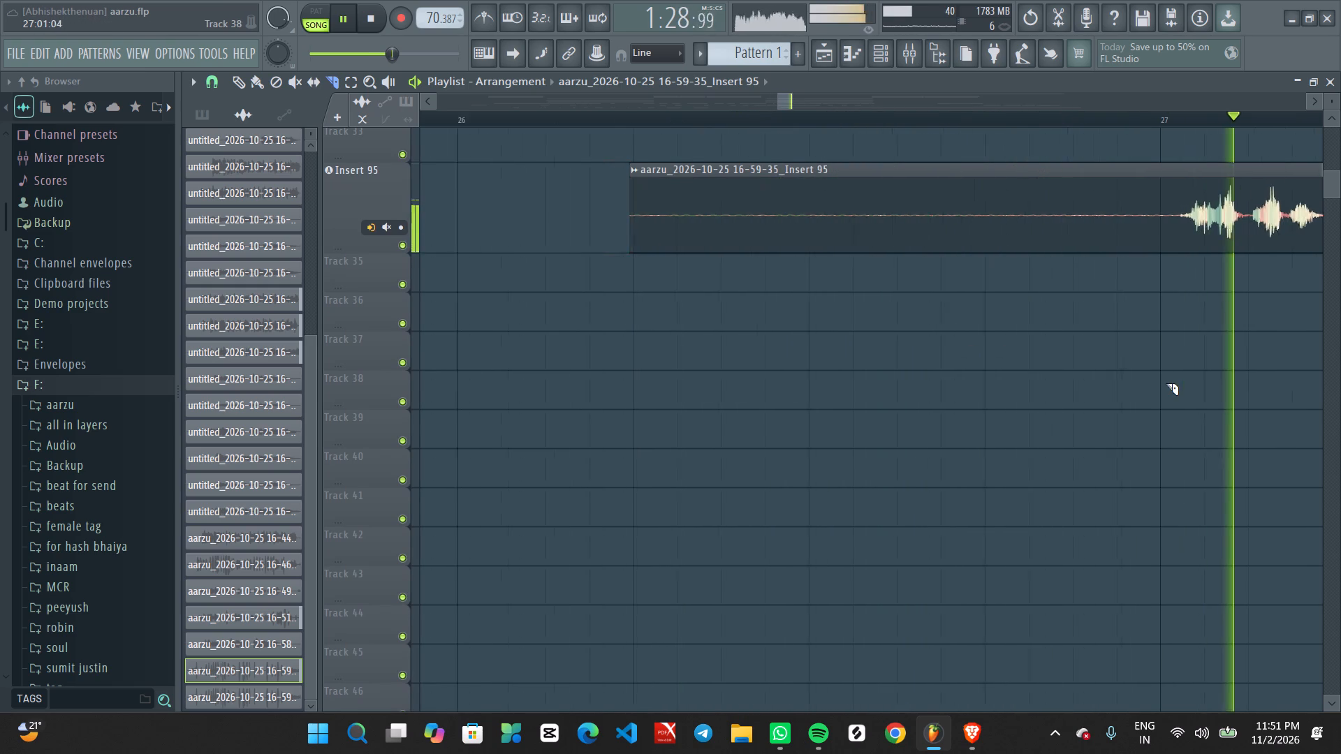
scroll(1166, 383, "up", 1, "ctrl")
middle_click_drag(1274, 388, 777, 409)
left_click_drag(679, 340, 679, 276, "alt")
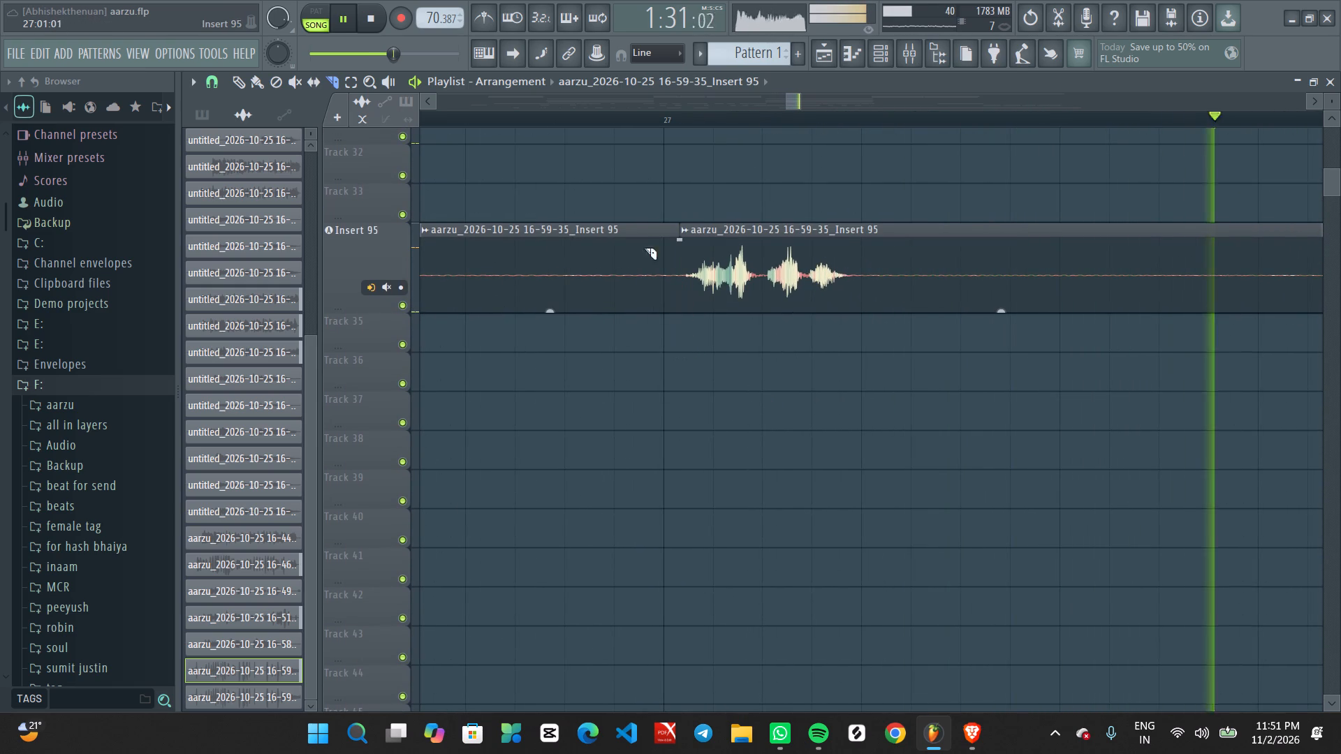
left_click_drag(620, 223, 621, 260, "ctrl")
key("Delete")
Restart playback and slice the Insert 95 clip just after the bar 27 phrase.
key("space")
key("space")
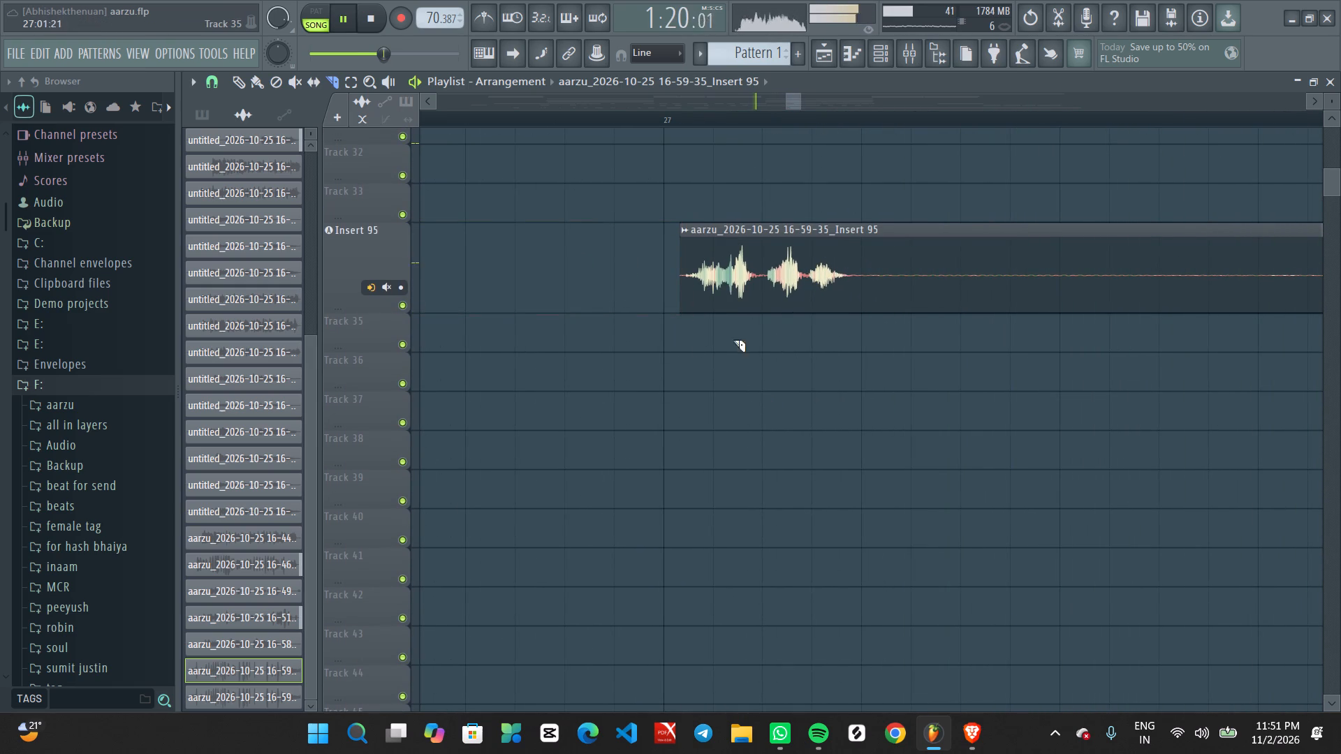
left_click_drag(851, 332, 862, 258, "alt")
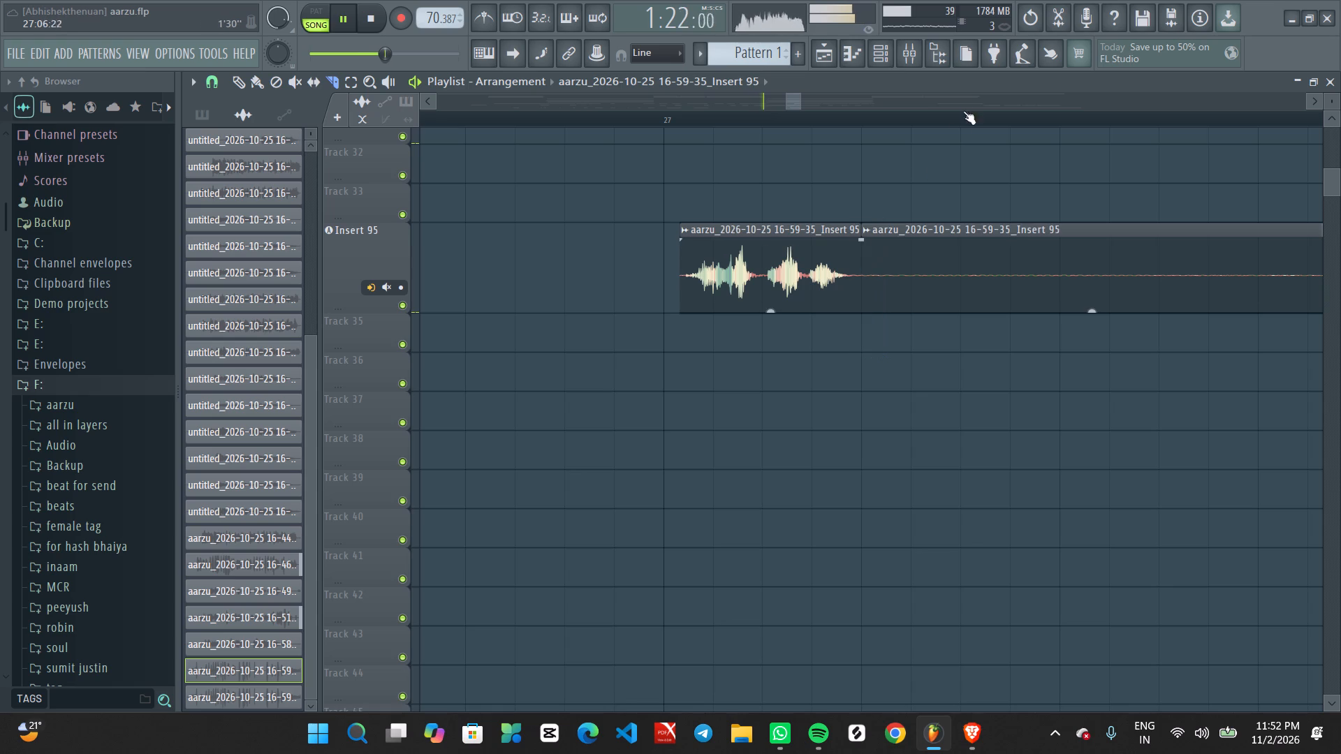
In Insert 95's REQ 6 Stereo, reduce the band 6 gain to 2.9 dB and lower the linked output to -3.3 dB.
left_click(917, 54)
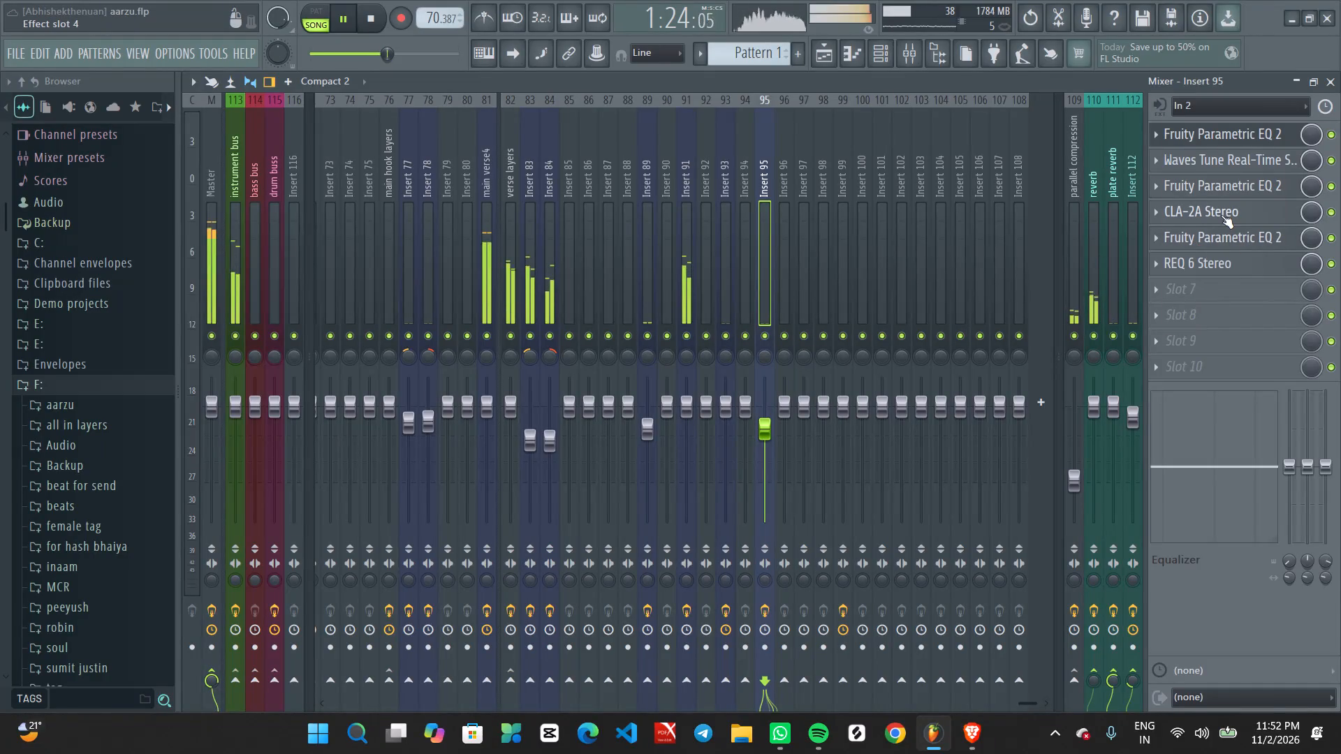
left_click(1234, 259)
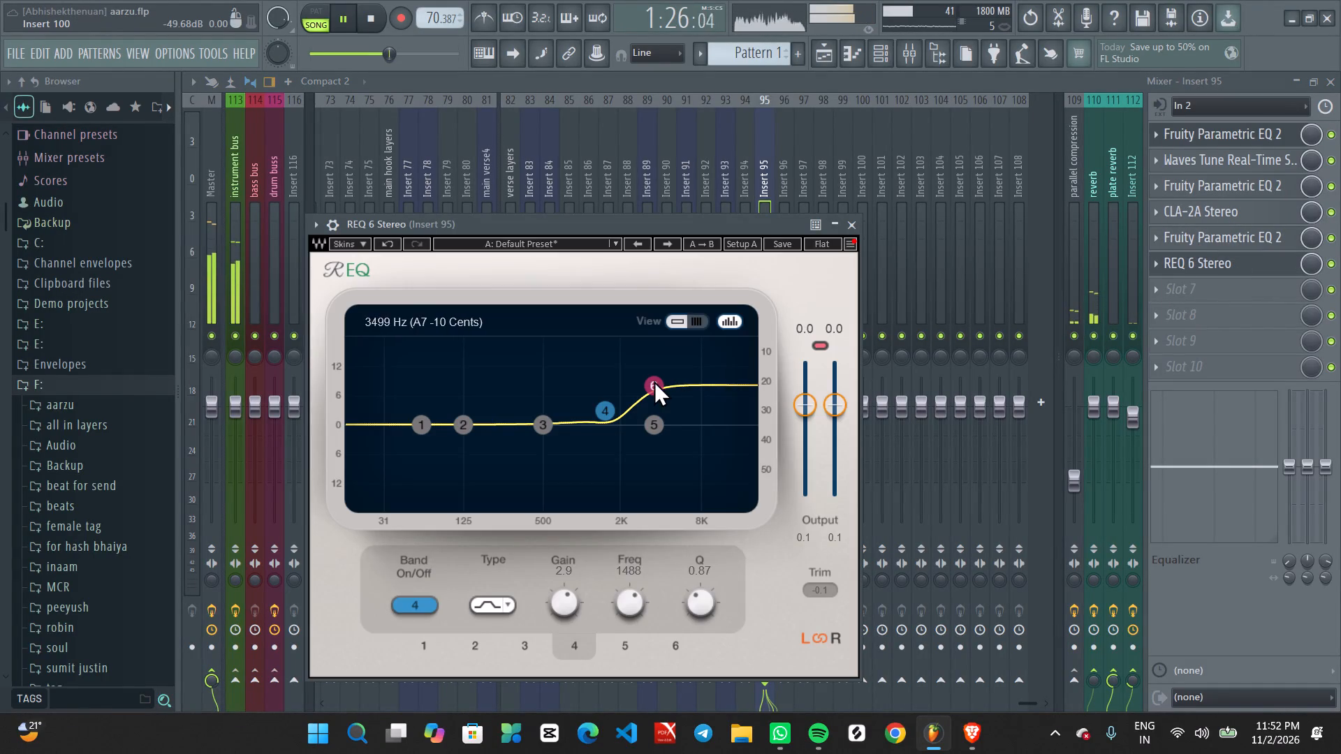
left_click_drag(653, 382, 658, 407)
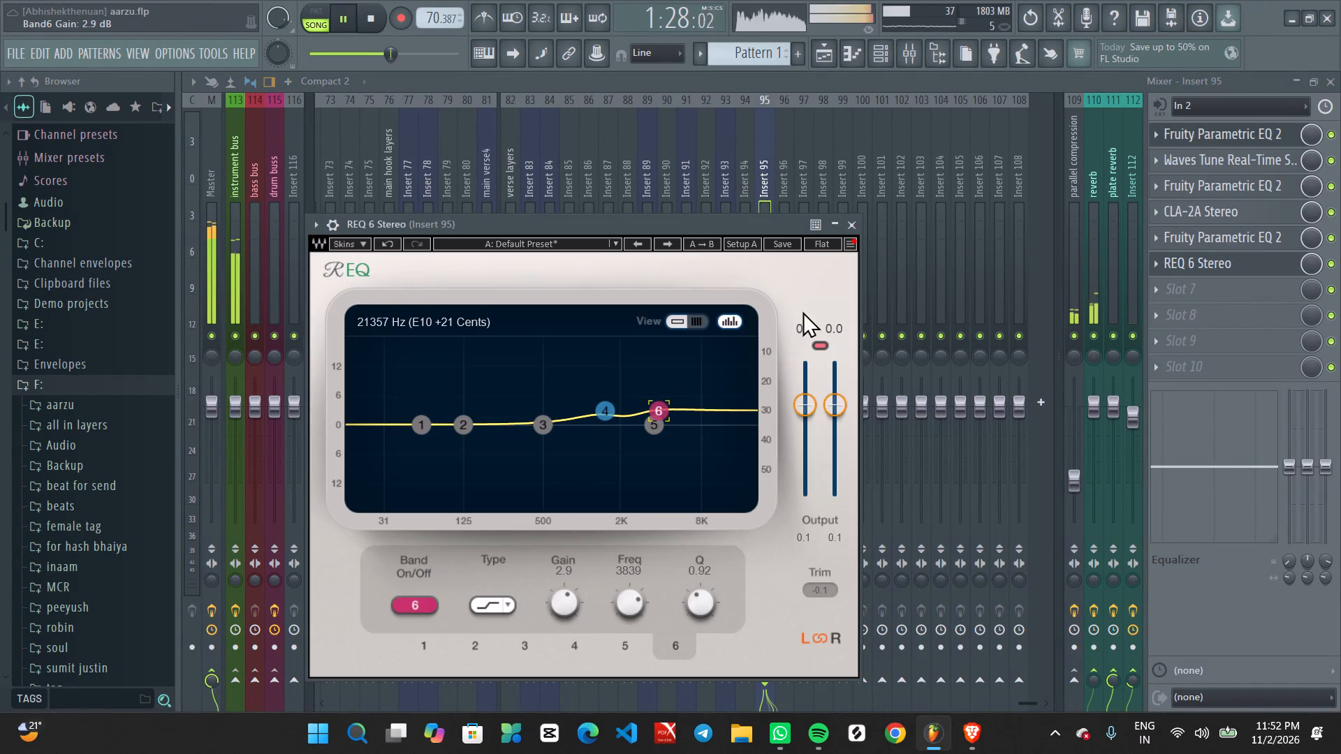
scroll(834, 401, "down", 6)
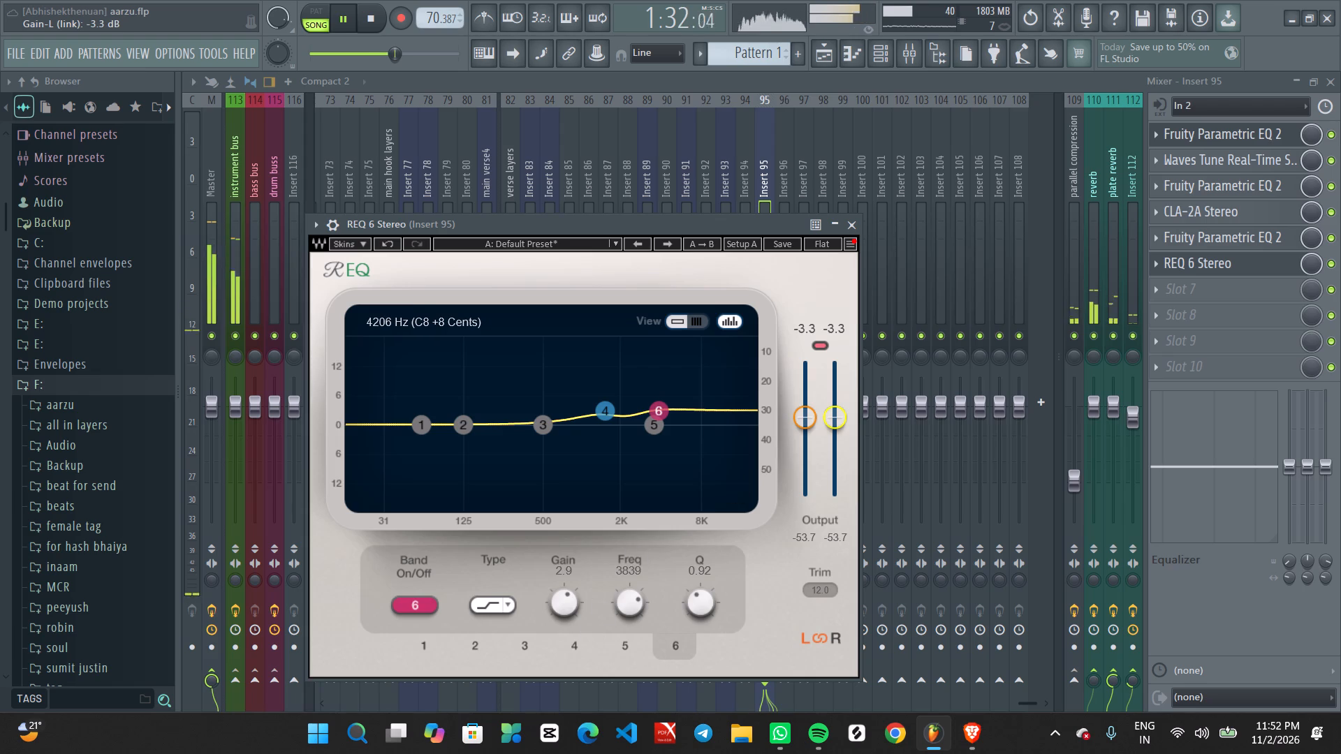
Set REQ 6 band 4 gain to 1.0 dB and band 6 gain to 5.0 dB on Insert 95, closing the plugin.
scroll(552, 608, "down", 8)
scroll(562, 605, "up", 1)
left_click(609, 409)
scroll(565, 596, "down", 3)
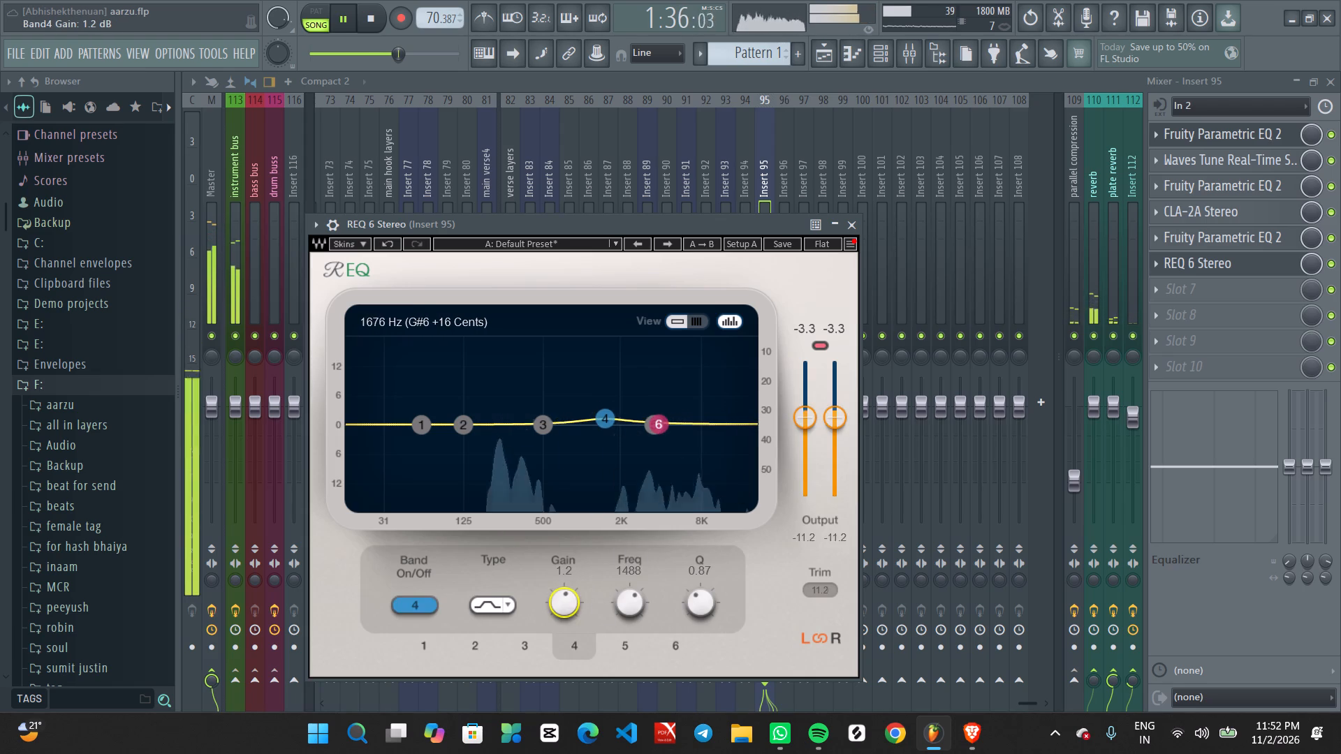
scroll(565, 596, "down", 2)
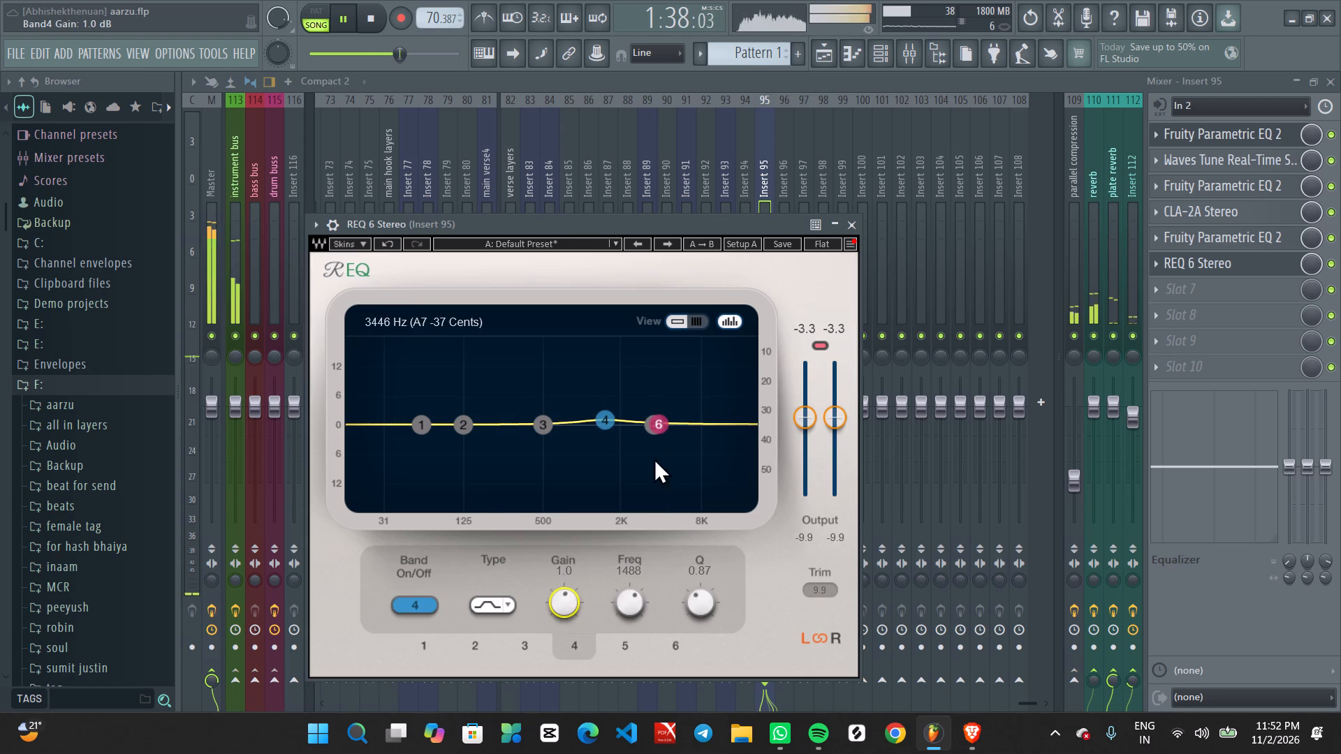
left_click_drag(660, 422, 661, 399)
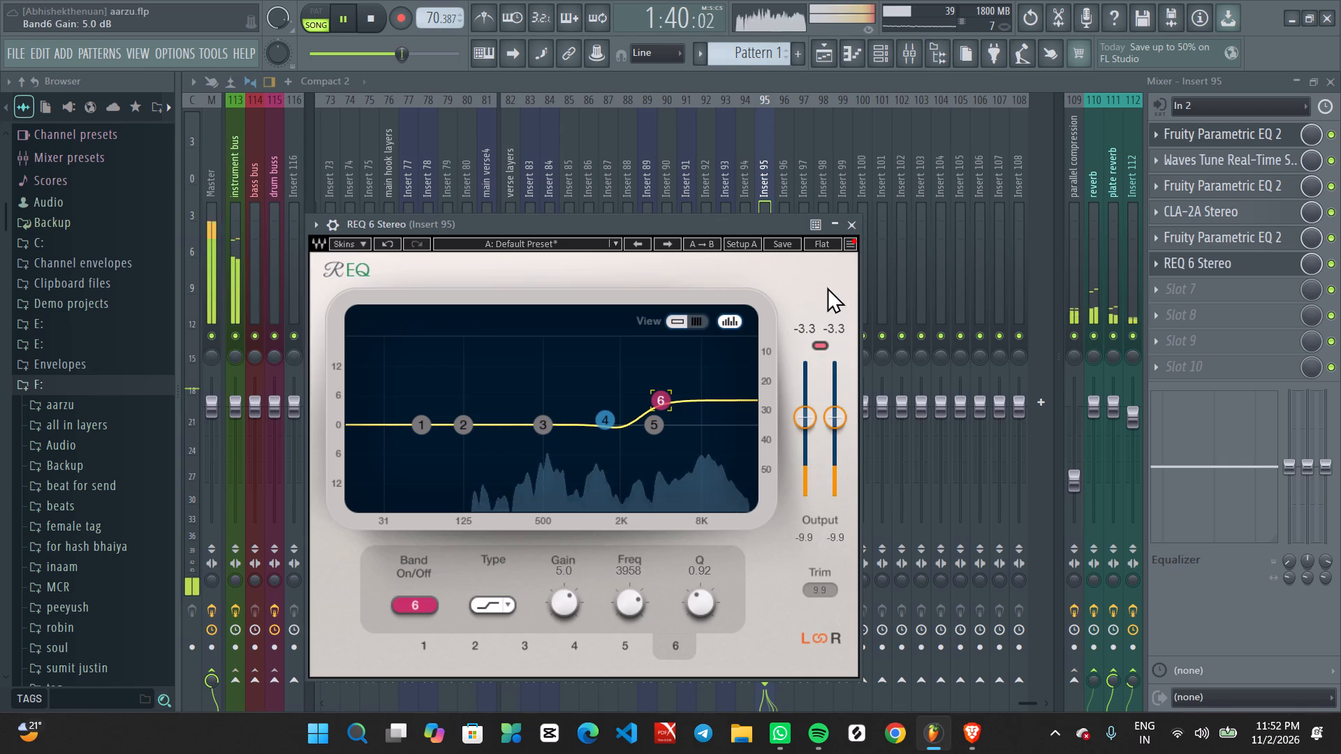
left_click(849, 229)
Return to the Playlist and play back the Insert 95 phrase at bar 27.
key("space")
key("space")
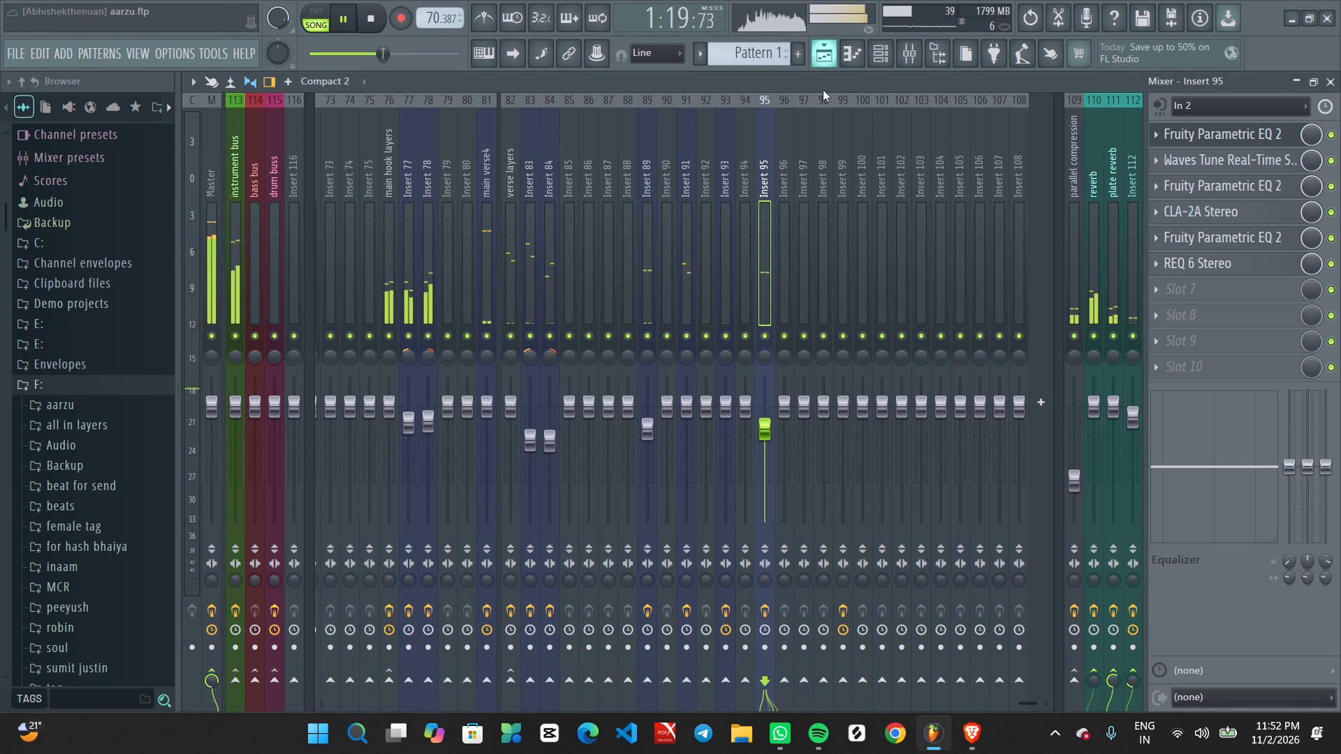
scroll(761, 434, "up", 2)
left_click(816, 53)
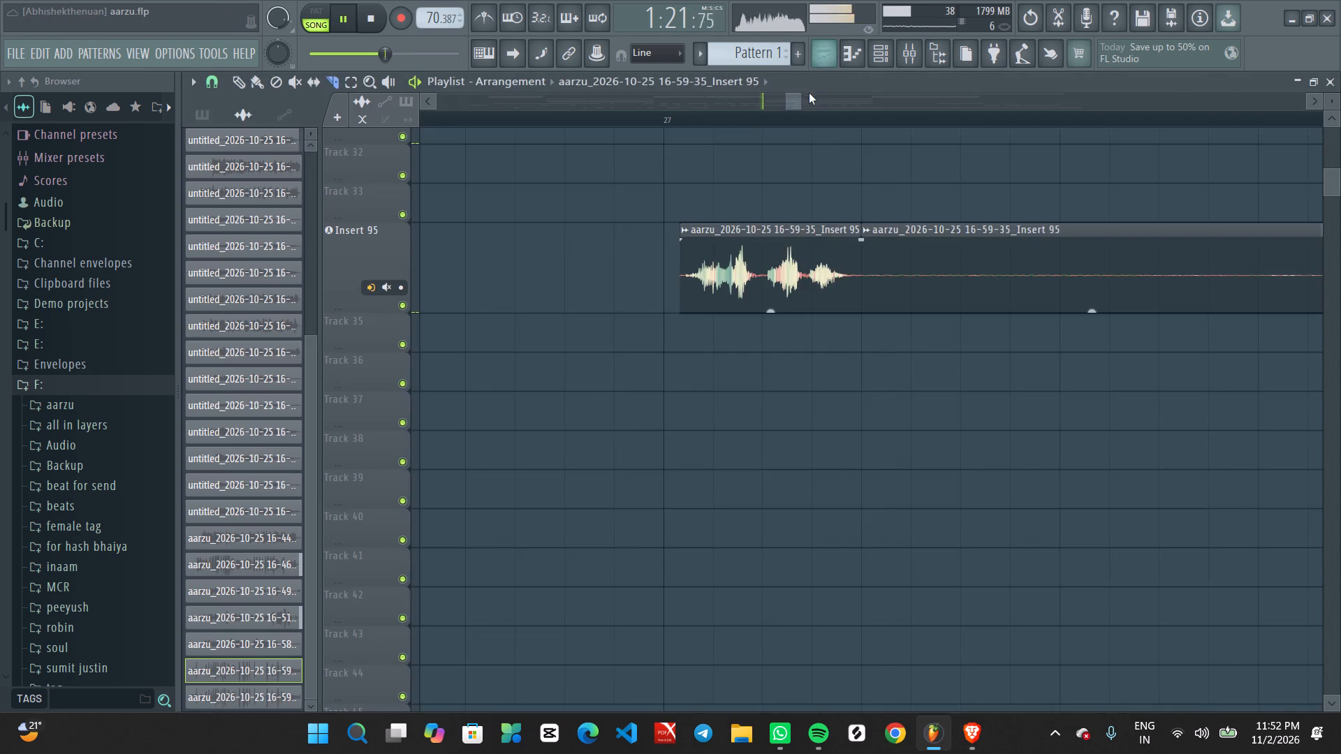
scroll(803, 99, "down", 5, "ctrl")
scroll(633, 219, "down", 16, "ctrl")
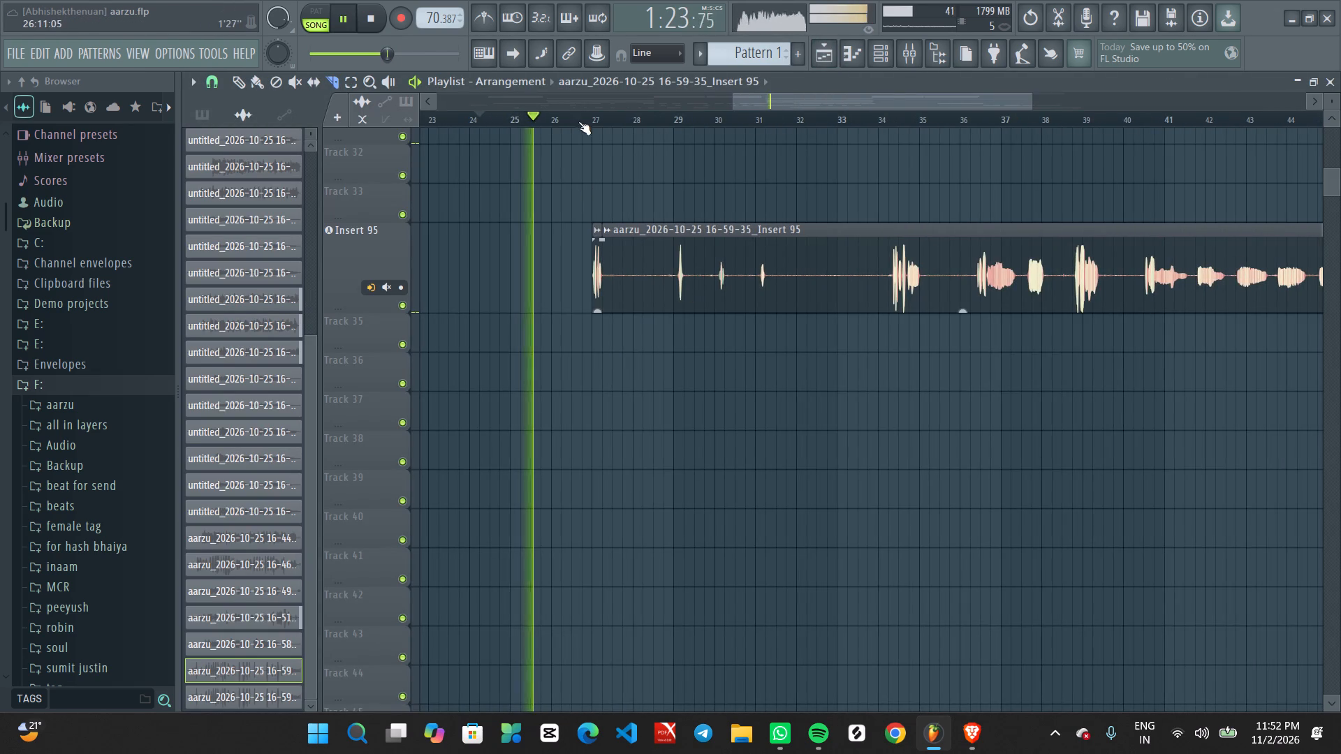
scroll(592, 144, "up", 5, "ctrl")
left_click(580, 116)
scroll(580, 318, "up", 6, "ctrl")
scroll(708, 381, "up", 6, "ctrl")
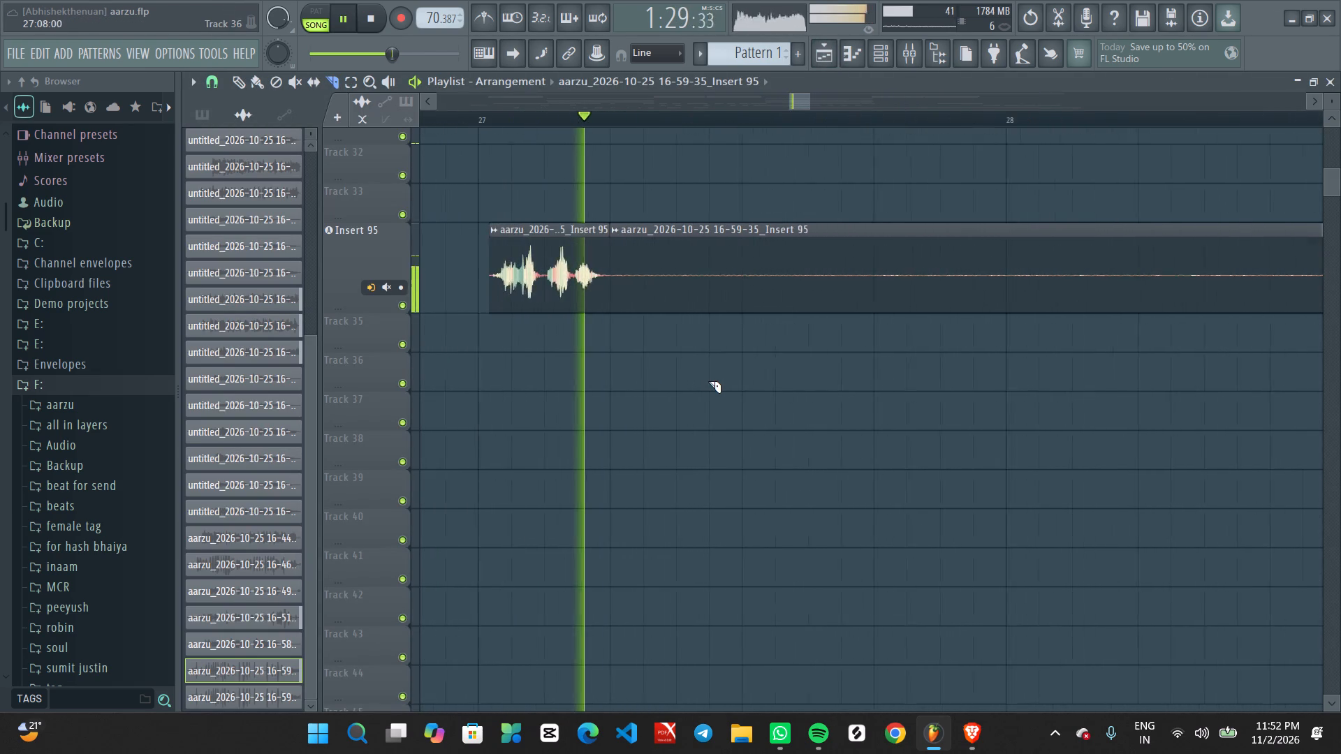
scroll(608, 343, "up", 1)
key("space")
key("space")
Pan the bar 27 phrase clip on Insert 95 44% left, auditioning it during playback.
middle_click(627, 198)
right_click(630, 202)
key("space")
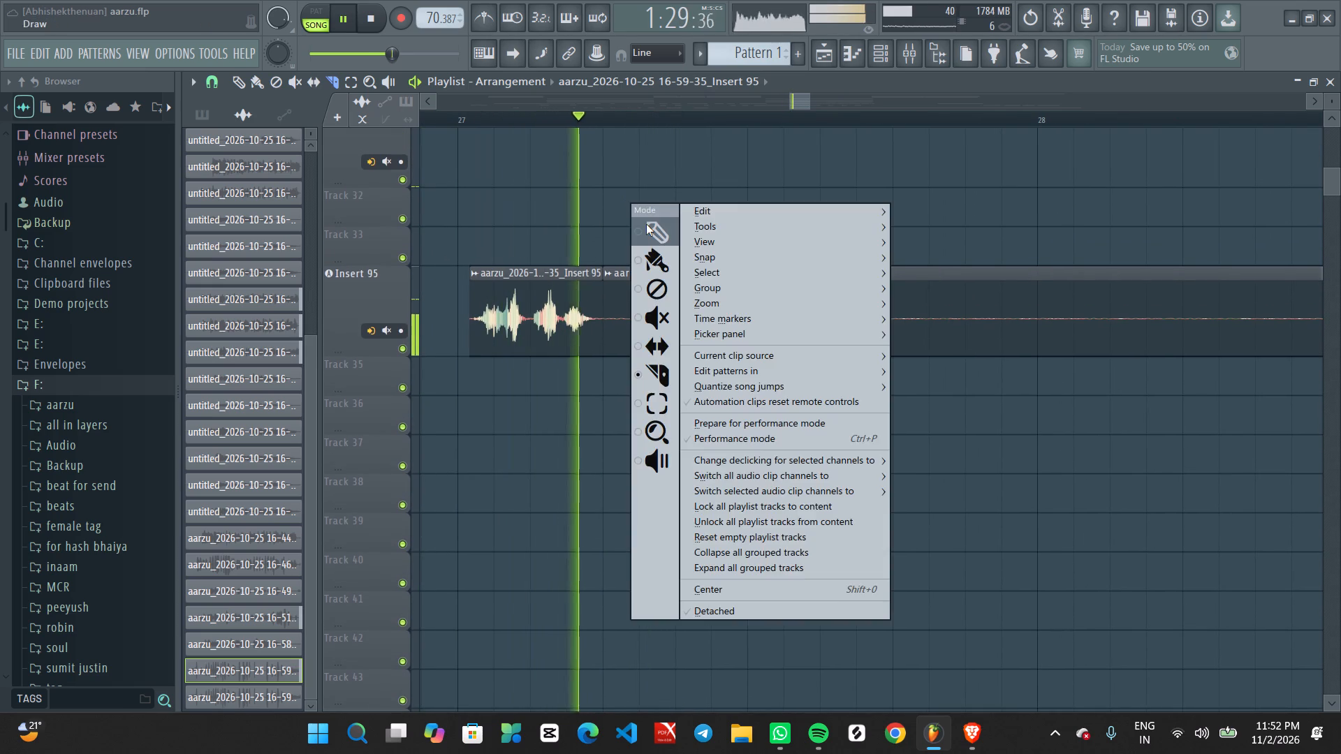
left_click(646, 224)
double_click(531, 321, "alt")
key("space")
key("space")
scroll(977, 355, "down", 8)
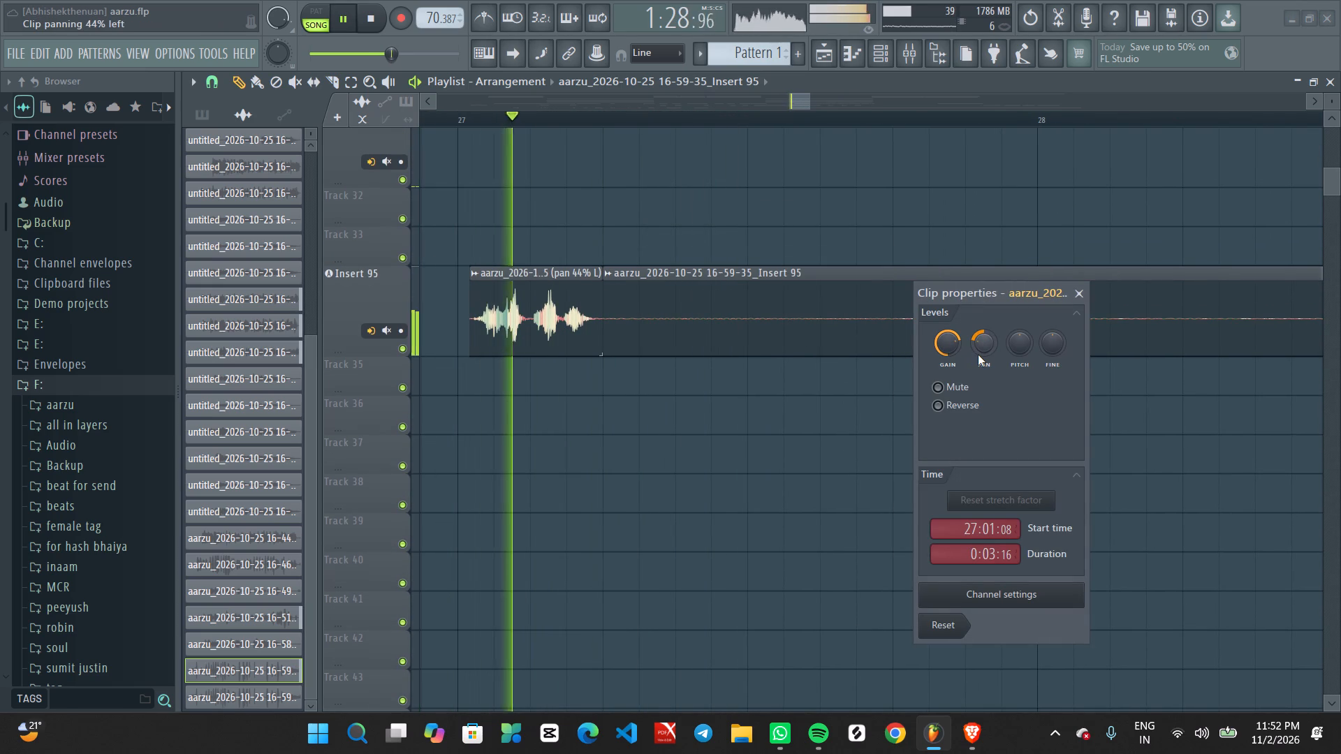
key("space")
key("space")
scroll(981, 352, "down", 9)
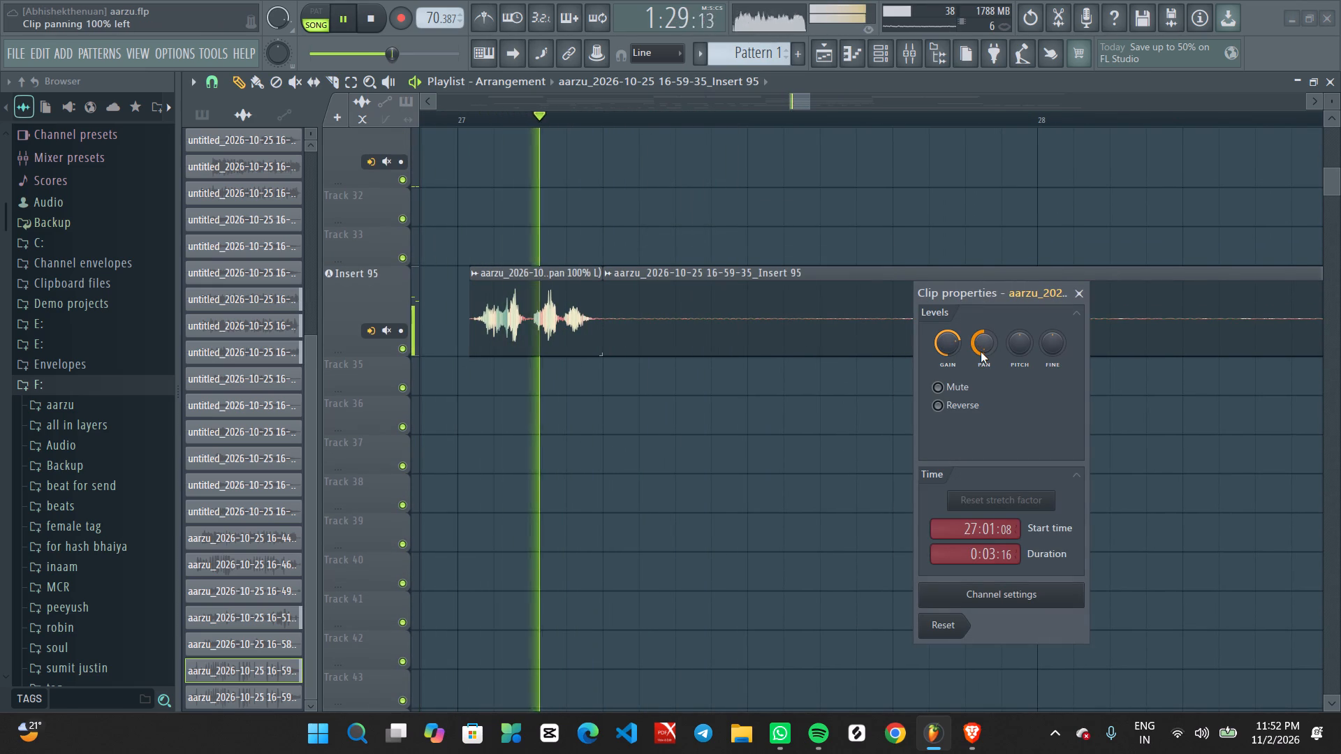
scroll(981, 352, "up", 9)
left_click(1079, 295)
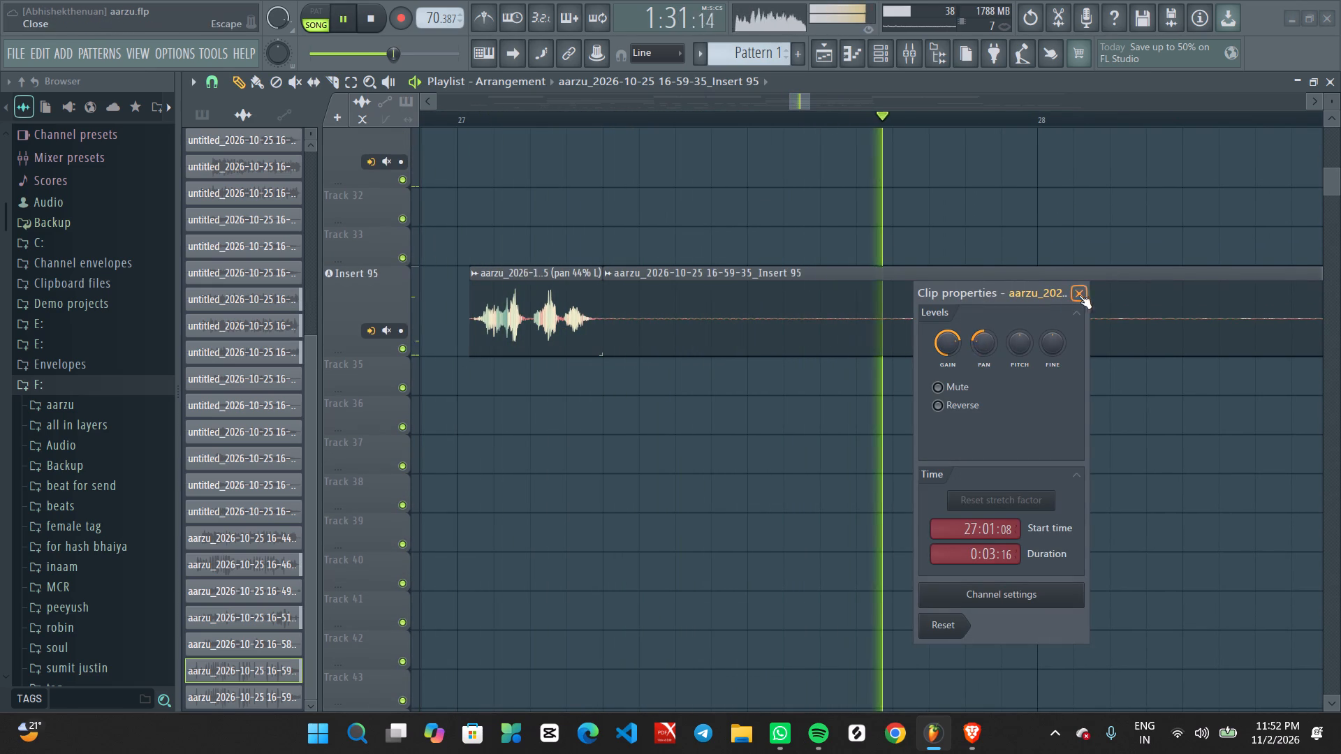
Slice the Insert 95 clip just before the bar 29 phrase and delete the silent piece preceding it.
scroll(1078, 334, "down", 4, "ctrl")
scroll(1066, 356, "up", 1, "ctrl")
scroll(1064, 360, "down", 4, "ctrl")
scroll(1080, 408, "up", 2, "ctrl")
middle_click_drag(1256, 408, 775, 405)
scroll(821, 394, "up", 4, "ctrl")
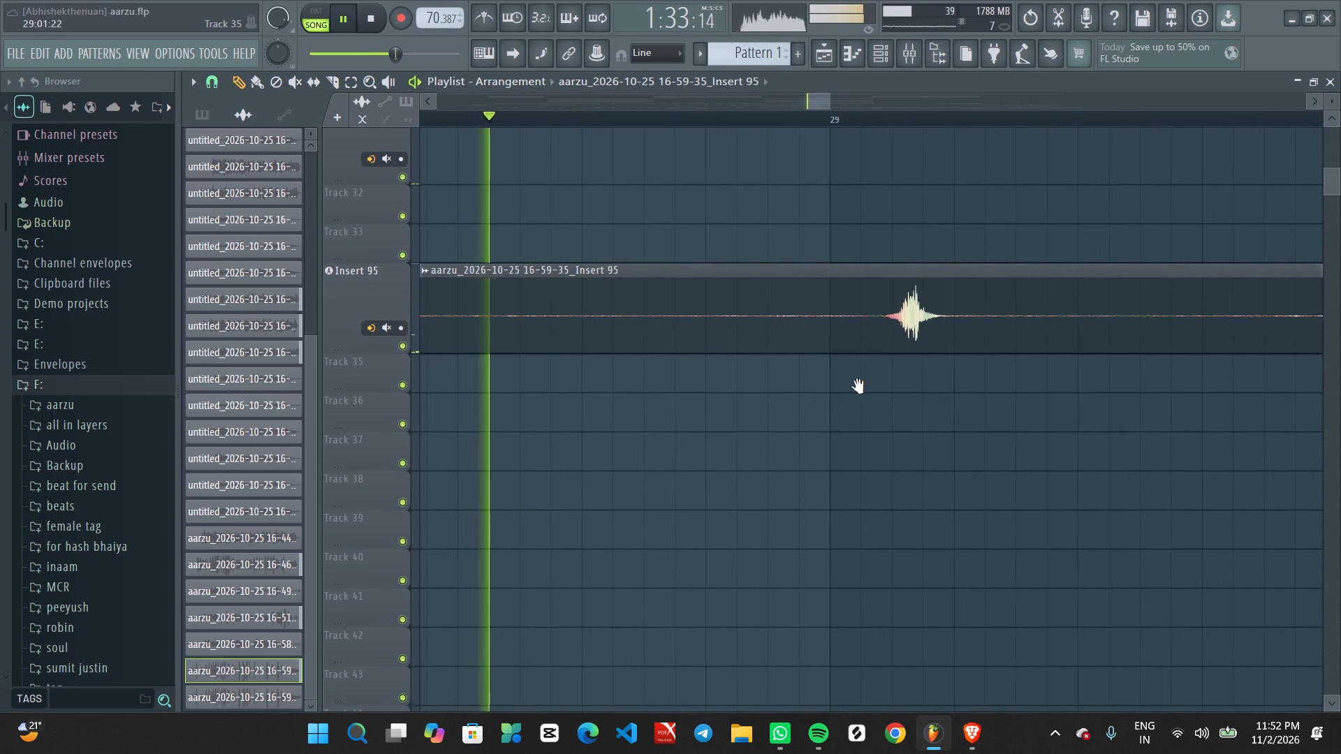
middle_click(858, 387)
right_click(858, 391)
left_click(891, 456)
left_click_drag(892, 397, 877, 315, "alt")
left_click_drag(710, 249, 733, 343, "ctrl")
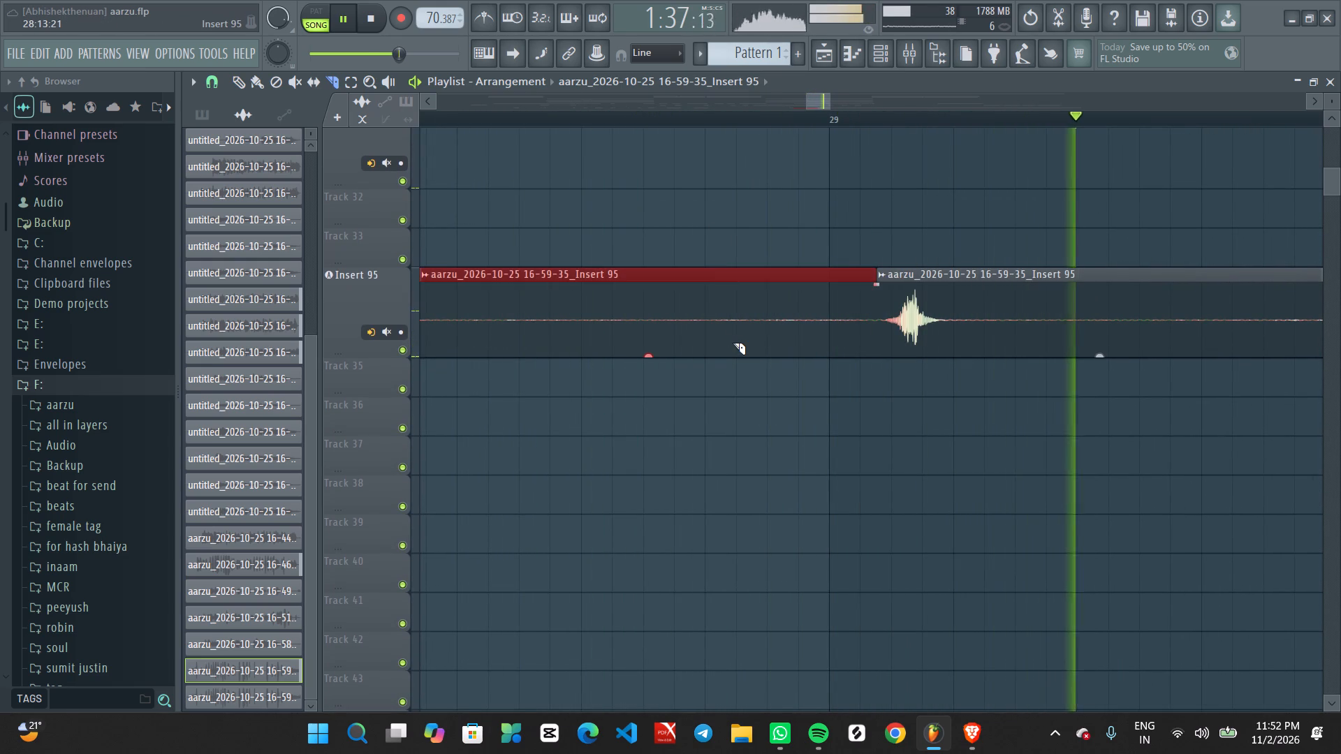
key("Delete")
Stop playback, slice the Insert 95 clip just after the bar 29 phrase and delete the small leftover piece between the cuts.
key("space")
scroll(955, 351, "up", 3, "ctrl")
left_click(958, 350, "alt")
left_click_drag(958, 351, 957, 351, "alt")
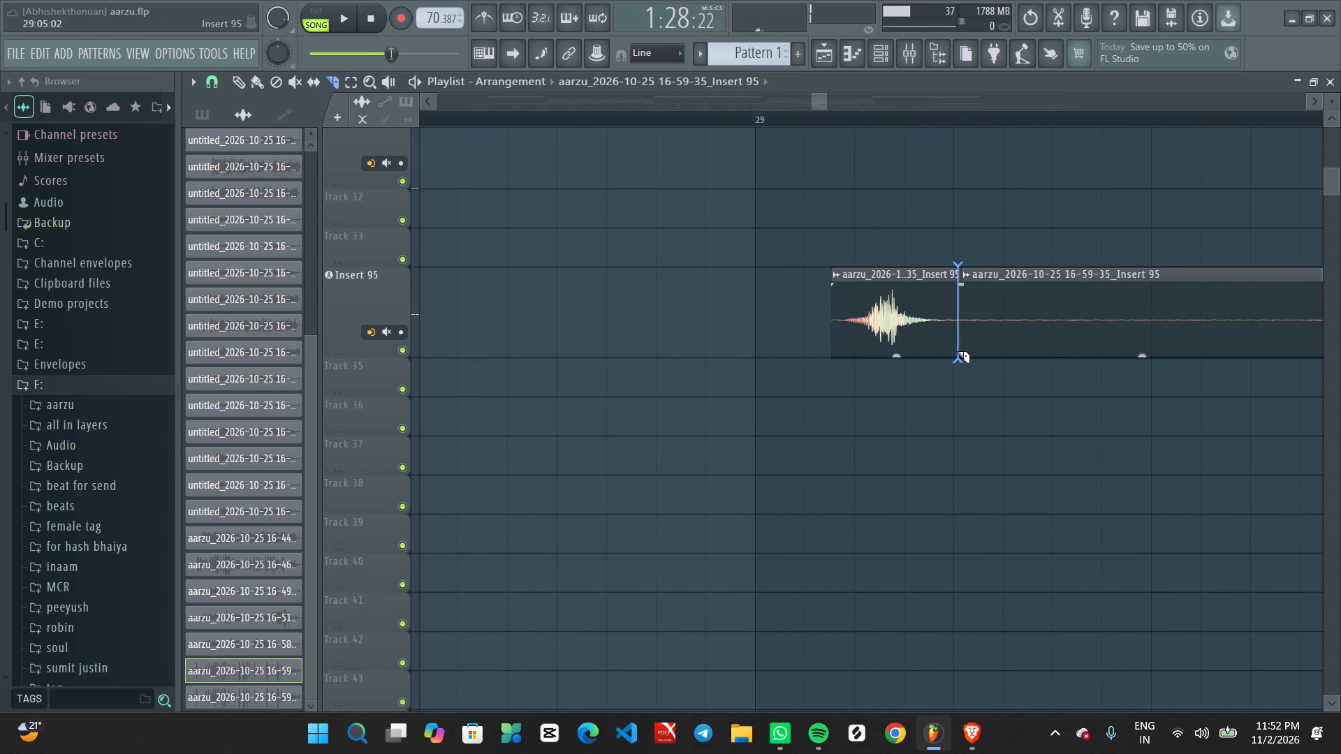
left_click_drag(957, 351, 948, 353, "alt")
left_click_drag(950, 255, 968, 269, "ctrl")
left_click(948, 231, "ctrl")
left_click_drag(960, 251, 955, 269, "ctrl")
left_click_drag(948, 239, 951, 273, "ctrl")
key("Delete")
Pan the bar 29 phrase clip on Insert 95 62% right and audition it.
middle_click(781, 216)
right_click(779, 216)
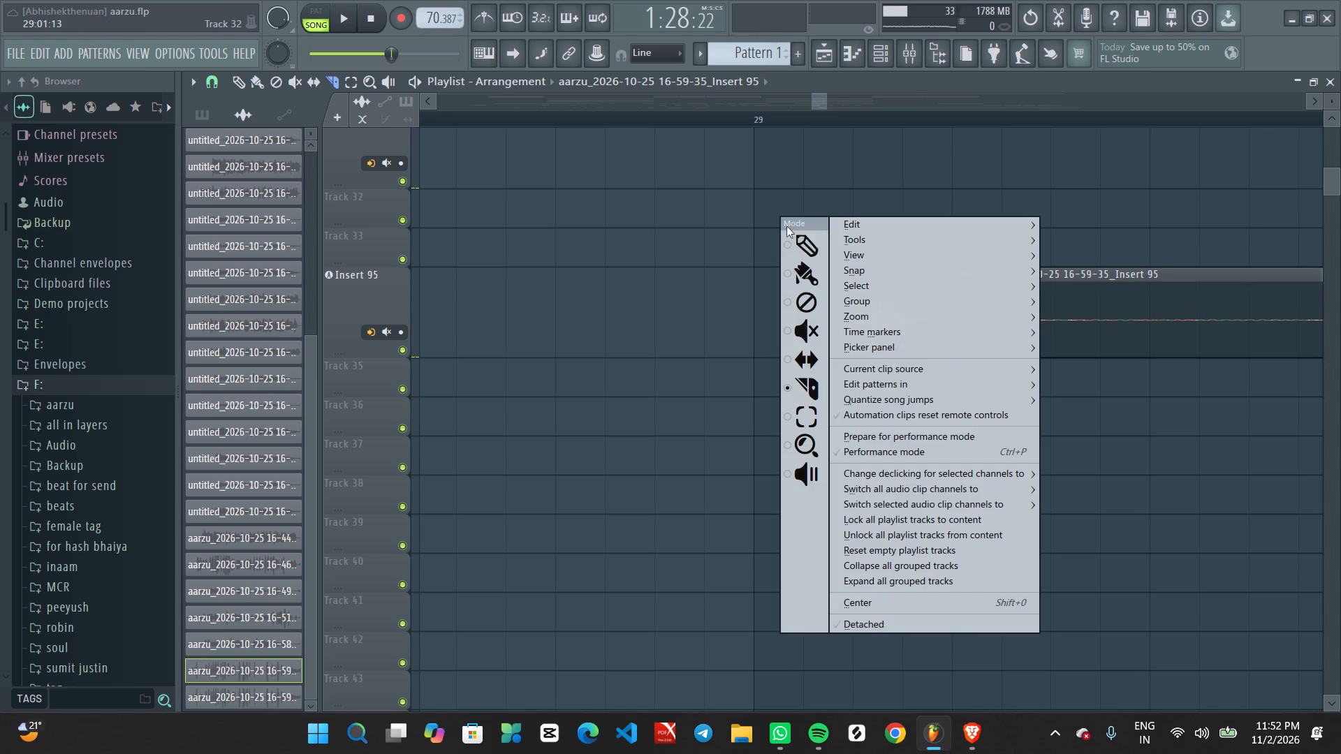
left_click(798, 233)
double_click(896, 296, "alt")
scroll(974, 342, "up", 4)
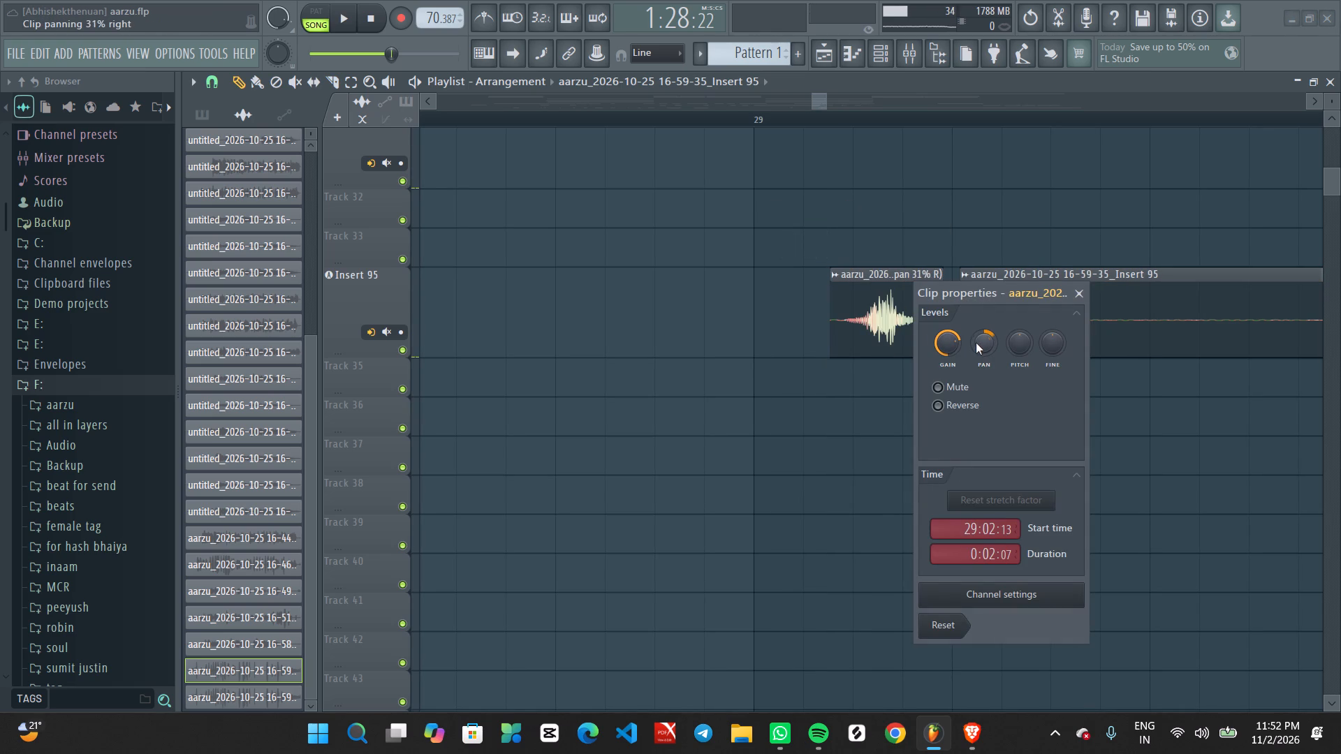
scroll(976, 343, "up", 6)
key("space")
left_click(685, 118)
scroll(807, 390, "up", 4, "ctrl")
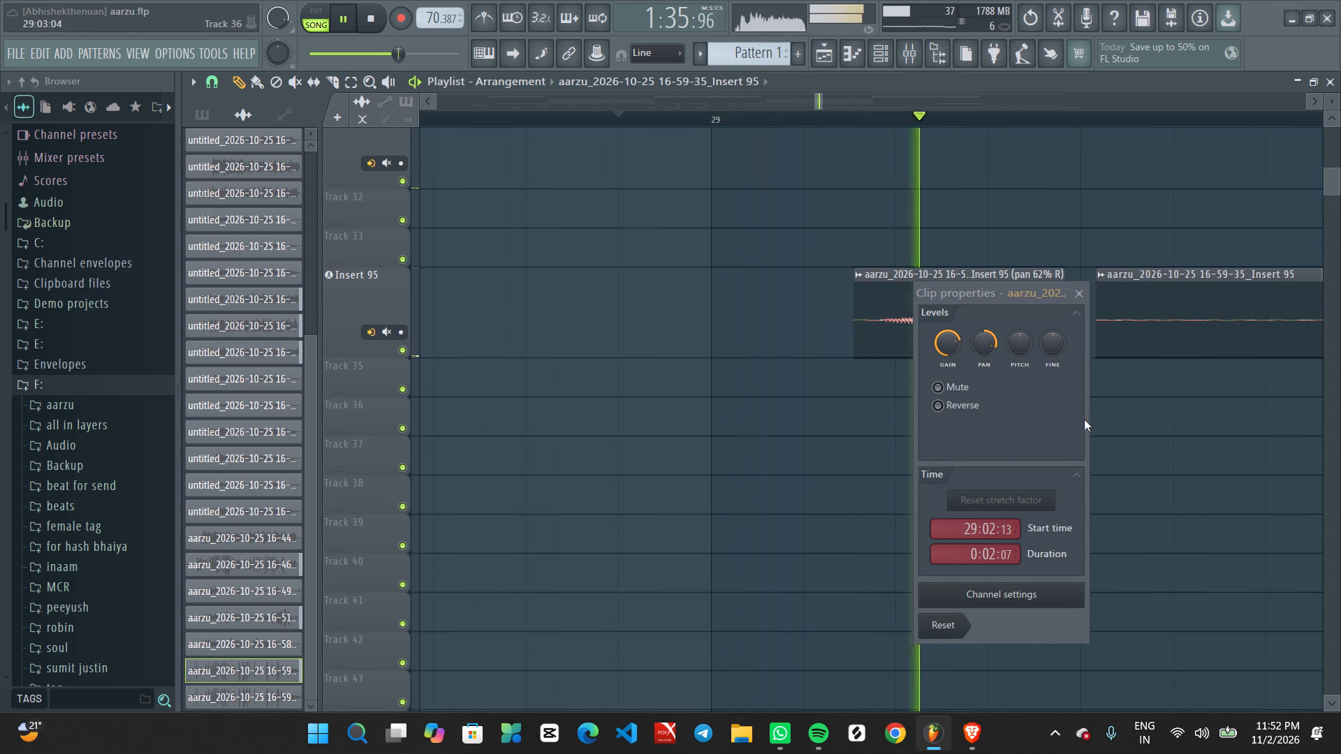
left_click(1084, 285)
Slice the Insert 95 clip just before the bar 30 phrase and delete the silent piece preceding it.
scroll(1084, 316, "down", 14, "ctrl")
scroll(1097, 349, "up", 1, "ctrl")
middle_click_drag(1199, 401, 858, 401)
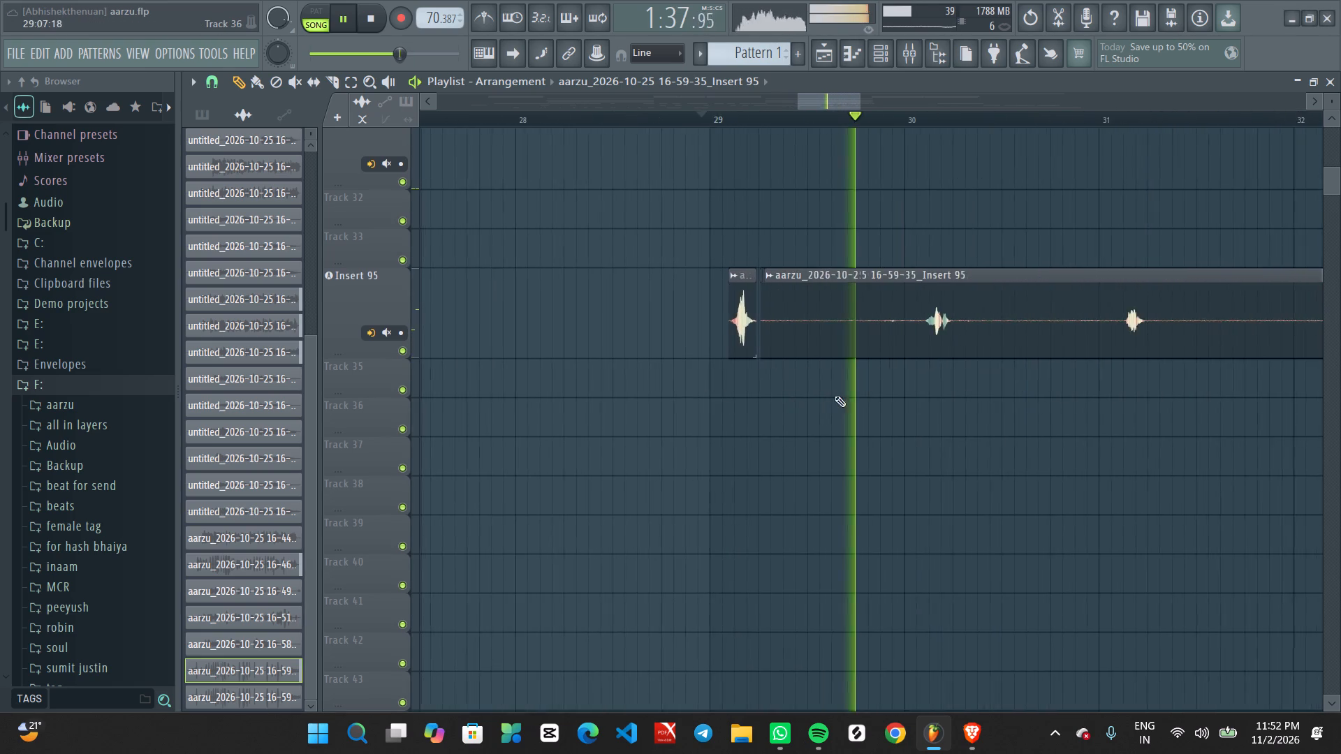
scroll(905, 389, "up", 11, "ctrl")
key("space")
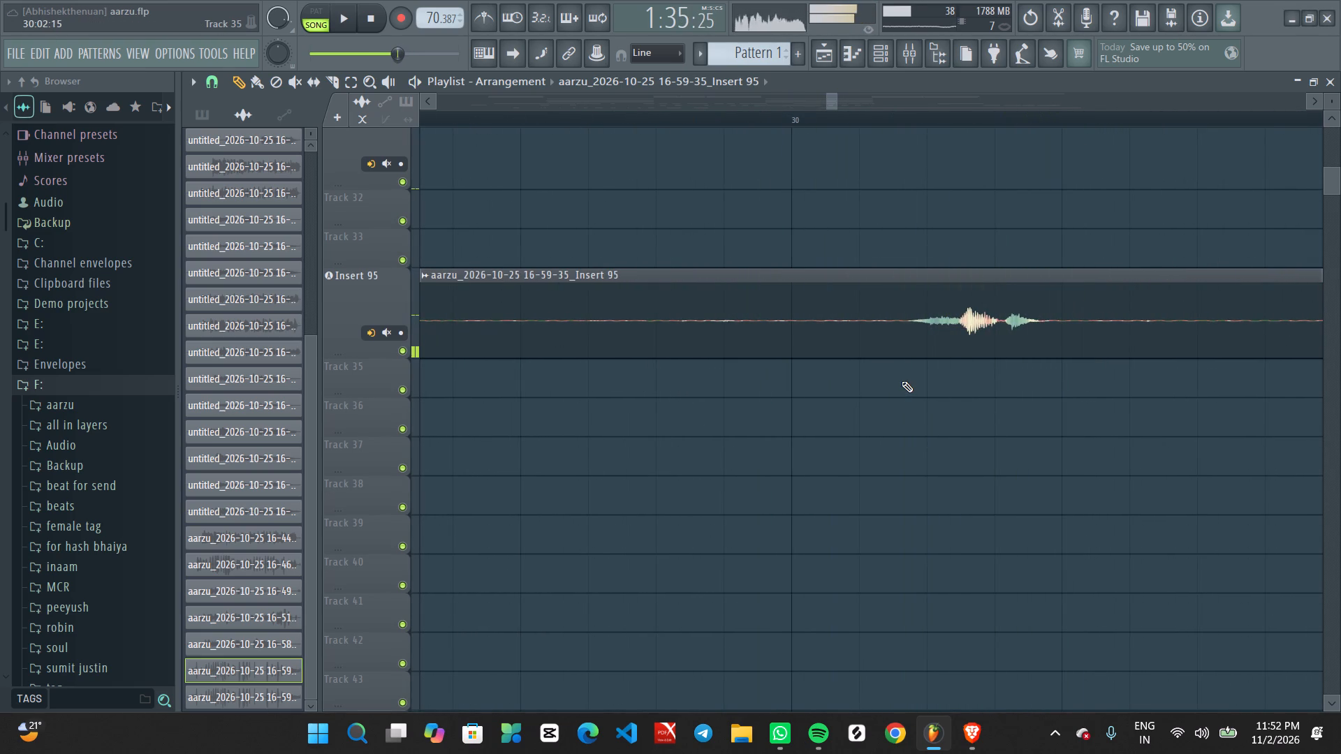
middle_click(897, 378, "alt")
middle_click(895, 378)
right_click(893, 380)
left_click(923, 450)
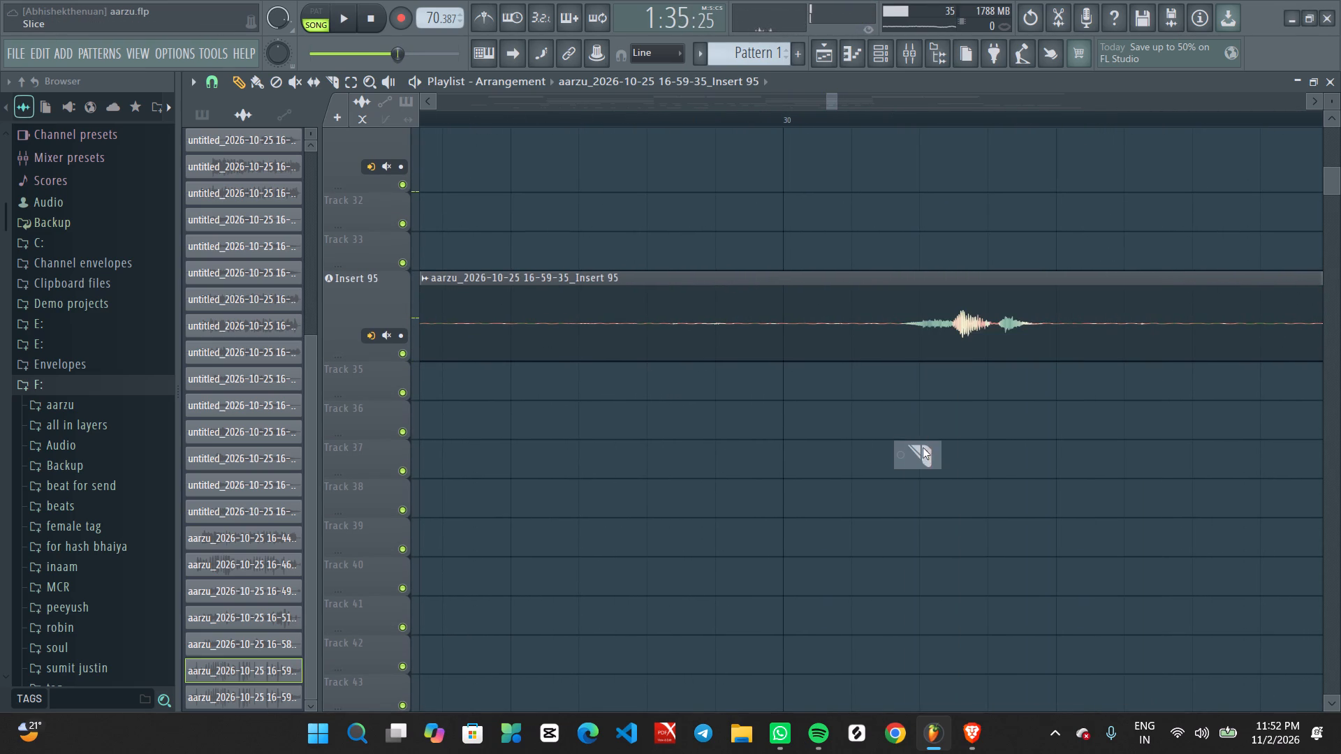
left_click_drag(897, 364, 892, 330, "alt")
left_click_drag(789, 231, 796, 295, "ctrl")
key("Delete")
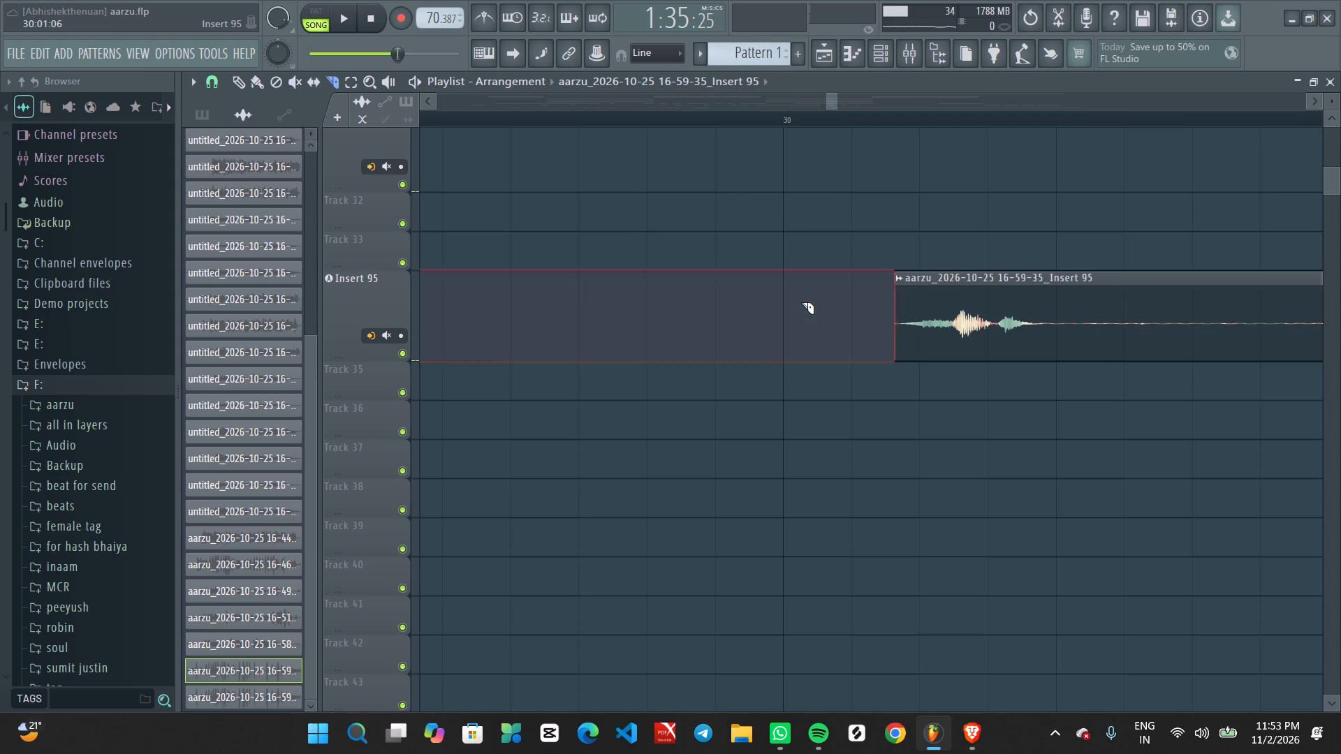
Slice the Insert 95 clip just after the bar 30 phrase.
scroll(842, 544, "up", 3, "ctrl")
middle_click_drag(1203, 547, 744, 447)
left_click_drag(731, 377, 717, 343, "alt")
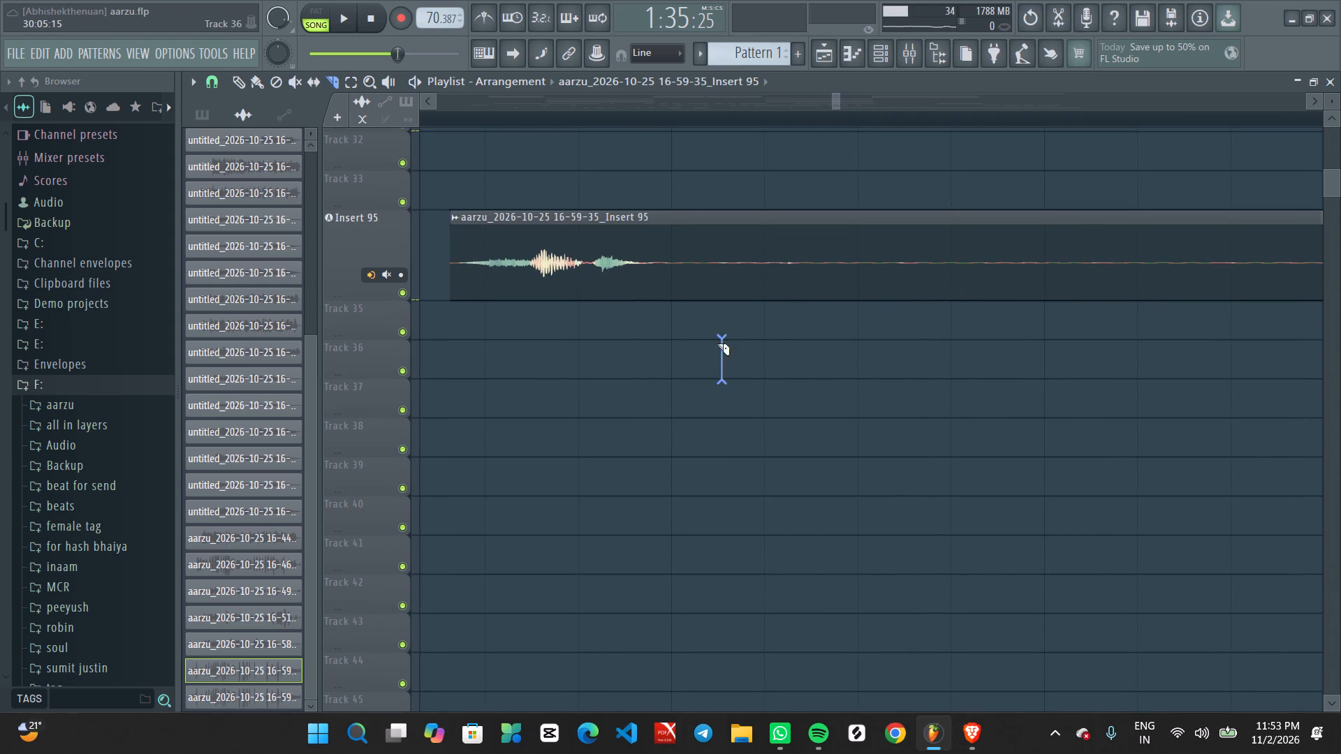
left_click_drag(717, 343, 647, 241, "alt")
scroll(698, 382, "down", 6, "ctrl")
Pan the bar 30 phrase clip on Insert 95 62% left and make the prompted clip instance unique.
middle_click(644, 390)
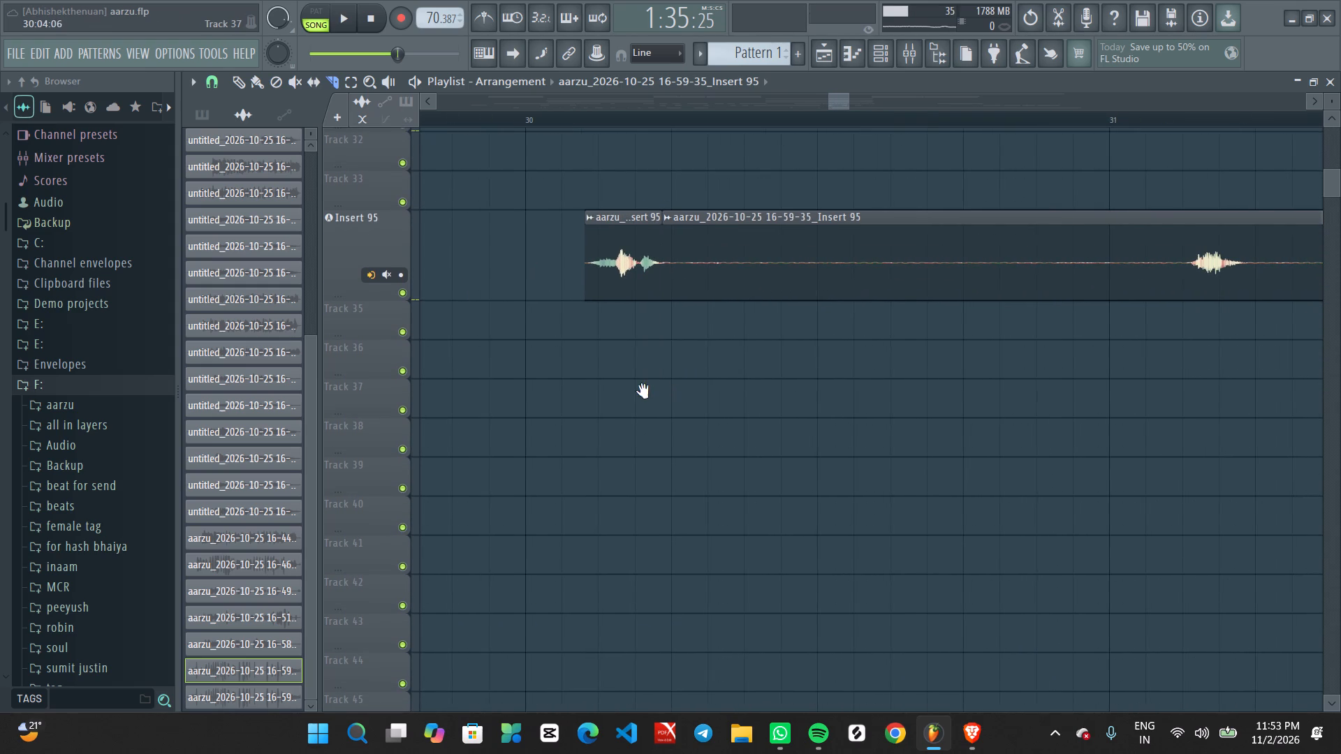
right_click(643, 392)
left_click(674, 290)
left_click(670, 307)
double_click(640, 274)
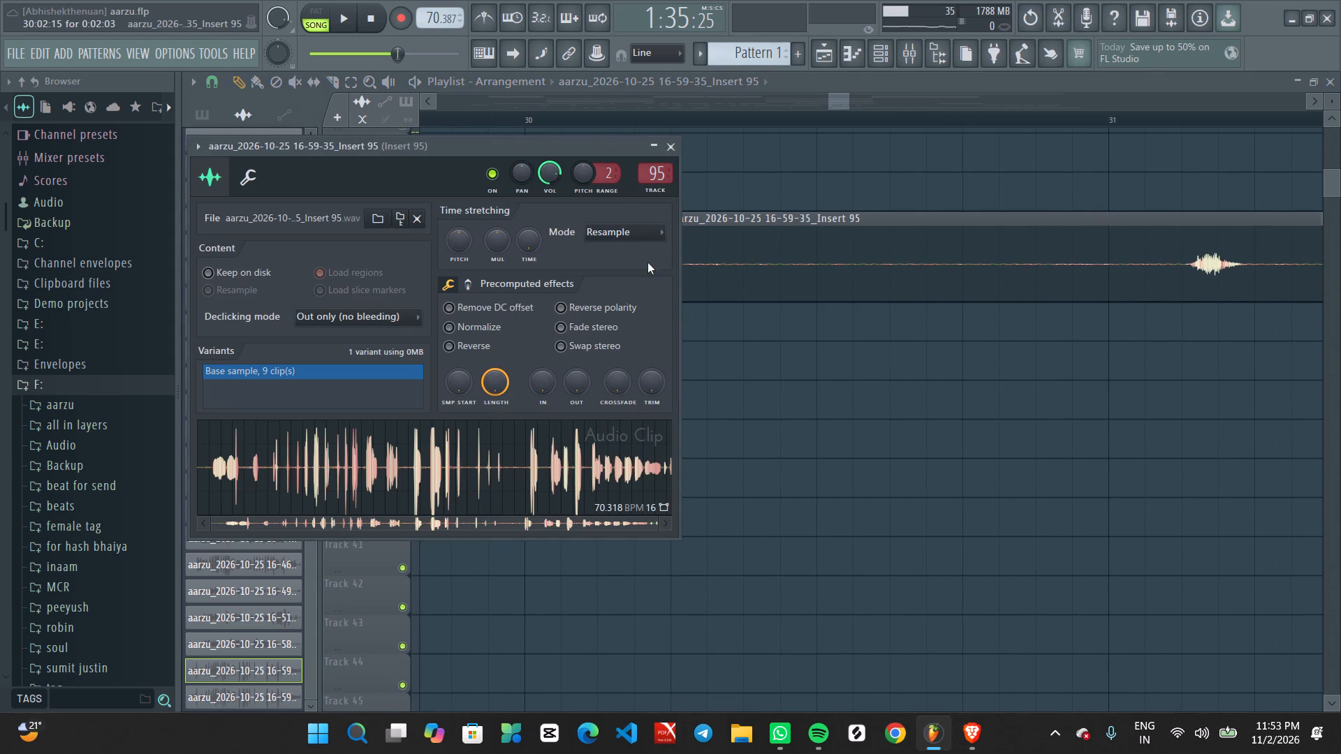
left_click(669, 150)
double_click(645, 247, "alt")
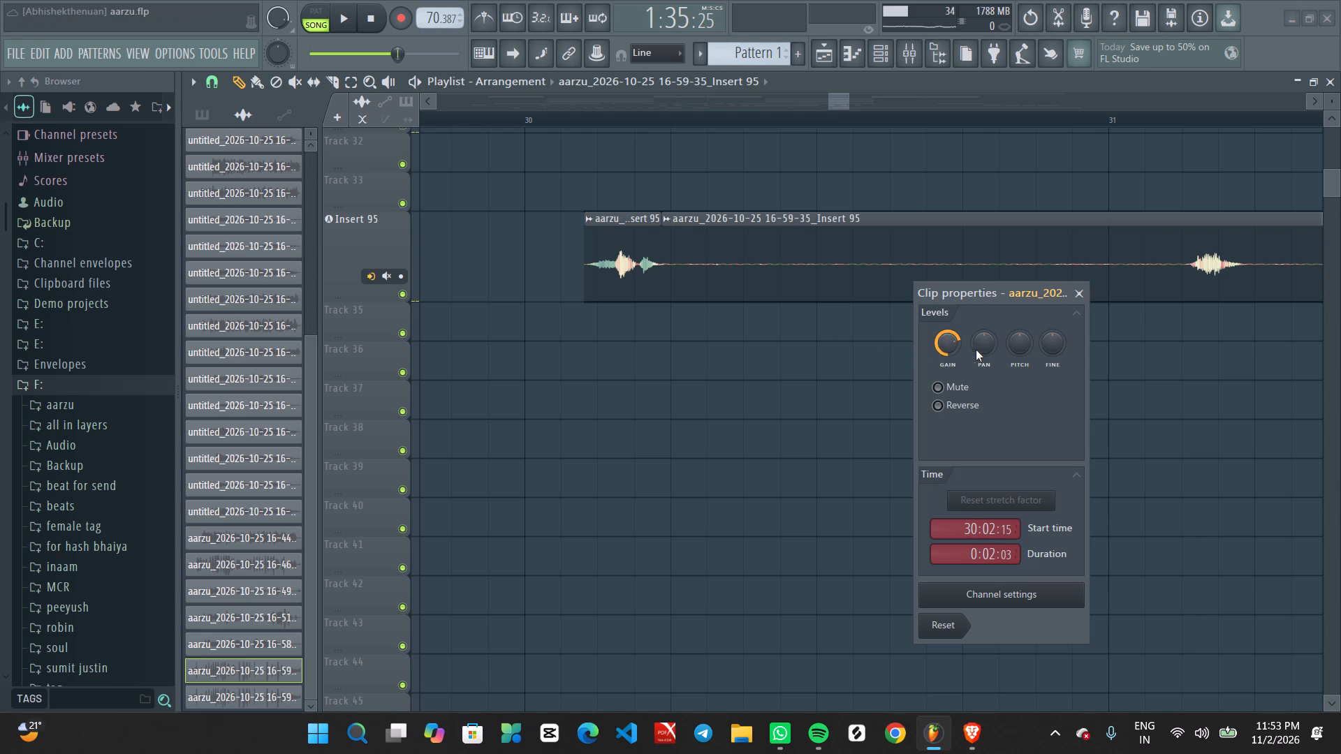
scroll(987, 350, "down", 10)
key("space")
left_click(493, 128)
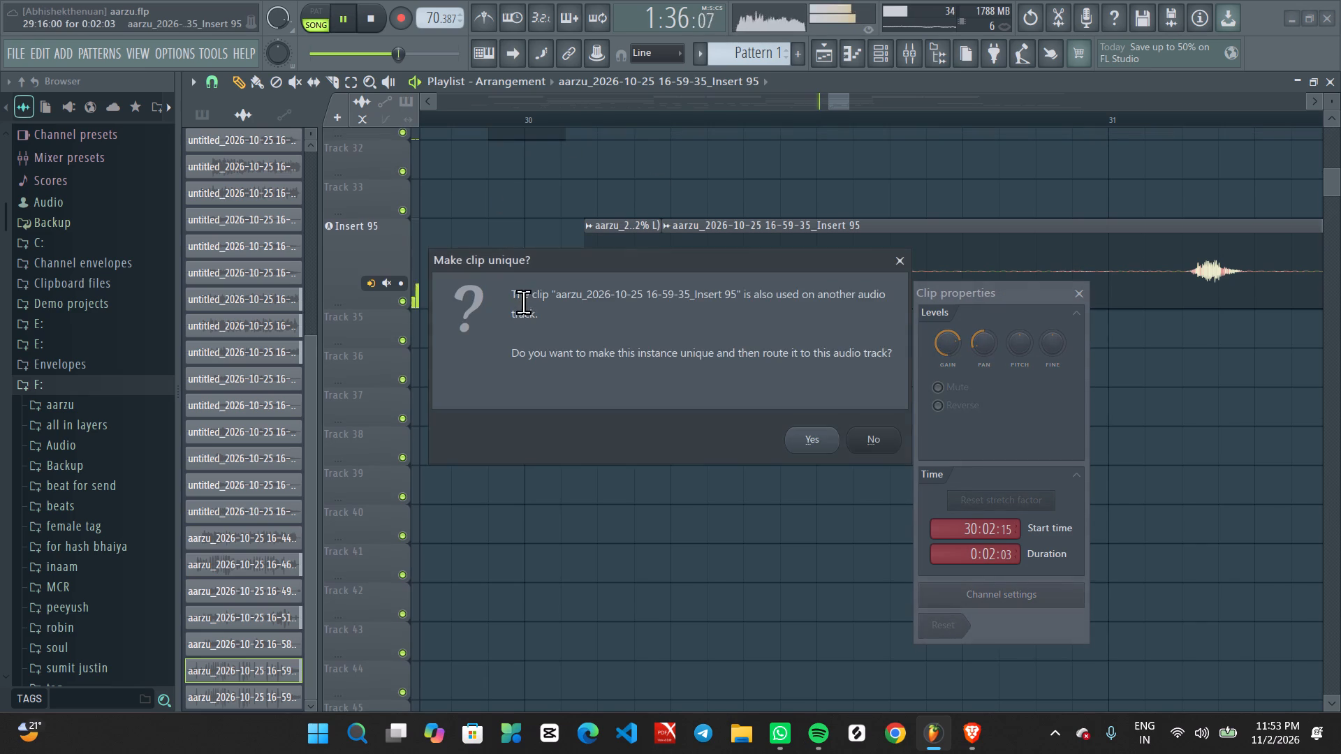
key("space")
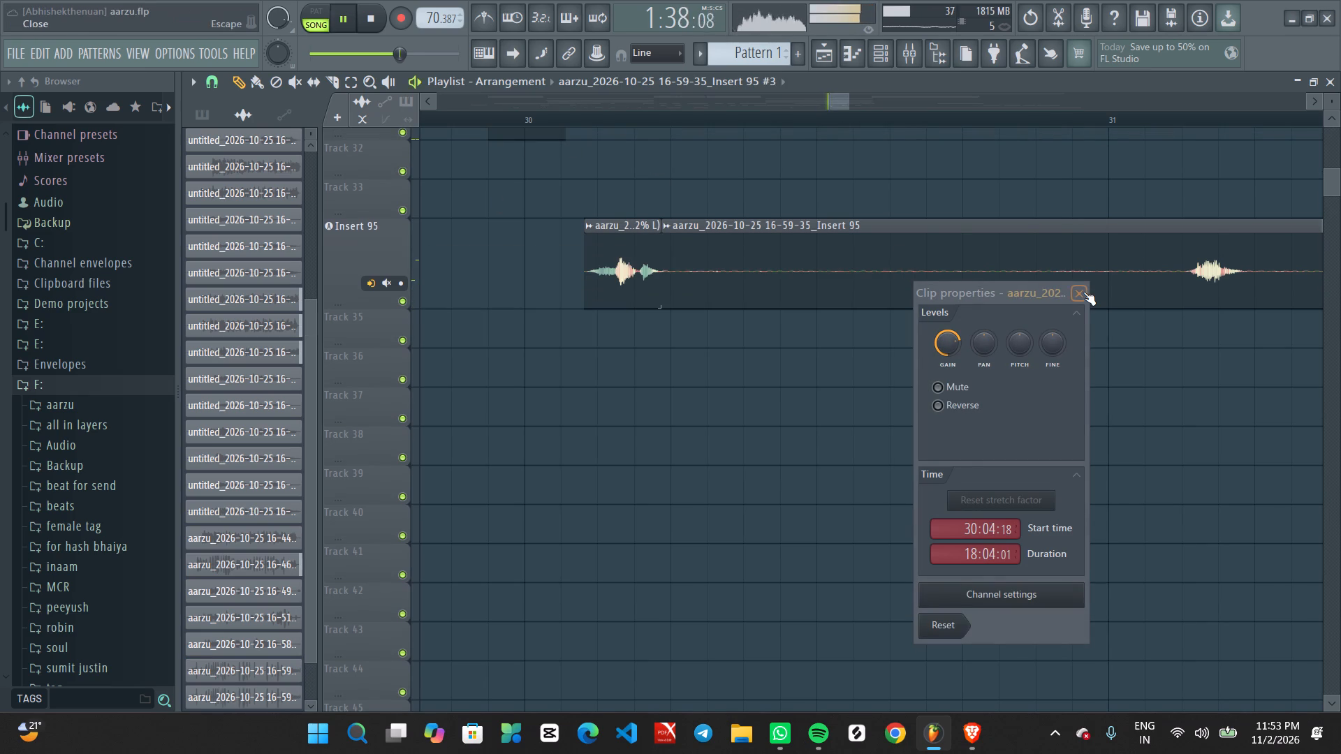
key("space")
left_click(1087, 292)
Play back the panned bar 30 phrase on Insert 95.
scroll(660, 333, "up", 5)
right_click(536, 313)
scroll(545, 355, "up", 3, "ctrl")
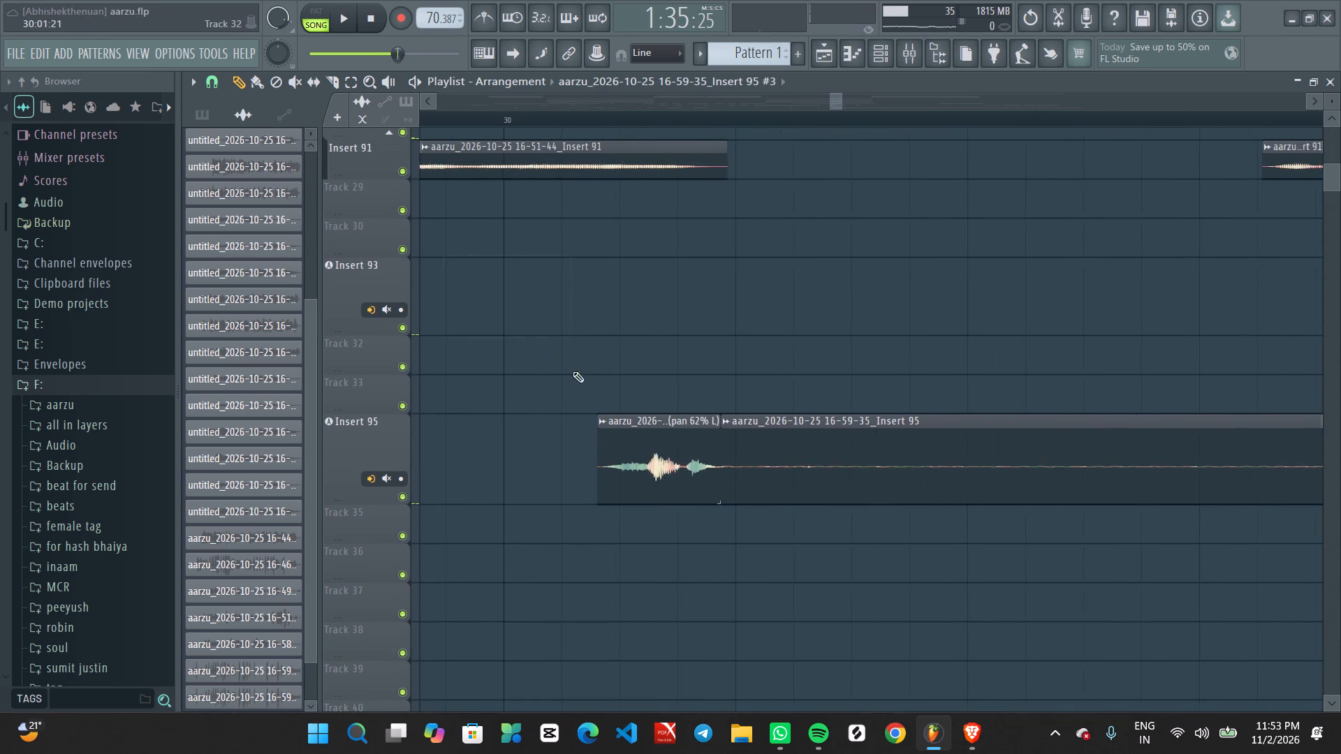
scroll(608, 387, "up", 3, "ctrl")
key("space")
left_click(501, 126)
Slice the Insert 95 clip just before the bar 31 phrase and delete the silence preceding it.
scroll(537, 325, "down", 2, "ctrl")
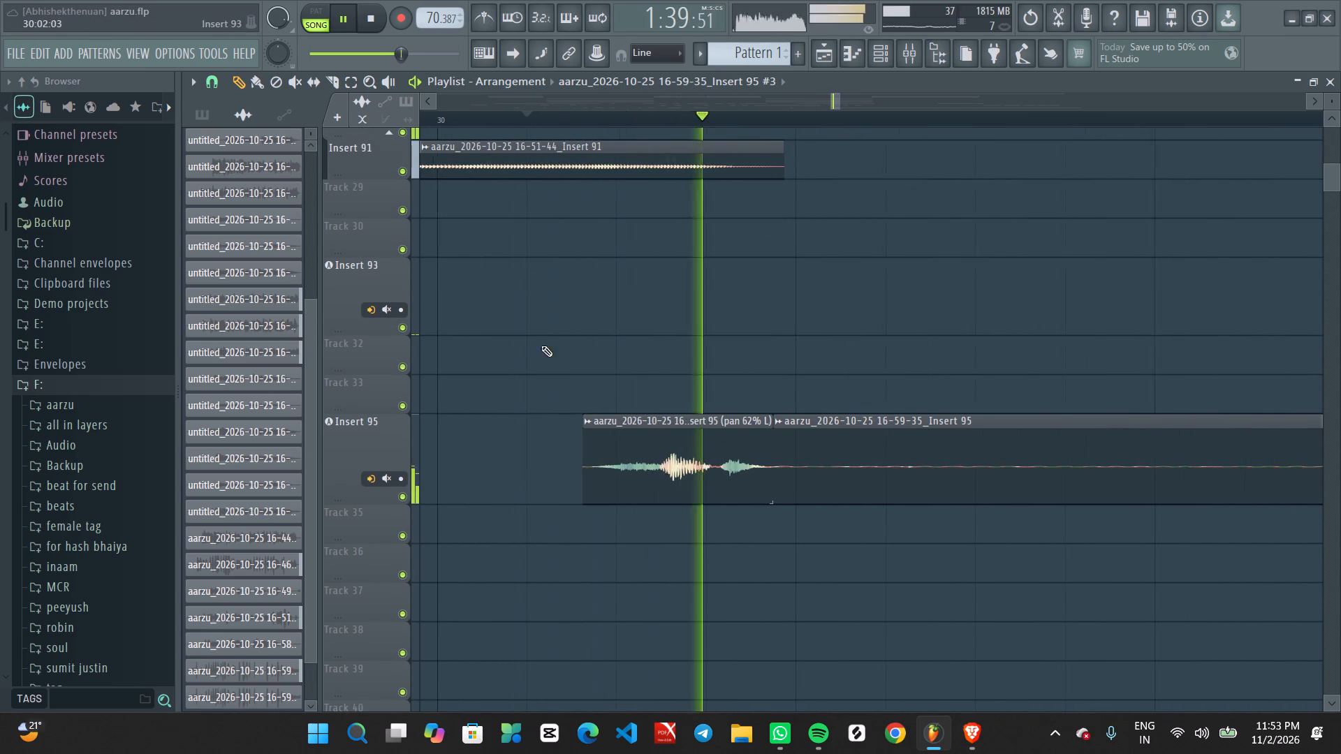
scroll(541, 346, "down", 6, "ctrl")
scroll(793, 608, "up", 2, "ctrl")
scroll(948, 595, "up", 4)
scroll(1175, 646, "up", 2, "ctrl")
middle_click_drag(1075, 693, 1000, 569)
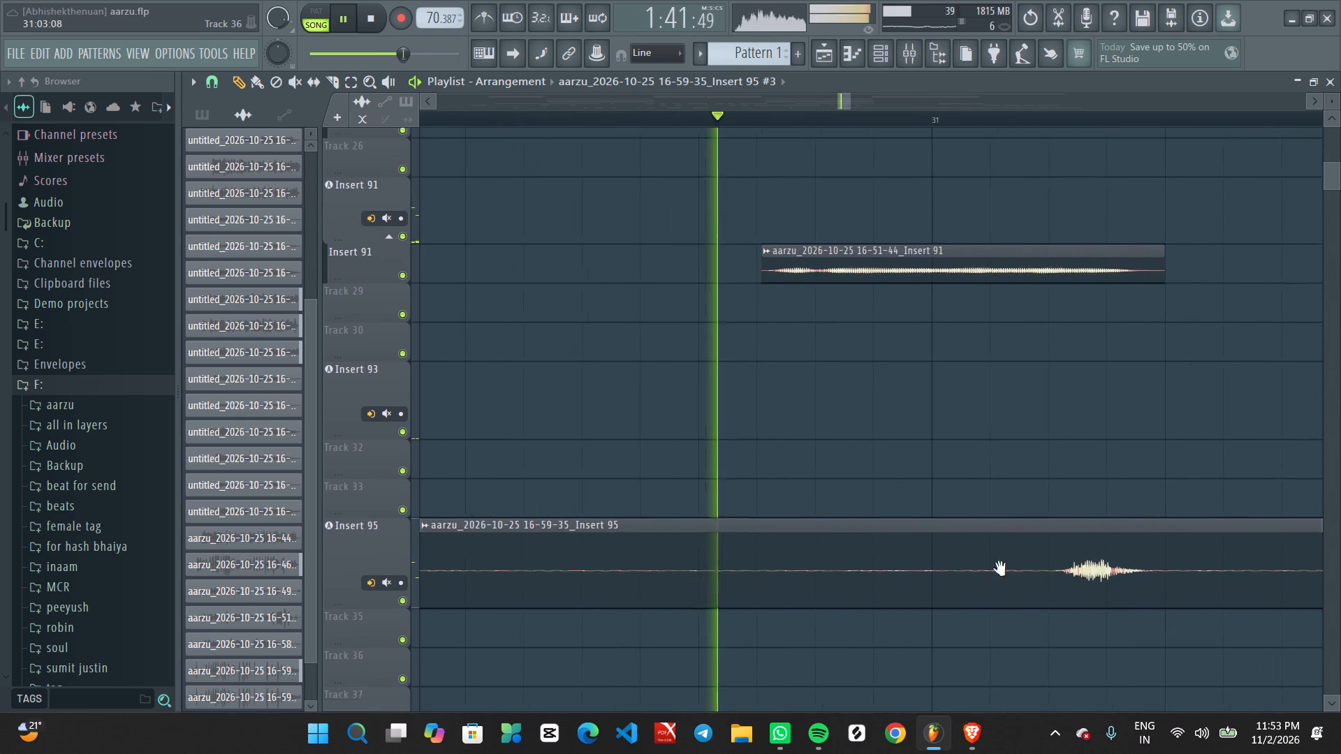
middle_click_drag(1000, 569, 919, 440)
middle_click(925, 446)
right_click(925, 446)
left_click(943, 468)
left_click(888, 343, "alt")
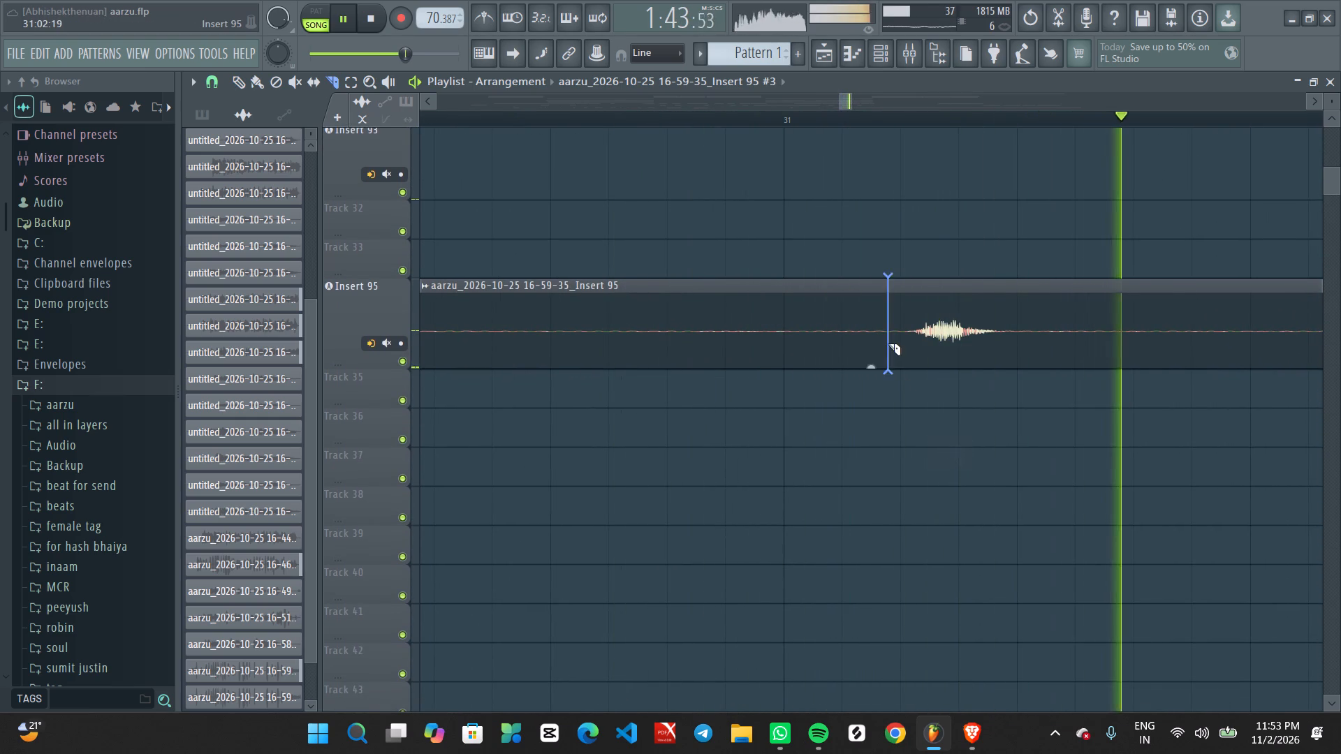
left_click_drag(895, 355, 907, 355, "alt")
left_click_drag(705, 223, 762, 304, "ctrl")
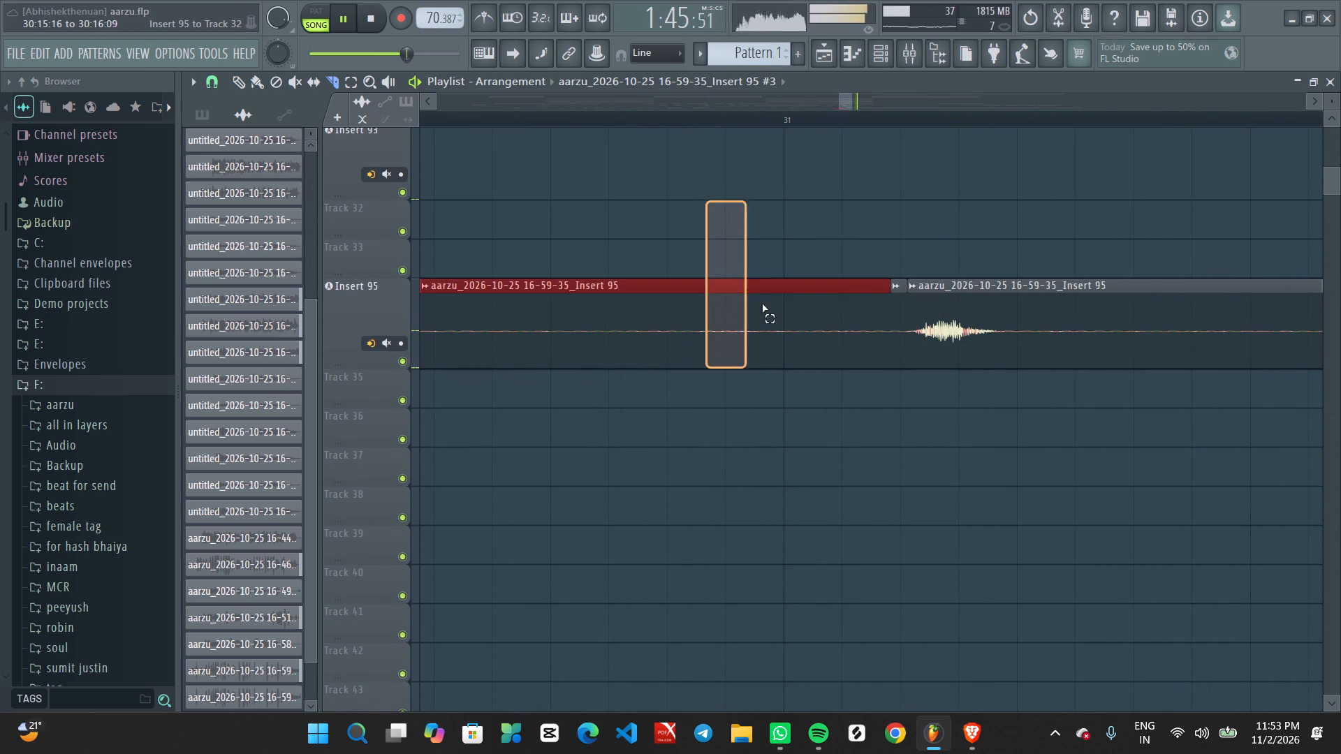
left_click_drag(762, 304, 893, 383, "ctrl")
key("Delete")
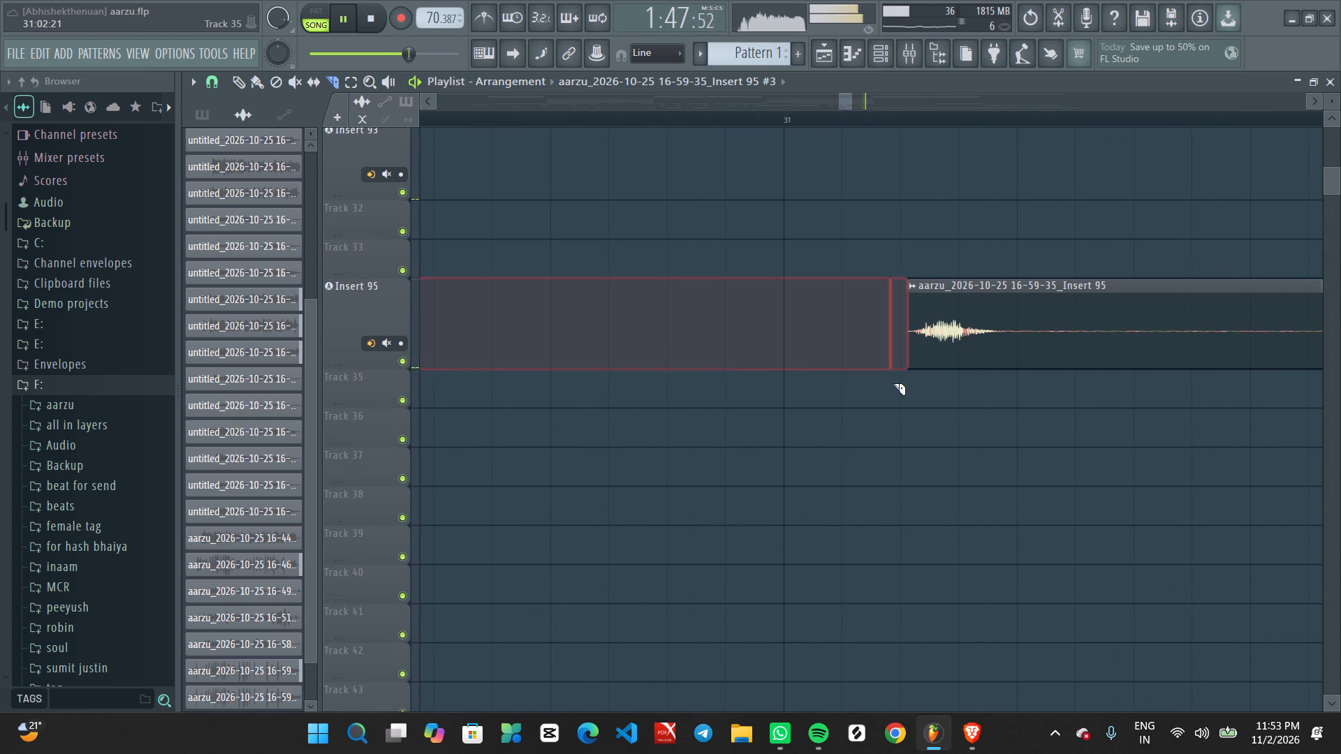
Slice the Insert 95 clip just after the bar 31 phrase.
key("space")
key("space")
scroll(985, 472, "up", 2, "ctrl")
middle_click_drag(1134, 504, 953, 437)
left_click_drag(900, 360, 859, 263, "alt")
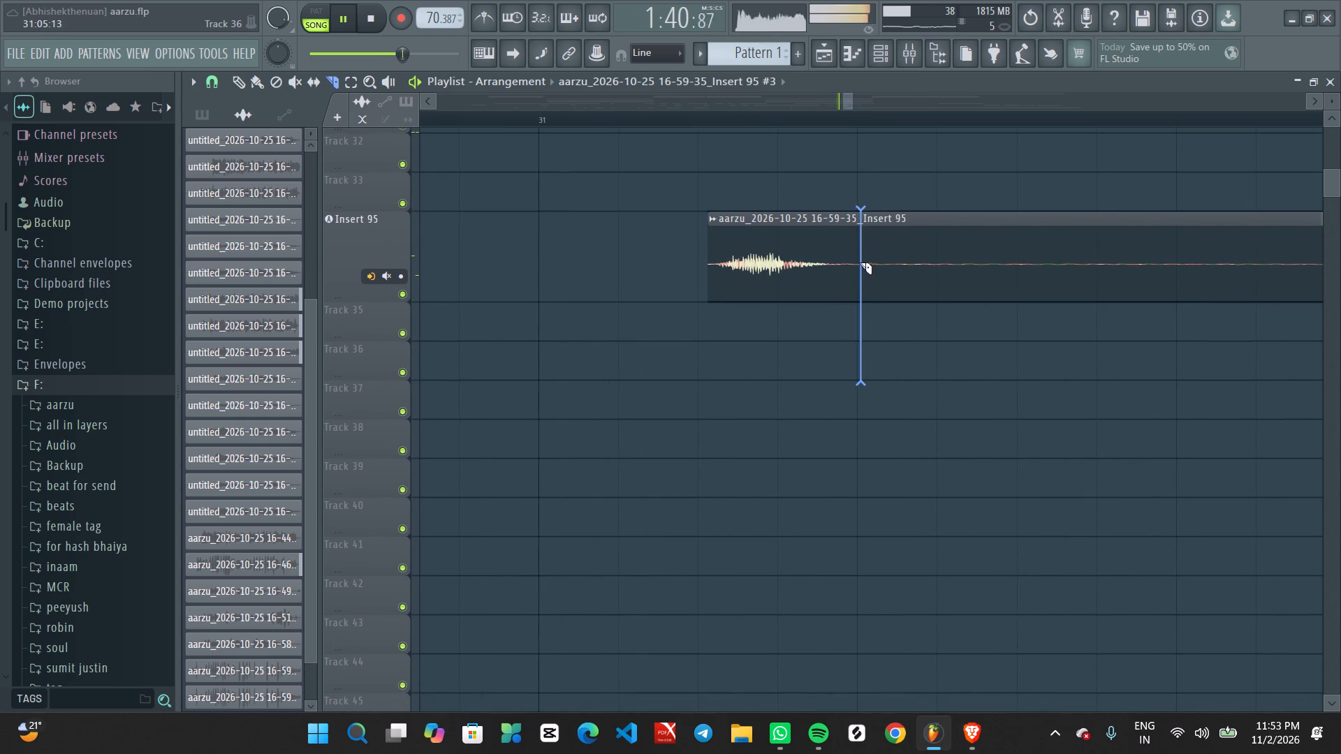
left_click_drag(859, 263, 848, 261, "alt")
Pan the bar 31 phrase clip on Insert 95 to the left and play it back.
scroll(992, 454, "up", 1, "ctrl")
scroll(992, 454, "down", 10, "ctrl")
middle_click_drag(1157, 475, 783, 470)
scroll(1043, 477, "up", 3, "ctrl")
scroll(1174, 477, "down", 3, "ctrl")
scroll(1113, 477, "up", 1, "ctrl")
scroll(1072, 477, "down", 2, "ctrl")
scroll(713, 420, "up", 5)
middle_click(626, 223)
right_click(626, 223)
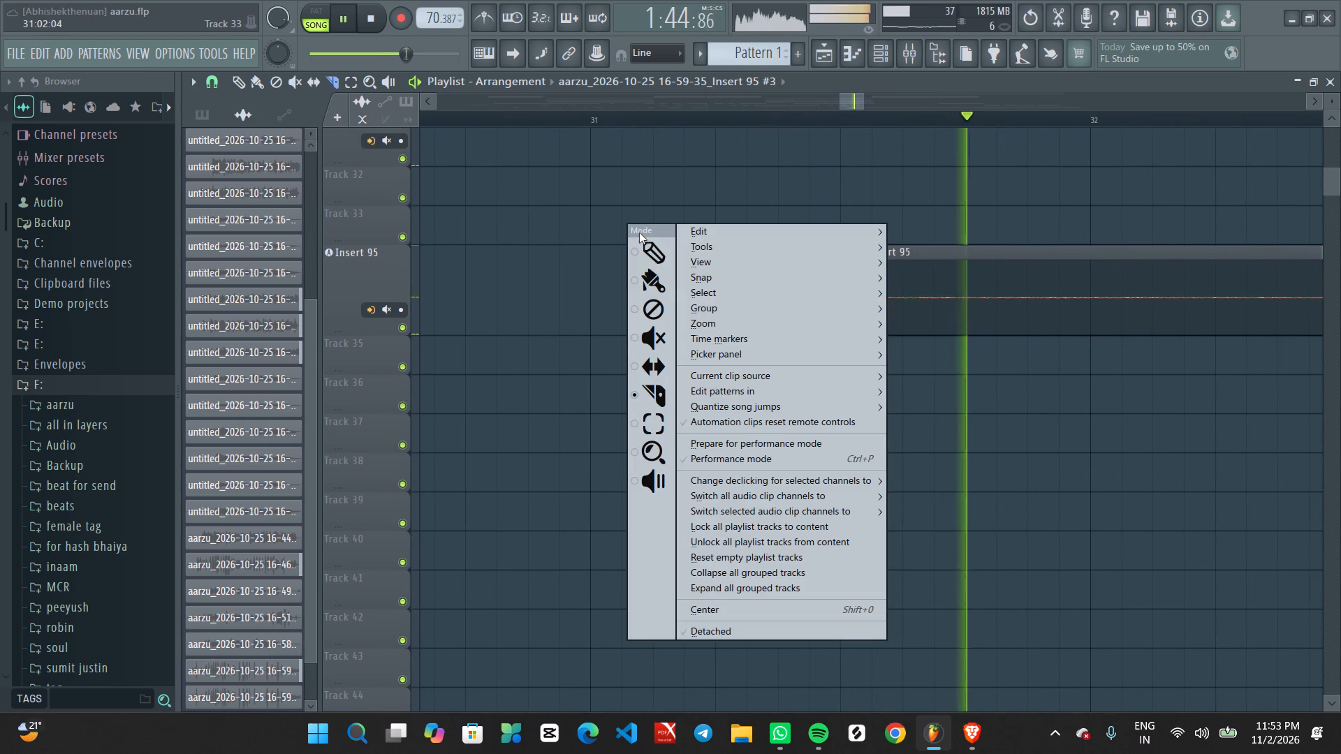
left_click(642, 237)
key("space")
left_click(650, 252)
key("space")
double_click(684, 299, "alt")
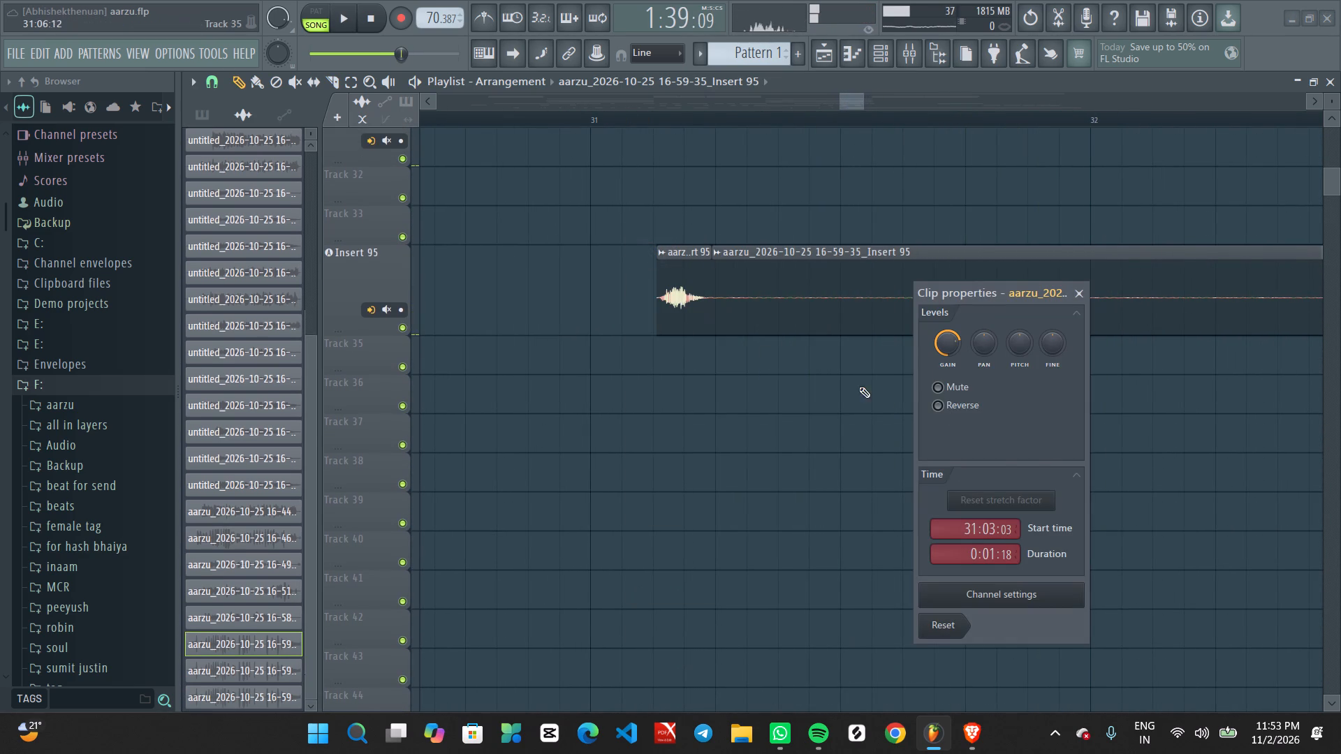
left_click_drag(983, 345, 1013, 496)
key("space")
left_click(538, 120)
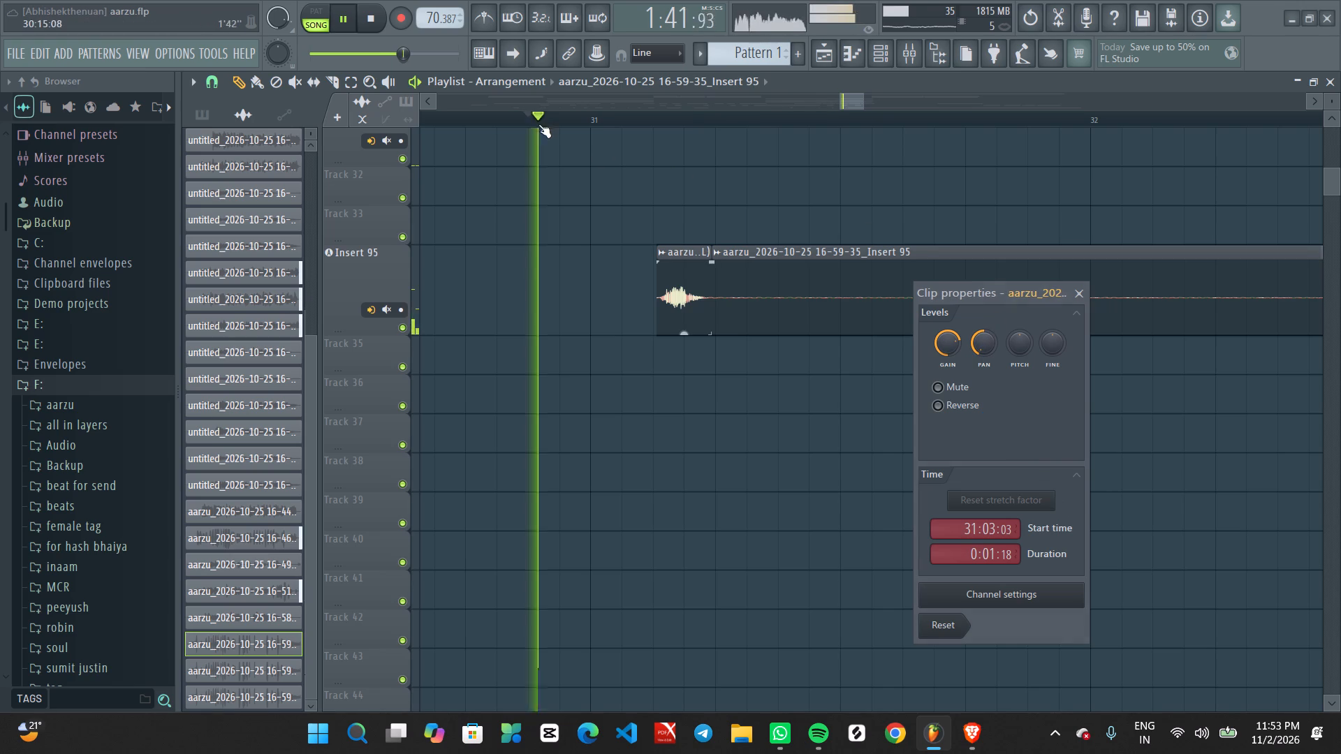
scroll(628, 316, "up", 2, "ctrl")
left_click(1087, 293)
Slice the Insert 95 clip just before the bar 34 phrase and delete the silent piece preceding it.
scroll(1108, 343, "down", 3, "ctrl")
scroll(1099, 348, "up", 1, "ctrl")
scroll(1094, 353, "down", 8, "ctrl")
middle_click_drag(1159, 428, 686, 427)
scroll(918, 417, "down", 15, "ctrl")
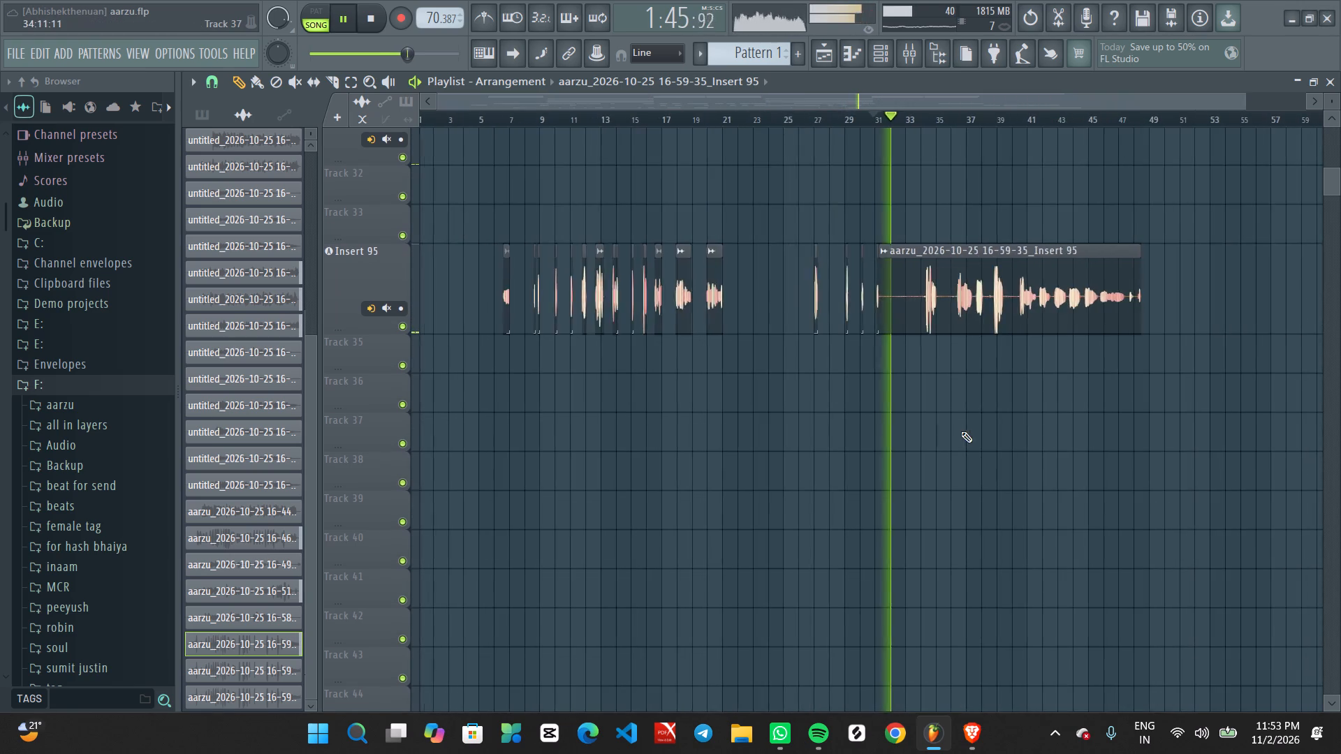
scroll(961, 431, "down", 2, "ctrl")
scroll(874, 430, "up", 20, "ctrl")
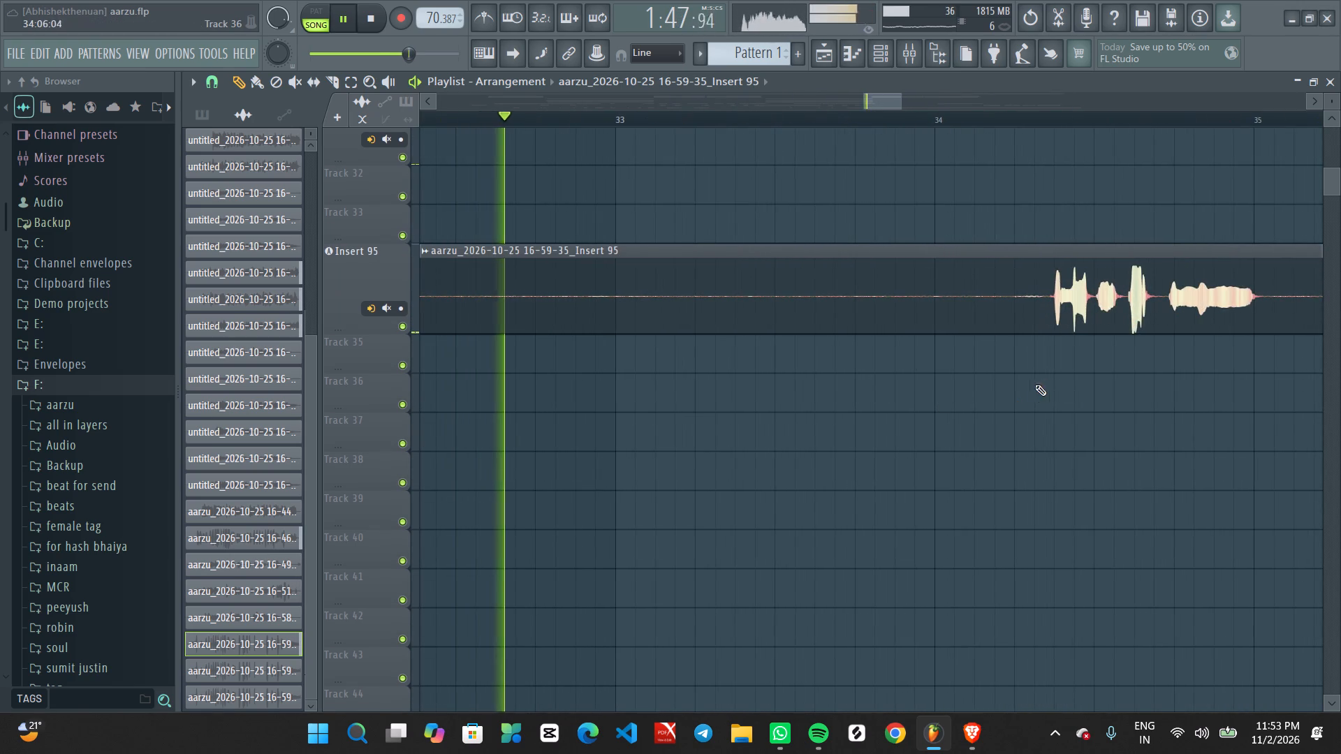
scroll(1032, 395, "up", 5, "ctrl")
middle_click_drag(1083, 429, 946, 376)
middle_click(920, 357)
right_click(918, 357)
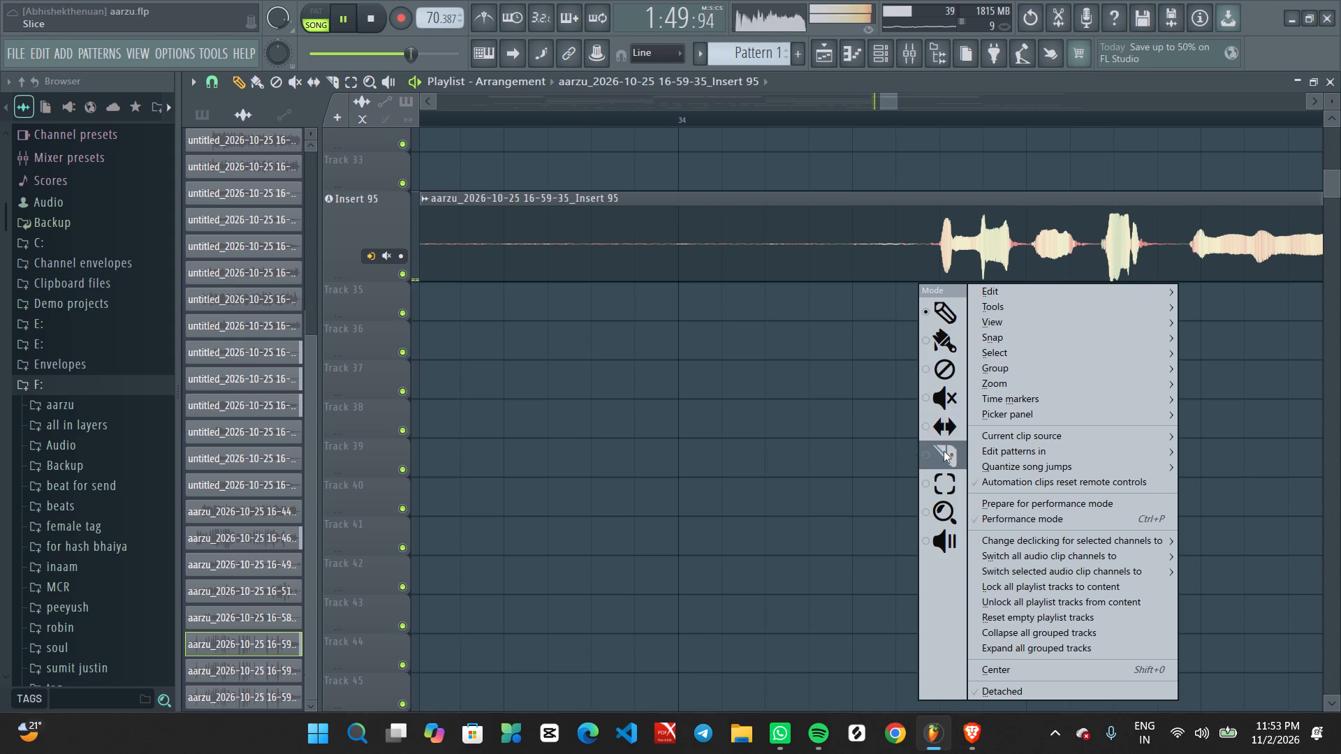
left_click_drag(944, 451, 944, 443)
scroll(946, 307, "up", 5, "ctrl")
left_click_drag(930, 290, 936, 236, "alt")
left_click_drag(783, 193, 789, 244, "ctrl")
key("Delete")
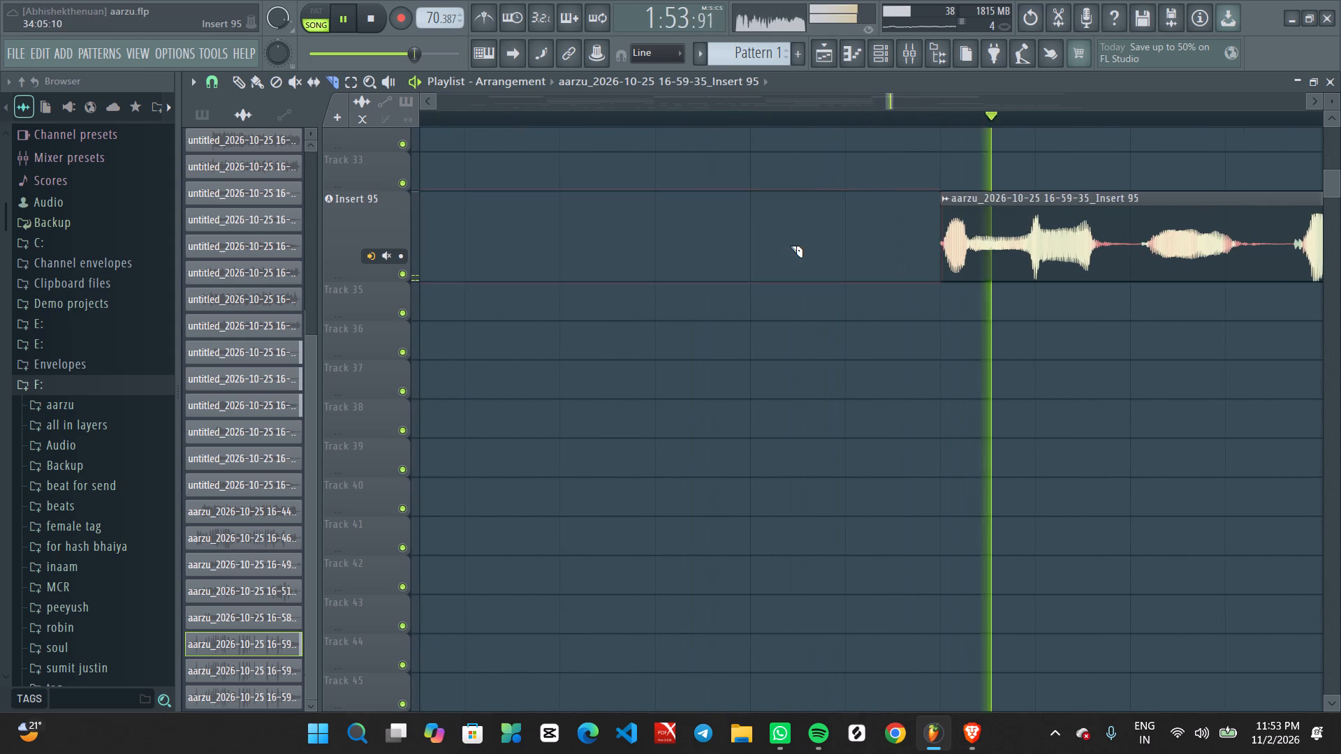
Slice the Insert 95 clip just after the bar 34 phrase, at the start of bar 35.
scroll(783, 246, "down", 5, "ctrl")
scroll(816, 306, "up", 1, "ctrl")
scroll(820, 310, "down", 1, "ctrl")
scroll(875, 327, "down", 6, "ctrl")
scroll(1127, 343, "down", 3, "ctrl")
scroll(1088, 334, "up", 5, "ctrl")
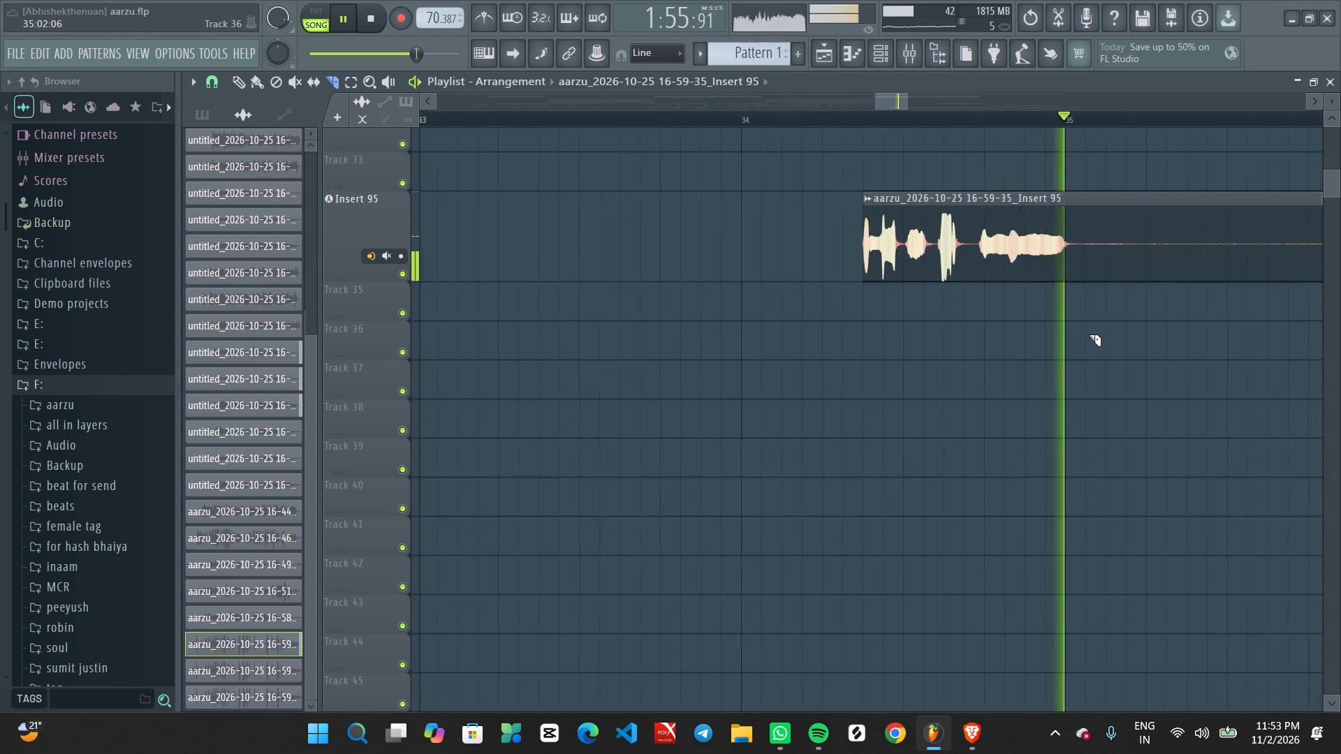
scroll(1088, 334, "up", 5, "ctrl")
key("space")
left_click_drag(1049, 294, 1037, 237, "alt")
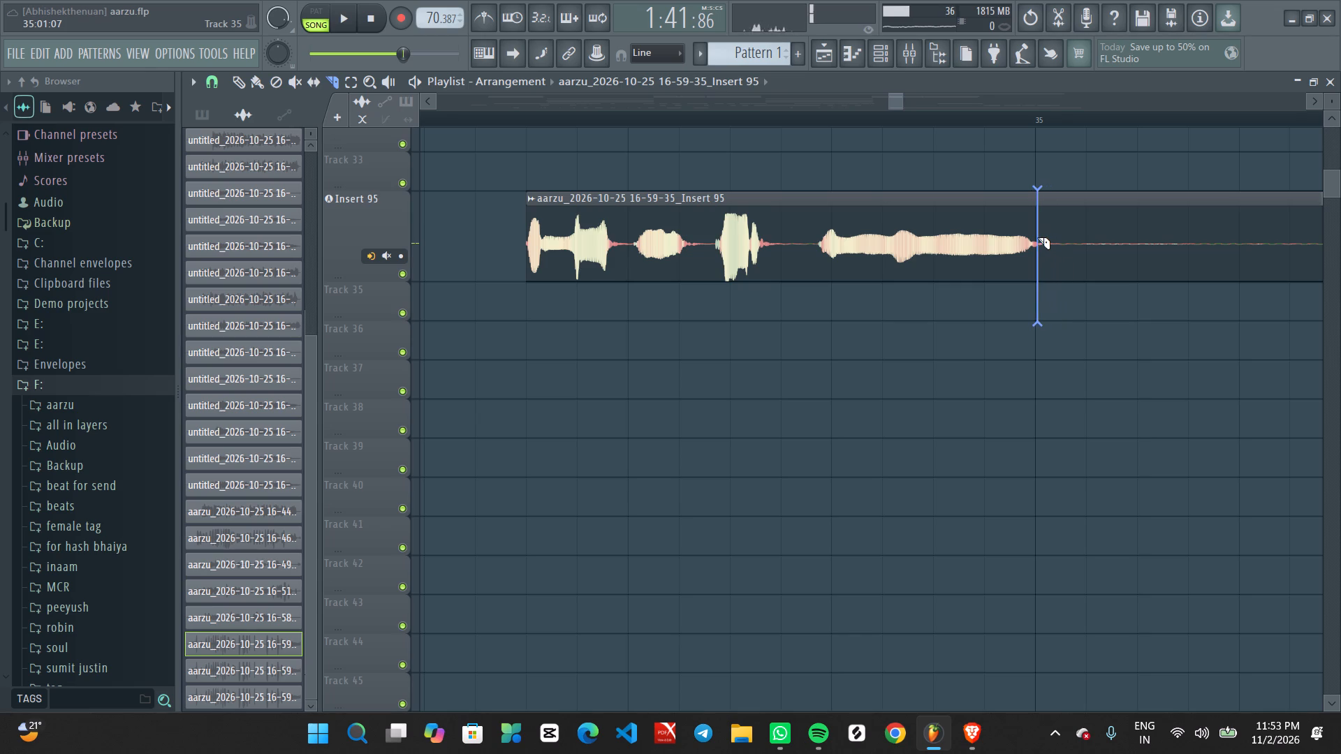
left_click_drag(1037, 237, 1042, 237, "alt")
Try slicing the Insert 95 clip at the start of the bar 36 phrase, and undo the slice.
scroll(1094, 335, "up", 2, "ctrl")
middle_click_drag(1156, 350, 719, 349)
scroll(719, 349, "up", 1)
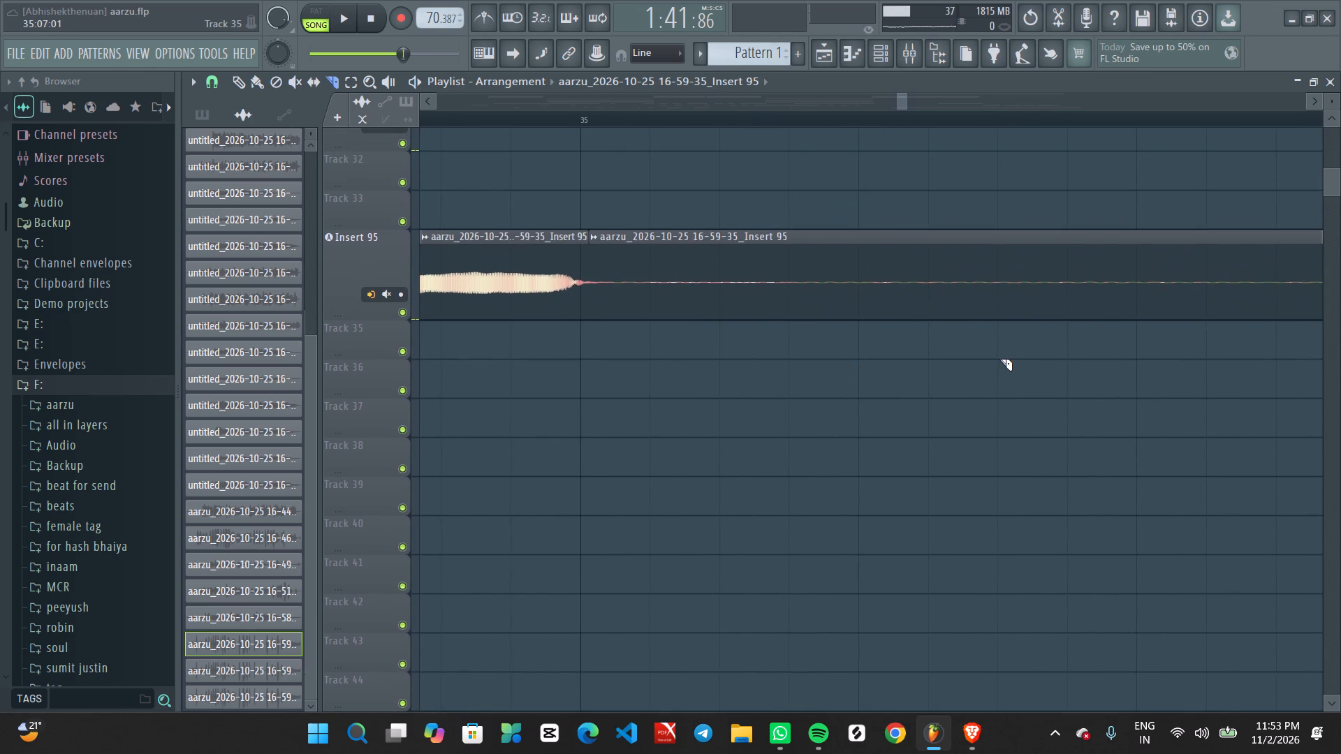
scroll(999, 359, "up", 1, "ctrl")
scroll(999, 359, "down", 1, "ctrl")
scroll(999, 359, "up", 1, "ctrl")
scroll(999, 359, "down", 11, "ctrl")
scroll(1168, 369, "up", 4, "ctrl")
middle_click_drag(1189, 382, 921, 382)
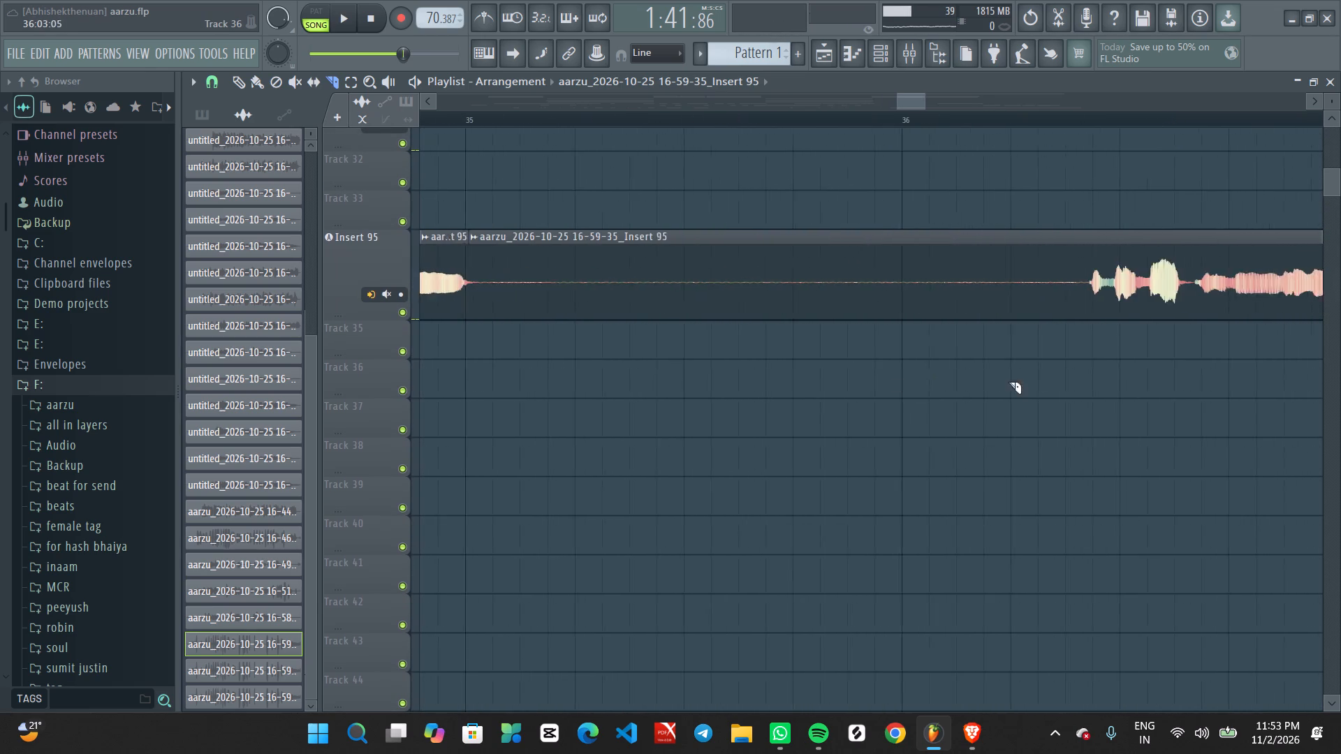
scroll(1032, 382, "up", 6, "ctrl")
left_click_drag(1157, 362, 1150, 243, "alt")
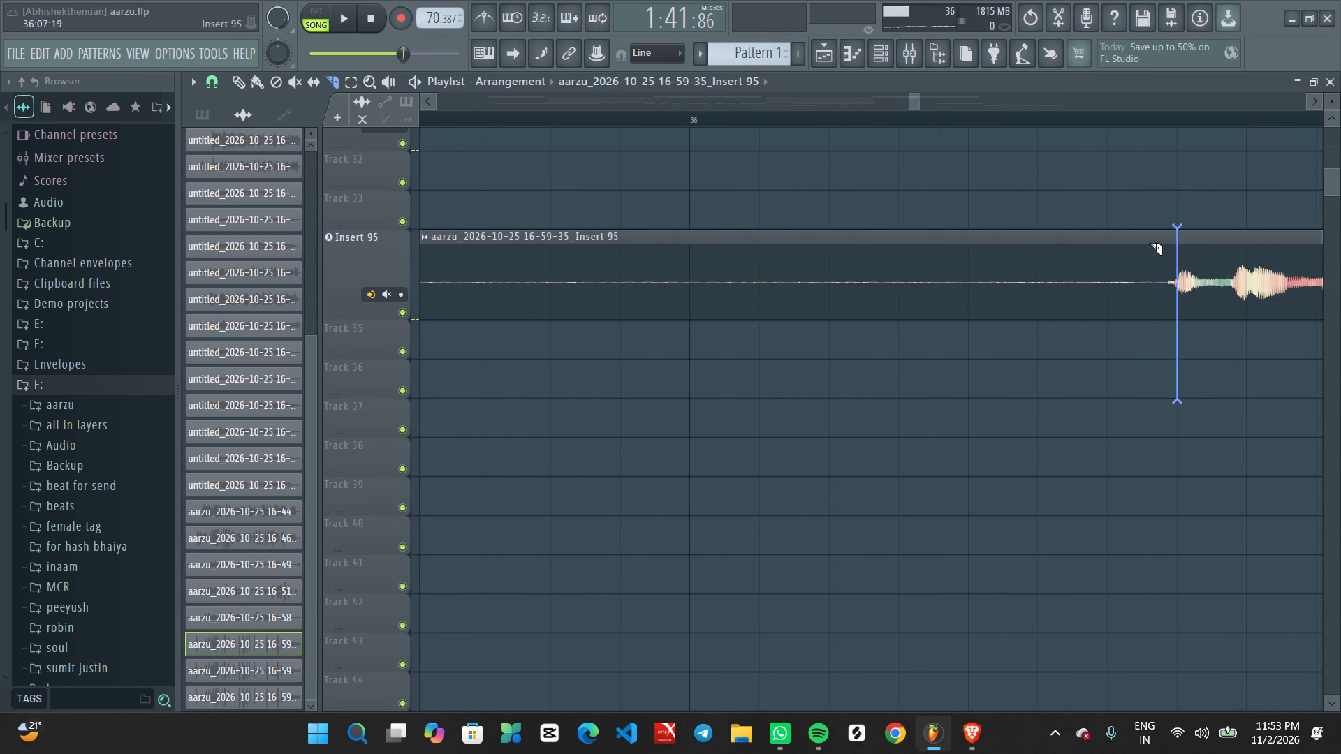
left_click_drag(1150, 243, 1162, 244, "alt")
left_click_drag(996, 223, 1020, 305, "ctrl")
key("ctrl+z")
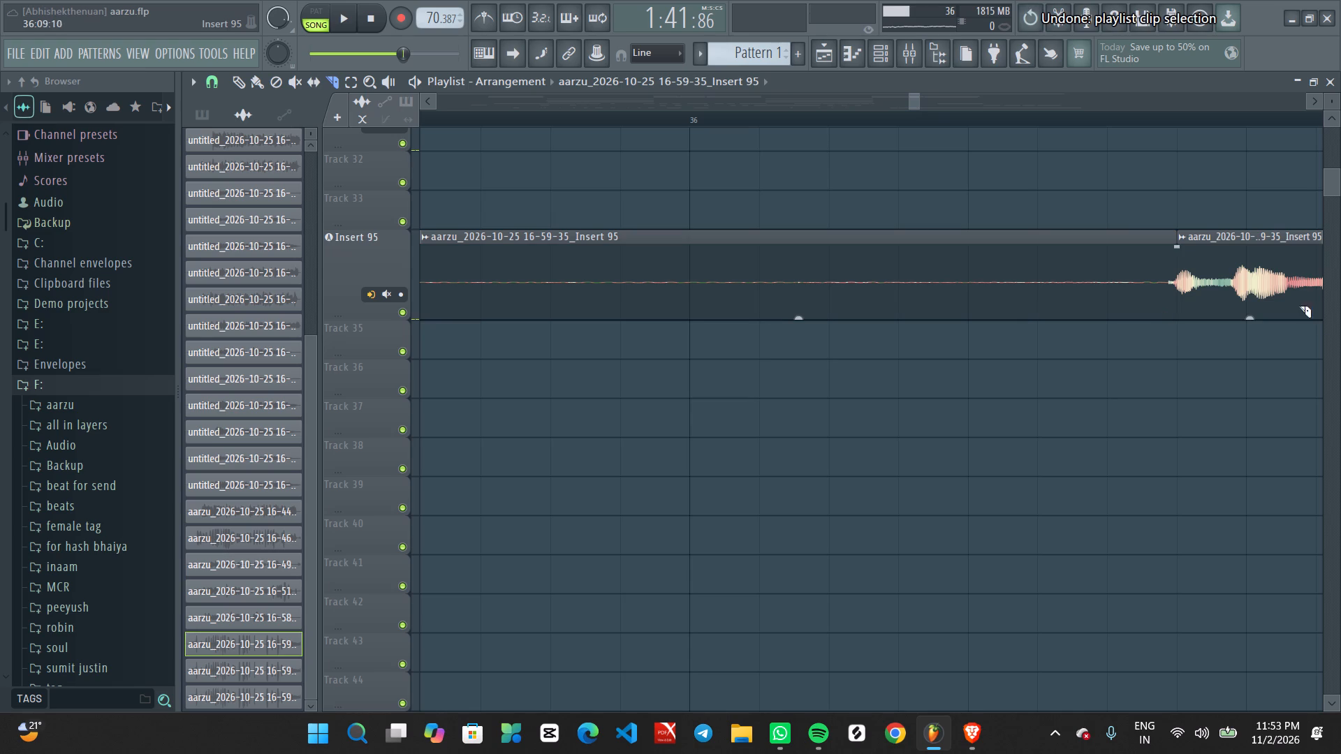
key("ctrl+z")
Slice the Insert 95 clip slightly ahead of the bar 36 phrase and delete the silent piece preceding it.
scroll(1156, 345, "up", 3, "ctrl")
left_click_drag(1154, 344, 1159, 244, "alt")
left_click_drag(978, 200, 1010, 291, "ctrl")
key("Delete")
Play back the bar 34 phrase on Insert 95 and examine its waveform.
scroll(992, 307, "up", 1, "ctrl")
scroll(992, 309, "down", 6, "ctrl")
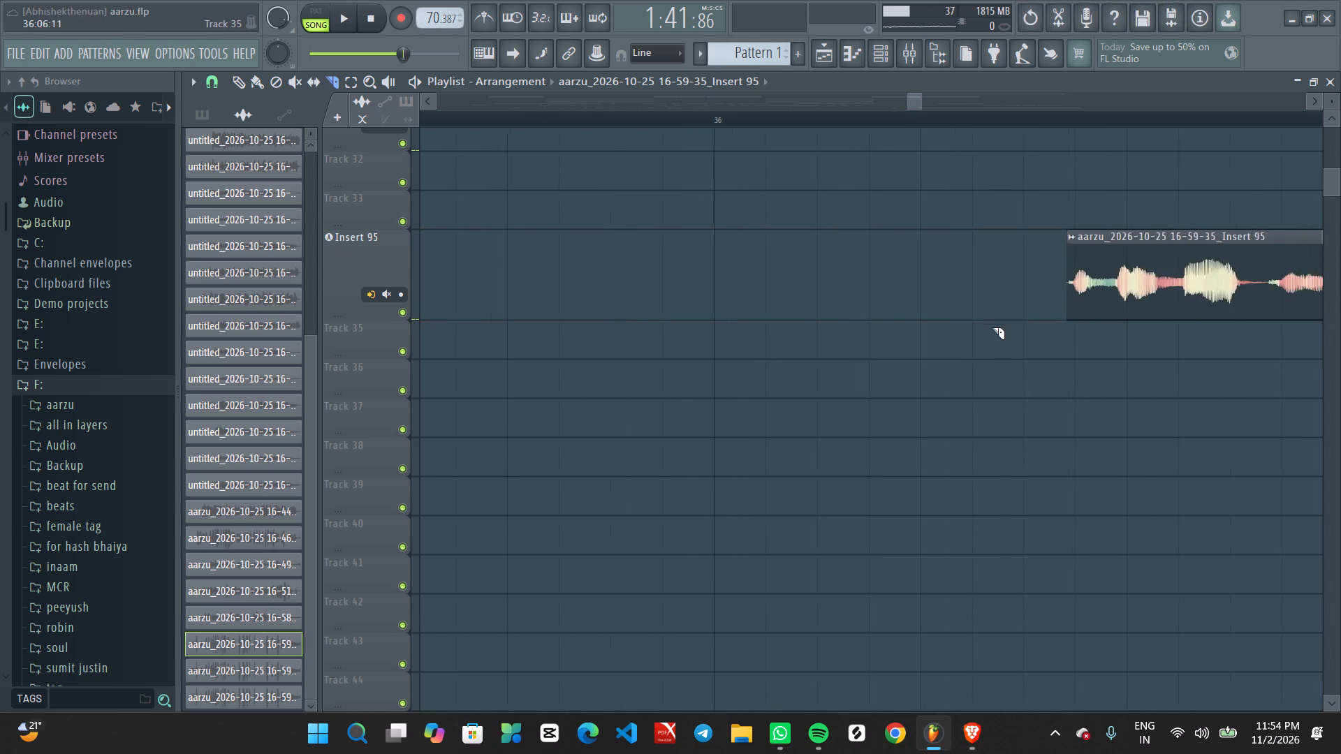
scroll(992, 327, "down", 5, "ctrl")
middle_click_drag(452, 381, 804, 378)
scroll(638, 300, "up", 1, "ctrl")
key("space")
scroll(528, 333, "up", 2, "ctrl")
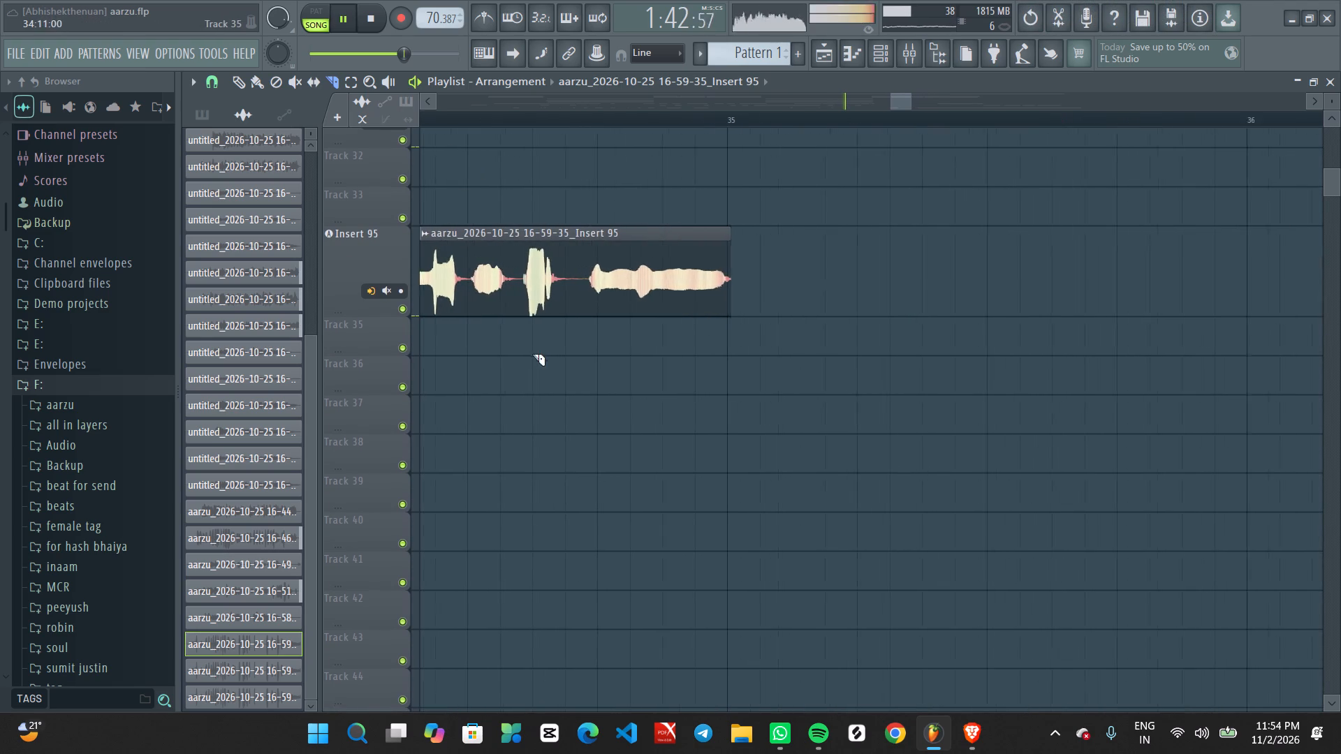
middle_click_drag(528, 378, 1018, 344)
left_click(706, 130)
left_click(708, 121)
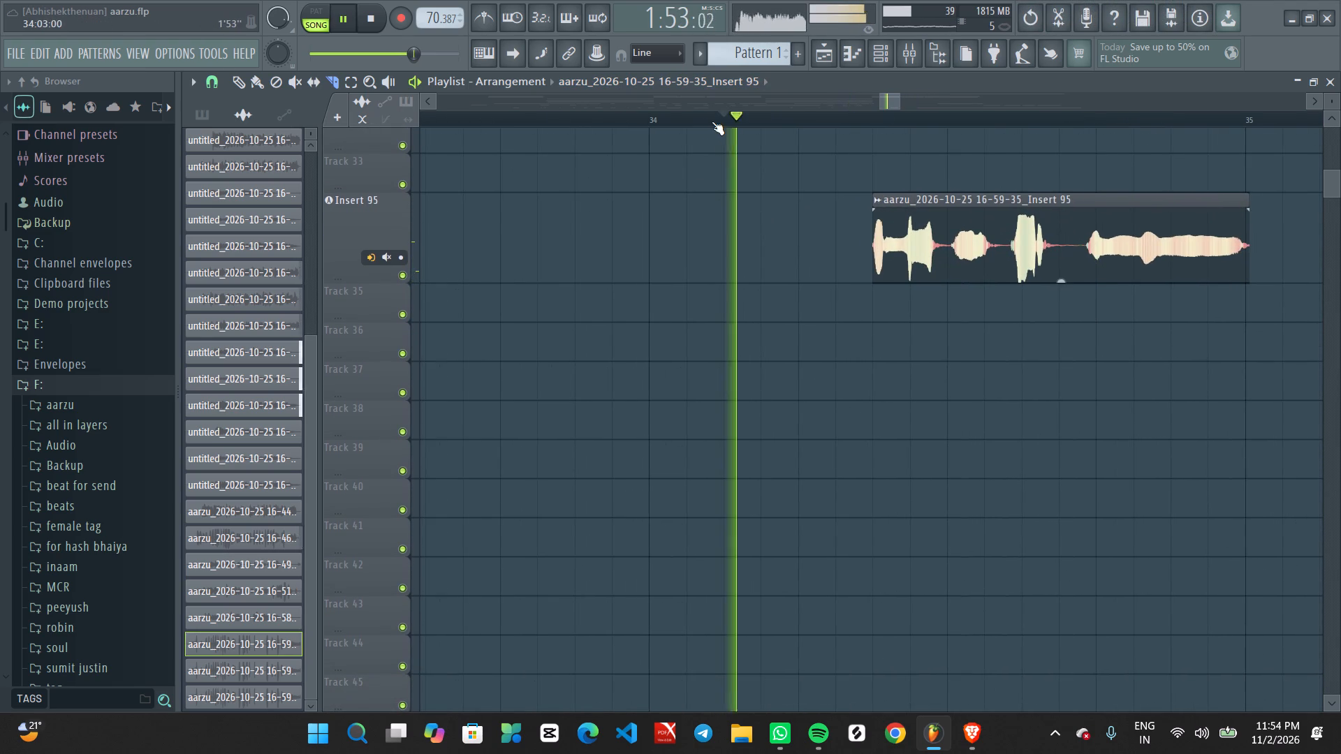
scroll(813, 265, "up", 2, "ctrl")
middle_click_drag(966, 309, 755, 637)
scroll(731, 636, "up", 2, "ctrl")
middle_click_drag(854, 637, 740, 269)
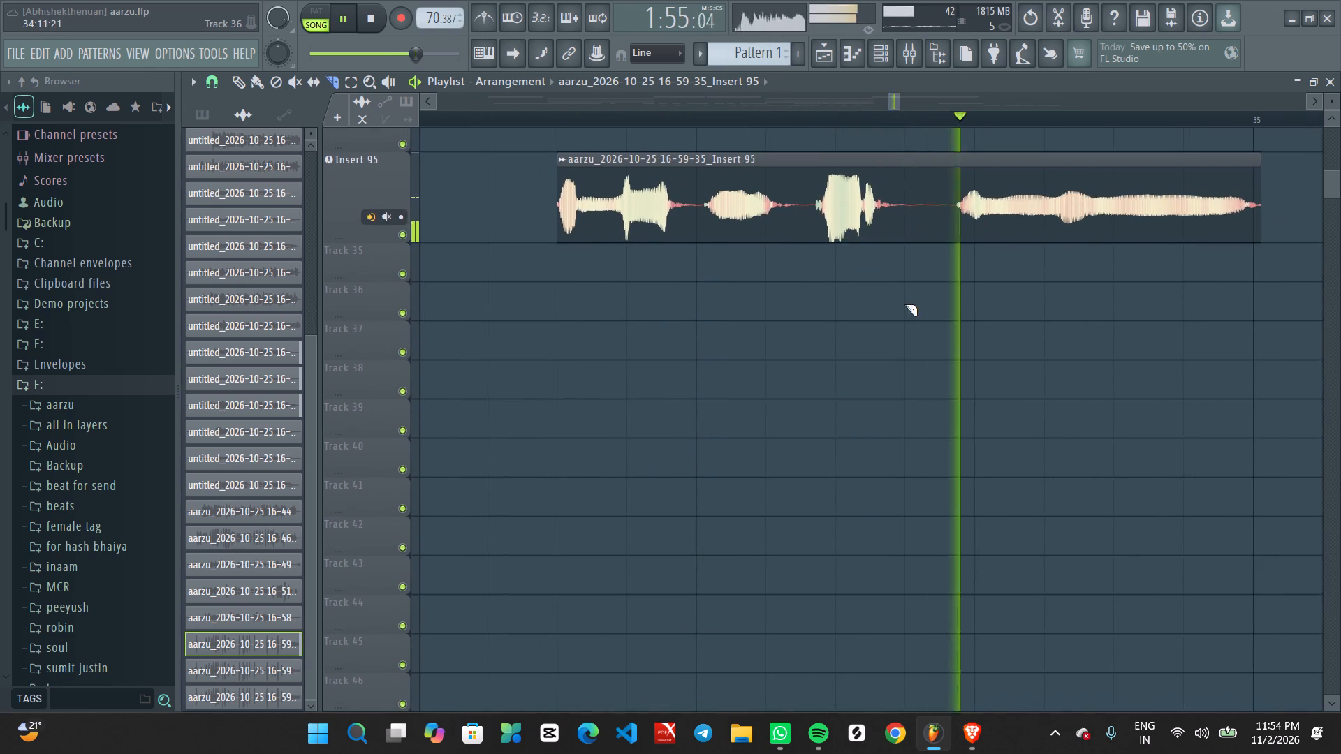
middle_click(908, 309)
right_click_drag(908, 309, 1115, 692)
scroll(908, 309, "up", 1)
left_click(1000, 687)
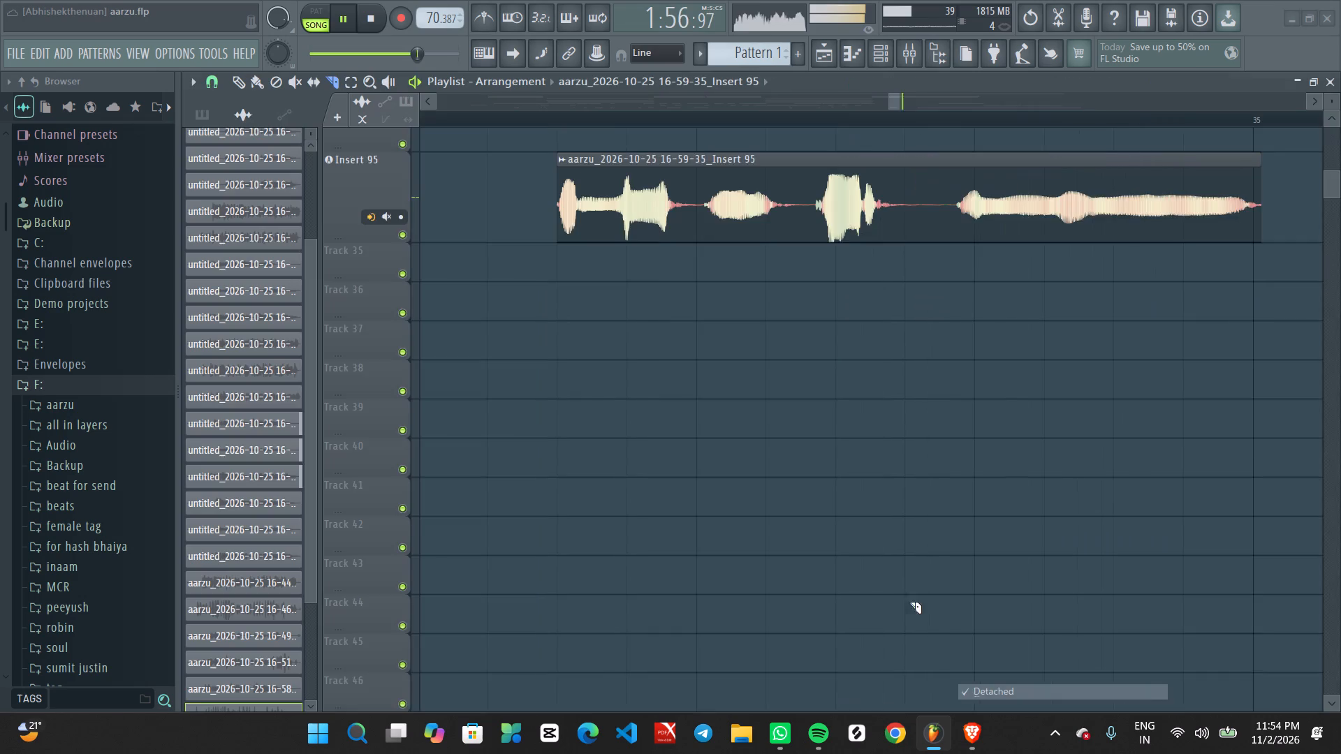
Set the gain of the bar 34 phrase clip on Insert 95 to -2.2 dB.
key("space")
scroll(819, 450, "up", 3)
scroll(893, 395, "up", 2, "ctrl")
key("space")
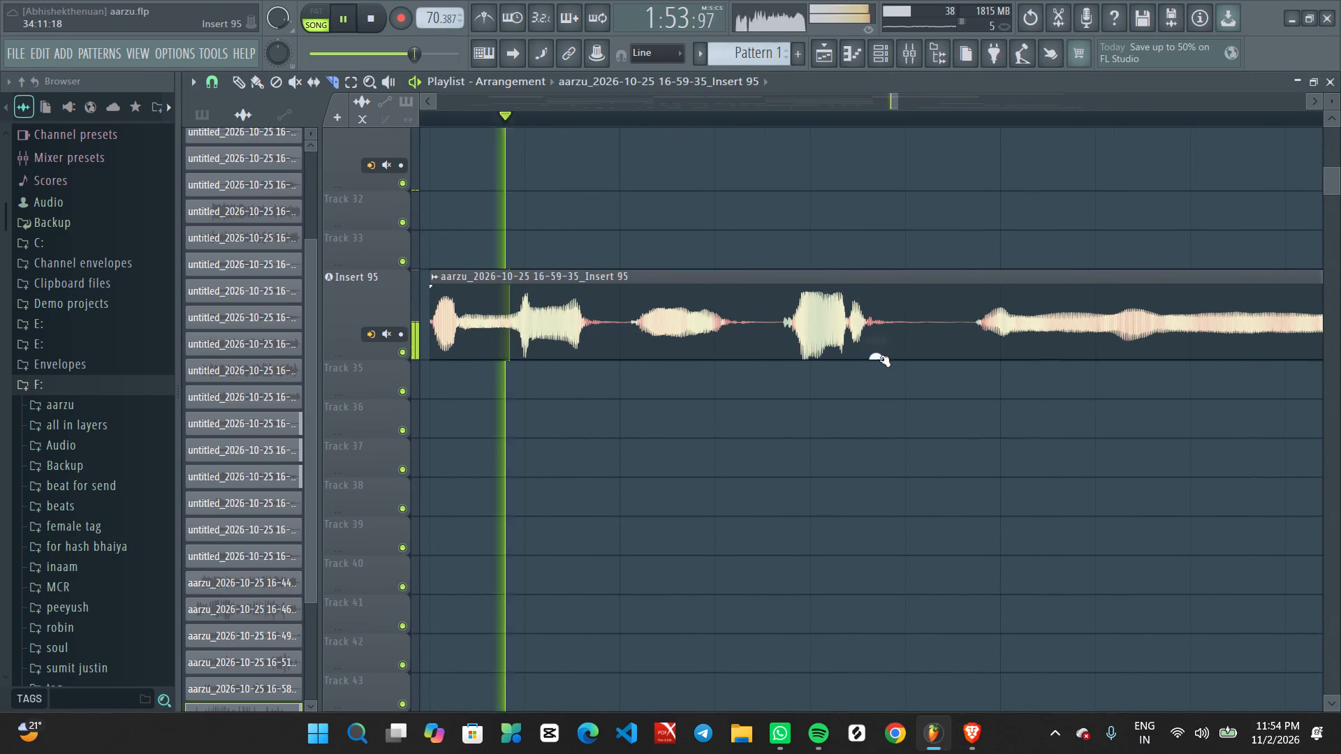
left_click_drag(881, 359, 881, 347)
scroll(883, 368, "down", 4, "ctrl")
scroll(881, 372, "up", 5, "ctrl")
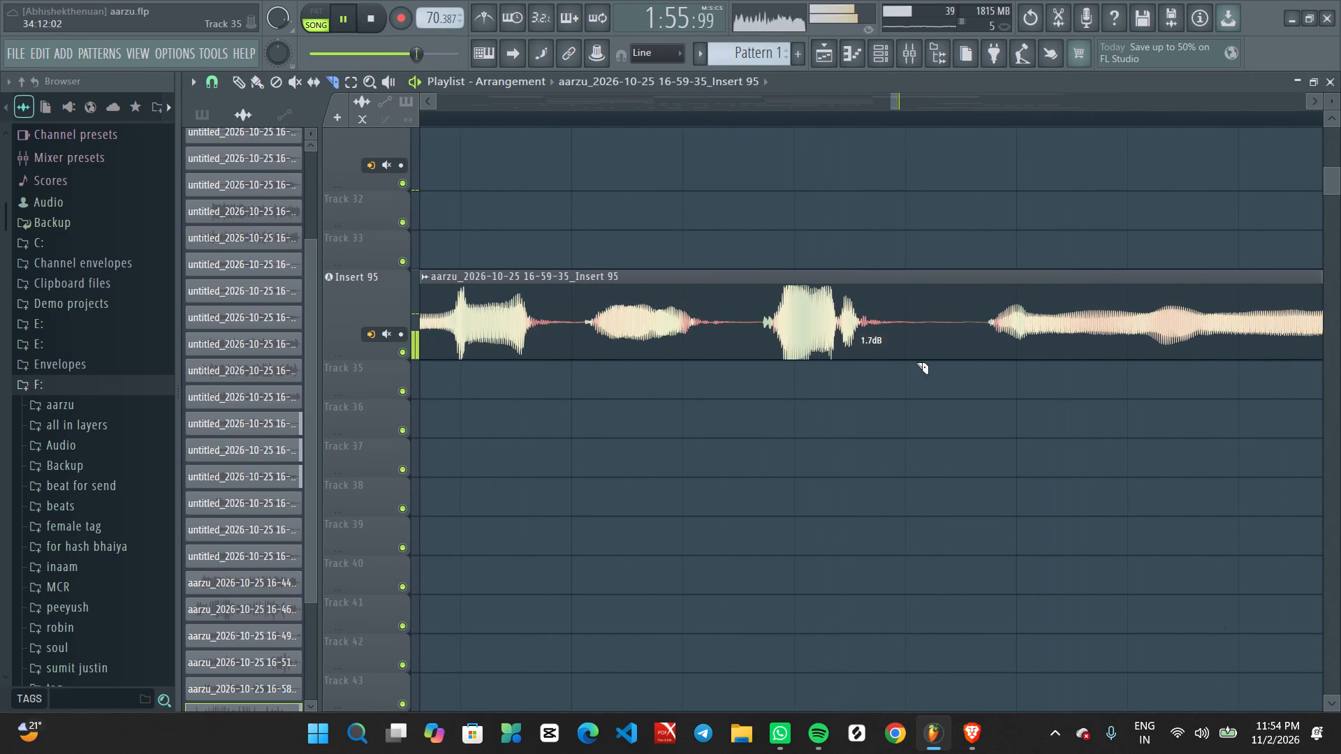
left_click_drag(871, 356, 874, 397)
scroll(871, 356, "down", 2, "ctrl")
scroll(871, 357, "up", 1, "ctrl")
scroll(872, 359, "down", 6, "ctrl")
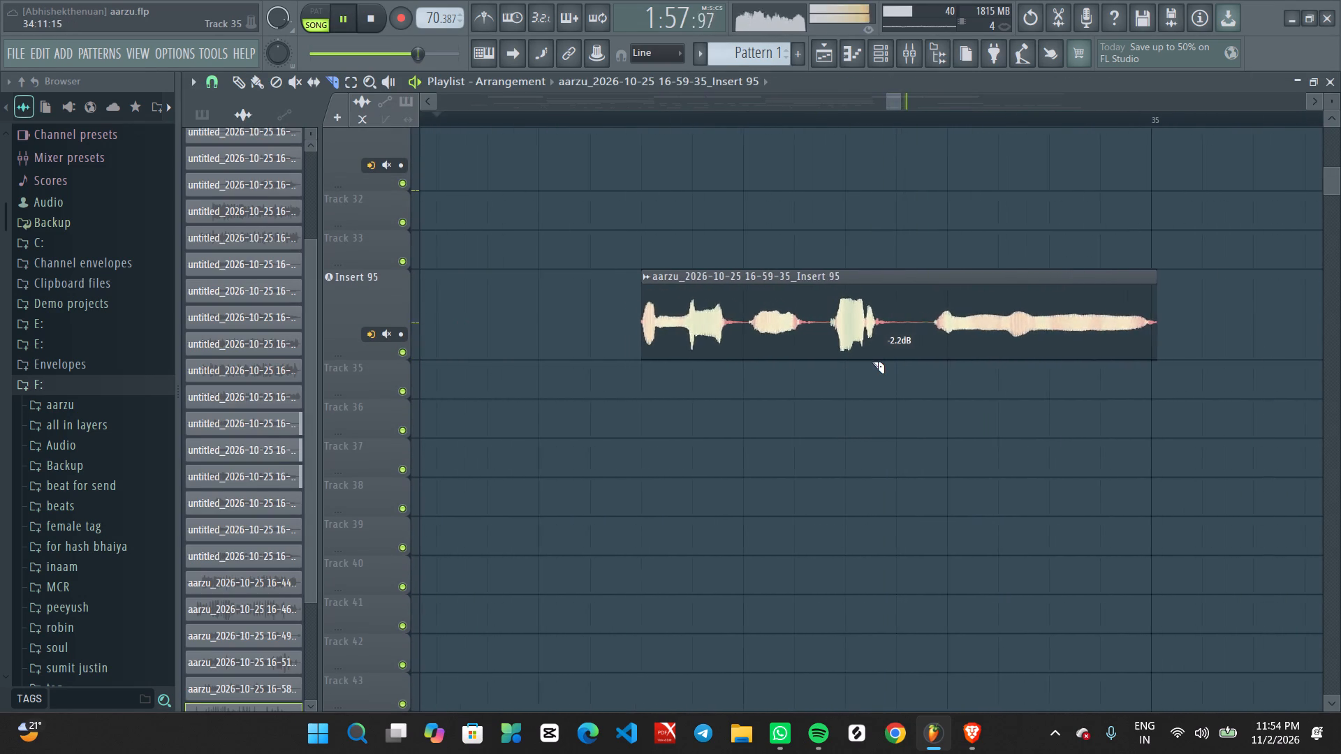
scroll(872, 362, "down", 13, "ctrl")
key("space")
key("space")
left_click(774, 116)
Slice the Insert 95 clip at both ends of the silence in bar 37 and delete the silent piece.
scroll(960, 349, "up", 3, "ctrl")
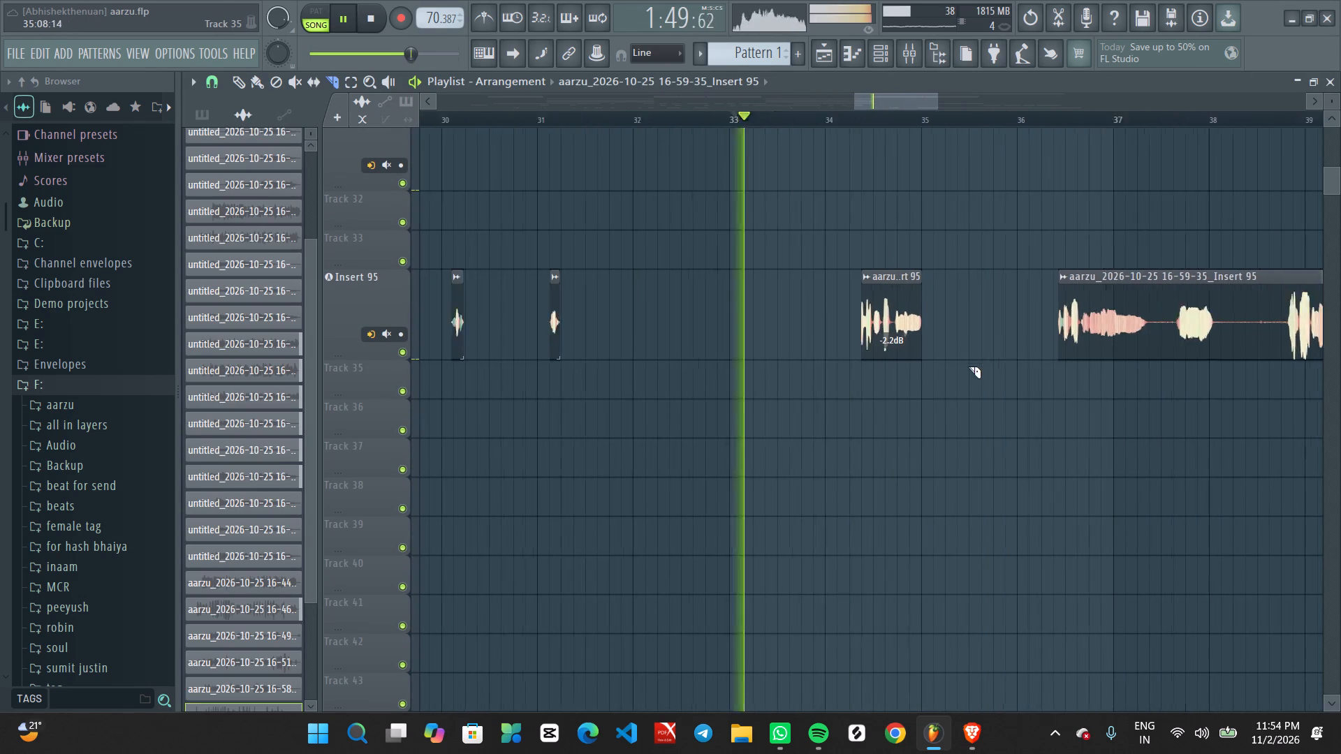
scroll(968, 367, "up", 6, "ctrl")
middle_click_drag(1087, 417, 809, 434)
scroll(953, 457, "up", 2, "ctrl")
middle_click_drag(1127, 452, 668, 427)
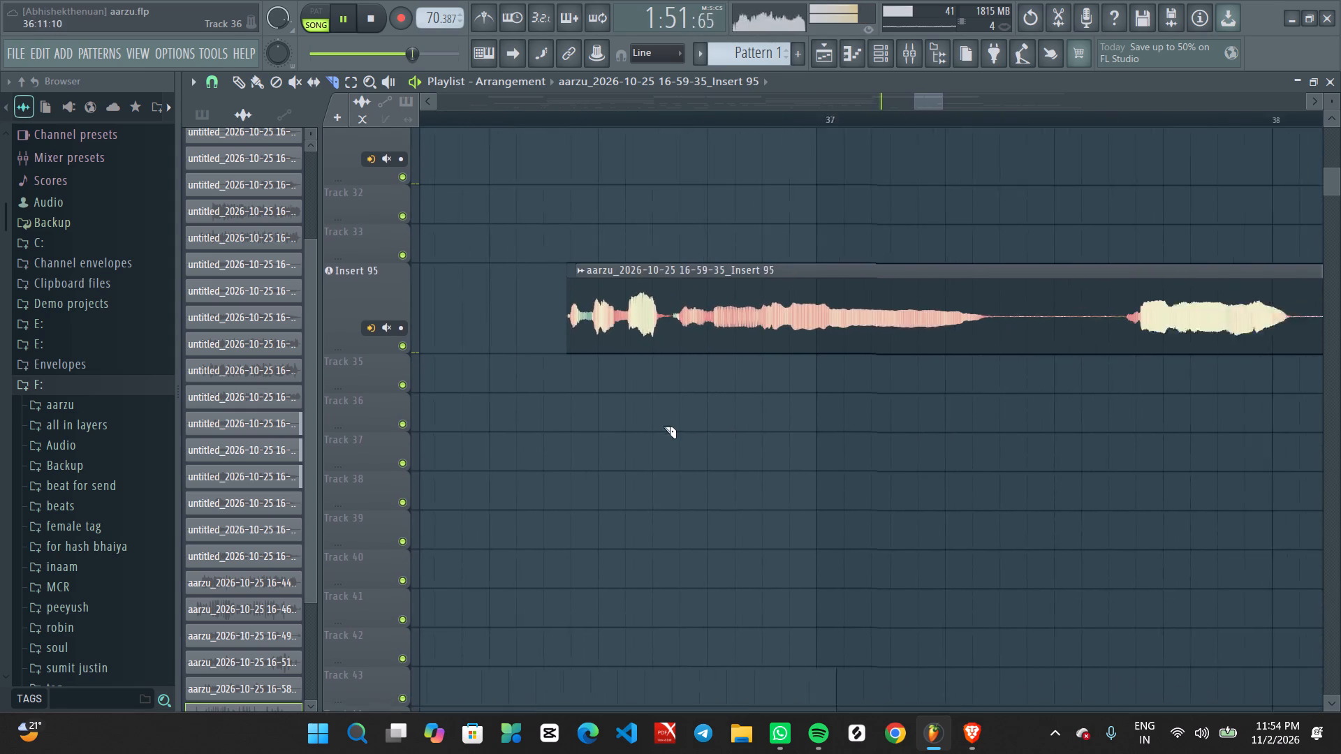
scroll(819, 441, "up", 2, "ctrl")
scroll(1029, 411, "up", 2, "ctrl")
left_click_drag(979, 382, 949, 293, "alt")
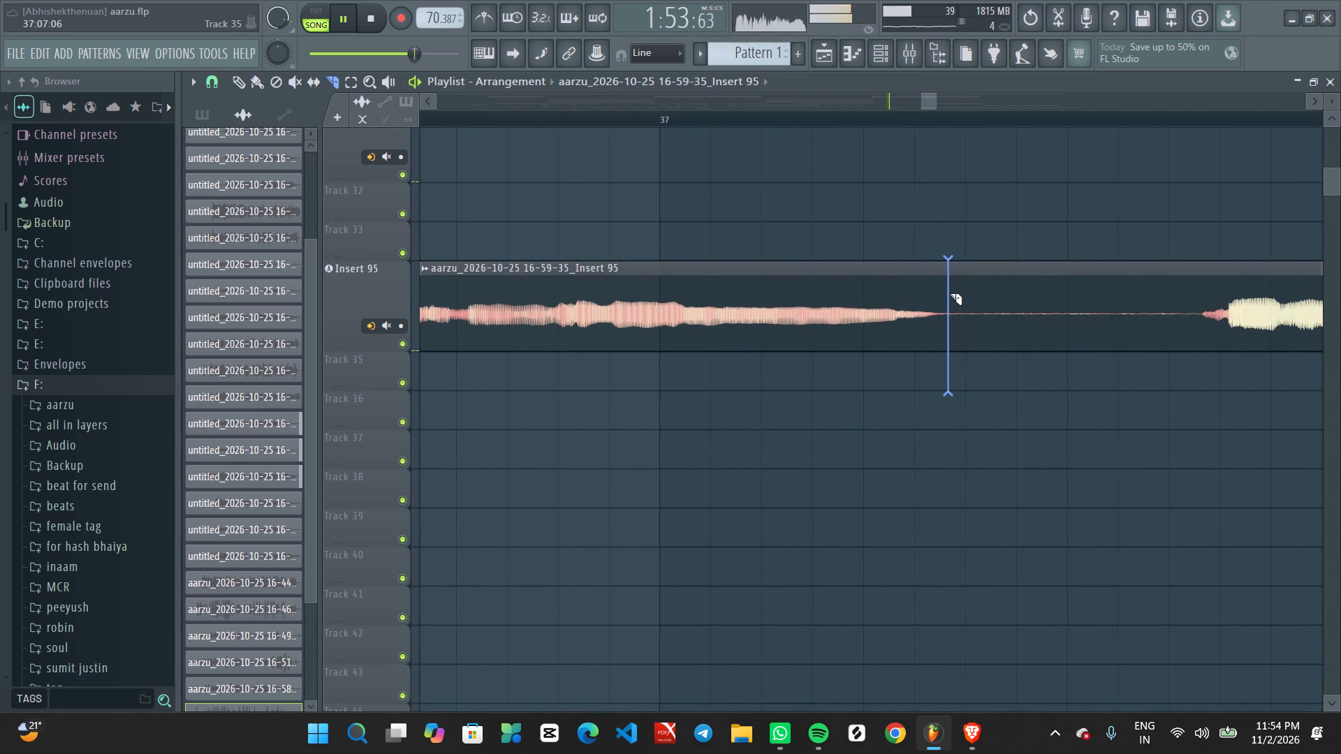
left_click_drag(949, 293, 952, 293, "alt")
left_click_drag(1201, 417, 1201, 270, "alt")
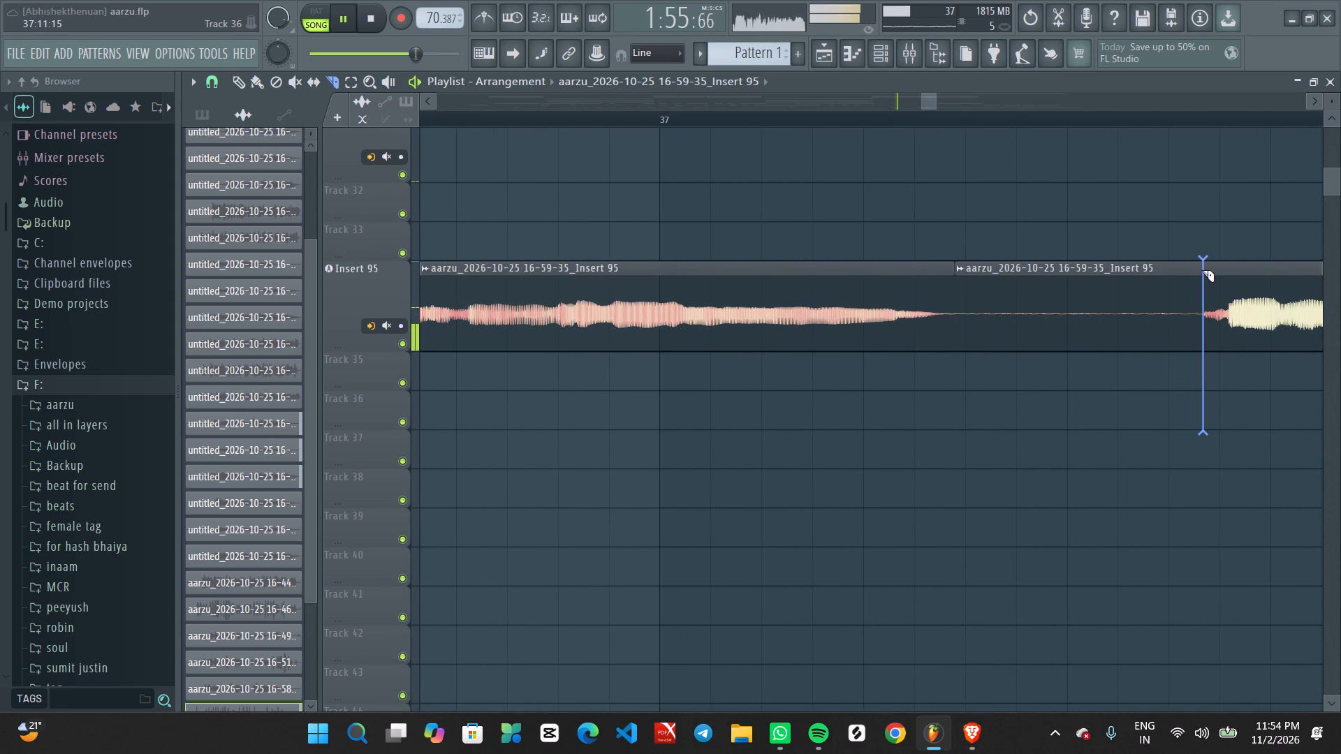
left_click_drag(1201, 270, 1199, 270, "alt")
left_click_drag(1065, 239, 1080, 350, "ctrl")
key("Delete")
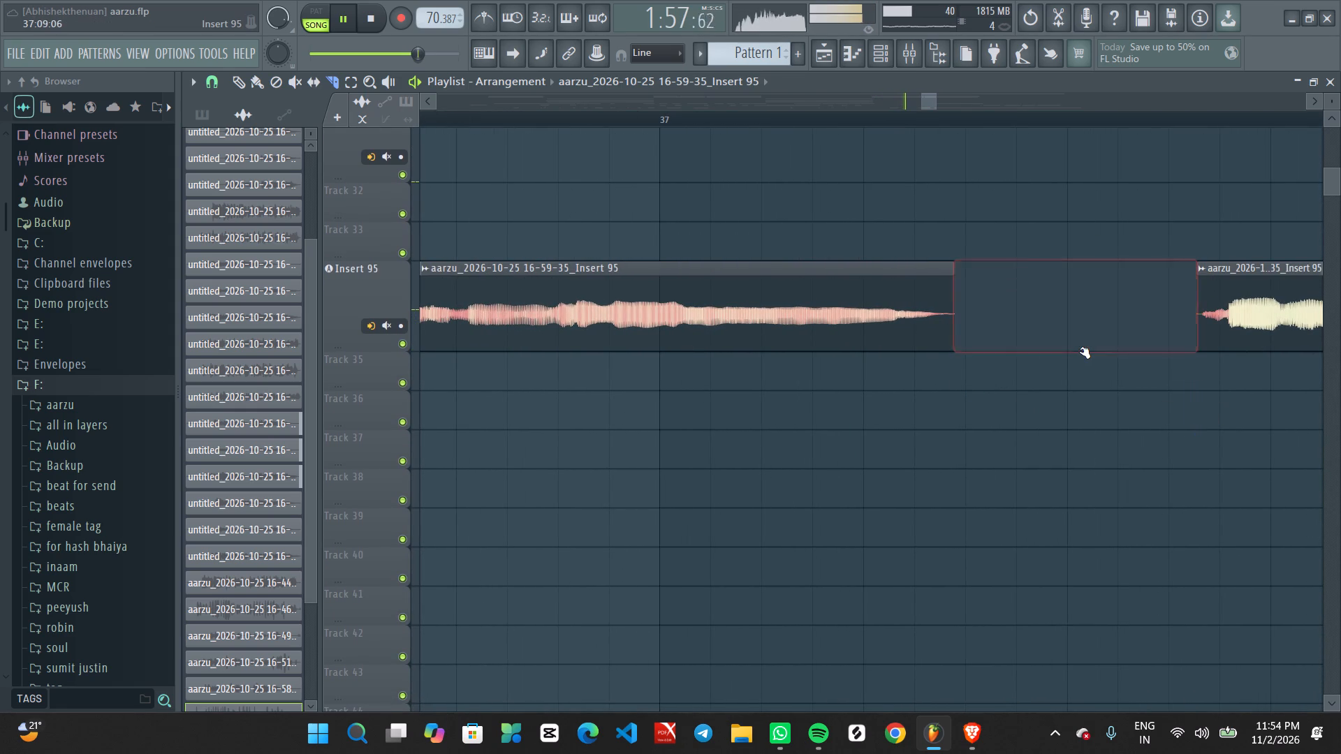
Play back the bar 34 phrase on Insert 95 with its new gain.
scroll(800, 219, "down", 12, "ctrl")
key("space")
key("space")
scroll(625, 390, "up", 3)
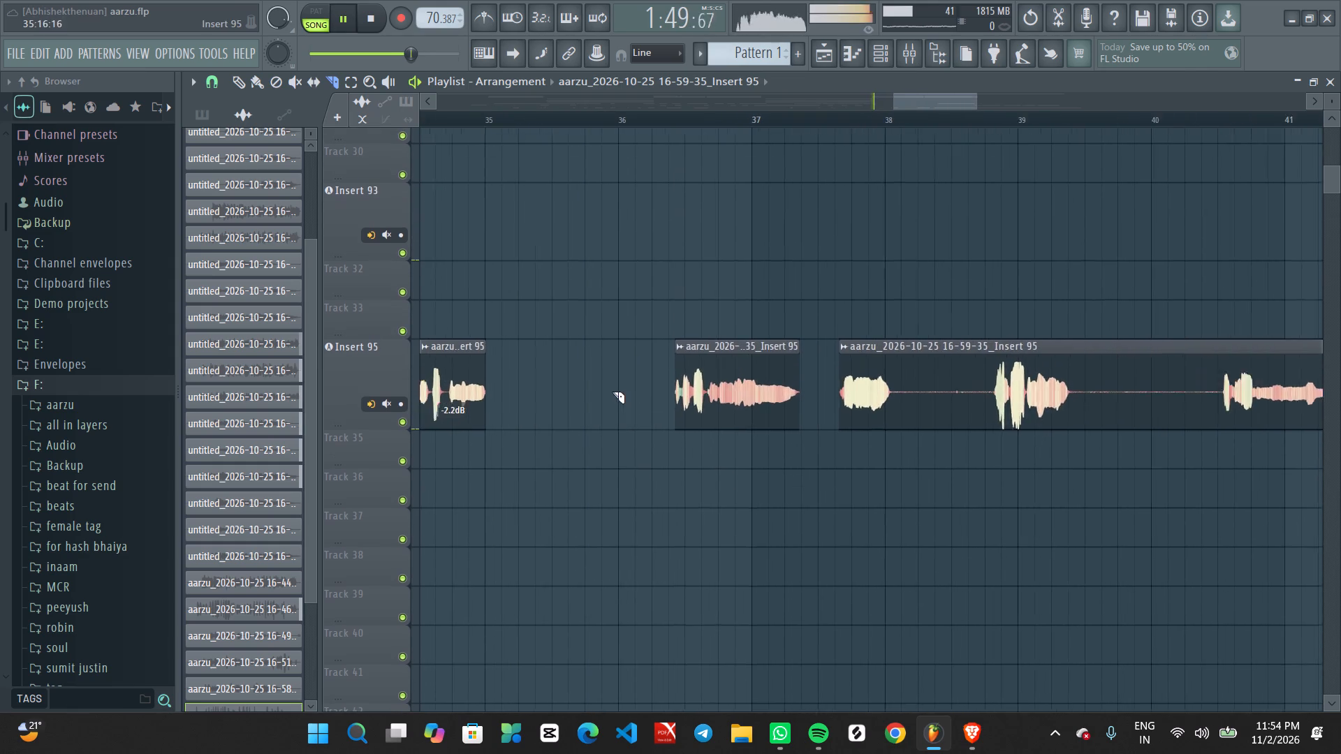
scroll(612, 392, "up", 2)
middle_click_drag(566, 445, 1066, 411)
scroll(800, 471, "up", 6, "ctrl")
scroll(1004, 471, "up", 2, "ctrl")
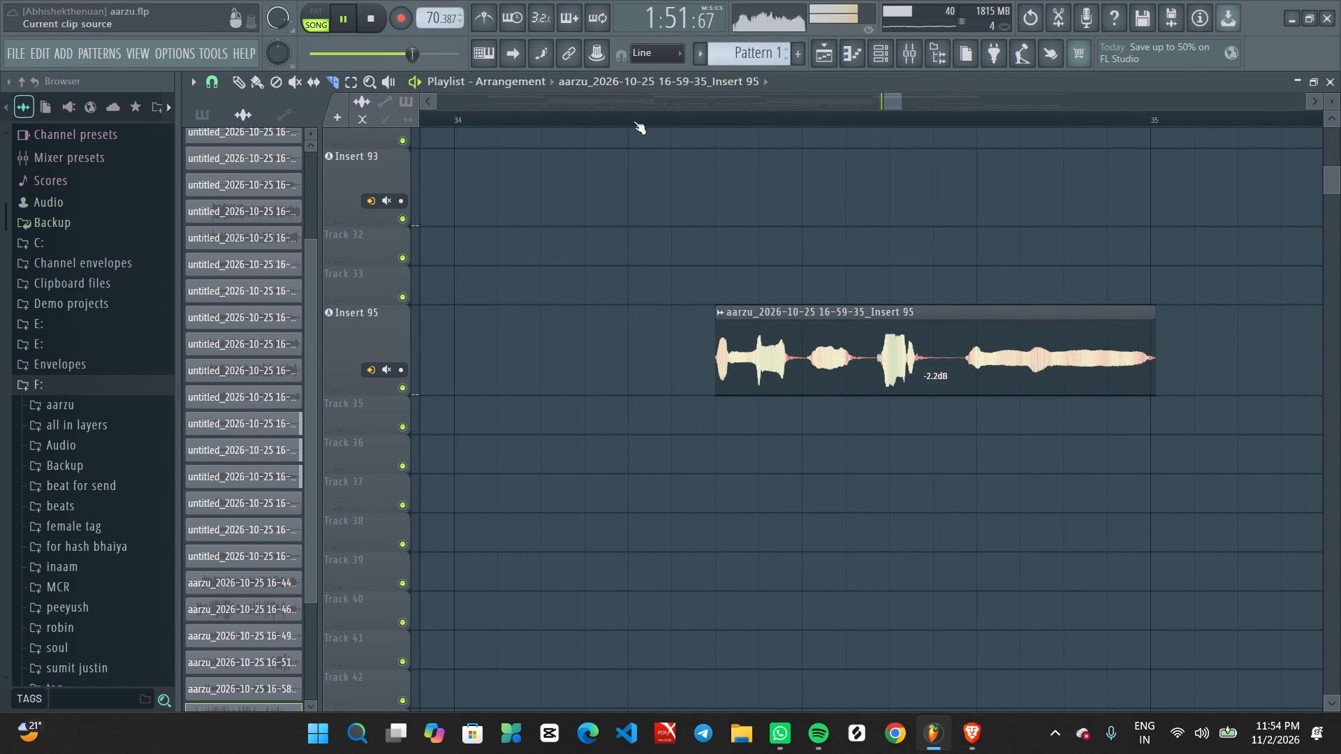
left_click(644, 116)
scroll(876, 494, "up", 4, "ctrl")
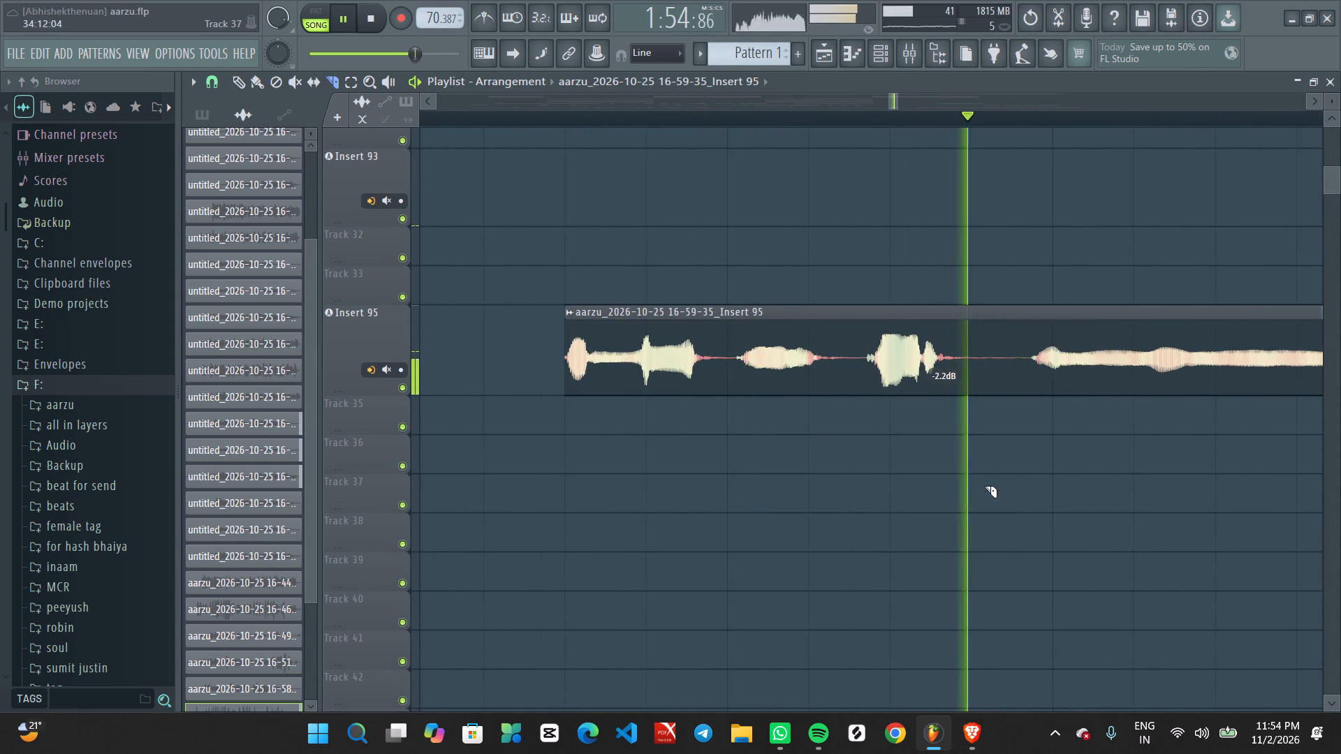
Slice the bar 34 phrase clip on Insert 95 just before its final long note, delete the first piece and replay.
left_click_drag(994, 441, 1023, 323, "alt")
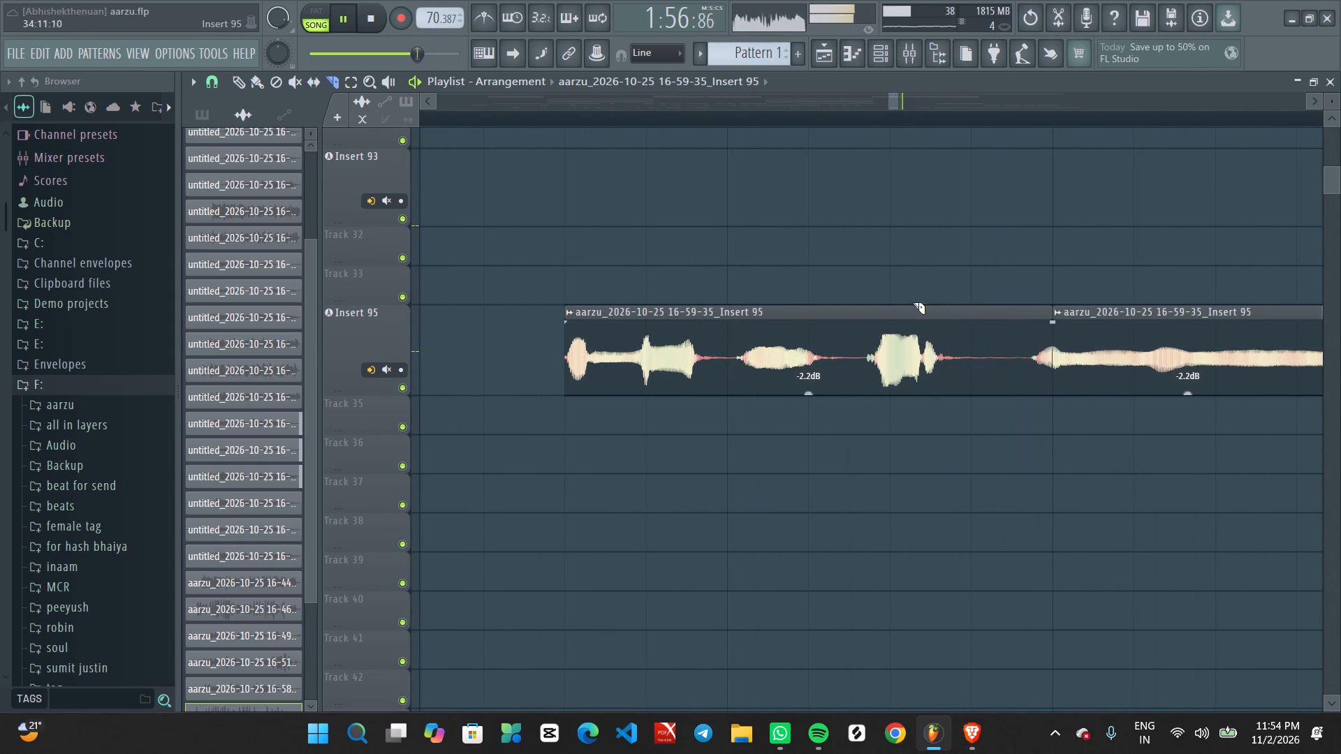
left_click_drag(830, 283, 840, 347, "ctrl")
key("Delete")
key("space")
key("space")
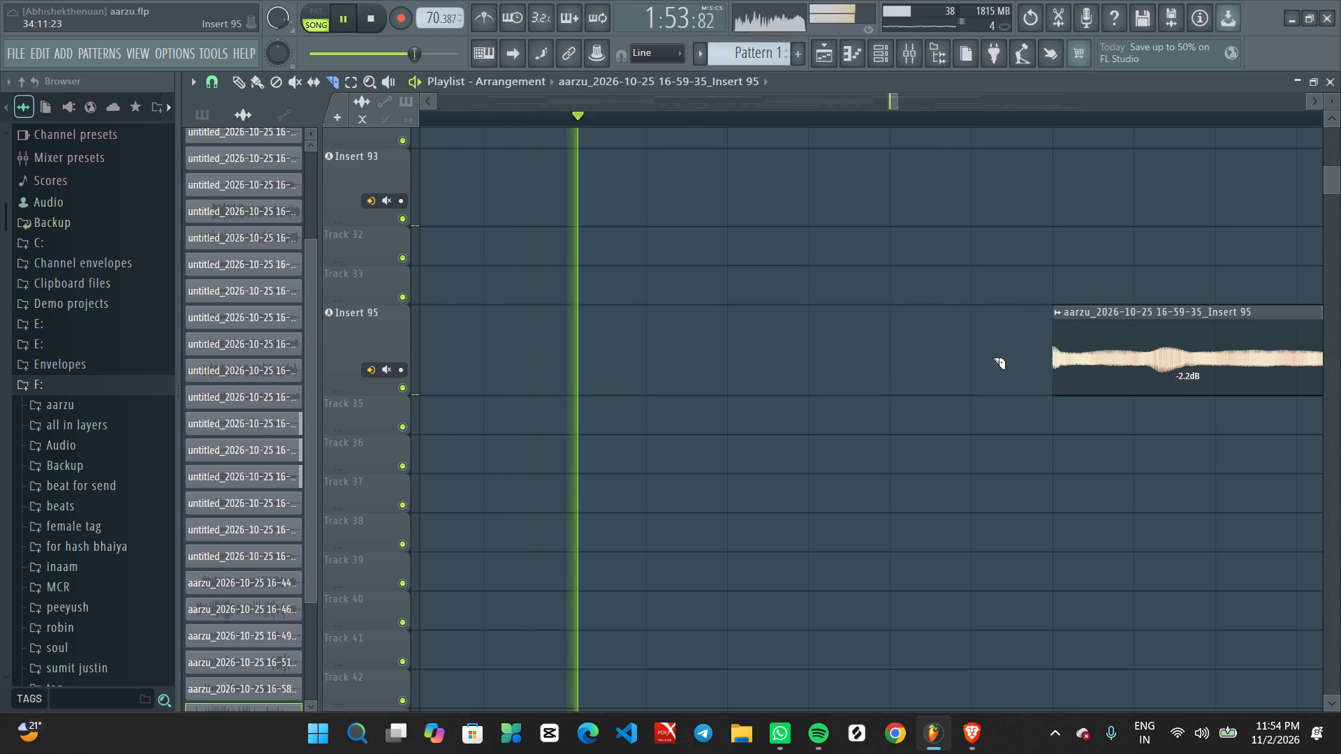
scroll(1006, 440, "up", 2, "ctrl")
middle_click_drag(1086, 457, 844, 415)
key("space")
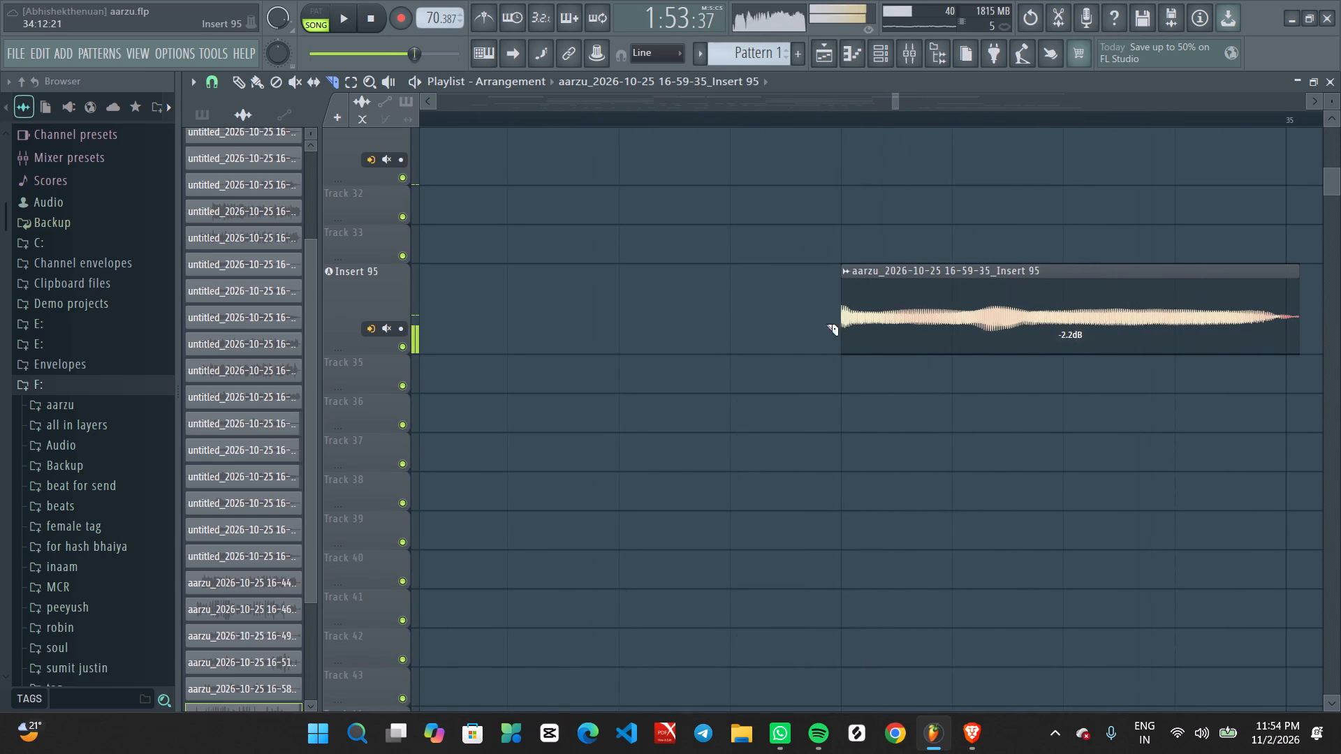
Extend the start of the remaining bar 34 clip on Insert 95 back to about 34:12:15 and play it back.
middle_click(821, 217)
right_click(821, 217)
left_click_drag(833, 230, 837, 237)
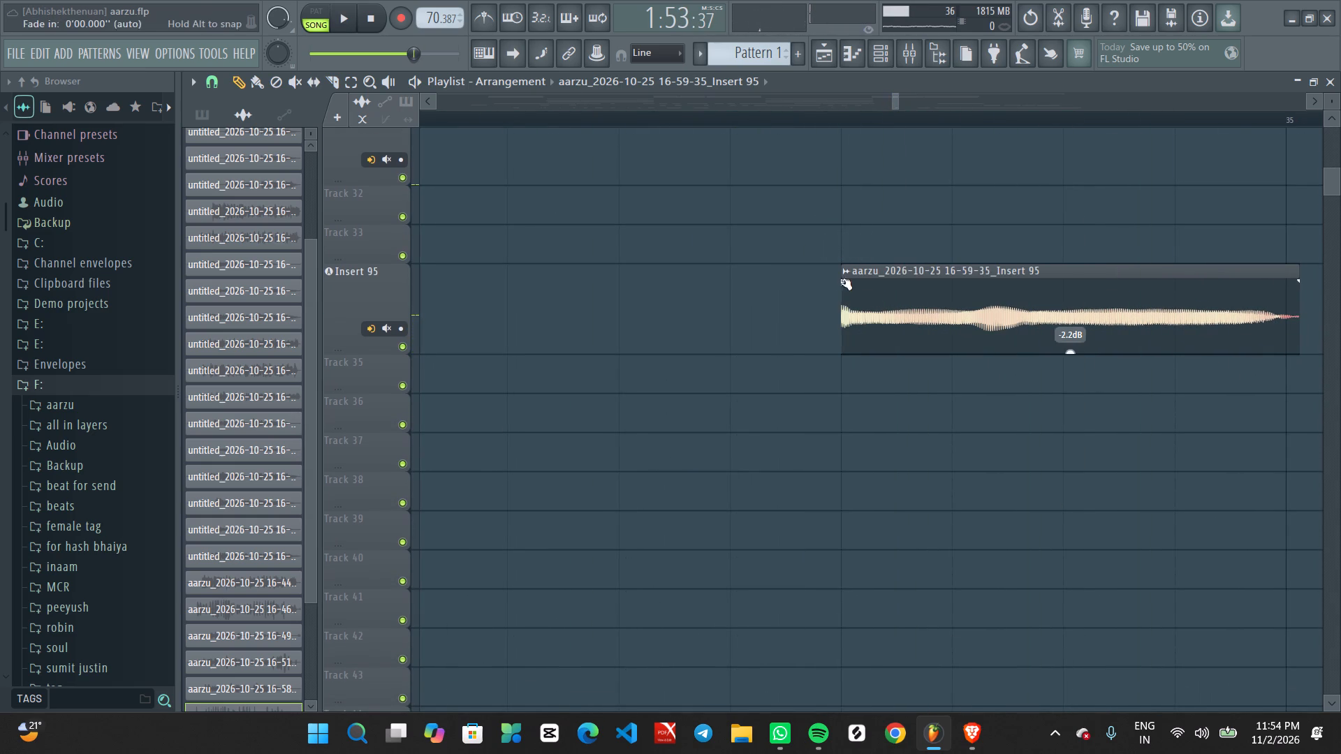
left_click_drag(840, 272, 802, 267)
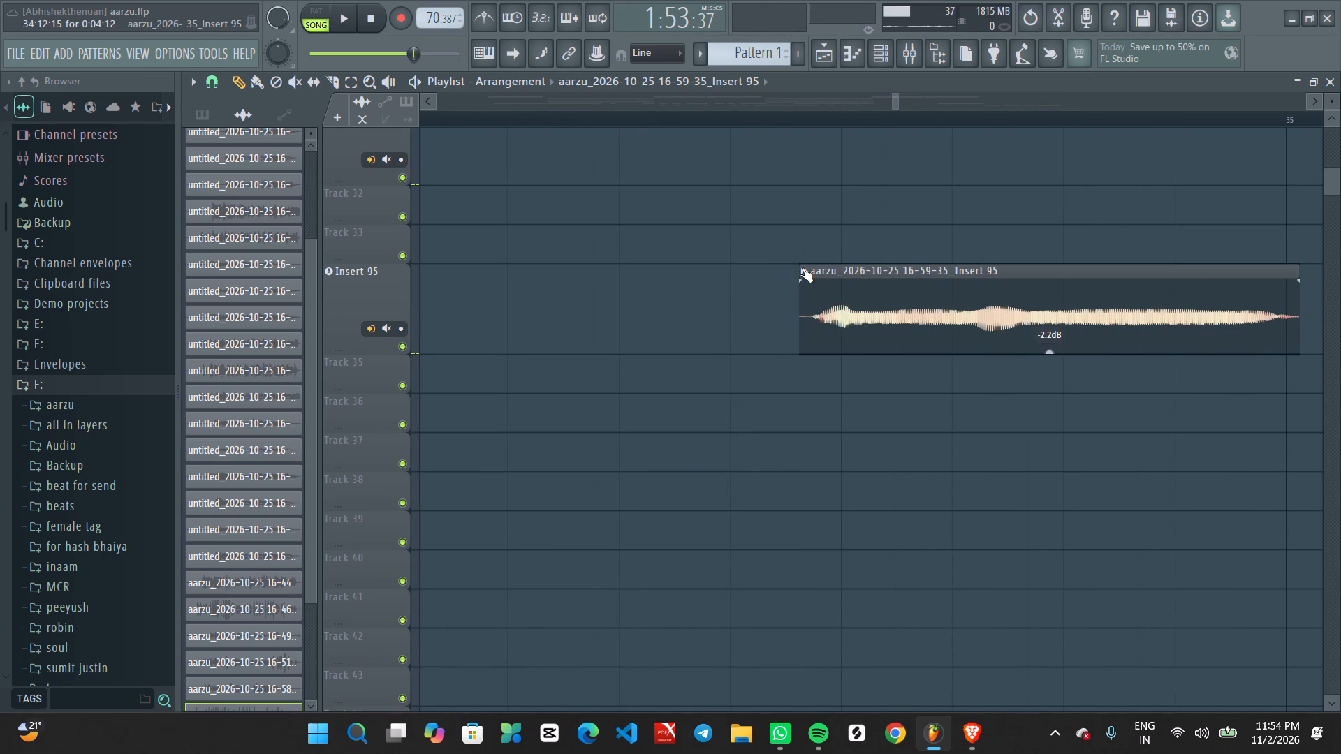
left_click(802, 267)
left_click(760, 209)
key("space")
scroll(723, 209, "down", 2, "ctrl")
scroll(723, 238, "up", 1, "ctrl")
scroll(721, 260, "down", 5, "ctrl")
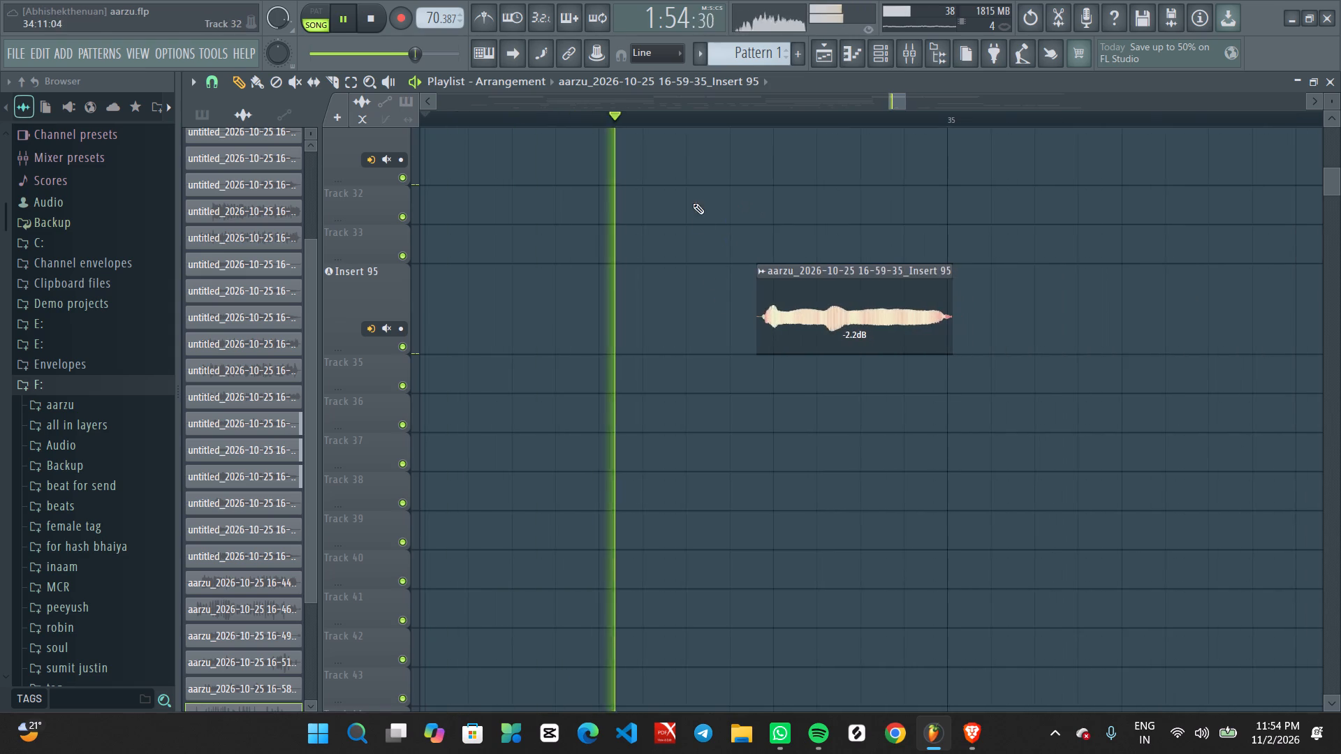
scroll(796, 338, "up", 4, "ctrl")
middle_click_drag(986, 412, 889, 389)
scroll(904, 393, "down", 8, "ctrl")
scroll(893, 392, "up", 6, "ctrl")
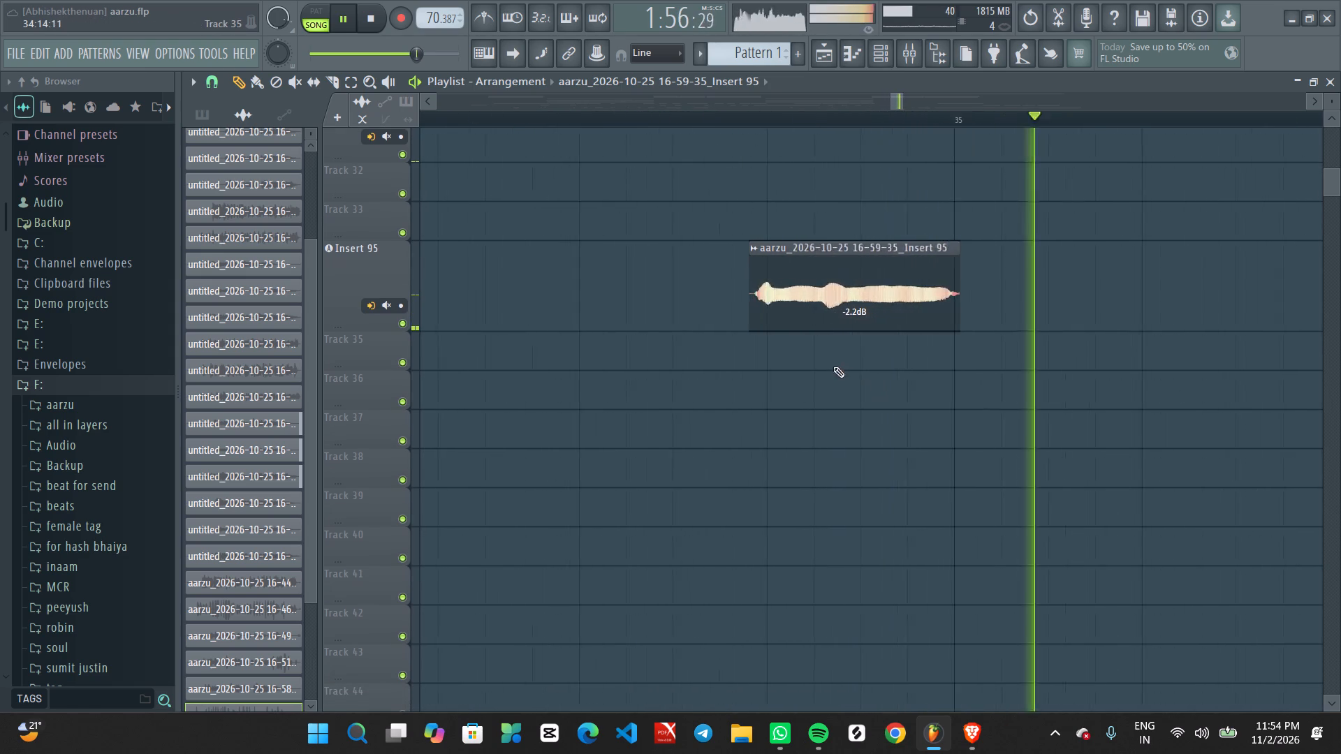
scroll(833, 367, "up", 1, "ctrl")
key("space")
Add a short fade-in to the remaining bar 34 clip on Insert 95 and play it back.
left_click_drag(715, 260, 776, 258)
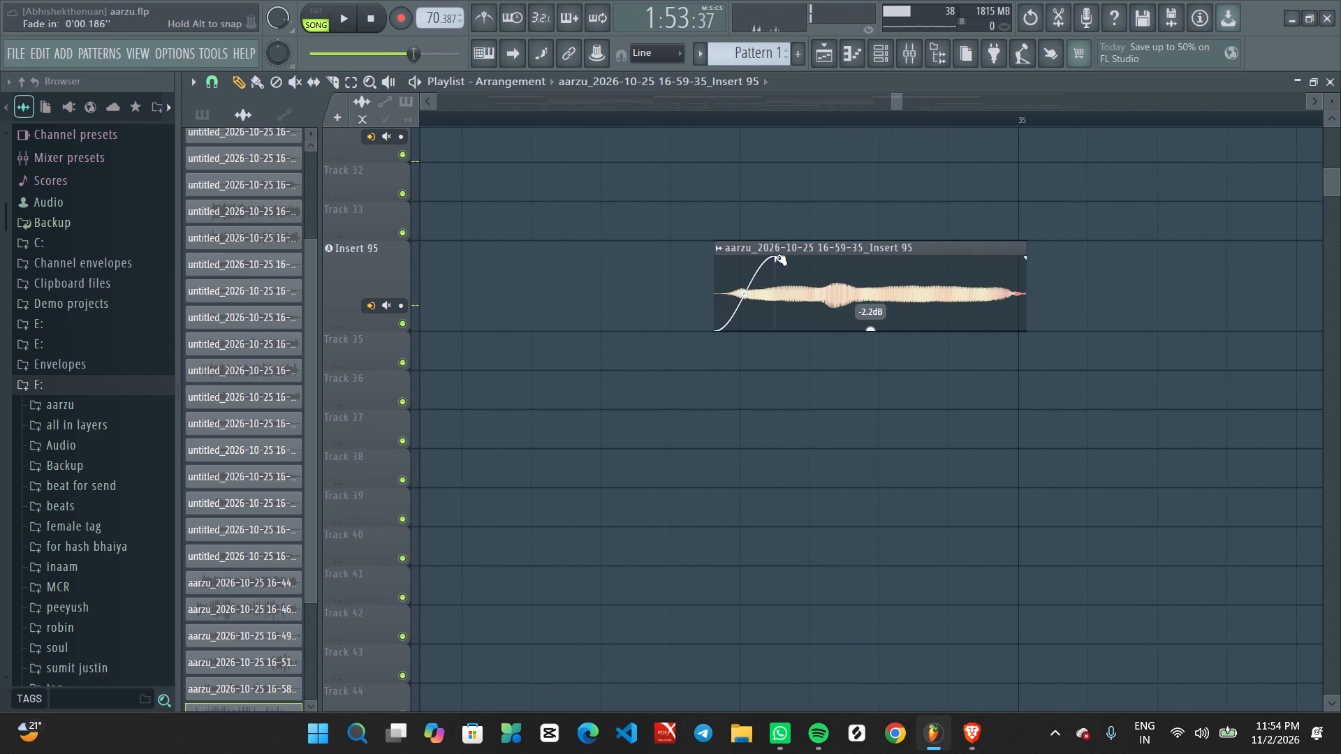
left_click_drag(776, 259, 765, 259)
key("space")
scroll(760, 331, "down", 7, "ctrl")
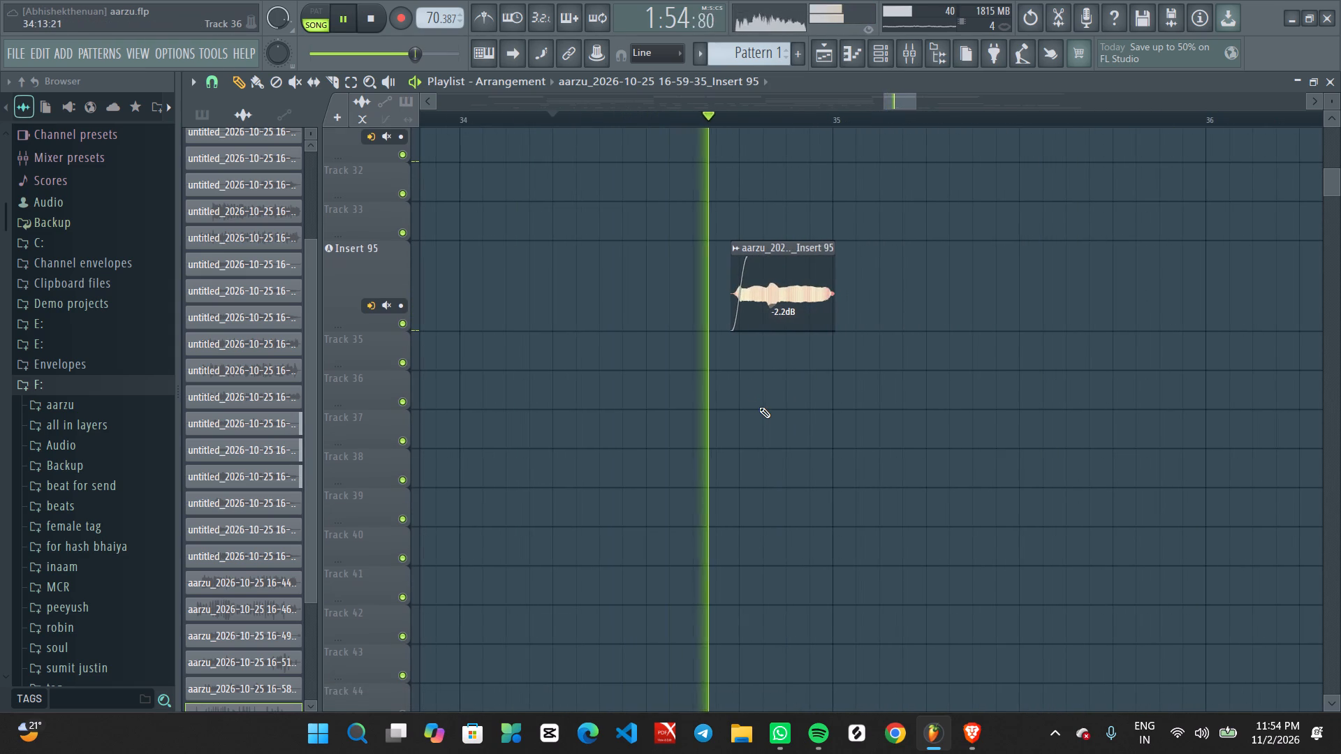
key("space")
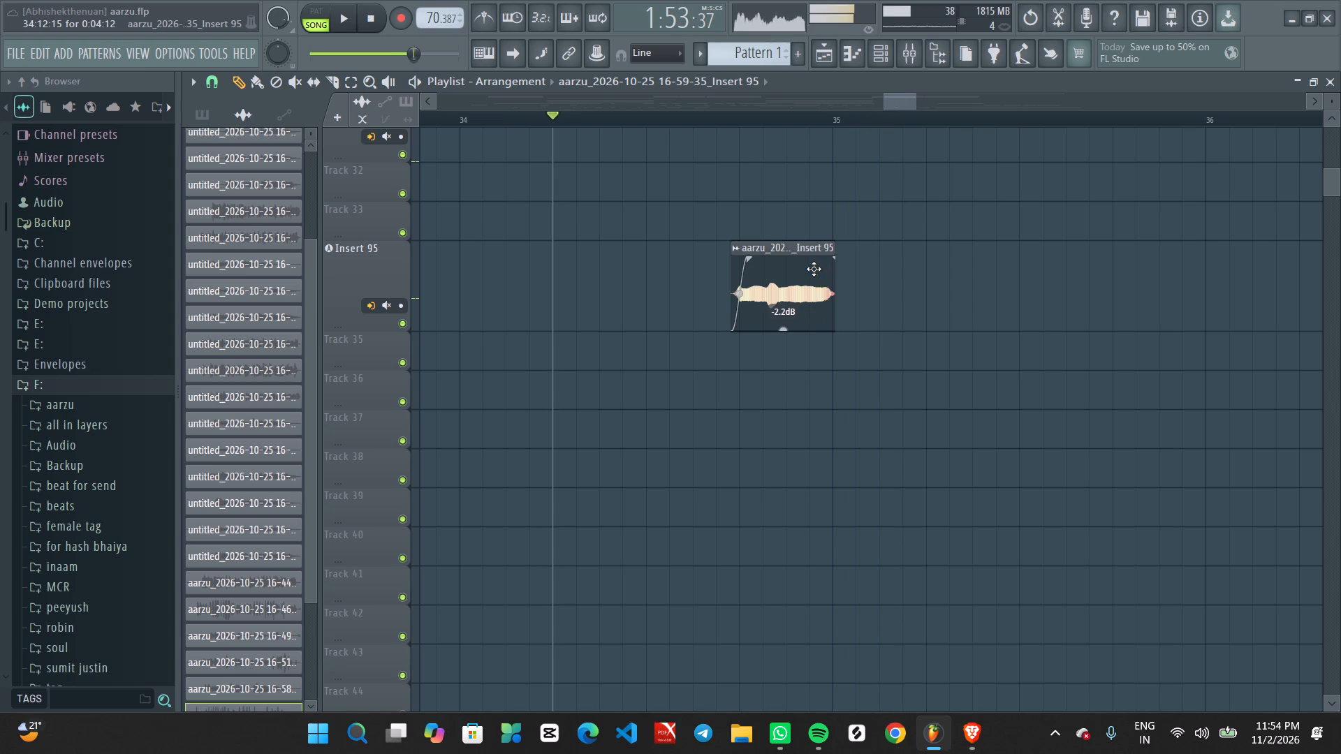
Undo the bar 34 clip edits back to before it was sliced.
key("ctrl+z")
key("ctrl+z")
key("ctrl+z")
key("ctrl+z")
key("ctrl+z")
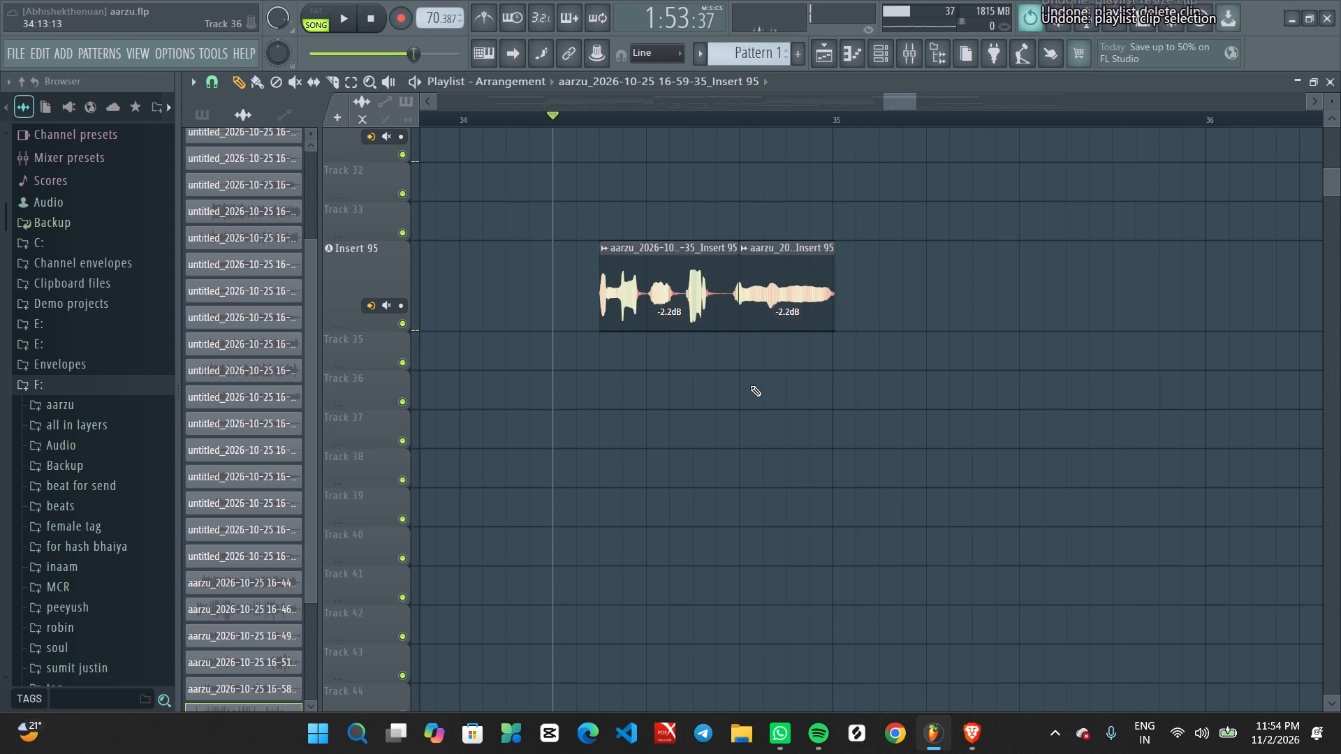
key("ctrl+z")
Play back the whole bar 34 phrase and delete its clip from Insert 95.
key("space")
scroll(667, 383, "up", 5, "ctrl")
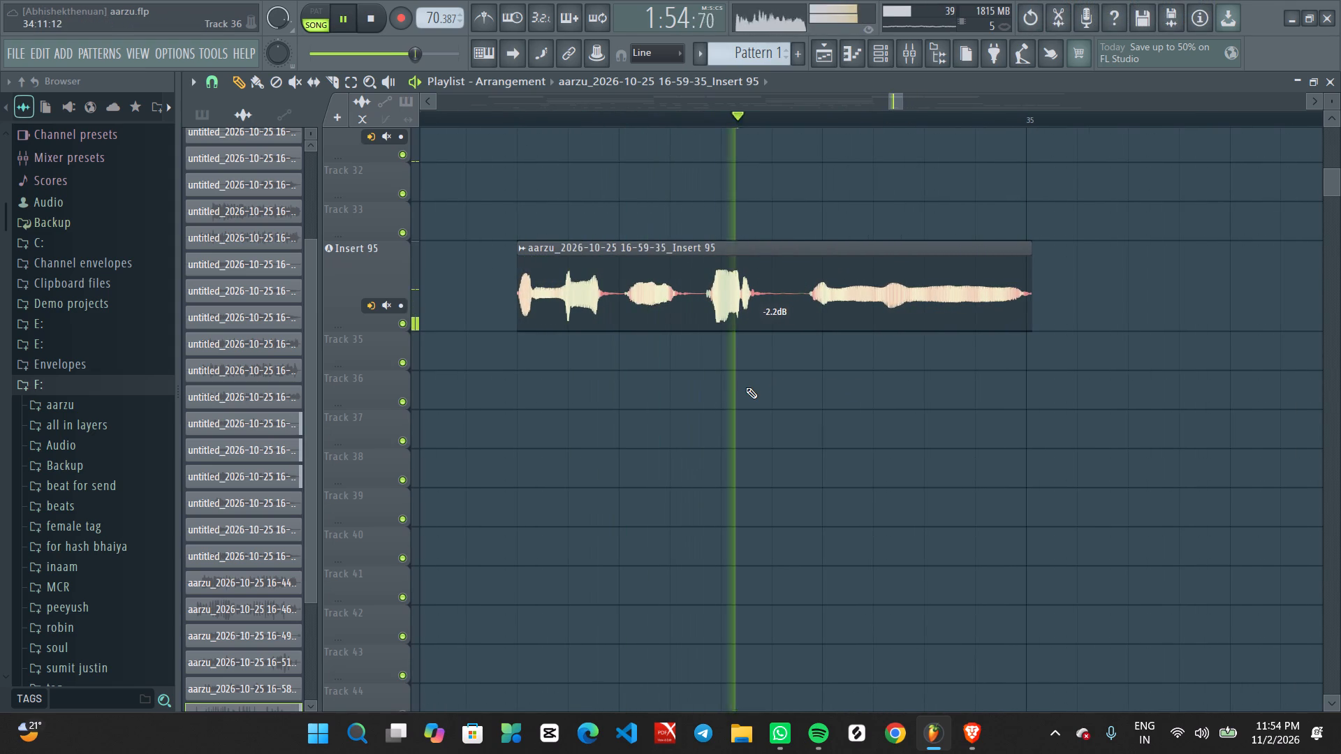
scroll(882, 360, "down", 8, "ctrl")
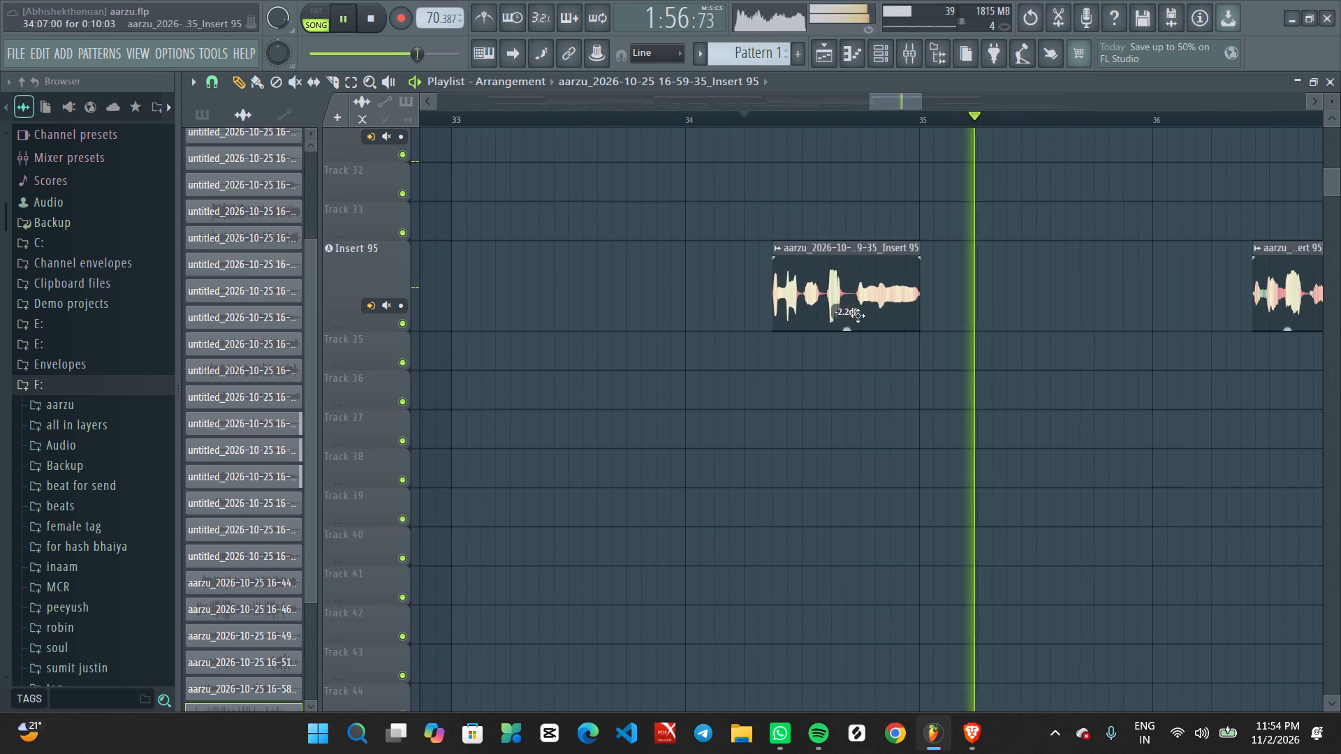
right_click(849, 295)
Play the song from bar 34 and examine Insert 95's phrases around bars 36 to 38.
scroll(901, 318, "down", 5)
scroll(911, 348, "down", 4, "ctrl")
key("space")
key("space")
left_click(833, 114)
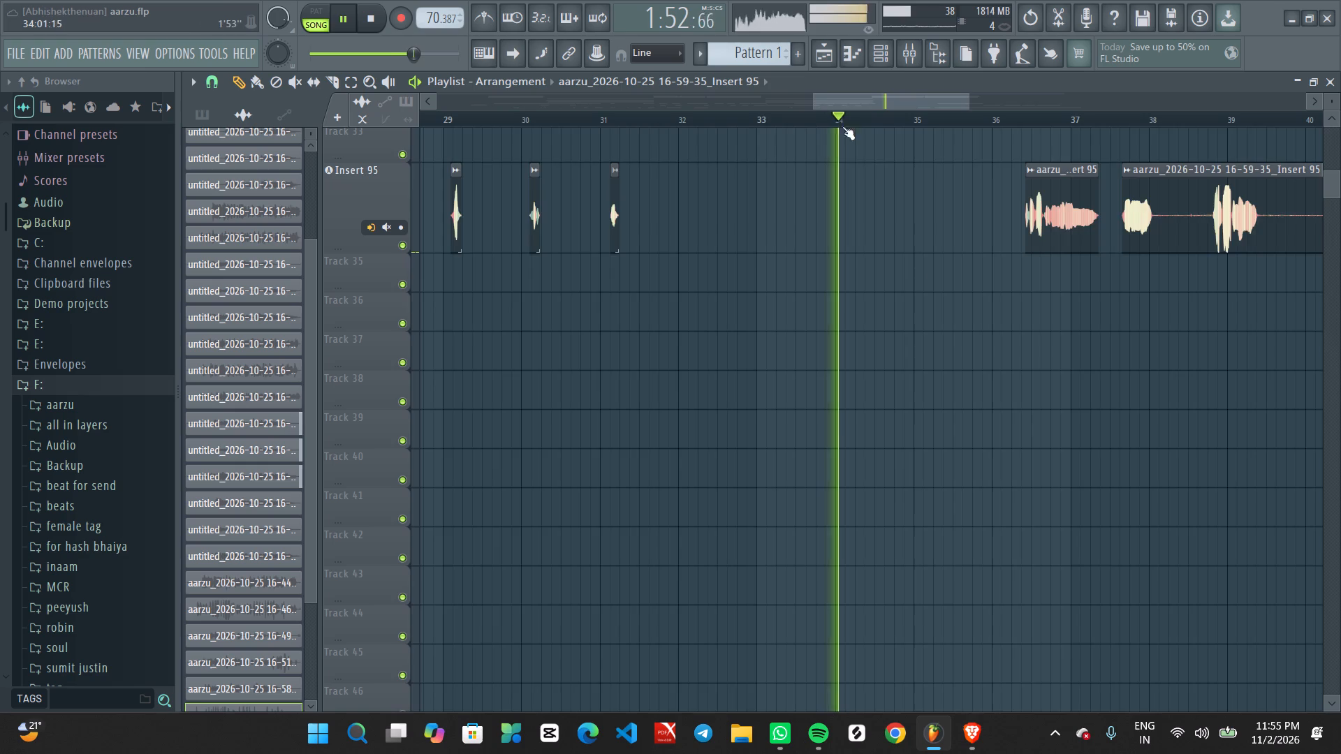
scroll(962, 343, "up", 6, "ctrl")
middle_click_drag(998, 415, 941, 451)
scroll(992, 475, "up", 3, "ctrl")
middle_click_drag(1129, 445, 893, 438)
scroll(866, 436, "down", 2, "ctrl")
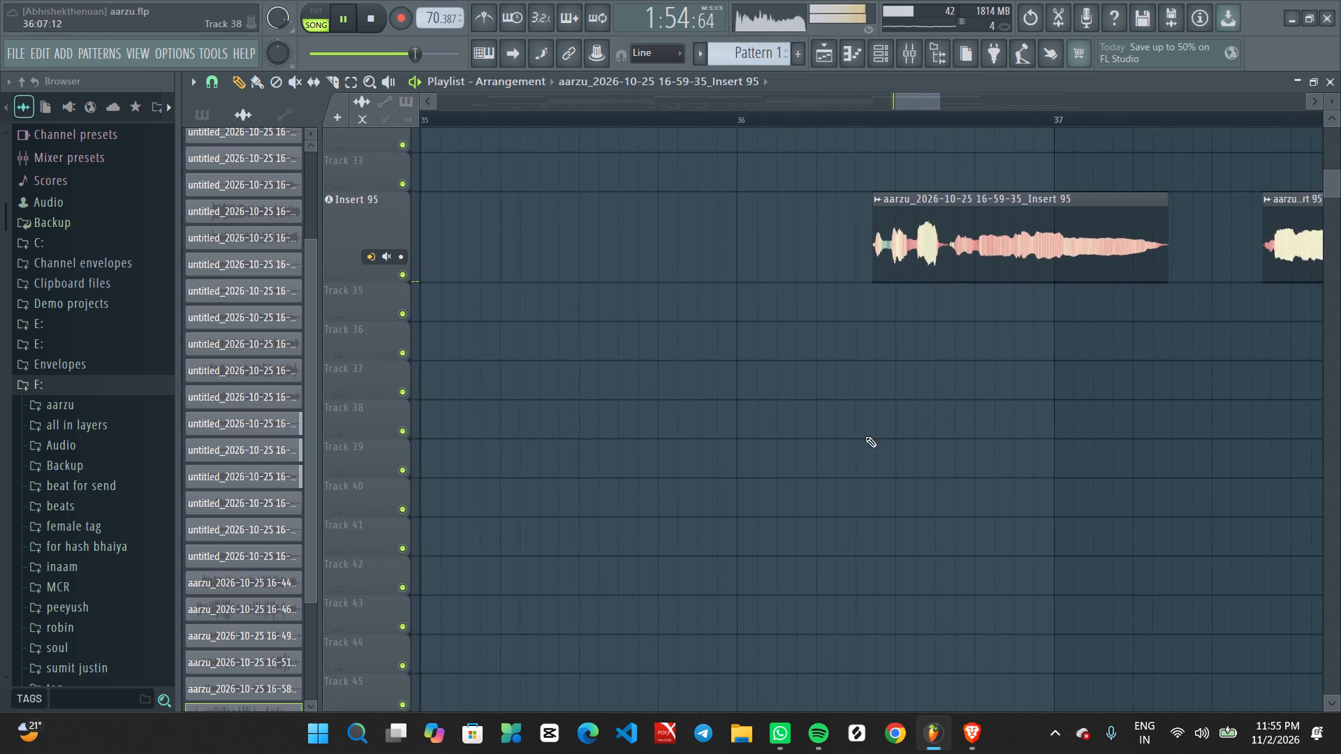
scroll(865, 436, "down", 4, "ctrl")
scroll(847, 446, "up", 3, "ctrl")
middle_click_drag(974, 434, 898, 434)
scroll(904, 400, "up", 3, "ctrl")
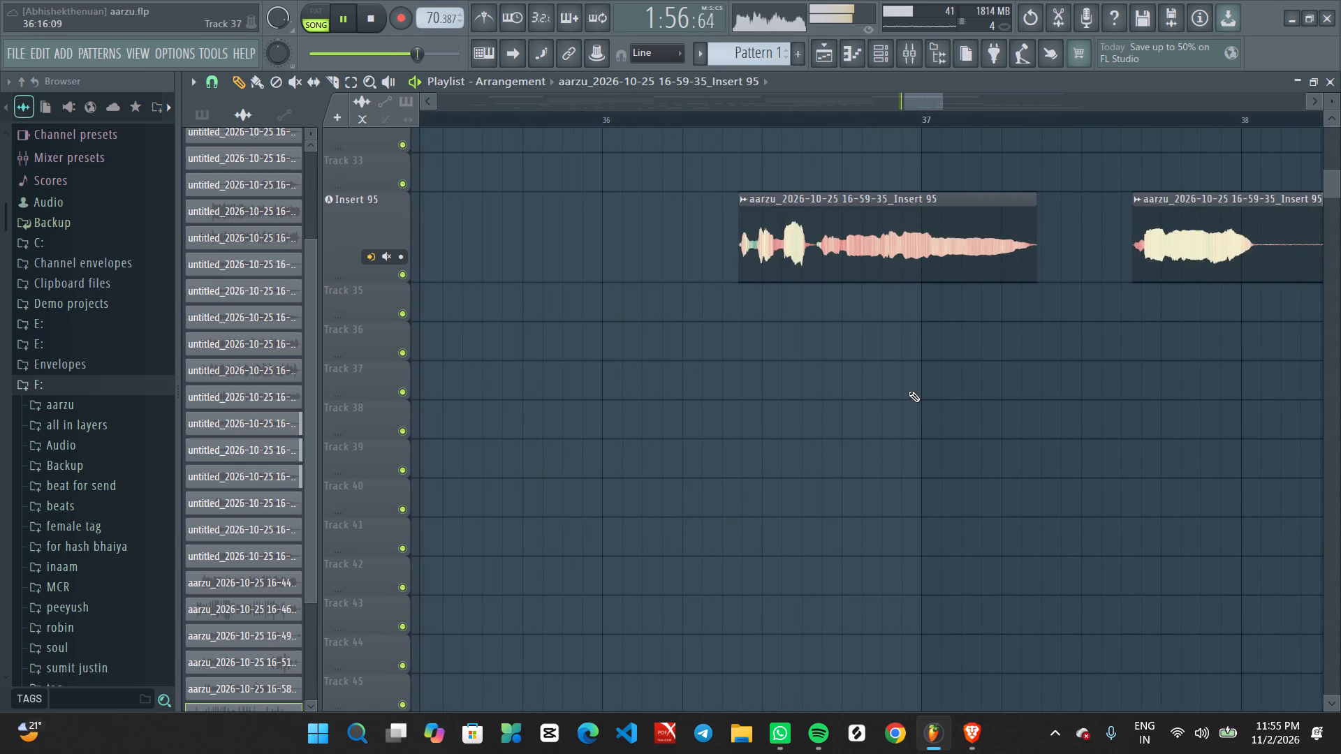
scroll(909, 391, "down", 7, "ctrl")
scroll(833, 418, "down", 7, "ctrl")
Save the project.
key("ctrl+s")
Add a short fade-out to the end of the phrase clip spanning bars 36 and 37 on Insert 95.
scroll(801, 417, "up", 4, "ctrl")
middle_click_drag(902, 420, 826, 435)
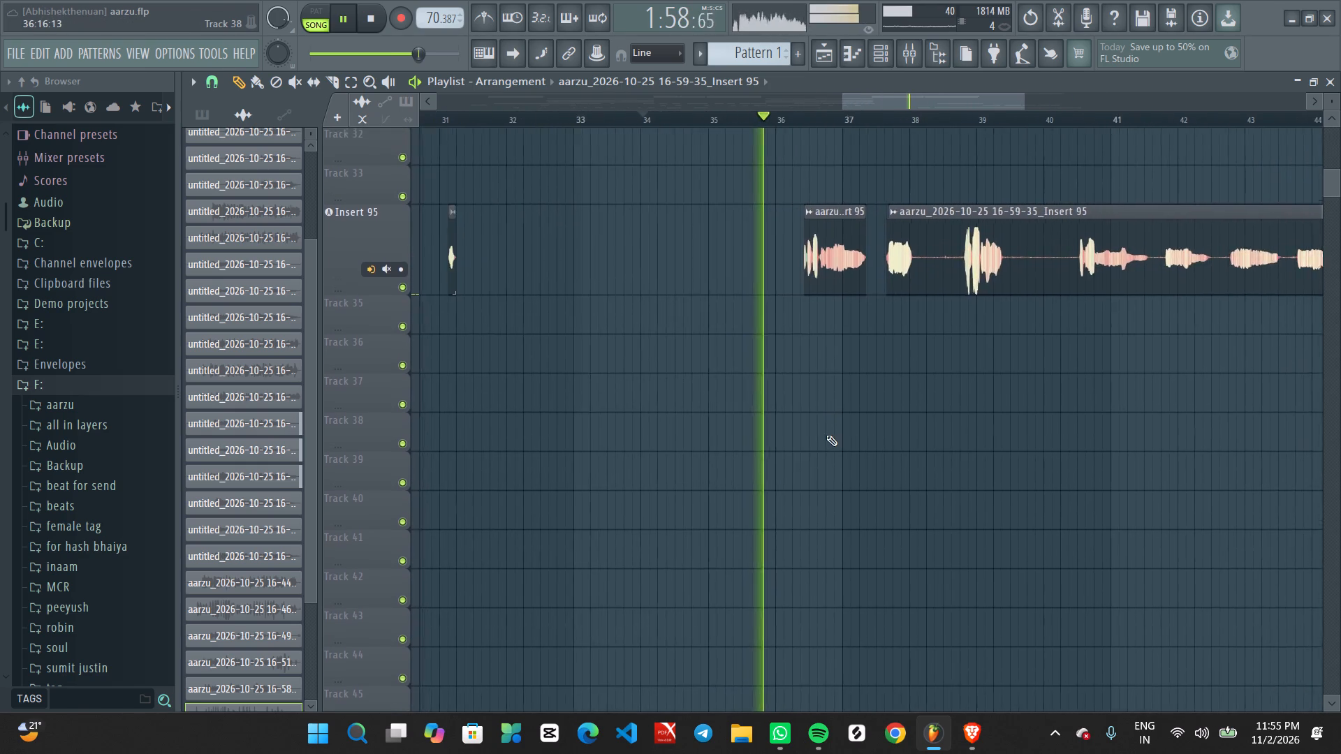
middle_click_drag(826, 435, 829, 434)
scroll(823, 436, "up", 4, "ctrl")
scroll(899, 436, "up", 3, "ctrl")
middle_click_drag(901, 462, 842, 450)
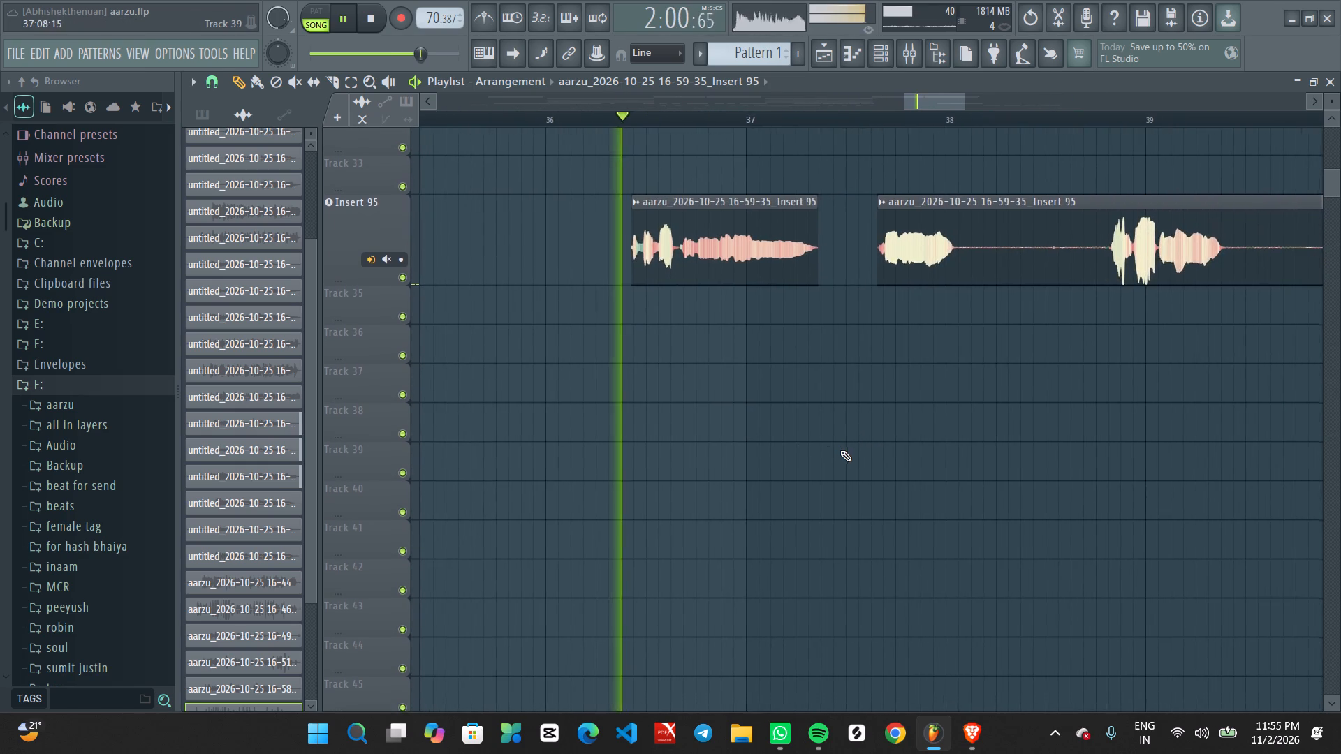
scroll(830, 448, "up", 3, "ctrl")
left_click_drag(801, 214, 792, 214)
Slice the Insert 95 clip at both ends of the silence in bar 38 and delete the silent piece.
scroll(791, 249, "down", 9, "ctrl")
scroll(804, 317, "down", 5, "ctrl")
scroll(809, 330, "up", 7, "ctrl")
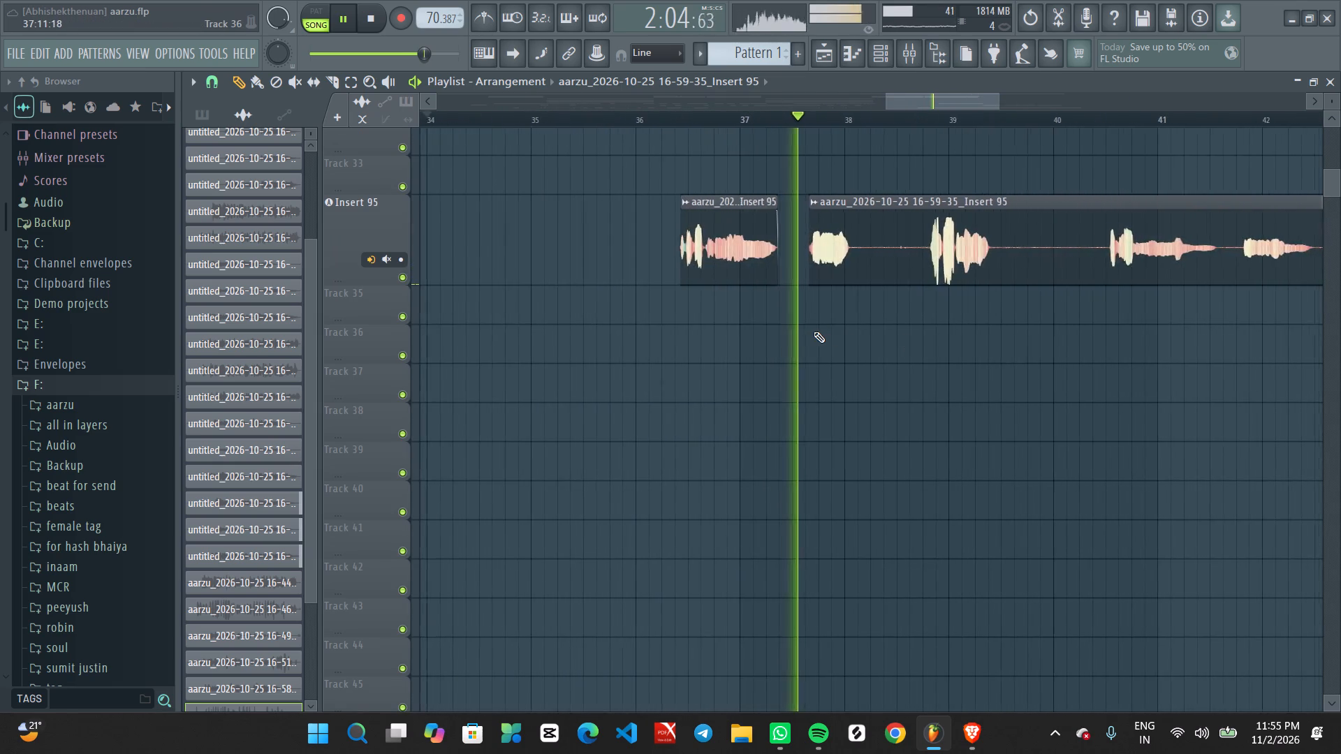
scroll(920, 337, "up", 3, "ctrl")
middle_click_drag(935, 342, 874, 341)
scroll(817, 341, "up", 2, "ctrl")
middle_click(746, 323)
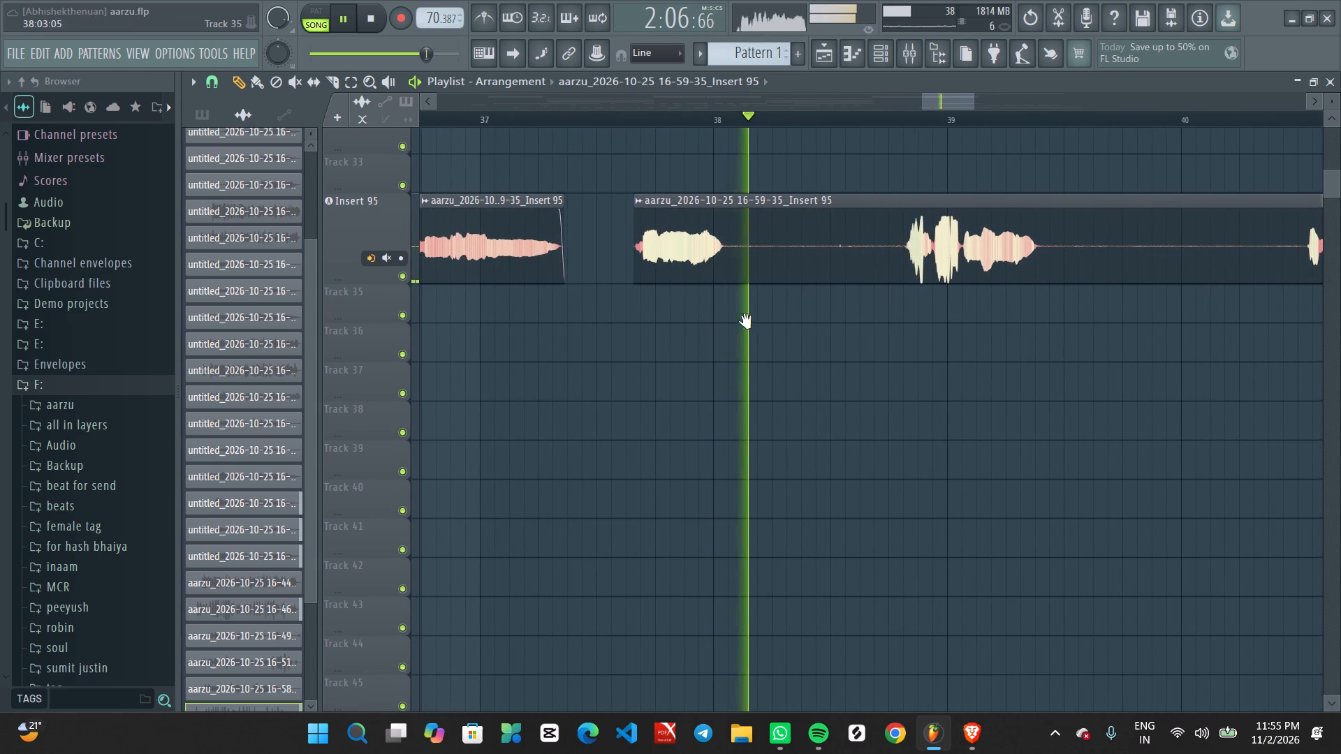
right_click(746, 322)
left_click(788, 449)
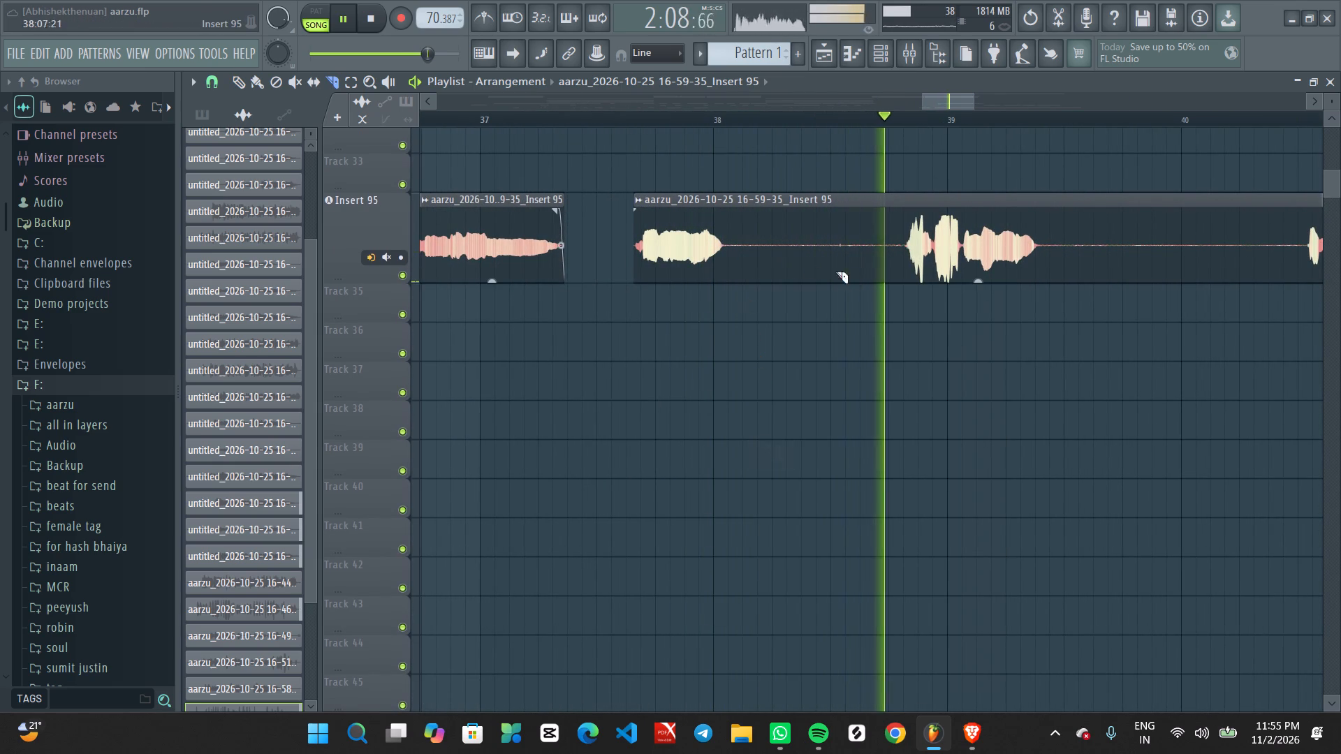
key("space")
key("space")
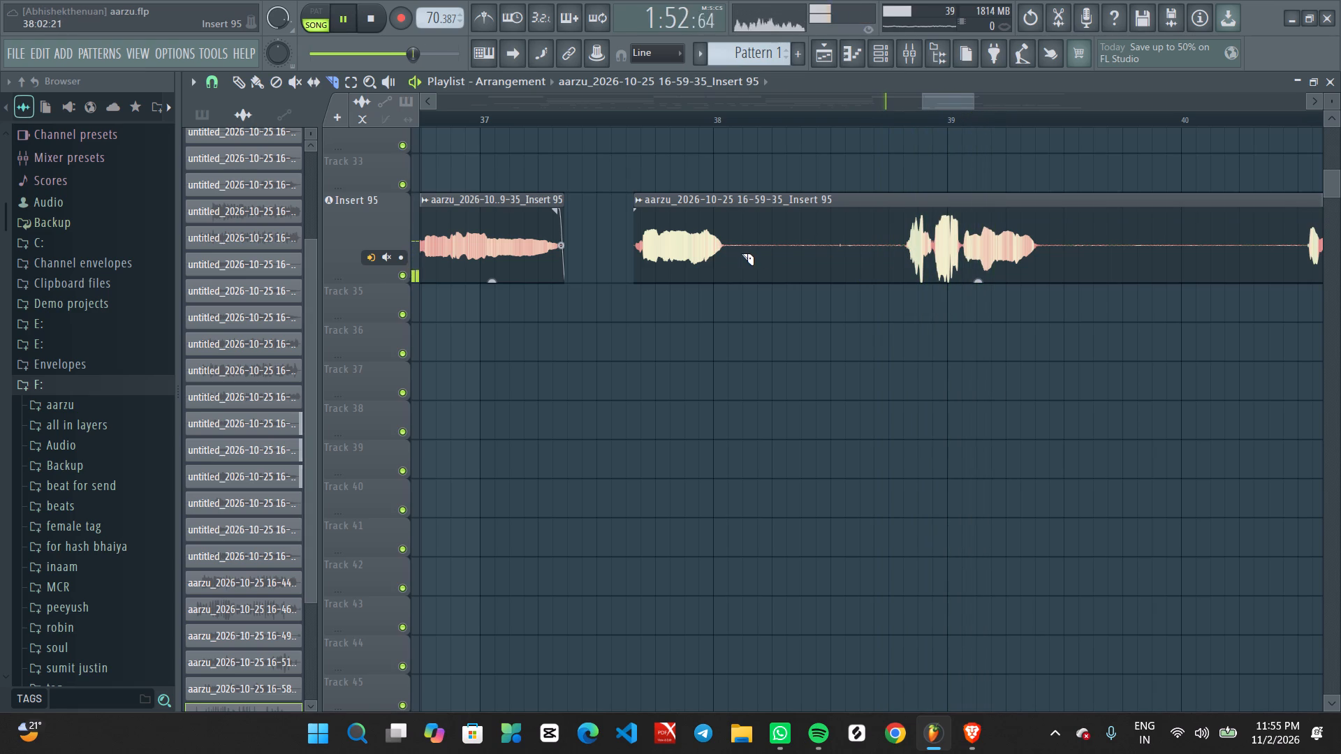
scroll(728, 256, "up", 4, "ctrl")
left_click(728, 256, "alt")
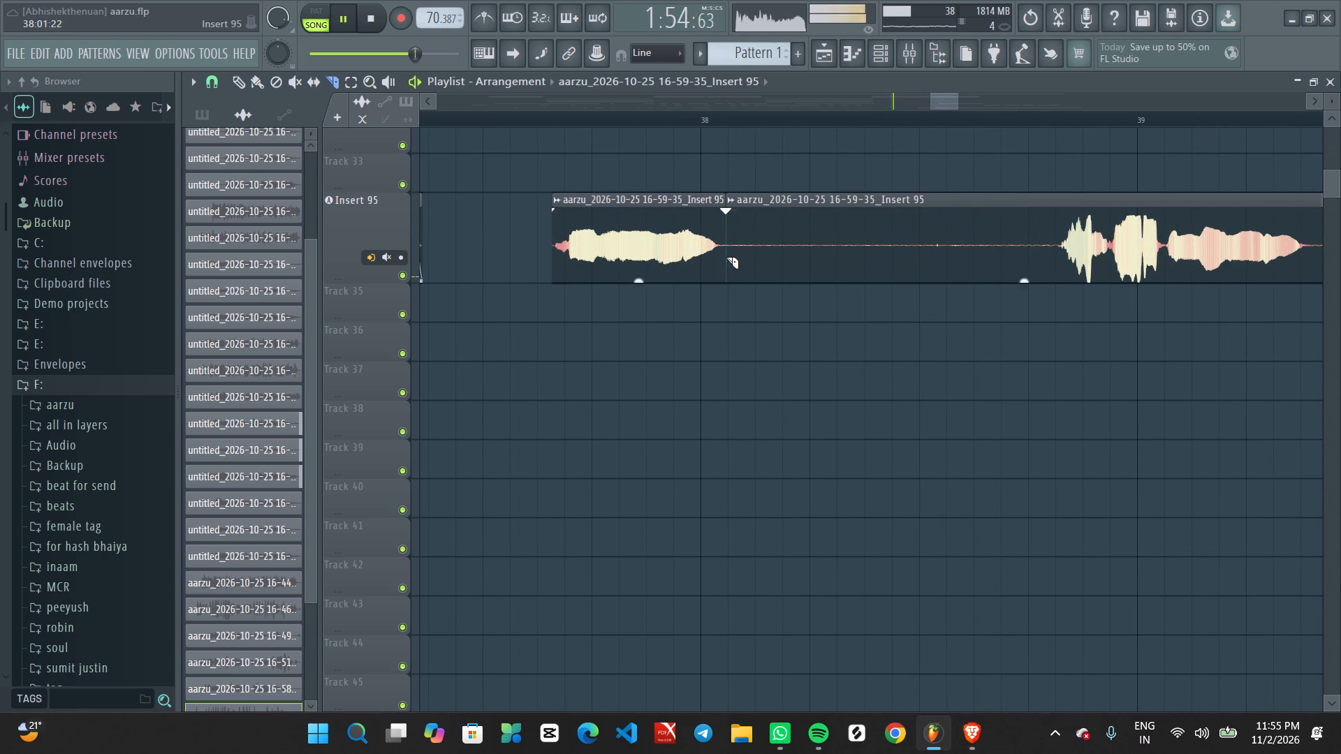
left_click_drag(1016, 292, 1057, 230, "alt")
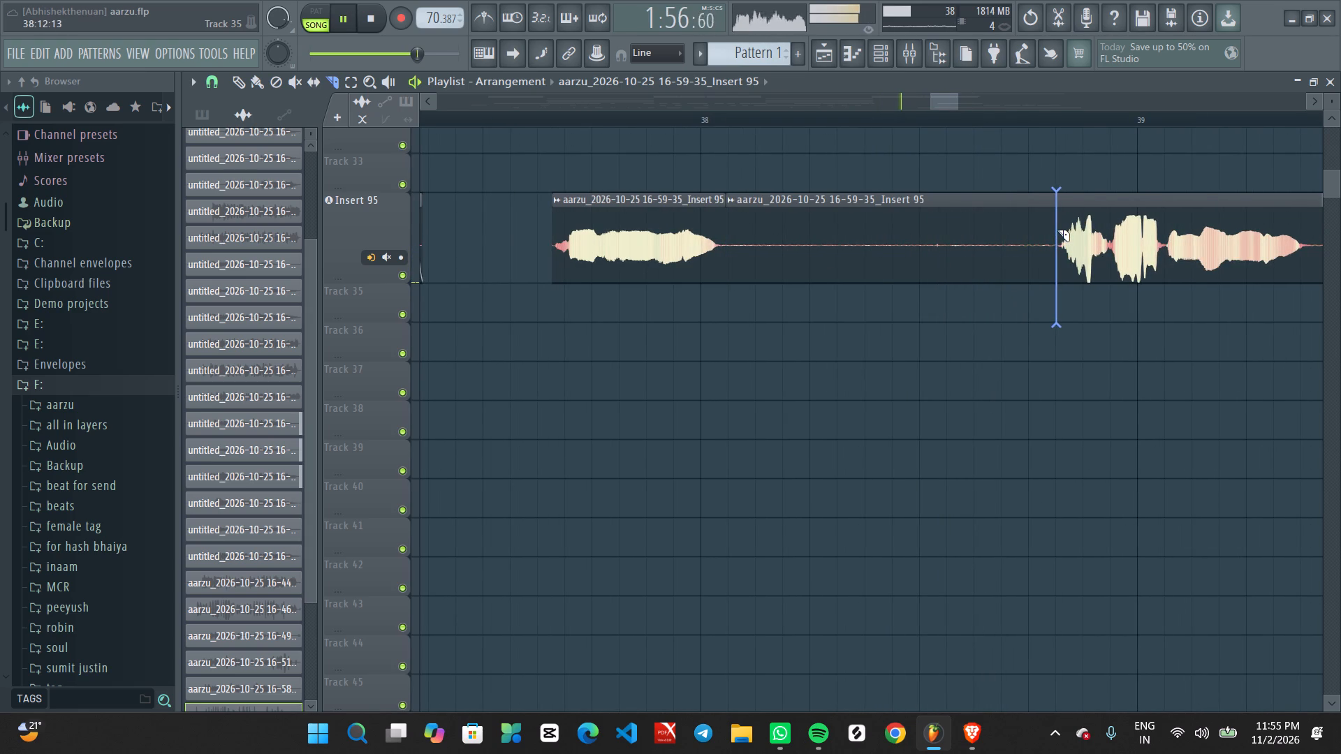
left_click_drag(1057, 230, 1053, 230, "alt")
left_click_drag(797, 208, 814, 257, "ctrl")
key("Delete")
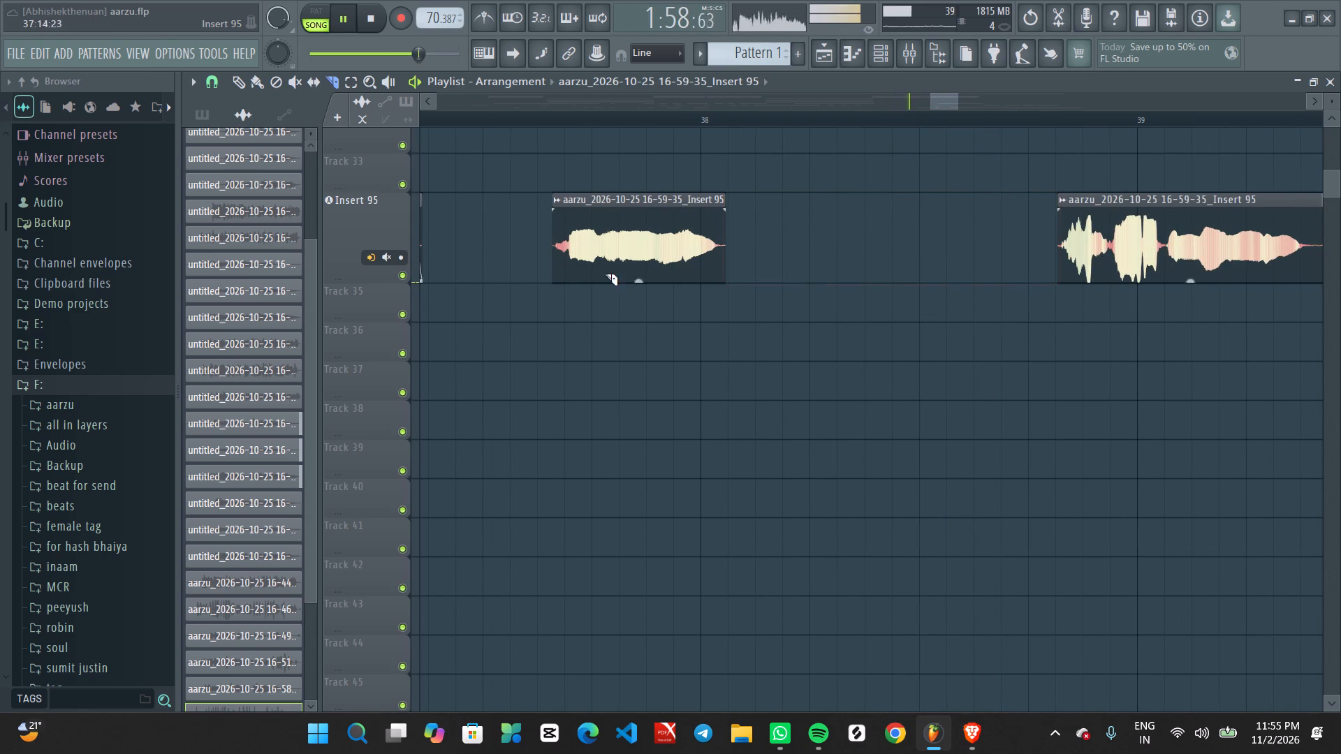
Play back the phrase clip ending at the start of bar 38 on Insert 95 and set its gain to 1.8 dB.
left_click(441, 113)
scroll(573, 294, "up", 3, "ctrl")
middle_click(782, 158)
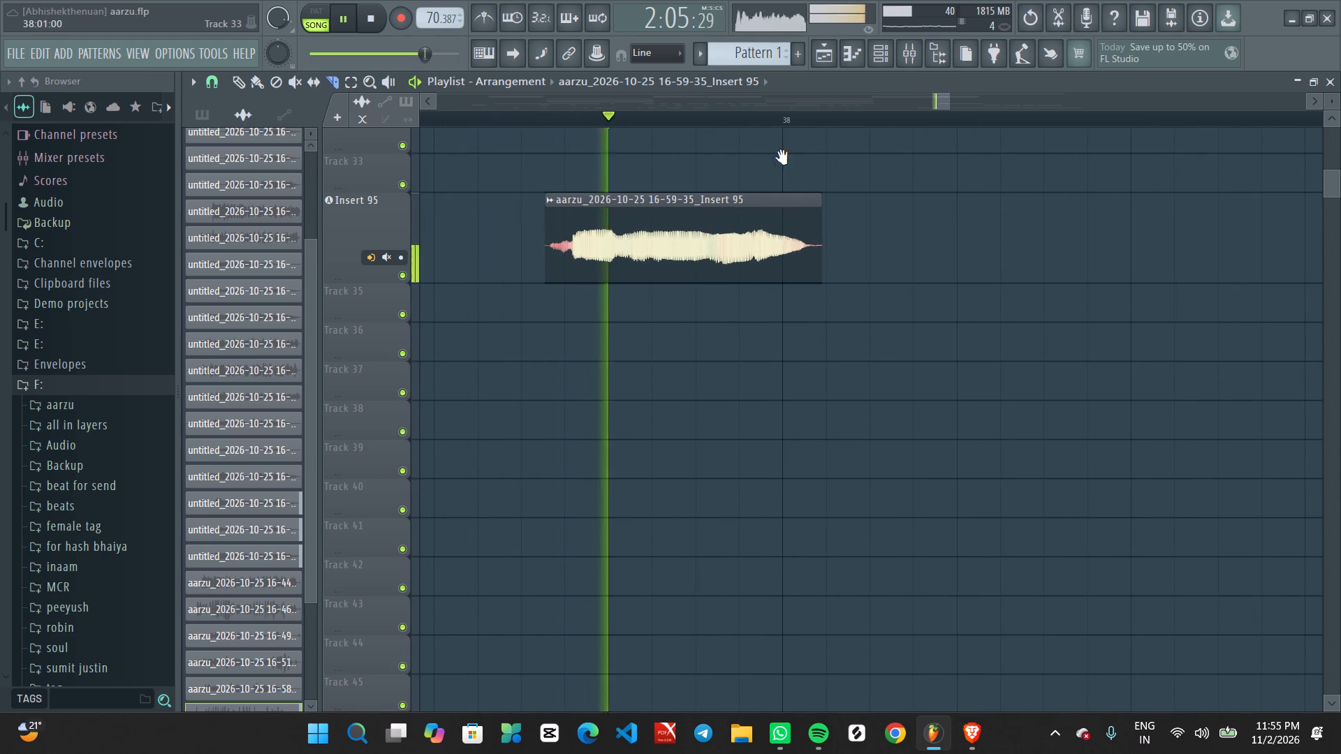
right_click_drag(782, 158, 784, 171)
left_click(803, 190)
key("space")
key("space")
left_click_drag(681, 279, 684, 279)
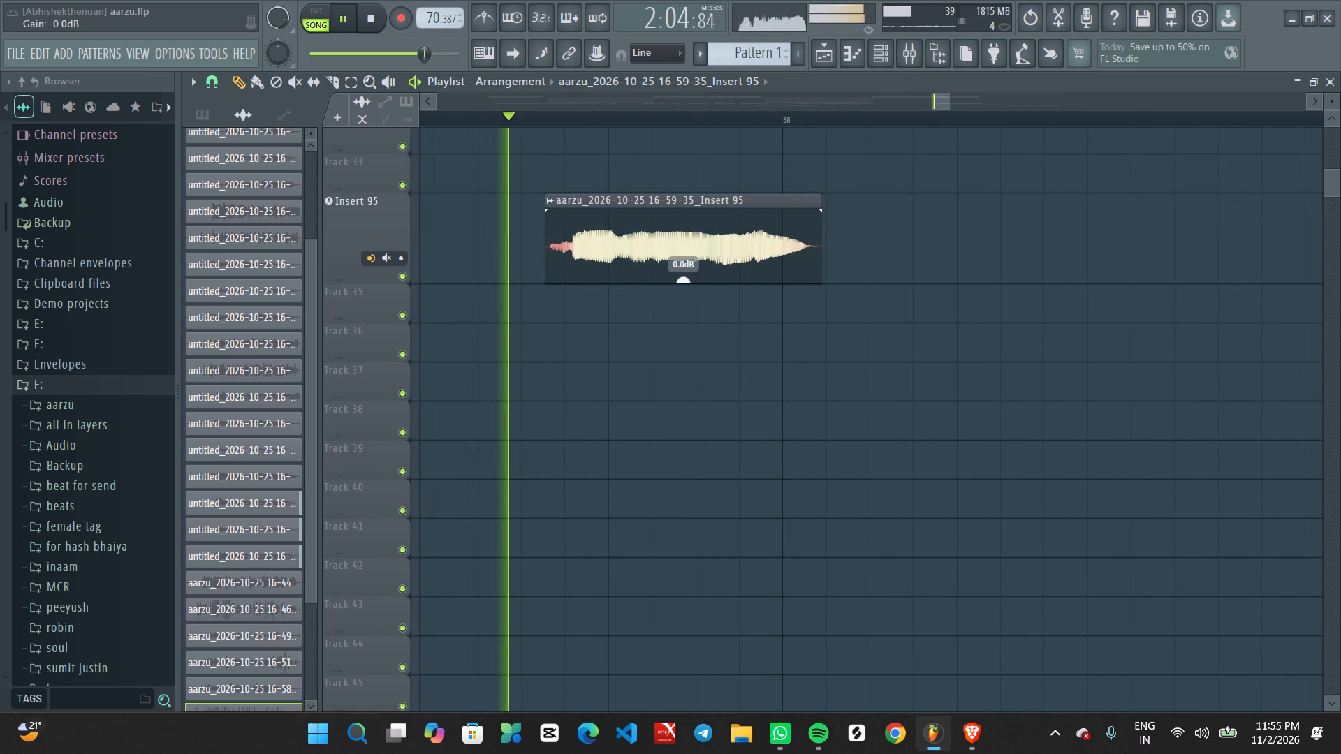
left_click_drag(684, 279, 693, 266)
Slice the Insert 95 clip at the end of the bar 39 phrase, where the silence begins.
scroll(731, 318, "up", 3, "ctrl")
middle_click_drag(1037, 313, 481, 313)
scroll(842, 261, "down", 9, "ctrl")
scroll(1171, 317, "up", 3, "ctrl")
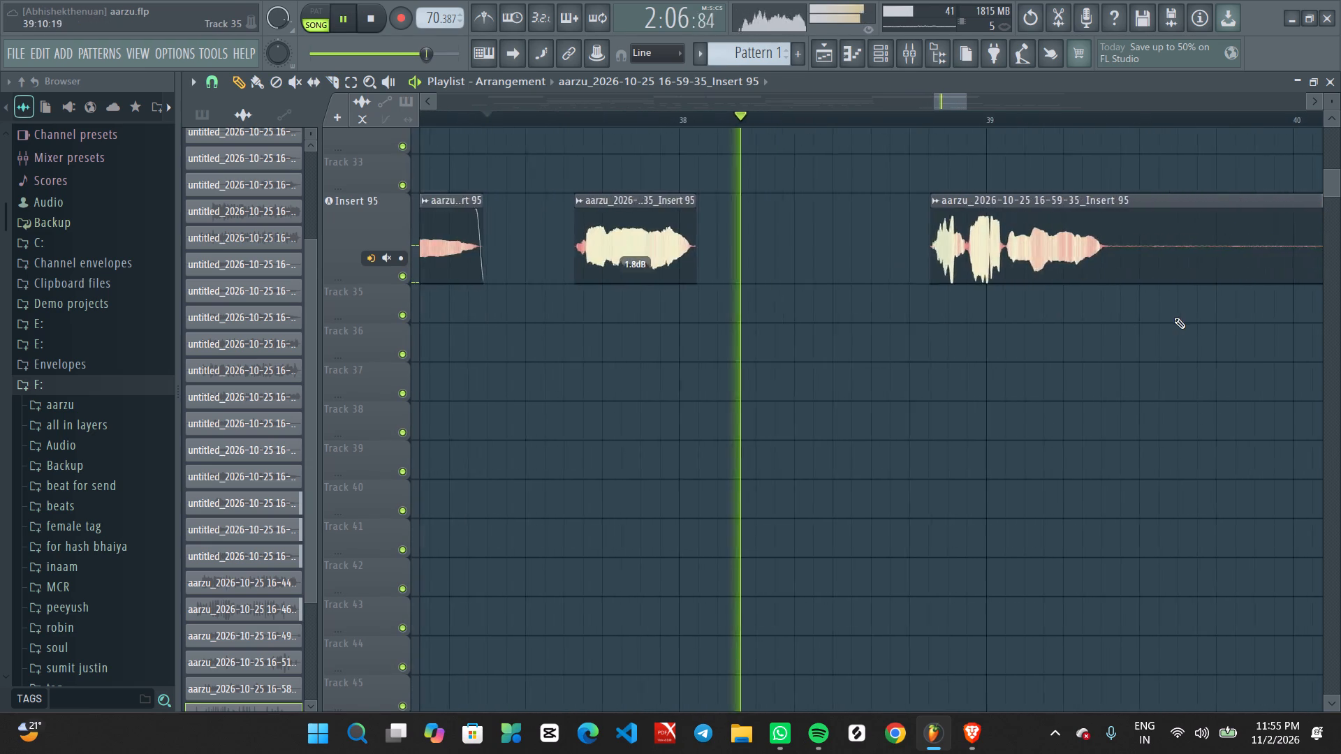
scroll(1174, 318, "up", 2, "ctrl")
middle_click_drag(1150, 323, 1080, 321)
scroll(1007, 319, "up", 3, "ctrl")
middle_click(952, 316)
right_click_drag(952, 316, 958, 346)
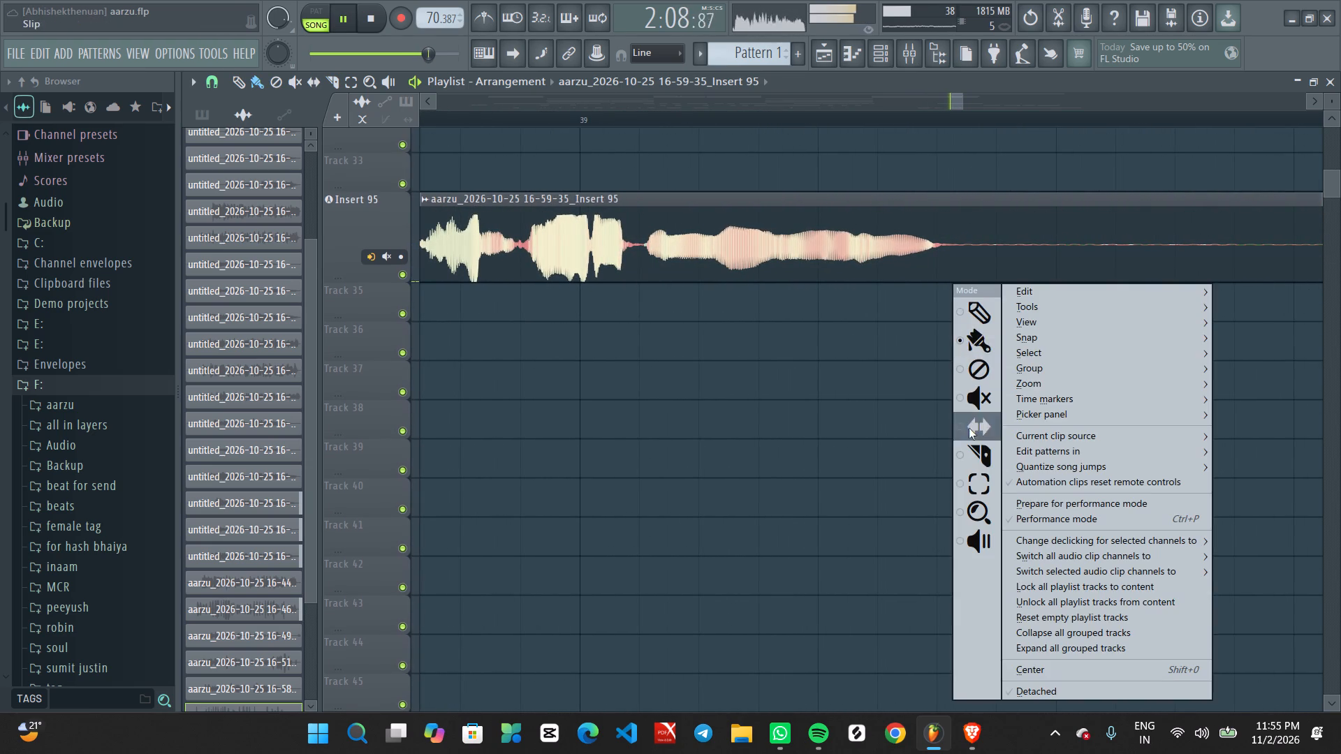
left_click(968, 463)
left_click_drag(967, 364, 951, 226, "alt")
scroll(874, 324, "down", 6, "ctrl")
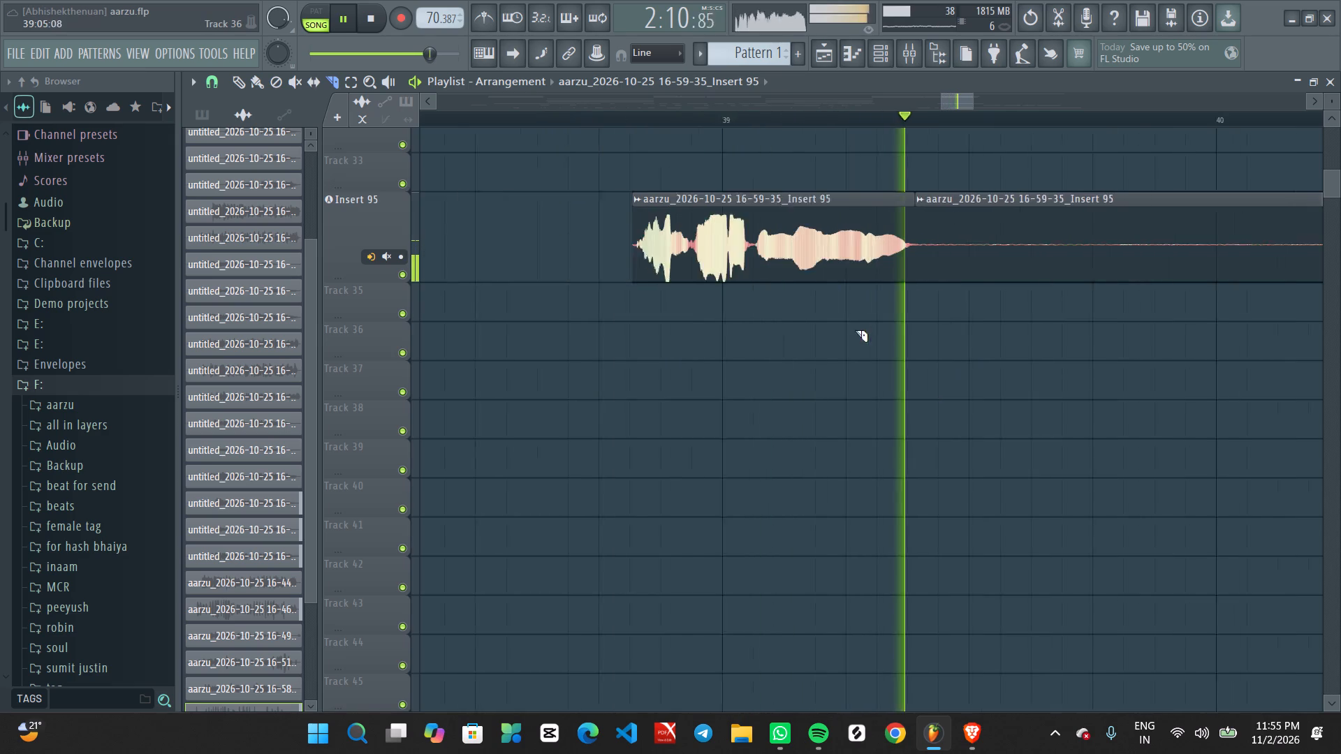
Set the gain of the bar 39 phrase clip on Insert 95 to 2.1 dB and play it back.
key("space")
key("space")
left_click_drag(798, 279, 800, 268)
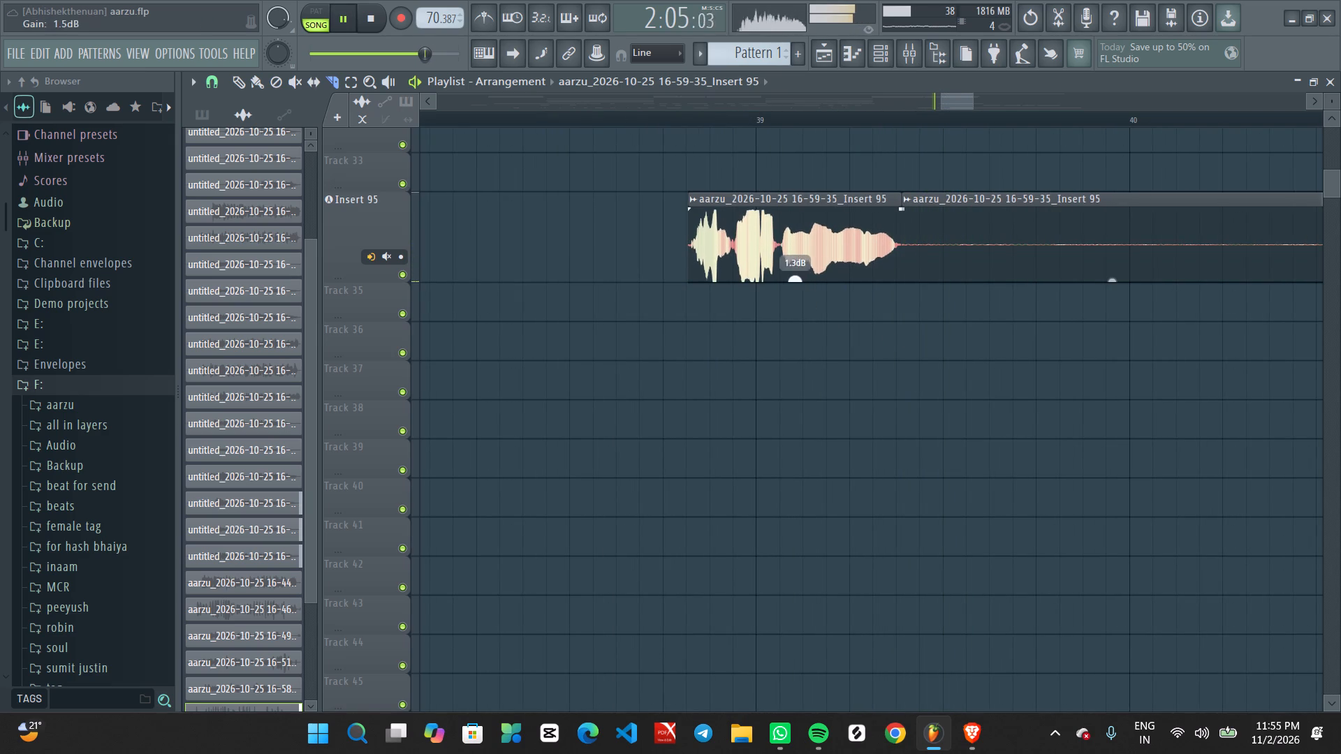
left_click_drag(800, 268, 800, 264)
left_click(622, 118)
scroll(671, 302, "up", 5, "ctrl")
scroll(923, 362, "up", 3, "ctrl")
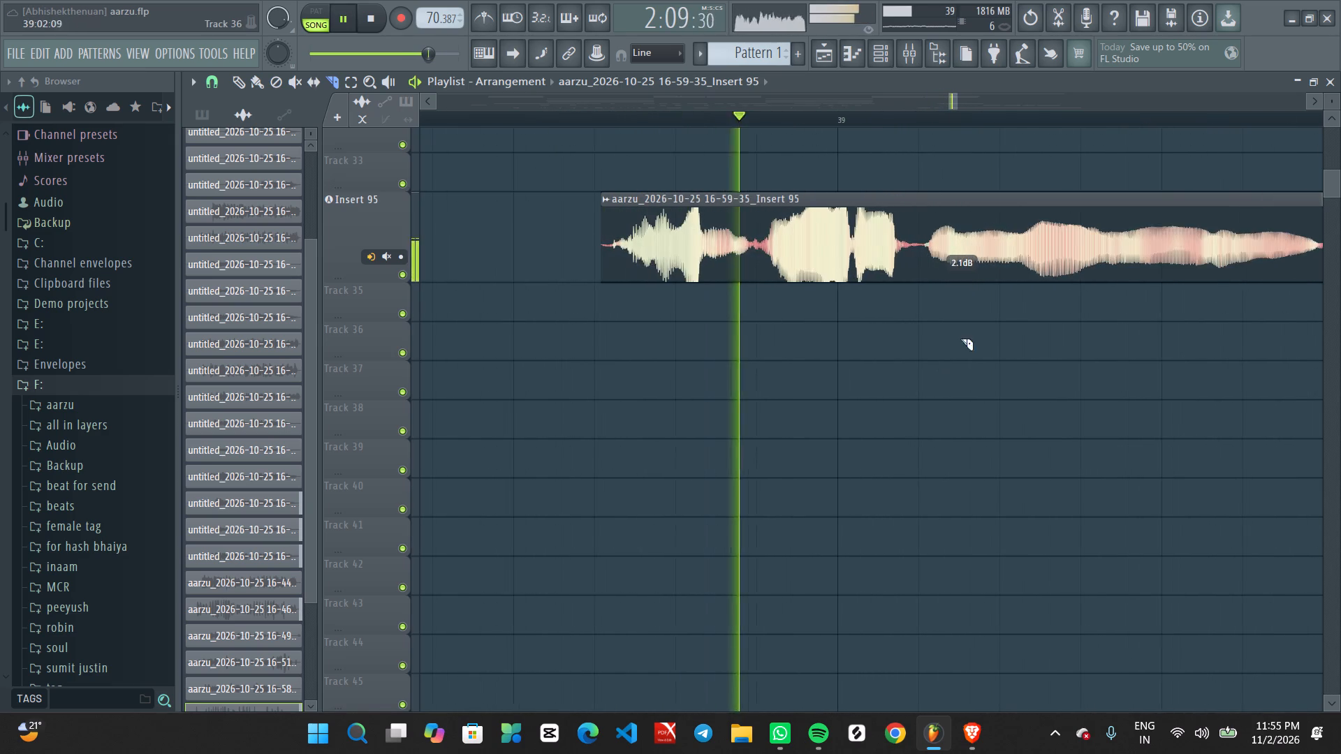
Set the gain of the bar 39 phrase clip on Insert 95 to 0.3 dB.
left_click_drag(962, 278, 965, 290)
scroll(988, 297, "up", 1, "ctrl")
scroll(990, 300, "down", 3, "ctrl")
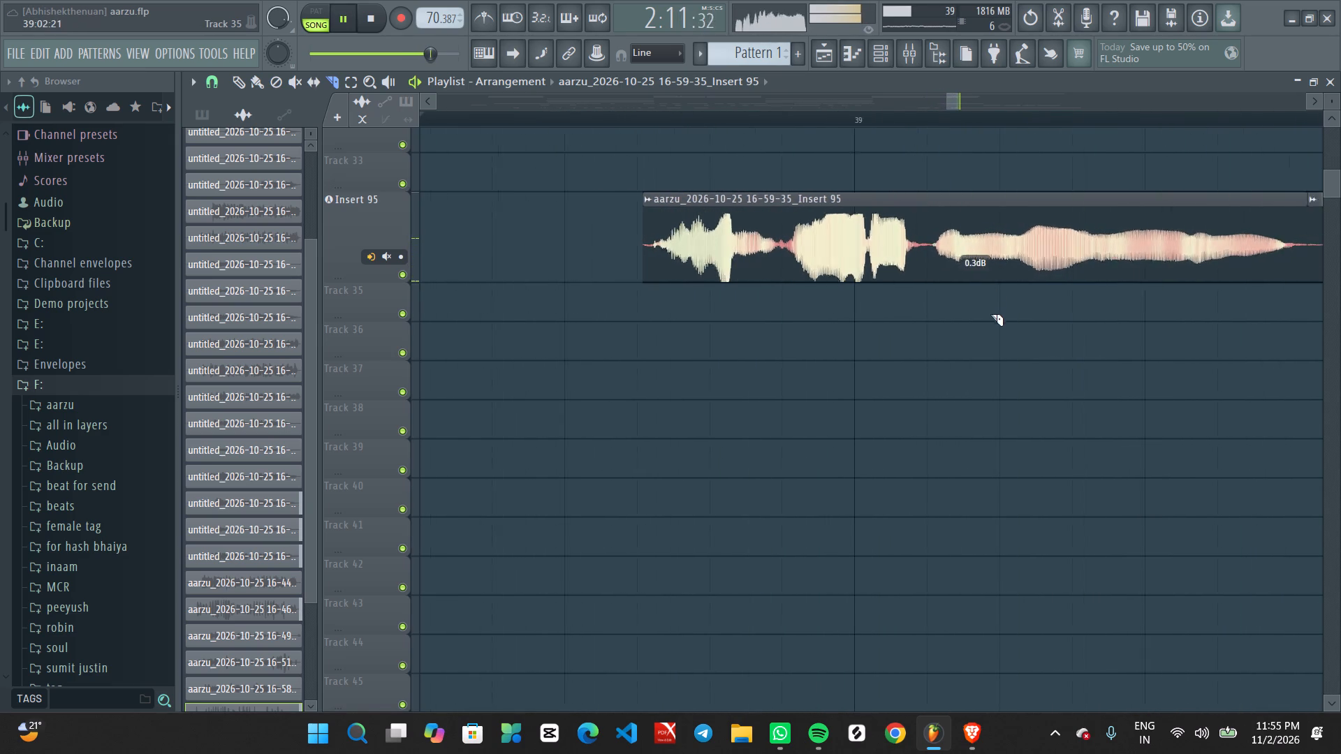
Slice the Insert 95 clip just before the phrase leading into bar 41 and delete the silent piece ahead of it.
scroll(990, 314, "down", 8, "ctrl")
scroll(1057, 354, "down", 3, "ctrl")
middle_click_drag(1131, 371, 642, 372)
scroll(900, 331, "up", 8, "ctrl")
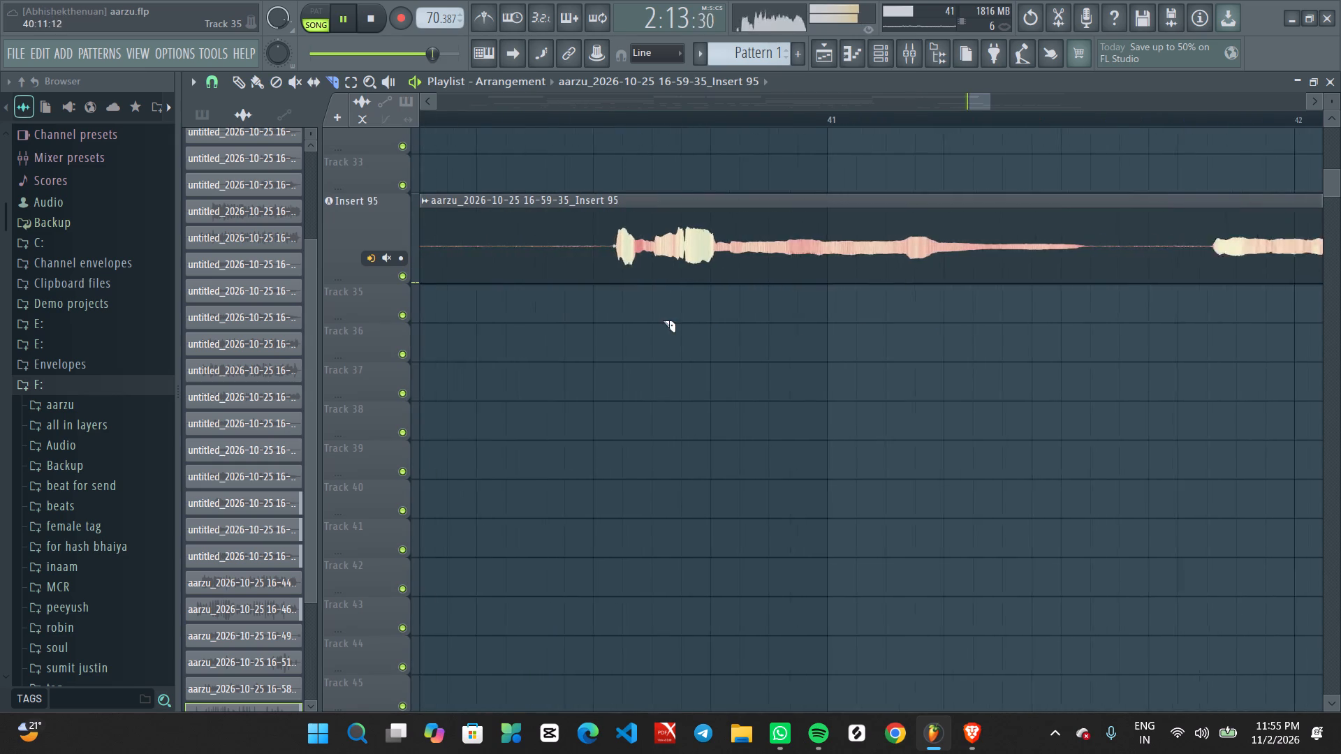
scroll(663, 320, "up", 1, "ctrl")
left_click_drag(599, 287, 589, 246, "alt")
left_click_drag(510, 182, 523, 217, "ctrl")
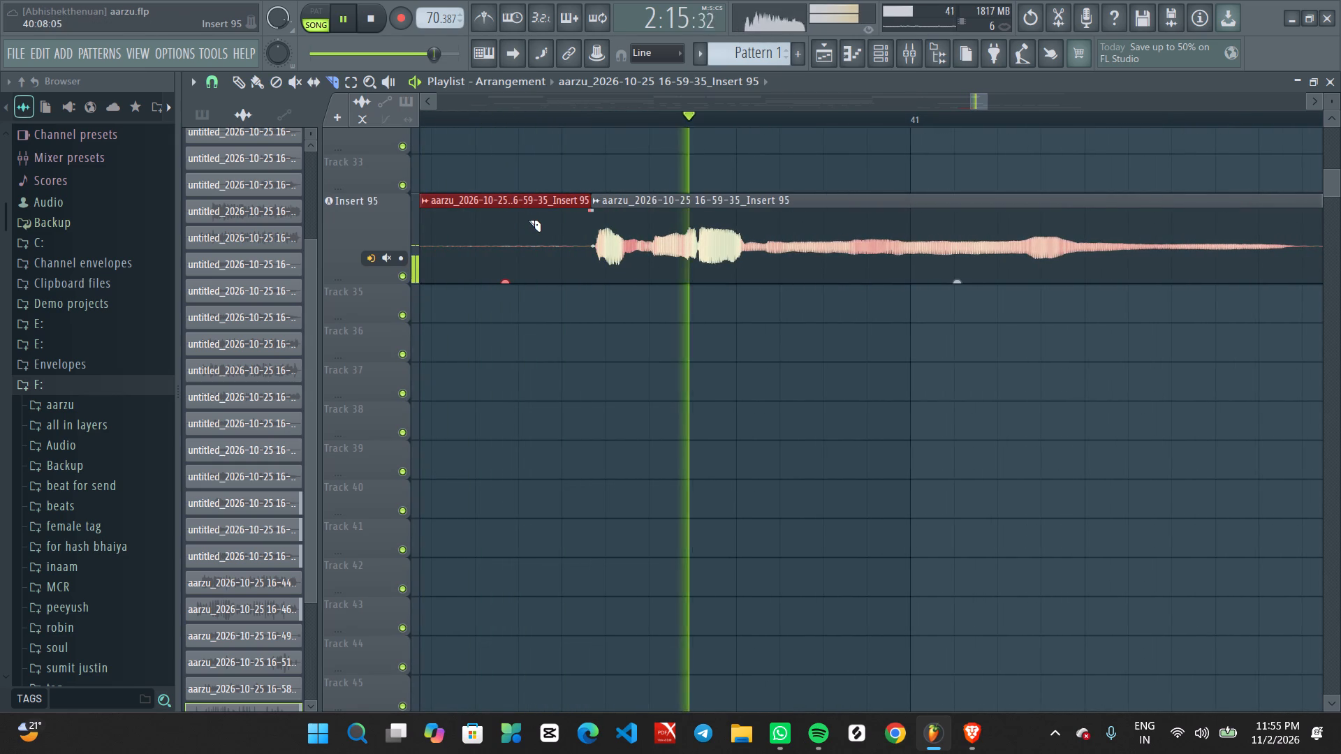
key("Delete")
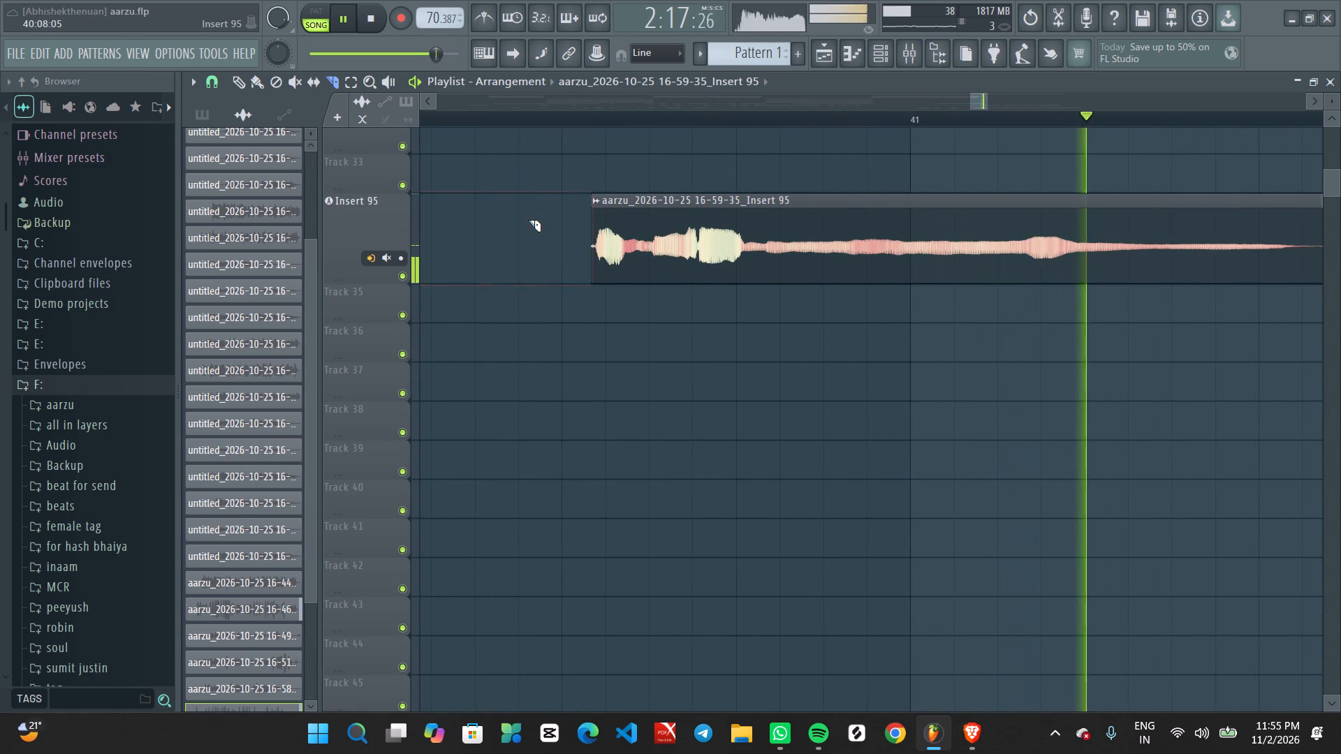
Play back the Insert 95 phrase around bar 41 and examine the phrases that follow it.
key("space")
key("space")
scroll(694, 320, "down", 5)
scroll(675, 318, "down", 8, "ctrl")
scroll(609, 350, "up", 1)
middle_click(609, 350)
right_click(612, 350)
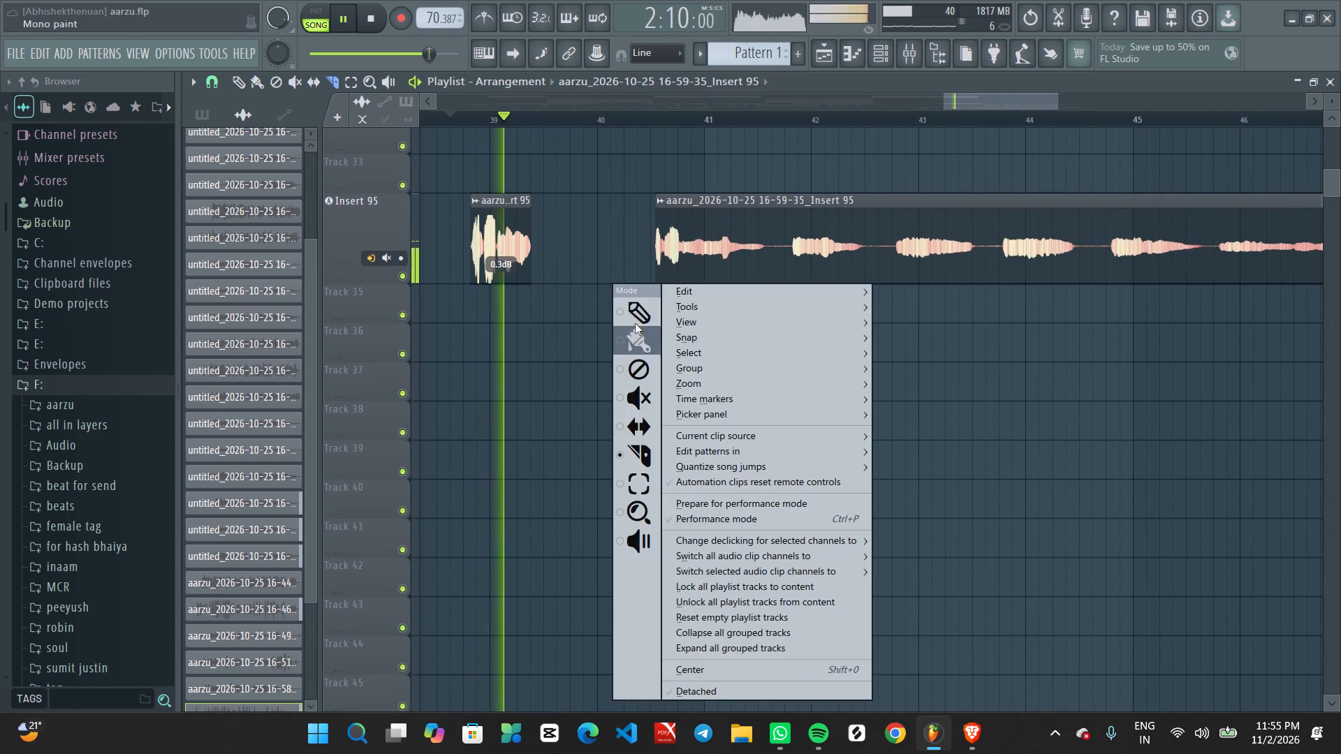
left_click(635, 315)
scroll(698, 339, "up", 5, "ctrl")
left_click(573, 114)
scroll(629, 319, "up", 5, "ctrl")
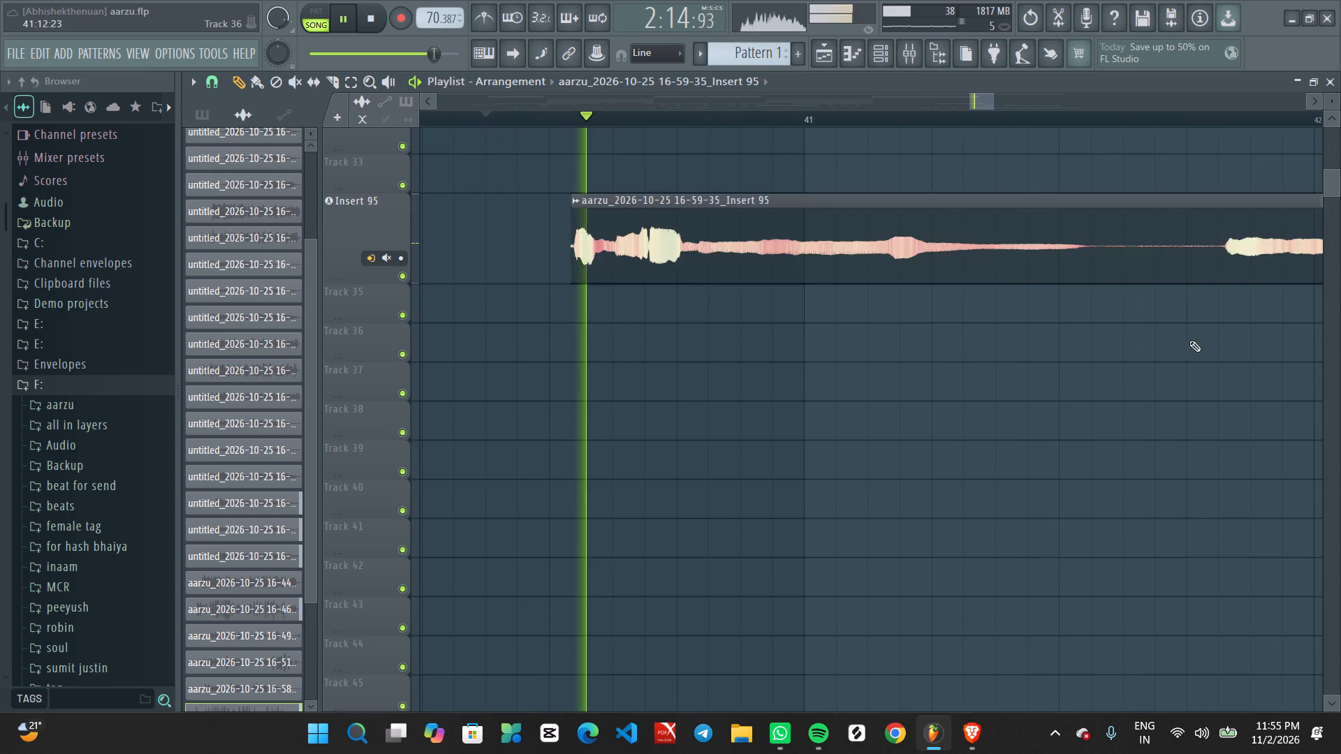
middle_click_drag(1181, 341, 893, 319)
scroll(876, 324, "up", 3, "ctrl")
scroll(782, 286, "down", 11, "ctrl")
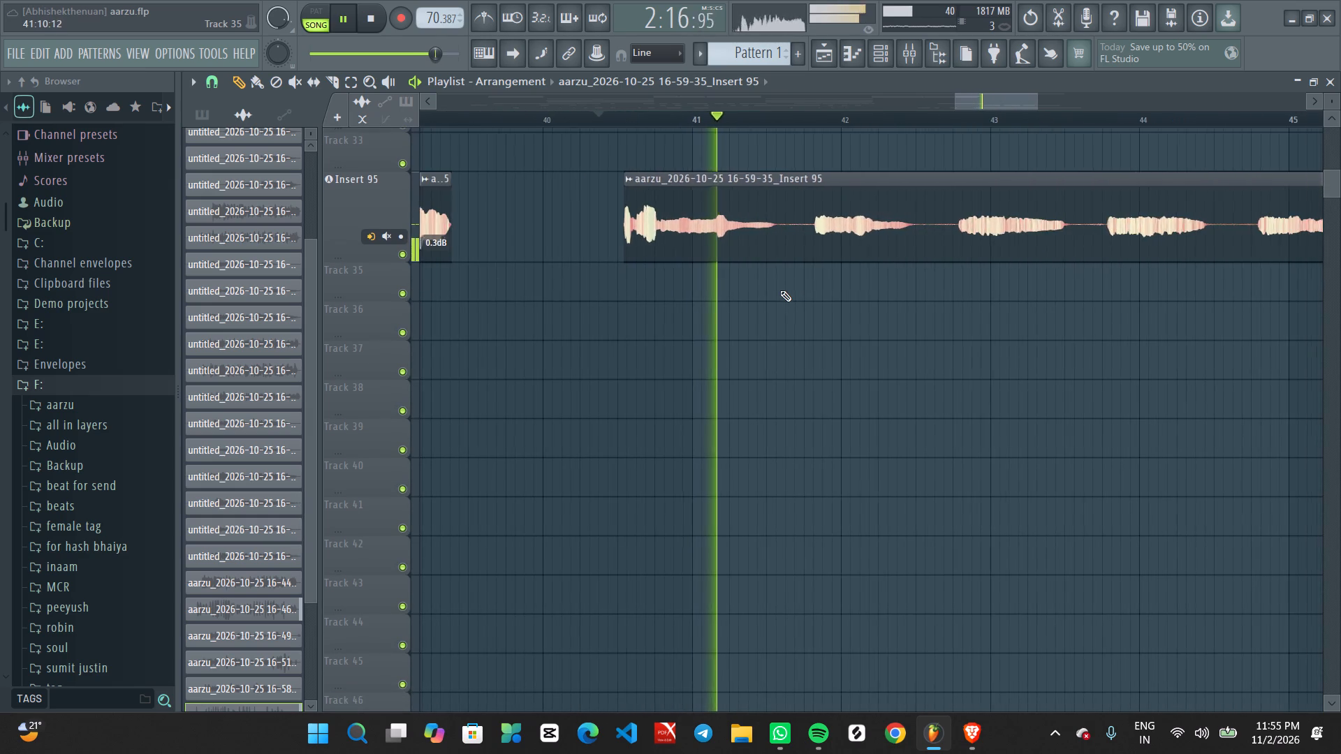
Slice Insert 95 after the bar 41 phrase and before the bar 42 phrase, then delete that bar 41 phrase and the silence.
middle_click(778, 291)
right_click_drag(778, 293, 780, 302)
left_click(803, 460)
scroll(791, 376, "up", 5, "ctrl")
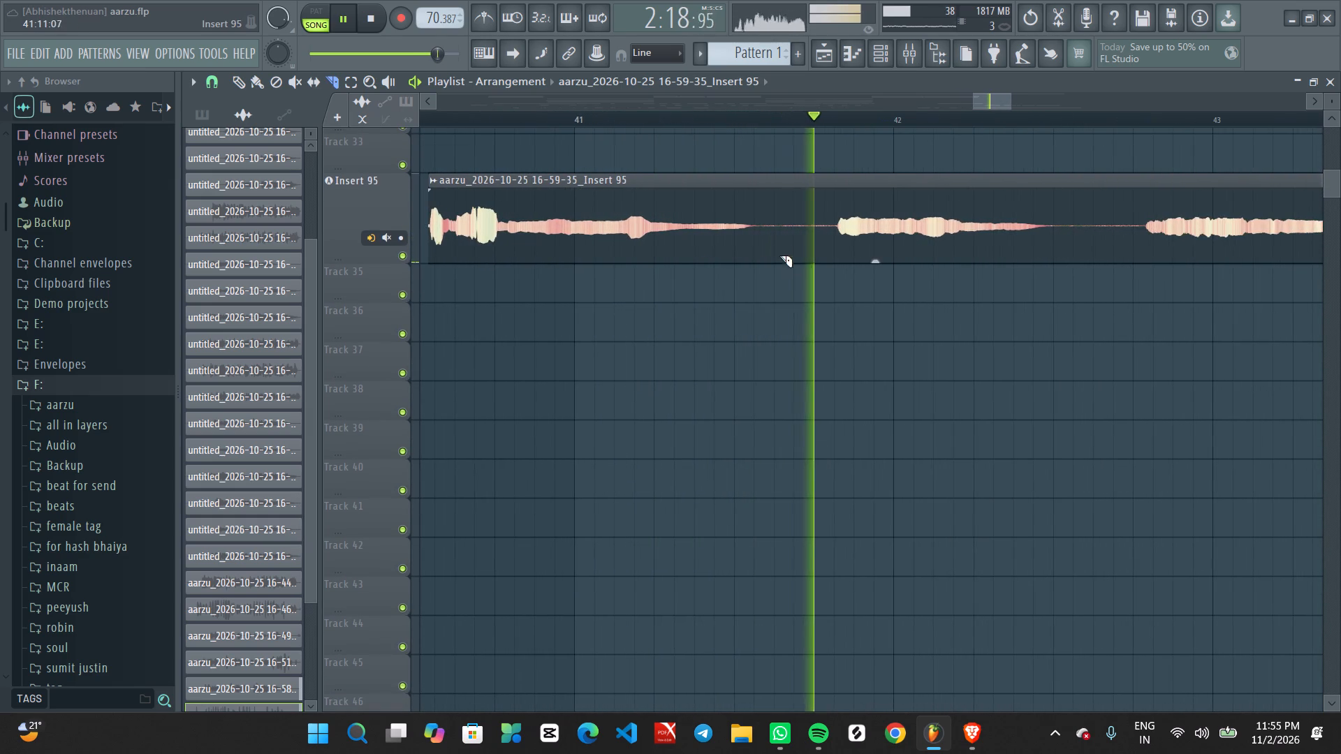
left_click(763, 240, "alt")
left_click_drag(835, 271, 833, 227, "alt")
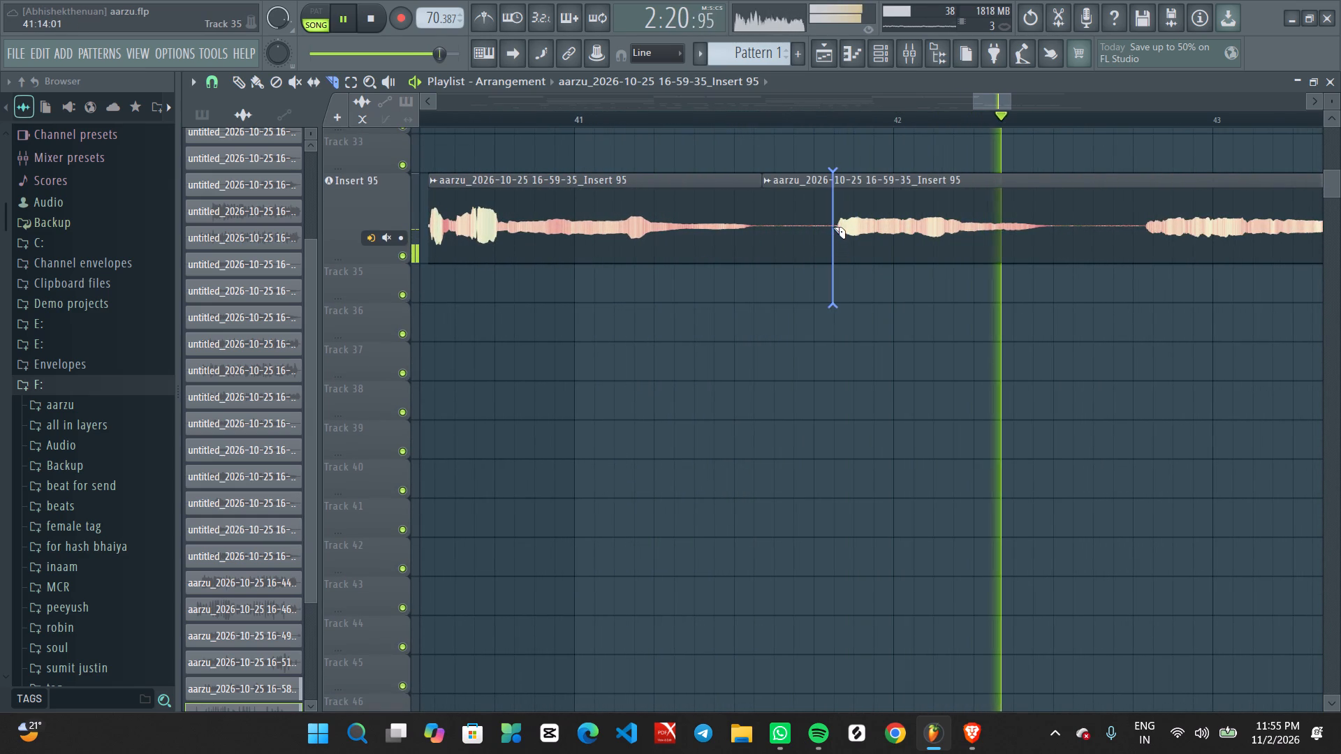
left_click_drag(833, 227, 834, 227, "alt")
left_click_drag(681, 164, 677, 225, "ctrl")
key("Delete")
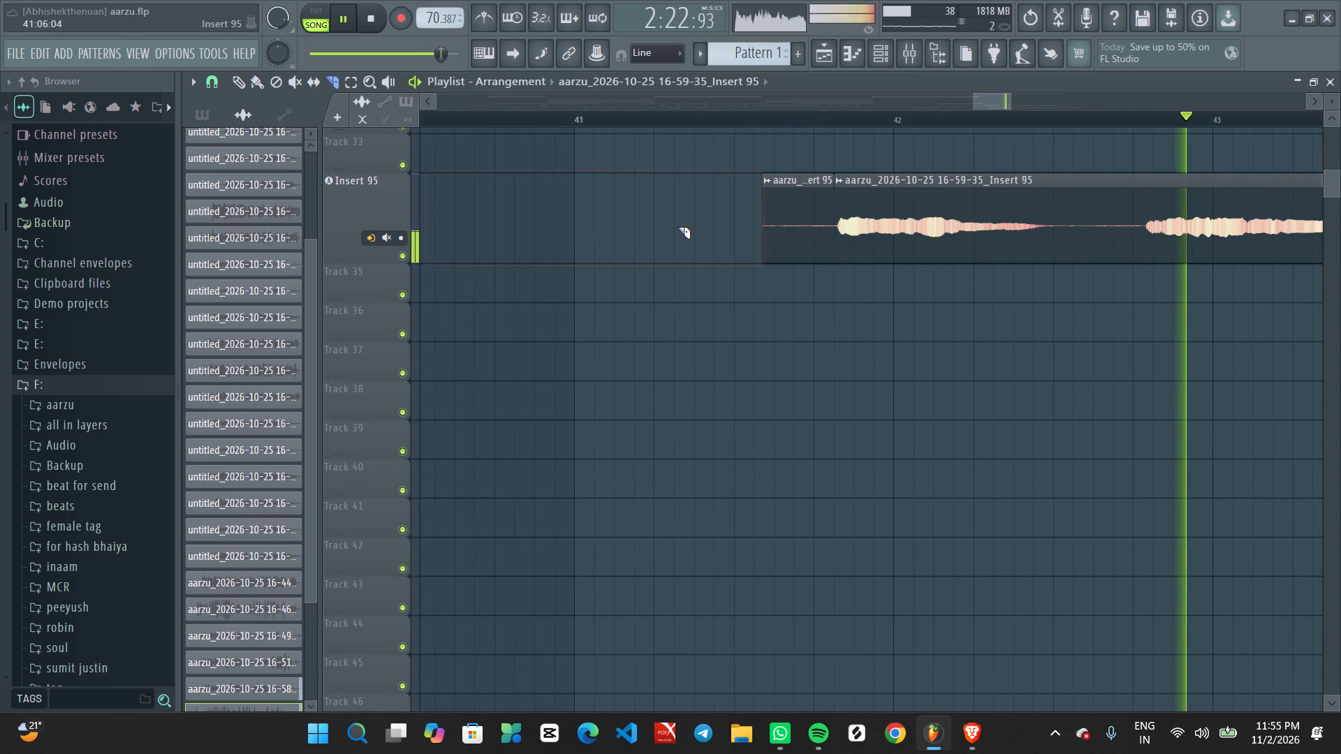
left_click_drag(810, 161, 808, 203, "ctrl")
key("Delete")
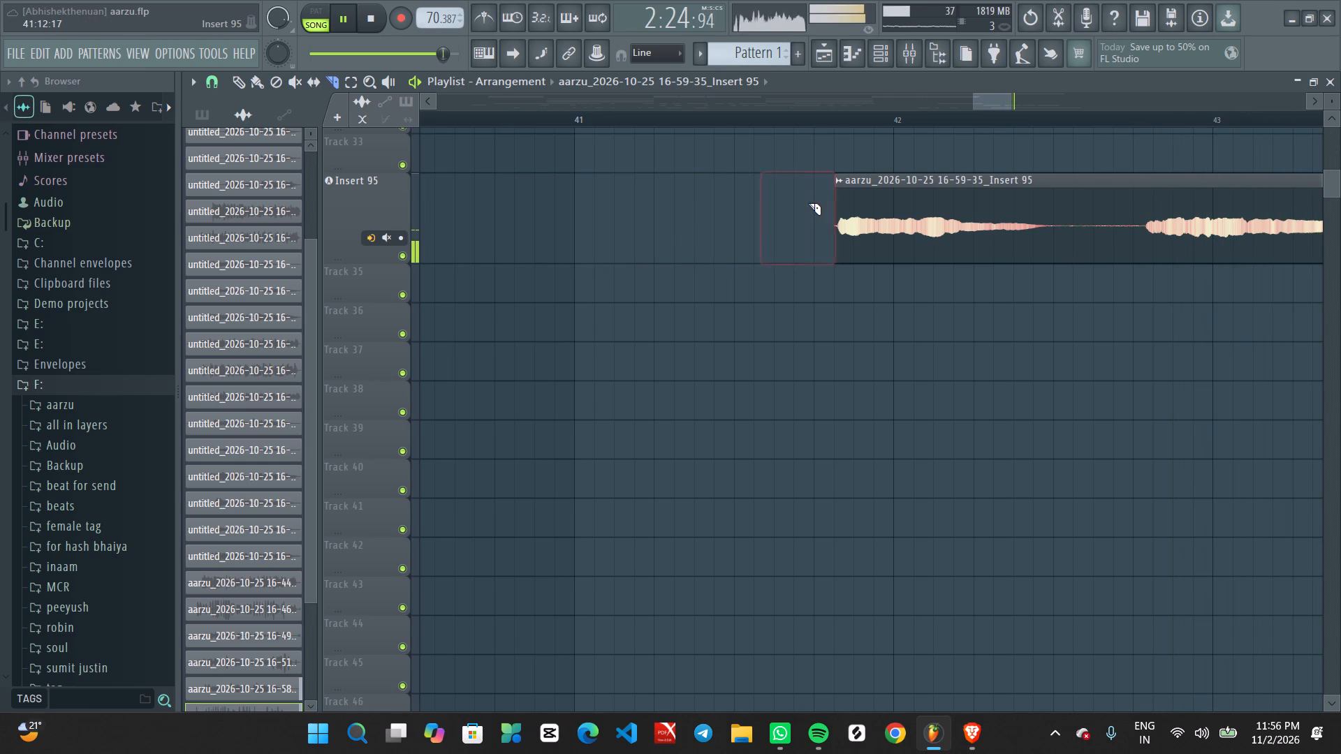
Shorten the last Insert 95 clip to end midway through bar 47, cutting off the two short sounds after its long final phrase.
scroll(816, 181, "down", 12, "ctrl")
scroll(984, 367, "up", 3)
middle_click_drag(1223, 312, 1178, 311)
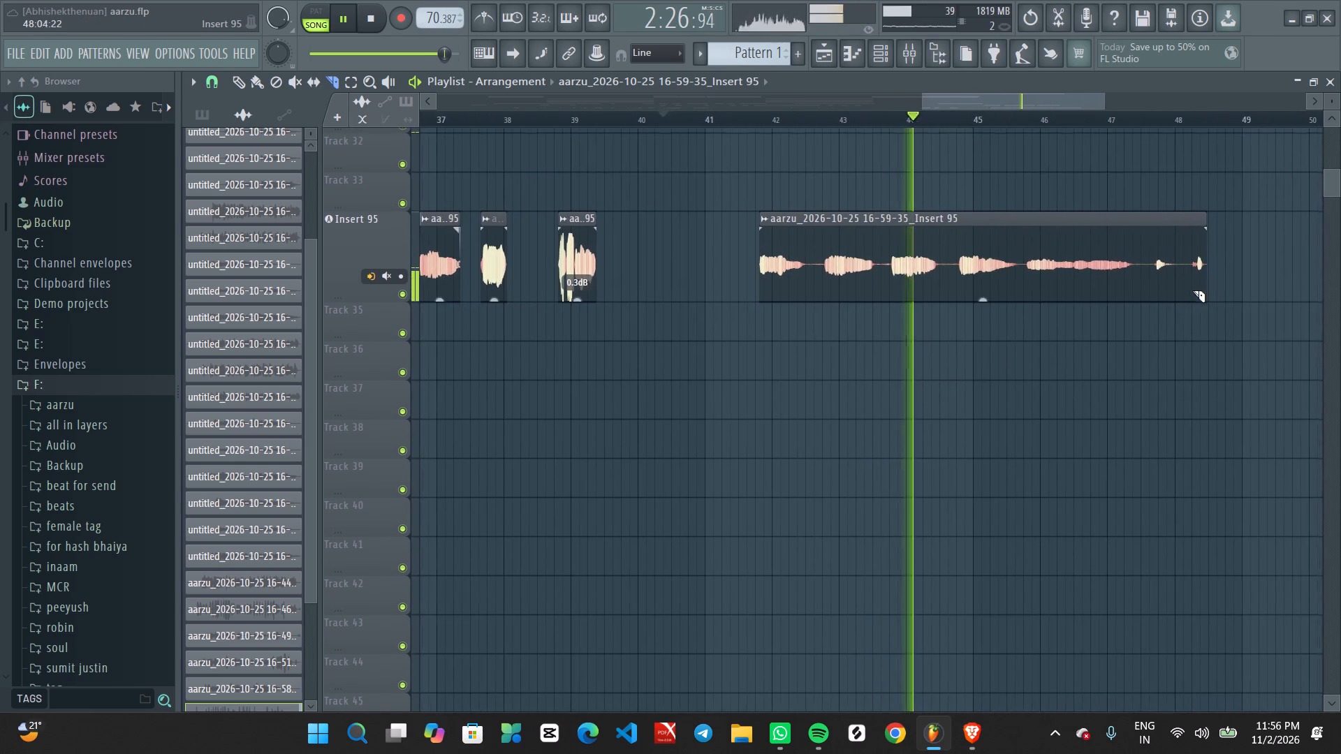
scroll(1204, 280, "up", 4, "ctrl")
middle_click(1219, 148)
right_click_drag(1219, 148, 1226, 169)
left_click(1009, 131)
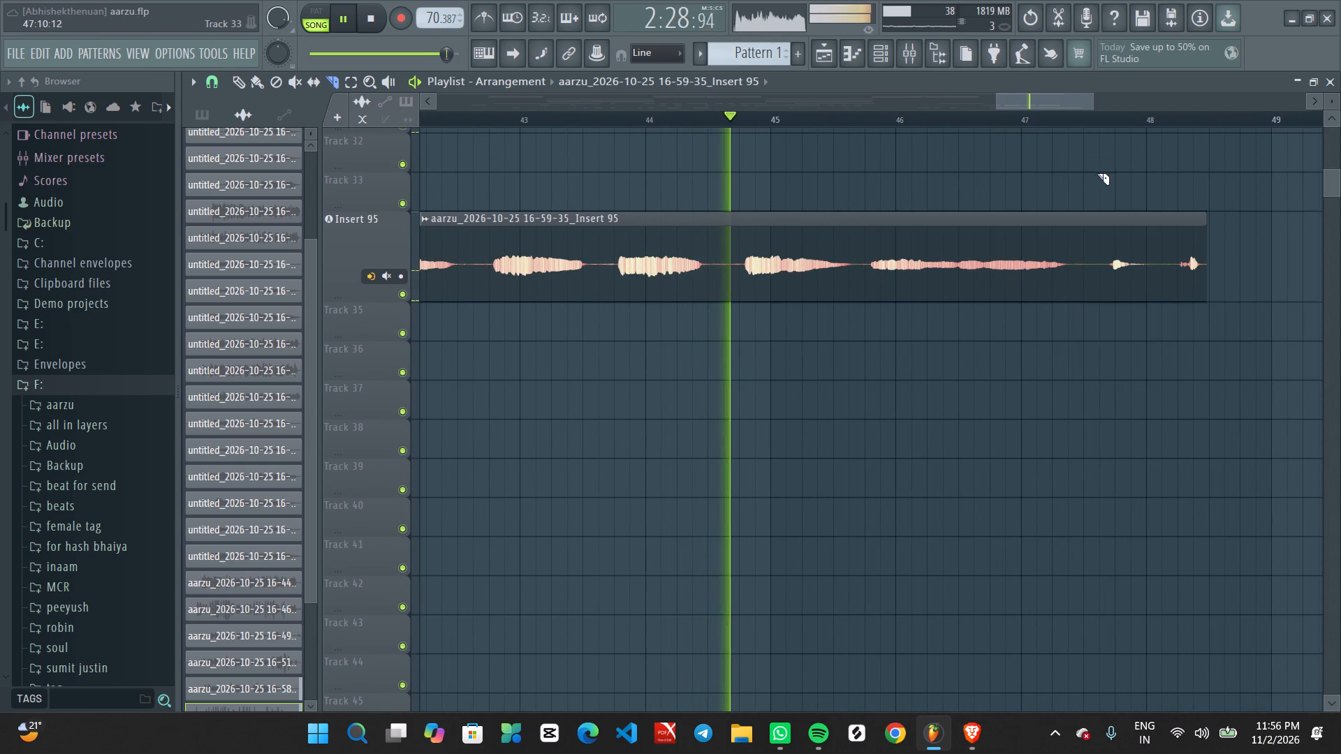
middle_click(1099, 173)
right_click(1104, 173)
left_click(1110, 201)
left_click_drag(1210, 222, 1162, 221, "alt")
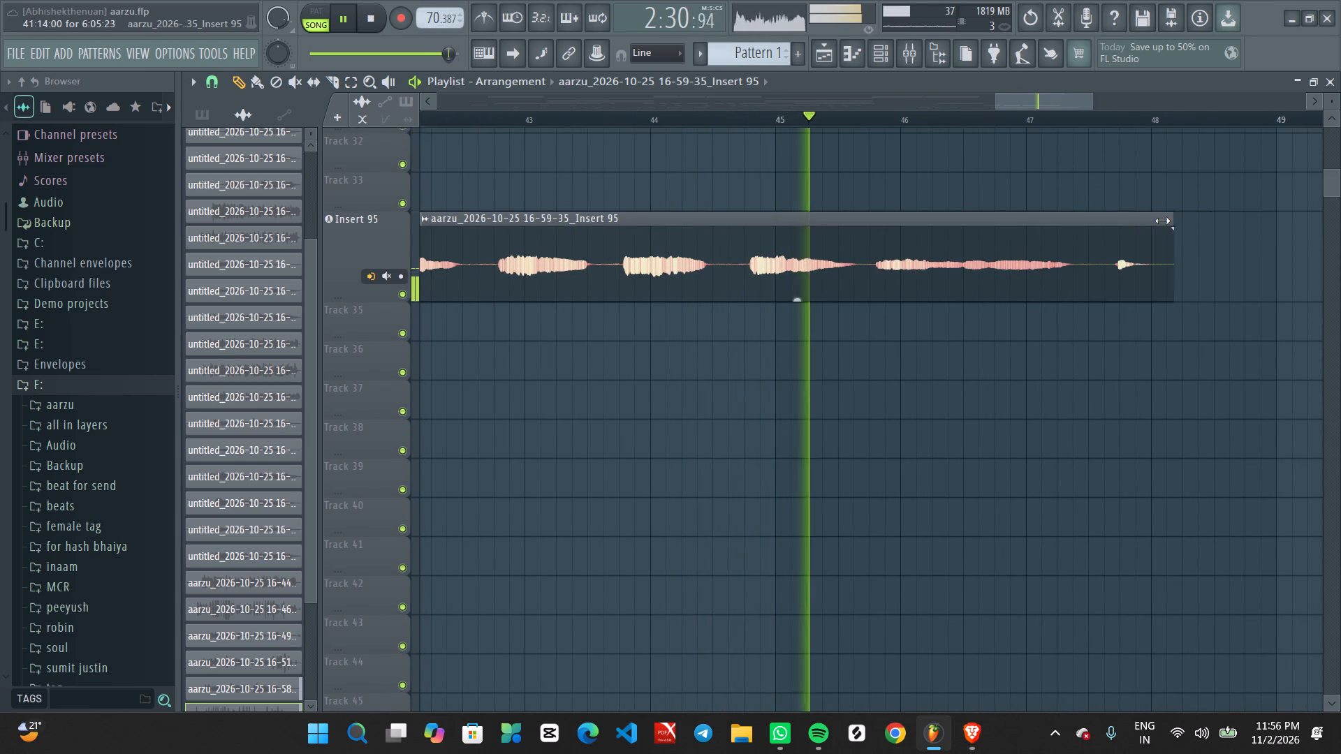
left_click_drag(1162, 221, 1100, 225, "alt")
Make the final Insert 95 clip, starting just before bar 42, unique.
scroll(700, 383, "up", 1, "ctrl")
middle_click_drag(647, 403, 1134, 405)
scroll(1006, 350, "down", 3, "ctrl")
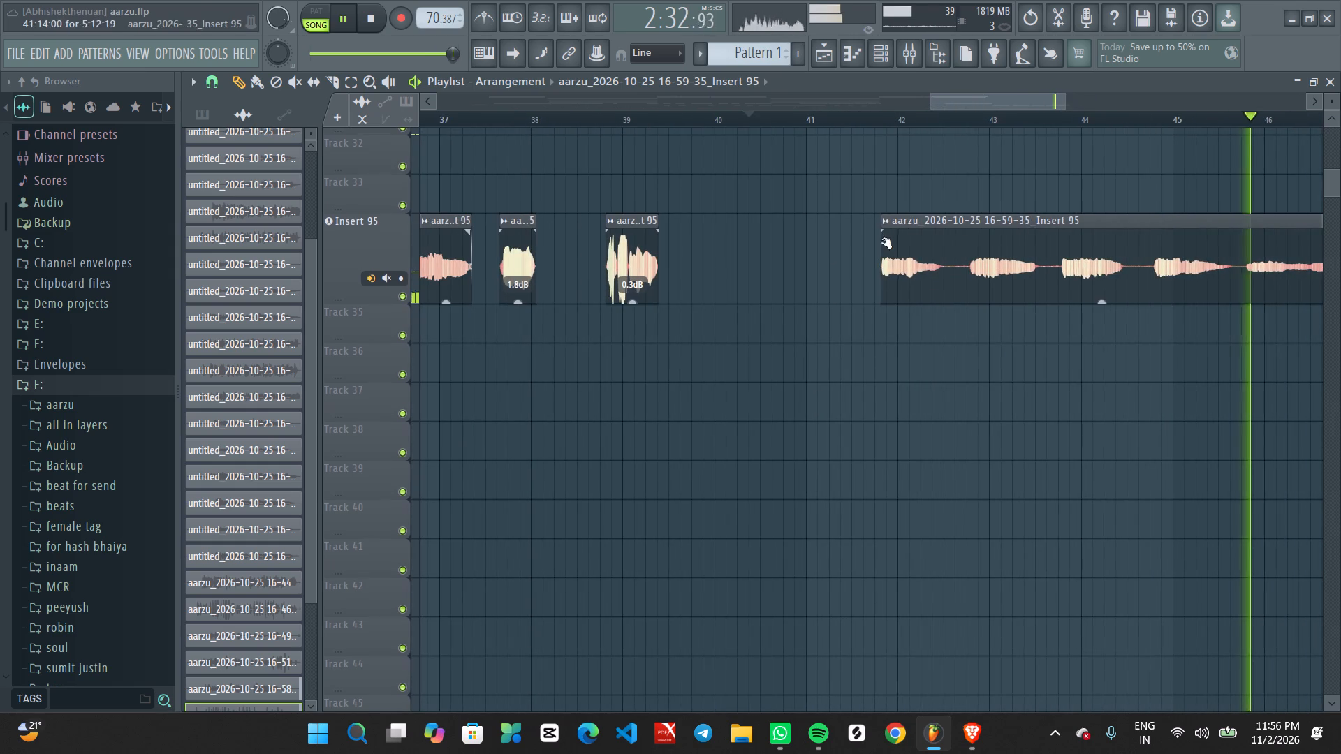
left_click(882, 223)
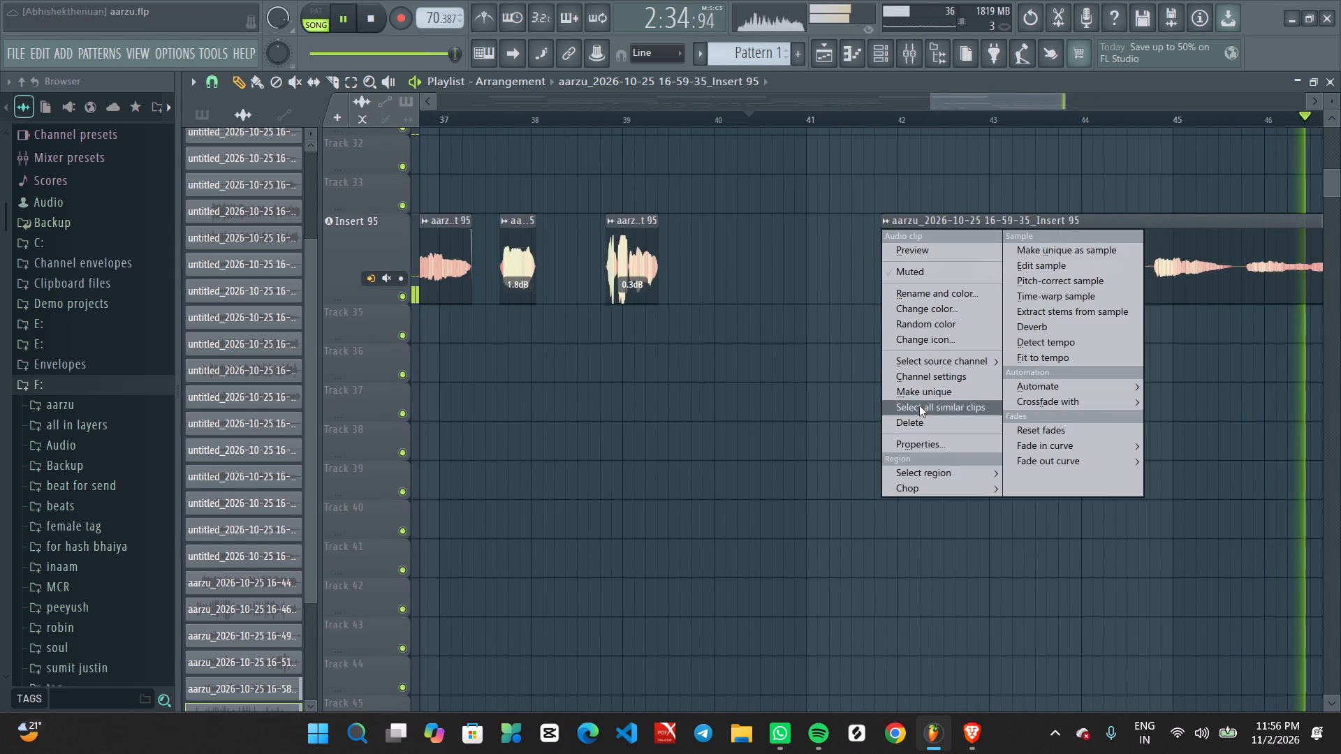
left_click(921, 397)
Check Inserts 93 and 91 in the mixer, then route the final unique clip to mixer track 91.
key("space")
key("space")
left_click(903, 52)
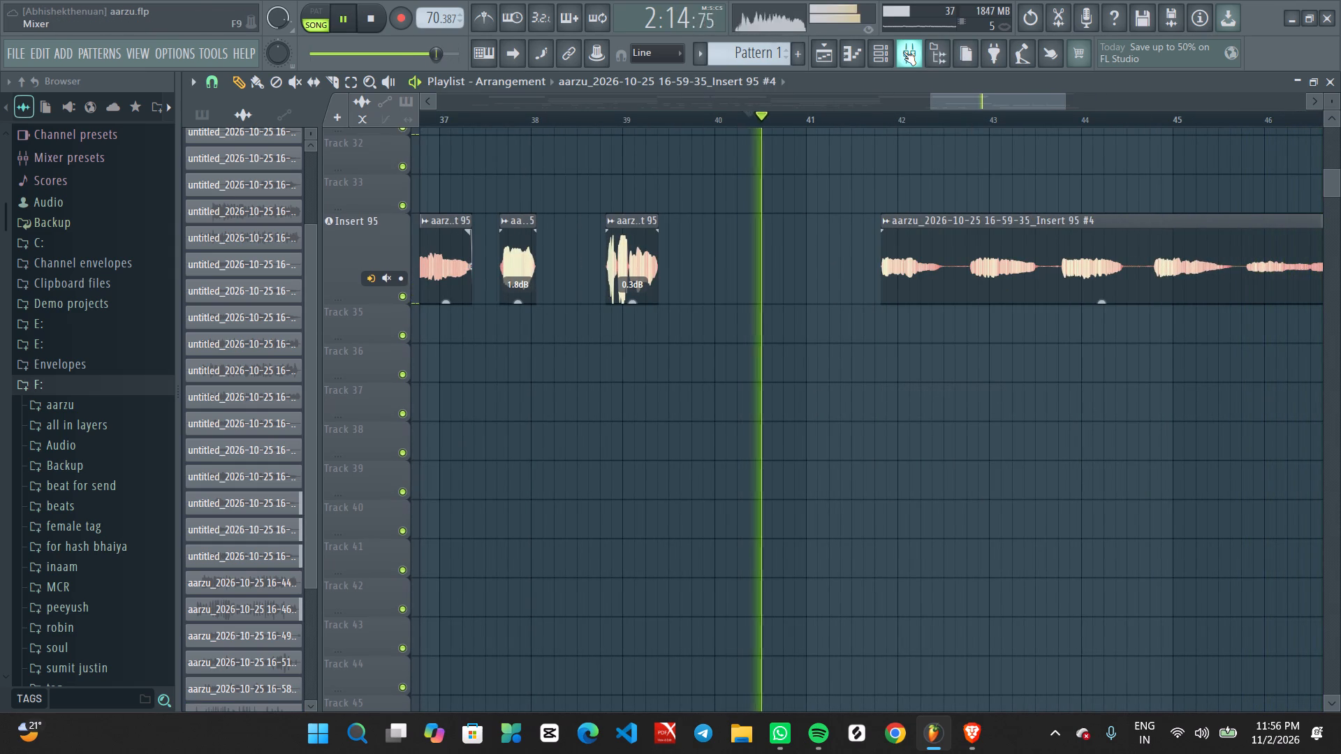
left_click(723, 217)
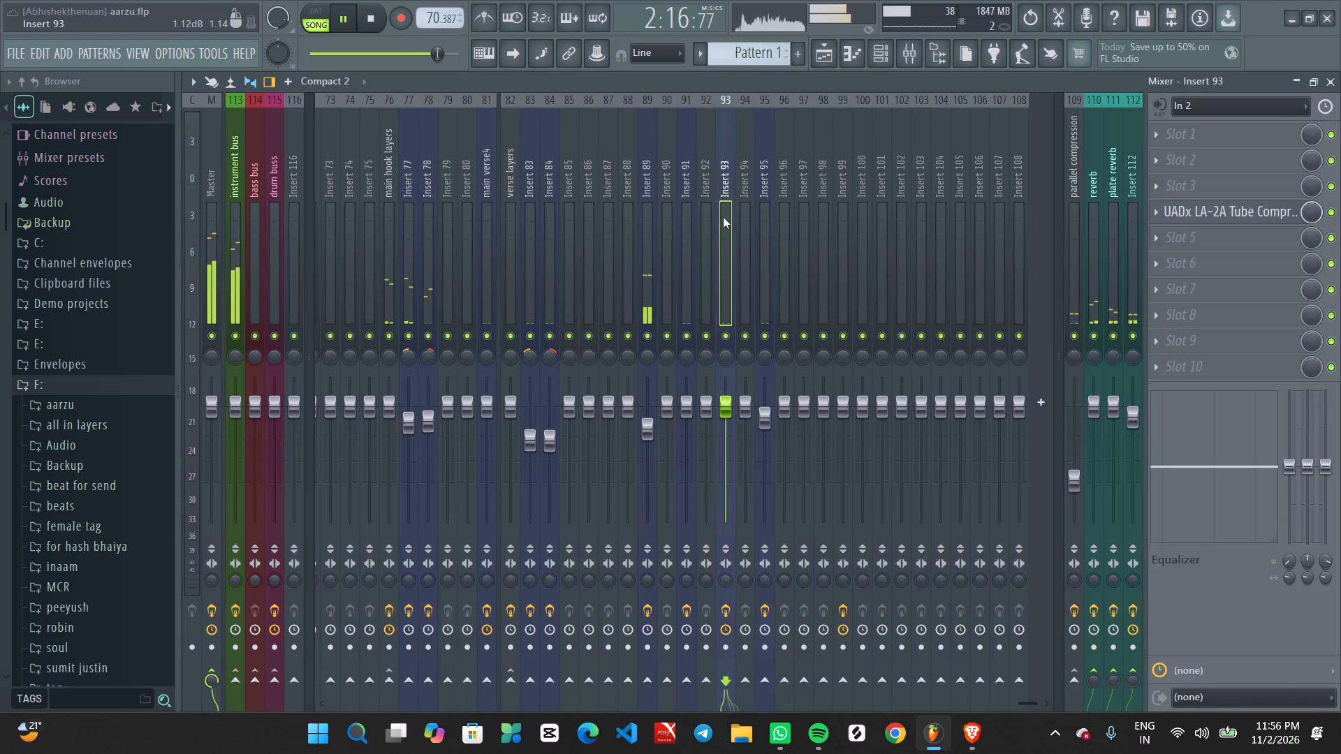
left_click(687, 222)
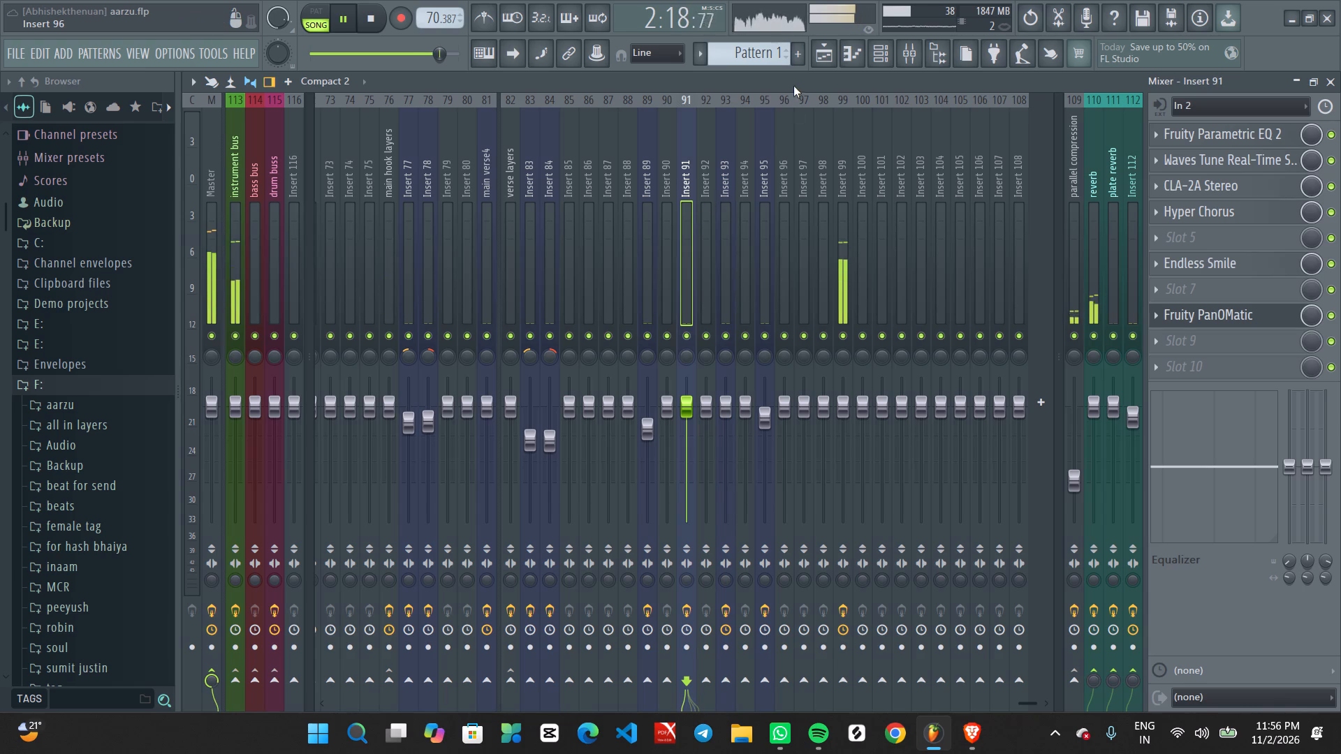
left_click(822, 59)
key("space")
key("space")
double_click(926, 268)
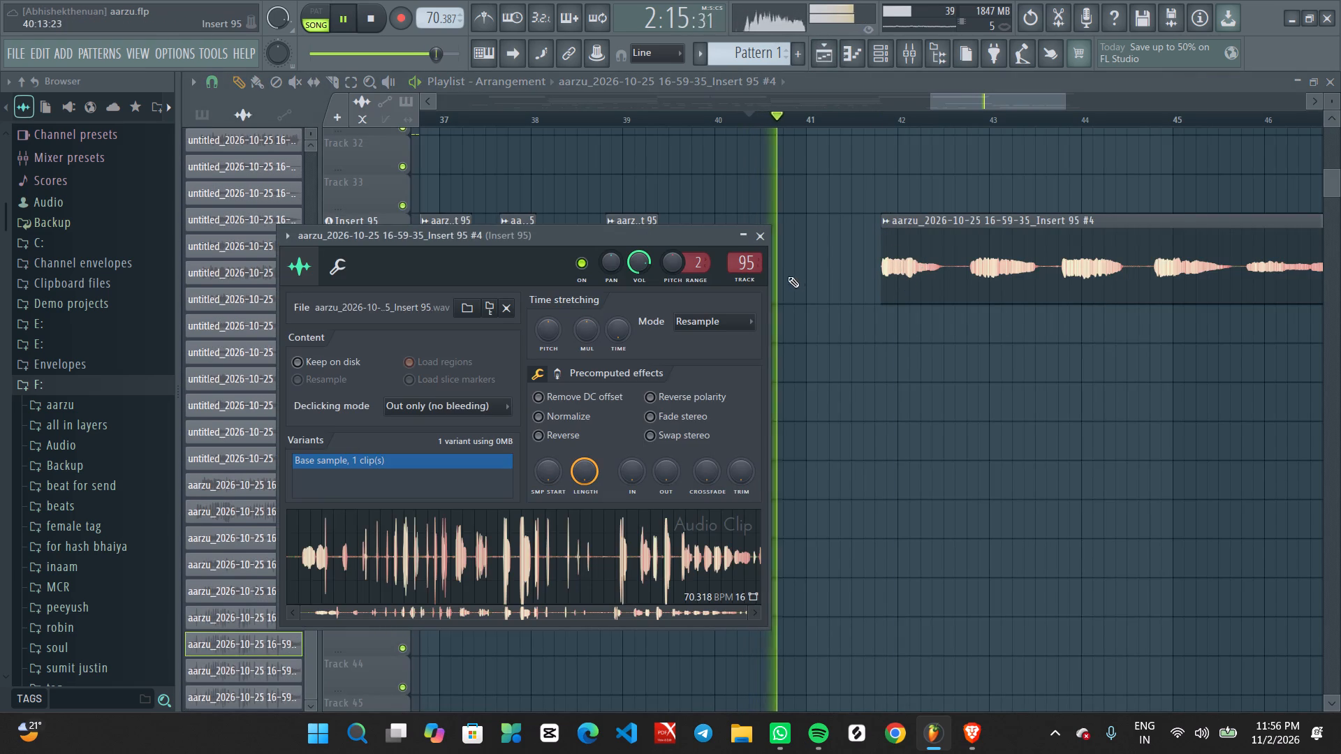
scroll(742, 260, "down", 5)
scroll(740, 260, "up", 1)
left_click(759, 243)
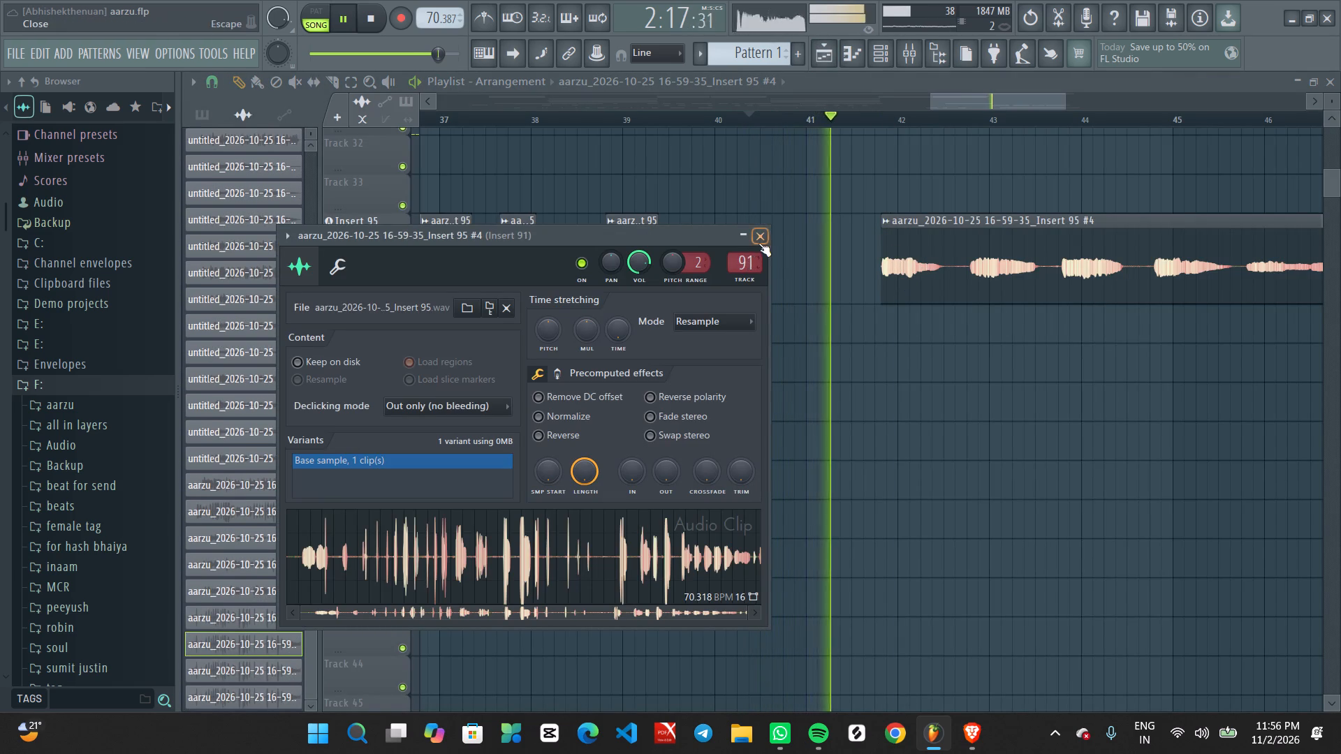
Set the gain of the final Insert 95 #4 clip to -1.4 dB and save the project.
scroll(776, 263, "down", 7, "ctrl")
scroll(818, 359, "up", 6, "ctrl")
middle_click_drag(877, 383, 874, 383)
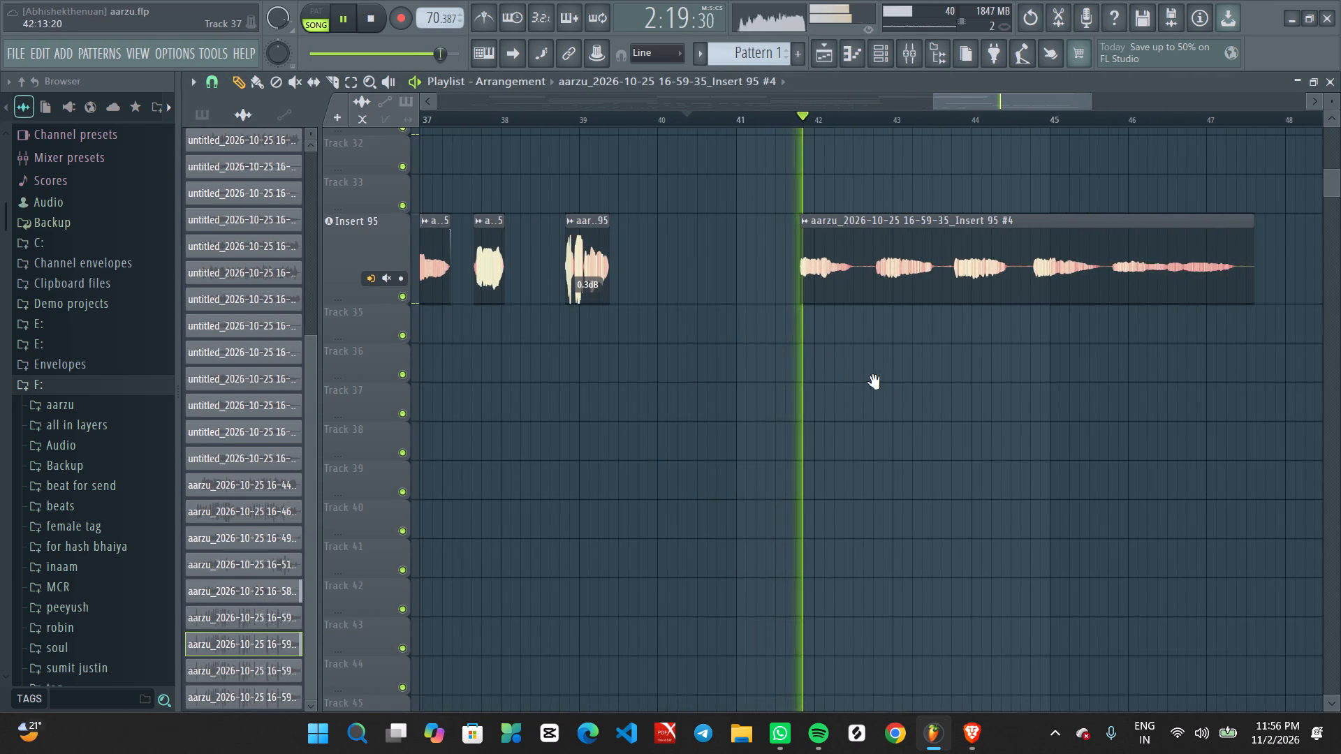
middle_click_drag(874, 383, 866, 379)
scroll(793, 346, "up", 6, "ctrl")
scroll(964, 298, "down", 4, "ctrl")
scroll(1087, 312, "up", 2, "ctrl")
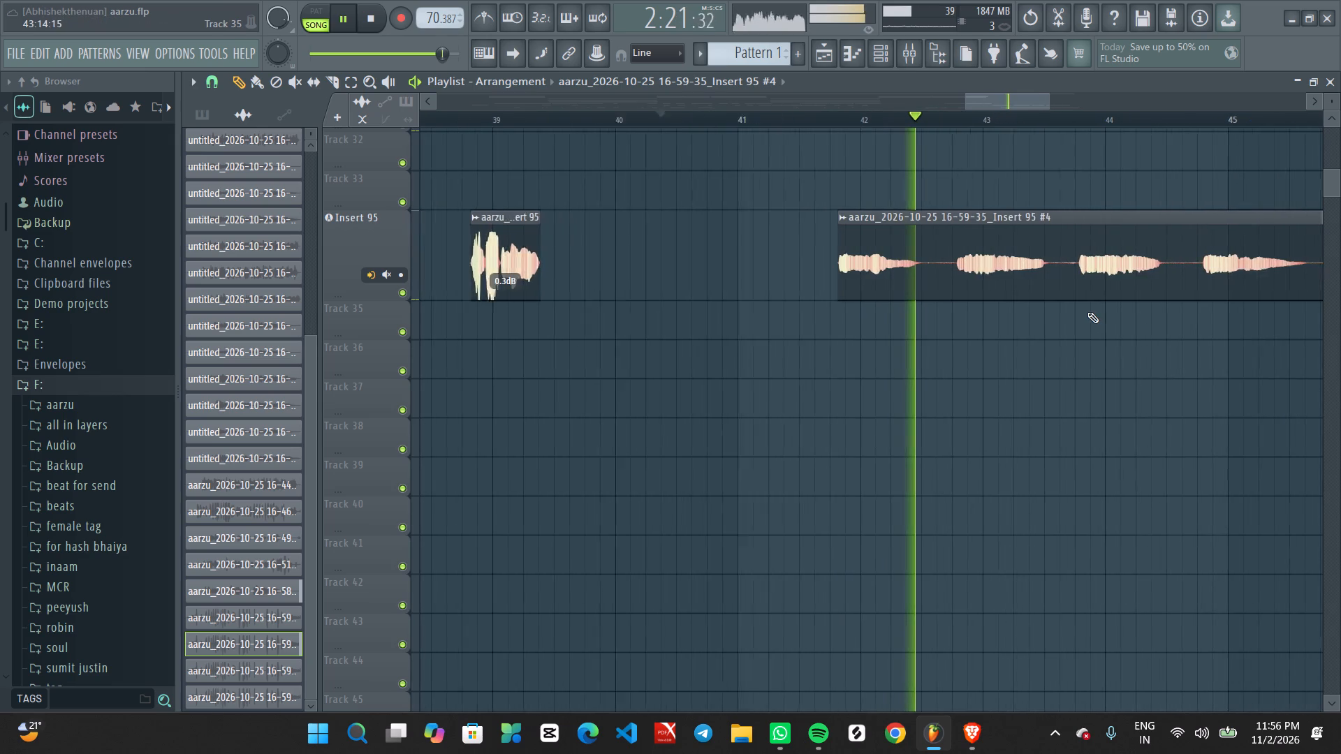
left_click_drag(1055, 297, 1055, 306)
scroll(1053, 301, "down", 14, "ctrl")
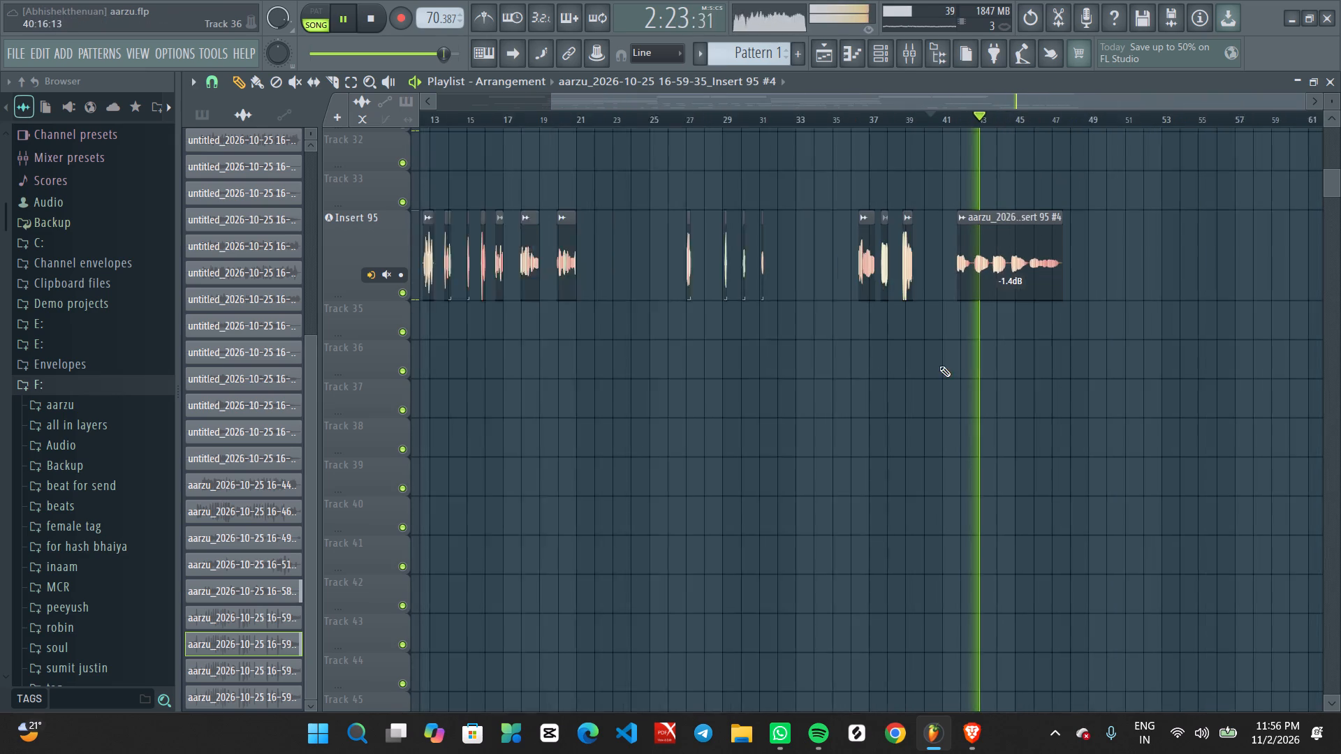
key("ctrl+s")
Review the vocal tracks across the whole arrangement while the ending plays.
scroll(910, 386, "down", 10, "ctrl")
scroll(816, 404, "up", 5)
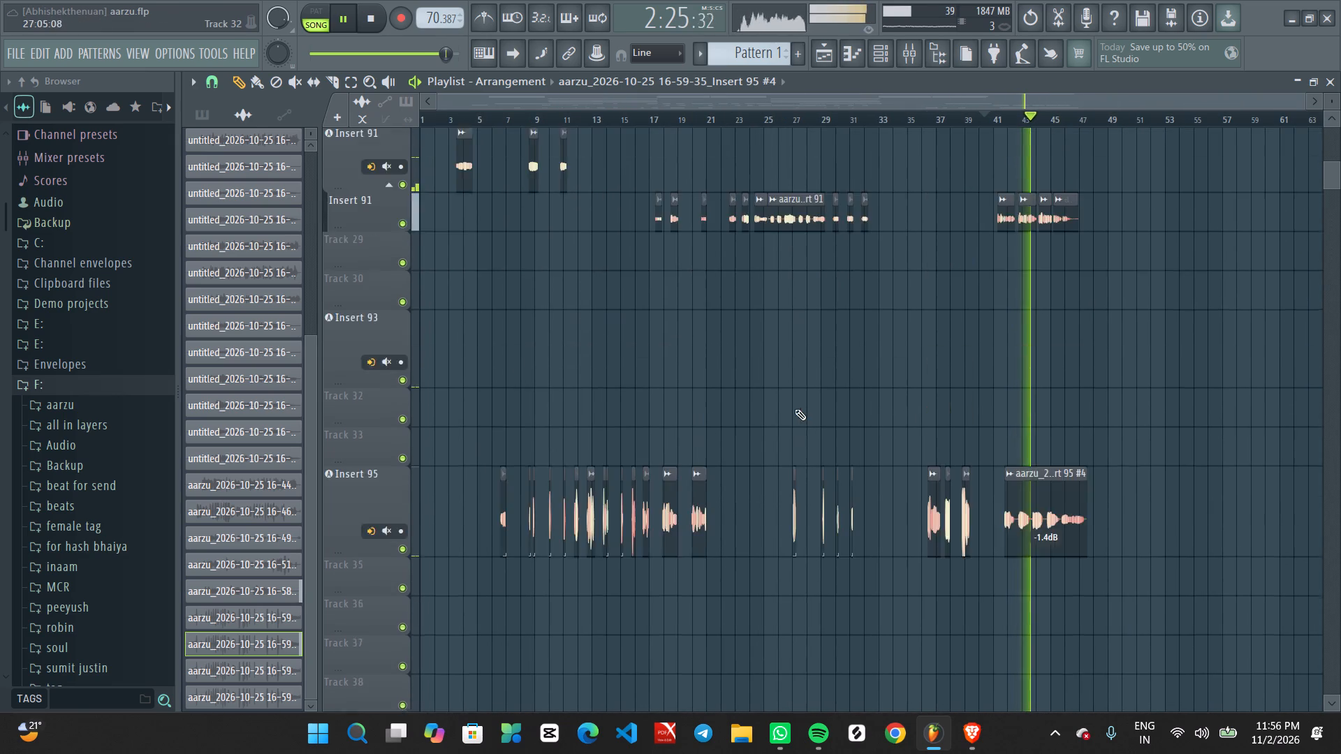
scroll(795, 409, "up", 20)
scroll(795, 409, "up", 13)
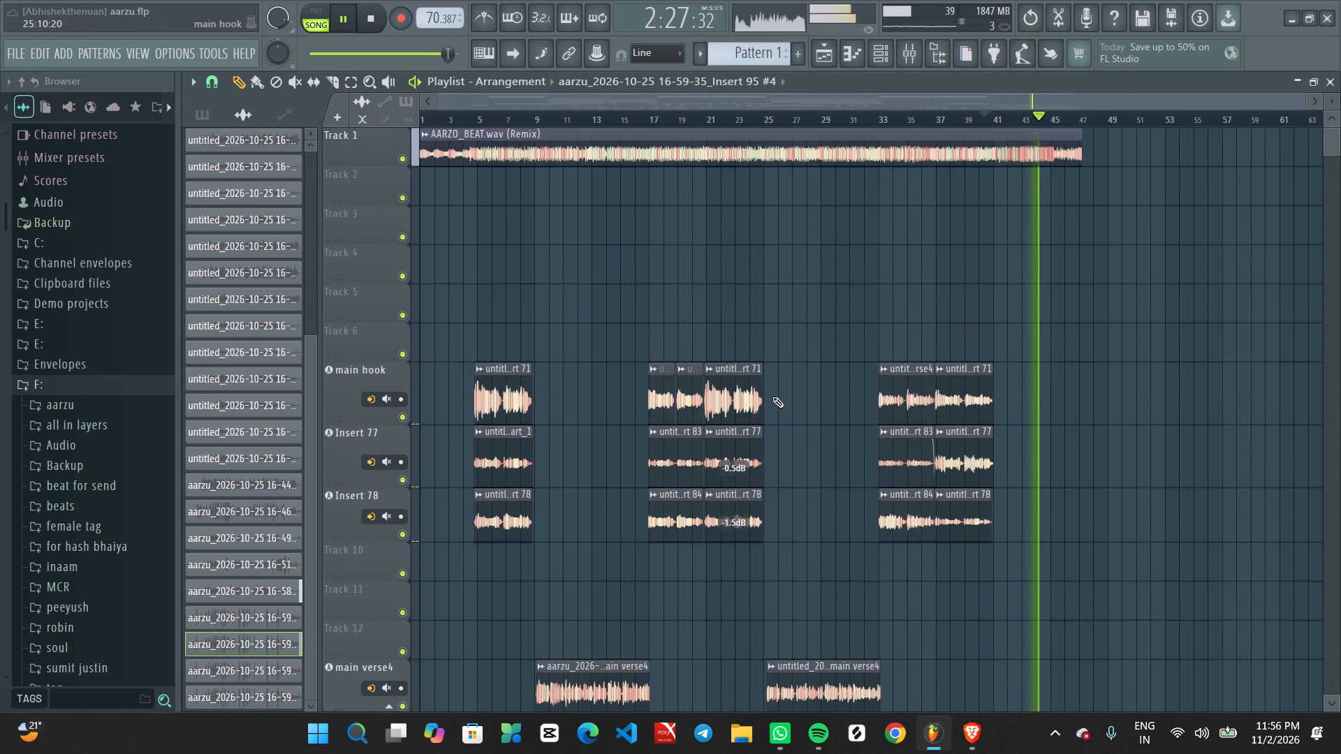
scroll(772, 397, "down", 14)
scroll(772, 397, "up", 1)
scroll(772, 397, "down", 13)
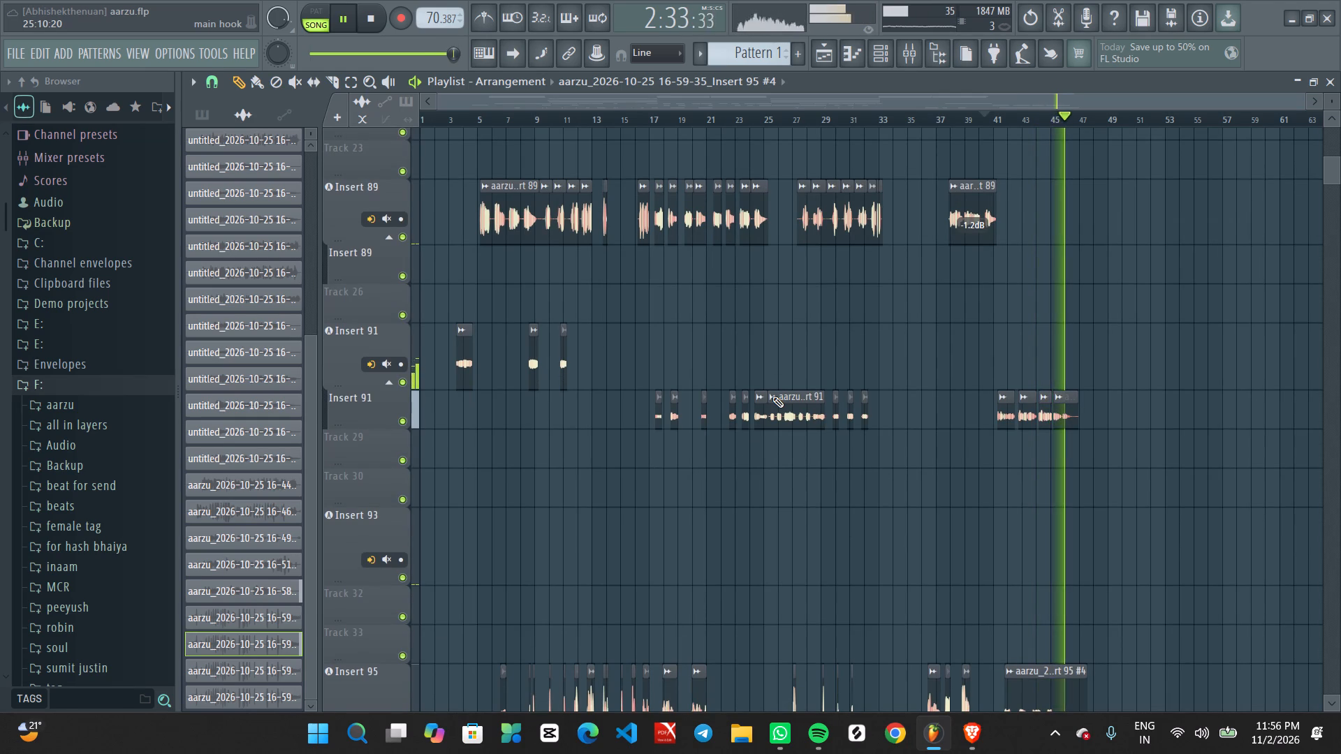
scroll(1027, 577, "up", 5, "ctrl")
Set the gain of the final Insert 95 #4 clip to -2.4 dB and save the project.
middle_click_drag(1148, 575, 1035, 327)
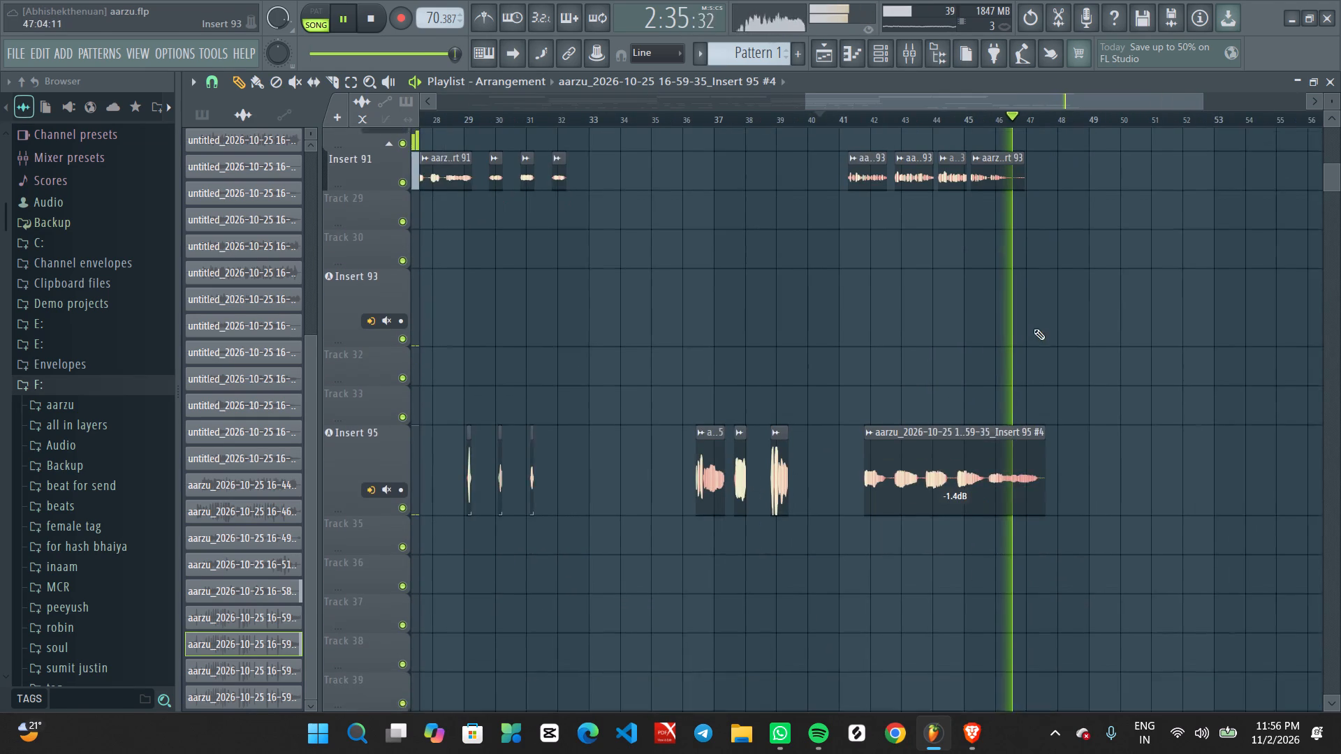
left_click_drag(946, 507, 948, 514)
scroll(921, 507, "down", 4, "ctrl")
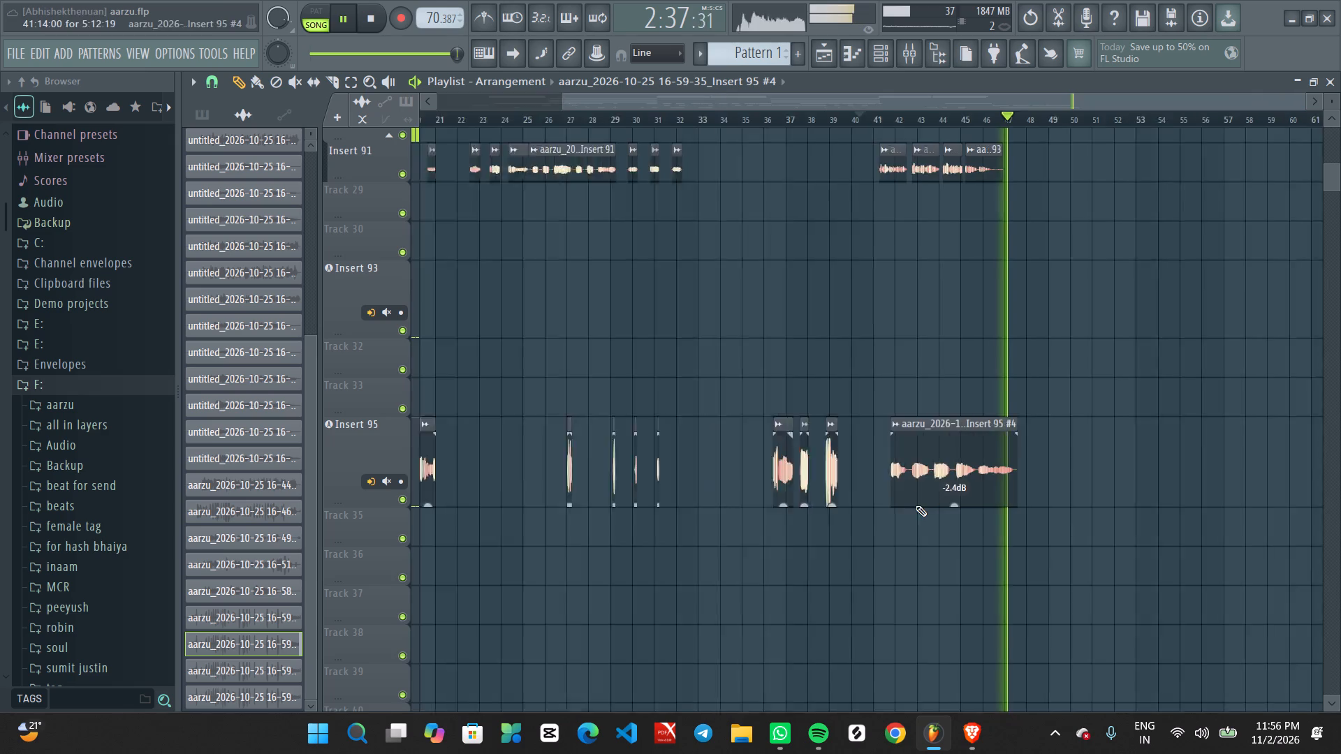
scroll(916, 505, "down", 12, "ctrl")
key("ctrl+s")
Play the song from the beginning and bring the arrangement's top tracks into view.
key("space")
key("space")
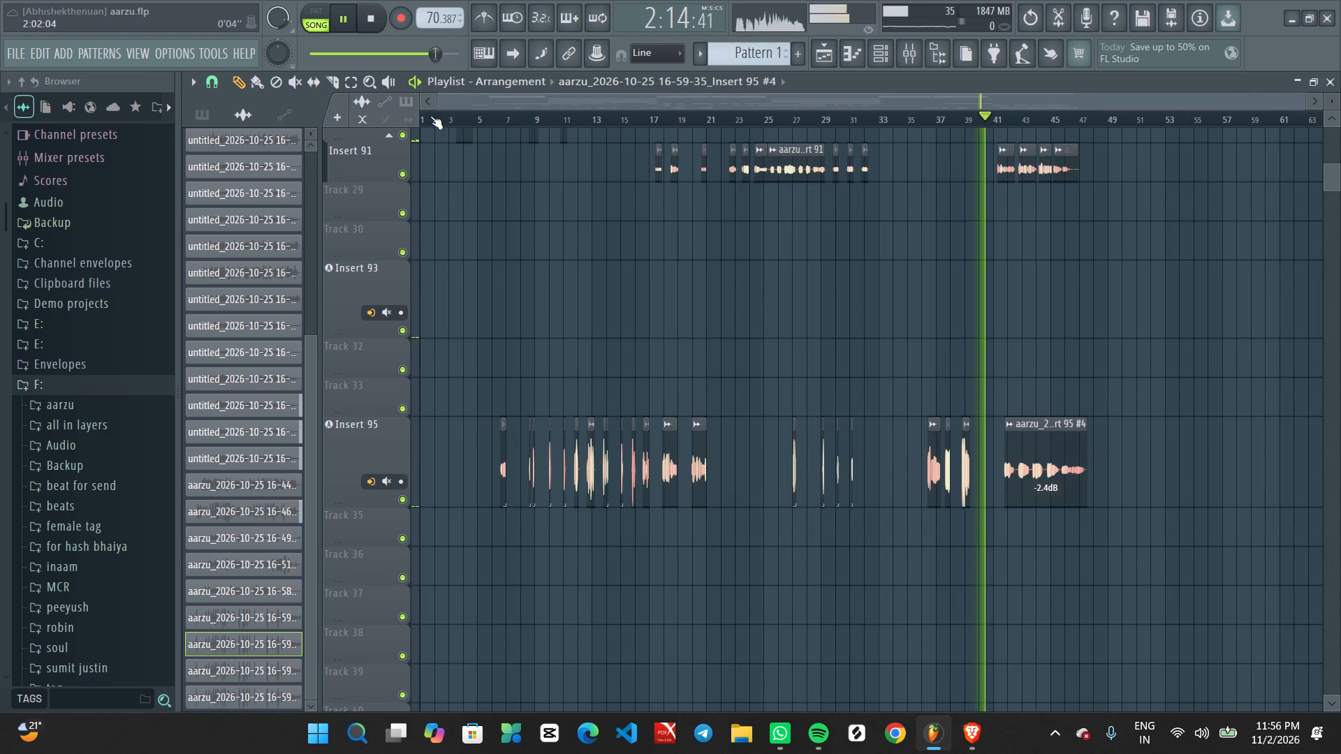
left_click_drag(430, 116, 386, 128)
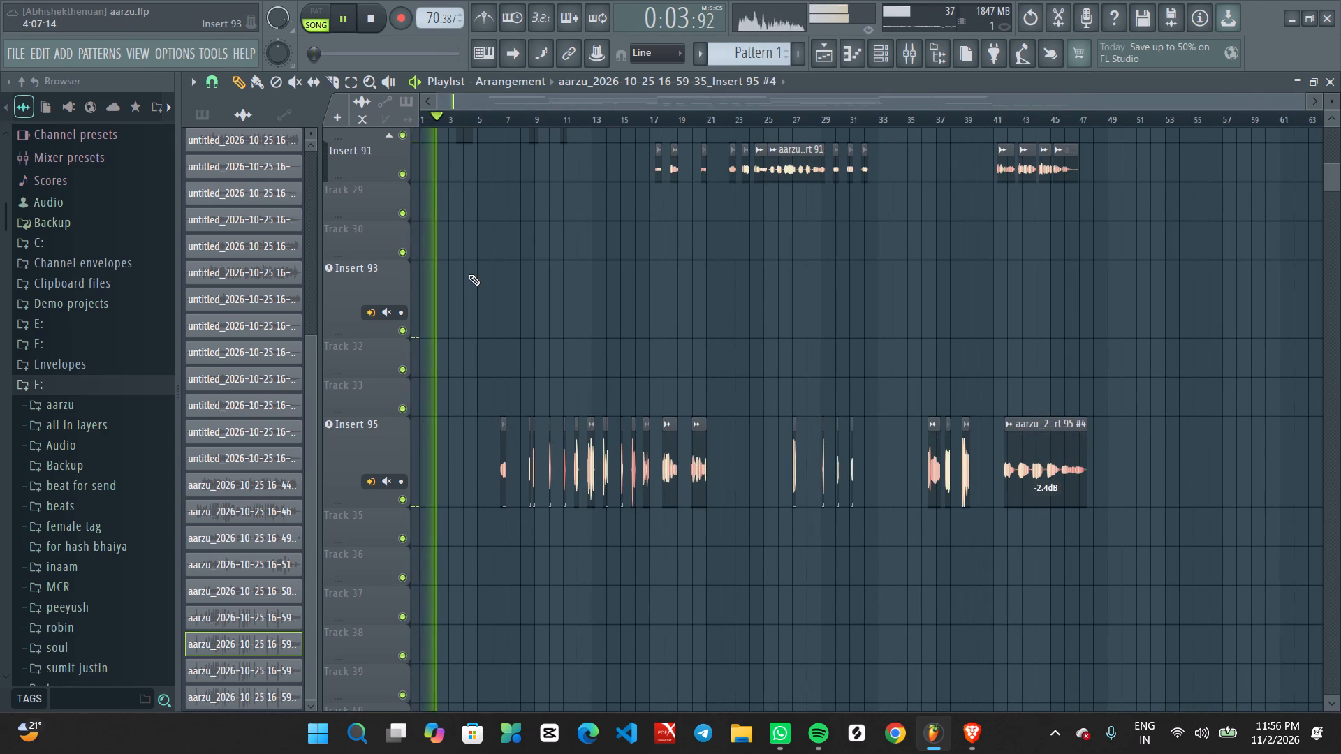
key("space")
key("space")
scroll(469, 274, "up", 20)
scroll(469, 274, "up", 20)
scroll(469, 274, "up", 15)
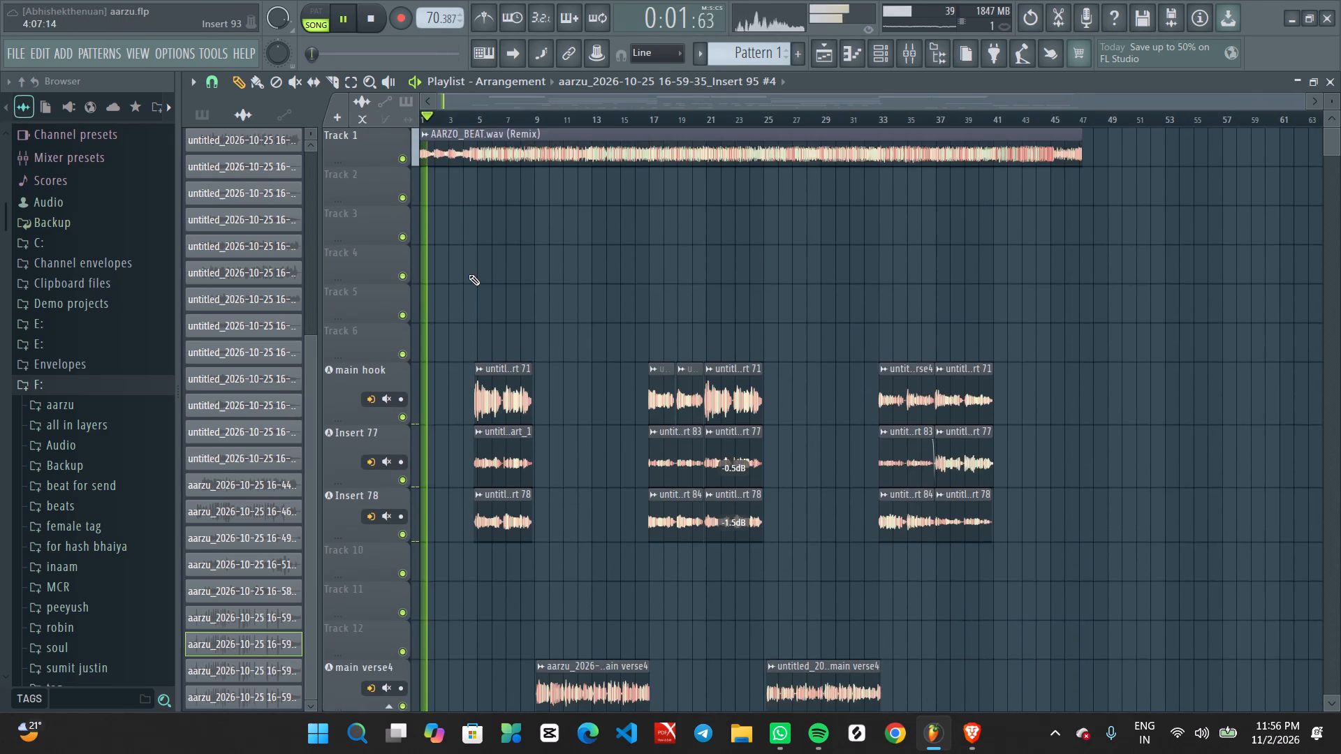
scroll(469, 274, "up", 7)
scroll(469, 274, "down", 2)
scroll(469, 274, "up", 1)
scroll(469, 274, "right", 1)
scroll(469, 274, "up", 20)
scroll(469, 274, "up", 6)
Save the project.
key("ctrl+s")
key("ctrl+s")
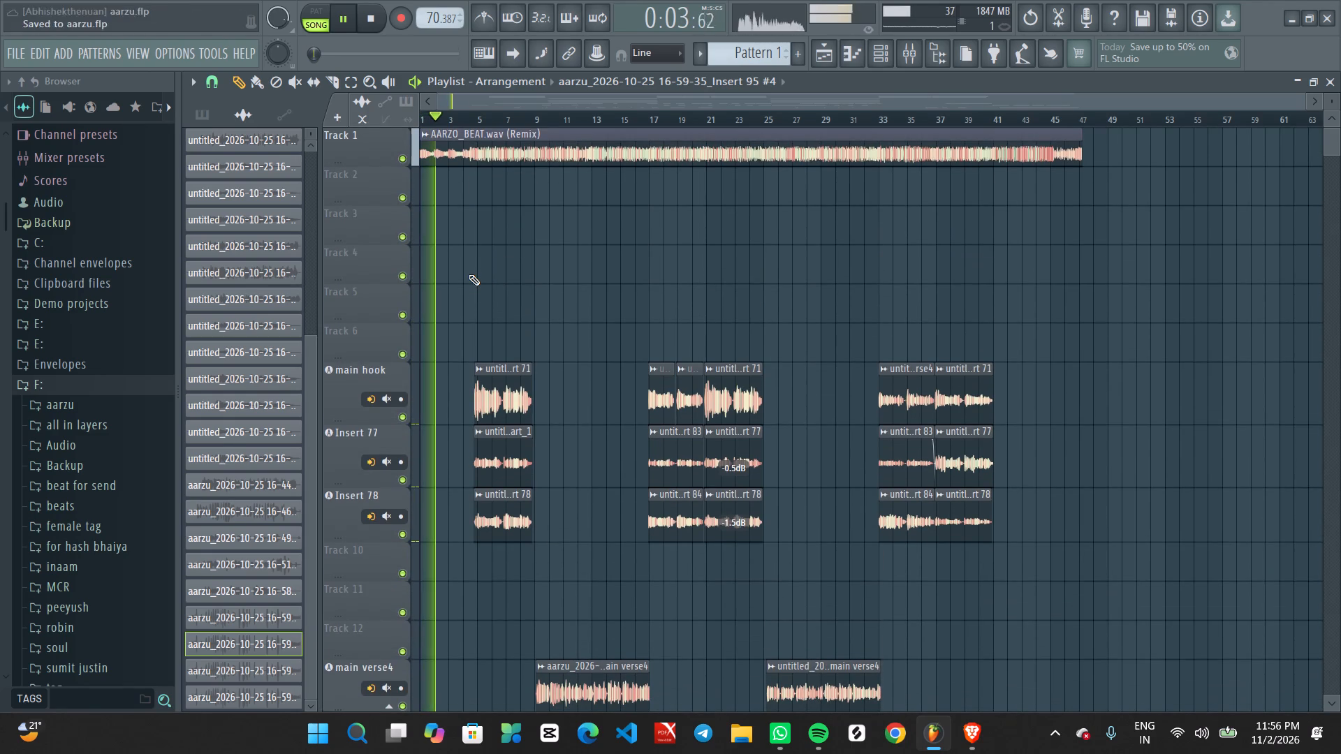
key("ctrl+s")
key("ctrl+s")
Review the vocal tracks across the whole arrangement and the mixer levels while the song plays.
scroll(469, 274, "down", 5)
scroll(546, 417, "up", 20)
scroll(546, 417, "up", 20)
scroll(546, 417, "up", 20)
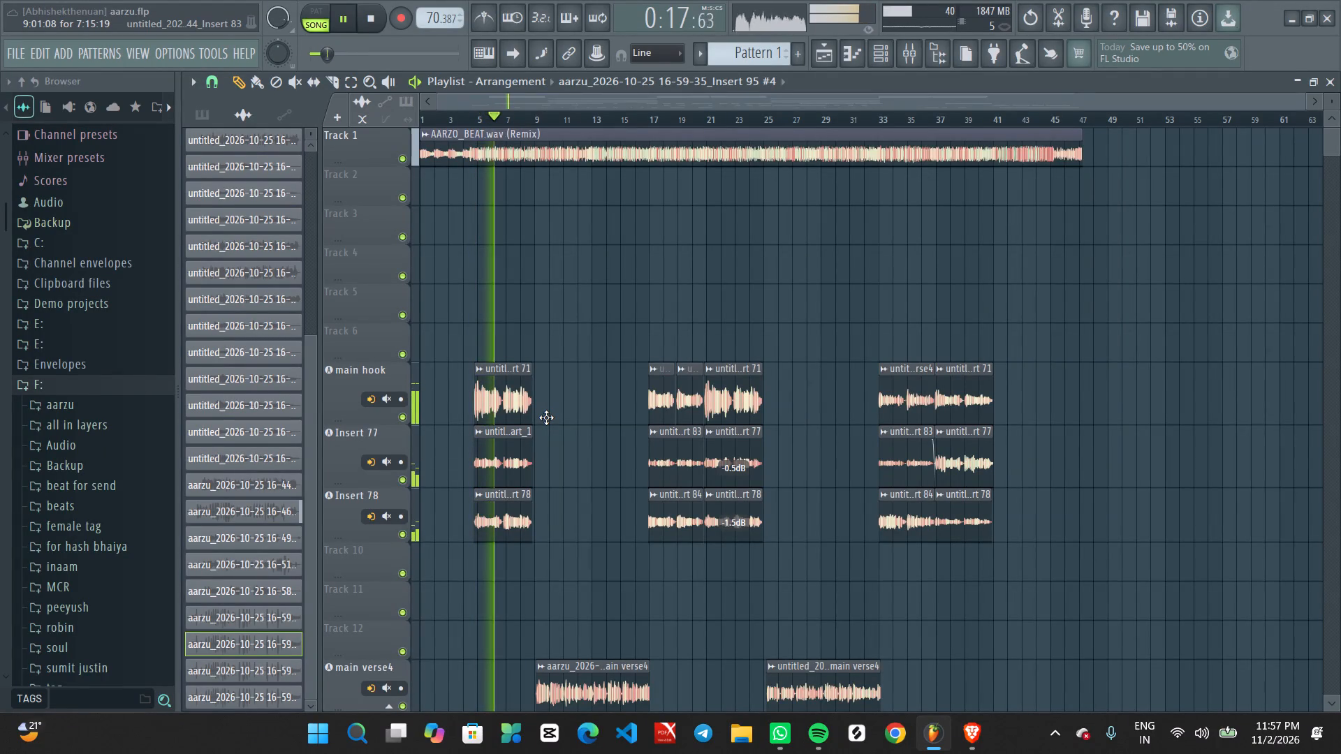
scroll(546, 417, "down", 3)
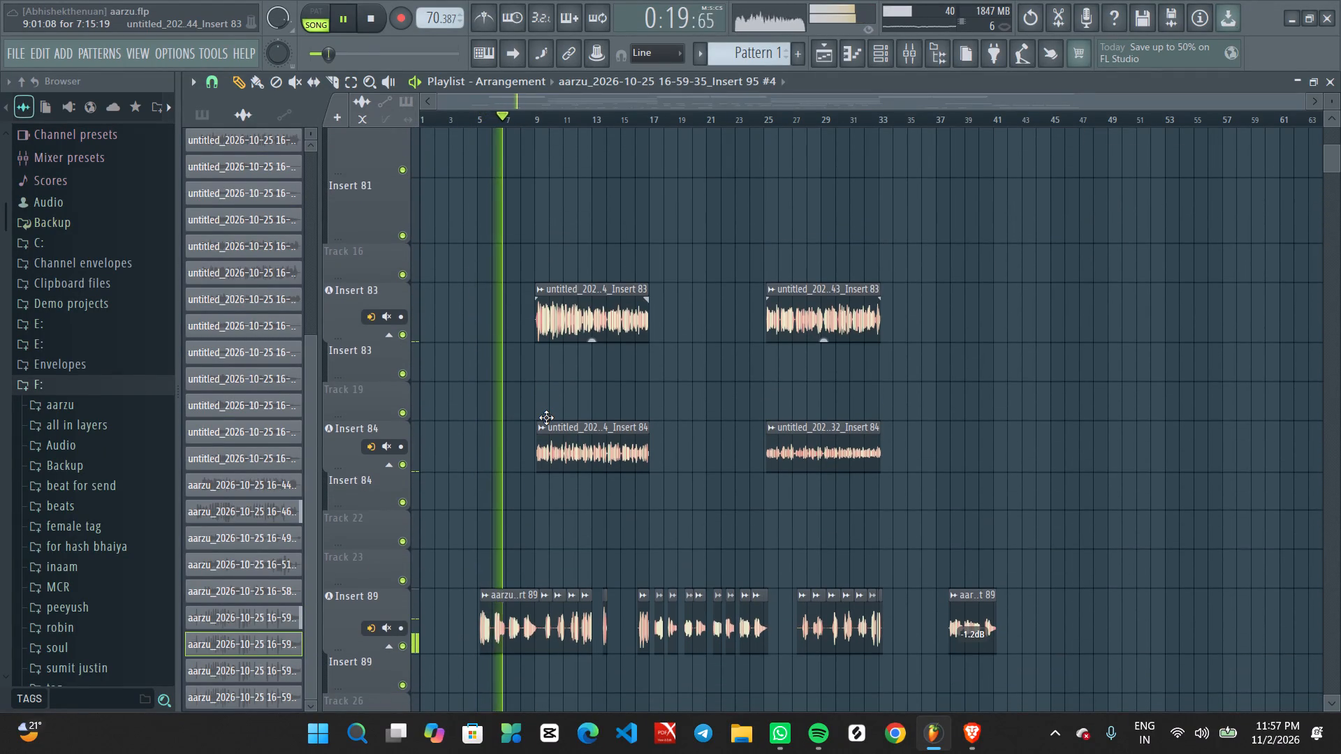
scroll(522, 421, "up", 20)
scroll(522, 421, "up", 20)
scroll(522, 421, "up", 15)
scroll(522, 421, "down", 2)
scroll(522, 421, "down", 4, "ctrl")
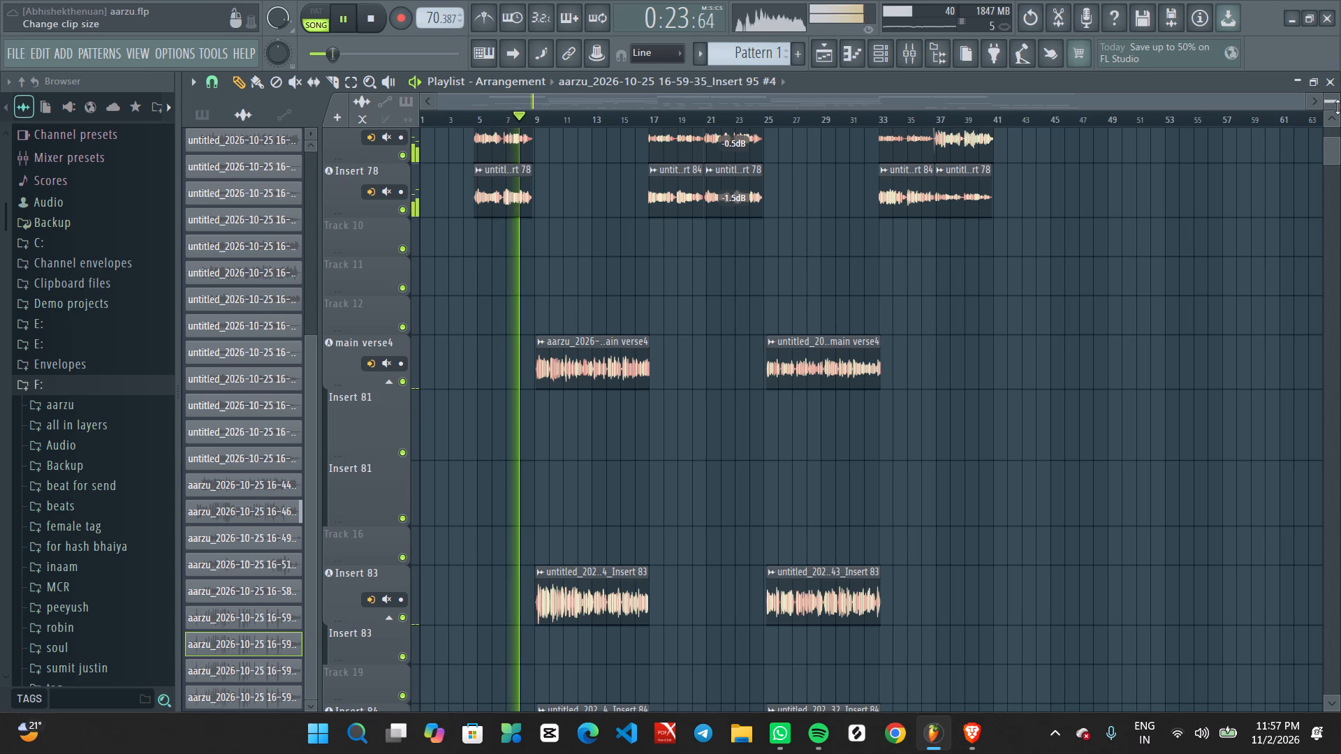
left_click_drag(1338, 107, 48, 156)
scroll(875, 343, "up", 1)
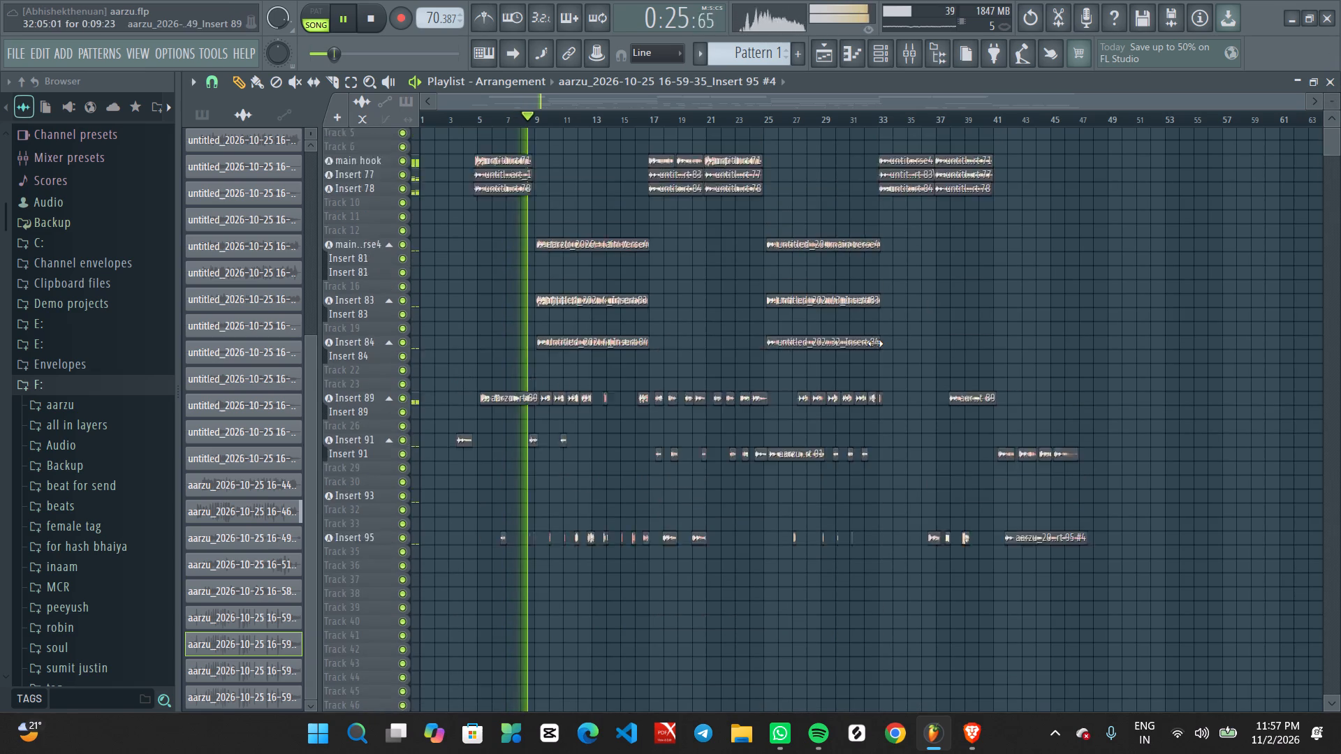
scroll(875, 343, "up", 2)
scroll(641, 408, "up", 4, "ctrl")
scroll(641, 408, "right", 6)
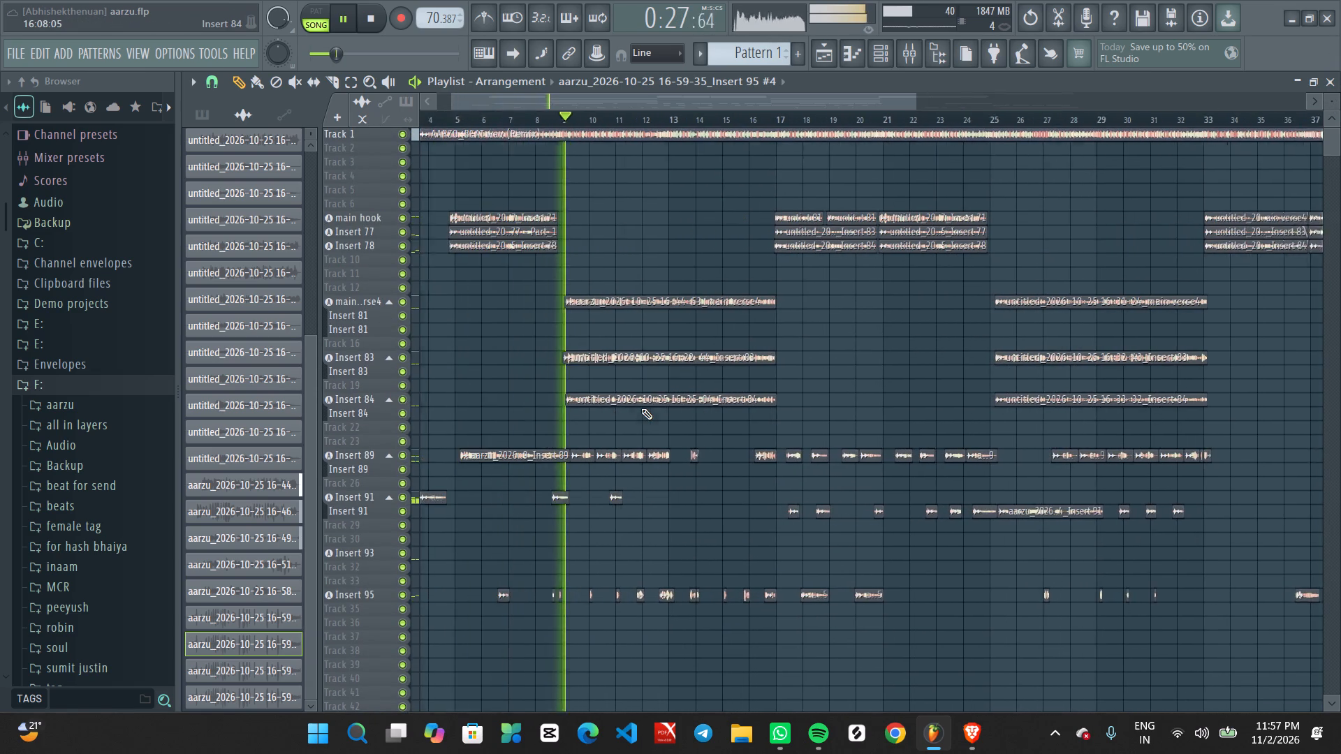
scroll(641, 408, "down", 4, "ctrl")
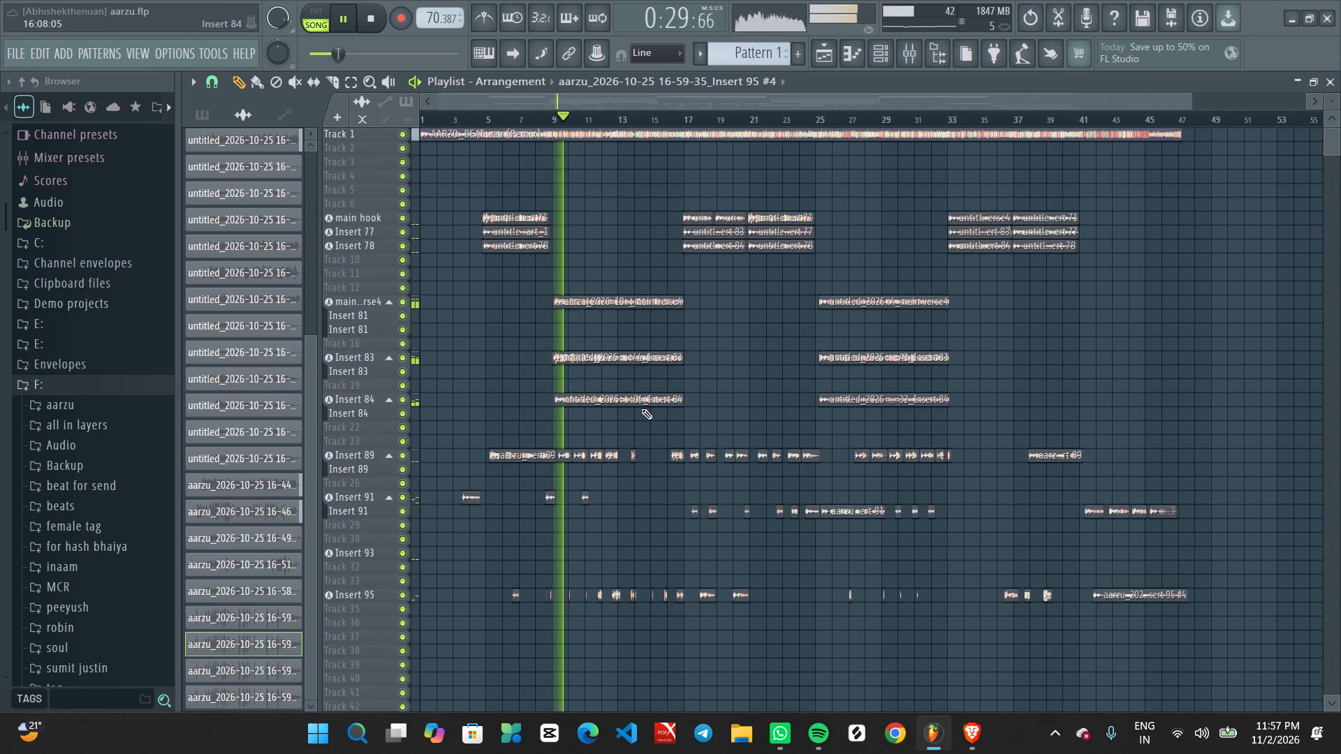
scroll(641, 408, "down", 1, "ctrl")
scroll(641, 408, "up", 1)
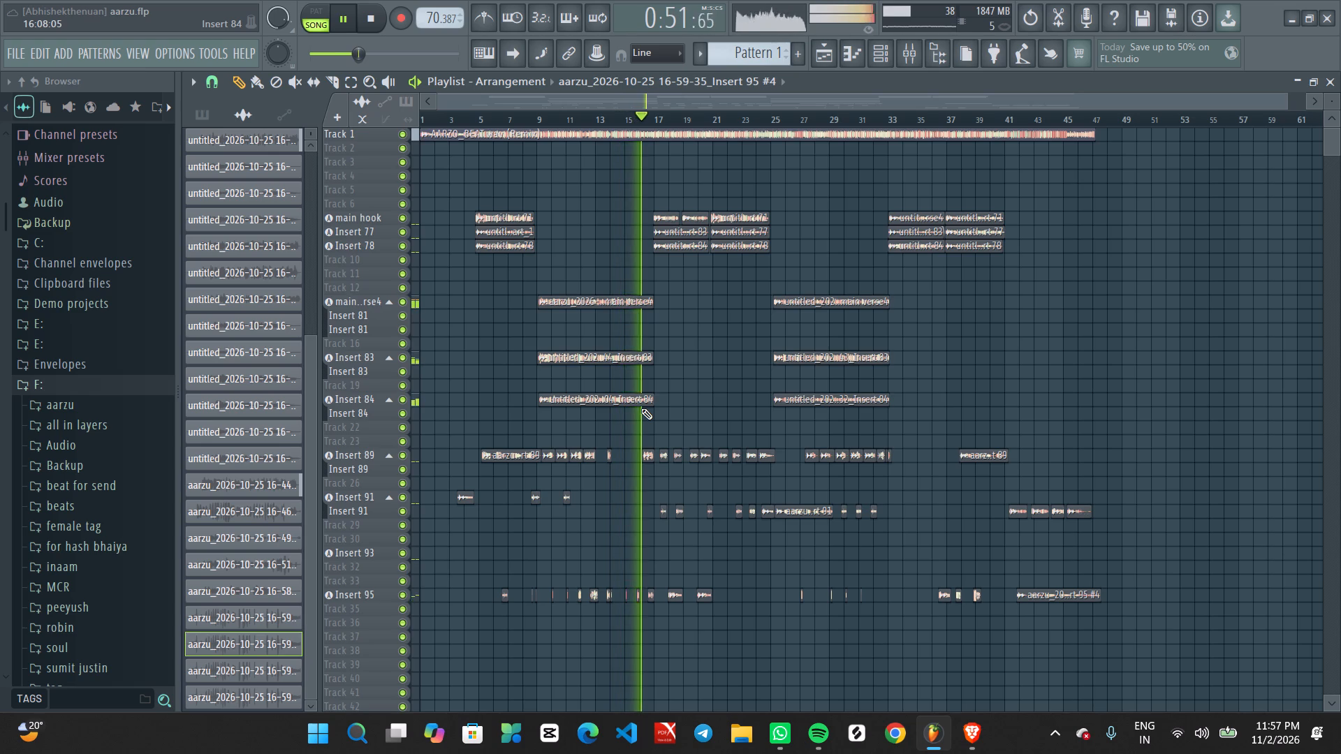
left_click(916, 41)
scroll(763, 416, "up", 1)
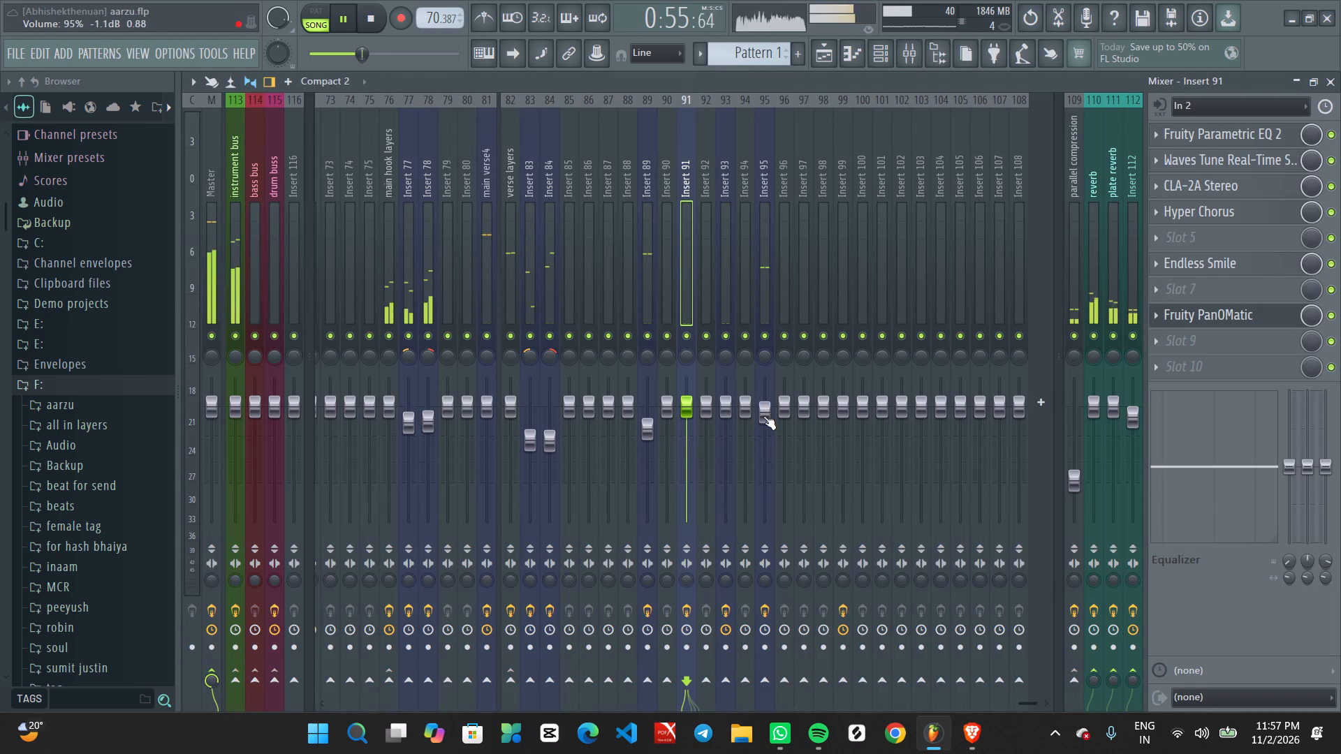
left_click(816, 57)
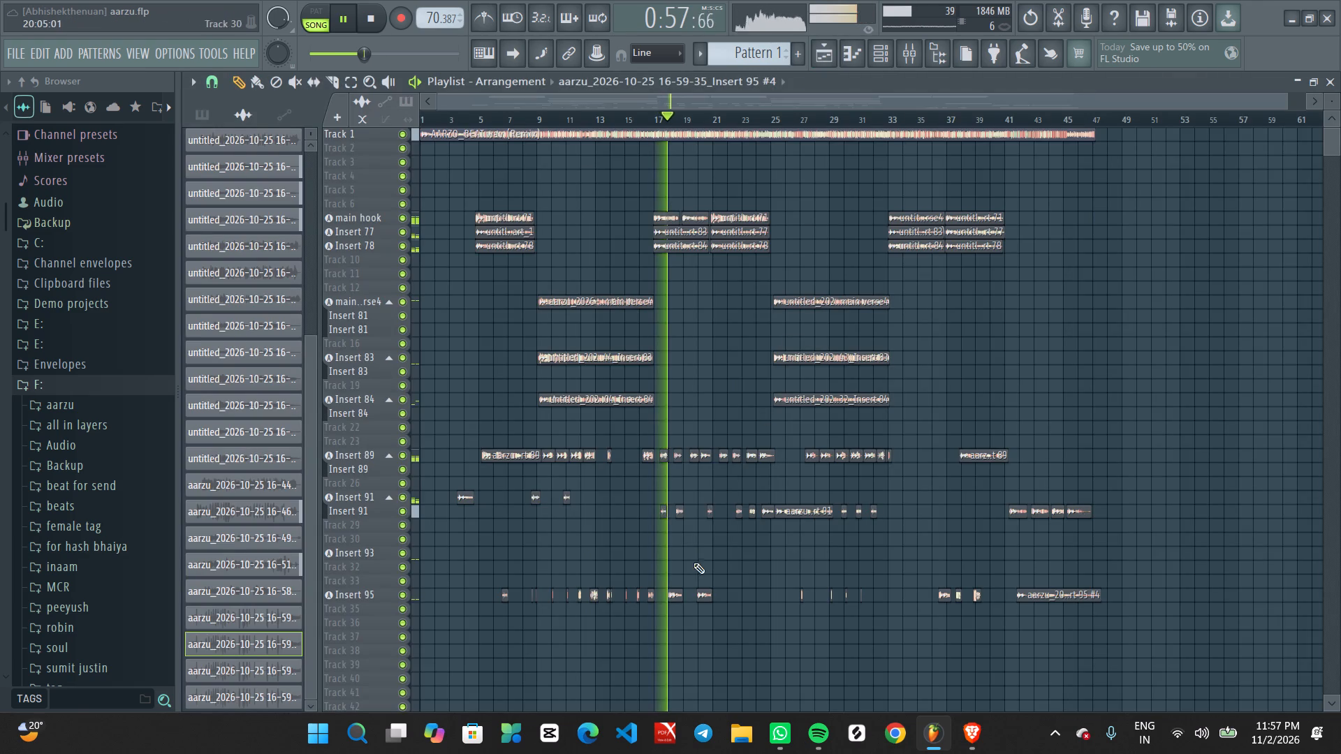
scroll(687, 596, "up", 1)
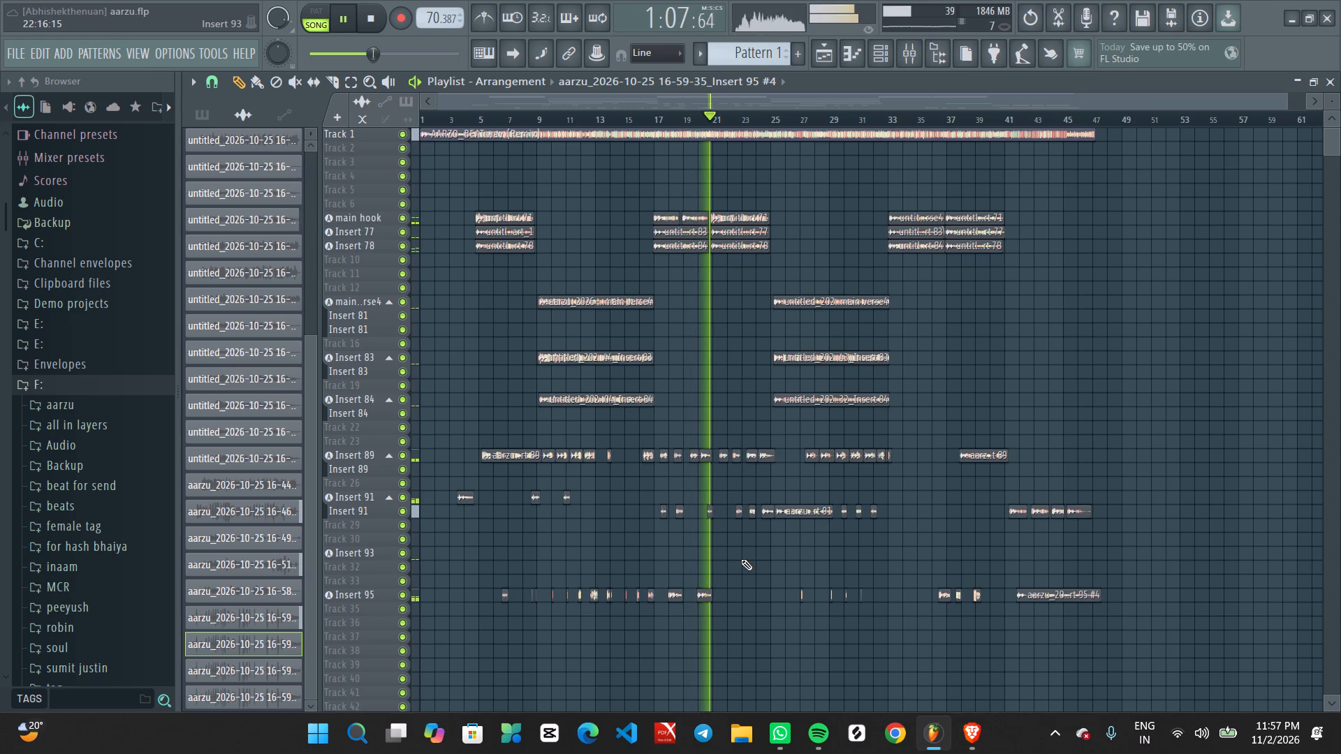
scroll(745, 559, "up", 4)
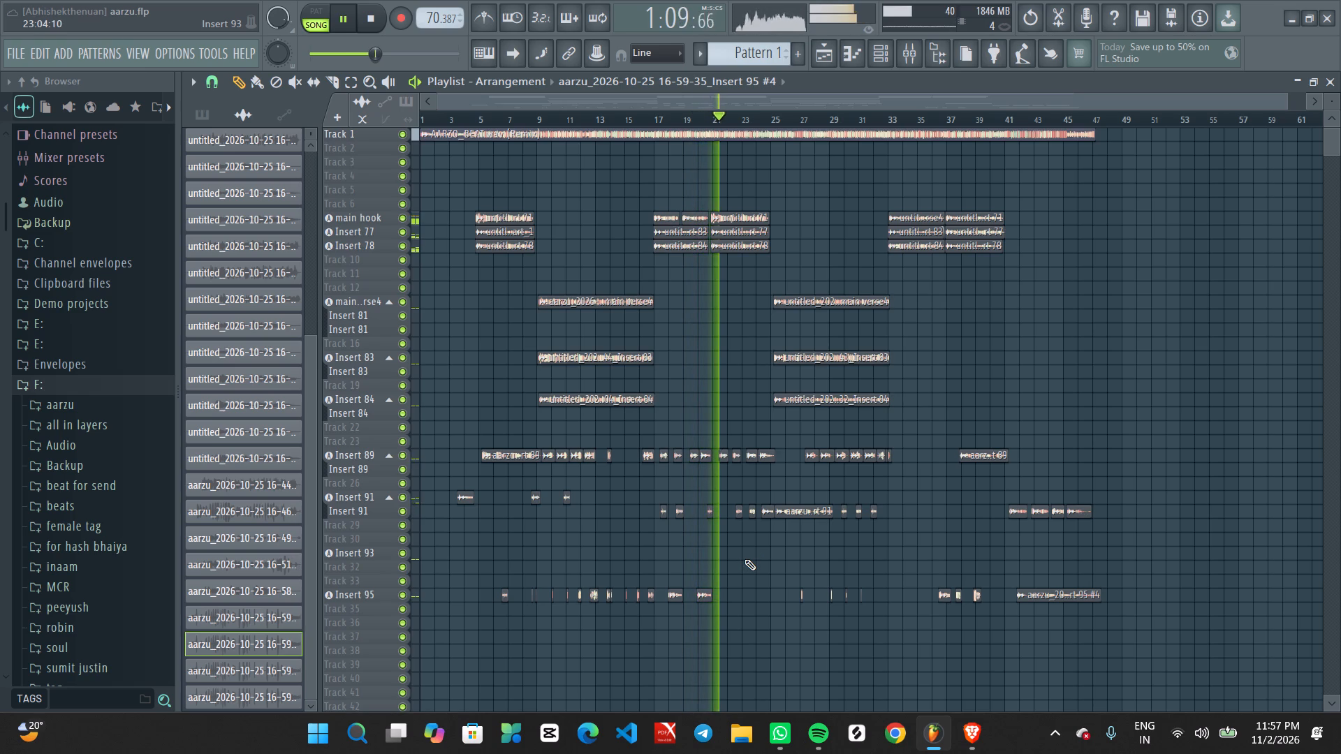
Delete the WLM Plus Stereo effect from slot 10 of the Master mixer track.
left_click(912, 53)
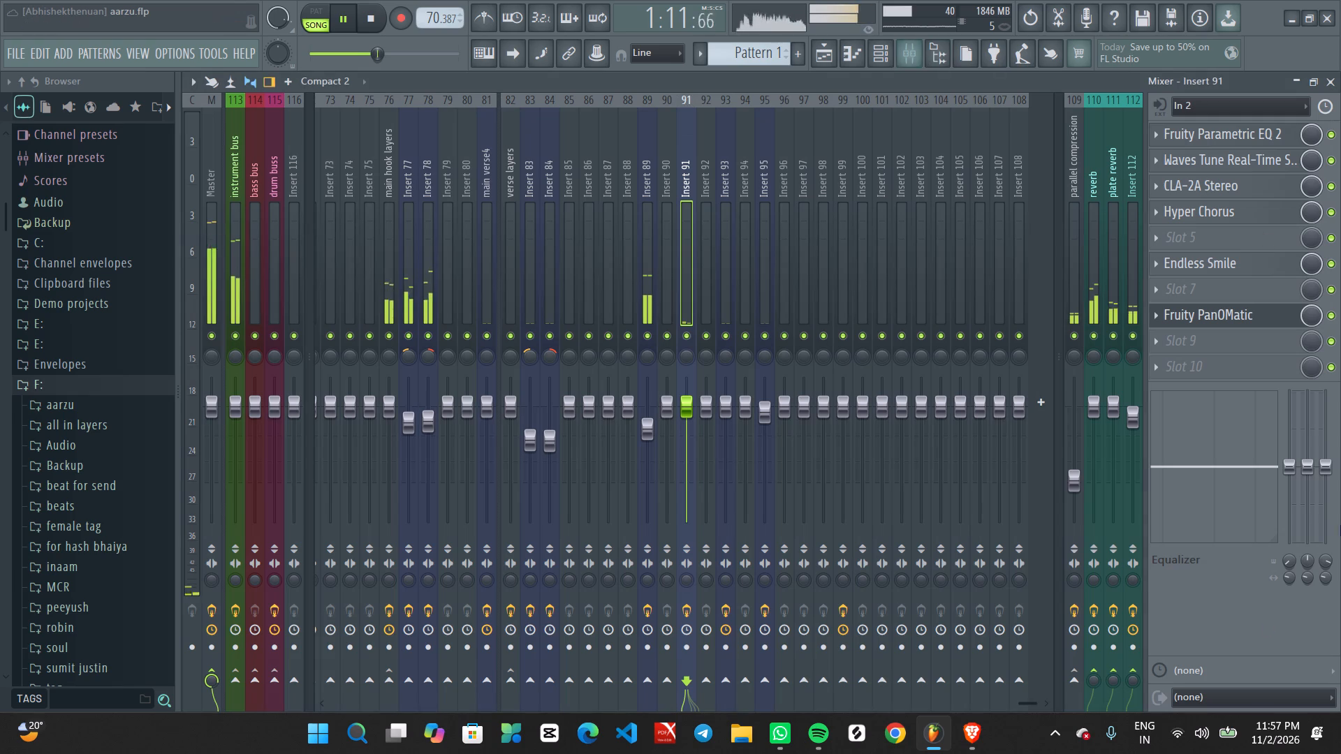
left_click(210, 233)
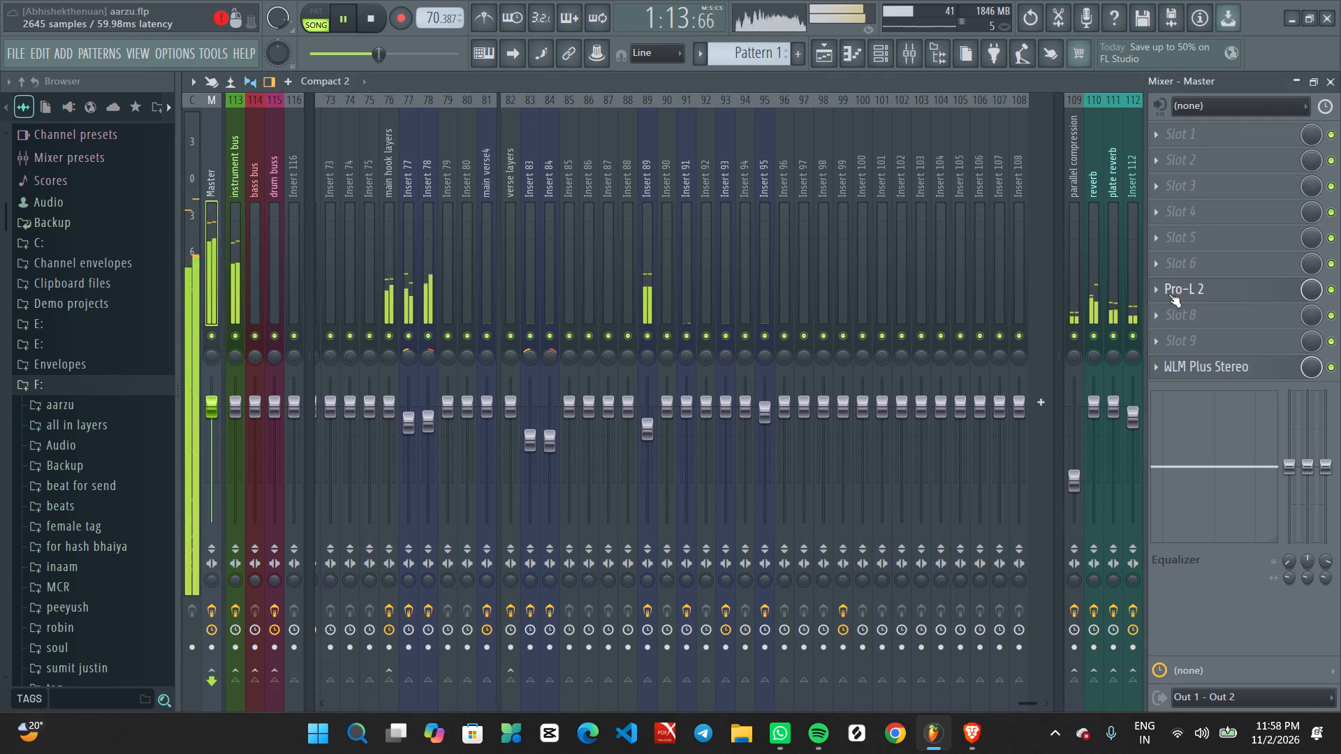
left_click(1152, 364)
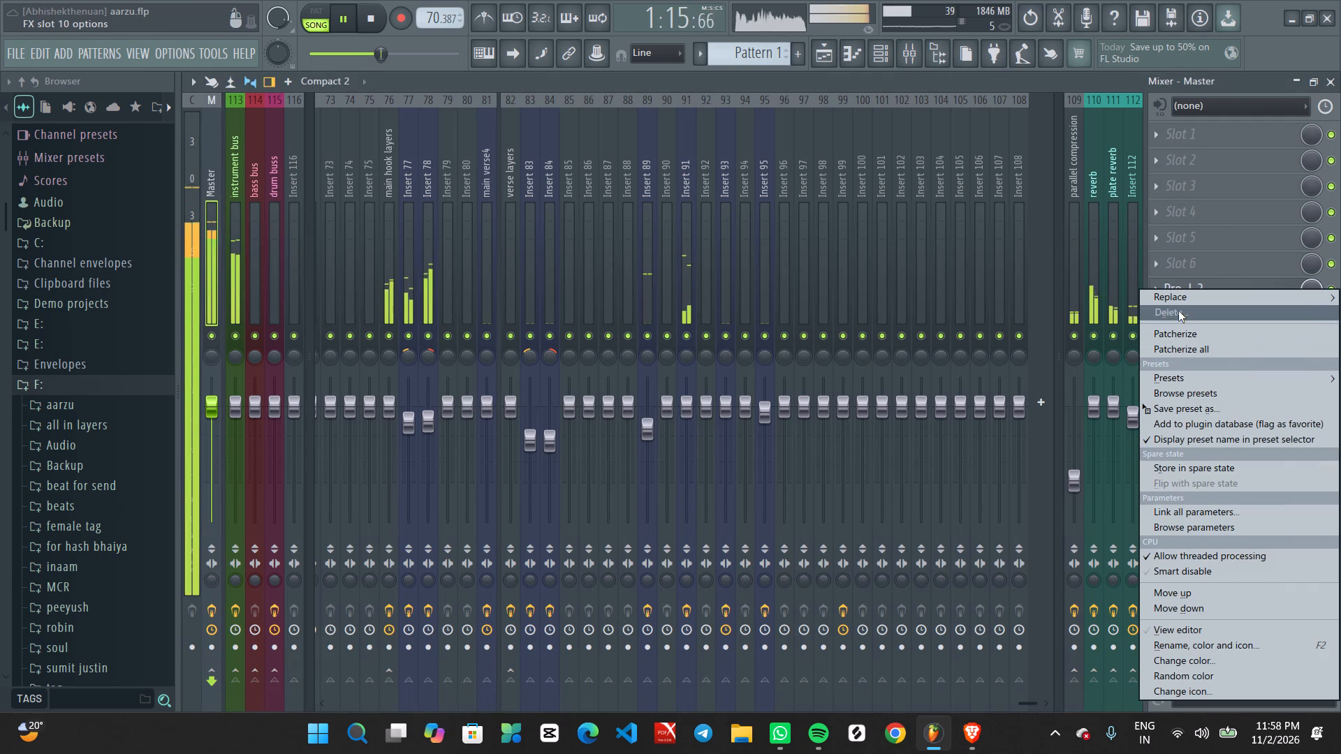
left_click(1178, 311)
Load KClip3 into the first effect slot of the Master track and reposition its window.
left_click(1182, 131)
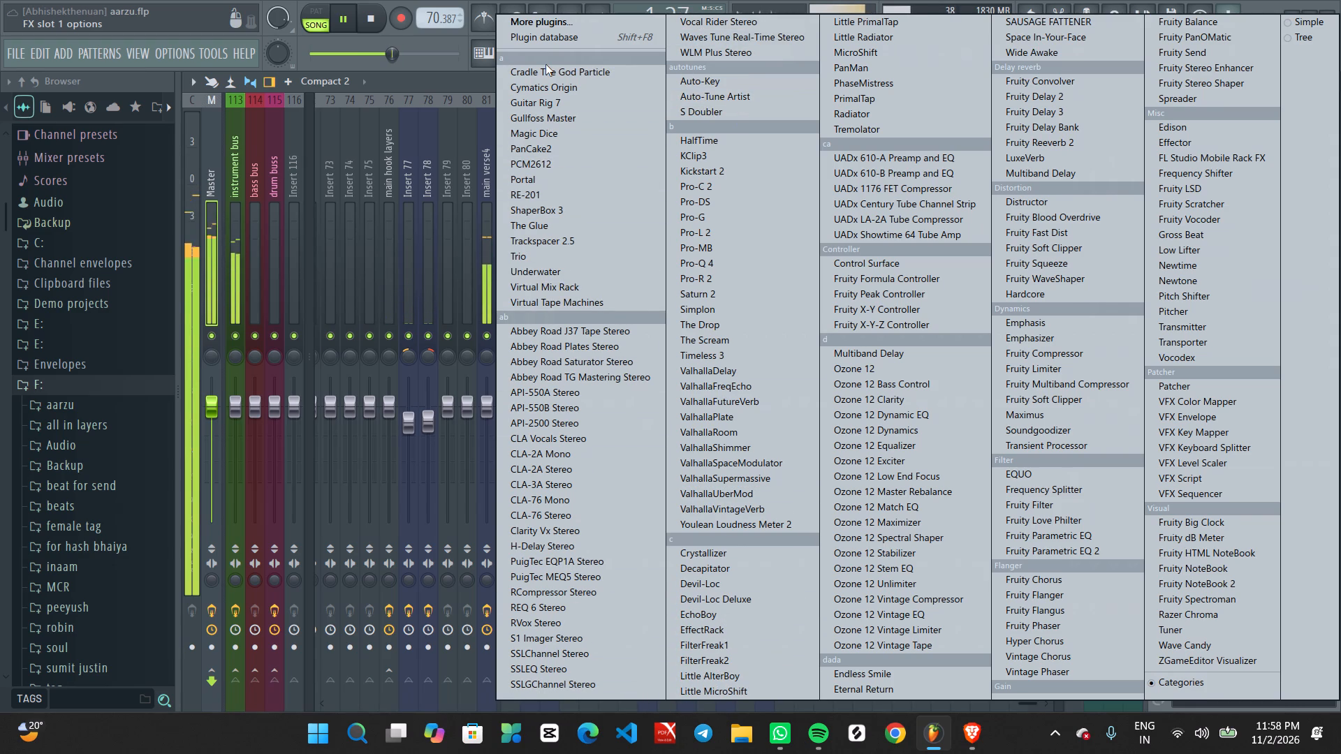
left_click(768, 158)
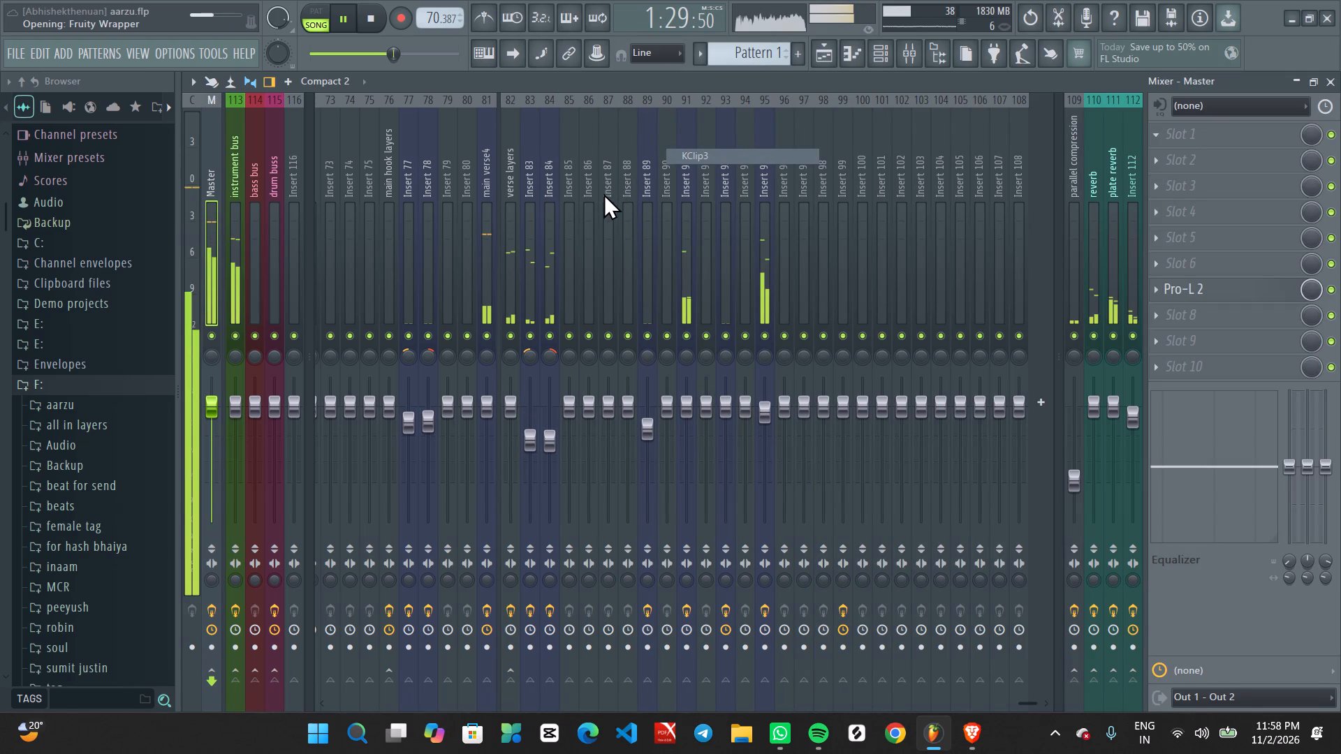
left_click_drag(627, 198, 582, 117)
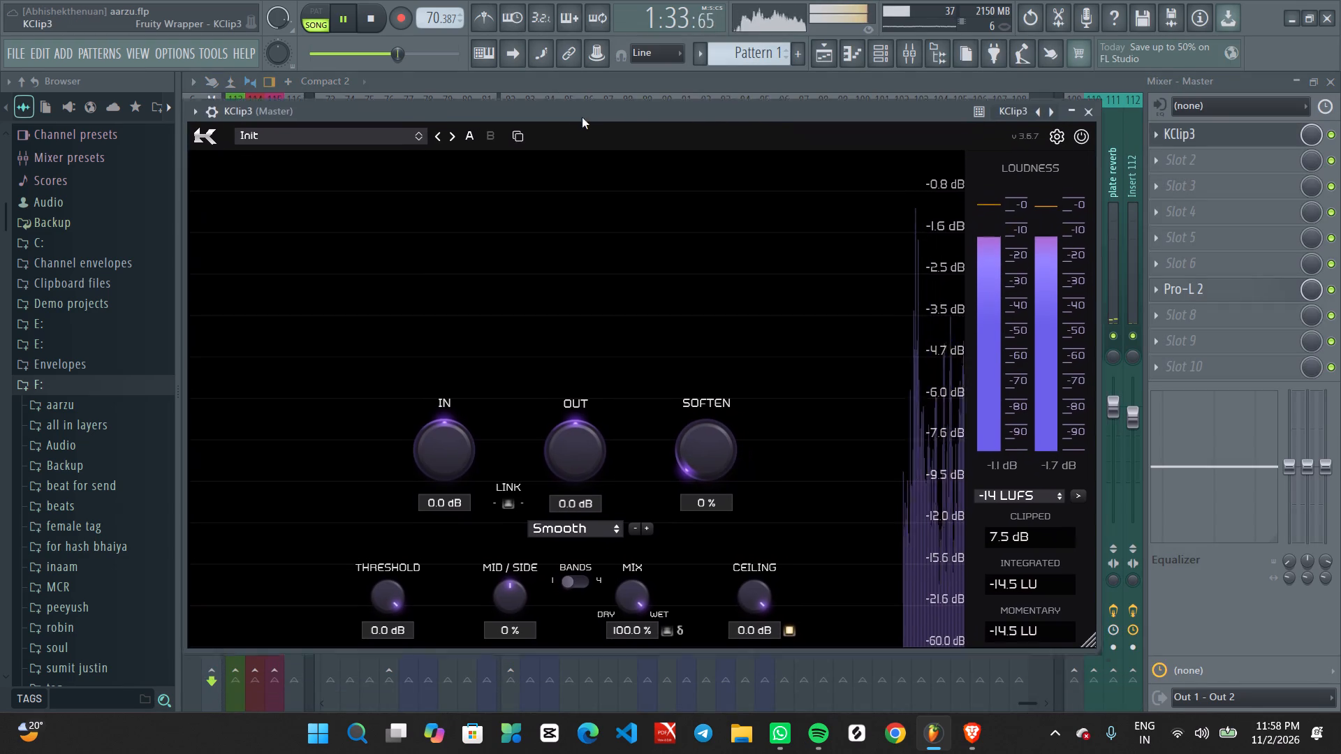
left_click_drag(582, 117, 557, 101)
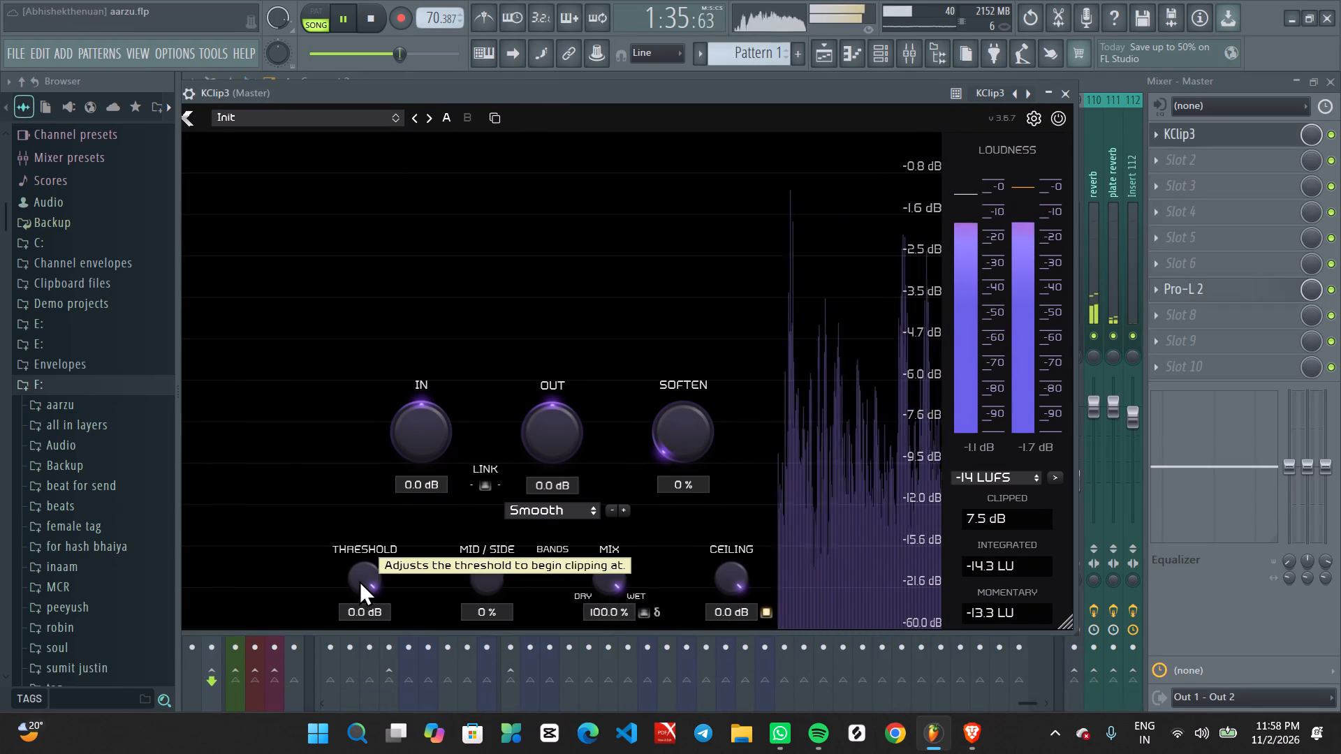
Set the KClip3 threshold on the Master to -3.2 dB and close the plugin window.
left_click_drag(359, 580, 359, 588)
left_click(359, 588)
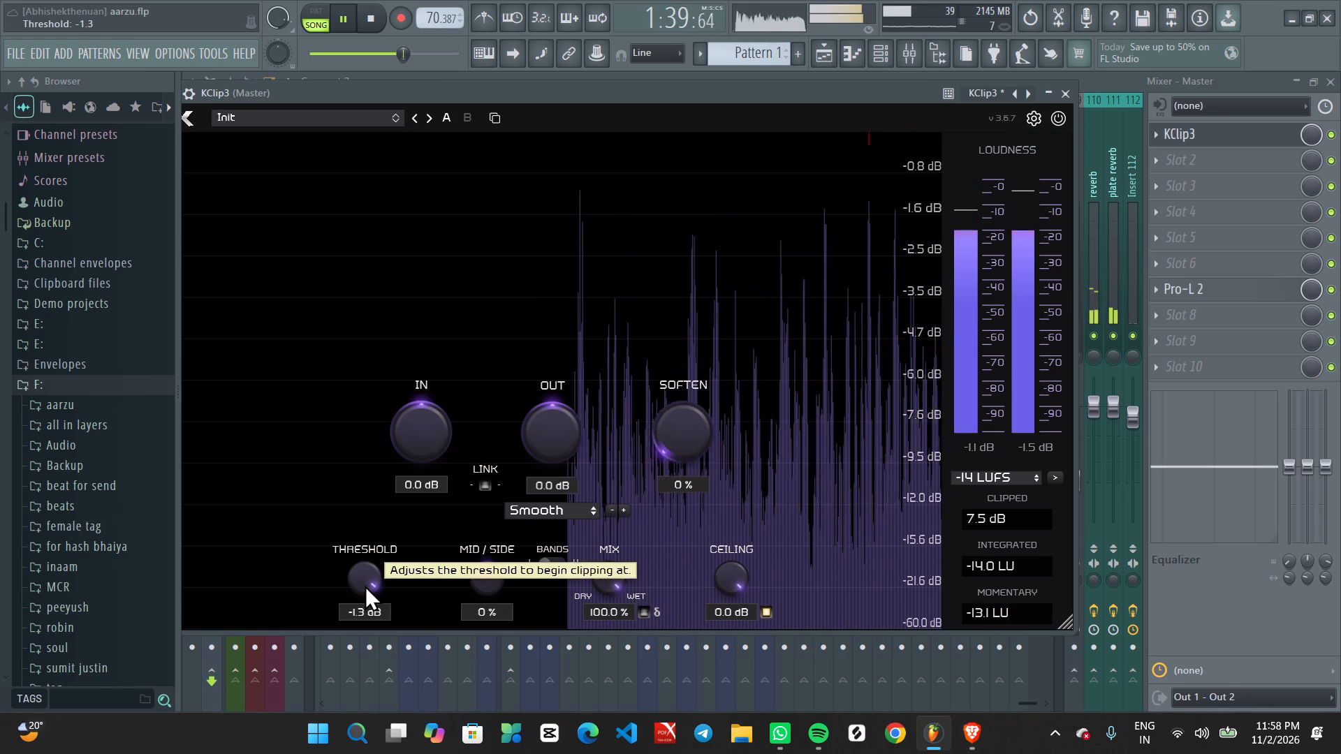
left_click(365, 585)
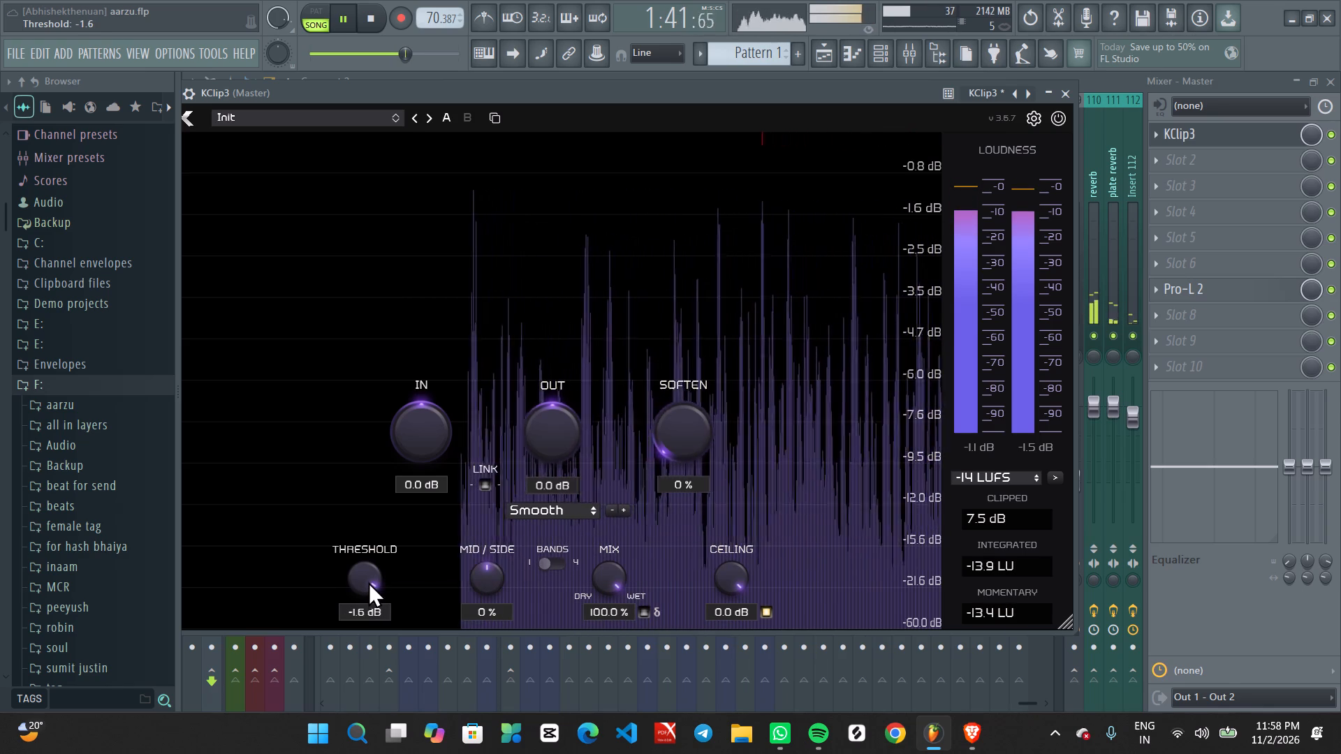
left_click(368, 579)
left_click_drag(369, 579, 369, 587)
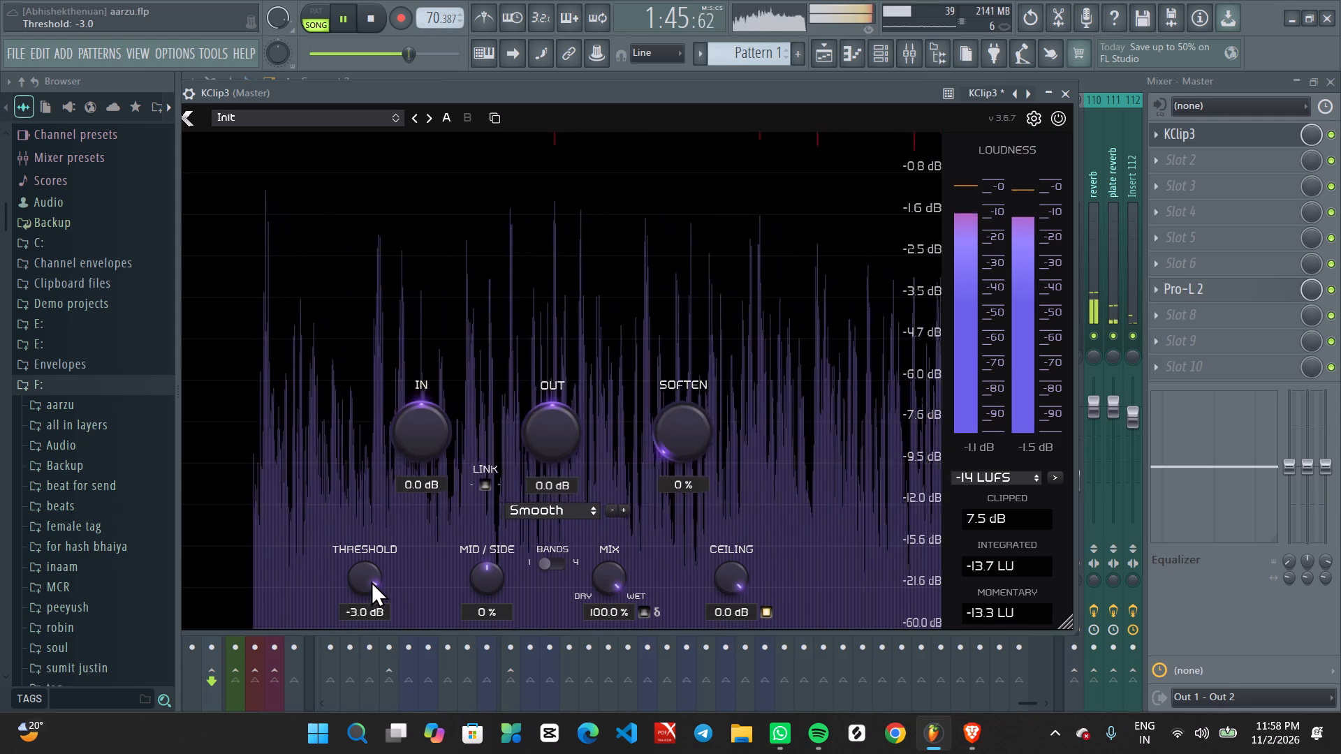
left_click(371, 581)
left_click(369, 578)
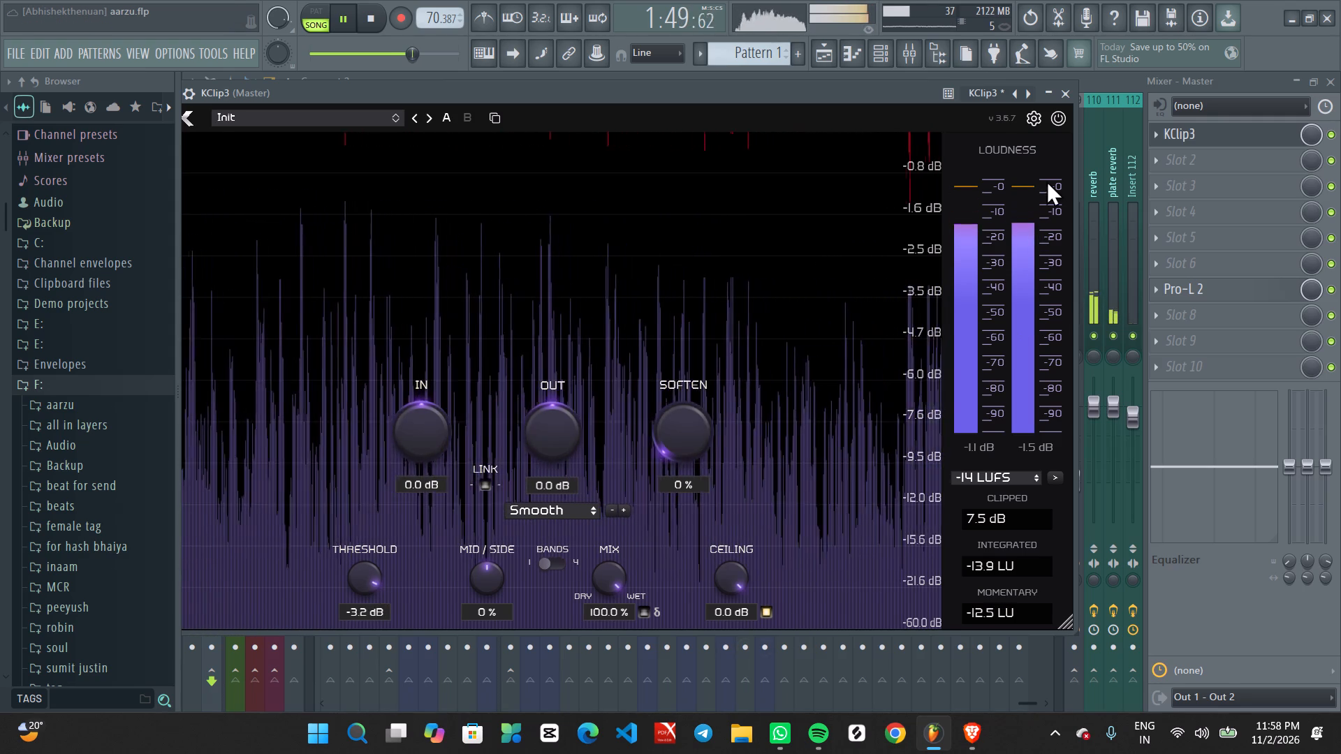
left_click(1070, 90)
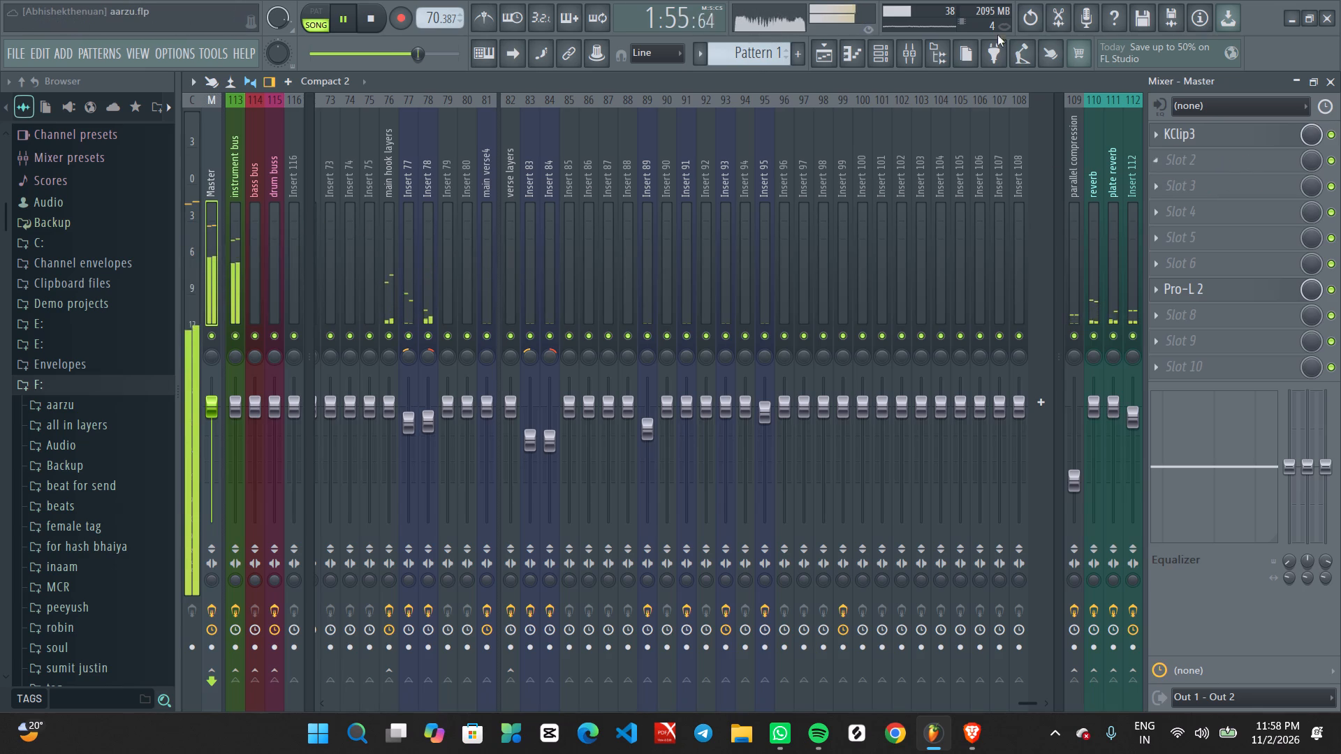
Return to the playlist and review the full arrangement while the final hook section plays.
left_click(814, 57)
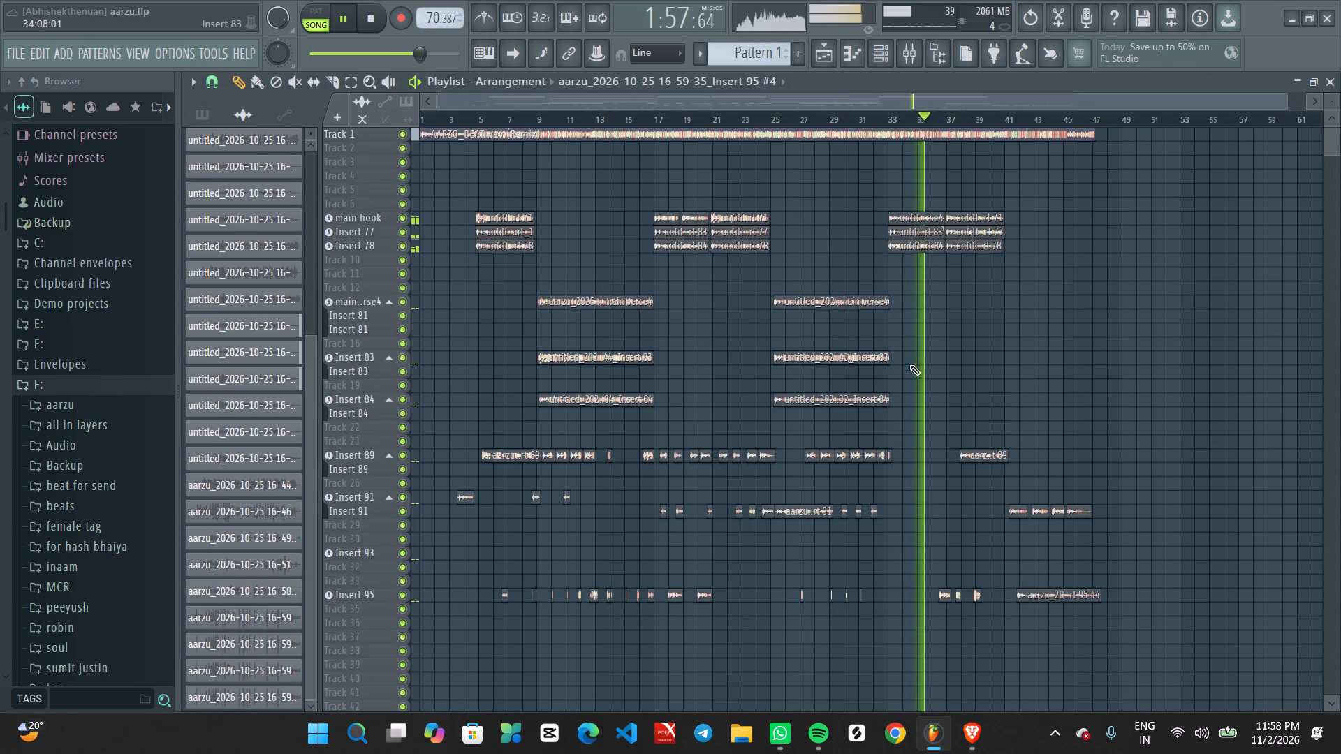
scroll(921, 372, "up", 5, "ctrl")
scroll(927, 367, "down", 9, "ctrl")
scroll(928, 367, "down", 5, "alt")
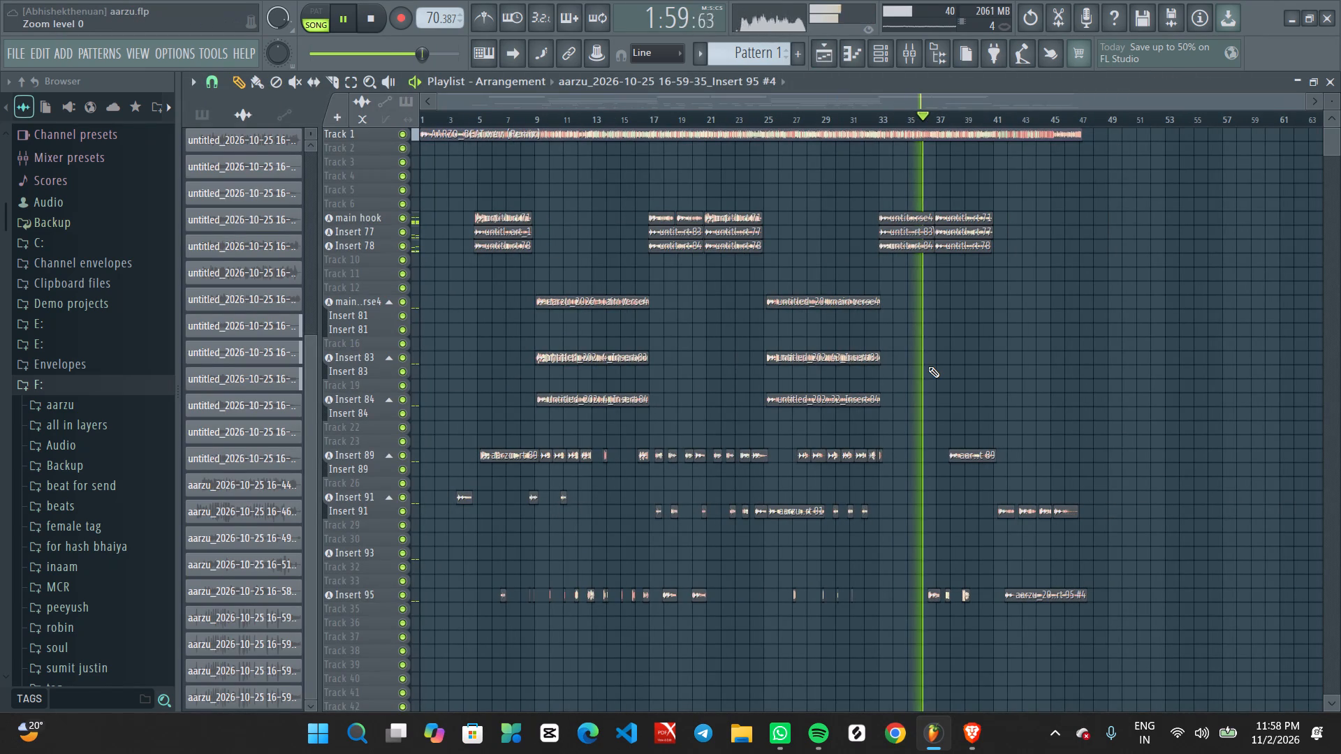
scroll(928, 367, "down", 2, "alt")
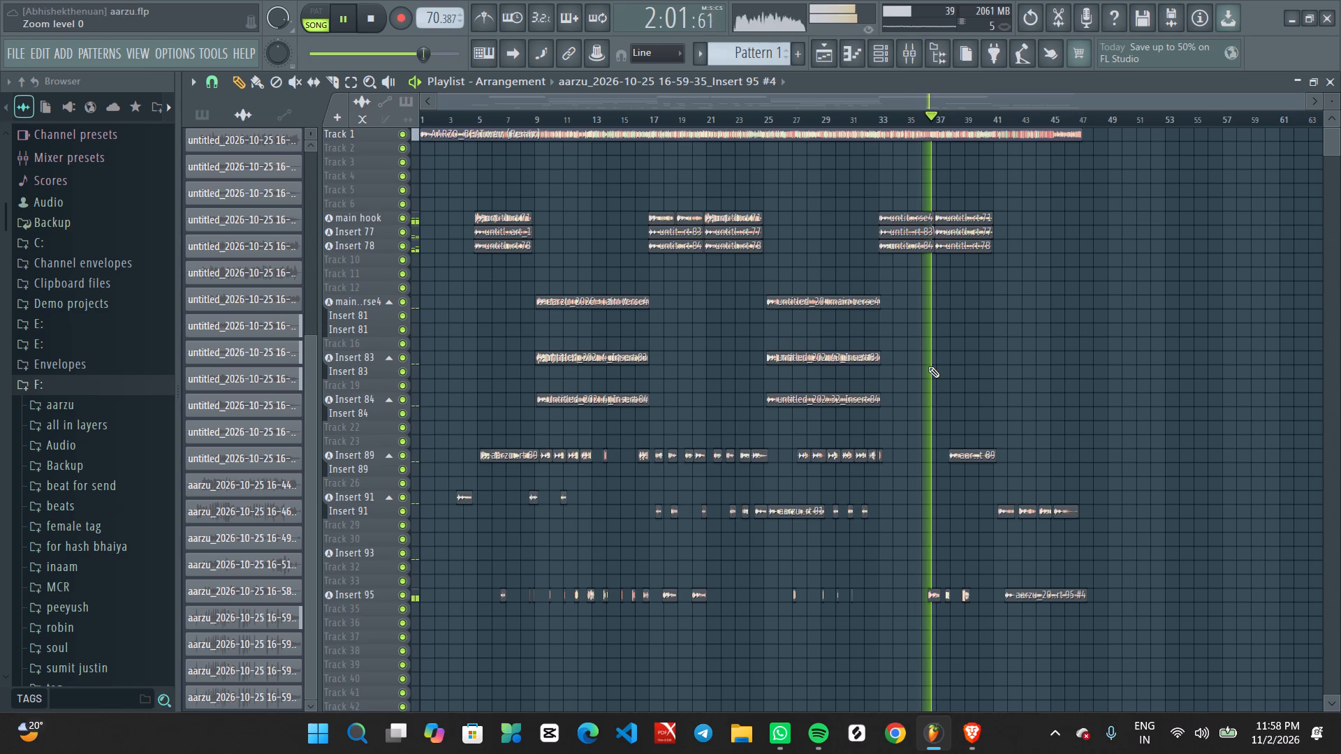
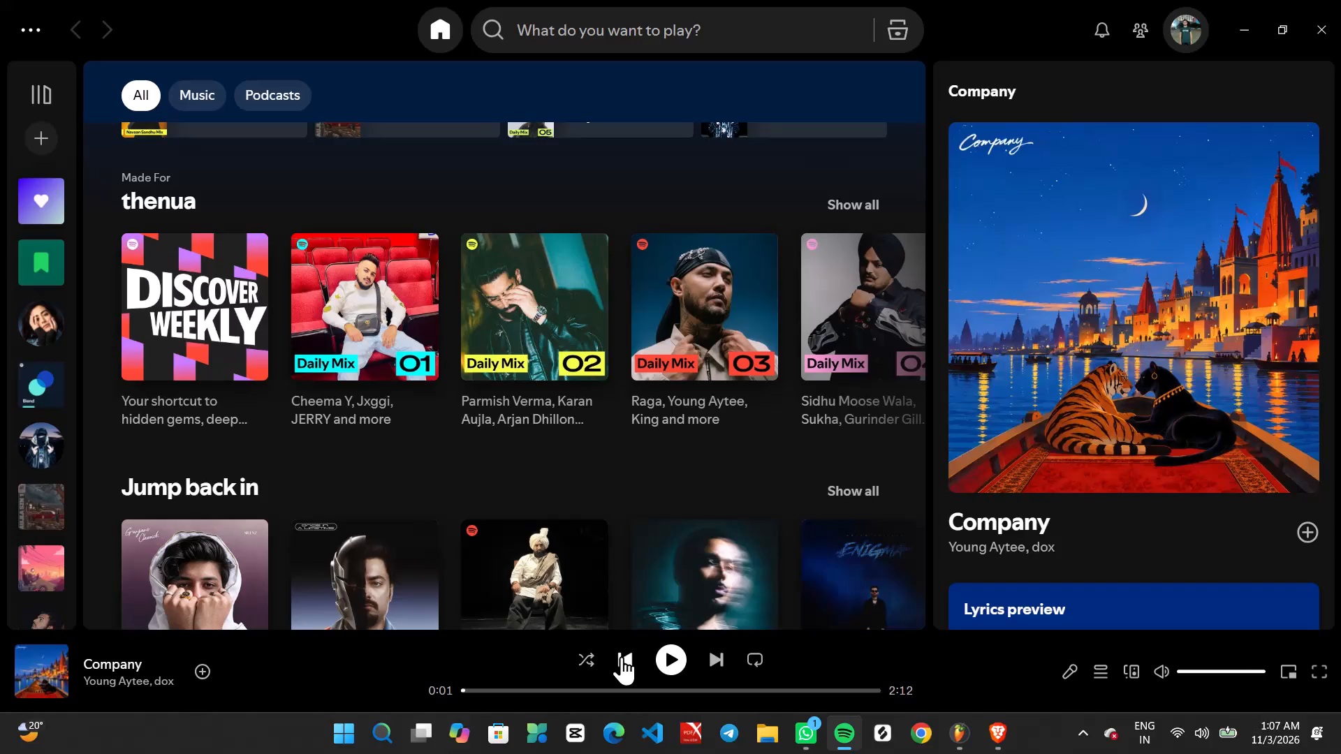
Start playback of the loaded track "Company" by Young Aytee and dox.
key("space")
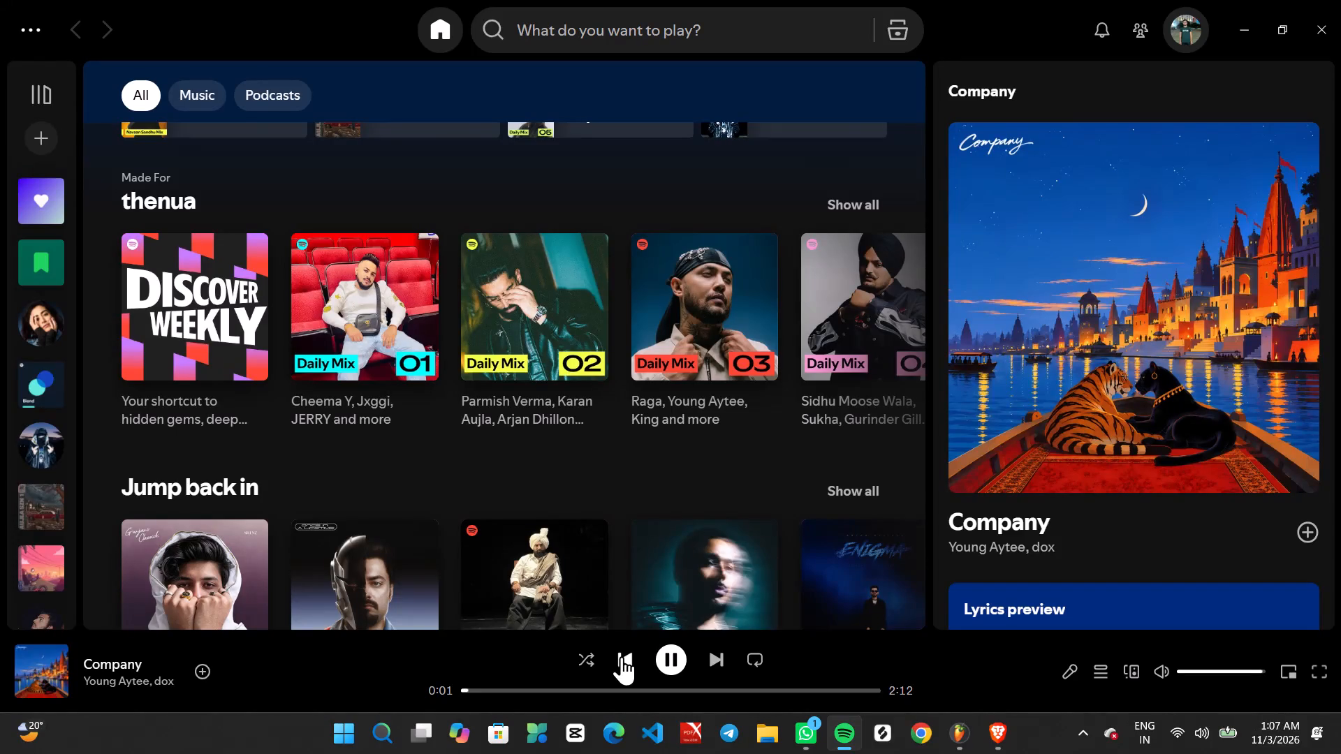
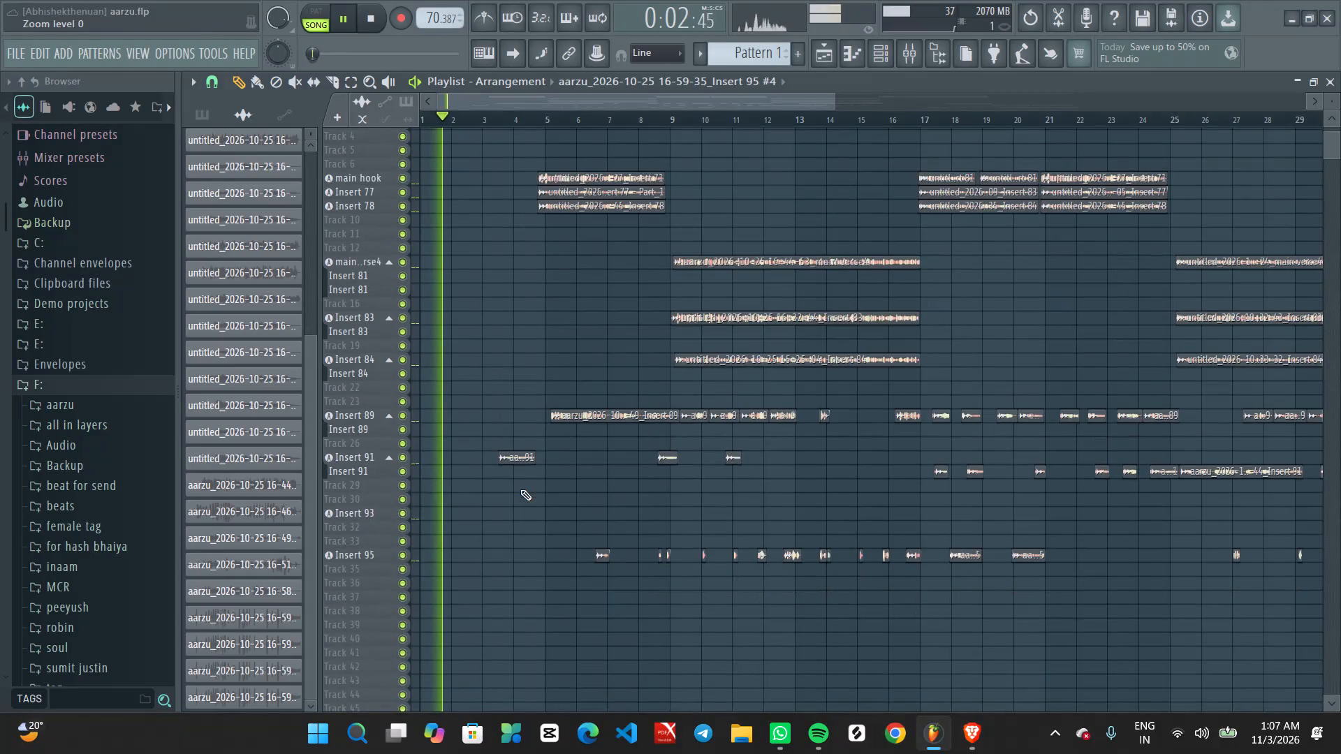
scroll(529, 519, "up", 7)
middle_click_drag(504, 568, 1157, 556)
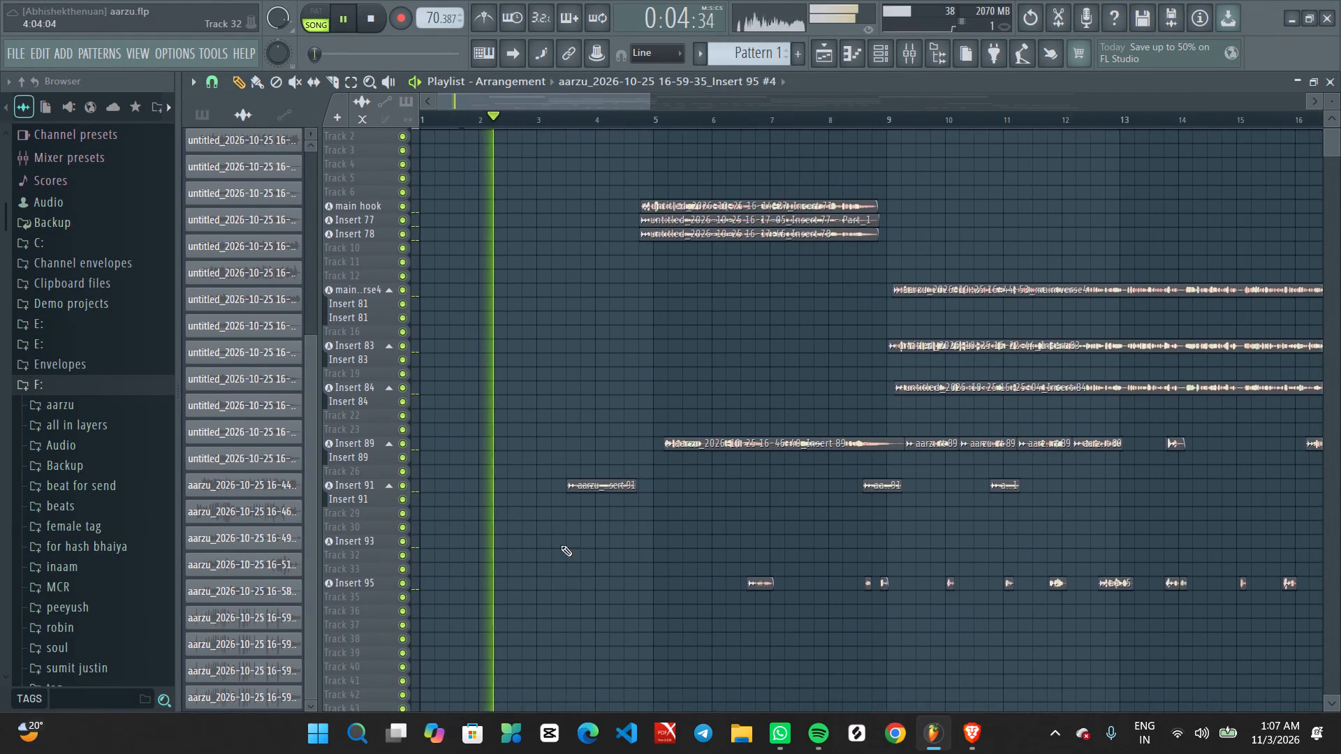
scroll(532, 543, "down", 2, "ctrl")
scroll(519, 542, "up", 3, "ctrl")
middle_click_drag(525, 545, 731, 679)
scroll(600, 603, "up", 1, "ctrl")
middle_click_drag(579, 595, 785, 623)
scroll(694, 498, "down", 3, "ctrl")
Examine the mixer levels and the effect chains of Insert 91, main hook, Insert 112 and main verse4 during playback.
left_click(903, 50)
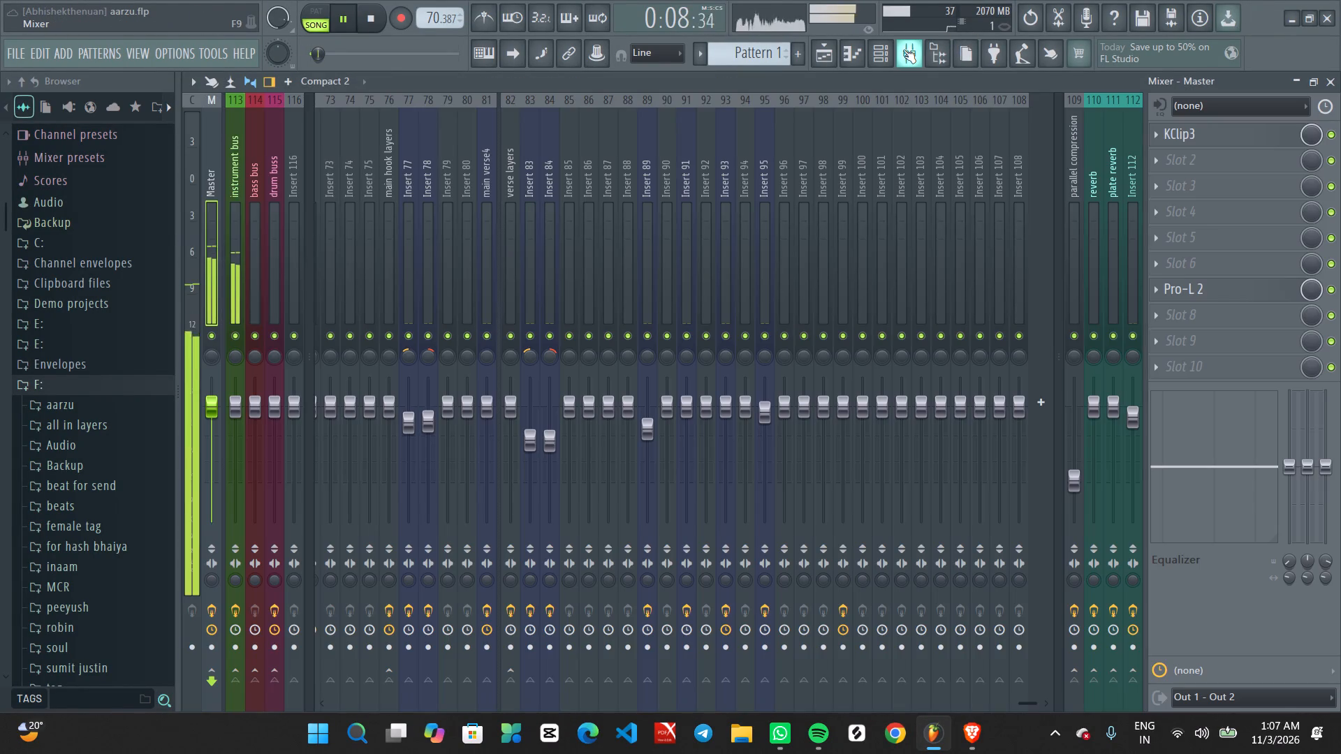
scroll(508, 230, "up", 2)
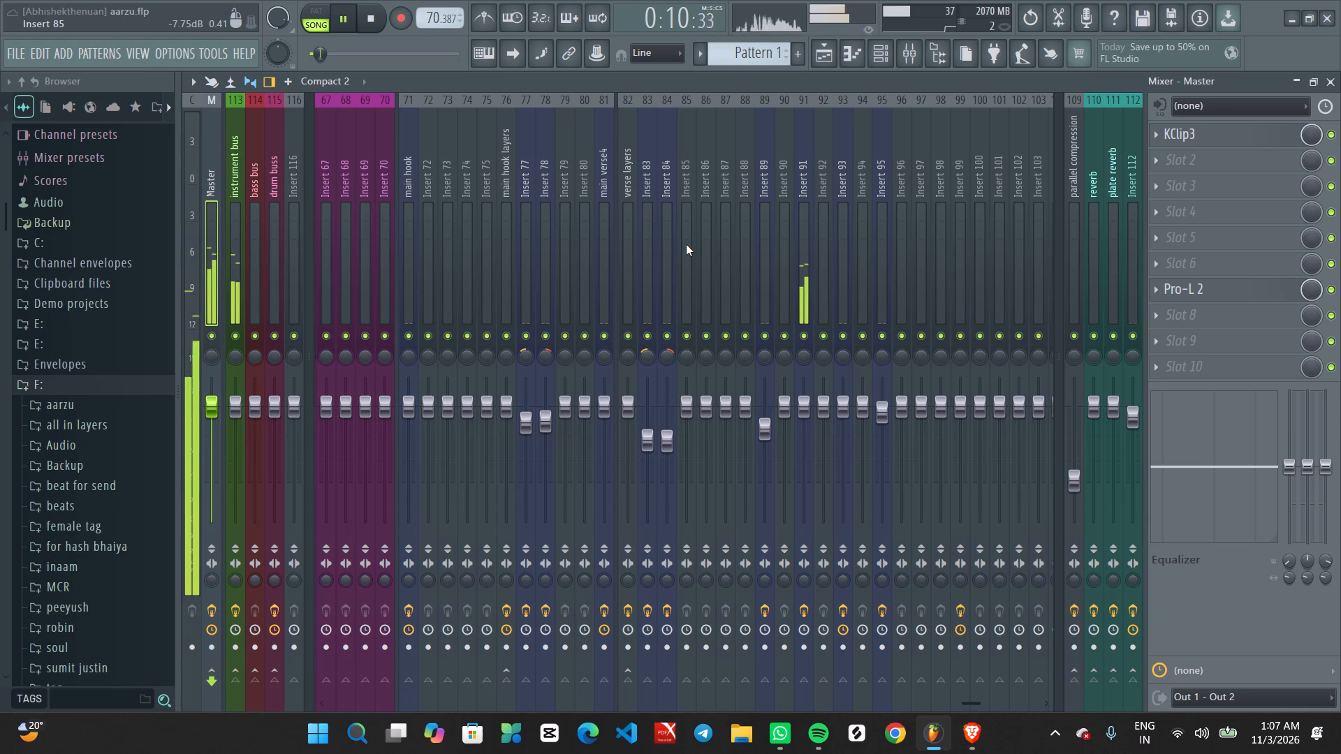
left_click(801, 221)
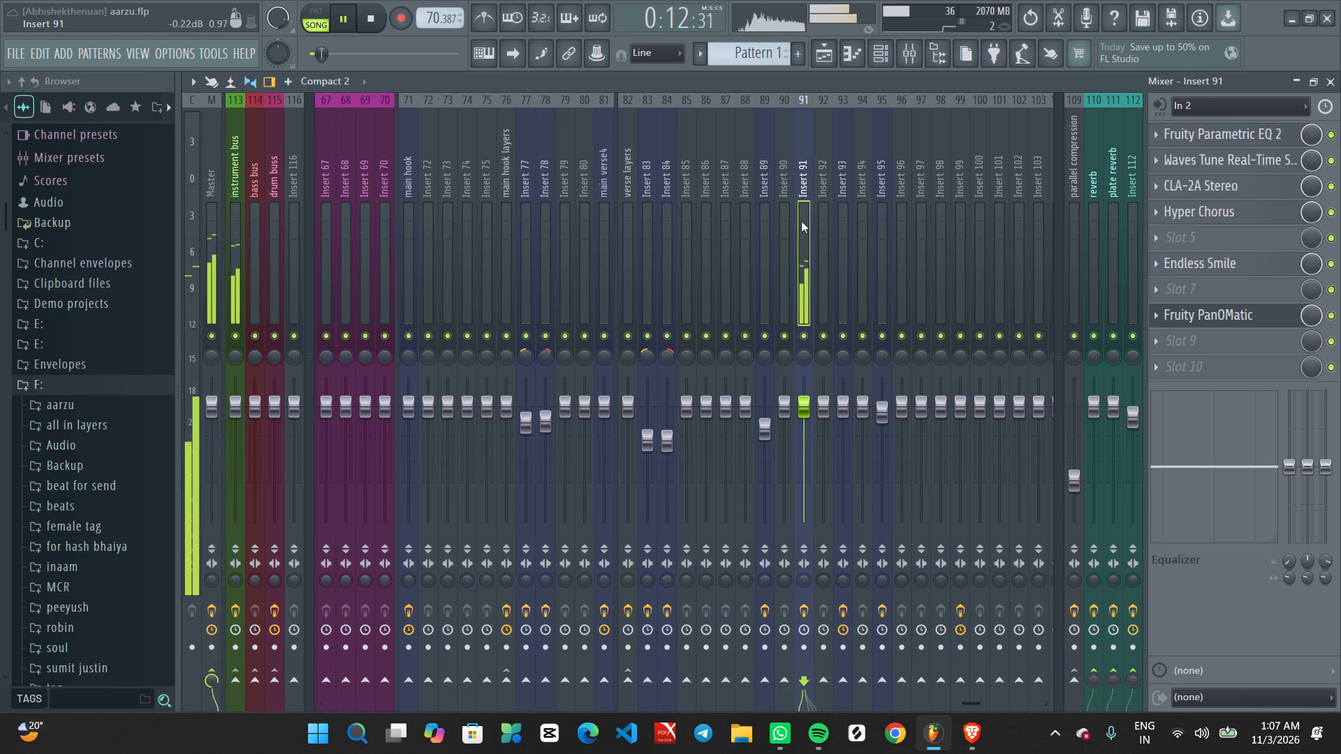
scroll(578, 228, "up", 3)
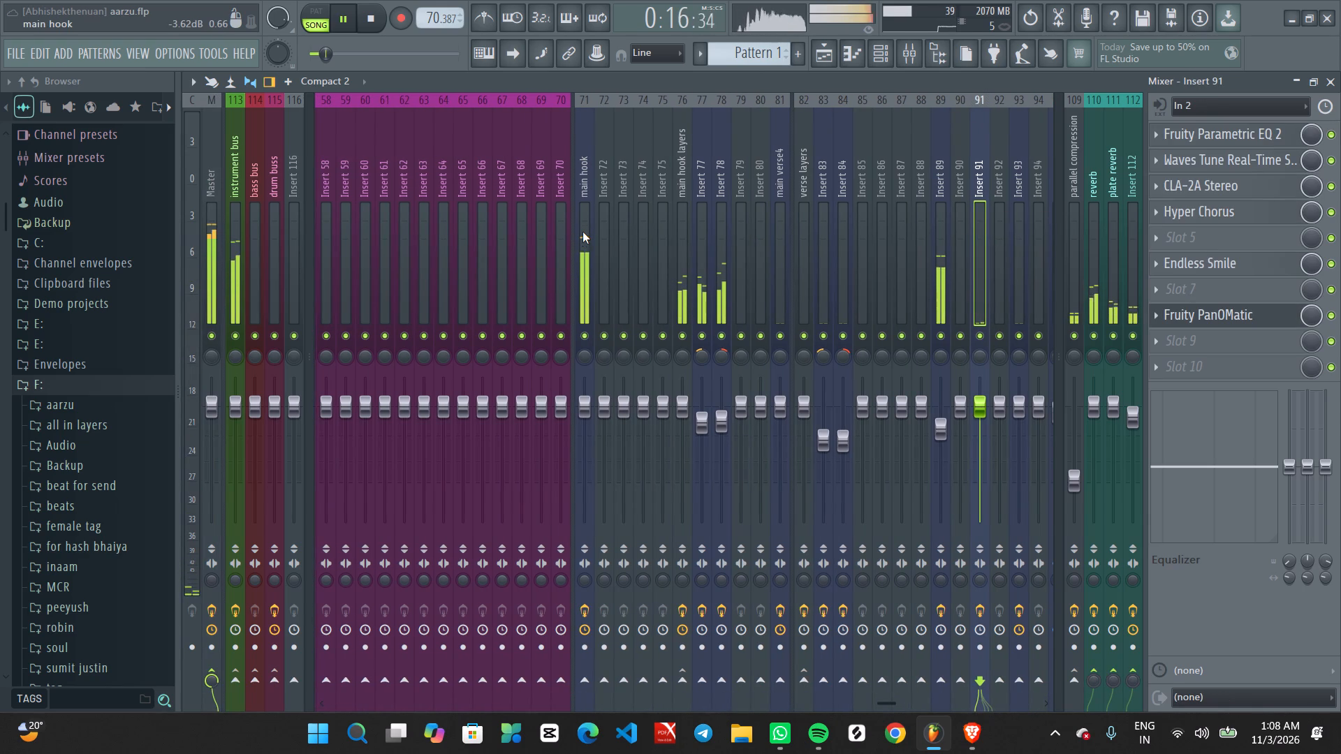
scroll(864, 215, "down", 3)
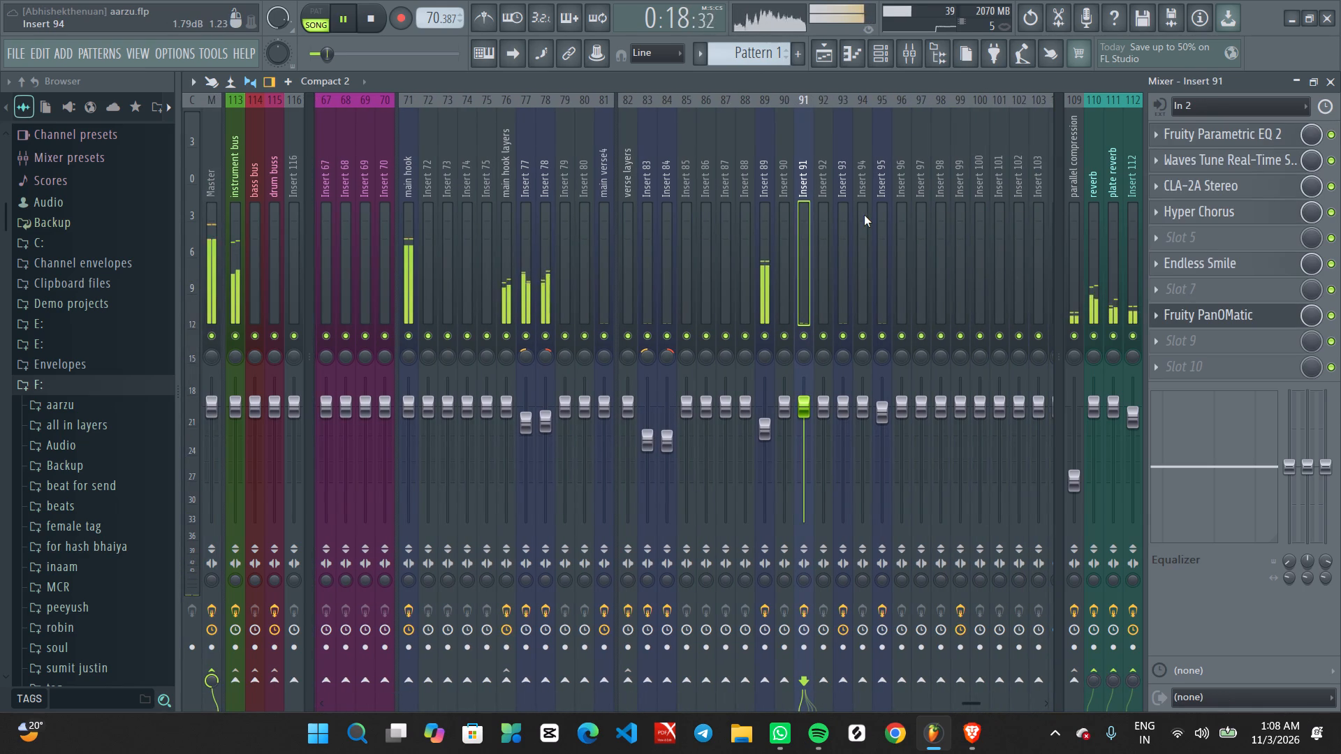
left_click(404, 237)
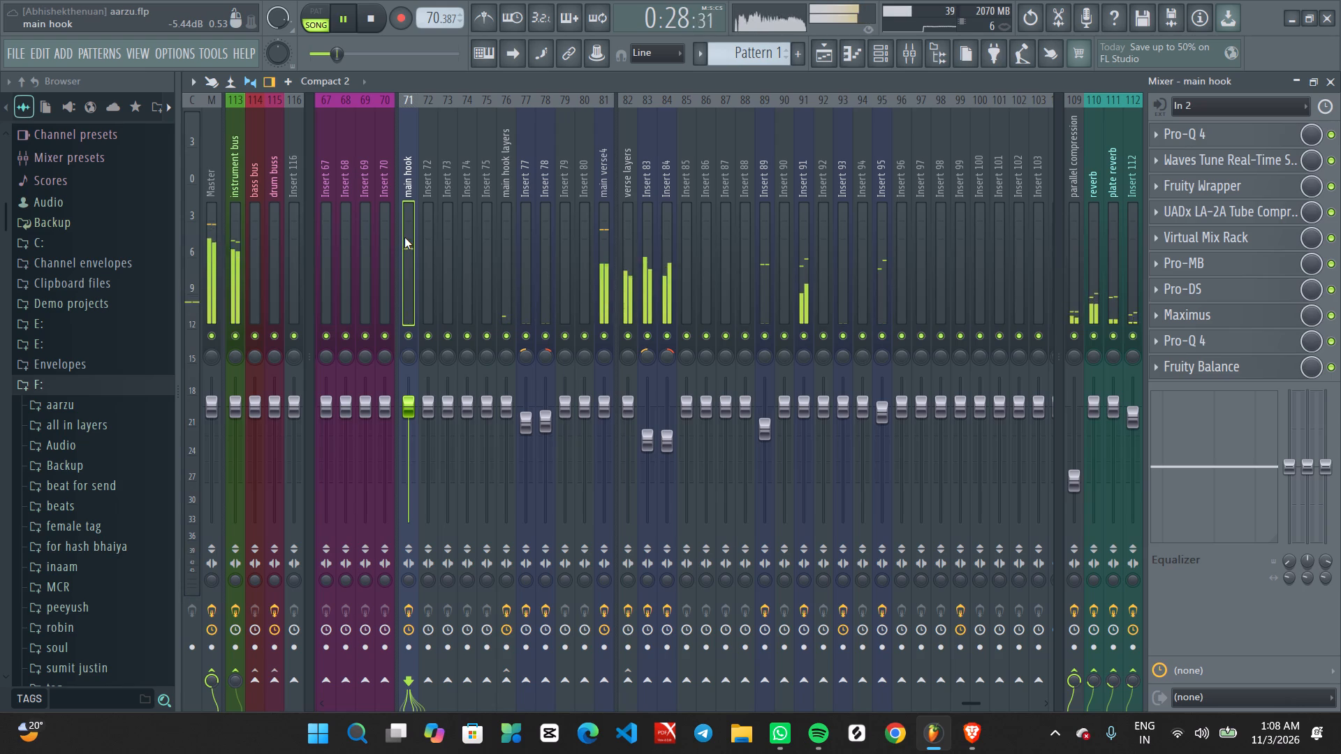
left_click(1135, 234)
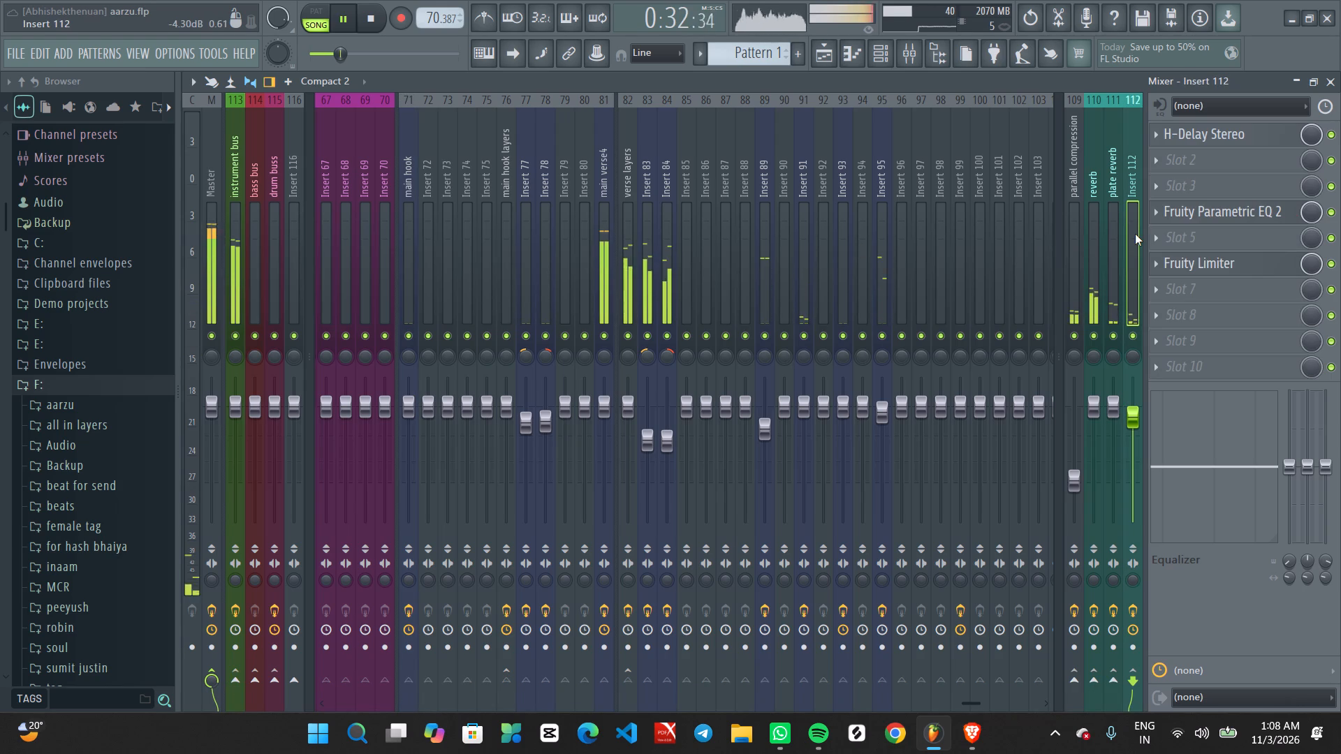
left_click(600, 234)
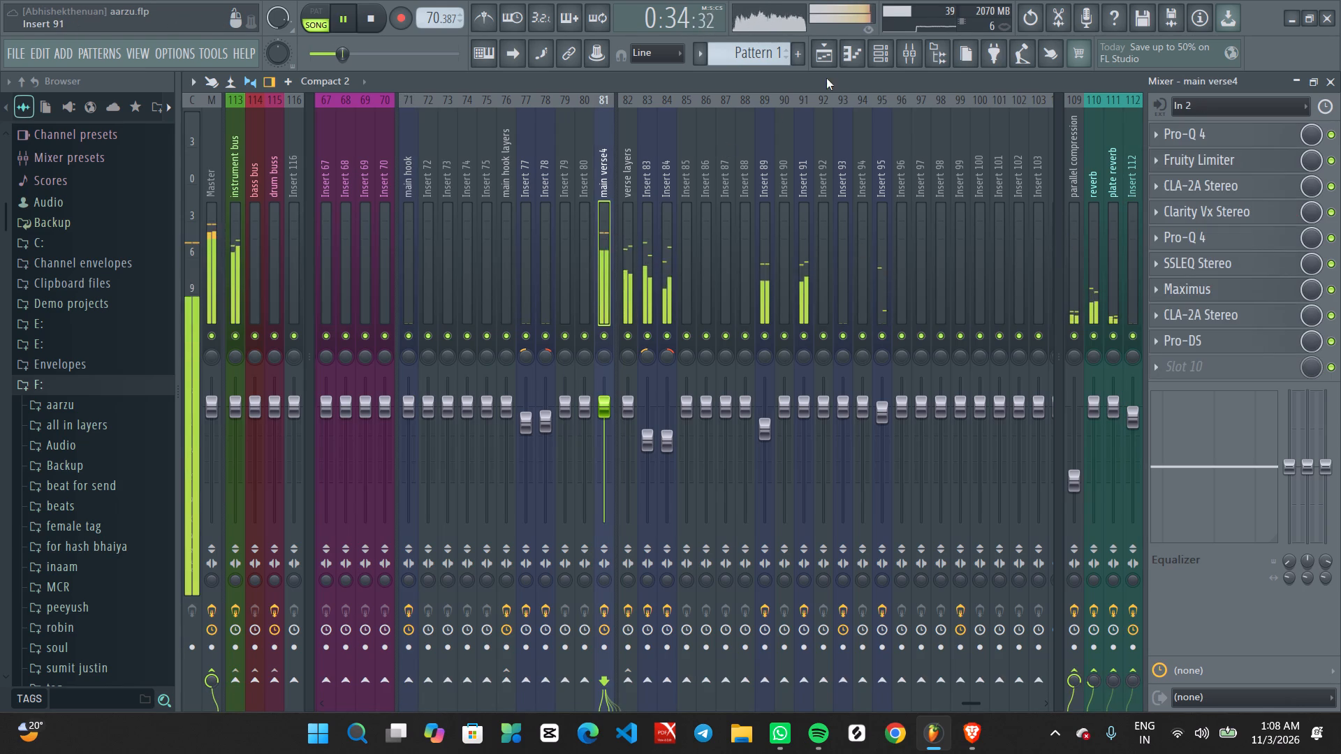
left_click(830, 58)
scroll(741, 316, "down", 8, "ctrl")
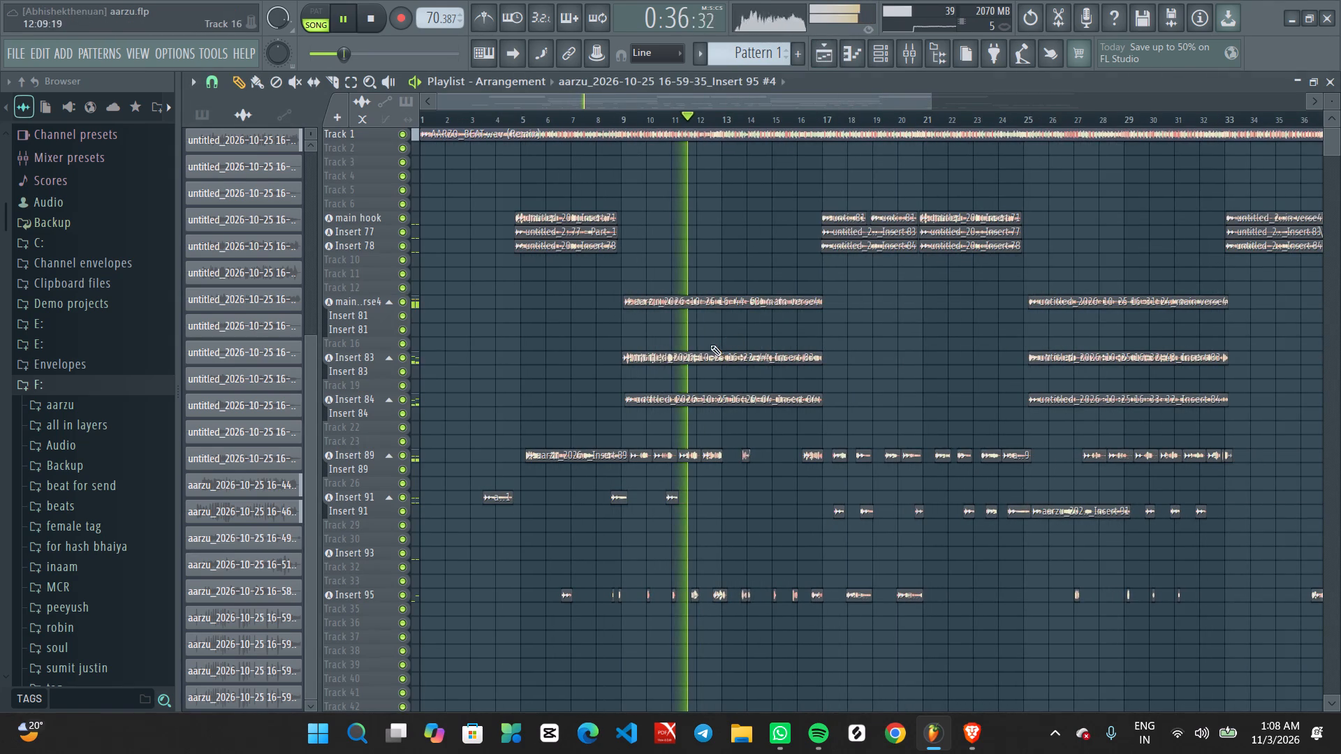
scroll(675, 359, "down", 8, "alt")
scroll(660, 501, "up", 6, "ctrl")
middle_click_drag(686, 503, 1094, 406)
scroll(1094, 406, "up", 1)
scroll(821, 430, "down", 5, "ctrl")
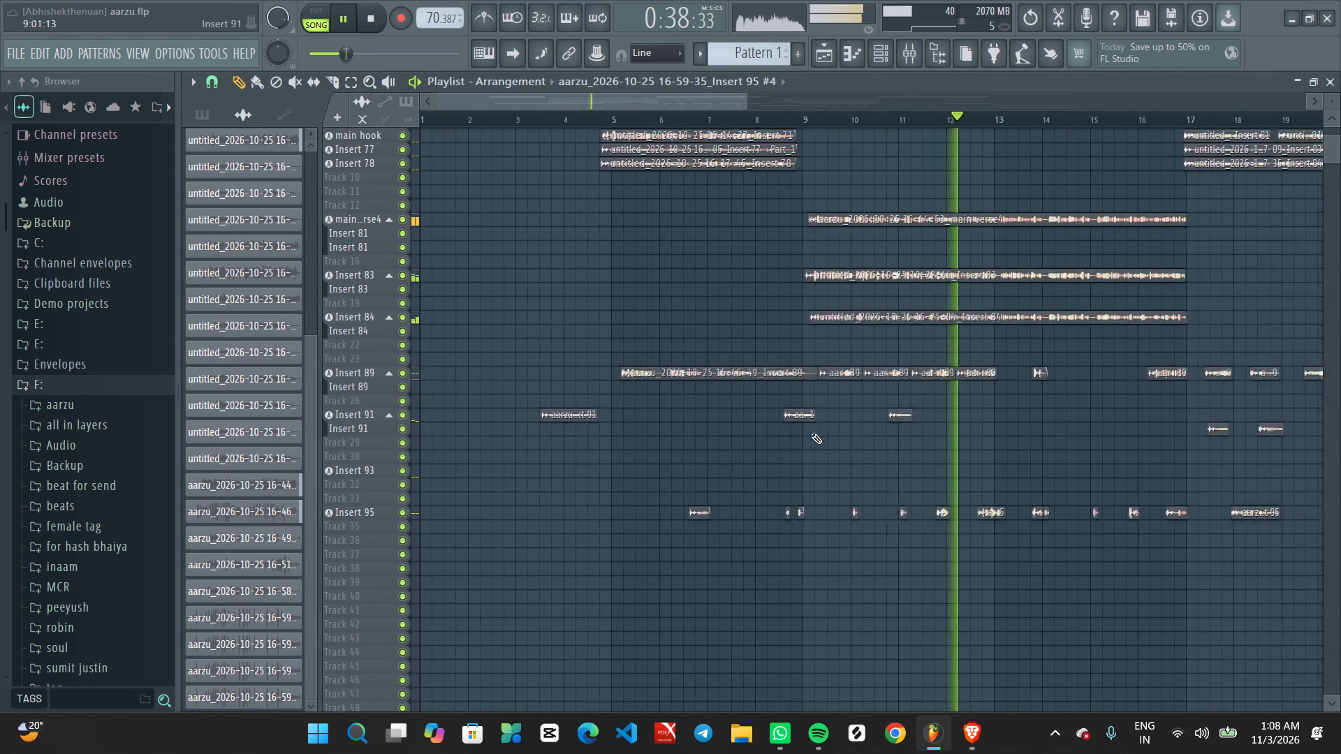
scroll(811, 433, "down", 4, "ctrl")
Raise the KClip3 threshold on the Master mixer track to -2.4 dB and close the plugin.
left_click(909, 52)
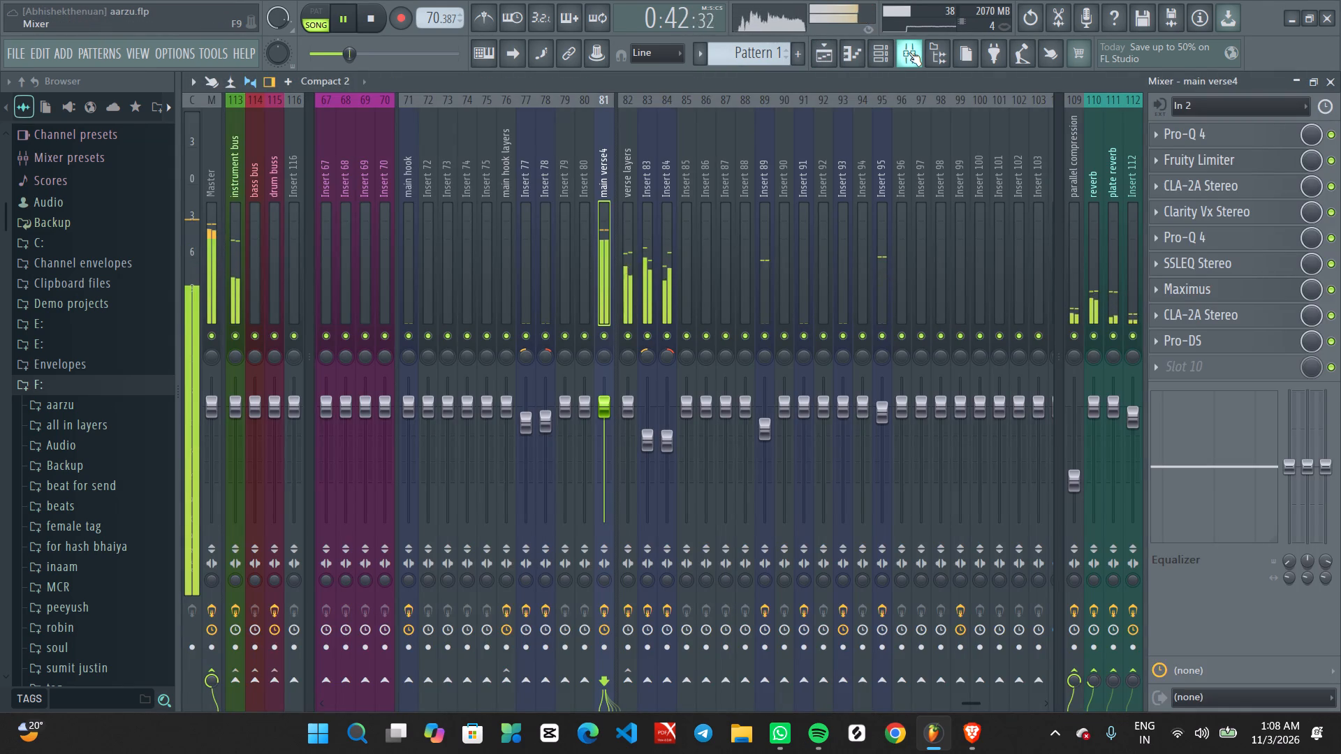
left_click(208, 235)
left_click(1201, 142)
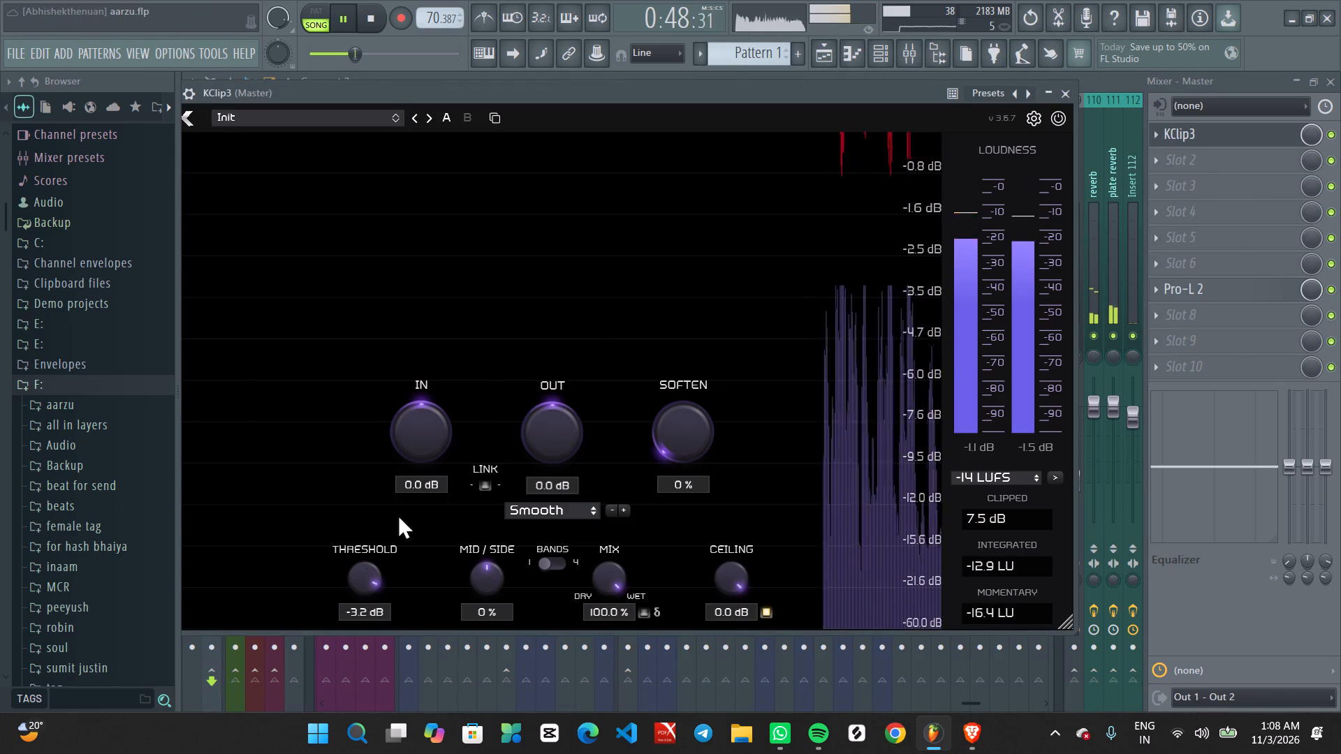
left_click_drag(358, 579, 358, 575)
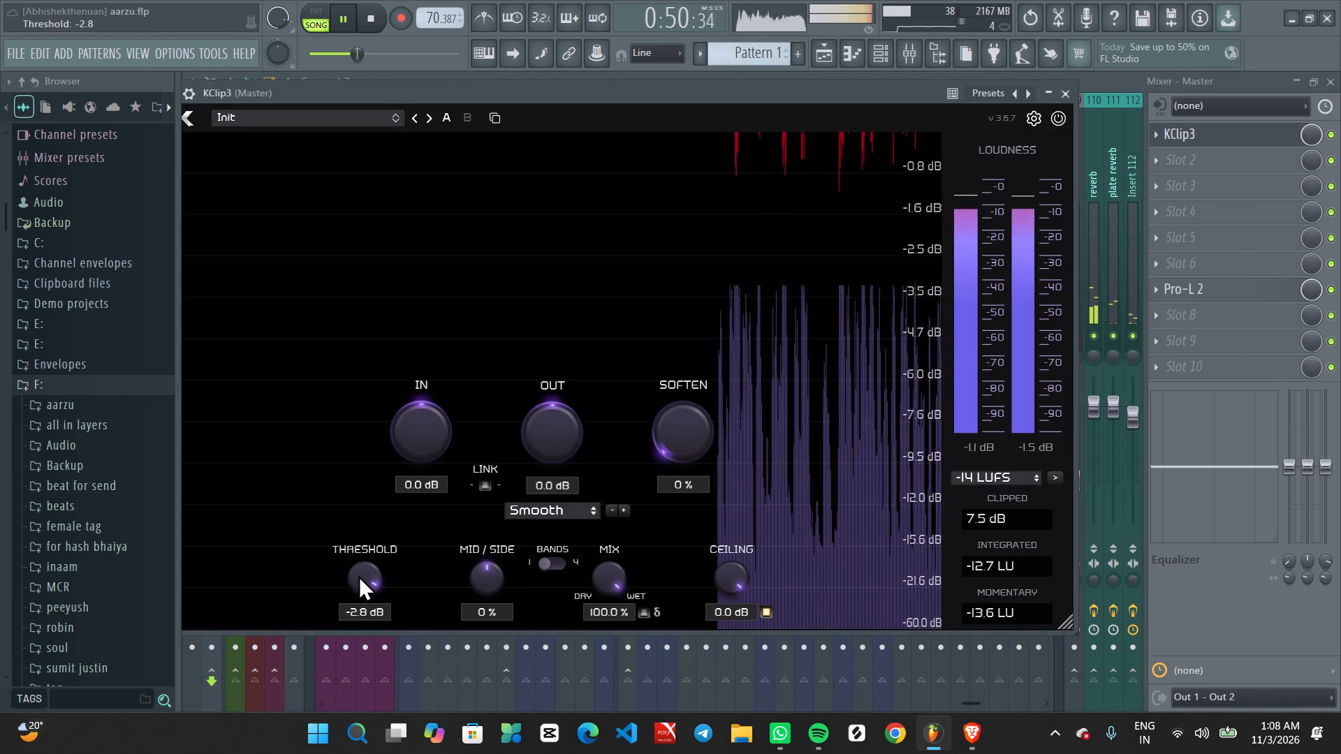
left_click_drag(358, 575, 361, 571)
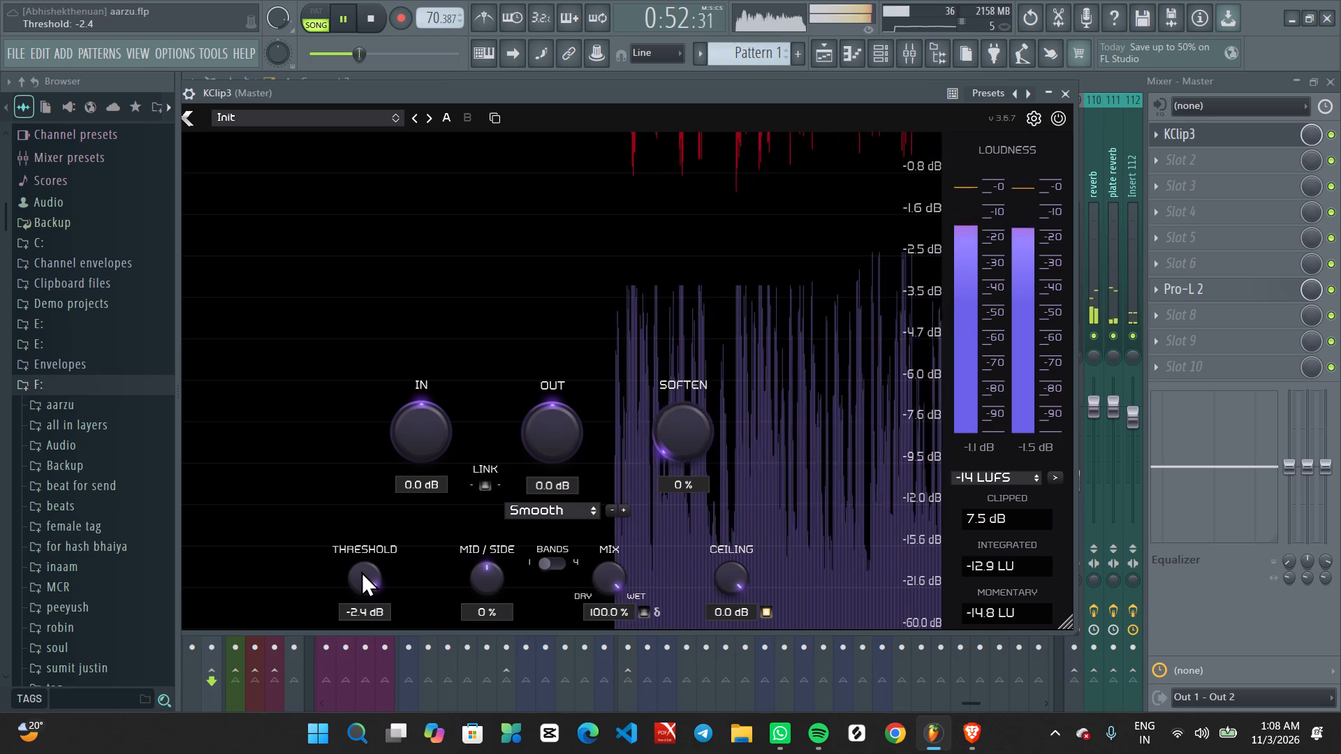
left_click(1067, 95)
Lower the gain of the Master track's Pro-L 2 limiter to about +1.4 dB and close the plugin.
left_click(1154, 293)
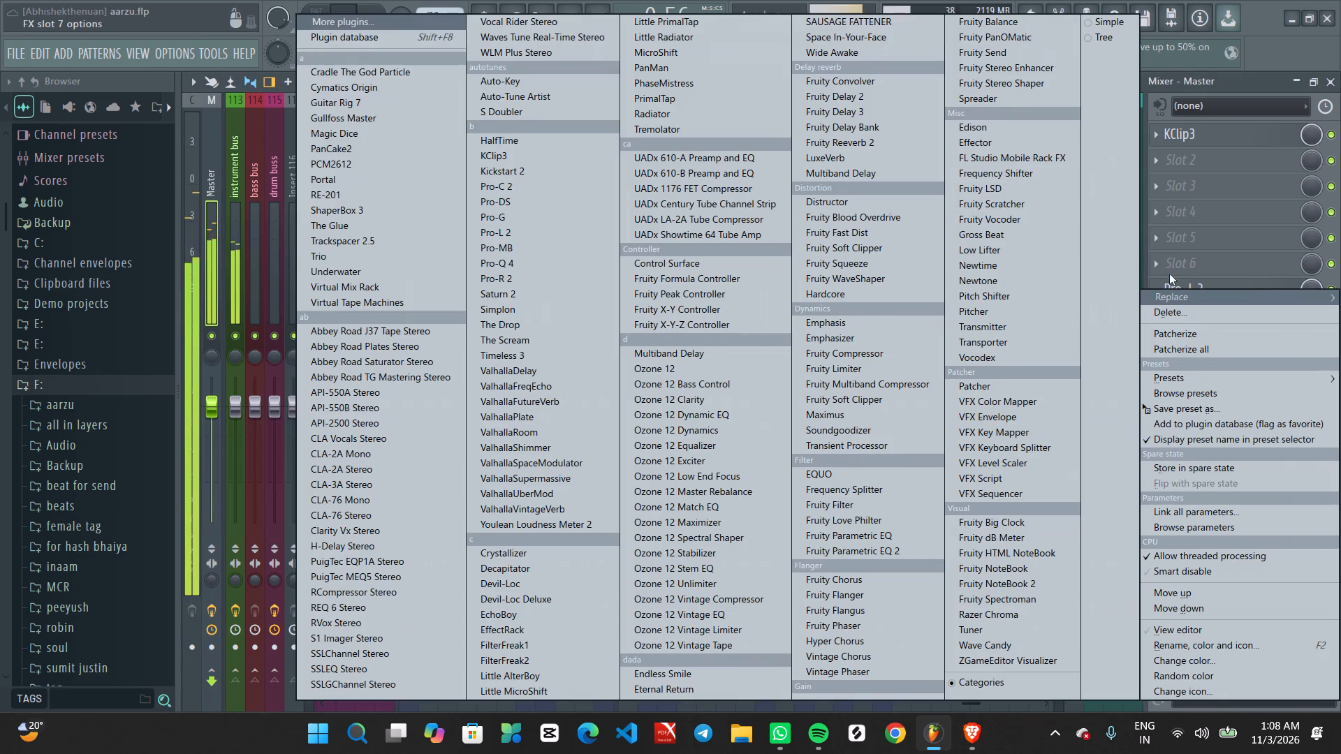
left_click(1180, 250)
left_click(1188, 294)
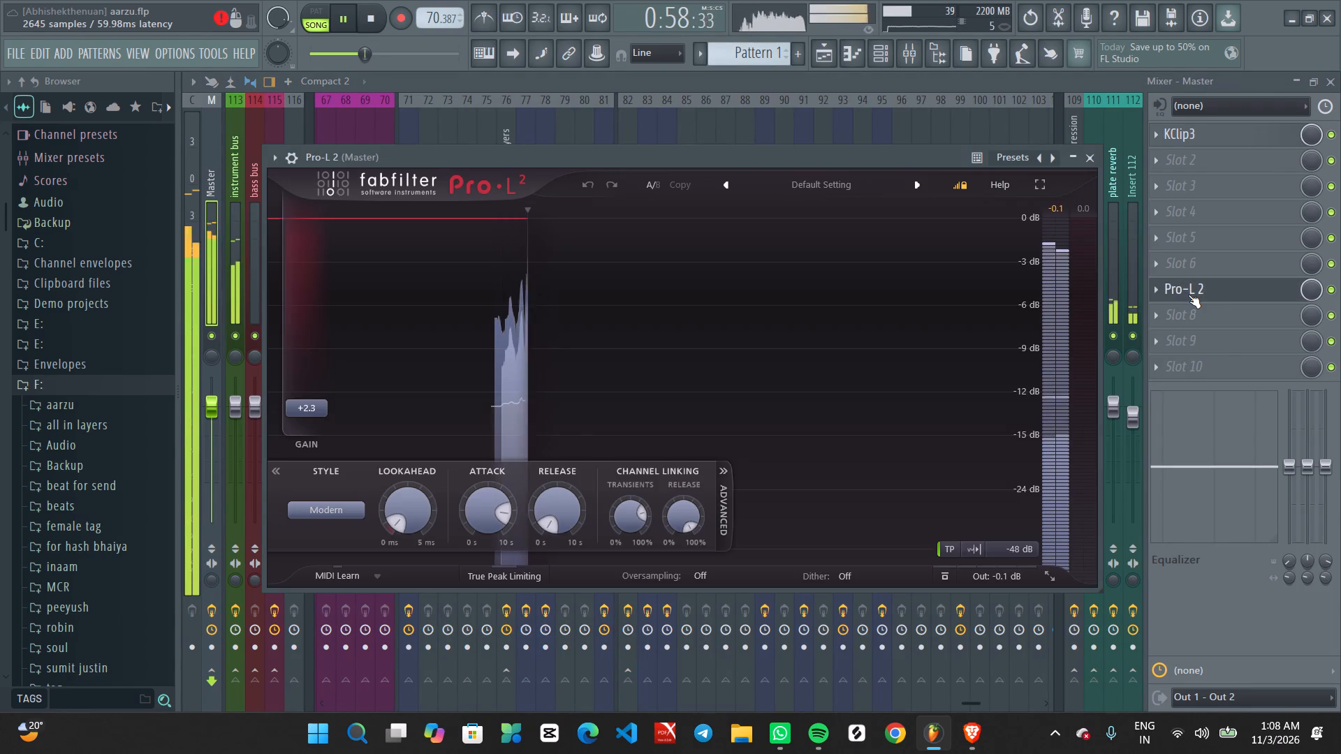
left_click_drag(306, 408, 313, 417)
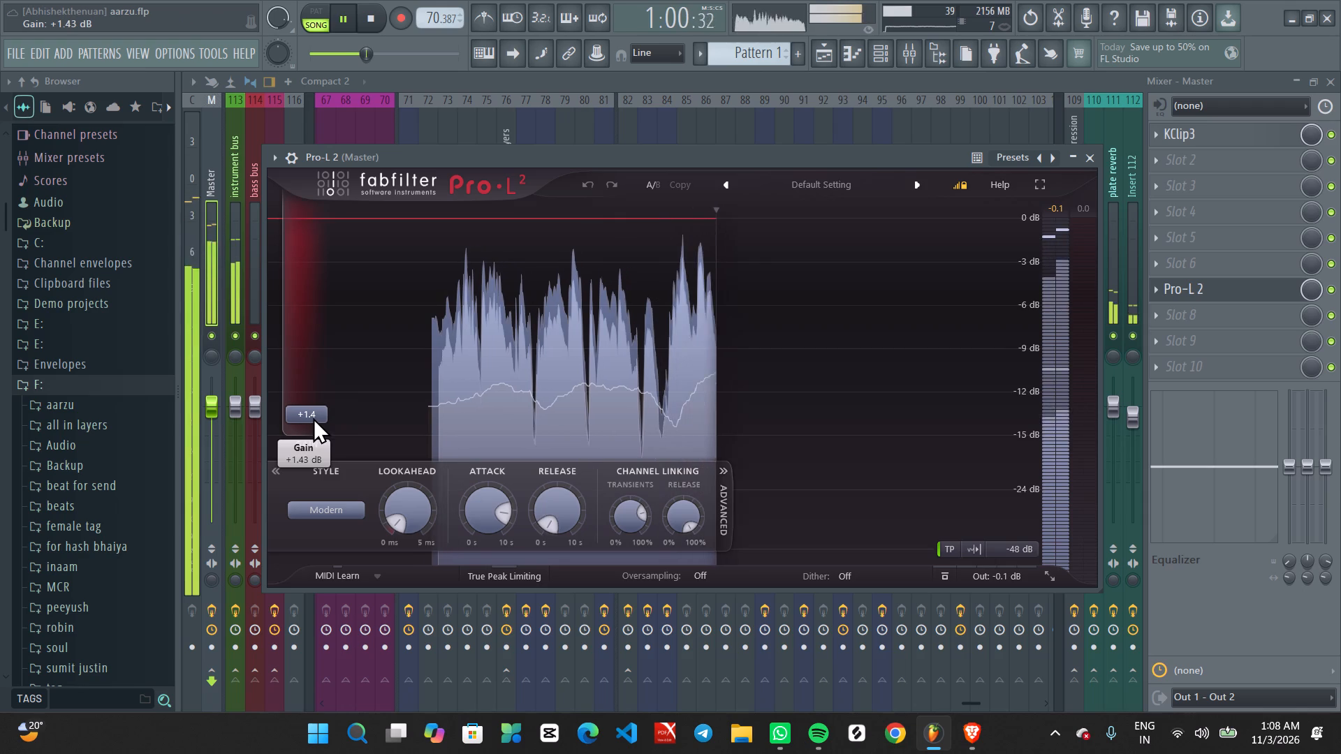
left_click_drag(313, 417, 314, 417)
left_click(1087, 158)
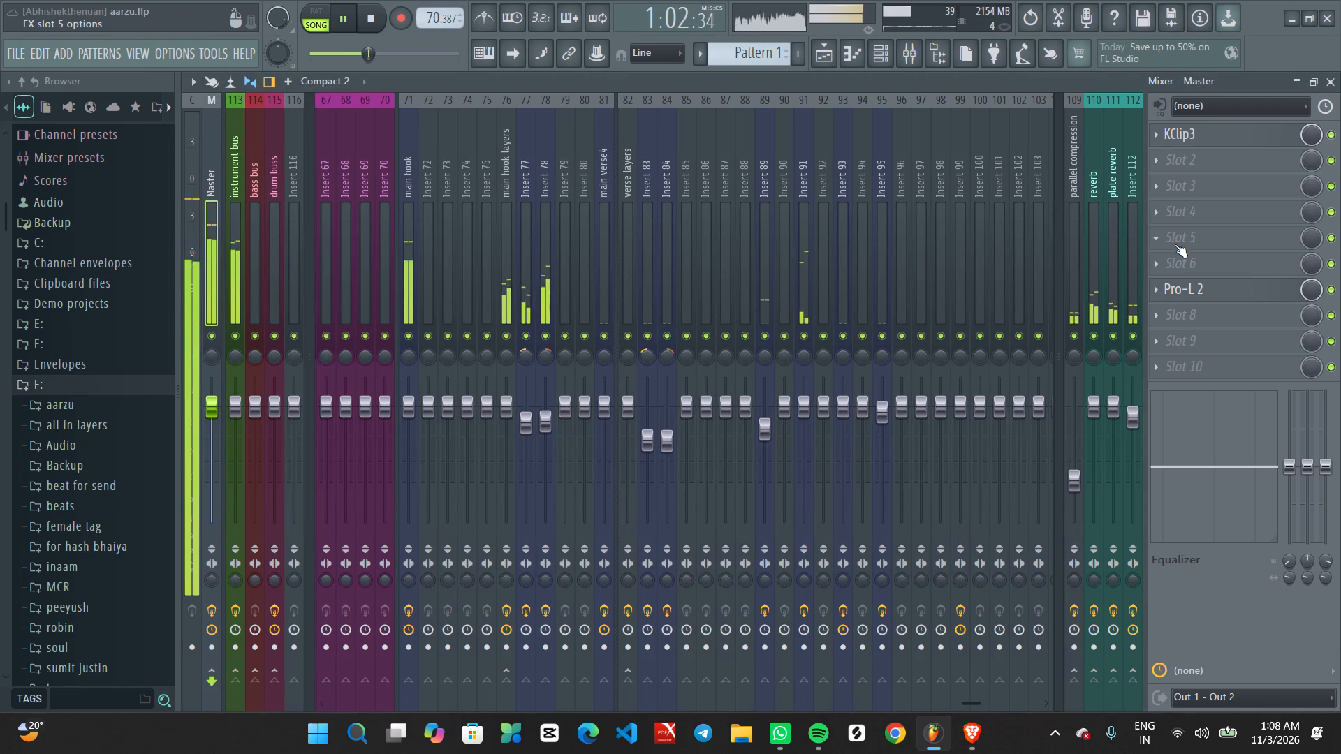
Move Pro-L 2 down to effect slot 9 on the Master track.
scroll(1192, 295, "down", 2)
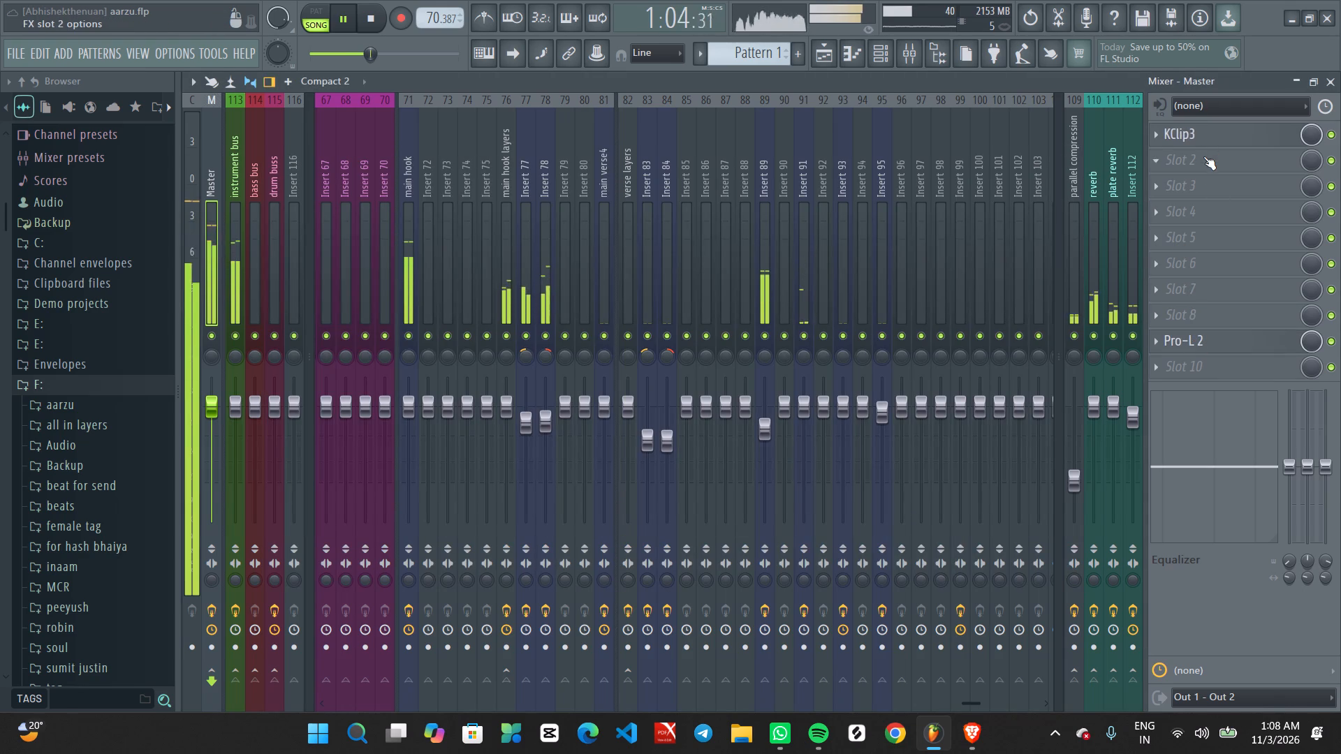
Load Gullfoss Master into effect slot 2 of the Master track.
left_click(1203, 156)
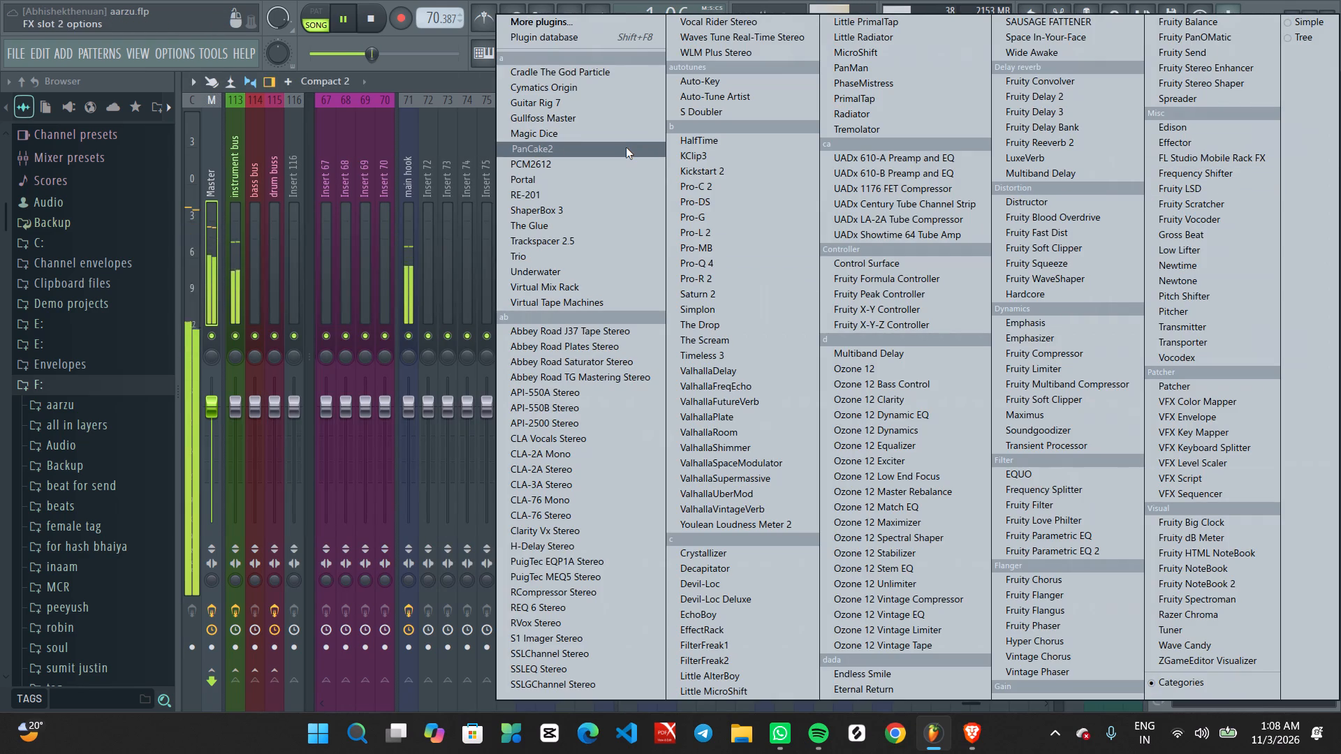
left_click(622, 116)
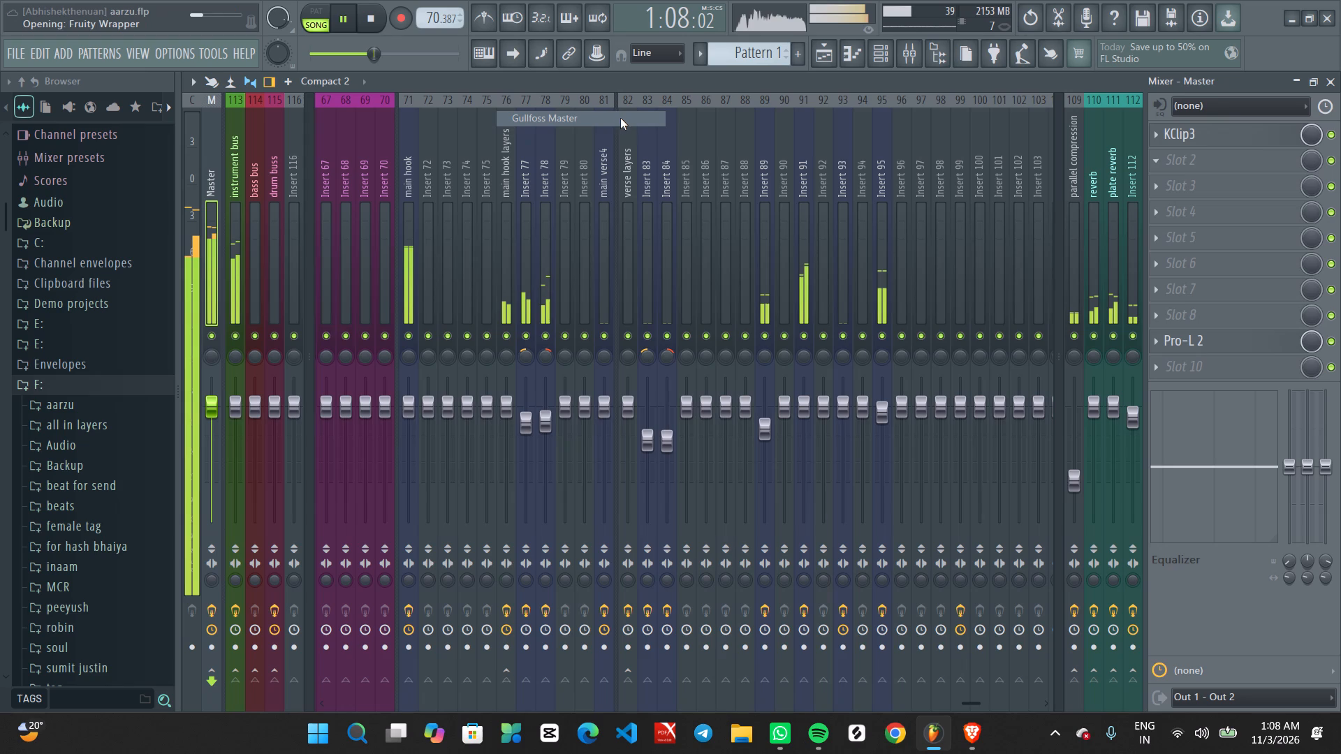
left_click_drag(620, 213, 627, 162)
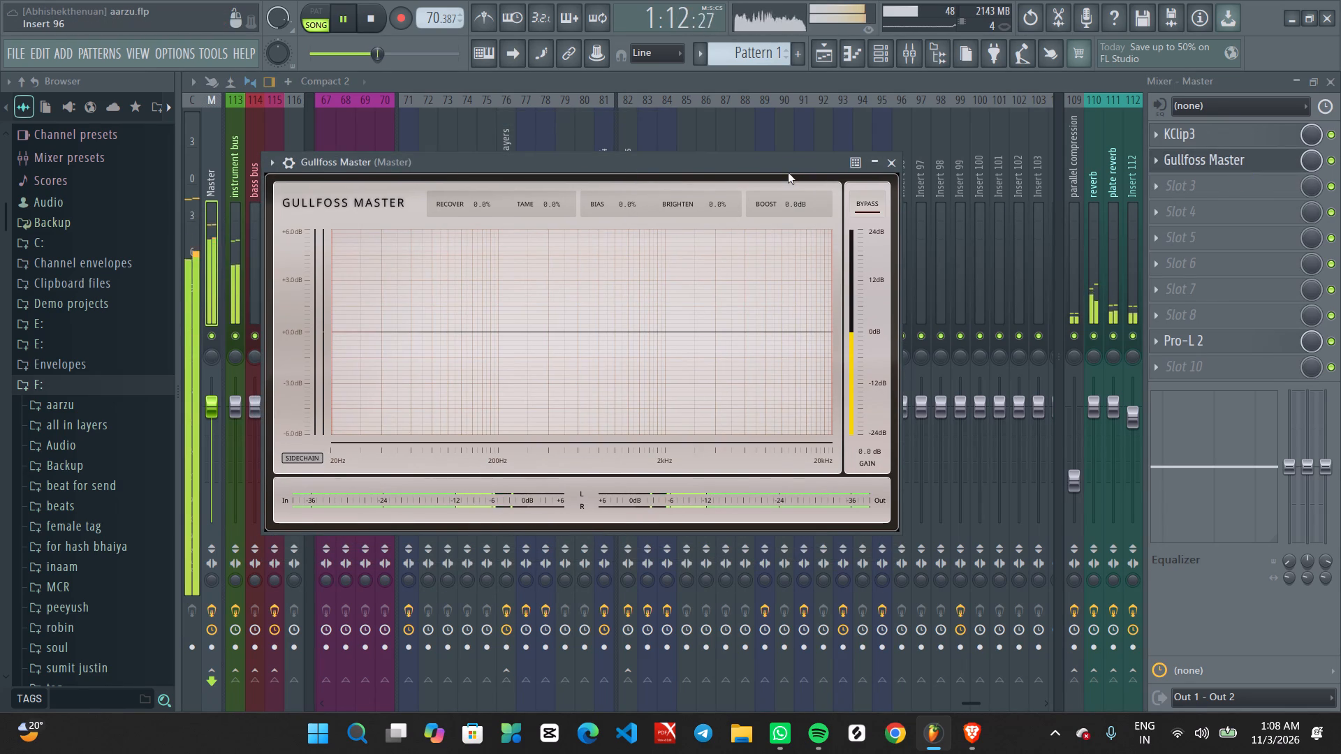
Set Gullfoss Master's Boost to 0.2 dB and Brighten to about 1%, and close the plugin.
scroll(778, 199, "up", 13)
scroll(782, 199, "down", 8)
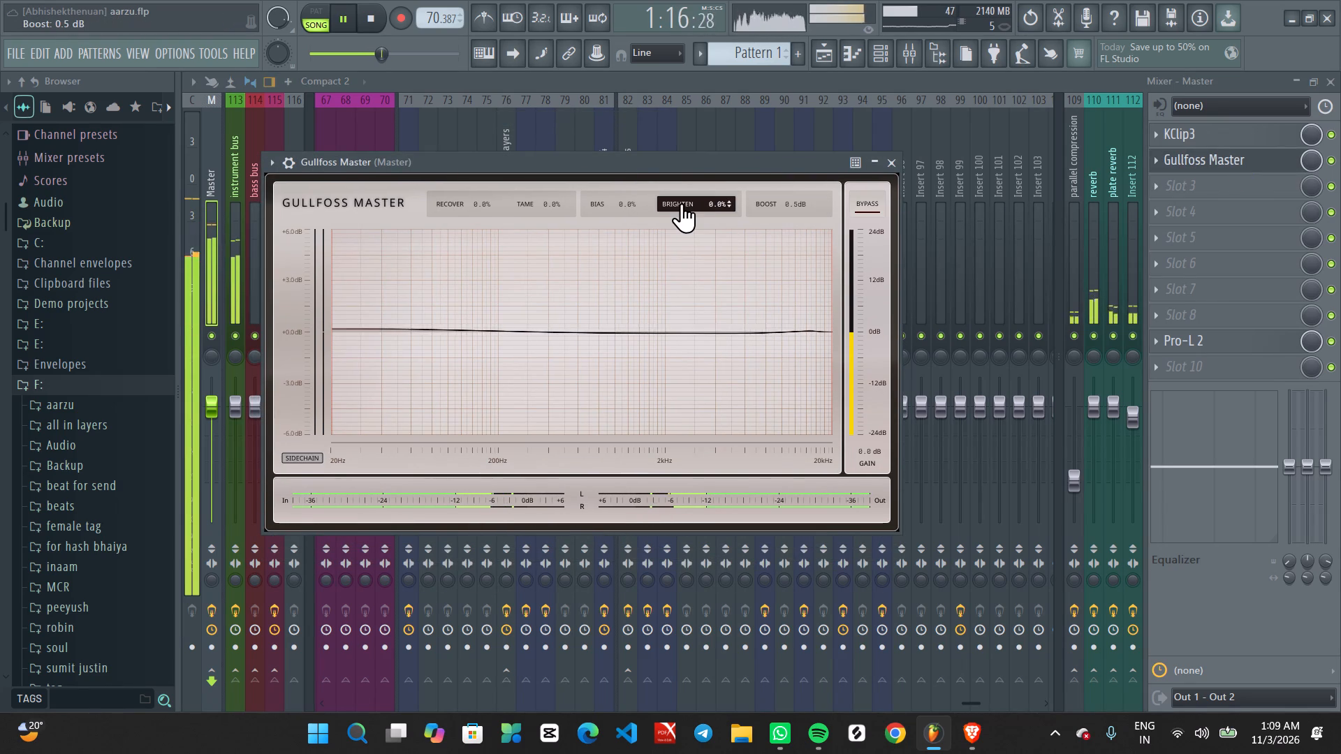
scroll(682, 203, "up", 14)
scroll(682, 203, "down", 3)
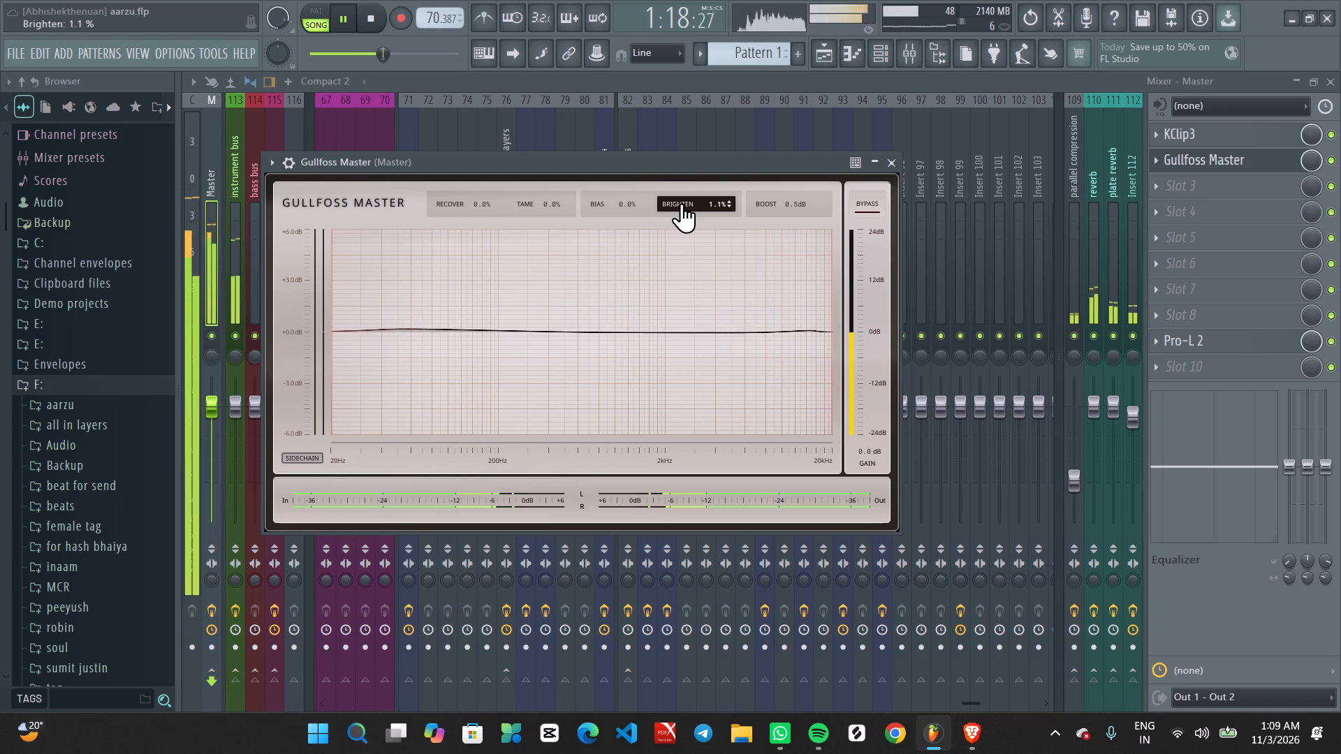
scroll(779, 186, "down", 5)
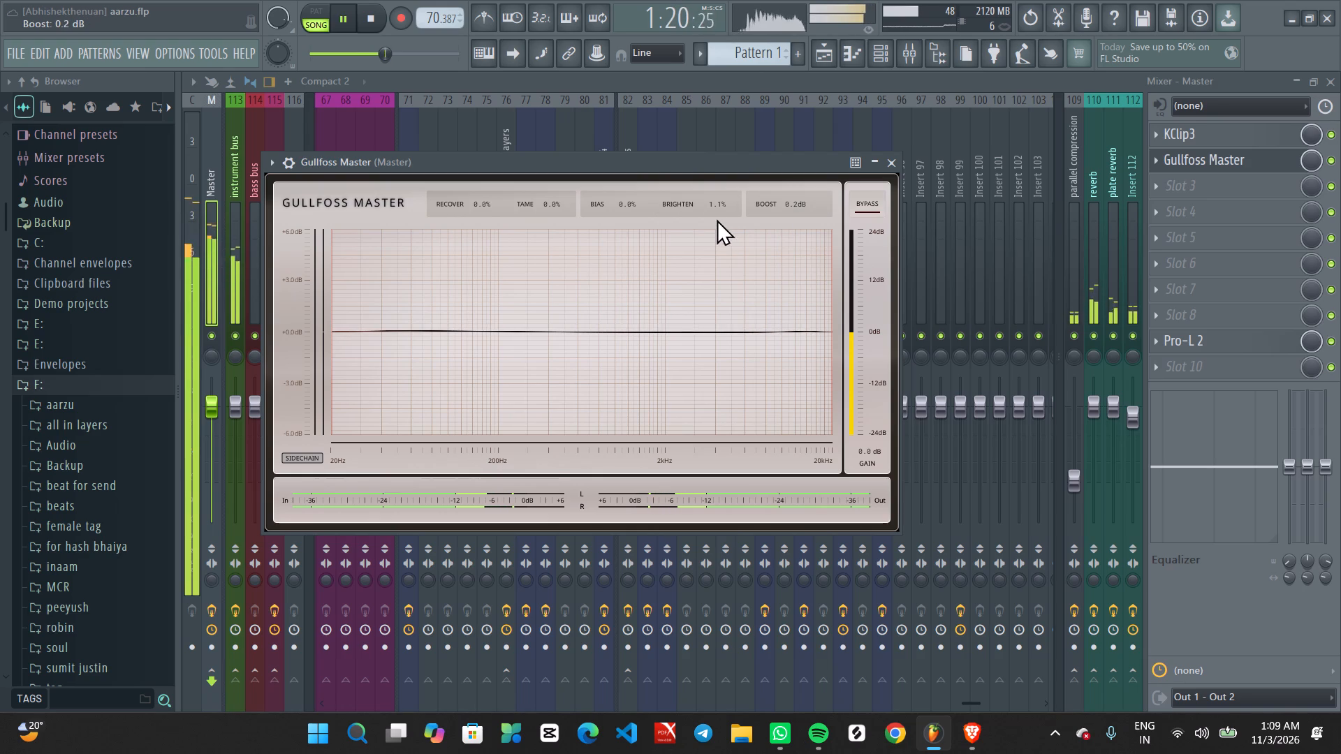
scroll(708, 206, "down", 2)
scroll(708, 206, "up", 1)
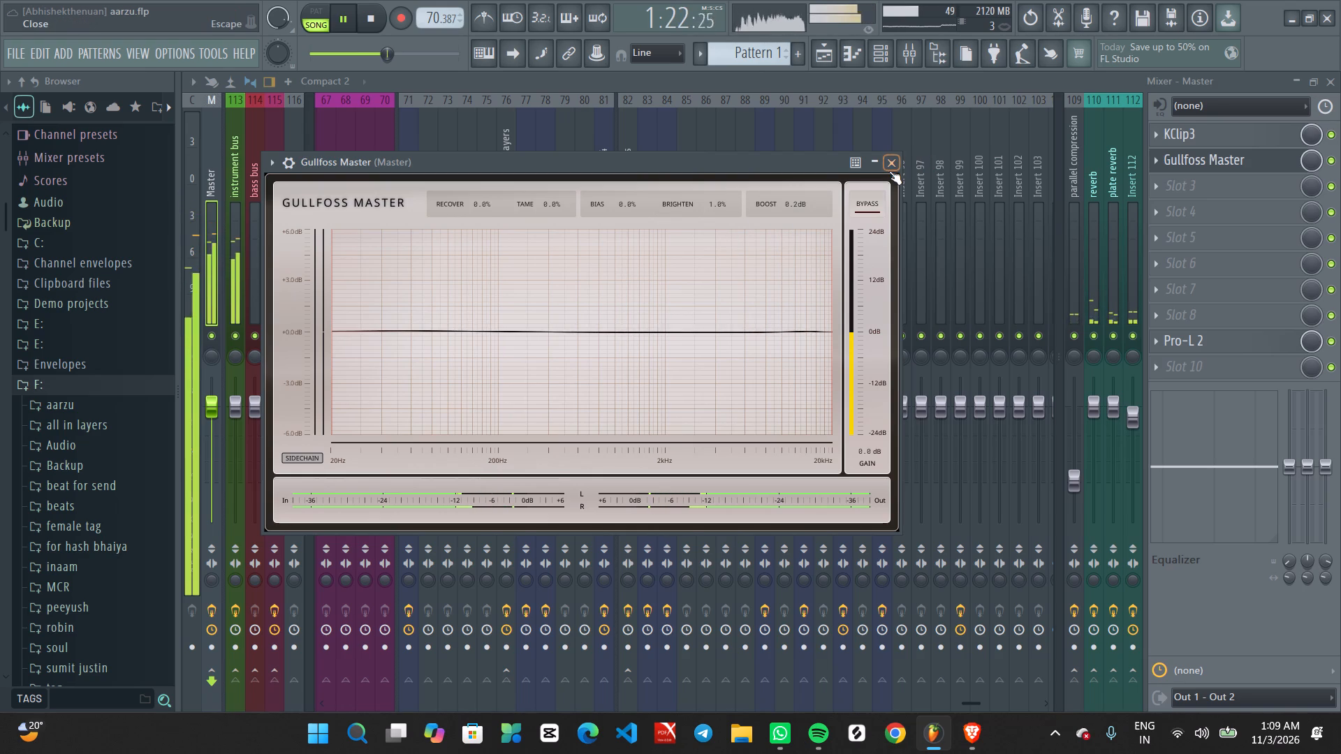
left_click(888, 171)
Load Pro-Q 4 into effect slot 3 of the Master track.
left_click(1217, 185)
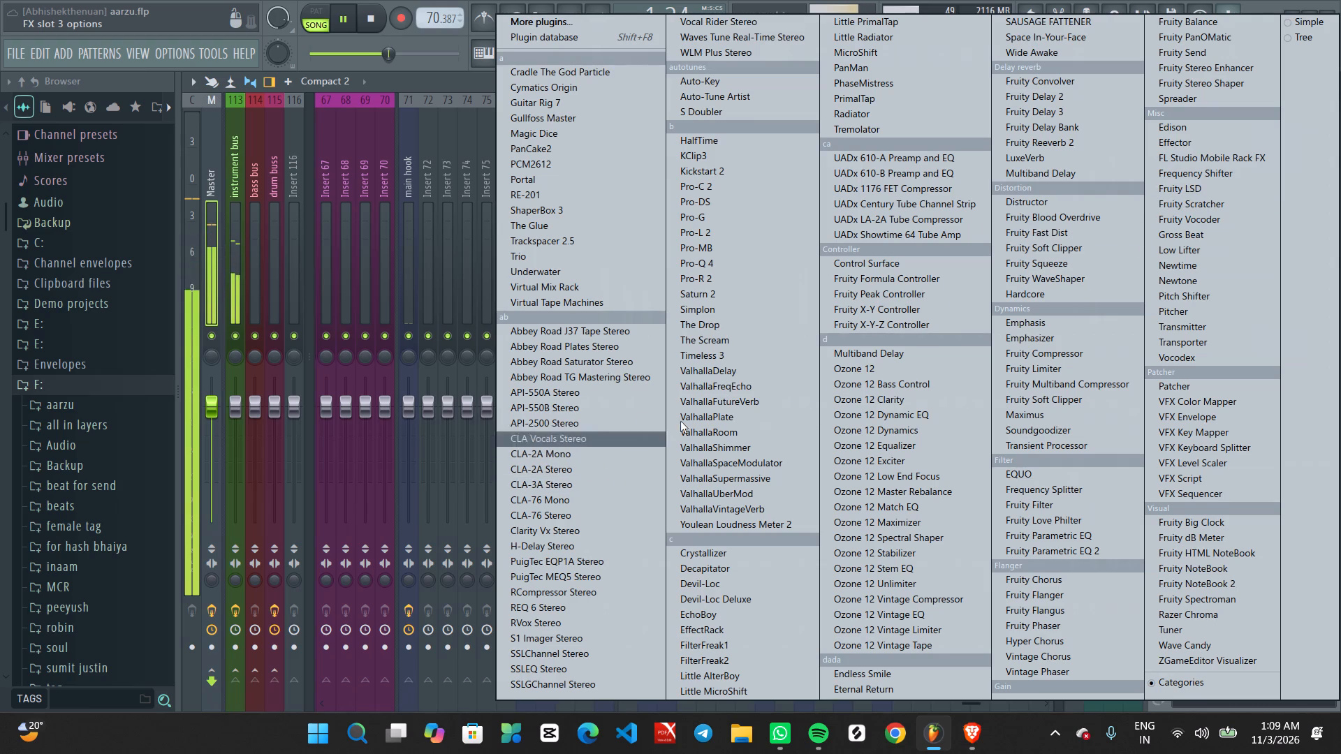
left_click(714, 265)
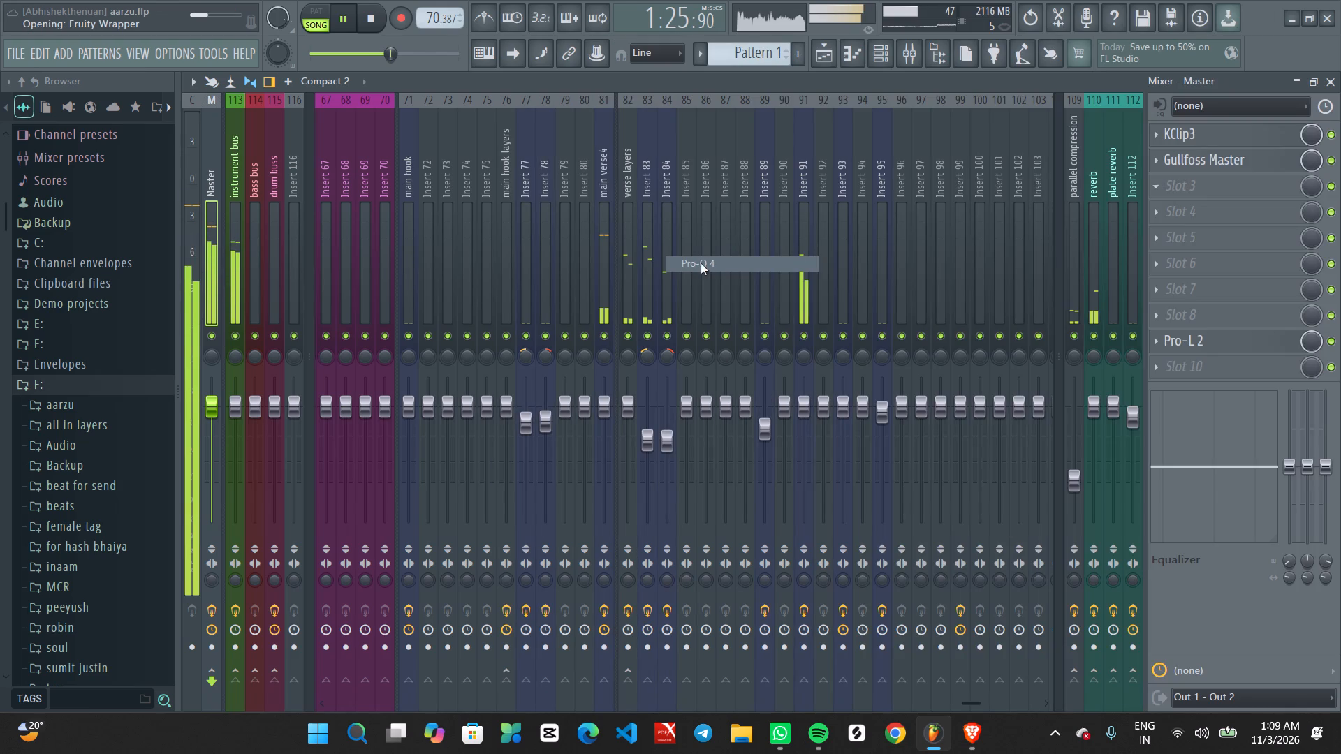
left_click_drag(604, 242, 601, 184)
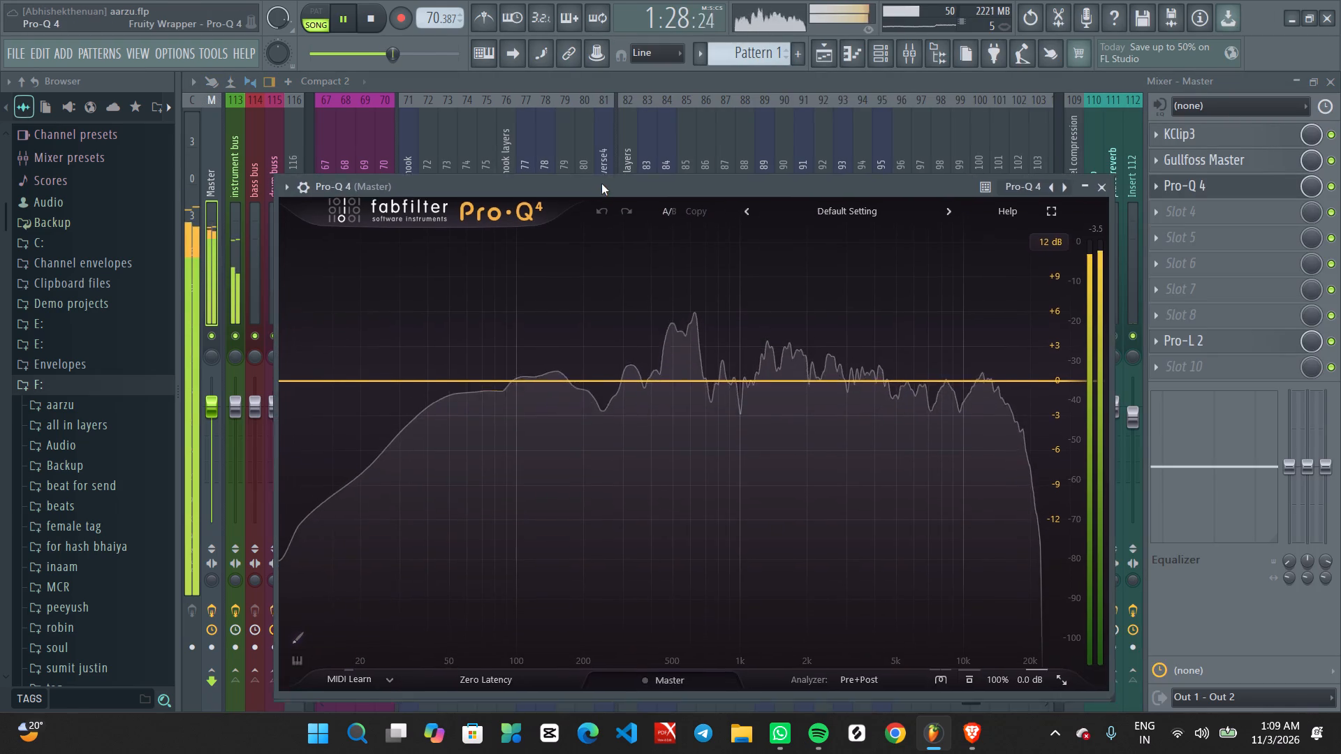
left_click_drag(601, 184, 599, 172)
Add a high shelf band in Pro-Q 4 at about 3.1 kHz with about +3.9 dB gain.
left_click_drag(881, 368, 882, 350)
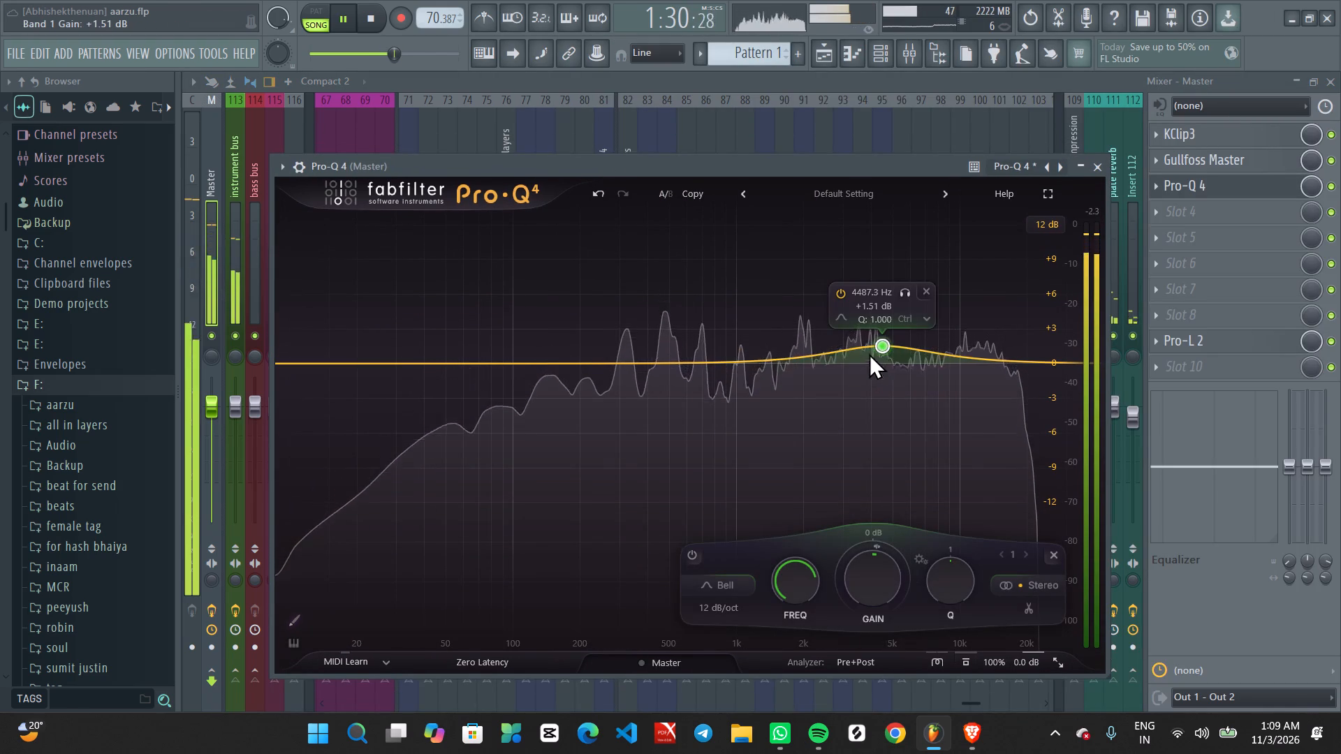
left_click(834, 320)
left_click(897, 335)
left_click_drag(881, 352, 873, 350)
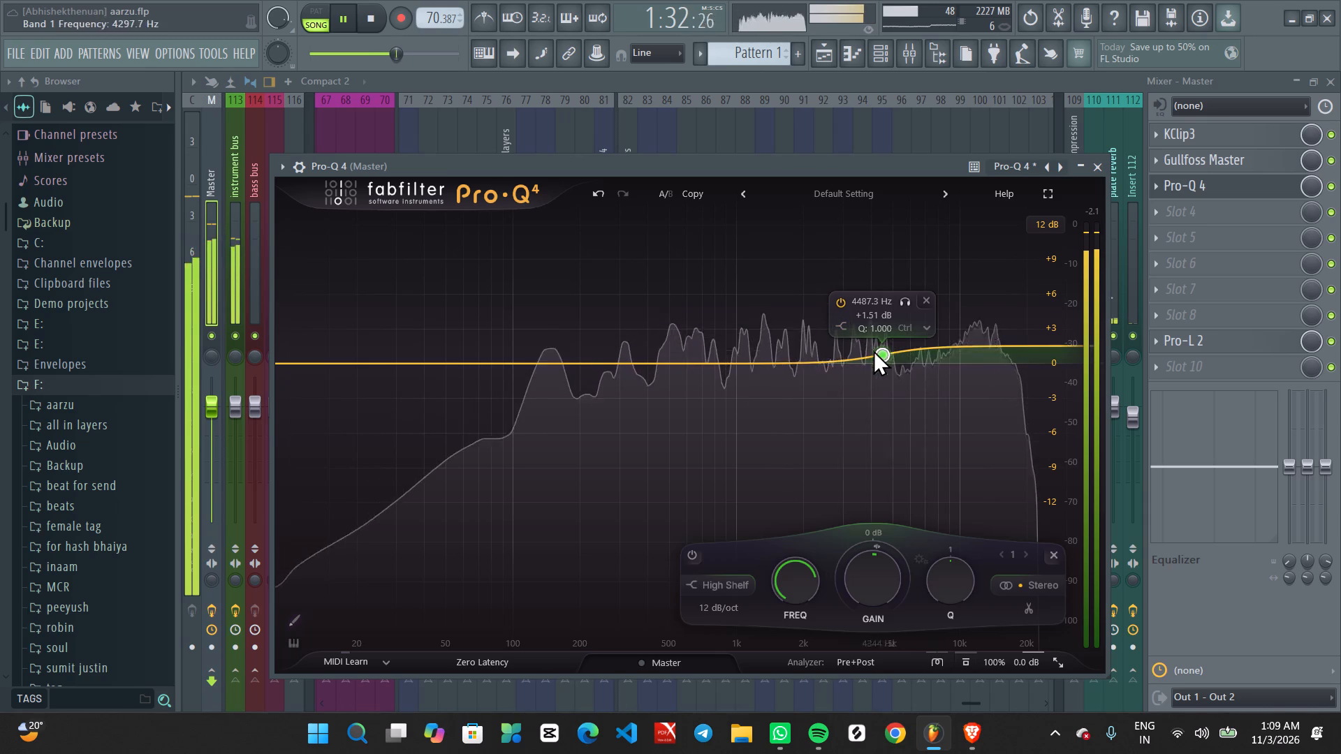
left_click_drag(873, 350, 846, 325)
Add a low cut band in Pro-Q 4 at about 11 Hz with a 24 dB/oct slope.
left_click_drag(279, 362, 282, 376)
scroll(282, 376, "up", 2)
left_click(282, 376)
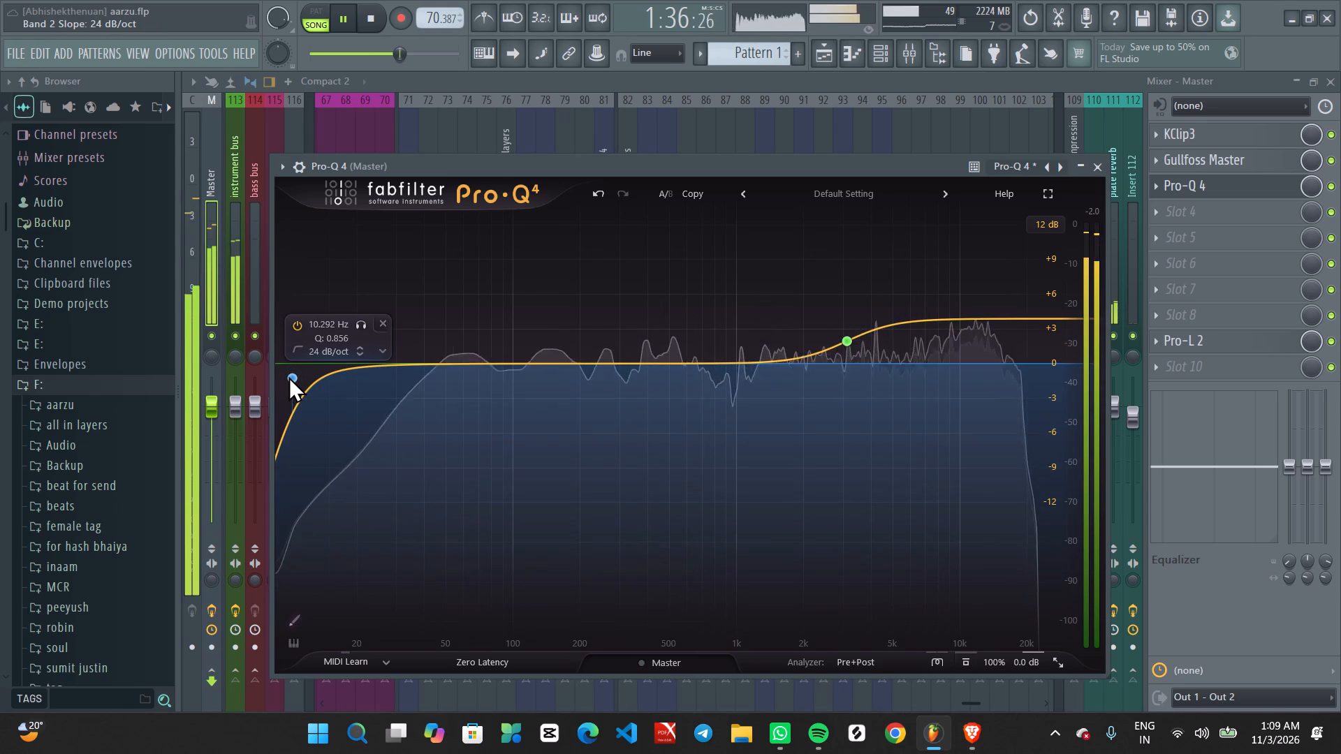
left_click_drag(288, 376, 297, 376)
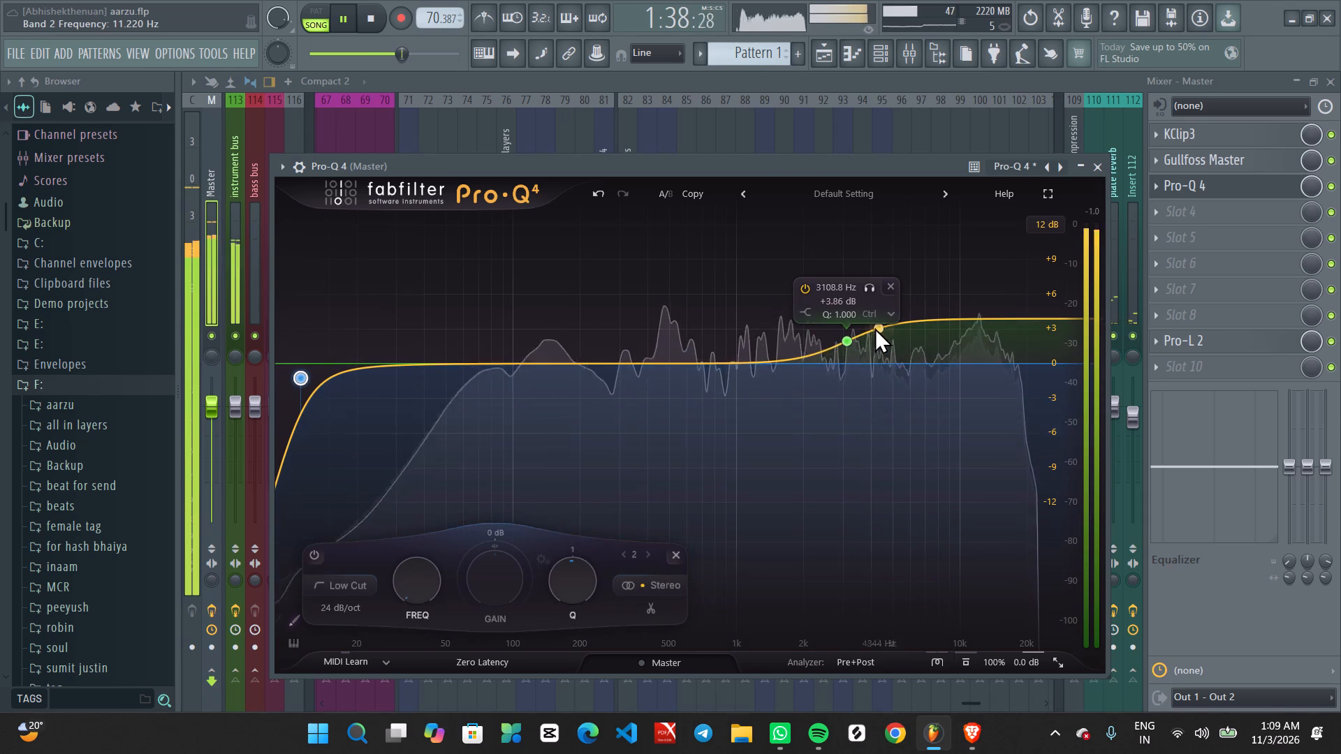
Lower the Pro-Q 4 high shelf's gain to about +2.7 dB.
left_click_drag(847, 340, 848, 354)
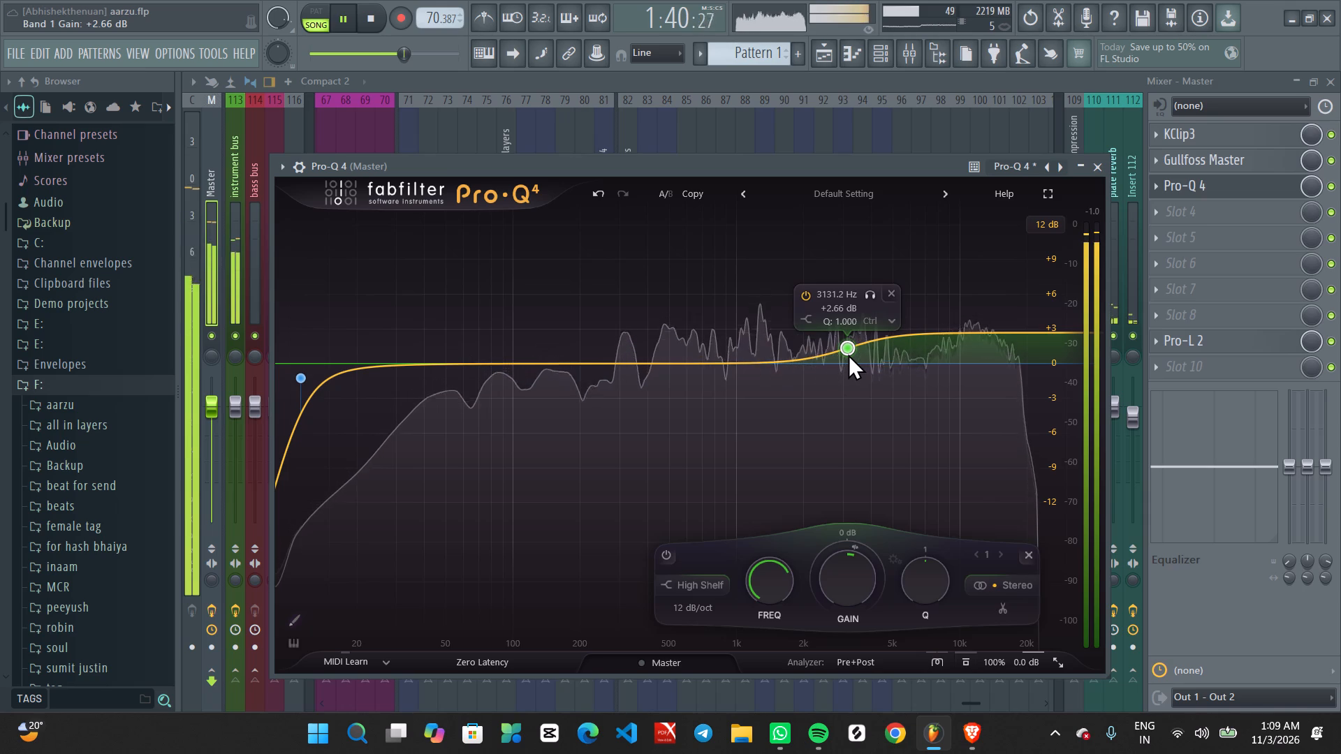
Move the Pro-Q 4 high shelf to about 2.9 kHz with about +2.2 dB gain and close the plugin.
left_click_drag(847, 355, 840, 360)
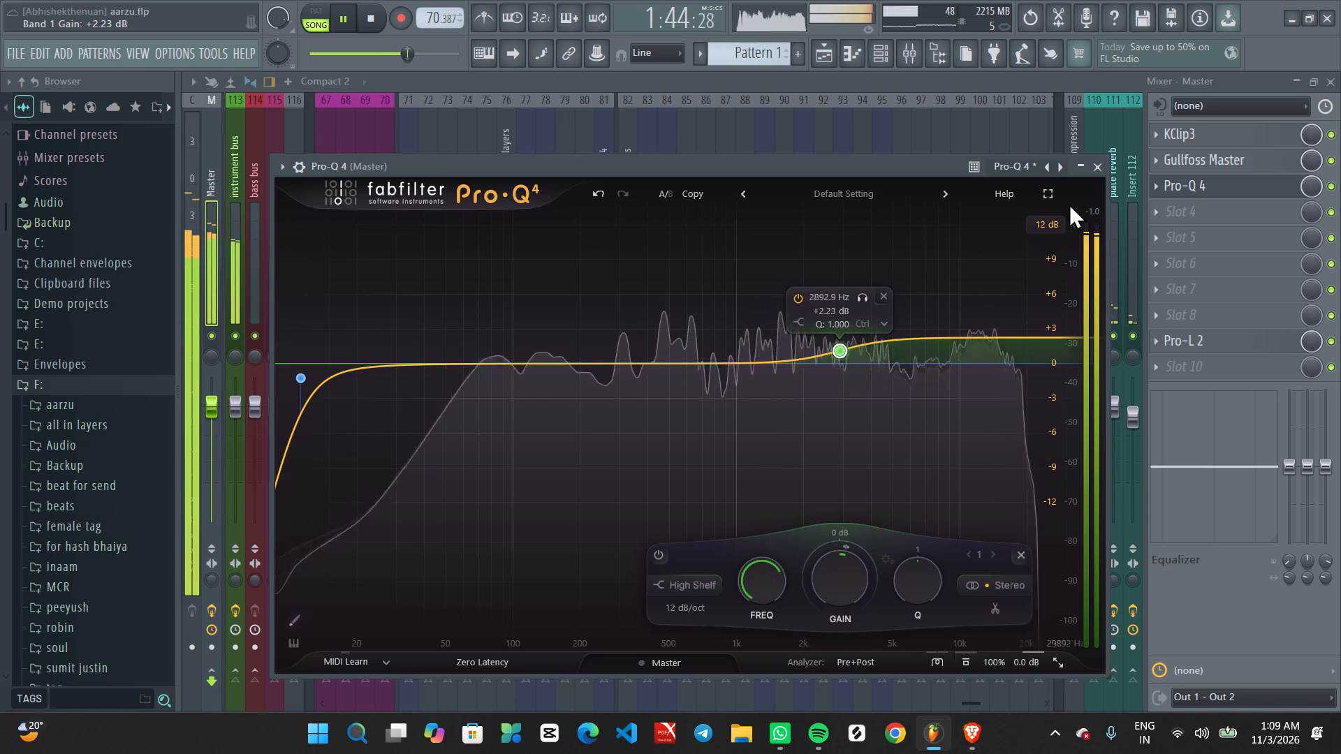
left_click(1099, 168)
Raise the gain of the Insert 95 audio clip just after bar 30 in the playlist to 3.5 dB.
left_click(907, 57)
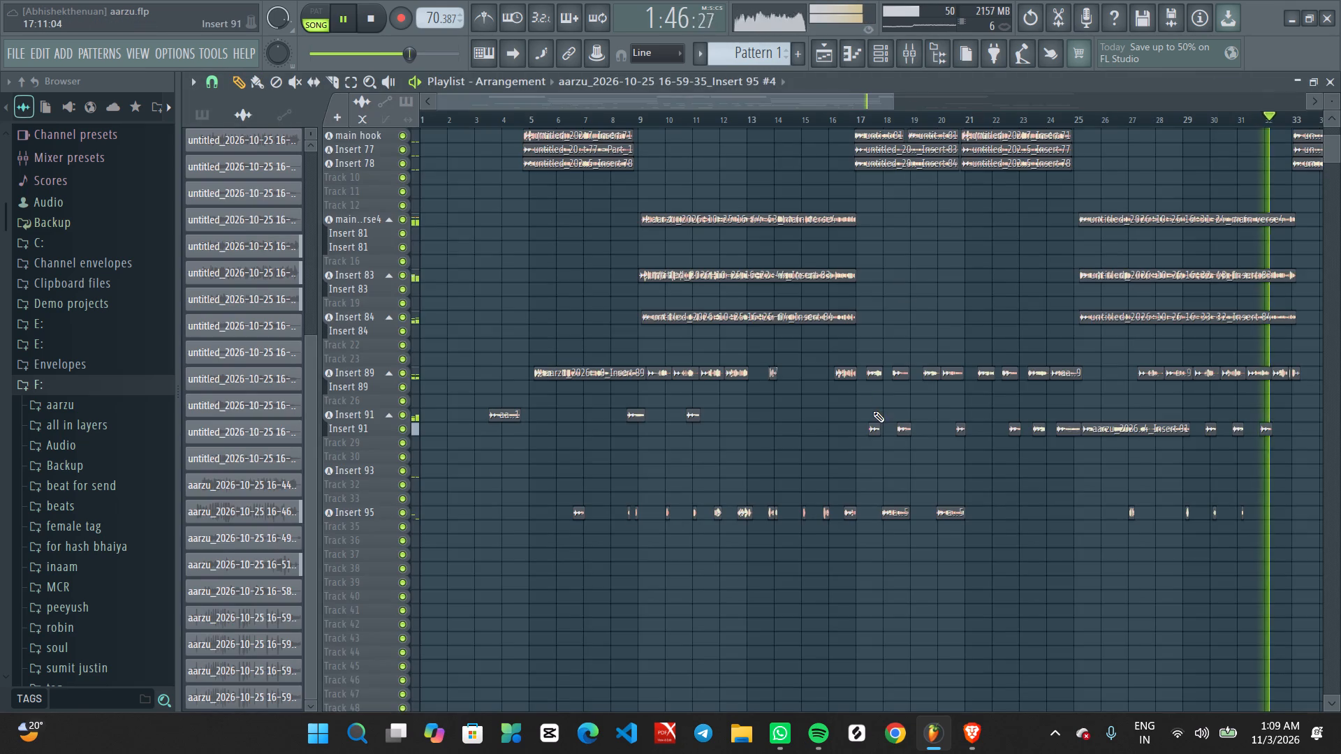
scroll(1340, 546, "up", 6, "ctrl")
scroll(1245, 556, "up", 9, "ctrl")
scroll(1250, 565, "down", 2, "ctrl")
scroll(1250, 565, "up", 5, "ctrl")
middle_click_drag(1255, 586, 1138, 390)
key("space")
key("space")
scroll(947, 140, "up", 2, "ctrl")
left_click(935, 119)
scroll(1039, 457, "up", 3, "ctrl")
scroll(1016, 474, "up", 7, "alt")
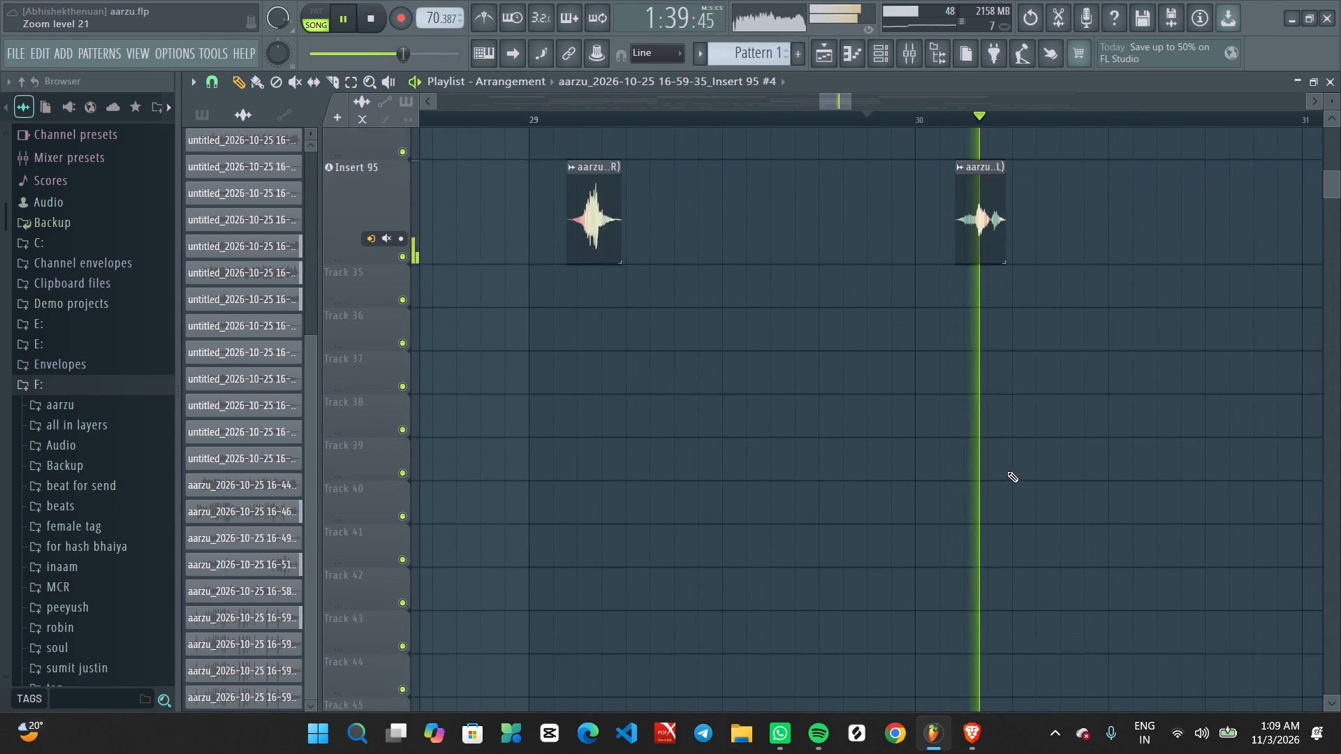
scroll(1007, 471, "up", 1, "alt")
scroll(995, 339, "up", 7, "ctrl")
key("space")
key("space")
left_click_drag(964, 237, 965, 213)
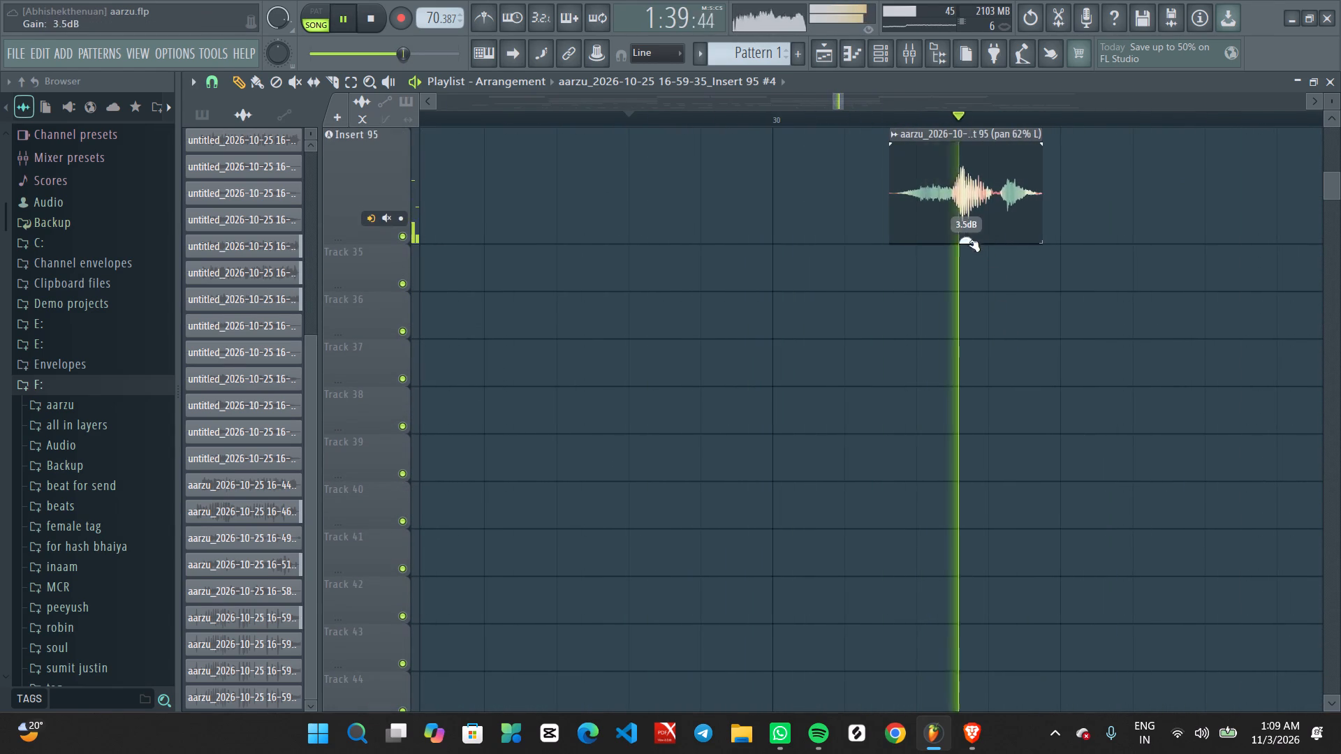
Raise the gain of the Insert 95 audio clip just after bar 31 to 2.8 dB.
scroll(1076, 352, "up", 3, "ctrl")
middle_click_drag(1157, 368, 694, 431)
scroll(1067, 323, "down", 8, "ctrl")
scroll(1148, 380, "down", 4, "ctrl")
middle_click_drag(1245, 381, 1205, 374)
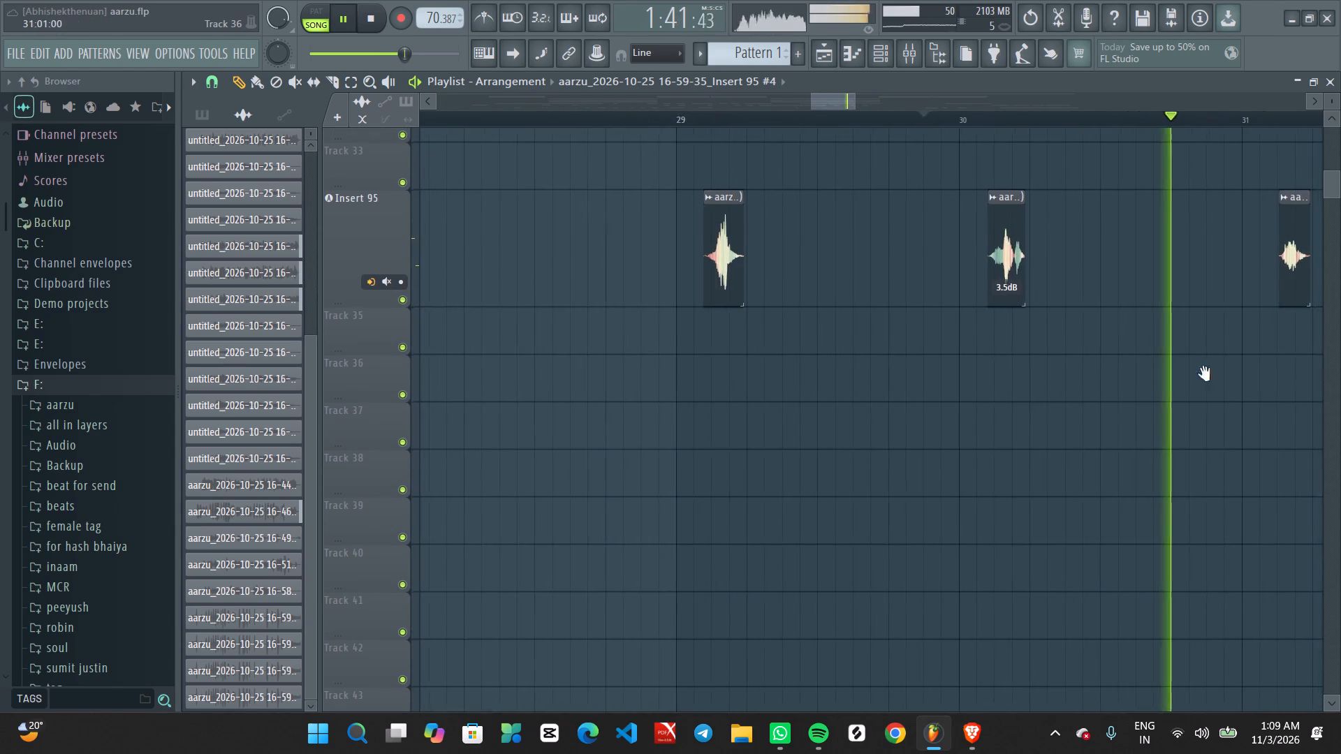
middle_click_drag(1205, 374, 645, 445)
scroll(637, 445, "down", 1)
scroll(745, 421, "up", 6, "ctrl")
left_click_drag(565, 317, 567, 297)
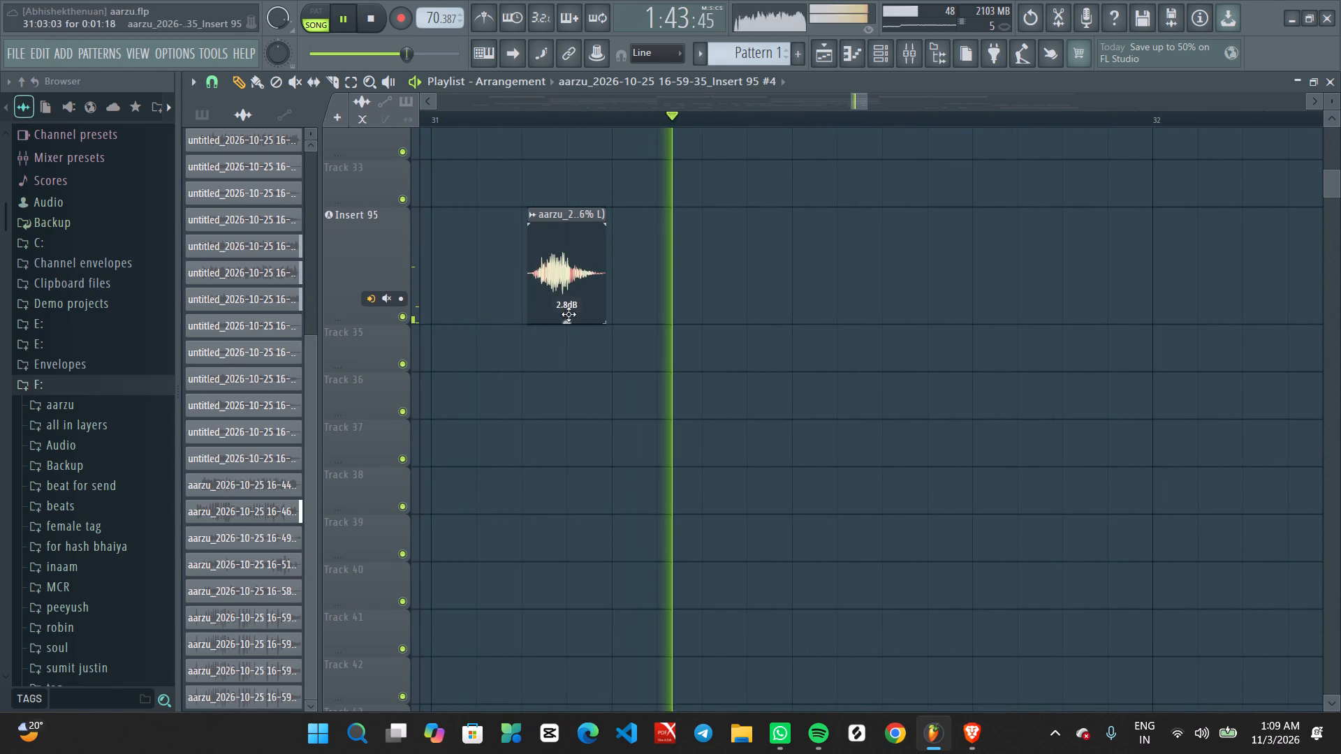
Play from before bar 29 and raise the Insert 95 clip just after bar 29 to 3.1 dB gain.
scroll(549, 399, "up", 2, "ctrl")
middle_click_drag(592, 405, 1053, 416)
scroll(1067, 416, "up", 1)
scroll(878, 411, "down", 4, "ctrl")
scroll(860, 411, "up", 1, "ctrl")
scroll(857, 411, "down", 3, "ctrl")
scroll(566, 441, "down", 5, "ctrl")
scroll(566, 441, "up", 1, "ctrl")
scroll(566, 441, "down", 4, "ctrl")
key("space")
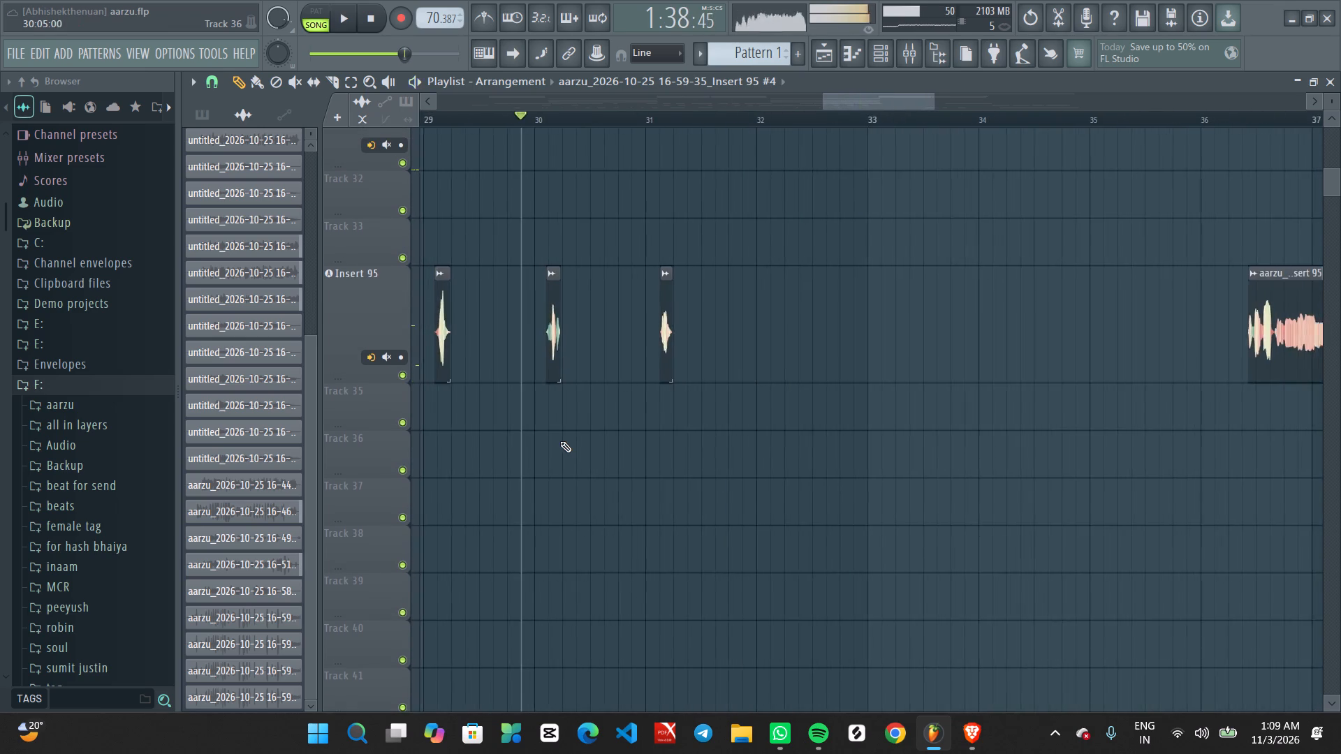
scroll(540, 435, "up", 4)
middle_click_drag(541, 450, 1038, 429)
key("space")
left_click(835, 125)
scroll(819, 421, "up", 8, "ctrl")
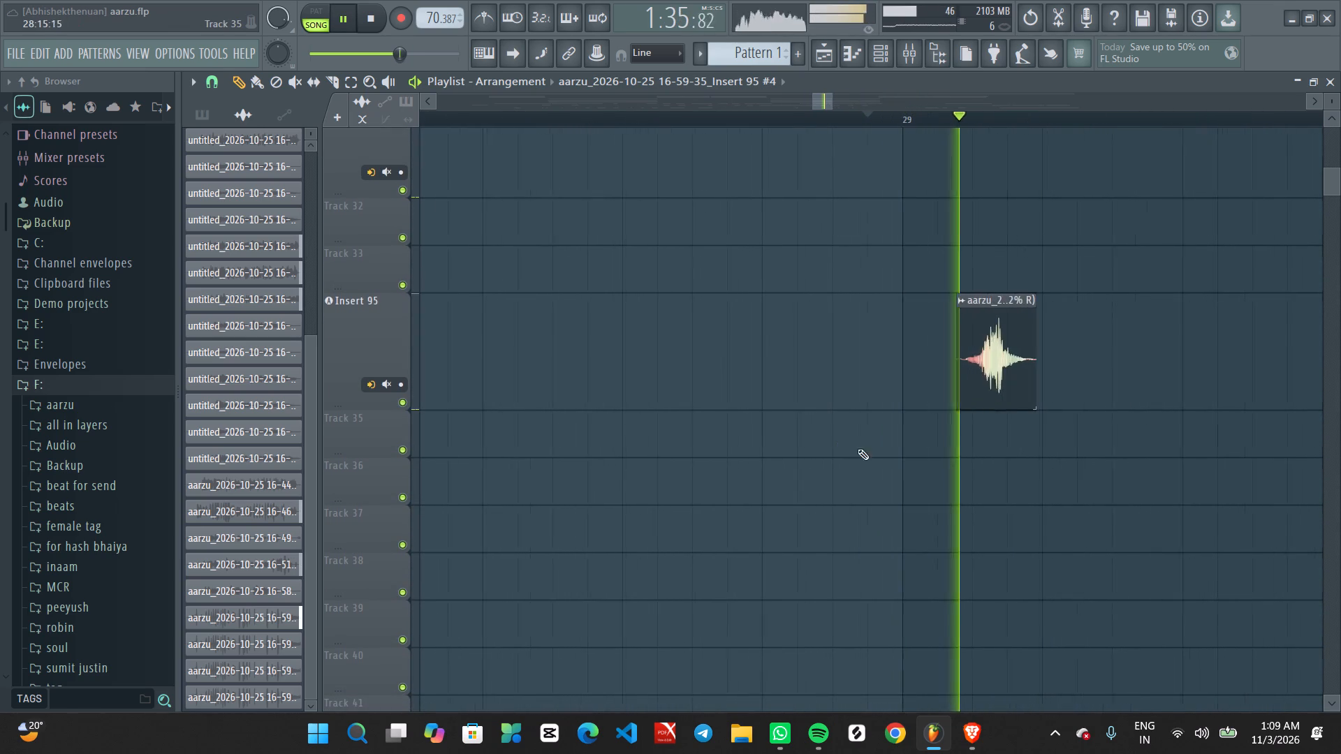
key("space")
key("space")
left_click_drag(1011, 409, 1011, 387)
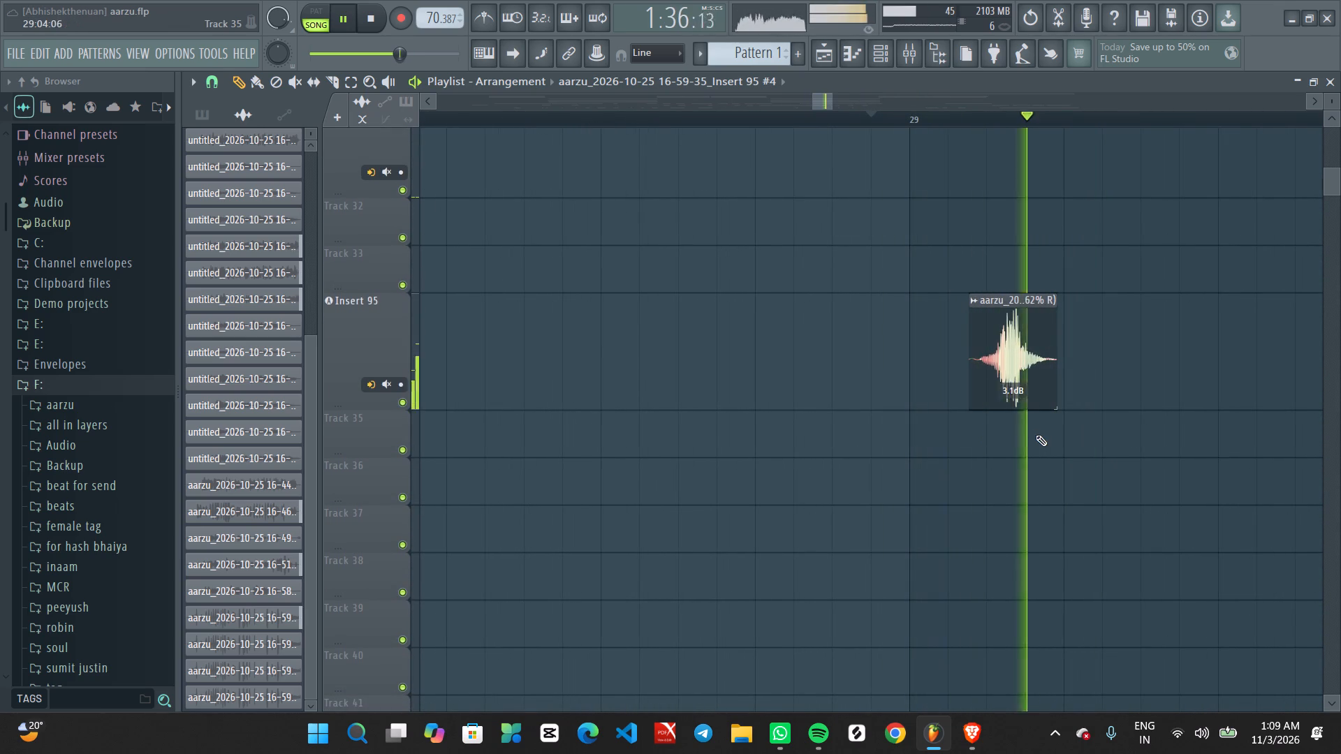
Set the gain of the Insert 95 audio clip just after bar 27 to 0.6 dB.
scroll(1036, 436, "down", 13, "ctrl")
key("space")
key("space")
left_click(812, 115)
scroll(962, 348, "up", 9, "ctrl")
scroll(726, 452, "up", 4, "ctrl")
left_click(636, 408)
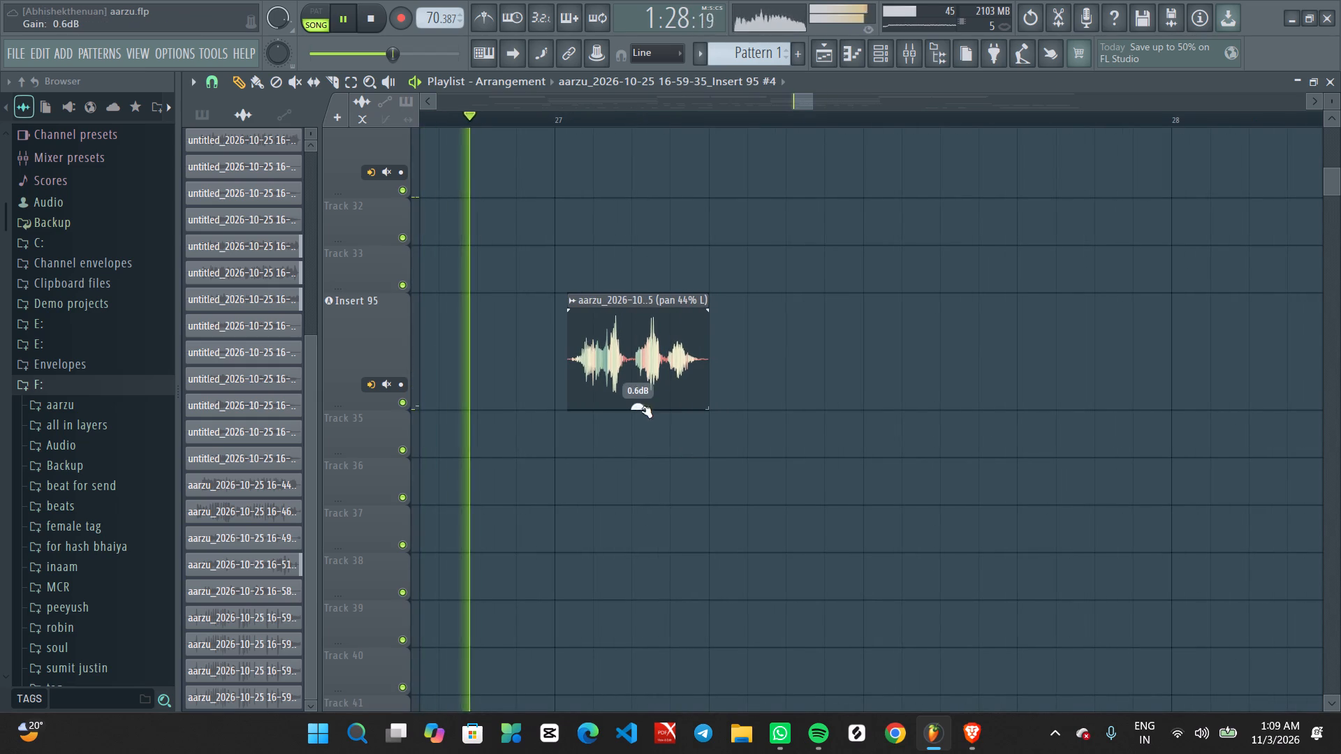
Listen back to the Insert 95 clips from bar 27 onward in the playlist.
scroll(834, 400, "down", 6, "ctrl")
scroll(922, 438, "up", 3, "ctrl")
scroll(1153, 408, "up", 3, "ctrl")
scroll(1152, 408, "down", 20, "ctrl")
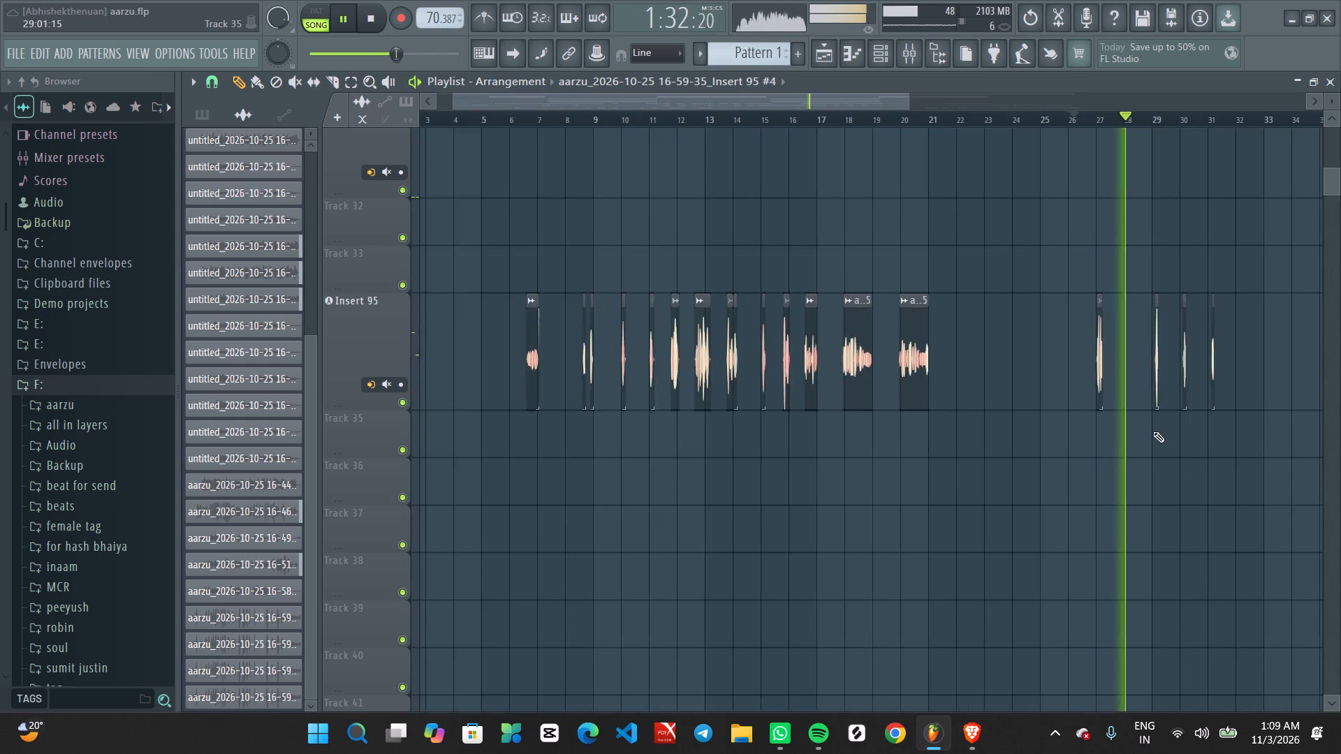
scroll(1154, 431, "down", 4, "ctrl")
scroll(1108, 410, "up", 10, "ctrl")
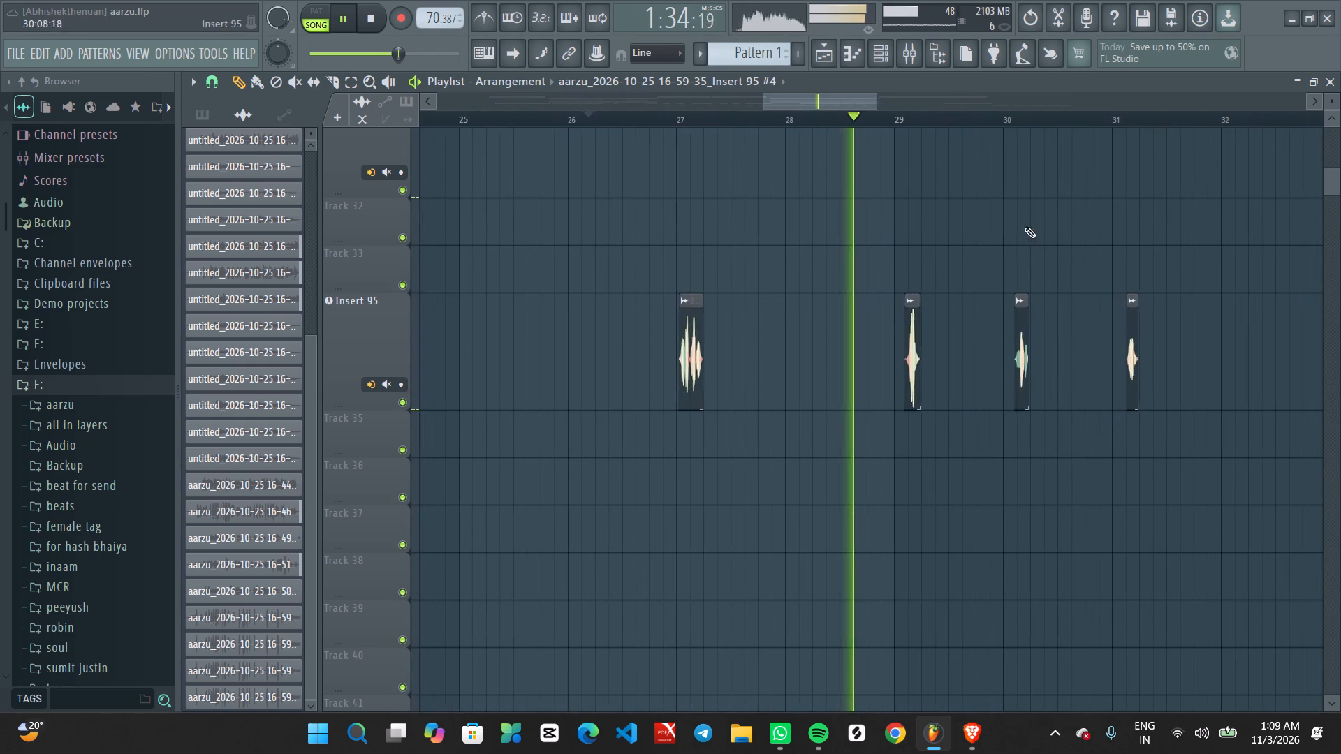
Lower the CLA-2A Stereo gain on mixer track Insert 95 to 31.60 while the song plays, and close the plugin.
left_click(907, 52)
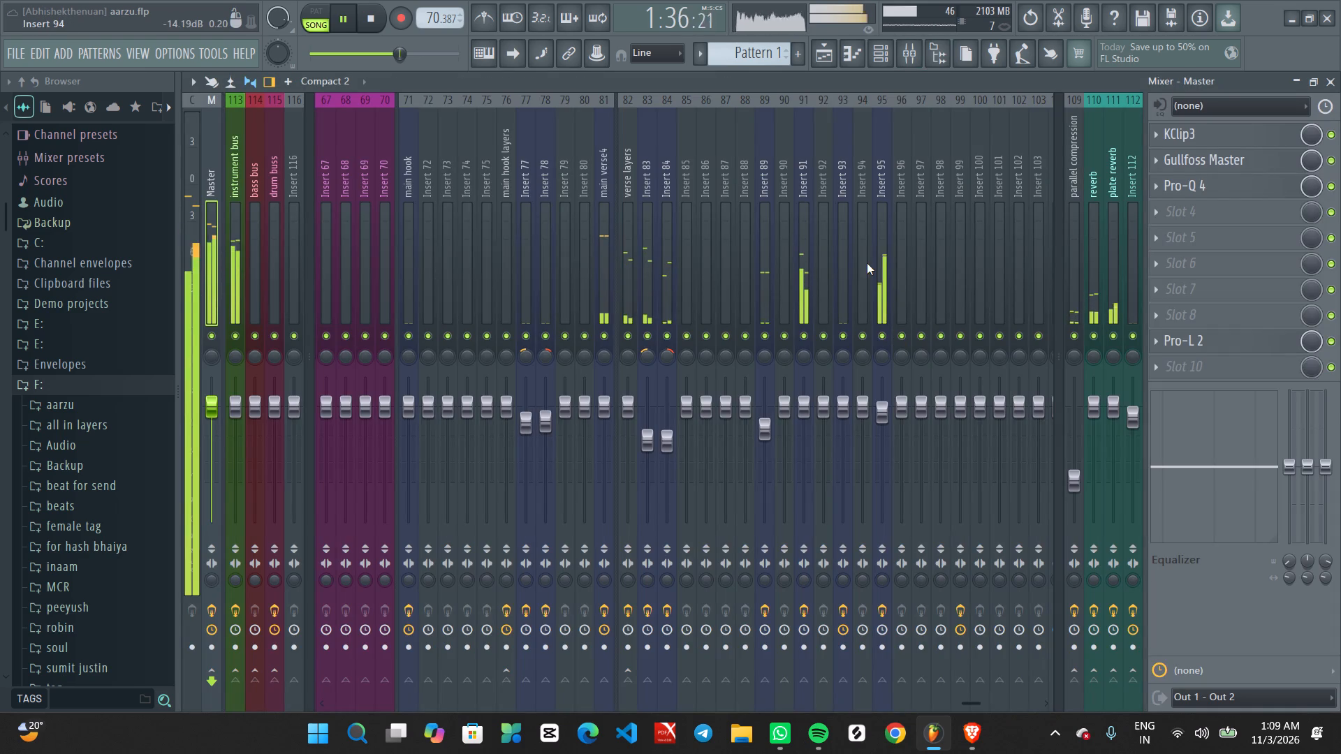
left_click(879, 249)
key("space")
key("space")
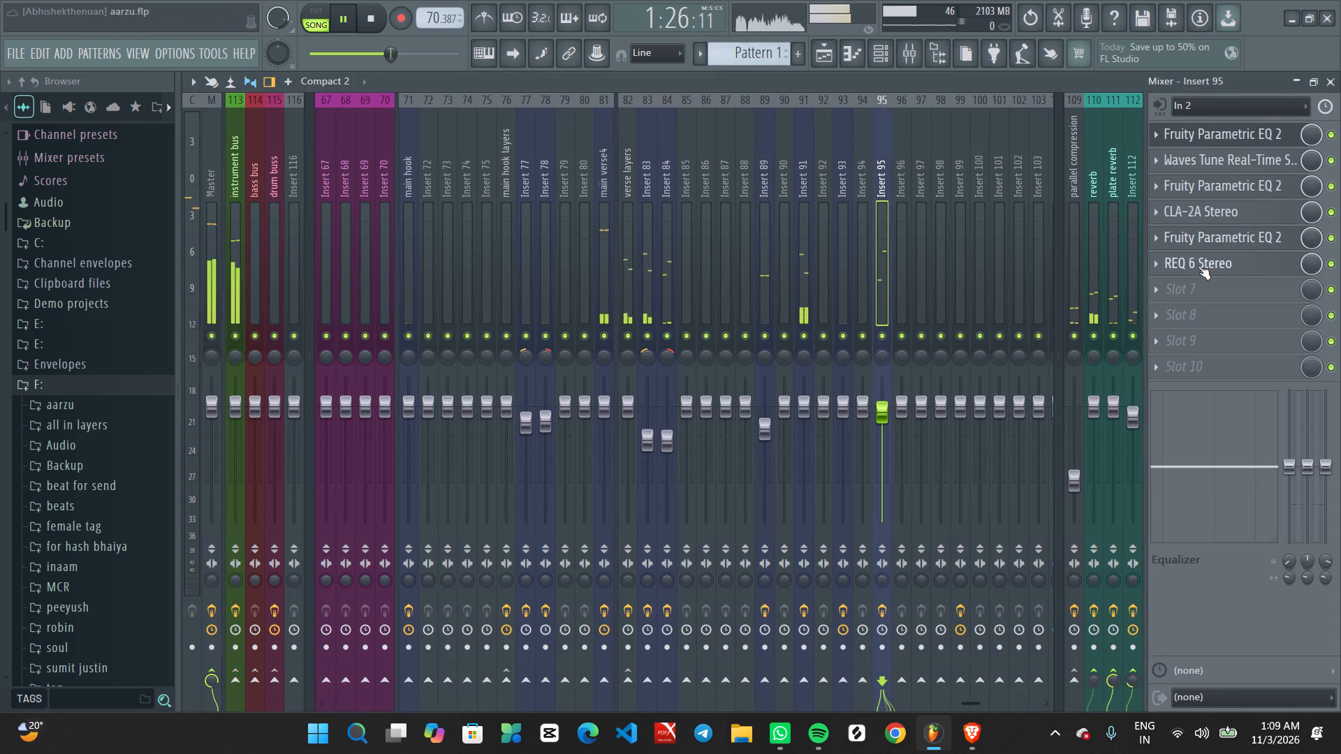
left_click(1203, 207)
scroll(497, 463, "up", 3)
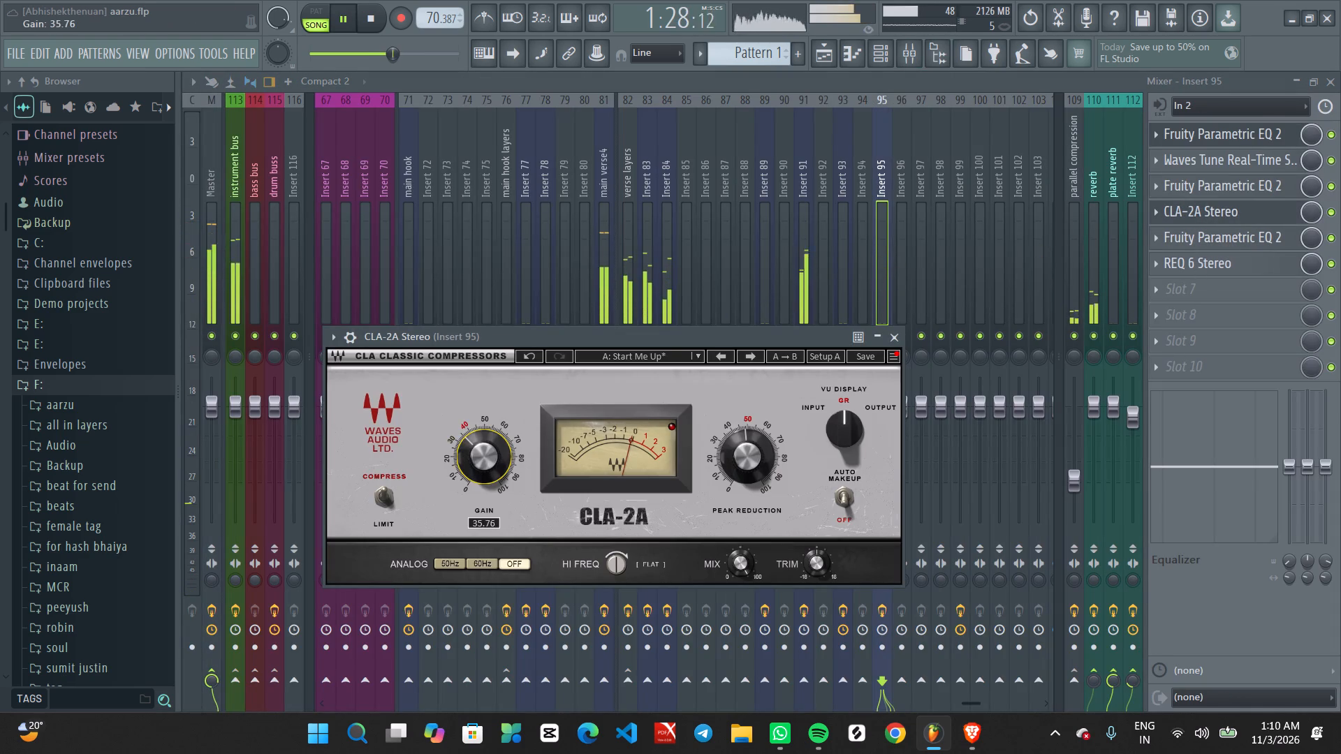
scroll(494, 464, "up", 5)
scroll(494, 464, "down", 4)
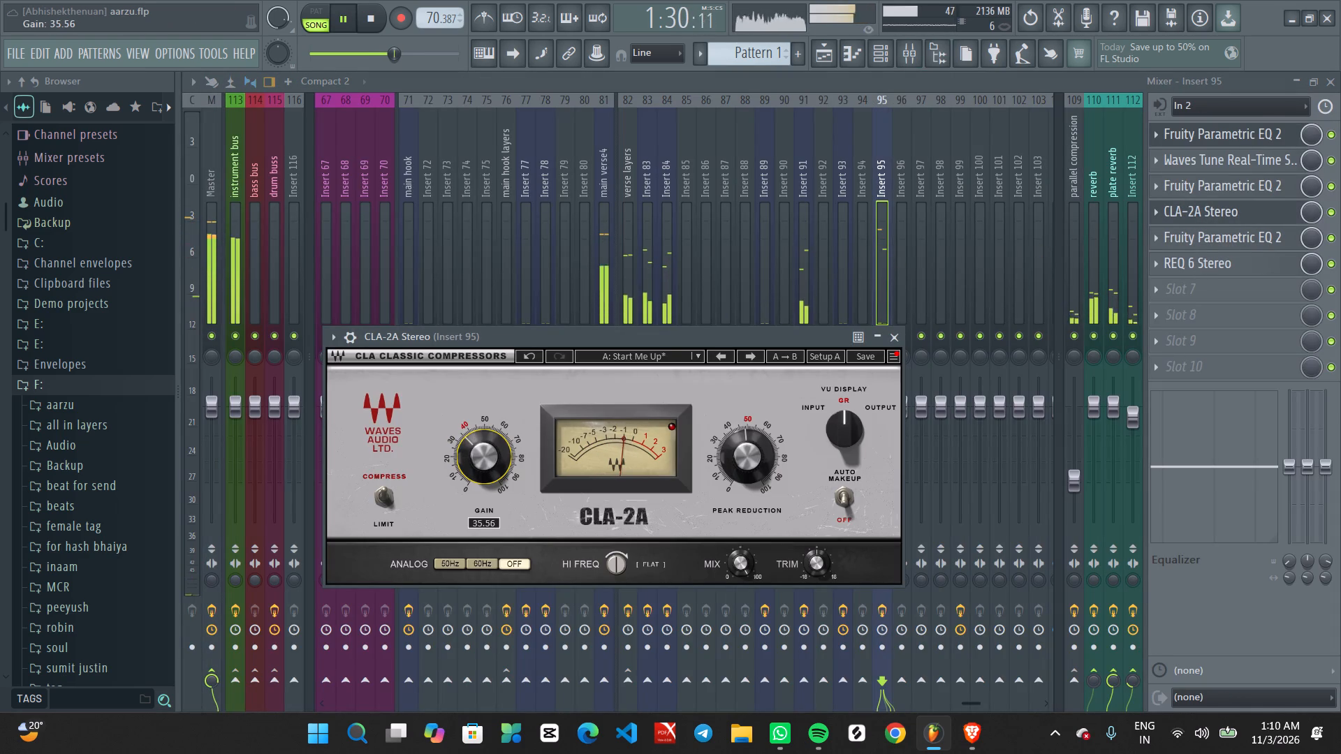
scroll(494, 464, "down", 5)
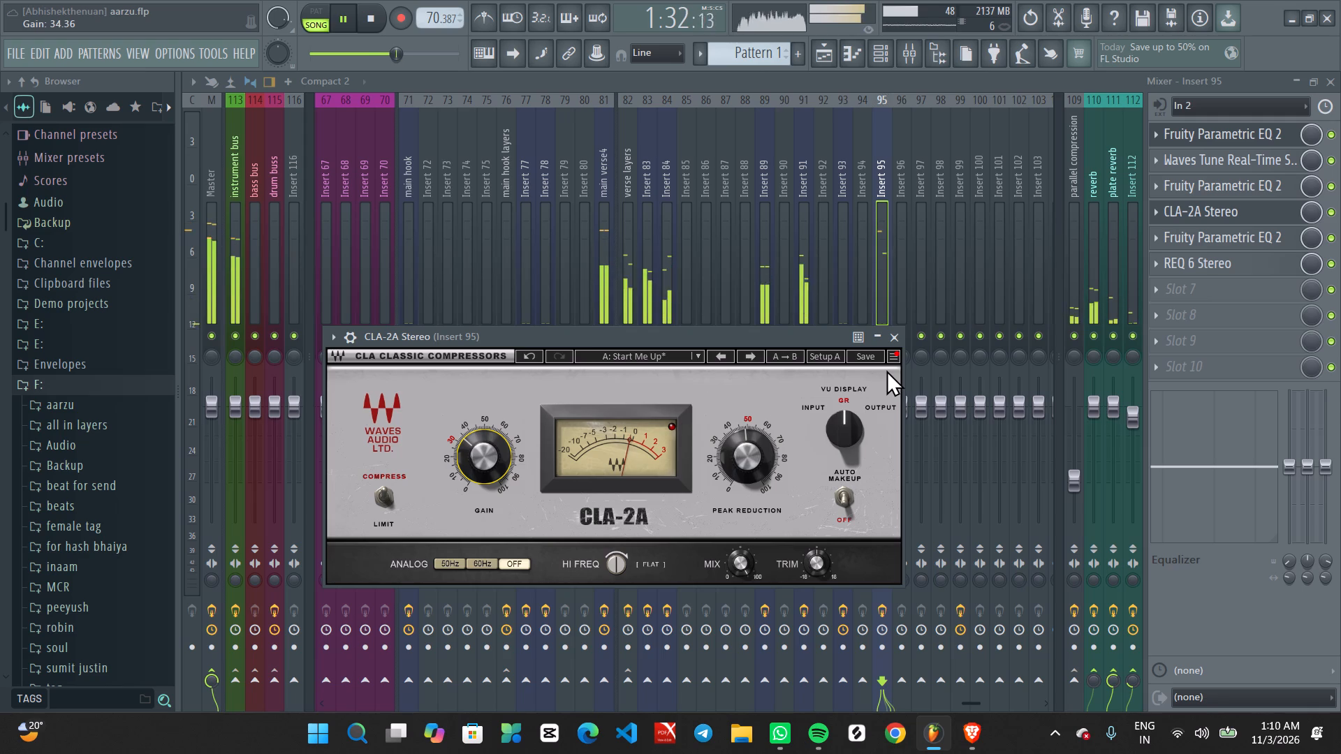
scroll(492, 467, "down", 1)
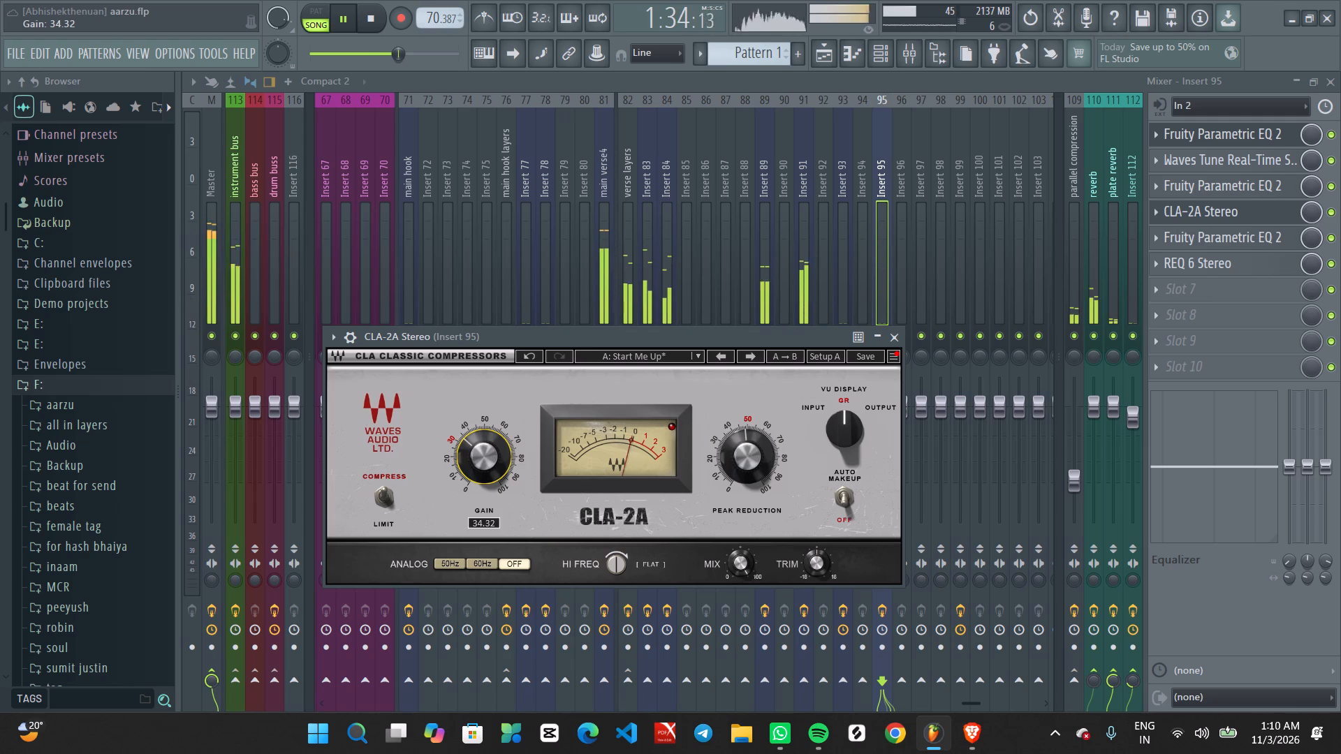
scroll(492, 467, "down", 5)
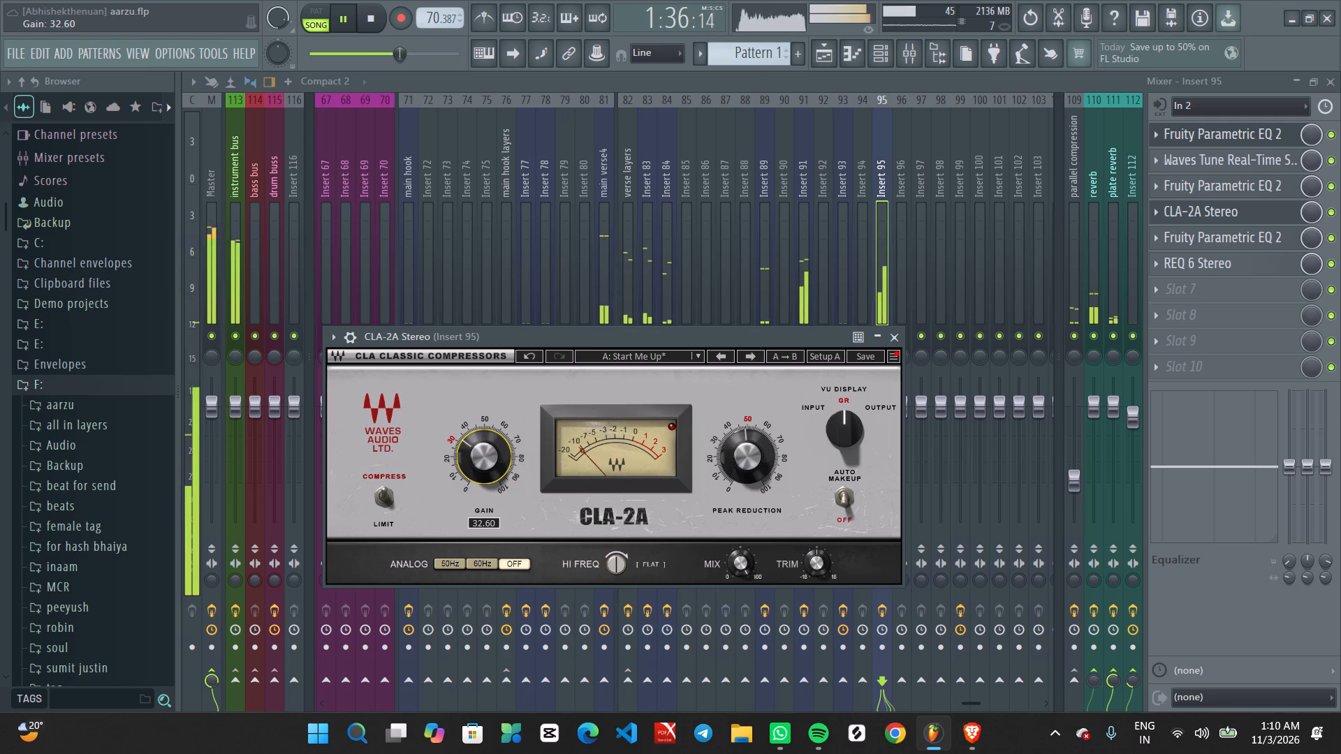
scroll(490, 462, "down", 3)
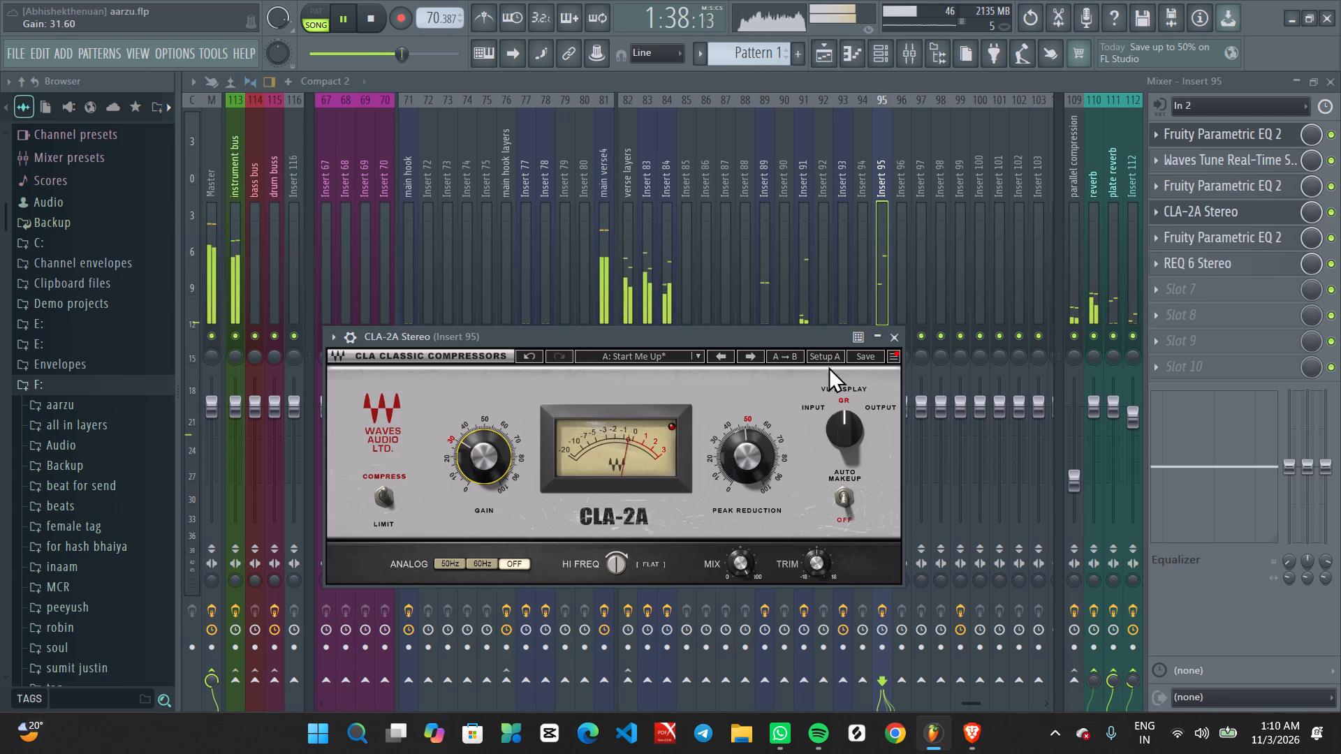
left_click(902, 333)
Move Pro-Q 4 on the Master track from effect slot 3 down to slot 6.
left_click(205, 200)
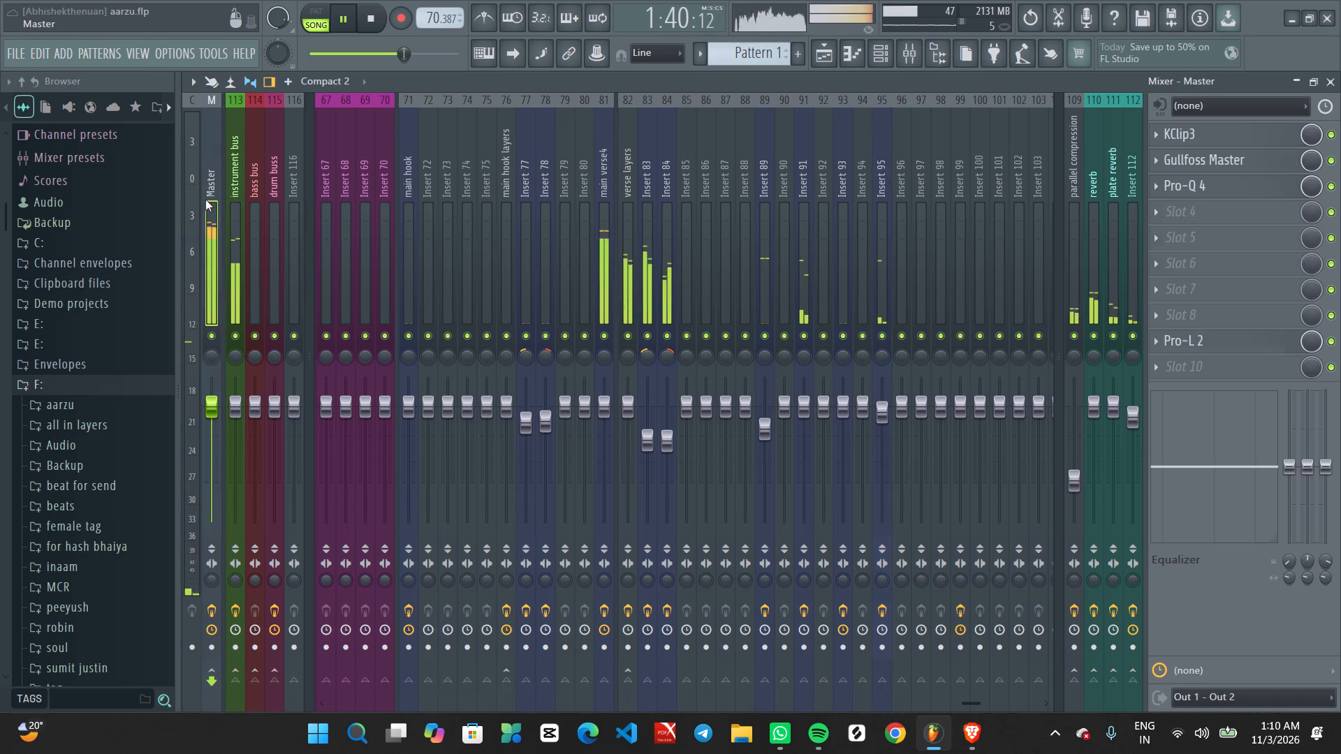
scroll(1200, 192, "down", 3)
Load SSLGChannel Stereo into effect slot 3 of the Master track and place its window fully in view.
left_click(1206, 186)
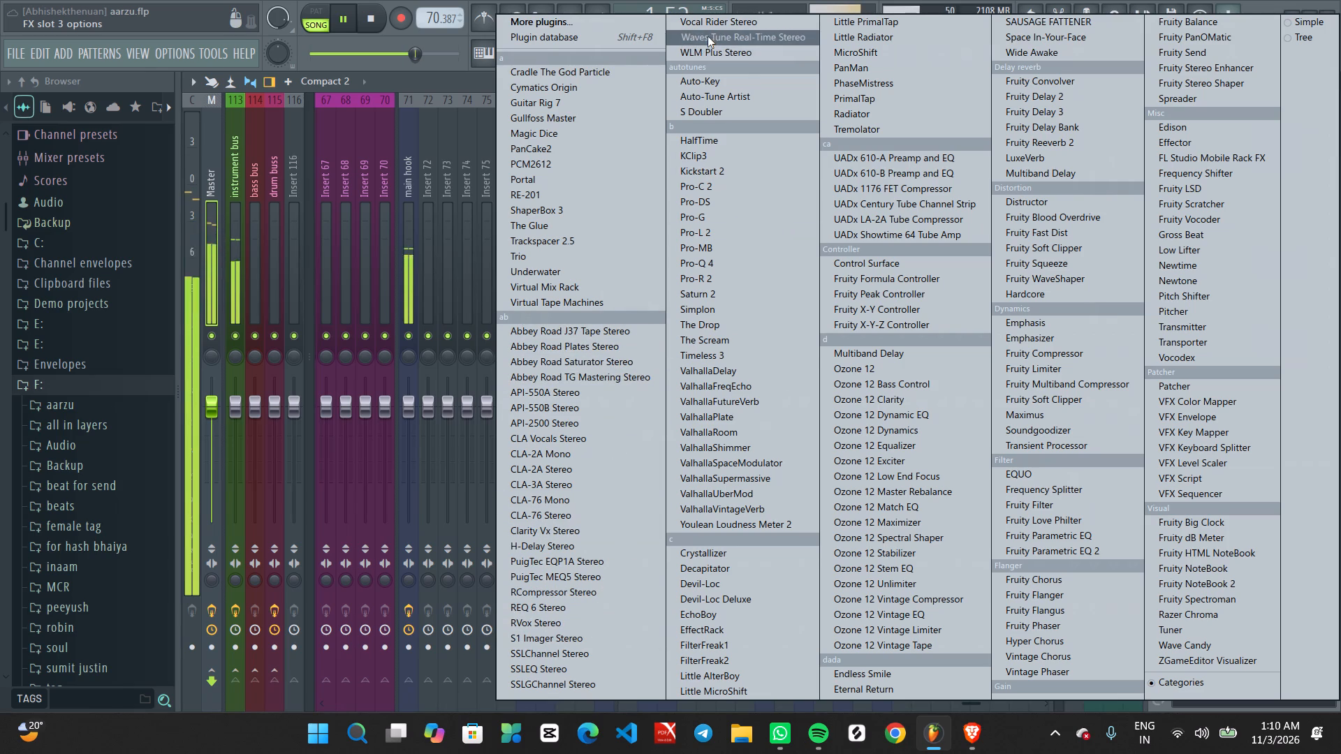
left_click(572, 689)
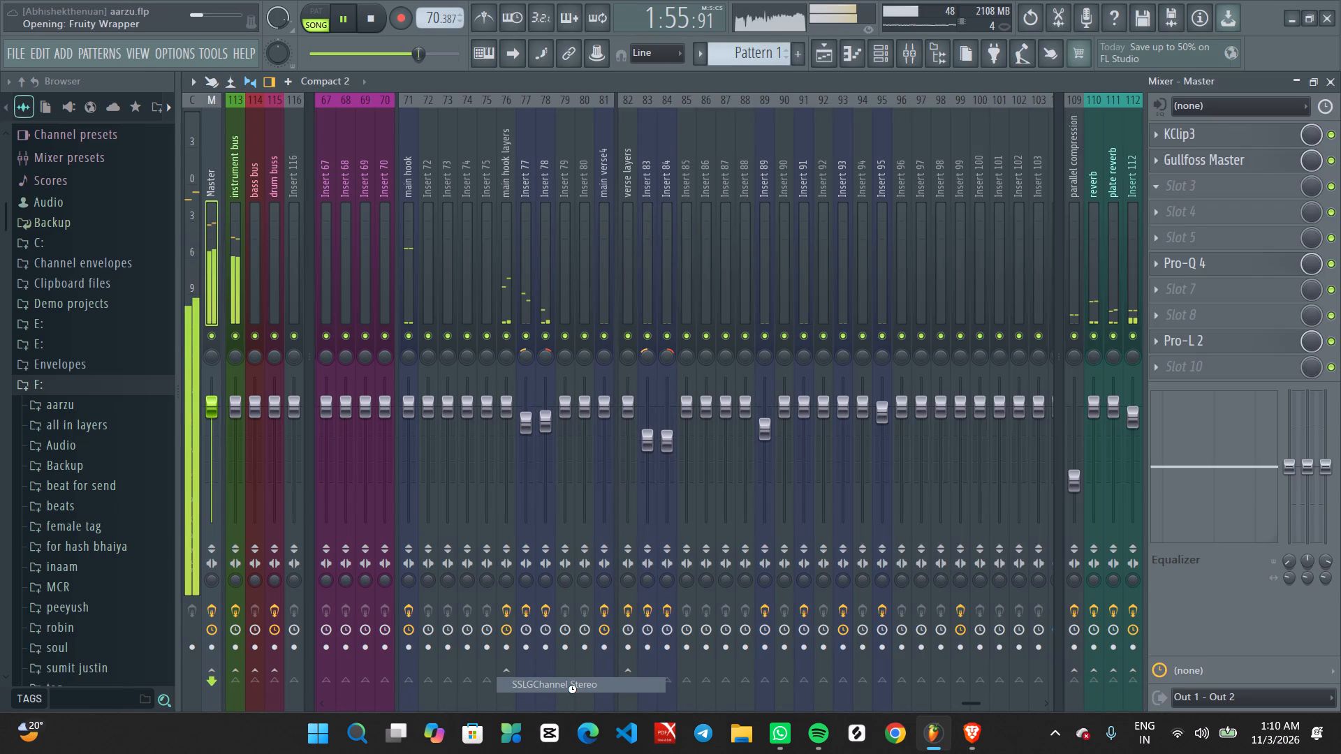
left_click_drag(483, 258, 545, 133)
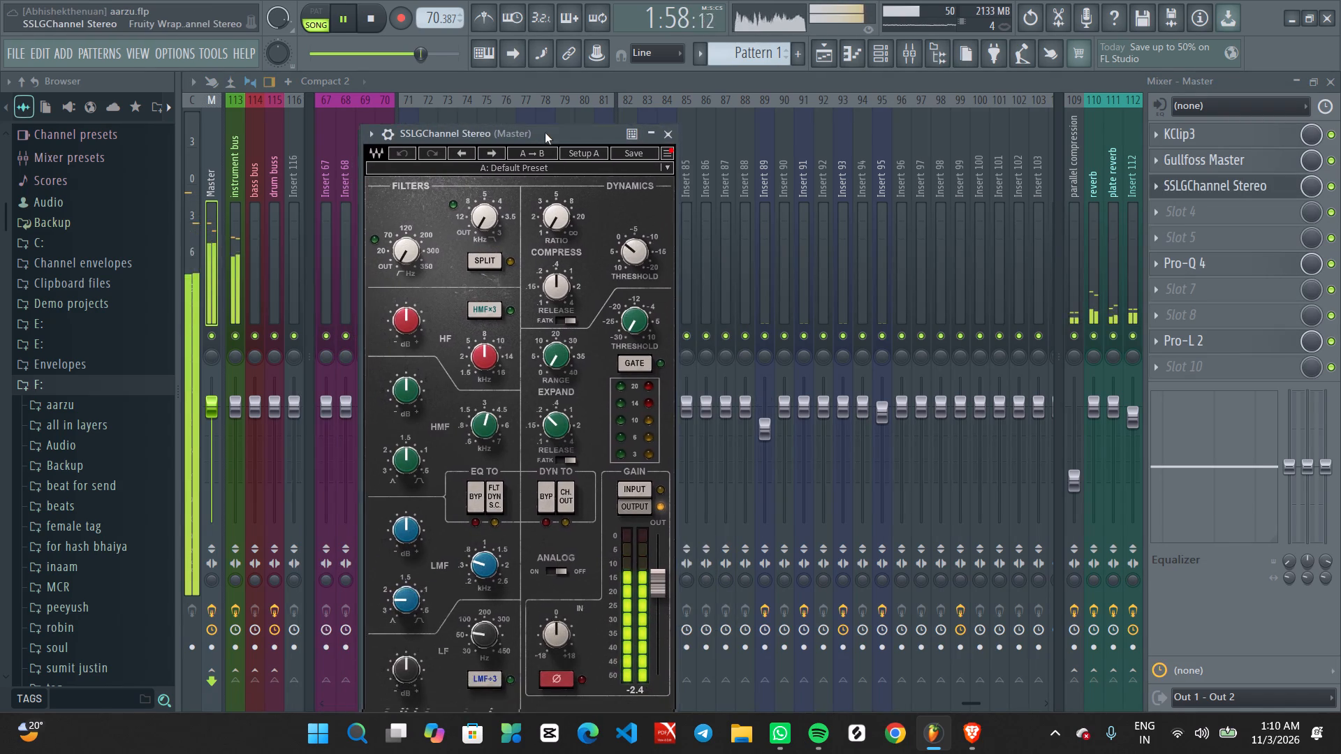
left_click_drag(545, 133, 656, 87)
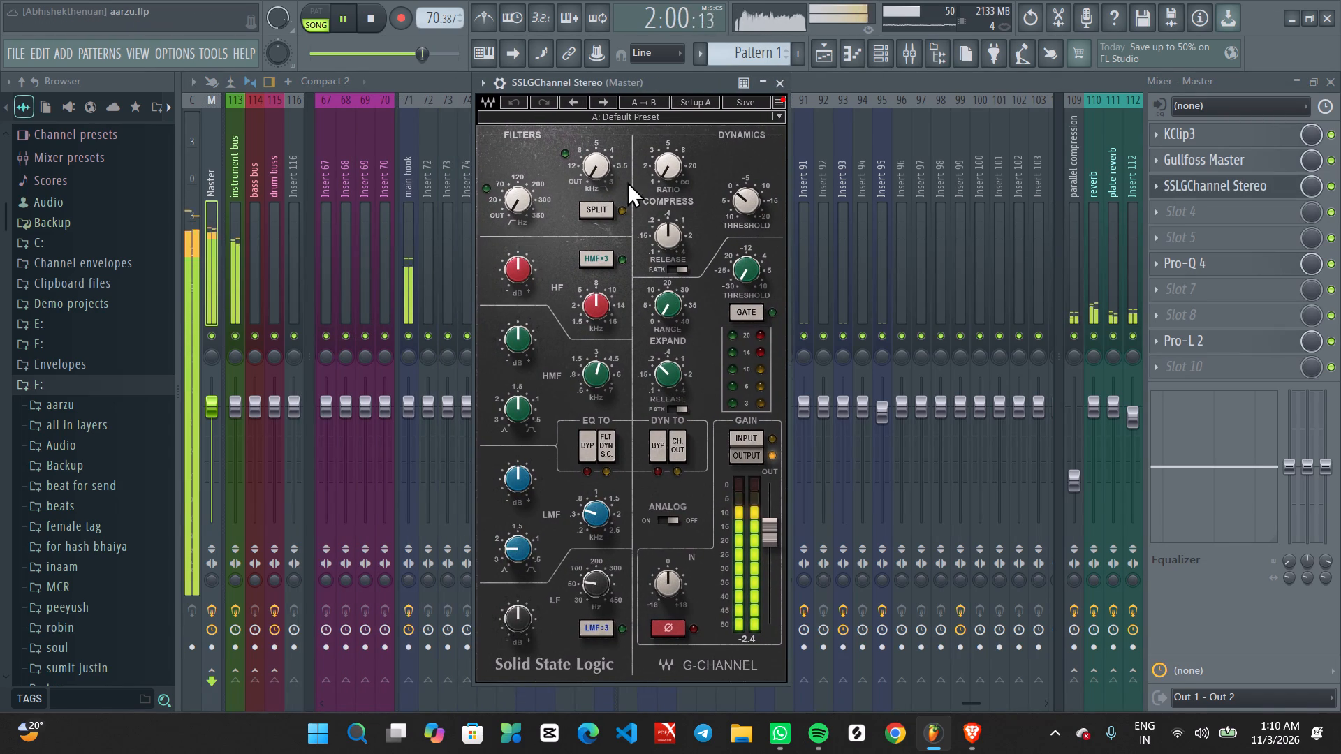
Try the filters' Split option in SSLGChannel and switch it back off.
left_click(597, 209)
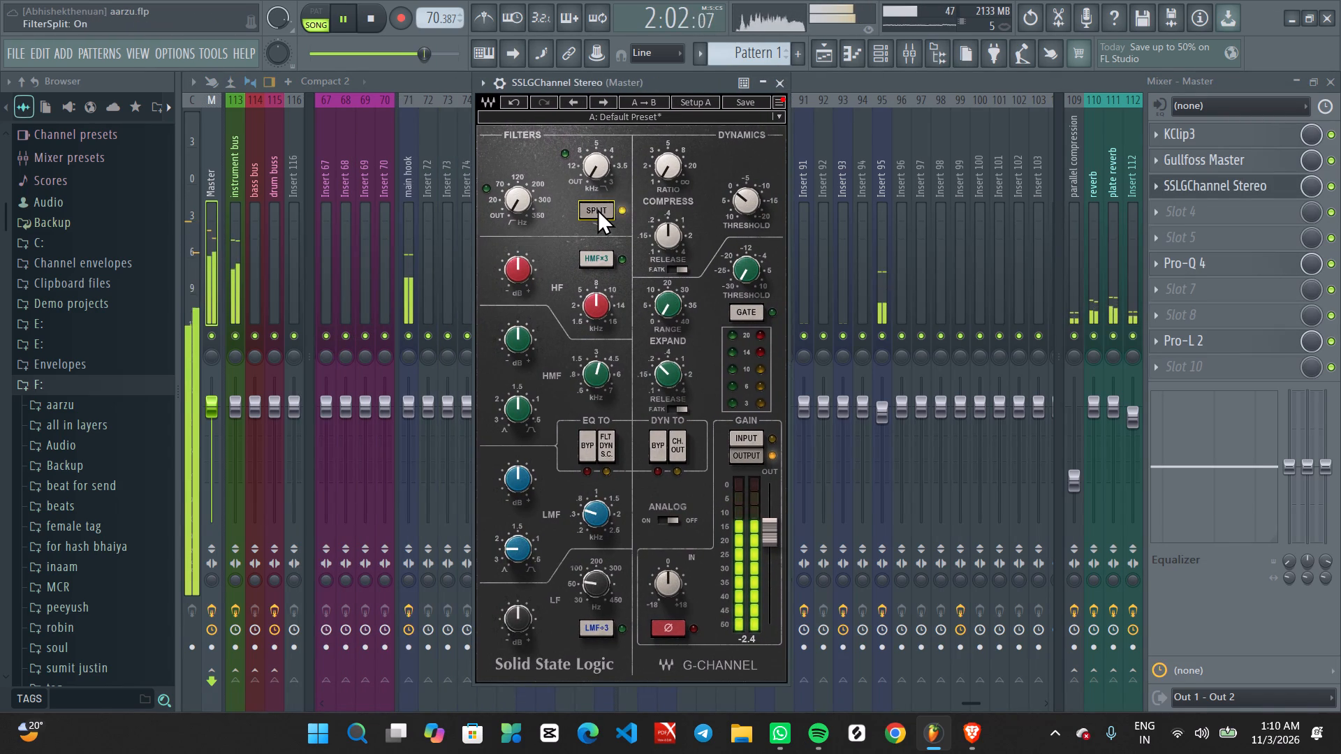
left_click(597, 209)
Set the SSLGChannel high-pass filter frequency to about 20 Hz.
scroll(518, 205, "up", 2)
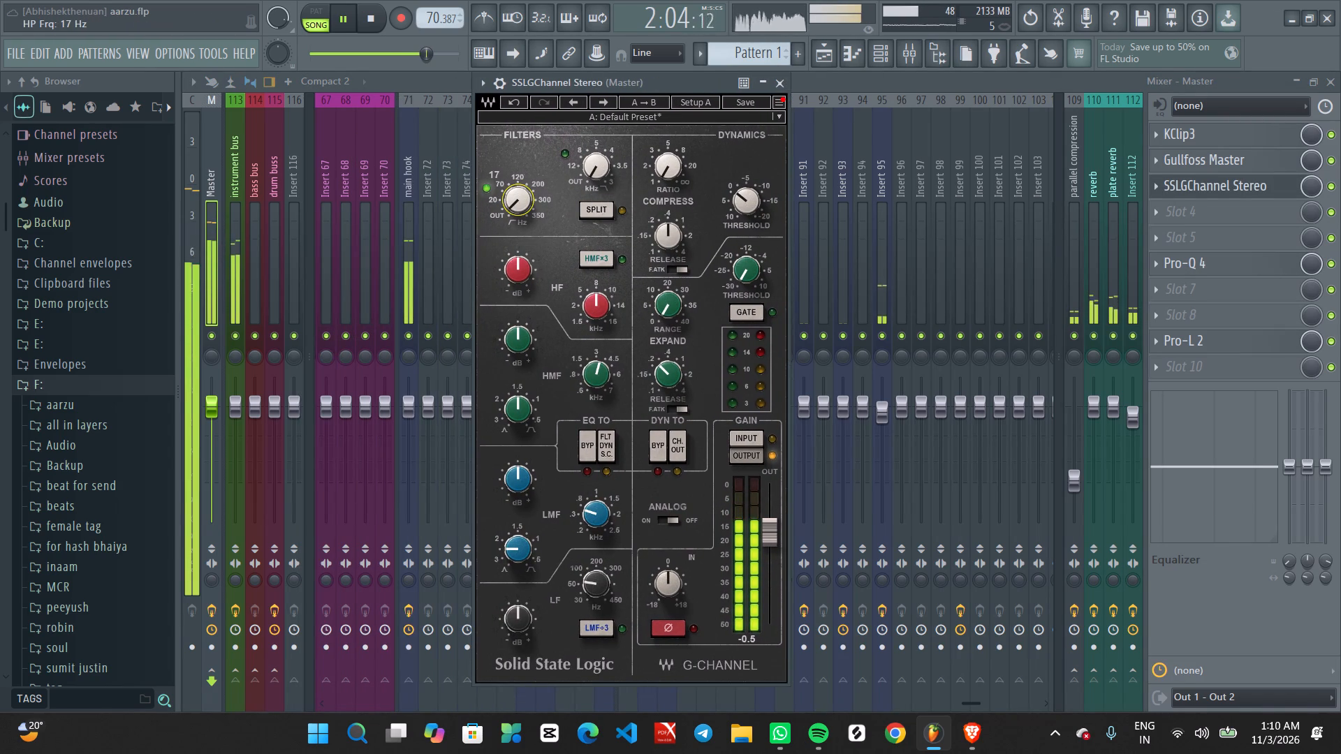
scroll(518, 203, "down", 4)
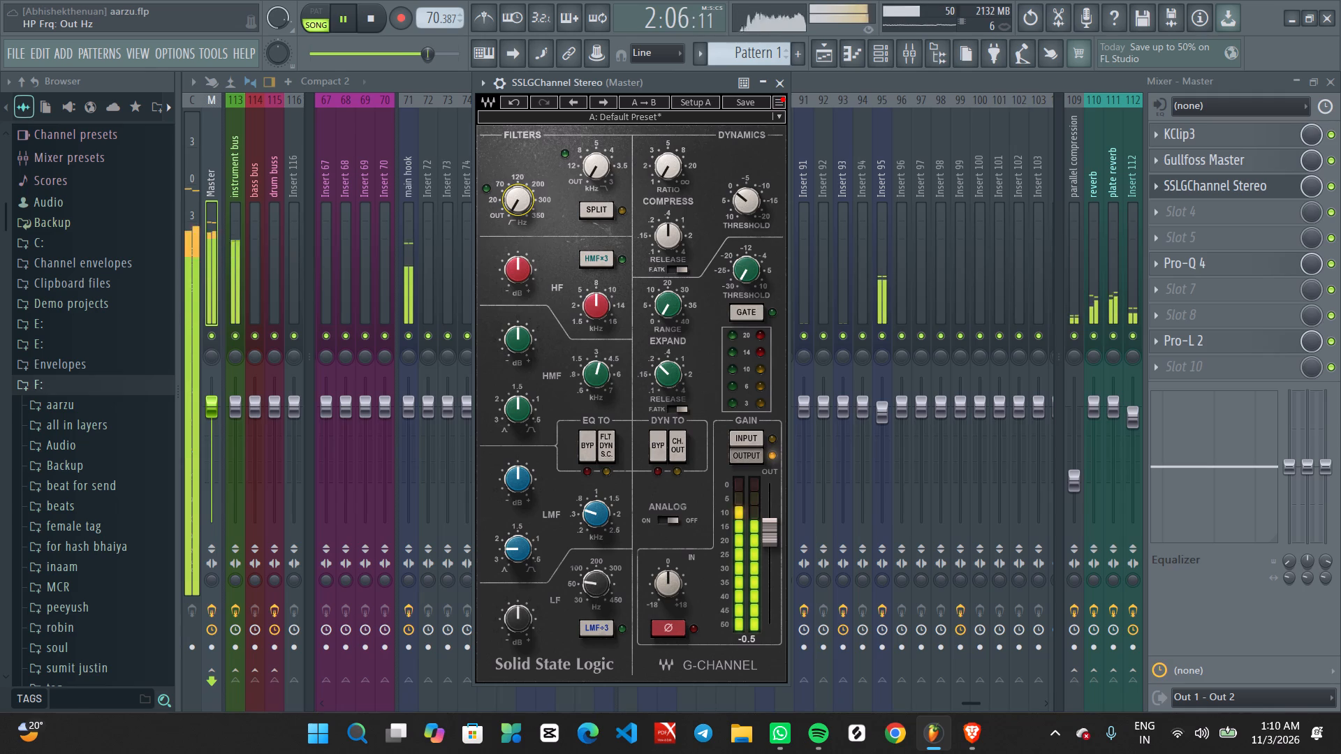
scroll(527, 202, "up", 5)
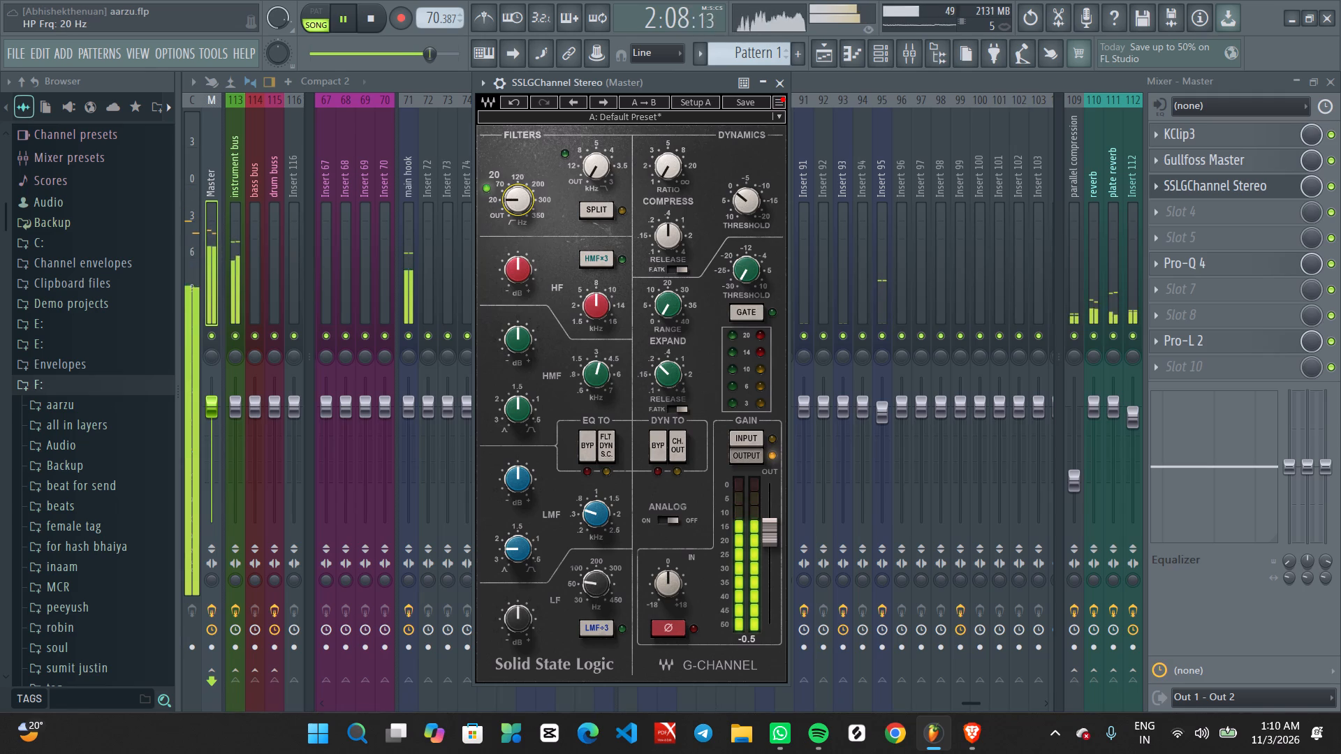
scroll(527, 202, "down", 1)
Set the SSLGChannel low-pass filter frequency to about 21.5 kHz.
scroll(594, 166, "up", 1)
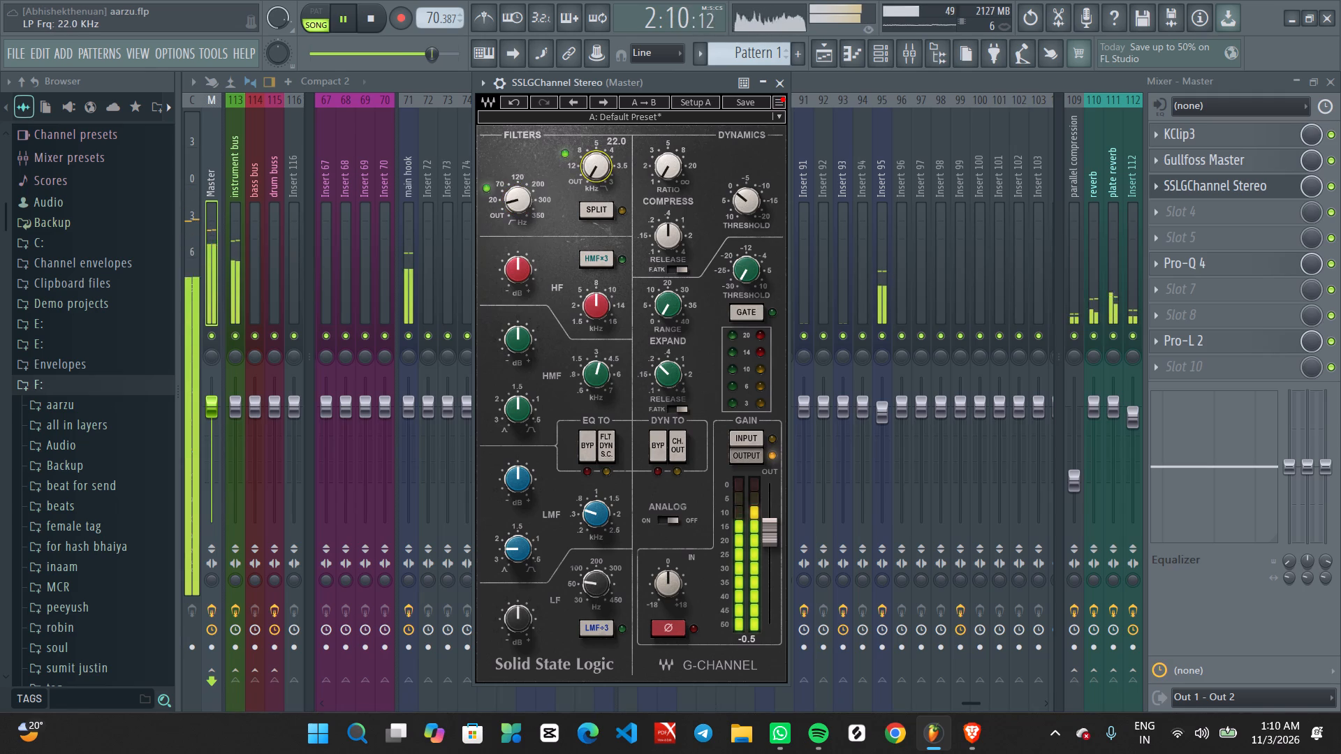
scroll(596, 166, "up", 4)
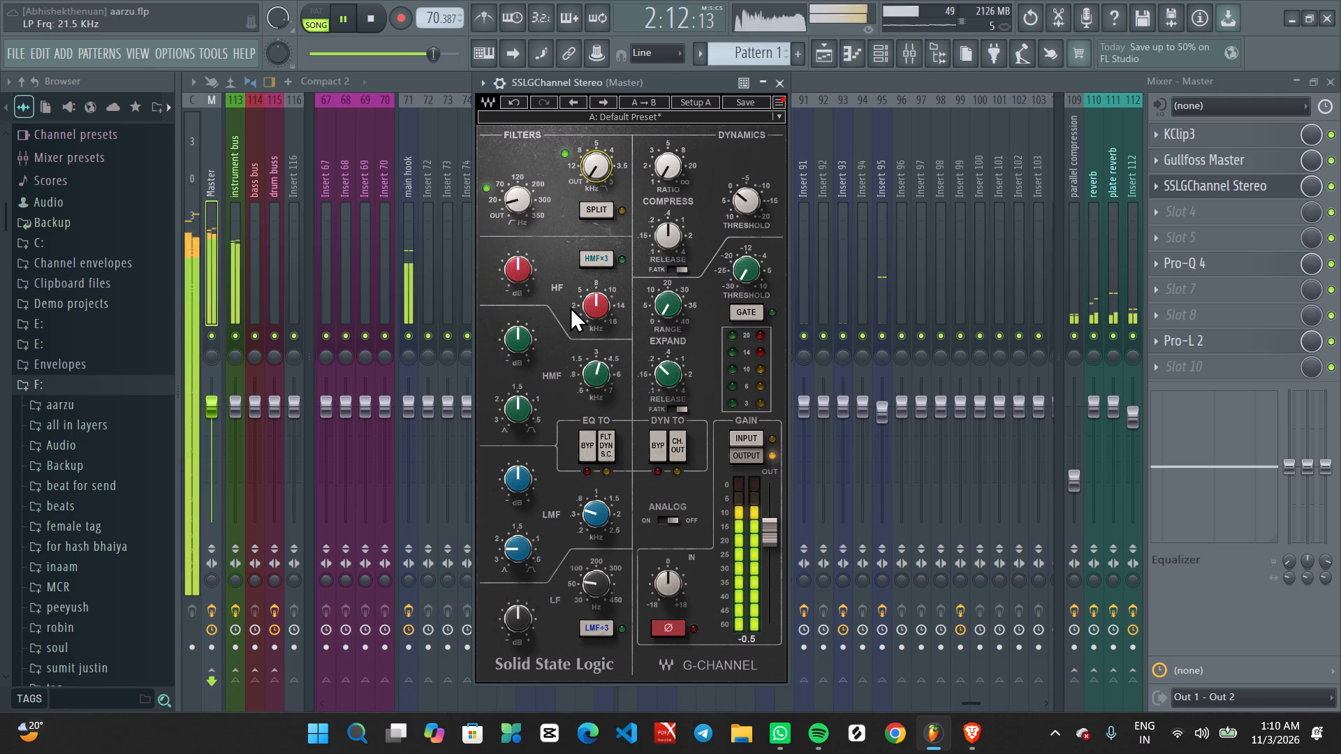
Switch on the HMF÷3 option in SSLGChannel.
left_click(609, 258)
Sweep the SSLGChannel HF band frequency while replaying the song and bring it to about 3.7 kHz.
scroll(601, 304, "up", 2)
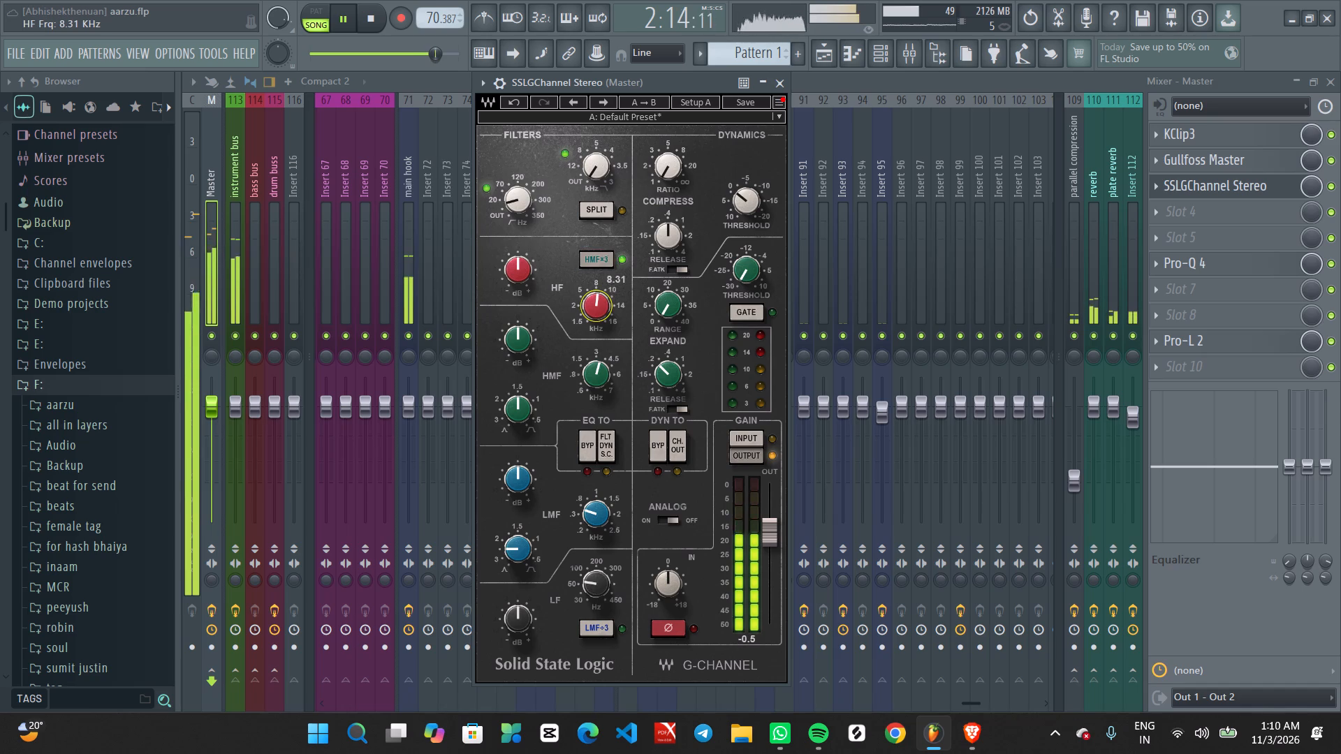
scroll(600, 304, "up", 4, "ctrl")
scroll(600, 304, "up", 15)
scroll(600, 304, "down", 1)
scroll(601, 304, "up", 2)
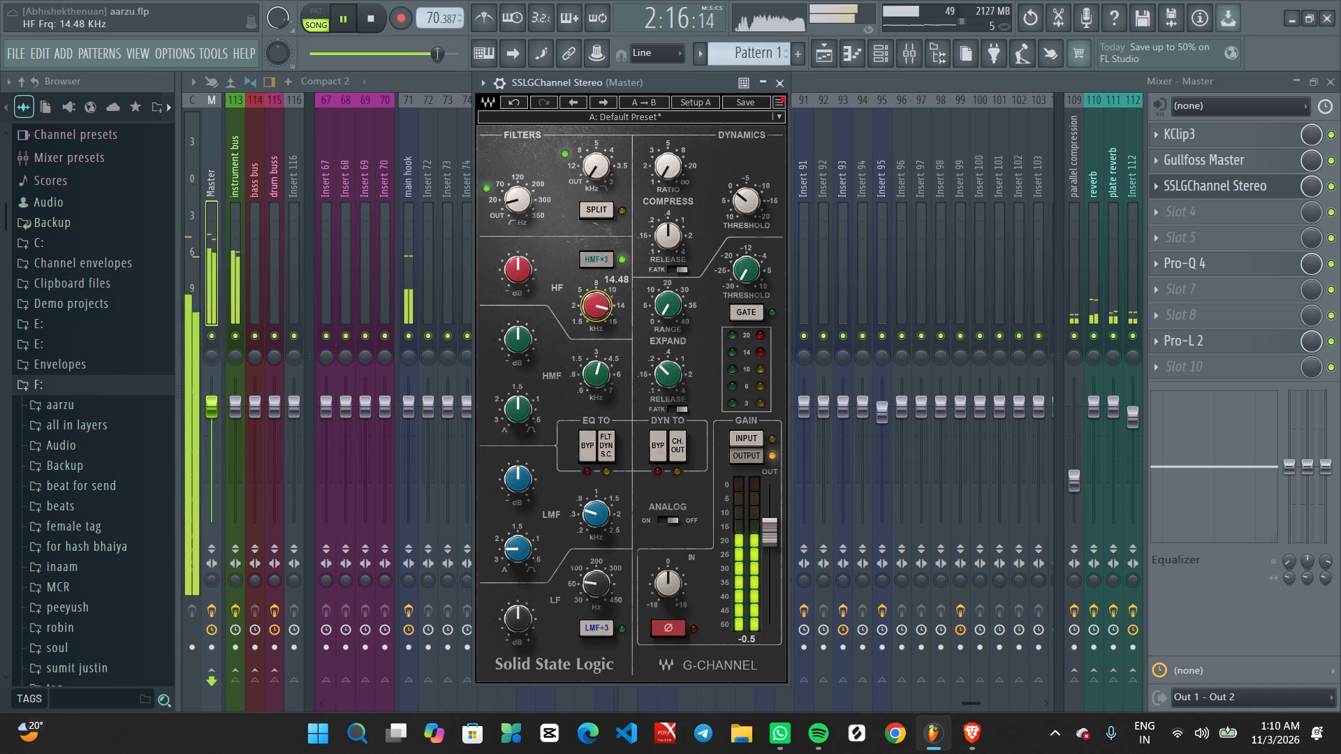
scroll(601, 304, "up", 7)
key("space")
key("space")
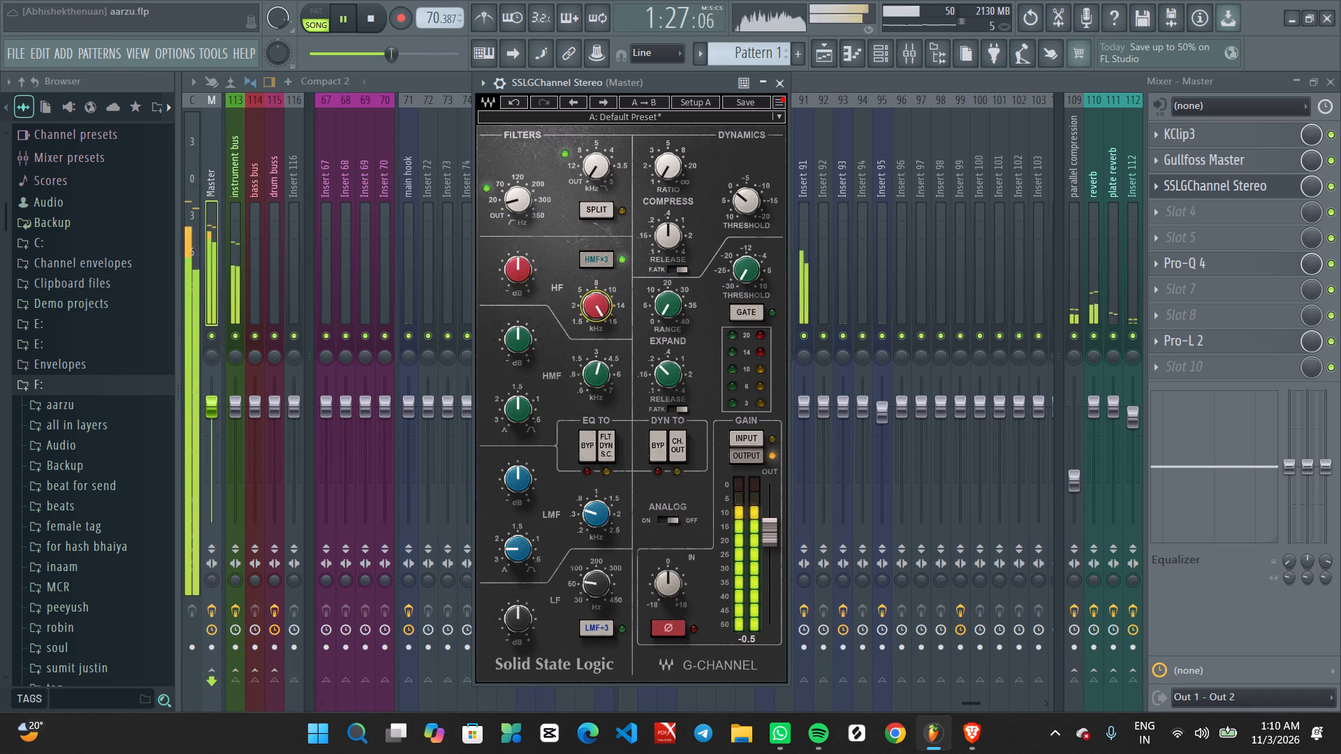
scroll(599, 306, "up", 6)
scroll(599, 306, "down", 19)
scroll(599, 306, "up", 1)
scroll(599, 306, "down", 2)
left_click_drag(599, 306, 615, 454)
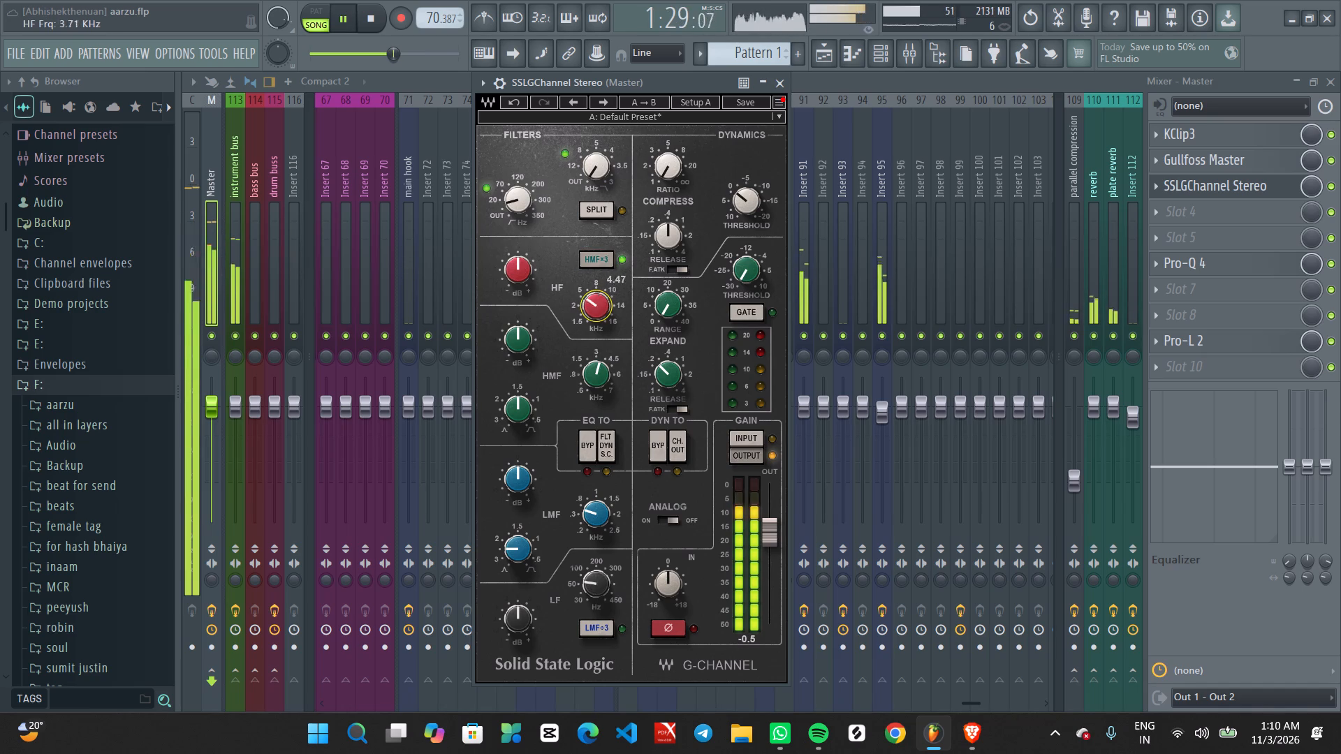
Switch off the HMF÷3 option in SSLGChannel, sweep the HF band frequency, and settle it at about 9 kHz.
left_click_drag(615, 454, 676, 390)
left_click(597, 254)
scroll(601, 294, "up", 8)
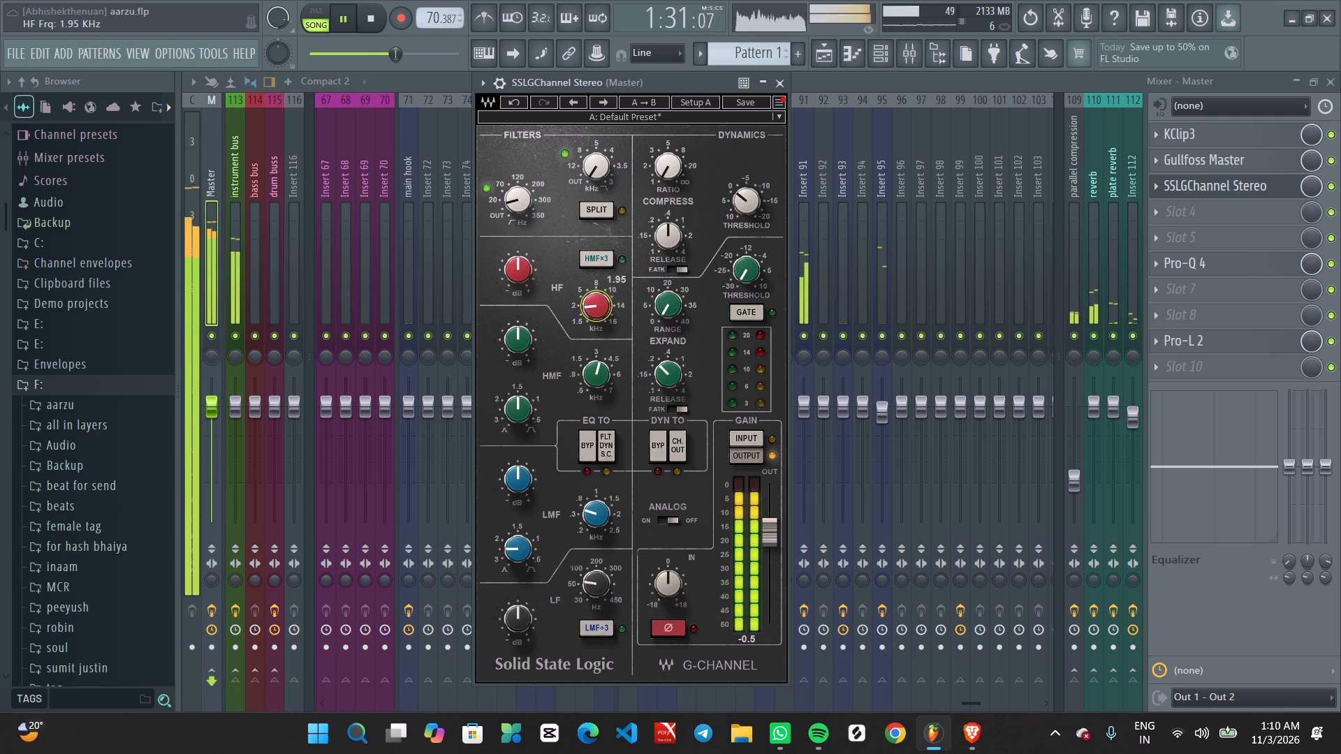
scroll(589, 298, "up", 15)
left_click(589, 298, "alt")
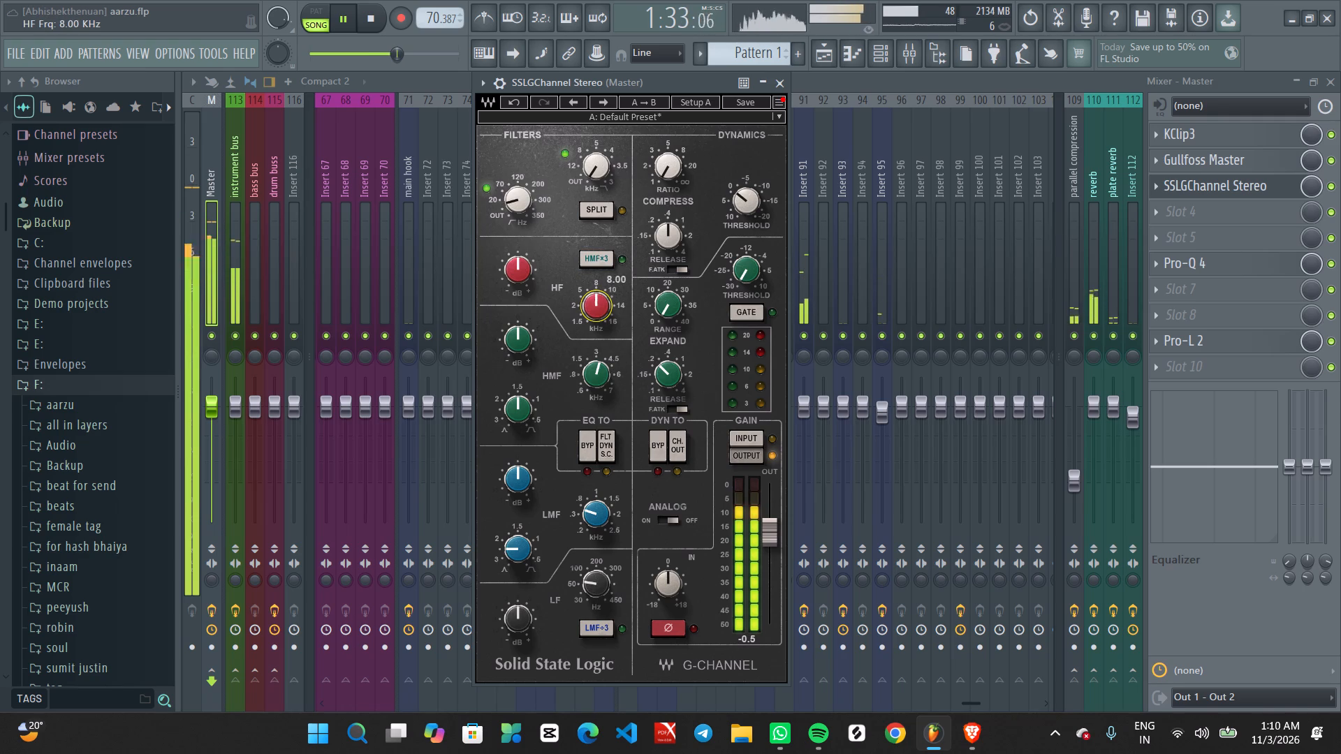
scroll(600, 306, "up", 5)
scroll(515, 253, "up", 1, "alt")
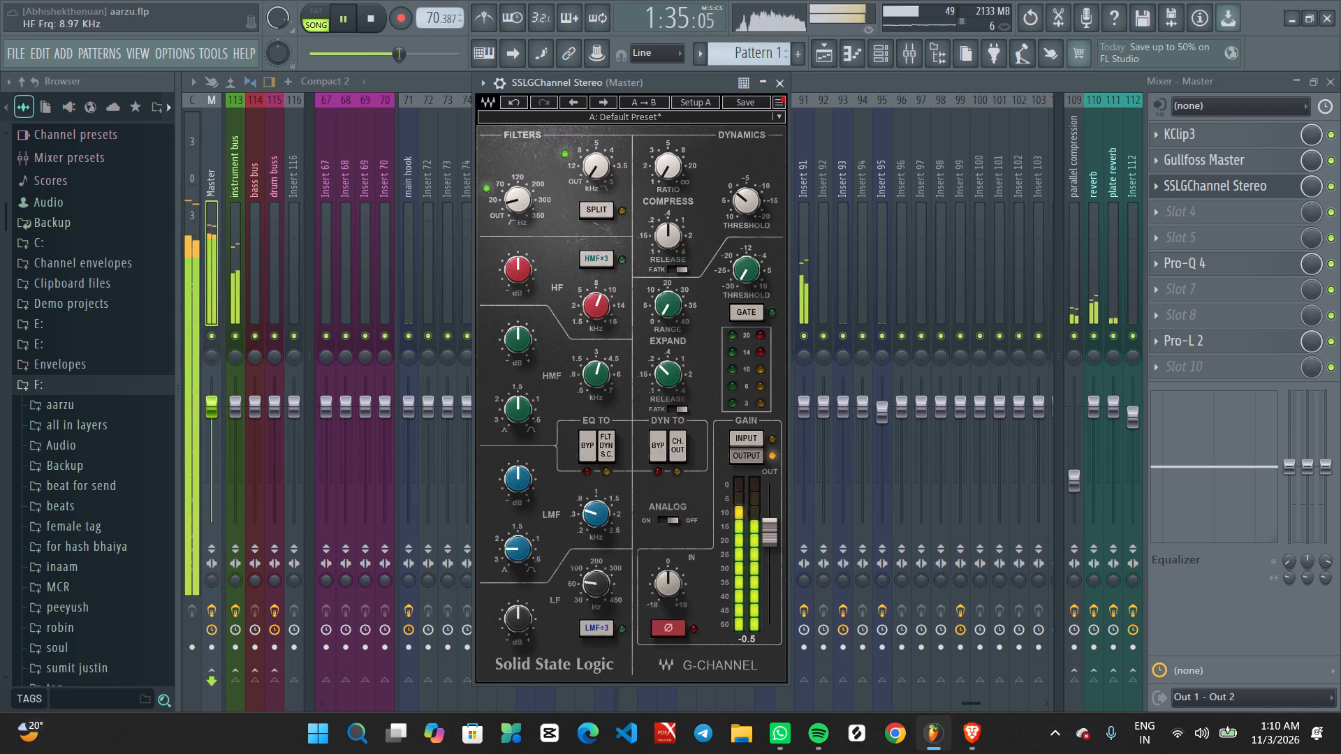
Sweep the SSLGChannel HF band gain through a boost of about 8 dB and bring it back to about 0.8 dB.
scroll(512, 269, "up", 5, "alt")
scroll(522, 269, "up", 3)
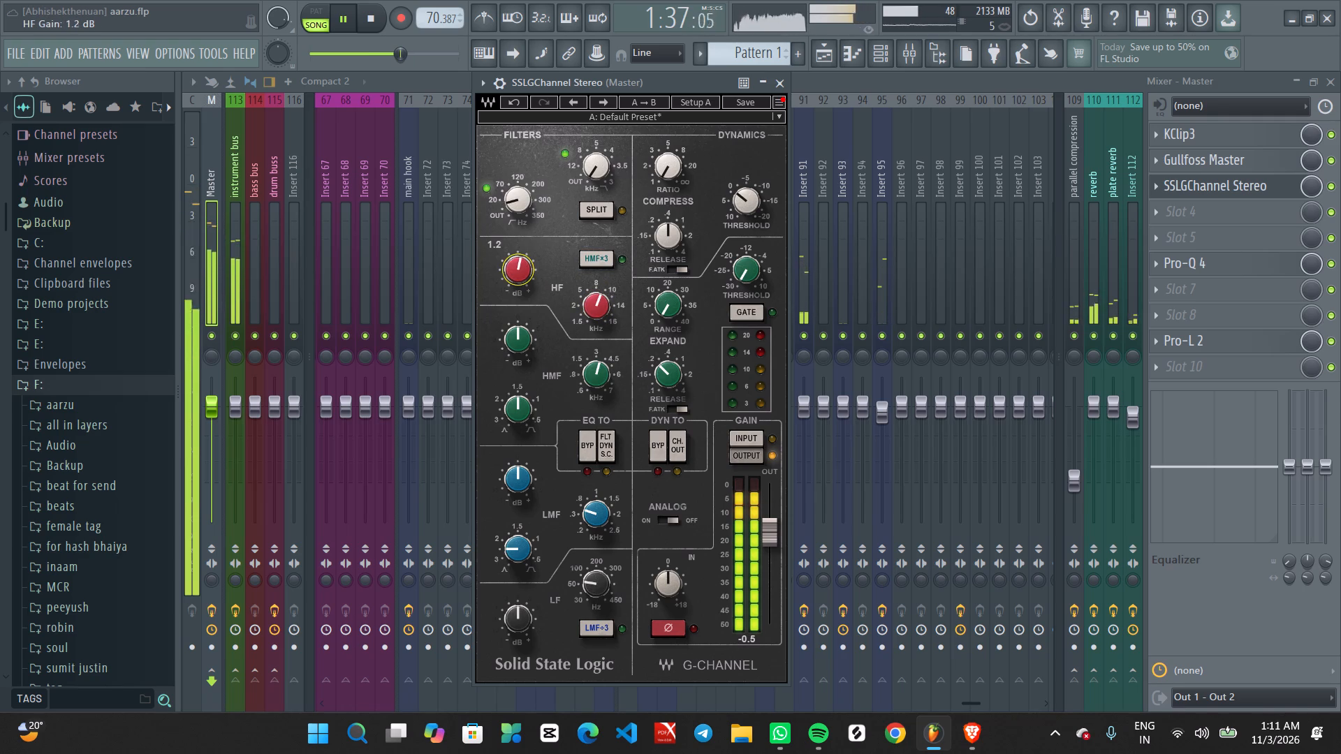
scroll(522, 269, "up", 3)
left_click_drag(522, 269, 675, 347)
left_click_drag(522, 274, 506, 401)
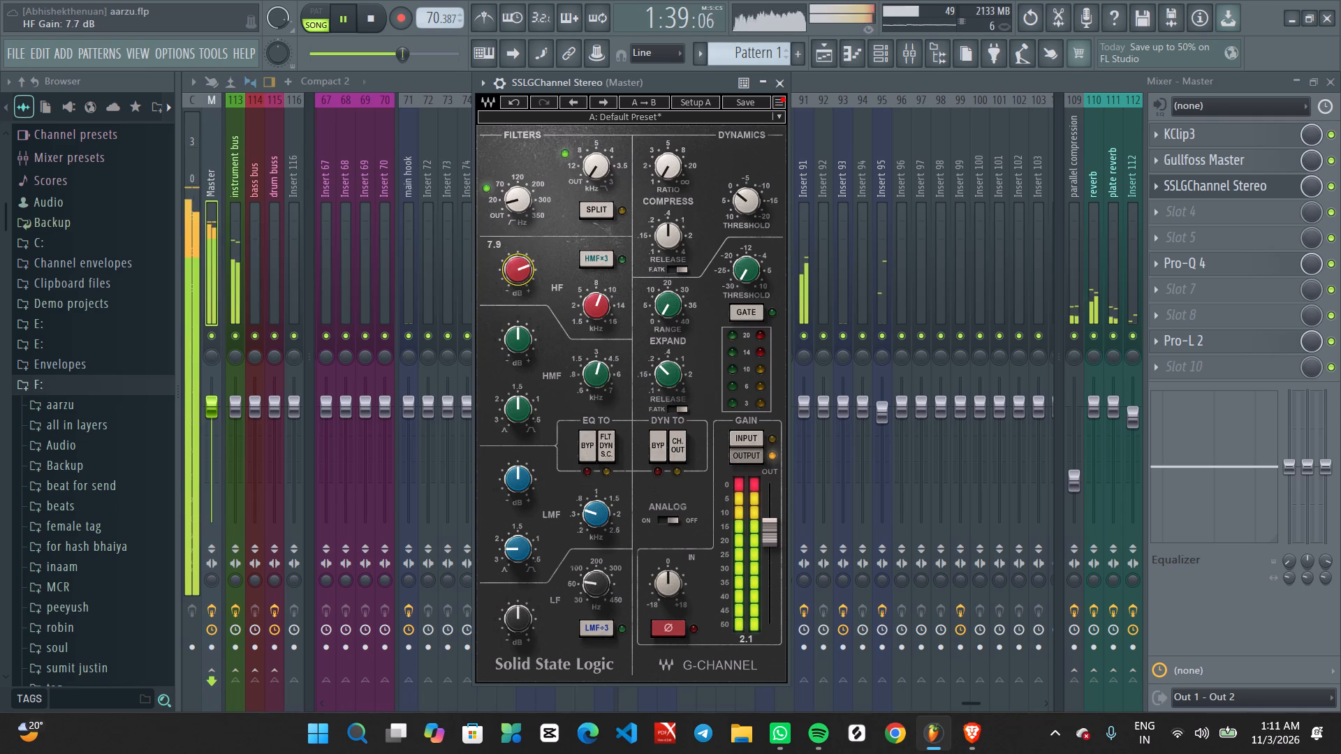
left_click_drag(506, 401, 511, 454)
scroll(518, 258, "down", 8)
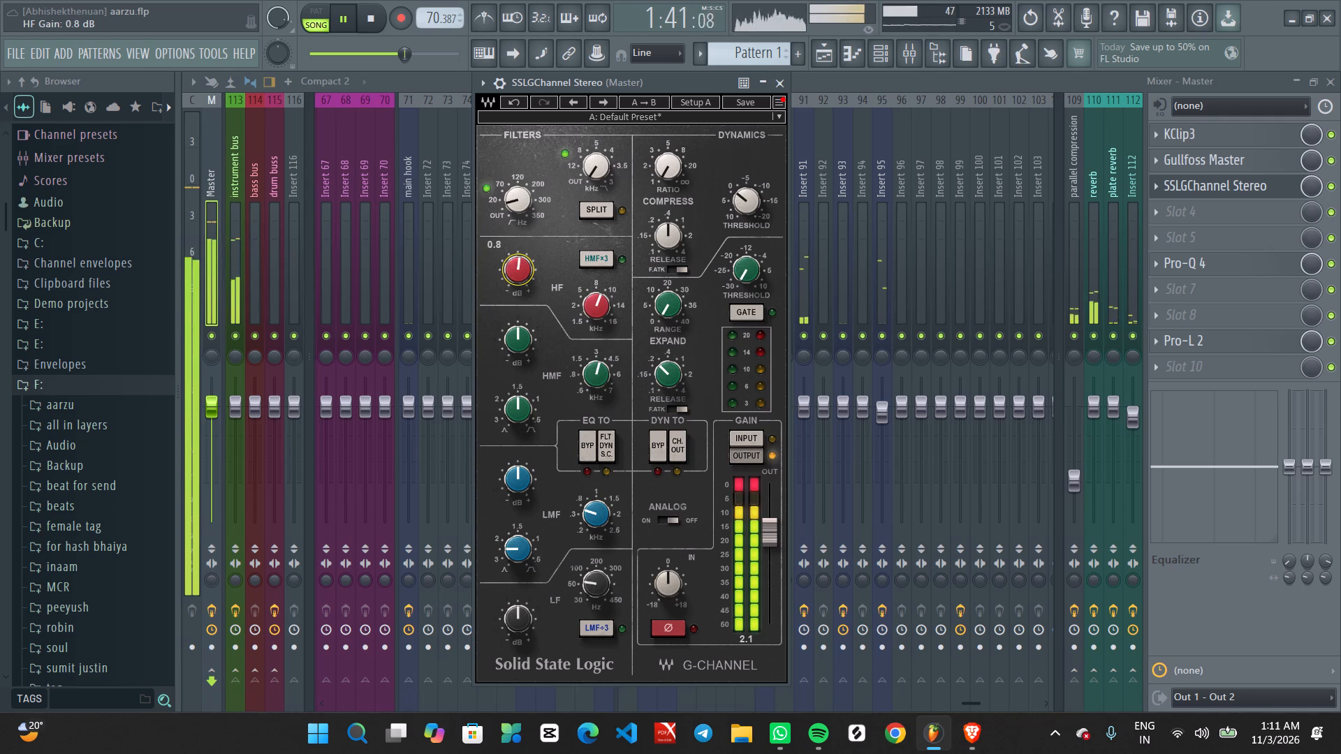
Switch the HMF÷3 option in SSLGChannel back on.
left_click(593, 264)
Audition the SSLGChannel HF band gain with a boost above 10 dB, and lower it to about 0.3 dB.
scroll(529, 267, "up", 17)
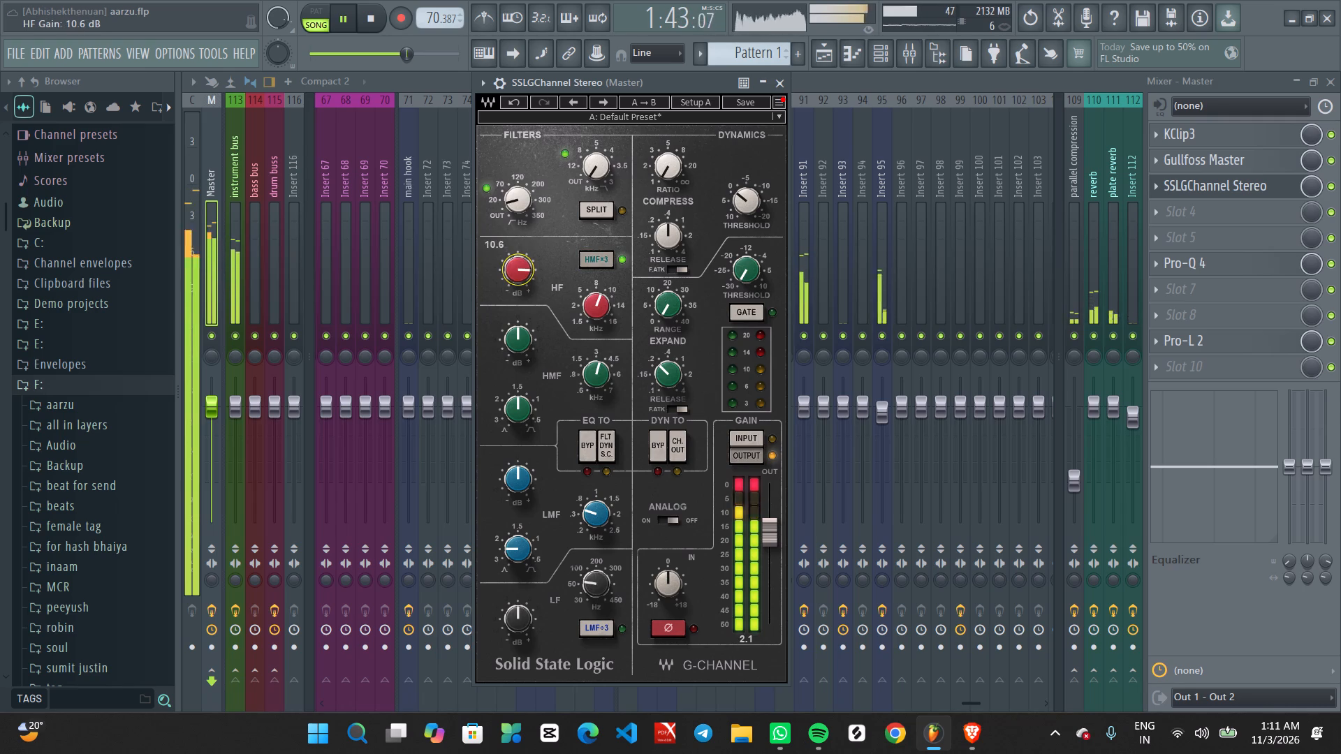
scroll(522, 268, "up", 7)
scroll(522, 268, "down", 2)
scroll(522, 268, "up", 1)
scroll(522, 268, "down", 13)
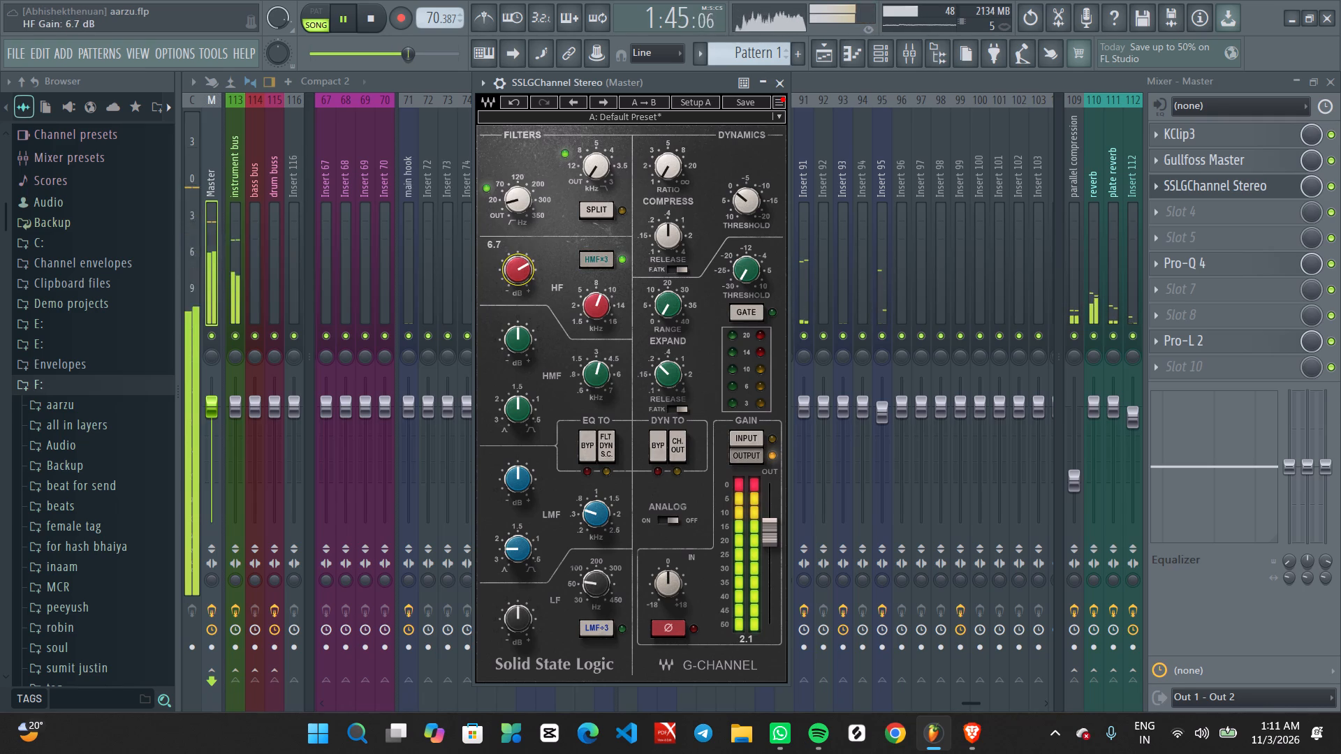
scroll(522, 268, "down", 10)
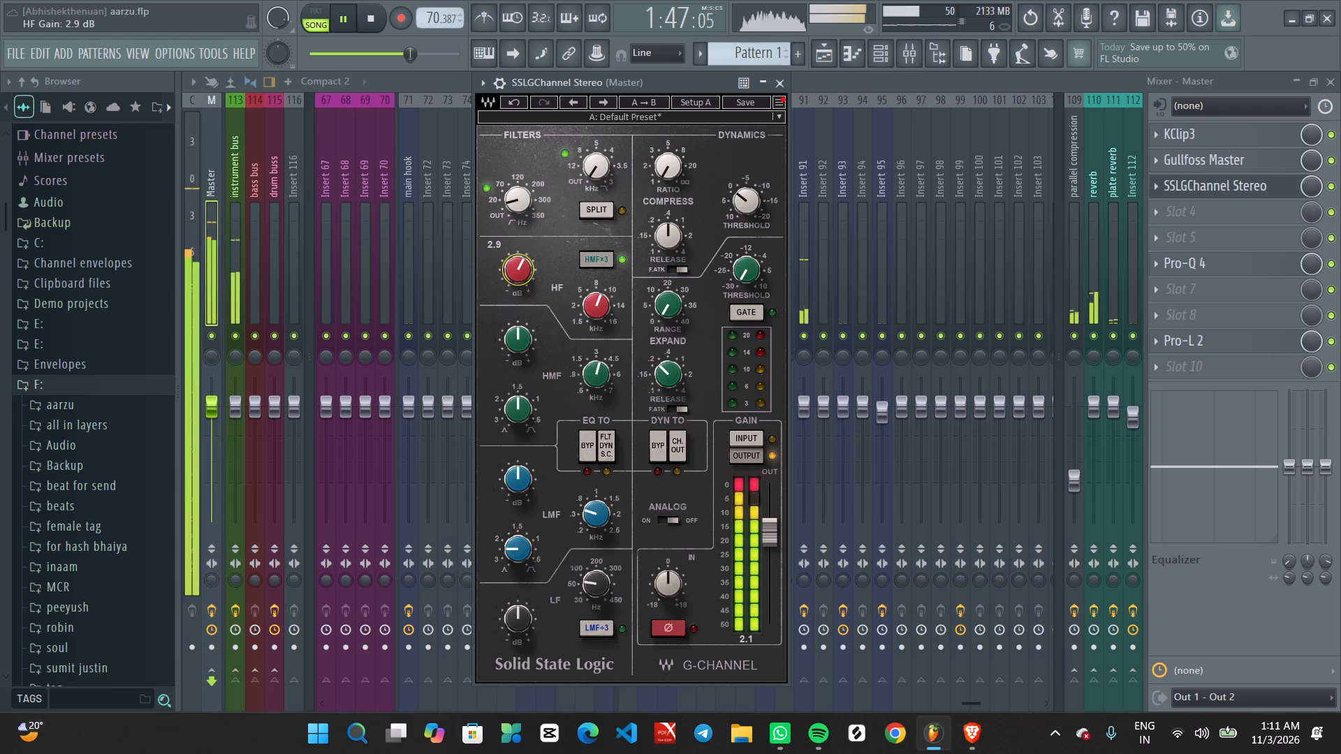
scroll(522, 268, "down", 4)
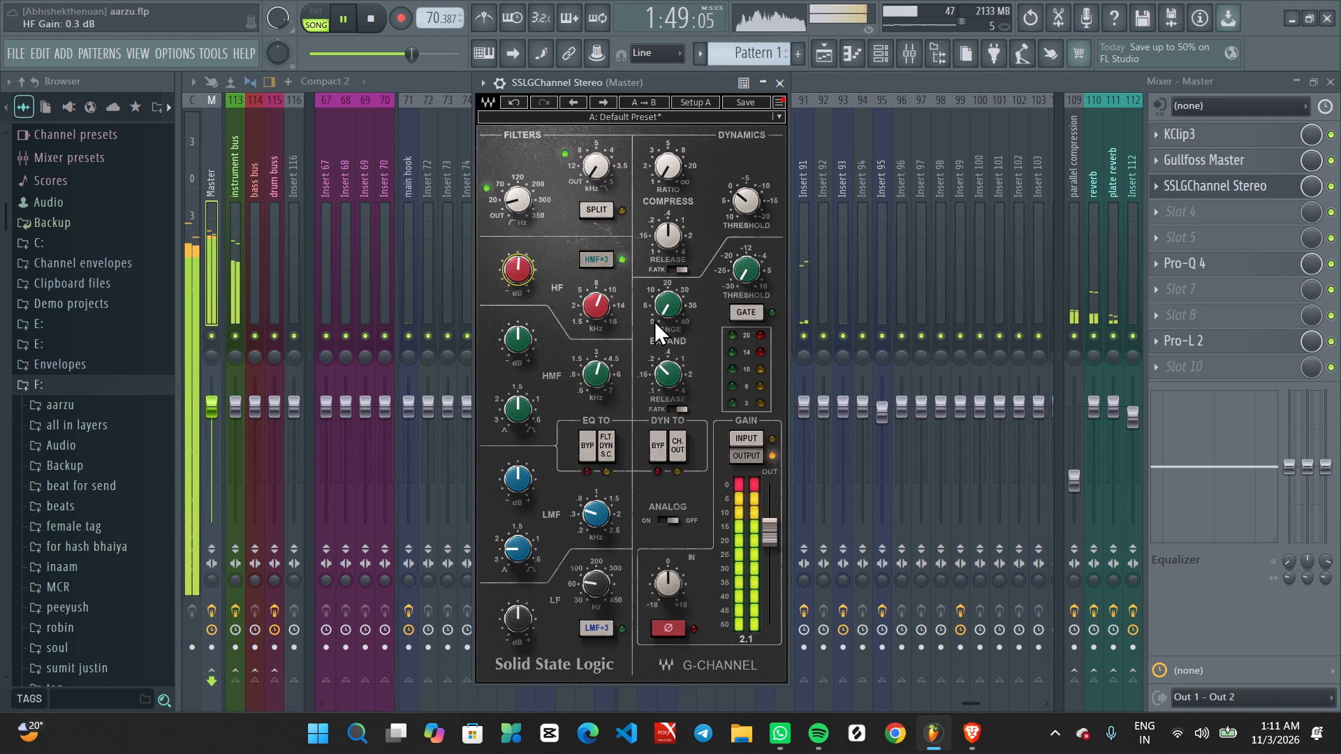
Adjust the SSLGChannel HMF band frequency to about 3.4 kHz while the song plays.
left_click_drag(656, 84, 675, 84)
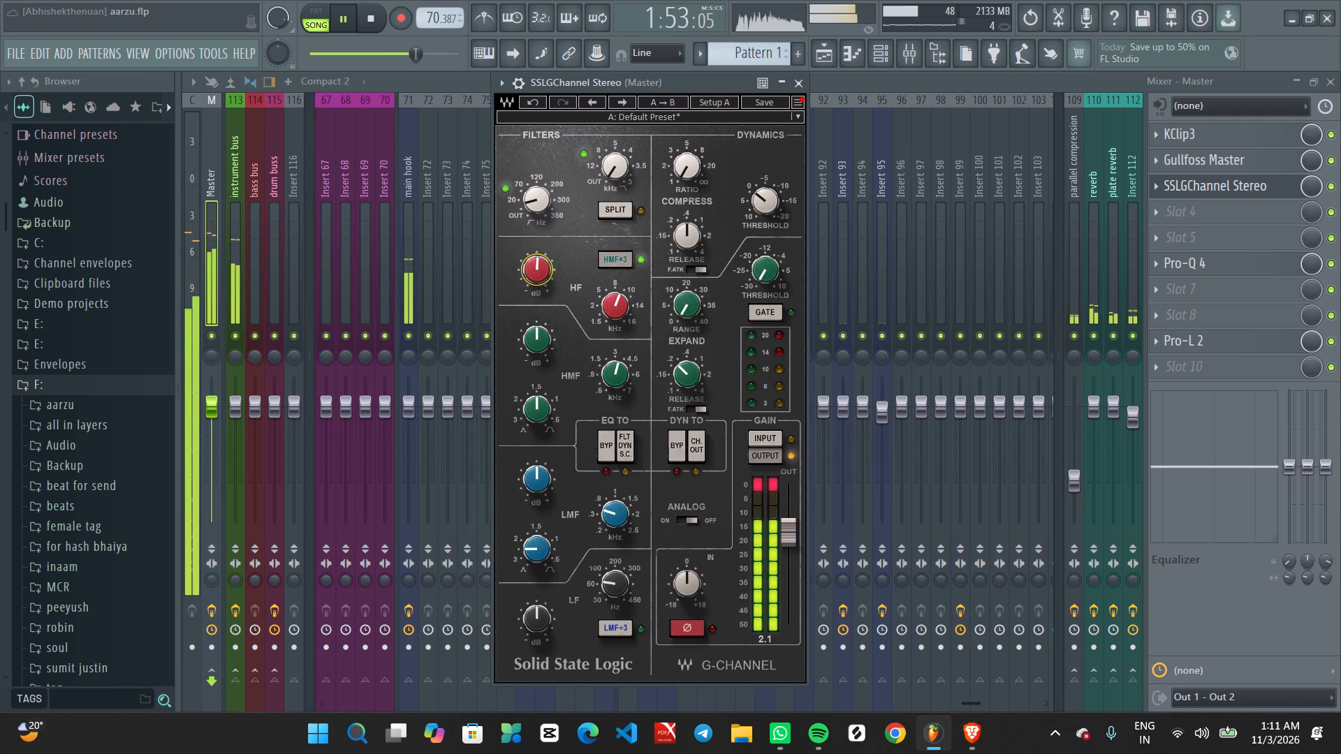
scroll(618, 380, "up", 1)
scroll(622, 367, "down", 3)
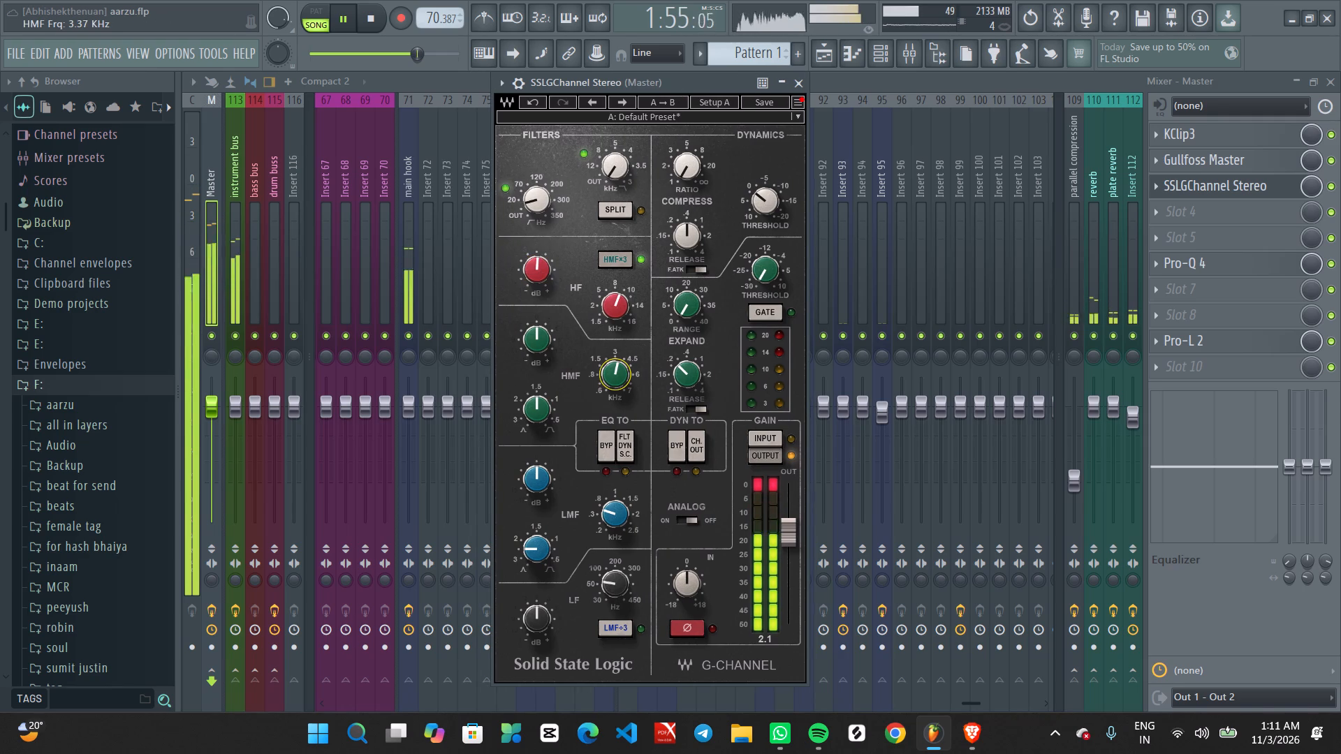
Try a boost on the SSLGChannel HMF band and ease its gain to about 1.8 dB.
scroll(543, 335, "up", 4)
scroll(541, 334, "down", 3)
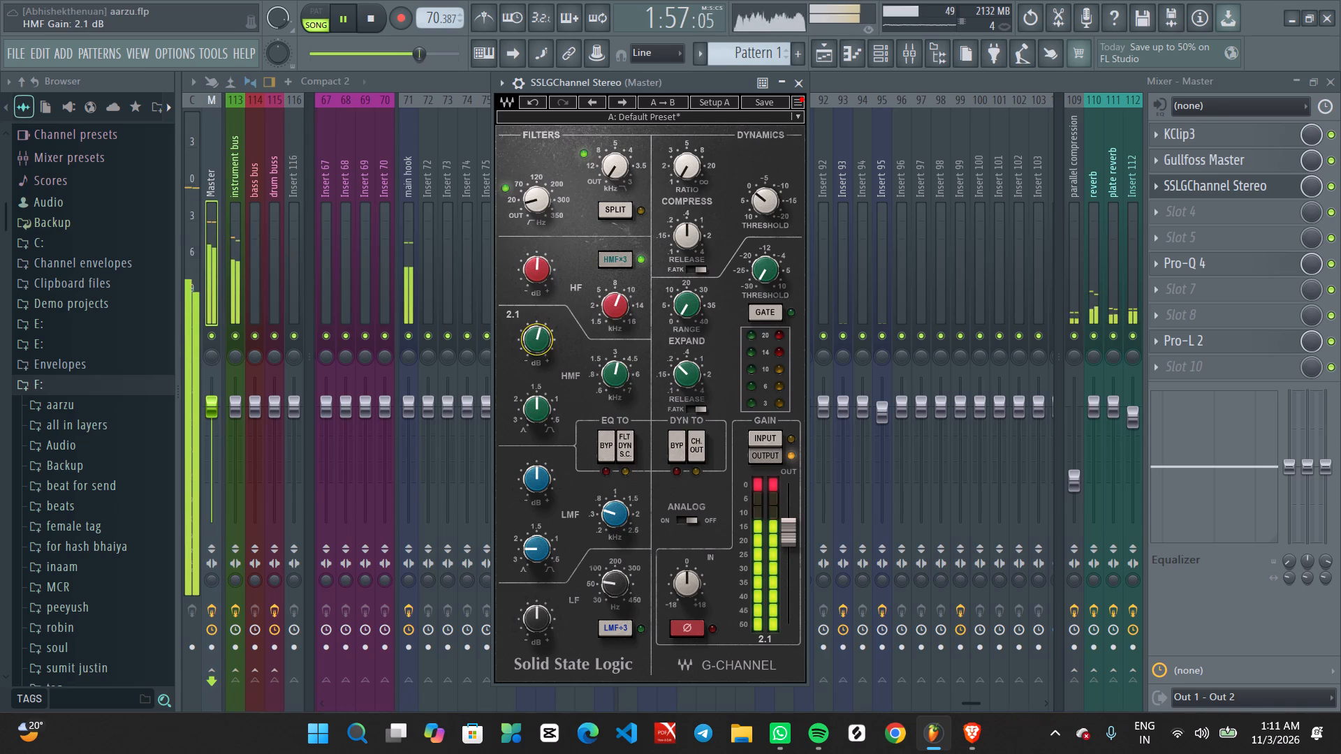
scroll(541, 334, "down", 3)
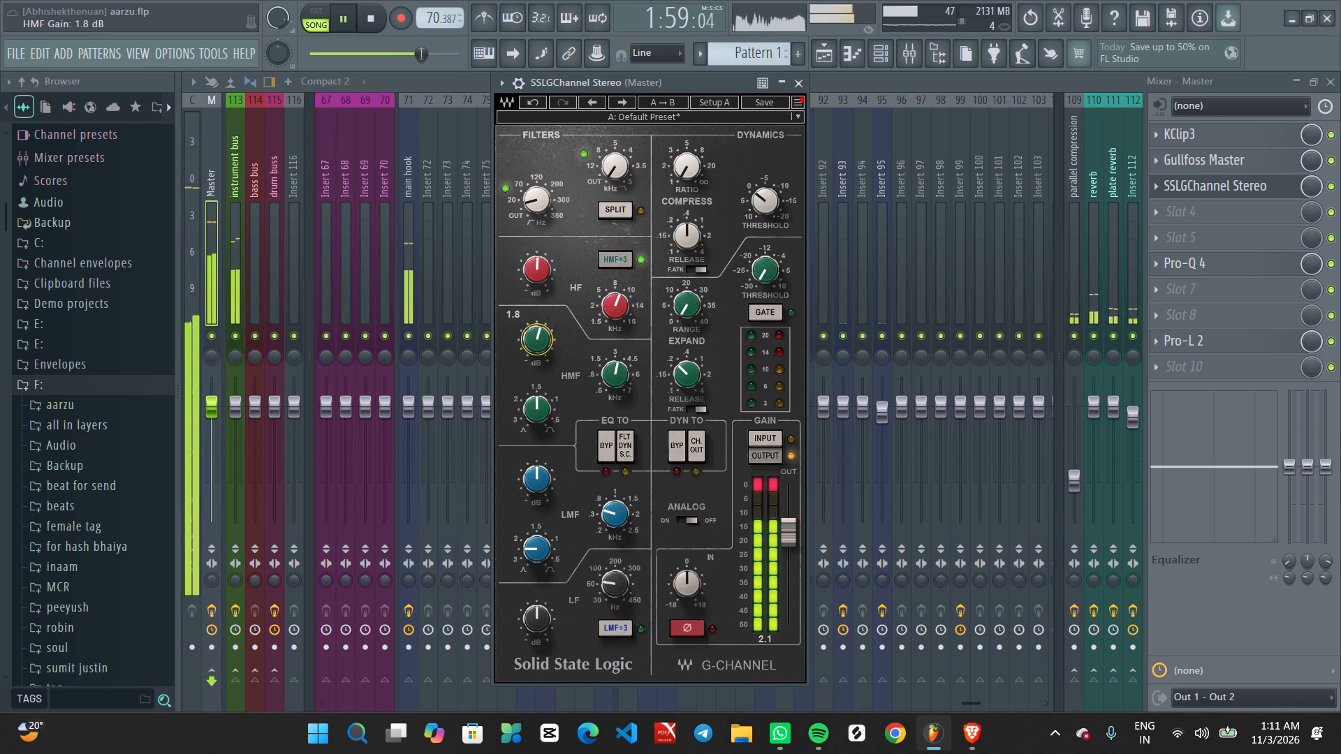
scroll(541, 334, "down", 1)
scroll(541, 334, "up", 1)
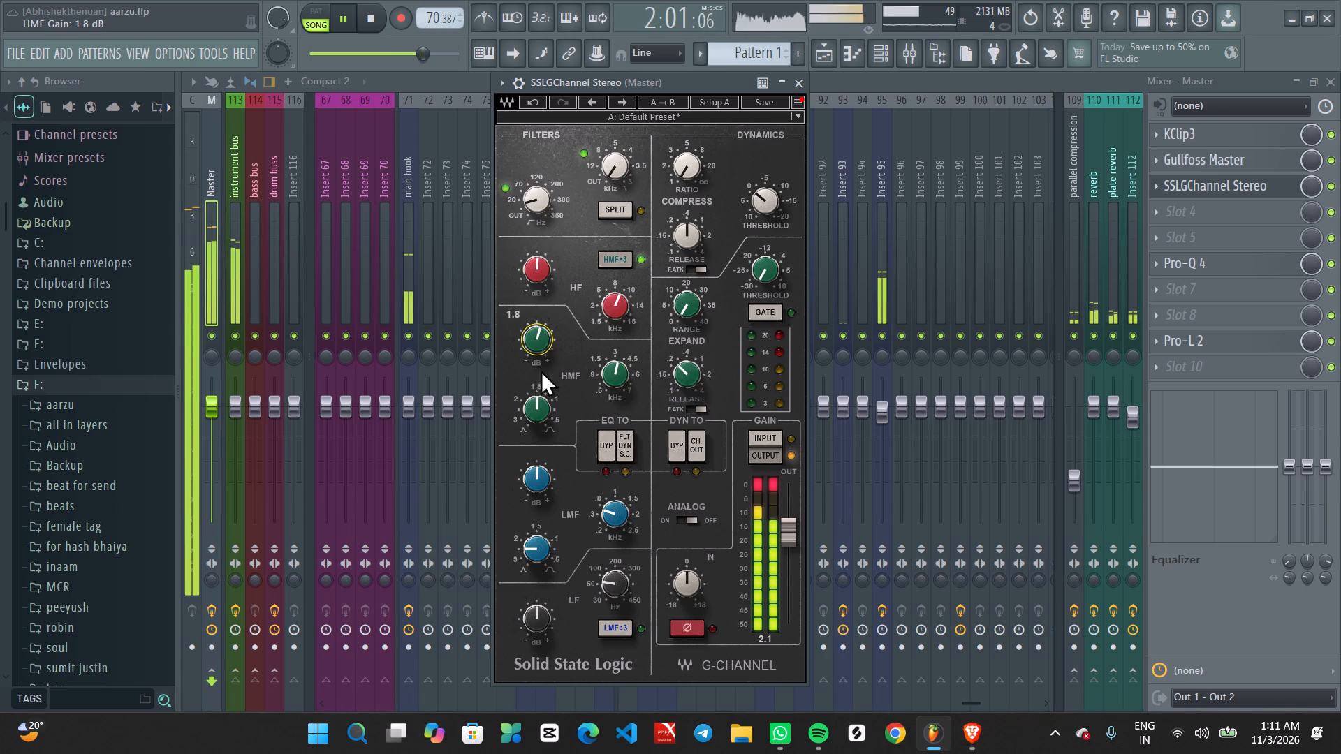
Set the SSLGChannel LMF band gain to about 0.6 dB.
scroll(534, 470, "up", 3)
scroll(534, 470, "down", 2)
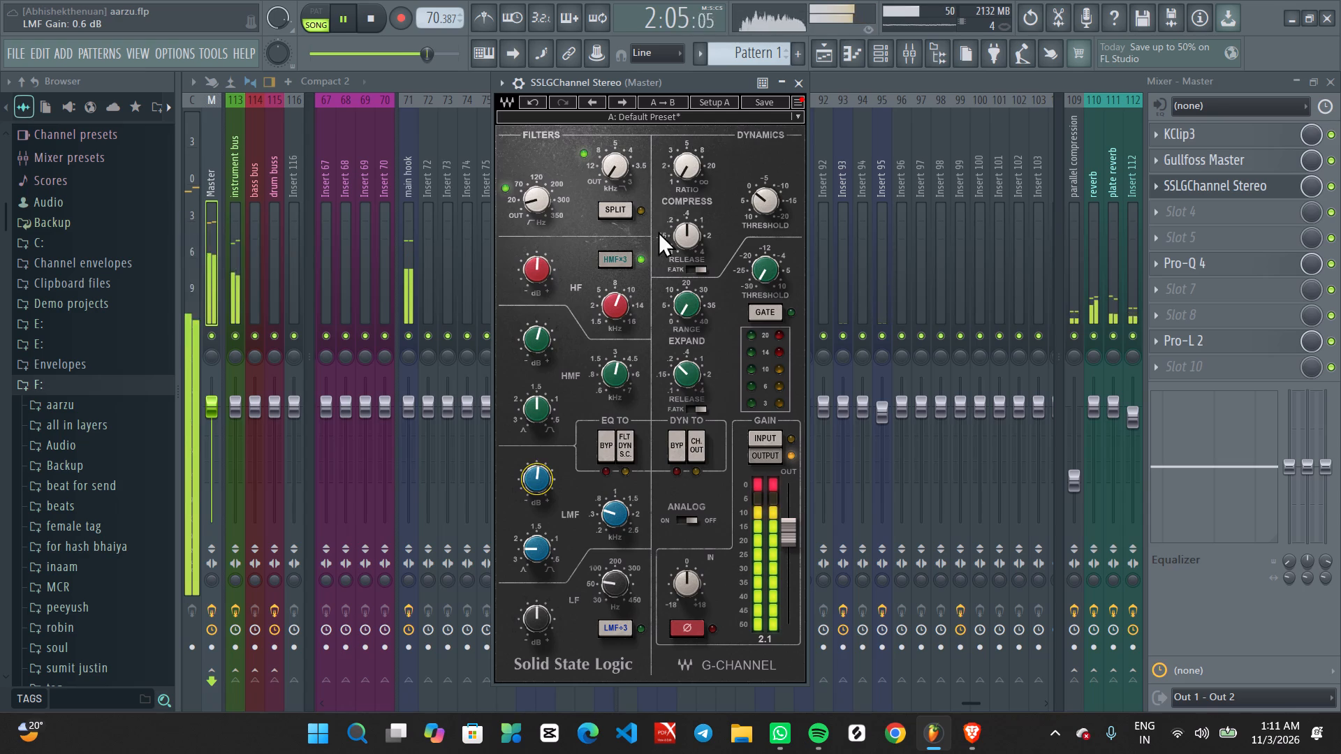
Lower the SSLGChannel HMF band gain to about 0.3 dB.
scroll(534, 337, "down", 2)
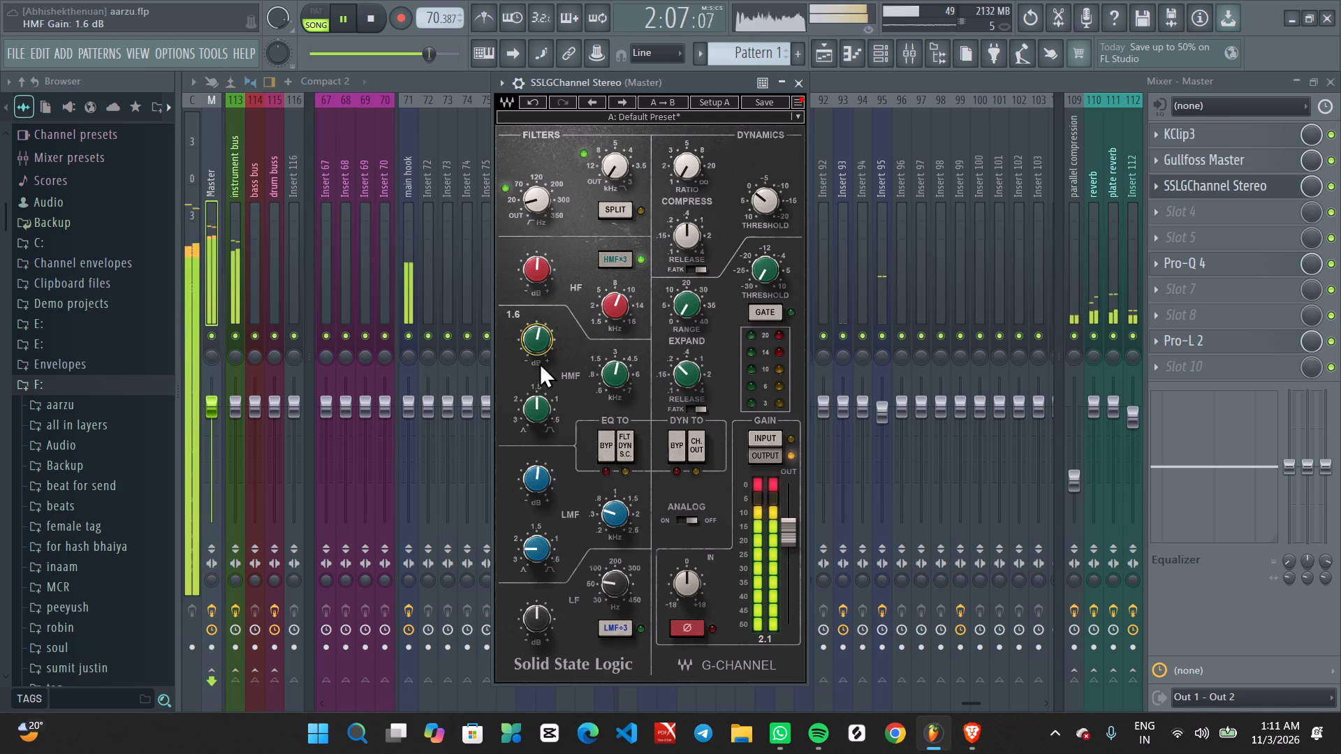
scroll(545, 330, "down", 4)
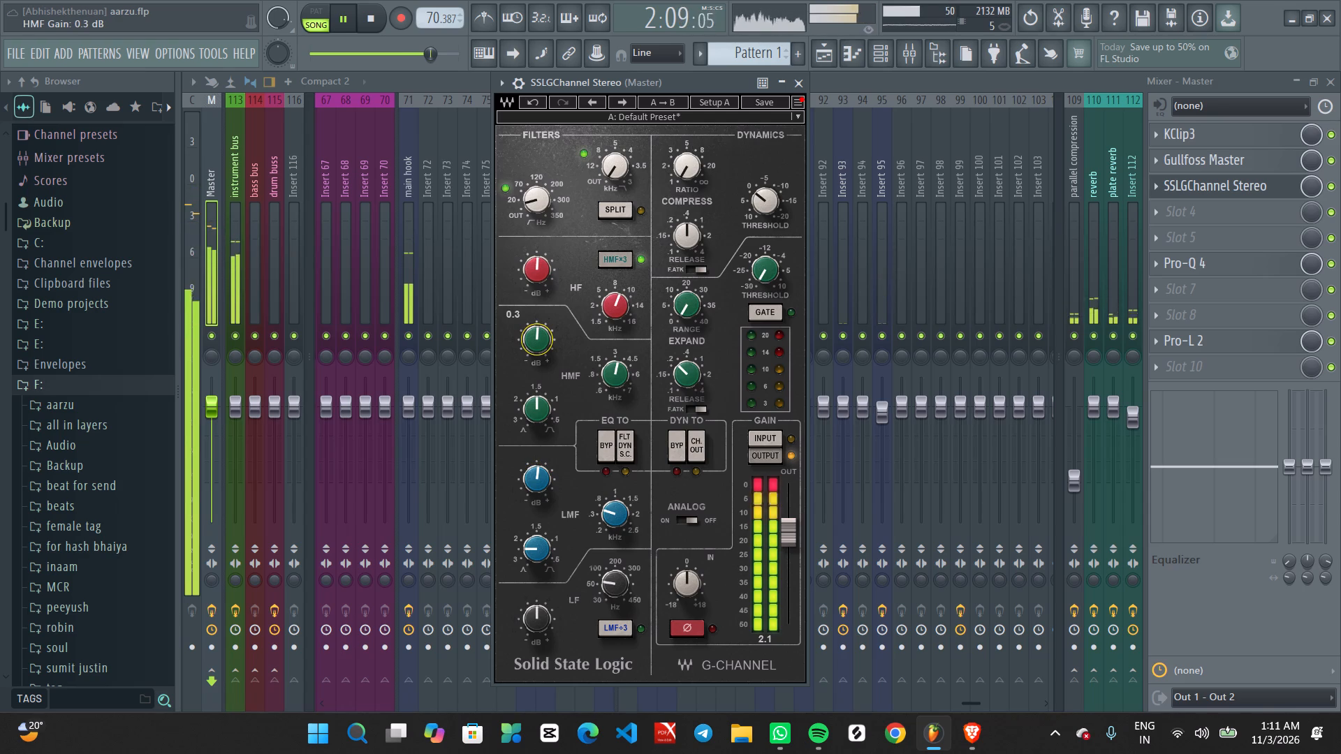
Fine-tune the SSLGChannel HF band gain to about 0.4 dB.
scroll(543, 334, "down", 1)
scroll(543, 268, "down", 1)
scroll(543, 268, "up", 2)
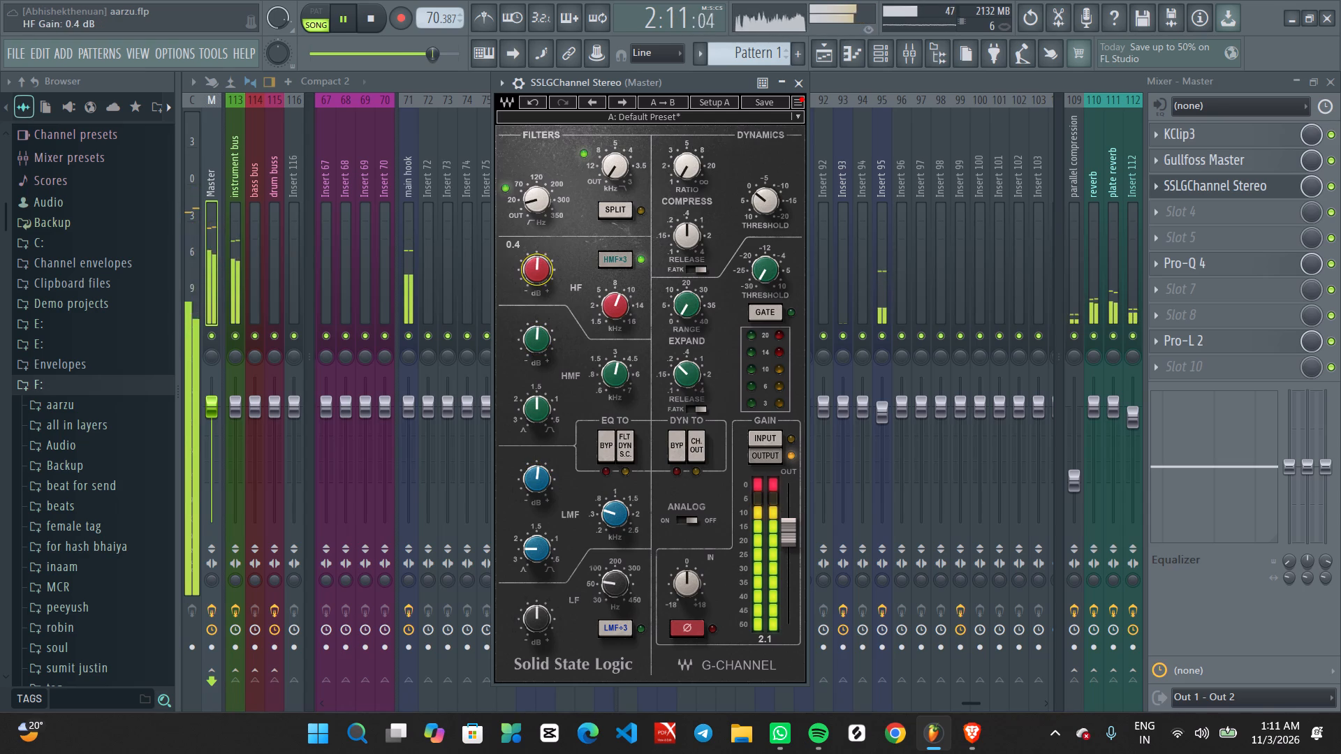
scroll(543, 268, "down", 1)
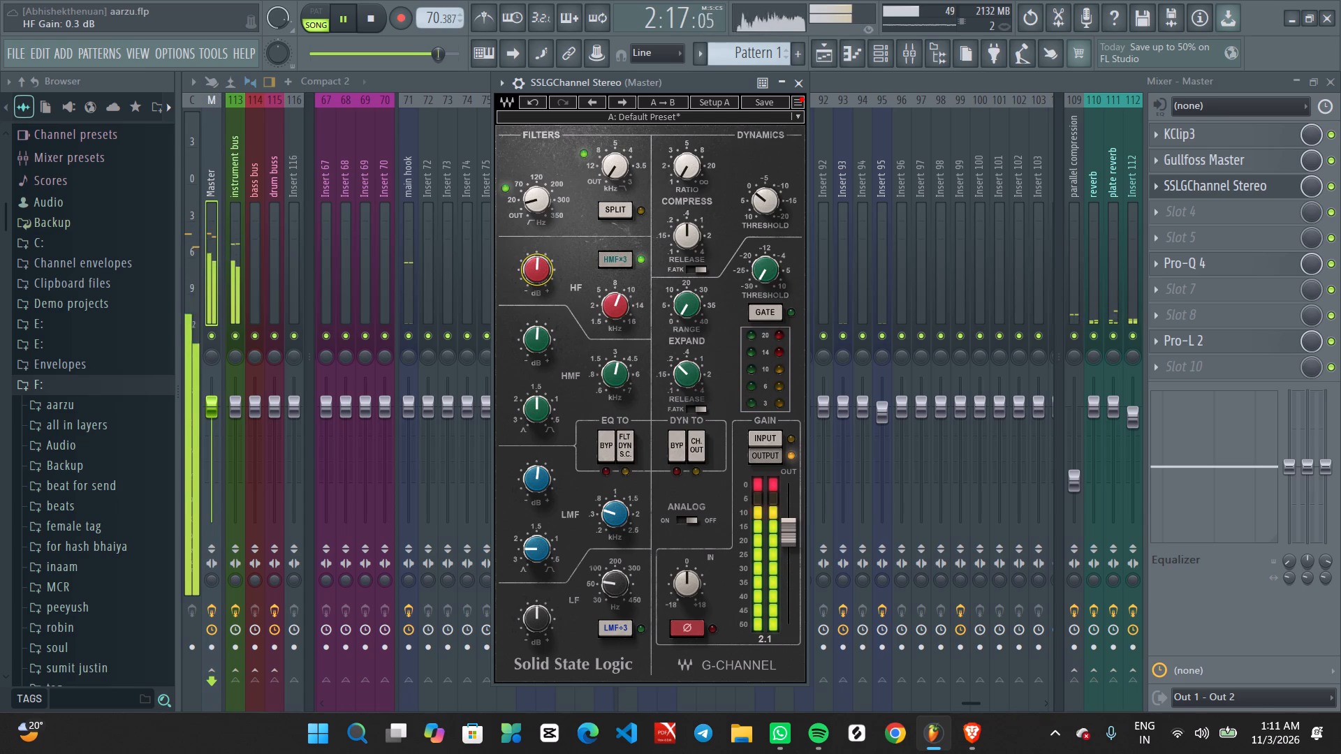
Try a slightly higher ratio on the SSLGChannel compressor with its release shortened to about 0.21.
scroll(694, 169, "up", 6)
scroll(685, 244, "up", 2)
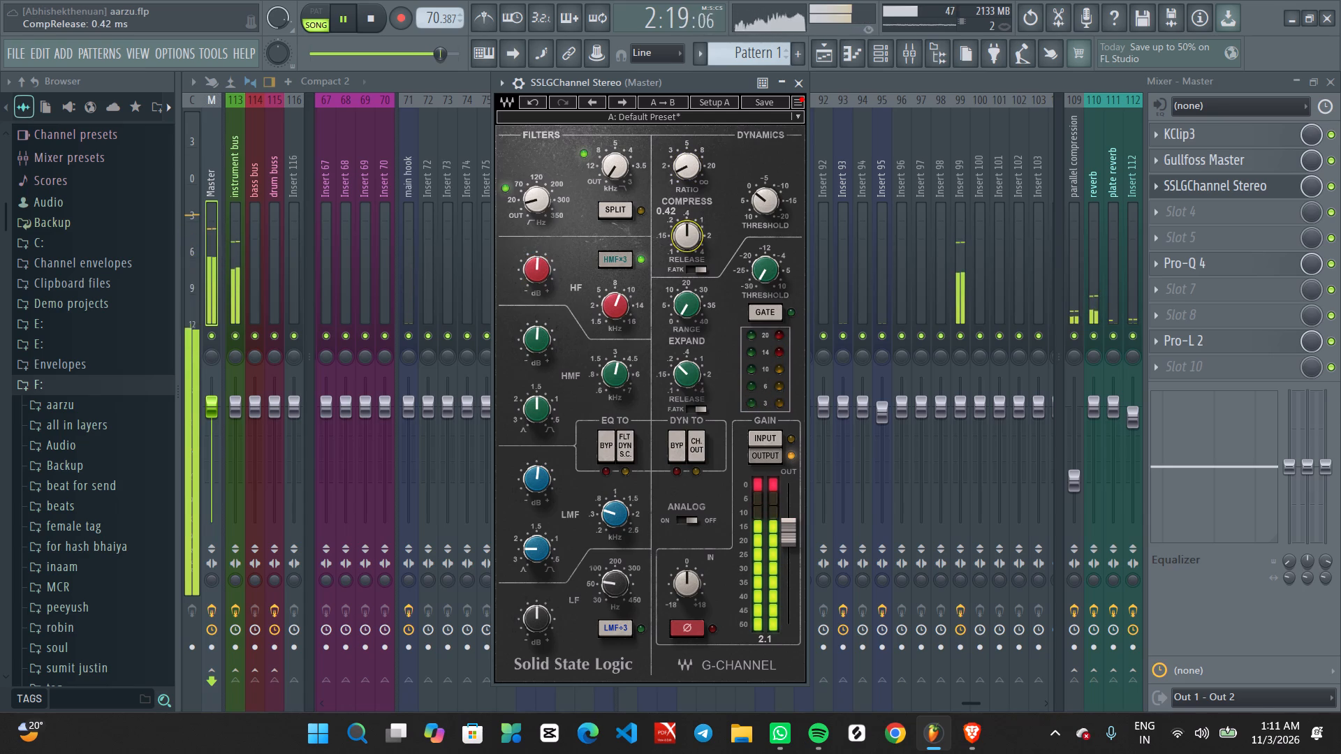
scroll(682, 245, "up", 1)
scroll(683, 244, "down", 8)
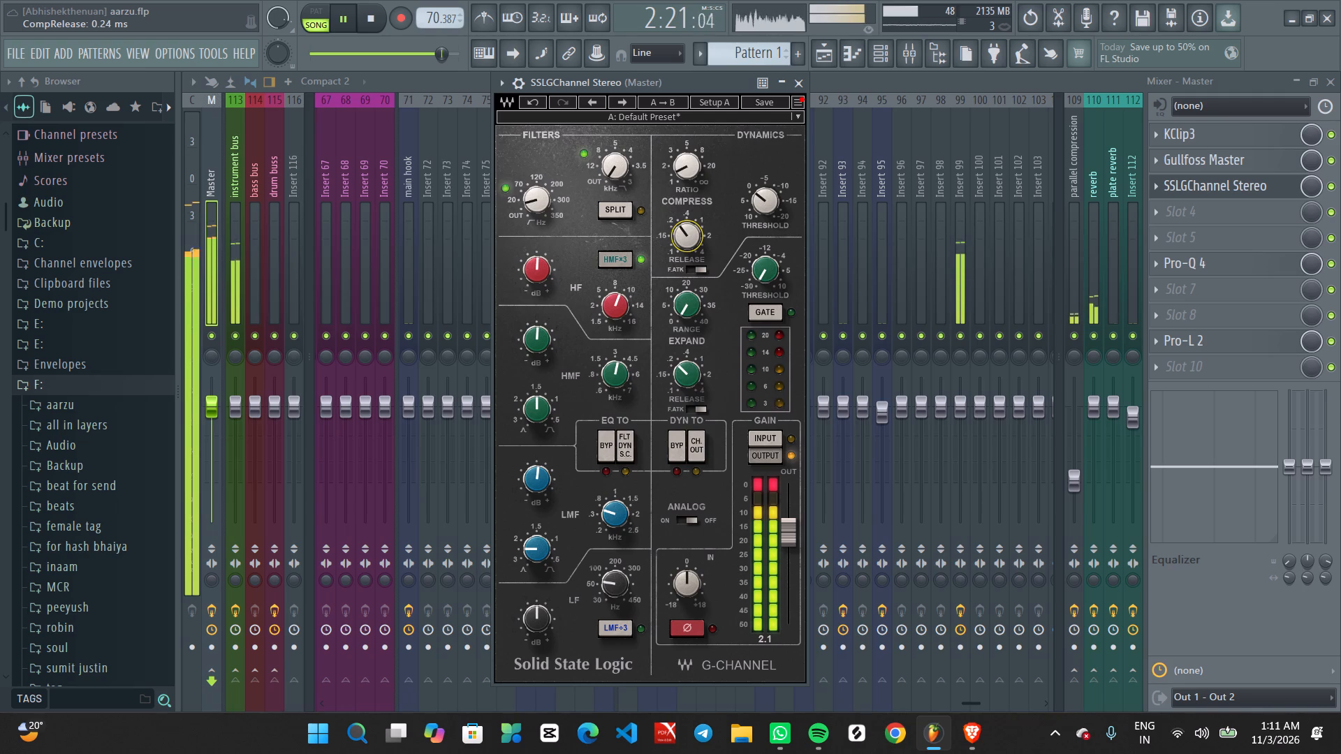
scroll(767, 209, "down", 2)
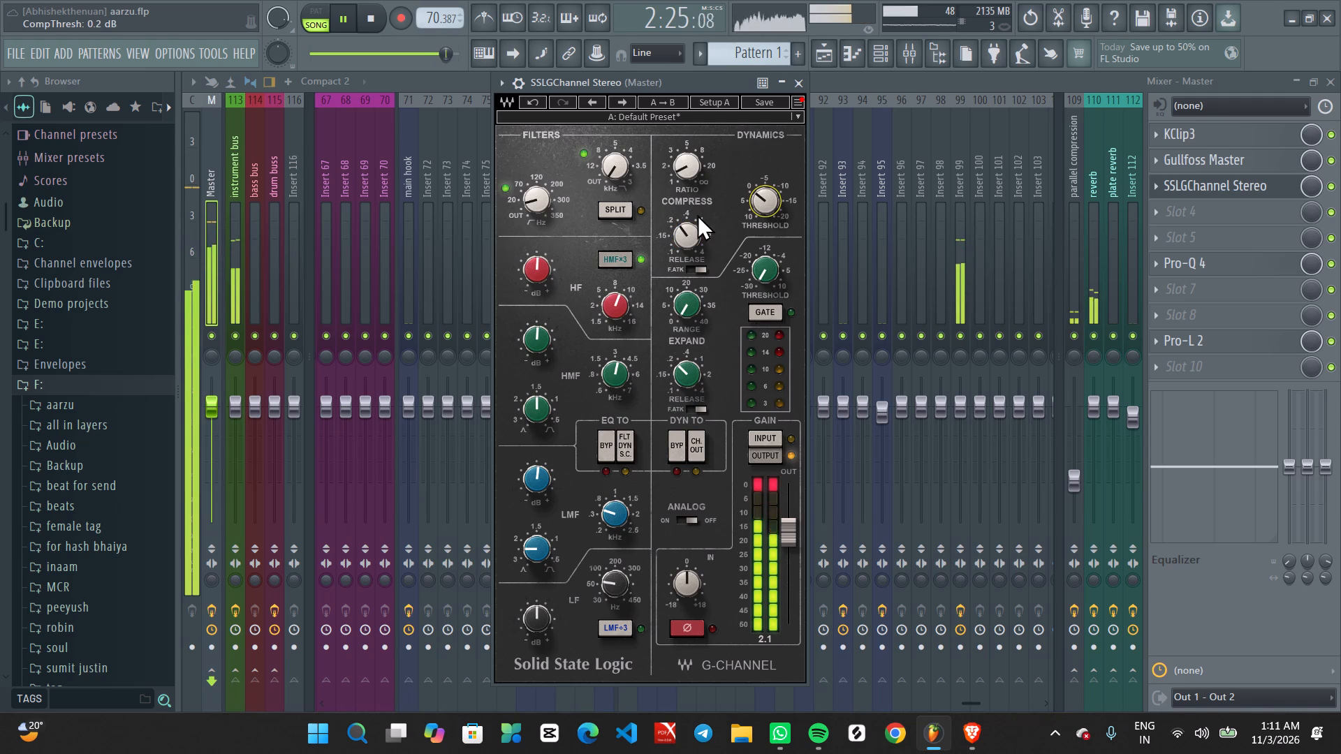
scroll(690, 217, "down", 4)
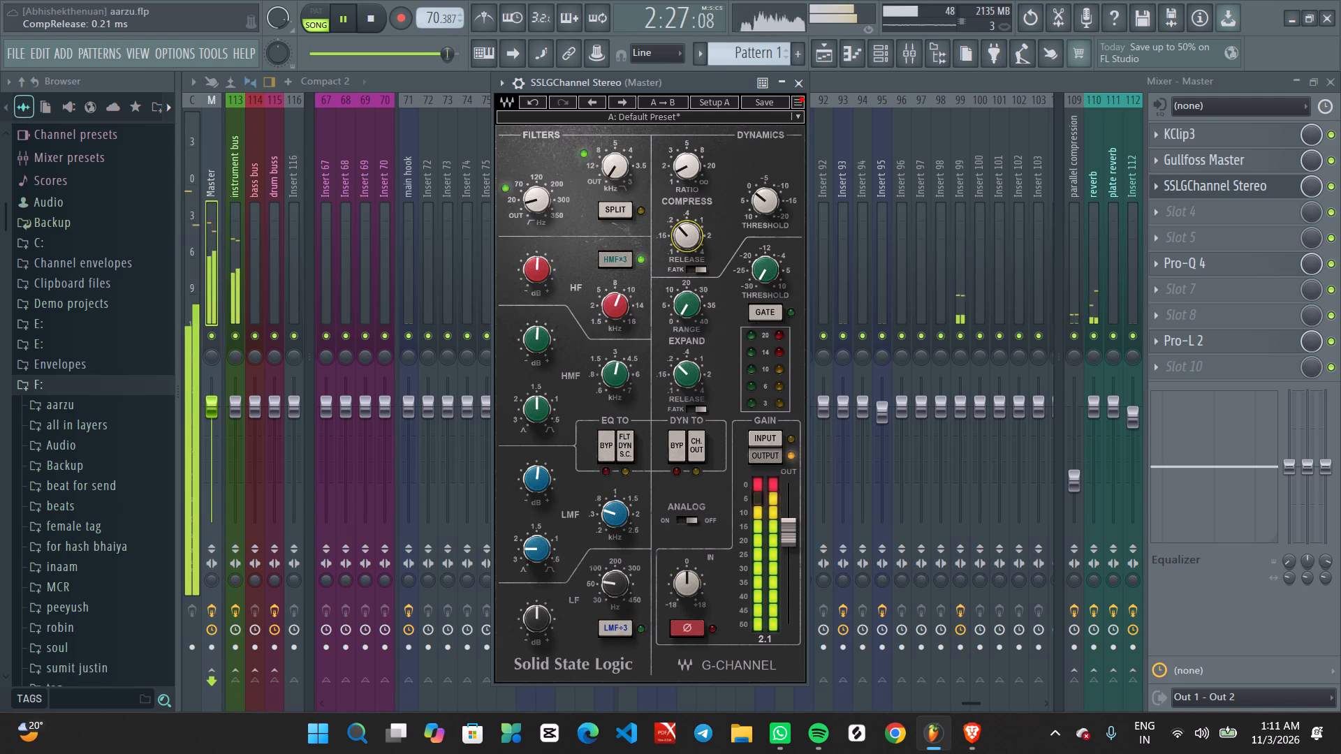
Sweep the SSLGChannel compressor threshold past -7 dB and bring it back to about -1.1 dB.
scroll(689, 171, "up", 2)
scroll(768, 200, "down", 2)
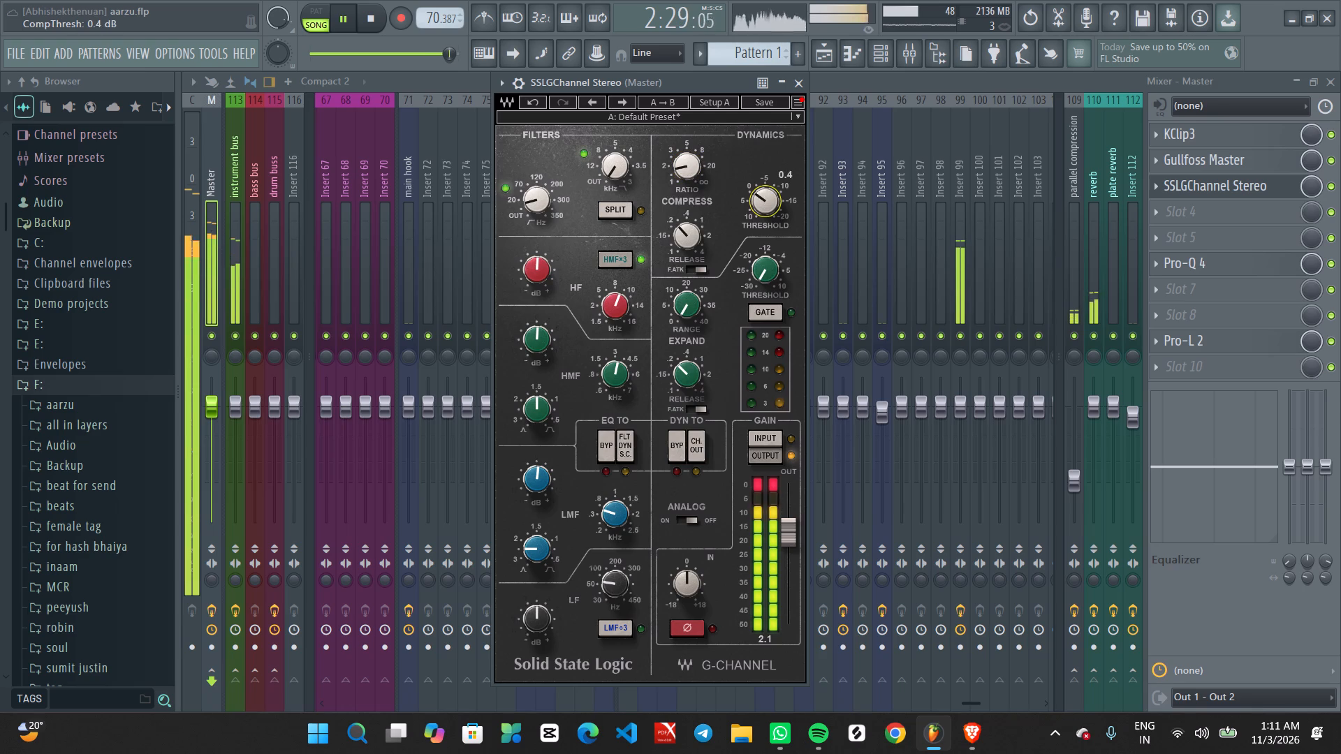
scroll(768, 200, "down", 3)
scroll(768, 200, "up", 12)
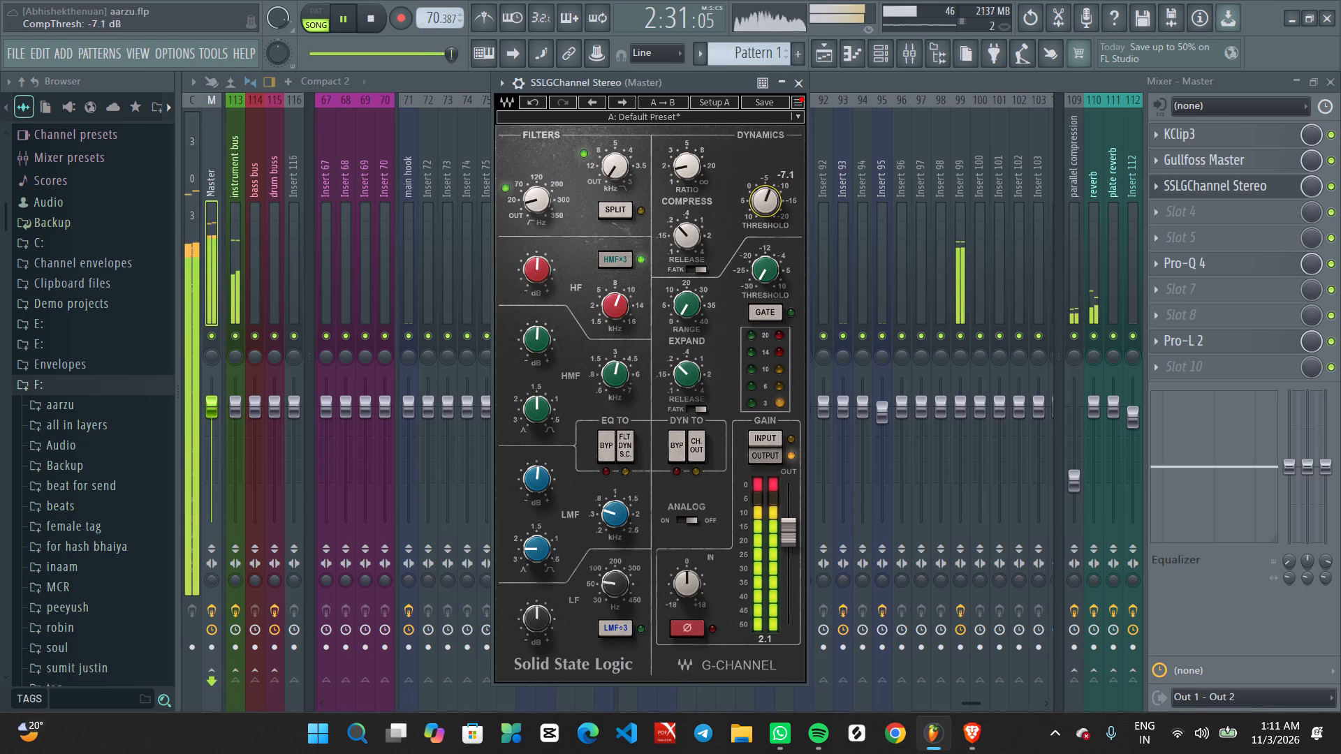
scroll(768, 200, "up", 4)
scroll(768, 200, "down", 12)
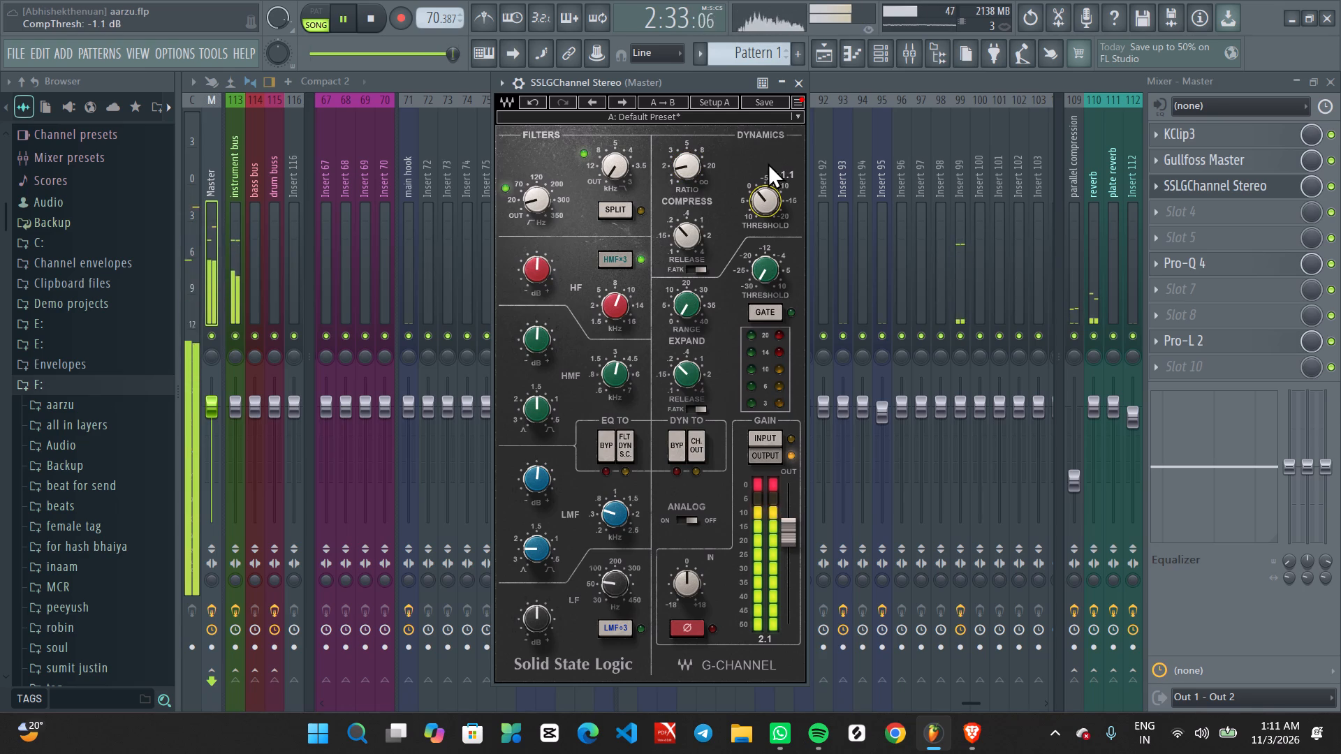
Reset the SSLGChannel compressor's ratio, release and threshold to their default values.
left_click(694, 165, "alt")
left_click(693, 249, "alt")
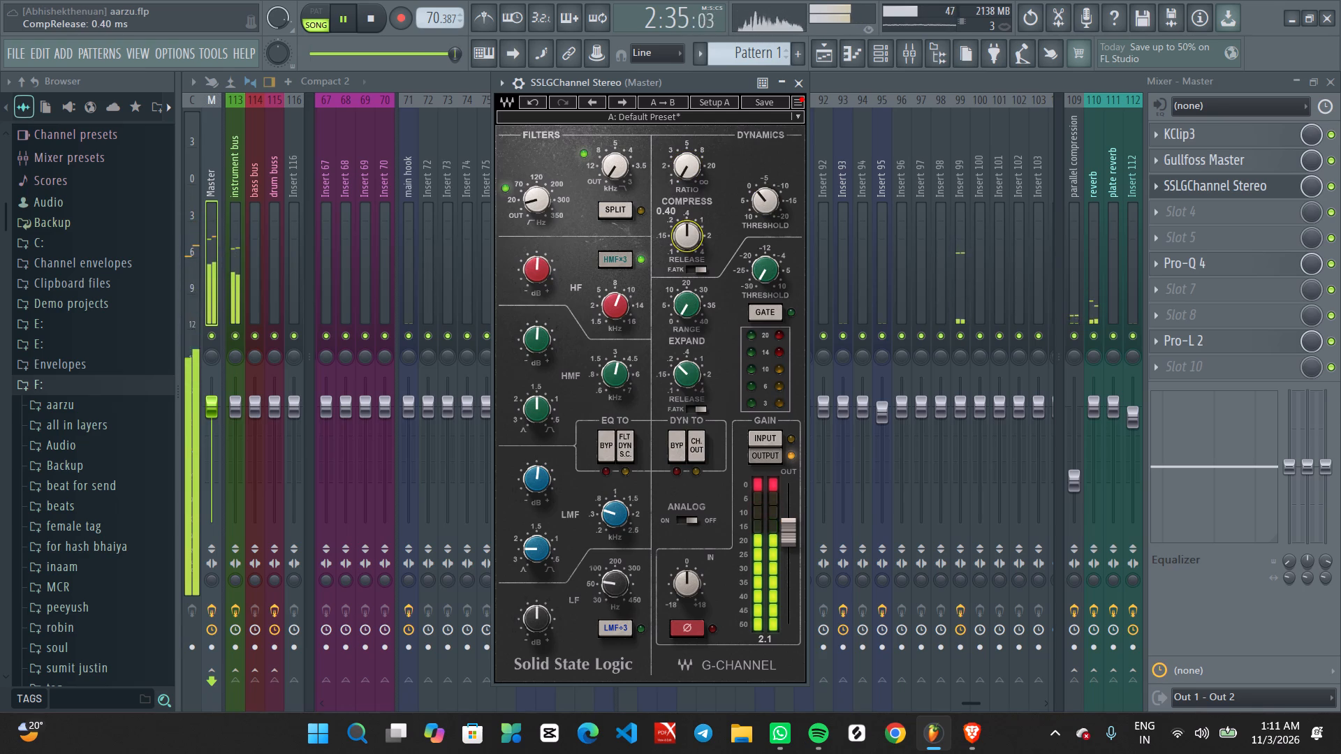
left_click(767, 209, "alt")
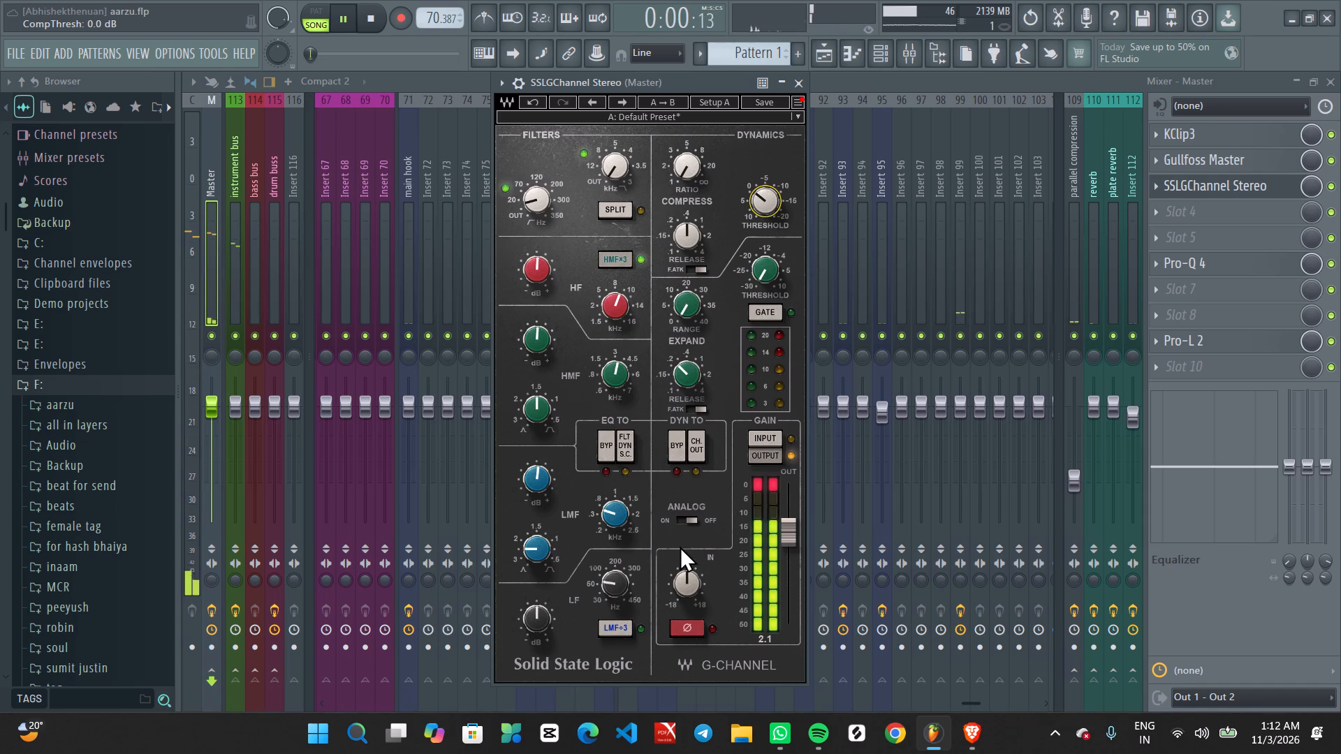
Close the SSLGChannel window and load The Glue compressor into FX slot 4 of the Master track.
left_click(797, 87)
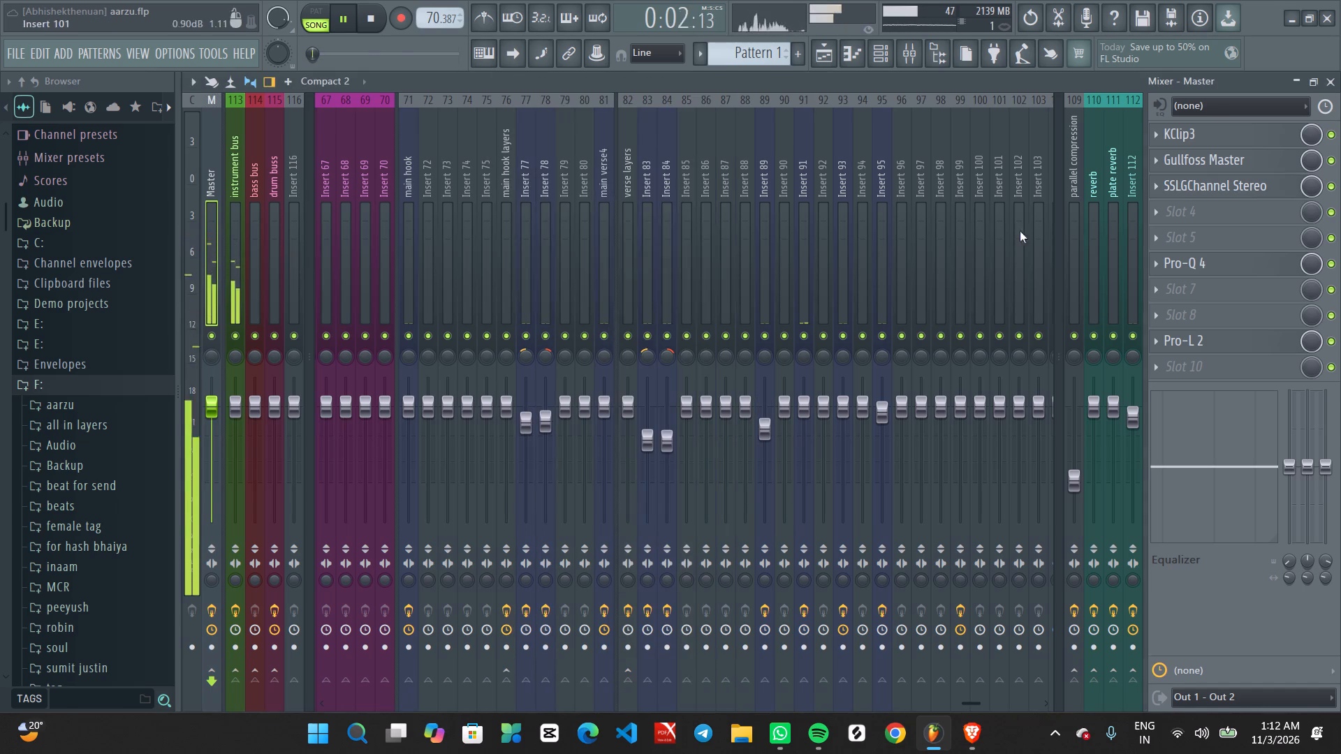
key("space")
key("space")
left_click(1223, 211)
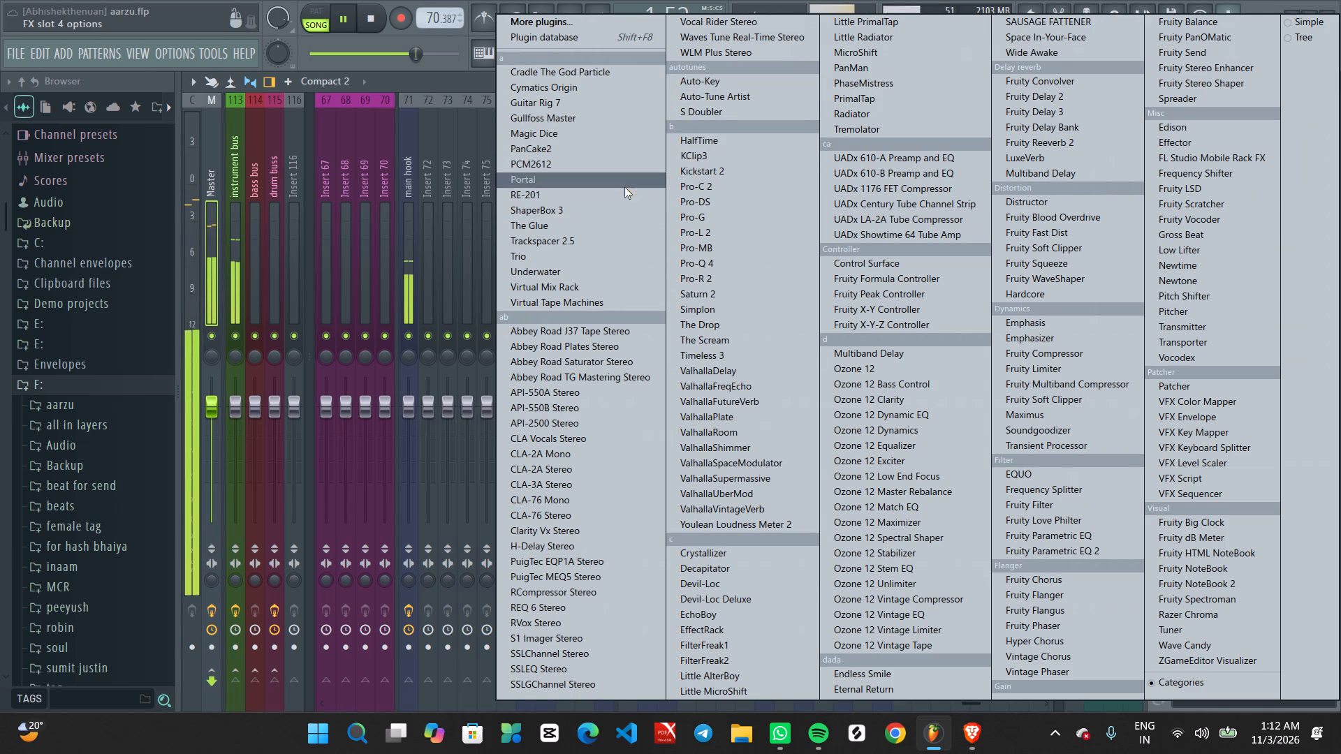
left_click(576, 226)
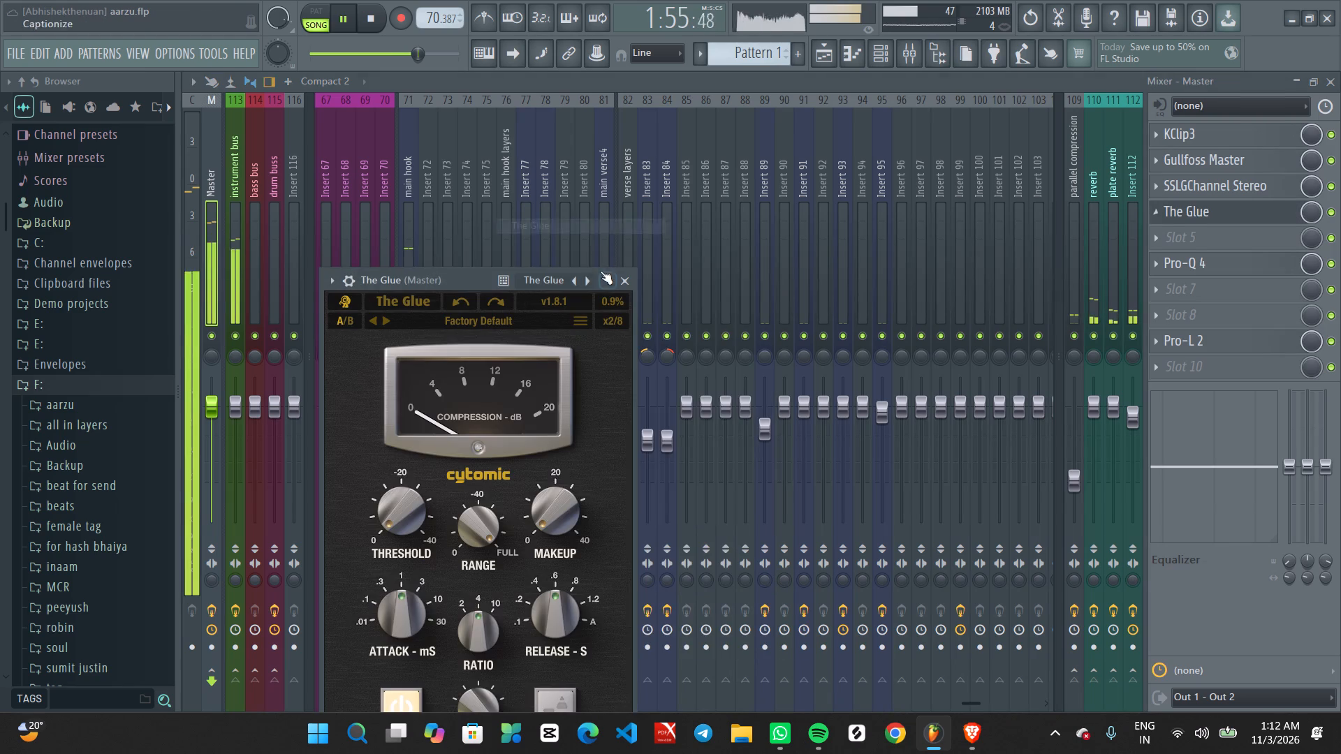
Bring The Glue's full interface into view and set its threshold to about -4 dB.
left_click_drag(473, 285, 575, 136)
scroll(497, 358, "up", 3)
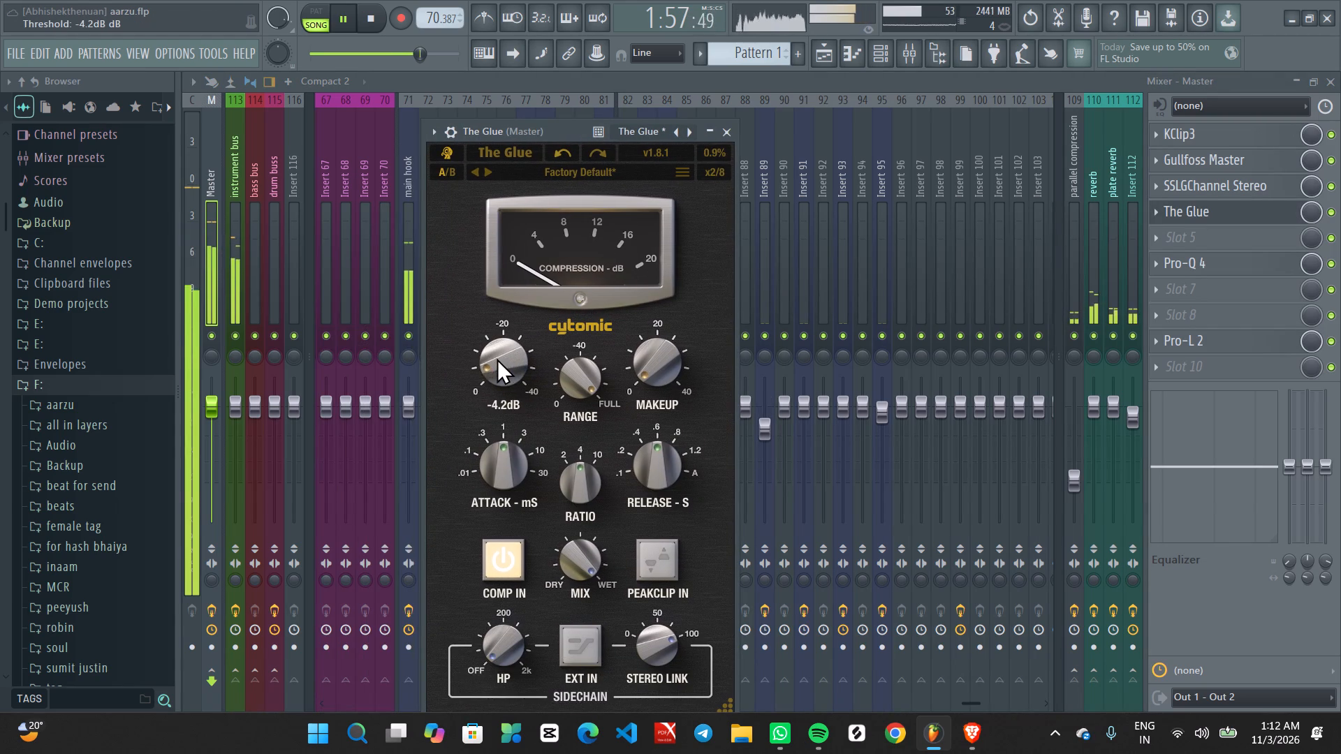
scroll(508, 482, "down", 3)
Set The Glue's attack time to 3 ms while the song plays.
scroll(508, 476, "up", 3)
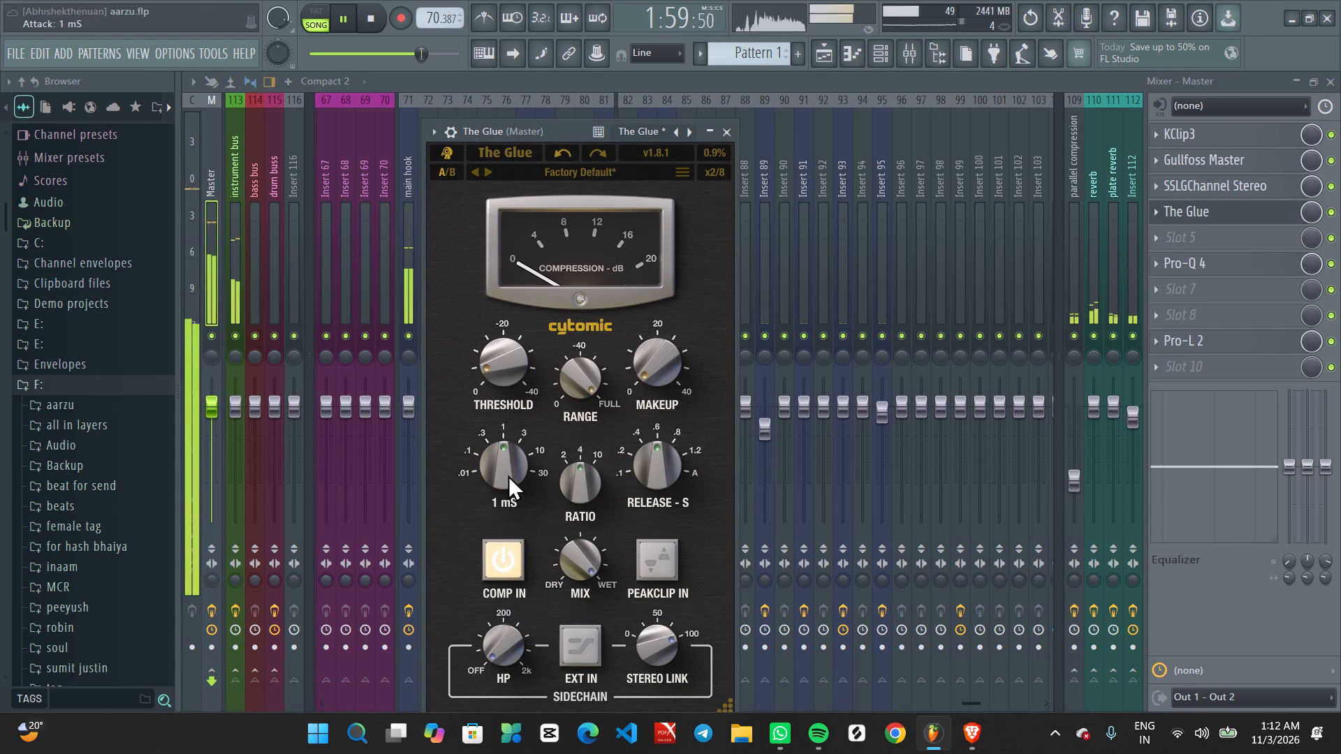
scroll(508, 475, "up", 3)
scroll(508, 475, "down", 2)
scroll(653, 455, "down", 2)
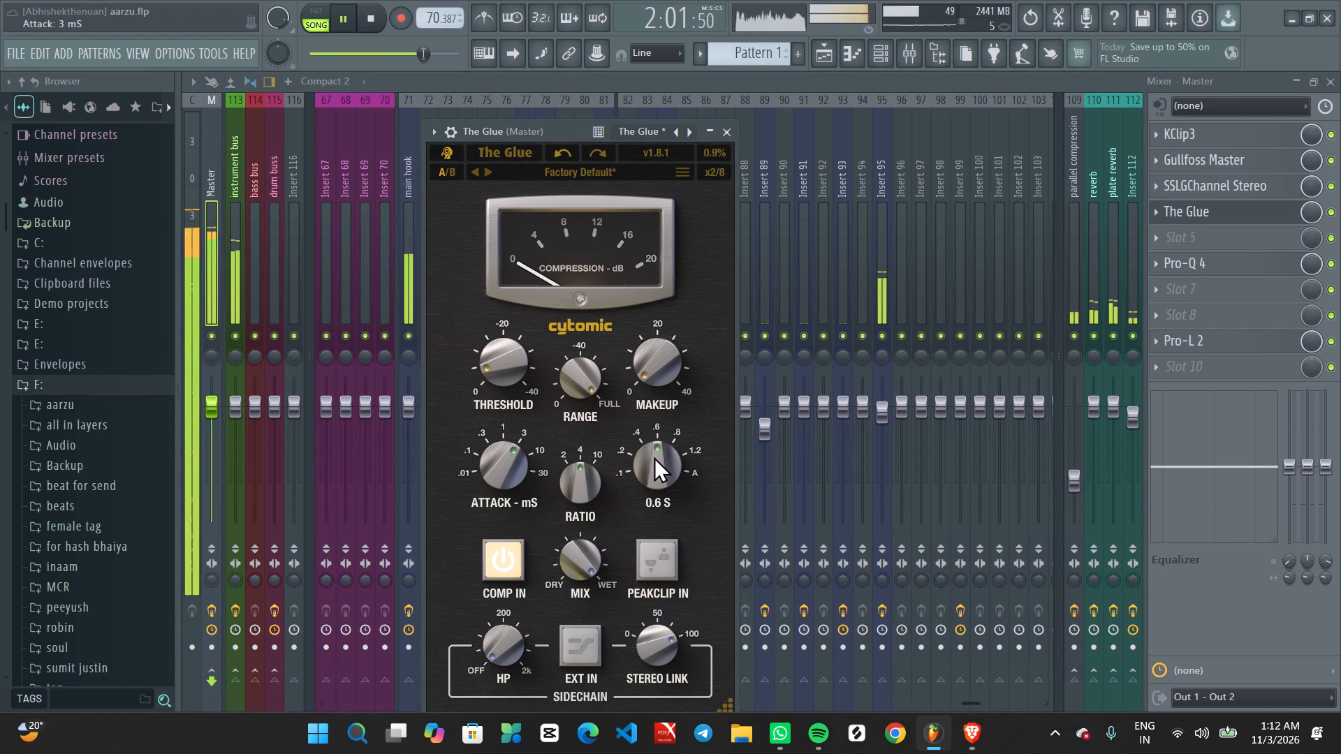
Set The Glue's release time to 0.4 s while the song plays.
scroll(654, 457, "down", 4)
scroll(505, 370, "up", 3)
scroll(647, 468, "up", 2)
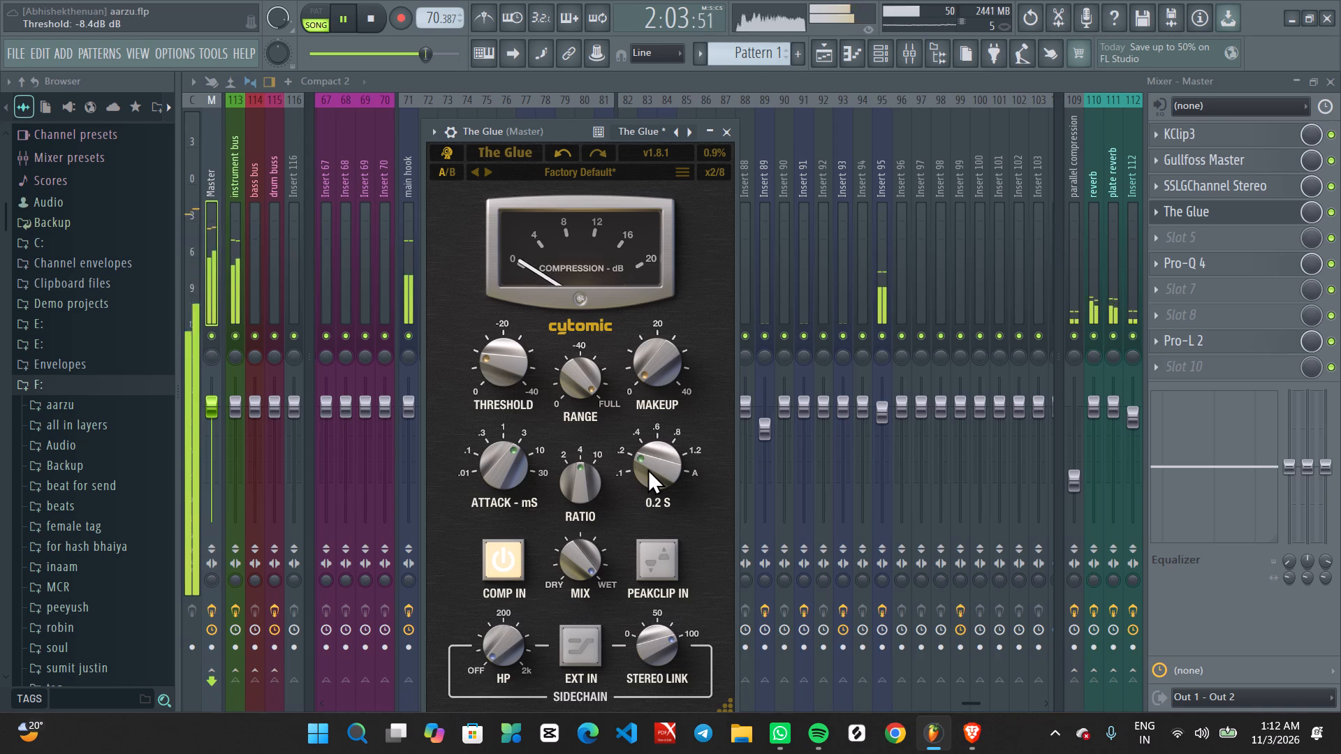
scroll(647, 468, "up", 3)
Adjust The Glue's threshold by ear, lowering it to about -12.7 dB and bringing it partly back up.
scroll(510, 372, "up", 1)
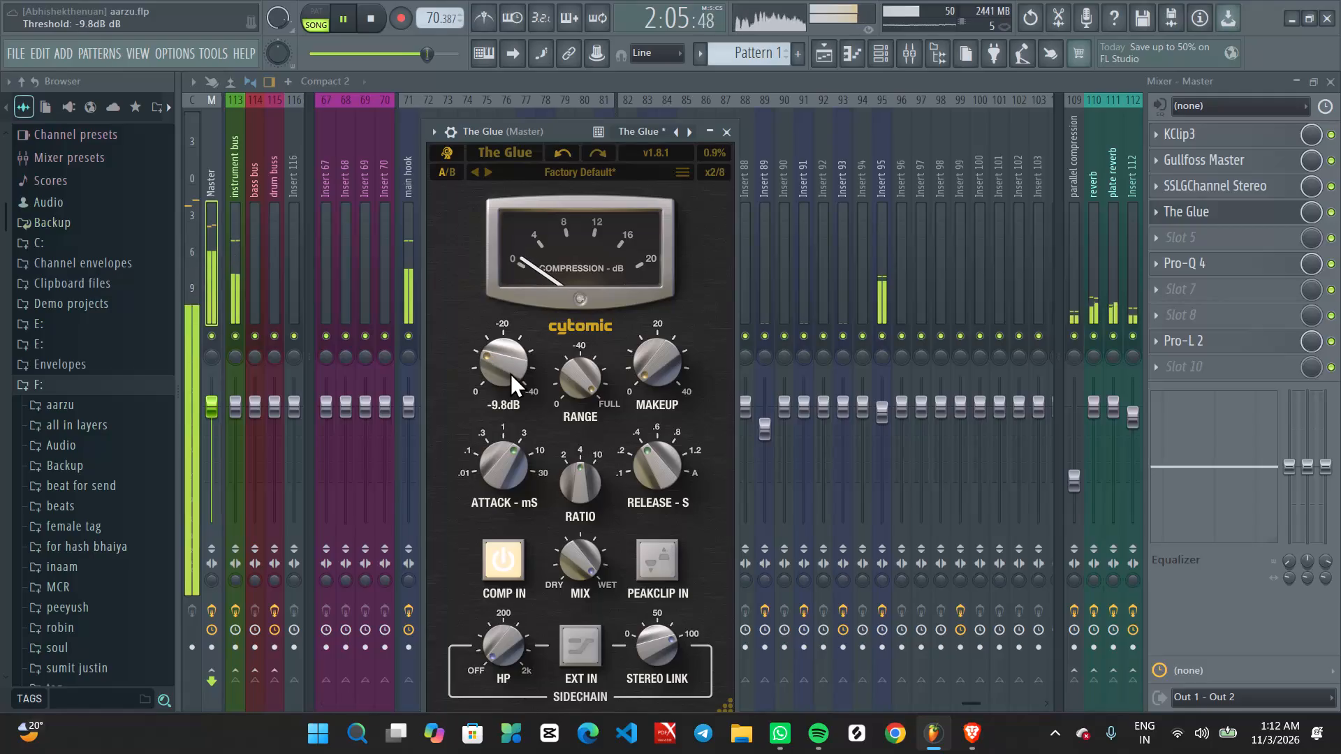
scroll(510, 372, "up", 1)
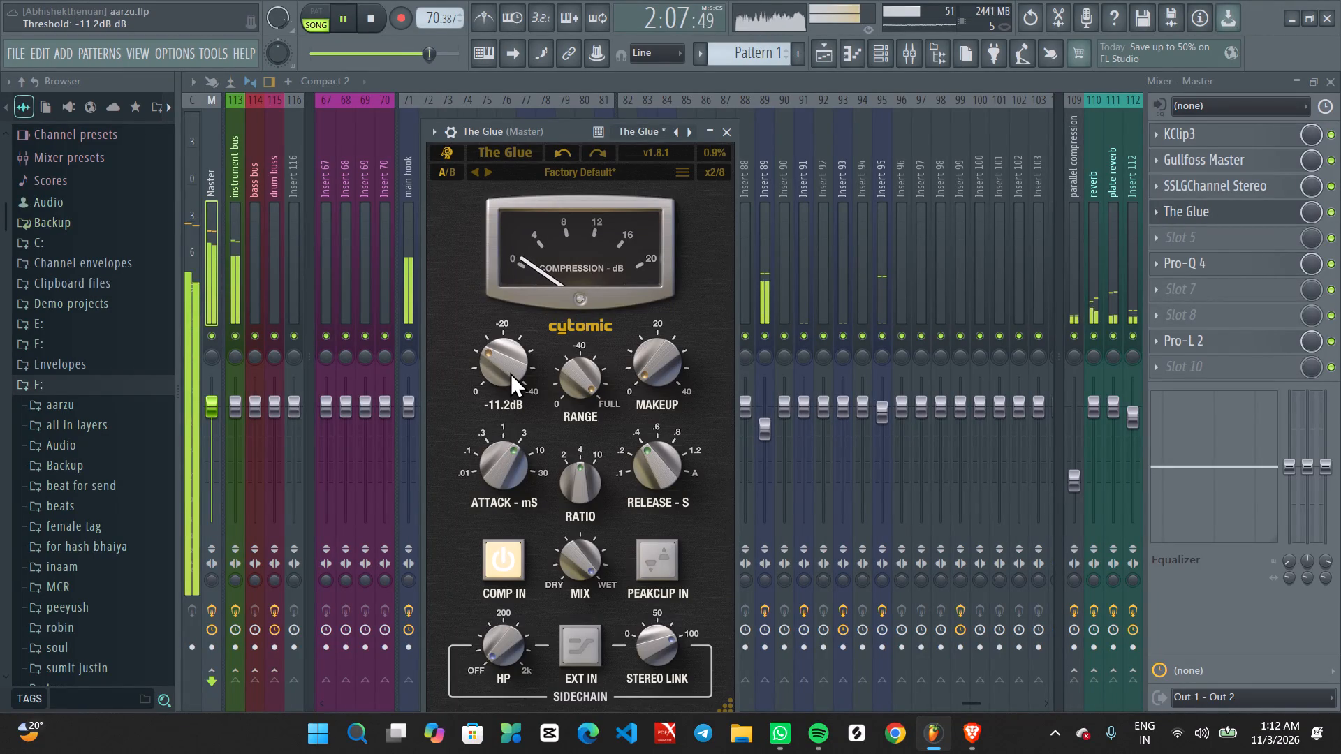
scroll(505, 367, "up", 1)
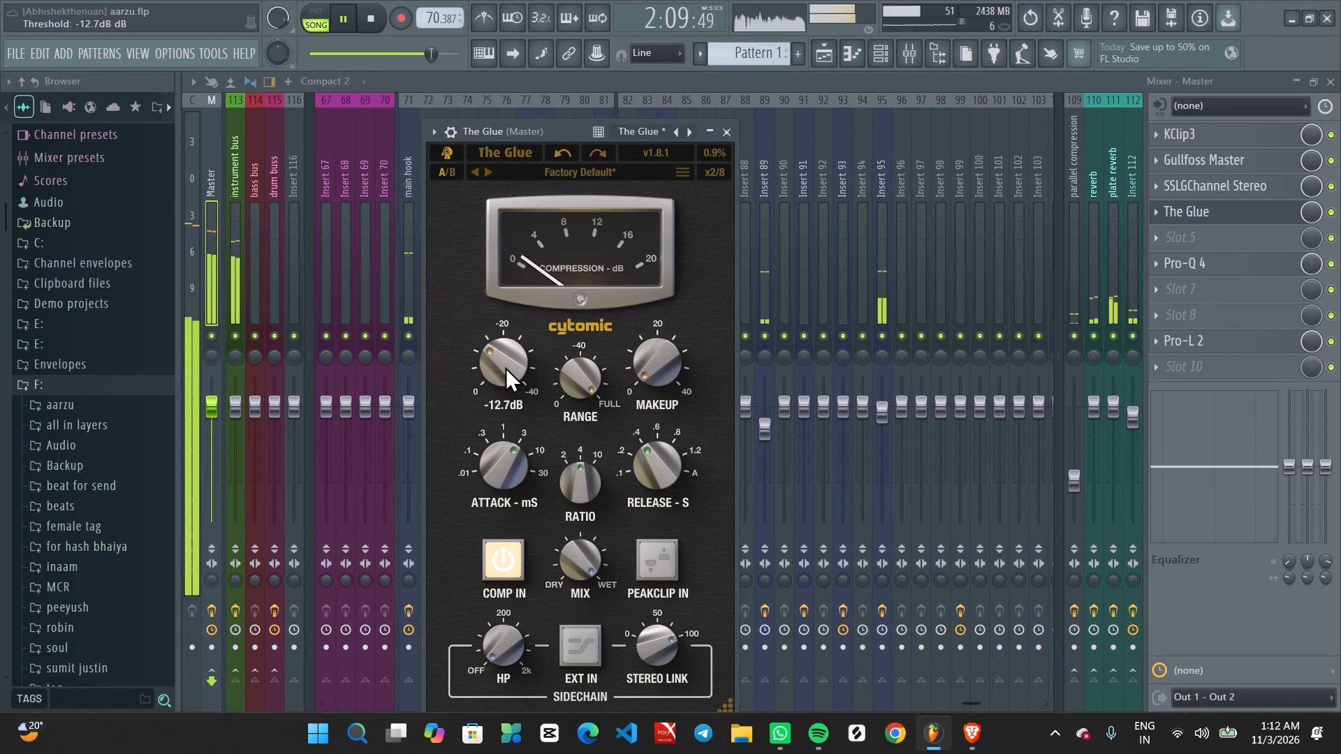
scroll(505, 367, "down", 2)
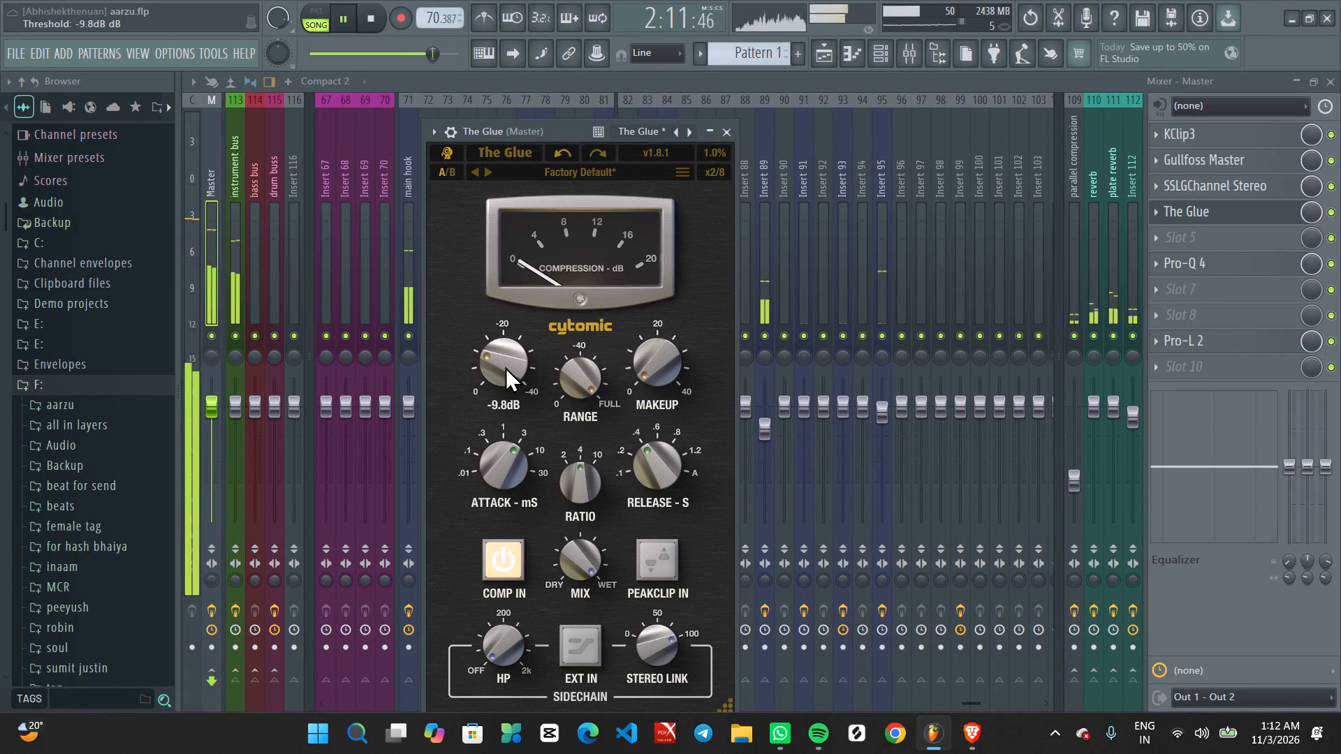
Close The Glue, move Pro-Q 4 up to FX slot 5 of the Master track, and briefly check its curve.
left_click(725, 127)
scroll(1200, 263, "down", 1)
scroll(1199, 288, "up", 1)
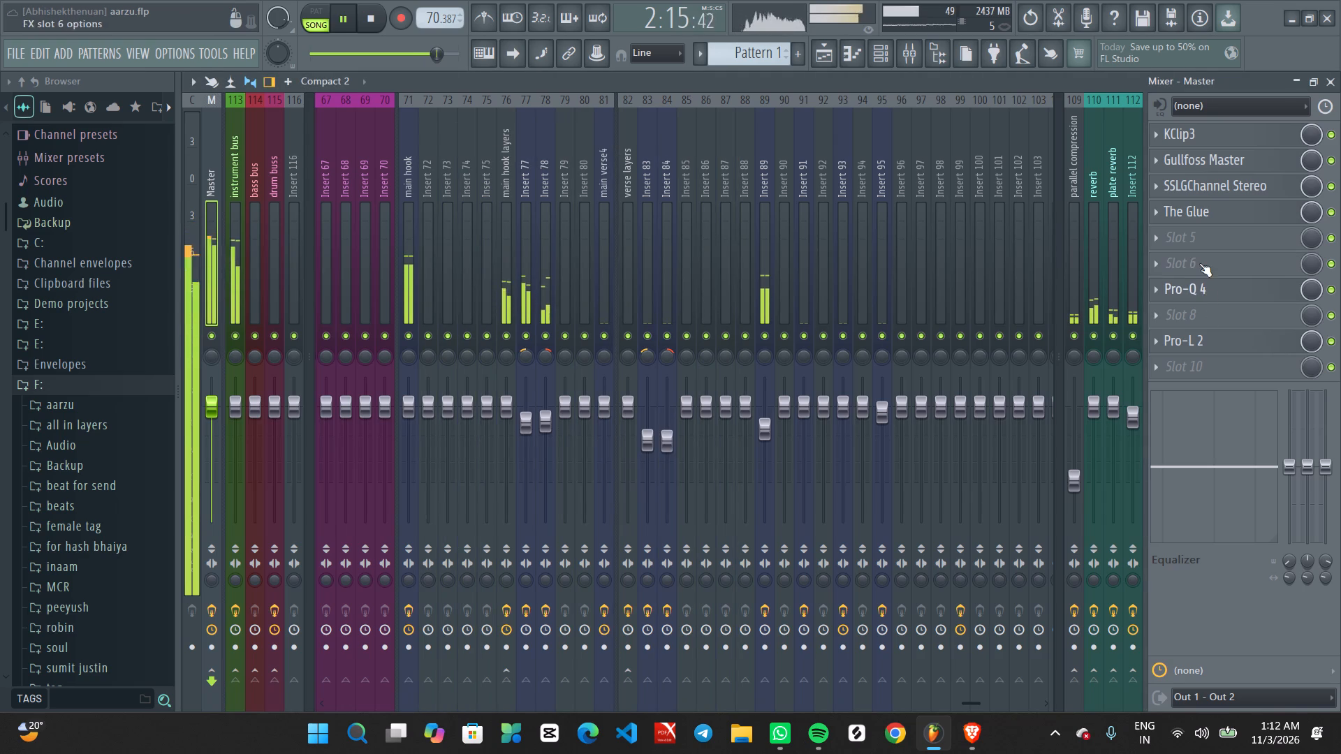
scroll(1199, 263, "up", 1)
left_click(1199, 237)
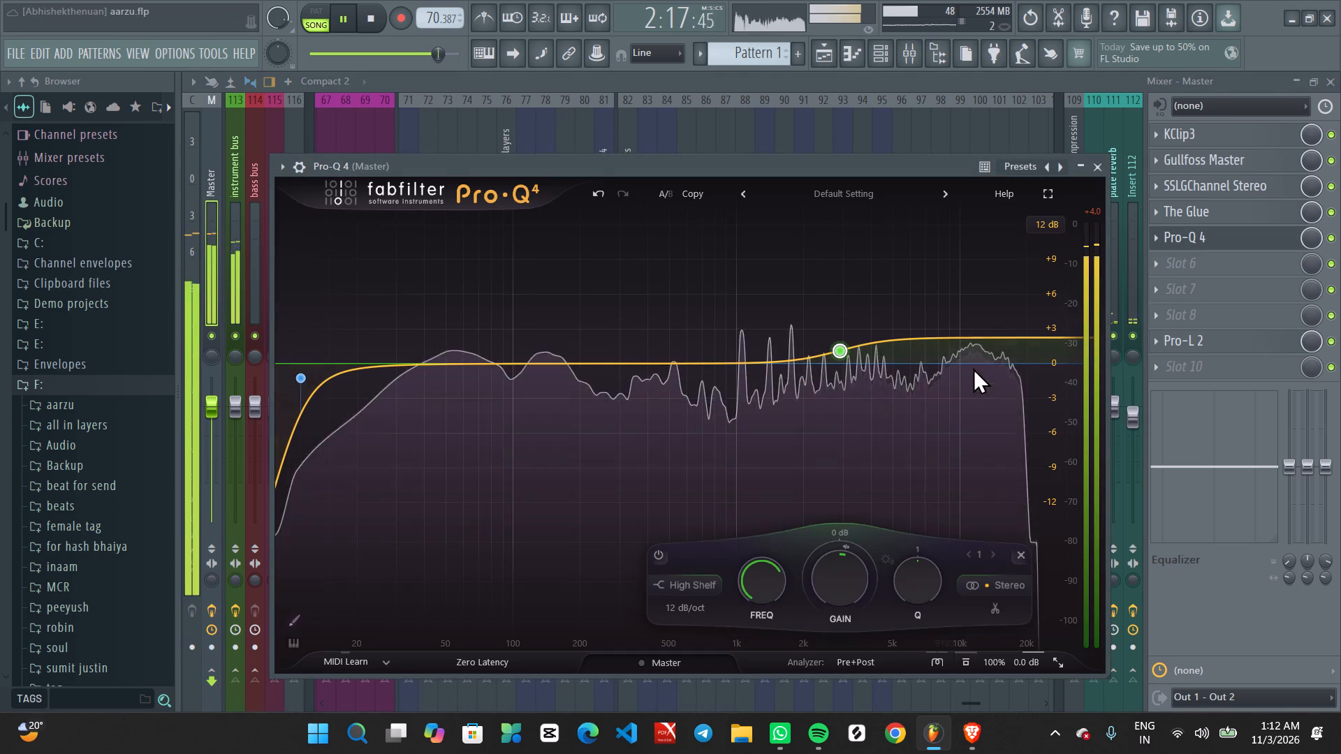
left_click(1095, 171)
Load Ozone 12 into FX slot 6 of the Master track, declining usage data sharing, and bring its full window into view.
left_click(1196, 263)
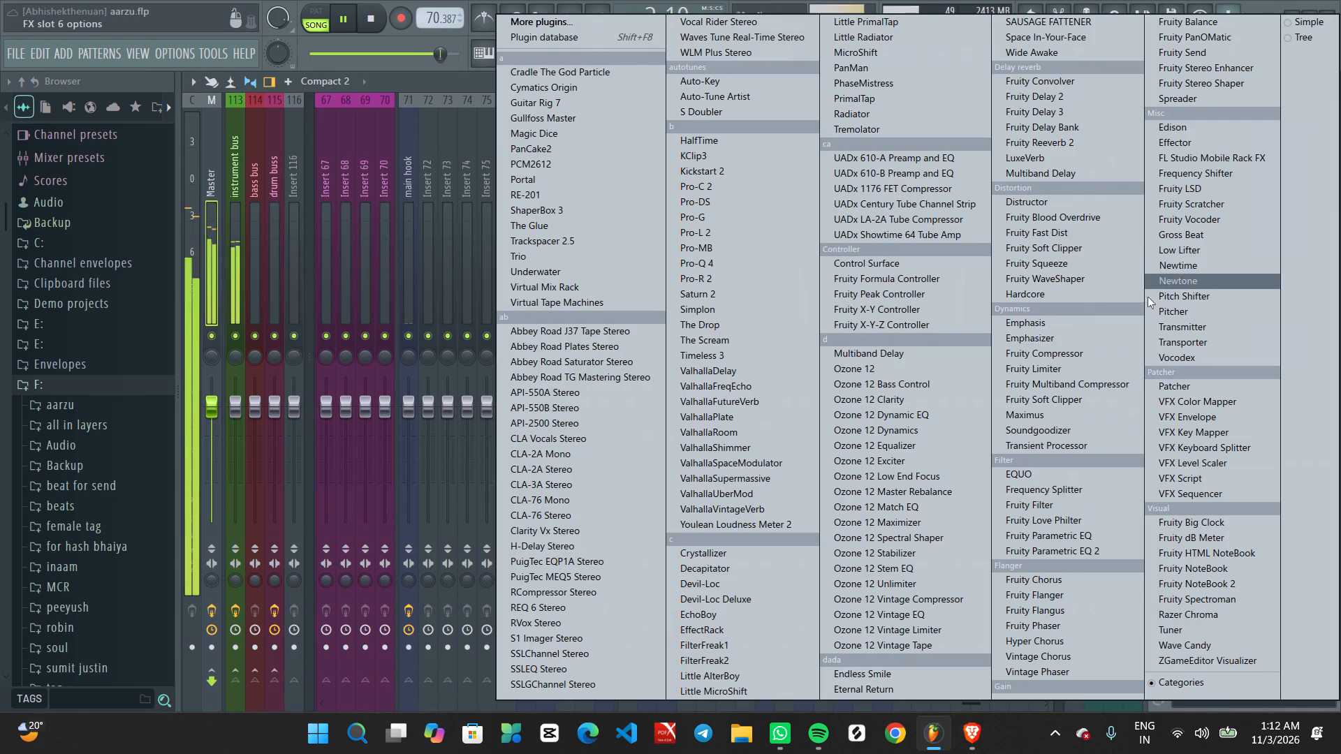
left_click(928, 369)
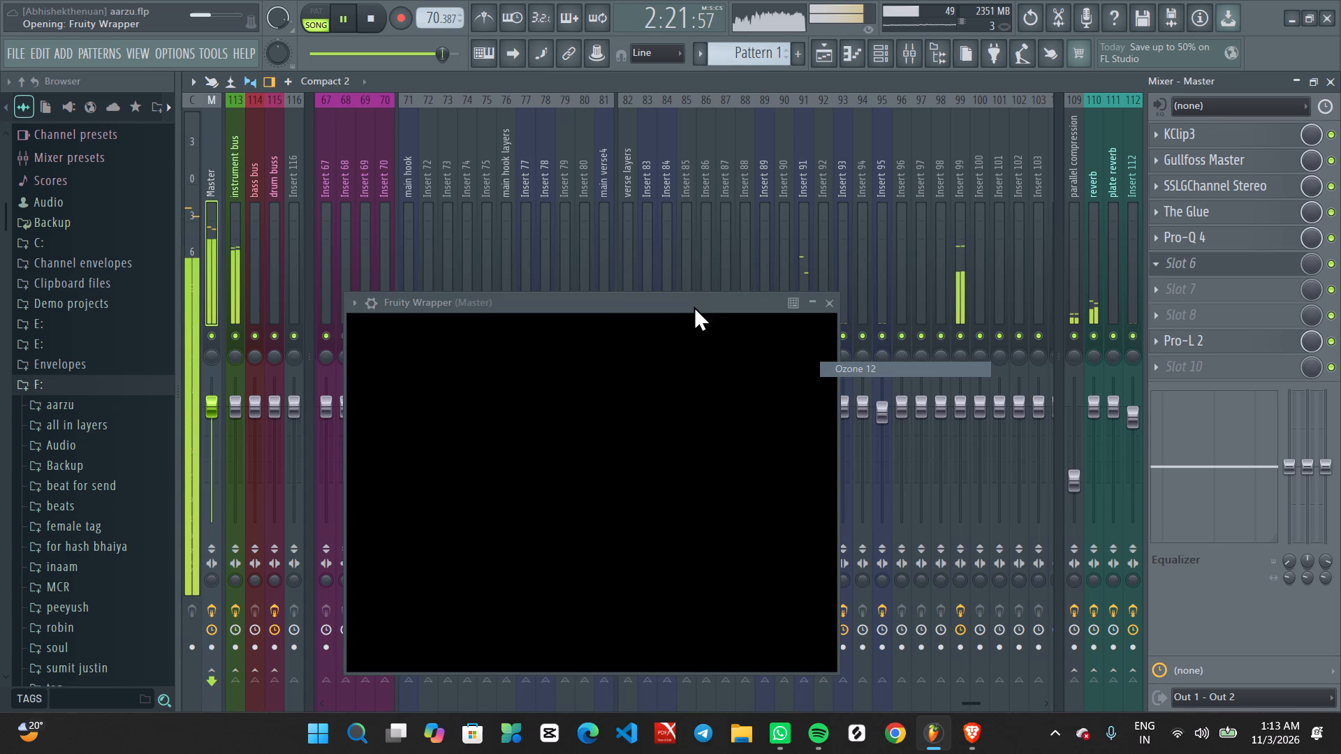
left_click_drag(694, 306, 679, 202)
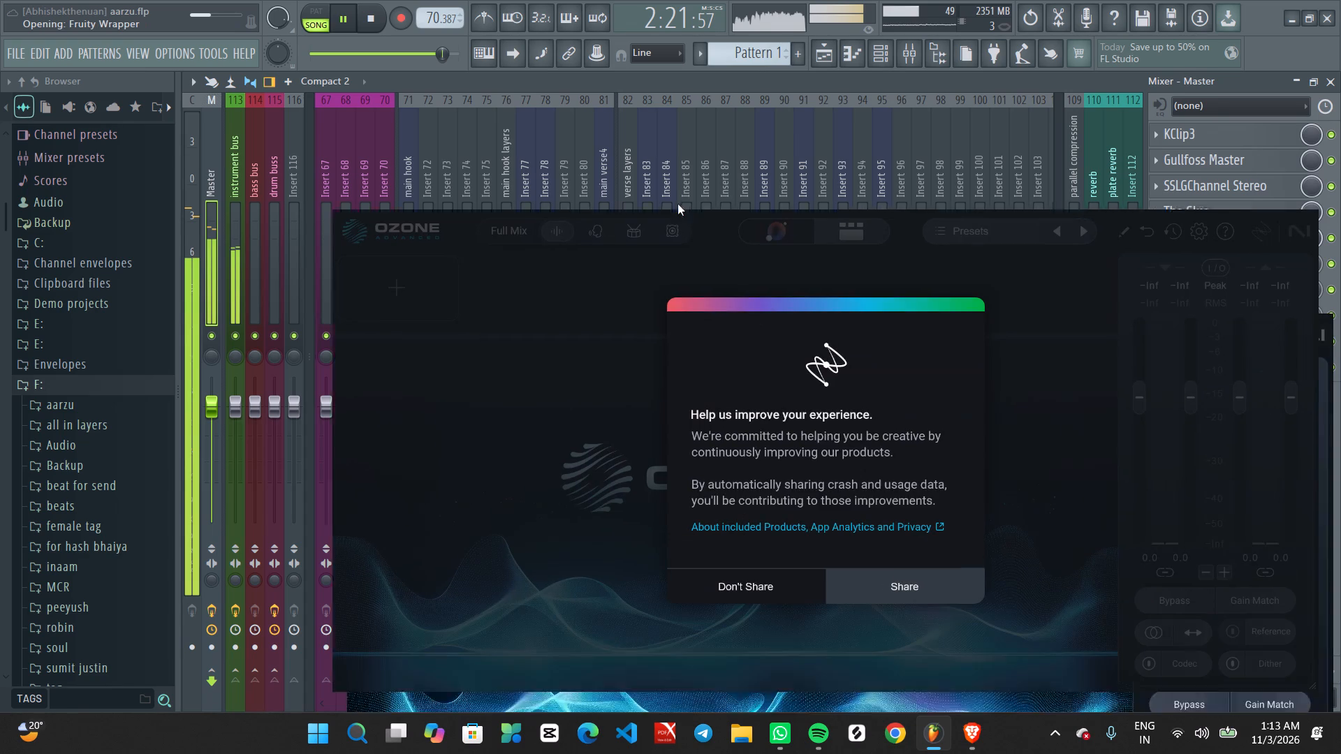
left_click(769, 591)
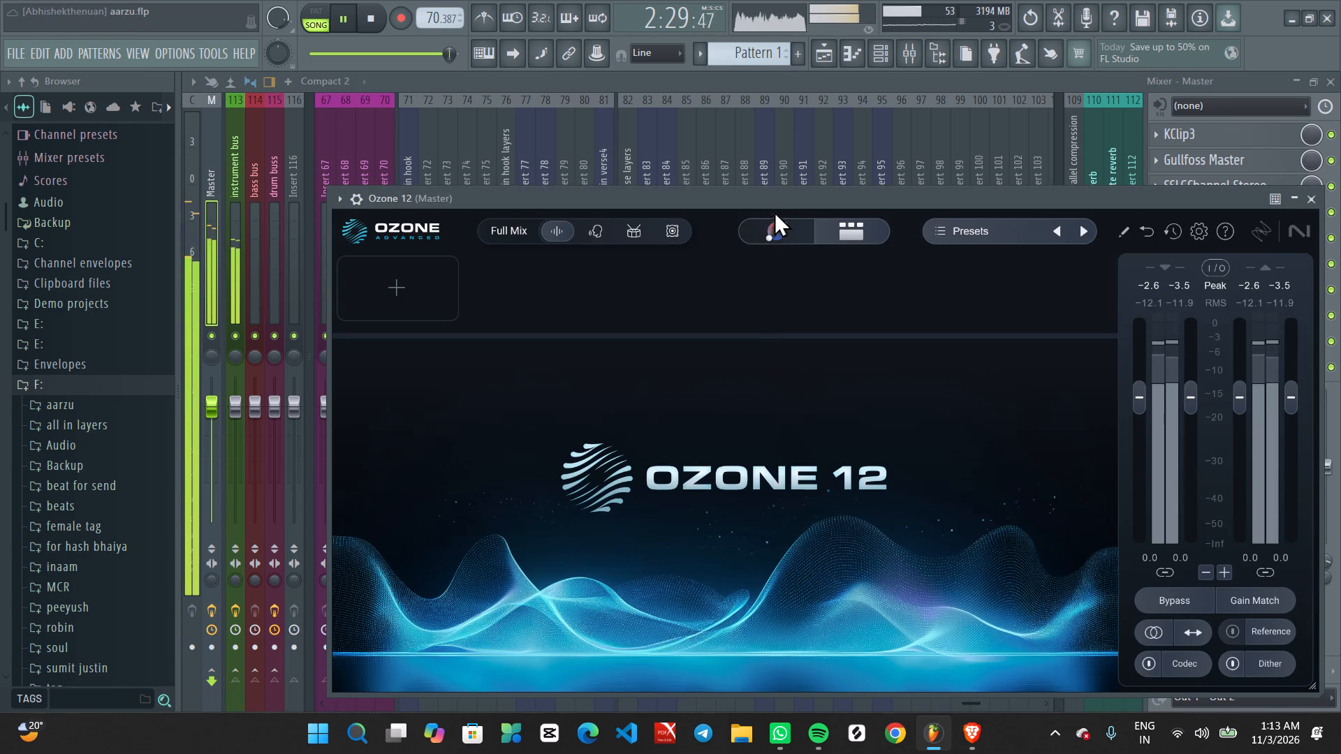
left_click_drag(774, 202, 702, 164)
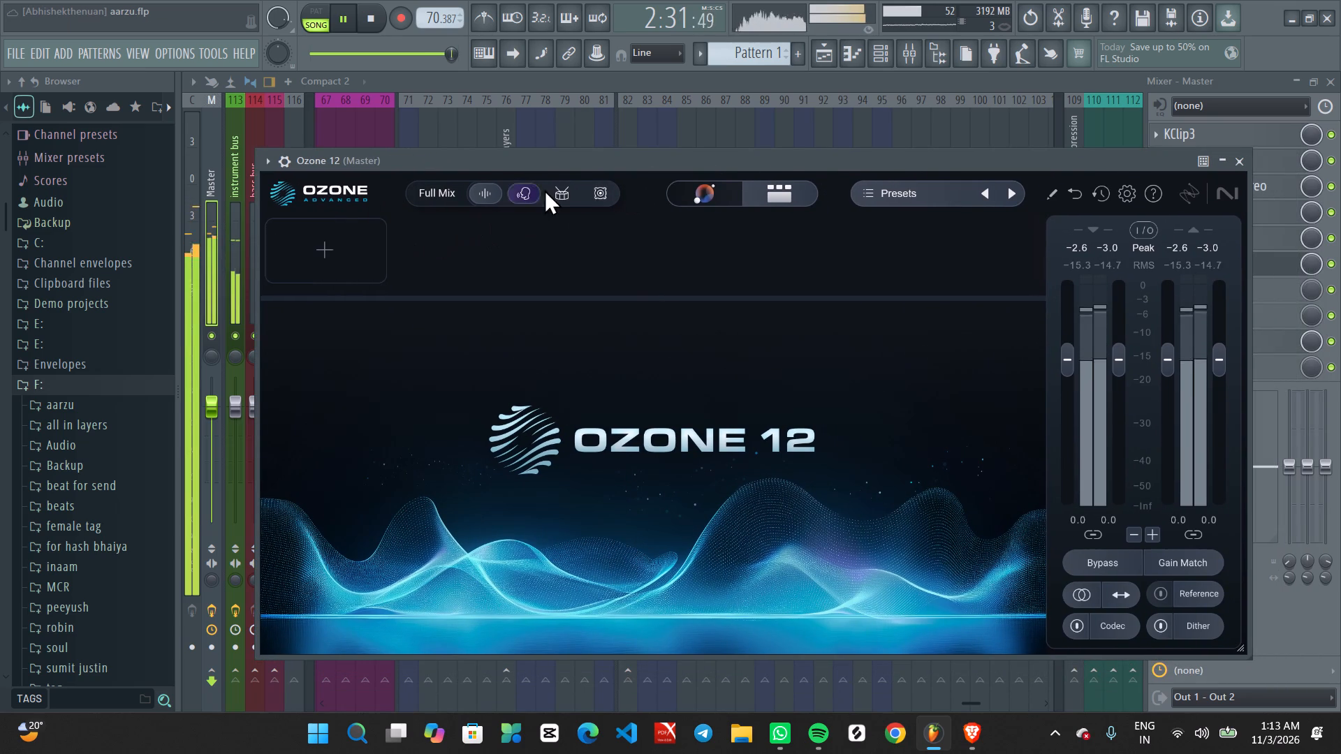
left_click(554, 165)
Restart the song playback and add an Imager module to the Ozone 12 chain.
key("space")
key("space")
left_click(343, 249)
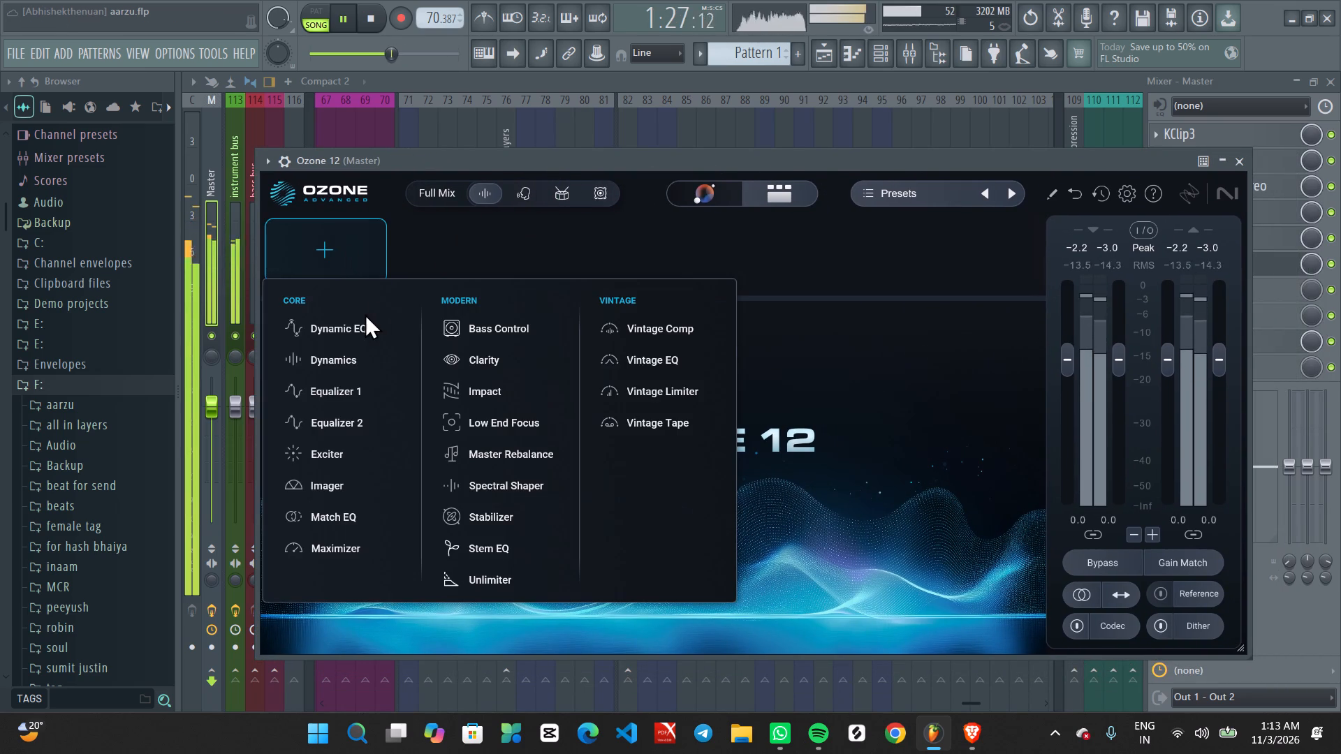
left_click(331, 485)
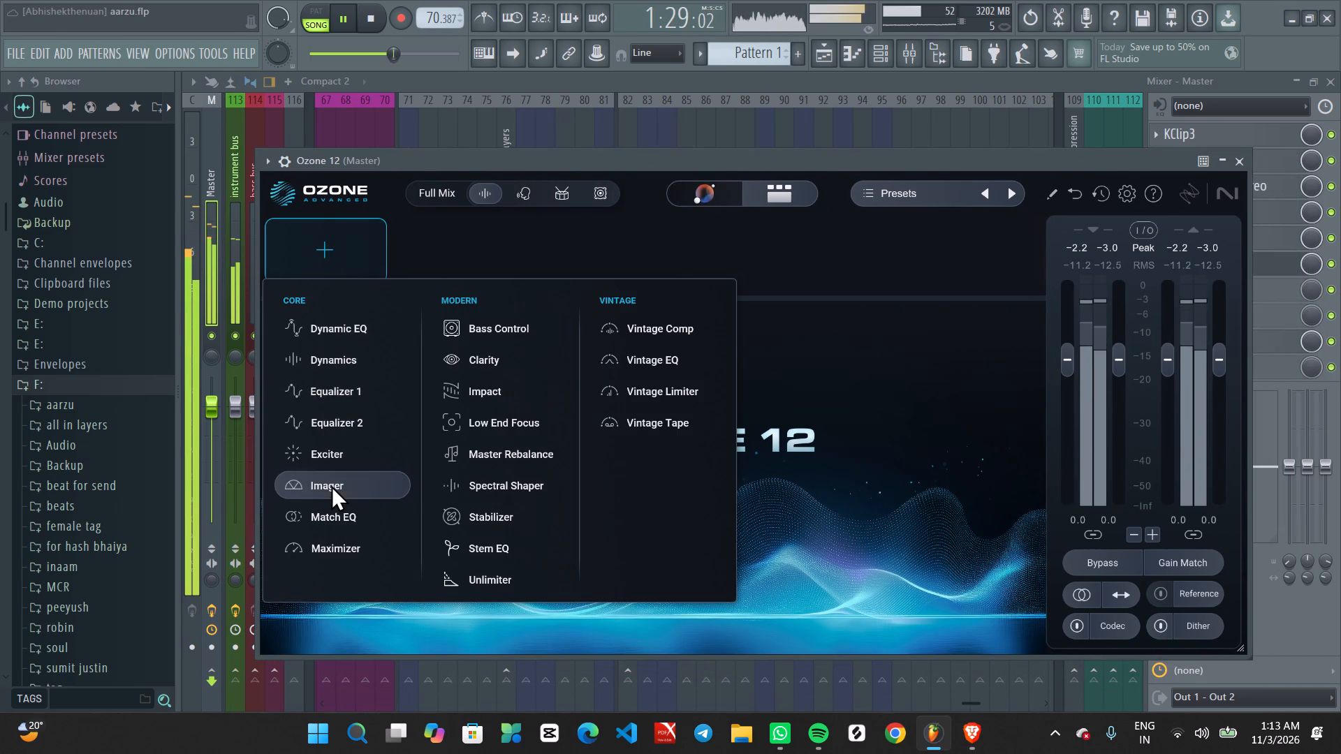
Split the Imager at about 3.5 kHz and widen the top band to 50 while listening to it soloed.
left_click(825, 350)
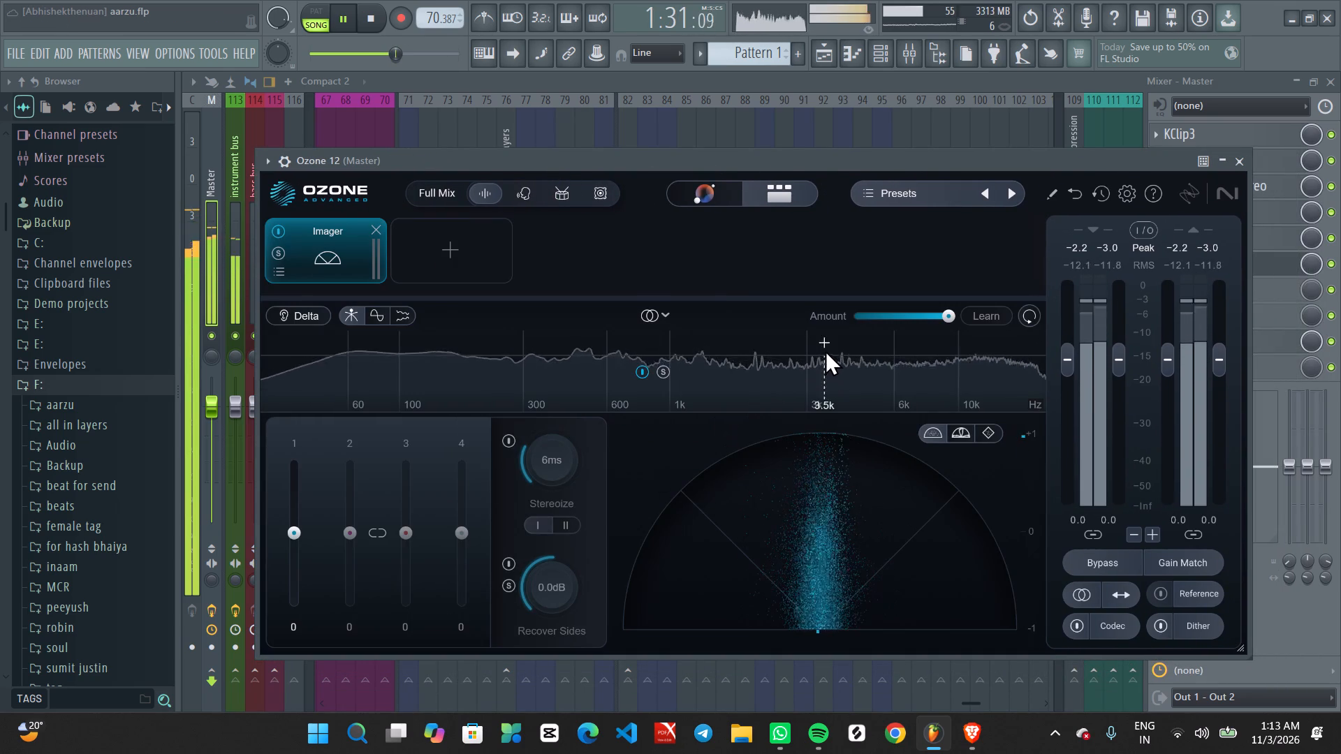
left_click(950, 369)
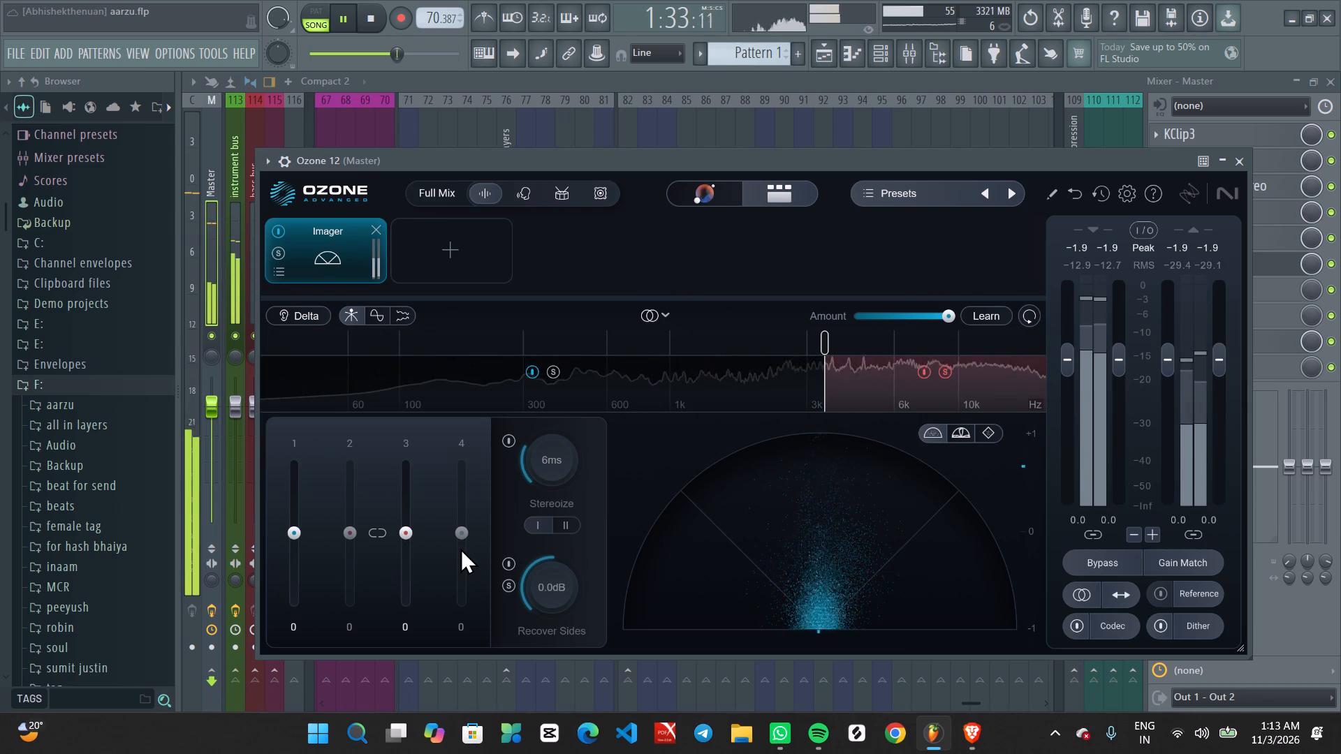
left_click_drag(418, 526, 418, 501)
left_click_drag(399, 540, 410, 503)
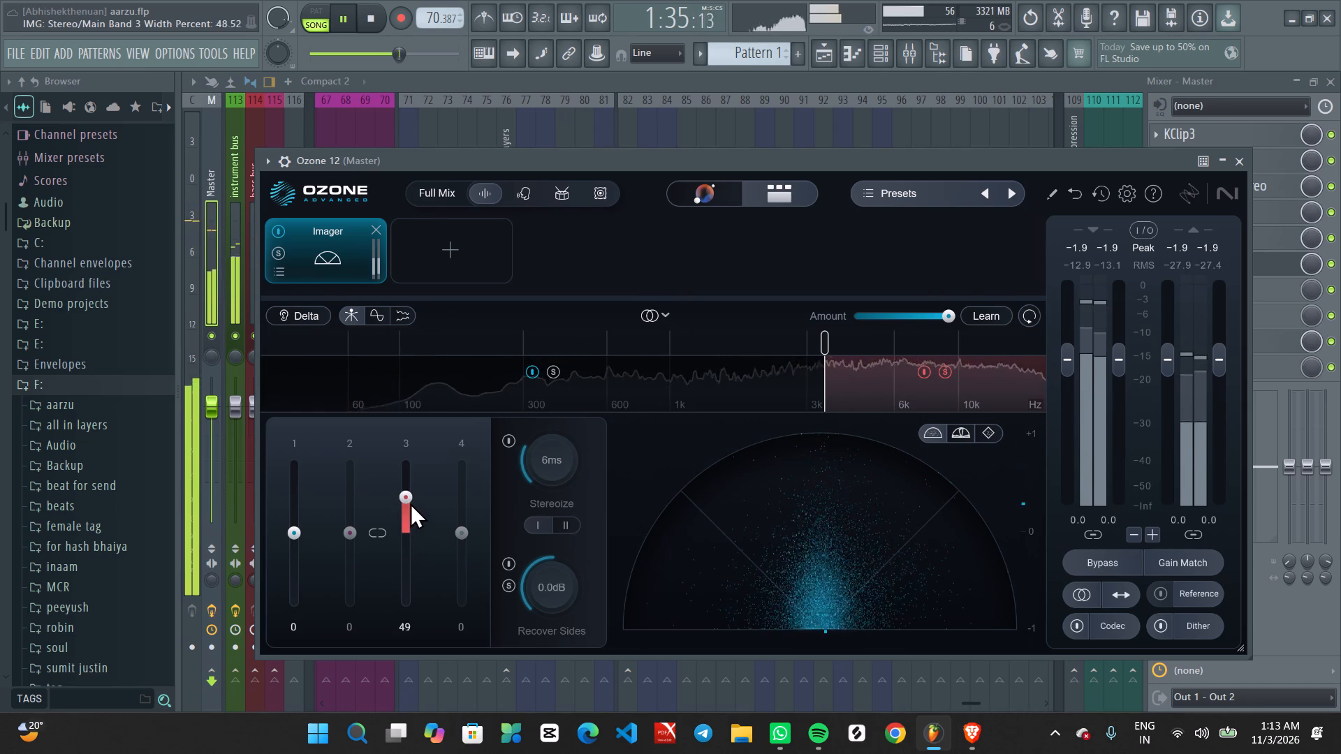
left_click_drag(410, 503, 413, 503)
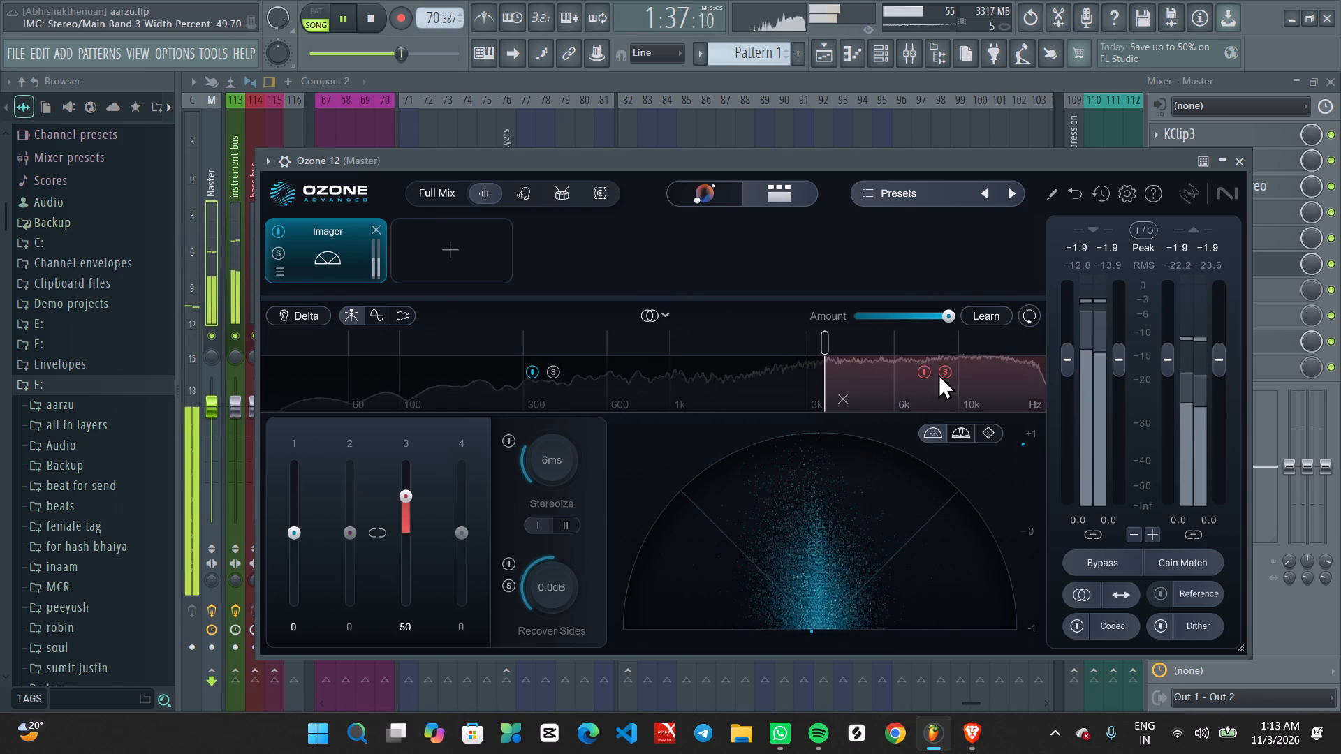
left_click(938, 374)
Add an Imager crossover between 100 and 300 Hz and narrow the soloed low band to a width of -48.
left_click(495, 337)
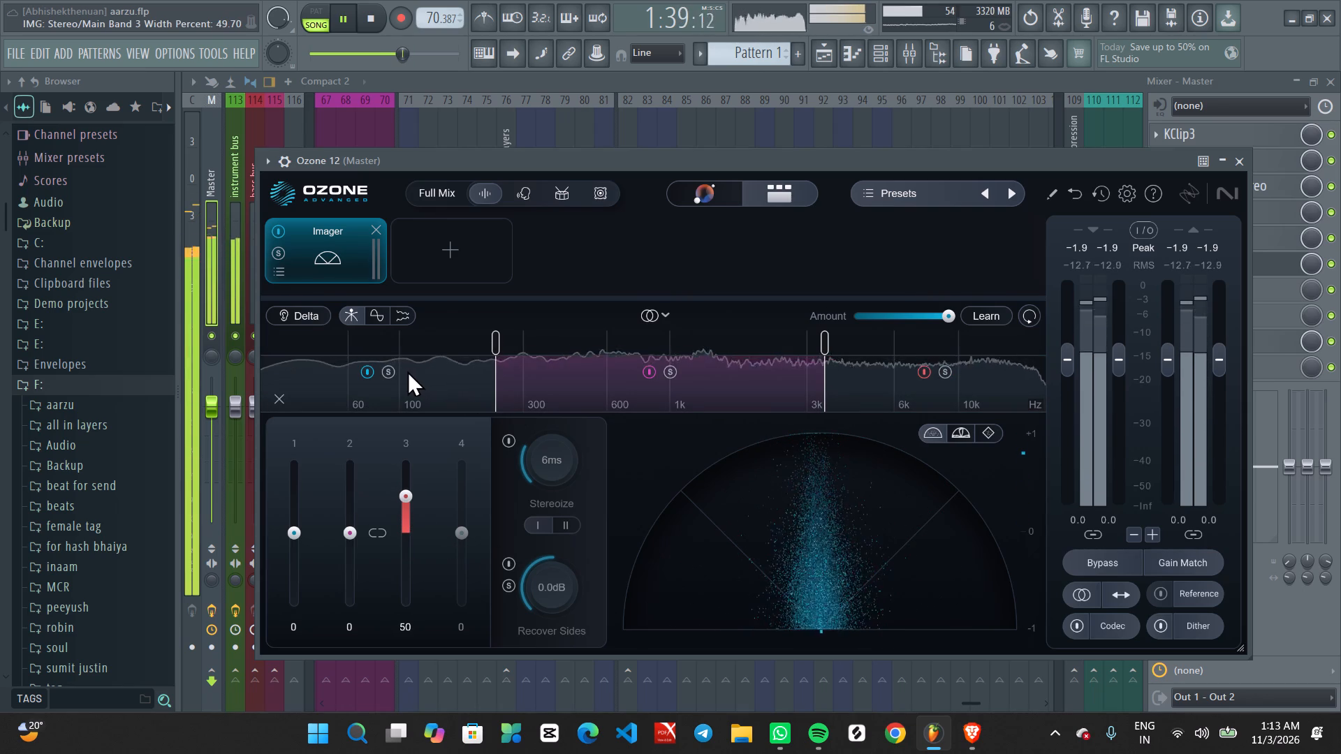
left_click(393, 371)
left_click_drag(289, 535, 299, 655)
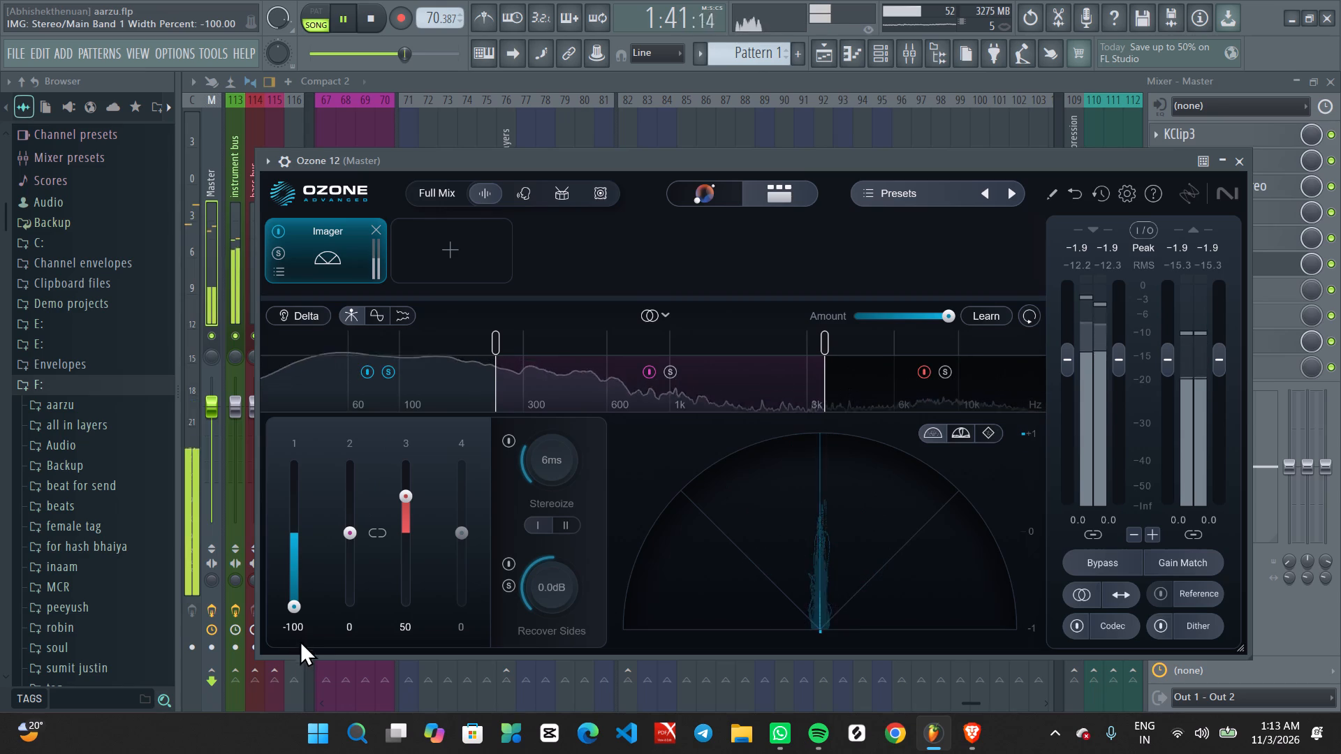
left_click_drag(297, 603, 305, 564)
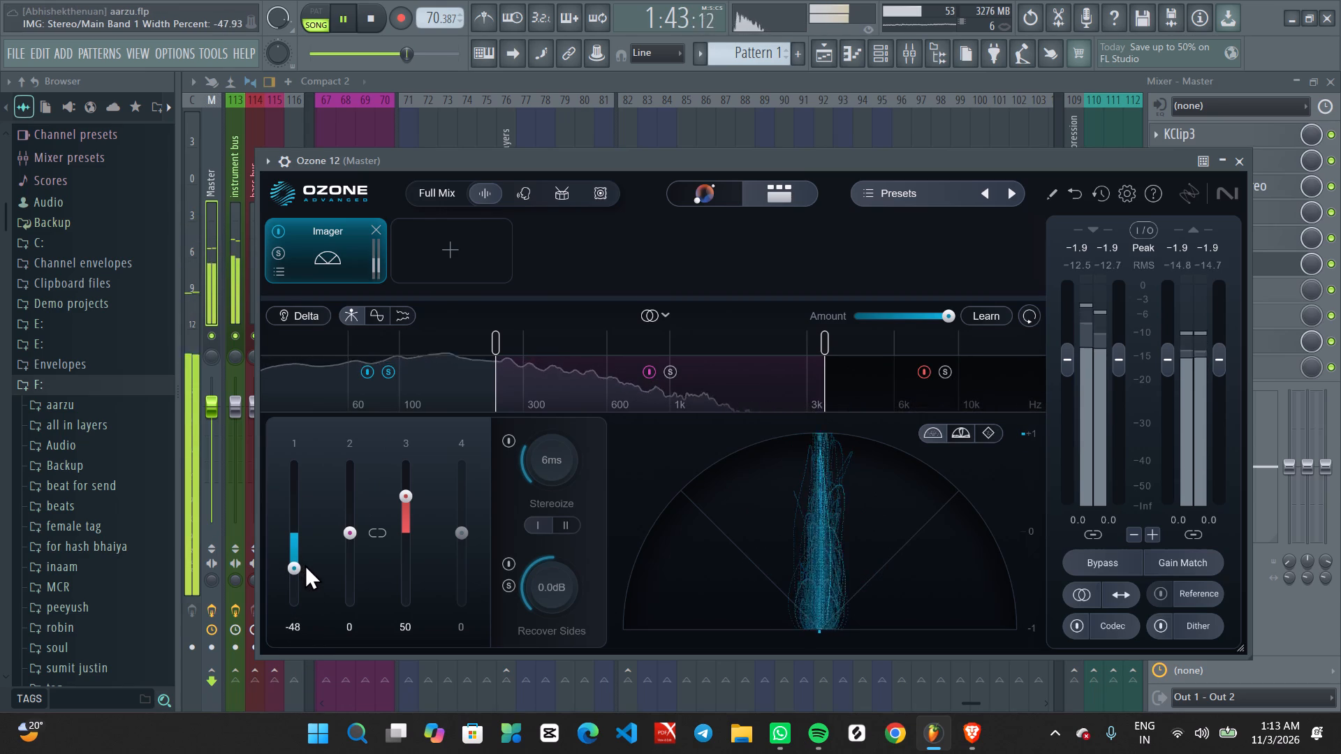
left_click(384, 368)
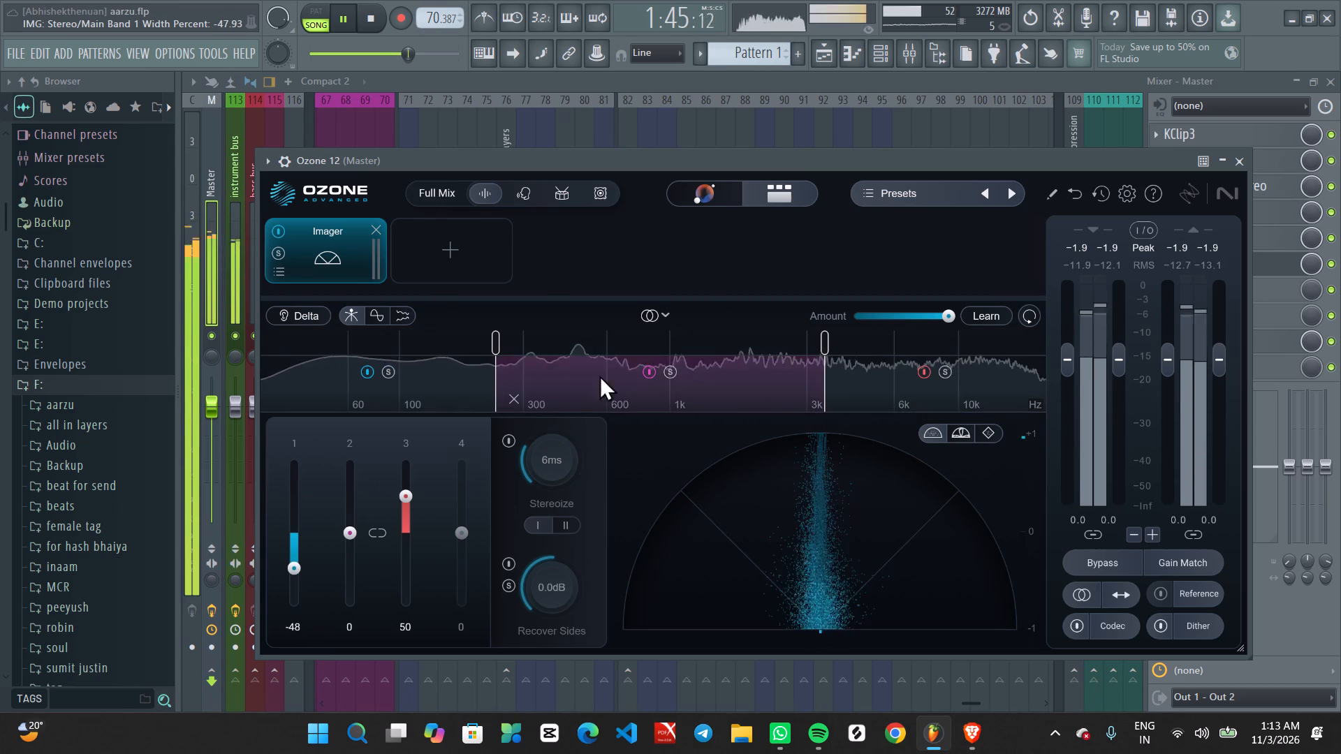
Widen the Imager's middle band to 11 while it is soloed, end the solo, and close Ozone 12.
left_click(664, 374)
left_click_drag(353, 526, 356, 518)
left_click(678, 371)
left_click(476, 263)
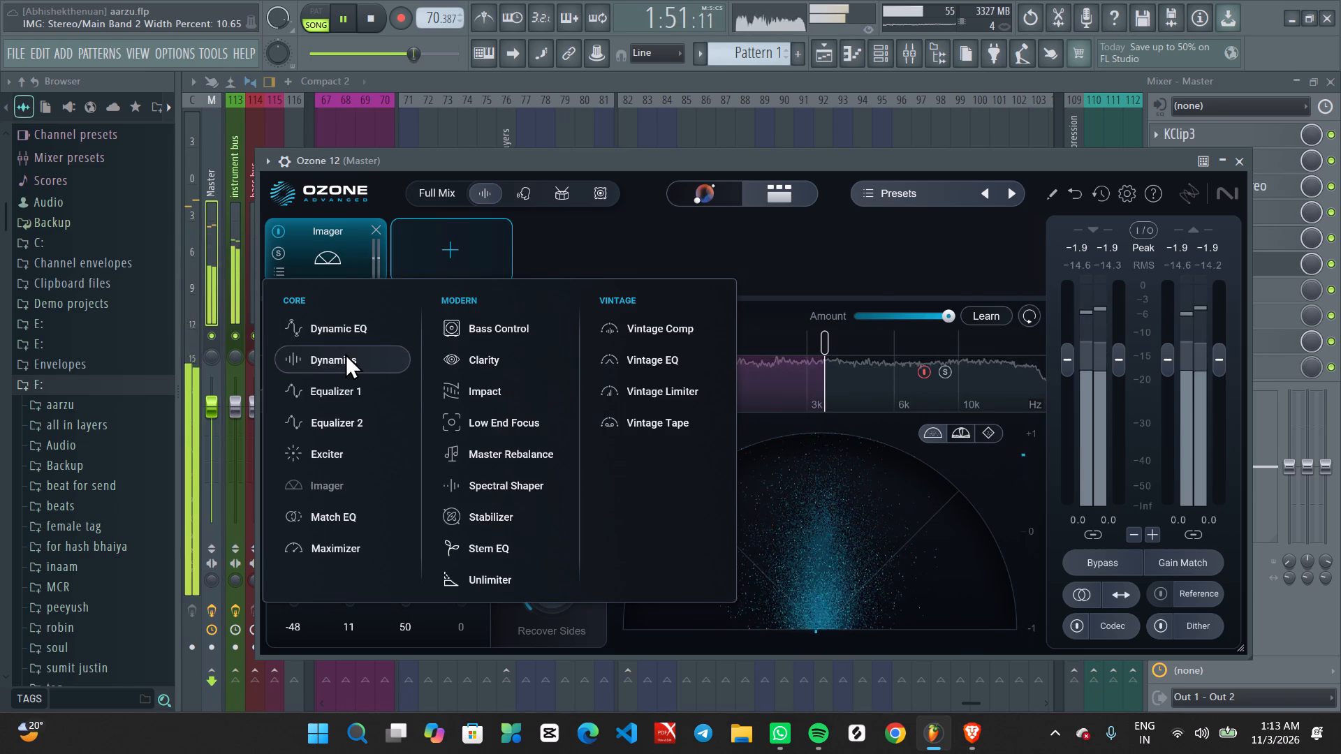
left_click(736, 274)
left_click(1240, 157)
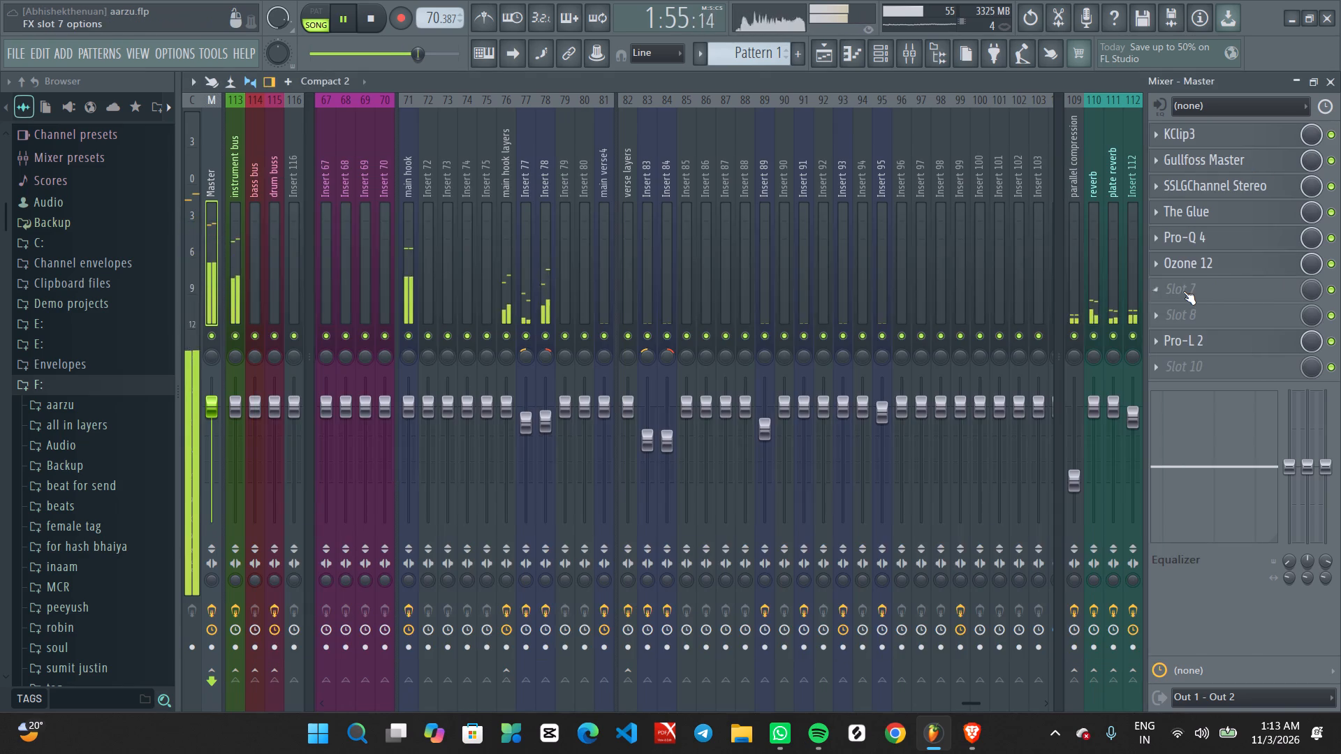
Move Pro-L 2 up to FX slot 8 of the Master track.
scroll(1185, 341, "up", 2)
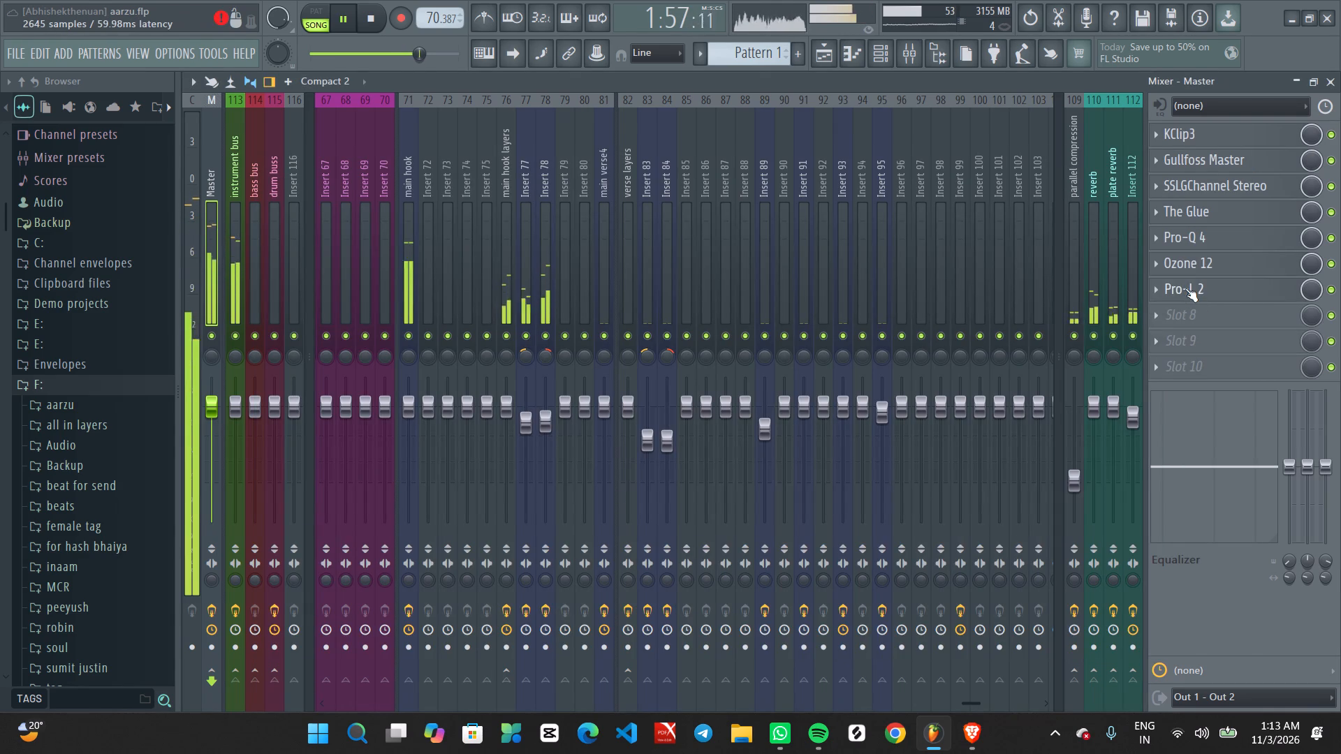
scroll(1185, 288, "down", 1)
Load WLM Plus Stereo into FX slot 10 of the Master track, detach its window, and place it clear of the effects rack.
left_click(1183, 363)
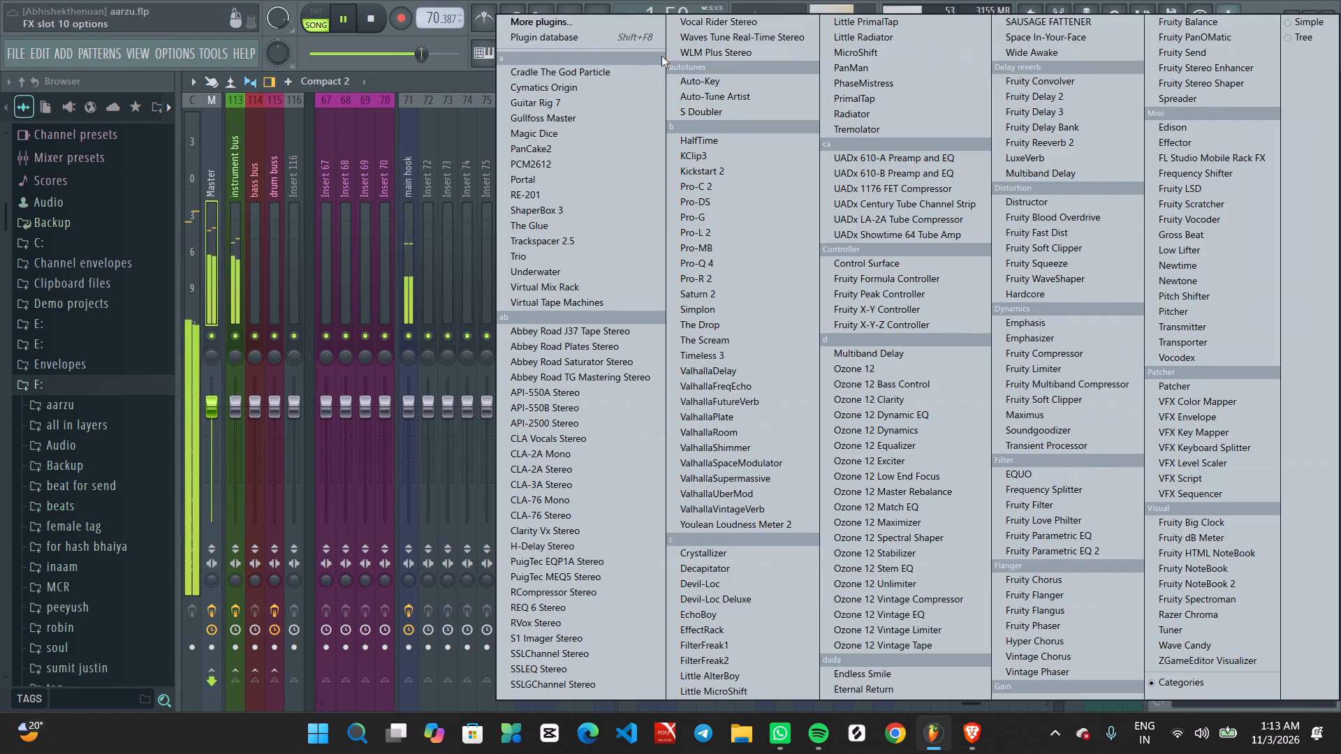
left_click(710, 58)
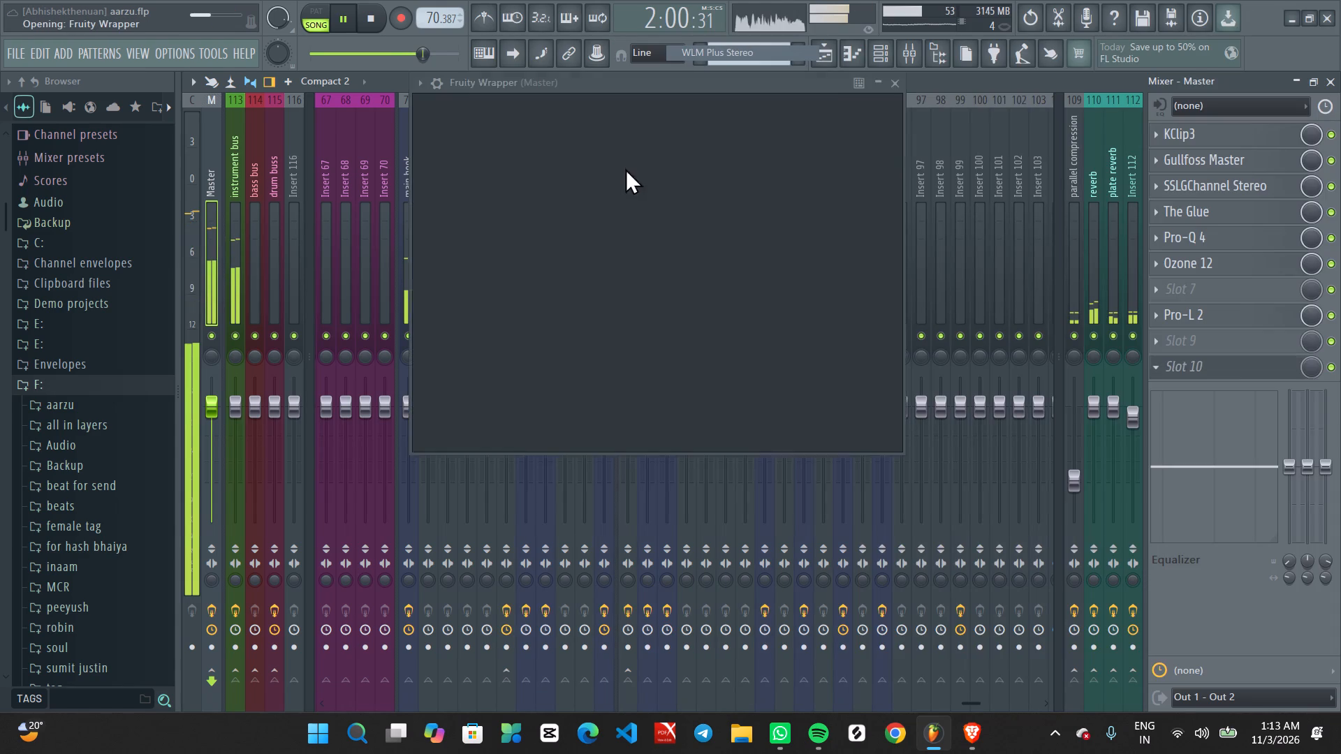
left_click_drag(670, 84, 511, 131)
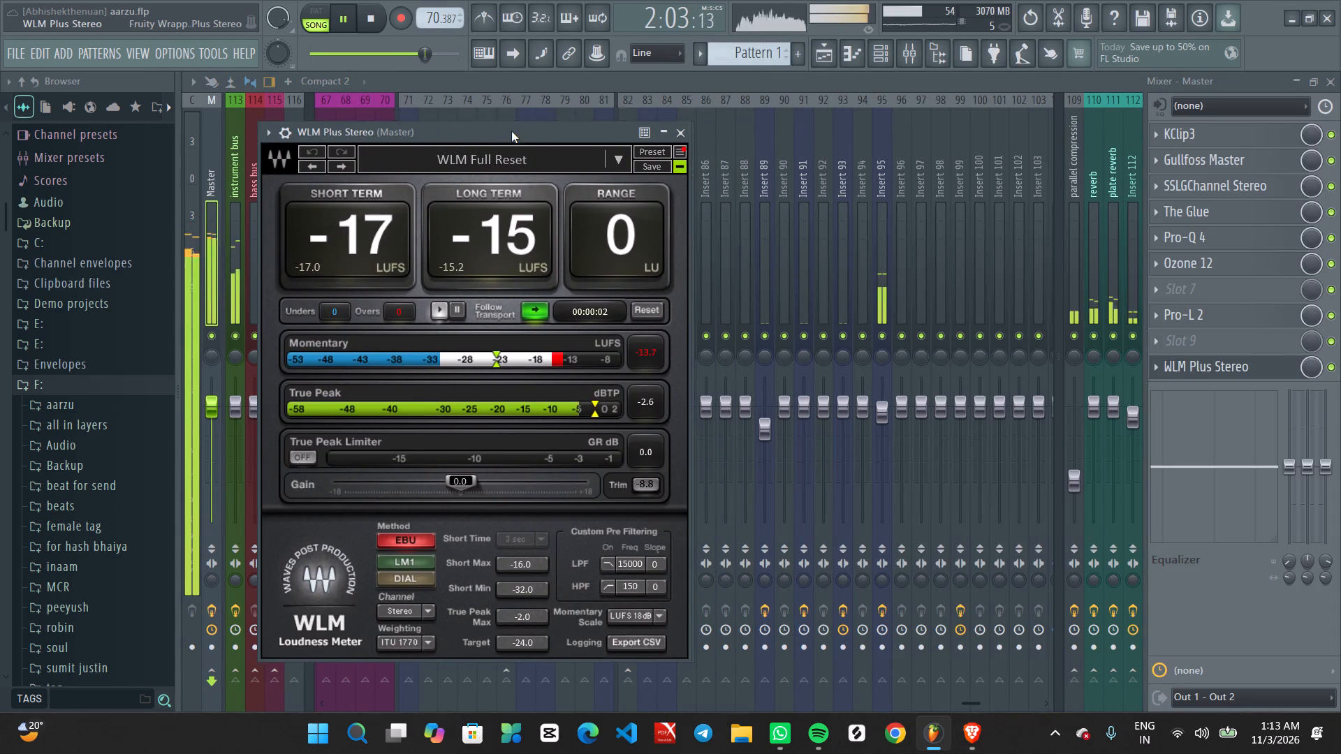
left_click_drag(511, 131, 499, 129)
left_click(245, 128)
left_click(284, 515)
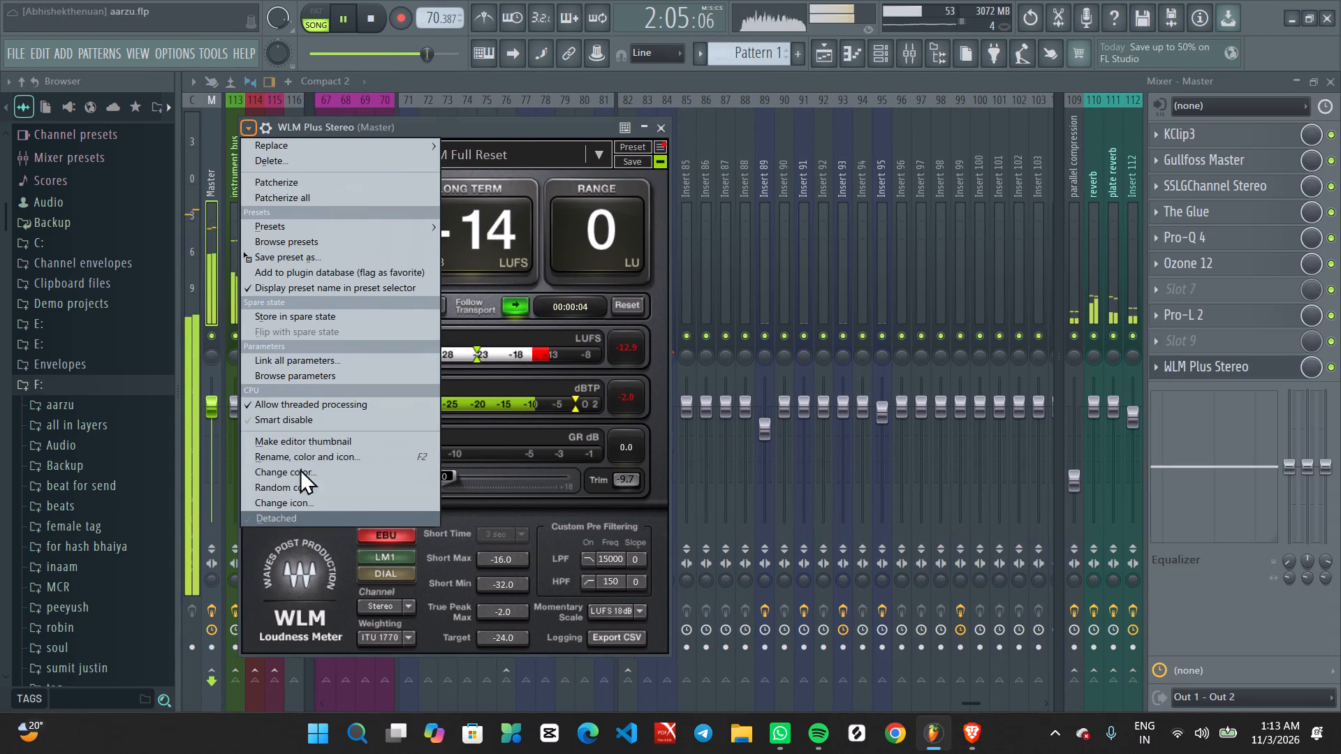
left_click_drag(465, 119, 269, 62)
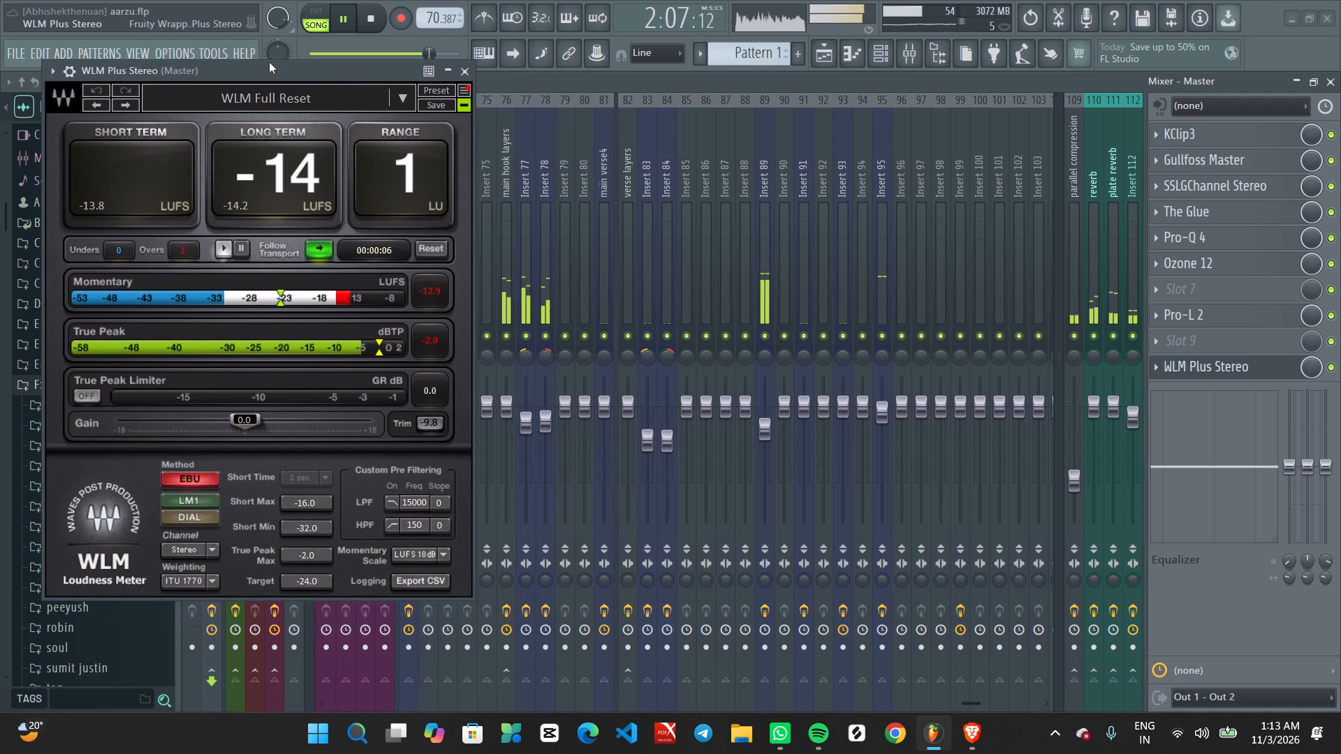
left_click_drag(269, 62, 268, 62)
Open Pro-L 2 beside the loudness meter and raise its gain to about +7.7 dB.
left_click(1204, 311)
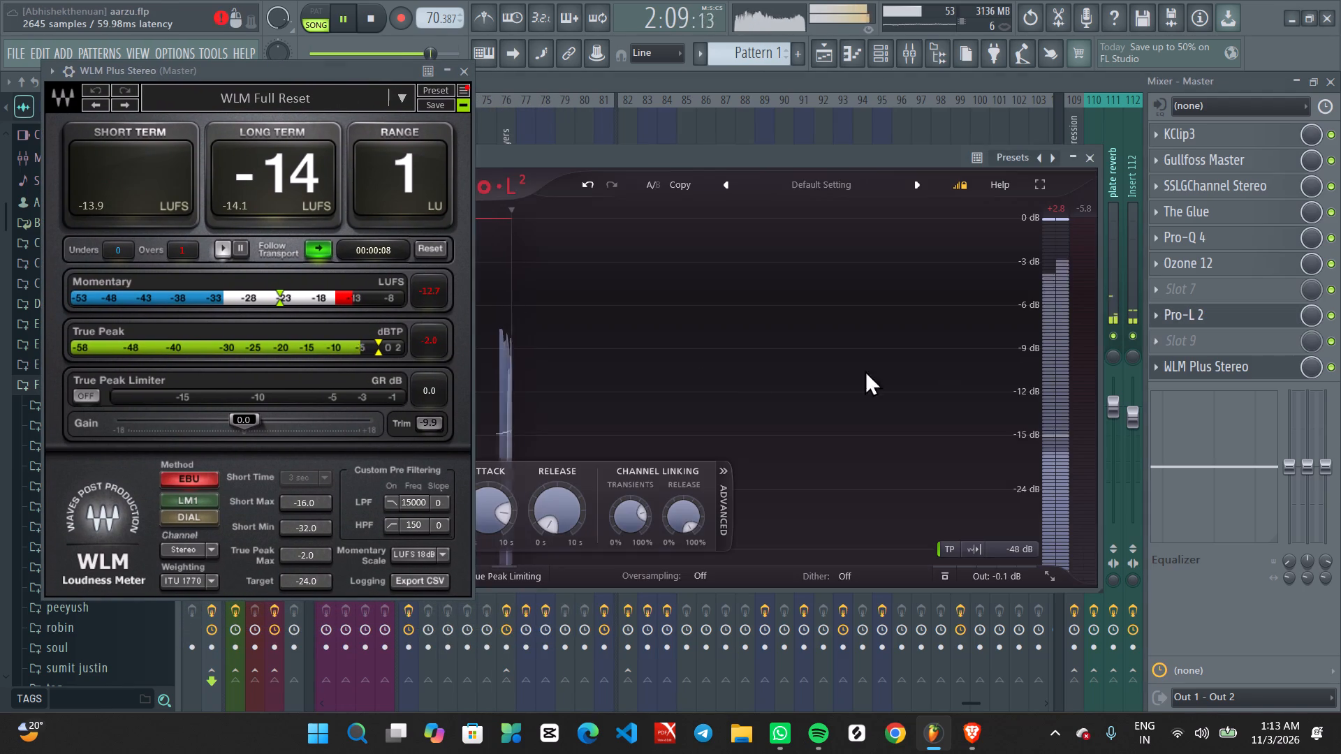
left_click_drag(763, 161, 981, 160)
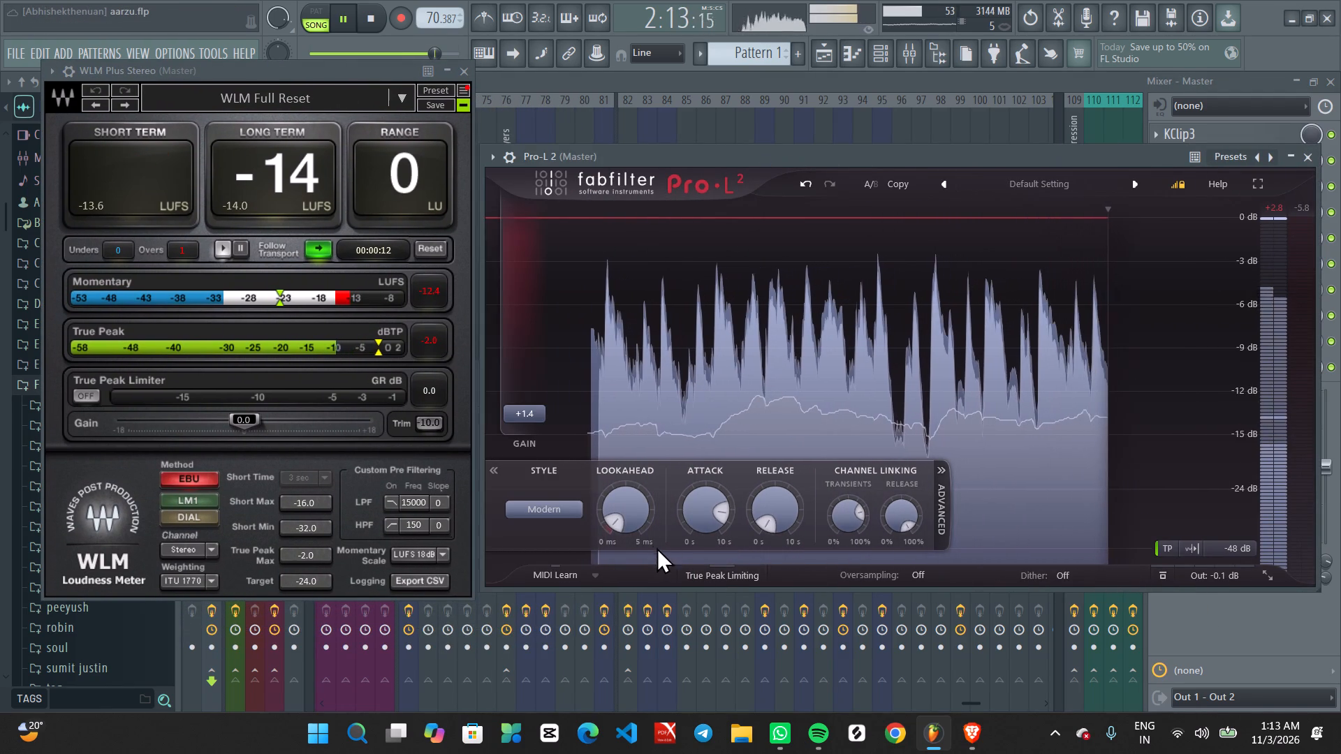
left_click_drag(513, 406, 536, 355)
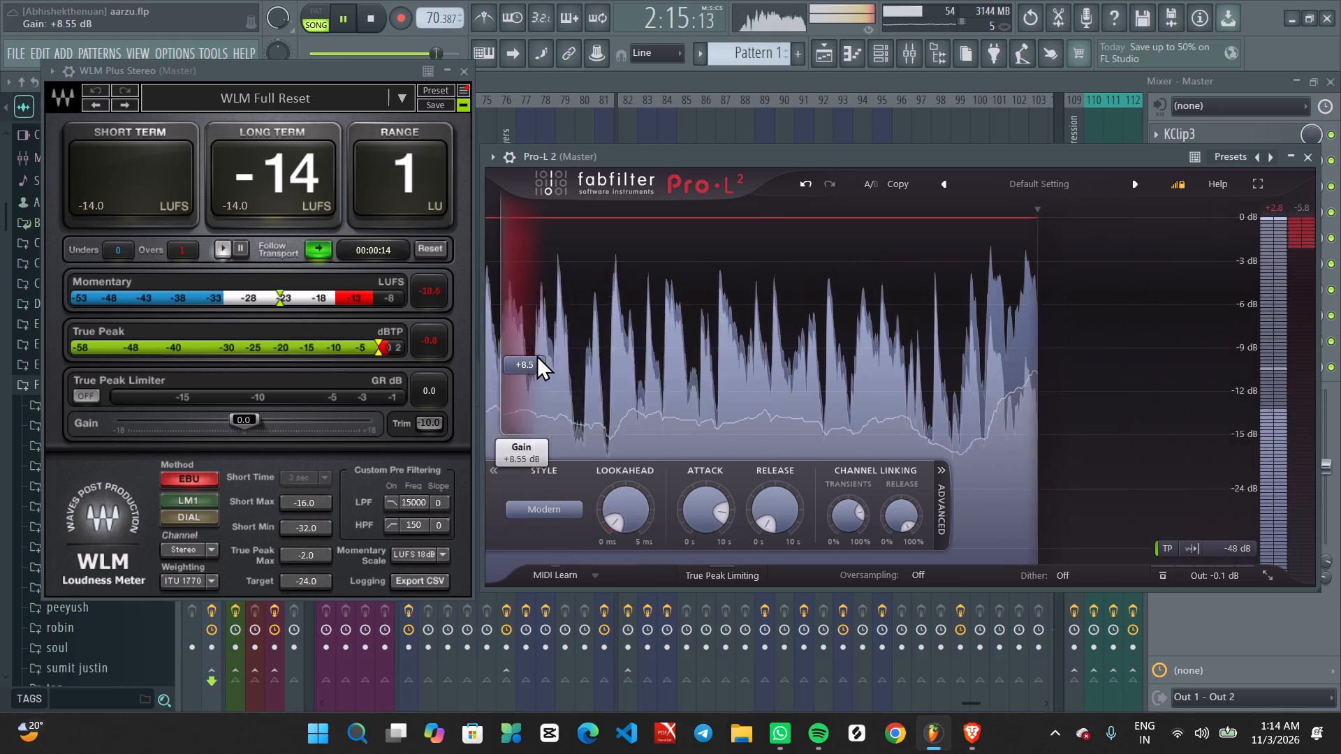
left_click_drag(536, 355, 544, 362)
left_click(763, 158)
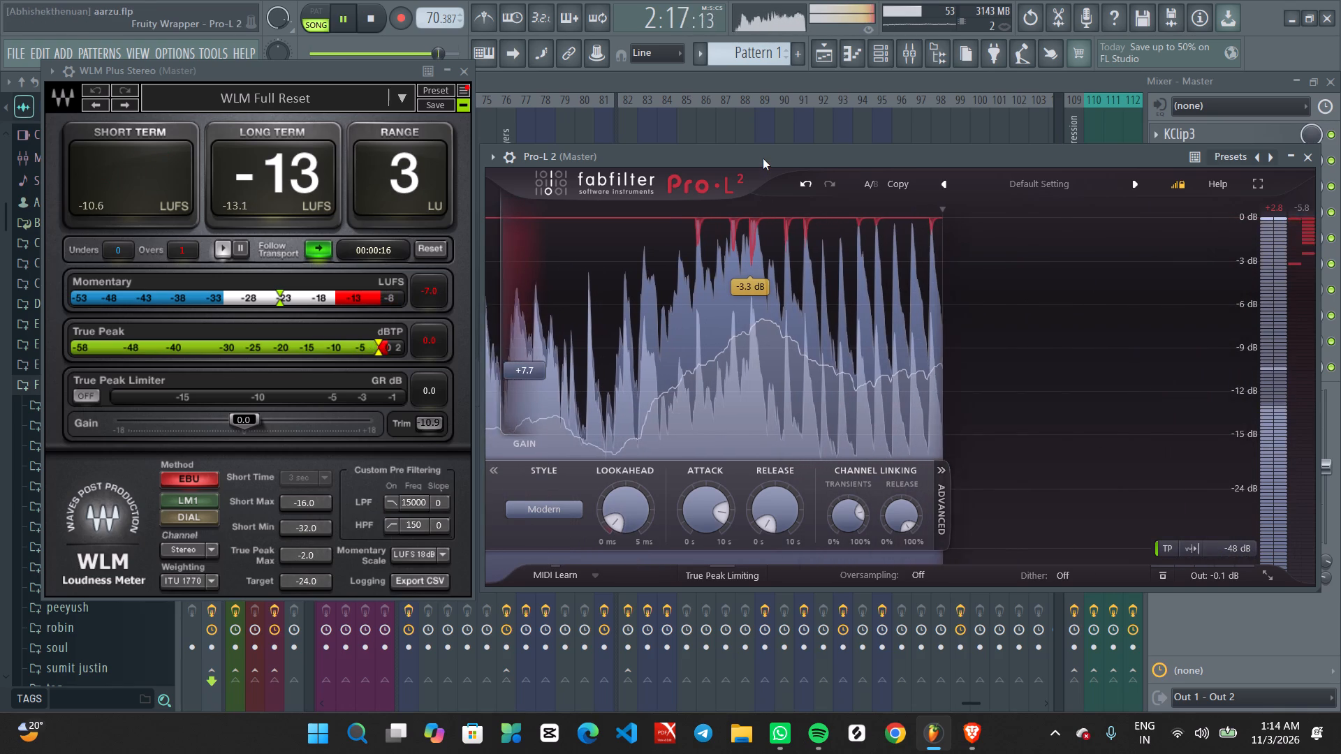
Restart the song playback and lower Pro-L 2's gain to about +4.2 dB.
key("space")
key("space")
key("space")
key("space")
left_click_drag(529, 361, 528, 389)
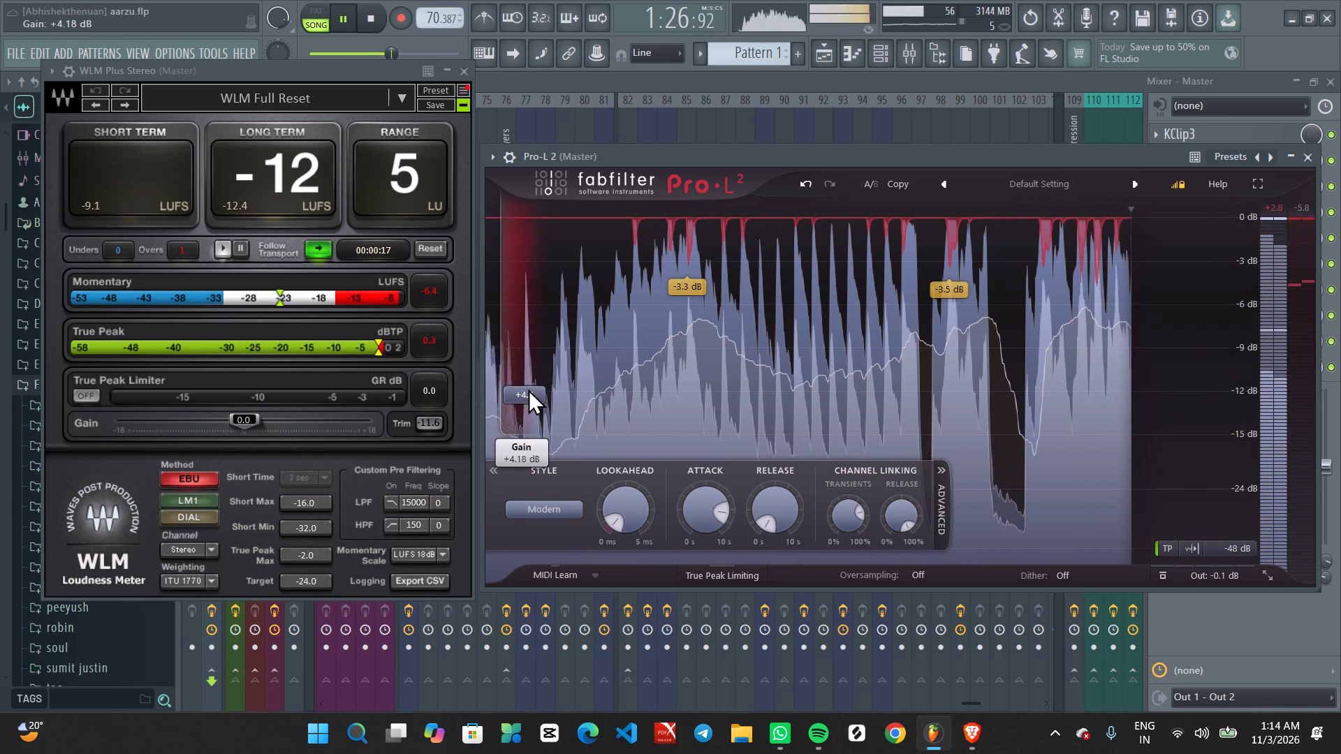
Fine-tune Pro-L 2's gain down to about +3.7 dB against the loudness meter, and close both plugin windows.
left_click_drag(528, 389, 528, 390)
left_click_drag(538, 395, 538, 401)
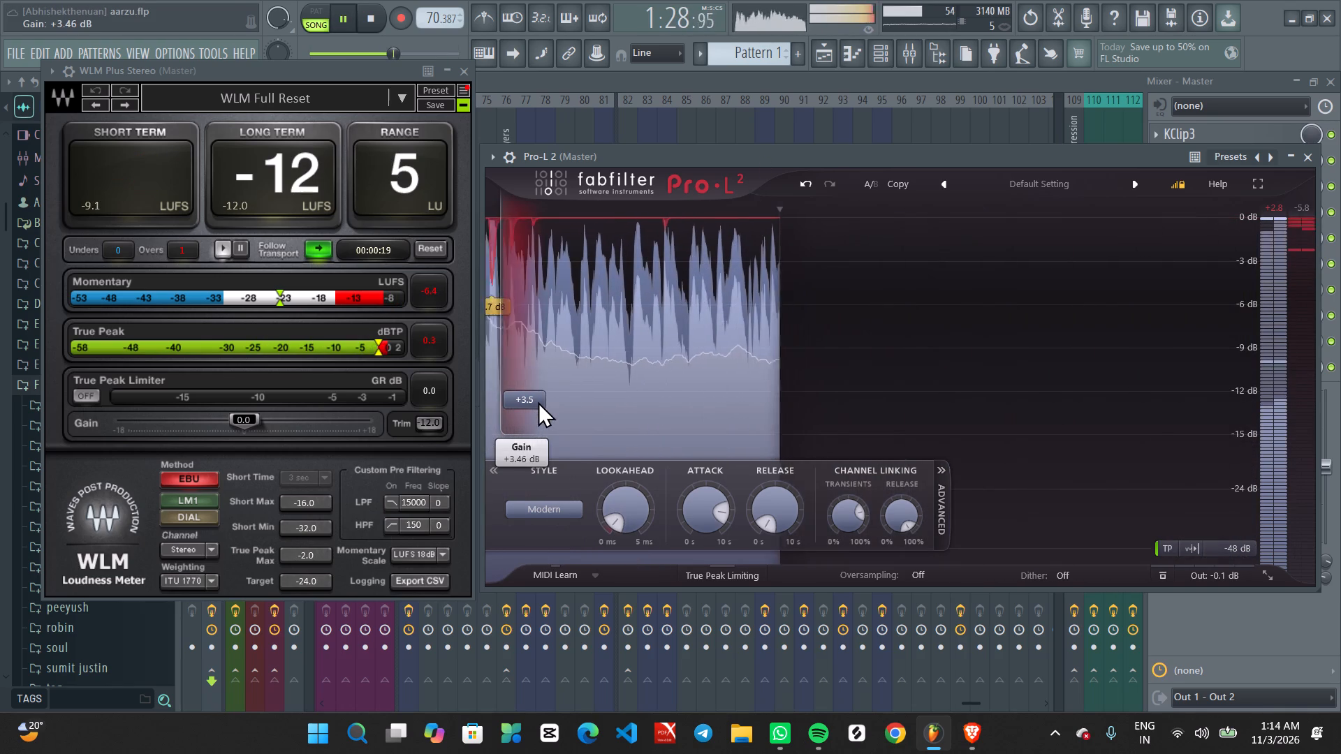
left_click(921, 158)
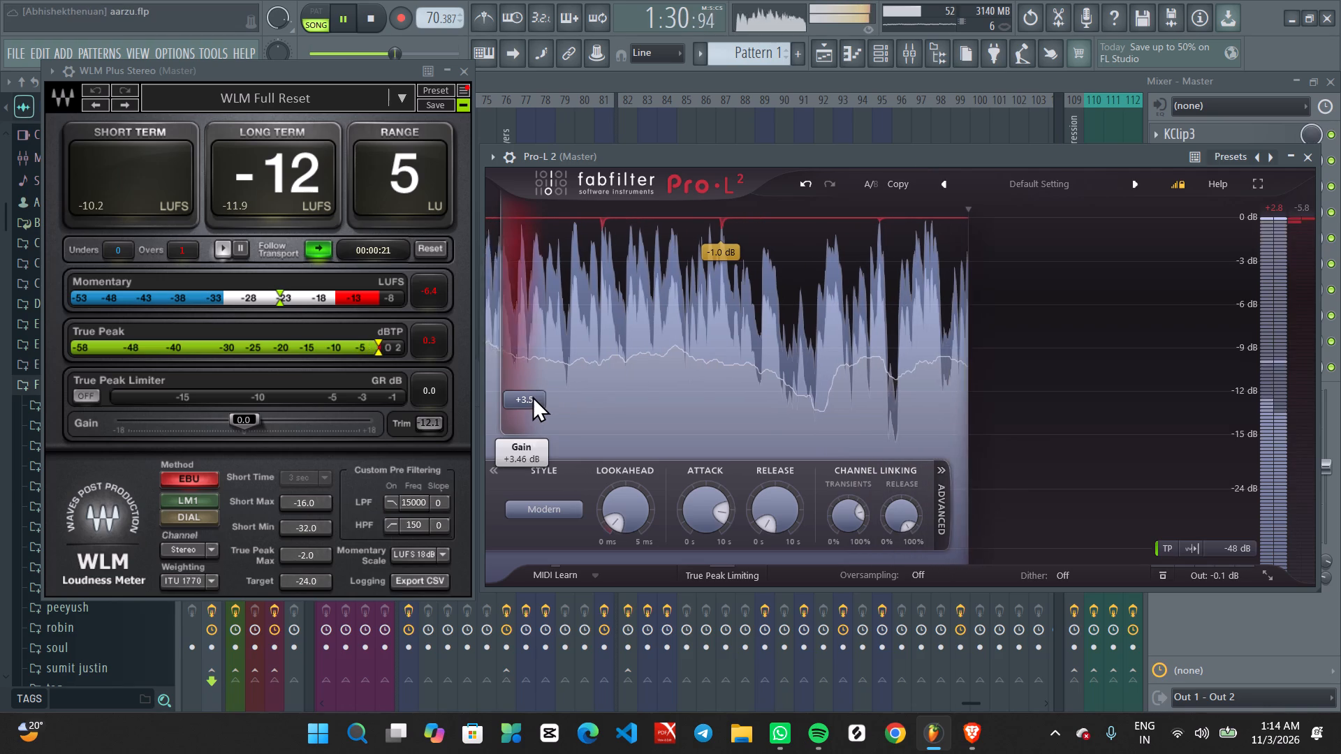
left_click(532, 396)
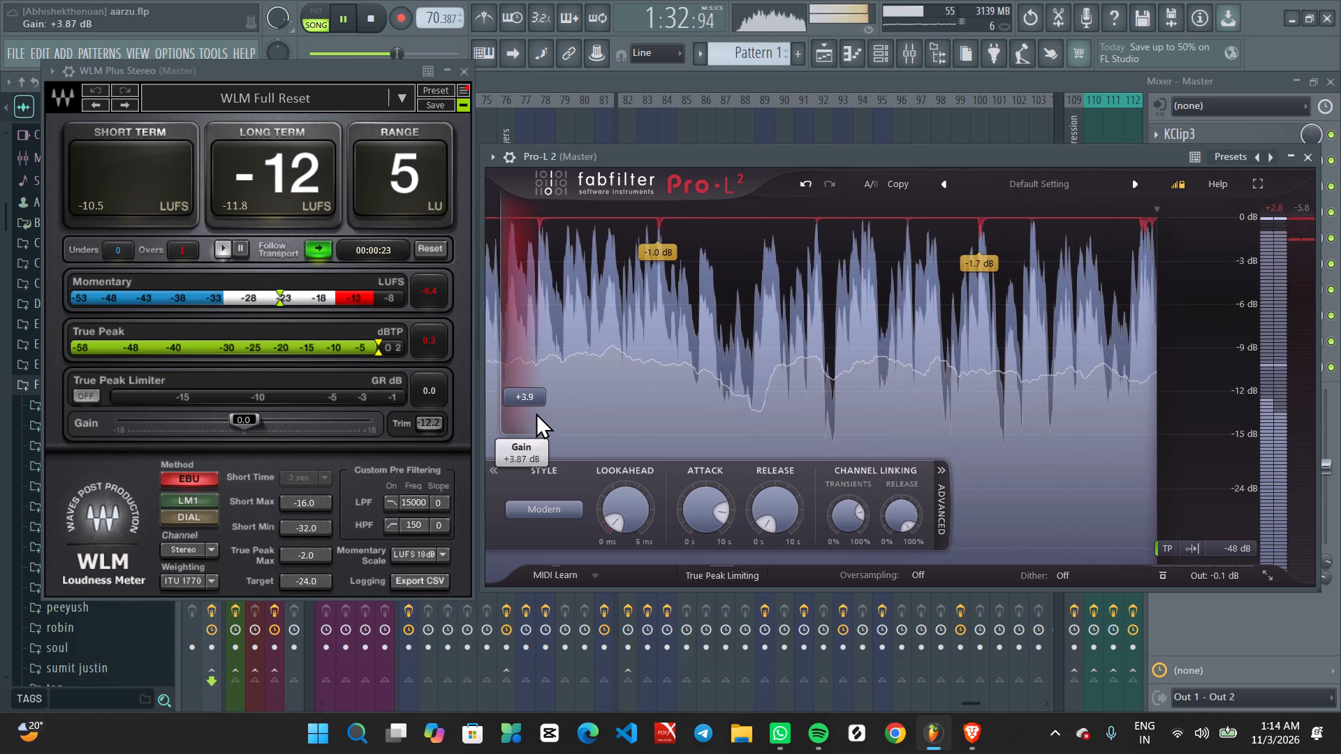
left_click(536, 397)
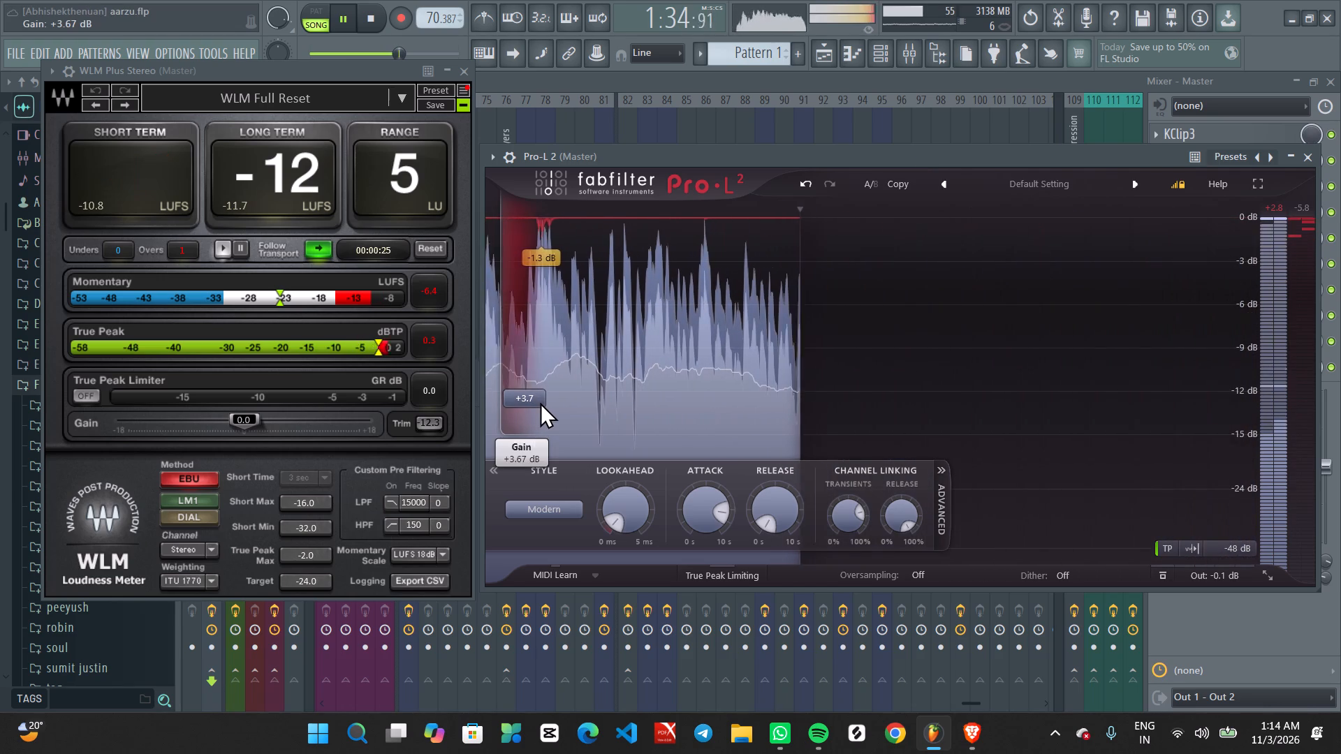
left_click_drag(540, 402, 541, 396)
left_click_drag(538, 395, 536, 386)
left_click_drag(536, 386, 535, 394)
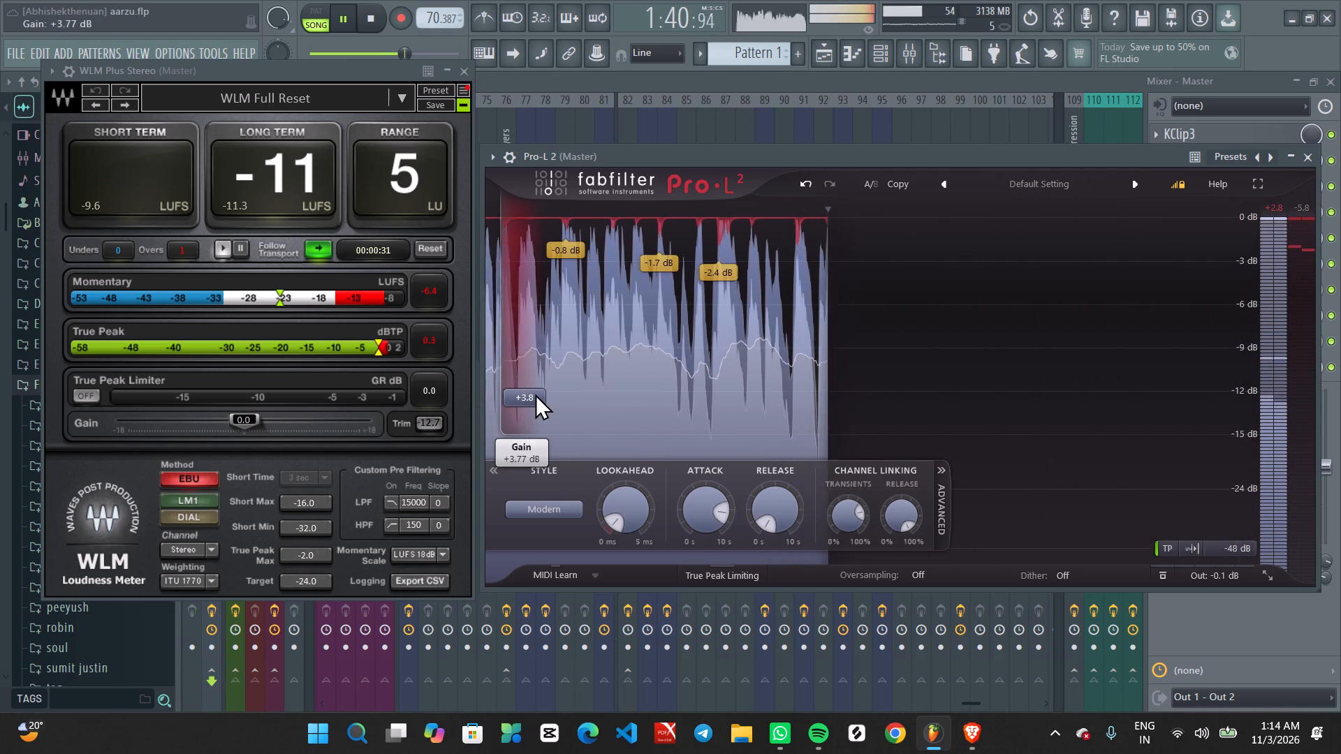
left_click_drag(535, 394, 535, 394)
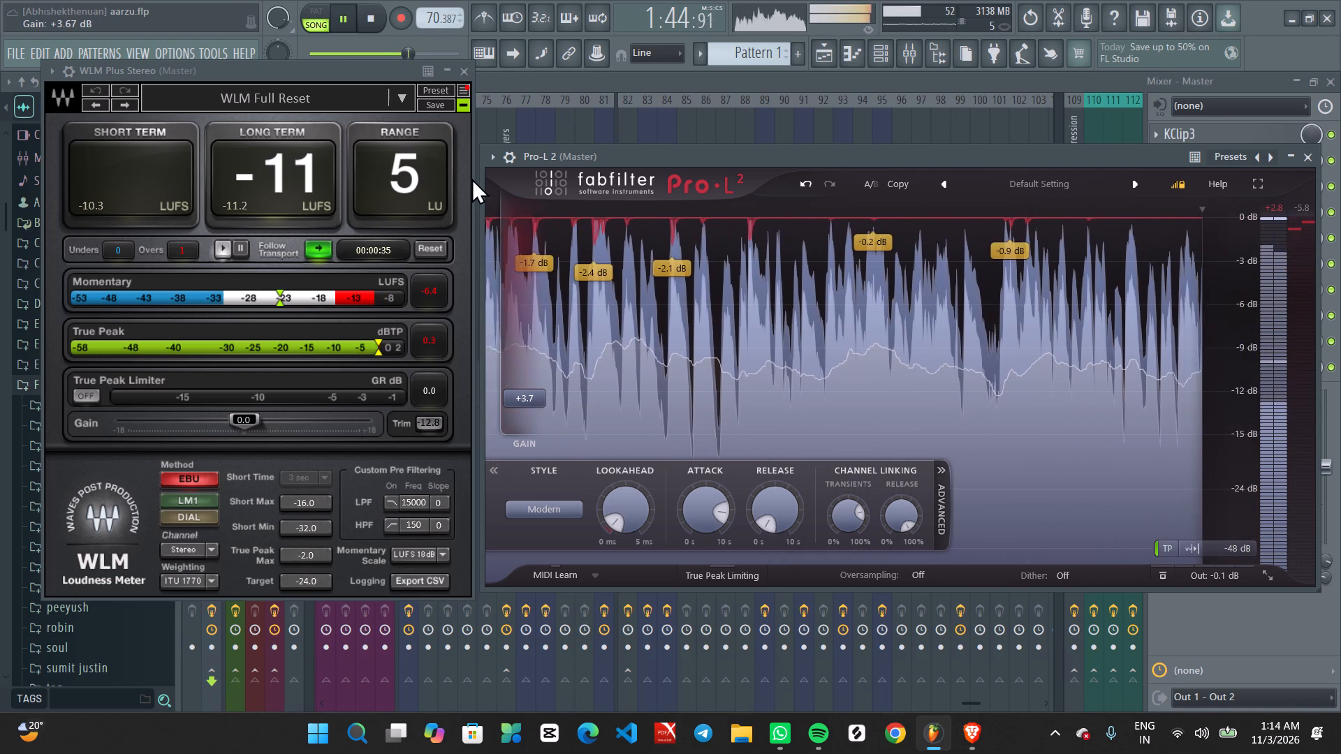
left_click(466, 77)
left_click(1306, 165)
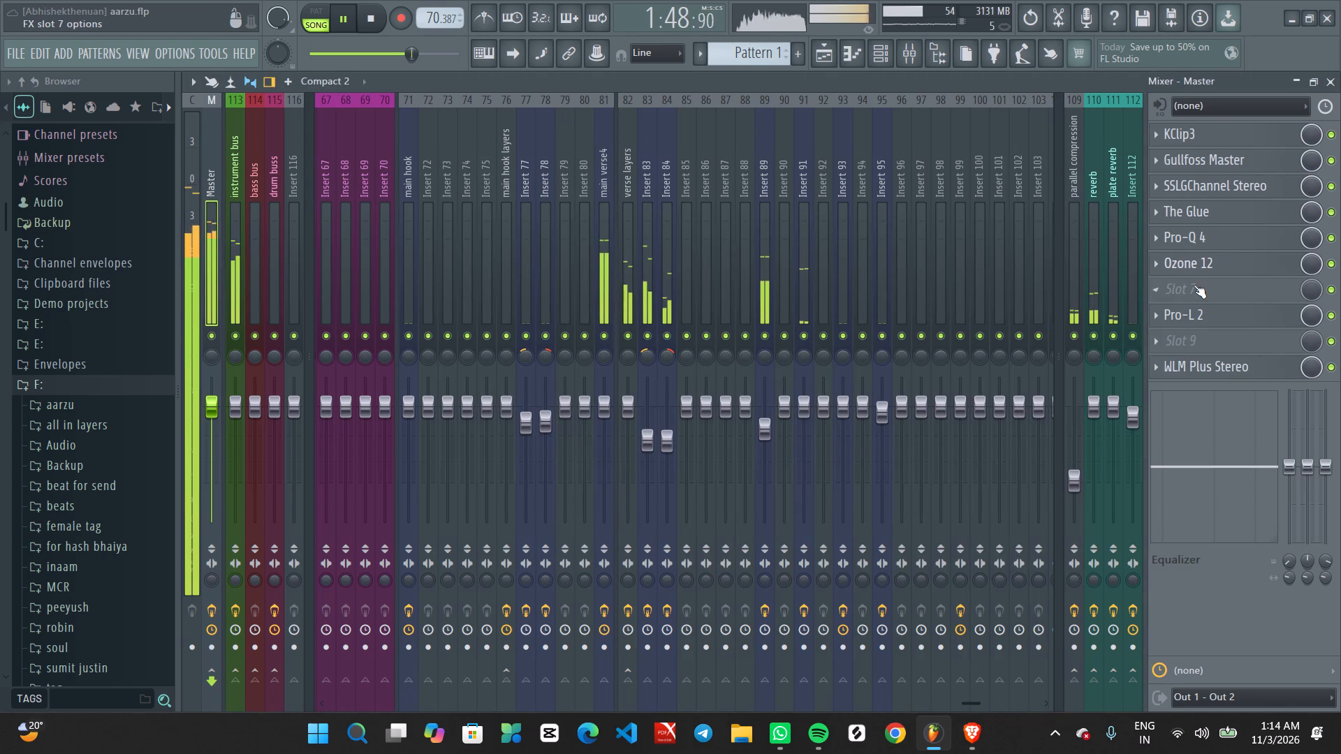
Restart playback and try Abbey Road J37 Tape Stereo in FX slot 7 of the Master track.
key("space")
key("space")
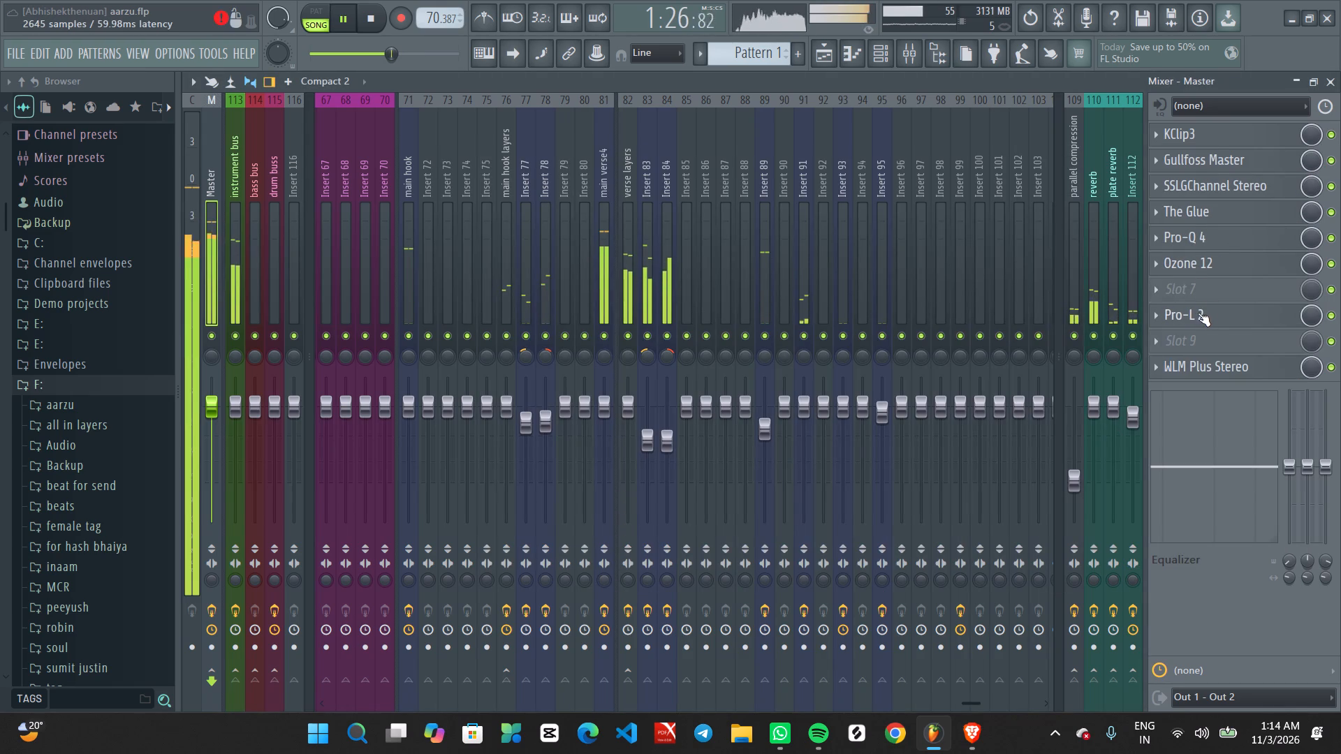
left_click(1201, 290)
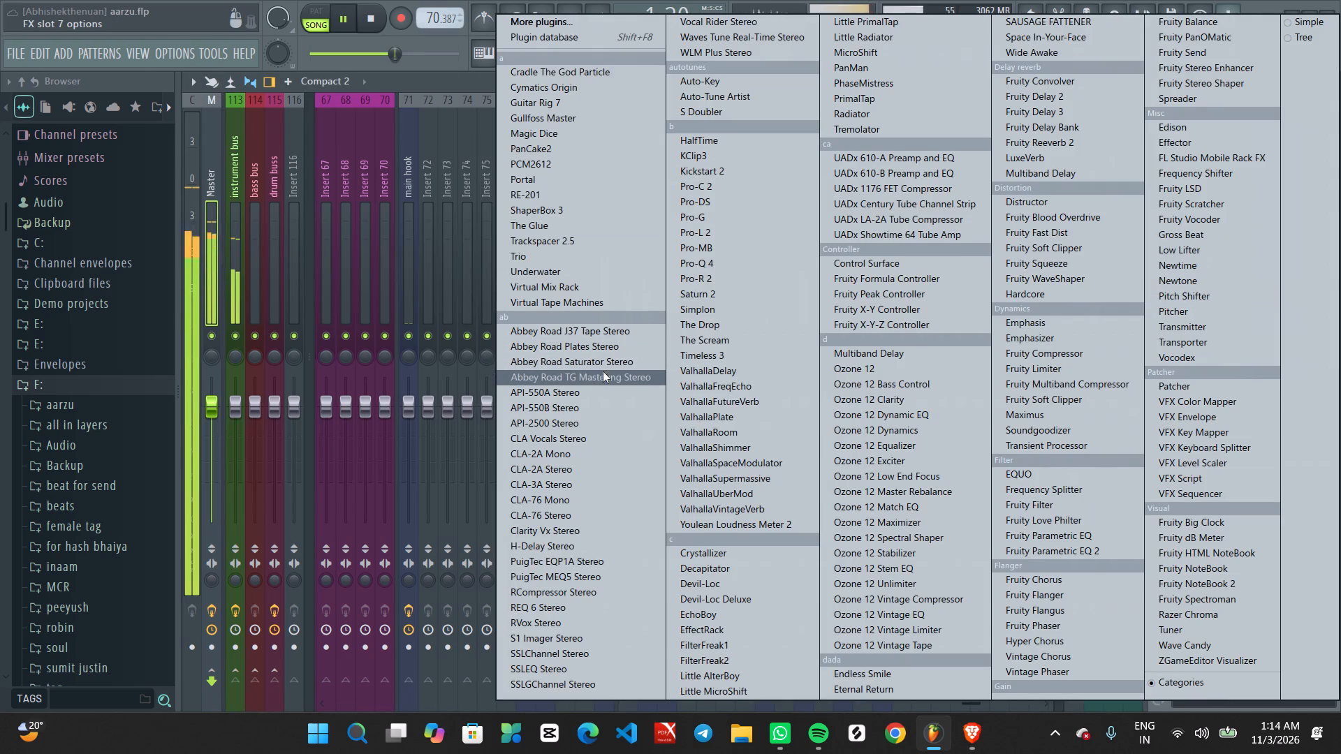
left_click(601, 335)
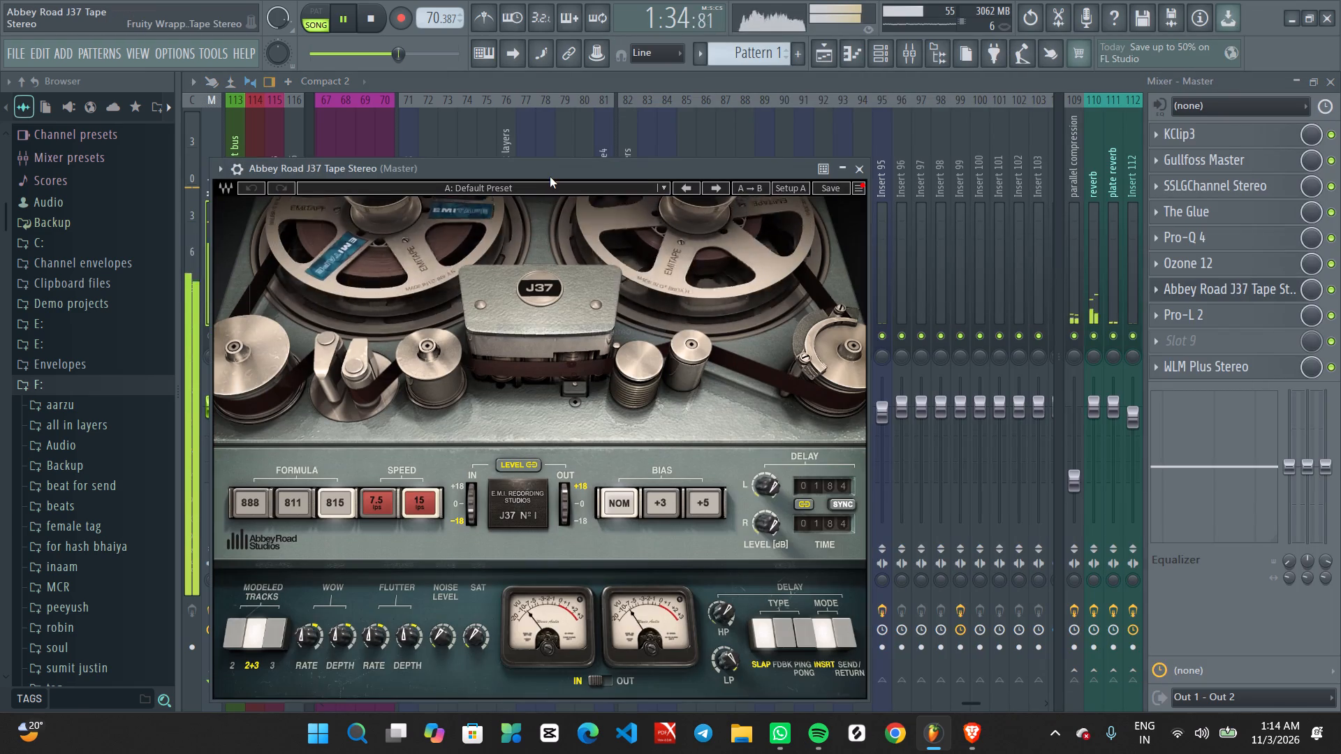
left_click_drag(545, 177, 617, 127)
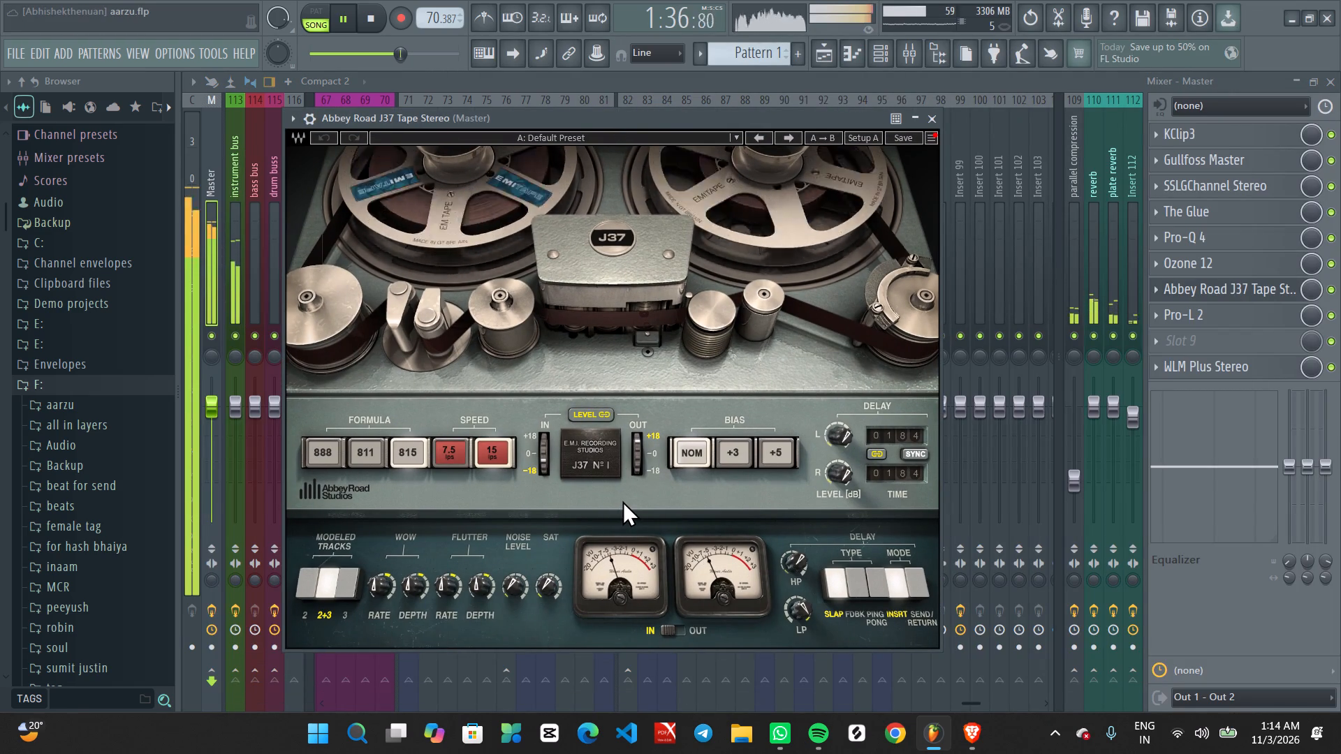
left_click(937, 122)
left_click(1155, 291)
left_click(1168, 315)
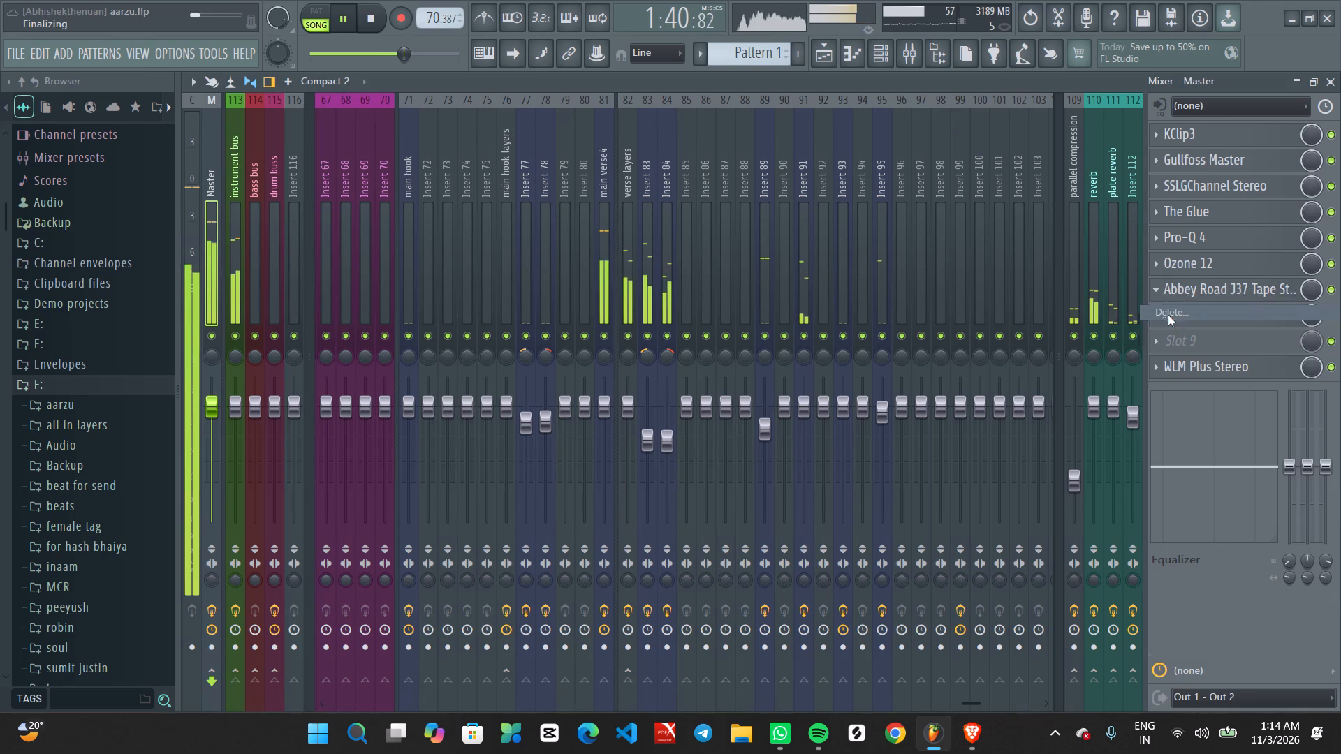
Load Abbey Road Saturator Stereo into FX slot 7 of the Master track.
left_click(1196, 282)
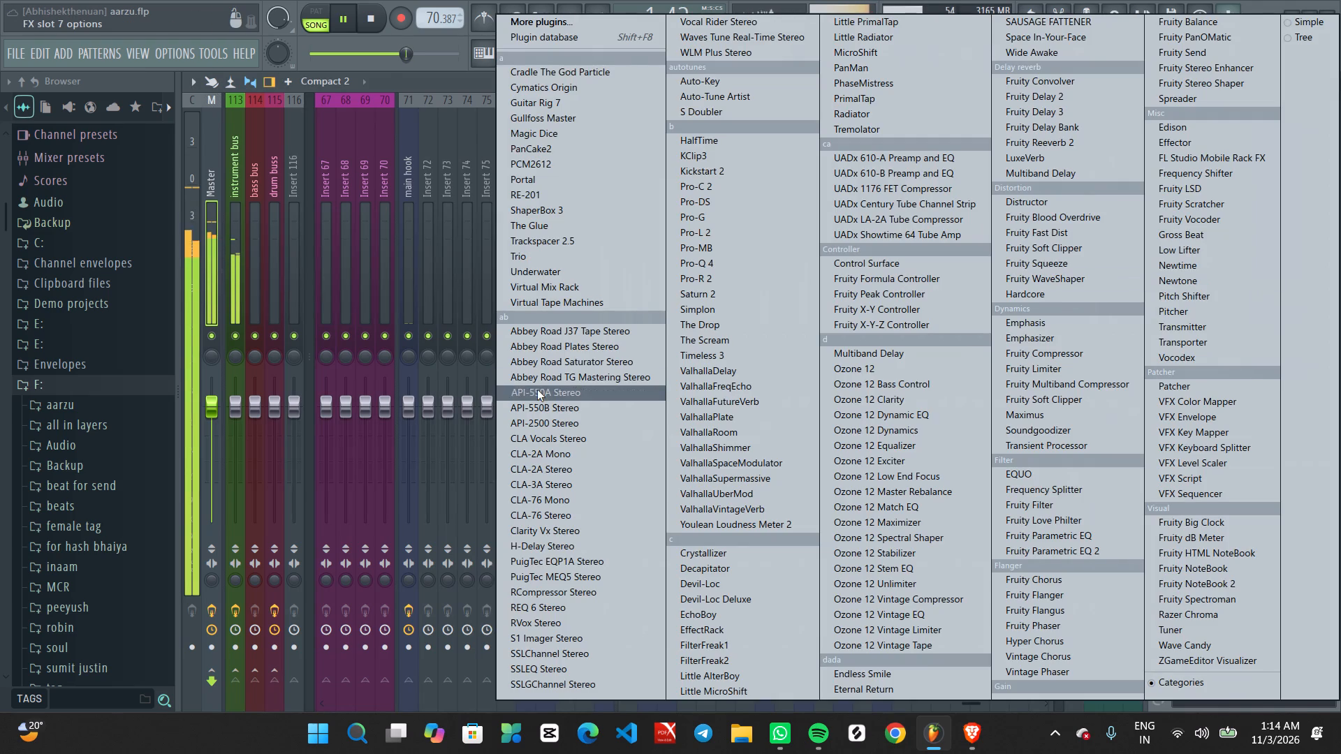
left_click(573, 364)
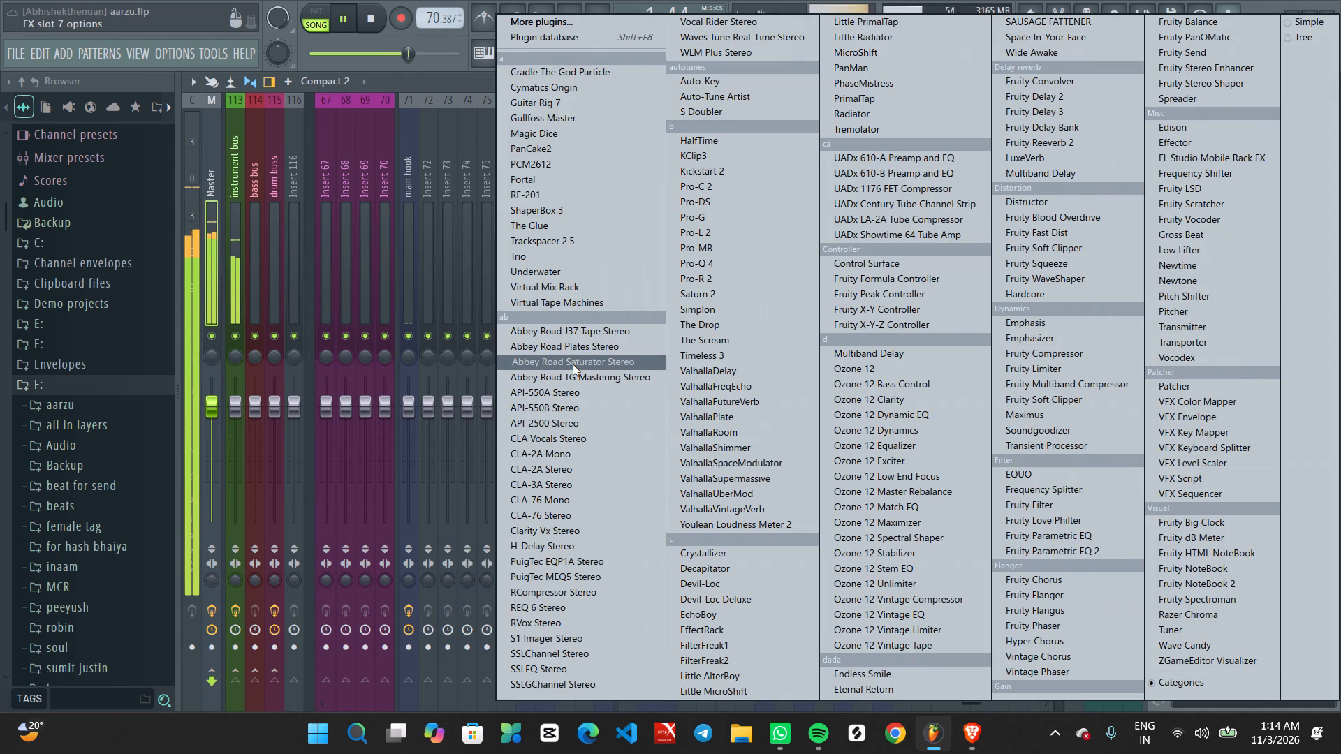
Set Abbey Road Saturator's gain to about 45 and mix to about 29, lower its compander blend slightly, and close it.
left_click_drag(547, 466, 566, 584)
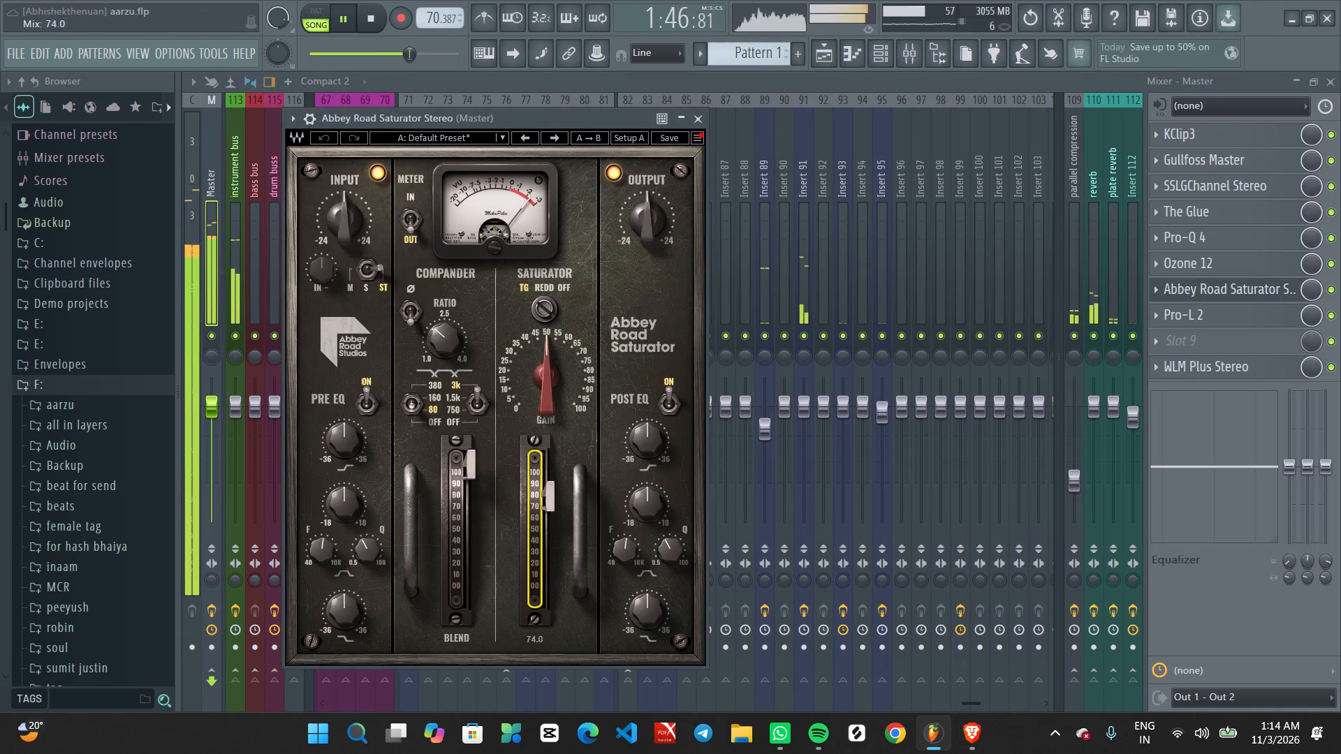
left_click_drag(566, 584, 670, 432)
scroll(531, 360, "down", 4)
left_click_drag(477, 457, 471, 507)
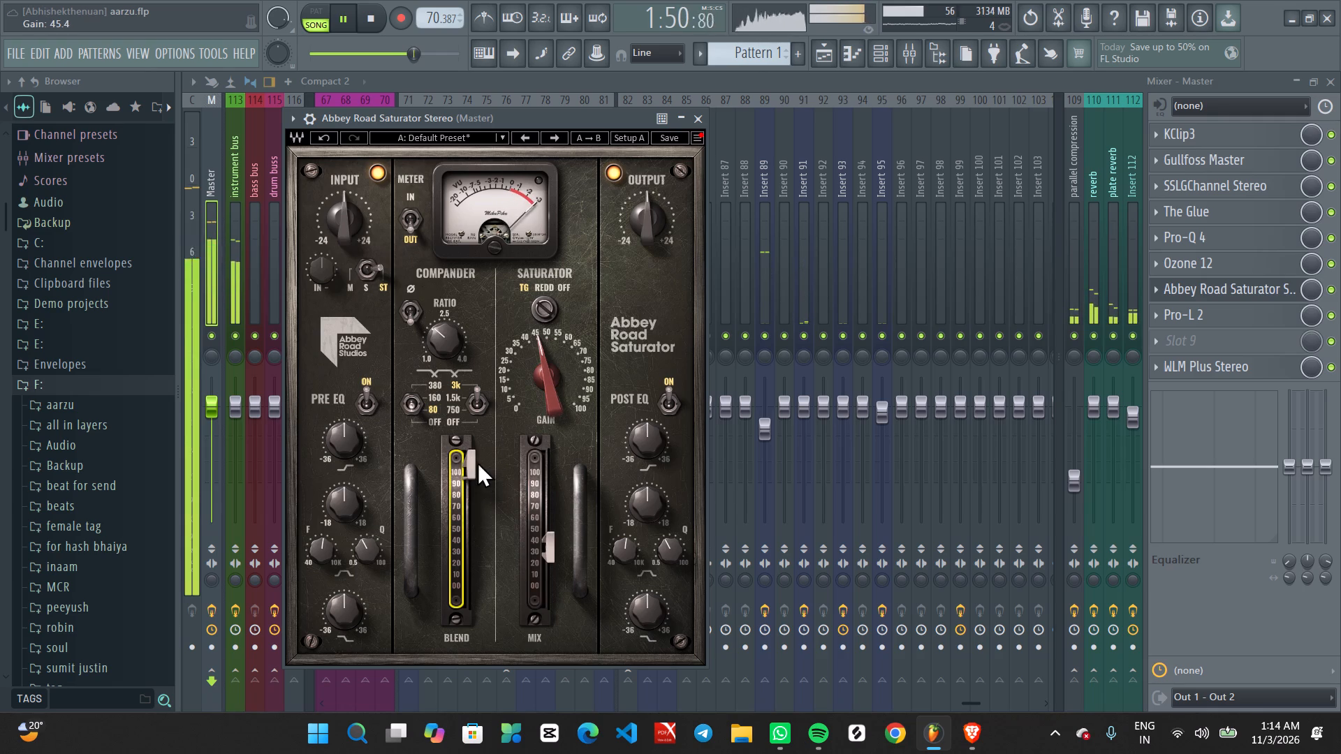
left_click_drag(469, 464, 481, 541)
left_click_drag(553, 548, 555, 568)
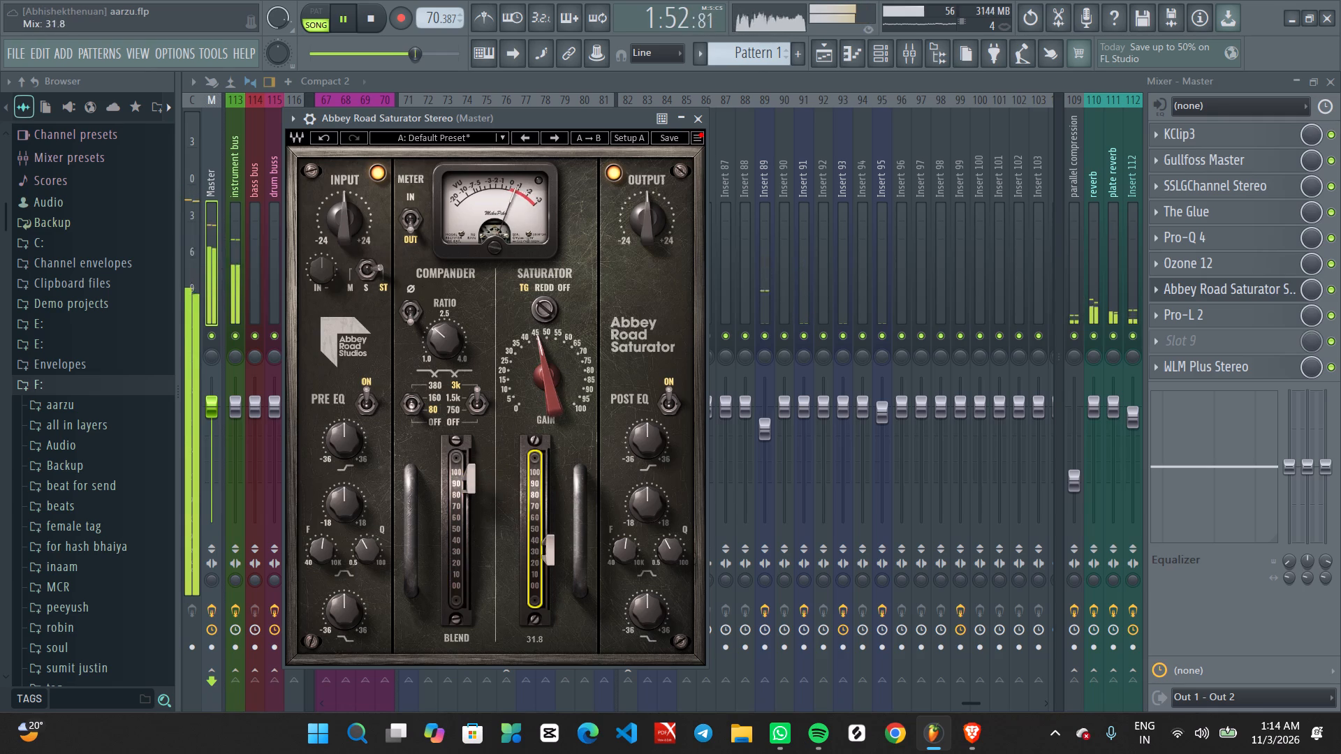
left_click_drag(555, 568, 560, 588)
left_click(549, 553)
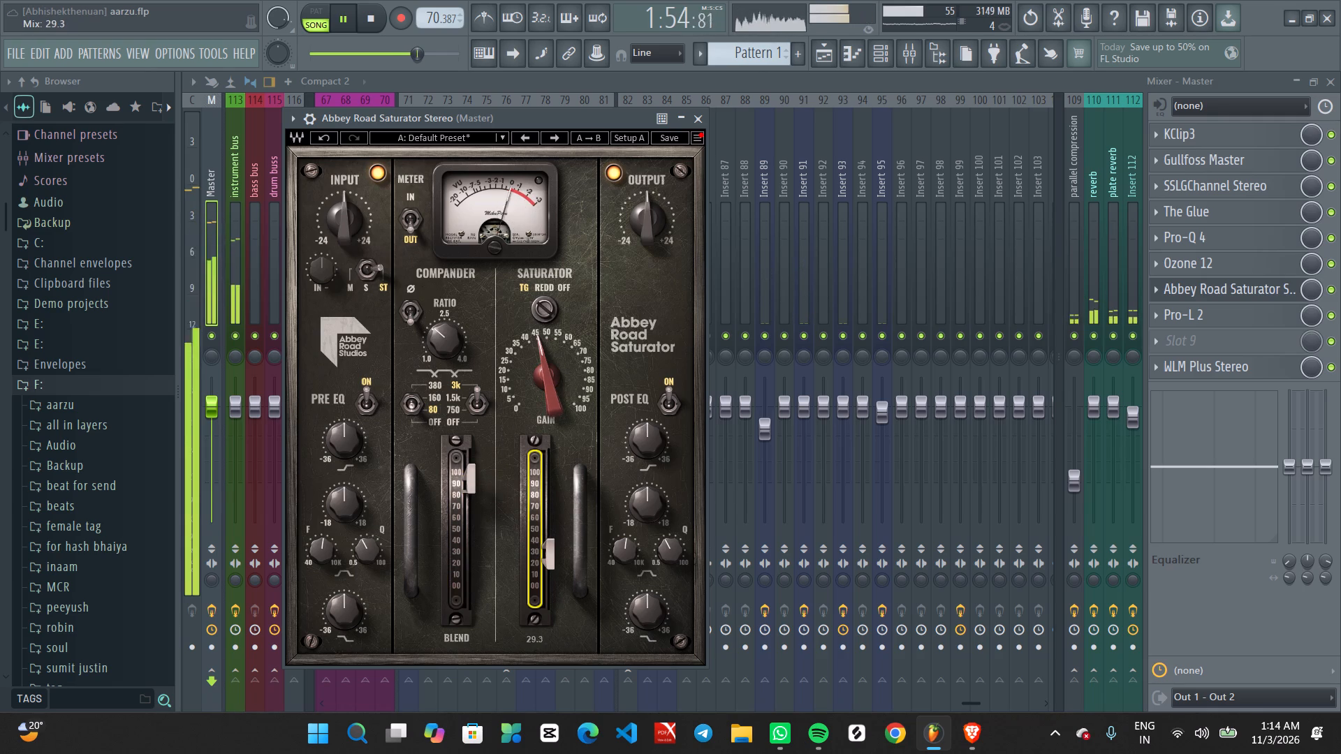
left_click(692, 124)
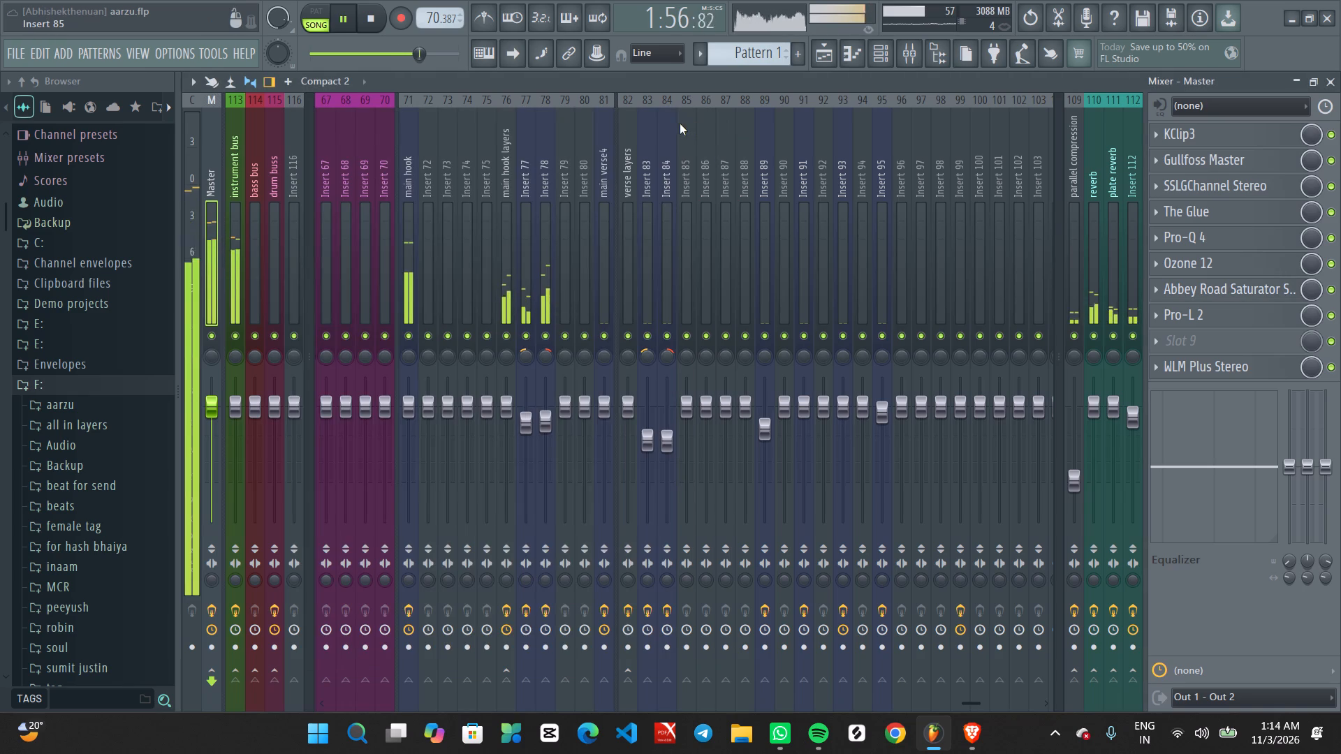
Open the playlist and restart playback from the beginning of the song.
key("space")
key("space")
left_click(819, 42)
left_click_drag(472, 116, 362, 135)
scroll(652, 143, "down", 20, "ctrl")
left_click_drag(469, 115, 379, 120)
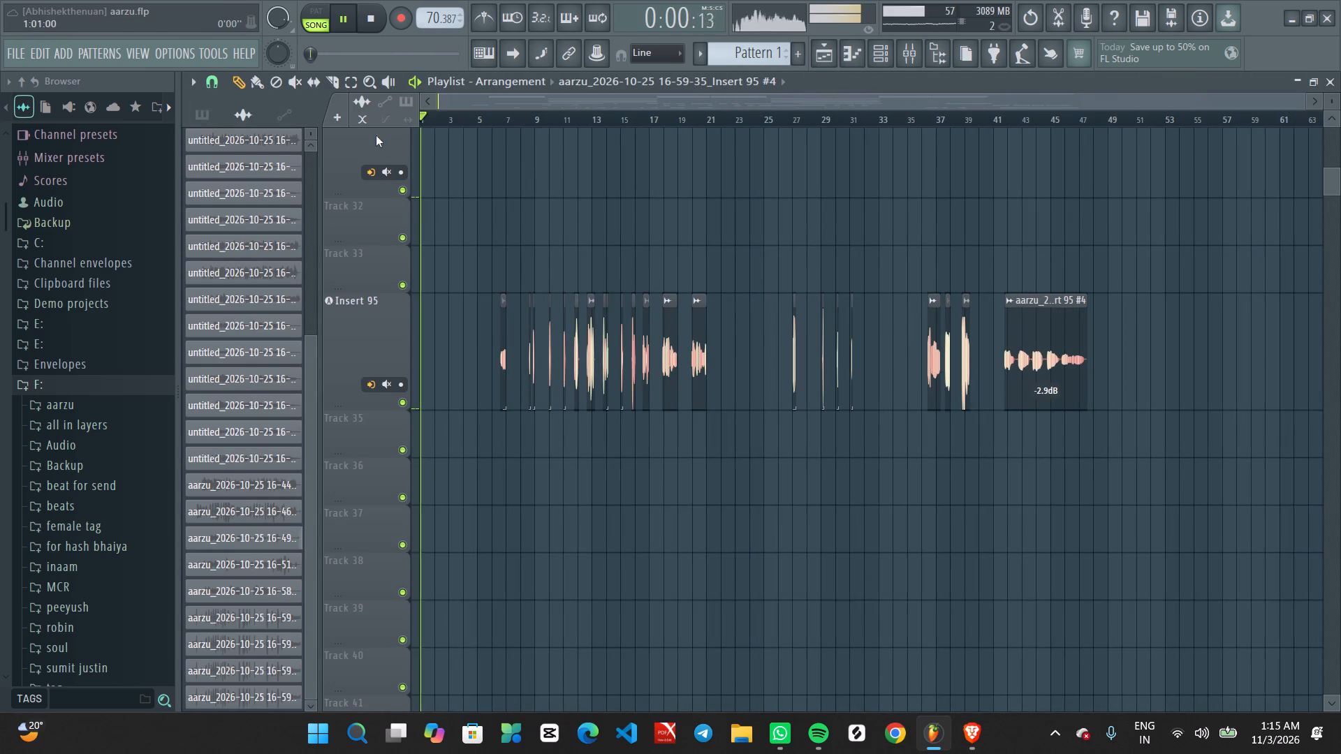
Look over the clips on all playlist tracks, from Track 1 to Insert 95, while the song plays.
scroll(535, 258, "up", 3, "ctrl")
middle_click_drag(490, 266, 1001, 427)
scroll(538, 348, "down", 2, "alt")
scroll(537, 348, "up", 1, "alt")
scroll(537, 348, "down", 9, "alt")
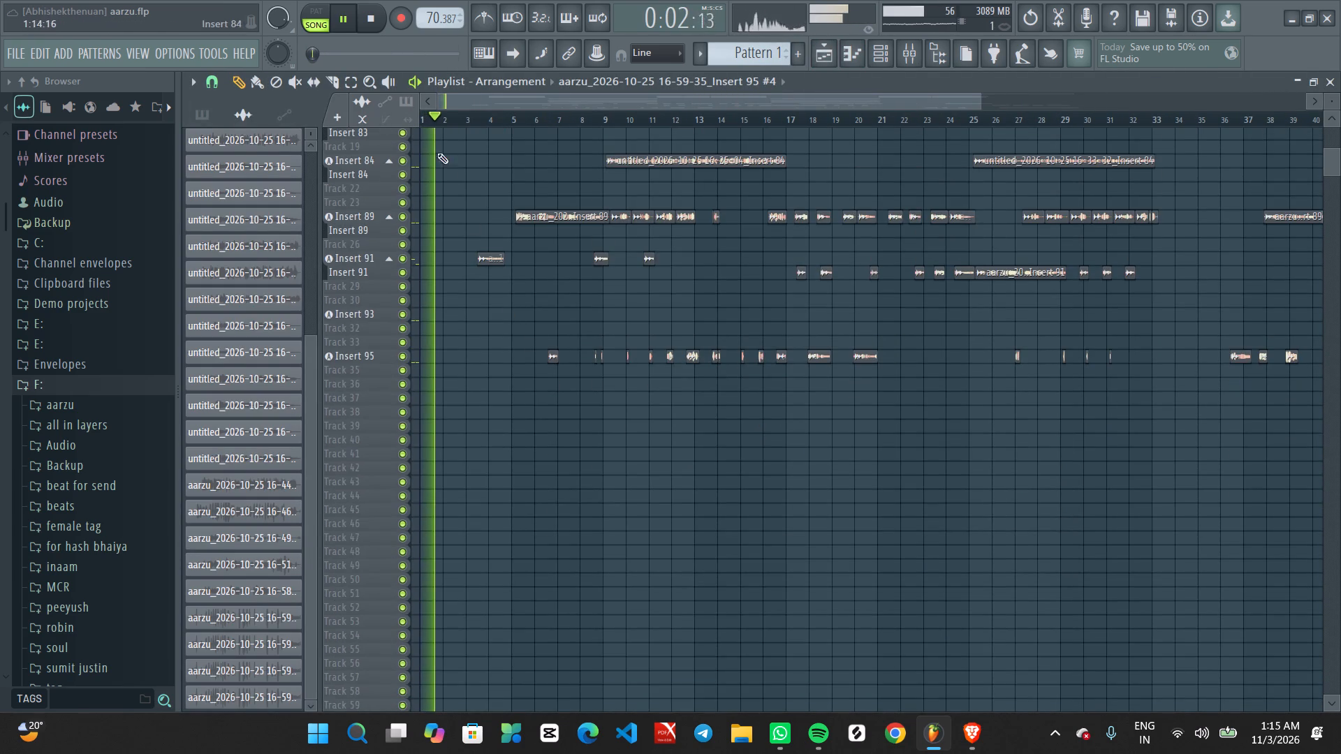
scroll(508, 298, "up", 1, "ctrl")
middle_click_drag(515, 337, 789, 392)
scroll(490, 301, "down", 7, "ctrl")
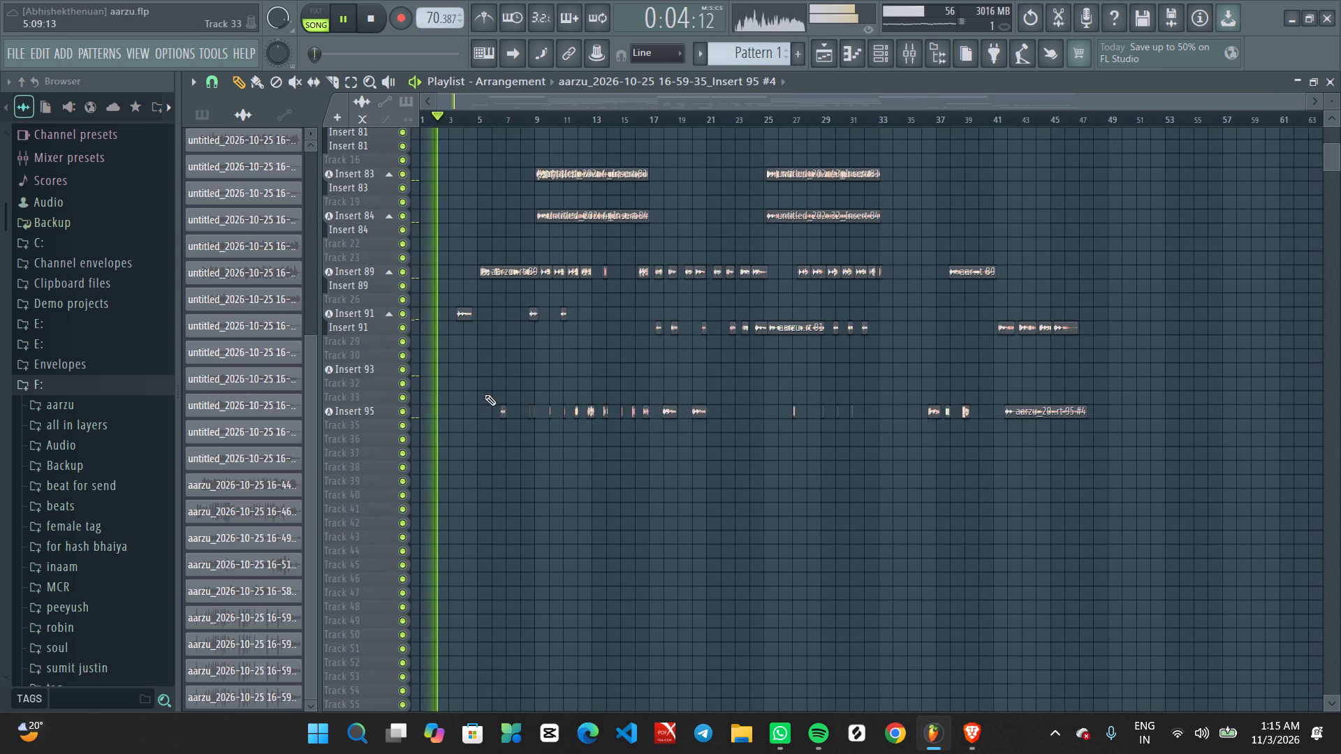
scroll(485, 394, "up", 2)
middle_click_drag(469, 397, 734, 396)
scroll(520, 378, "up", 2, "ctrl")
middle_click_drag(478, 399, 759, 403)
scroll(552, 357, "down", 5, "ctrl")
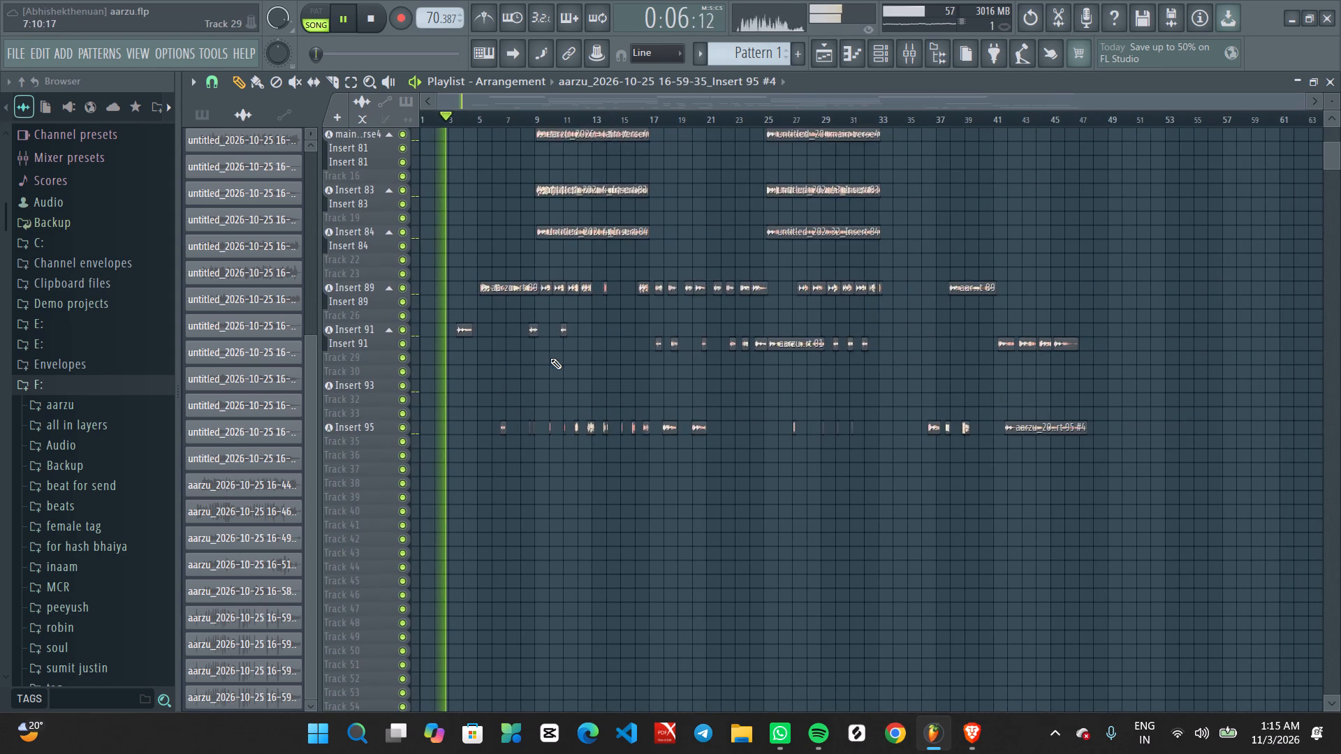
scroll(518, 372, "up", 18)
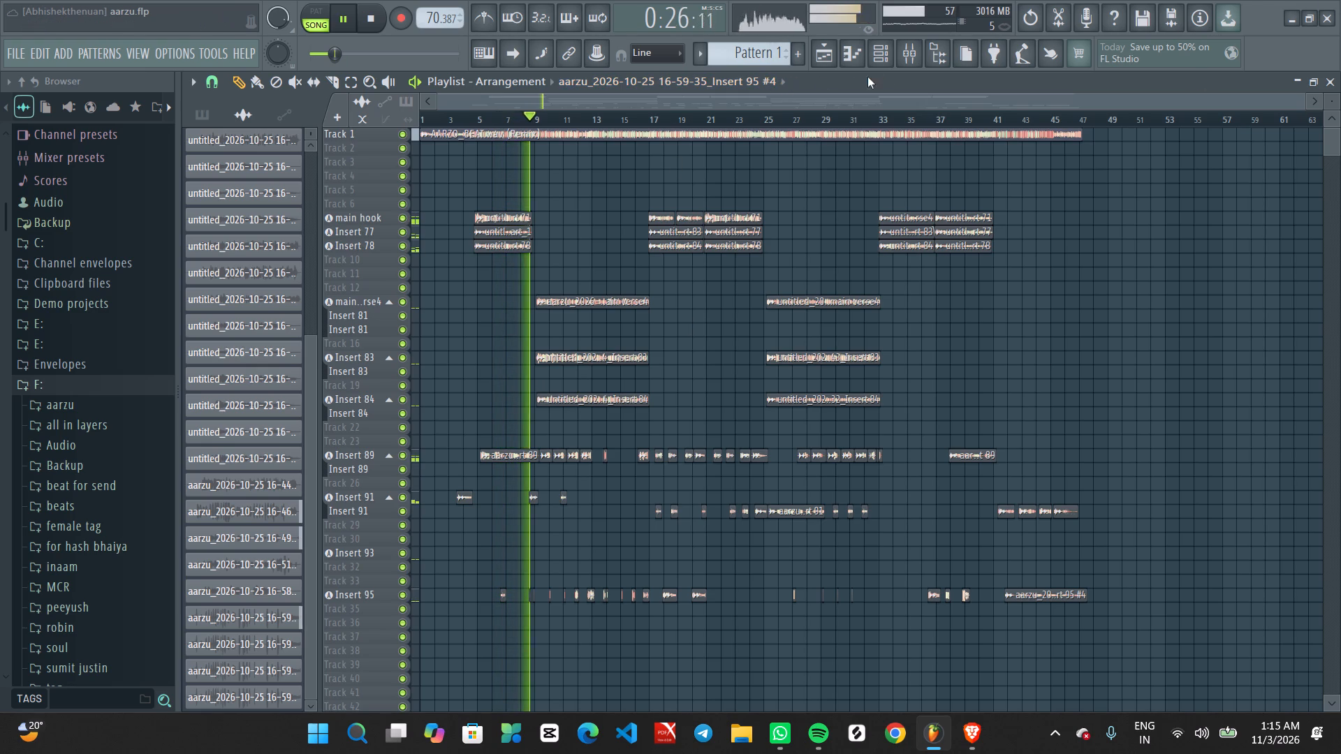
On the Insert 95 mixer track, move REQ 6 Stereo down to FX slot 8 and load Decapitator into slot 6.
left_click(911, 58)
scroll(768, 258, "down", 4)
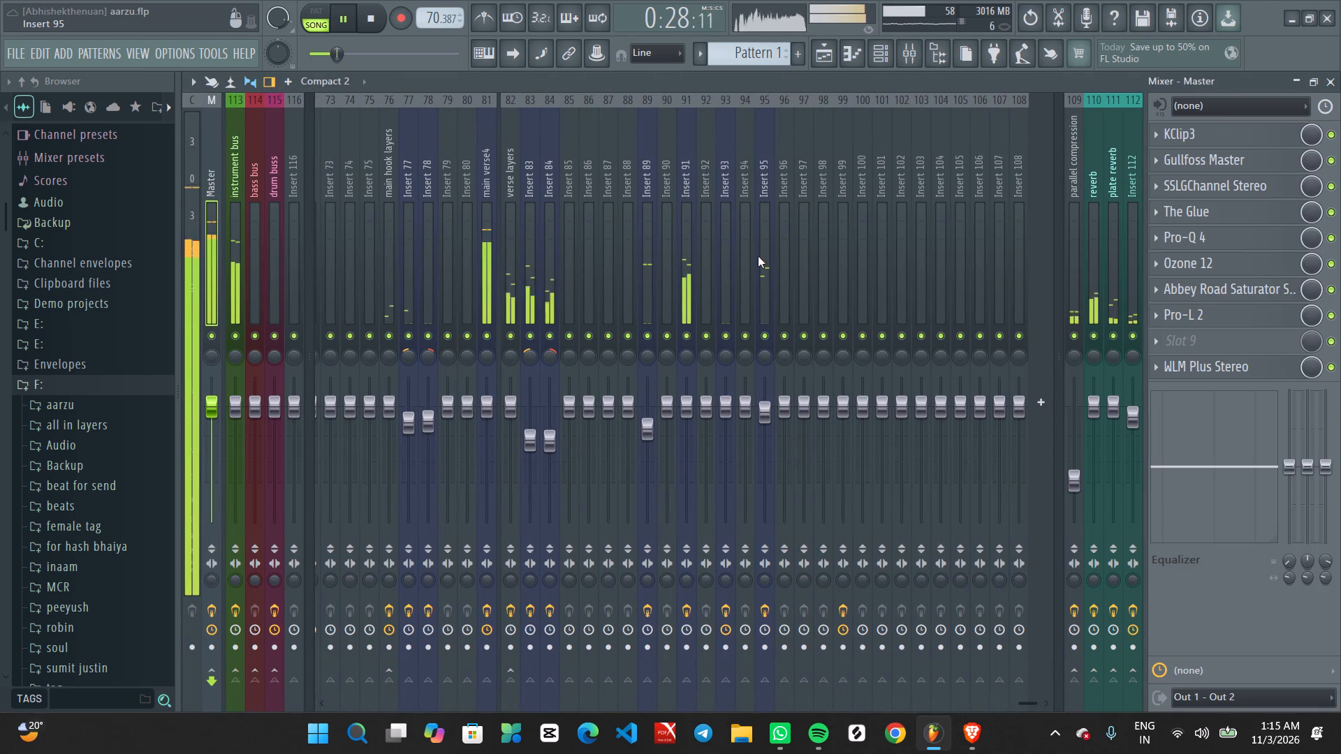
left_click(758, 256)
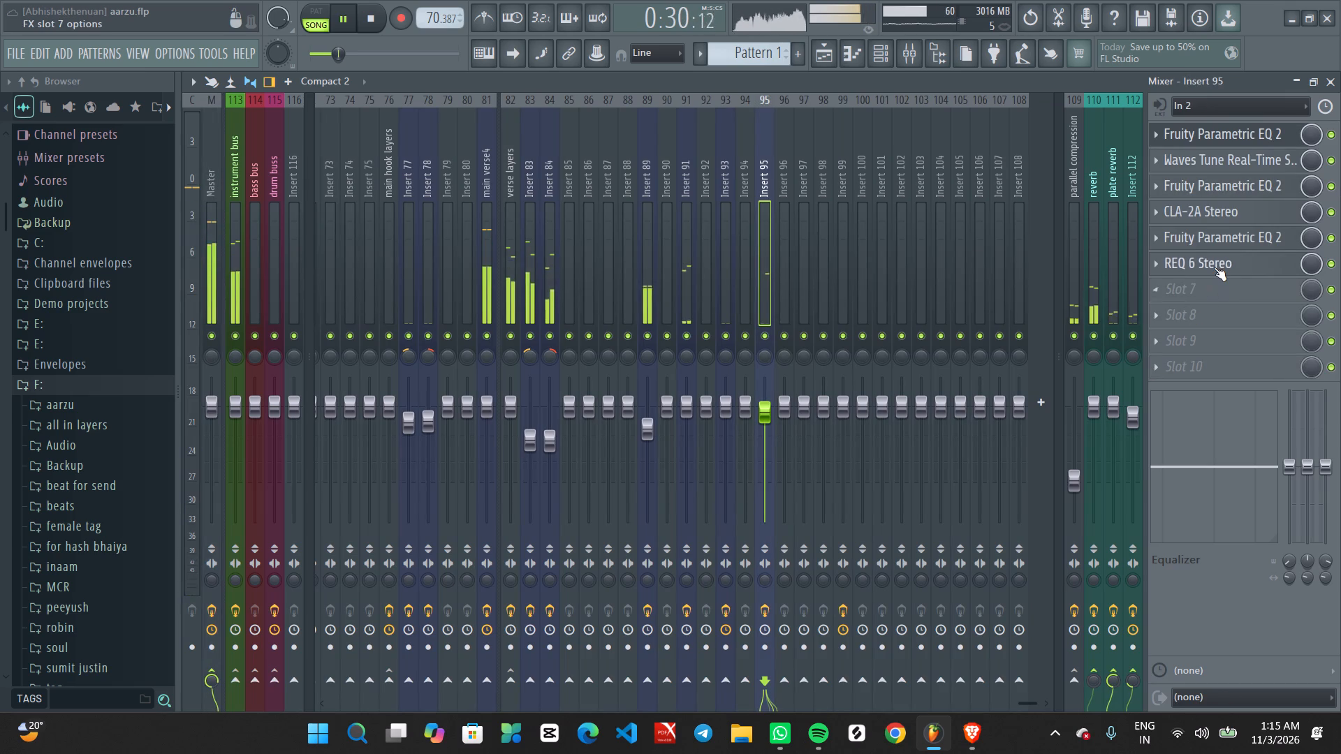
scroll(1214, 267, "down", 2)
left_click(1203, 258)
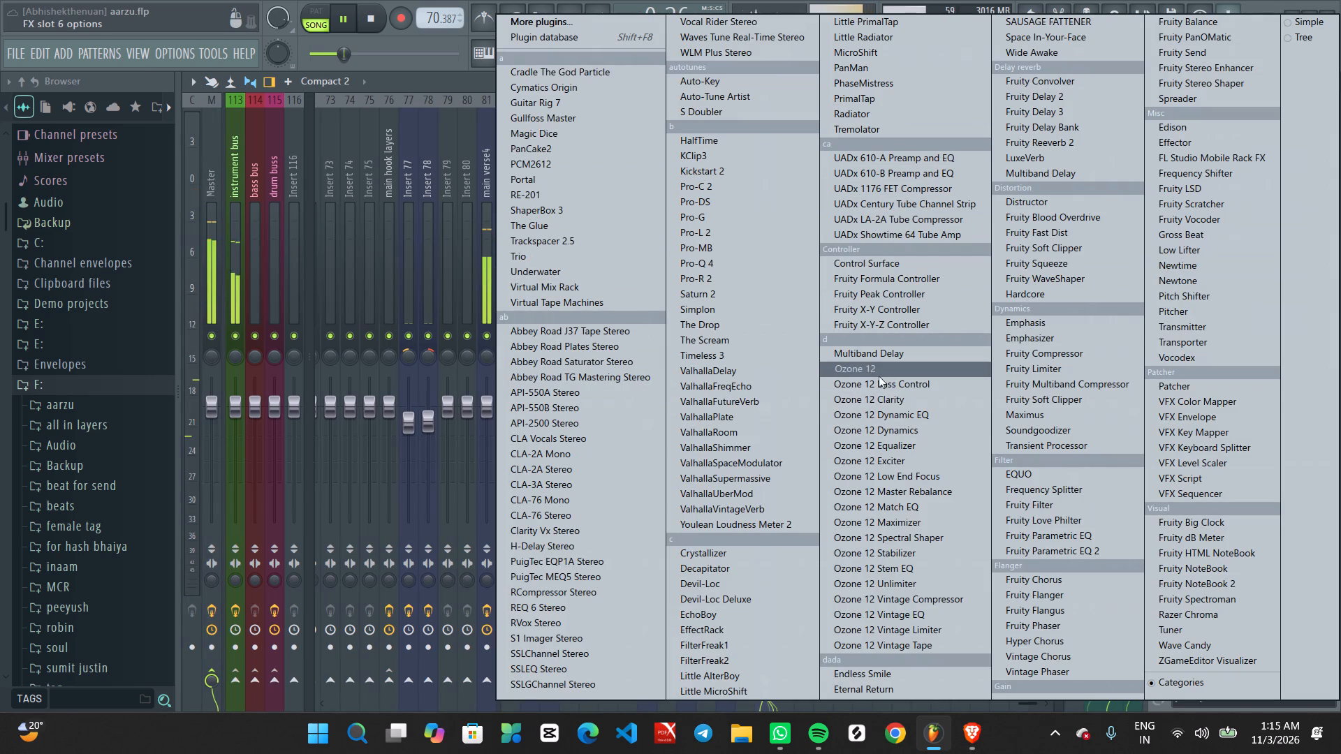
left_click(739, 573)
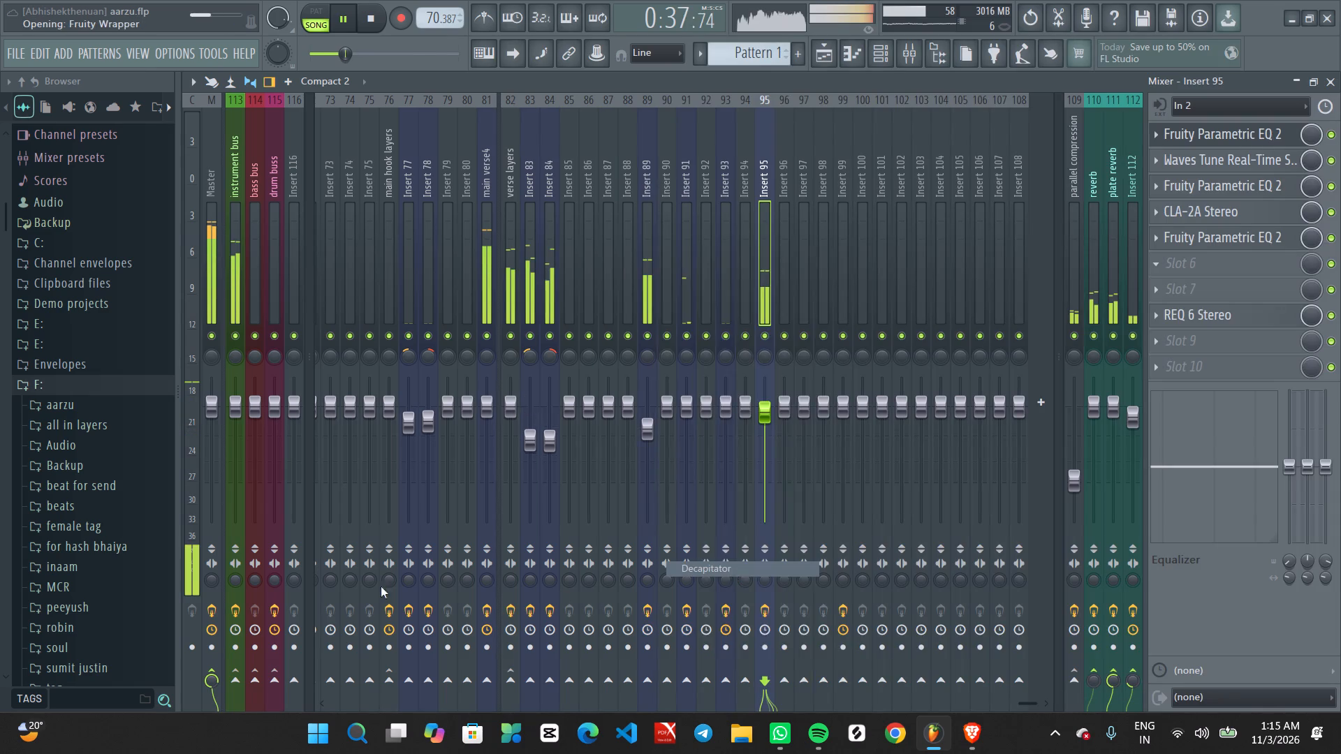
Set Decapitator on Insert 95 to style E with a drive of about 1.6, and close its window.
scroll(432, 445, "up", 6)
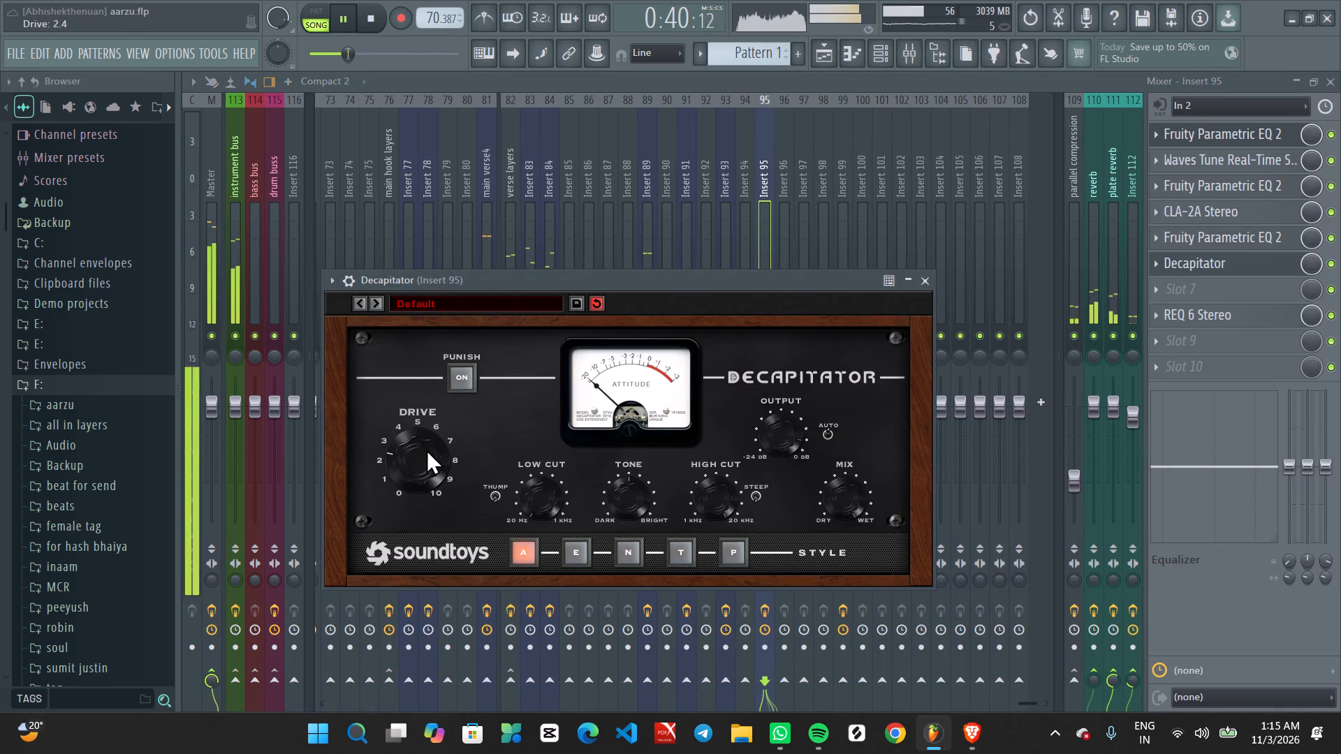
scroll(418, 454, "down", 1)
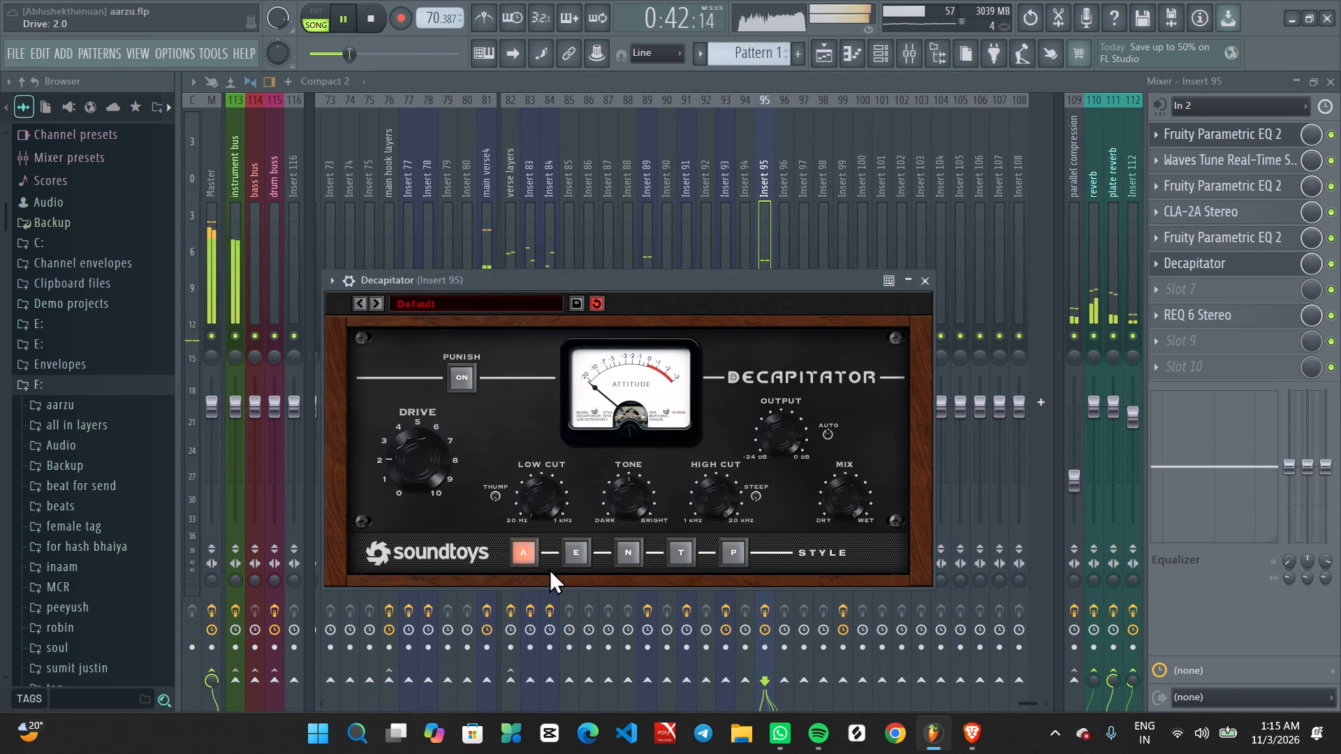
left_click(573, 543)
scroll(395, 456, "up", 1)
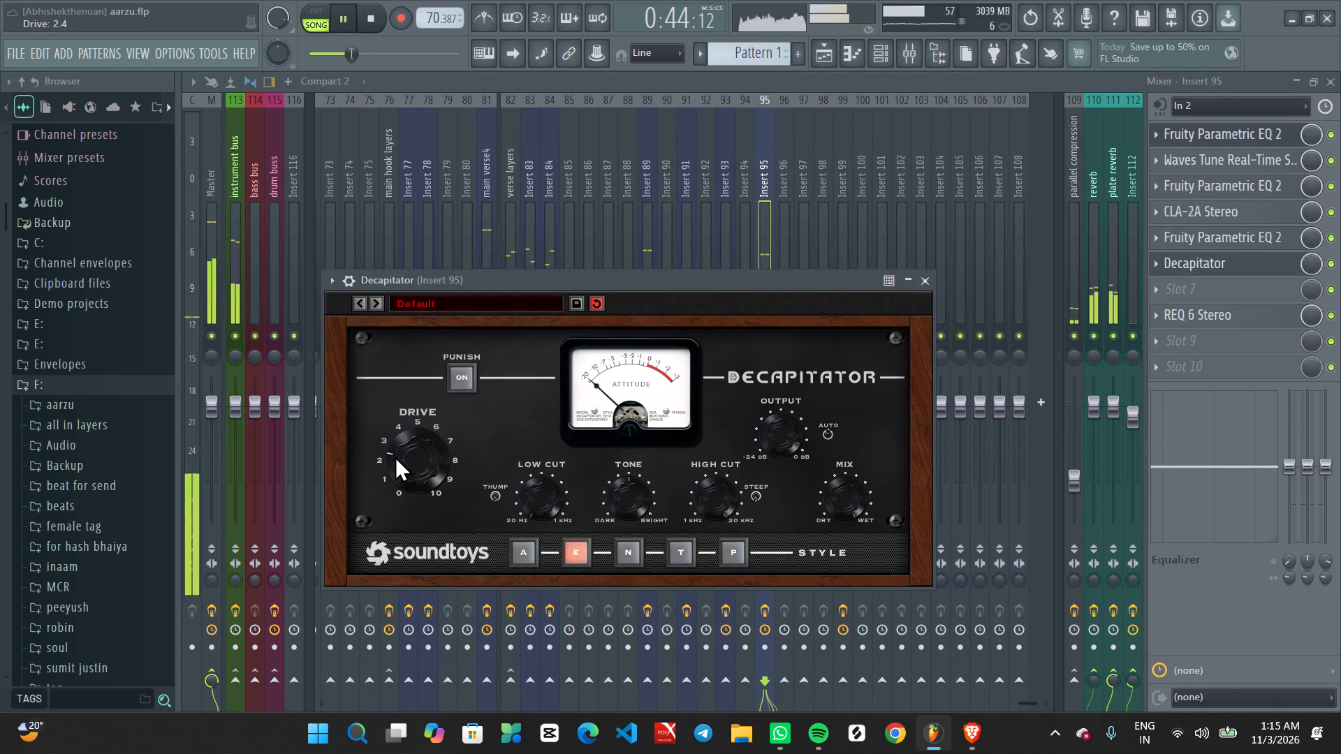
scroll(395, 456, "down", 2)
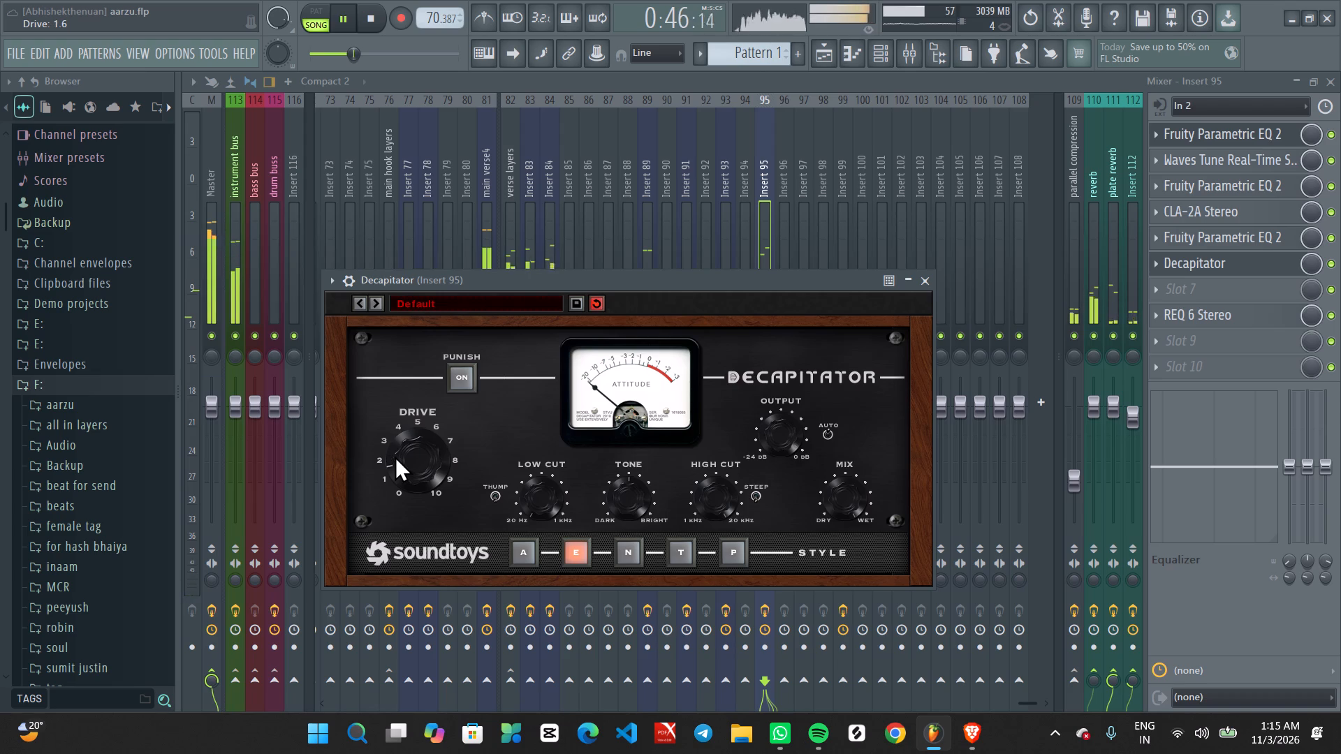
left_click(921, 281)
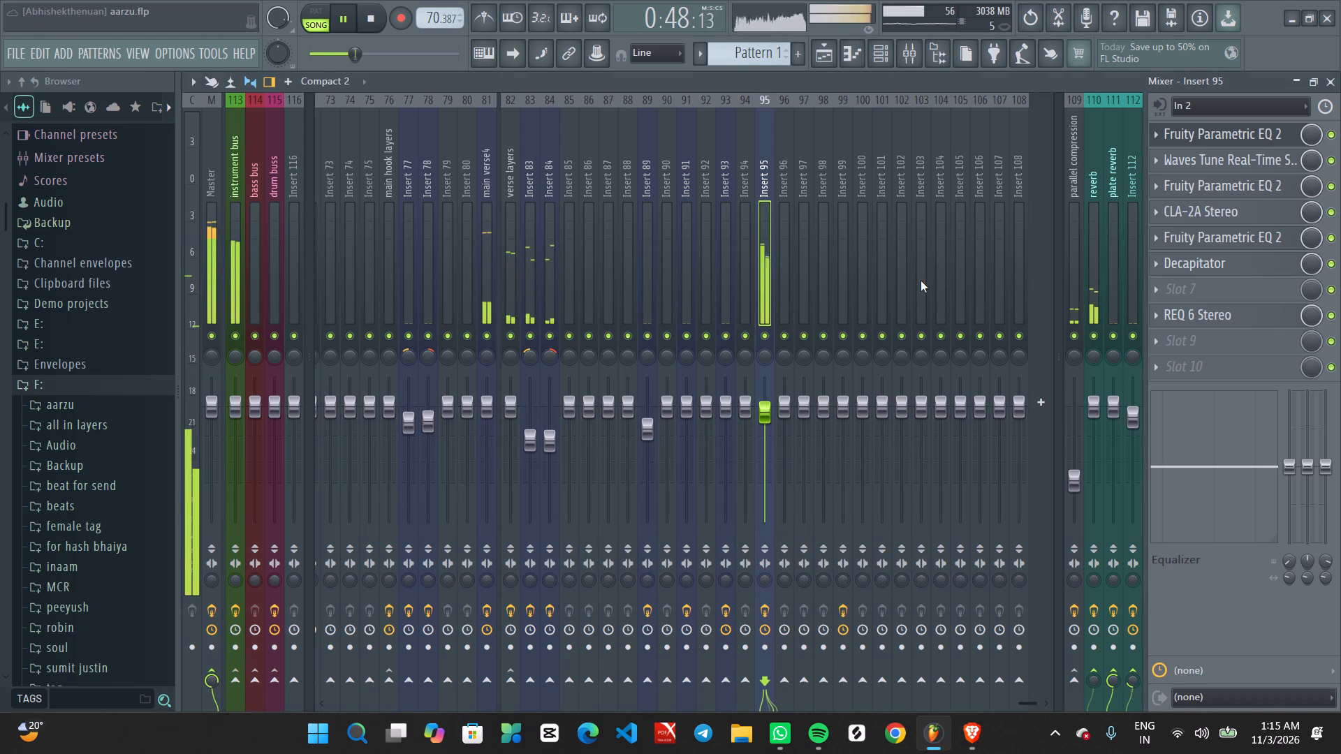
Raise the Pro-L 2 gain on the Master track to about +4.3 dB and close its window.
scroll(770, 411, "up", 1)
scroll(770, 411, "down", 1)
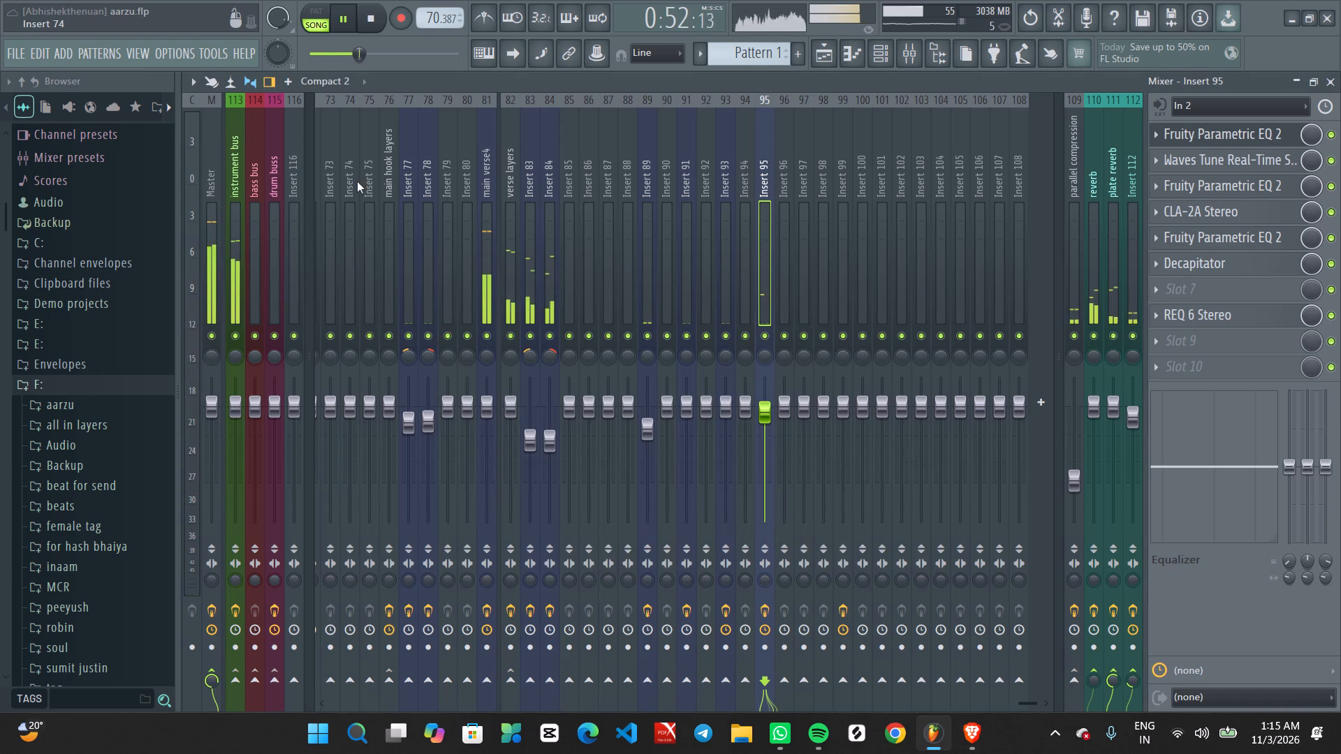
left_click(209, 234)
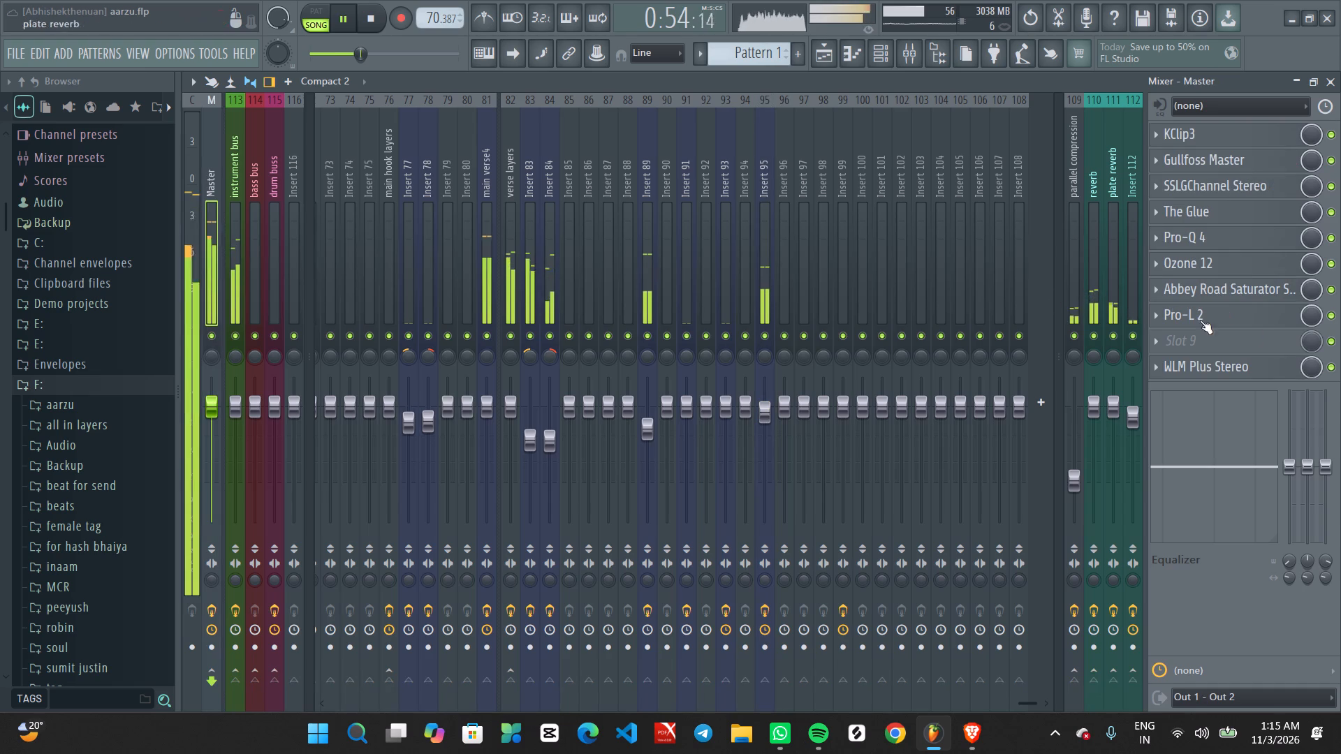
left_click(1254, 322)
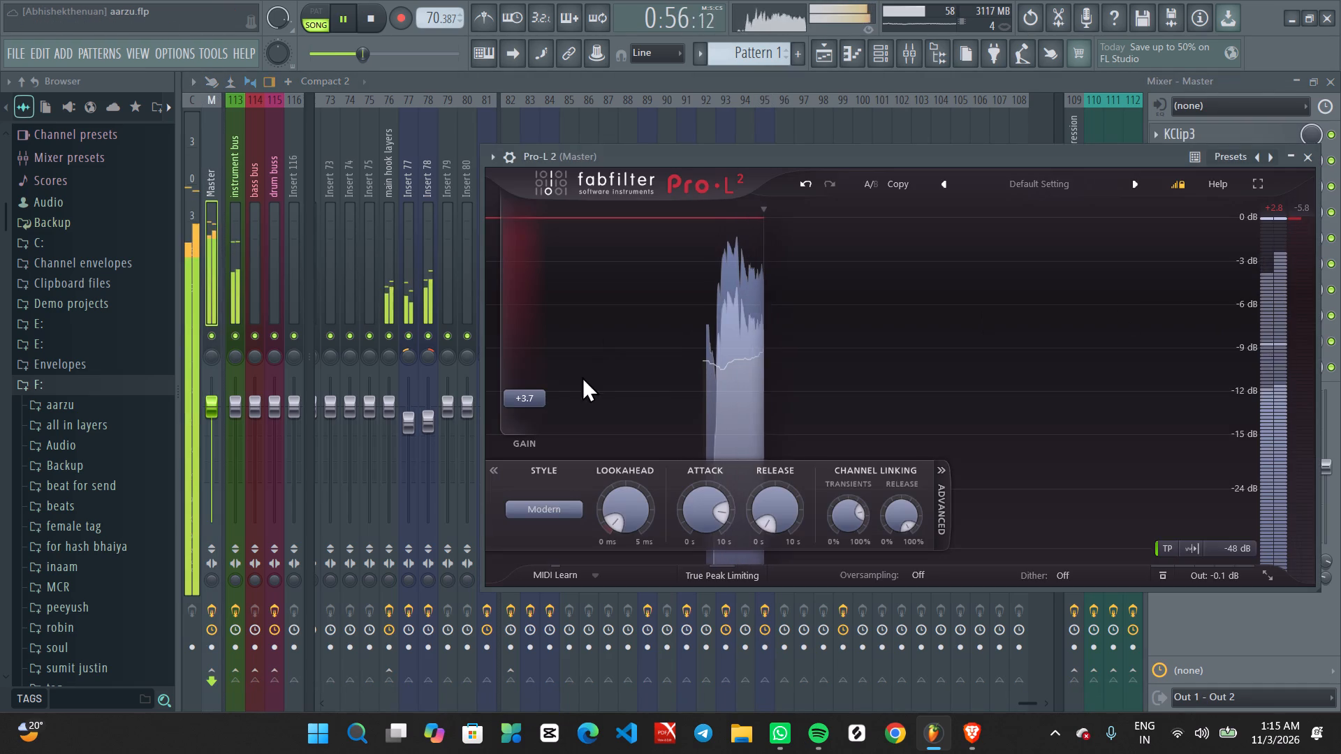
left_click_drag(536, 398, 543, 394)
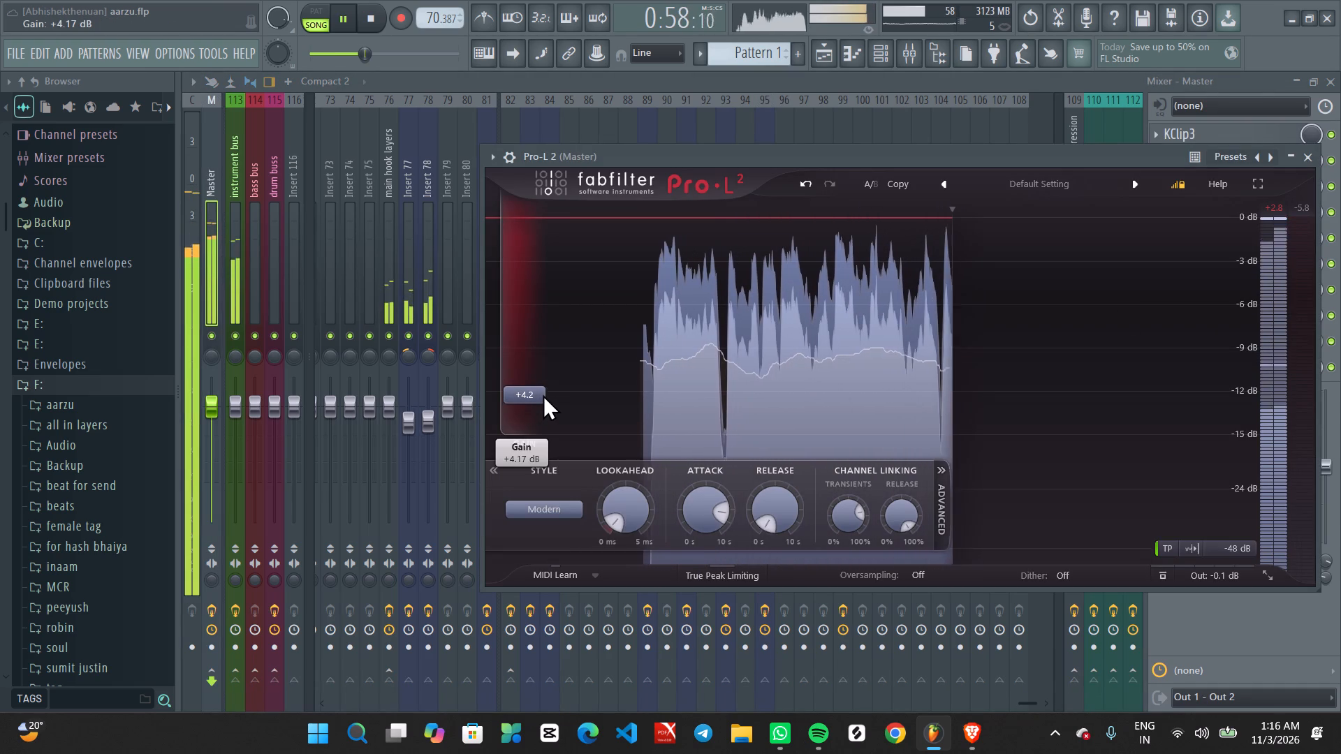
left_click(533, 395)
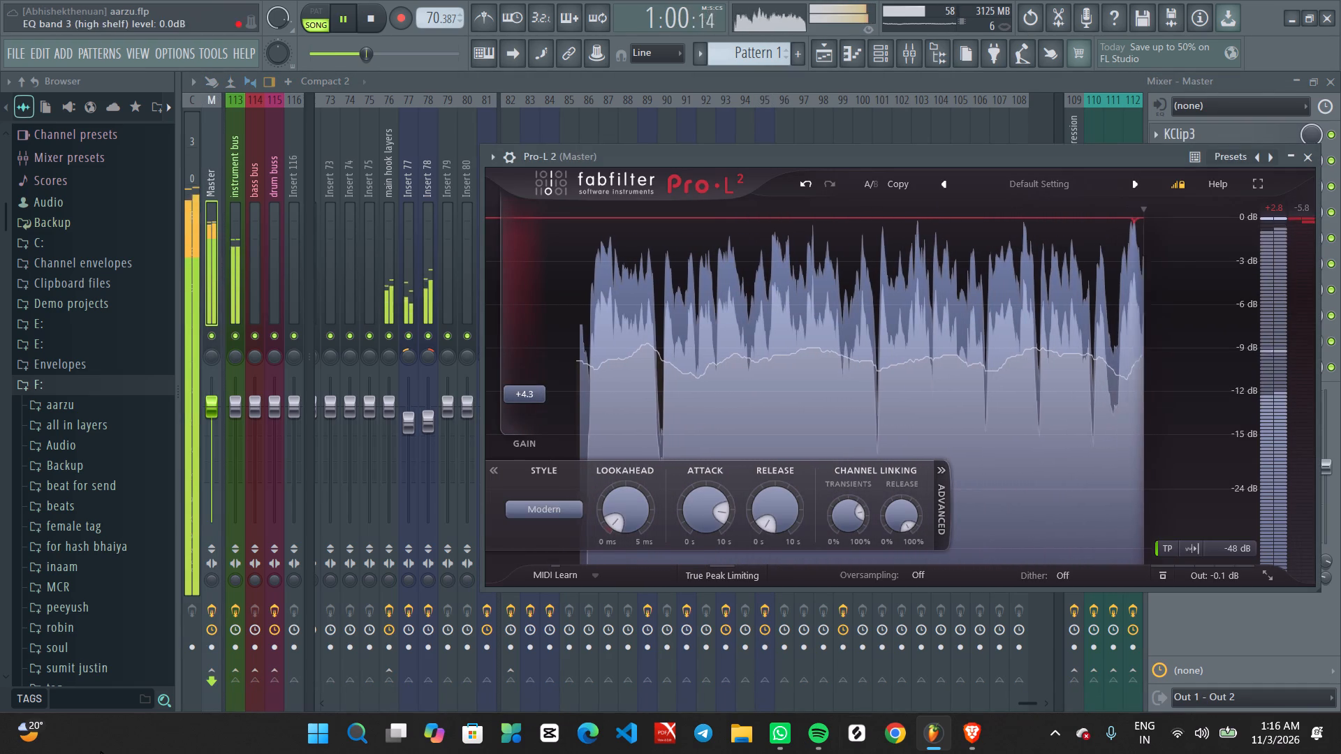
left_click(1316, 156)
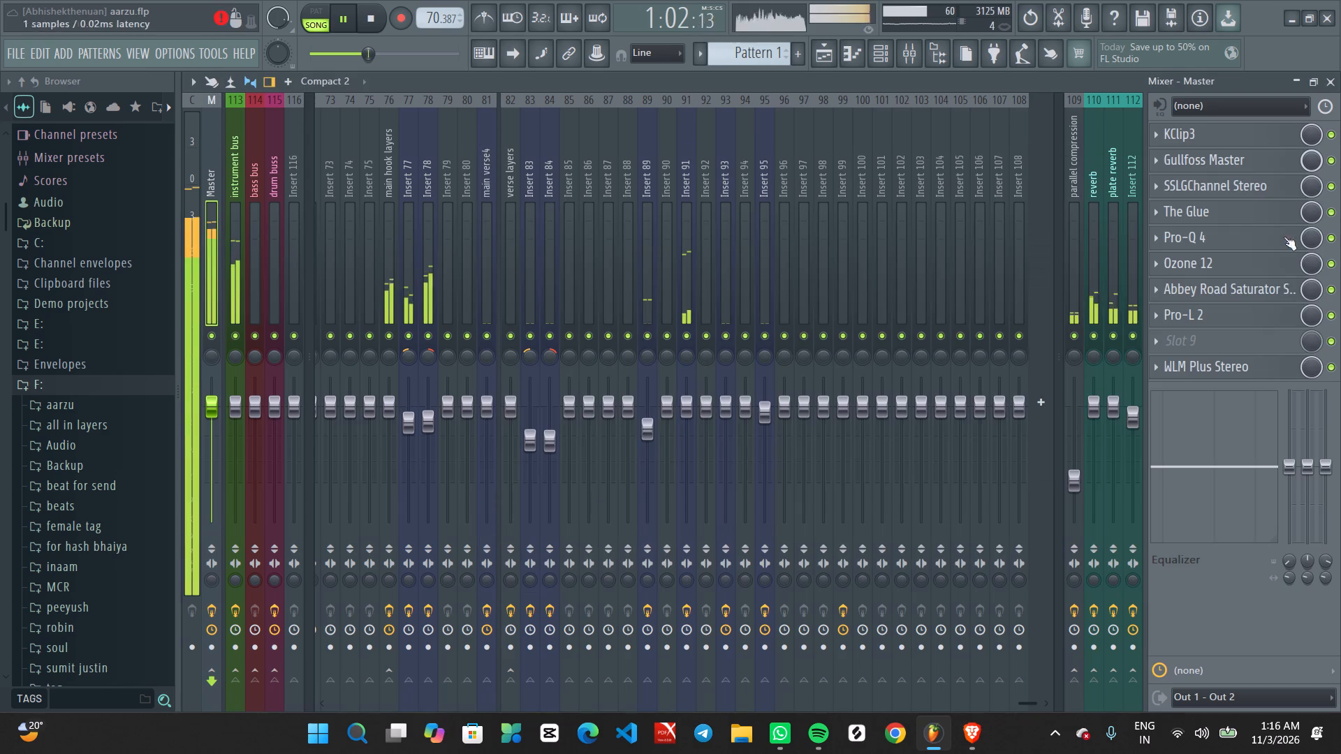
Open the Master's WLM Plus Stereo loudness meter and keep its window detached, placed clear of the Pro-L 2 window's area.
left_click(1225, 374)
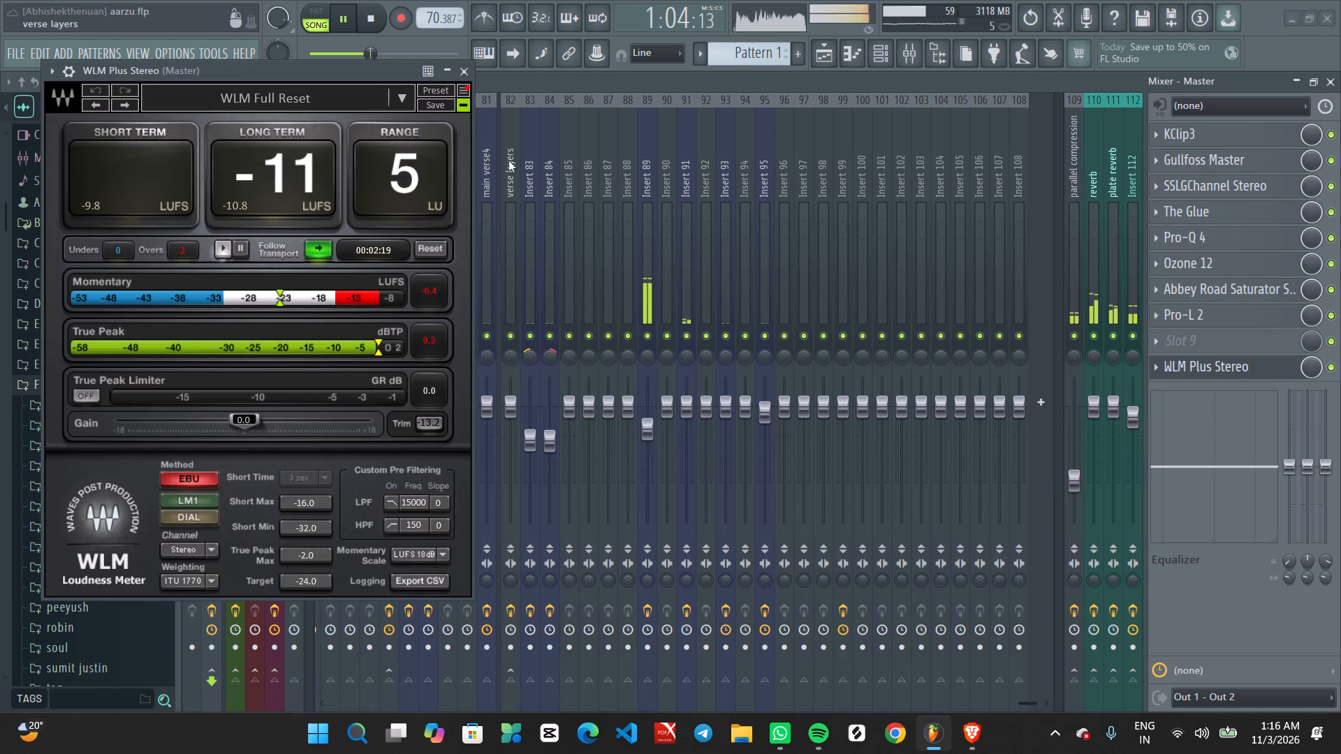
left_click_drag(337, 70, 361, 70)
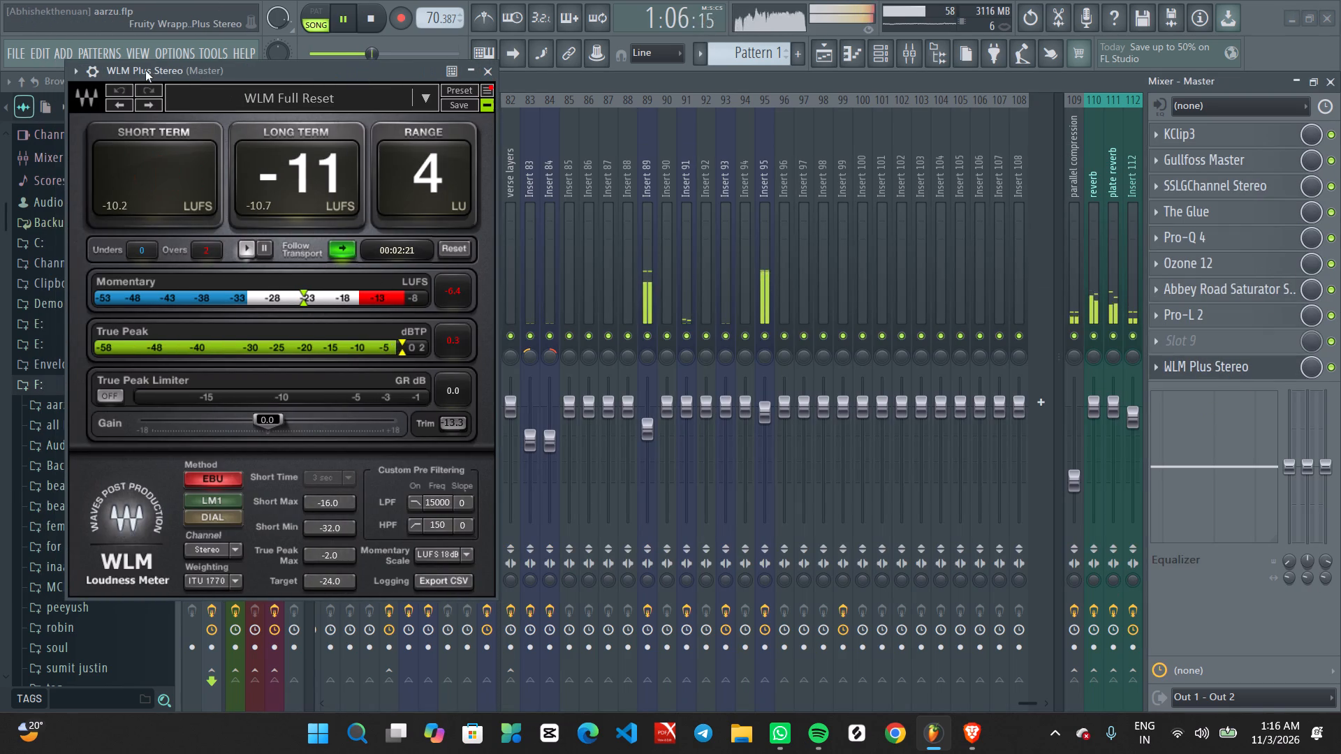
left_click(74, 74)
left_click(78, 464)
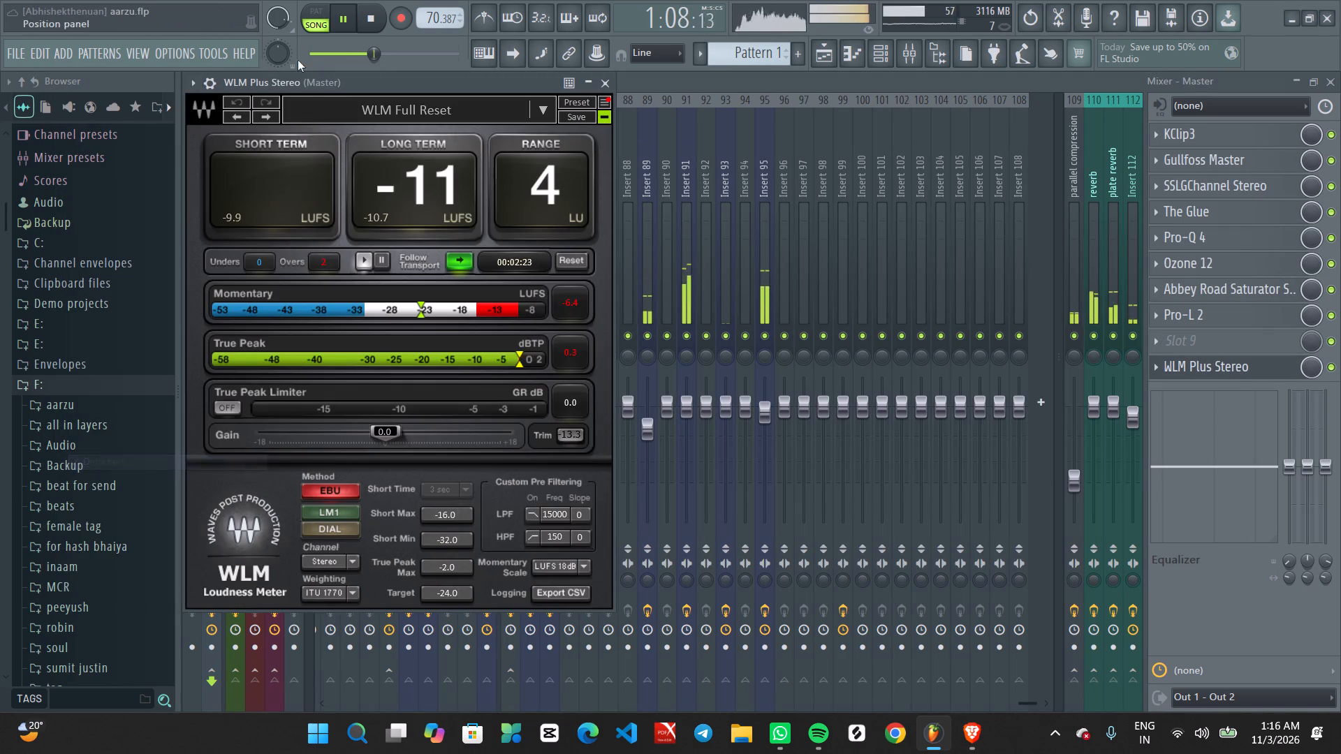
left_click_drag(306, 87, 383, 68)
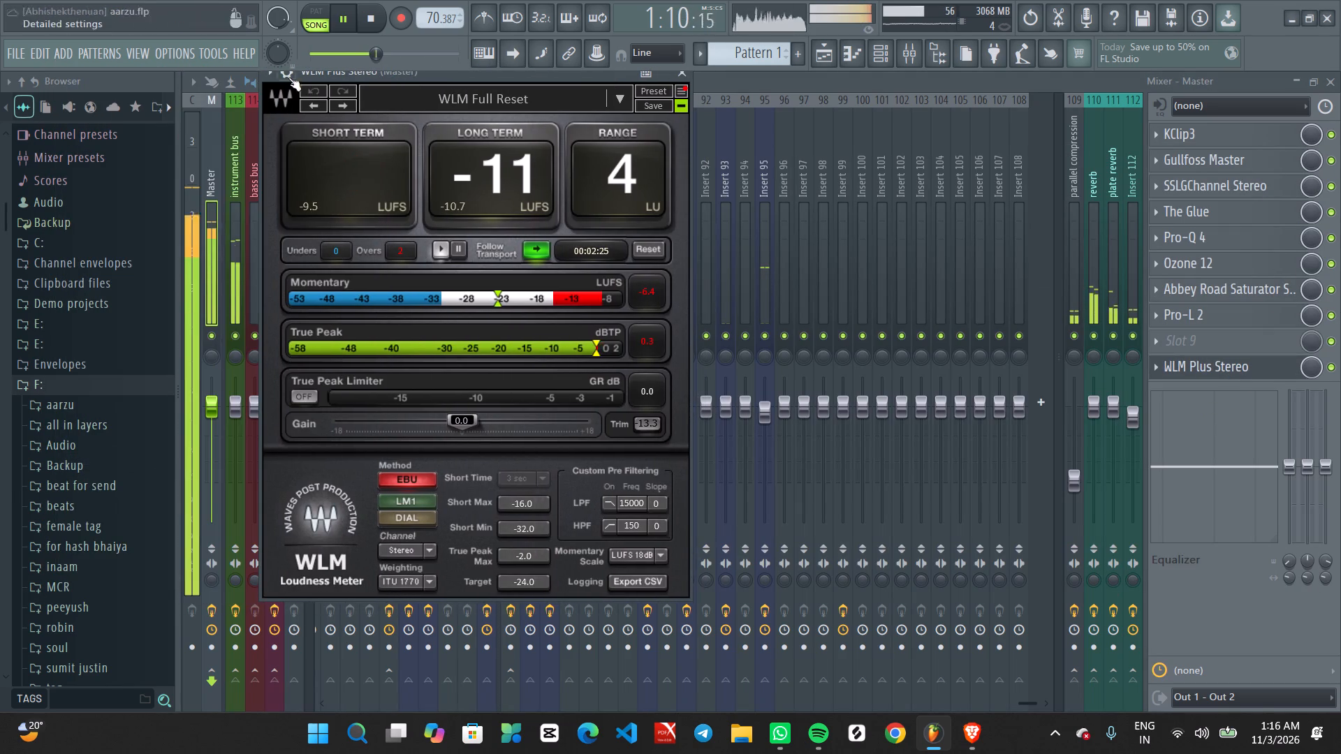
left_click(265, 76)
left_click(355, 457)
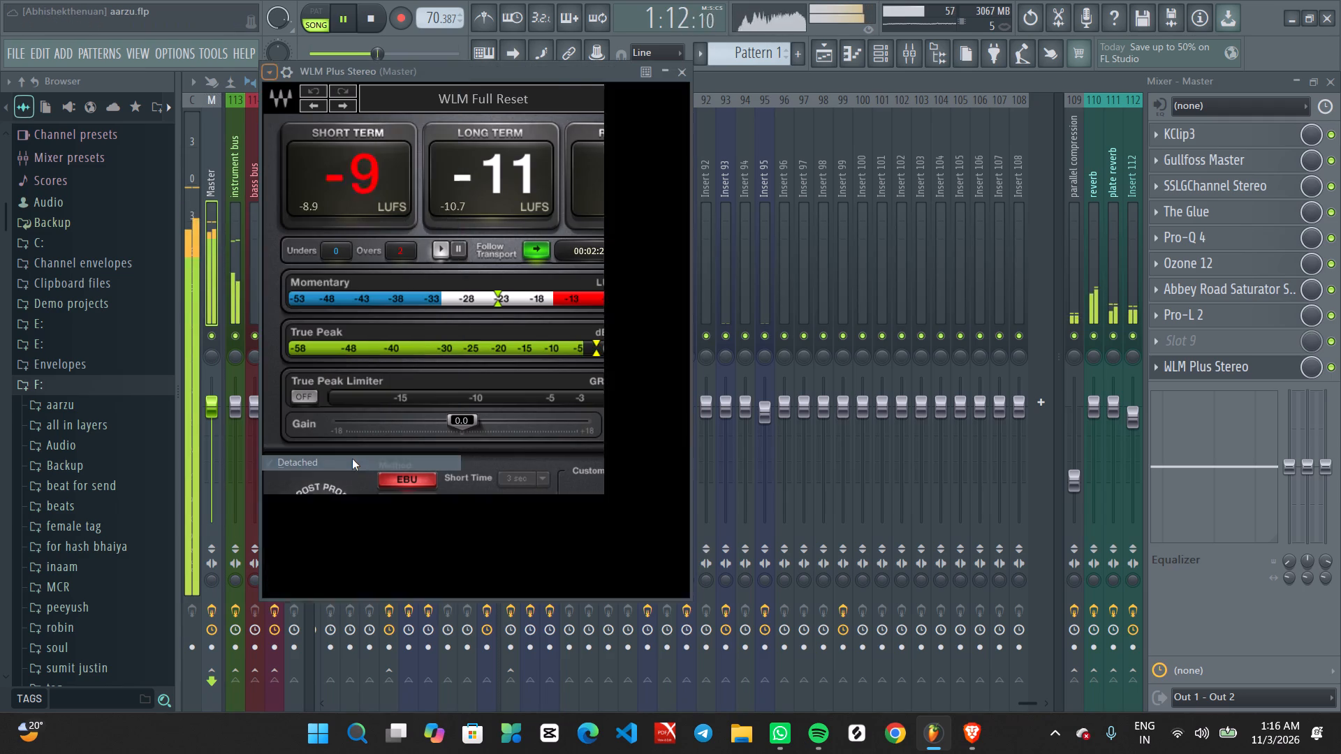
left_click_drag(499, 73, 291, 51)
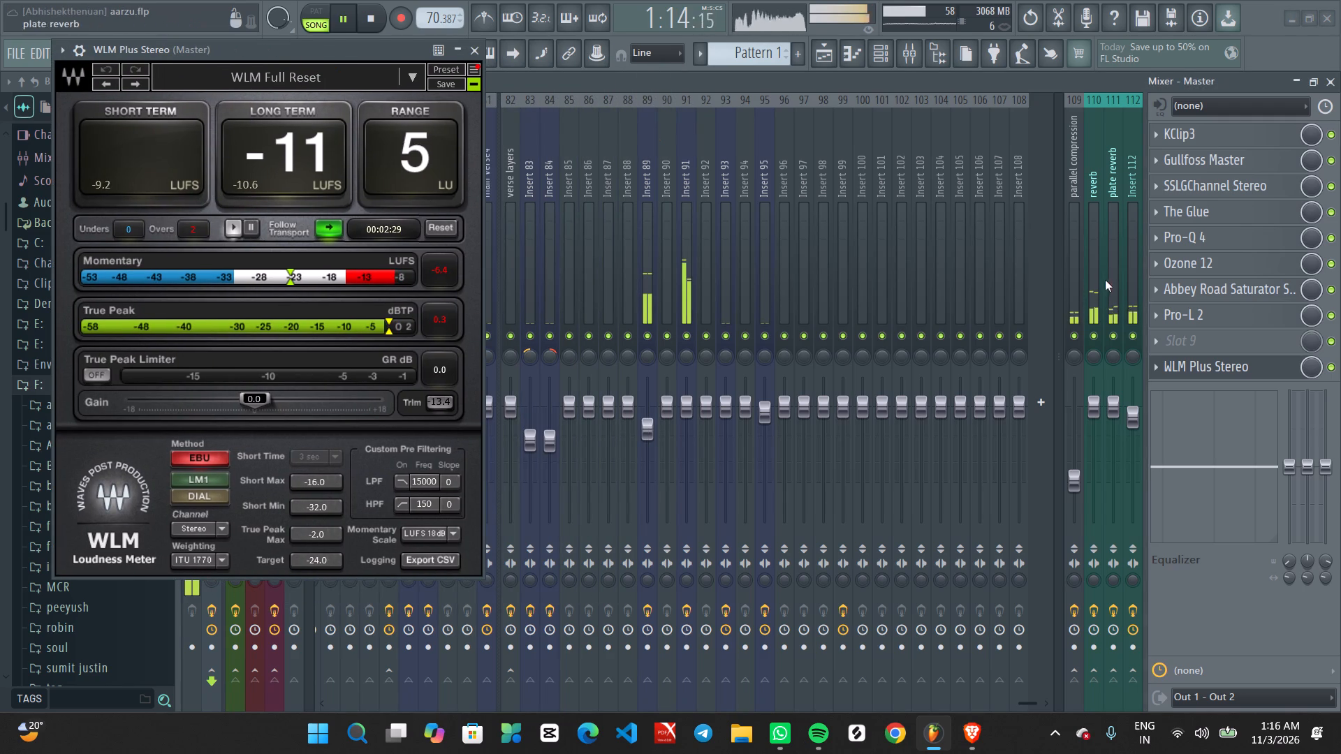
Set the Master's Pro-L 2 gain to about +4.7 dB against the loudness meter, and close both plugin windows.
left_click(1187, 320)
left_click_drag(515, 394, 516, 394)
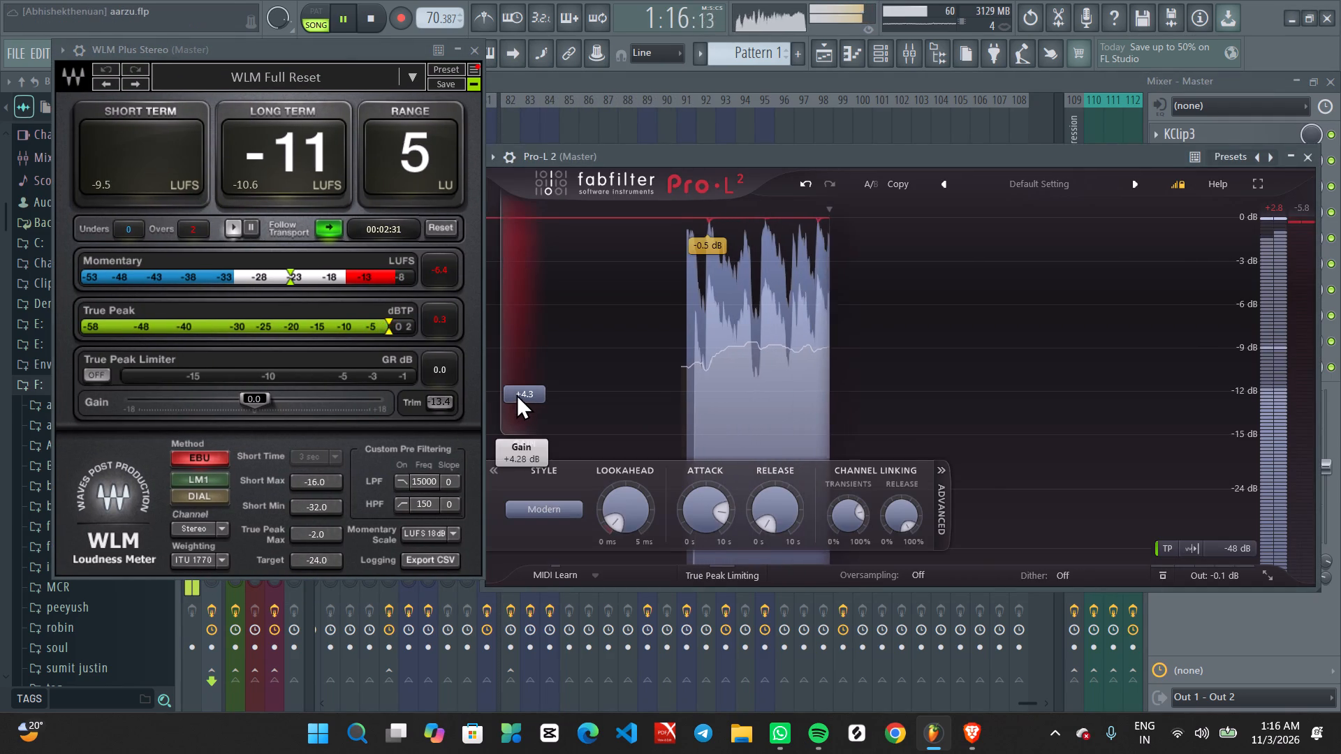
left_click_drag(516, 394, 518, 386)
left_click(523, 385)
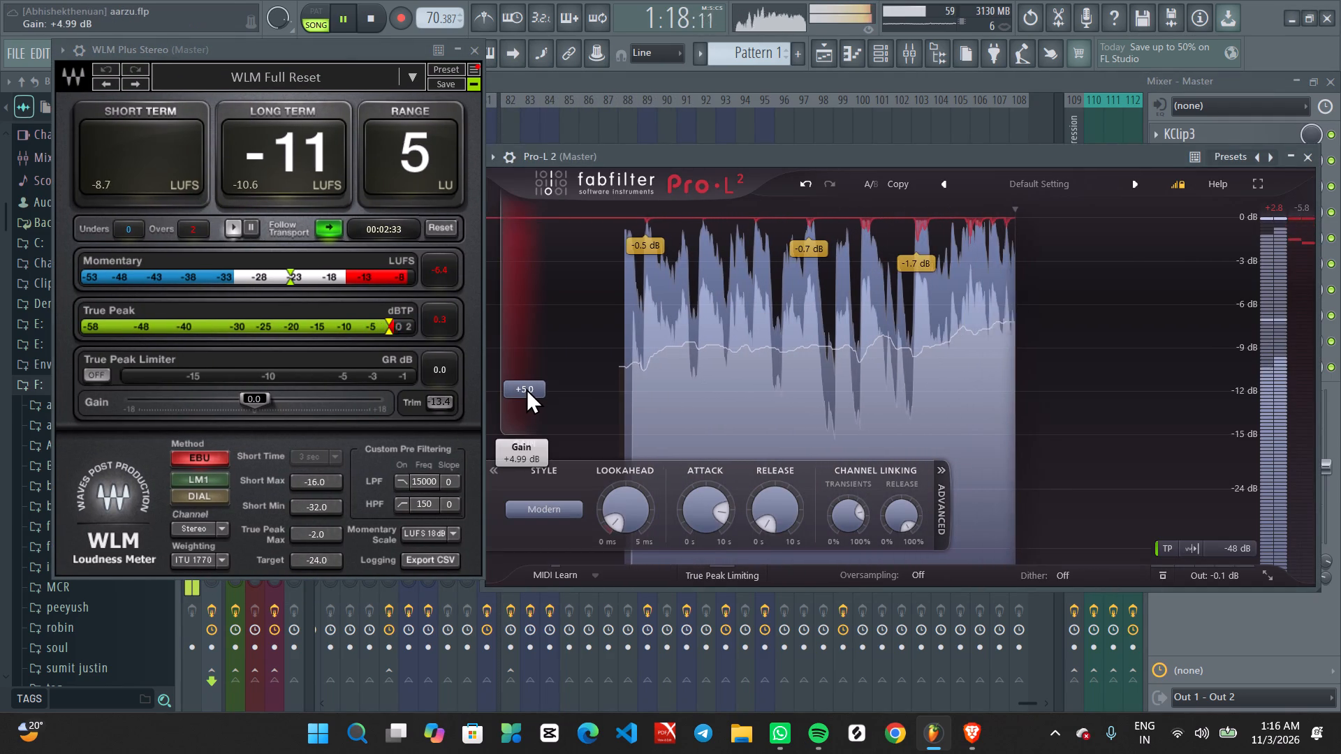
left_click(526, 388)
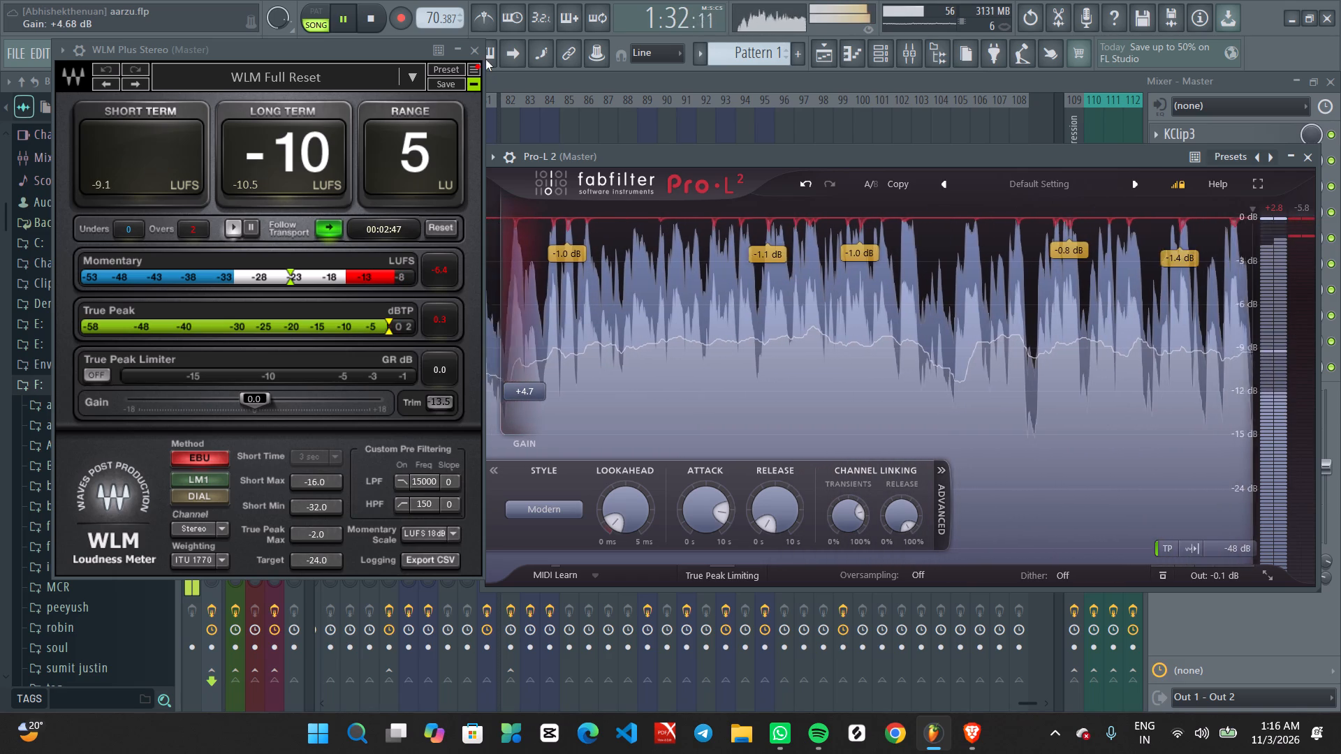
left_click(480, 55)
left_click(1310, 161)
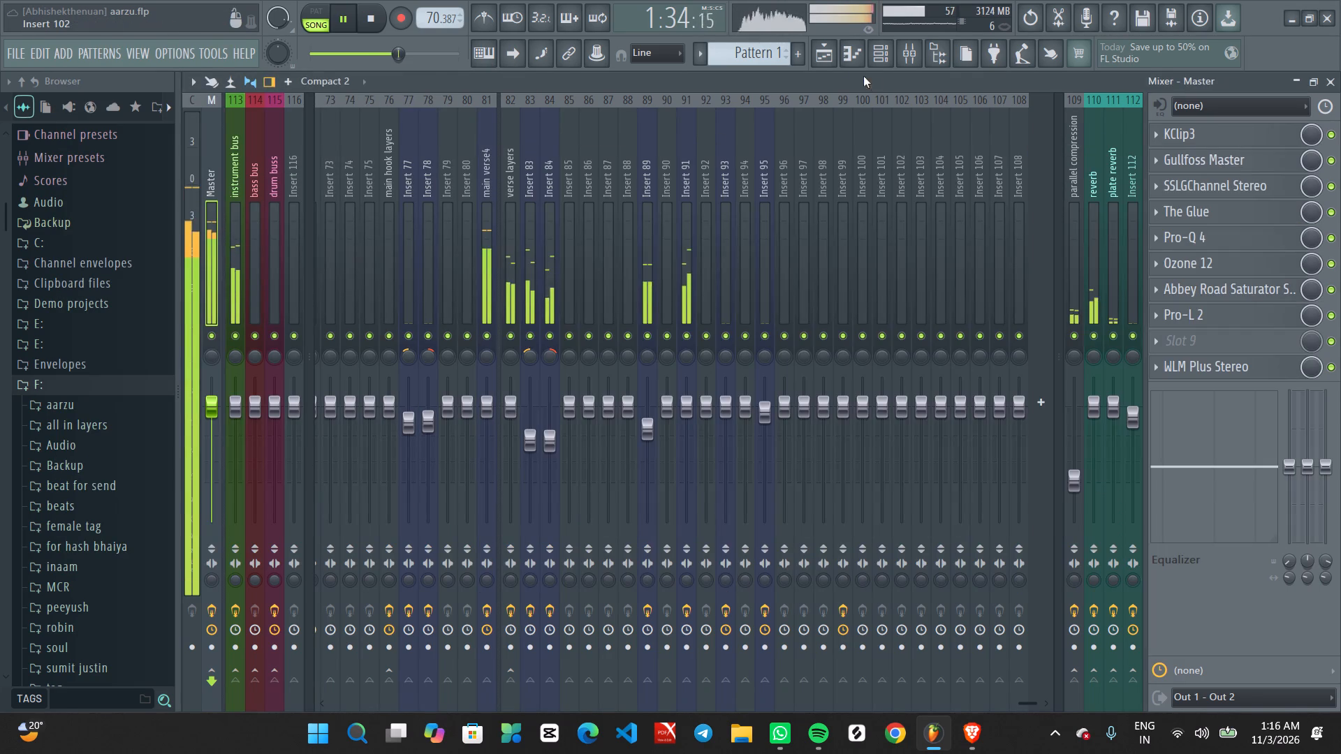
Open the playlist and look over the vocal clips around the playhead, from main hook to Insert 95, during playback.
left_click(819, 53)
scroll(691, 445, "down", 4, "ctrl")
scroll(698, 495, "up", 2, "ctrl")
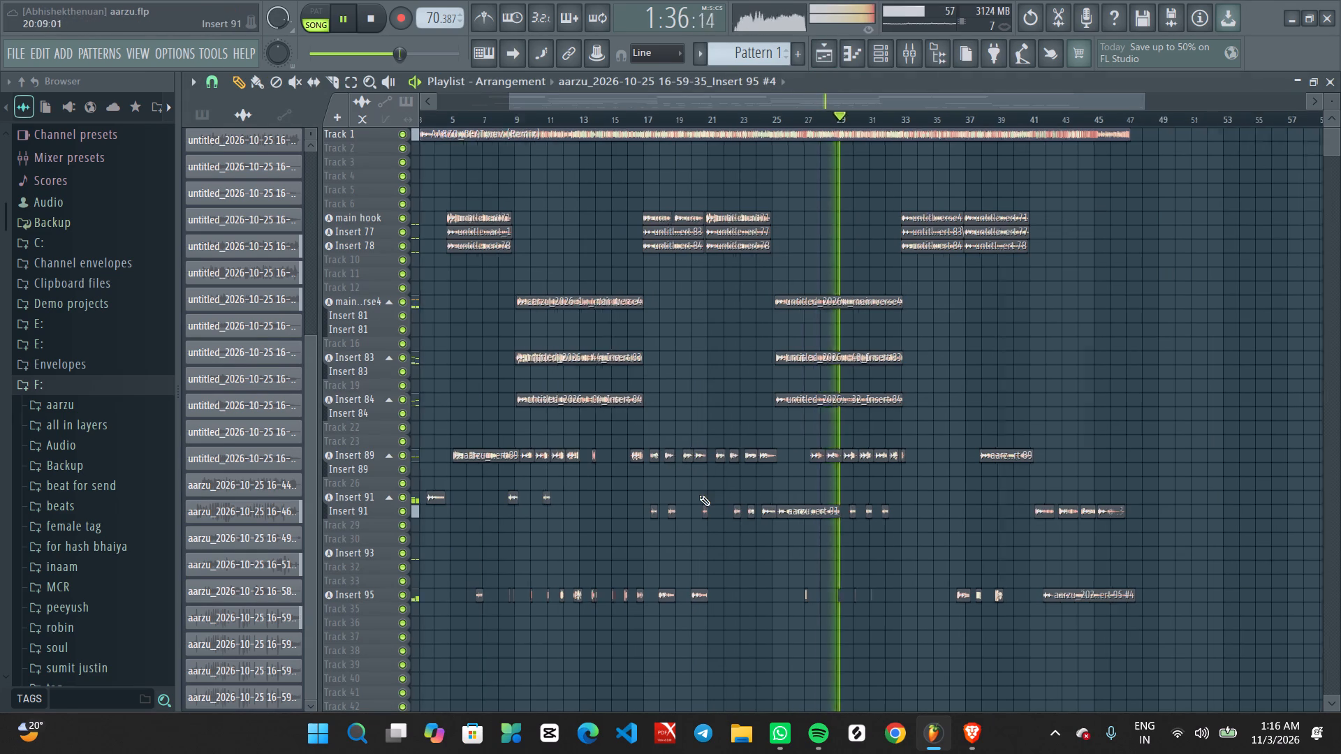
scroll(699, 495, "up", 1, "ctrl")
middle_click_drag(715, 568, 1114, 568)
scroll(806, 495, "down", 7, "ctrl")
scroll(719, 422, "up", 2, "ctrl")
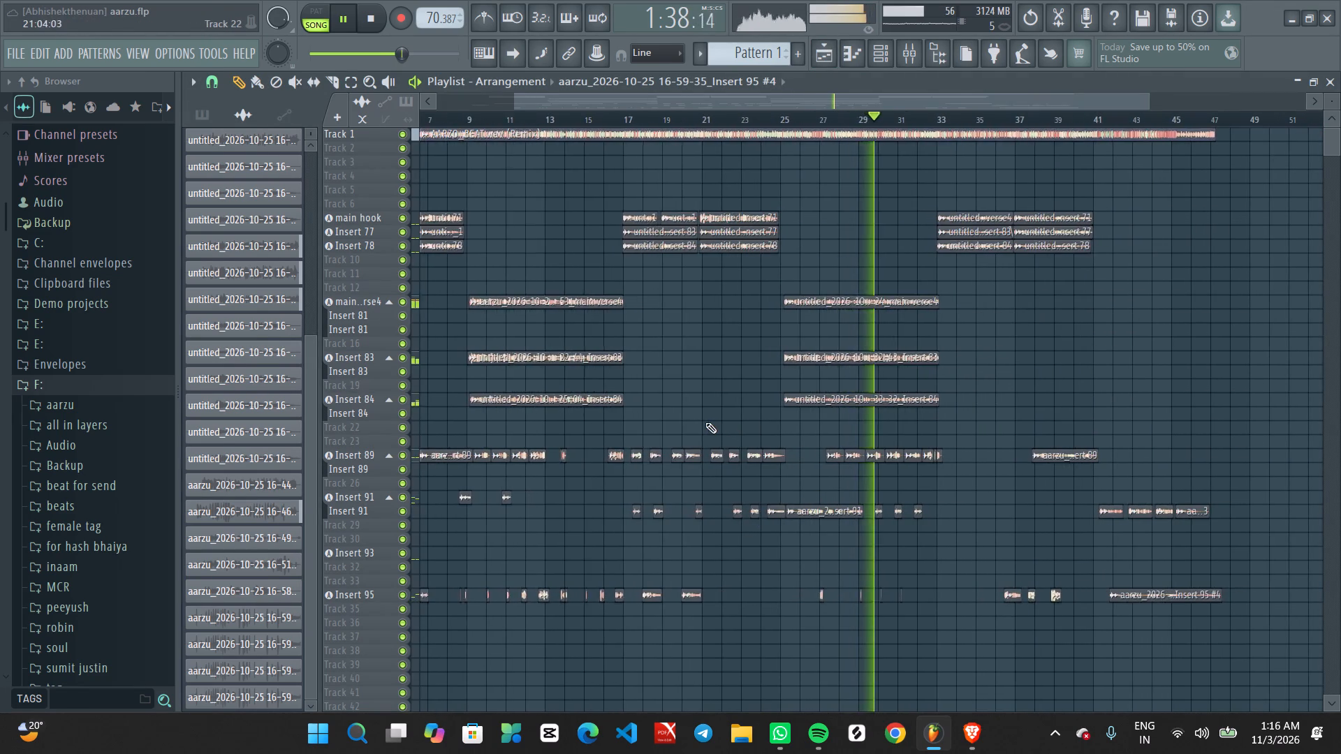
middle_click_drag(726, 424, 1210, 536)
scroll(760, 420, "down", 8, "ctrl")
scroll(756, 424, "up", 2, "ctrl")
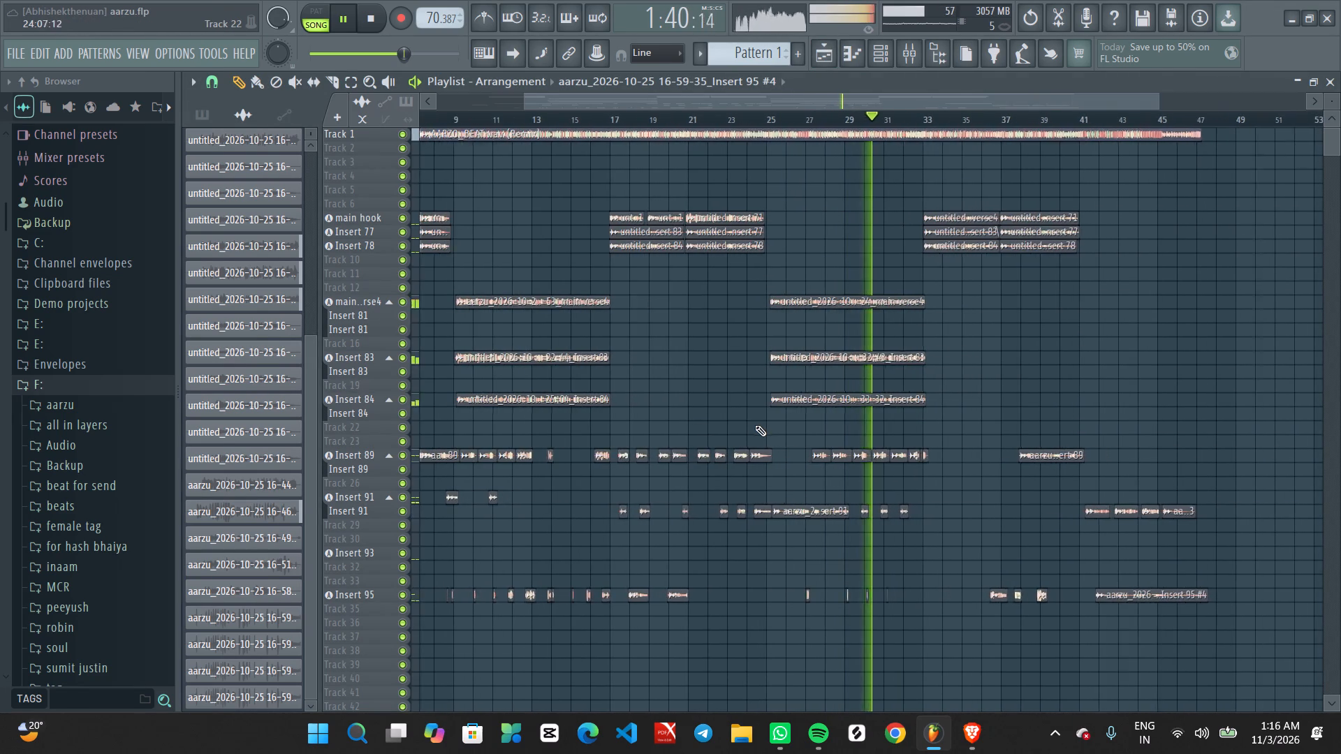
middle_click_drag(768, 427, 966, 464)
scroll(931, 447, "down", 5, "ctrl")
scroll(867, 468, "up", 3, "ctrl")
middle_click_drag(921, 469, 905, 472)
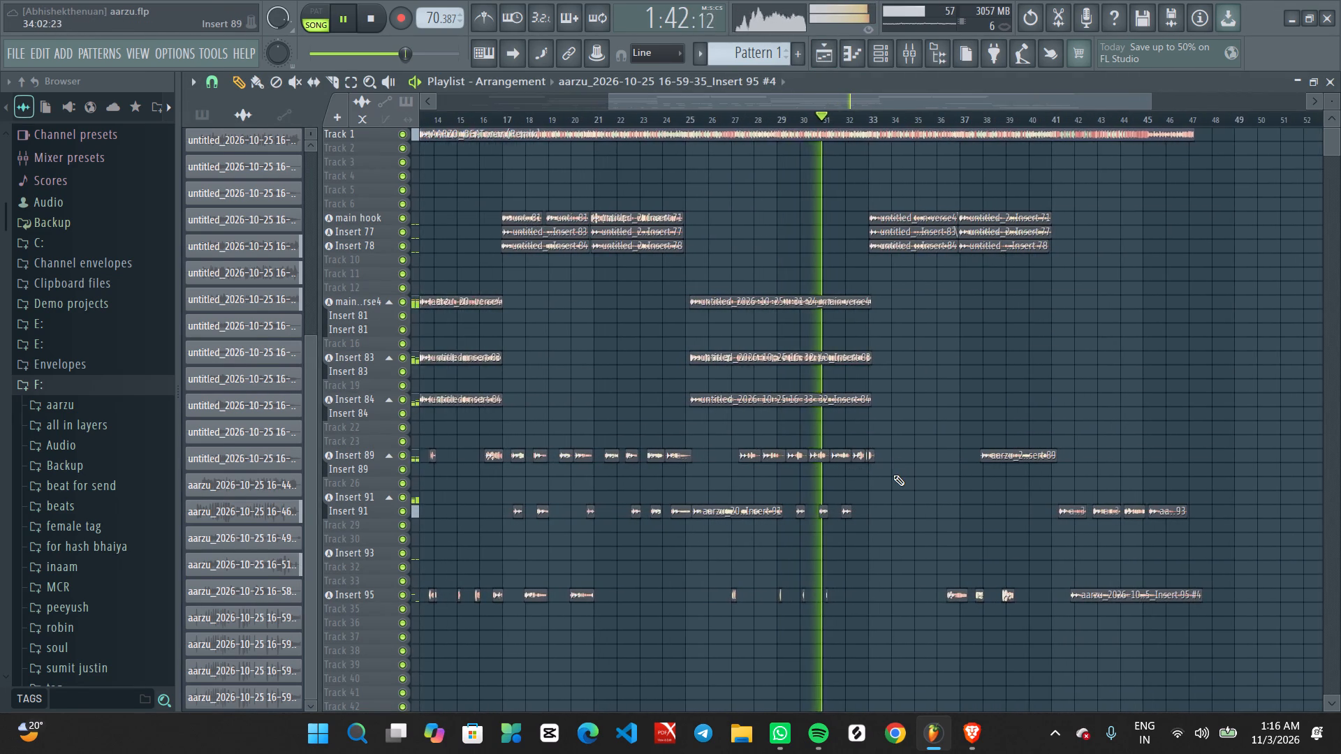
scroll(893, 475, "up", 2, "ctrl")
scroll(893, 475, "down", 7, "ctrl")
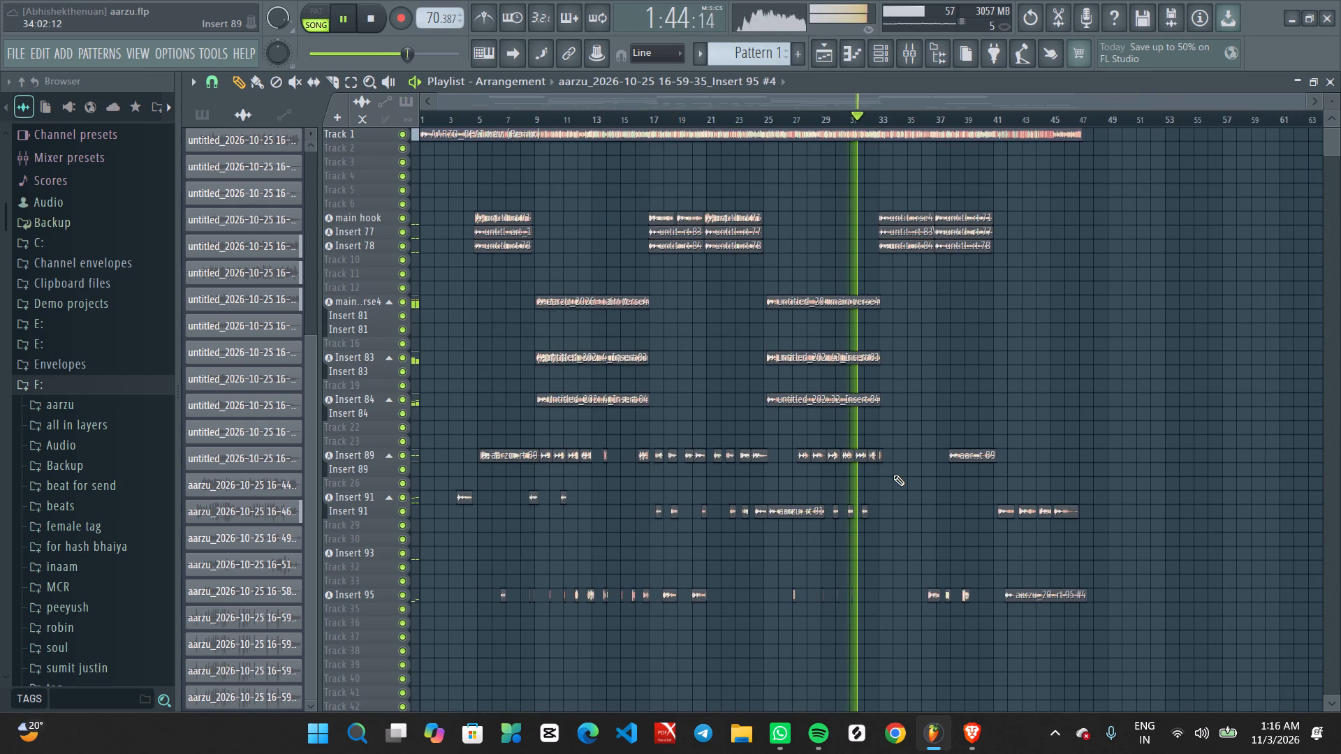
scroll(890, 475, "up", 2, "ctrl")
middle_click_drag(873, 485, 1048, 519)
scroll(928, 507, "down", 3, "ctrl")
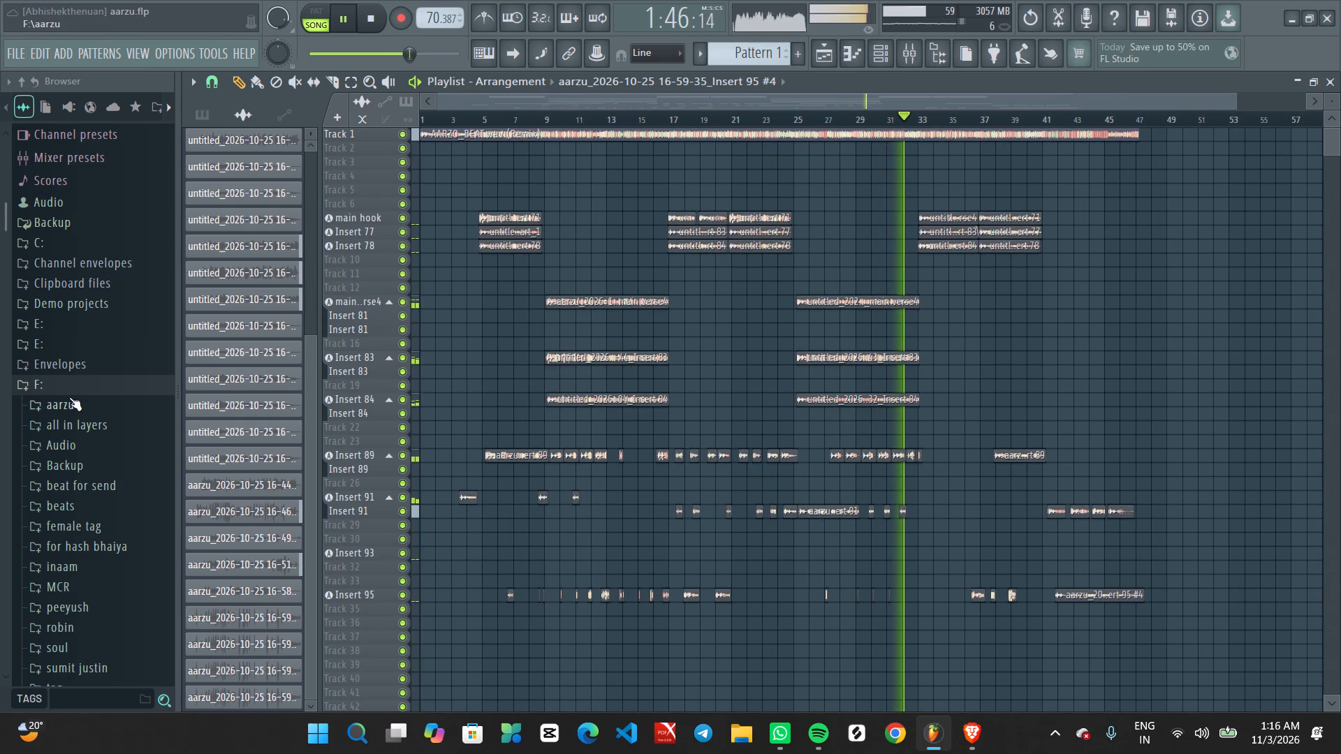
Collapse the expanded F: folder and the rest of the browser's folder structure.
left_click(70, 390)
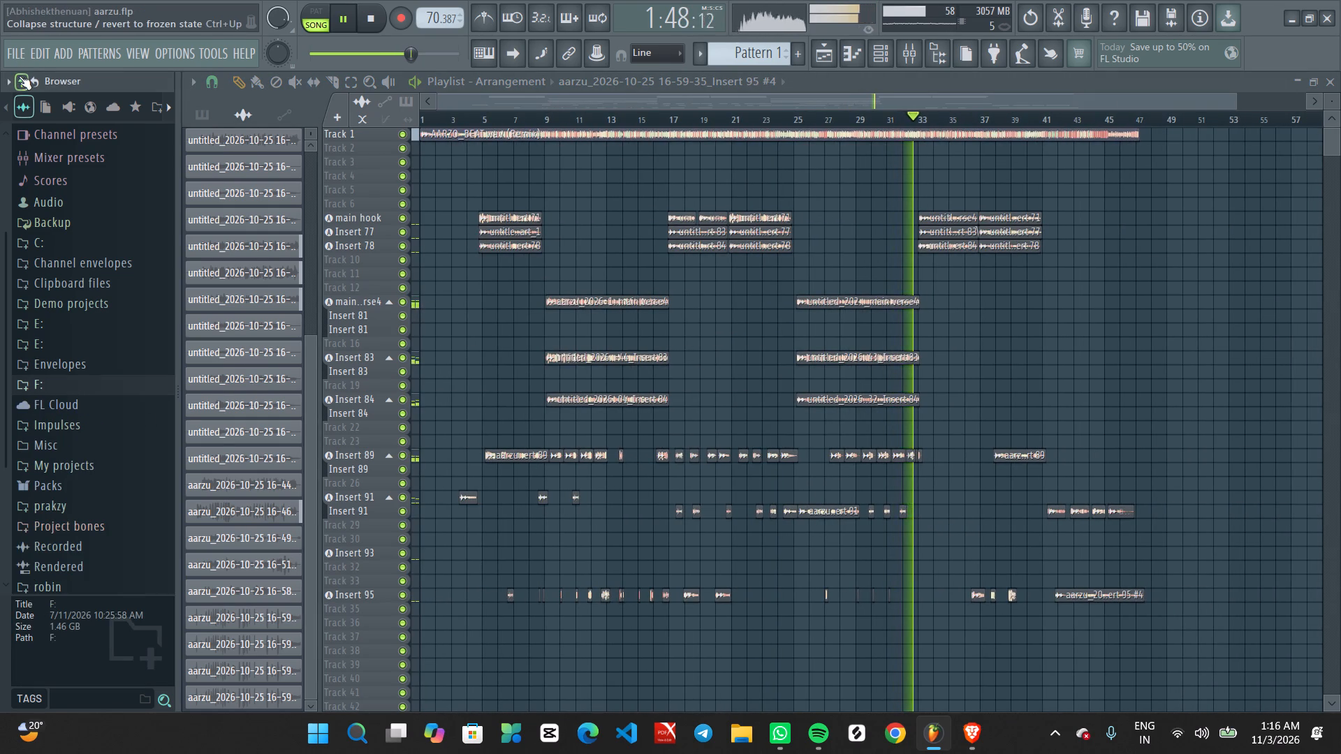
left_click(19, 76)
Examine the playlist clips around the last hook and the ending, from bar 33 onward, while the song plays.
scroll(1055, 534, "up", 1, "ctrl")
scroll(910, 523, "up", 3, "ctrl")
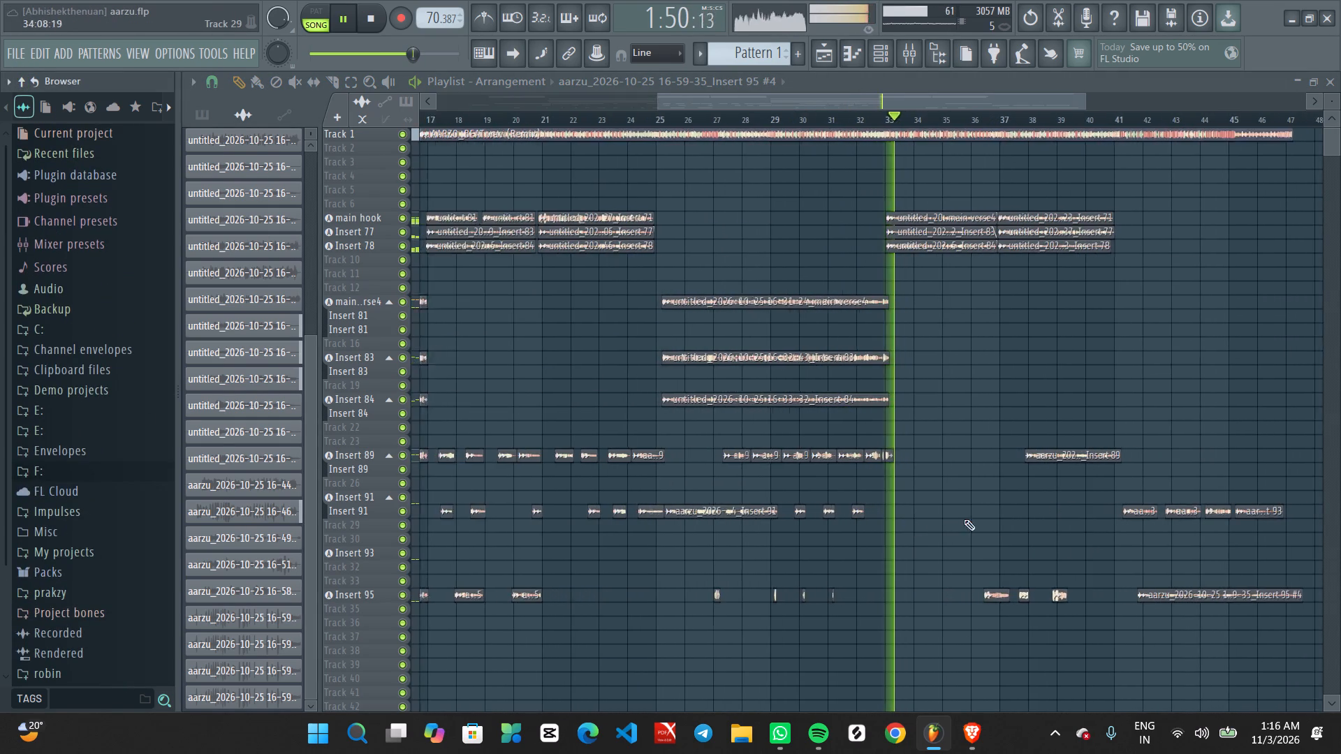
middle_click_drag(1067, 508, 942, 522)
scroll(858, 533, "up", 4, "ctrl")
scroll(780, 489, "down", 13, "ctrl")
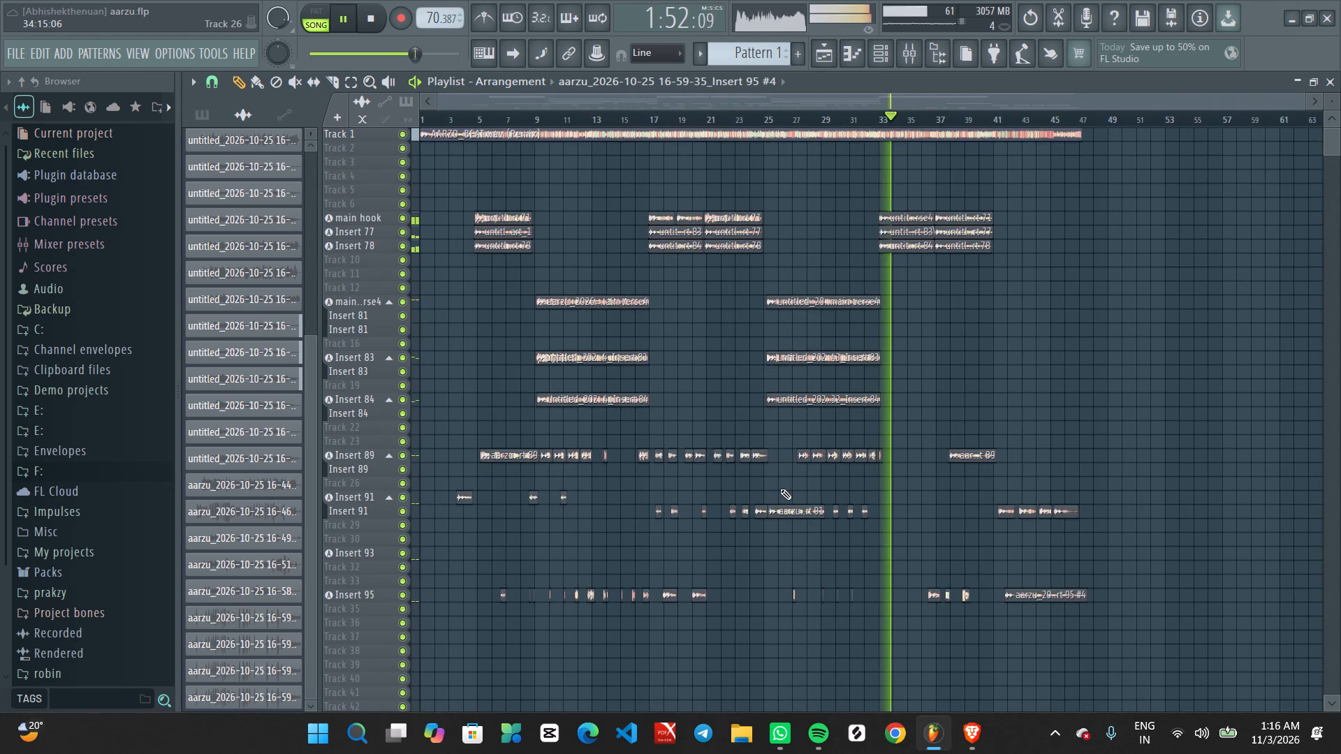
scroll(923, 340, "up", 6, "ctrl")
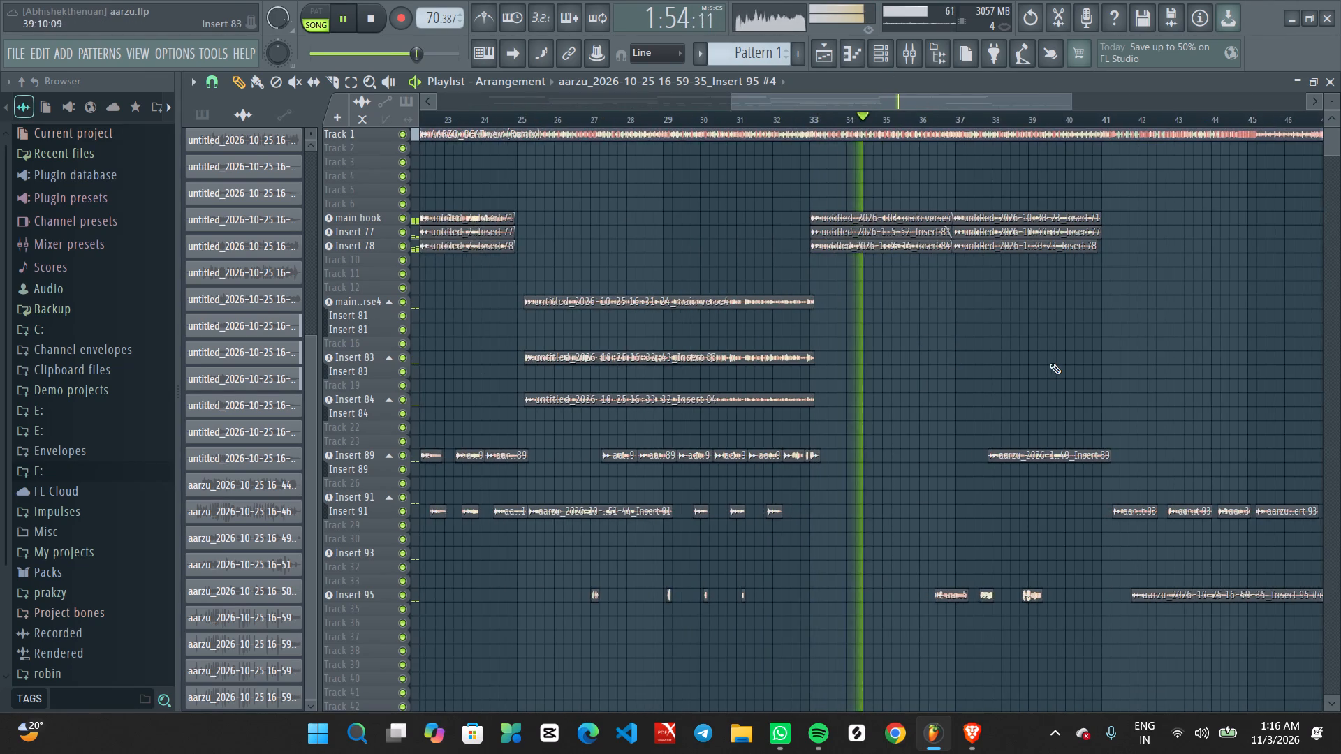
middle_click_drag(1048, 364, 939, 364)
scroll(928, 364, "down", 8, "ctrl")
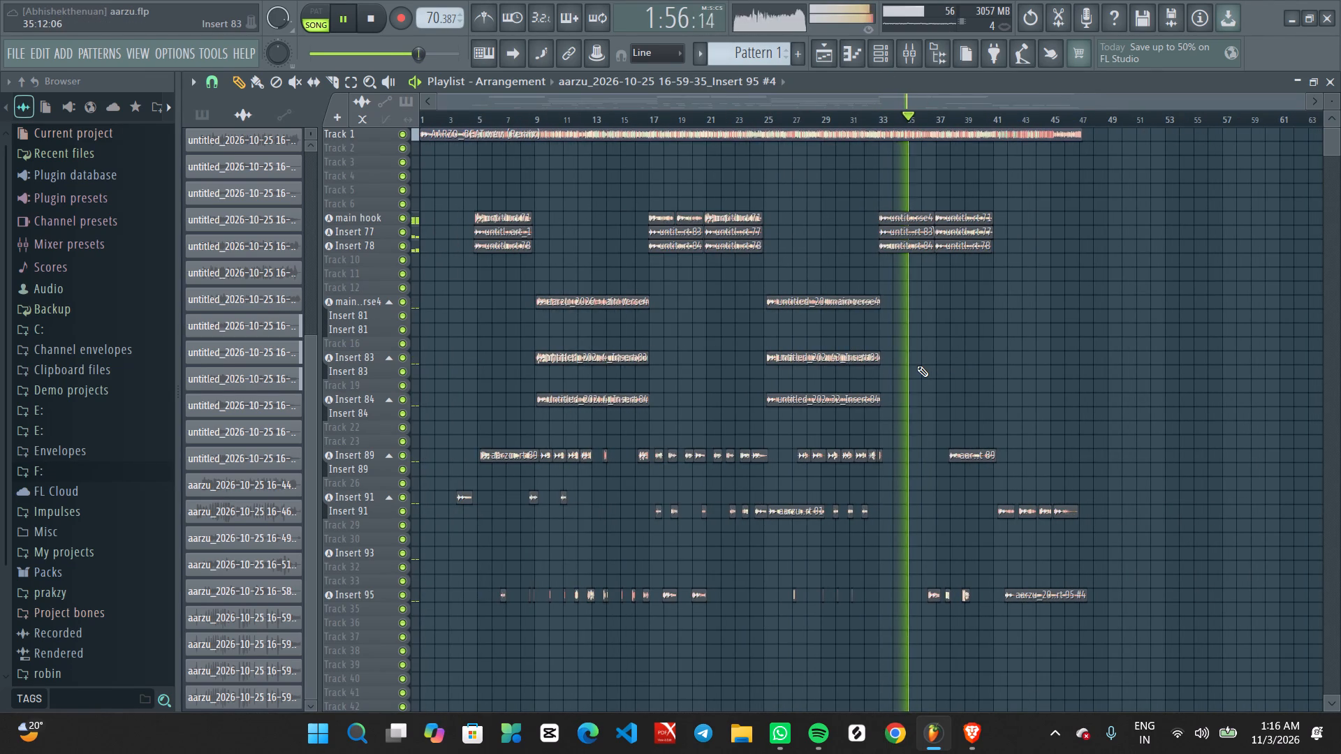
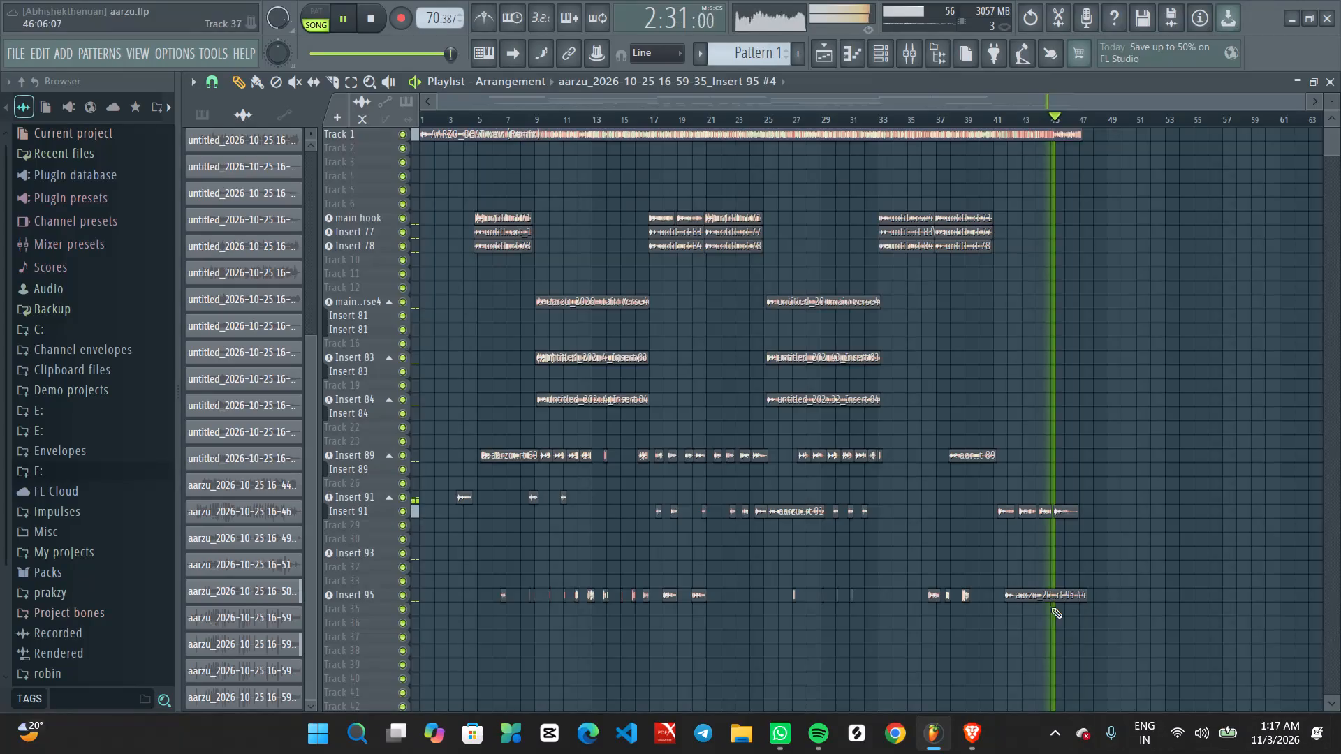
Set the gain of the last Insert 95 clip, near bars 42 to 47, to about -4.6 dB.
scroll(1039, 603, "up", 14, "alt")
left_click_drag(1049, 602, 1055, 612)
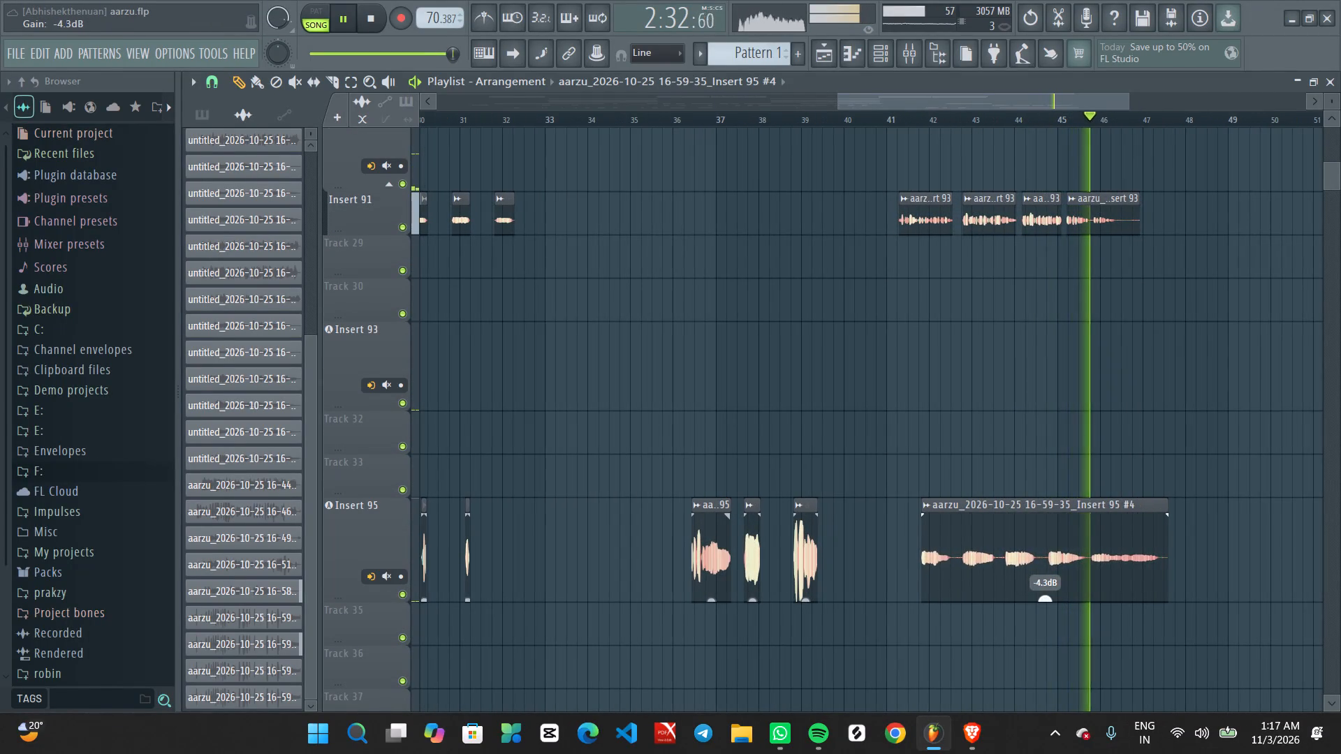
left_click_drag(1055, 612, 1057, 623)
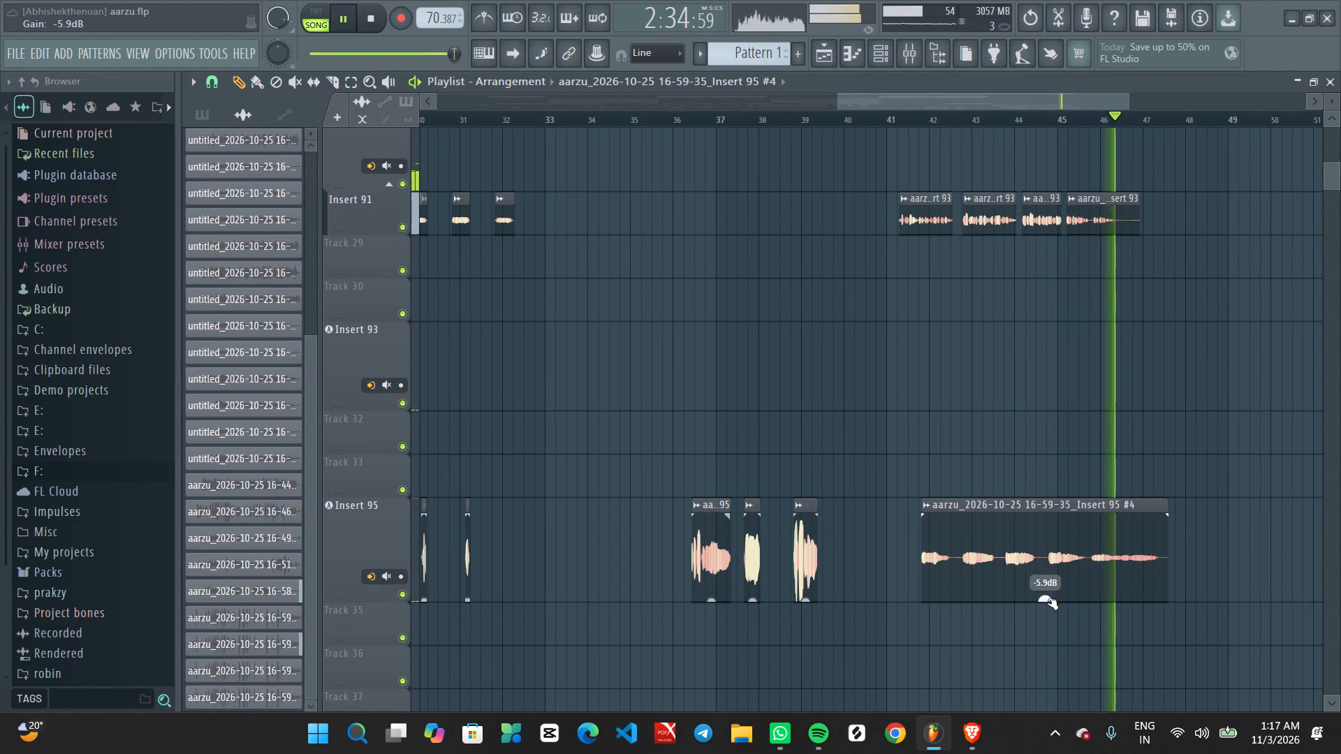
left_click_drag(1048, 601, 1050, 592)
Save the aarzu project.
scroll(1218, 453, "down", 10, "ctrl")
scroll(1187, 450, "up", 1, "ctrl")
scroll(1185, 450, "down", 5, "ctrl")
key("ctrl+s")
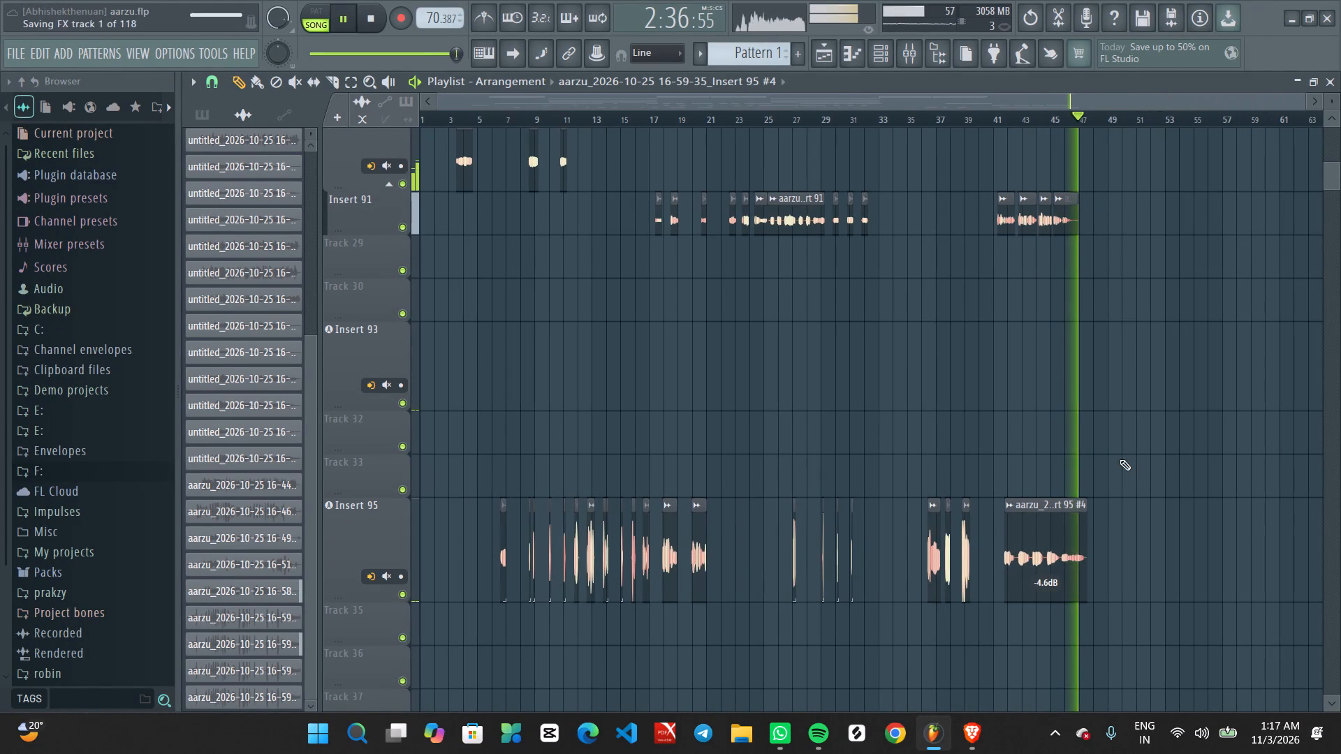
key("ctrl+s")
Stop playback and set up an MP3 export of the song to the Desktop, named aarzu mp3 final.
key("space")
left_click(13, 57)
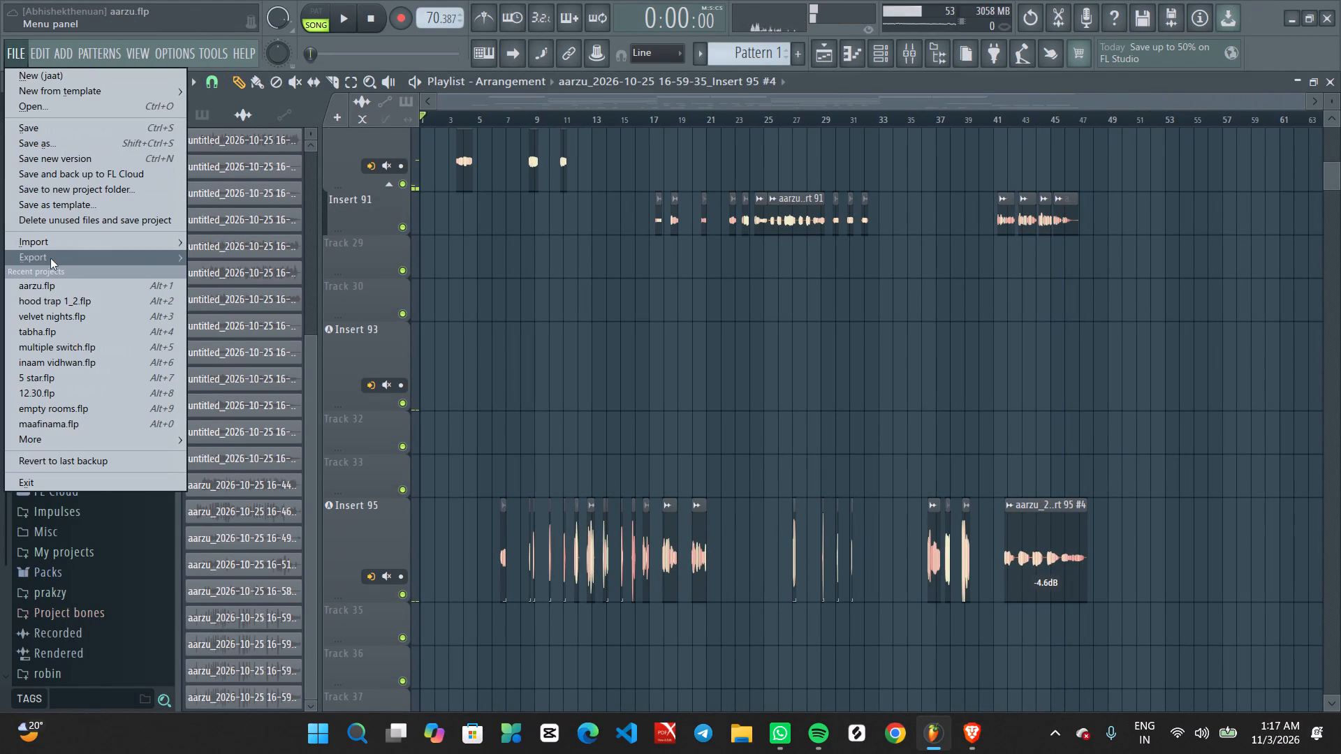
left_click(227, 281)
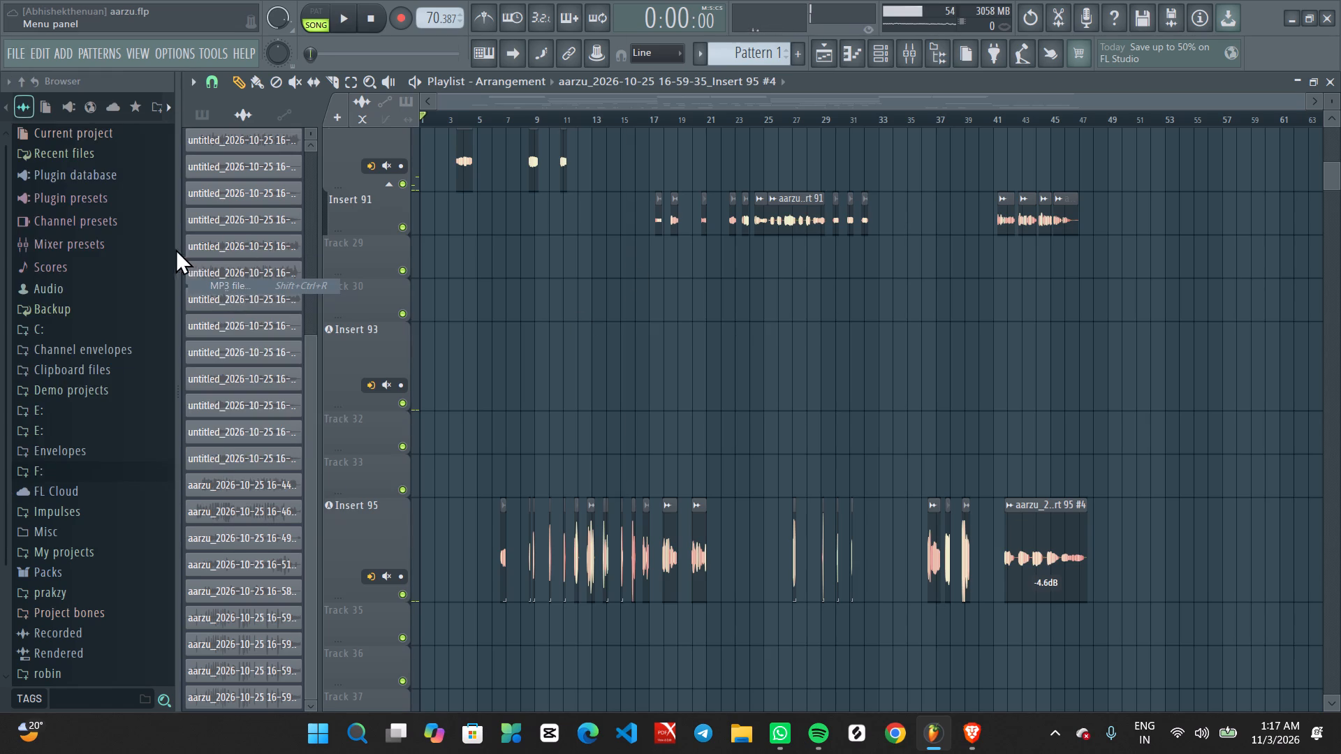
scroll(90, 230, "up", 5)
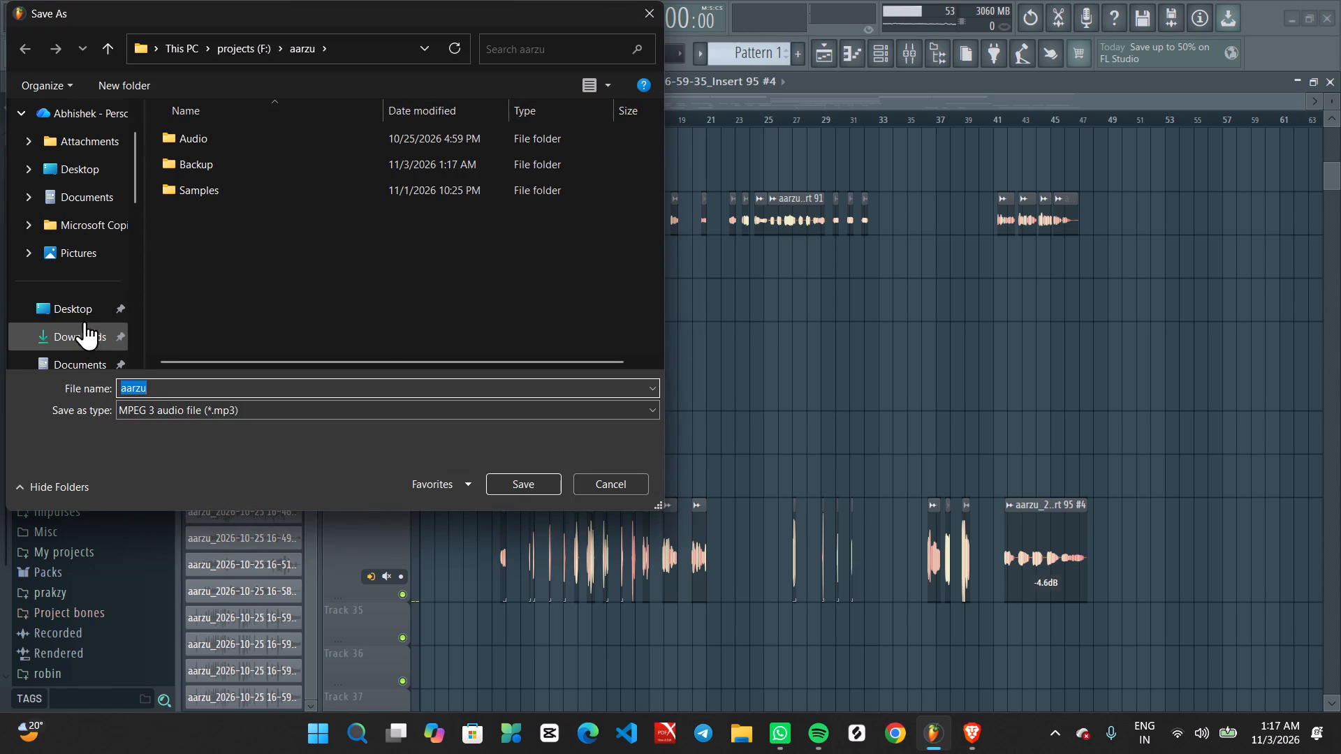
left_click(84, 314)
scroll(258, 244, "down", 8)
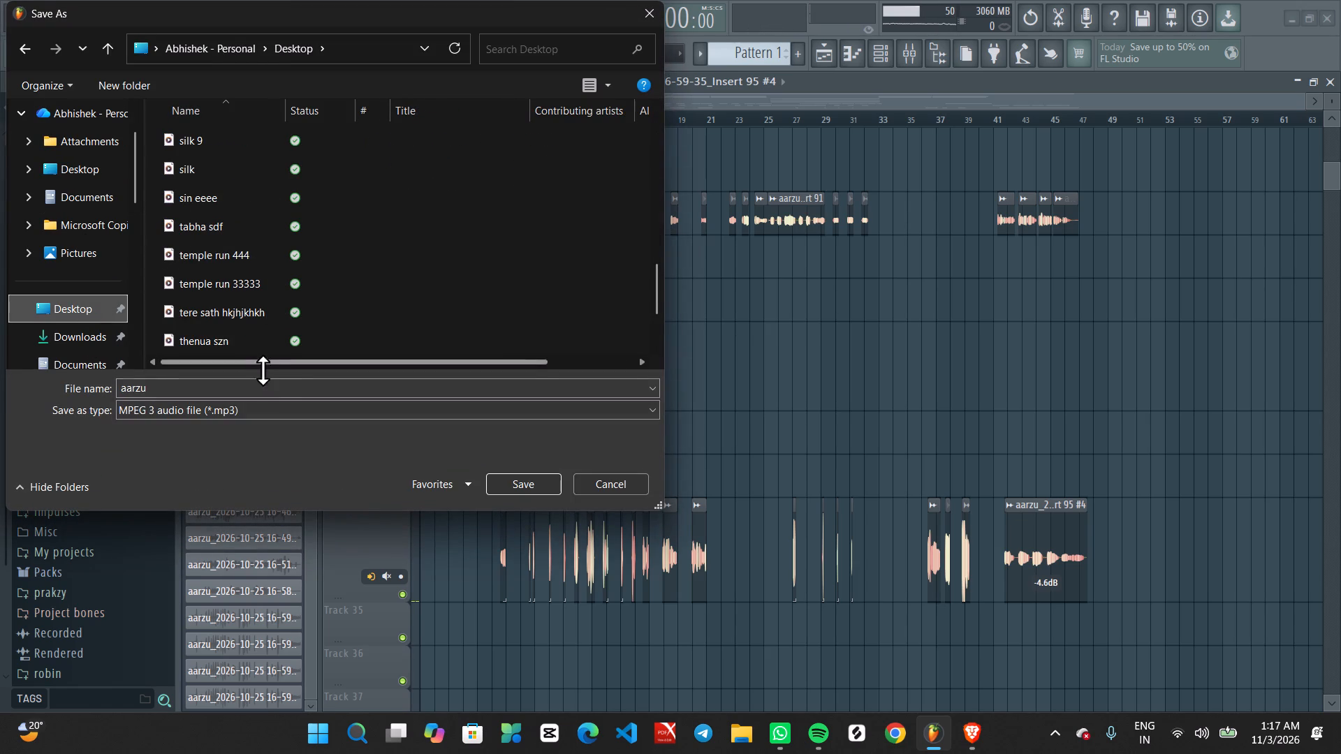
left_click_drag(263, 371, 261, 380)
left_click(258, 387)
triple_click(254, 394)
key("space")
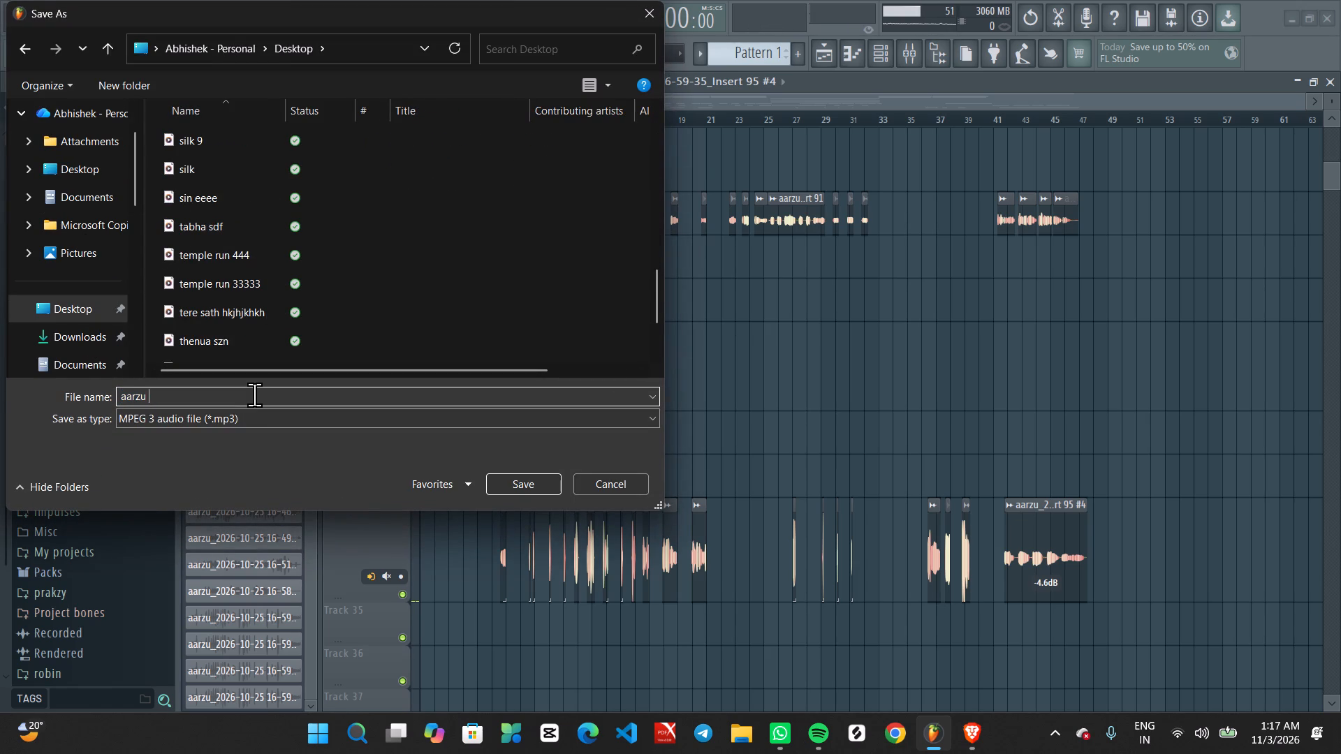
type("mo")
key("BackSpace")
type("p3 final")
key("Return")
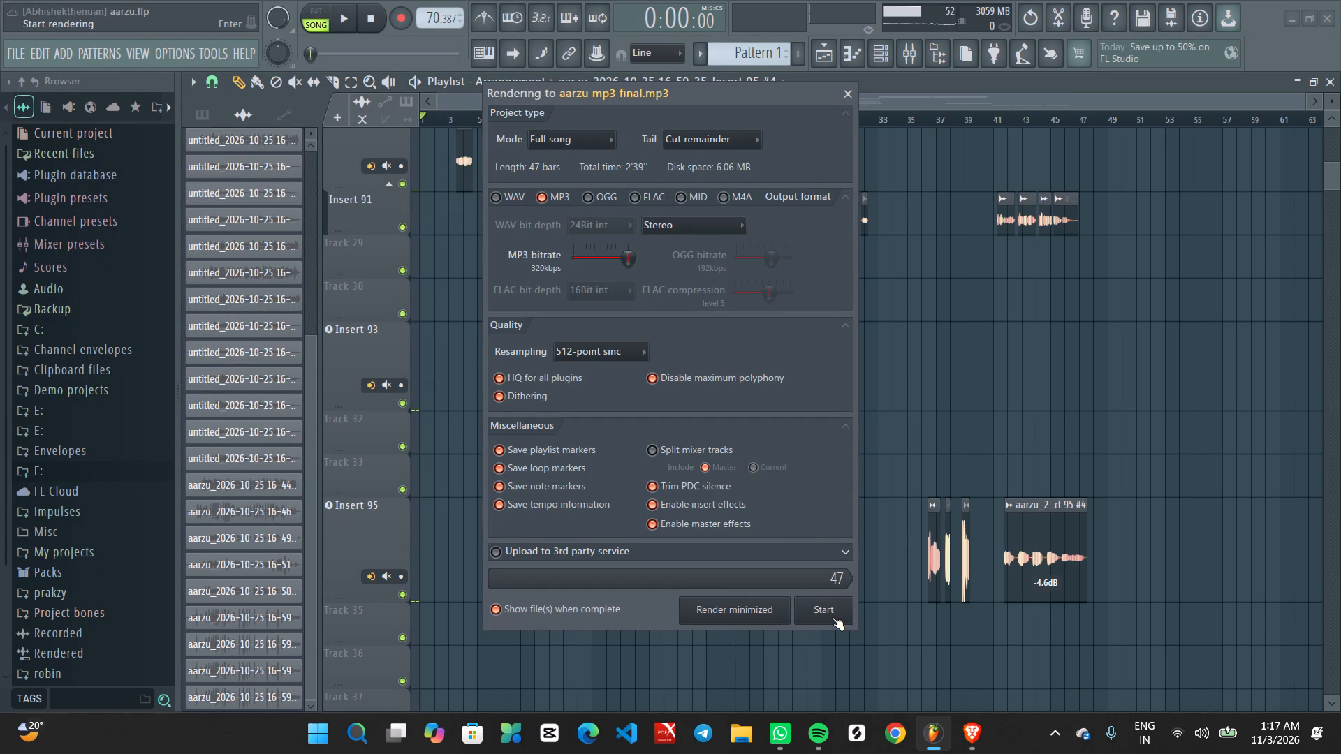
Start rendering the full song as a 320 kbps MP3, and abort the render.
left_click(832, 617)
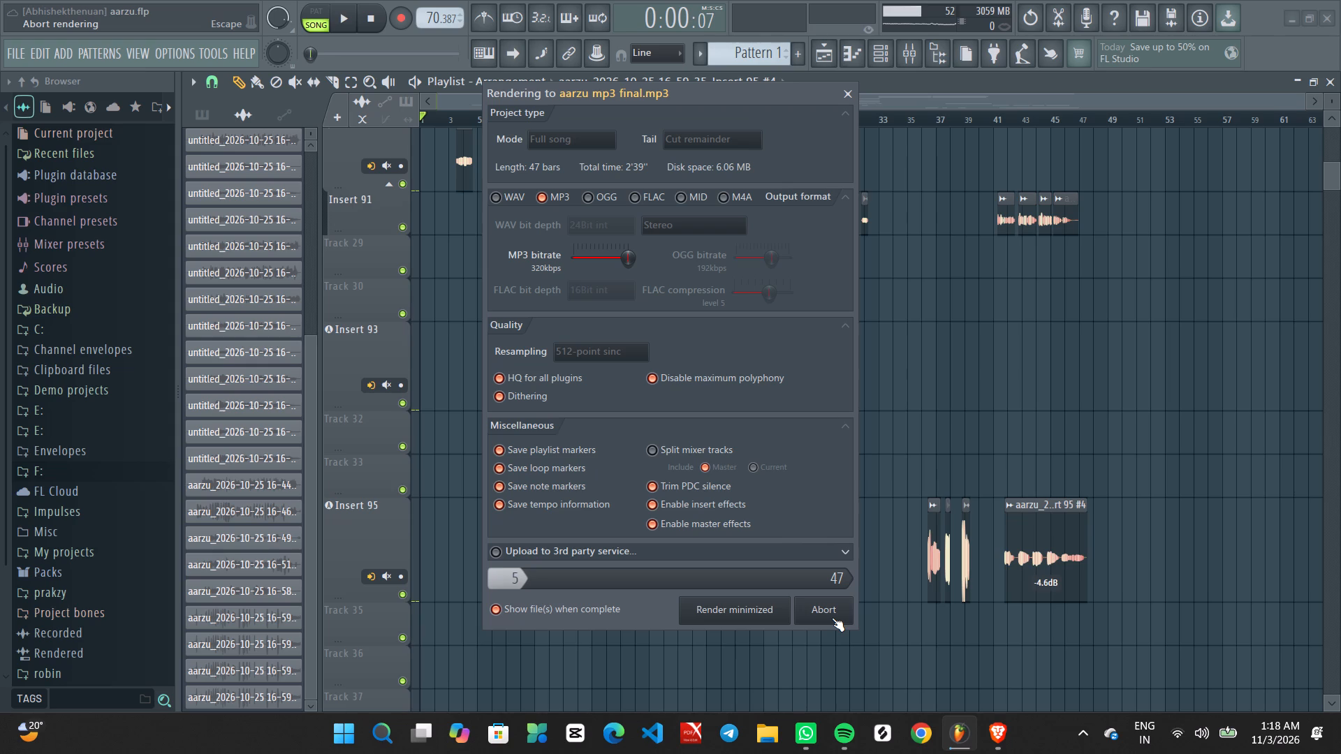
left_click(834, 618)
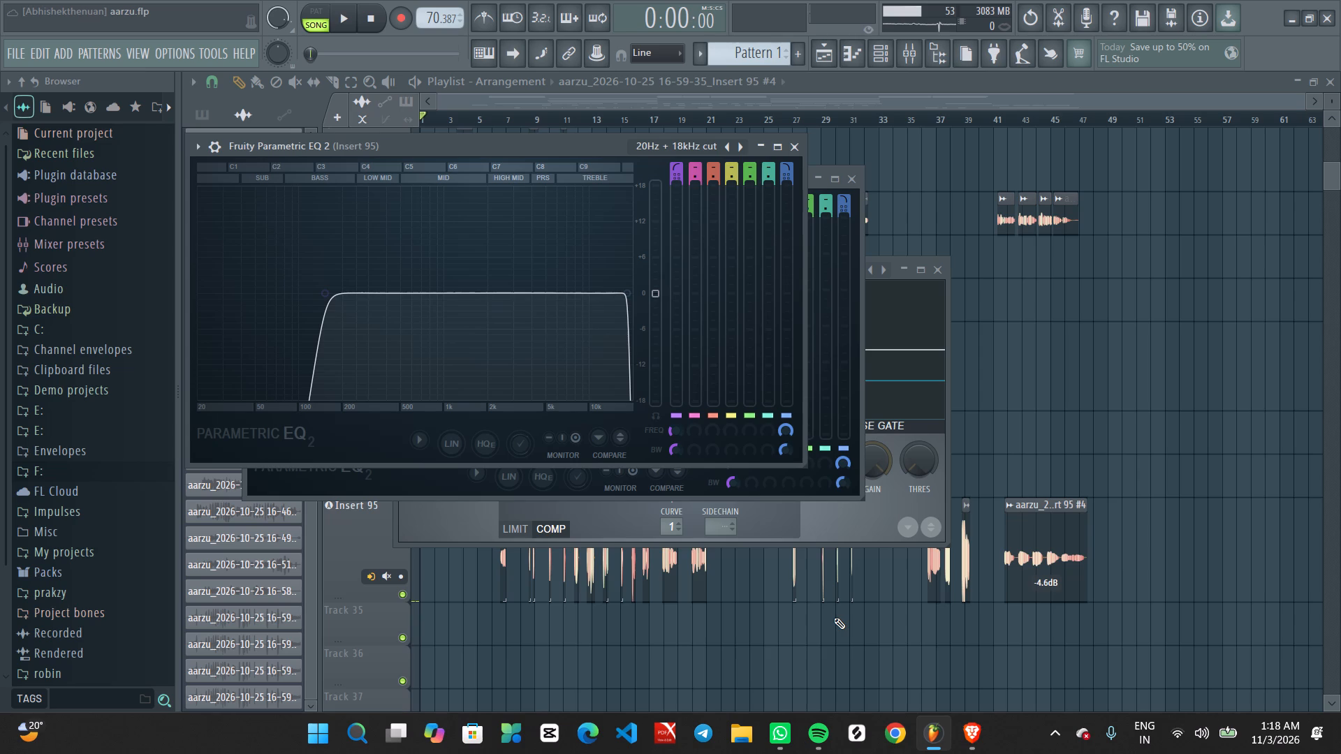
Switch the Windows sound output to Speakers (AB13X USB Audio).
left_click(1340, 459)
left_click(1206, 744)
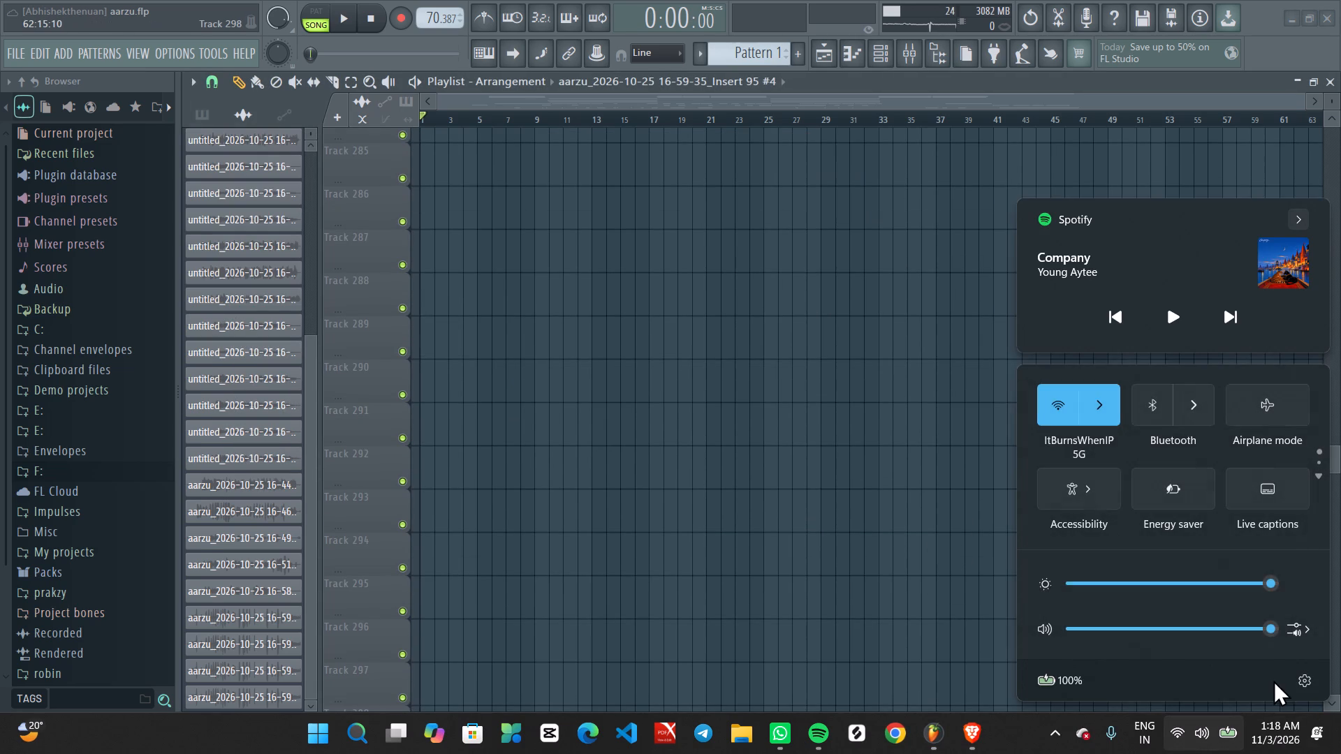
left_click(1309, 640)
left_click(1163, 480)
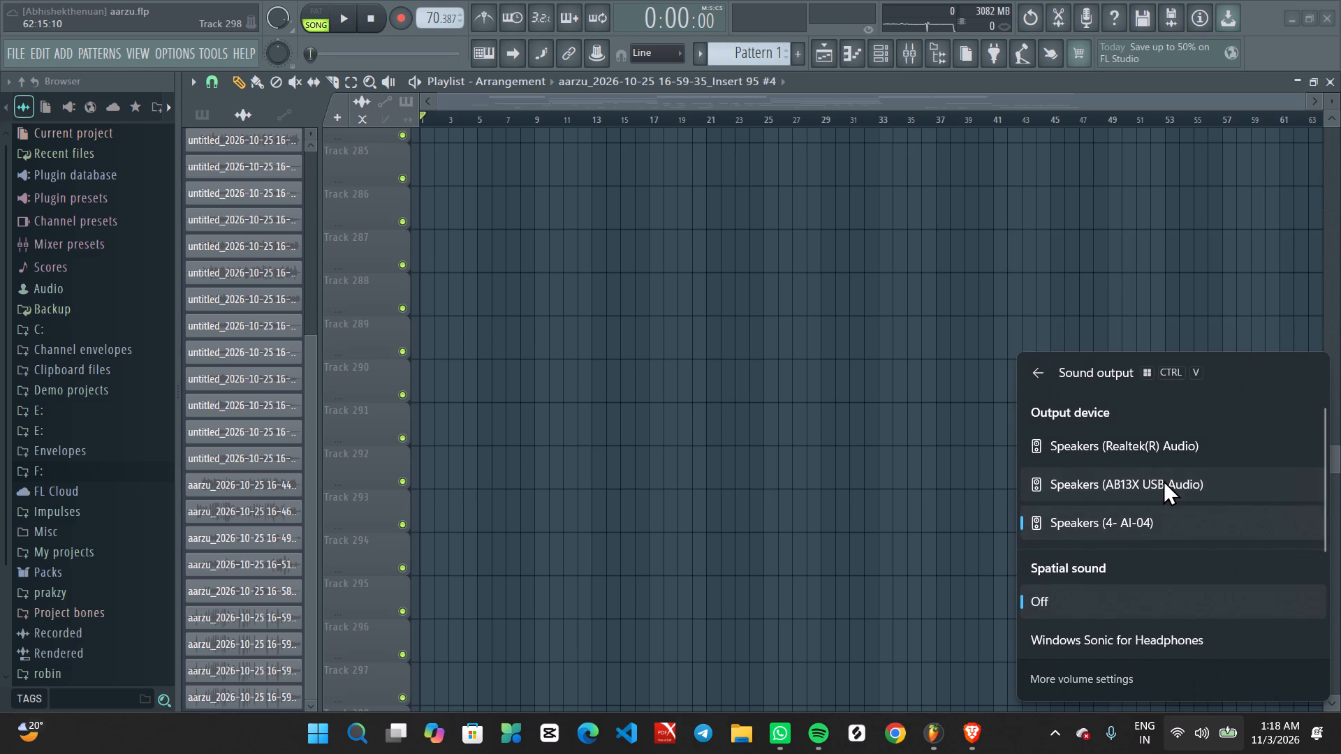
Play the song from its beginning on the new output and check the system volume.
key("space")
left_click_drag(444, 124, 343, 124)
key("space")
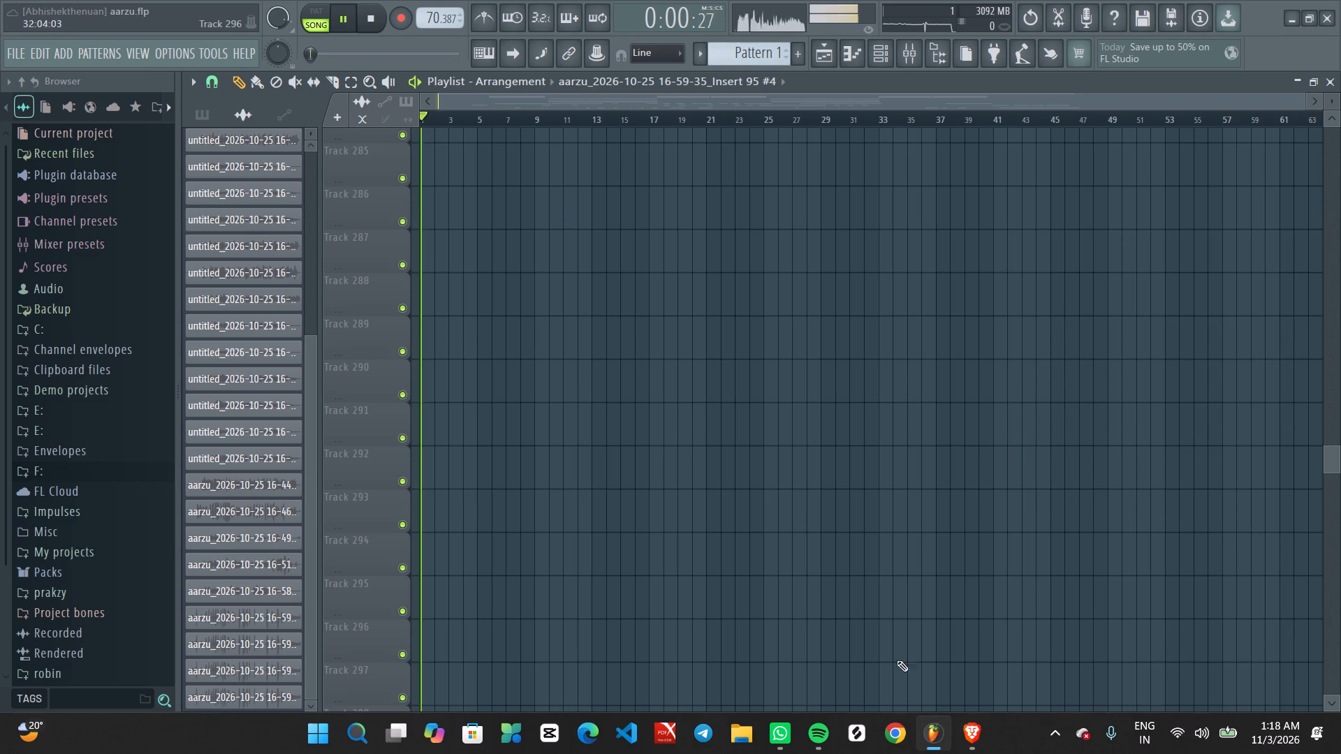
scroll(1080, 672, "up", 1, "ctrl")
left_click(1204, 744)
left_click(1206, 744)
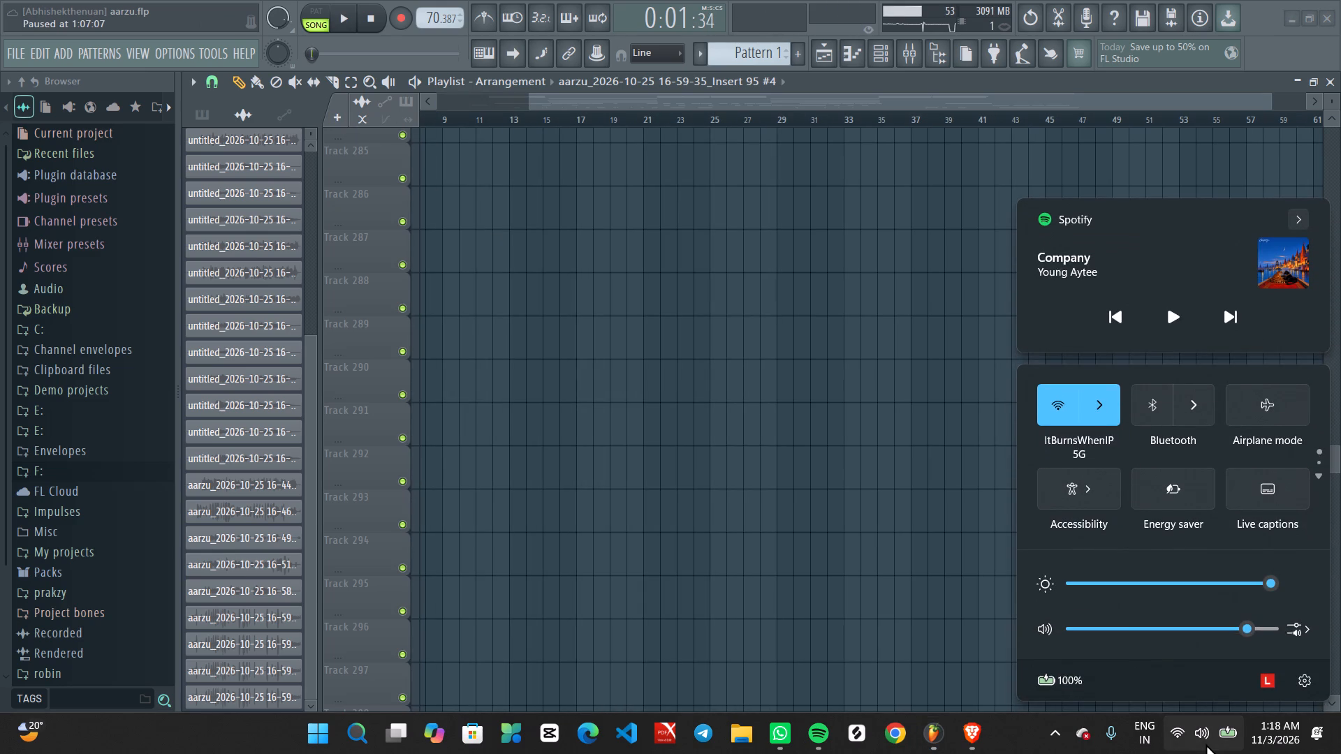
Go back up to Track 1 in the playlist and examine the opening hook and vocal layers during playback.
scroll(742, 480, "up", 3, "ctrl")
middle_click_drag(847, 485, 1340, 500)
scroll(557, 344, "down", 2, "alt")
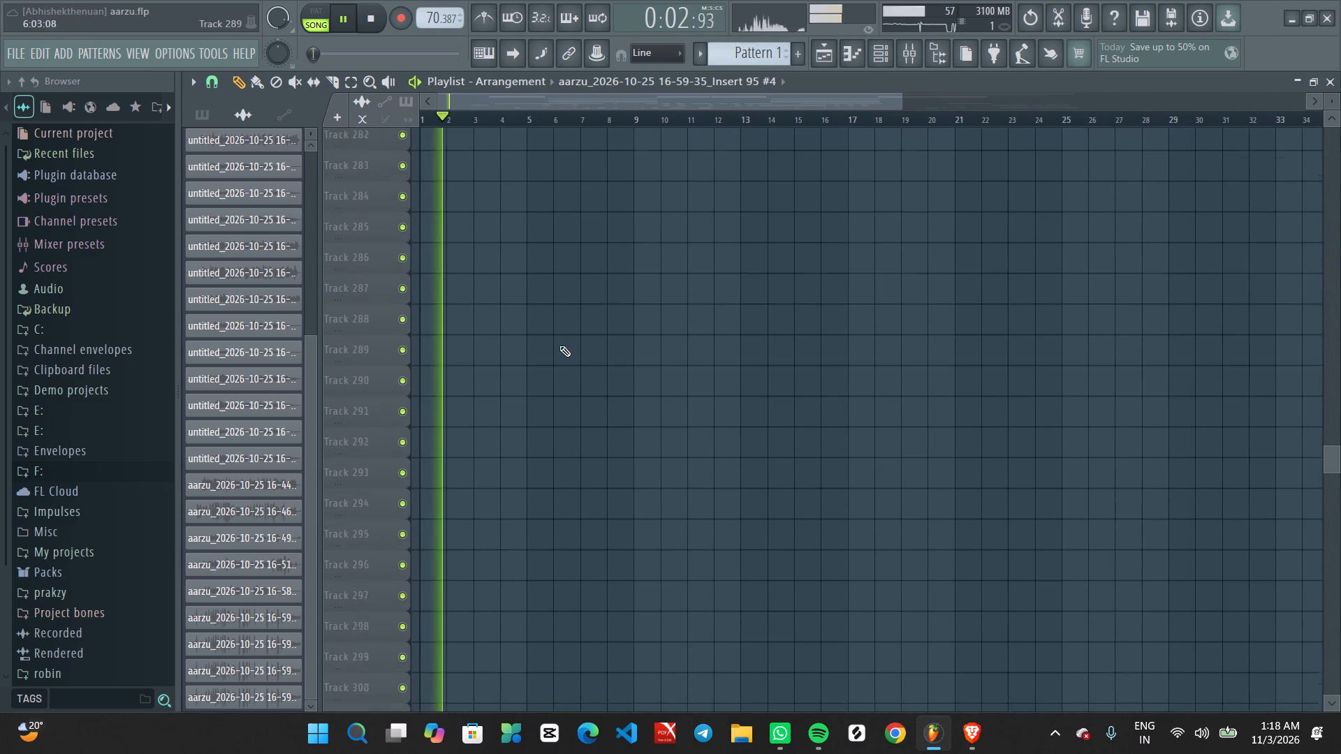
scroll(559, 346, "down", 9, "alt")
scroll(596, 320, "up", 1, "alt")
scroll(596, 320, "down", 2, "alt")
scroll(575, 332, "up", 11)
scroll(578, 339, "down", 1)
scroll(579, 339, "up", 17)
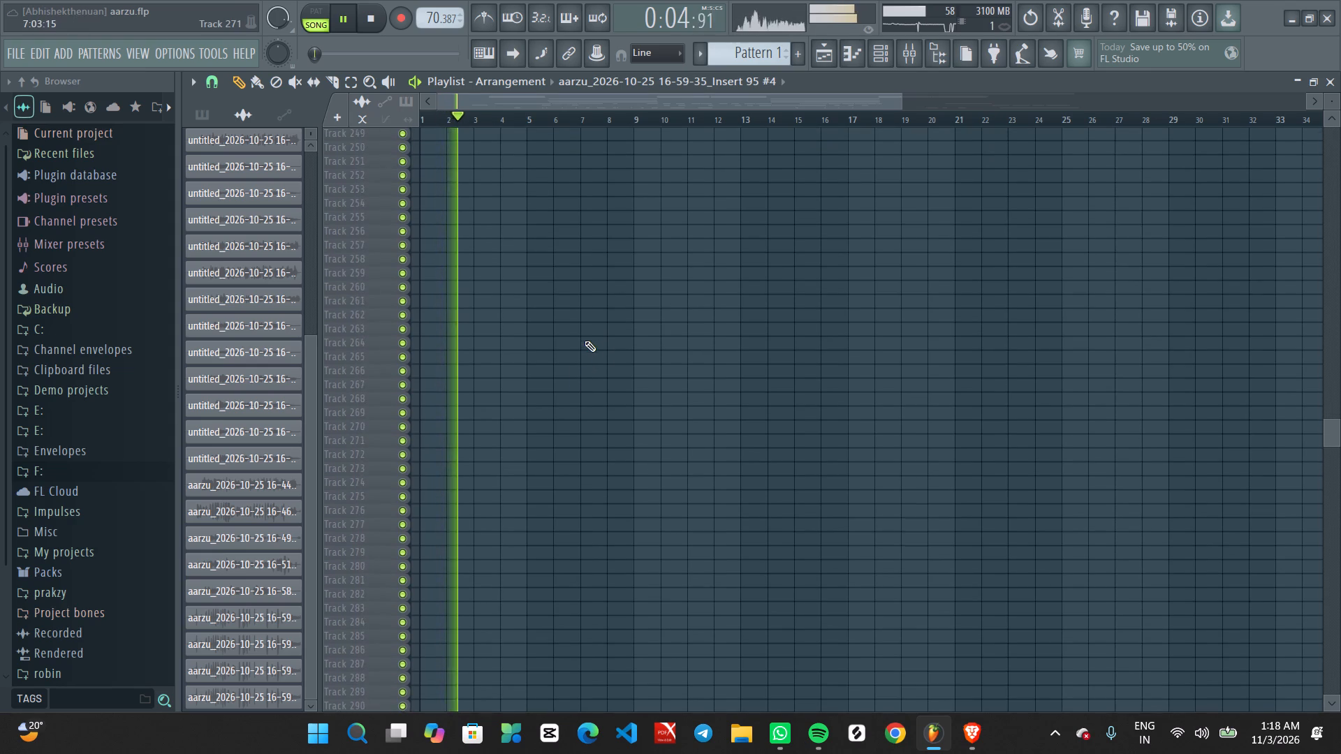
scroll(585, 341, "up", 20)
scroll(585, 341, "up", 18)
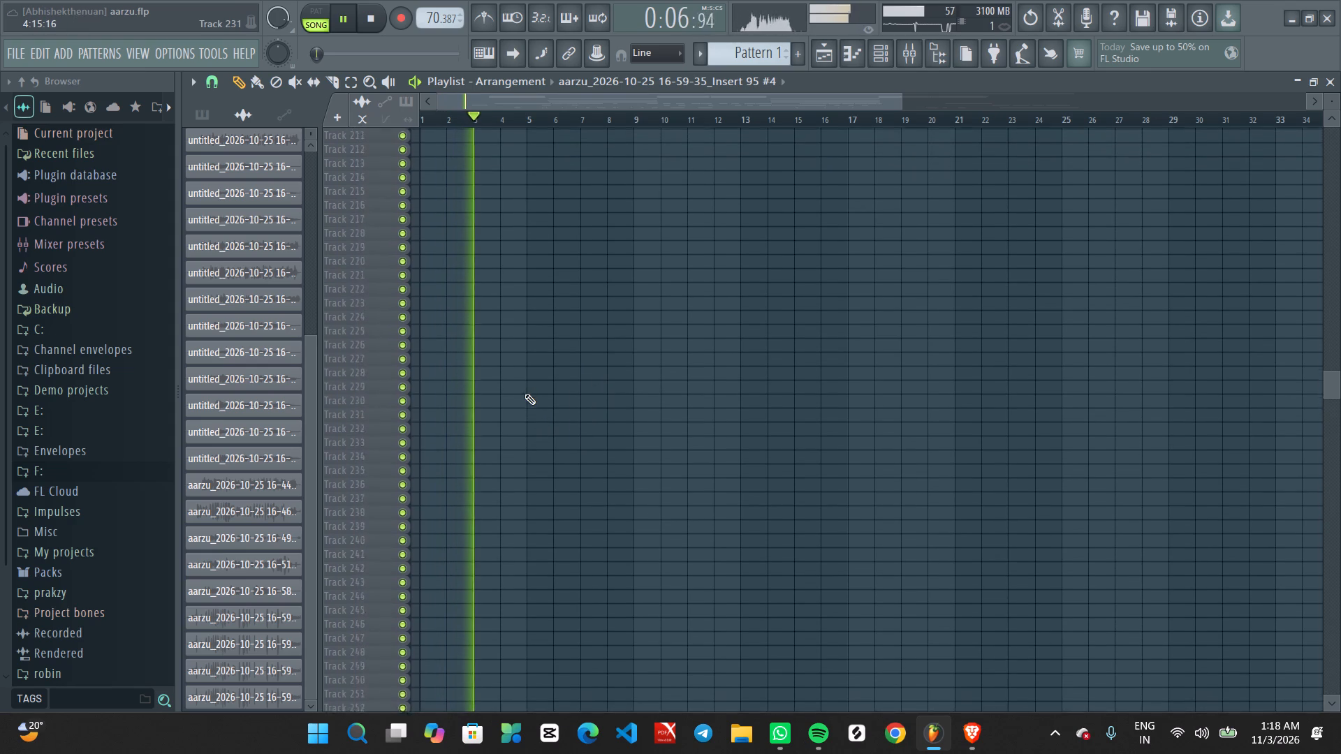
scroll(525, 394, "up", 7)
scroll(525, 394, "down", 1)
scroll(525, 394, "up", 20)
scroll(525, 394, "up", 3)
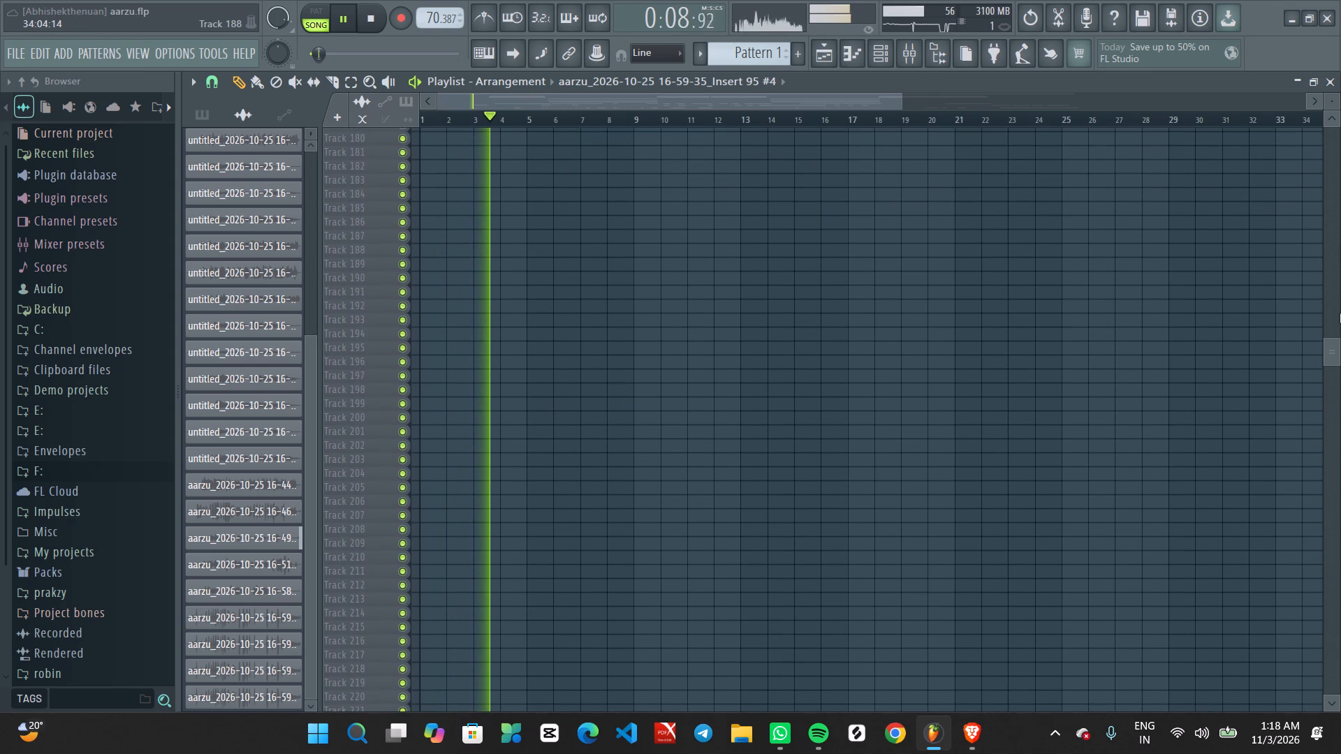
left_click_drag(1332, 360, 1340, 114)
scroll(731, 371, "up", 1, "ctrl")
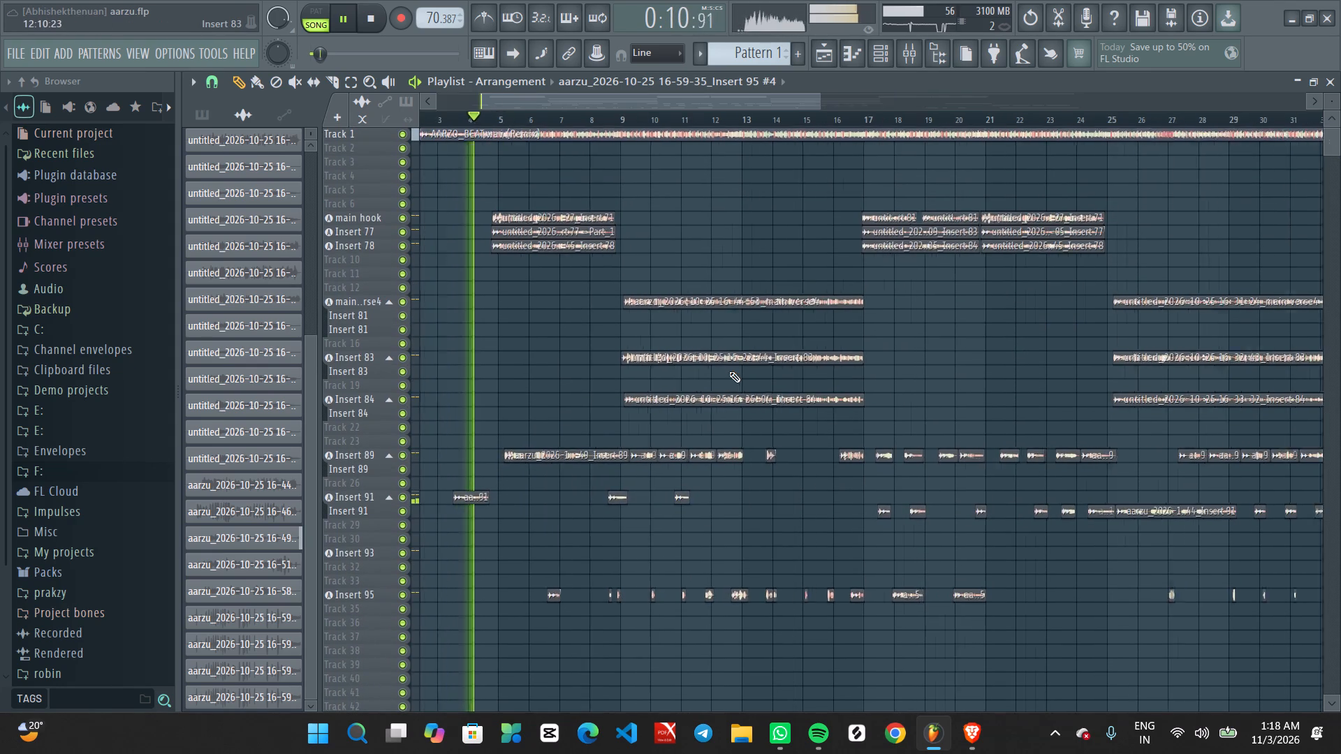
scroll(729, 371, "up", 3, "ctrl")
middle_click_drag(643, 417, 1340, 416)
scroll(842, 422, "down", 4, "ctrl")
scroll(604, 514, "up", 6, "ctrl")
middle_click_drag(570, 525, 900, 535)
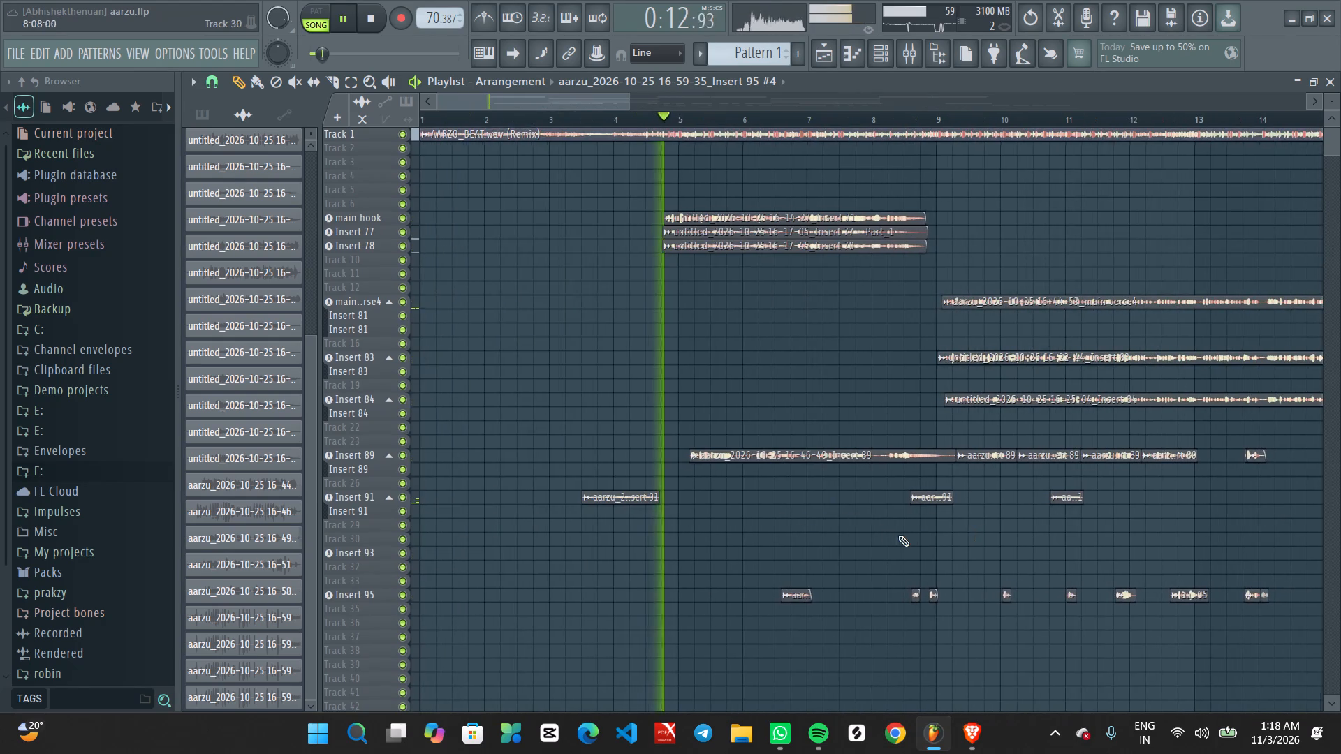
scroll(754, 493, "down", 7, "ctrl")
scroll(664, 512, "up", 2, "ctrl")
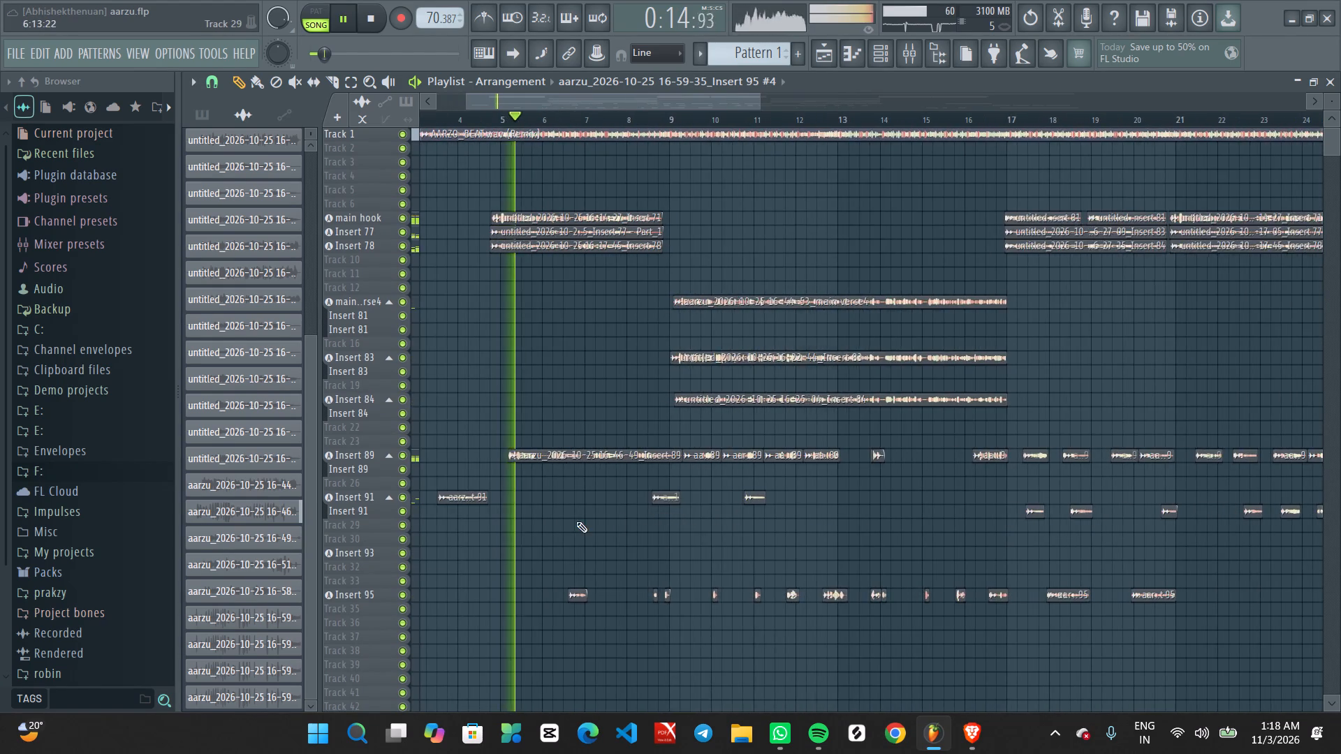
middle_click_drag(587, 522, 970, 528)
In the Master's Pro-Q 4, set the high shelf to about +0.5 dB near 2.8 kHz.
left_click(902, 41)
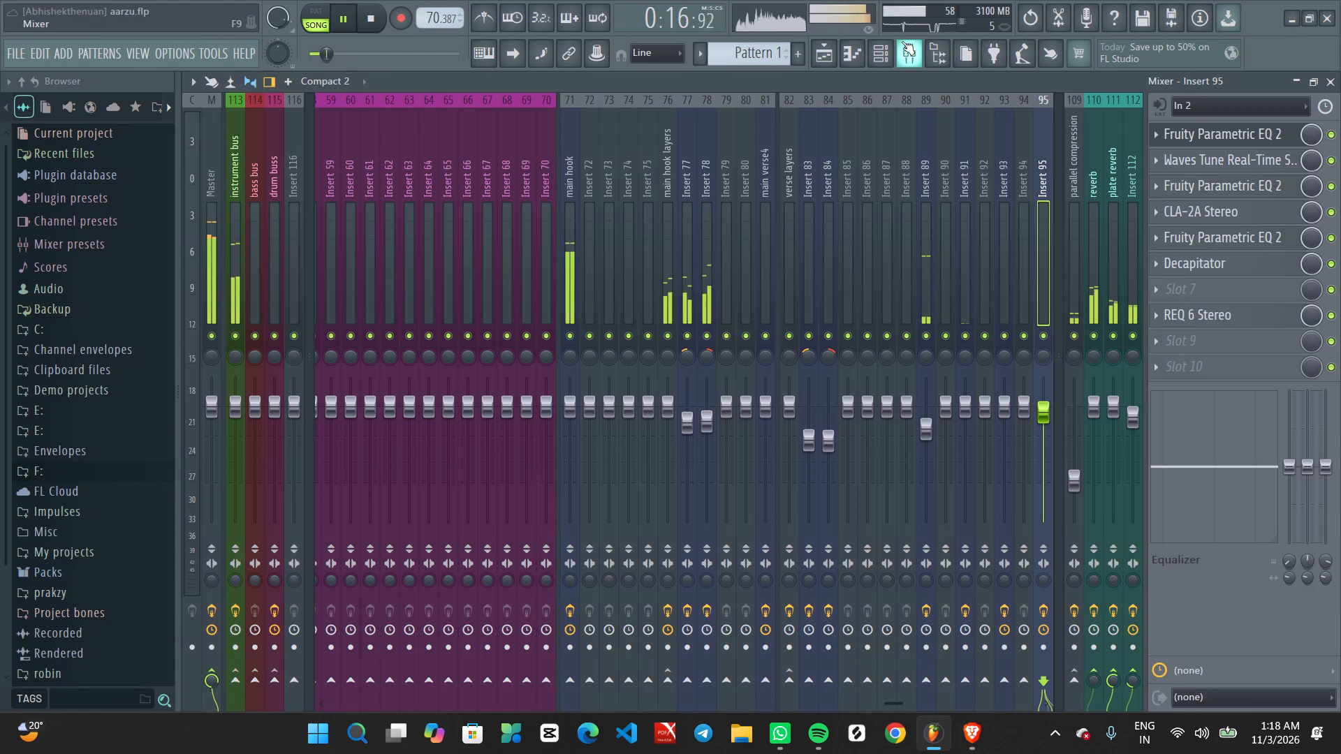
left_click(217, 212)
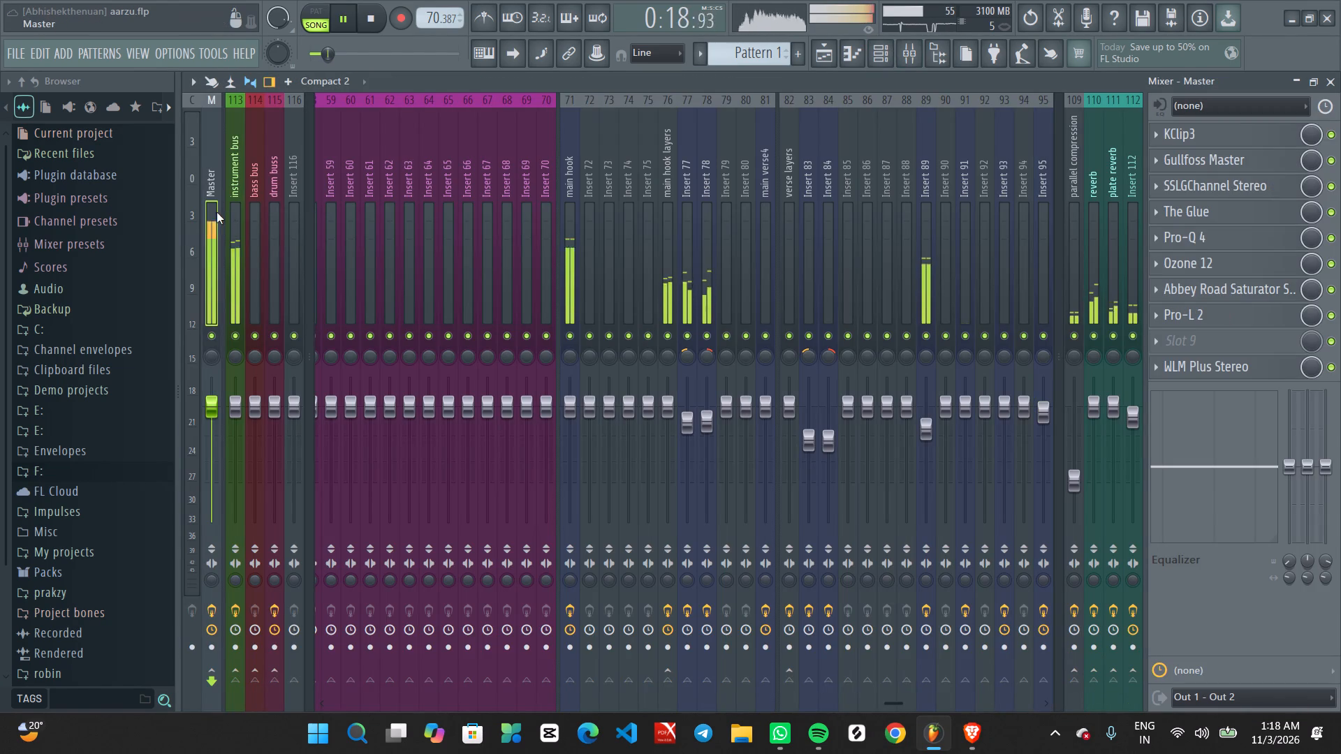
left_click(1232, 246)
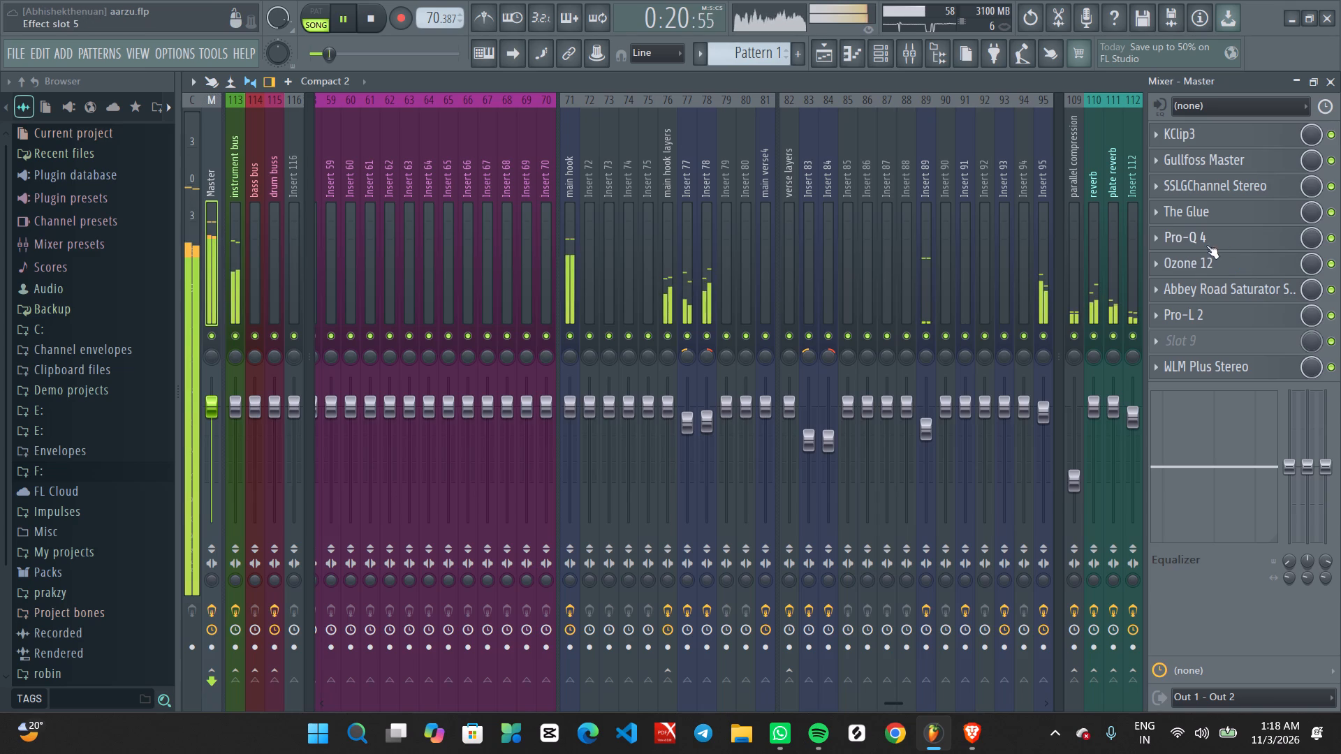
left_click_drag(840, 355, 833, 398)
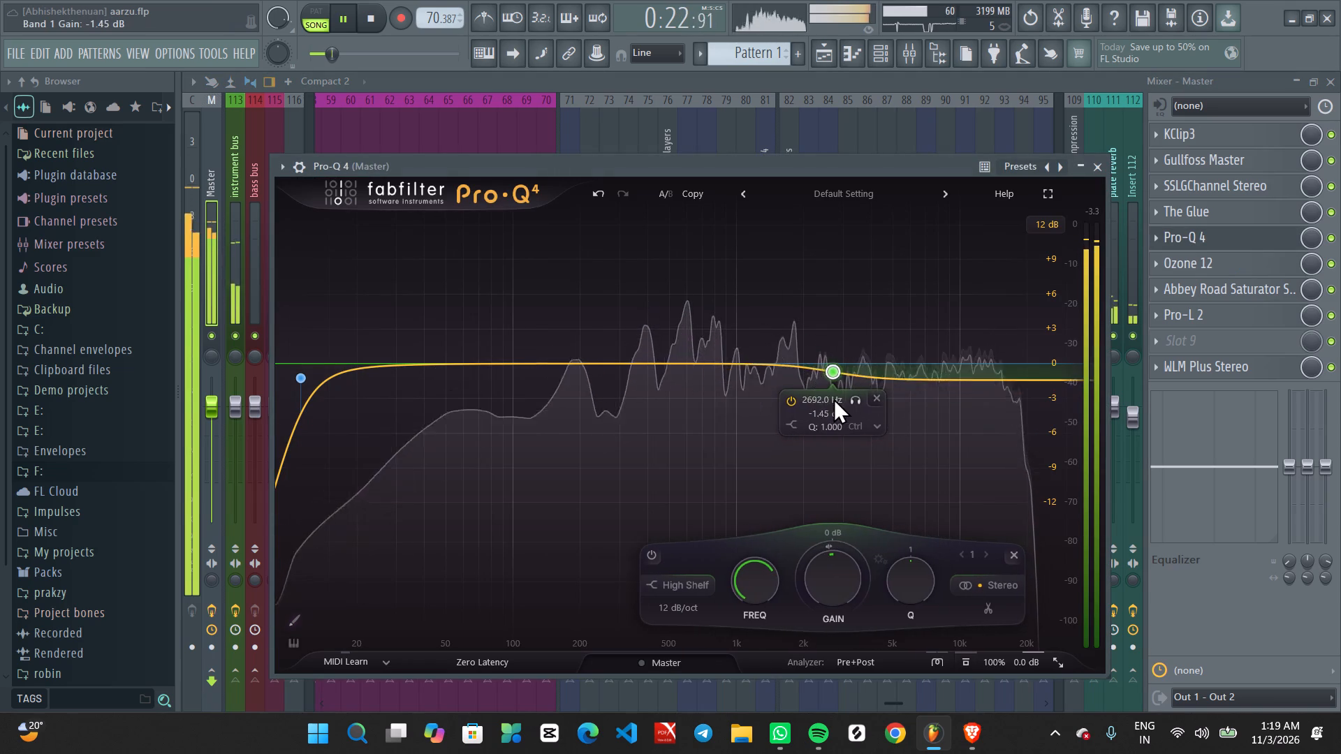
left_click_drag(833, 398, 837, 376)
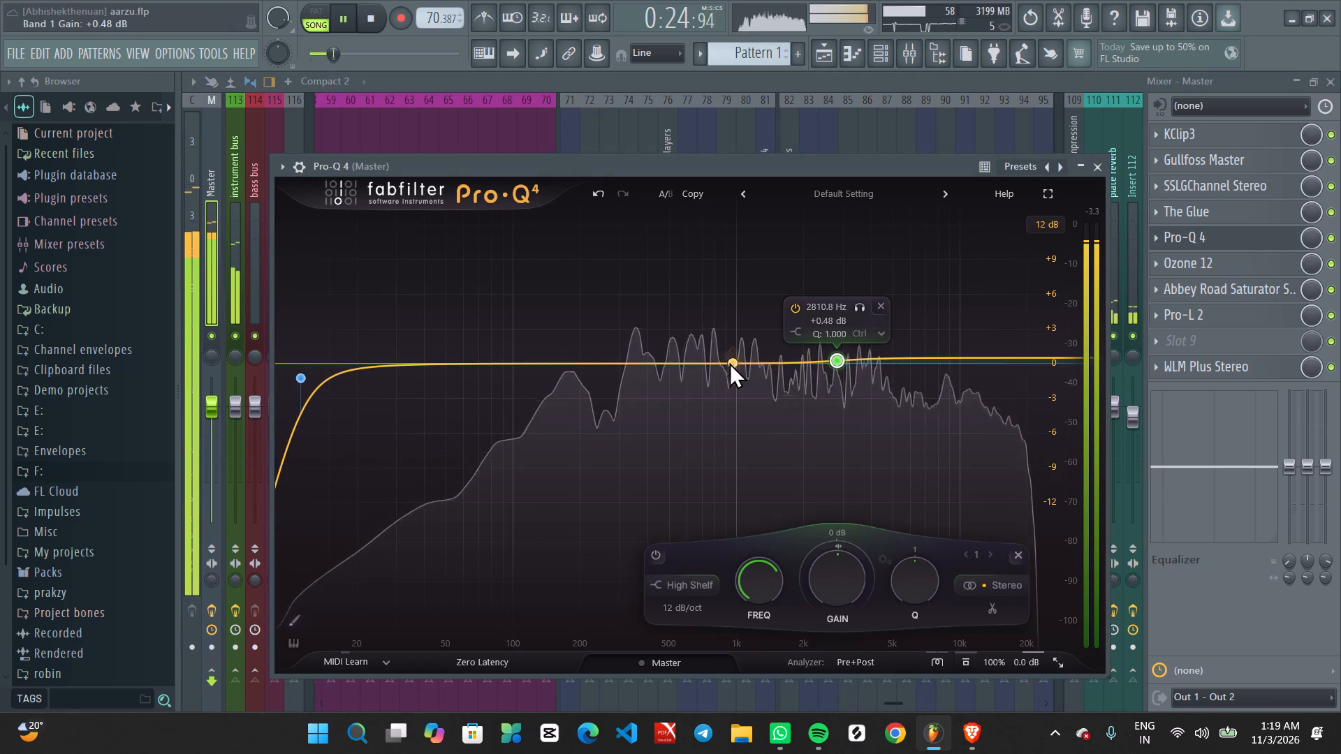
Cut about 3.3 dB with a bell near 897 Hz in Pro-Q 4, reshape the curve on both sides, and close the plugin.
left_click_drag(721, 359, 726, 397)
left_click_drag(674, 387, 669, 386)
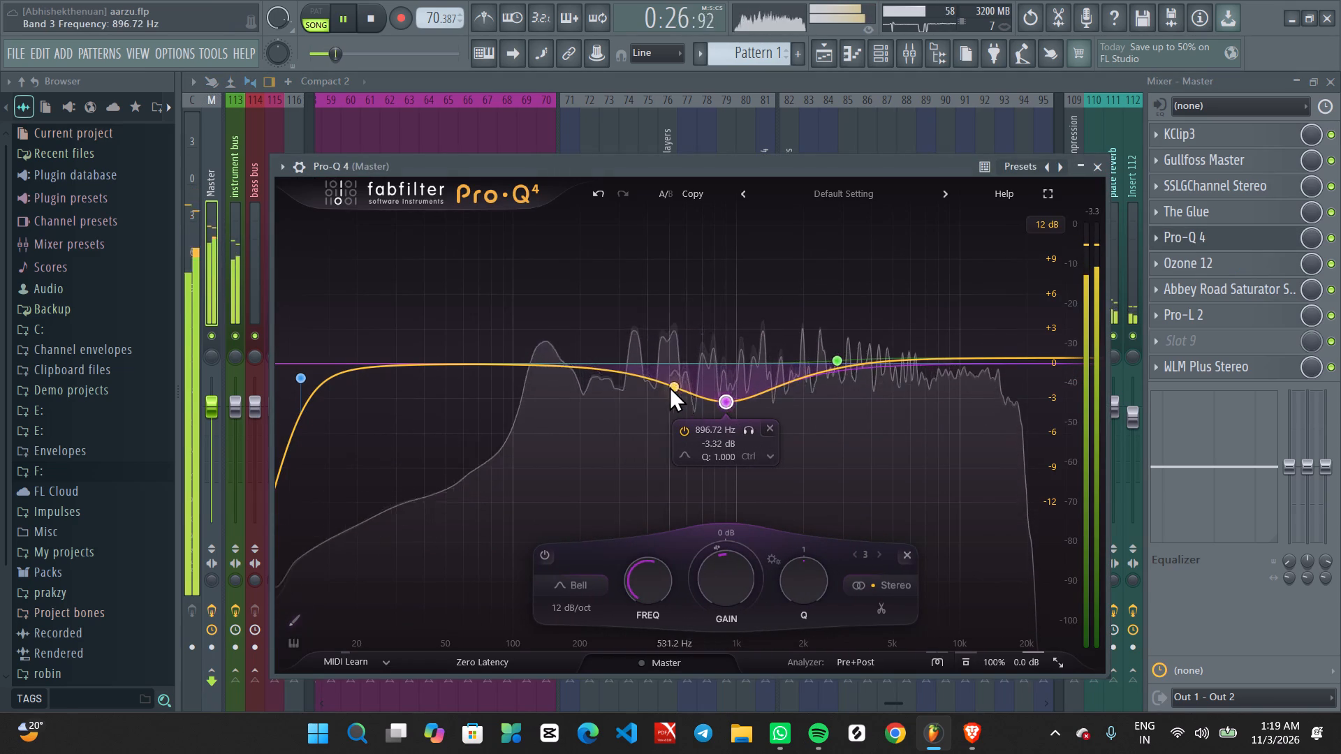
left_click_drag(669, 386, 610, 395)
left_click_drag(810, 372, 814, 383)
left_click(1095, 172)
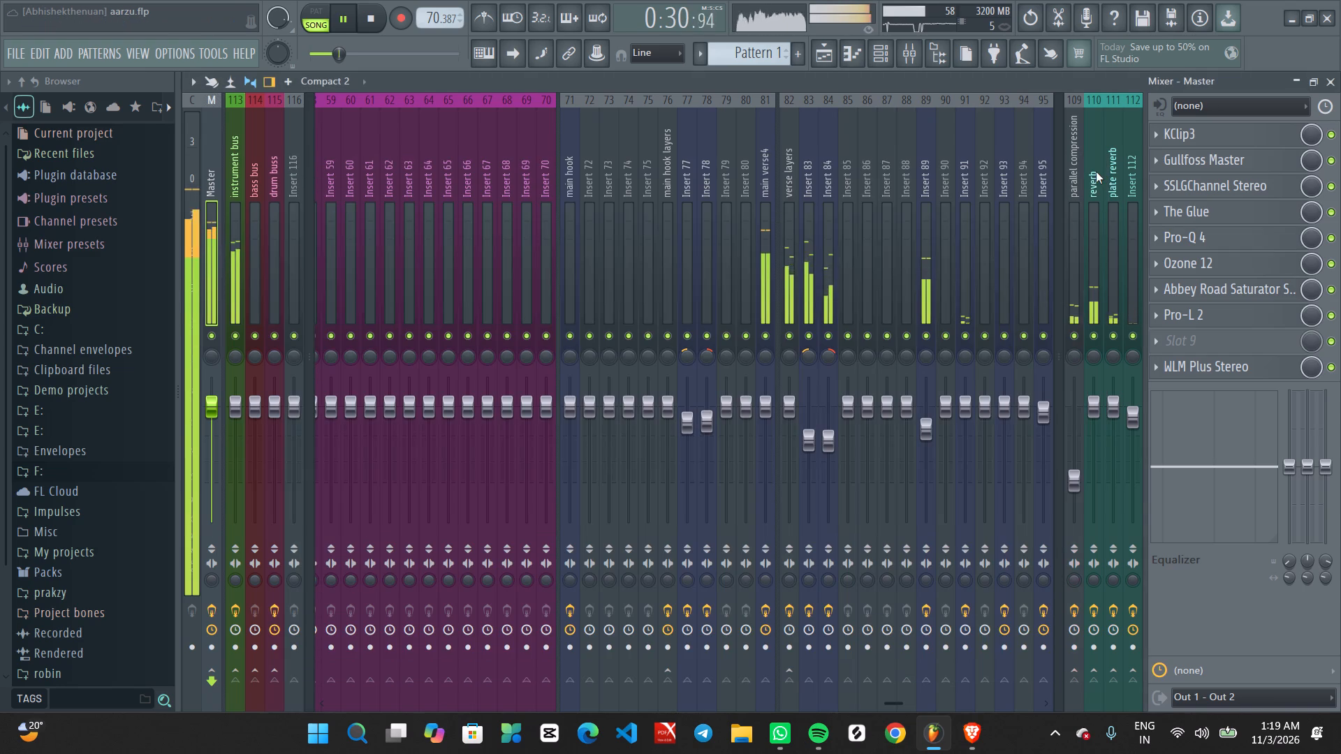
Lower the Windows system volume.
left_click(1243, 753)
left_click(1224, 752)
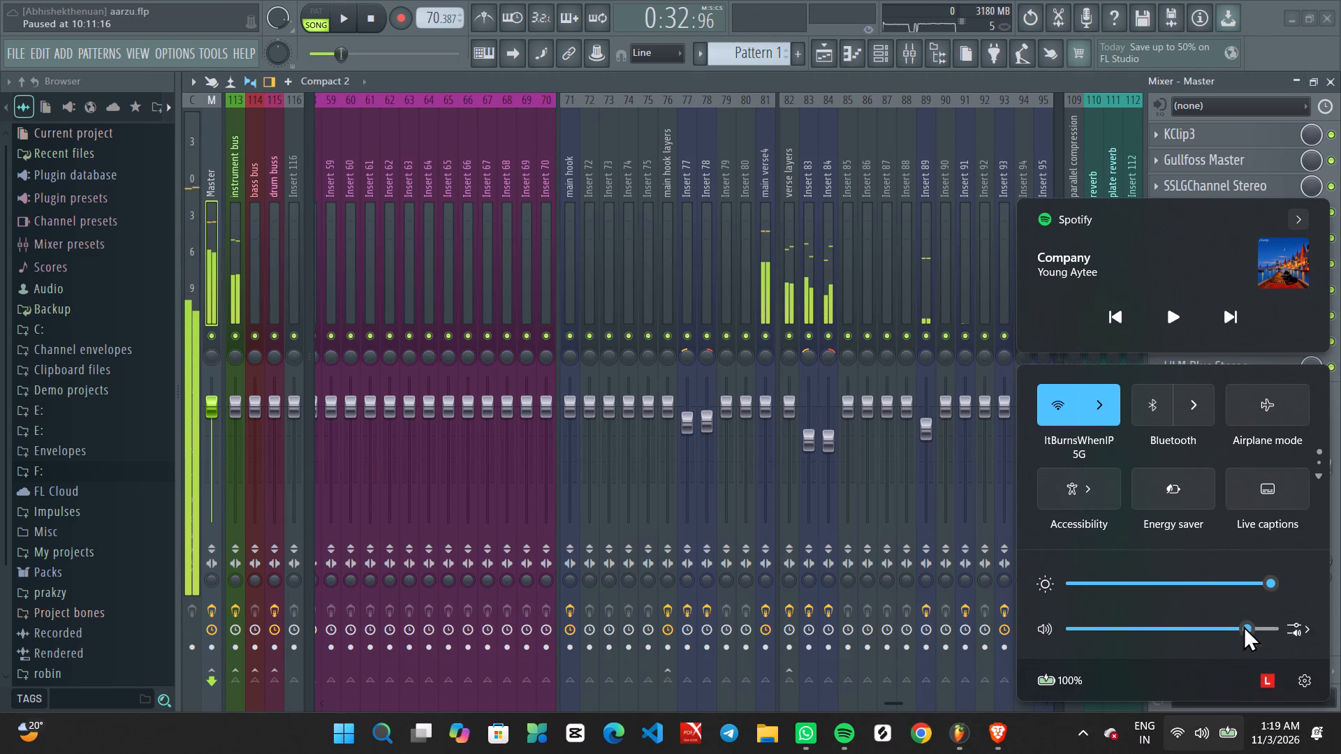
left_click_drag(1232, 615, 1192, 624)
left_click(1210, 753)
Restart playback, open the playlist, and review the first hook's vocal clips from bar 5 onward.
key("space")
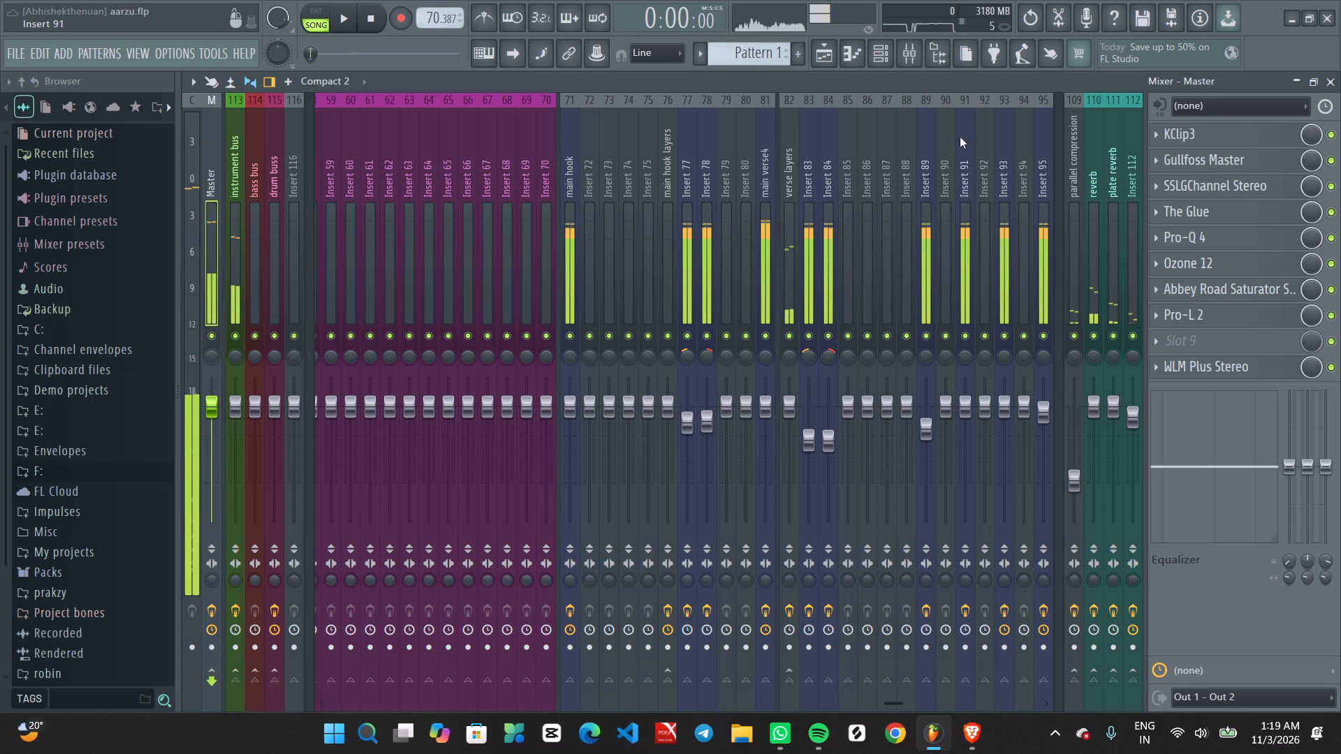
left_click(967, 75)
key("space")
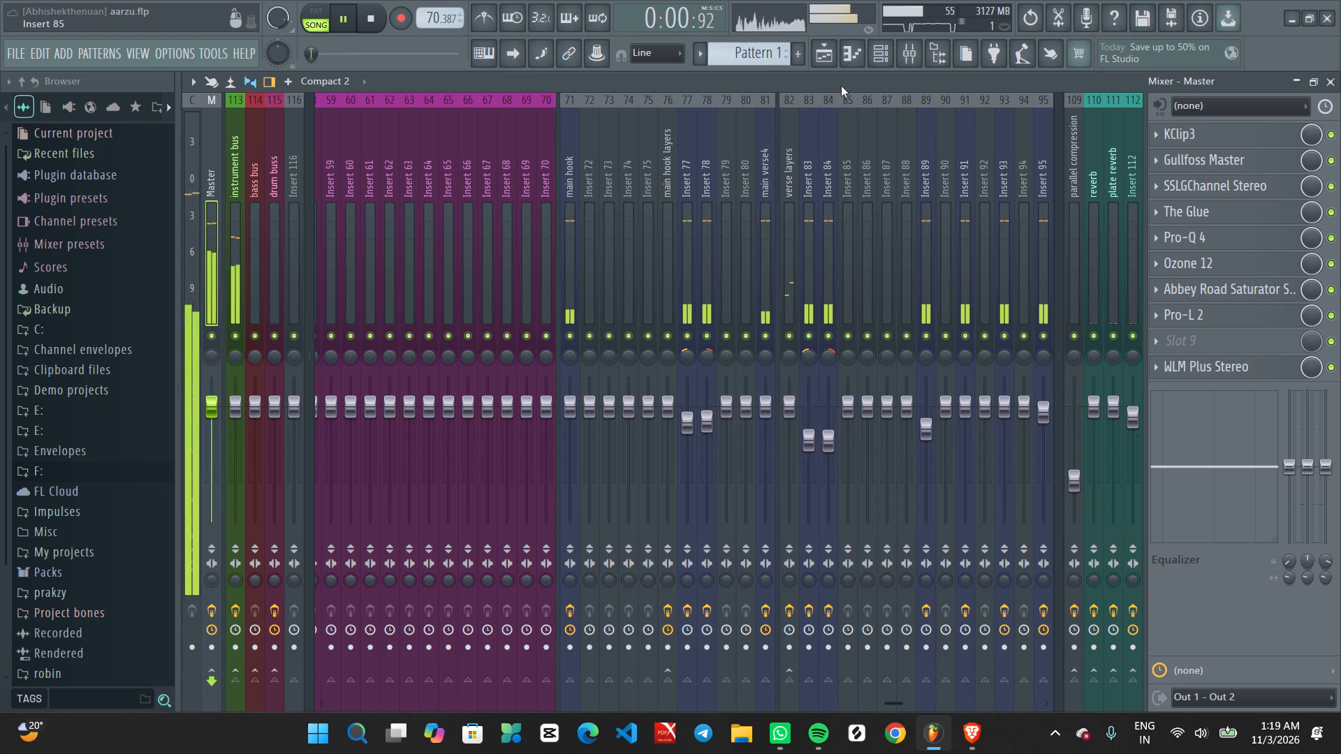
left_click(823, 70)
left_click(819, 54)
left_click(593, 128)
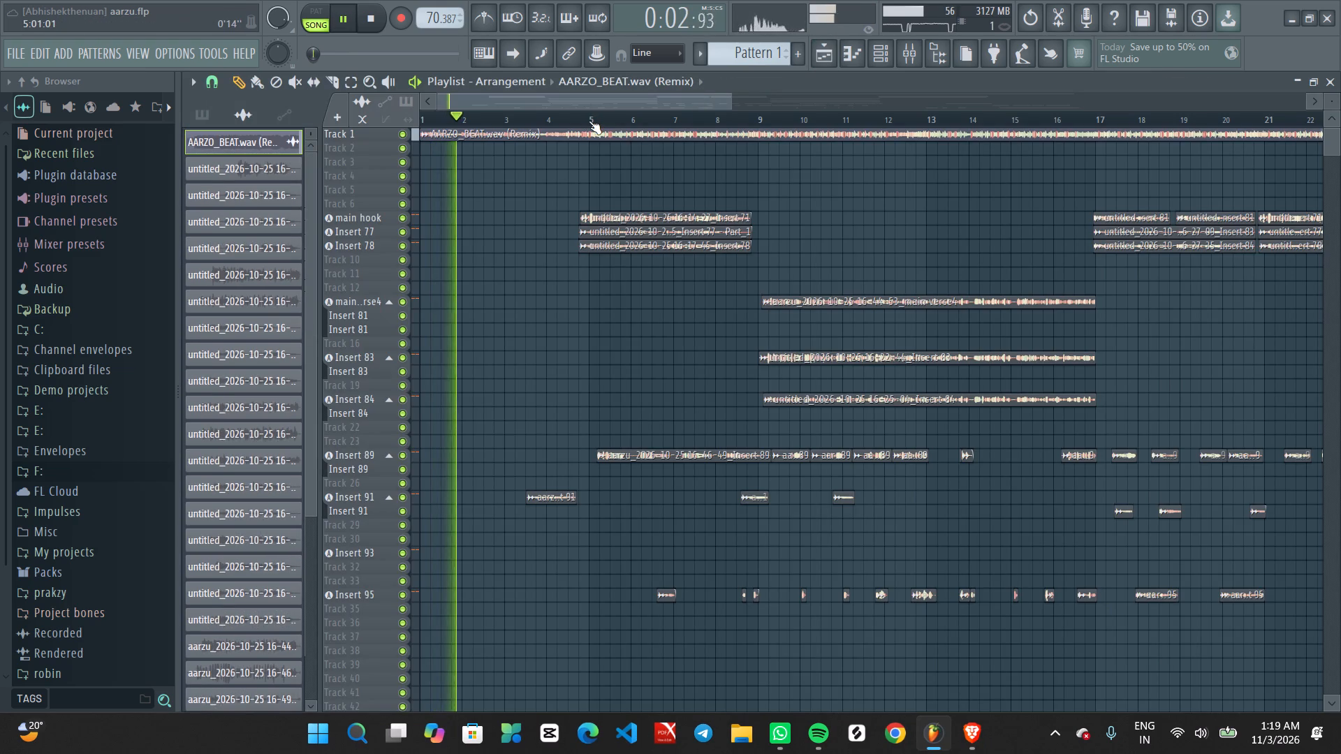
left_click(589, 121)
scroll(594, 364, "up", 3, "ctrl")
middle_click_drag(622, 364, 851, 415)
scroll(631, 364, "up", 1)
scroll(726, 371, "down", 6, "ctrl")
scroll(623, 434, "up", 4, "ctrl")
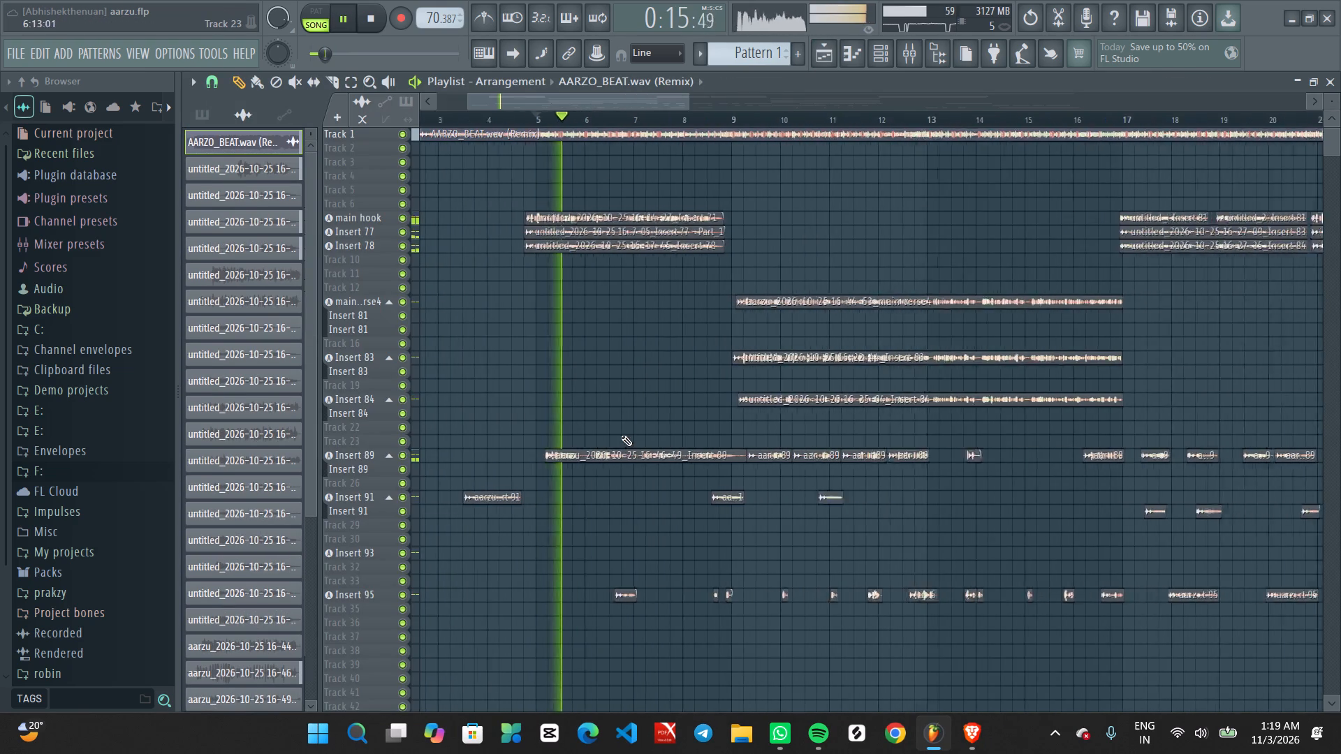
Follow the first hook's vocal clips in the playlist during playback and check the Master track in the mixer.
middle_click_drag(622, 436, 882, 447)
scroll(635, 515, "up", 3, "ctrl")
middle_click_drag(696, 517, 879, 572)
scroll(876, 552, "down", 8, "ctrl")
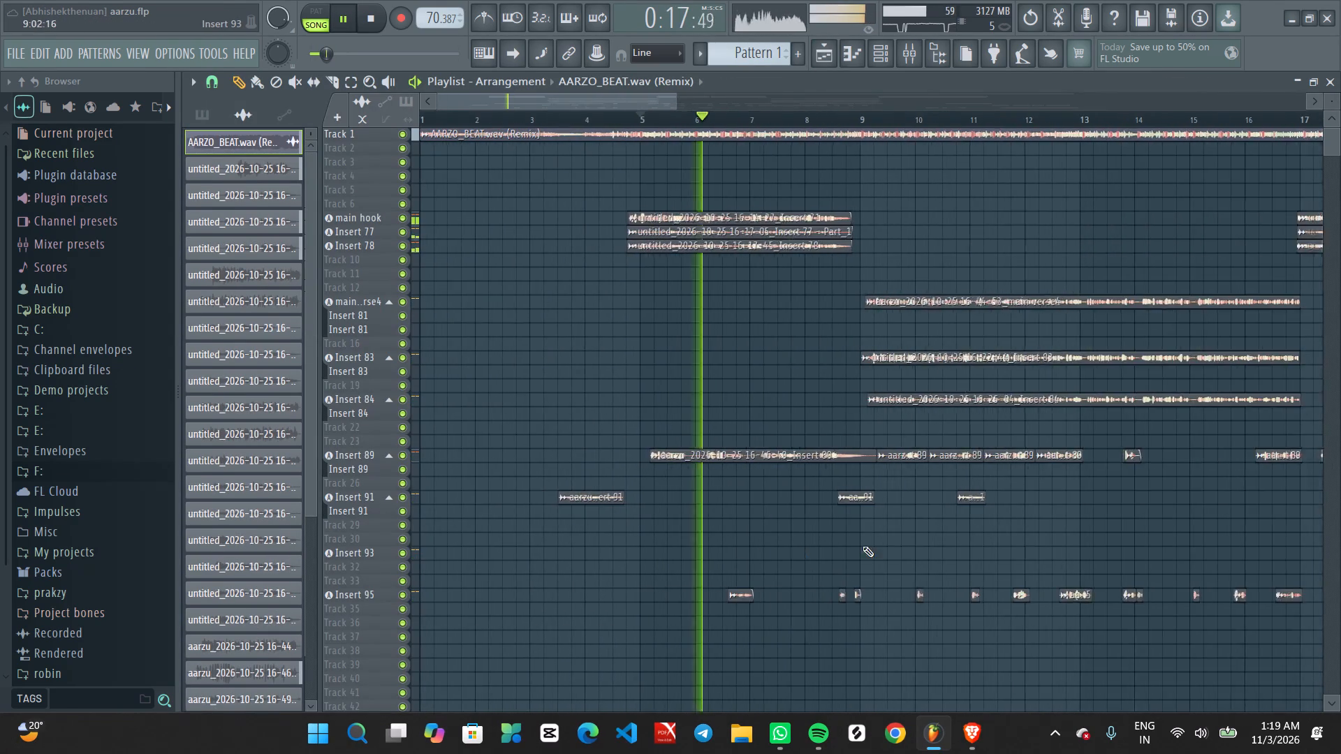
scroll(756, 546, "up", 5, "ctrl")
middle_click_drag(712, 554, 976, 605)
scroll(922, 564, "down", 4, "ctrl")
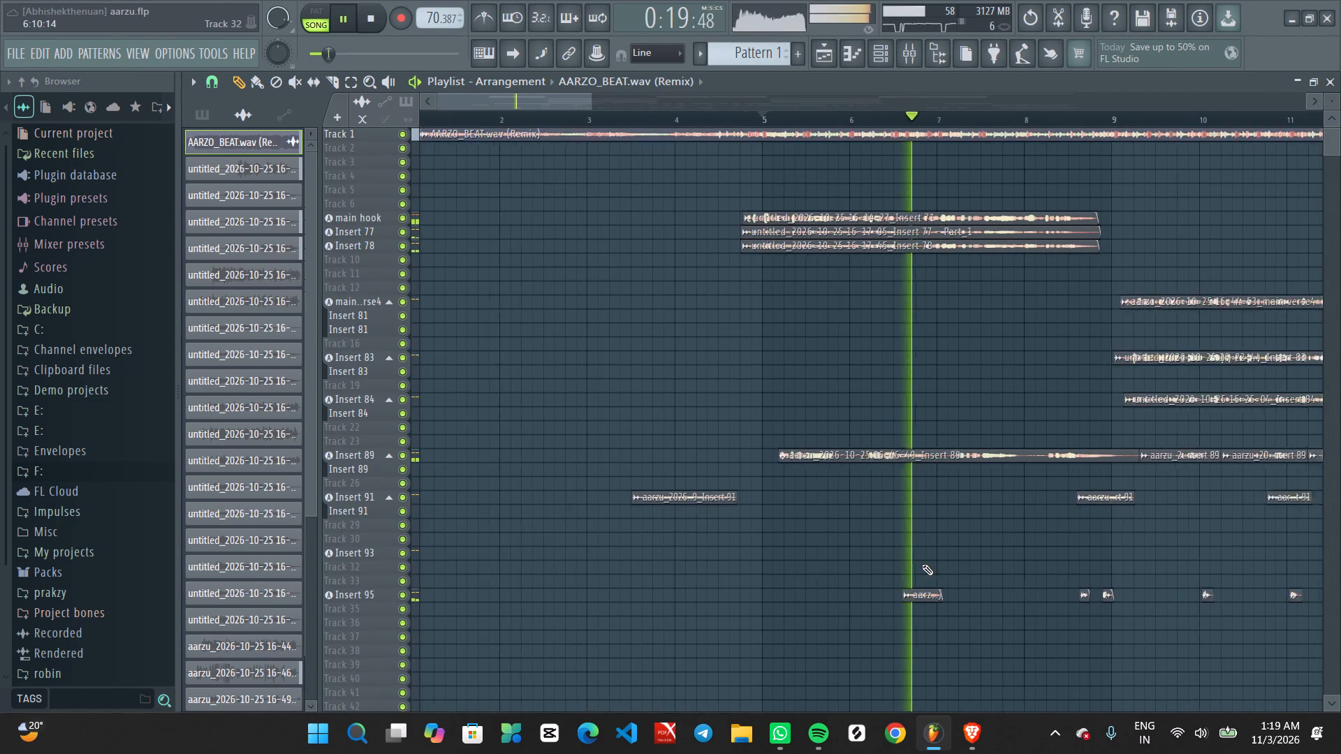
scroll(922, 564, "down", 2, "ctrl")
scroll(853, 565, "up", 3, "ctrl")
middle_click_drag(833, 568, 1054, 587)
scroll(946, 532, "down", 4, "ctrl")
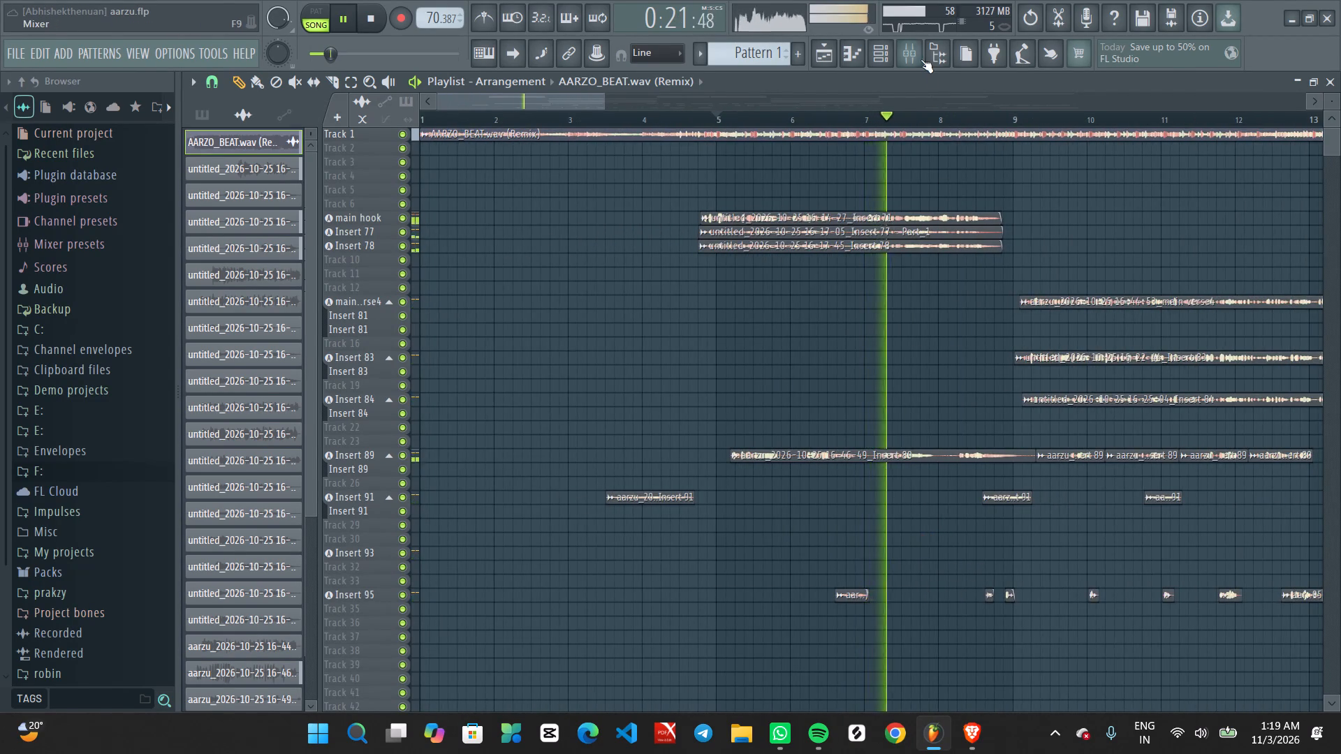
left_click(921, 59)
left_click(206, 229)
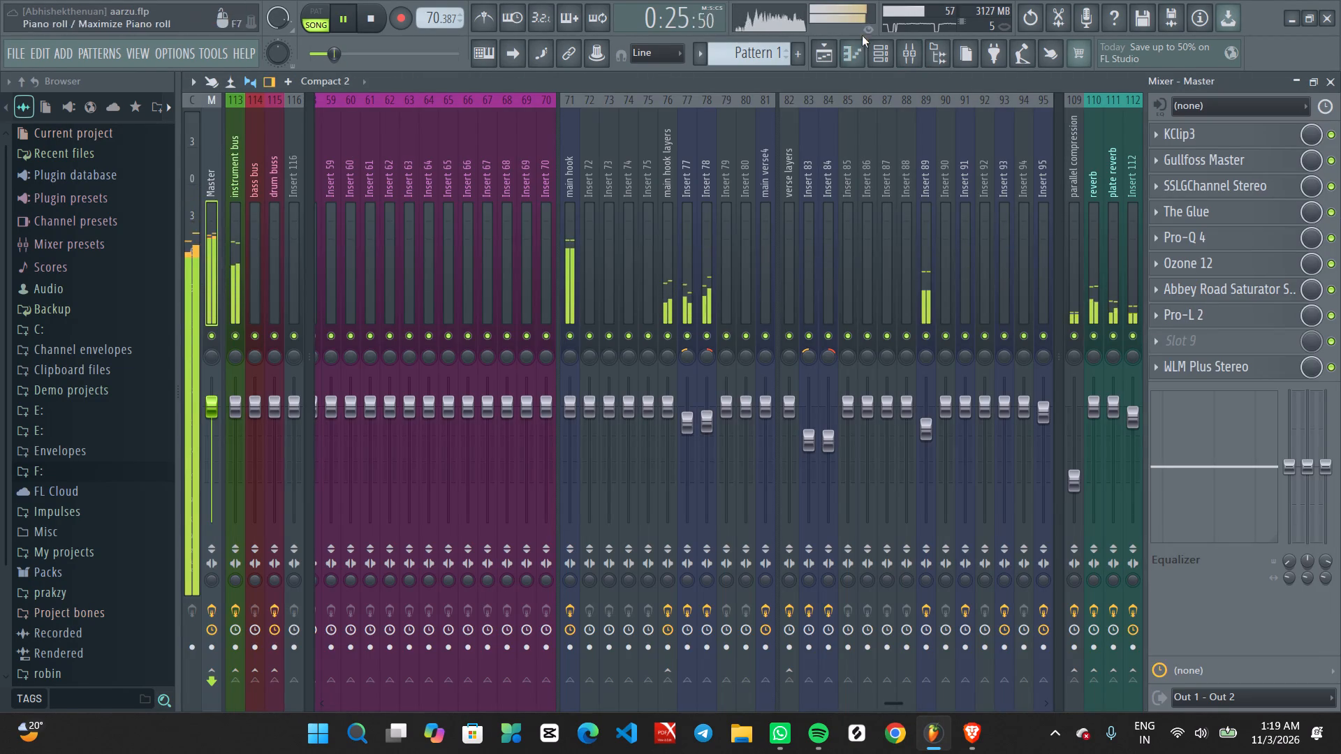
Review the first verse's vocal and ad-lib clips in the playlist from about bar 9 during playback.
left_click(830, 51)
scroll(865, 213, "down", 5, "ctrl")
scroll(869, 252, "up", 8, "ctrl")
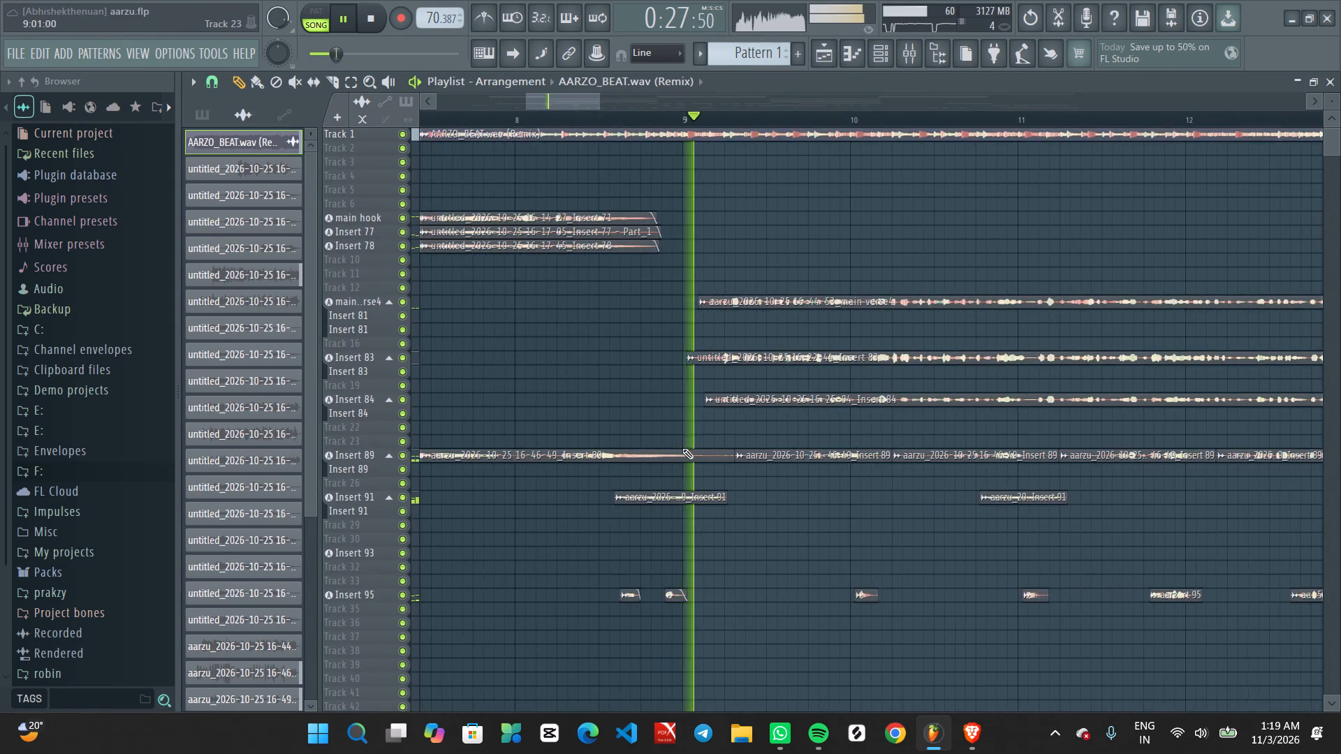
middle_click_drag(716, 456, 862, 477)
scroll(865, 475, "down", 2, "ctrl")
scroll(865, 475, "up", 1, "ctrl")
scroll(864, 475, "down", 12, "ctrl")
scroll(821, 486, "up", 3, "ctrl")
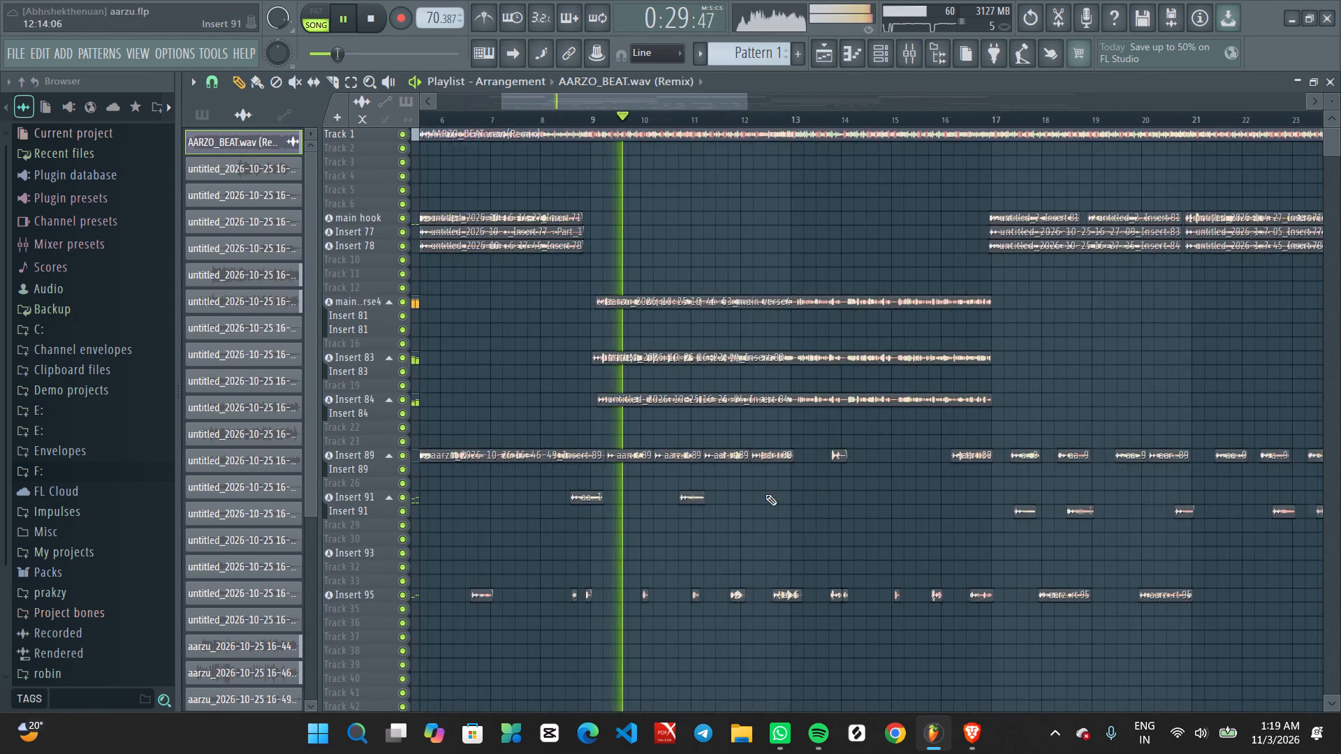
middle_click_drag(747, 504, 912, 537)
scroll(837, 496, "down", 5, "ctrl")
scroll(595, 534, "up", 2, "ctrl")
middle_click_drag(637, 547, 935, 588)
scroll(842, 517, "down", 3, "ctrl")
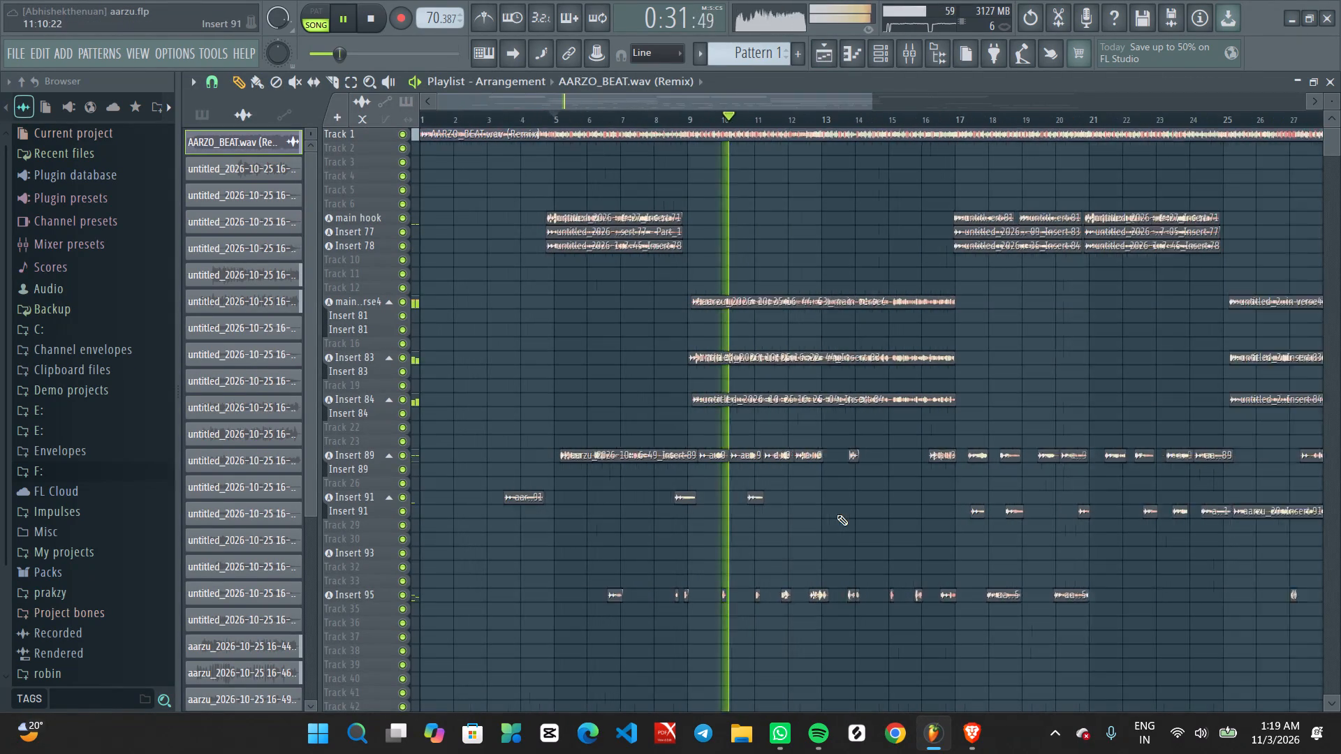
scroll(837, 515, "down", 2, "ctrl")
scroll(661, 475, "up", 3, "ctrl")
middle_click_drag(650, 505, 992, 582)
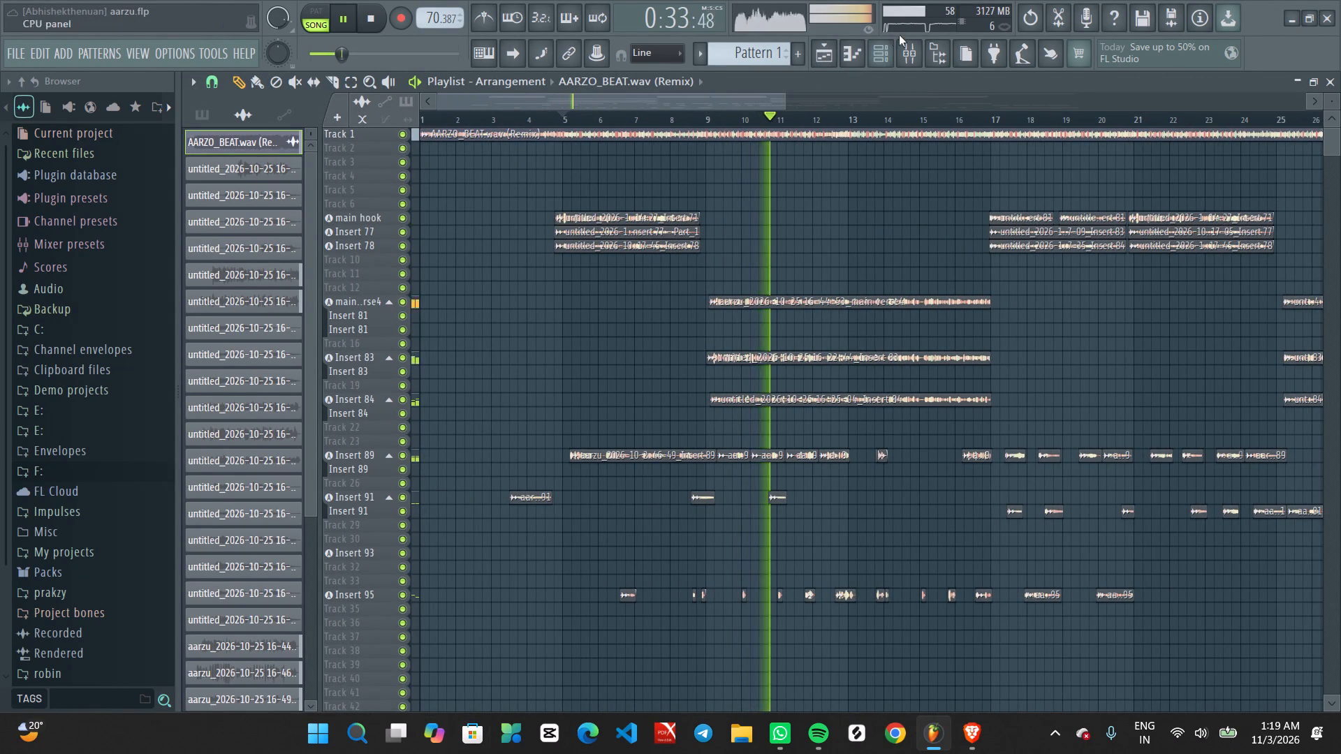
In the Master's The Glue compressor, set the threshold to -11.2 dB and the release to 0.2 s, and close the plugin.
left_click(906, 48)
left_click(207, 234)
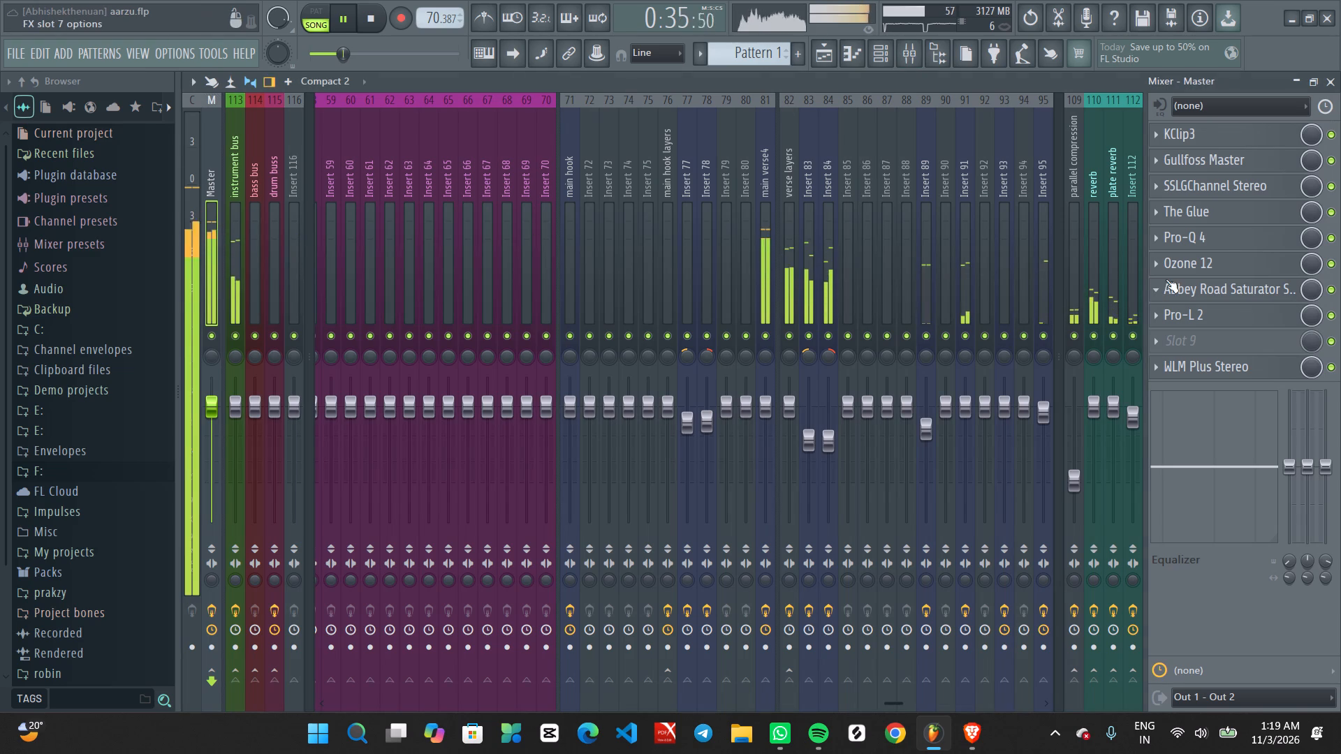
left_click(1217, 212)
scroll(508, 357, "up", 1)
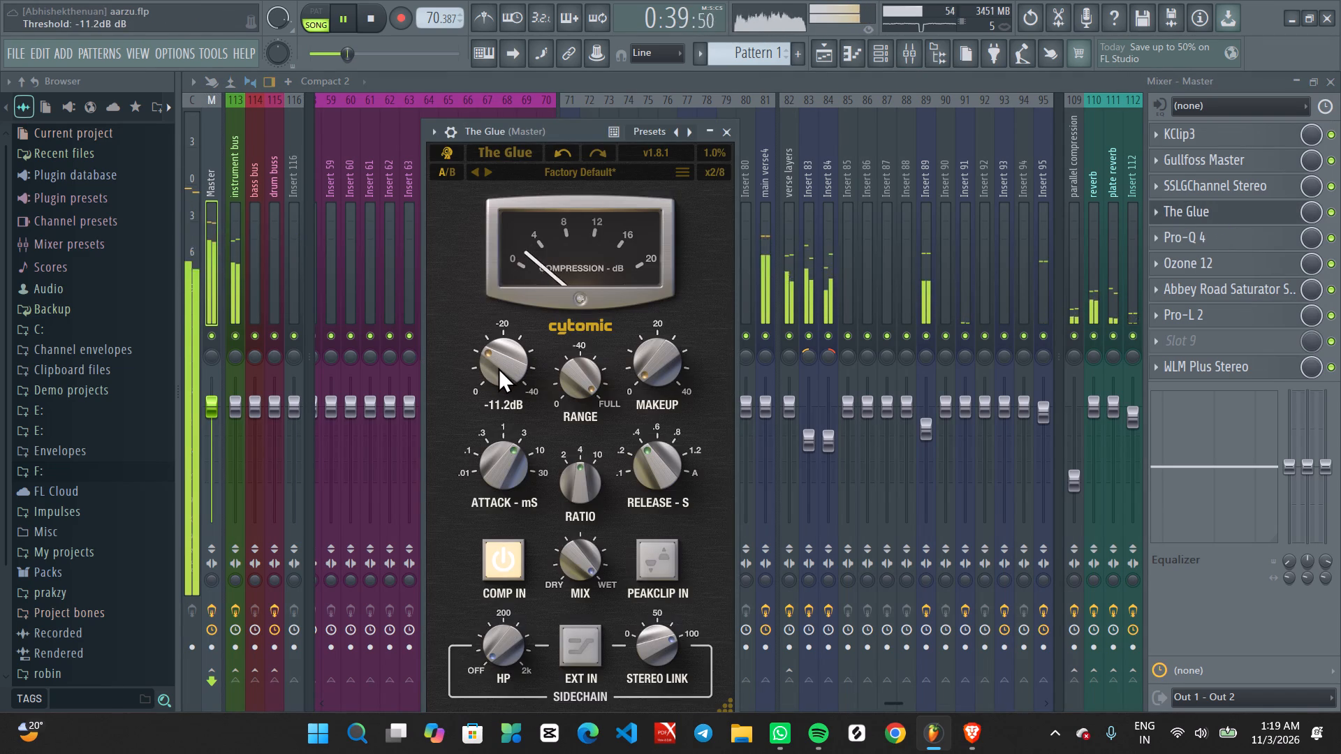
scroll(670, 465, "down", 2)
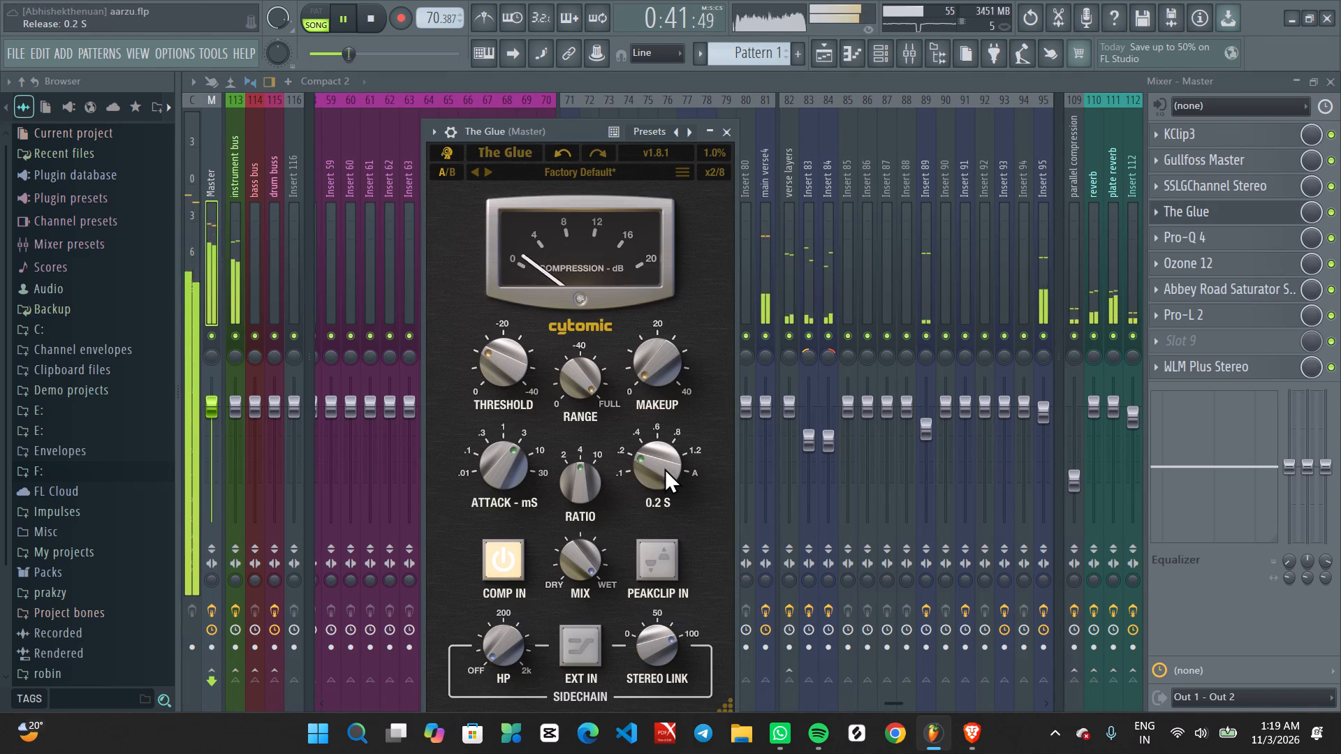
scroll(649, 472, "up", 4)
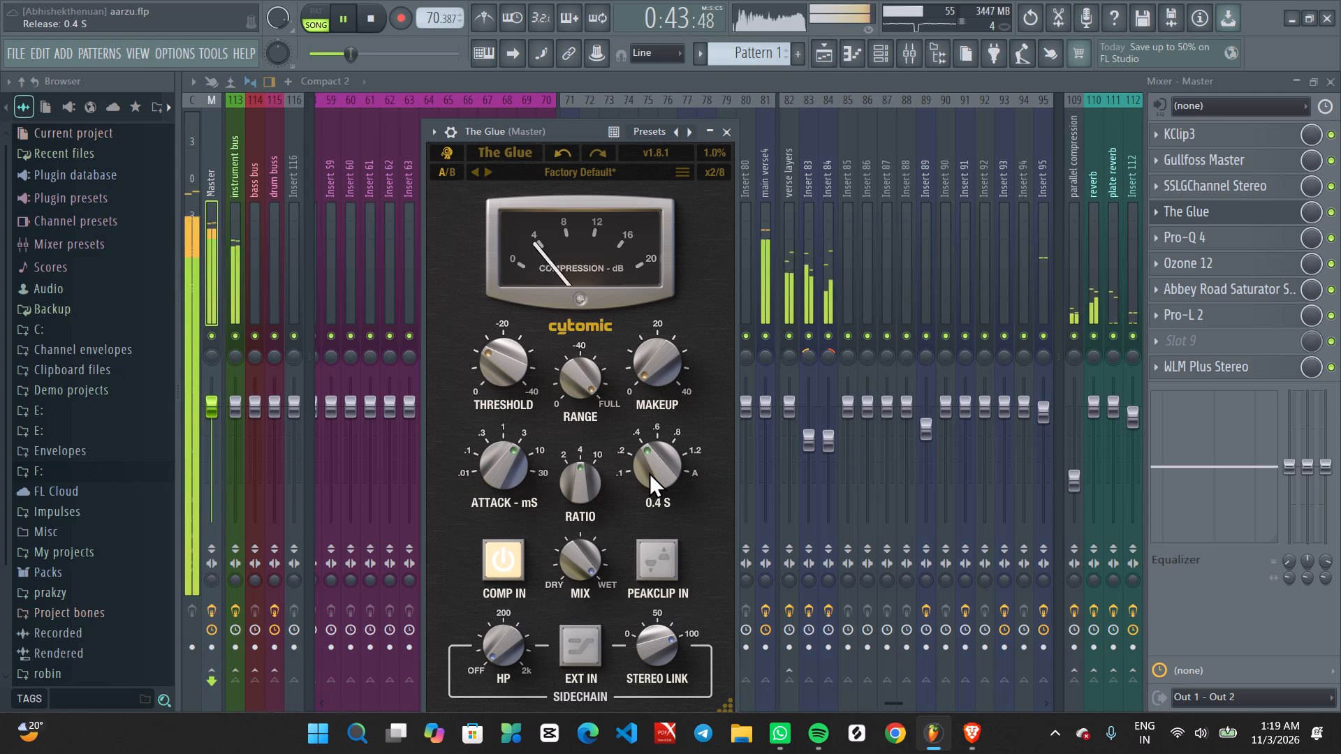
scroll(649, 472, "down", 2)
left_click(647, 466)
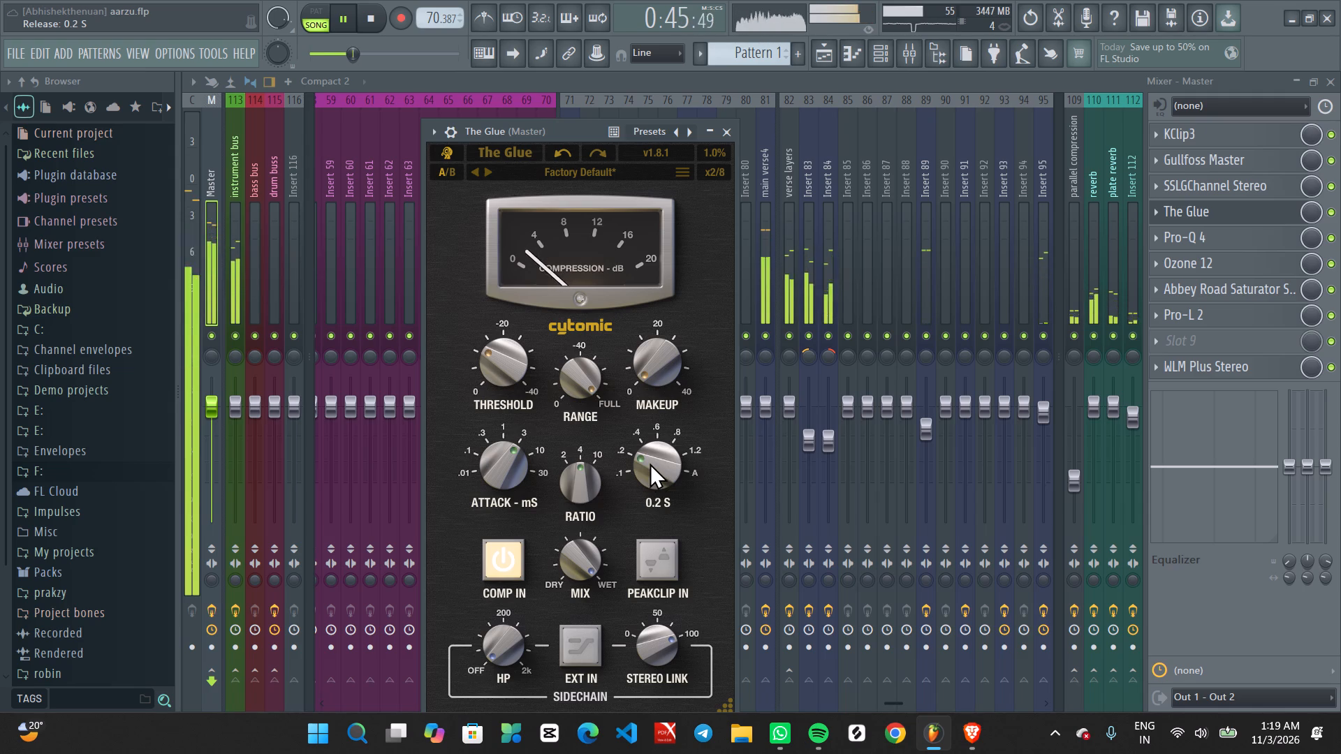
left_click(729, 132)
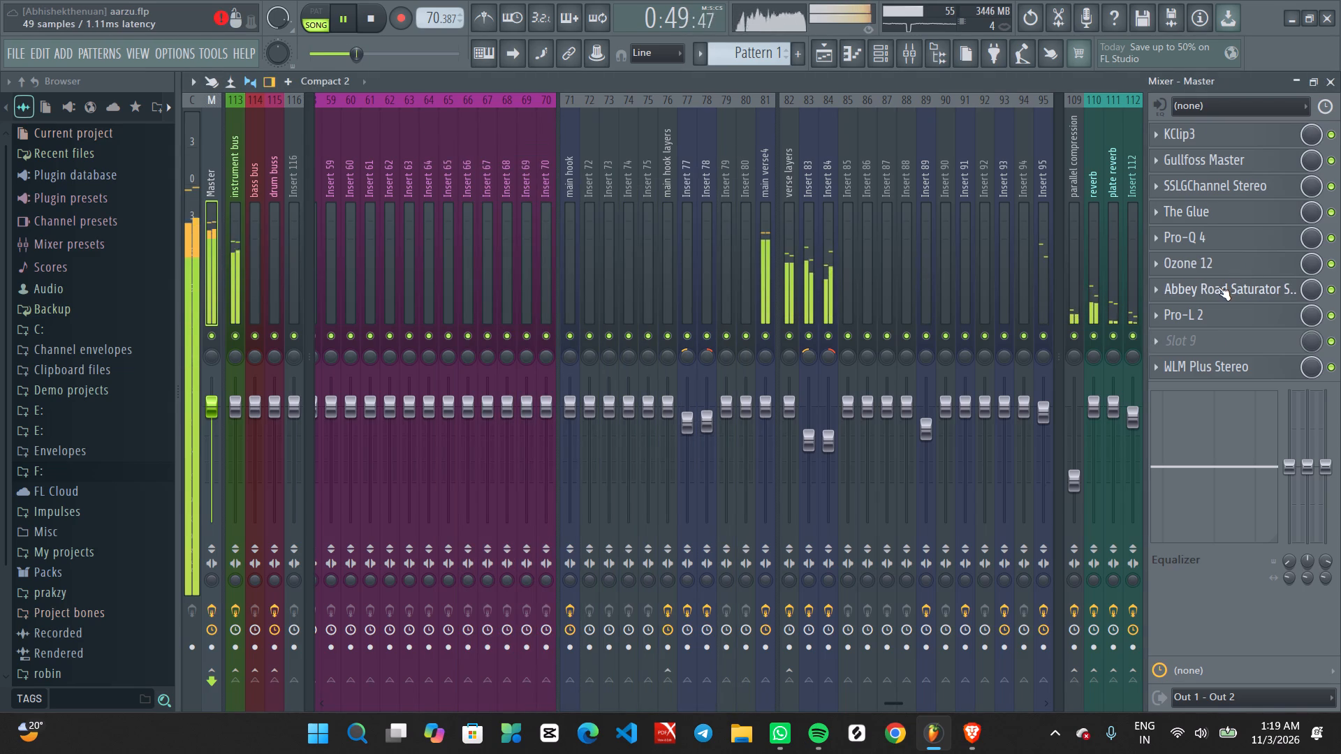
Review the playlist during playback around bar 17, where the first verse leads into the second hook.
left_click(1330, 84)
scroll(800, 239, "down", 8, "ctrl")
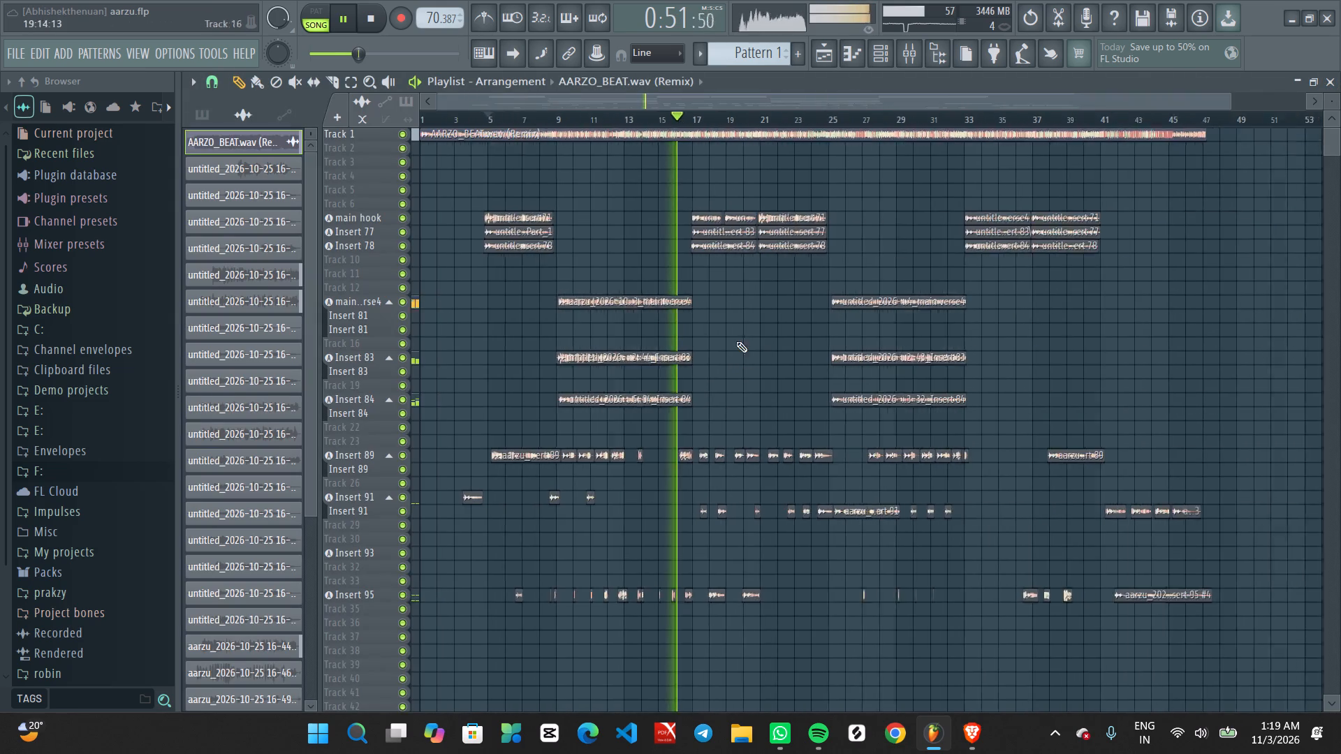
scroll(701, 400, "up", 5, "ctrl")
middle_click_drag(693, 421, 989, 446)
scroll(899, 405, "up", 2, "ctrl")
middle_click_drag(1034, 378, 951, 406)
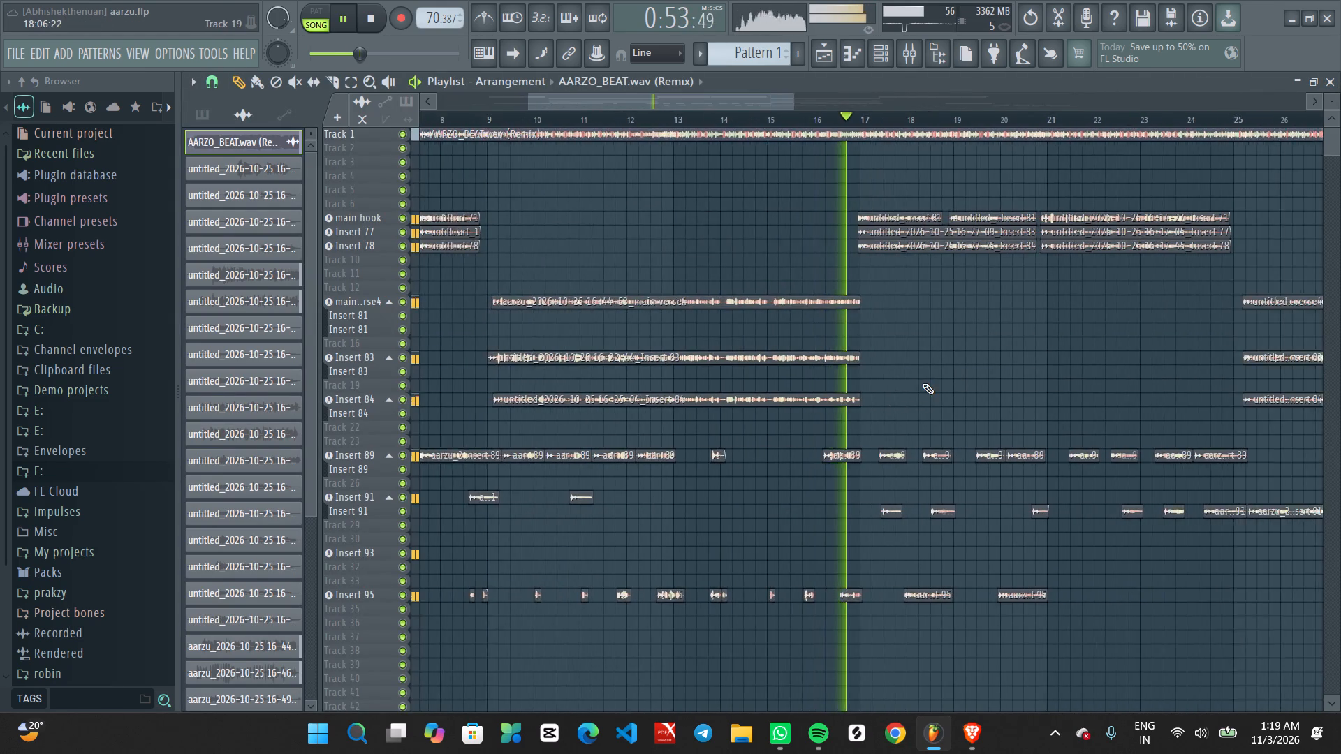
scroll(920, 380, "down", 7, "ctrl")
scroll(694, 422, "up", 3, "ctrl")
middle_click_drag(697, 424, 856, 460)
scroll(924, 292, "down", 3, "ctrl")
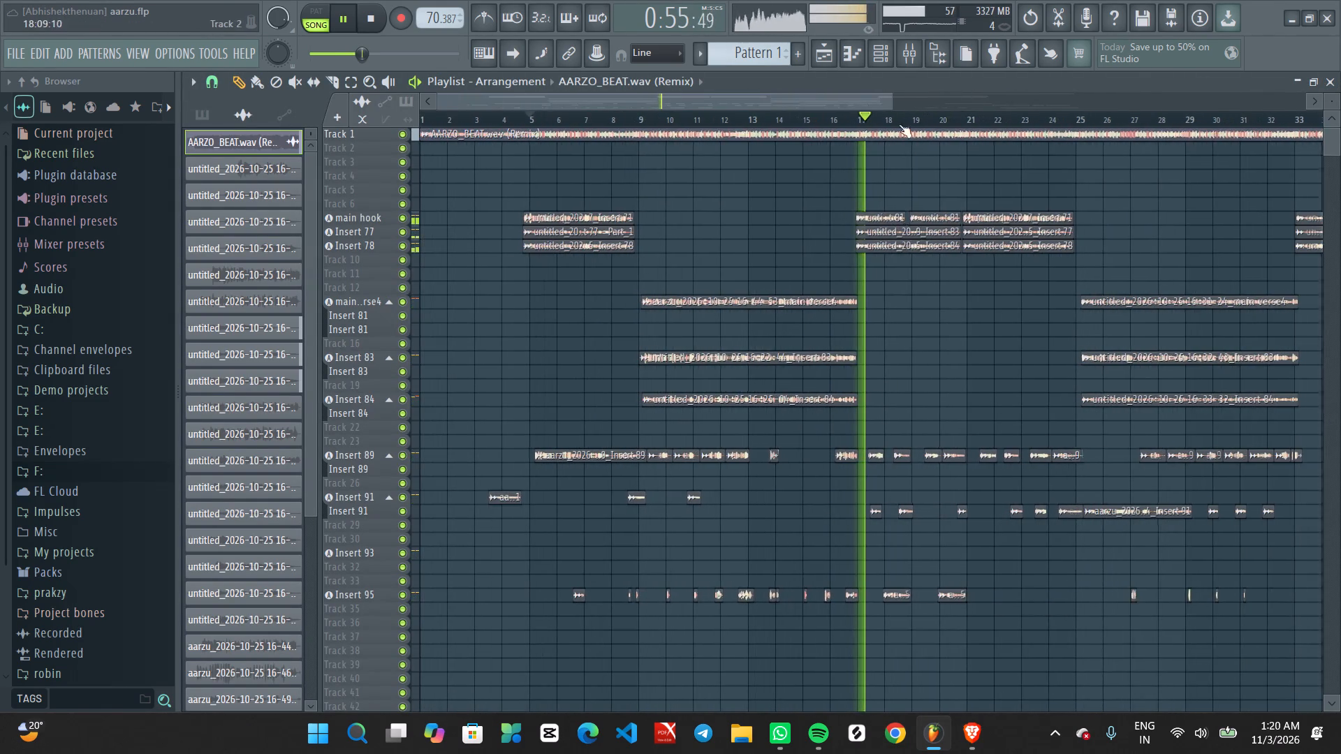
Lower the Insert 1 mixer track's volume to 95% (-1.1 dB).
left_click(918, 57)
scroll(518, 233, "up", 8)
scroll(540, 233, "down", 1)
scroll(543, 233, "up", 7)
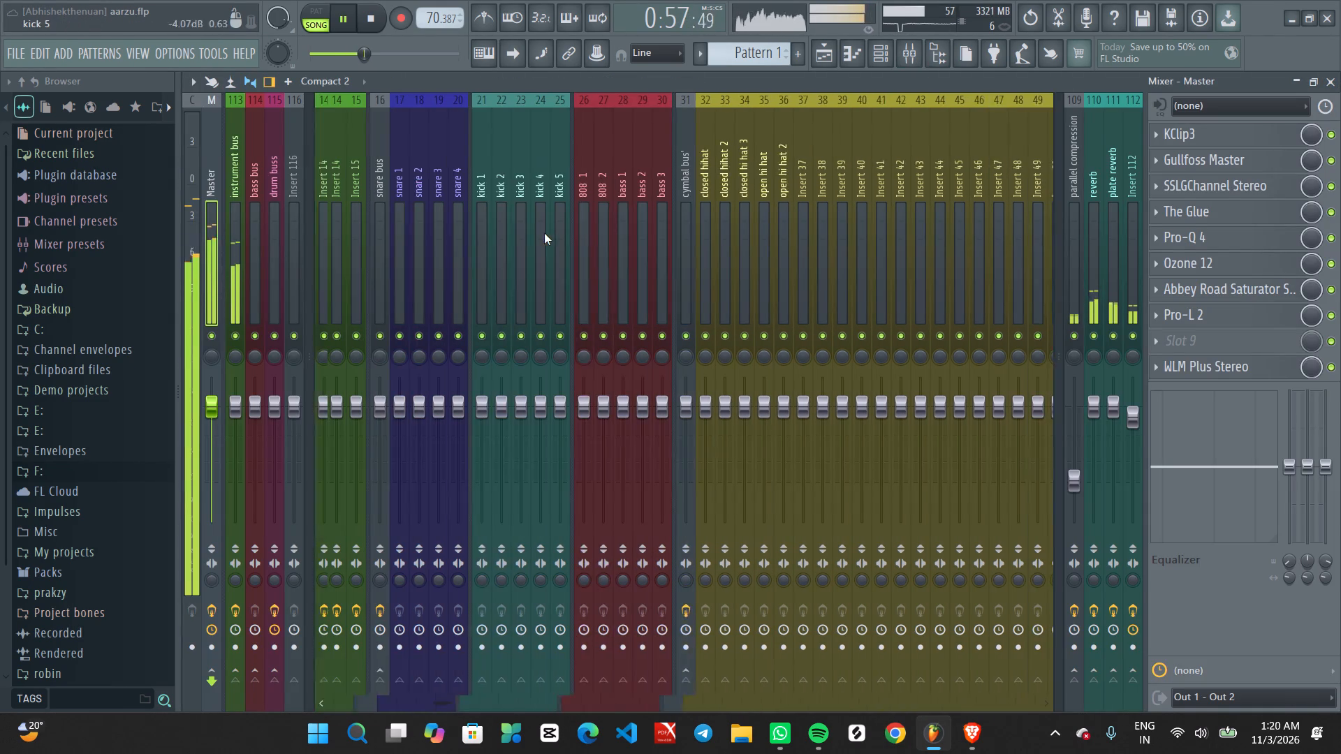
scroll(544, 233, "up", 3)
scroll(545, 239, "down", 1)
scroll(545, 240, "up", 4)
scroll(545, 240, "down", 1)
scroll(545, 240, "up", 3)
scroll(547, 245, "down", 1)
scroll(547, 245, "up", 4)
scroll(327, 431, "up", 2)
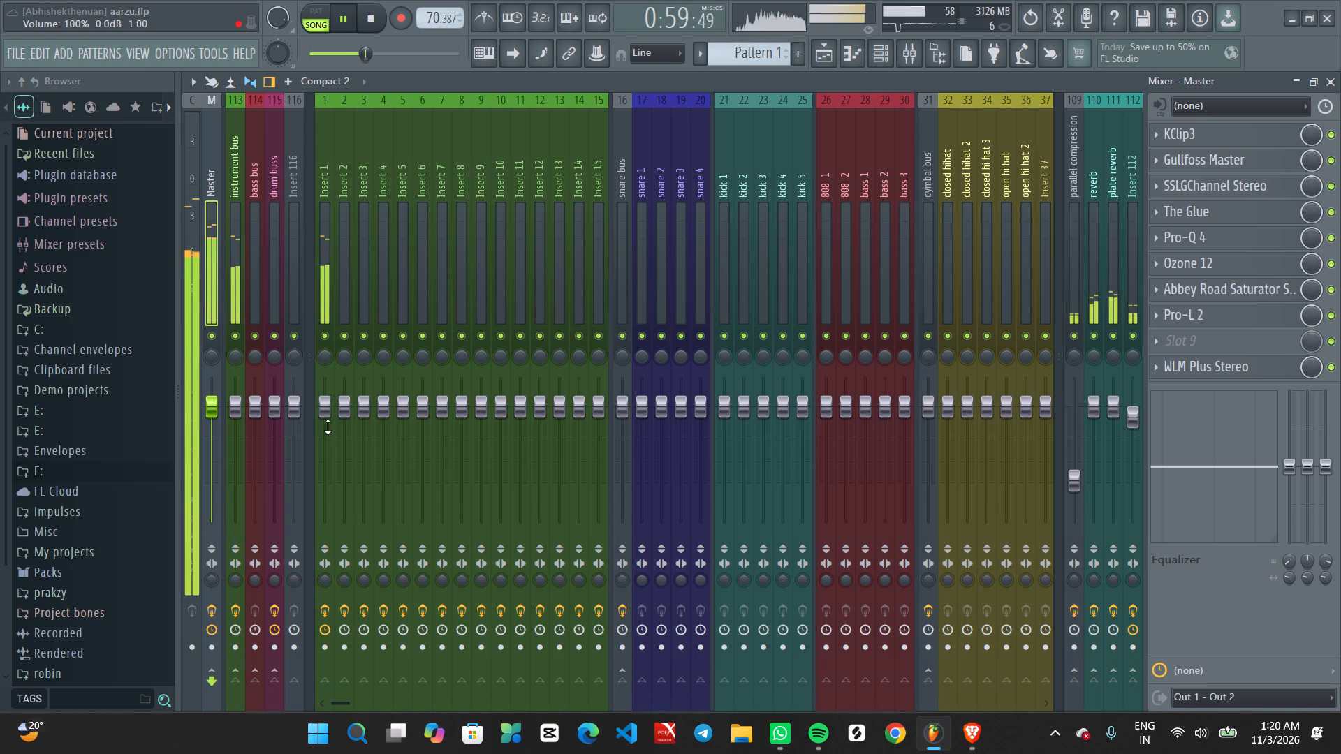
scroll(328, 408, "down", 1)
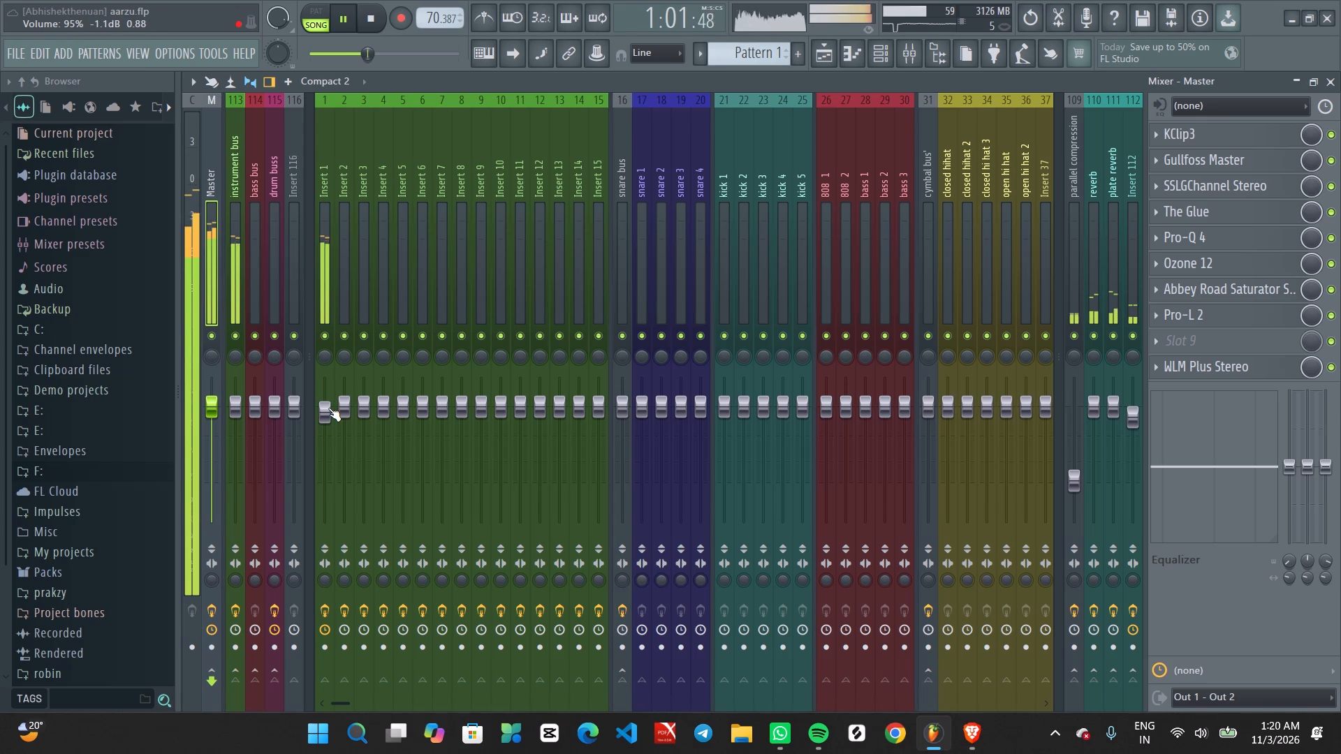
Save the aarzu project.
key("ctrl+s")
key("ctrl+s")
Review the second hook's vocal and ad-lib clips in the playlist during playback, from about bar 19 to bar 24.
left_click(832, 58)
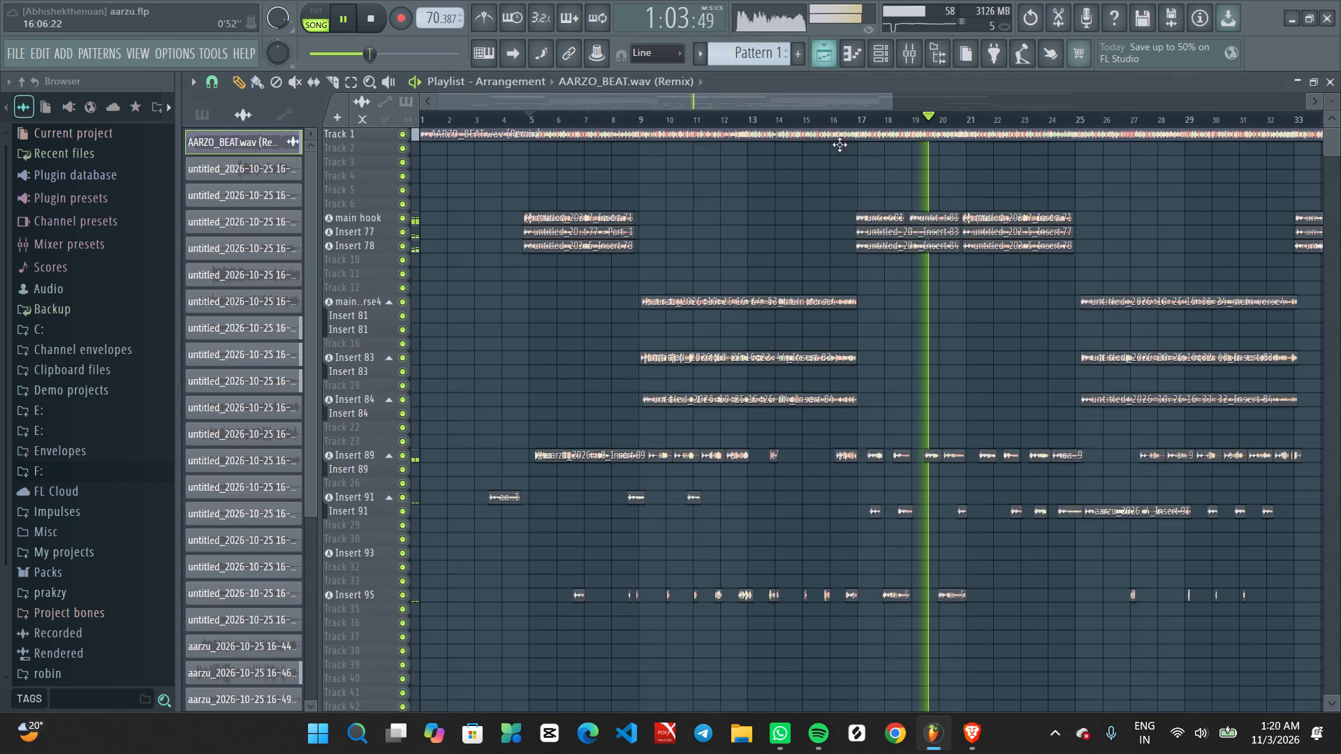
scroll(809, 235, "down", 8, "ctrl")
scroll(712, 346, "up", 2, "ctrl")
middle_click_drag(716, 359, 920, 390)
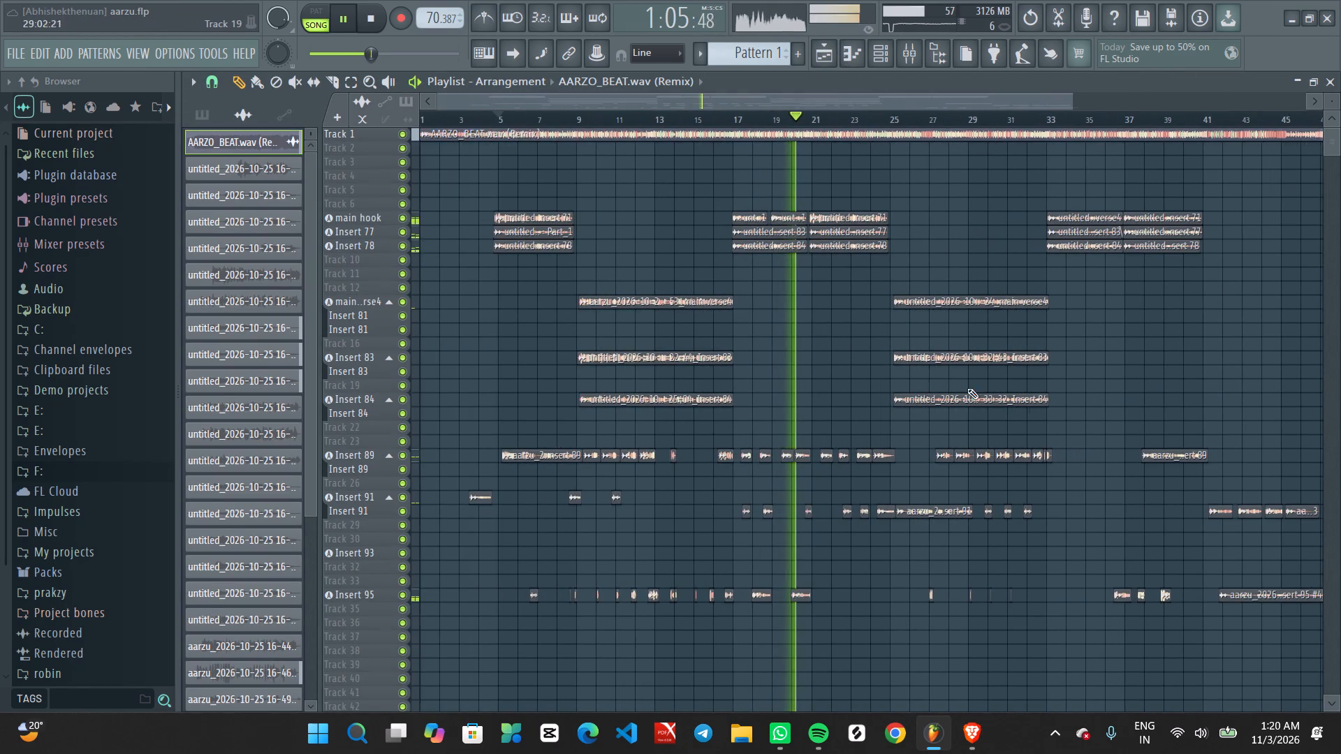
scroll(959, 386, "up", 2, "ctrl")
middle_click_drag(753, 385, 899, 411)
scroll(829, 422, "up", 4, "ctrl")
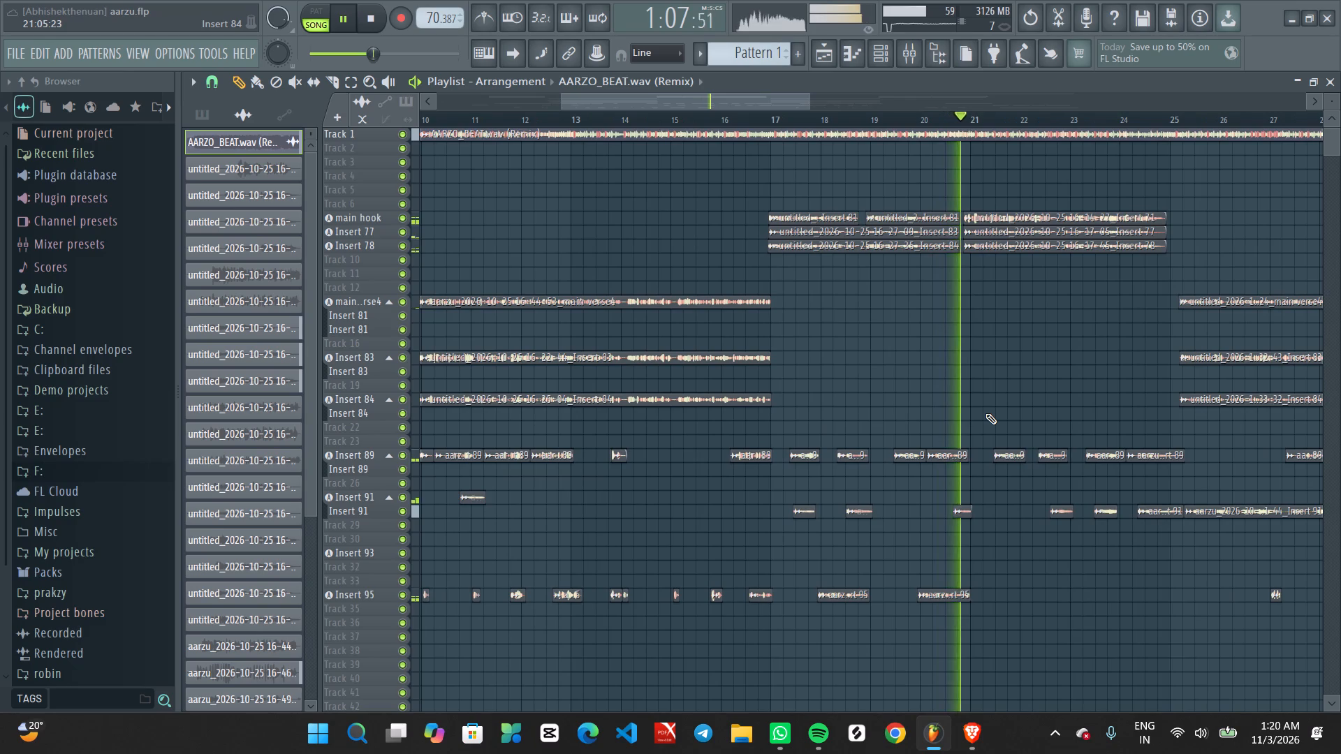
scroll(985, 413, "down", 9, "ctrl")
scroll(951, 418, "up", 3, "ctrl")
middle_click_drag(807, 447, 985, 452)
scroll(925, 441, "up", 3, "ctrl")
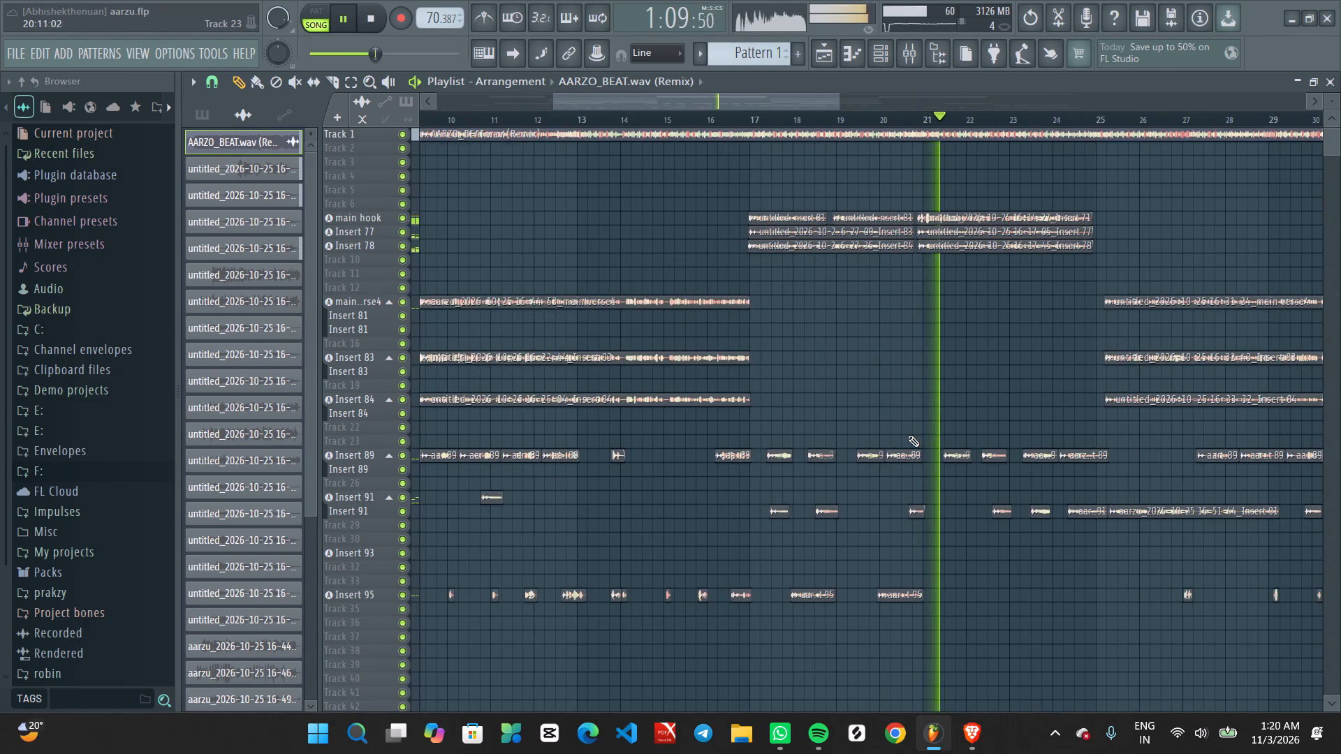
scroll(999, 406, "down", 6, "ctrl")
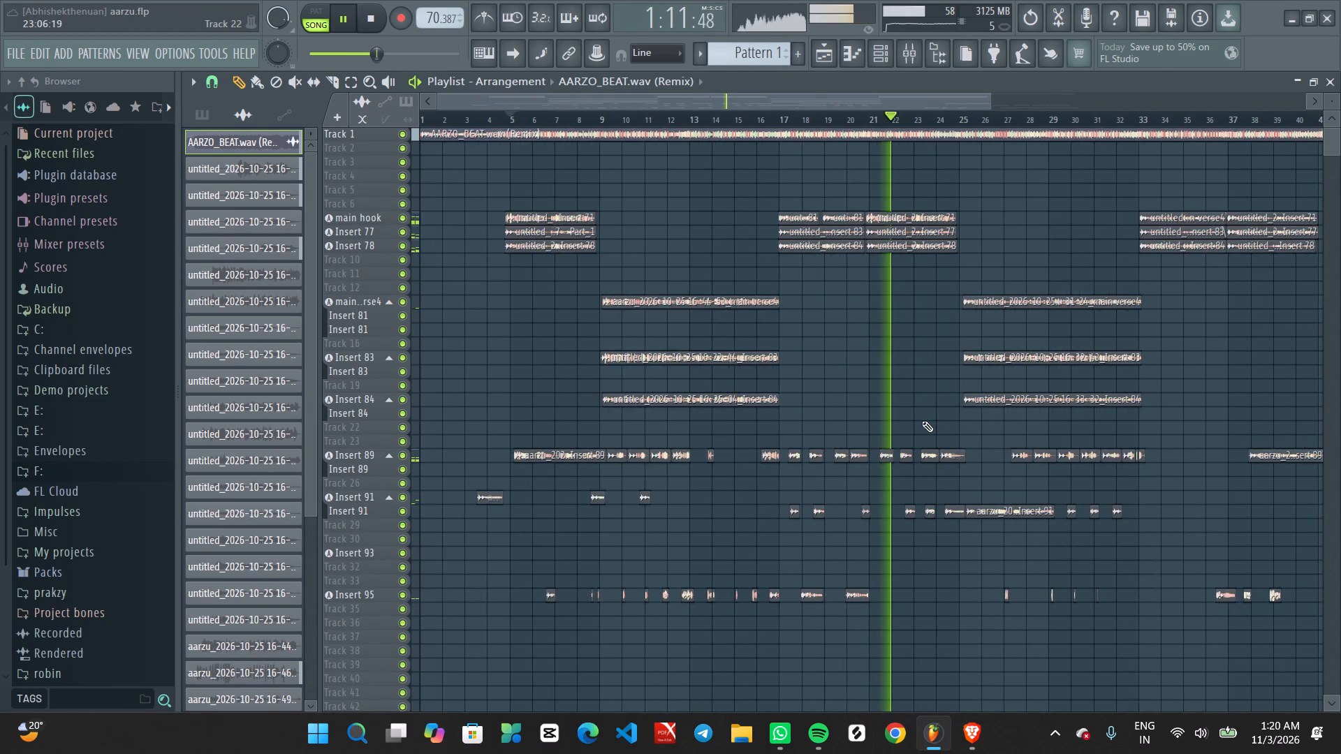
scroll(922, 421, "up", 5, "ctrl")
middle_click_drag(928, 422, 1034, 434)
scroll(1074, 420, "down", 7, "ctrl")
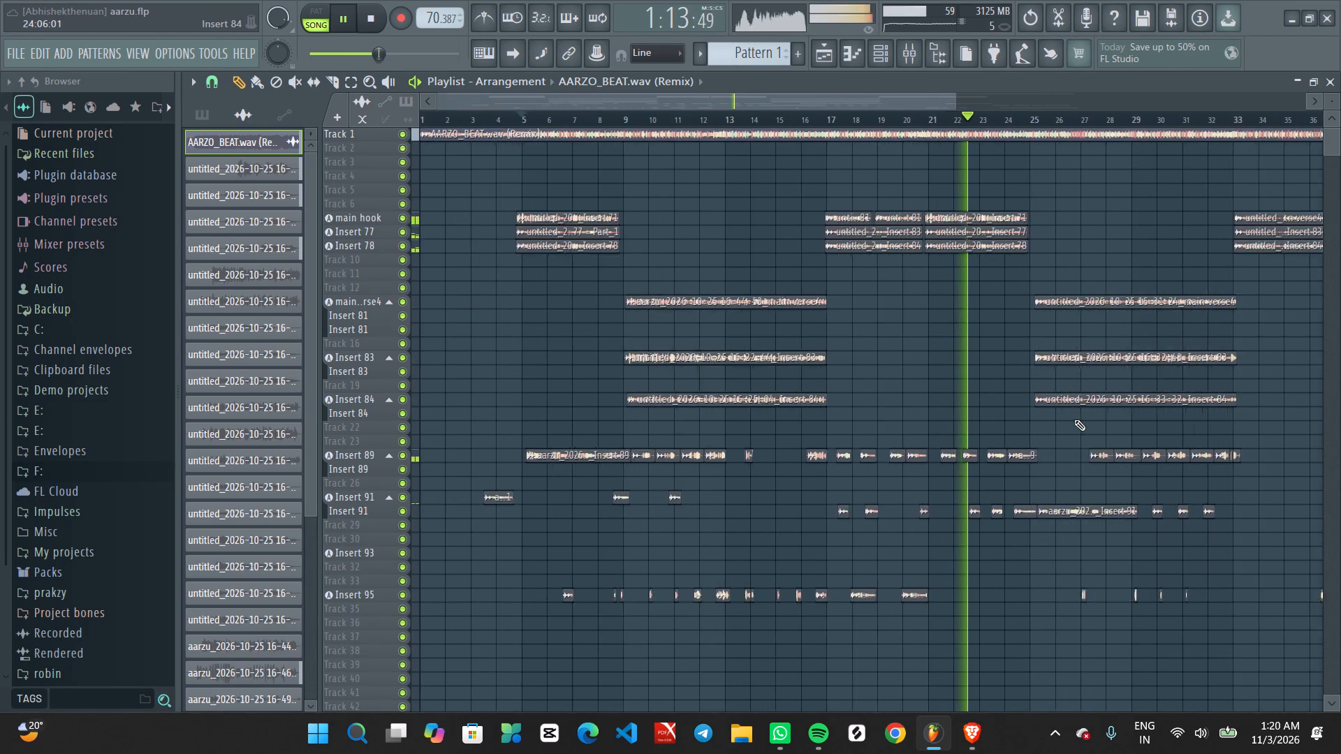
scroll(943, 430, "up", 3, "ctrl")
middle_click_drag(905, 436, 1031, 448)
scroll(1031, 448, "up", 2, "ctrl")
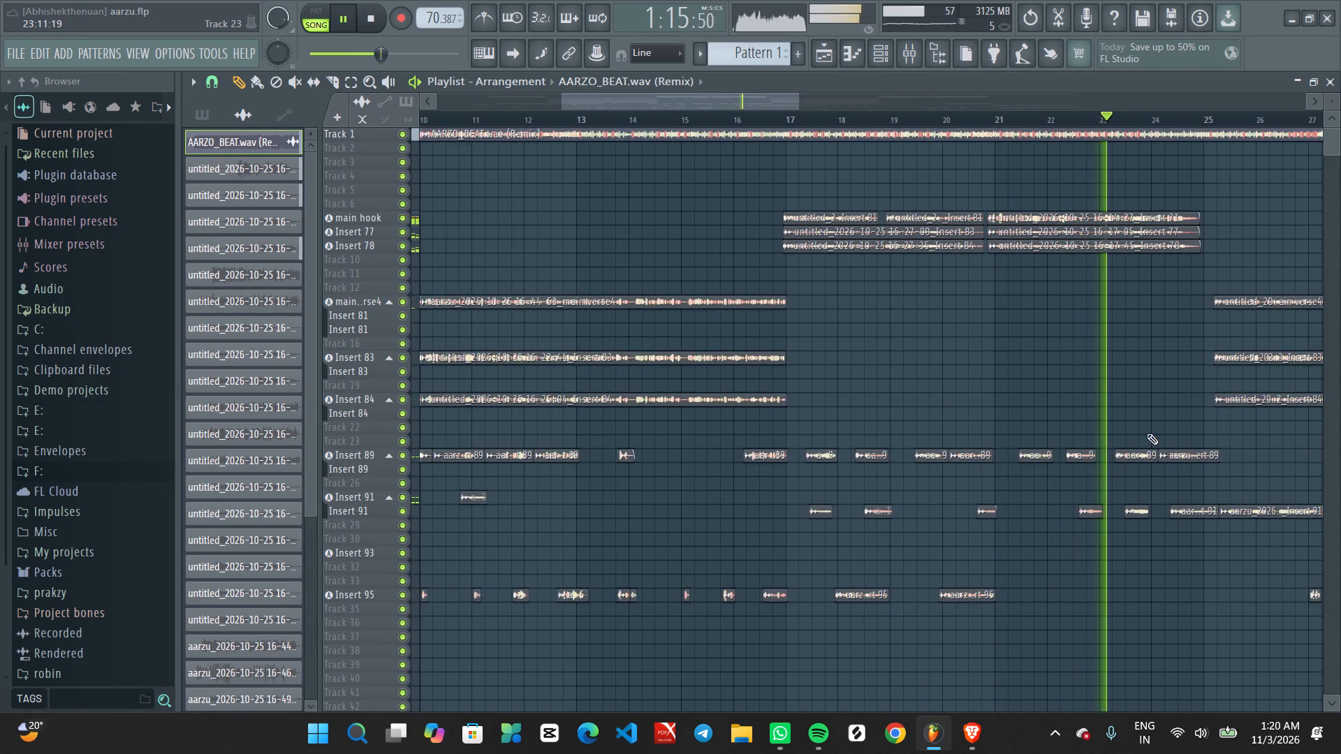
middle_click_drag(1147, 434, 1080, 440)
scroll(1048, 445, "up", 3, "ctrl")
scroll(1118, 433, "down", 7, "ctrl")
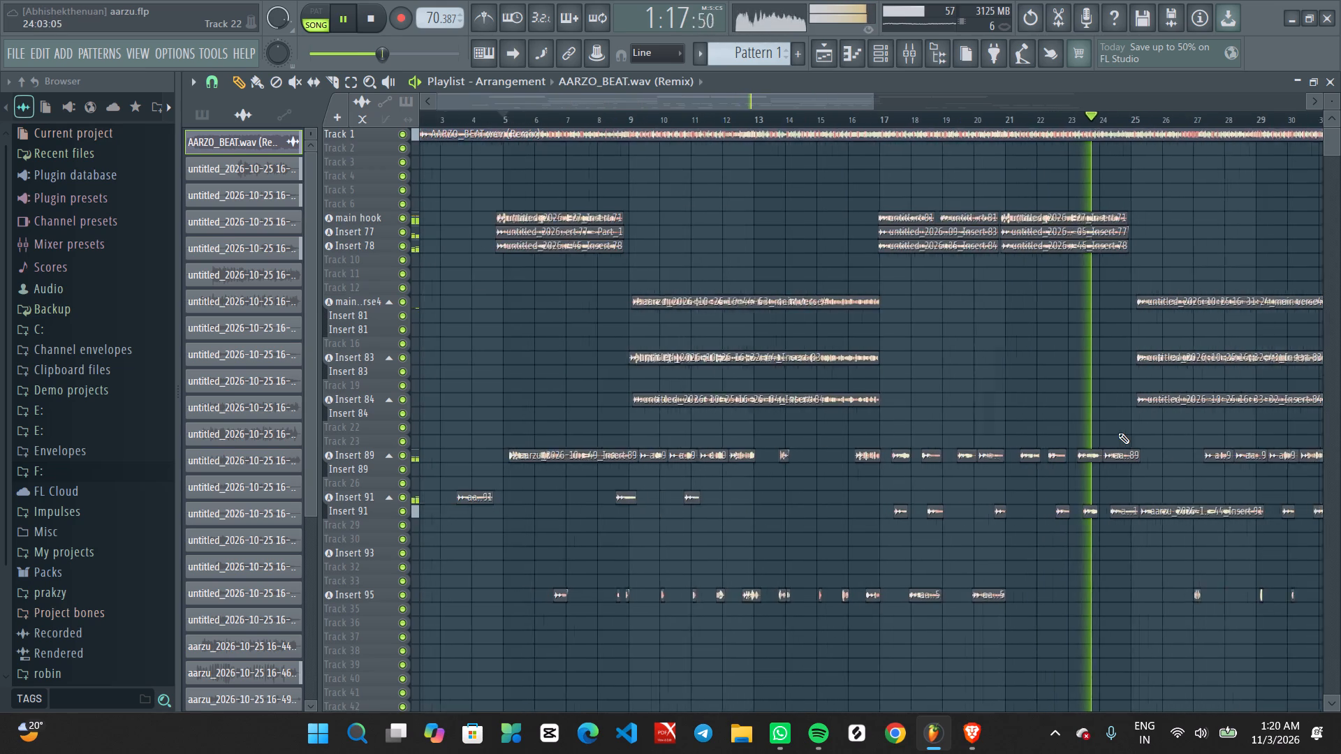
Examine the playlist during playback around bar 25, where the second hook leads into the second verse.
scroll(1118, 433, "down", 2, "ctrl")
scroll(1087, 451, "up", 4, "ctrl")
middle_click_drag(1124, 450, 1114, 450)
scroll(1101, 451, "up", 2, "ctrl")
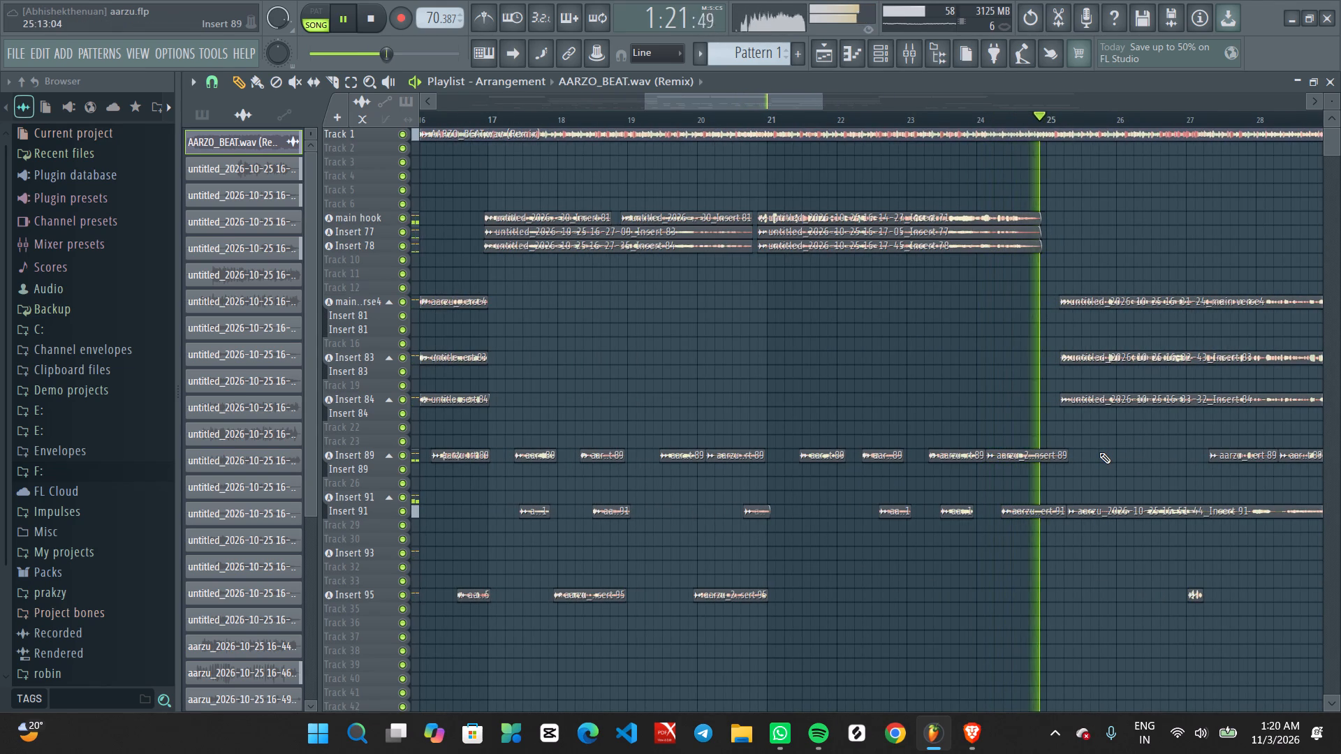
scroll(1099, 452, "down", 9, "ctrl")
scroll(1074, 460, "up", 3, "ctrl")
middle_click_drag(1041, 467, 1108, 478)
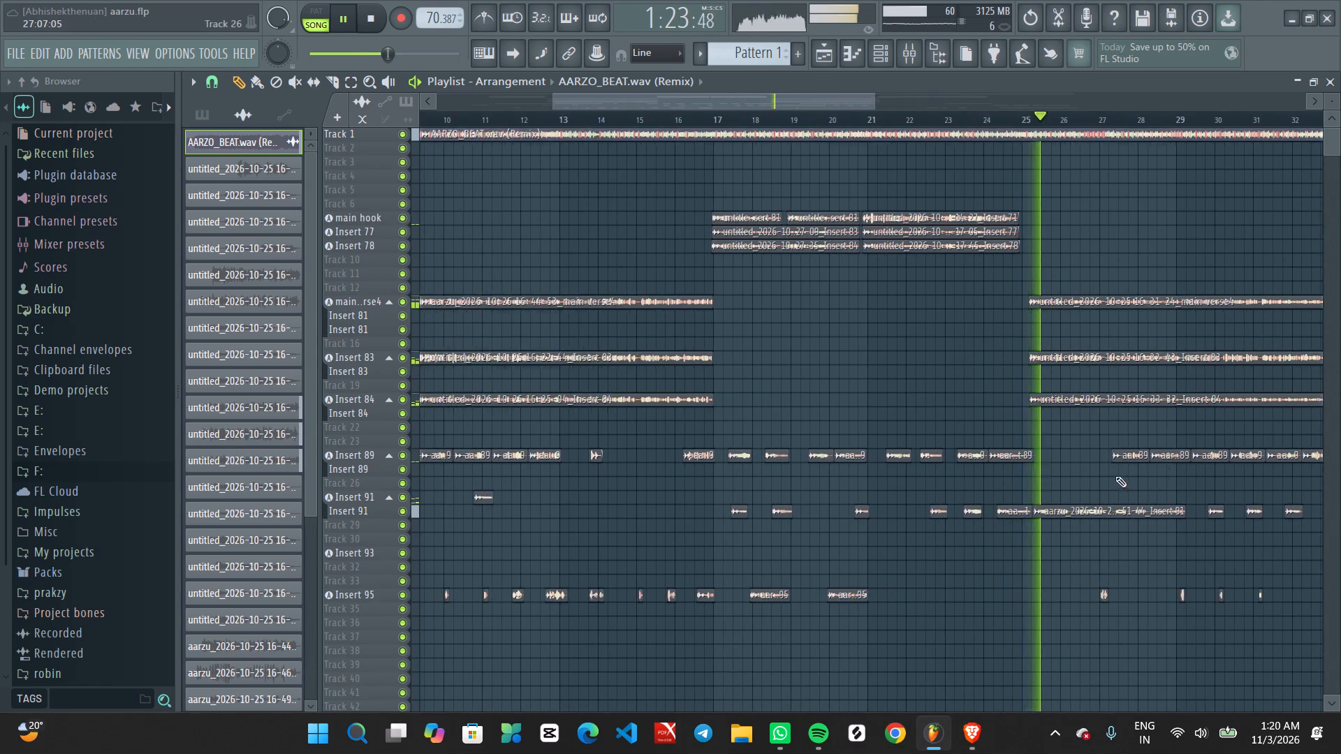
scroll(1115, 470, "down", 7, "ctrl")
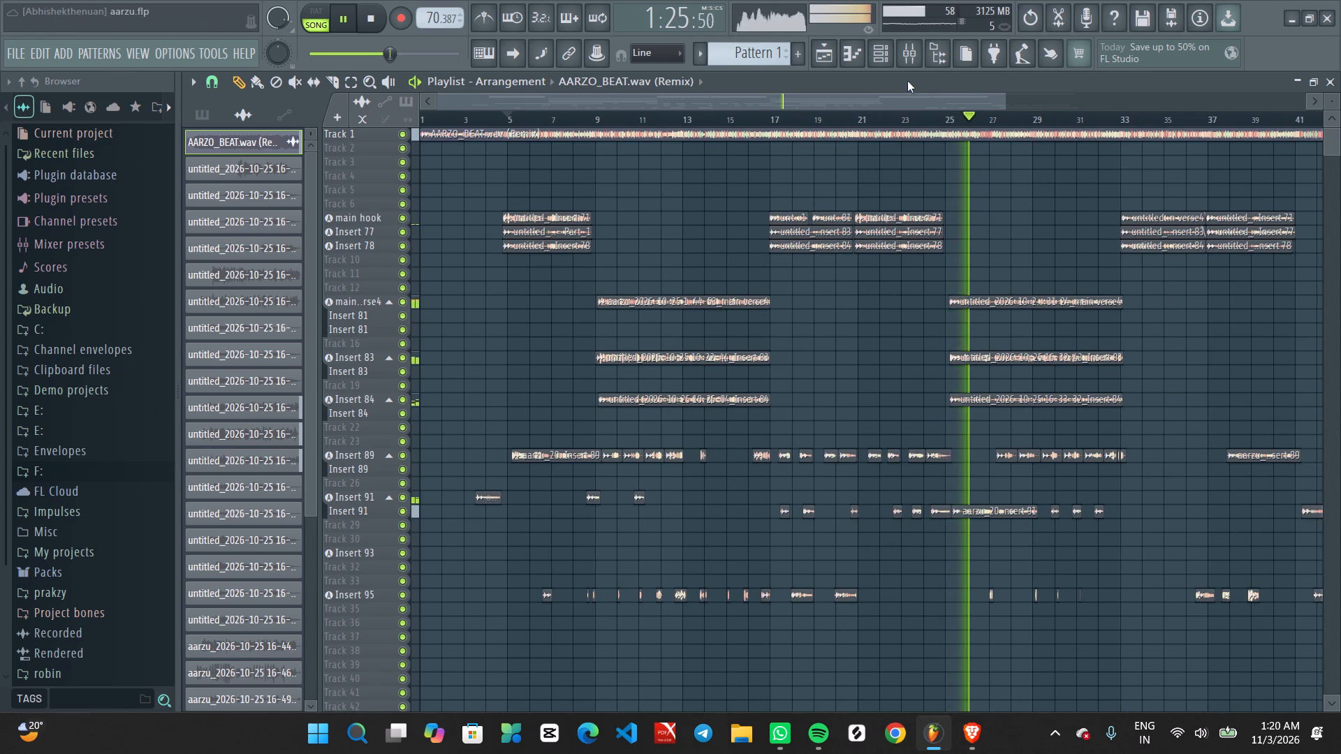
Select the main verse4 mixer track and inspect its Clarity Vx Stereo plugin.
left_click(900, 56)
scroll(992, 215, "down", 8)
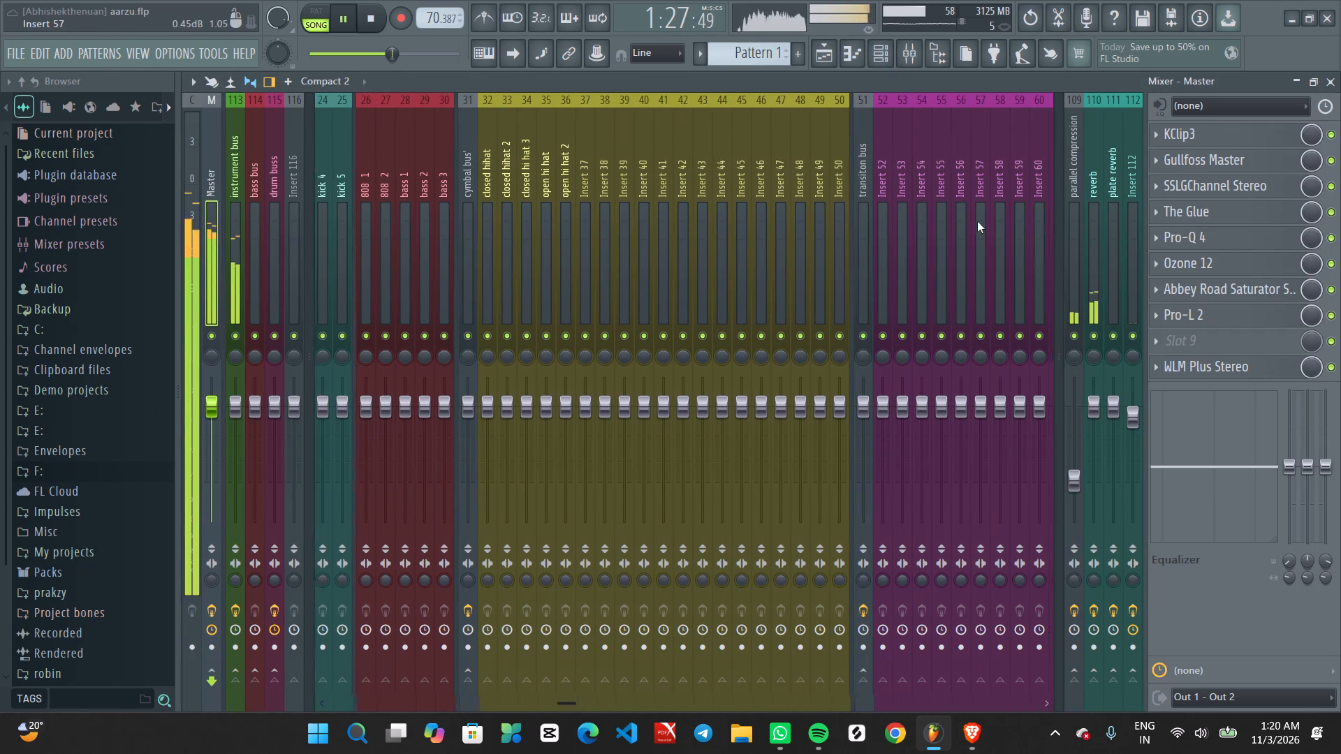
scroll(945, 232, "down", 13)
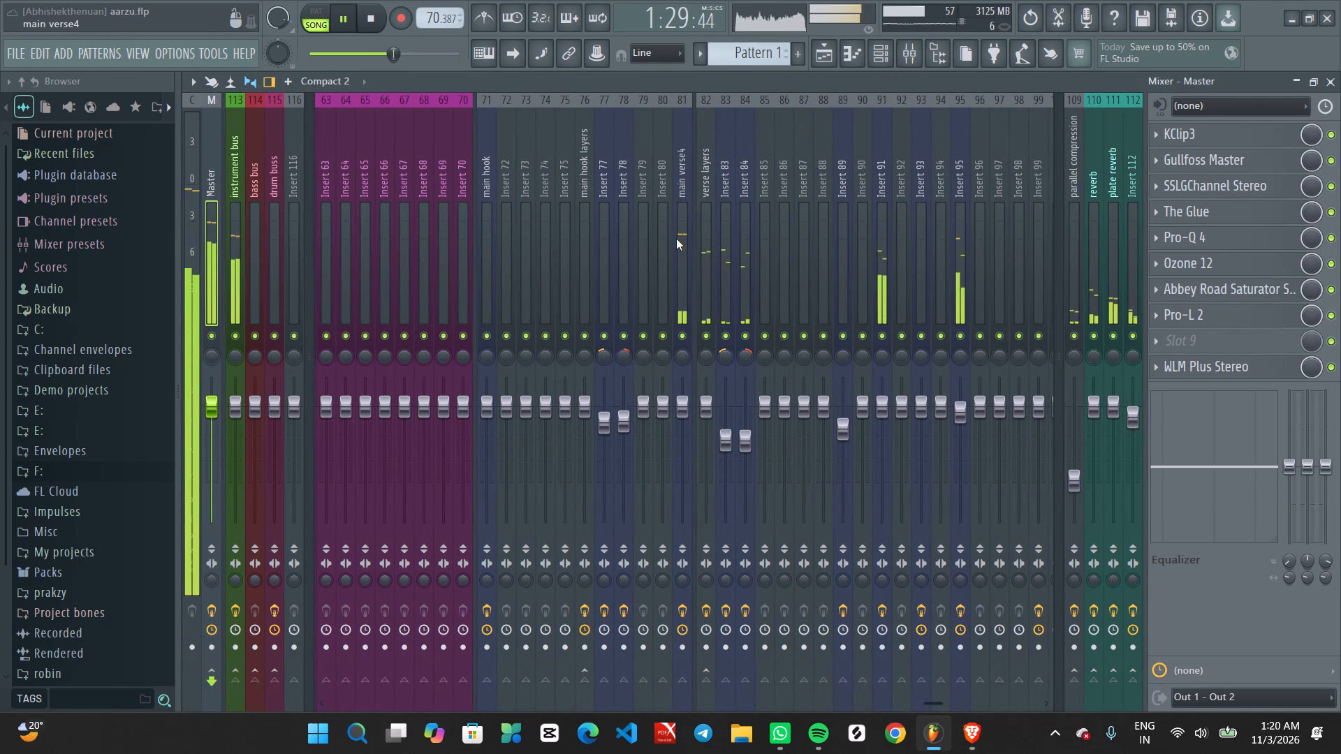
left_click(678, 239)
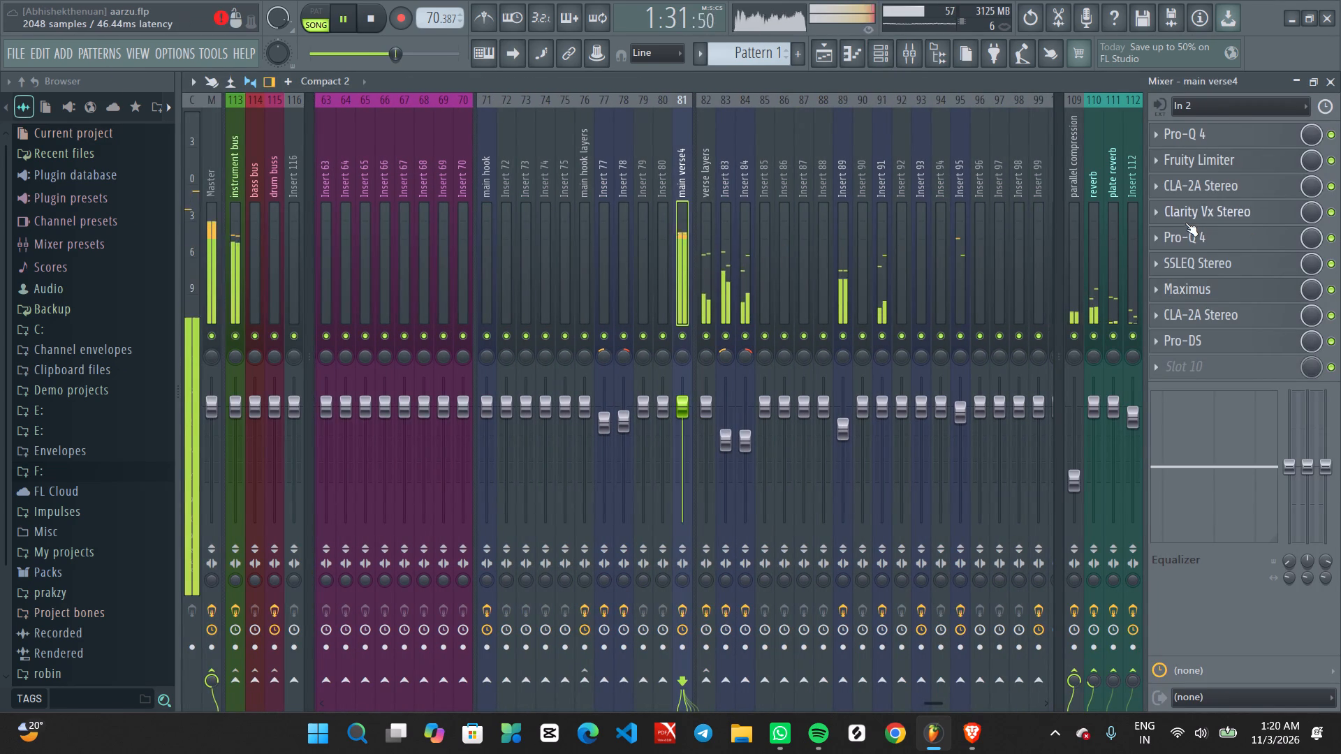
left_click(1206, 215)
left_click(760, 178)
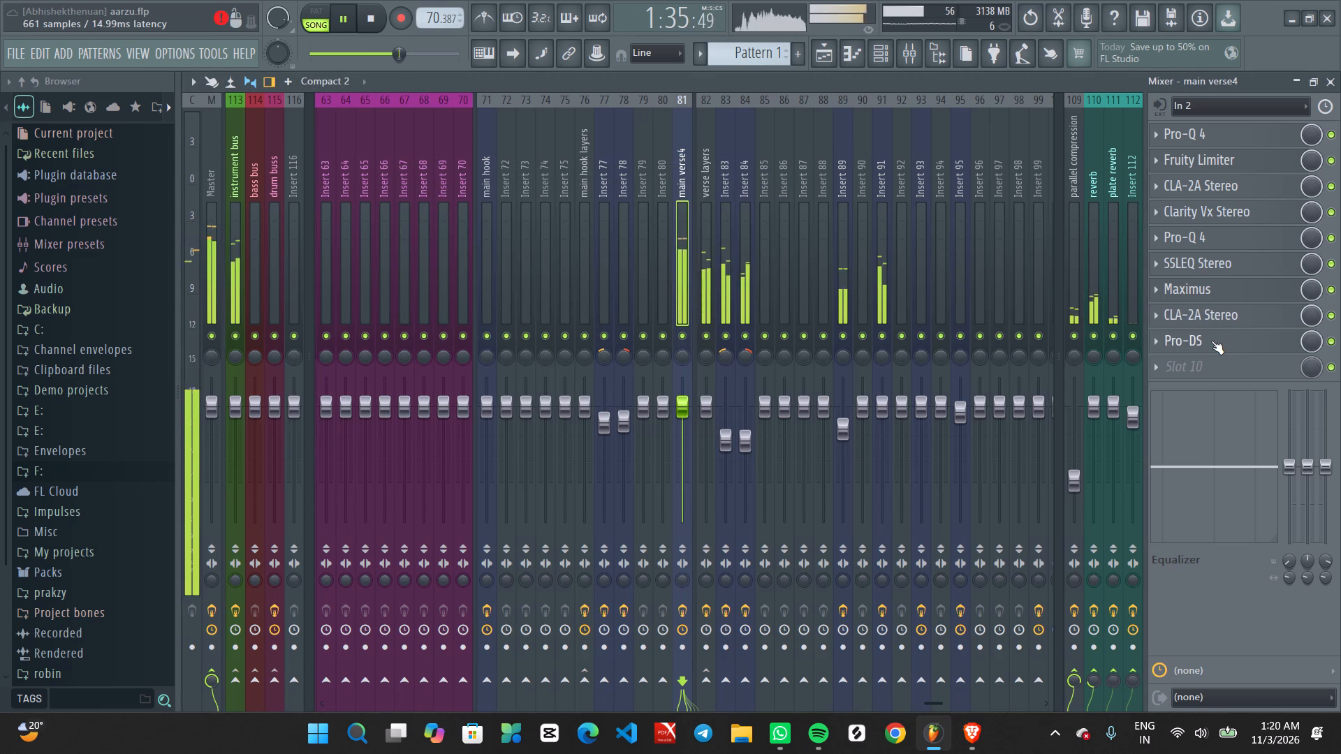
Close the mixer and stop the song's playback.
left_click(1334, 90)
scroll(955, 212, "down", 8, "ctrl")
key("space")
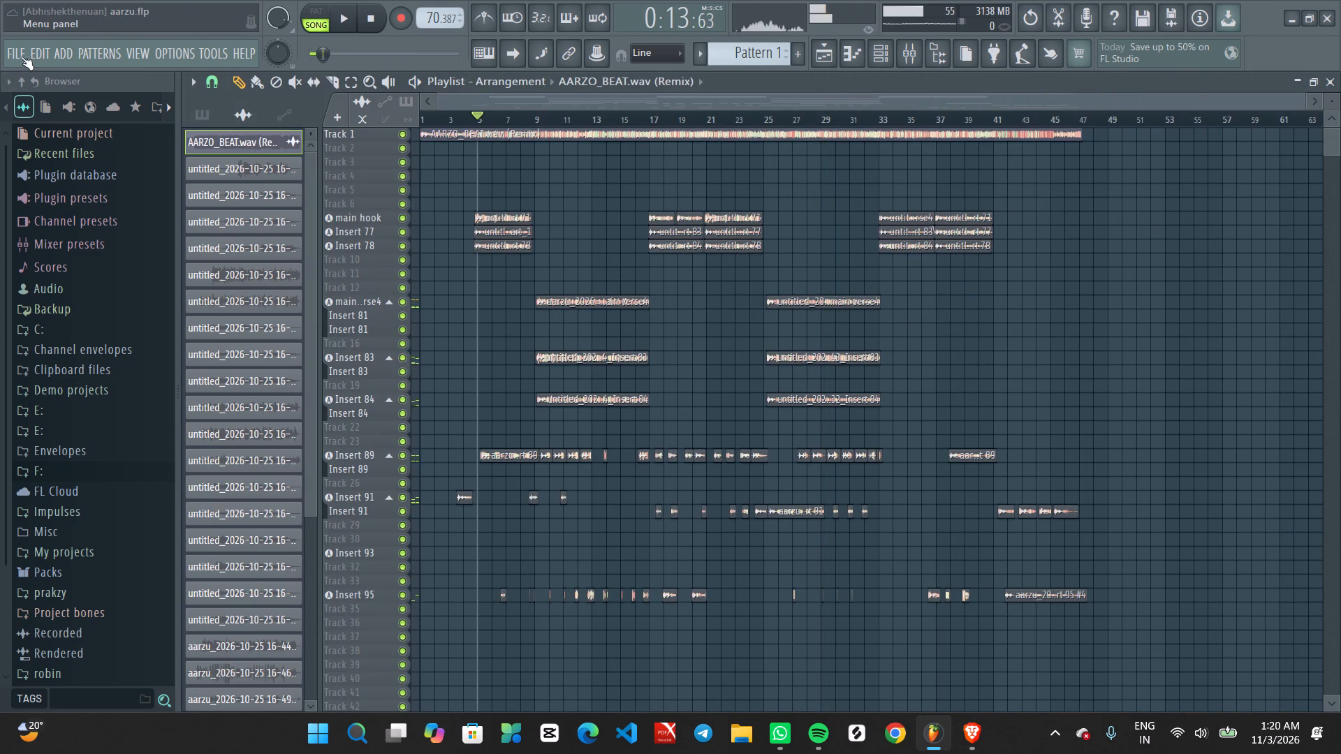
Export the full song as an MP3 named "aarzu mp3 final" to the Desktop and start the render.
left_click(10, 49)
left_click(263, 293)
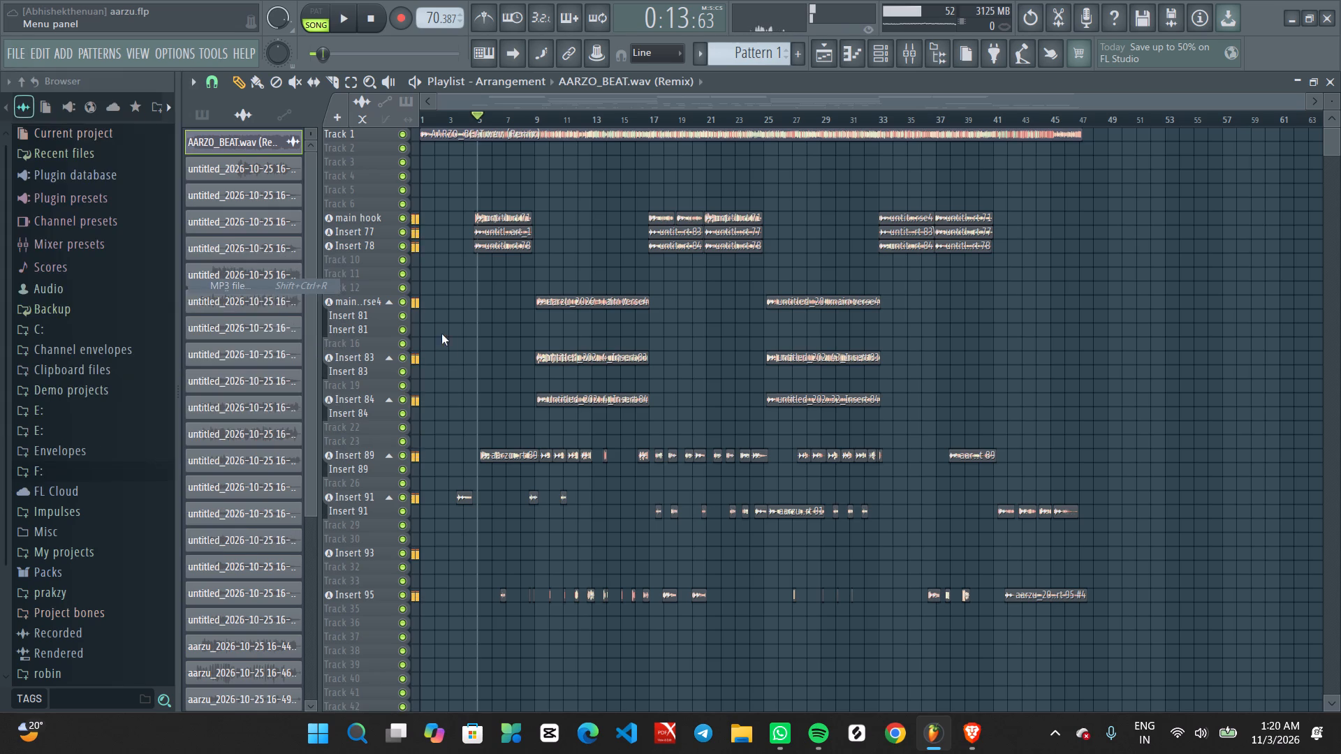
scroll(80, 234, "up", 6)
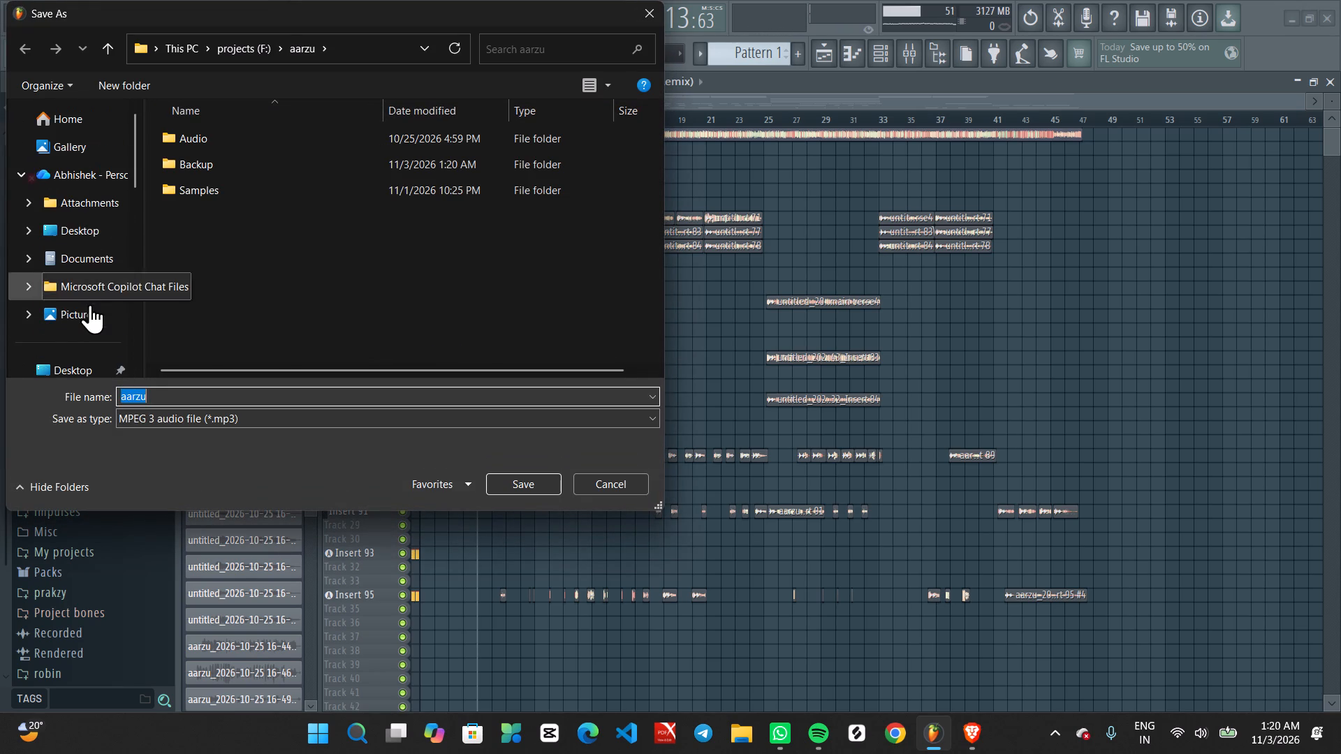
scroll(88, 327, "down", 1)
left_click(79, 283)
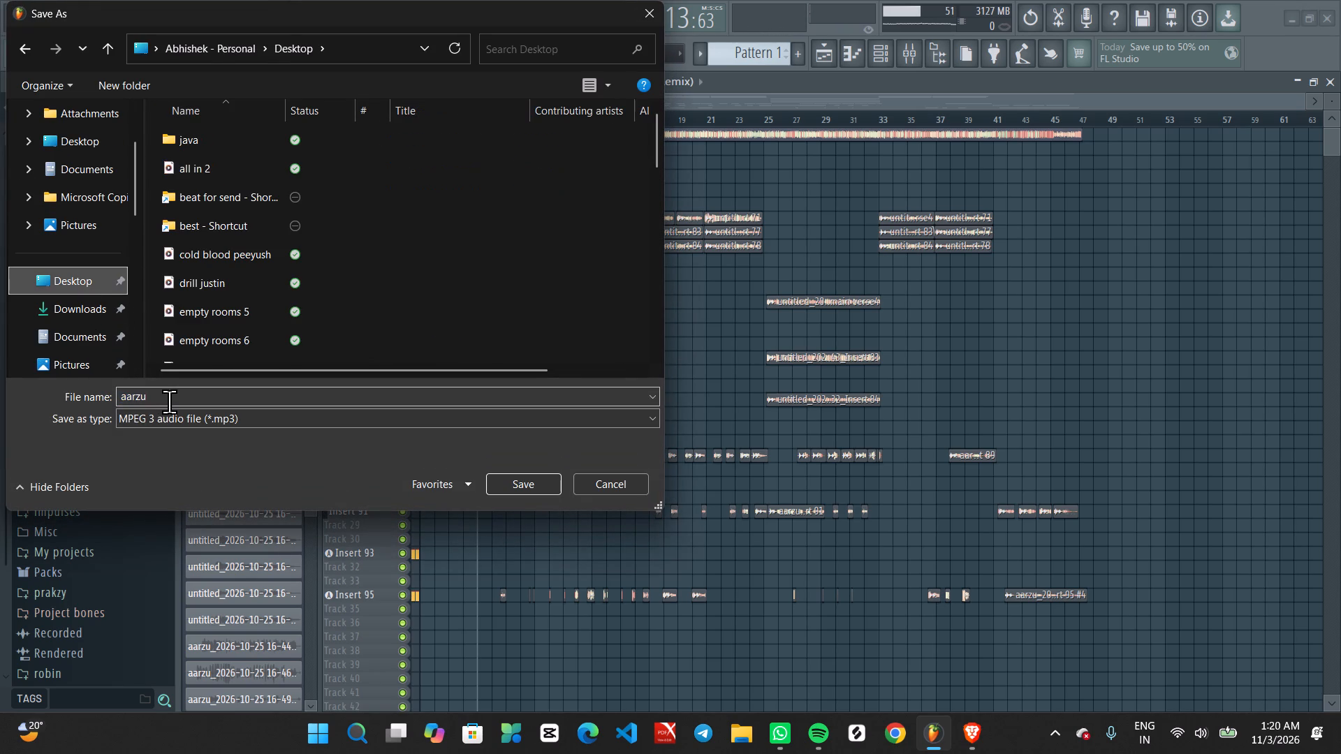
double_click(169, 401)
key("space")
type("mp")
key("space")
key("BackSpace")
type("3 final")
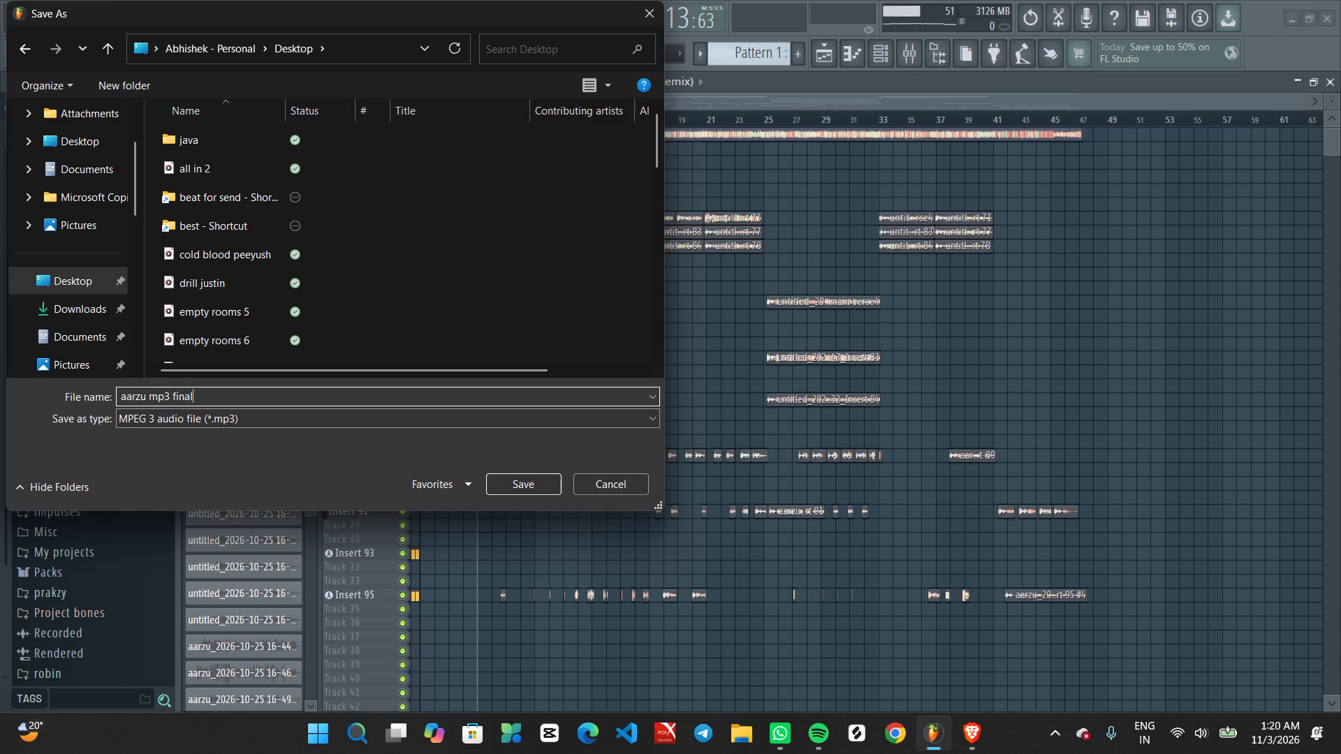
key("Return")
left_click(847, 616)
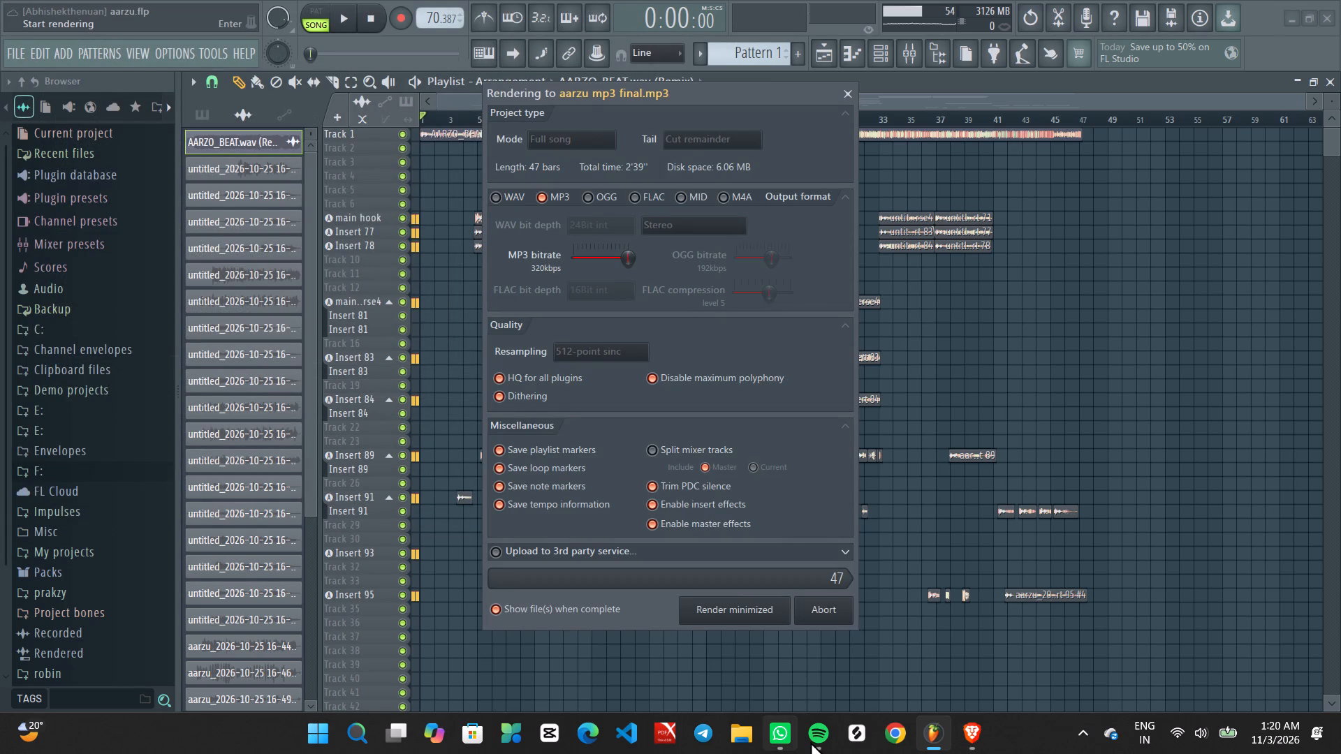
Switch to Spotify and play the song Company.
left_click(853, 734)
key("space")
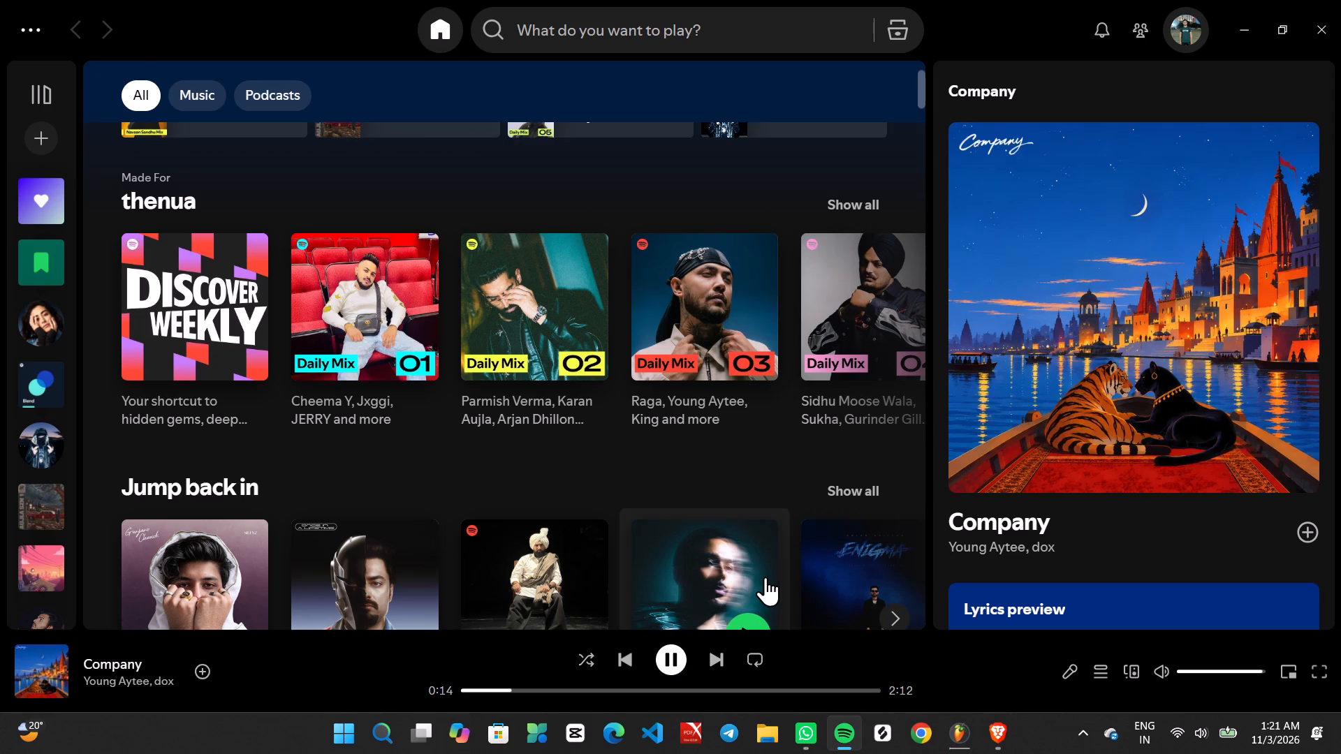
Set the Windows sound output device to Speakers (4- AI-04).
left_click(1246, 753)
left_click(1197, 753)
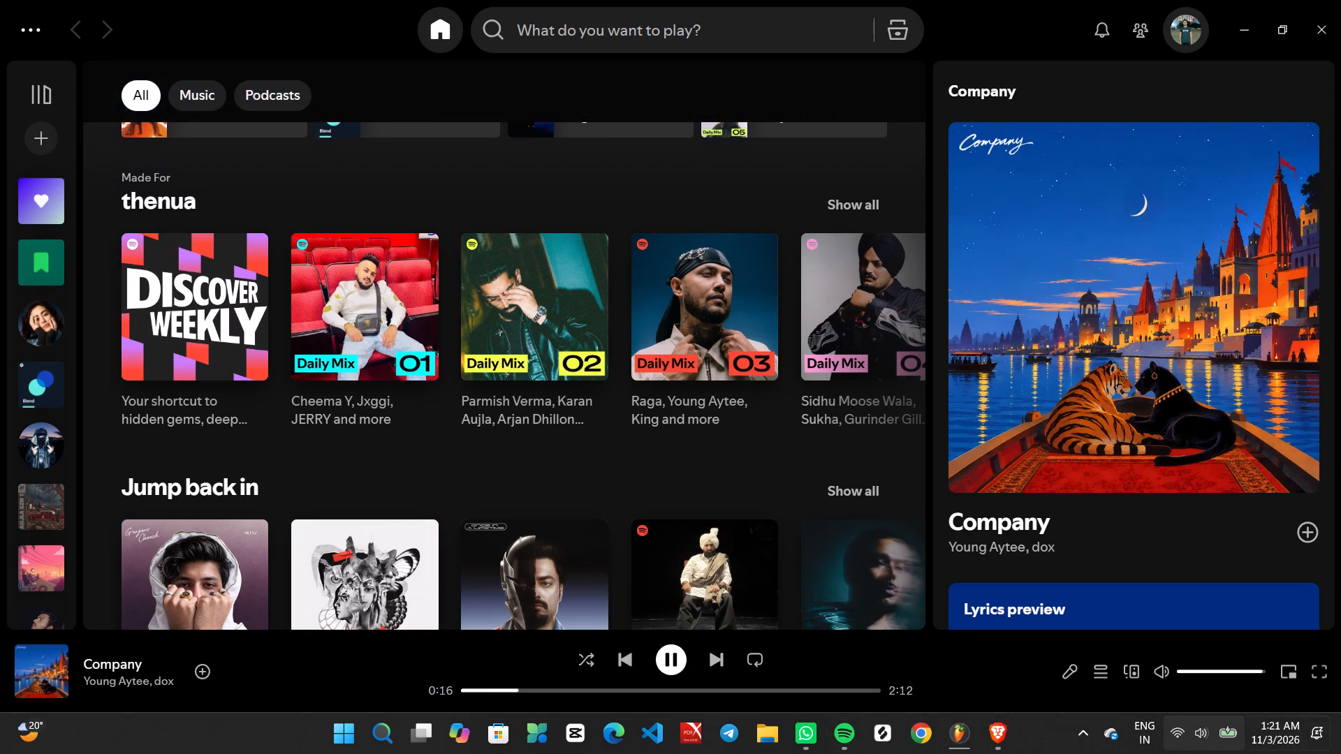
left_click(1295, 640)
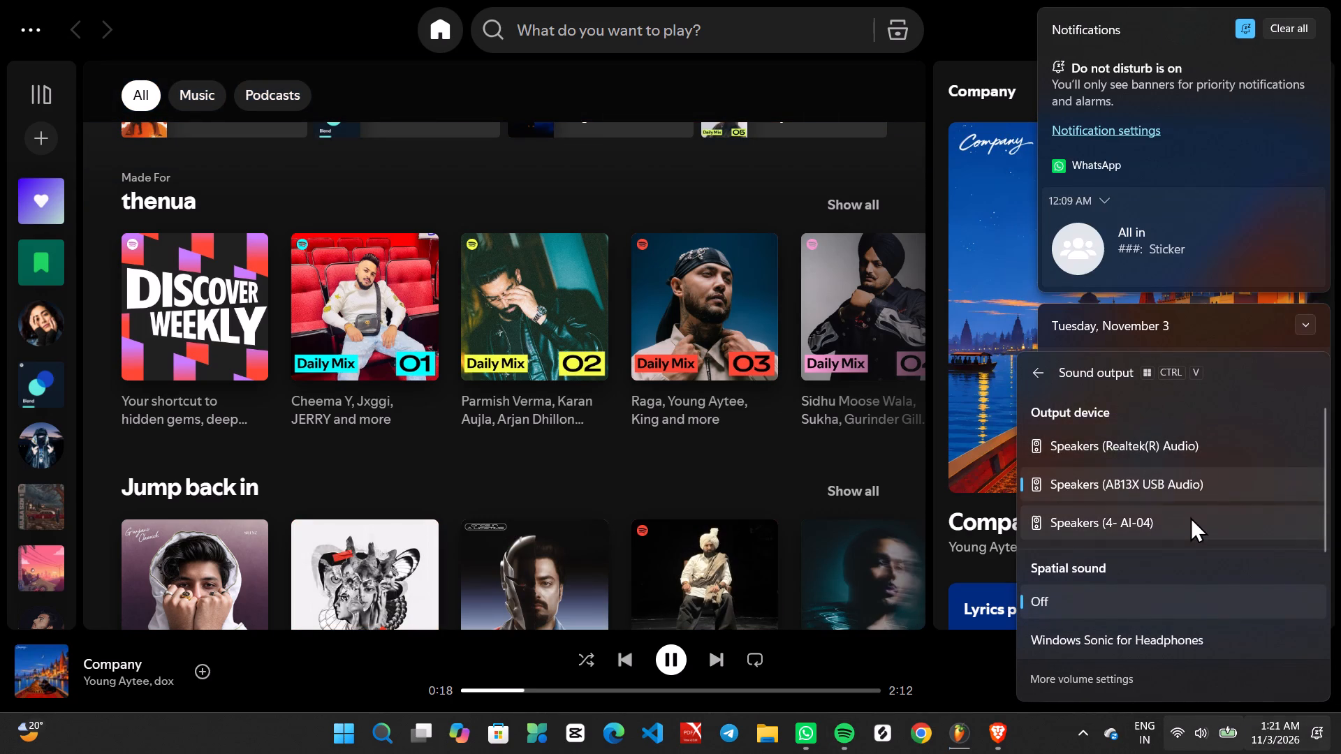
left_click(1190, 517)
left_click(1198, 753)
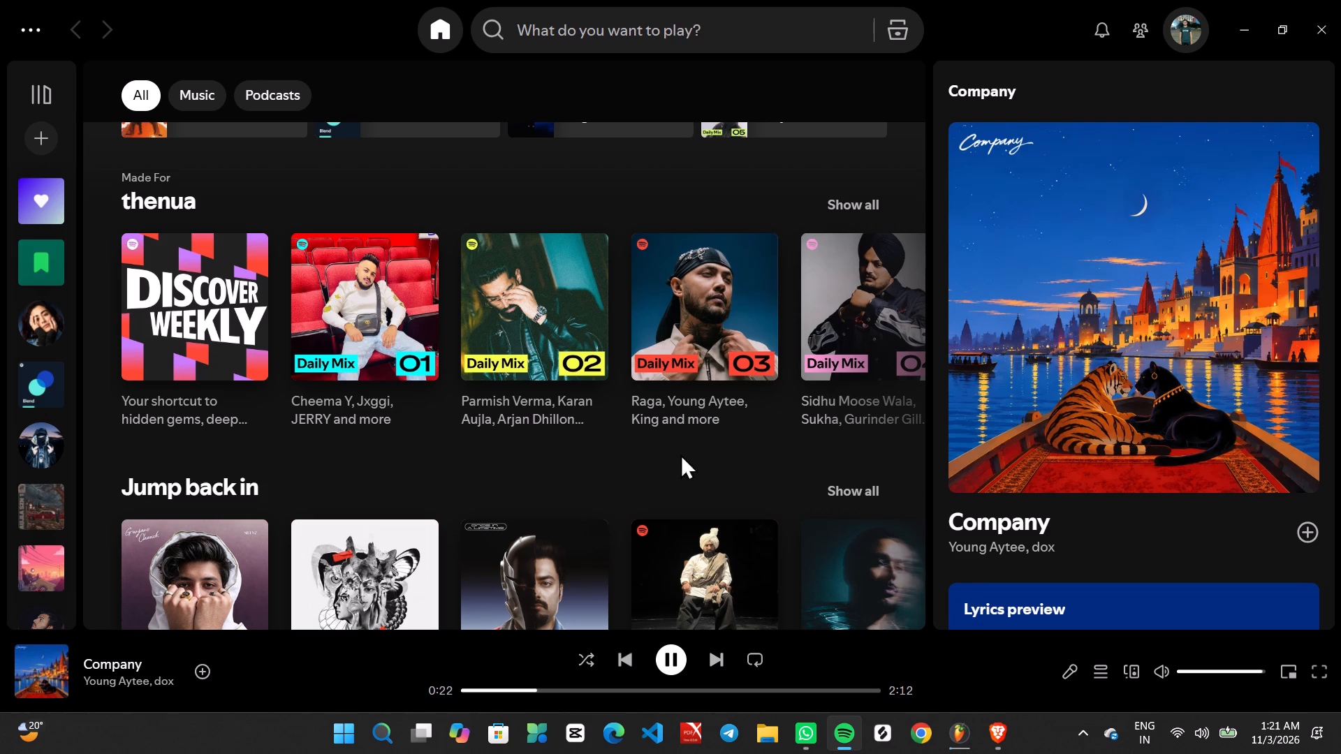
Open the Hip Hop Mix playlist and play Big Plans.
left_click(719, 586)
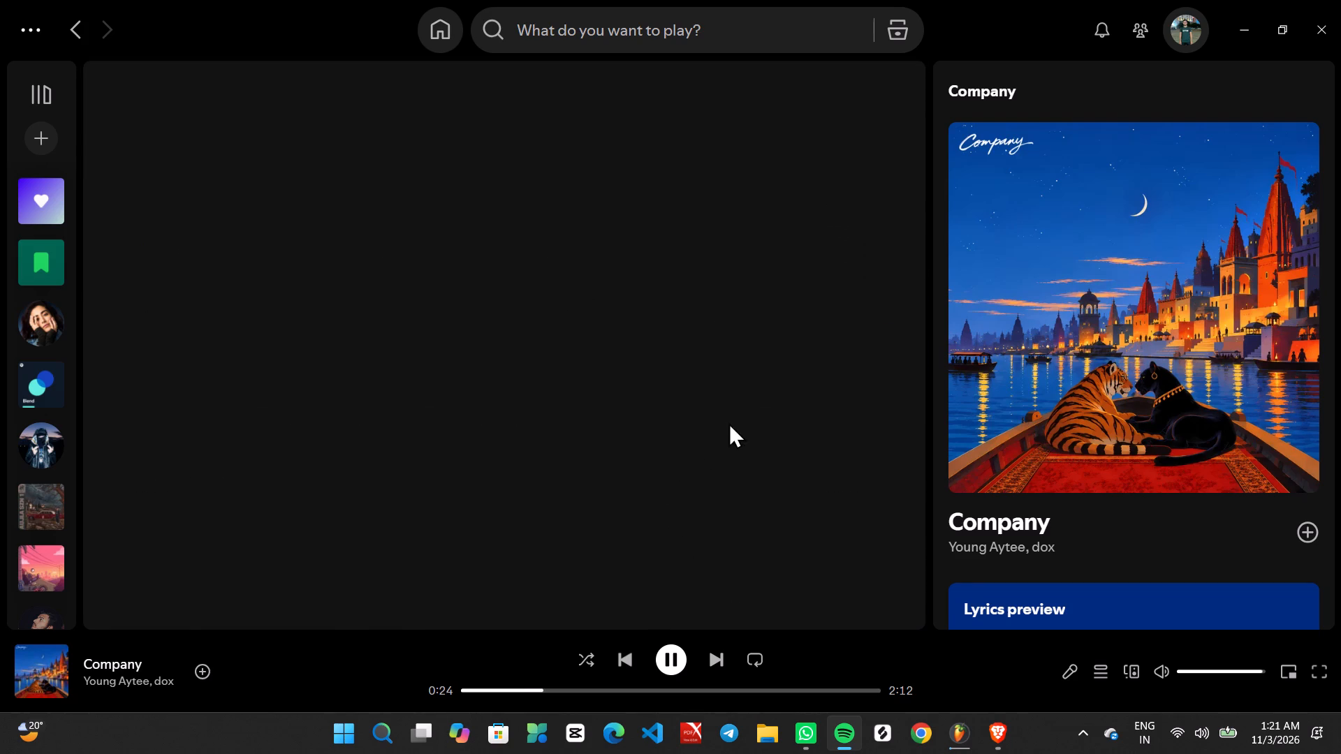
scroll(198, 536, "down", 4)
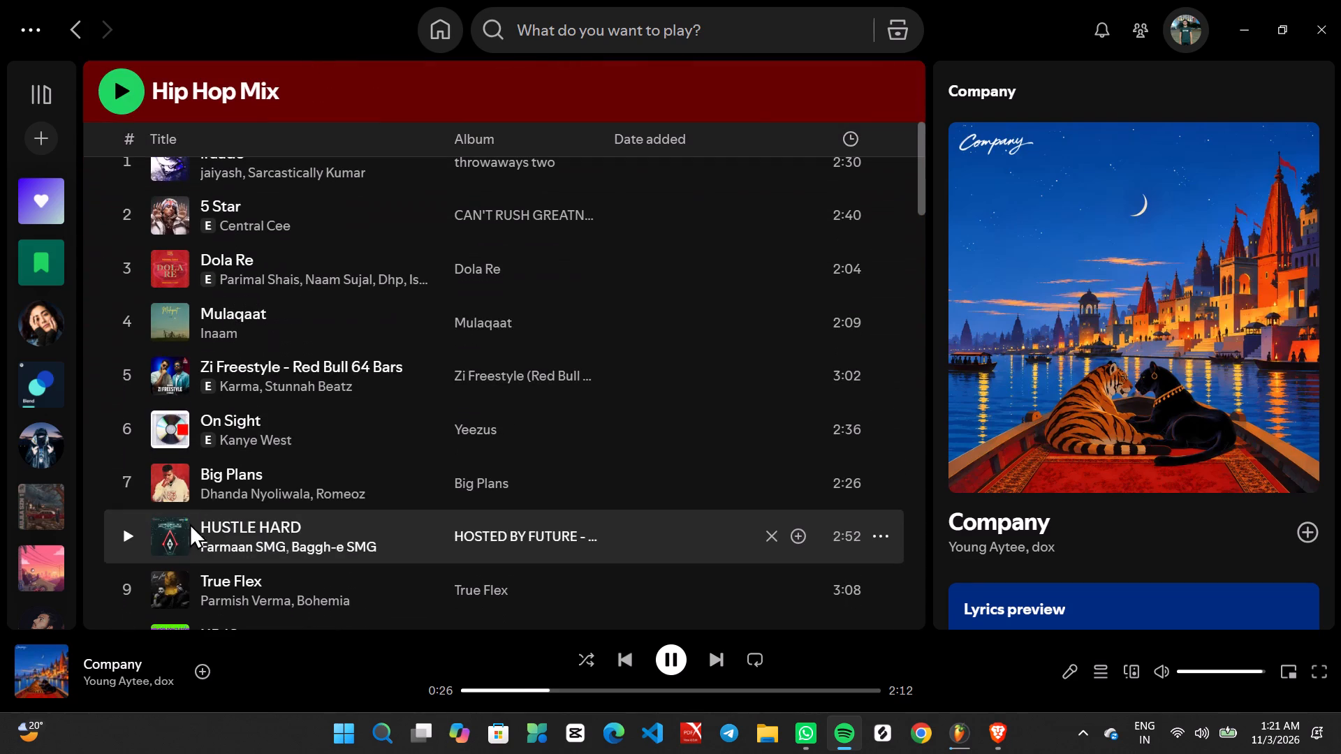
scroll(293, 459, "up", 1)
scroll(290, 463, "down", 1)
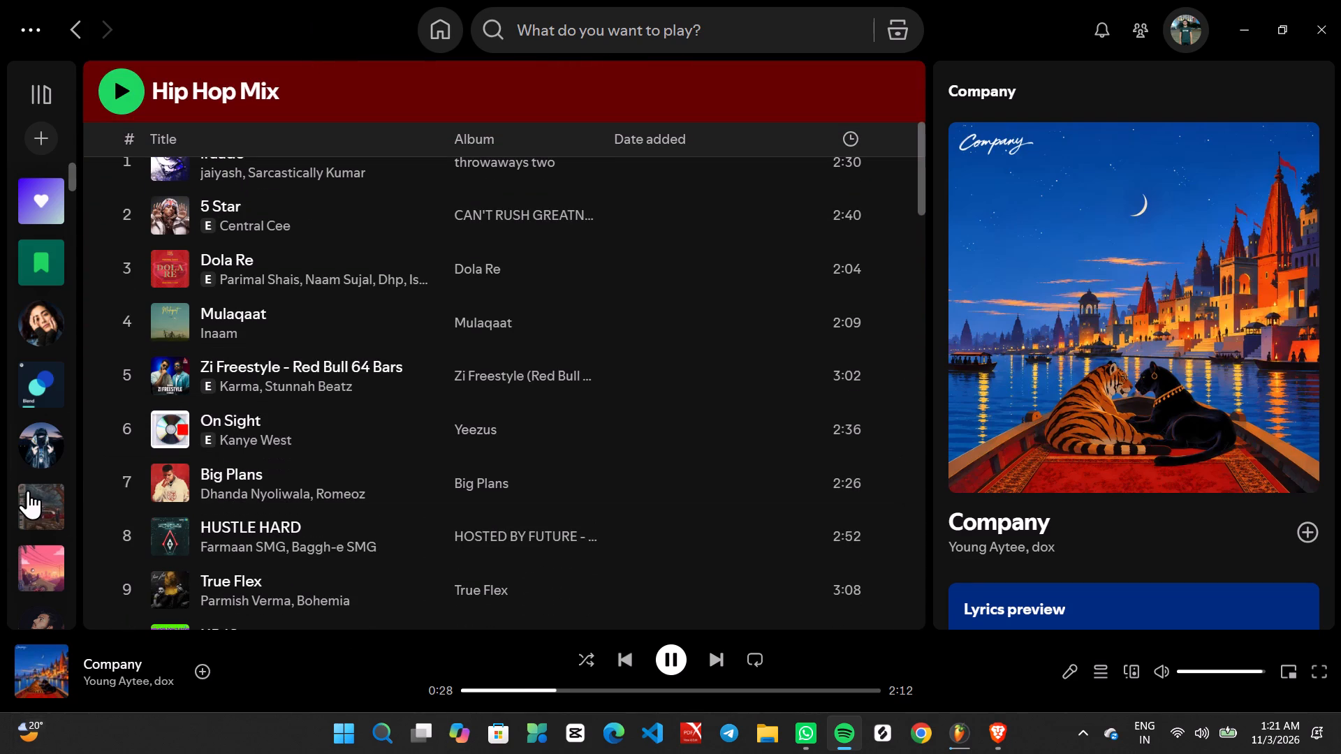
left_click(129, 480)
Play AMG and, after it, I Guess from the Hip Hop Mix playlist.
scroll(257, 528, "down", 2)
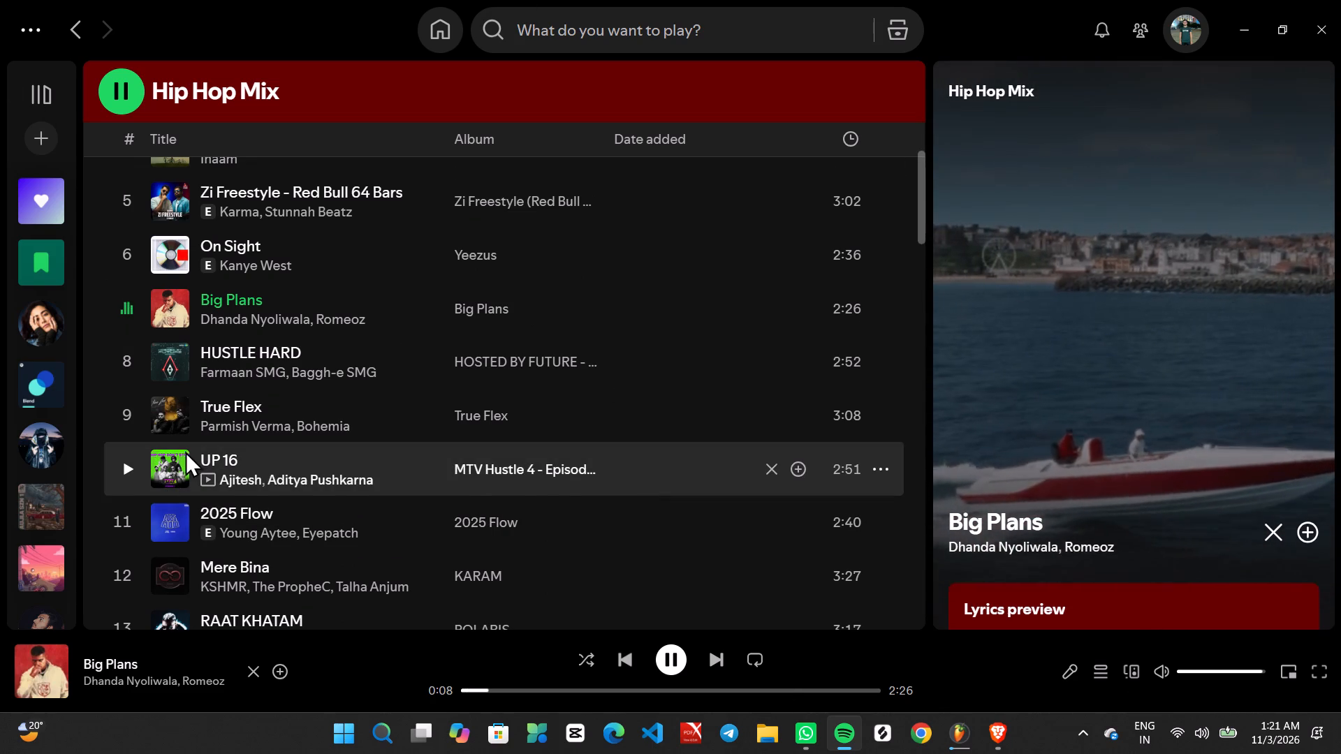
scroll(239, 354, "down", 1)
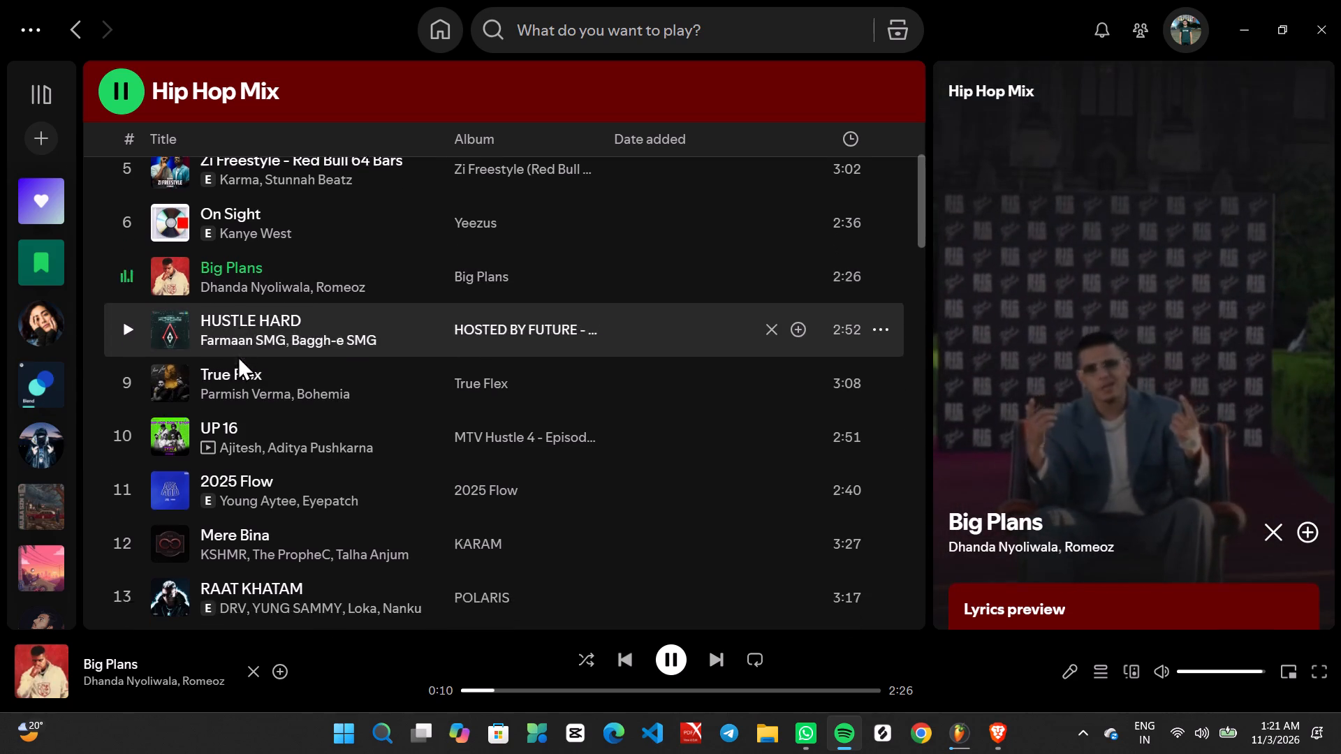
scroll(237, 355, "down", 3)
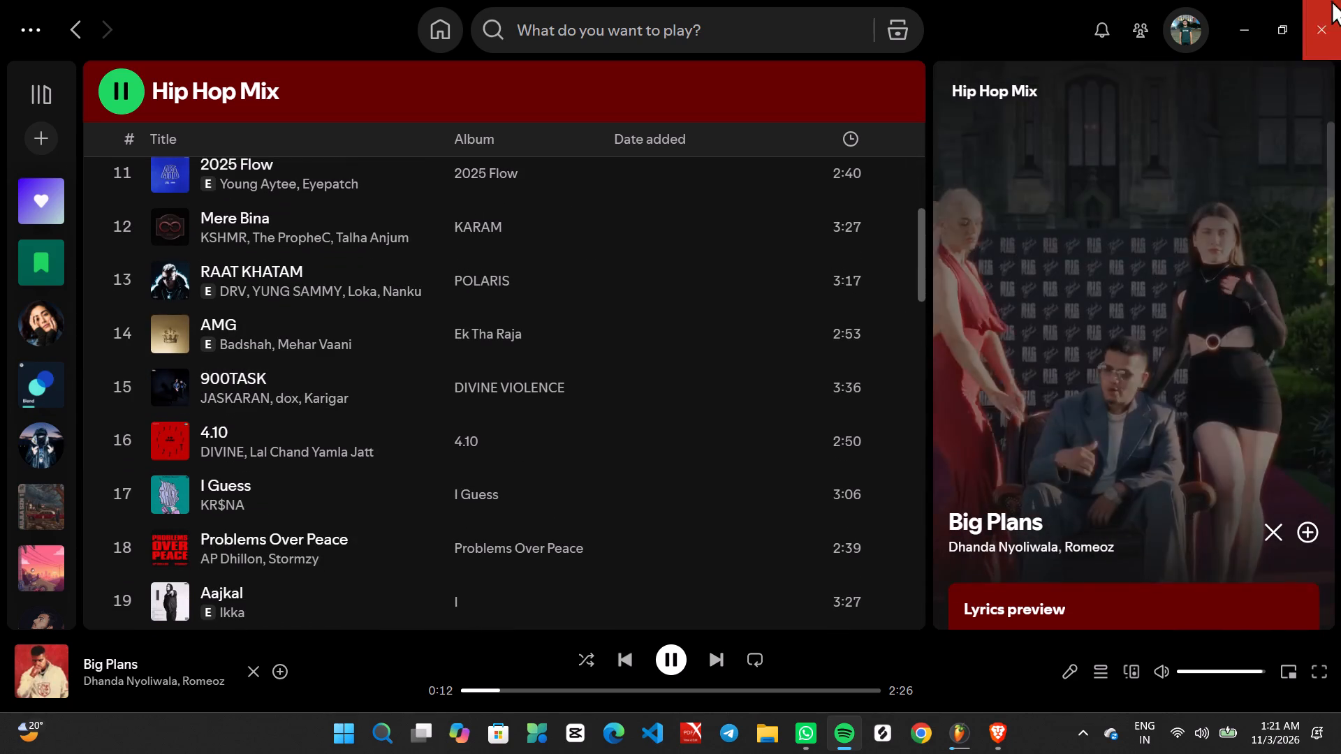
left_click(126, 339)
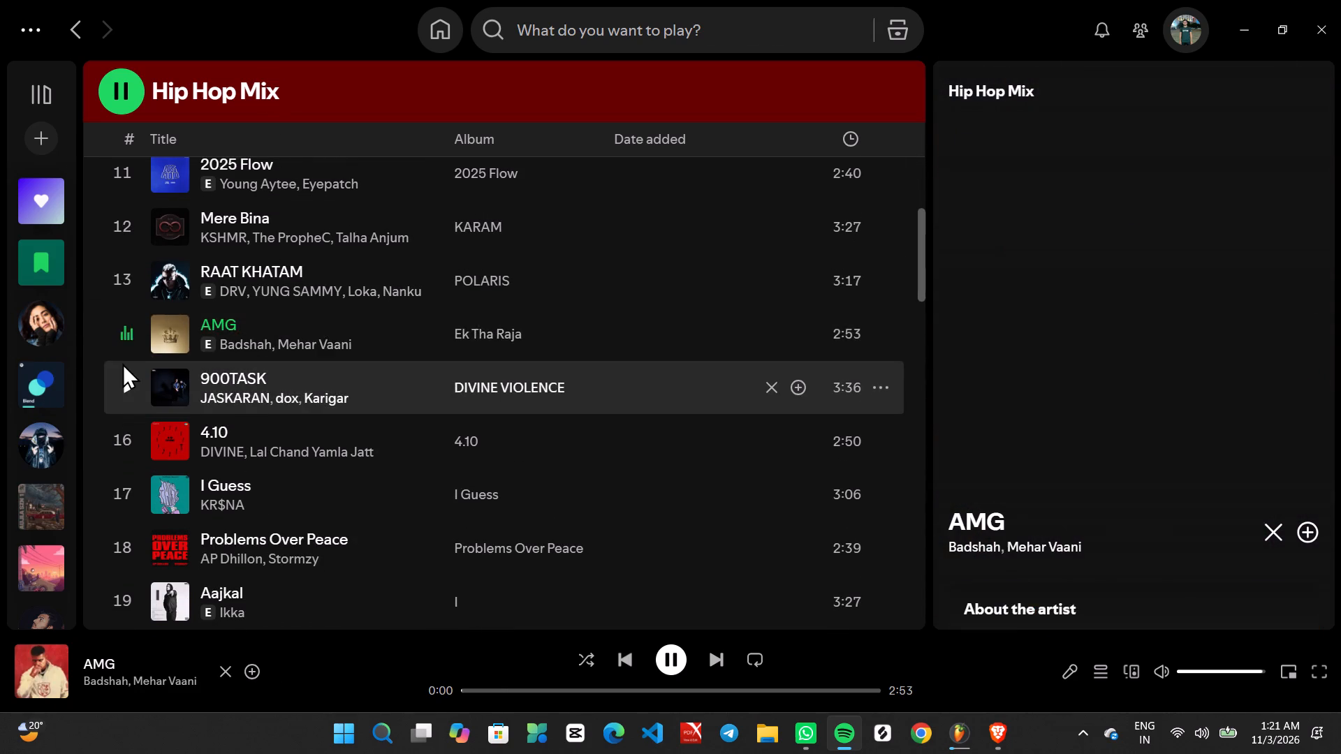
scroll(122, 363, "down", 2)
left_click(117, 323)
left_click(124, 320)
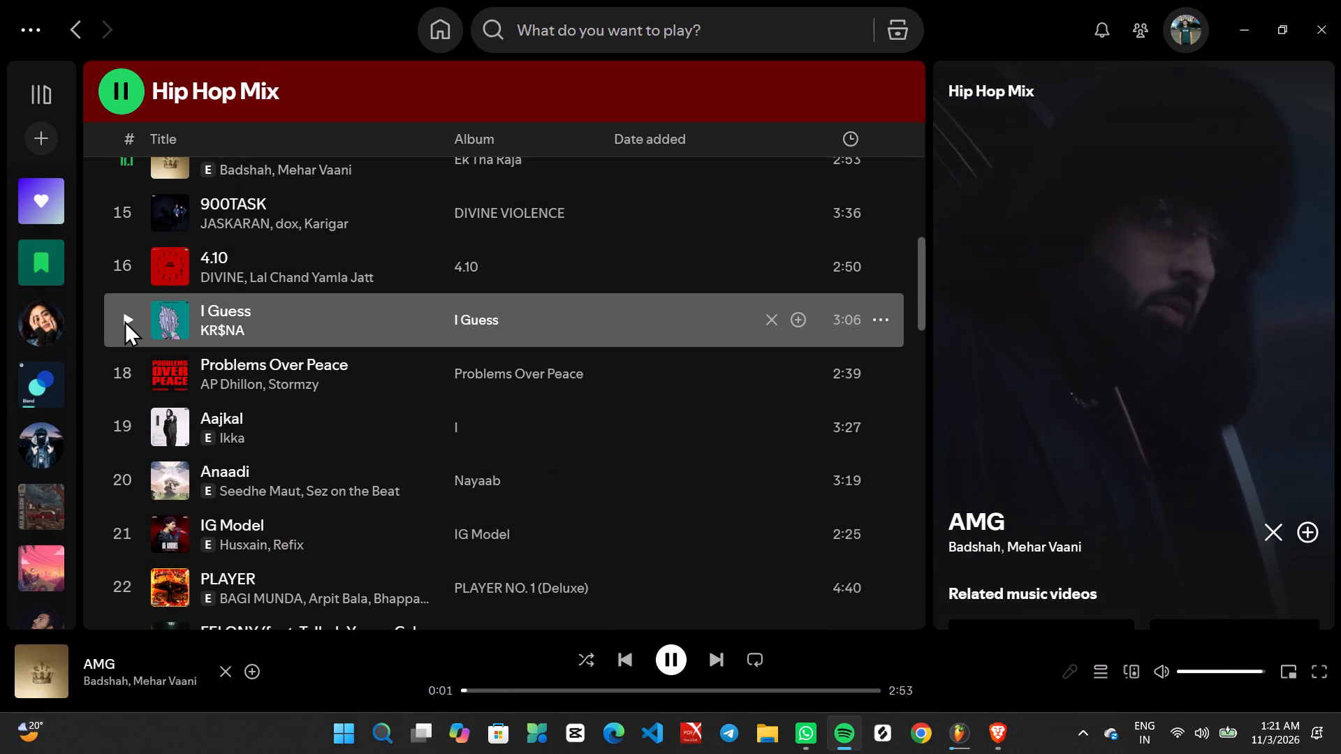
Browse the rest of Hip Hop Mix, then play Shake it and Company from the Spotify home page.
scroll(124, 320, "up", 1)
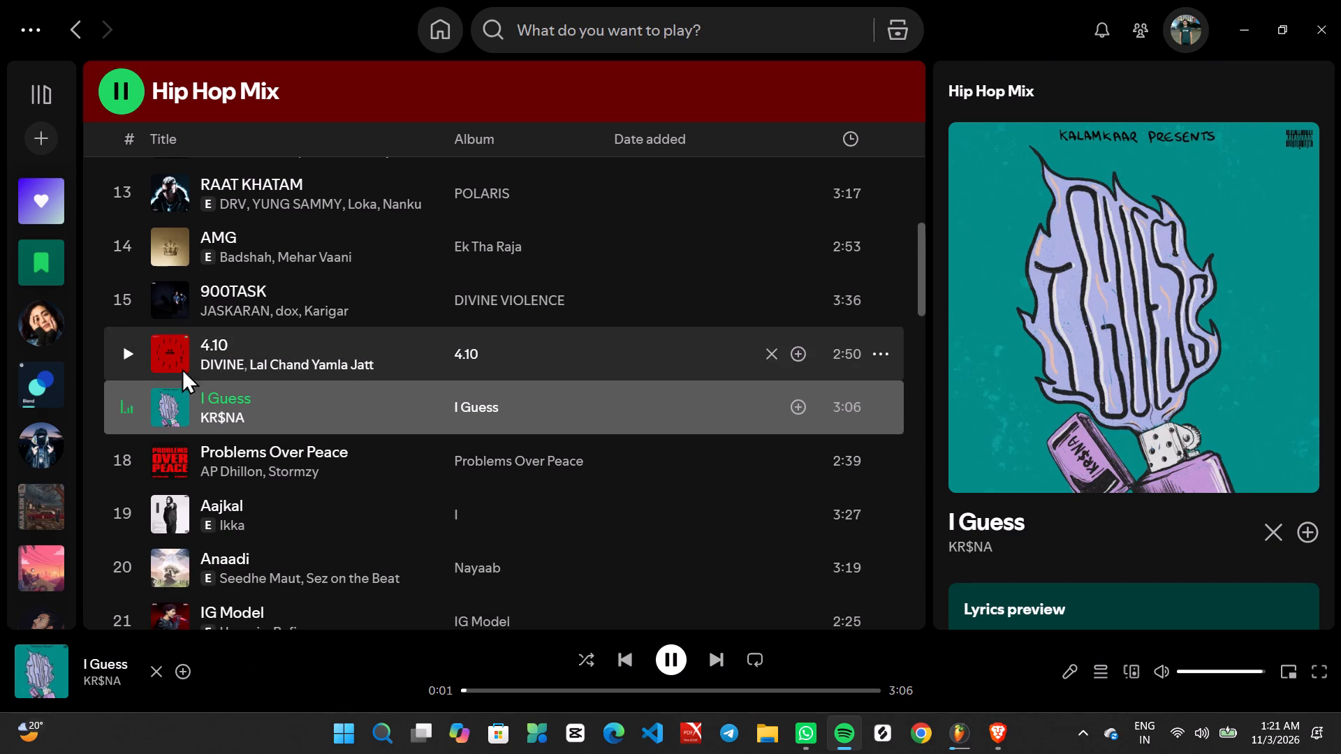
scroll(381, 405, "down", 1)
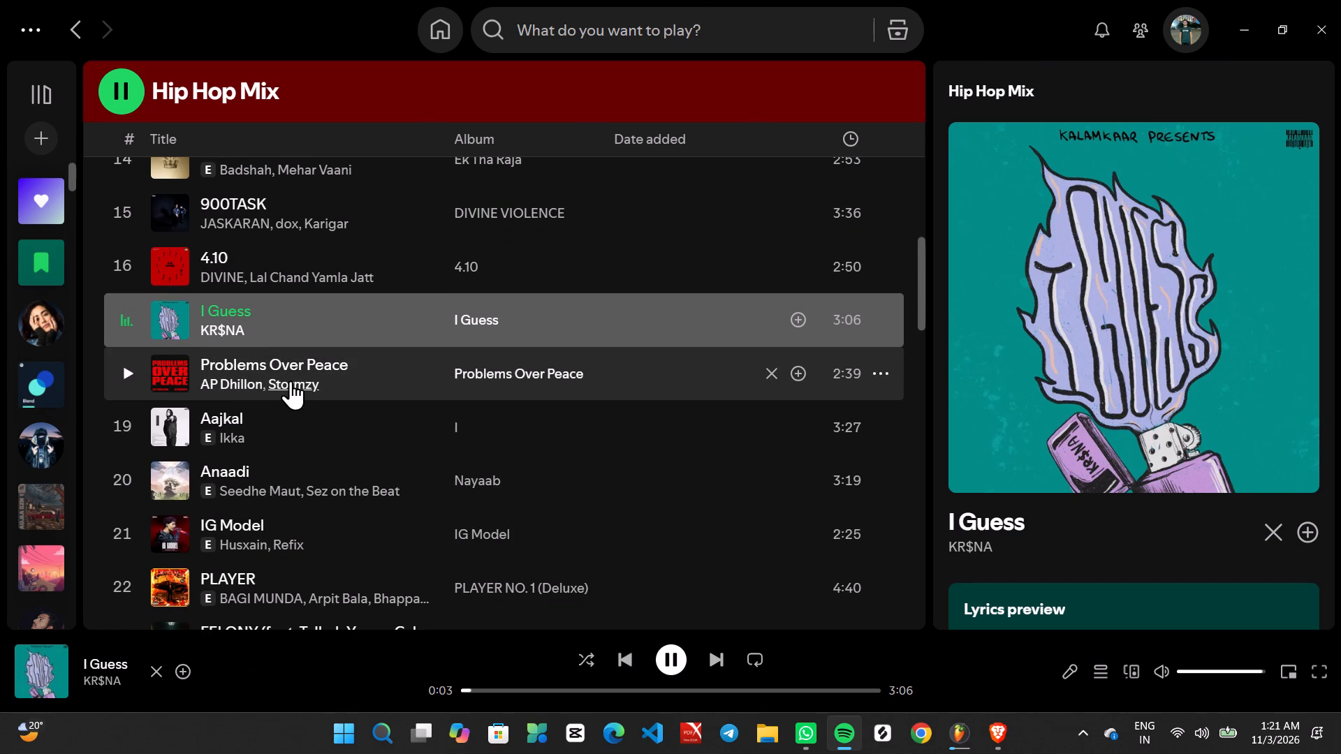
scroll(291, 380, "down", 2)
scroll(240, 404, "down", 4)
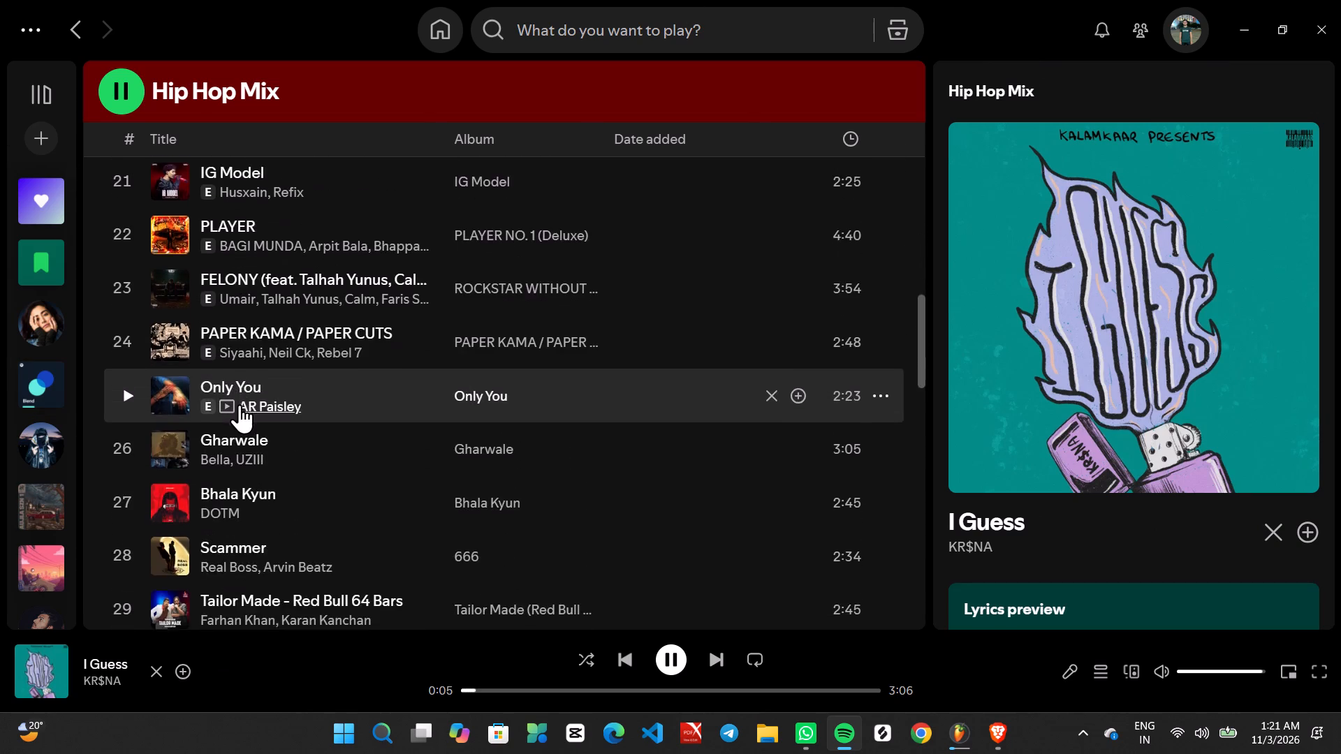
scroll(240, 404, "down", 1)
left_click(436, 44)
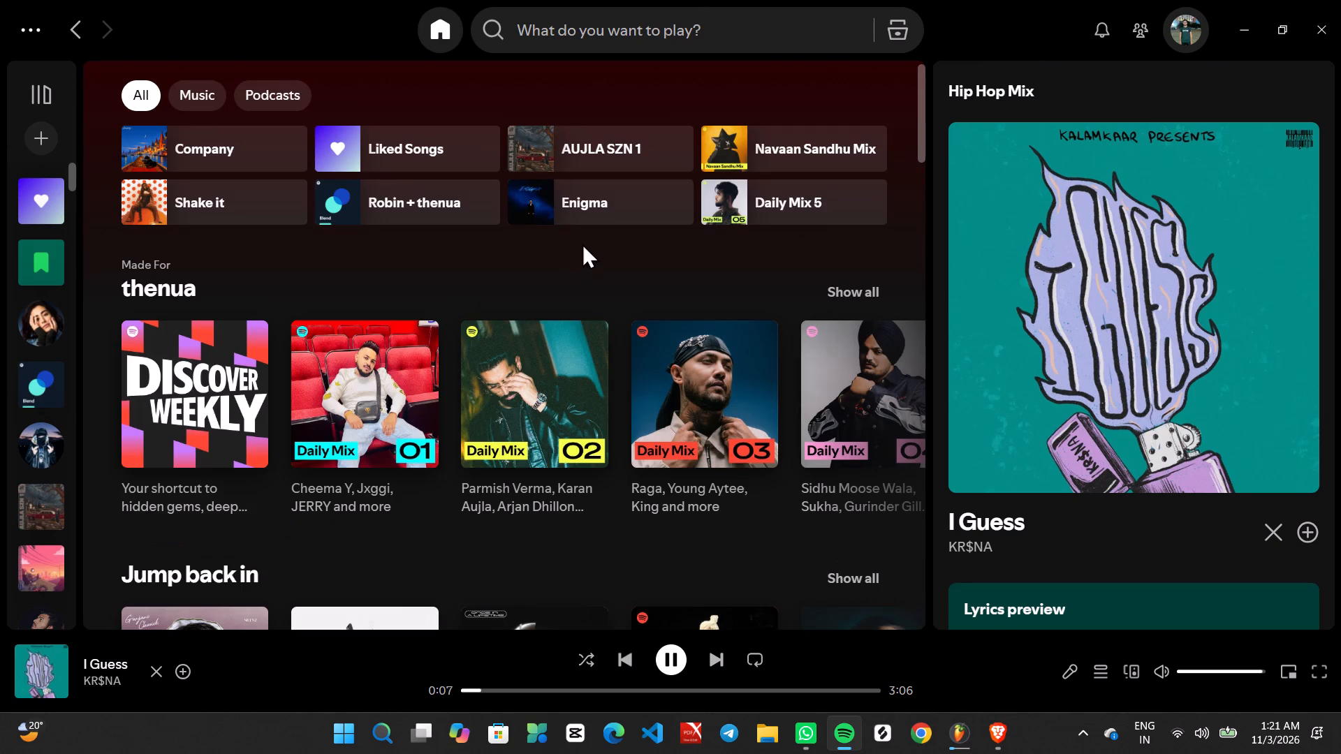
left_click(293, 202)
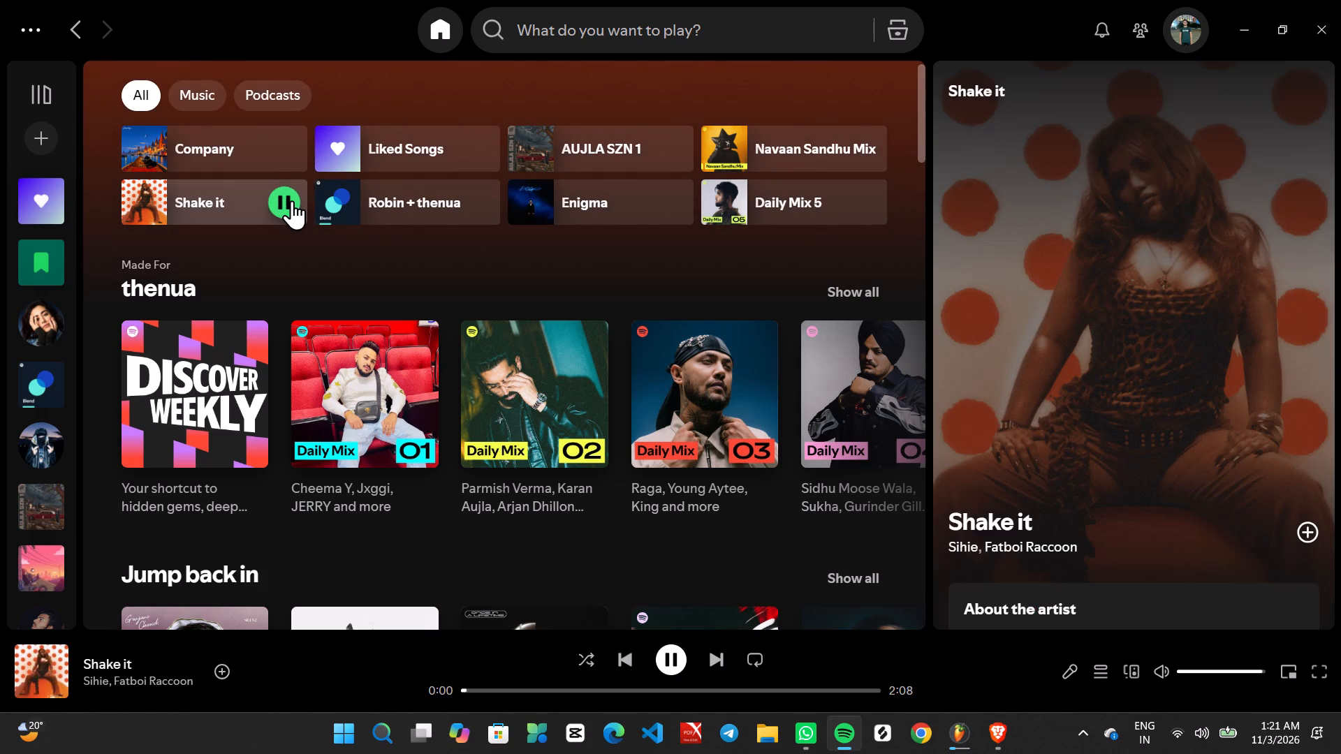
left_click(277, 144)
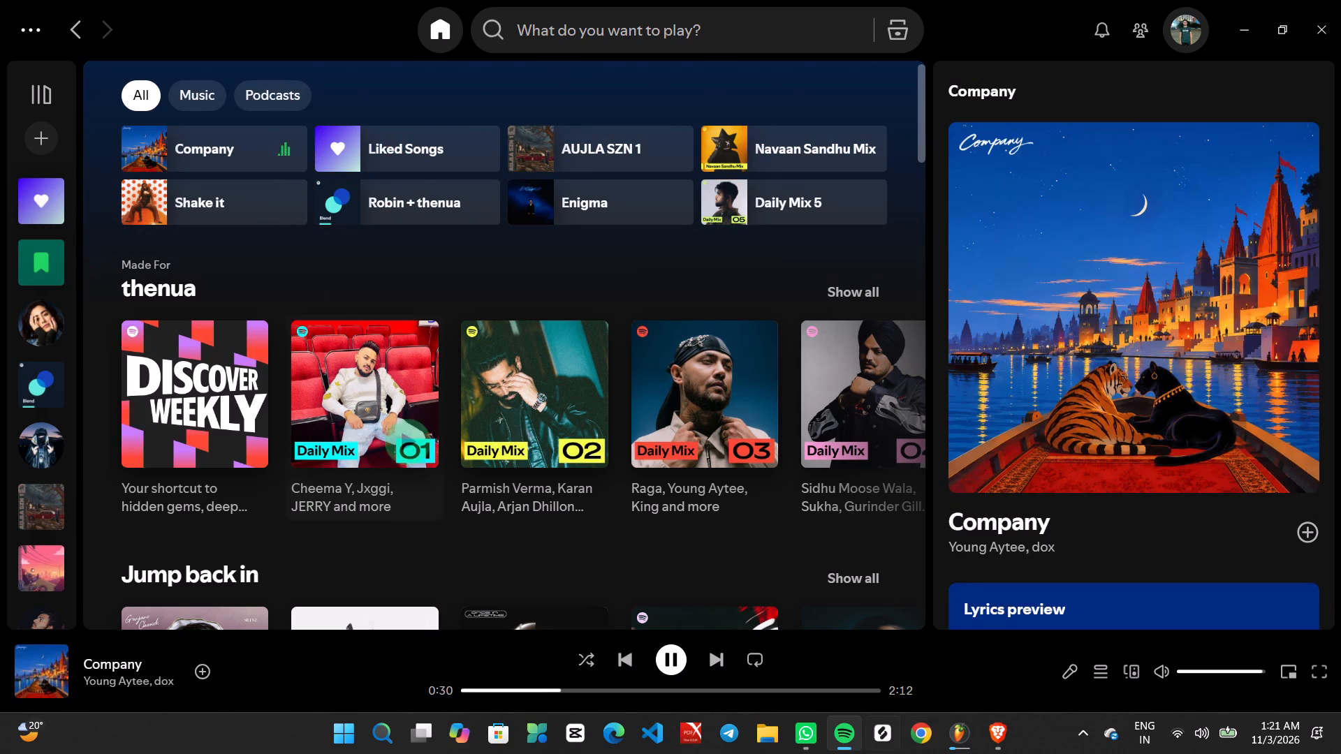
Check the MP3 render's progress in FL Studio and return to Spotify.
left_click(952, 732)
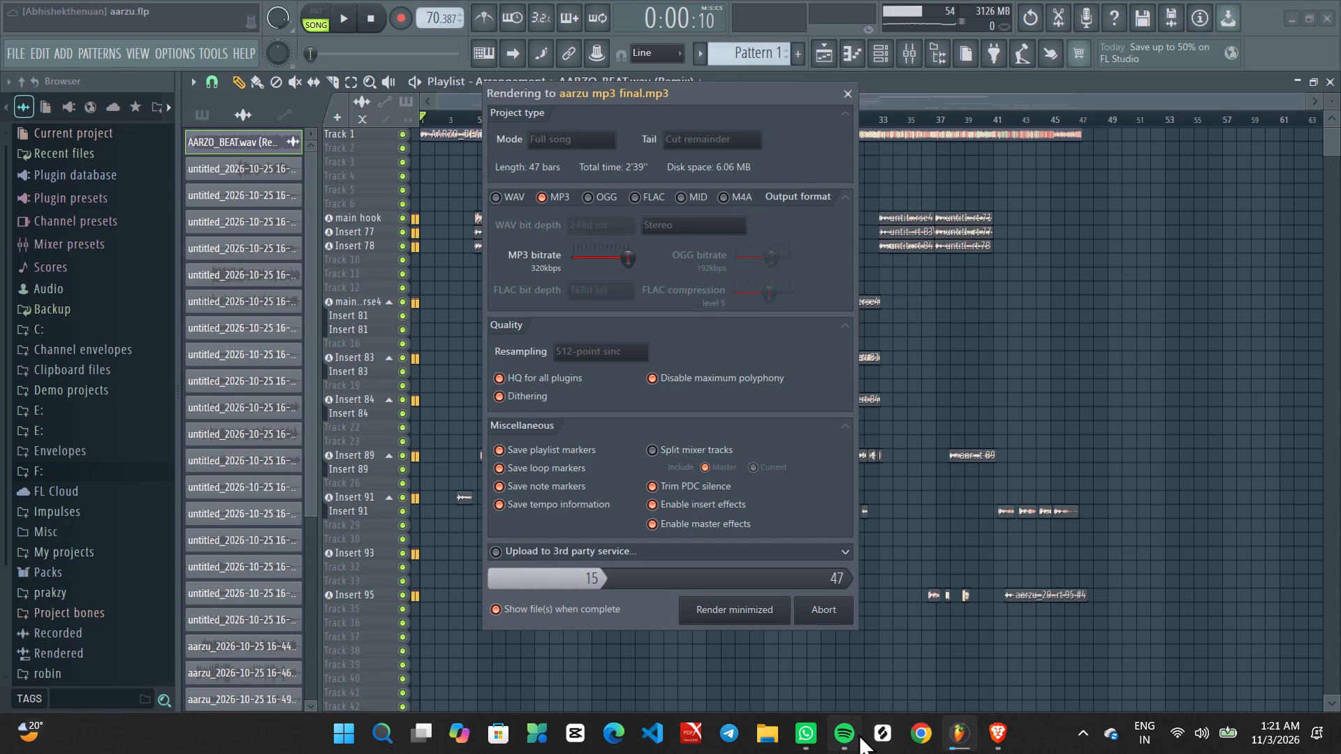
left_click(849, 734)
Restart Company from the beginning and listen to it.
left_click_drag(518, 686, 85, 705)
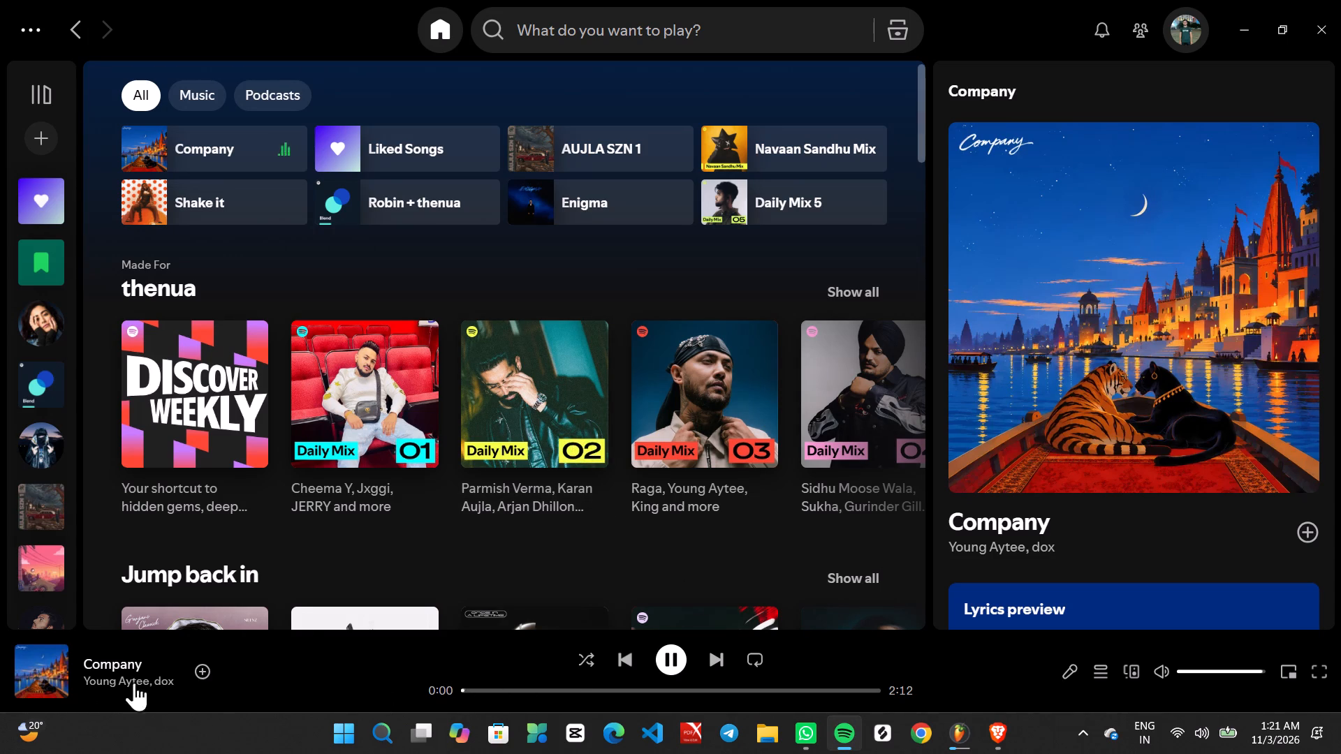
scroll(447, 561, "down", 7)
scroll(447, 561, "up", 14)
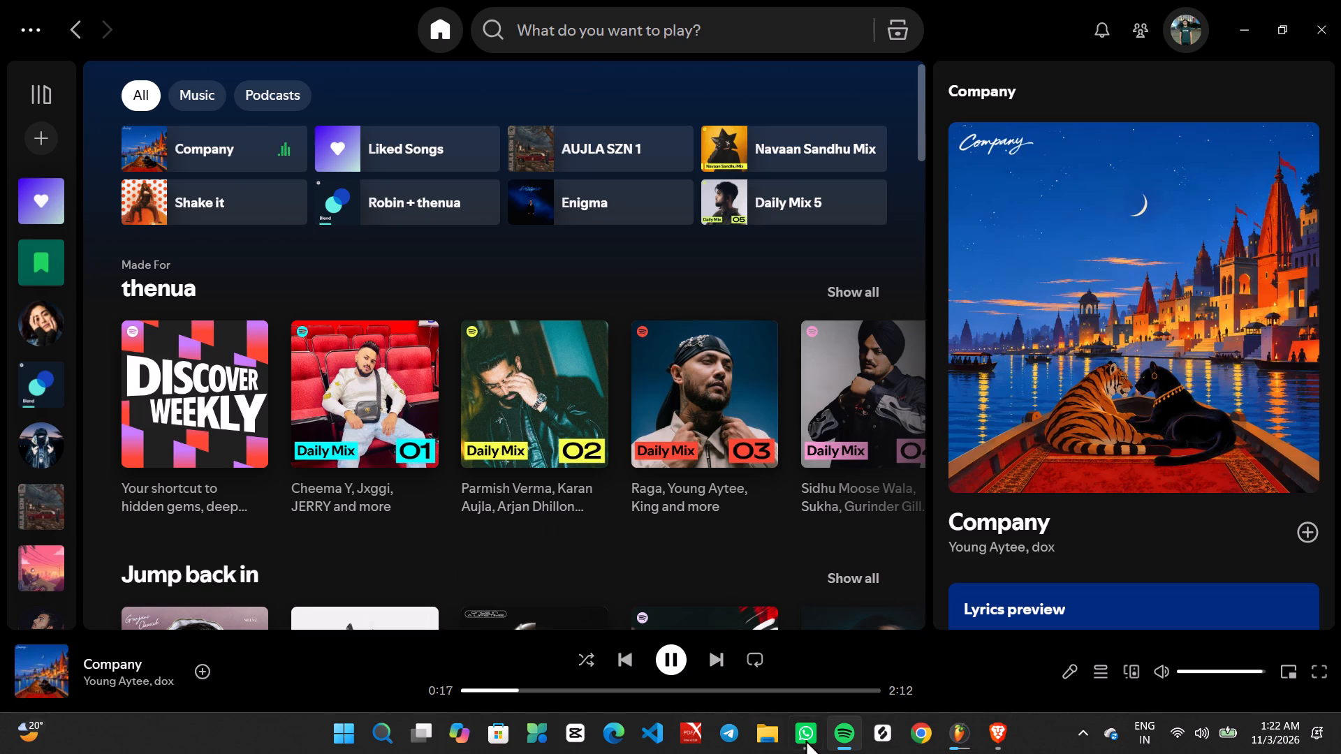
Check the MP3 render's progress in FL Studio again.
left_click(963, 741)
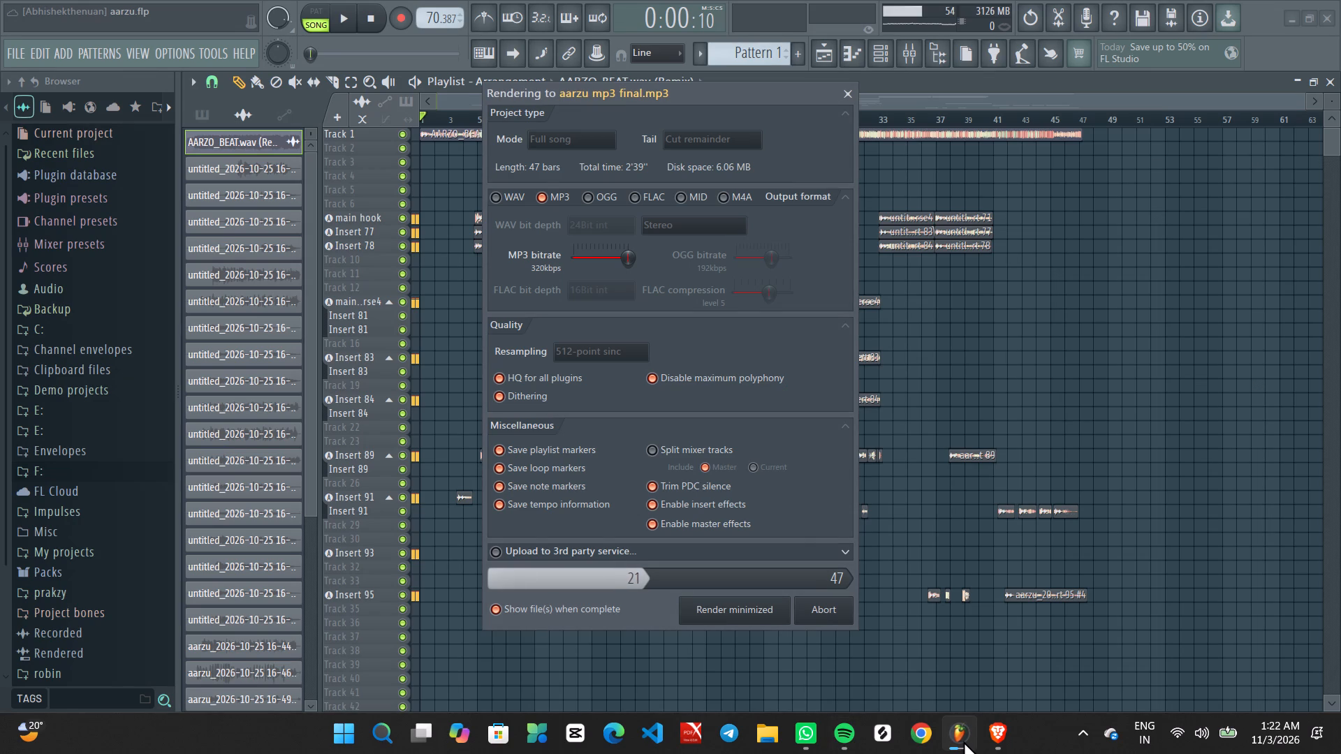
left_click(963, 741)
Return to Spotify and pause Company.
left_click(848, 734)
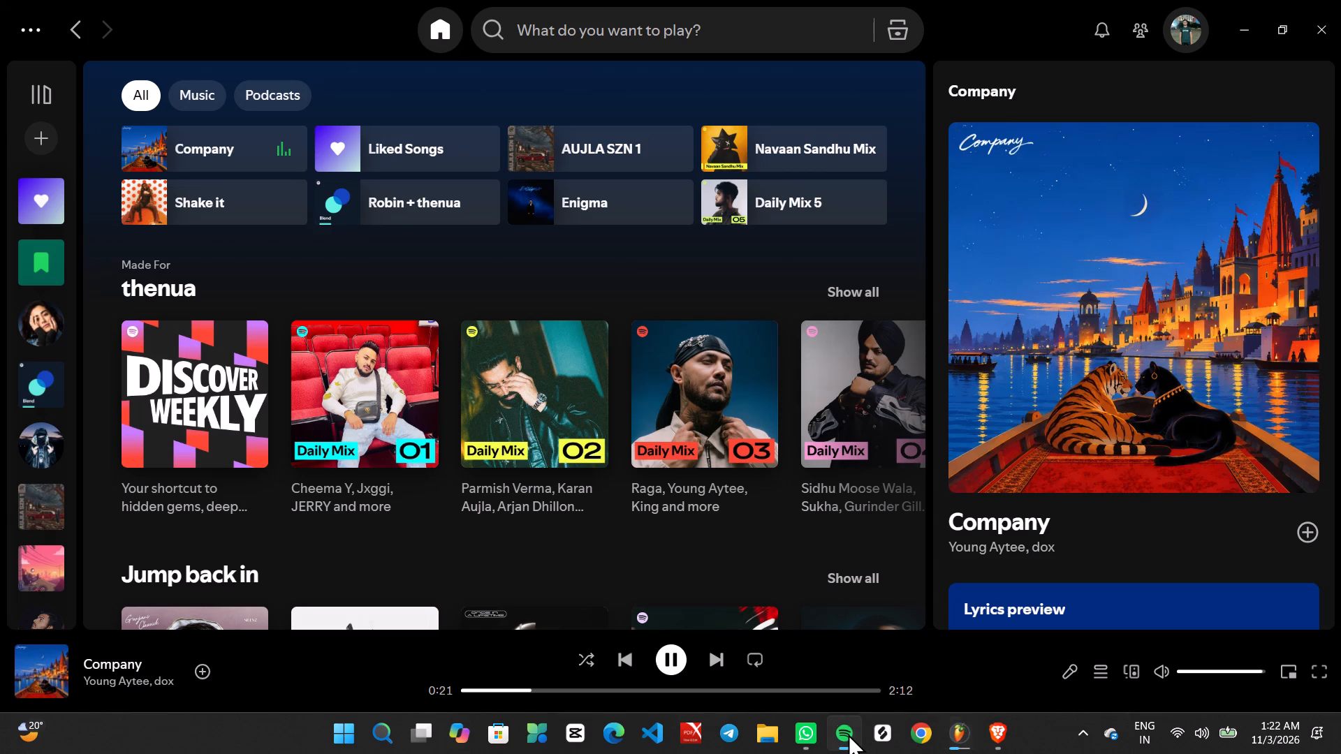
key("space")
Switch to Brave and play the Shubh - Bandana music video on YouTube.
left_click(1004, 734)
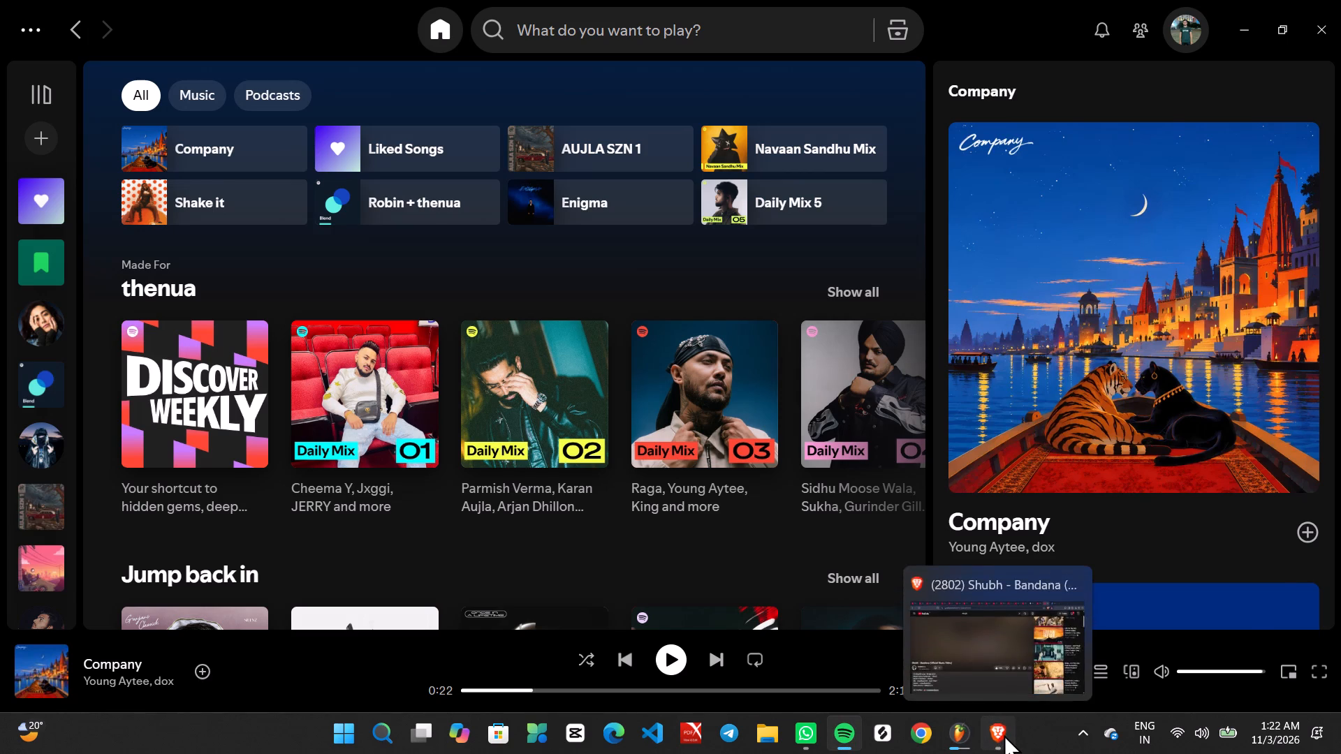
key("space")
scroll(880, 531, "up", 5)
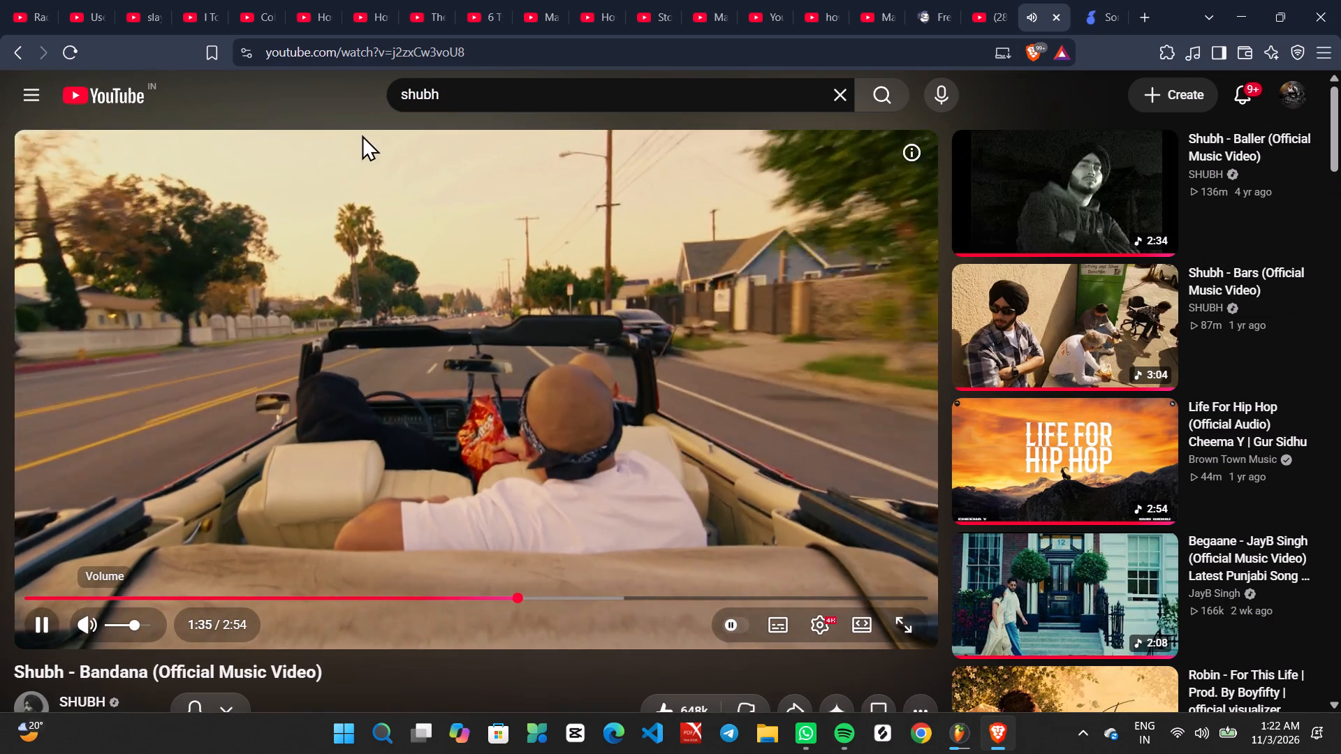
Open the YouTube home page and browse the recommended videos.
left_click(118, 84)
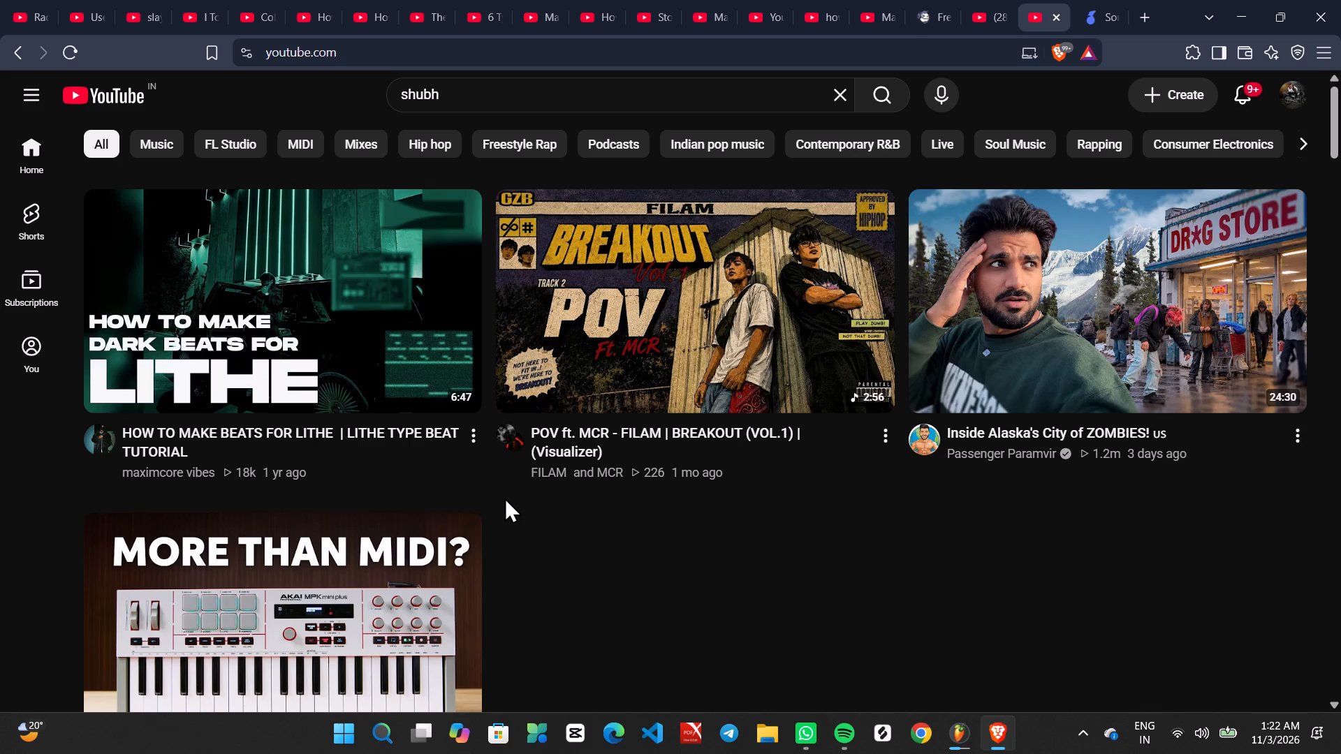
scroll(504, 497, "down", 1)
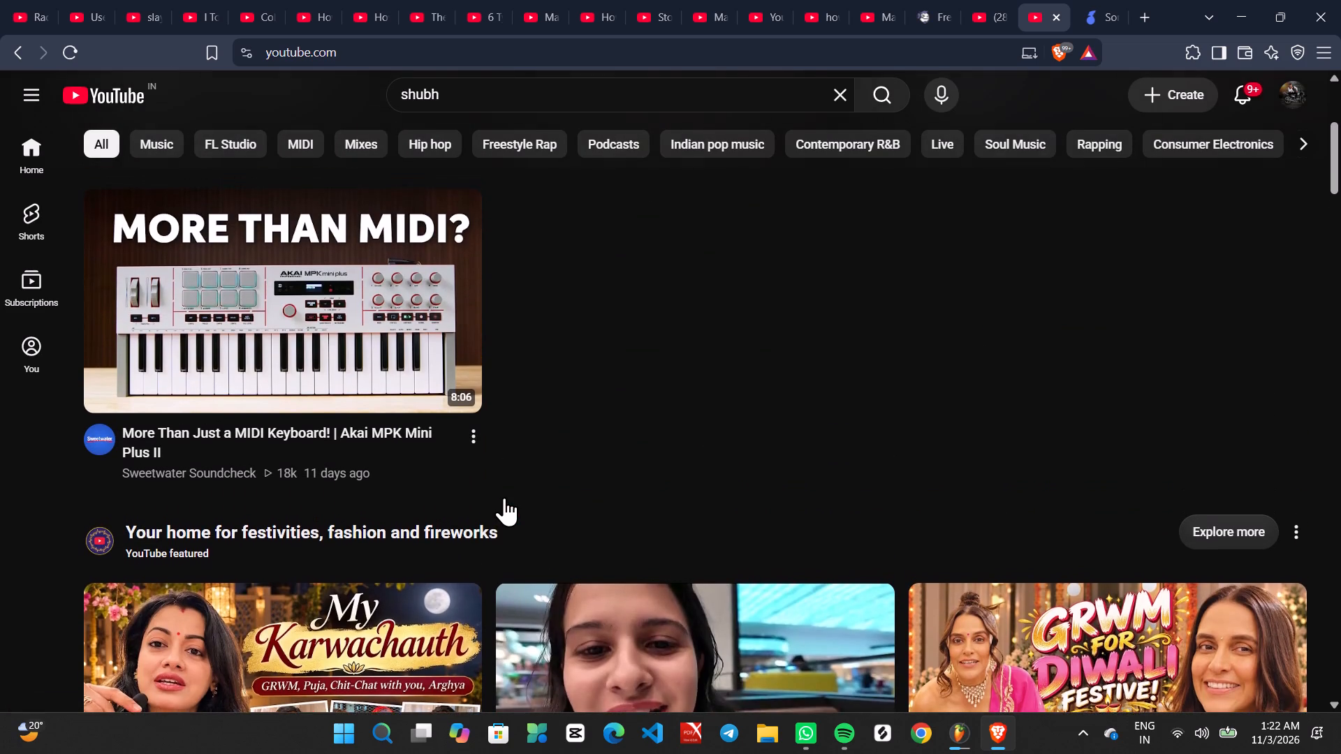
scroll(504, 497, "down", 2)
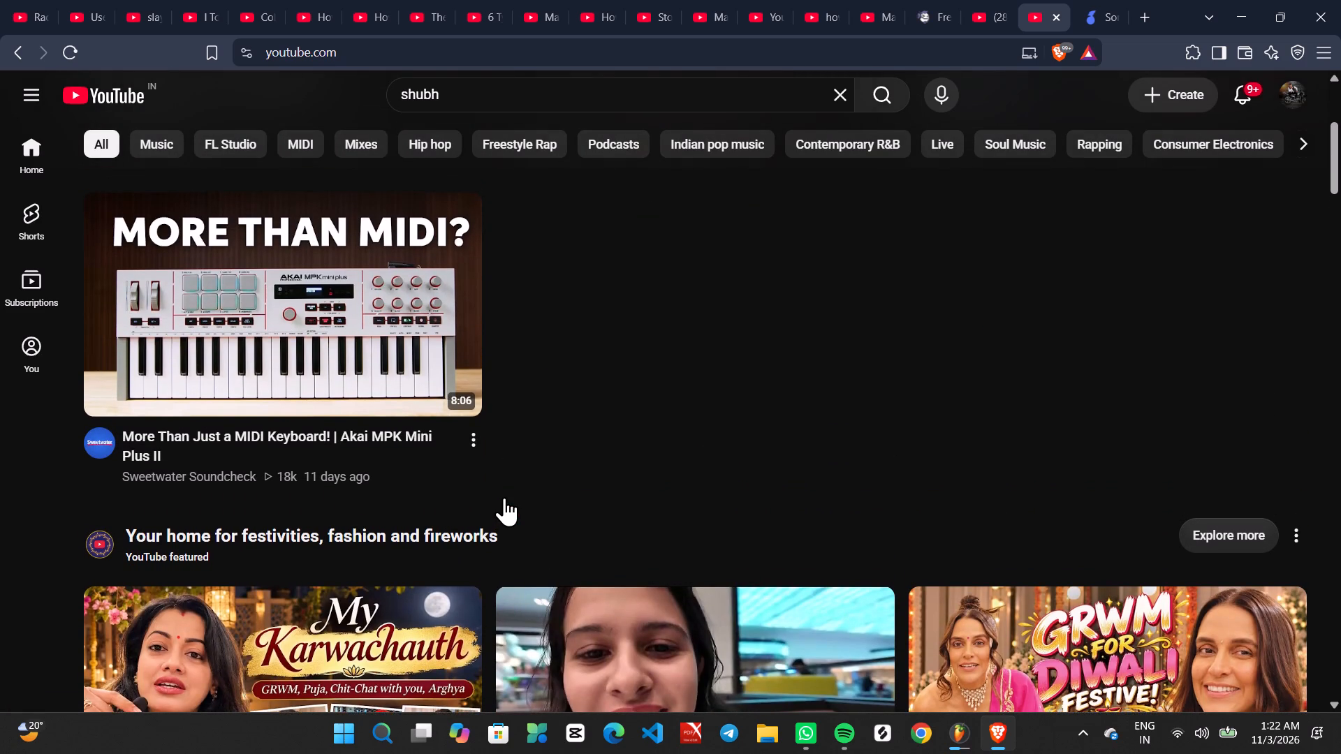
scroll(504, 497, "down", 1)
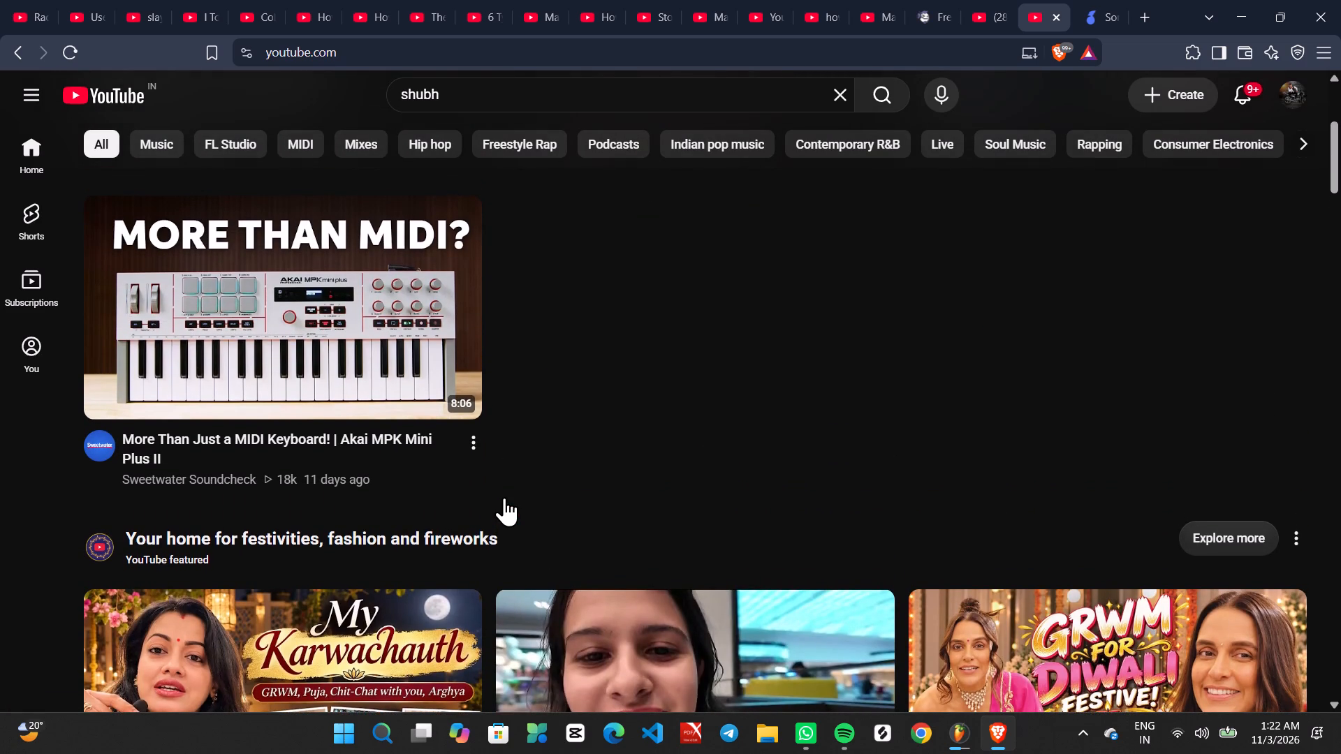
scroll(504, 497, "down", 1)
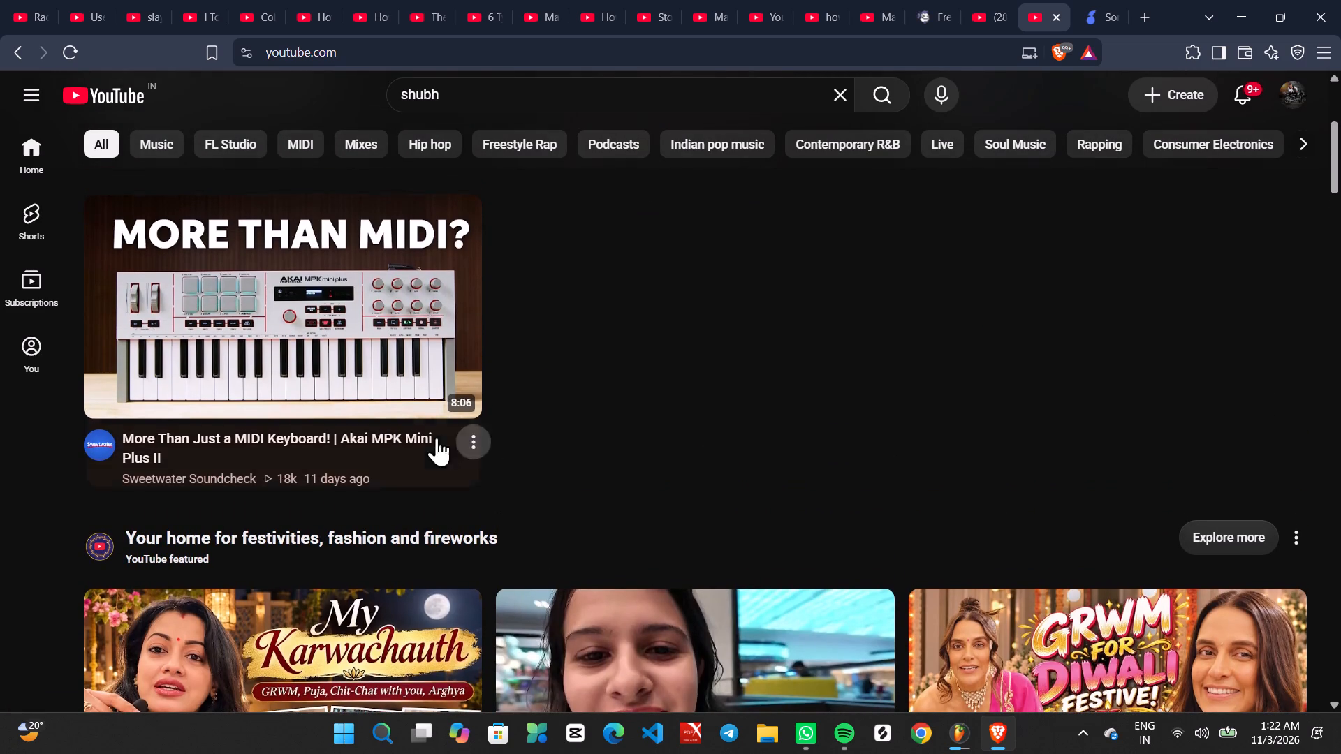
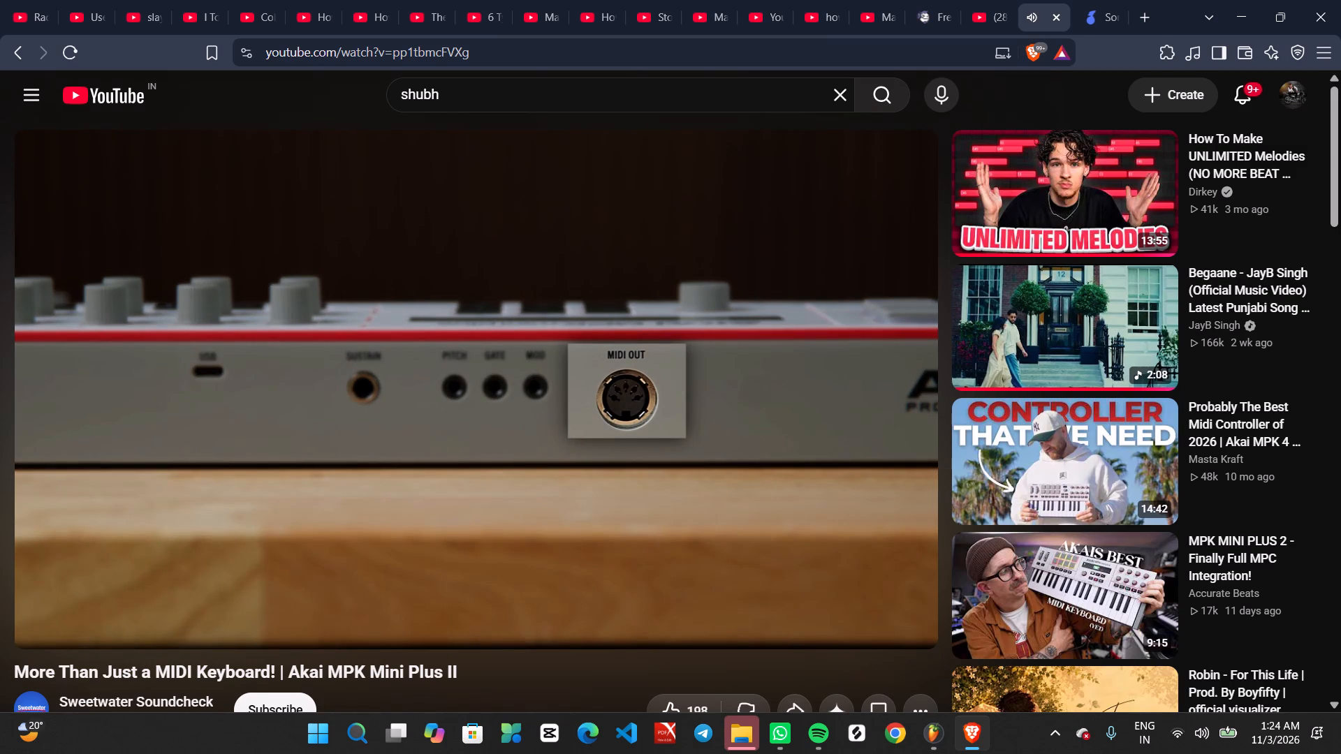
Skim the Akai MPK Mini Plus II video through its chord, inversion, strum and progression mode demos.
left_click(287, 596)
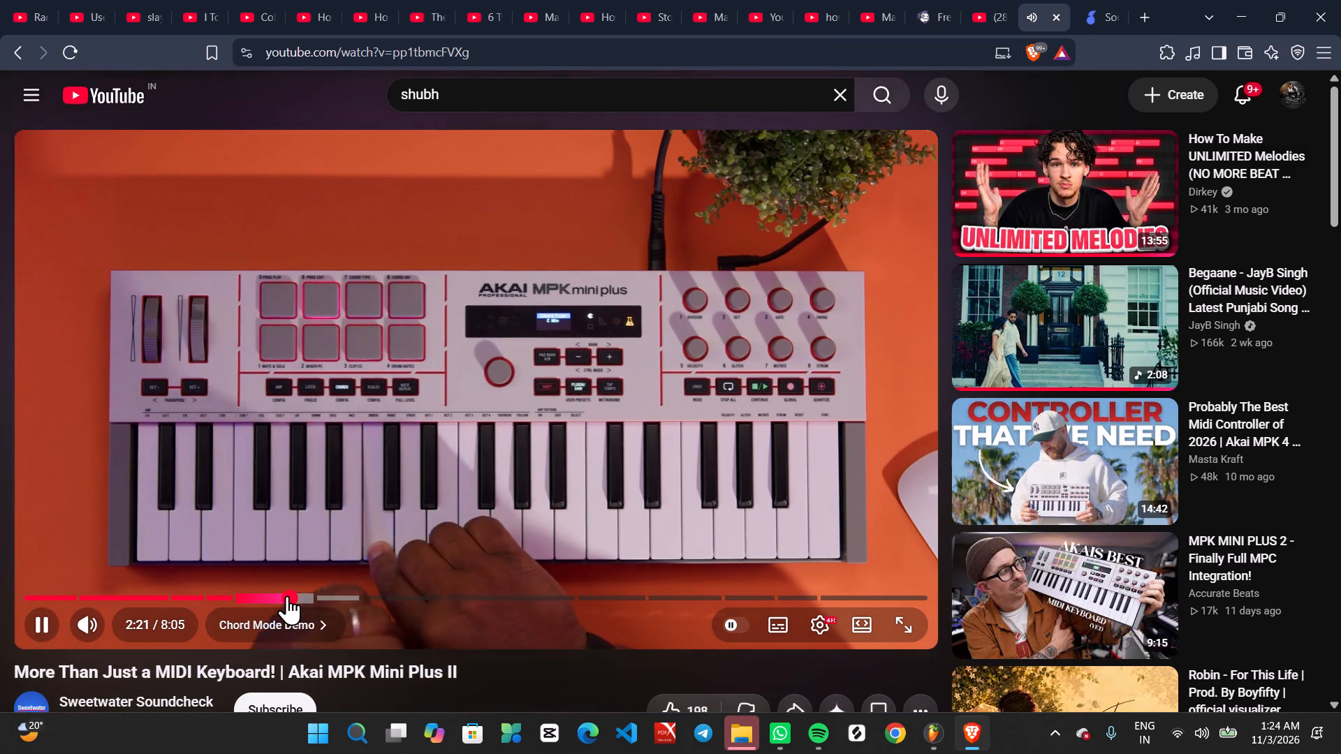
left_click(237, 601)
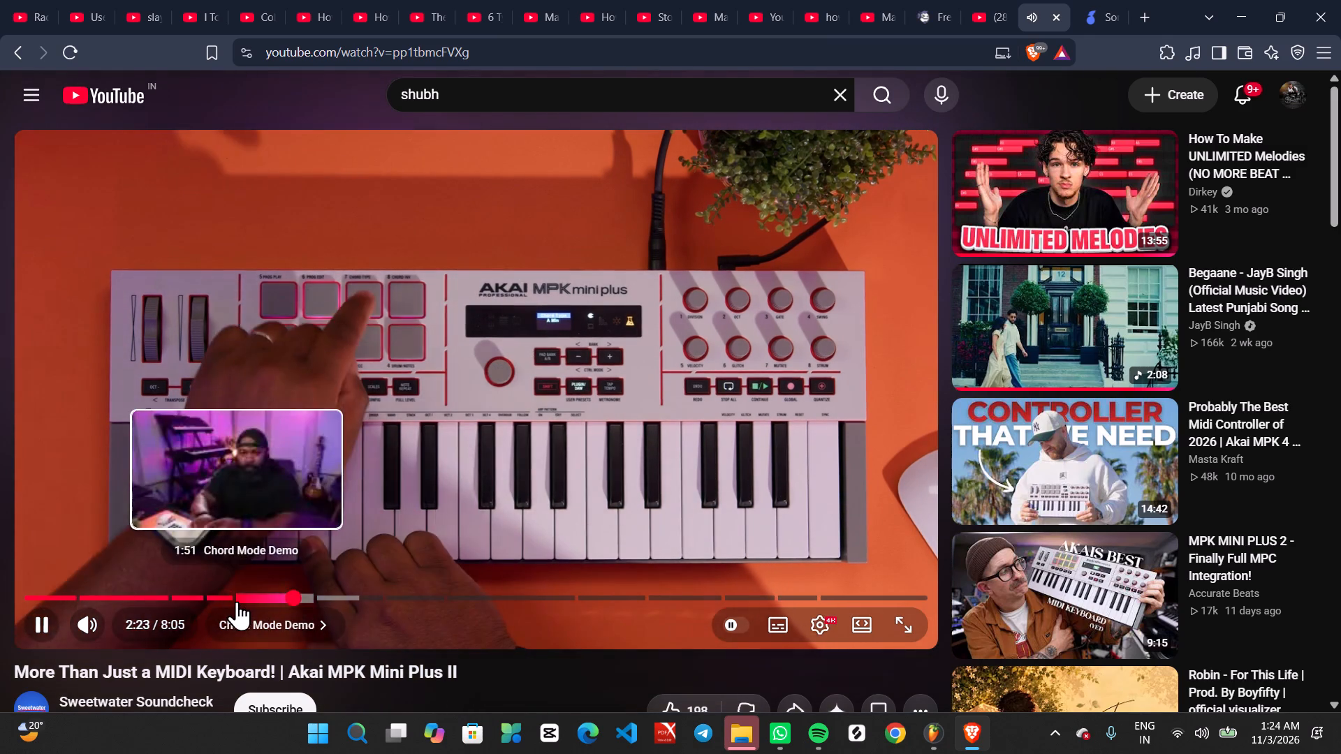
left_click(408, 453)
left_click(408, 453)
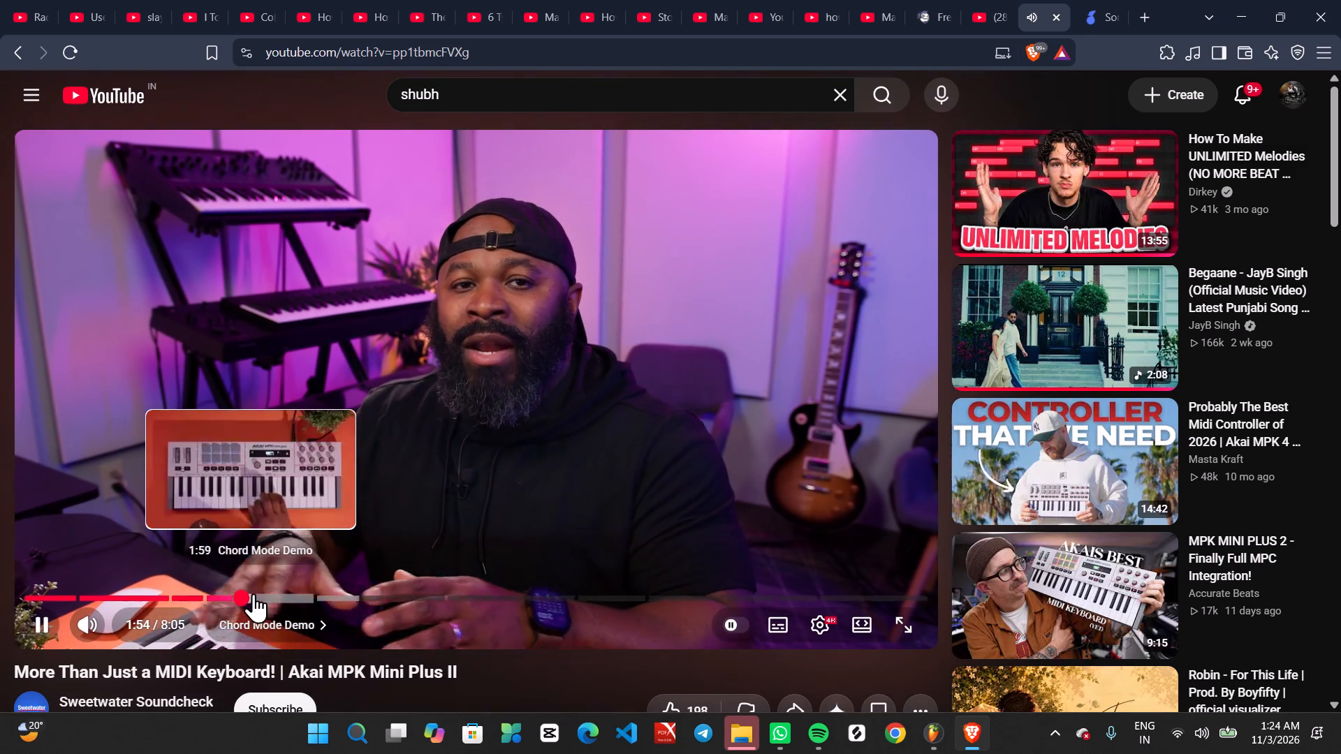
left_click(255, 591)
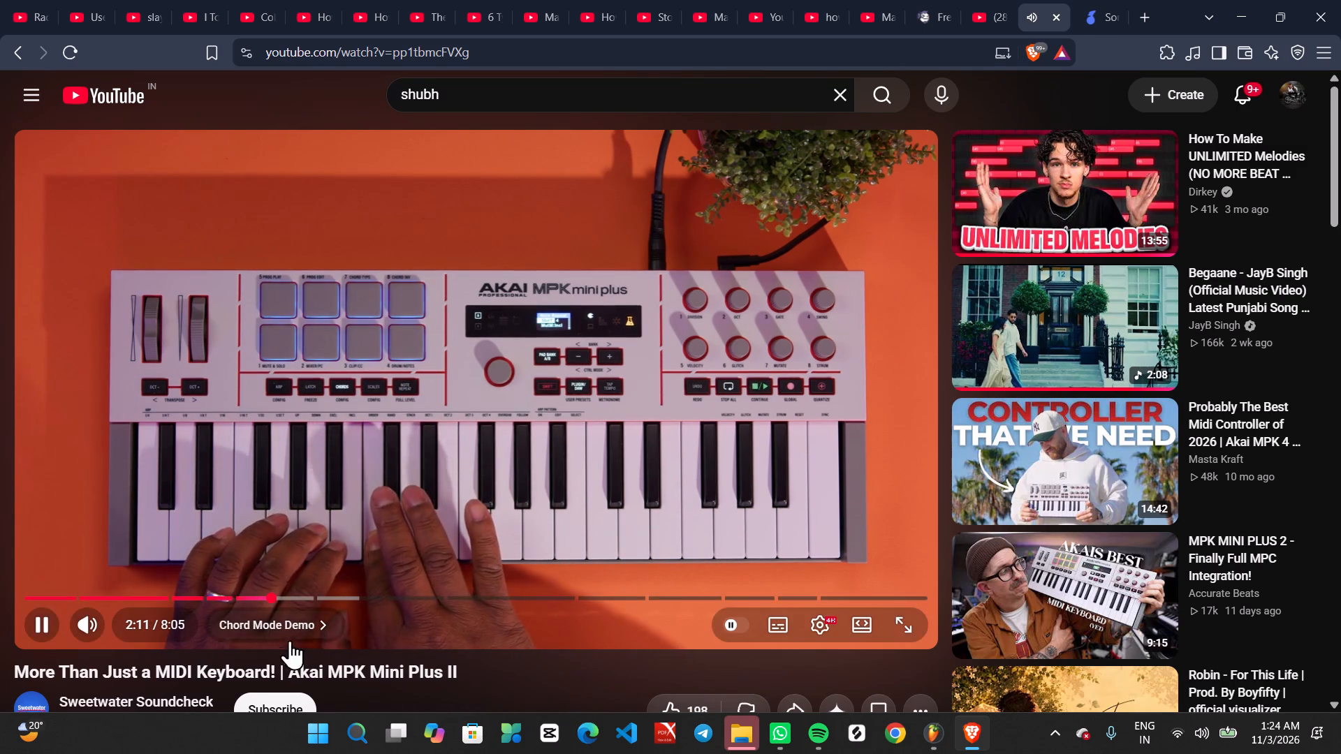
left_click(300, 596)
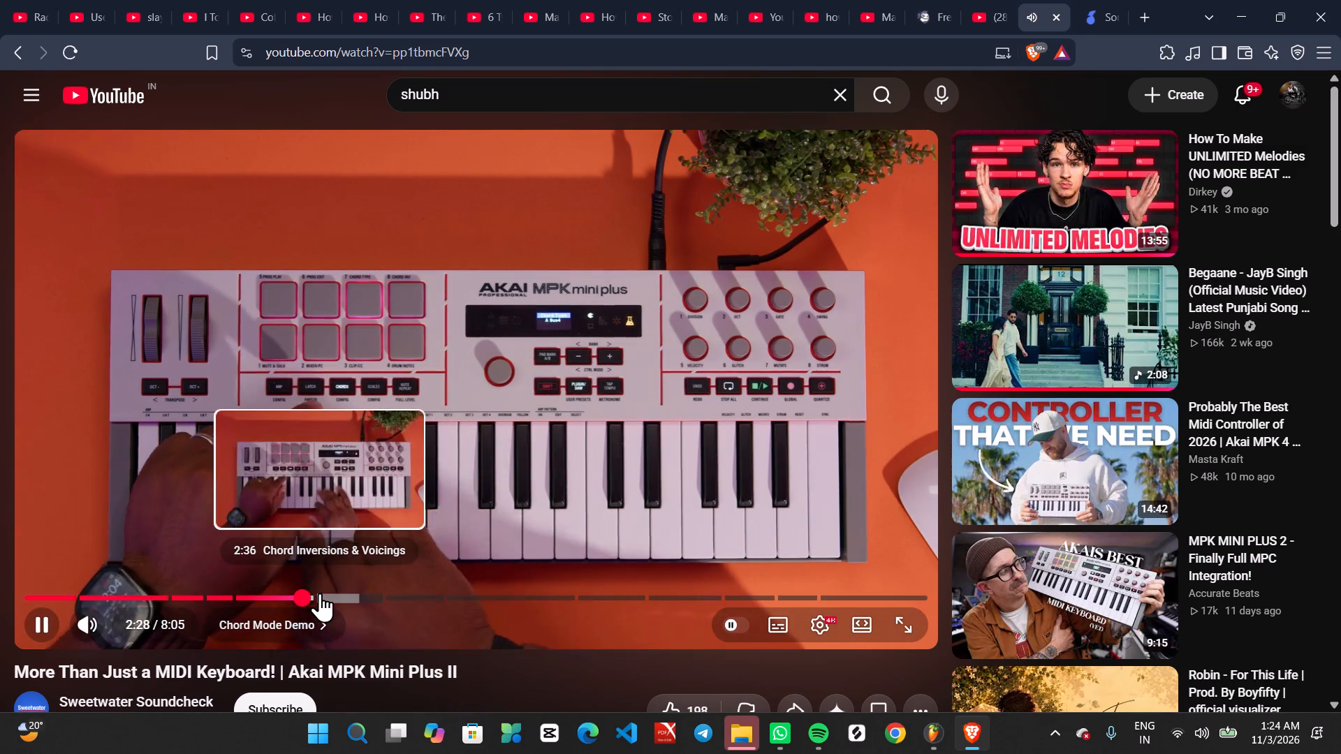
left_click(329, 595)
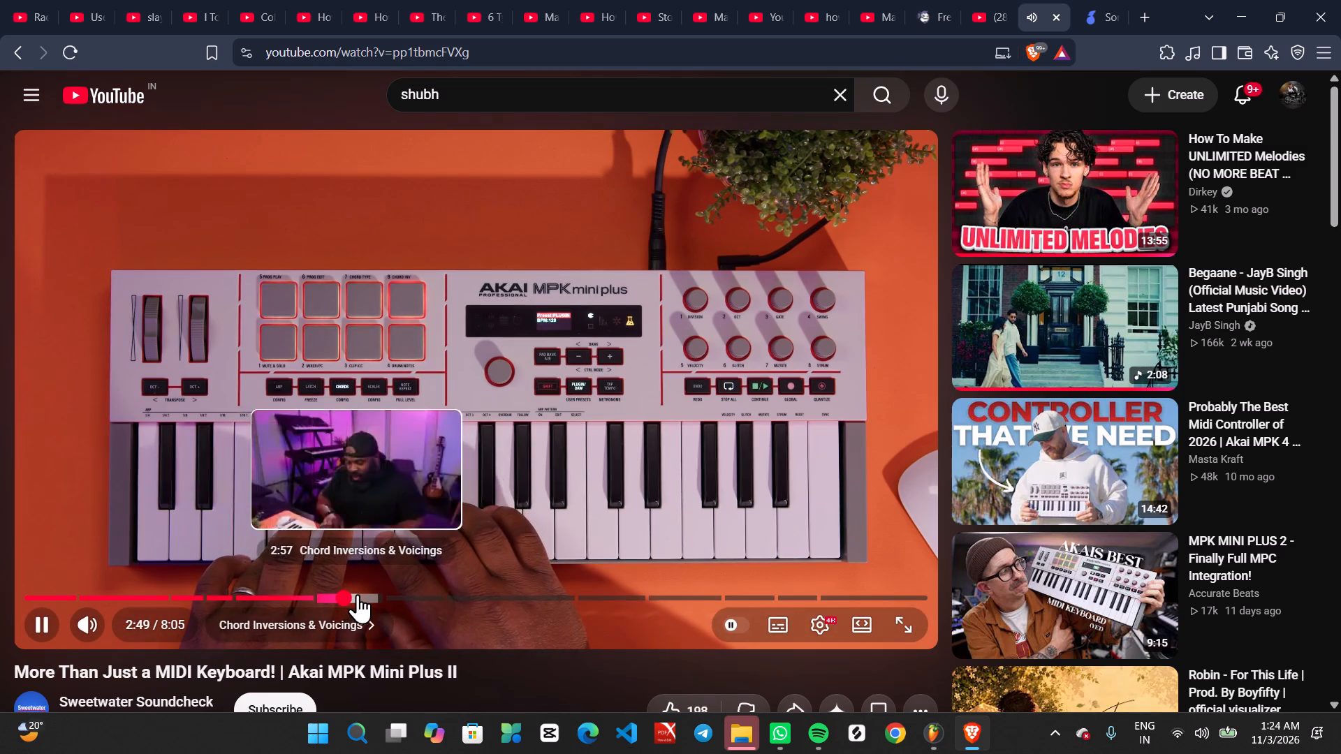
left_click(369, 594)
left_click(401, 591)
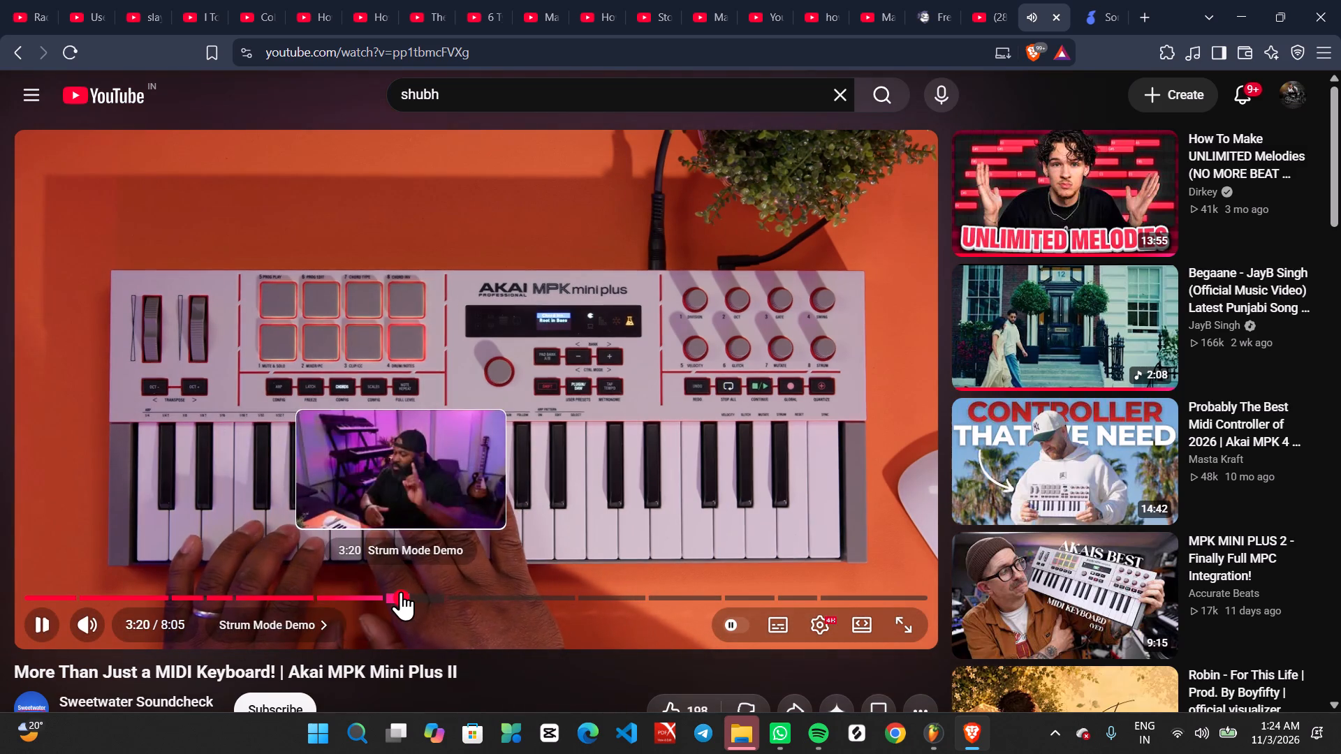
left_click(416, 591)
left_click(443, 588)
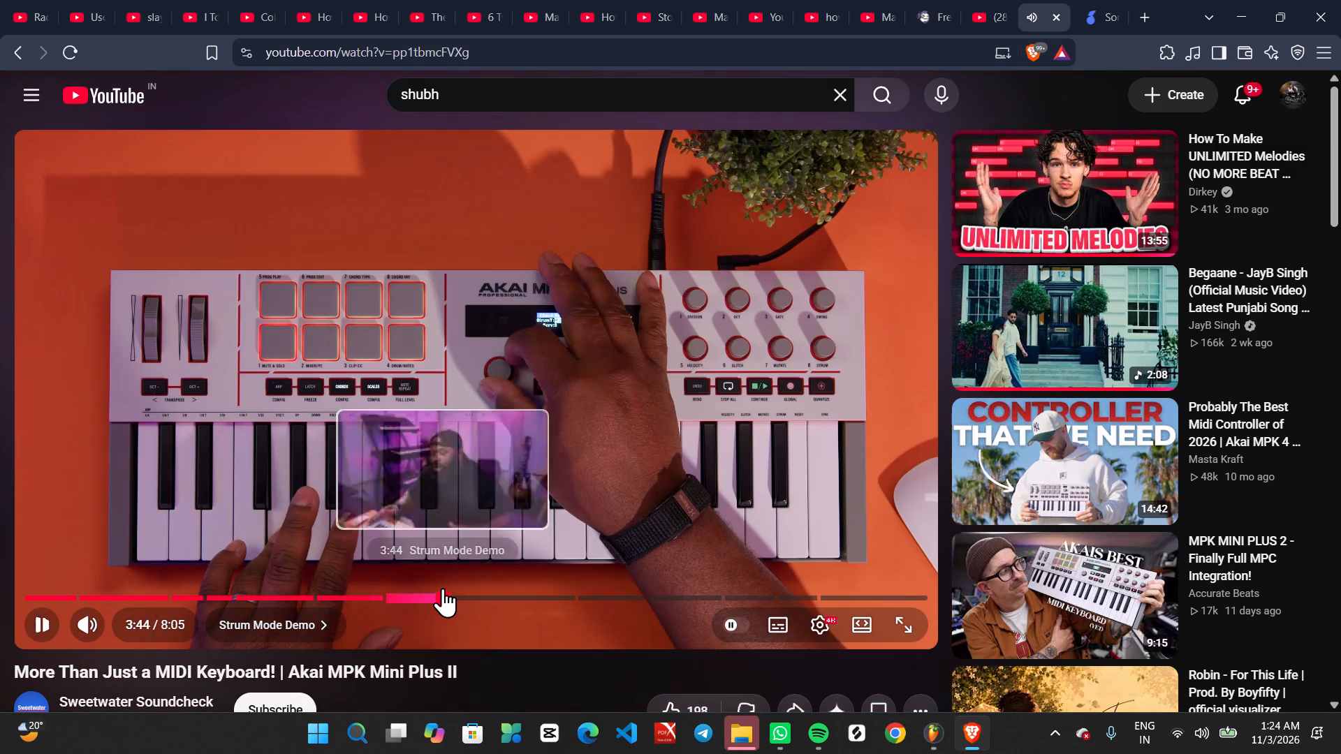
left_click(477, 594)
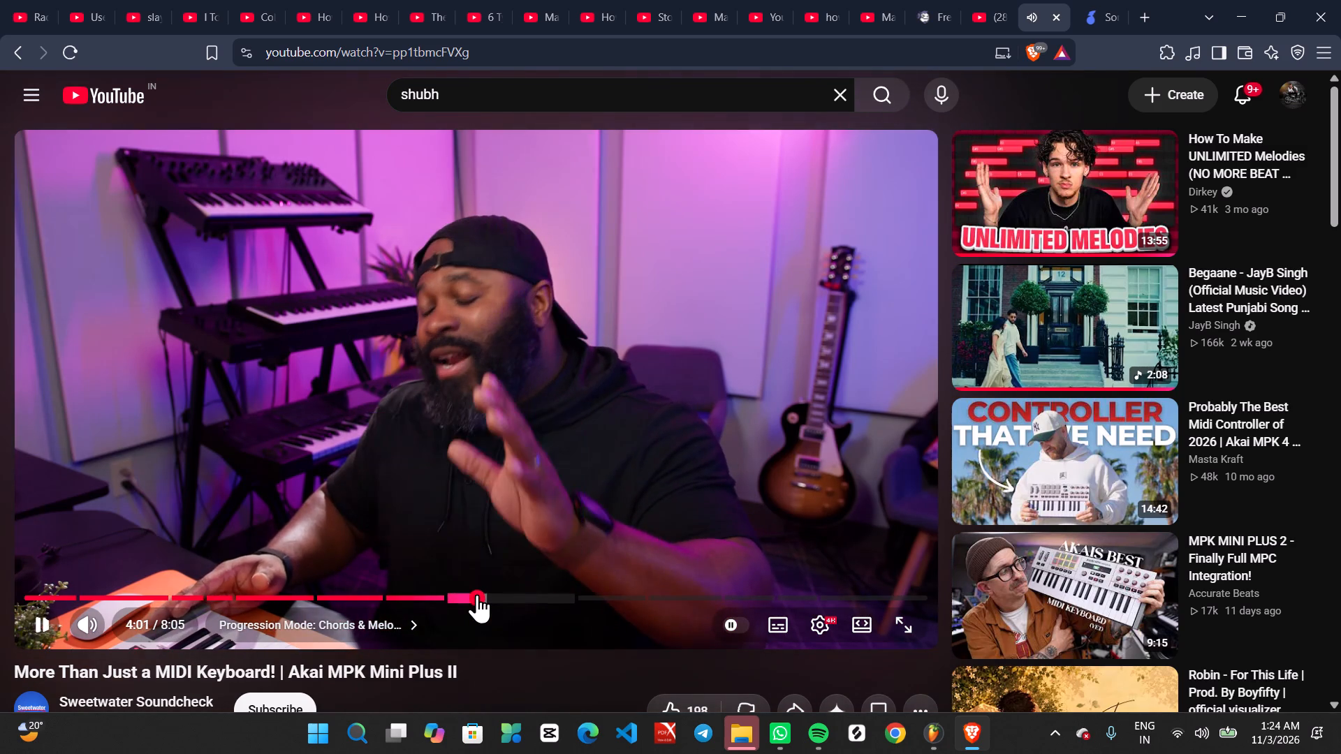
left_click(563, 454)
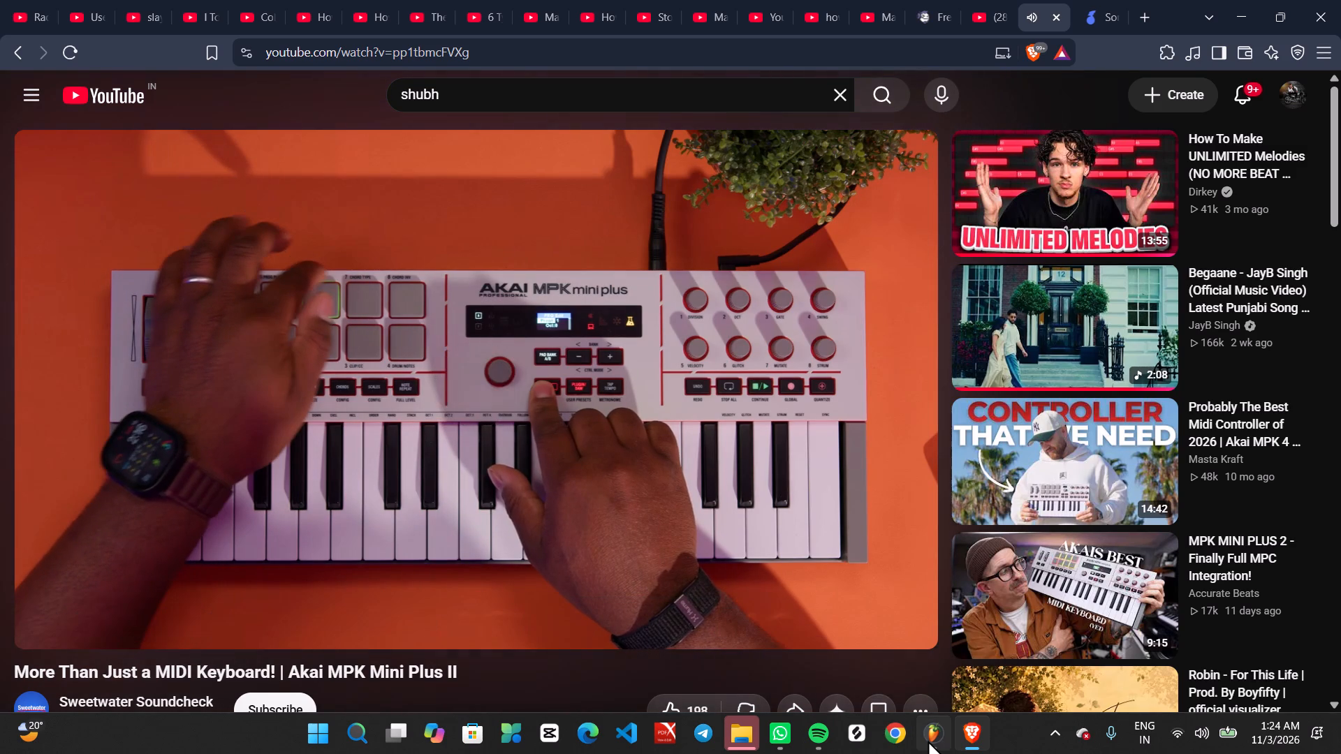
Return to FL Studio, switch to the Desktop folder in File Explorer, and play the exported aarzu mp3 final file.
left_click(928, 740)
left_click(744, 733)
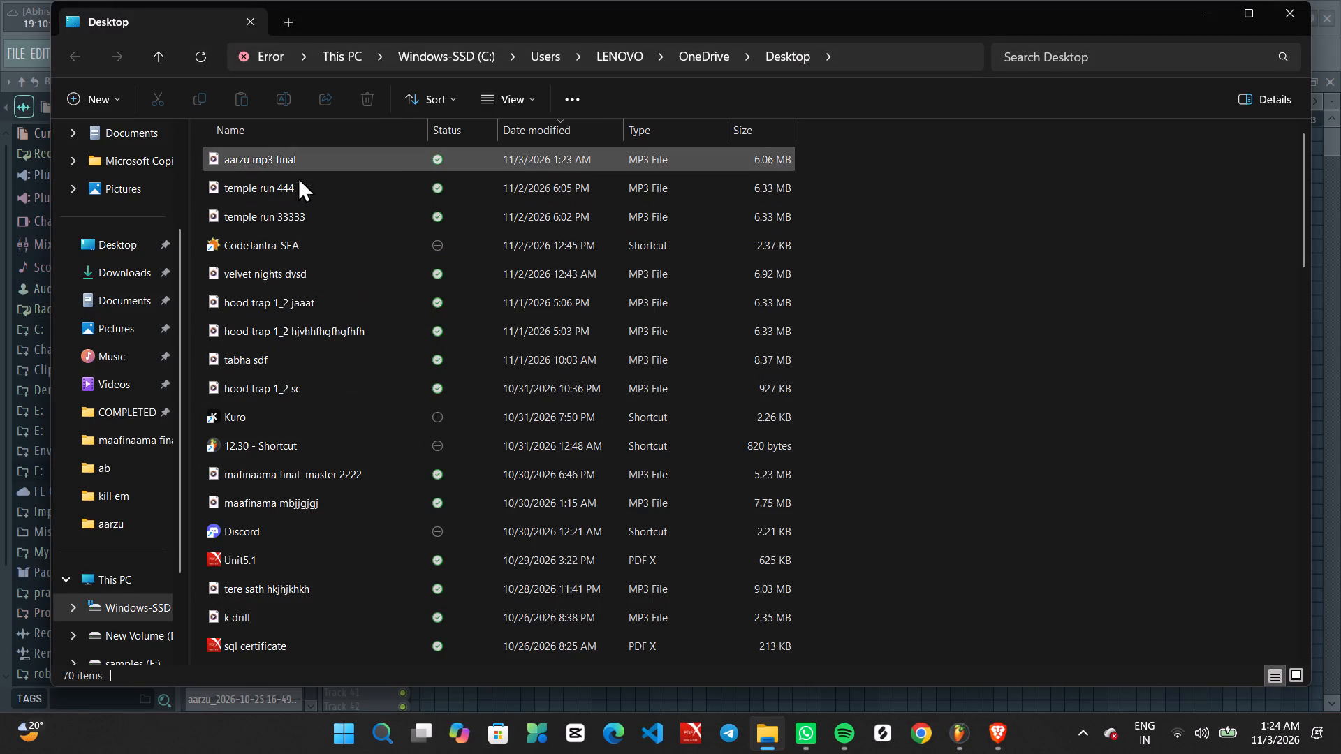
double_click(345, 160)
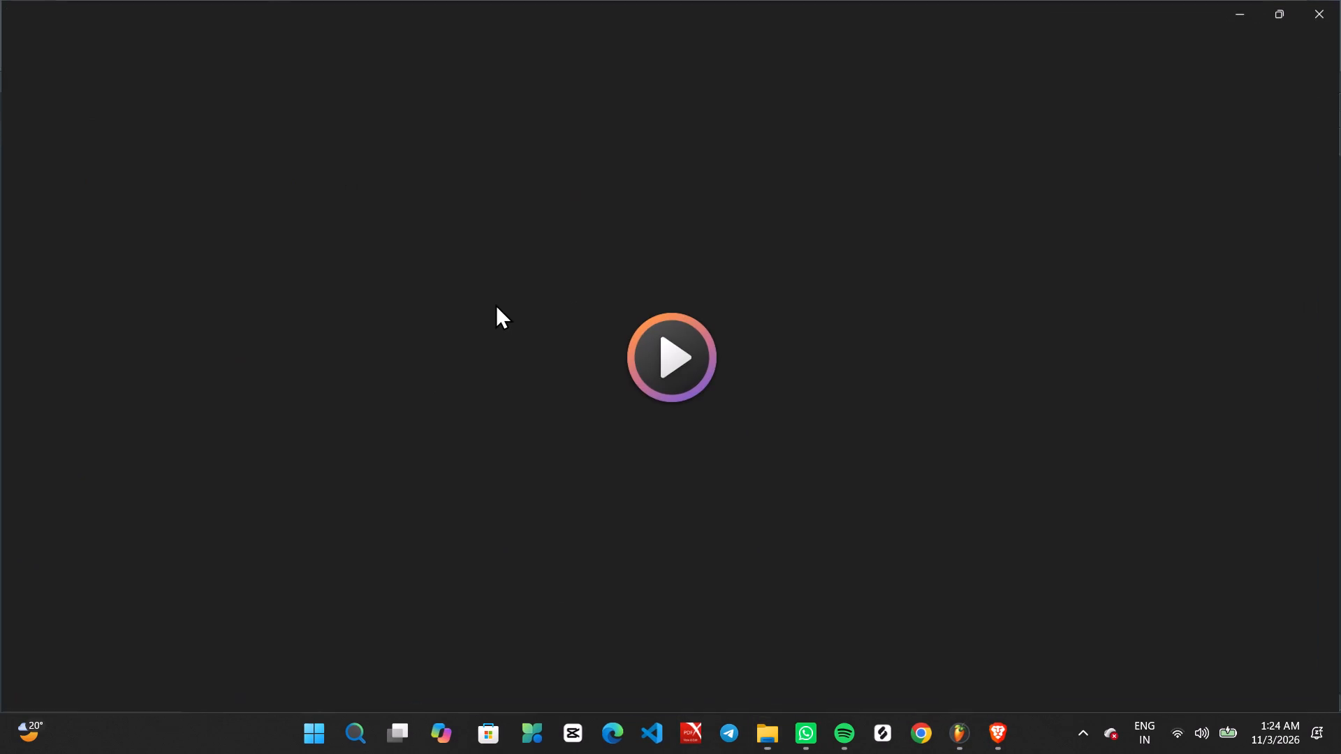
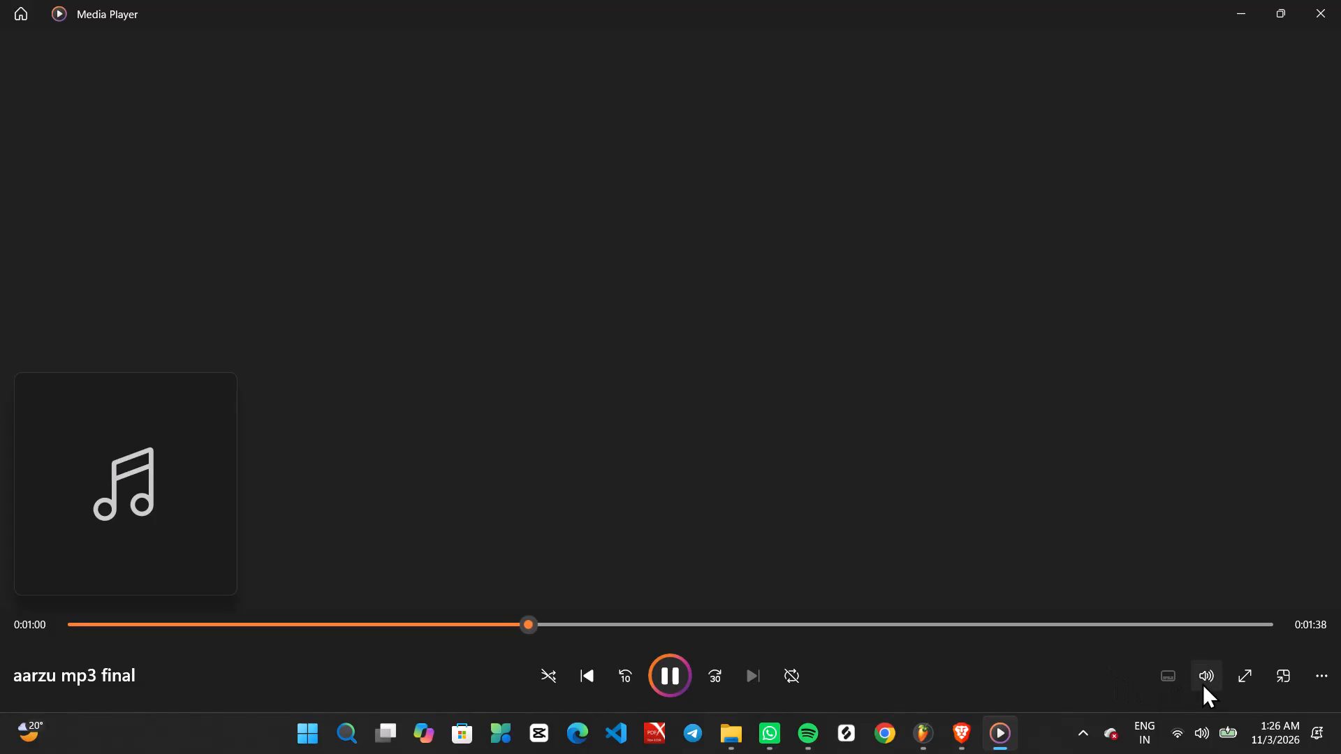
Raise the Media Player volume to its maximum while the aarzu mp3 final track plays.
left_click(1202, 683)
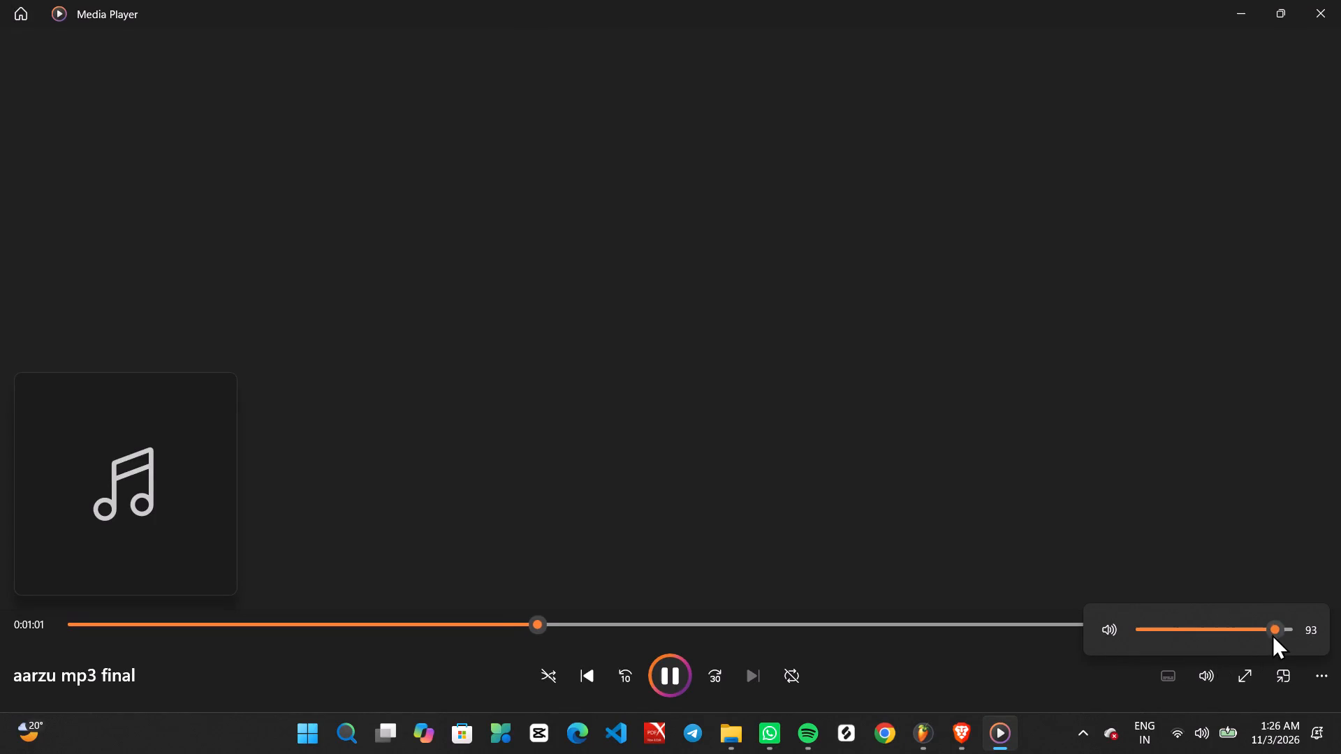
left_click_drag(1276, 630, 1303, 635)
left_click(1215, 667)
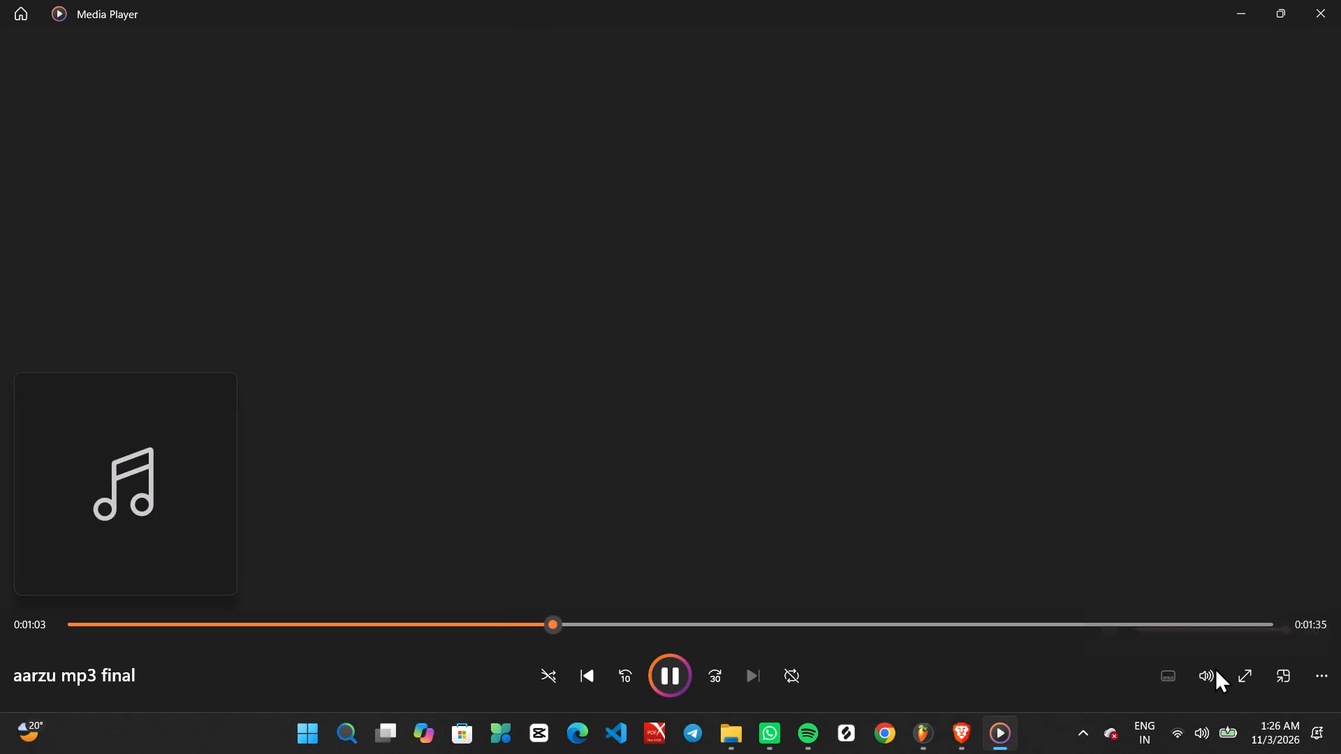
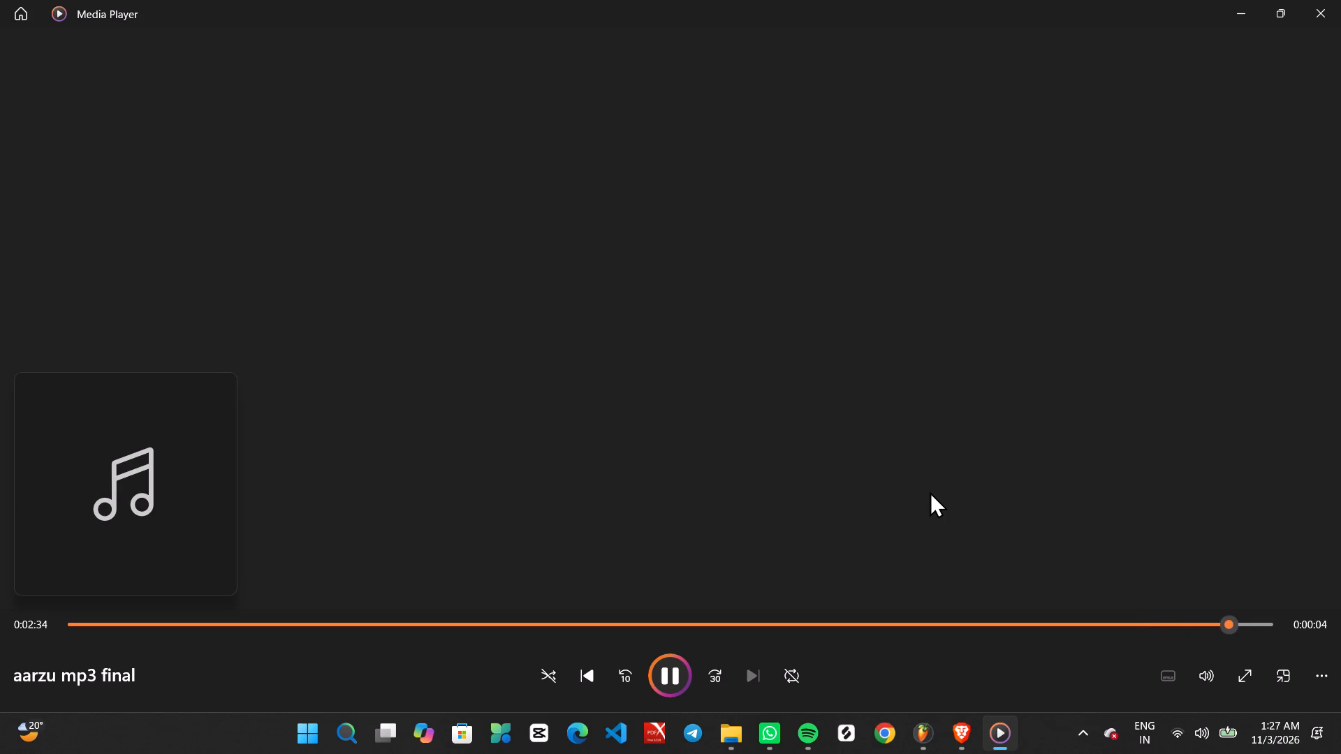
Pause the aarzu mp3 final track near its end and close Media Player.
key("space")
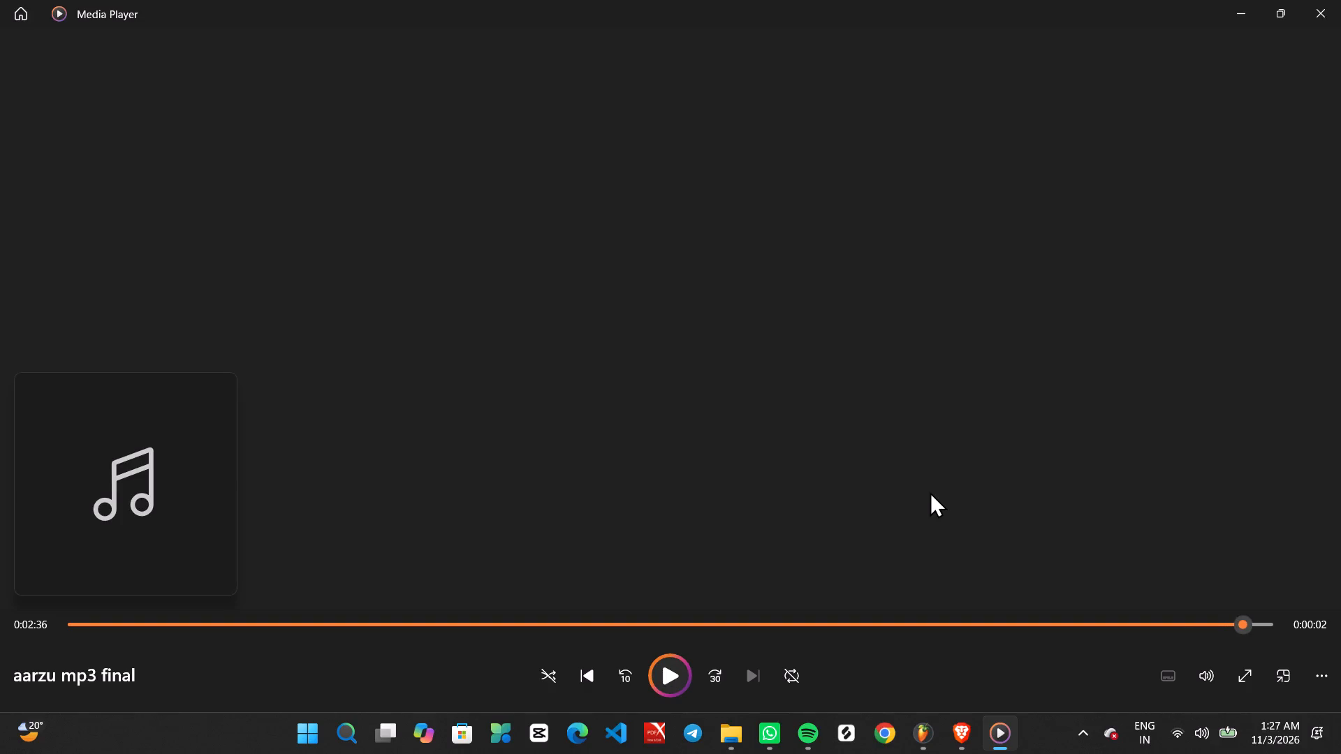
left_click(1340, 0)
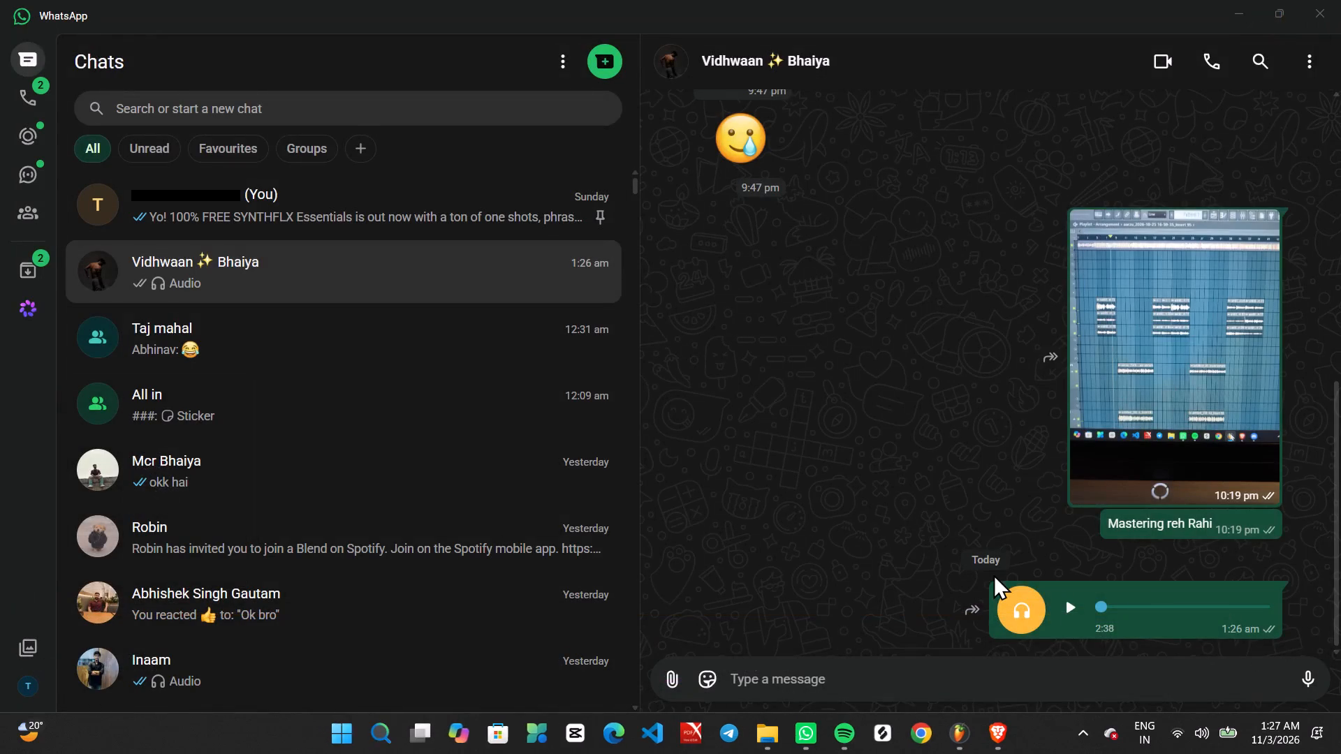
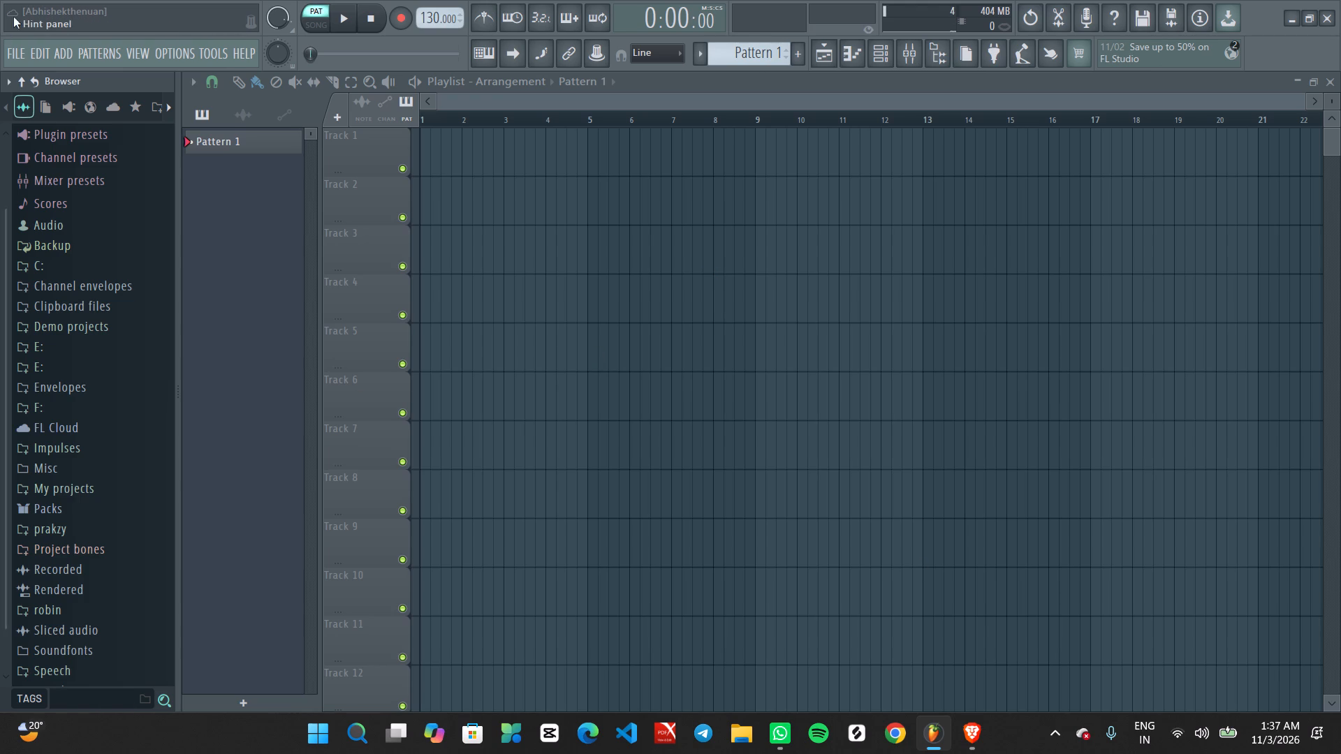
Open the aarzu.flp project from the recent projects.
left_click(11, 61)
left_click(66, 280)
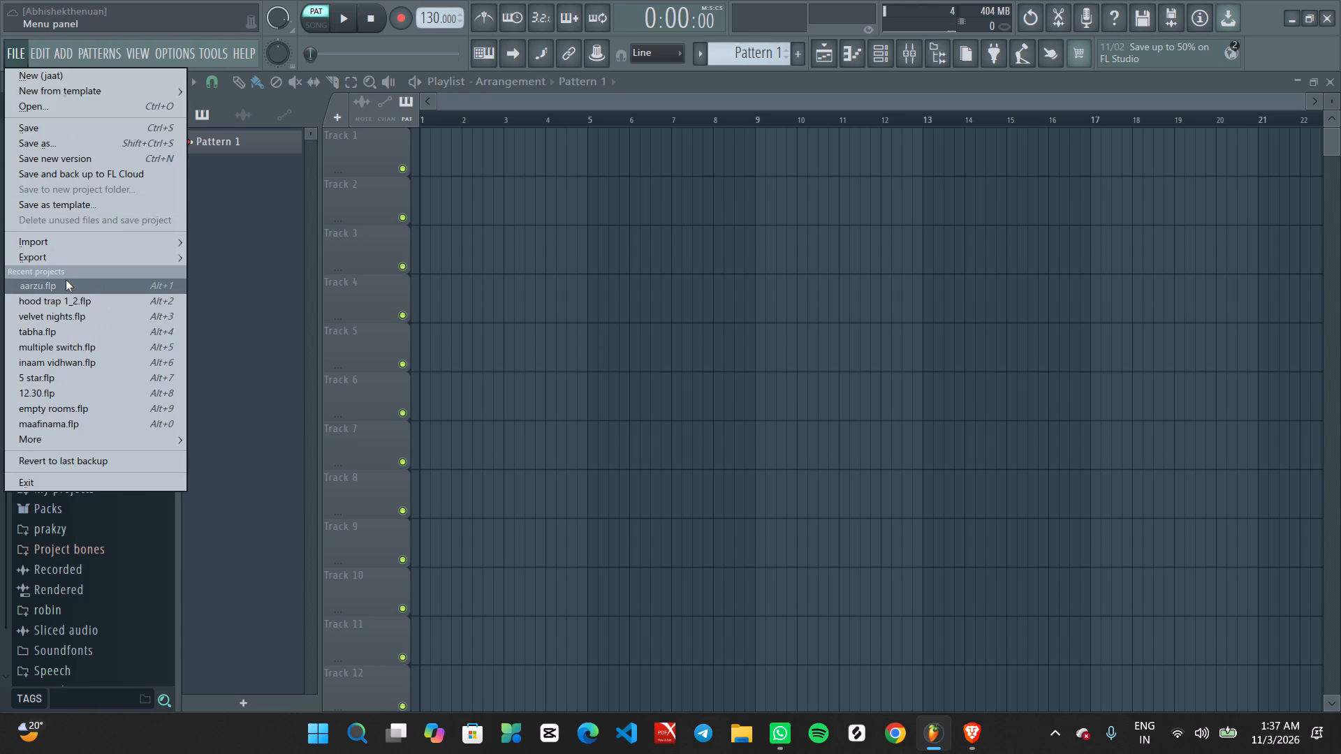
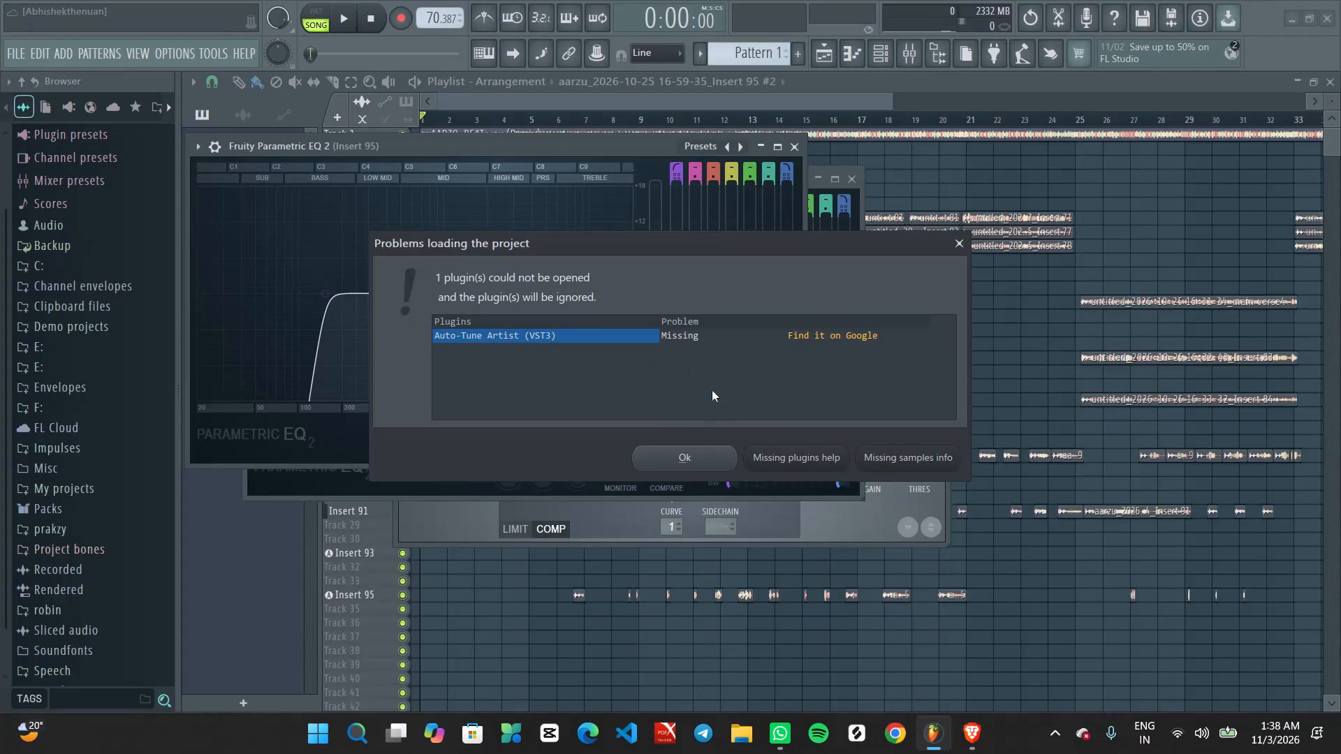
Dismiss the missing-plugin notice and close the effect windows left open over the playlist.
left_click(698, 451)
left_click(800, 142)
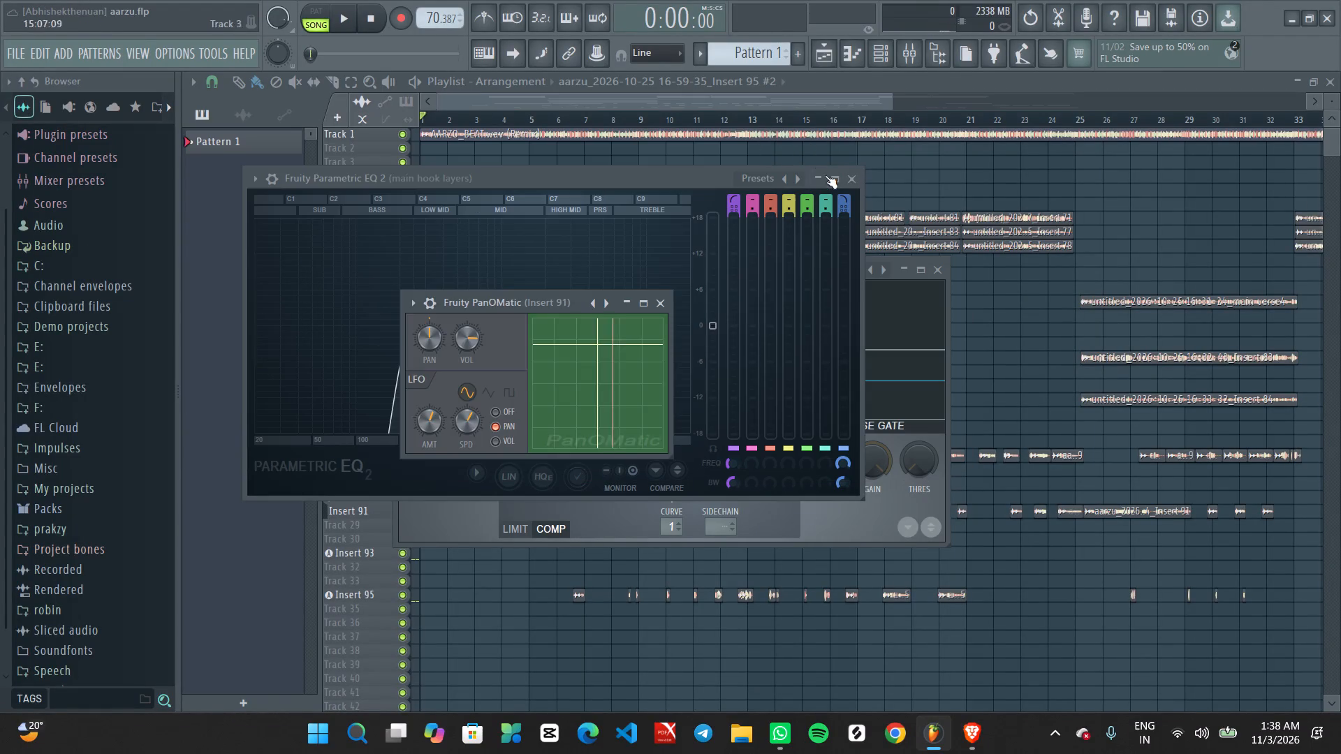
left_click(849, 180)
left_click(664, 293)
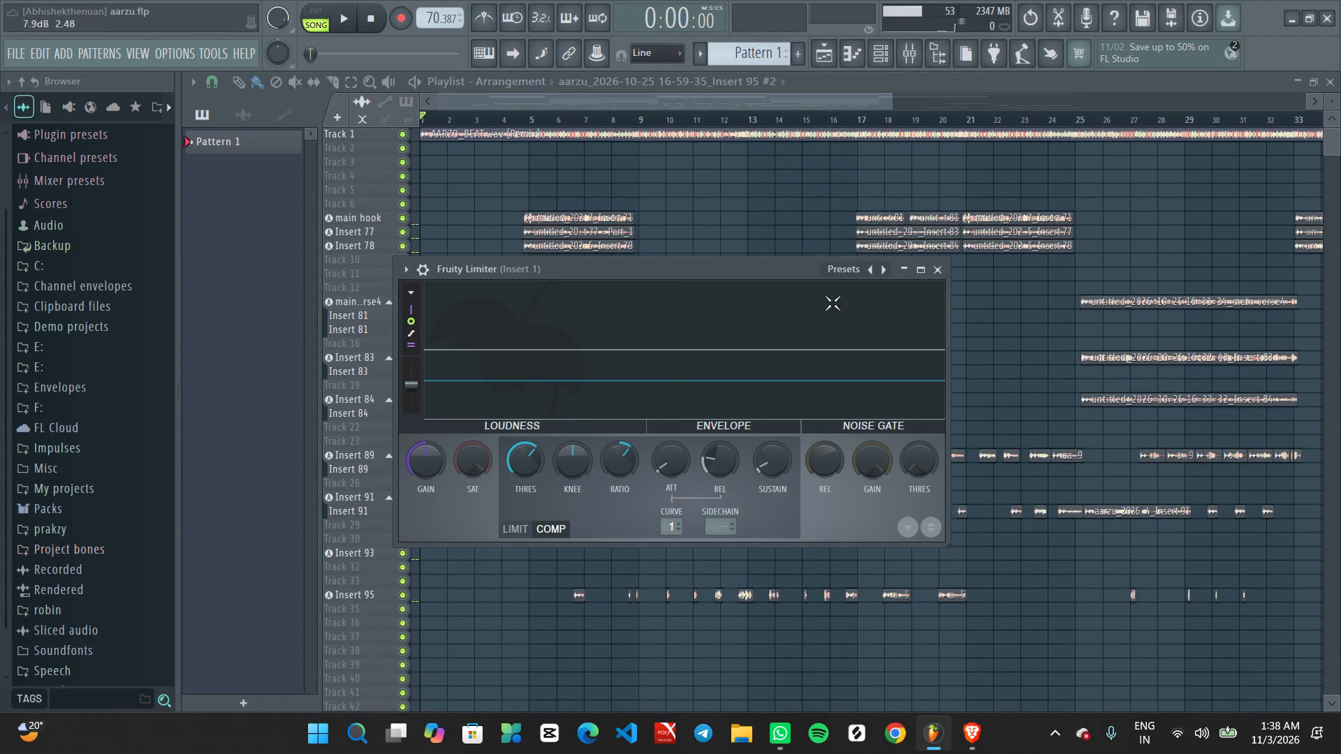
left_click(941, 265)
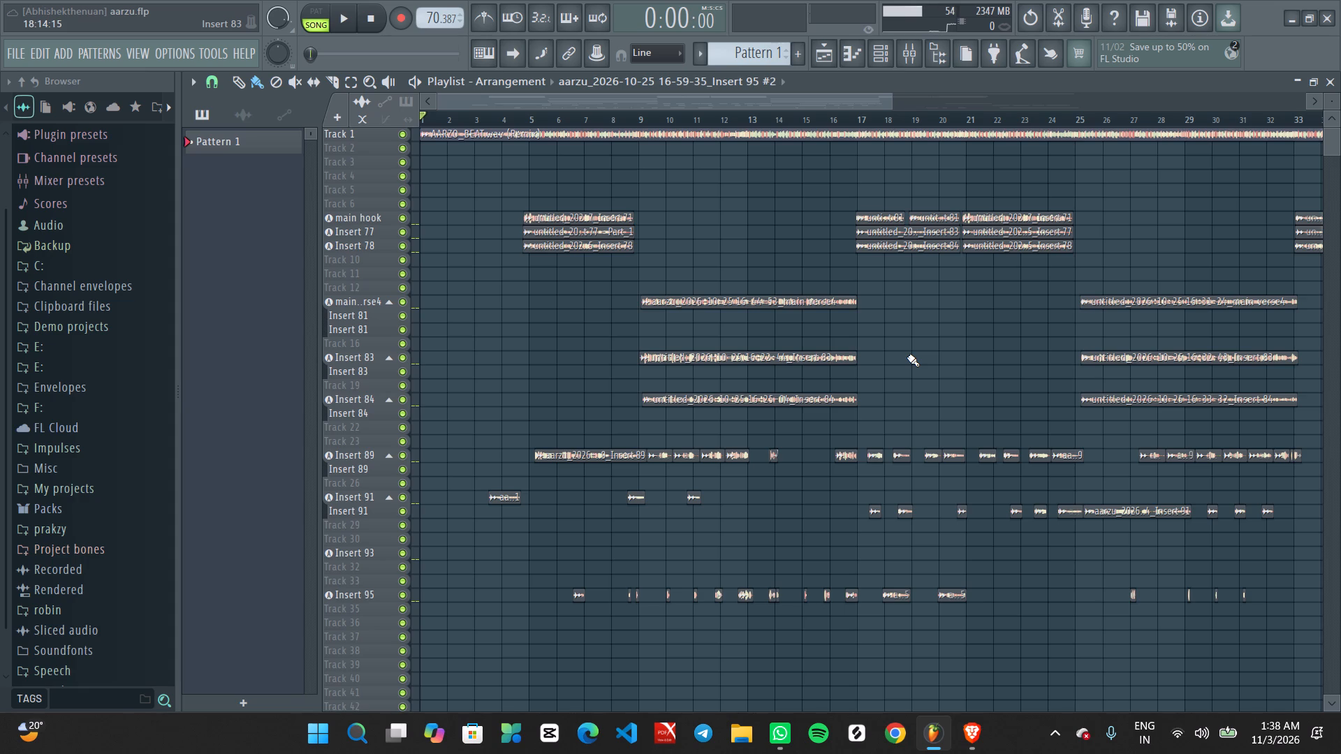
Play the arrangement from just before the first main hook clips to listen to the hook vocals.
scroll(592, 272, "up", 2, "ctrl")
key("space")
scroll(534, 274, "up", 3)
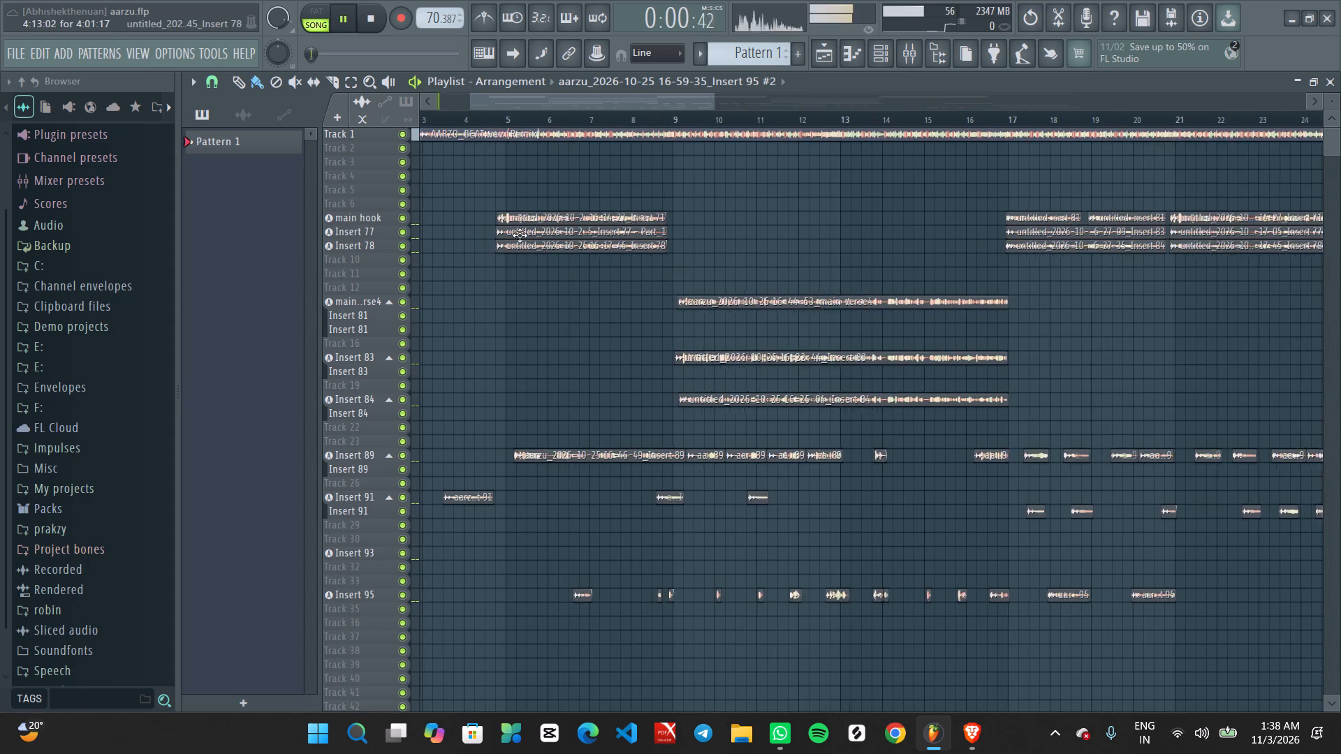
left_click(485, 120)
scroll(506, 297, "up", 2, "ctrl")
middle_click_drag(531, 311, 655, 367)
scroll(585, 302, "up", 1, "ctrl")
scroll(585, 302, "down", 3, "ctrl")
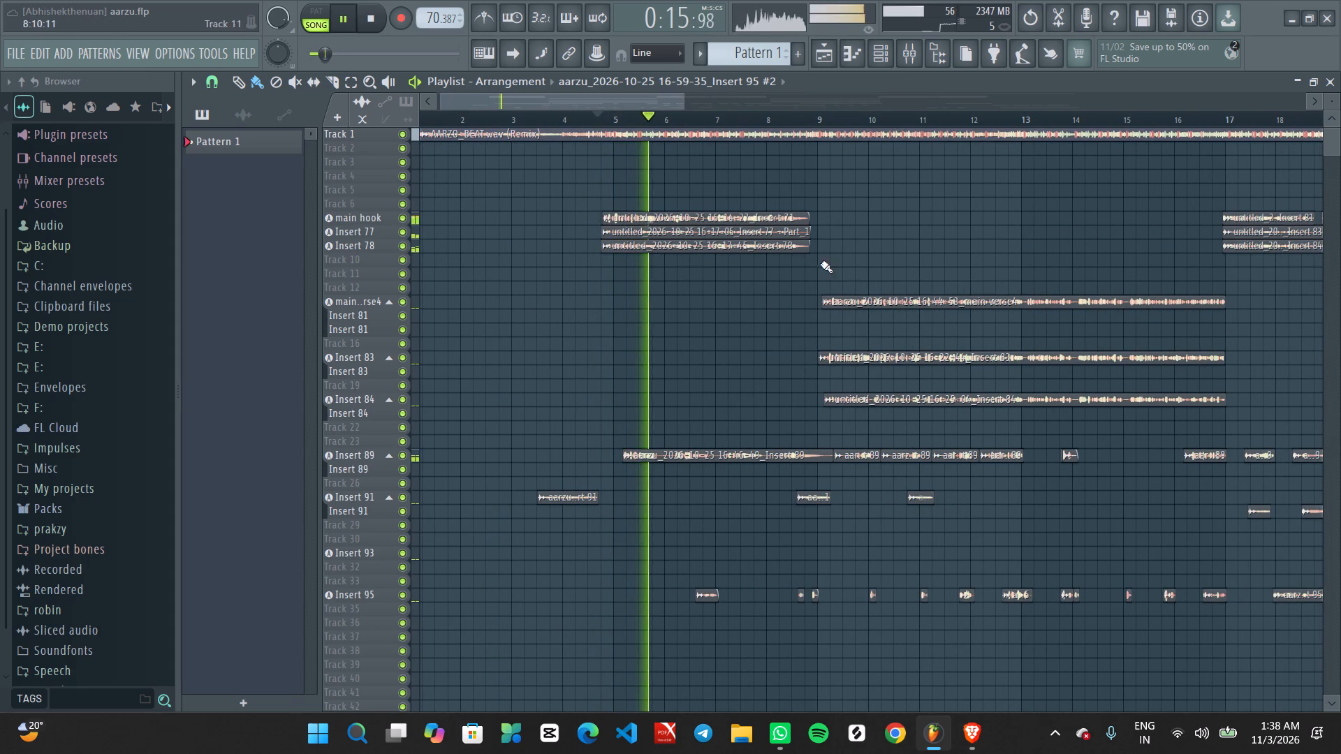
key("space")
Open Waves Tune Real-Time on the main hook mixer track and set its note transition to 0.1 ms.
left_click(904, 49)
key("space")
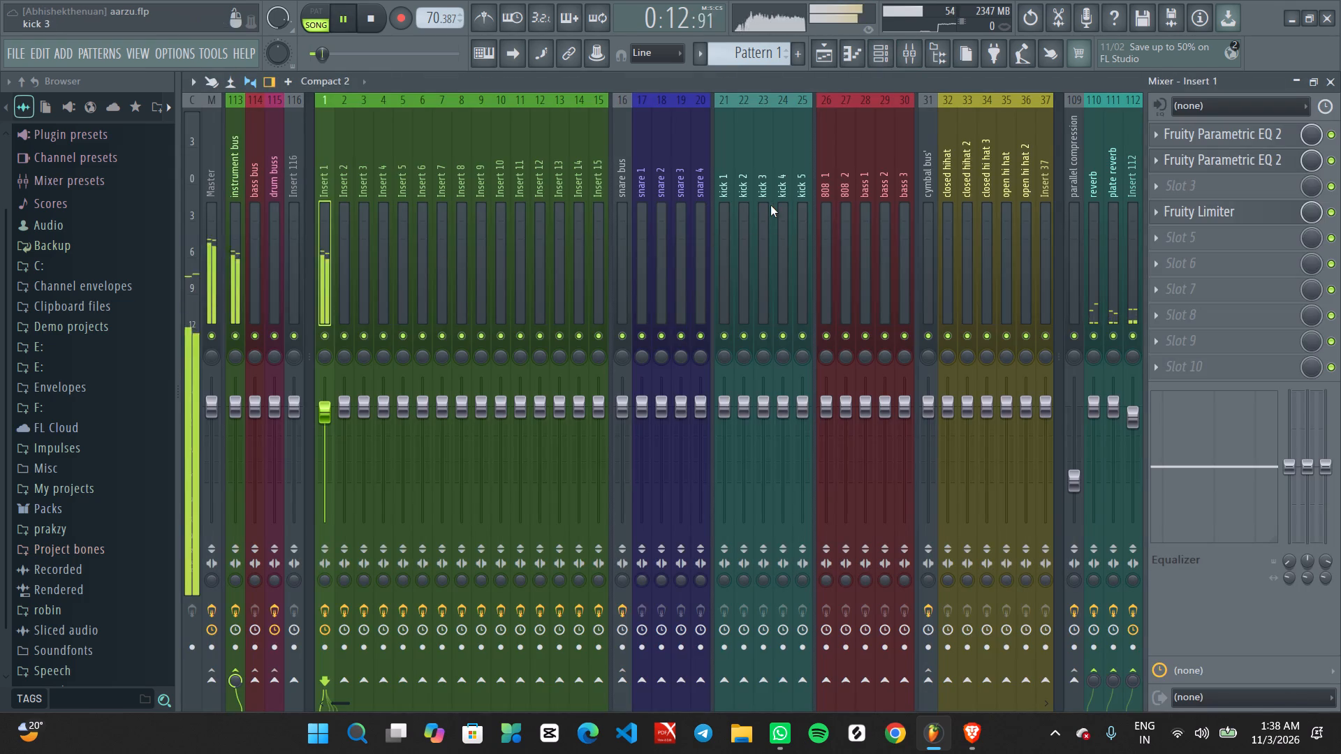
scroll(770, 205, "down", 19)
key("space")
left_click(602, 202)
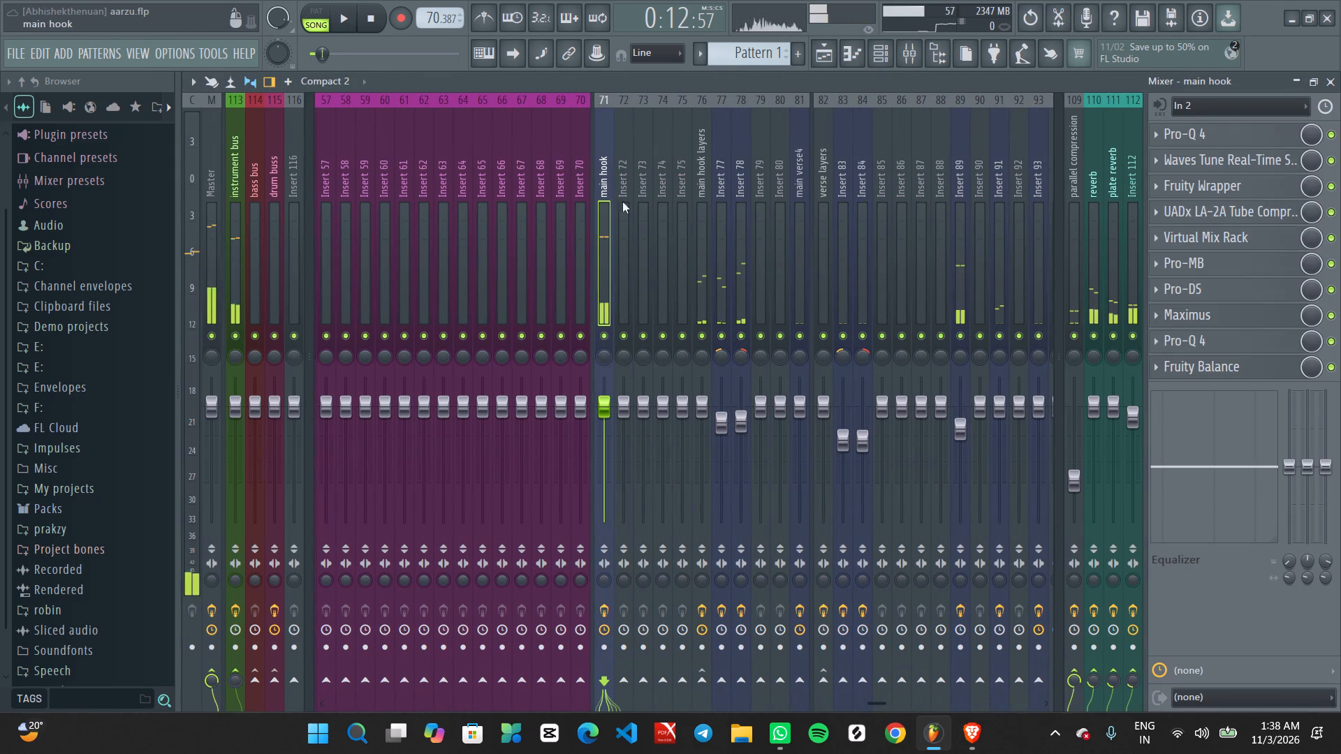
left_click(1234, 157)
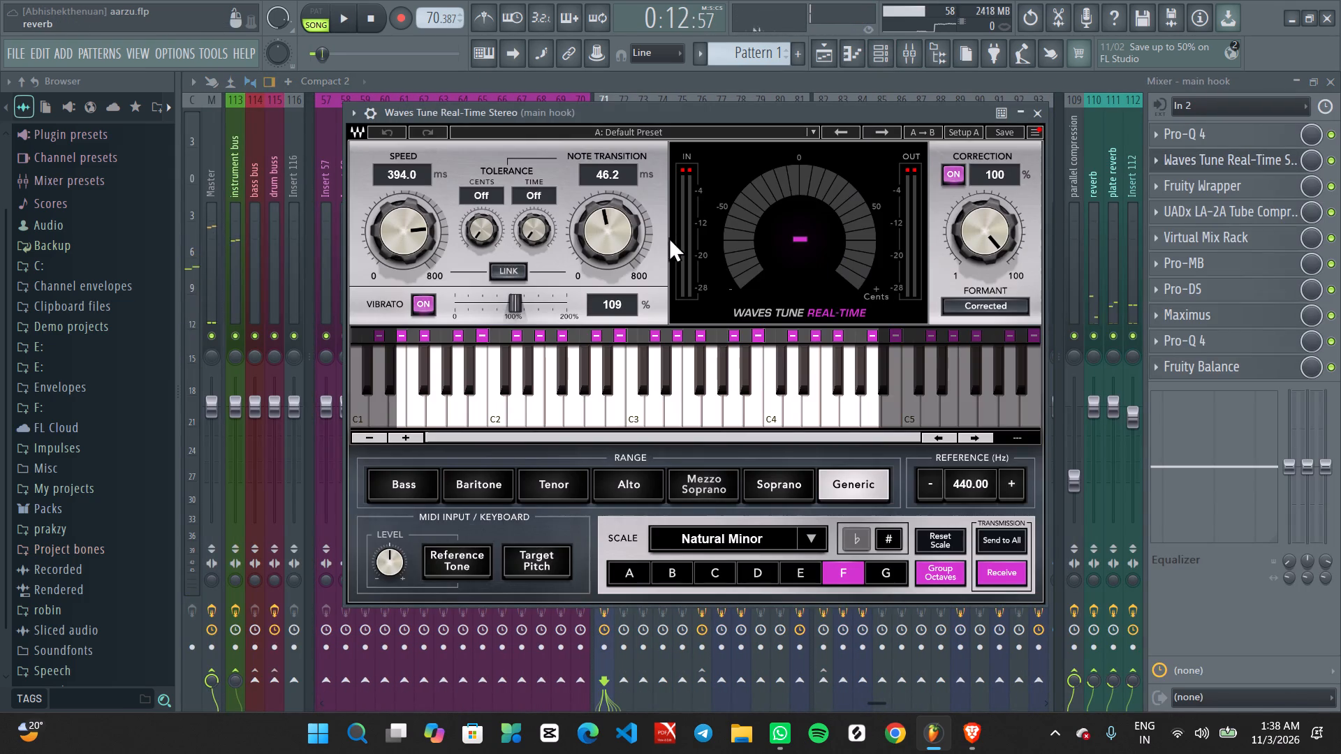
left_click_drag(614, 223, 625, 475)
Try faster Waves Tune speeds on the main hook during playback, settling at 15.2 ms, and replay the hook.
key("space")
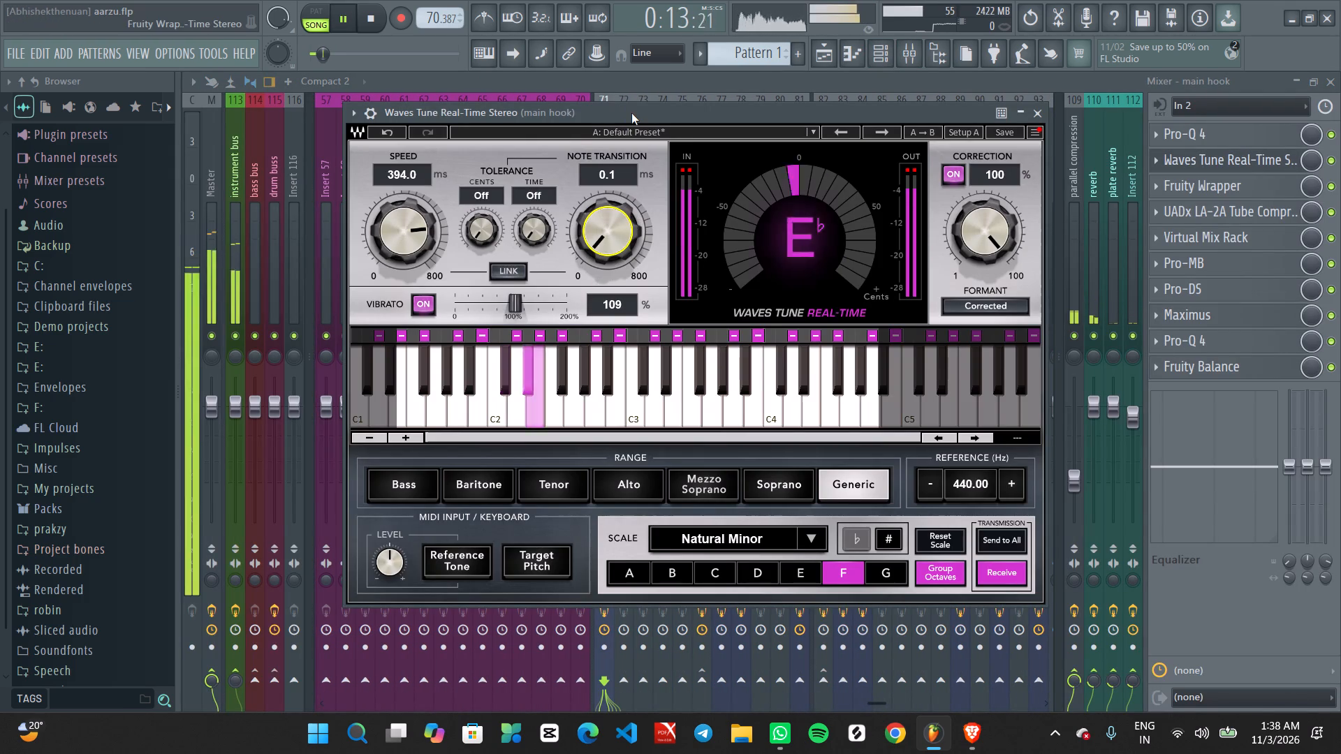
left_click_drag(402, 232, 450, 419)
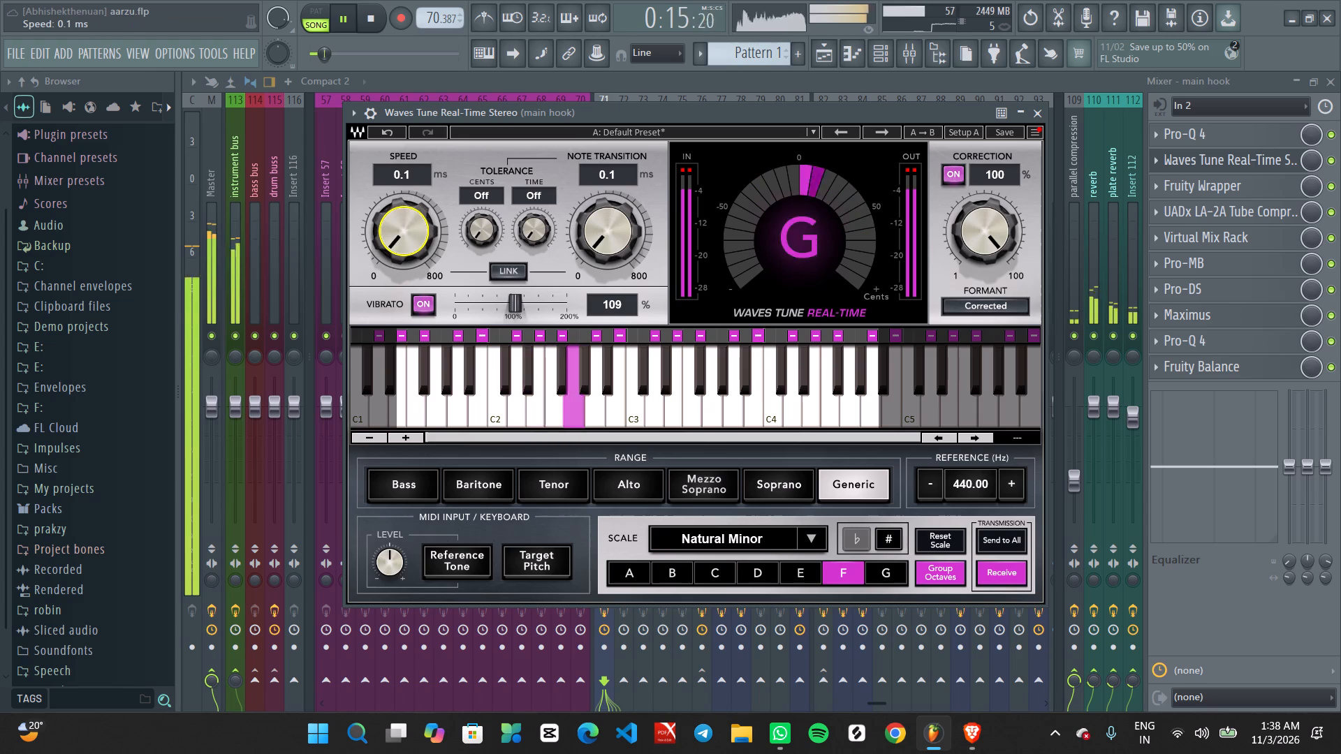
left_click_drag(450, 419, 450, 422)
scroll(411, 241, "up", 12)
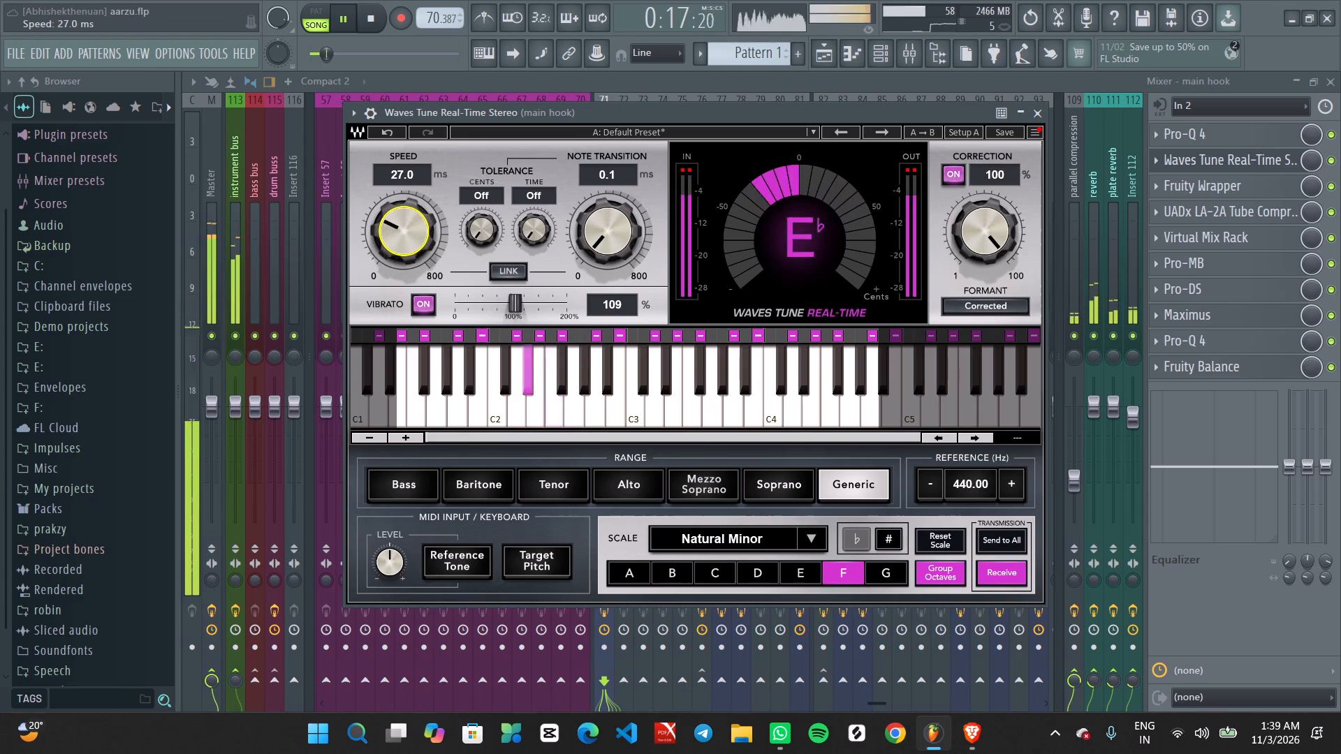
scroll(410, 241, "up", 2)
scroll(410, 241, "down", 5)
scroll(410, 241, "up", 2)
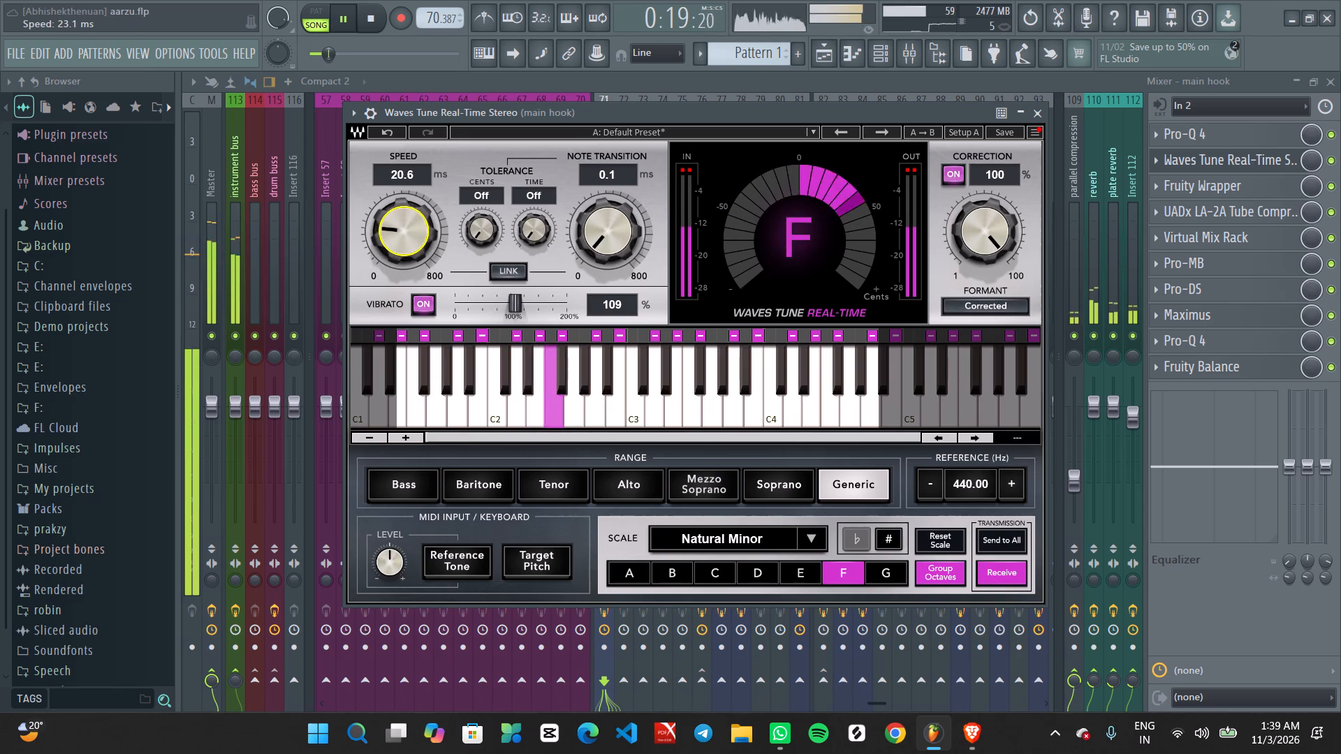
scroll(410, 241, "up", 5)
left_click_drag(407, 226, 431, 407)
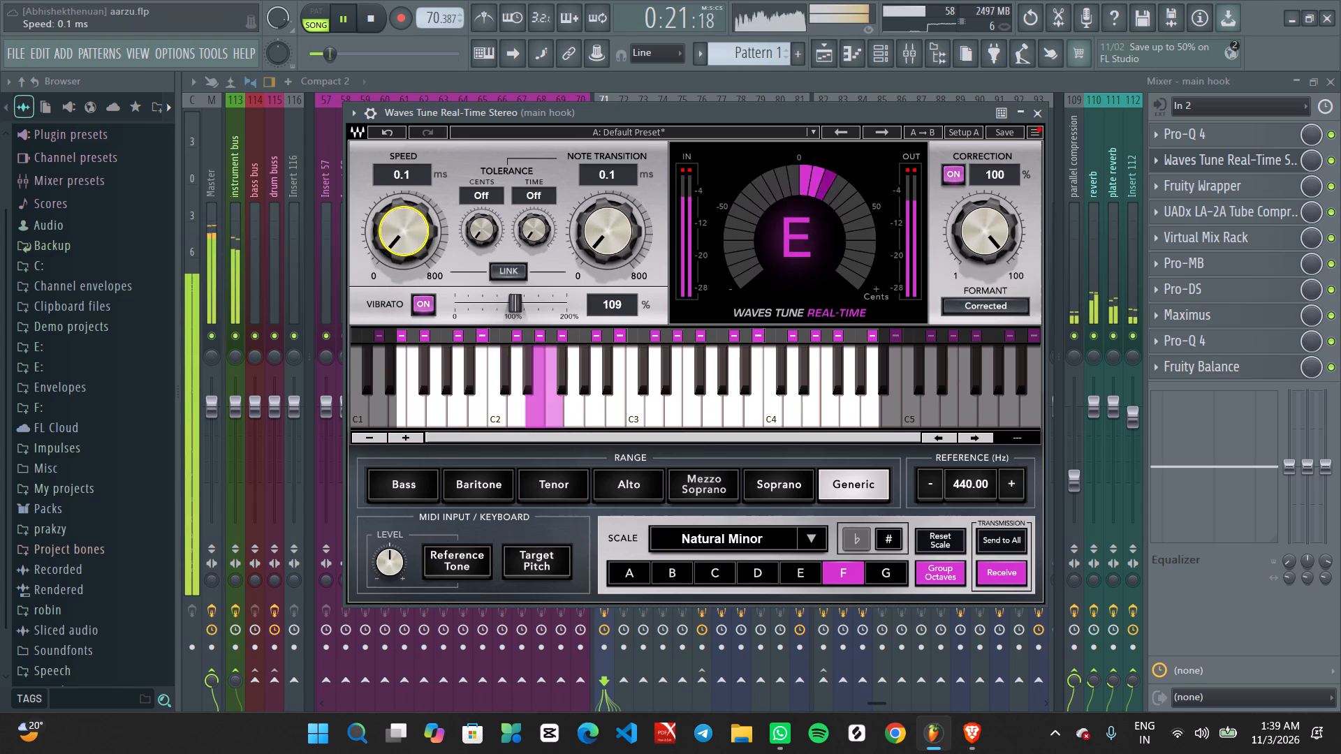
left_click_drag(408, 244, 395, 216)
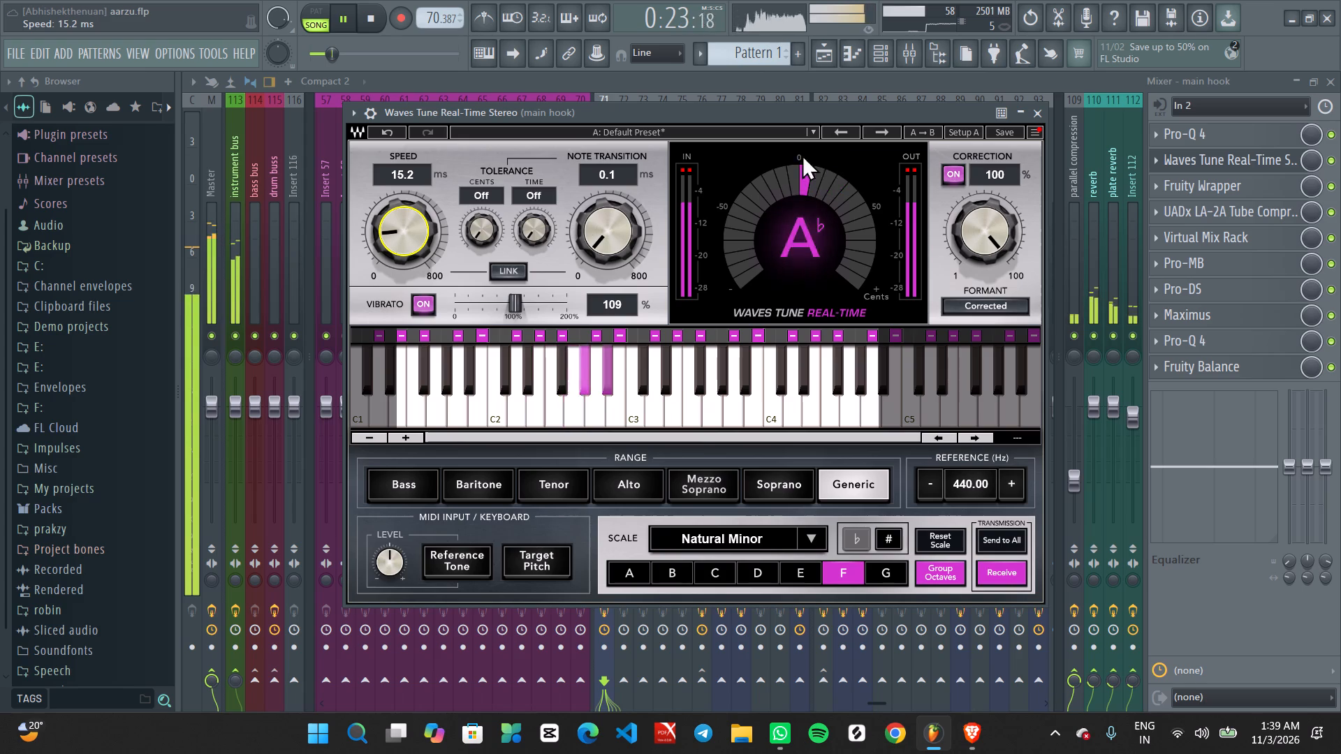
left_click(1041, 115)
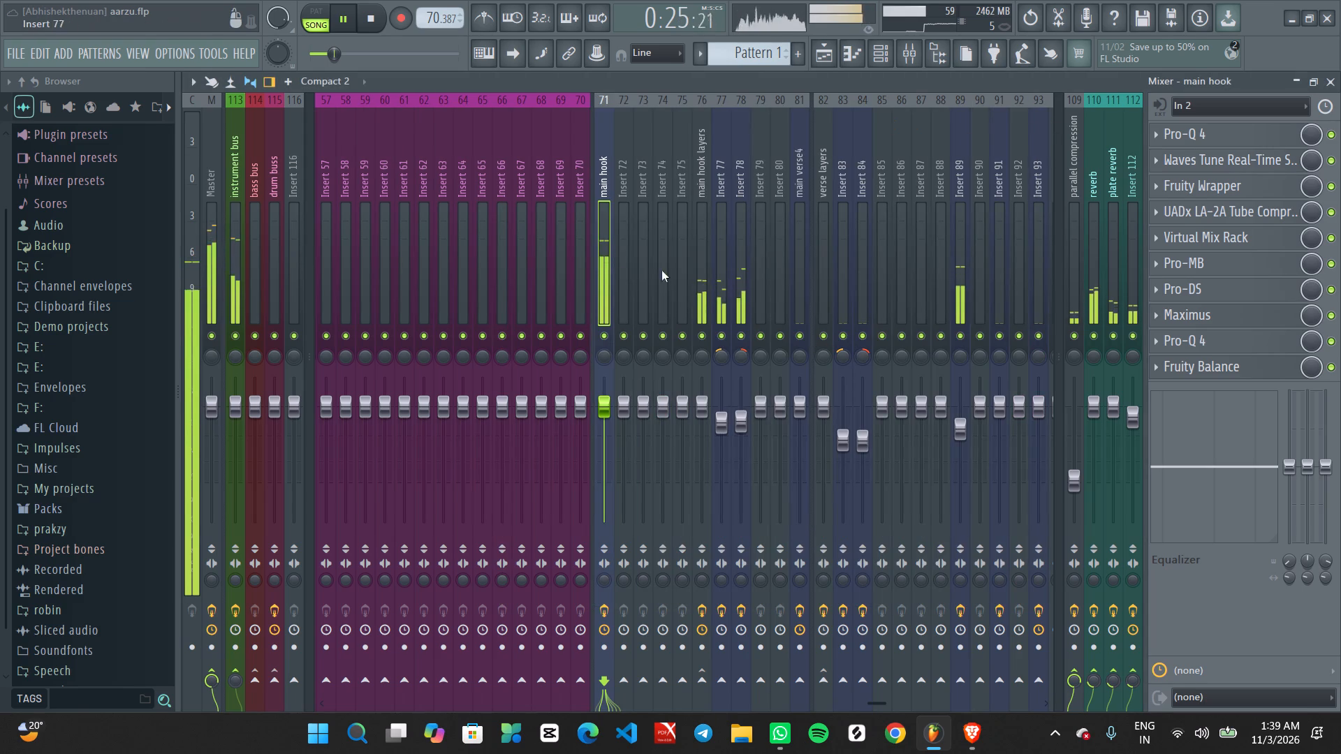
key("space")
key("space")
Retune the main hook's Waves Tune speed by ear to about 19 ms and replay the hook.
left_click(1210, 168)
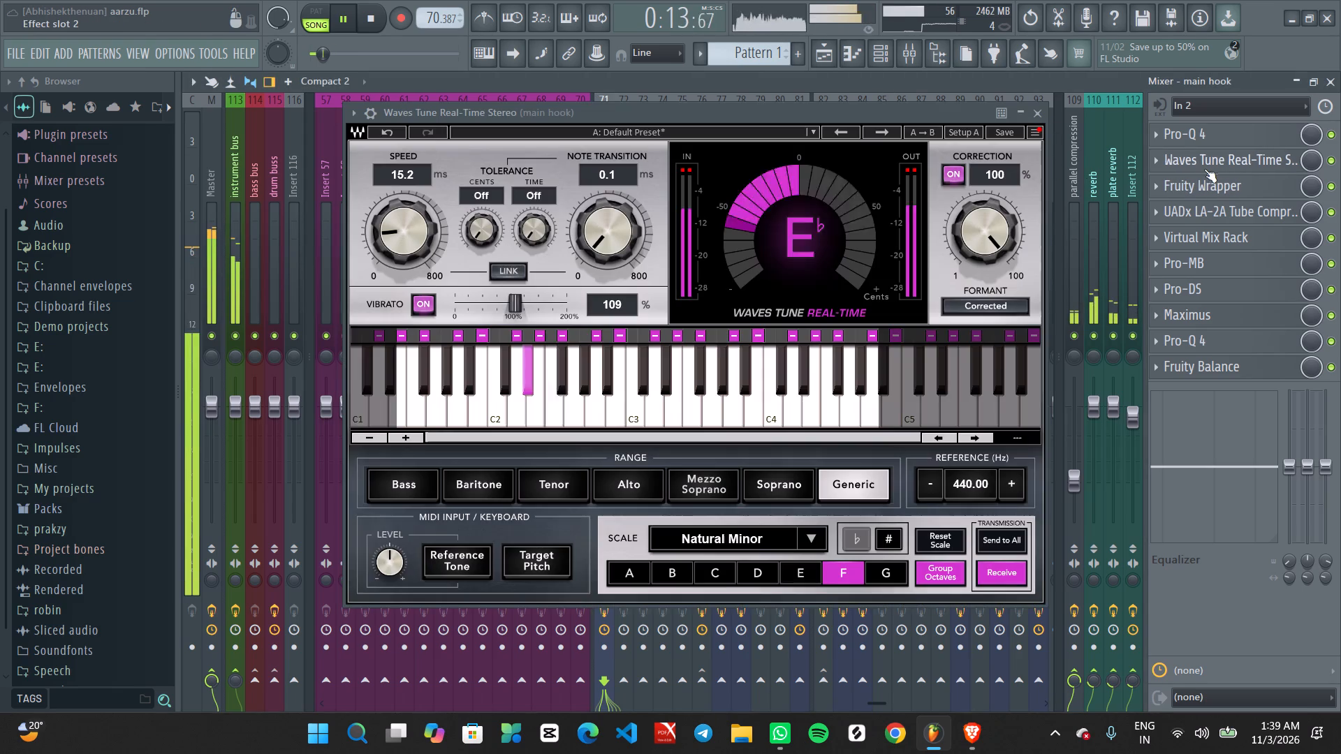
left_click_drag(393, 237, 395, 265)
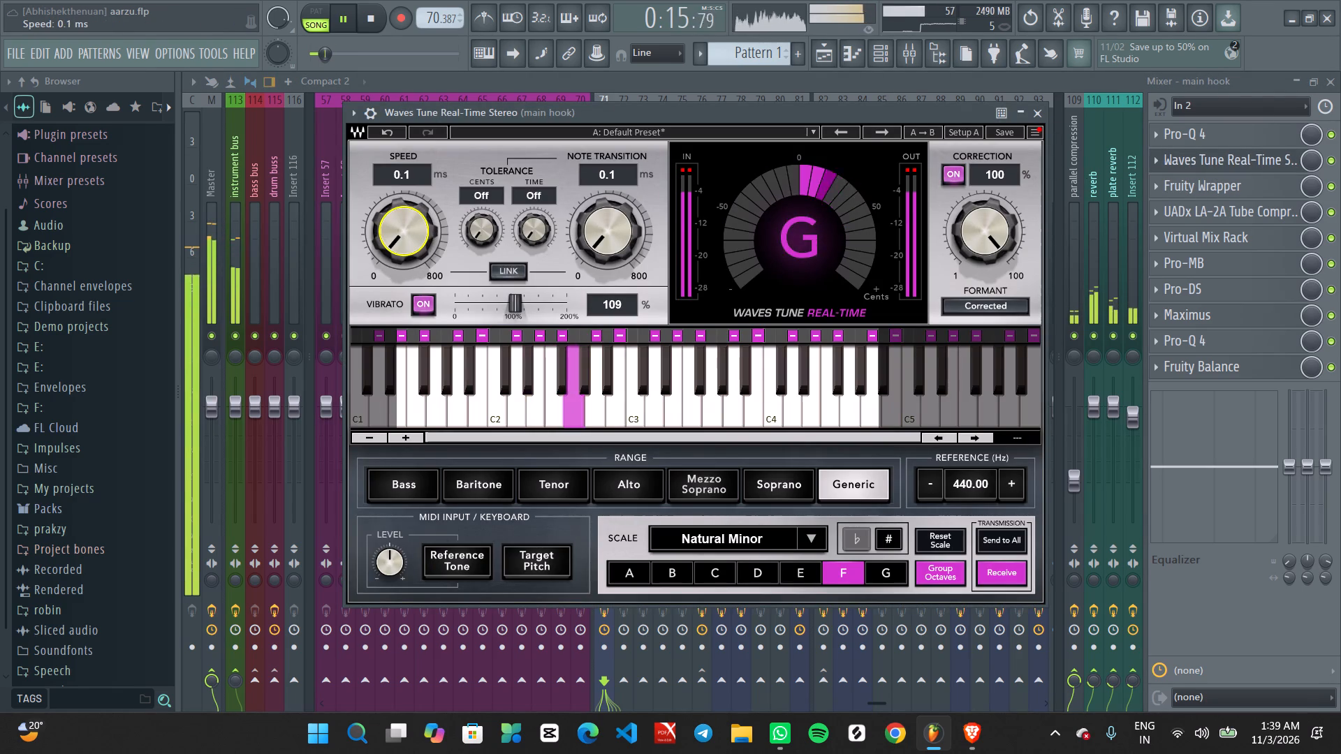
left_click_drag(393, 234, 388, 212)
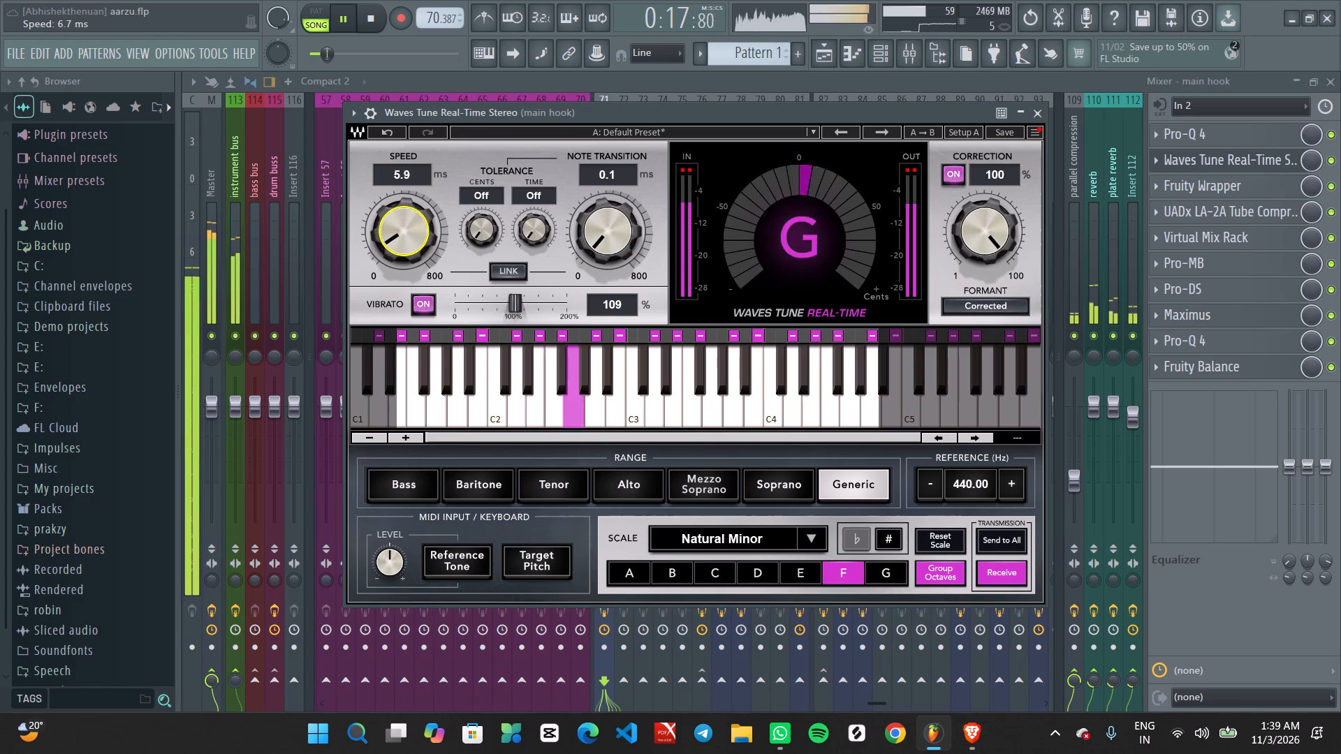
left_click_drag(388, 212, 390, 182)
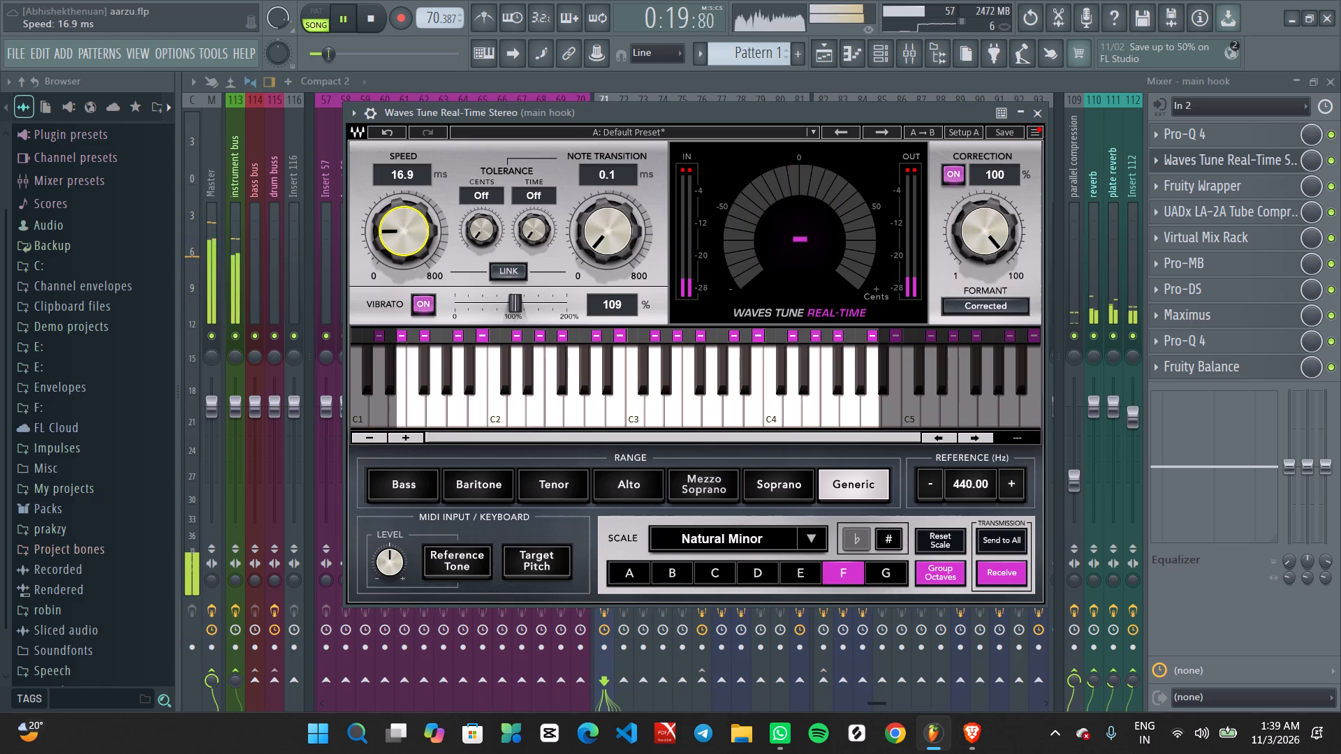
left_click_drag(393, 232, 404, 260)
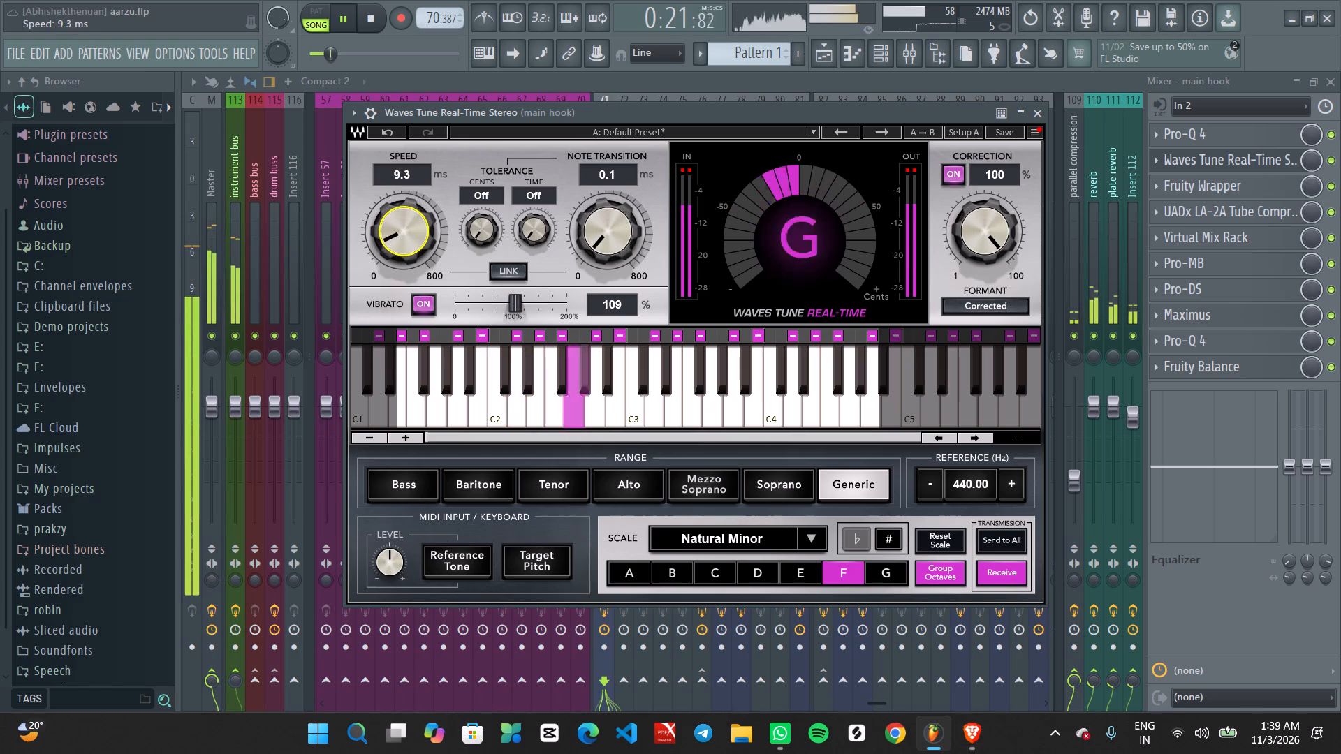
left_click_drag(404, 260, 400, 242)
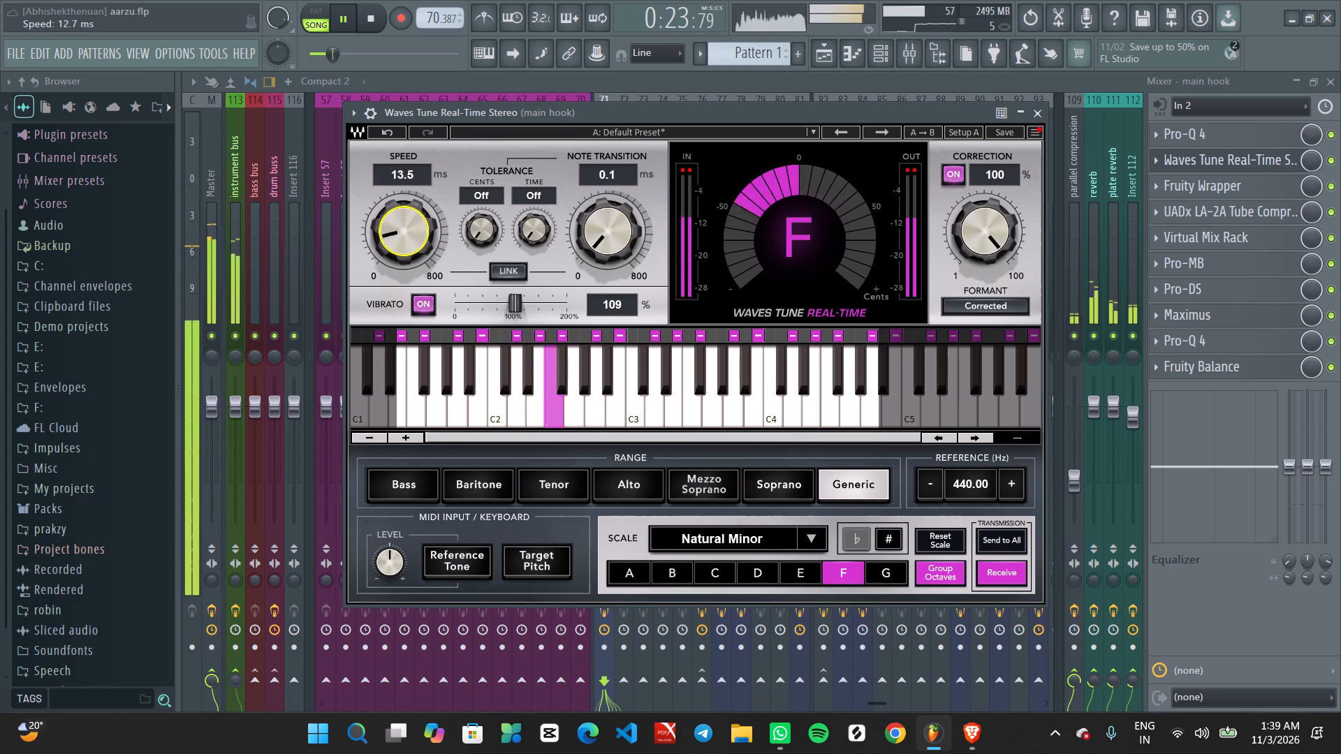
left_click_drag(400, 242, 400, 239)
left_click_drag(406, 236, 405, 226)
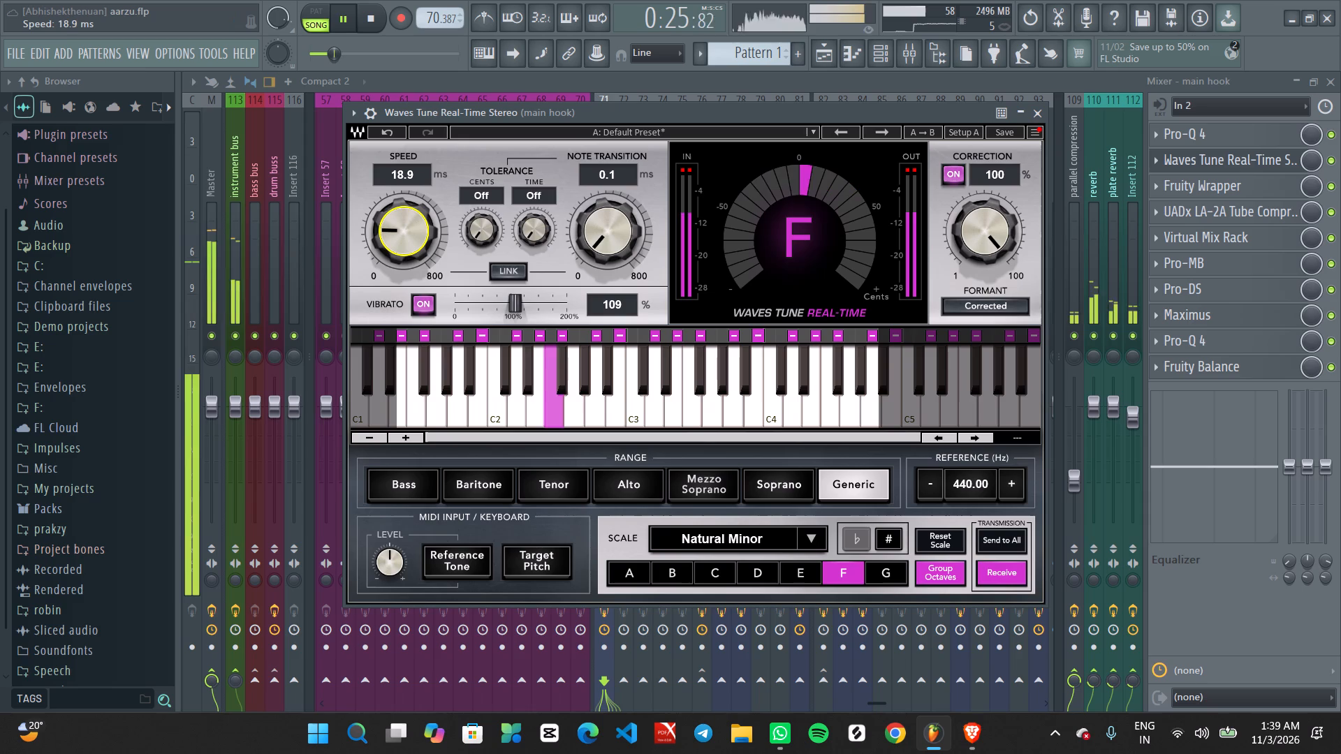
left_click_drag(405, 226, 405, 221)
left_click(1039, 110)
key("space")
key("space")
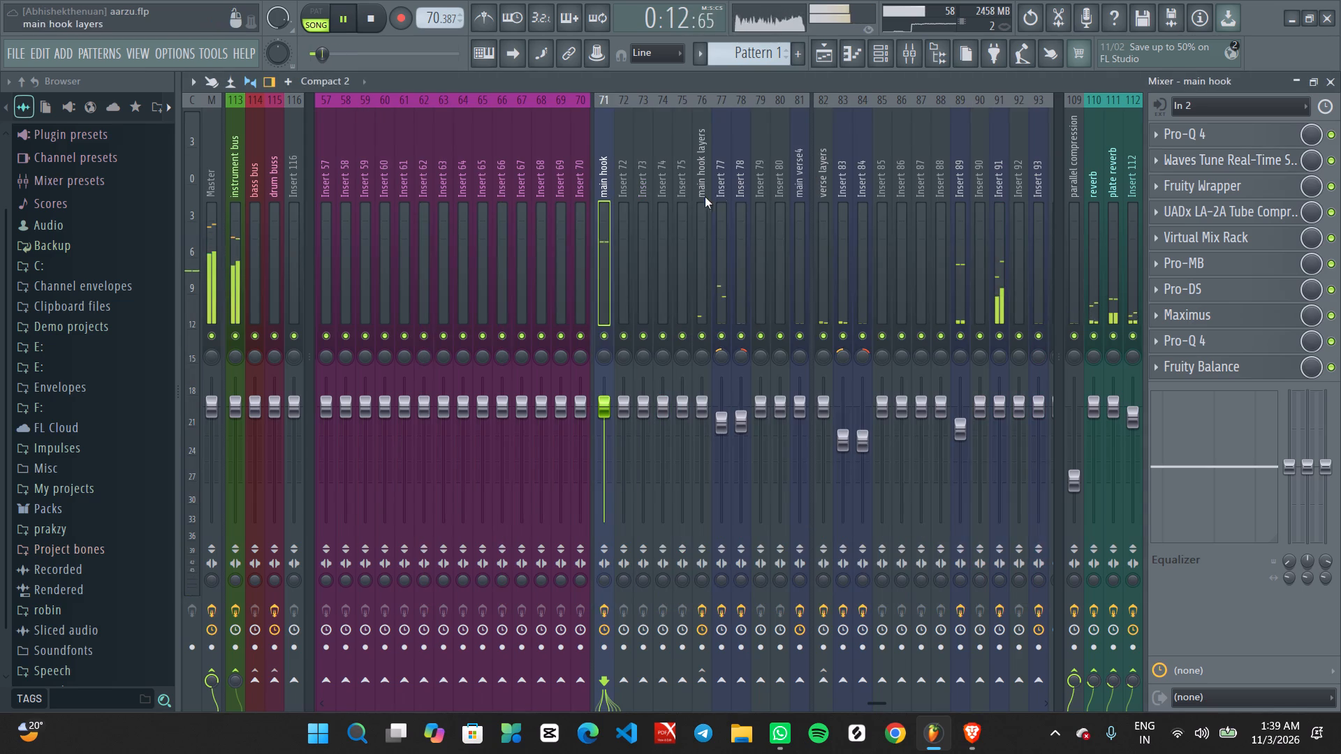
Set the Waves Tune Real-Time speed on the main hook layers mixer track to 3.4 ms during playback.
left_click(695, 197)
key("space")
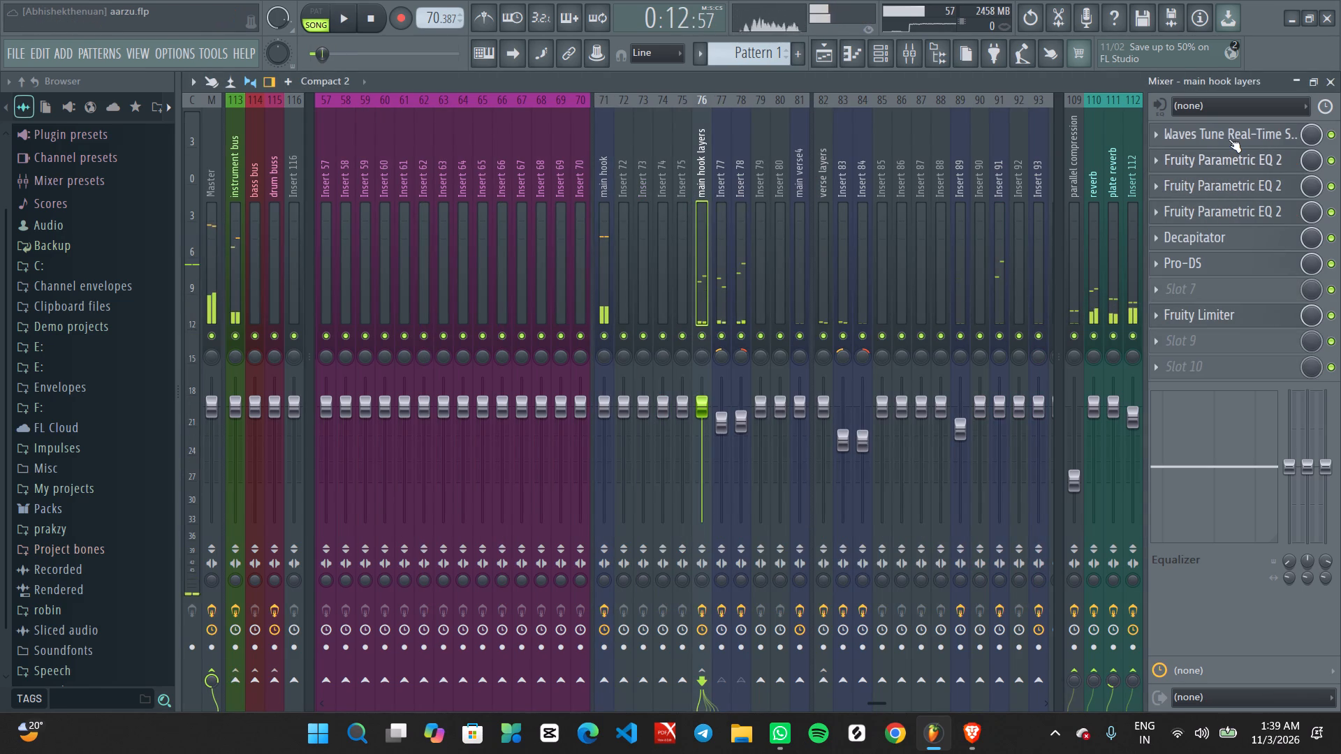
left_click(1229, 139)
key("space")
left_click_drag(399, 219, 442, 400)
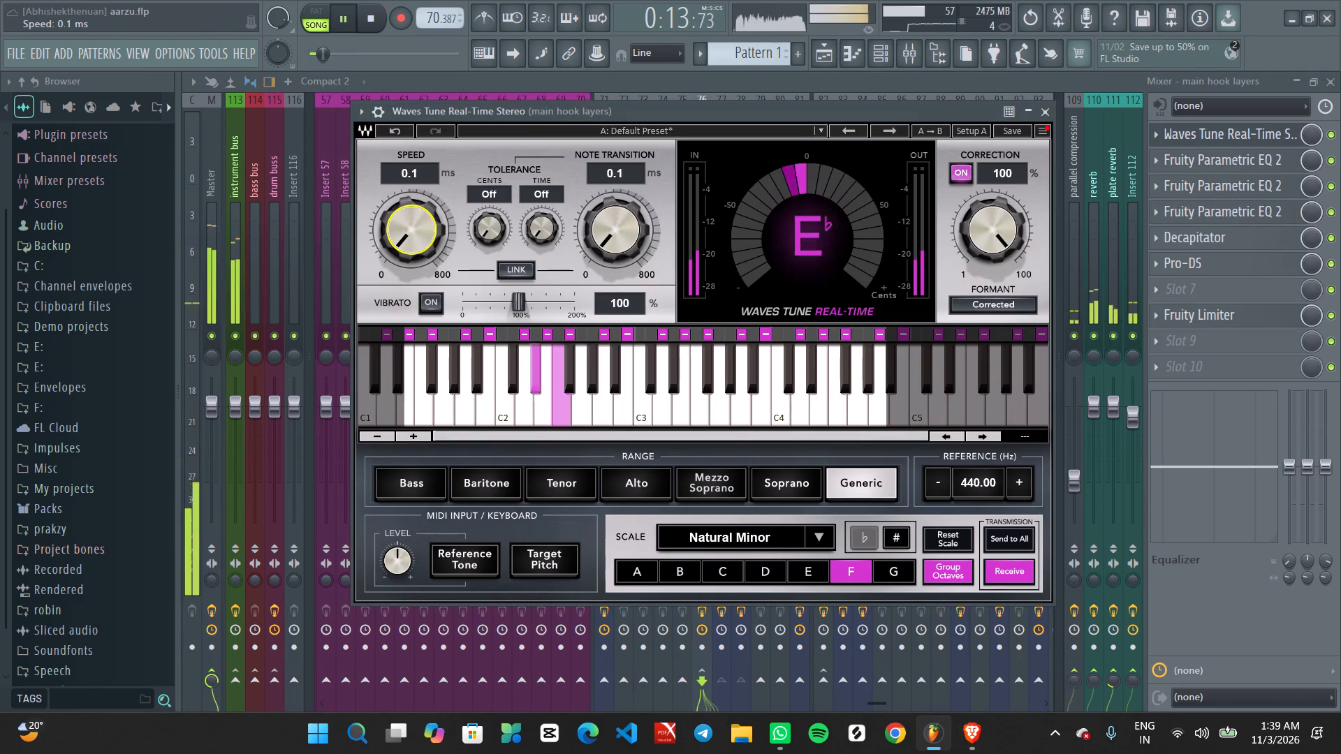
left_click_drag(397, 221, 393, 207)
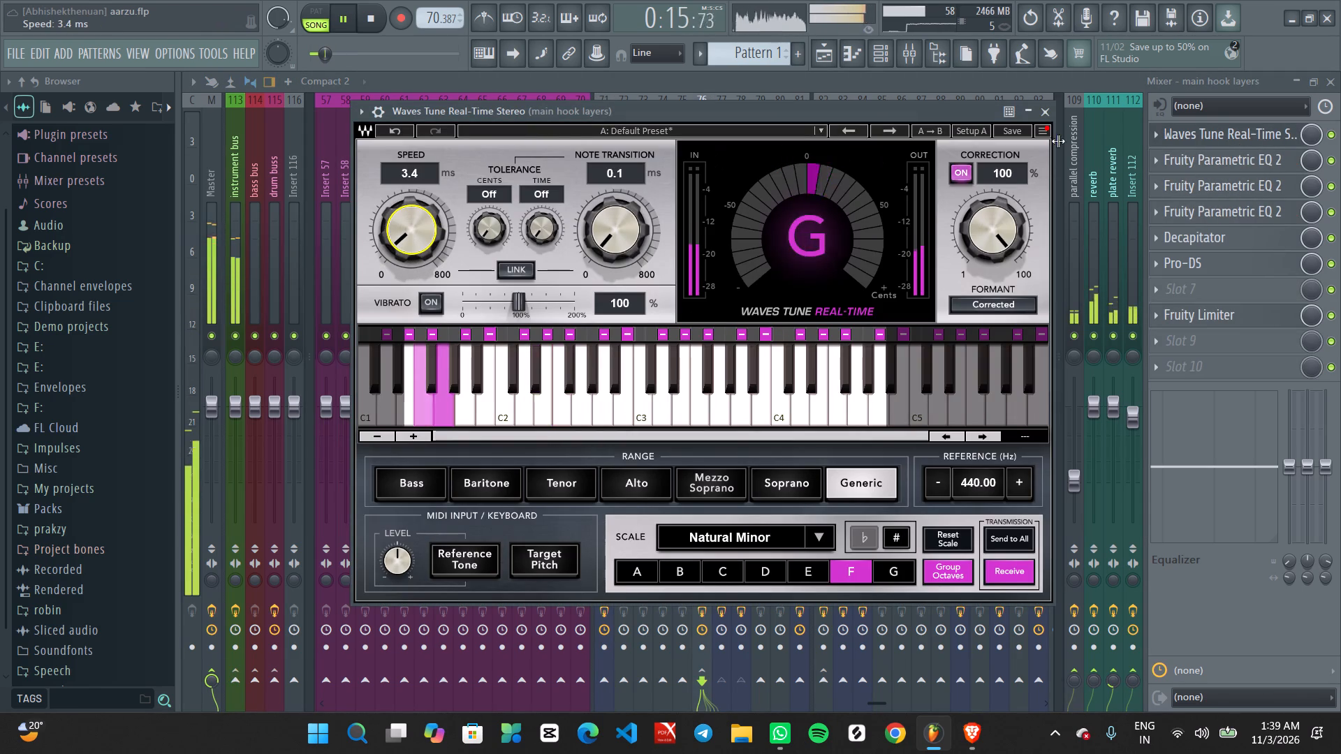
left_click(1047, 108)
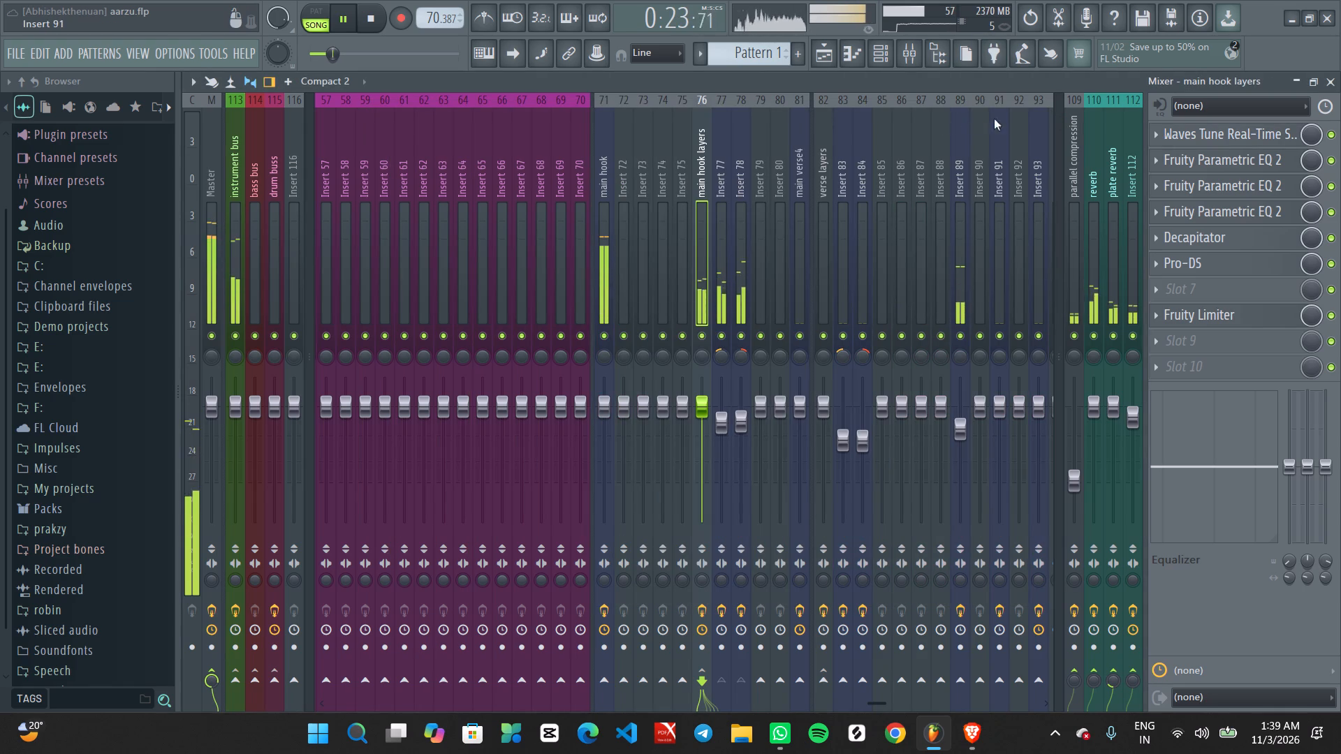
Solo the Insert 78 and Insert 77 playlist tracks alternately during playback to compare the hook layers, ending on Insert 78.
left_click(833, 57)
scroll(421, 622, "up", 2, "ctrl")
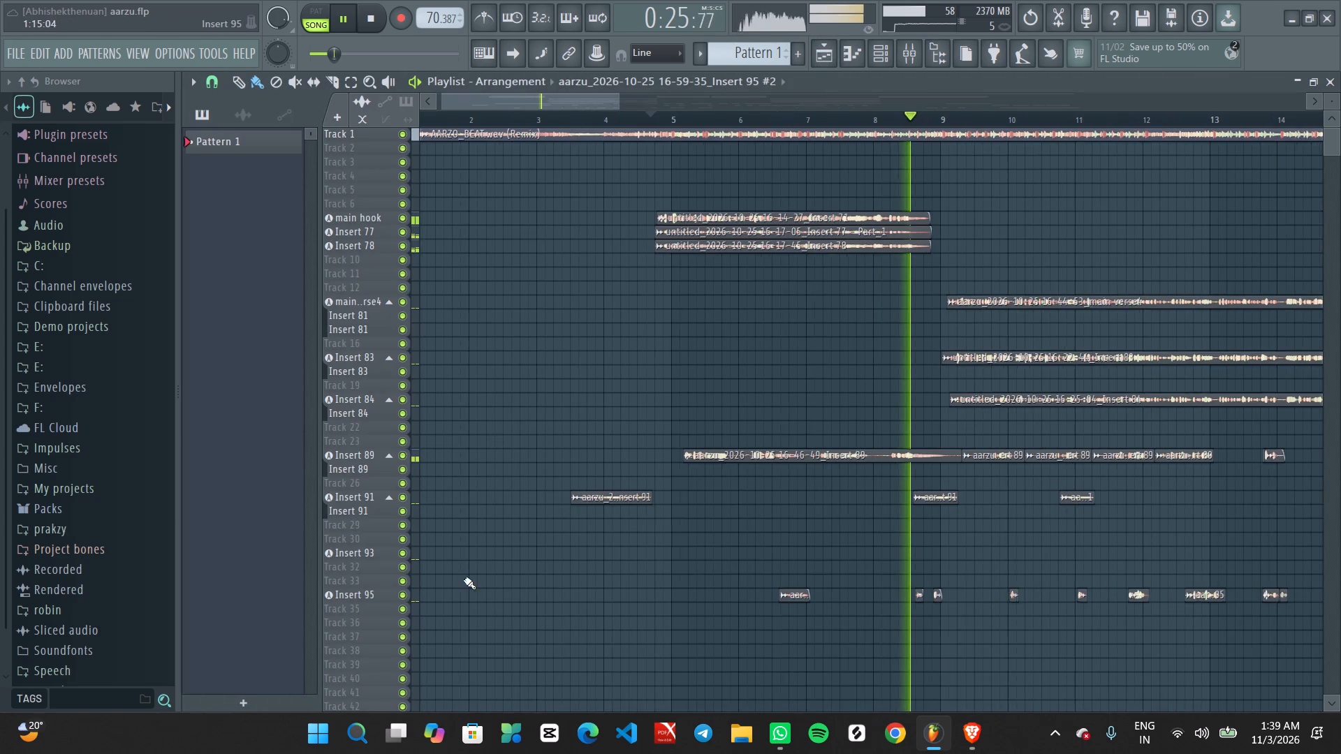
key("space")
left_click(402, 244, "ctrl")
key("space")
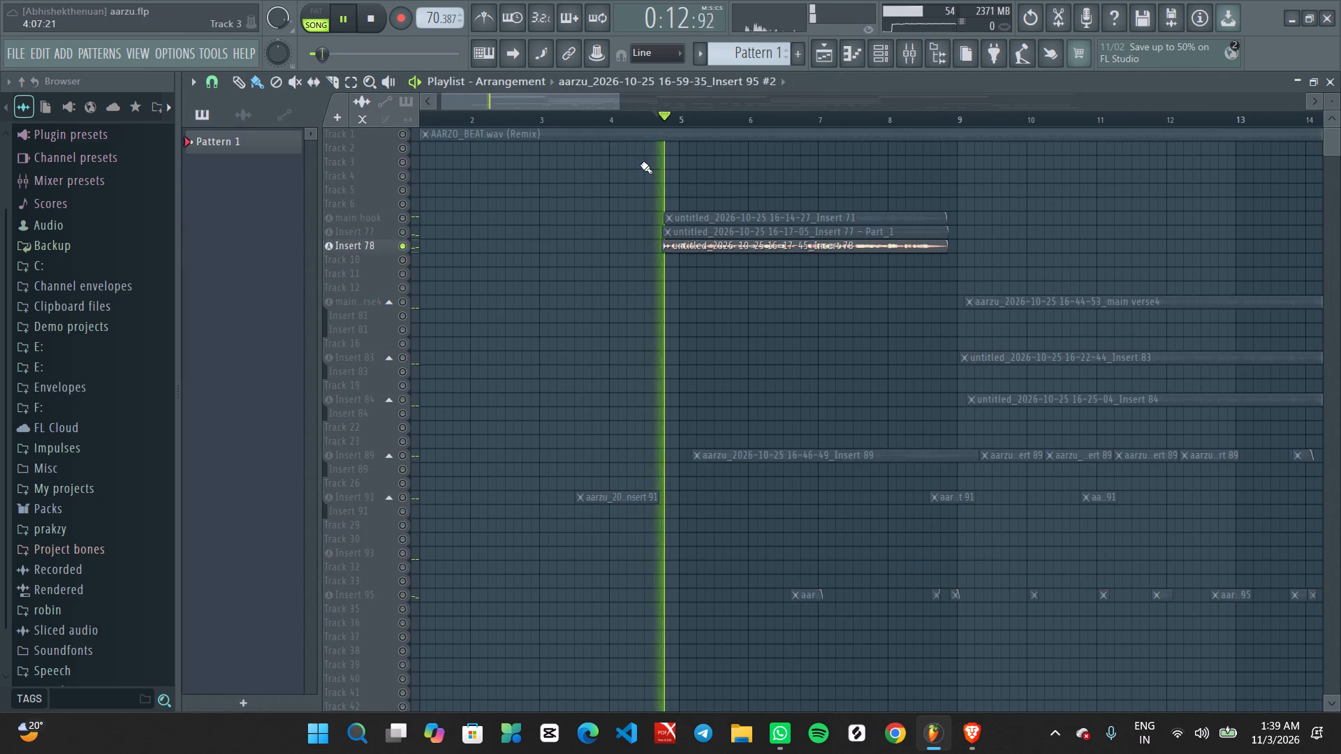
left_click(405, 228, "ctrl")
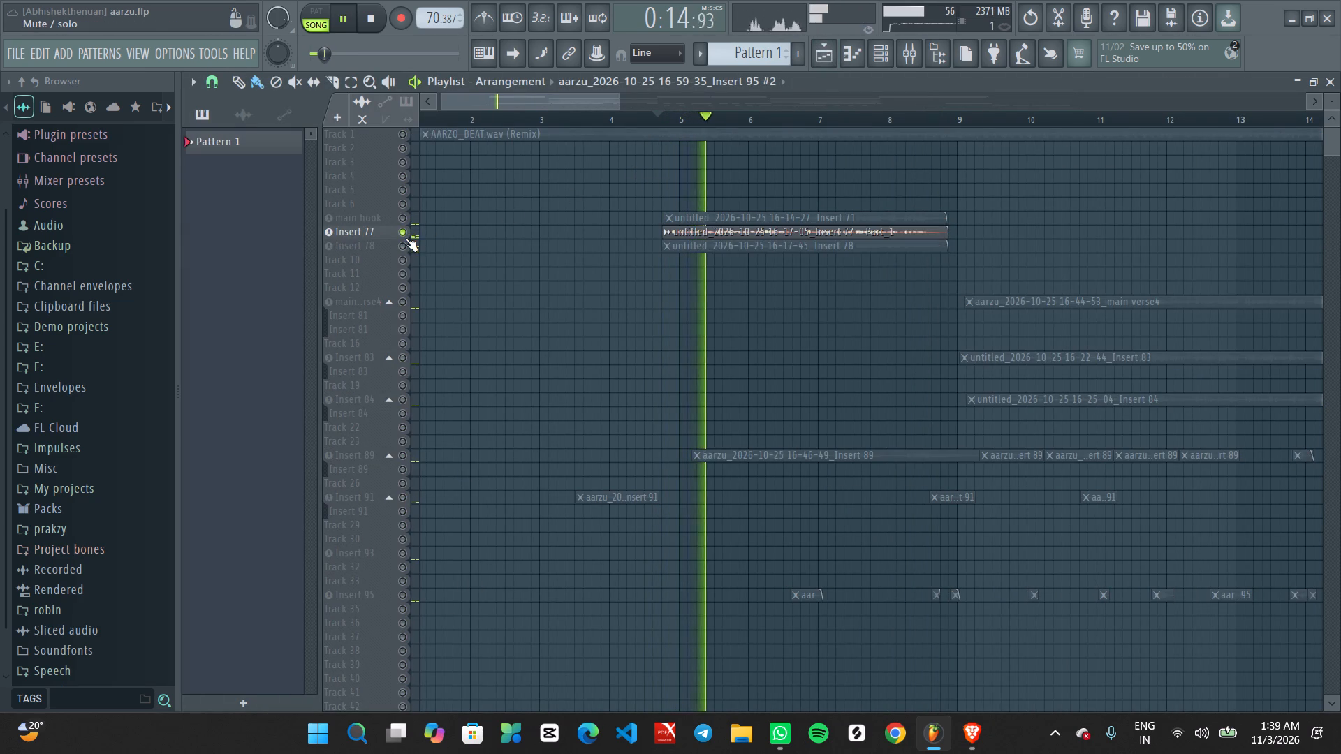
left_click(402, 247, "ctrl")
scroll(691, 365, "up", 1, "ctrl")
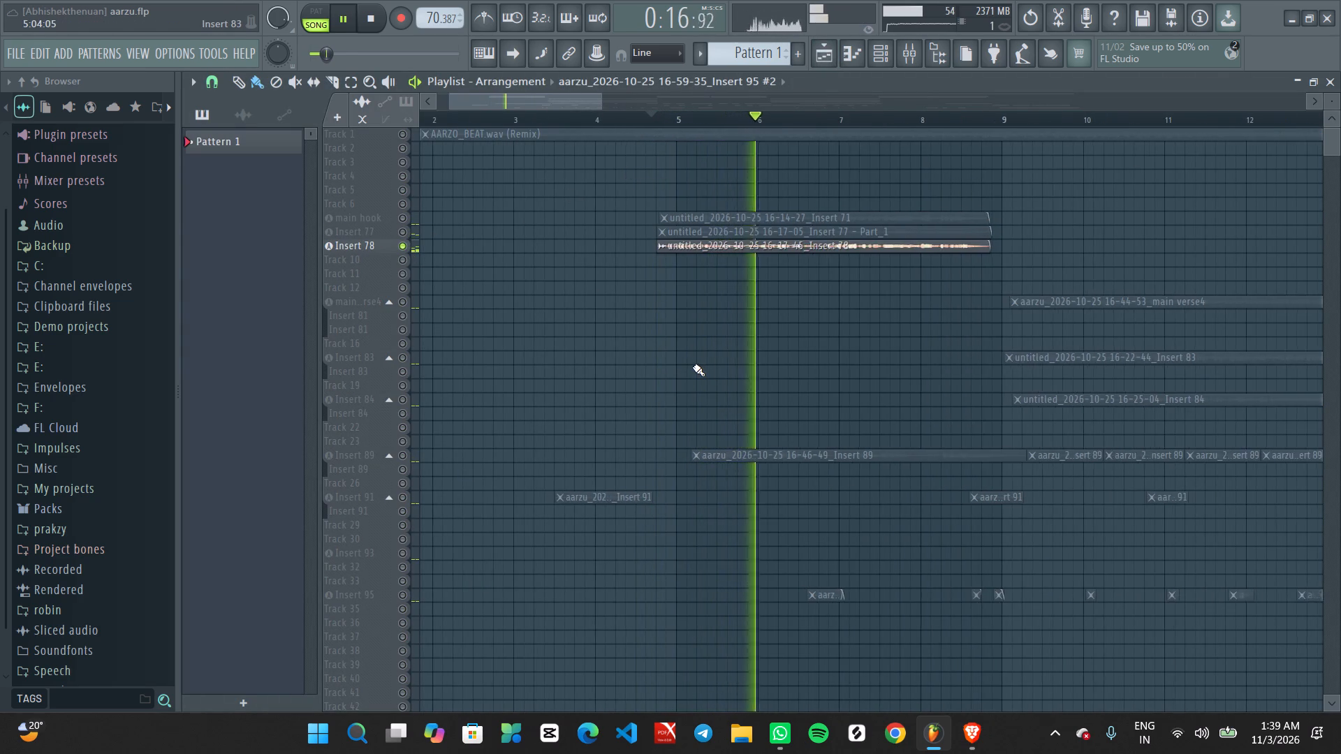
scroll(693, 367, "down", 4, "ctrl")
scroll(675, 287, "up", 6)
scroll(692, 279, "up", 4, "ctrl")
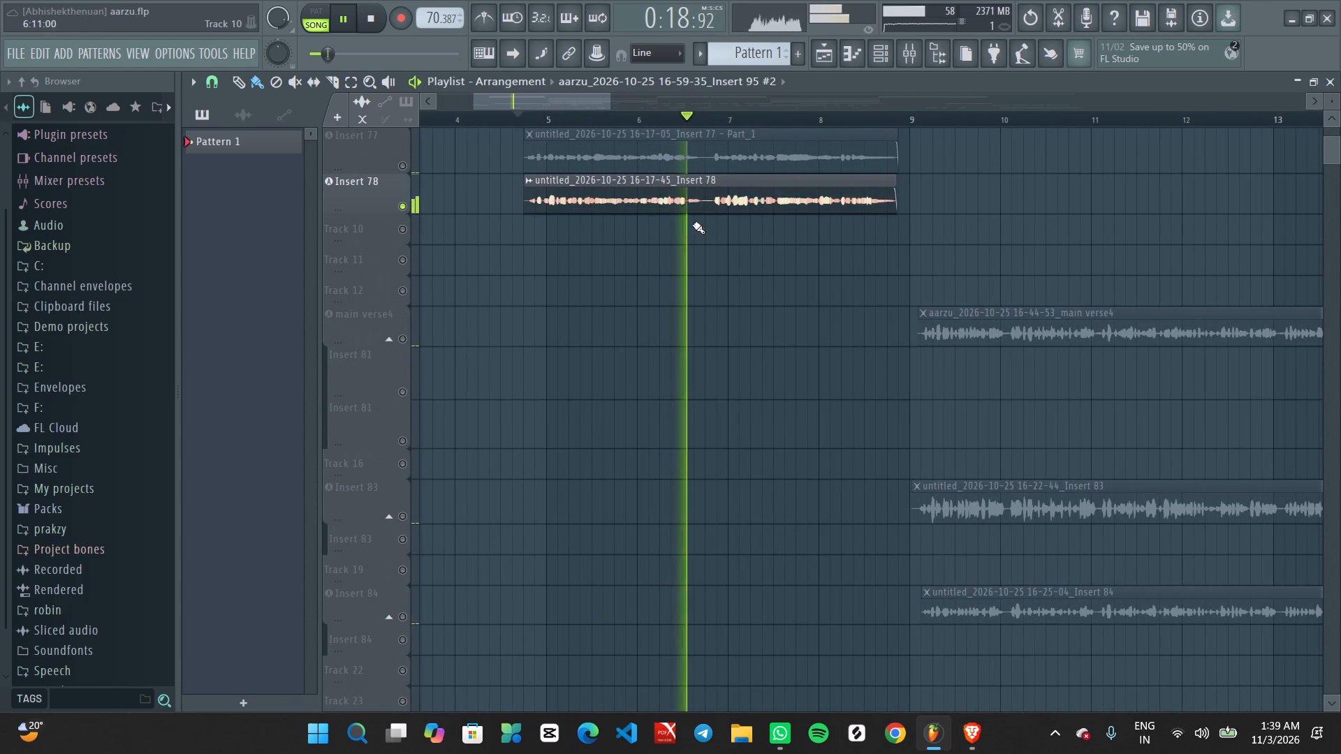
Adjust the Insert 77 and Insert 78 mixer volumes by ear with Insert 78 soloed, and return to the playlist.
double_click(688, 205)
double_click(762, 285)
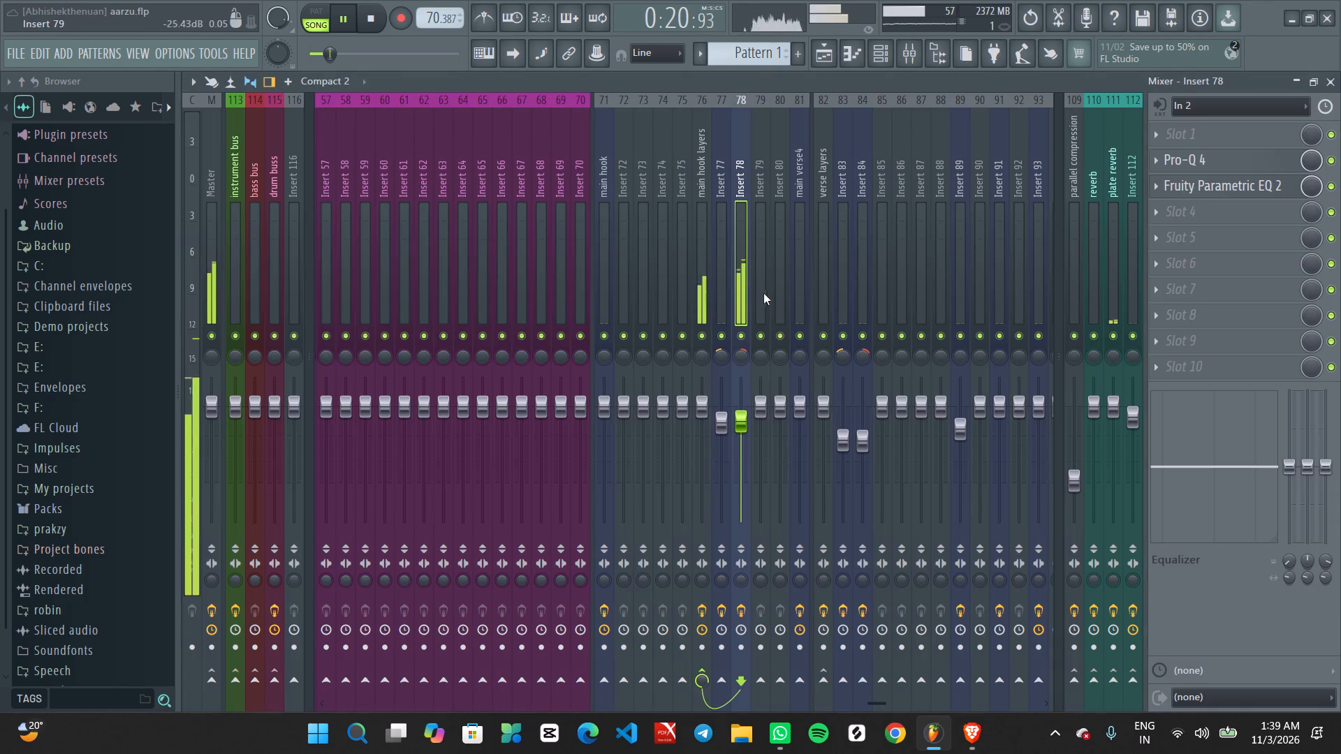
scroll(743, 420, "up", 8)
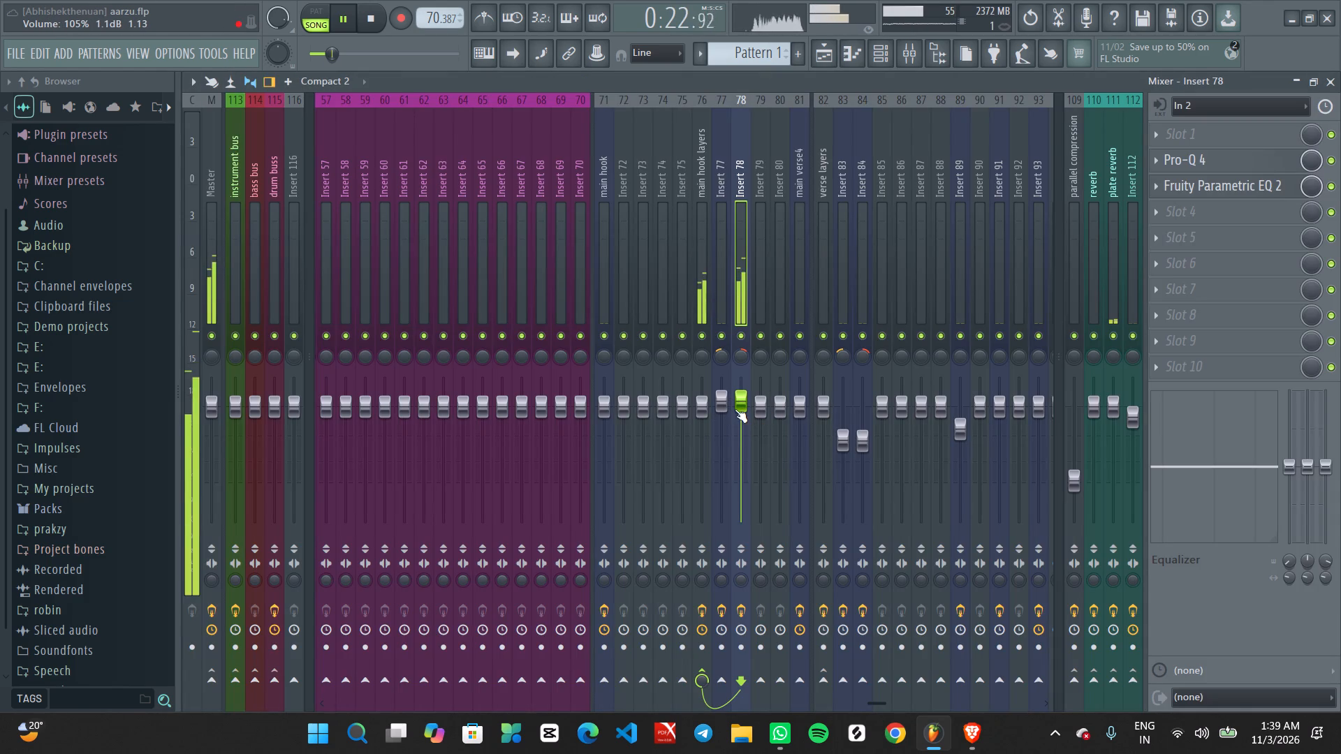
scroll(735, 409, "down", 2)
left_click(821, 49)
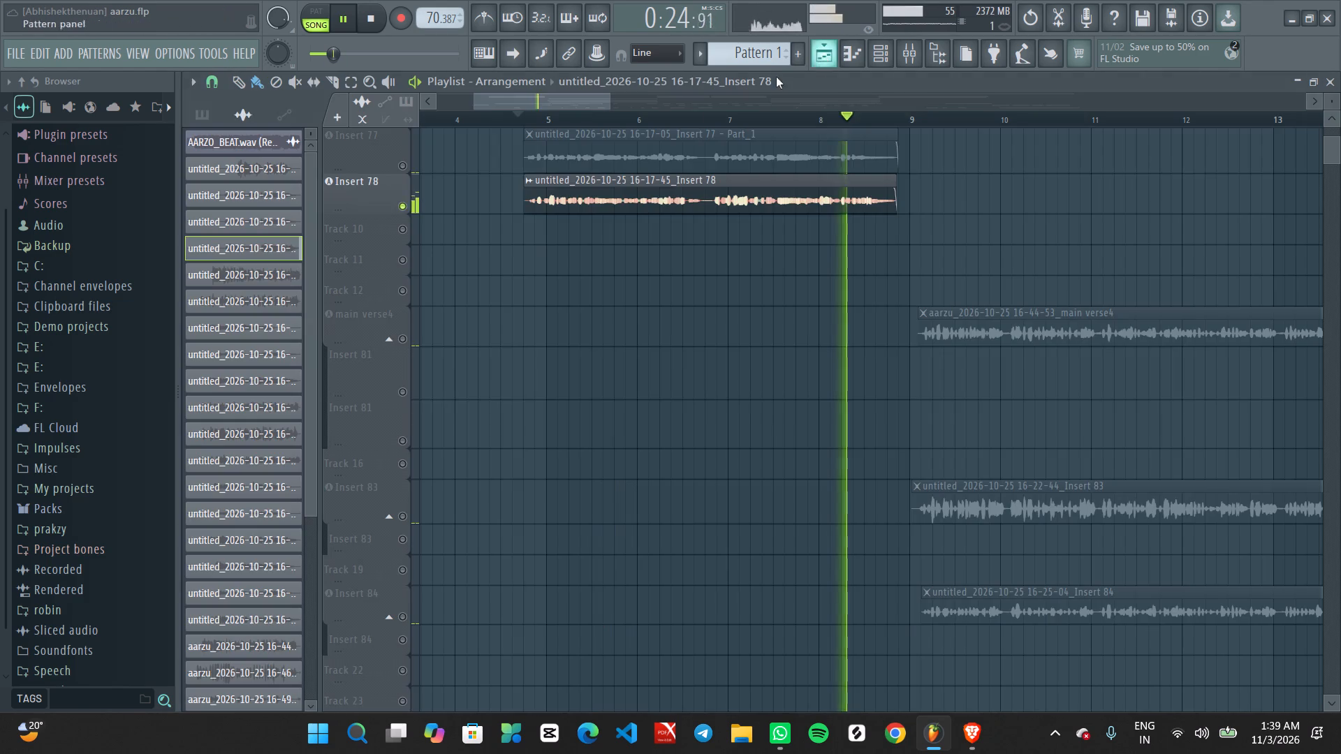
Replay the hook and unsolo the Insert 78 playlist track so all tracks play together.
key("space")
key("space")
left_click(403, 202, "ctrl")
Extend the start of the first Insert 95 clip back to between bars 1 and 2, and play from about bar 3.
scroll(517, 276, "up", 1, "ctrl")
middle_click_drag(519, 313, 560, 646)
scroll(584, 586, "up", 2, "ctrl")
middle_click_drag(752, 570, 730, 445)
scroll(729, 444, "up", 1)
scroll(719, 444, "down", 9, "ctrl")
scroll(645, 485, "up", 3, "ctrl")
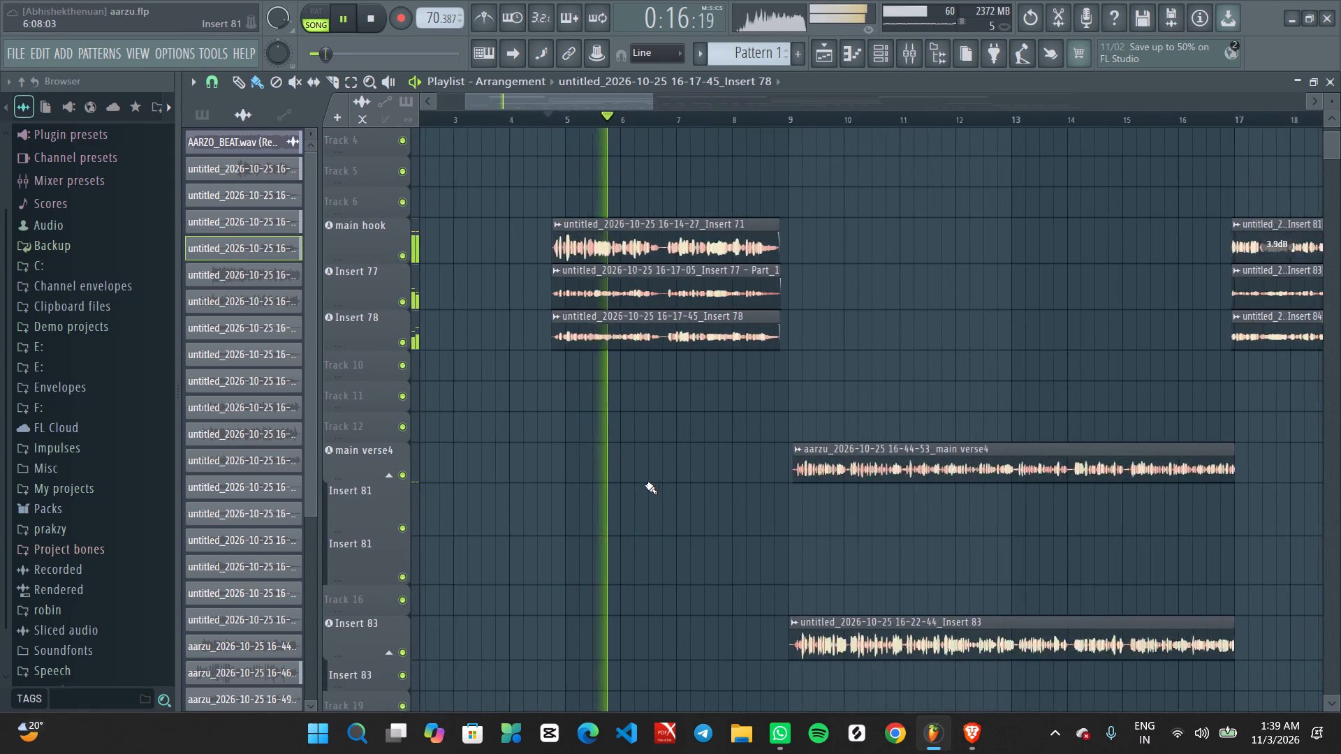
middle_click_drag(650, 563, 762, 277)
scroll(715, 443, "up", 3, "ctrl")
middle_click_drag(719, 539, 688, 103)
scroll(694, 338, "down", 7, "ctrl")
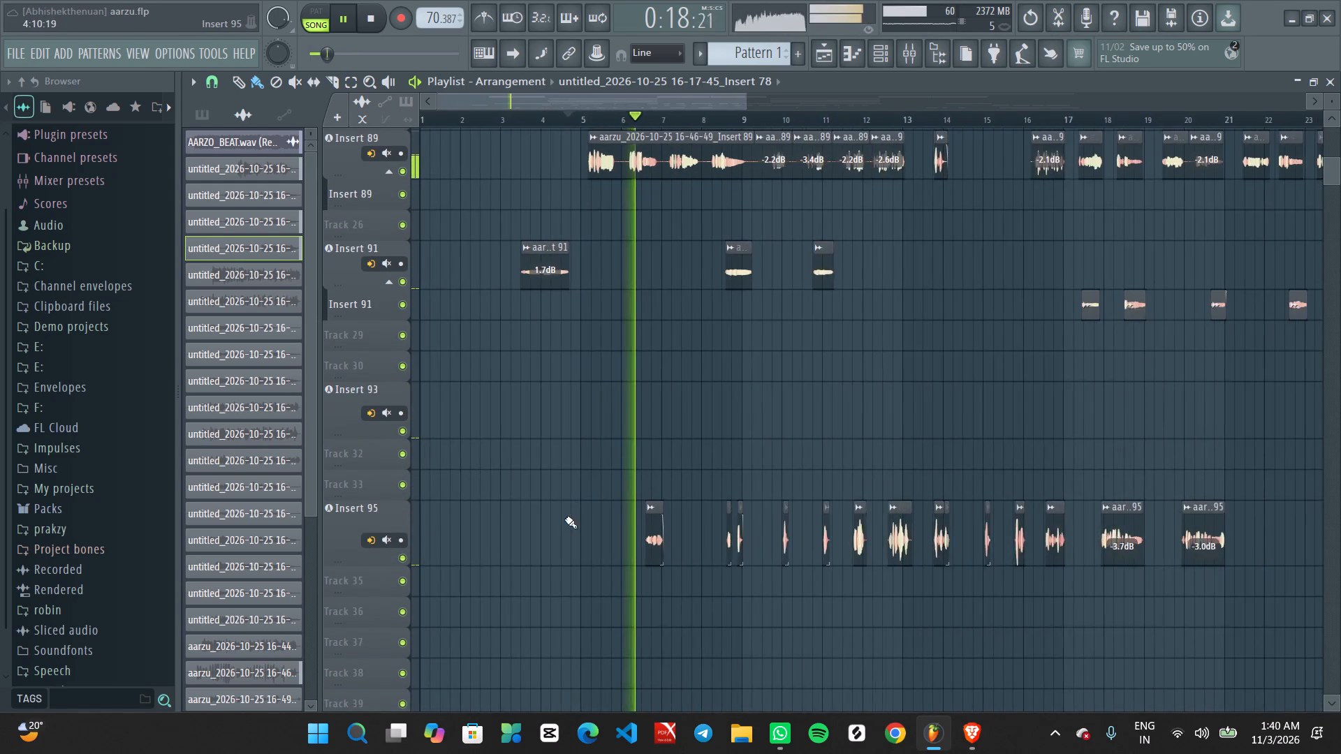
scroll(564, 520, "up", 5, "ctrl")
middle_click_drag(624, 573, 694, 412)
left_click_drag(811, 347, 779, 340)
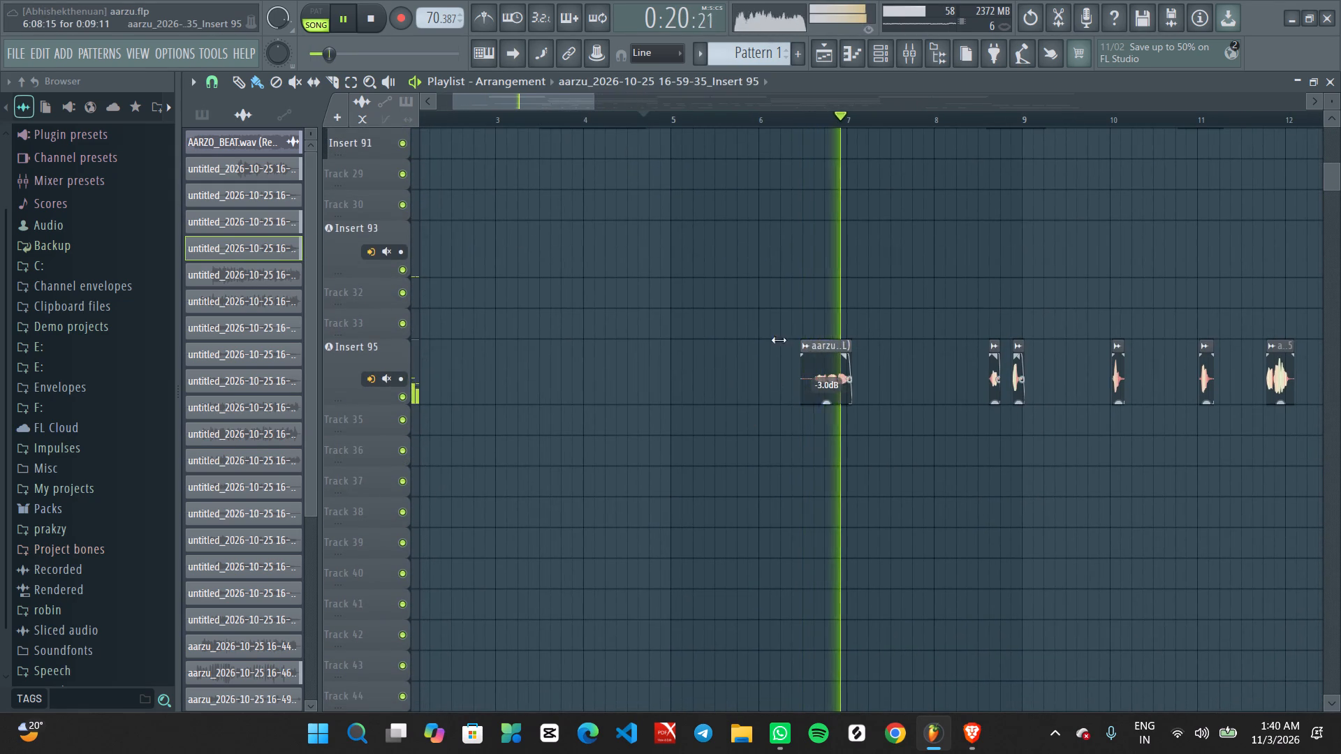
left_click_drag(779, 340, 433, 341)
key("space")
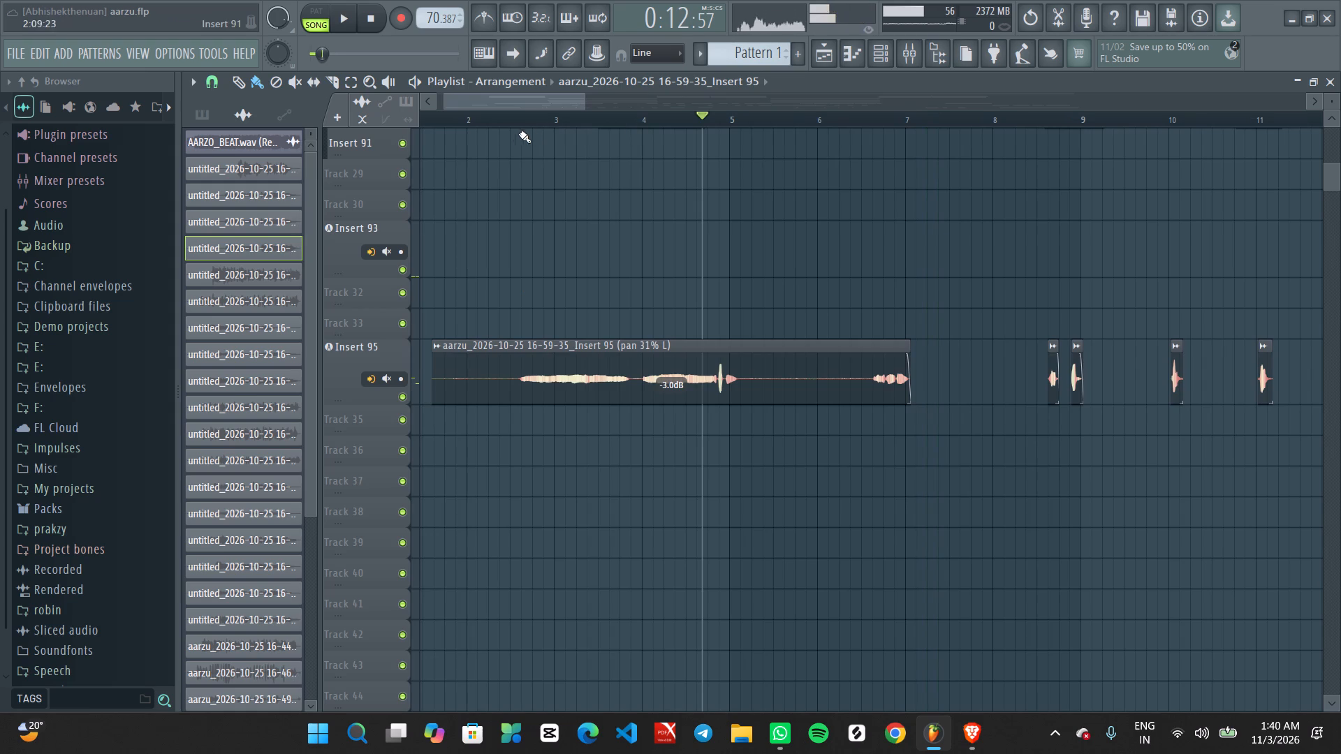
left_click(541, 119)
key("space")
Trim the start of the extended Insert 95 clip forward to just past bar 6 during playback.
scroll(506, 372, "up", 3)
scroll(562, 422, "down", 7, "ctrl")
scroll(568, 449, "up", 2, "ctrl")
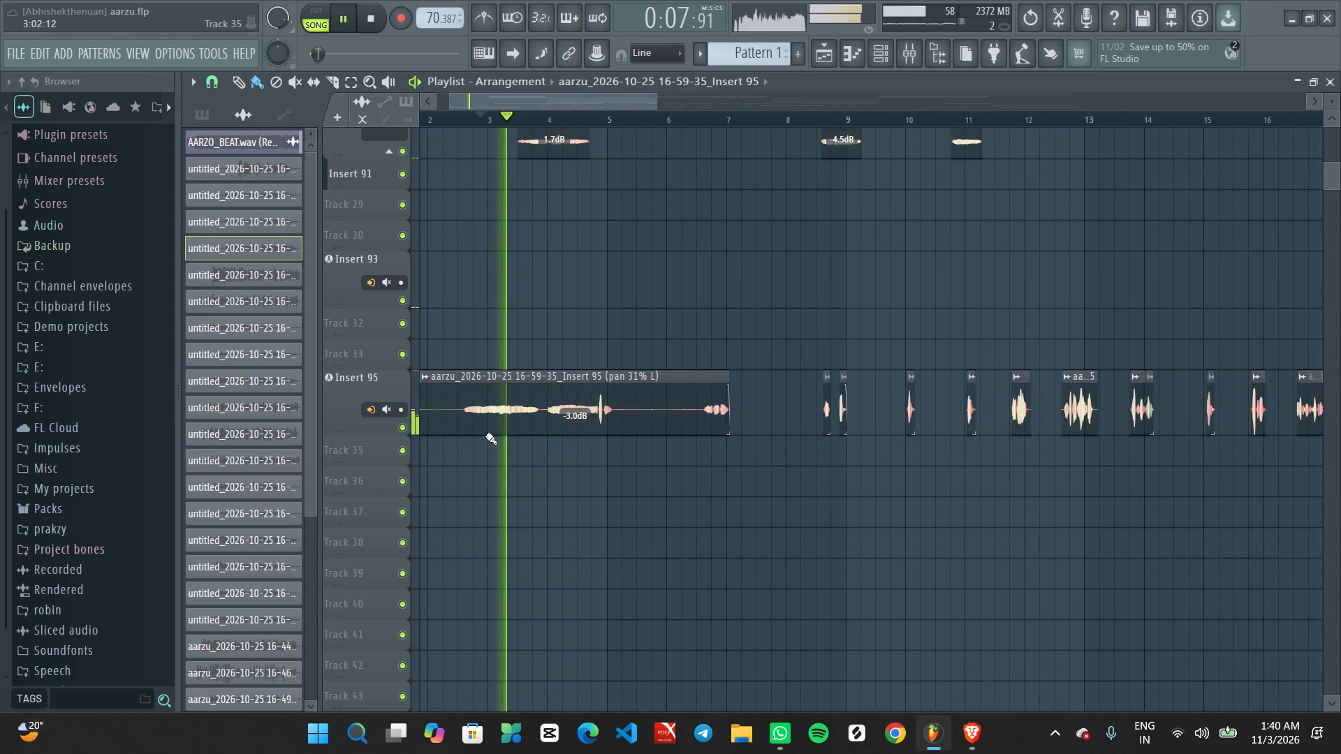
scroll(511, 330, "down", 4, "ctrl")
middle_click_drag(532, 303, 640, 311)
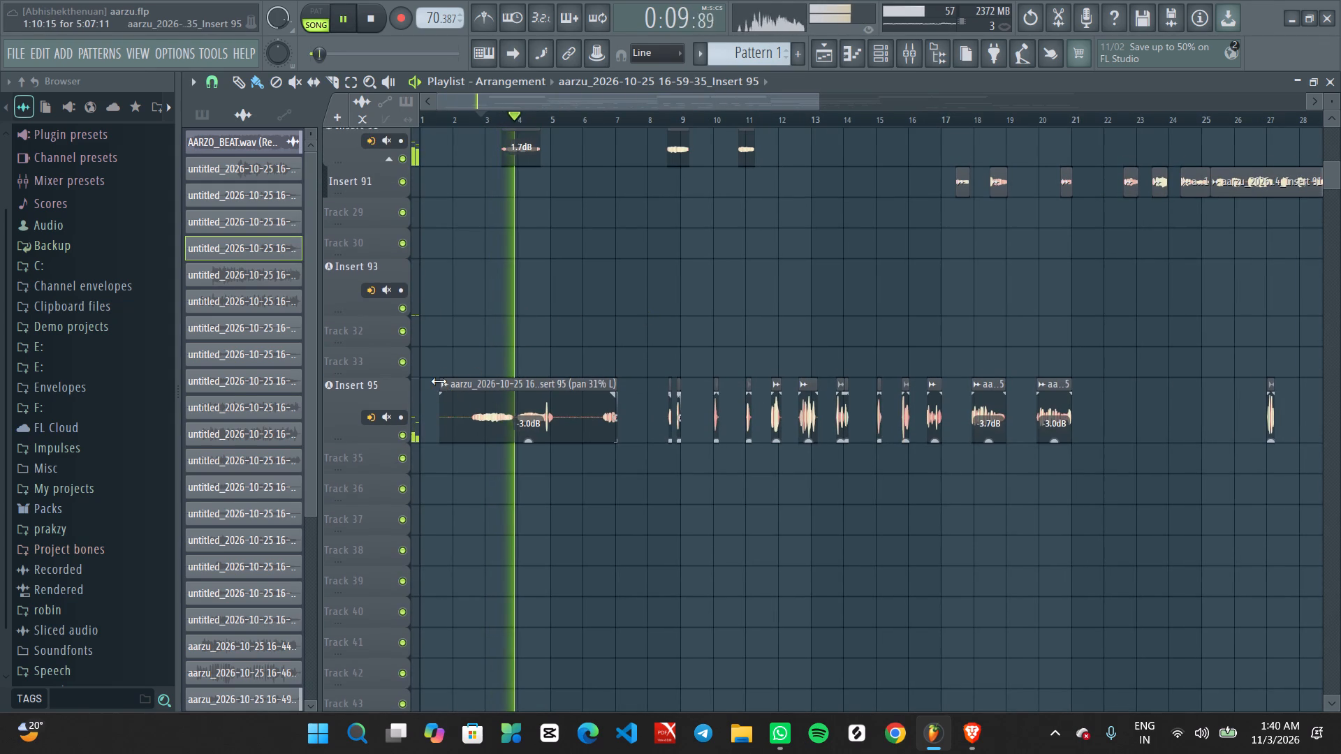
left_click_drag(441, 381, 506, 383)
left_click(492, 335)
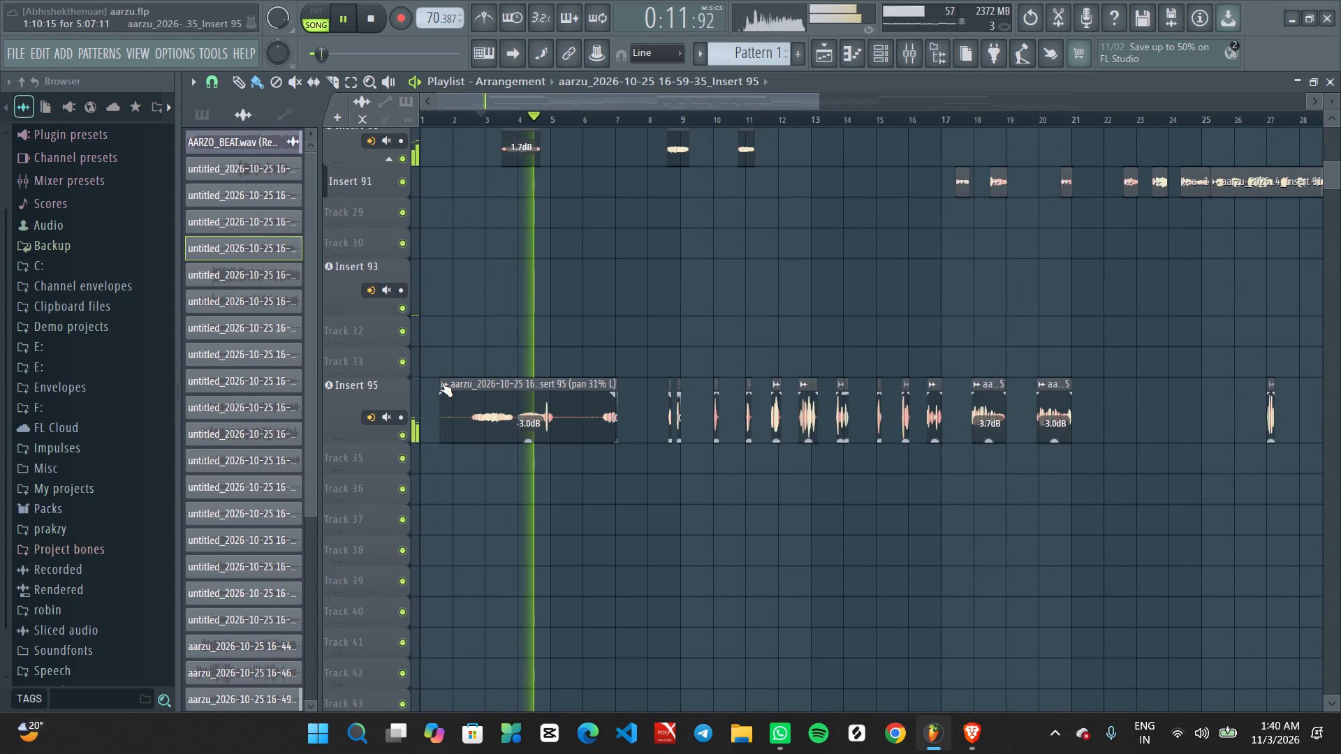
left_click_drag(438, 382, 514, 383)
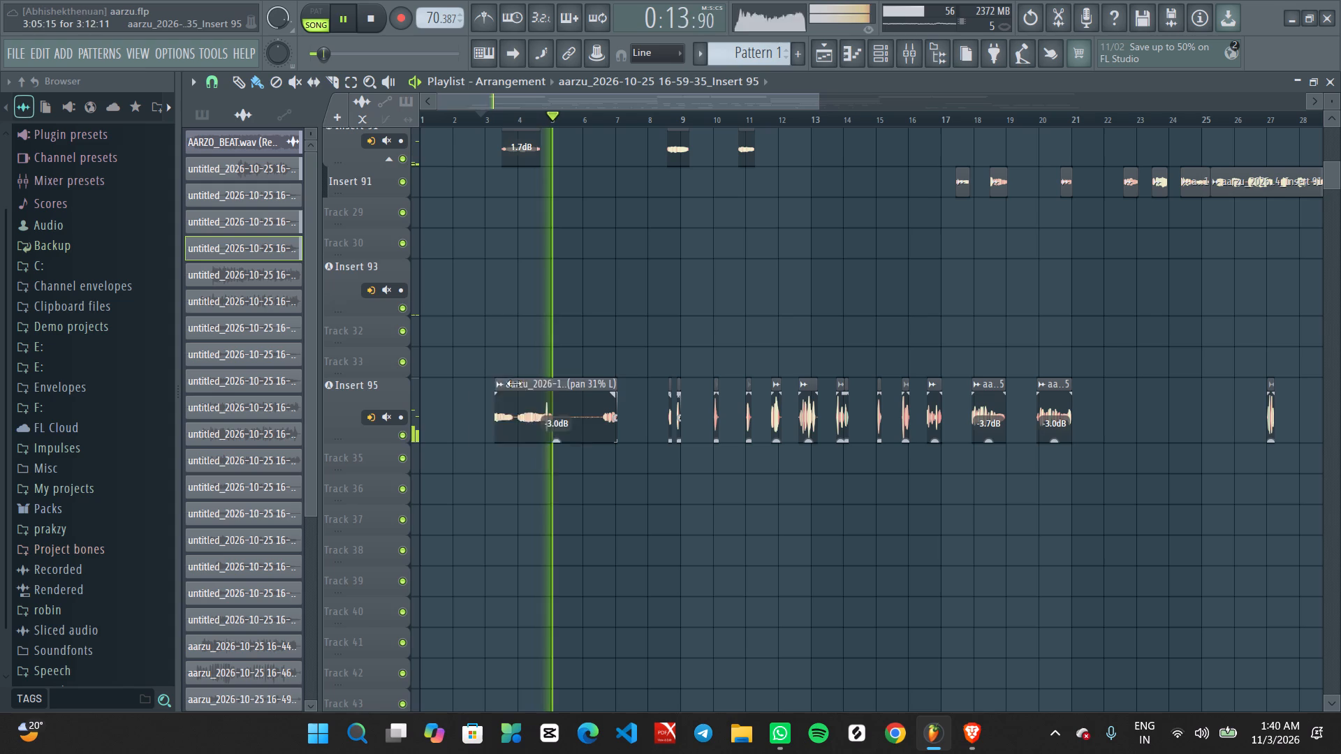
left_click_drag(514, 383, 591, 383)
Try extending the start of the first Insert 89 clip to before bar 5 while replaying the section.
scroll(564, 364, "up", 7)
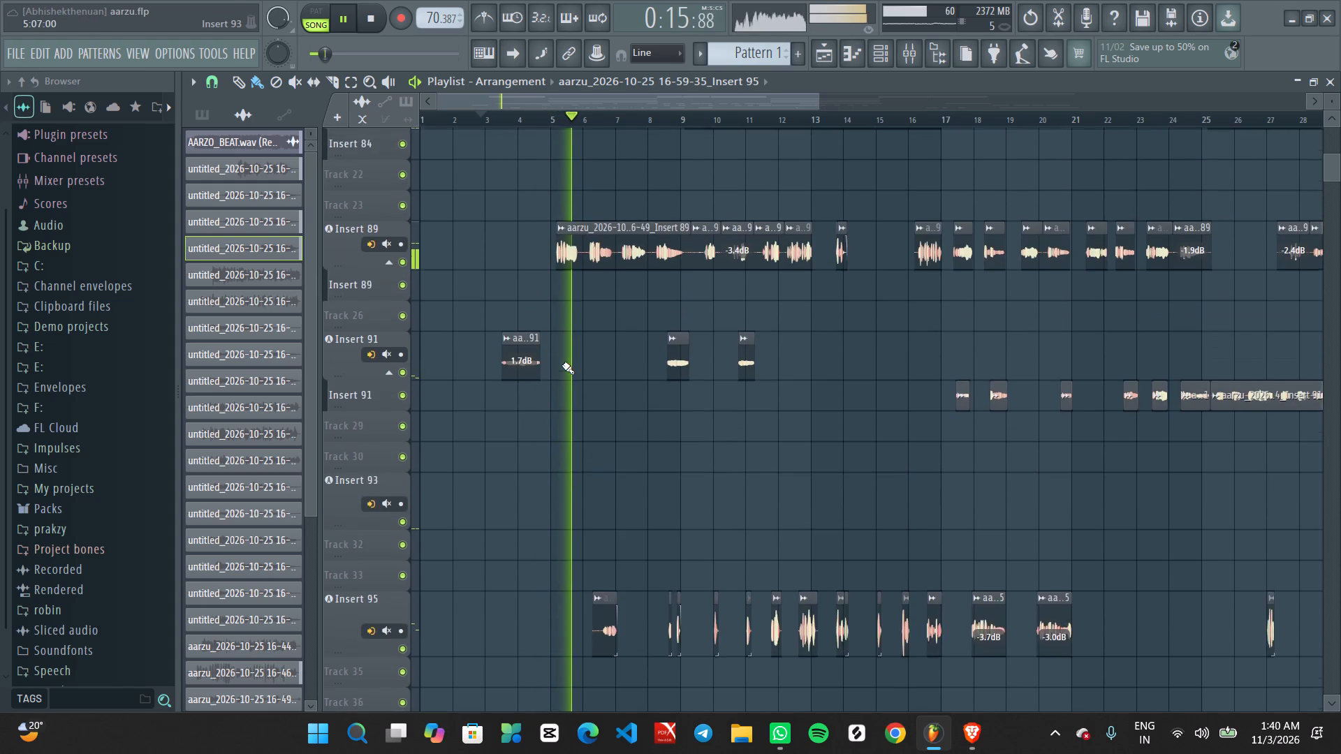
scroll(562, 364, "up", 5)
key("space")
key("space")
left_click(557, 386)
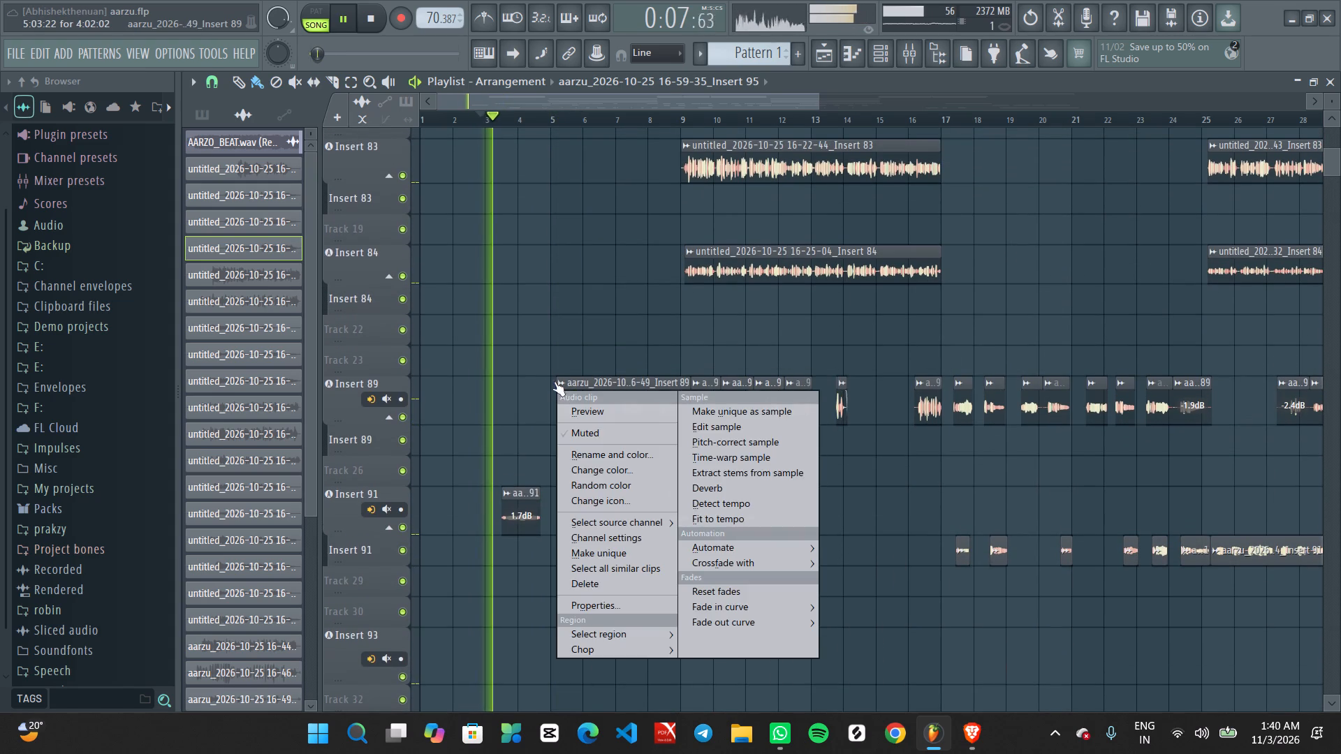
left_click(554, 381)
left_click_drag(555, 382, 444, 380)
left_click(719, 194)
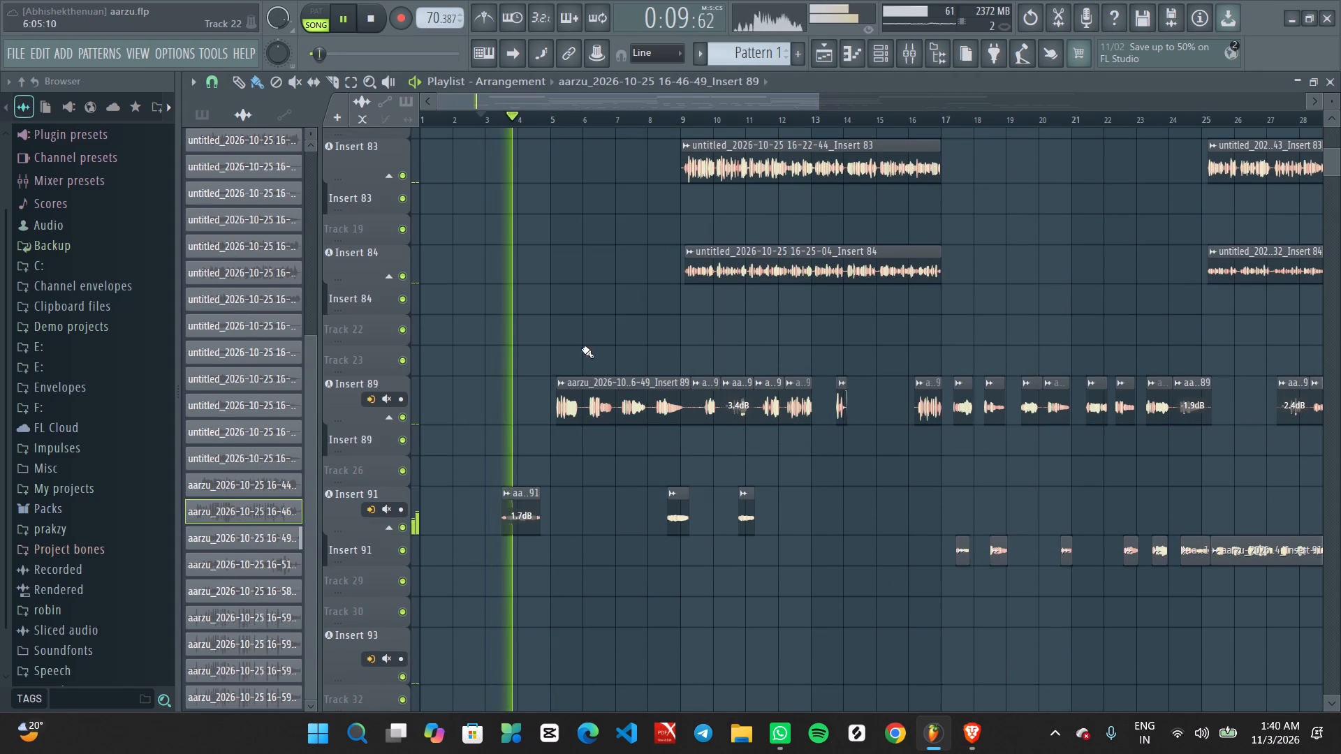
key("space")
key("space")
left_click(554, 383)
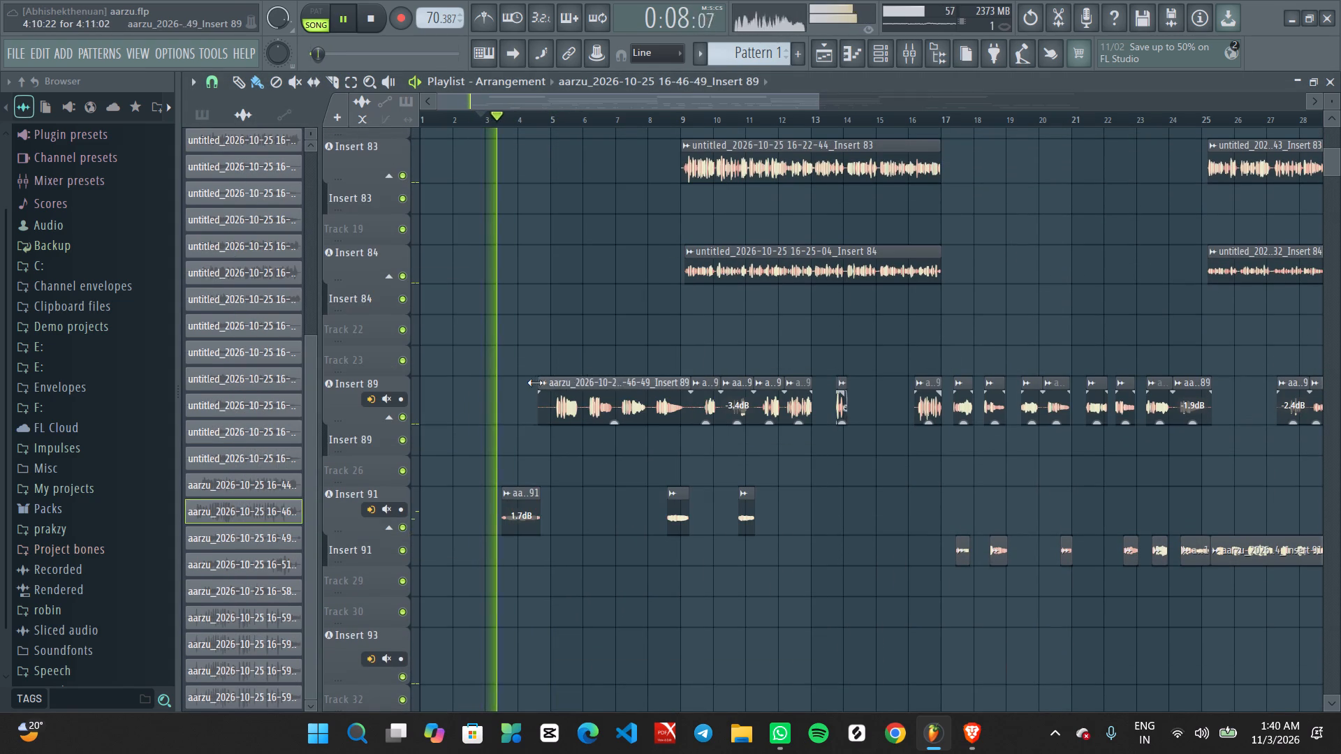
Trim the start of the first Insert 95 clip to about midway through bar 6.
scroll(555, 386, "down", 8)
scroll(607, 421, "up", 6, "ctrl")
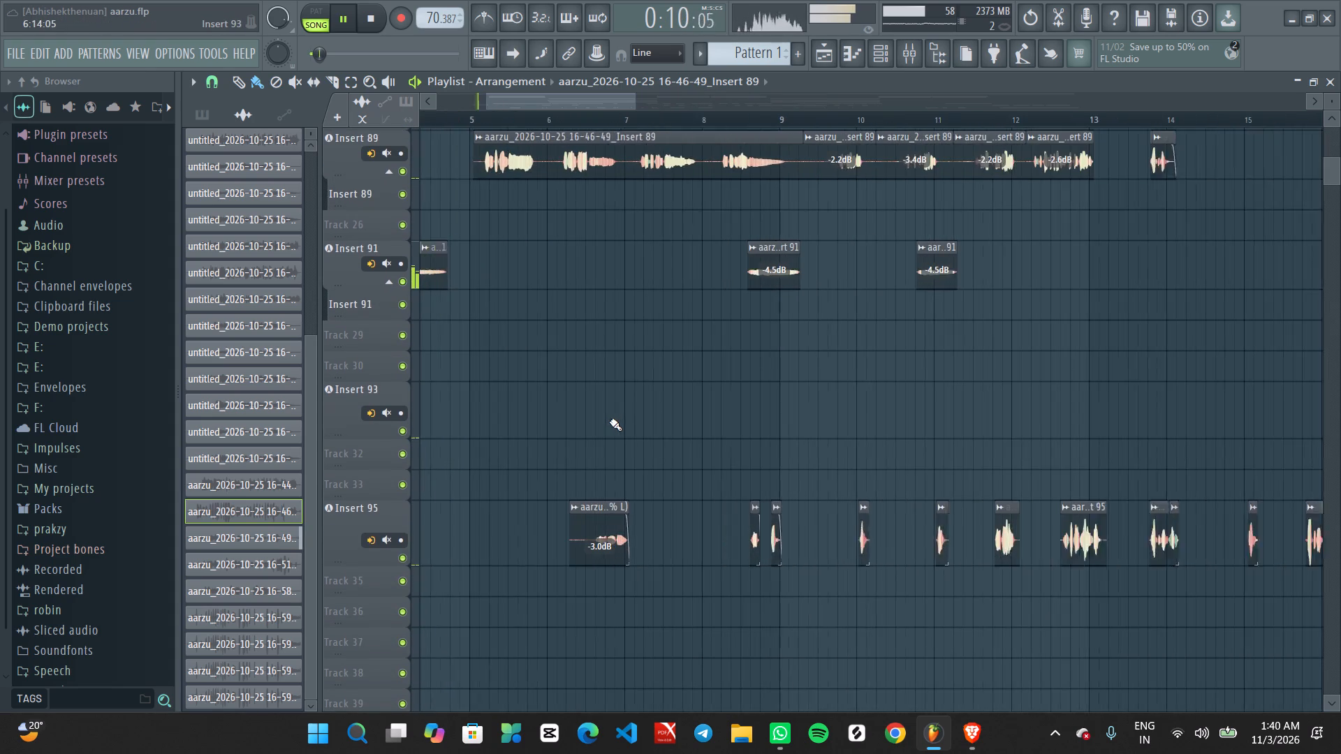
scroll(611, 505, "up", 5, "ctrl")
left_click_drag(513, 504, 551, 504)
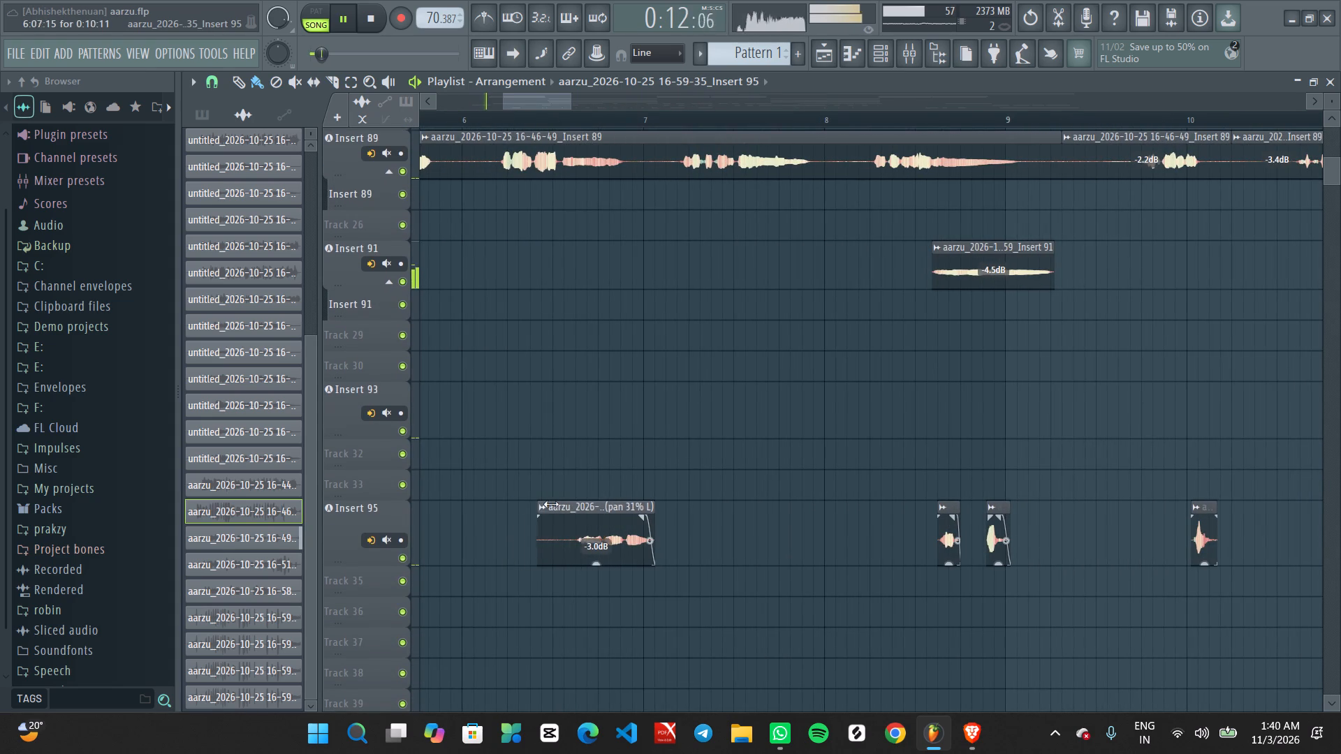
left_click_drag(551, 504, 564, 504)
scroll(582, 415, "down", 5, "ctrl")
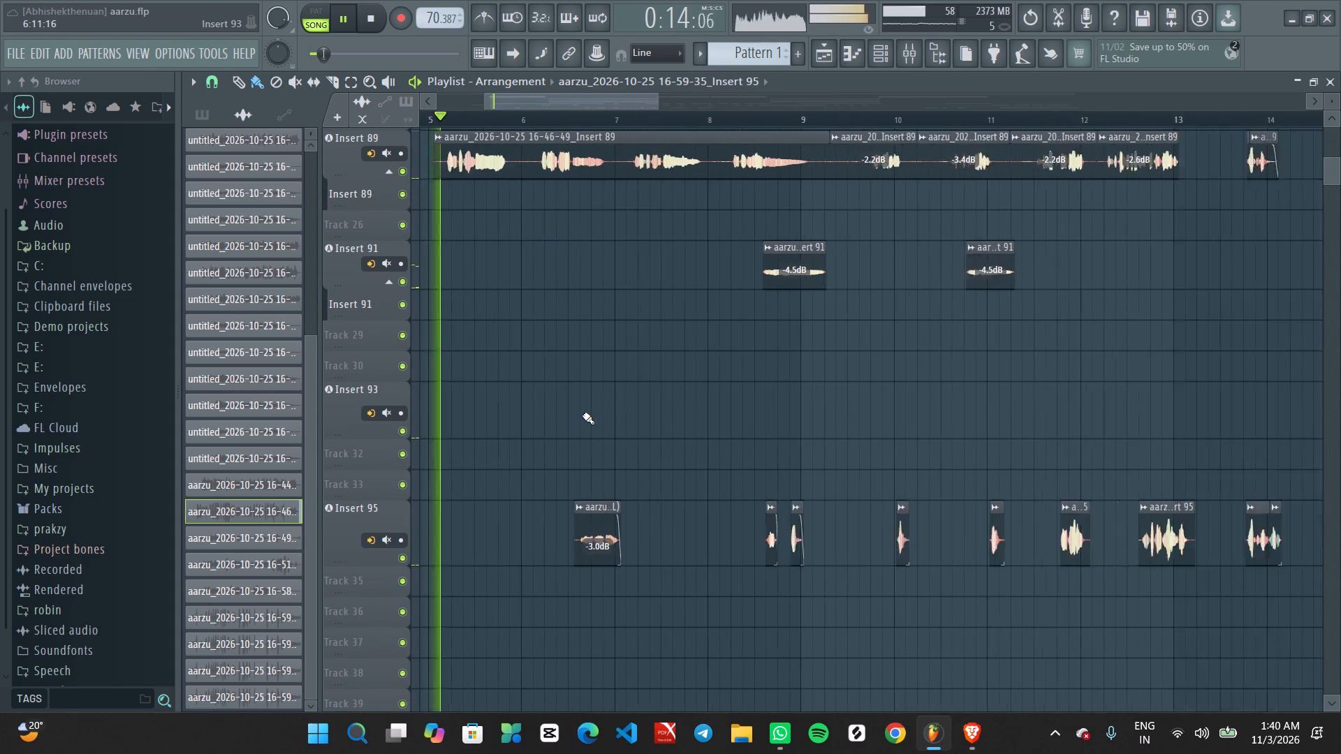
Lower the Insert 77 and Insert 78 mixer volumes to about 95% (-1.1 dB) while the hook plays.
scroll(582, 415, "down", 3, "ctrl")
scroll(520, 429, "up", 2, "ctrl")
middle_click_drag(520, 448, 556, 651)
scroll(553, 550, "up", 2, "ctrl")
middle_click_drag(566, 478, 583, 647)
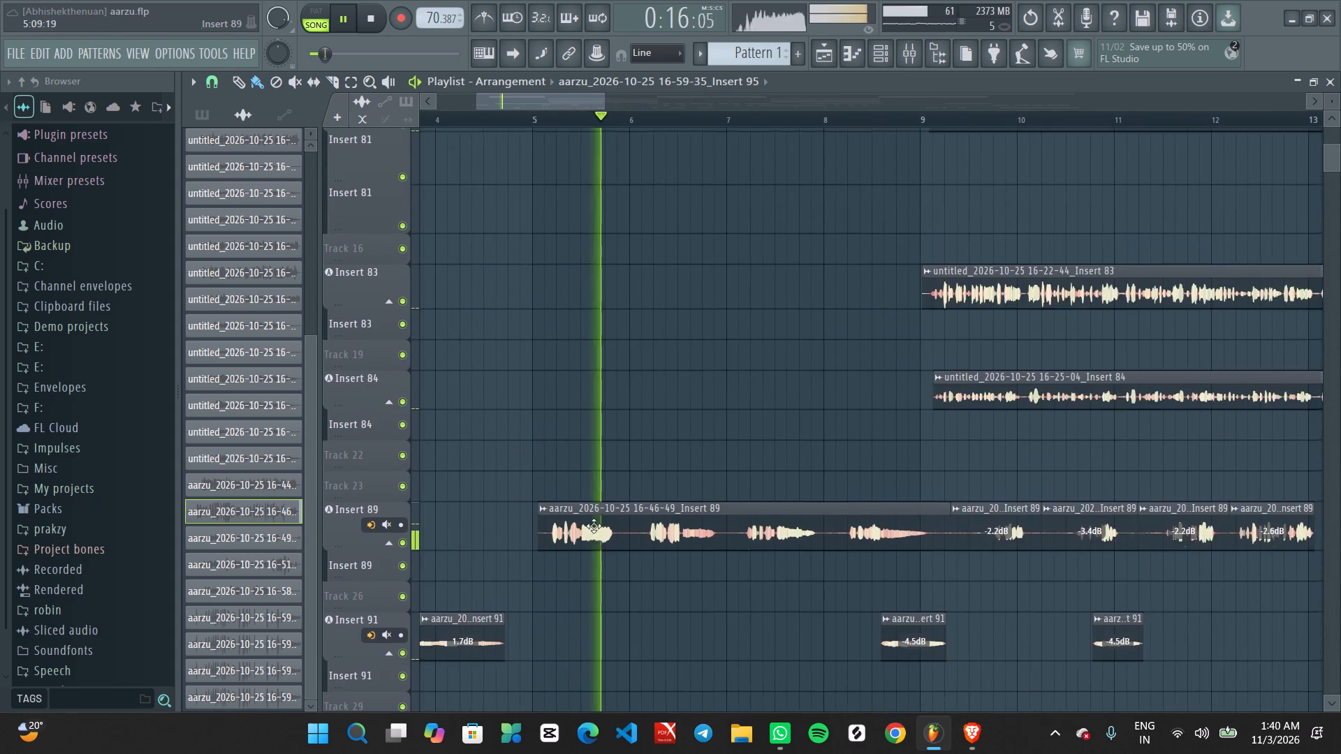
scroll(594, 520, "up", 2, "ctrl")
scroll(613, 464, "down", 7, "ctrl")
scroll(610, 461, "up", 17)
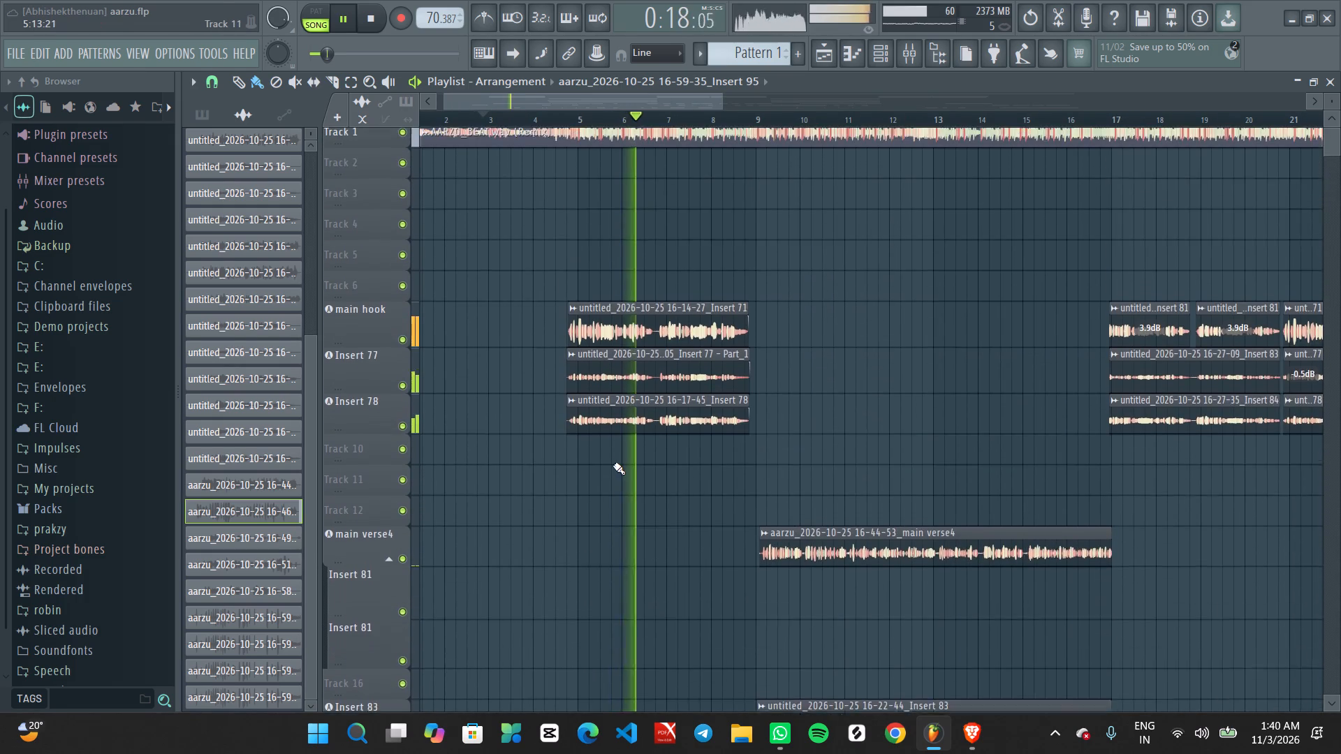
scroll(613, 465, "up", 10)
scroll(665, 459, "down", 4, "ctrl")
scroll(665, 459, "up", 1, "ctrl")
scroll(665, 458, "down", 4, "ctrl")
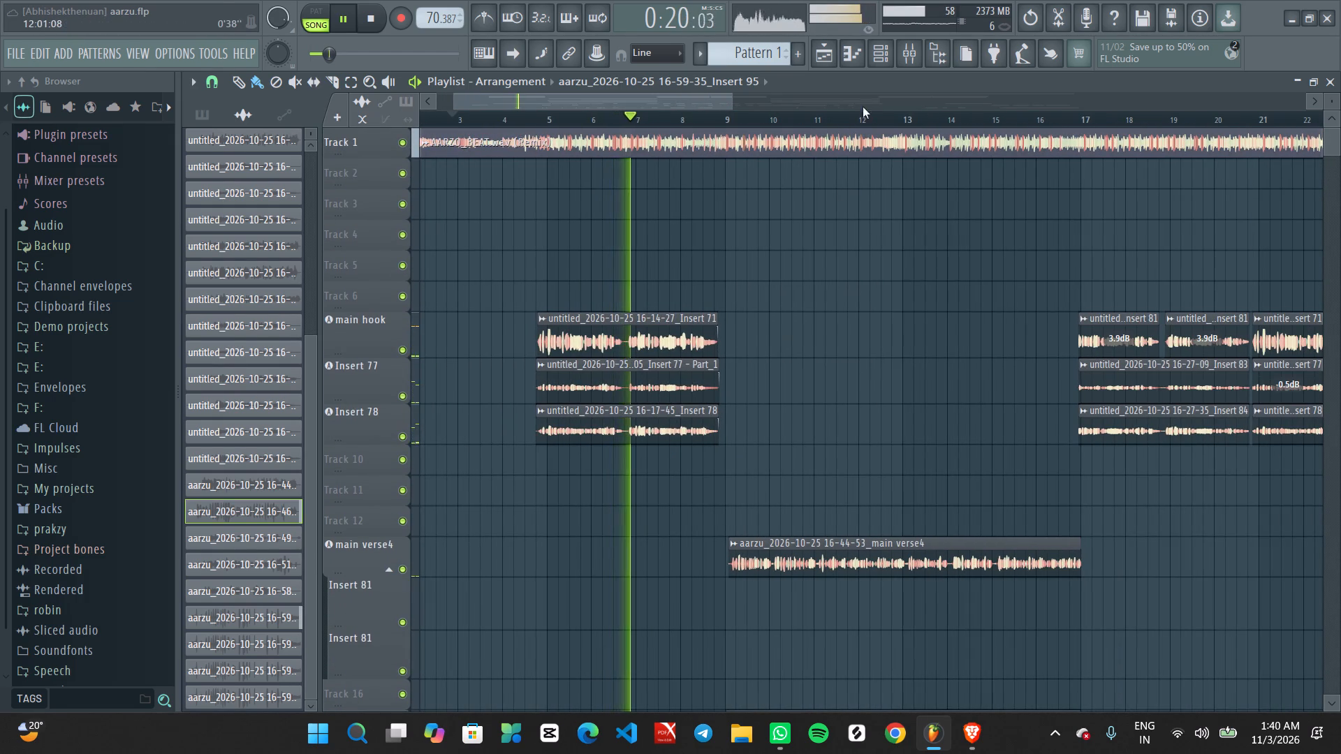
left_click(906, 57)
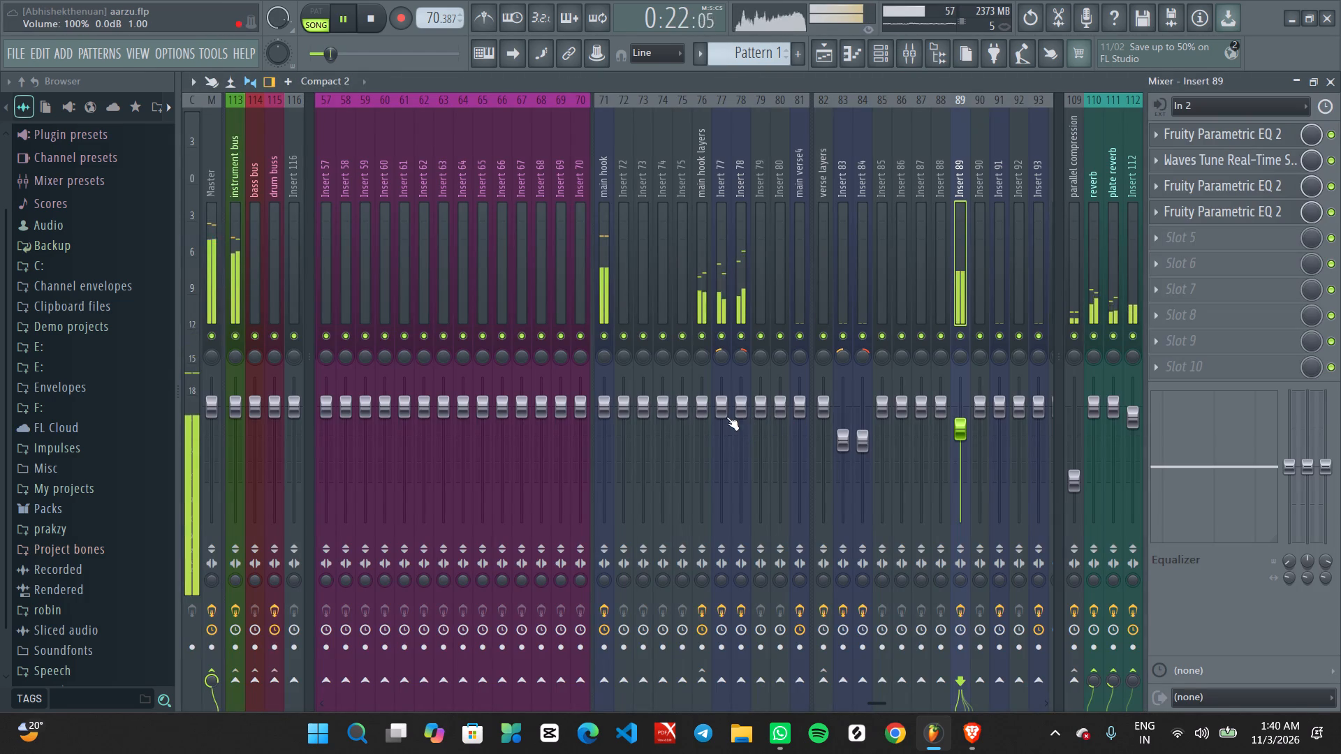
scroll(726, 413, "down", 2)
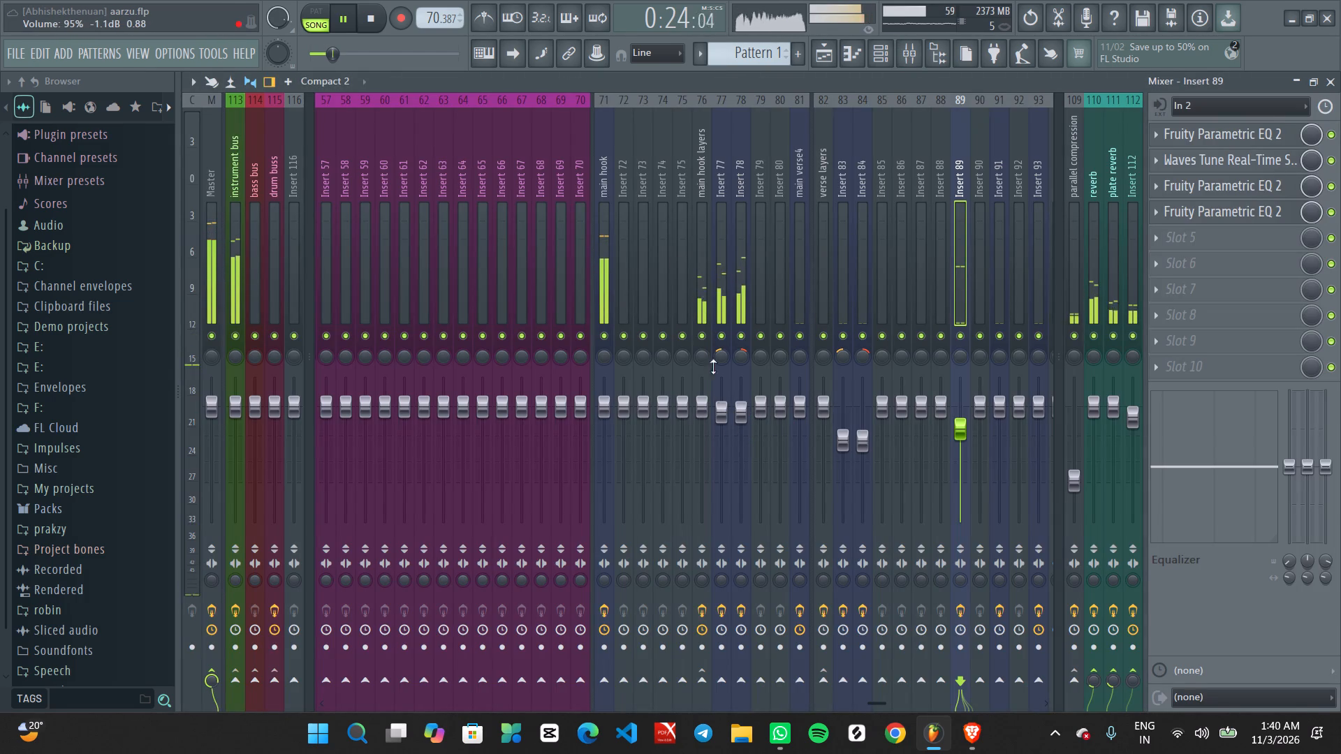
Reduce the band 2 and band 3 cuts by ear in the slot 3 Parametric EQ 2 on the main hook layers track.
left_click(702, 256)
left_click(1255, 166)
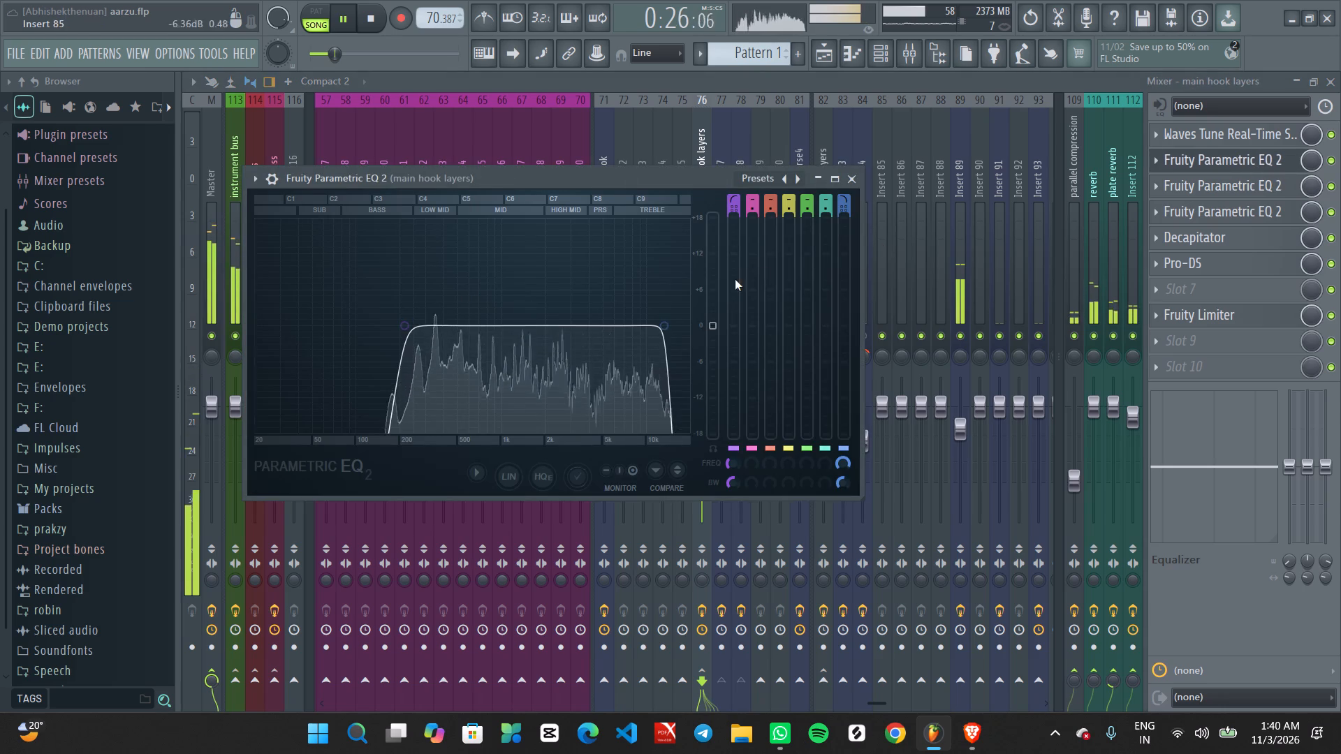
left_click(1239, 191)
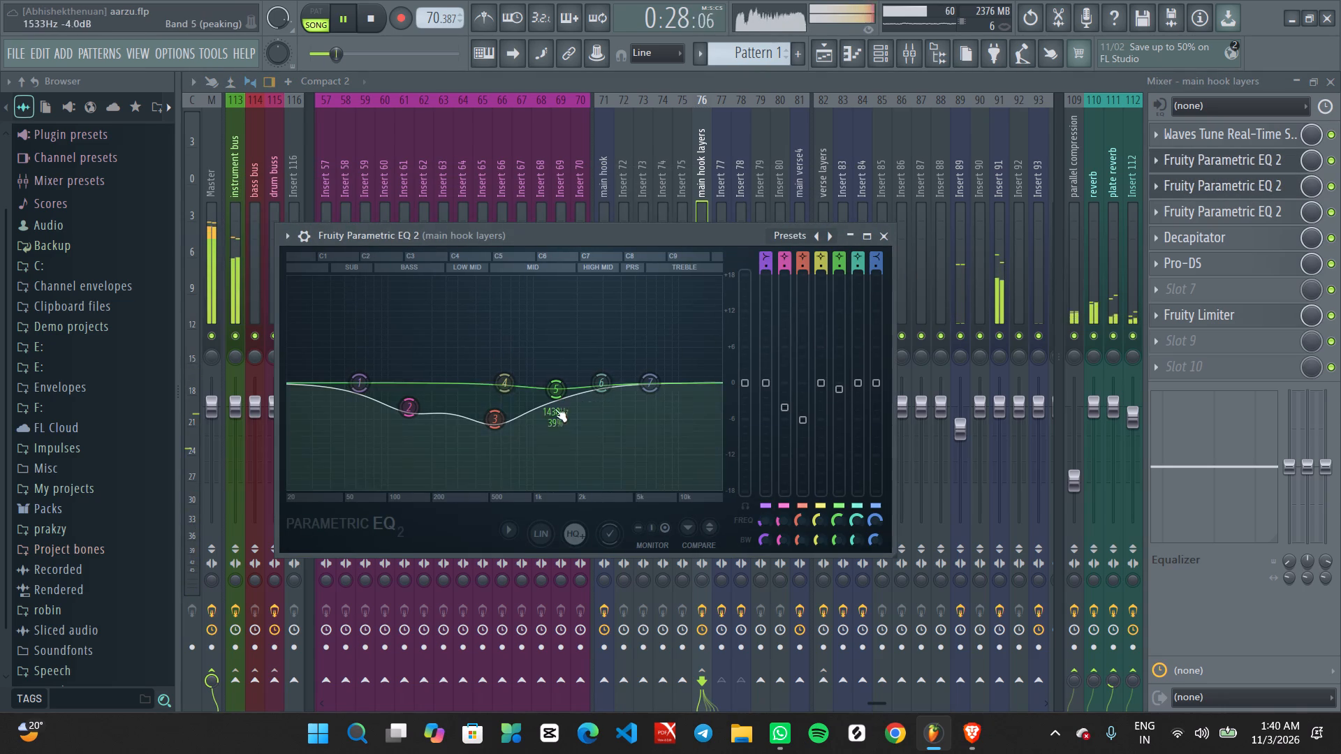
left_click_drag(506, 415, 507, 406)
left_click_drag(487, 416, 496, 366)
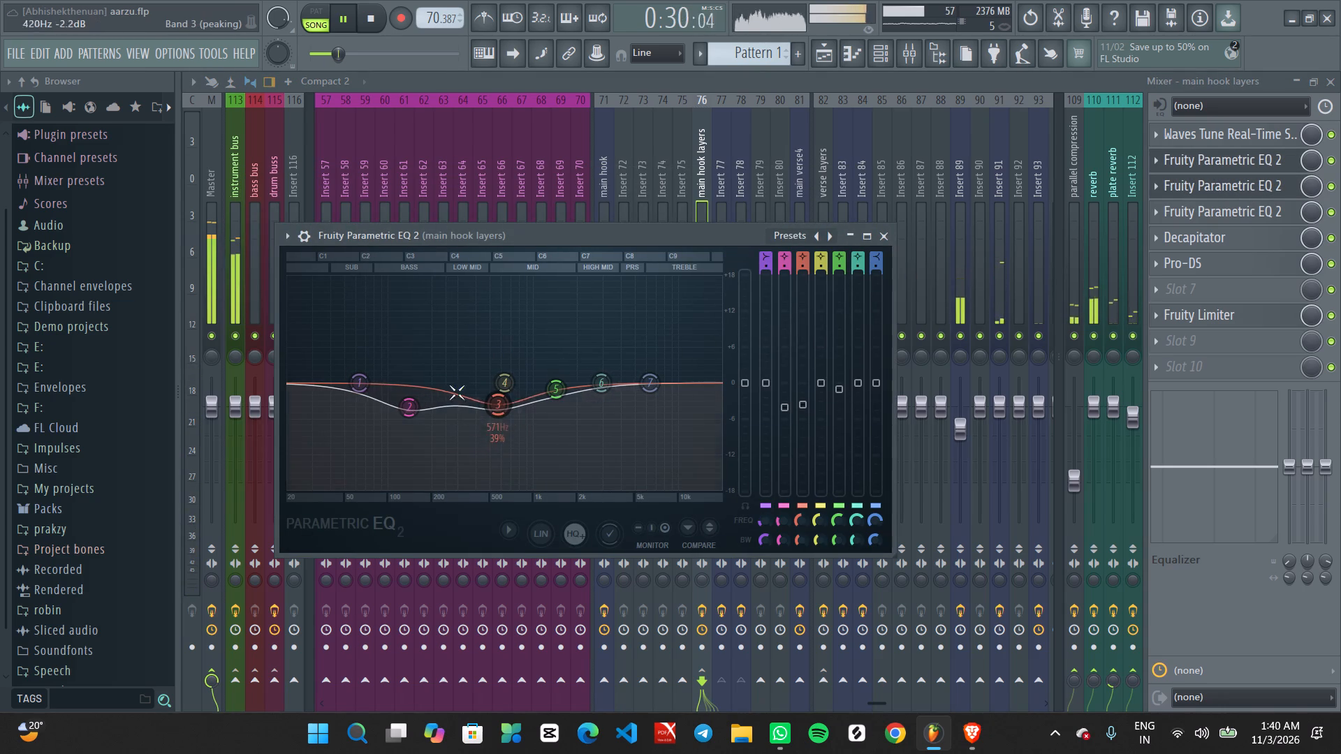
key("space")
left_click_drag(401, 409, 423, 362)
key("space")
left_click_drag(498, 409, 505, 392)
key("space")
key("space")
Replay the hook from its start and bring bands 2, 3 and 5 closer to flat in the main hook layers' slot 3 Parametric EQ 2.
left_click(822, 61)
left_click(536, 124)
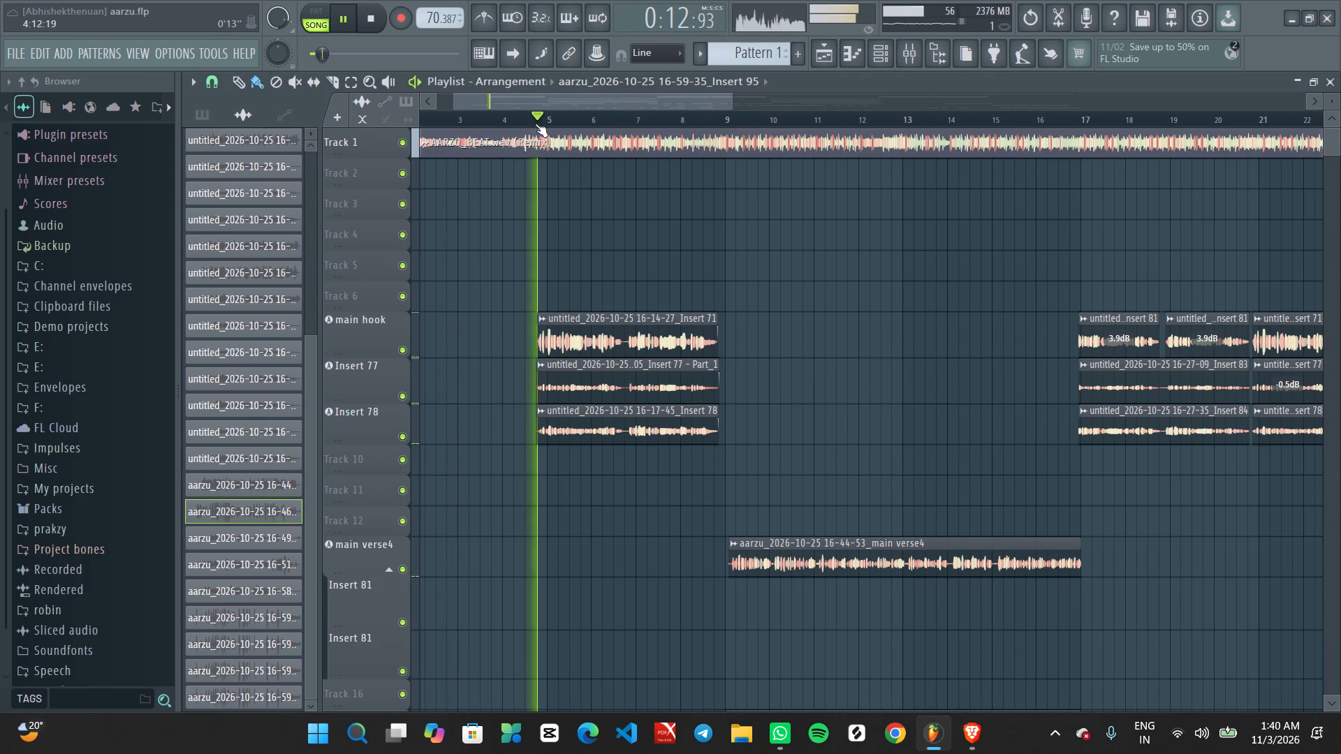
left_click(914, 55)
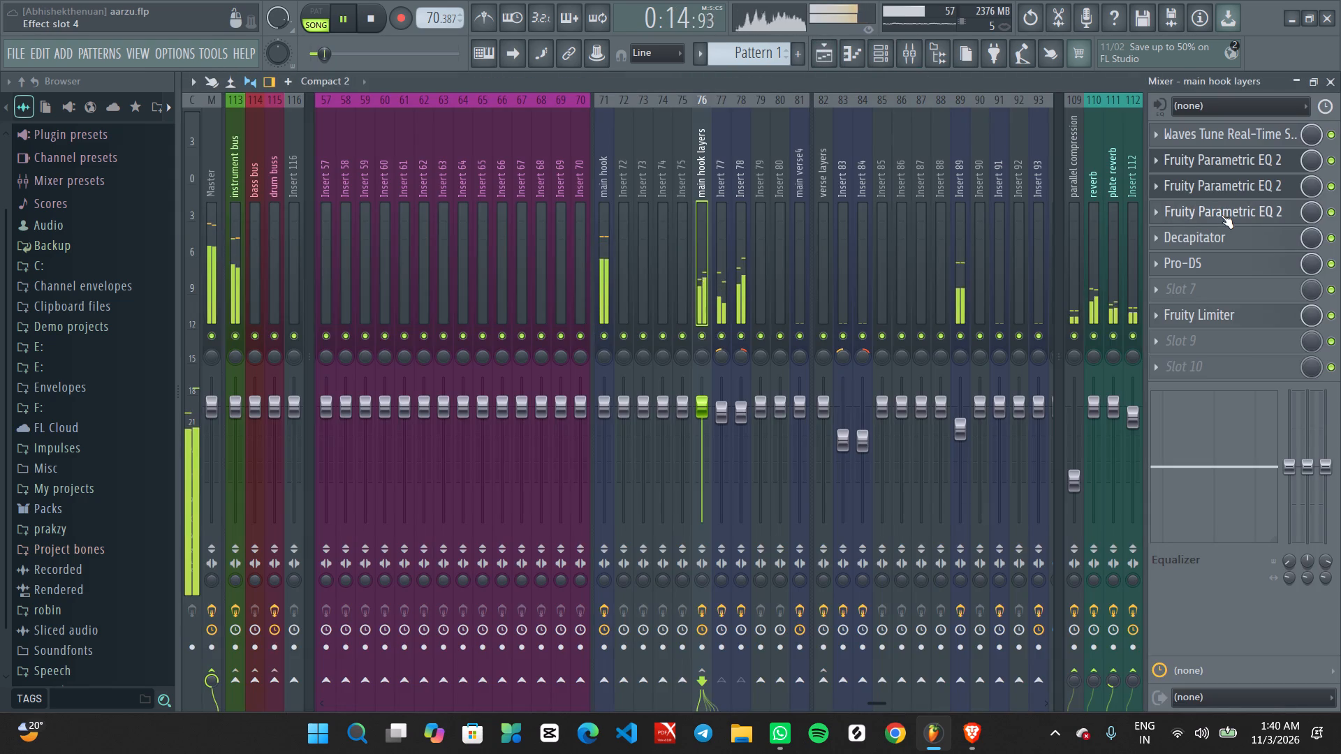
left_click(1221, 216)
left_click(1219, 195)
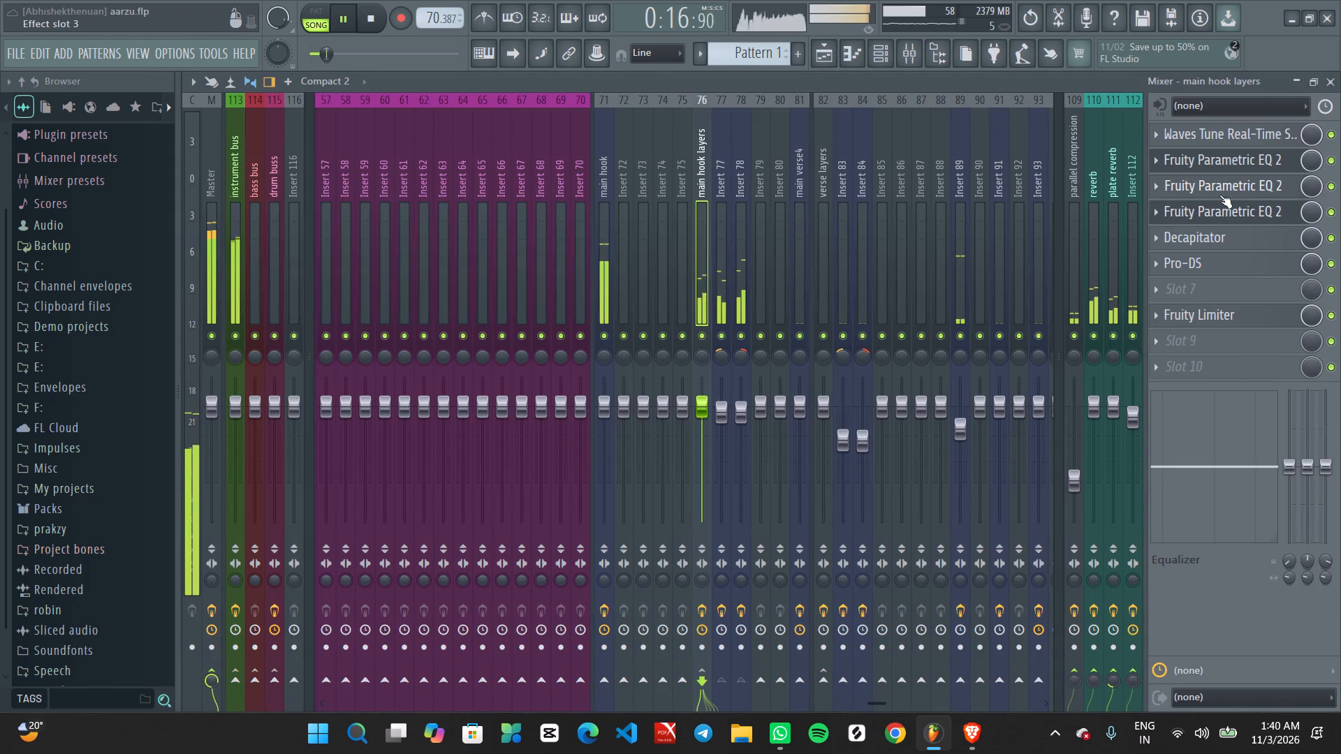
left_click(1227, 182)
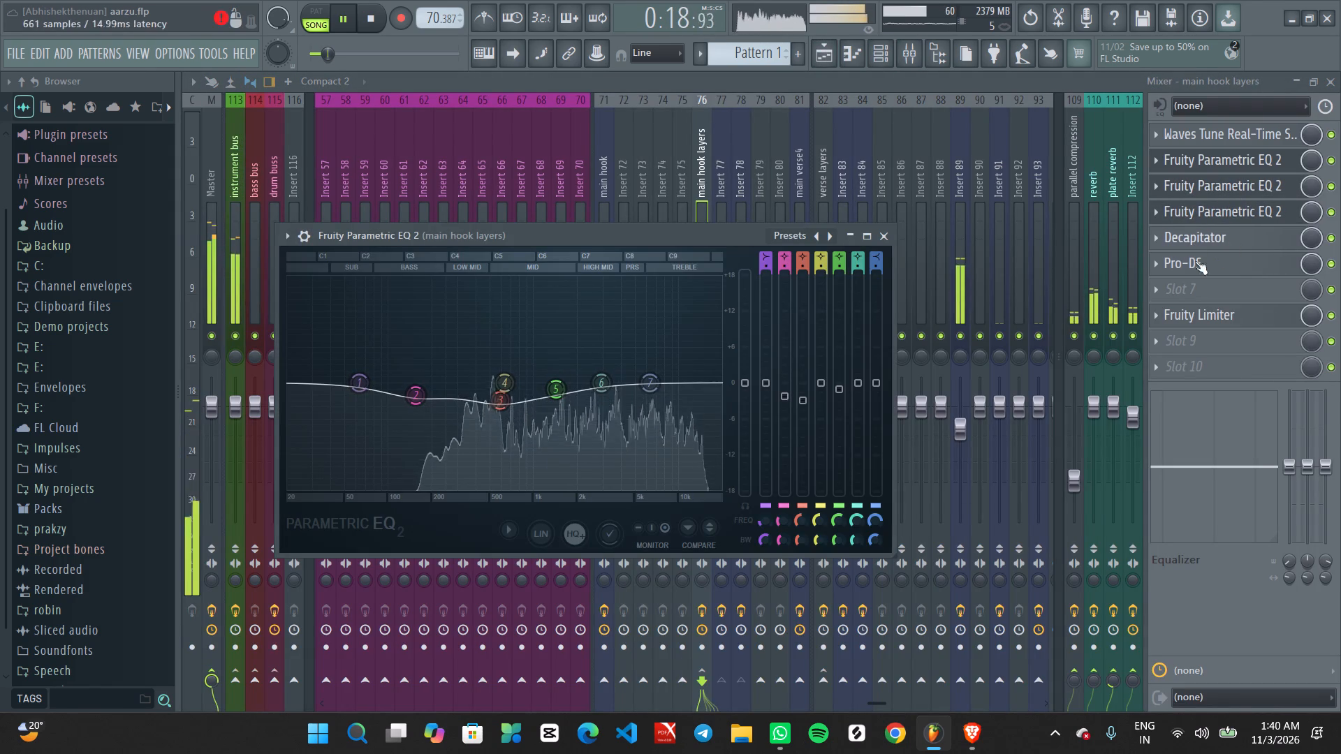
left_click_drag(509, 406, 514, 376)
left_click_drag(415, 390, 444, 377)
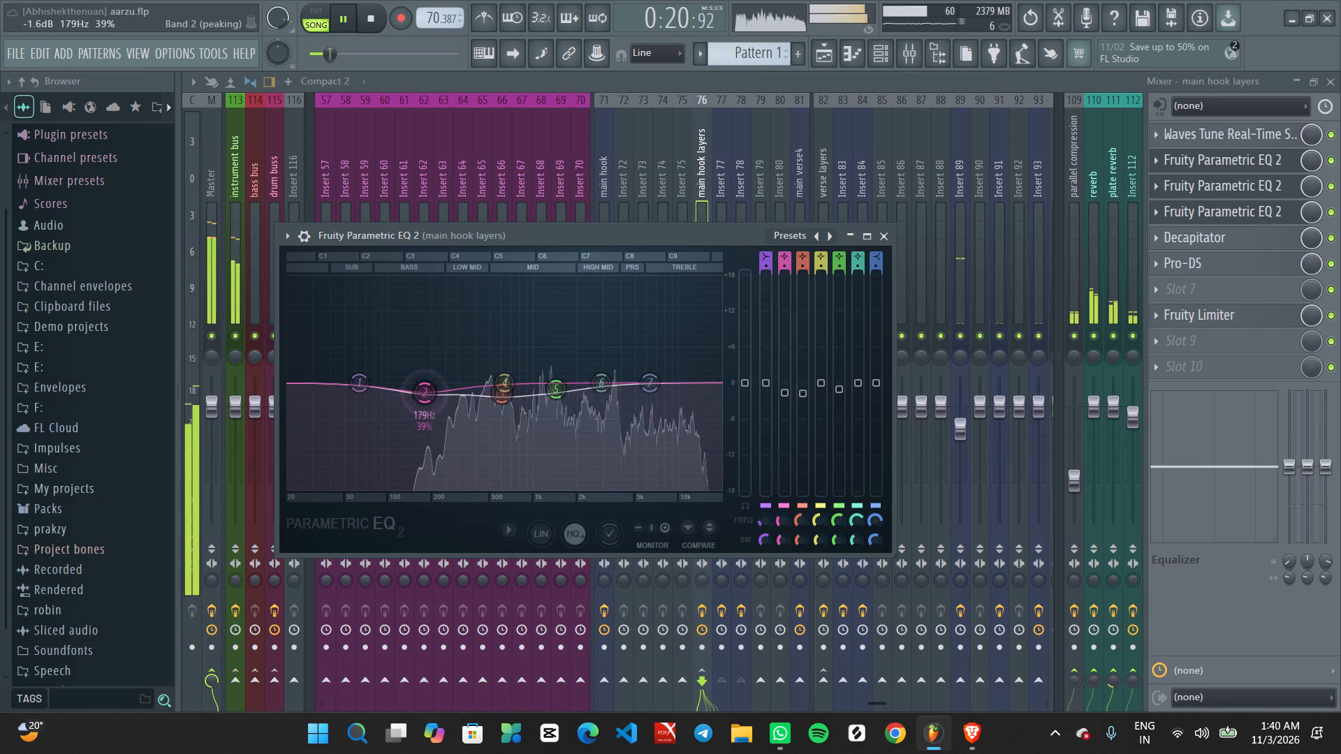
left_click_drag(444, 377, 455, 375)
left_click_drag(556, 394, 557, 384)
left_click_drag(508, 393, 506, 400)
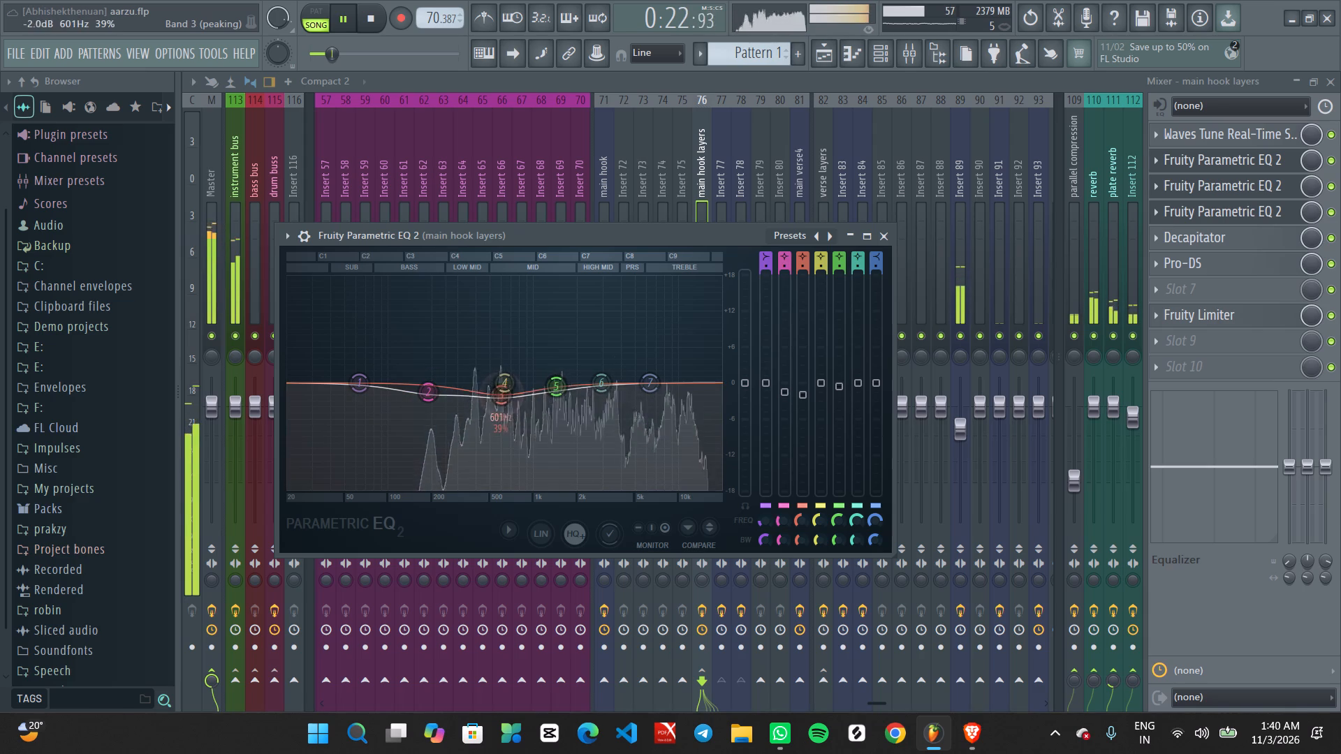
left_click_drag(506, 400, 504, 404)
left_click_drag(499, 394, 517, 364)
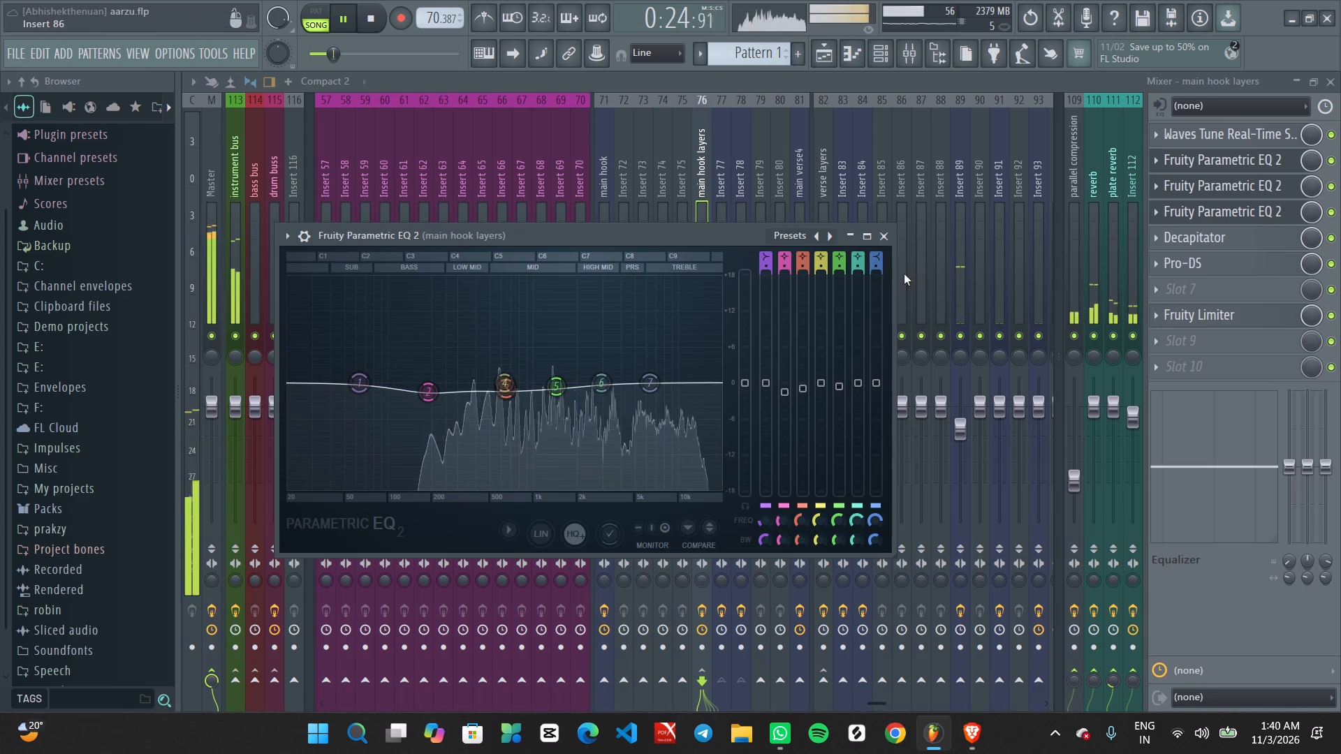
left_click(884, 238)
Select the main hook mixer track and replay the hook to check its balance with the layers.
left_click(603, 239)
key("space")
key("space")
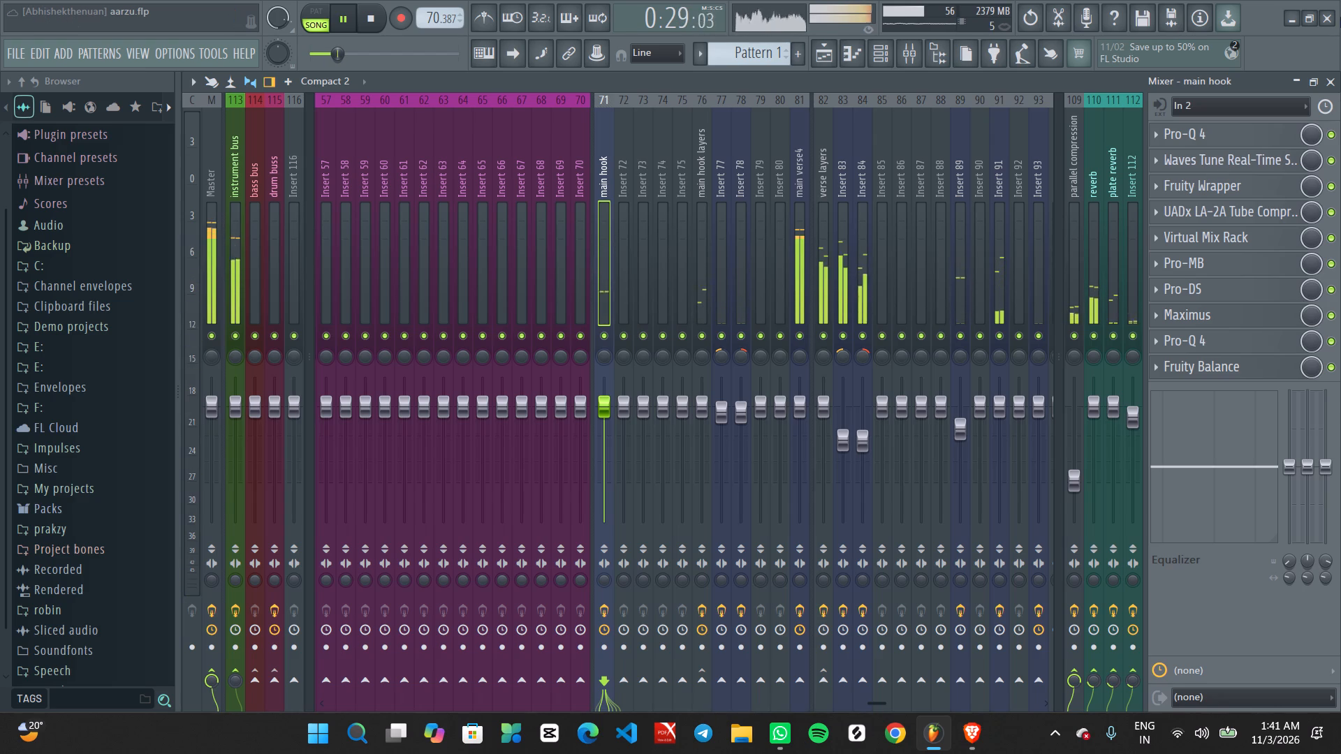
Look over the main verse4, Insert 83 and Insert 84 clips in the playlist while the verse plays.
left_click(837, 48)
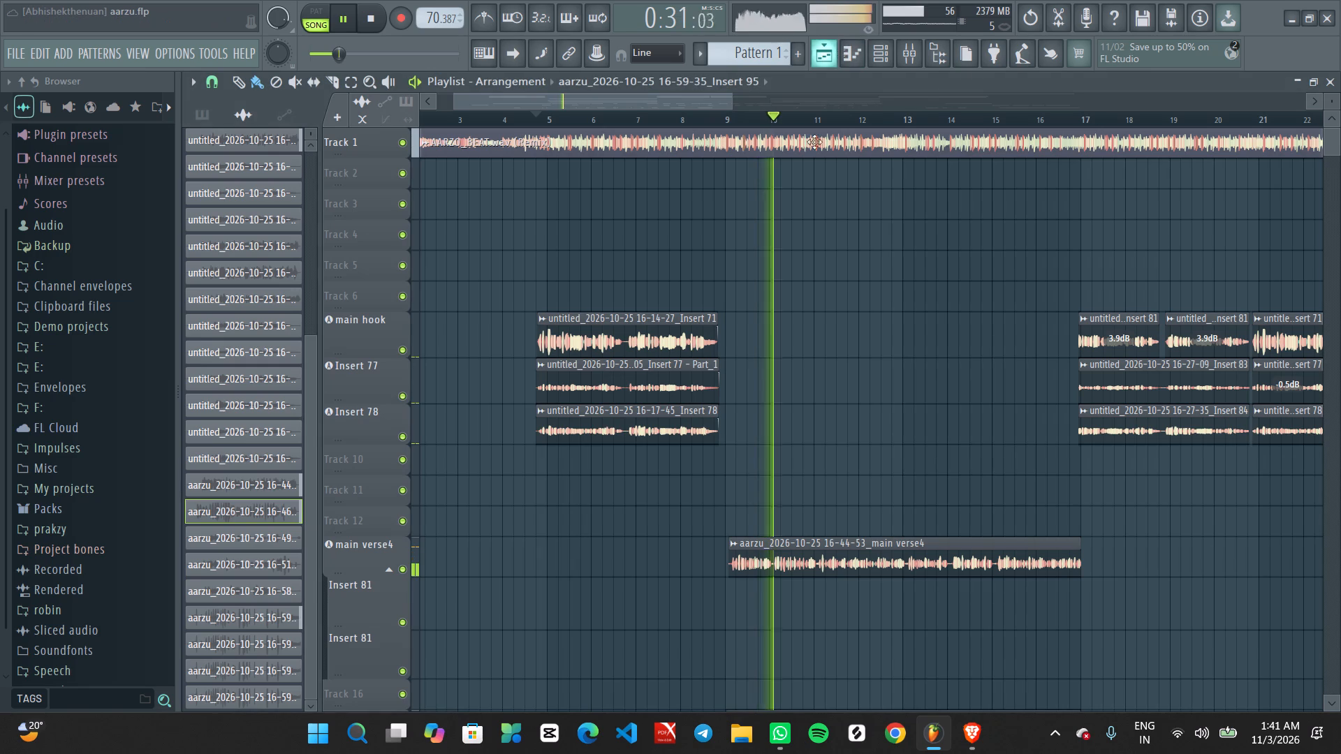
scroll(814, 466, "down", 8, "ctrl")
scroll(787, 538, "up", 3, "ctrl")
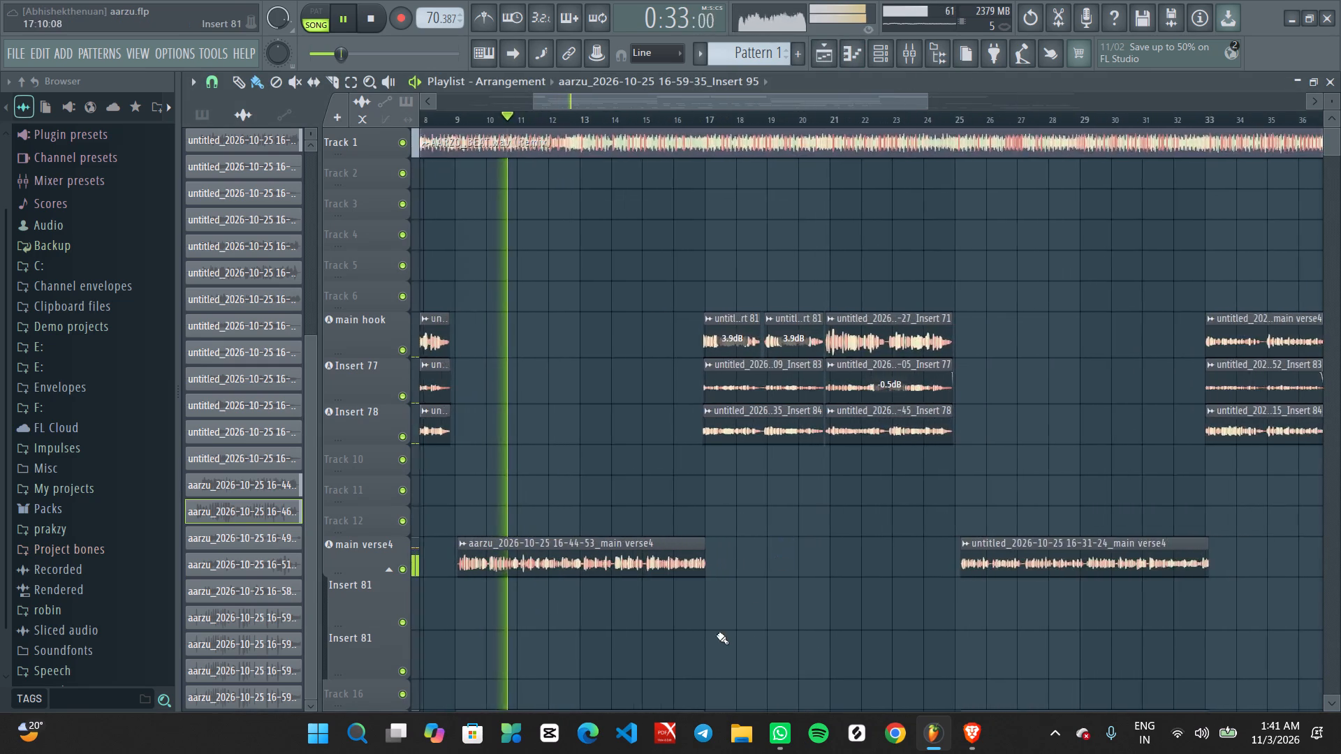
middle_click_drag(733, 619, 854, 402)
scroll(752, 513, "up", 1, "ctrl")
middle_click_drag(731, 550, 849, 327)
scroll(848, 330, "down", 5, "ctrl")
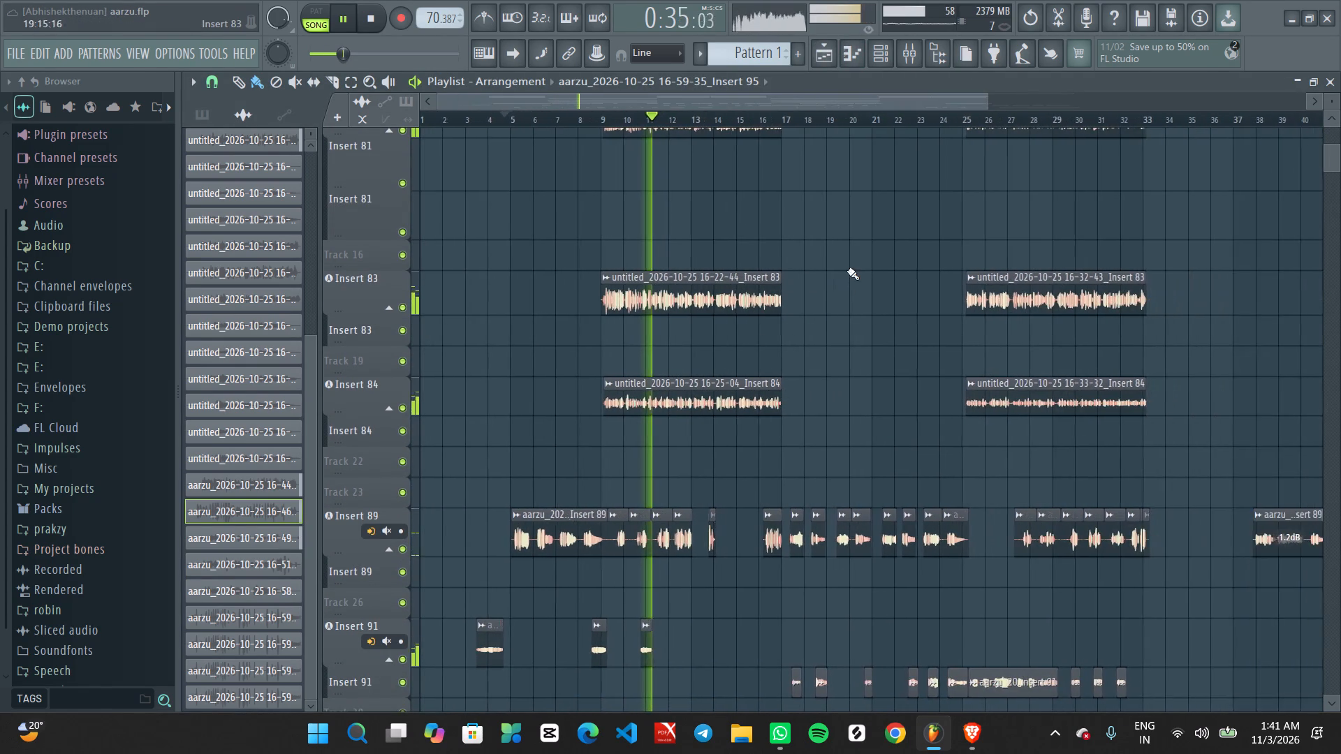
Raise the Insert 83 and Insert 84 verse layer mixer volumes to about 75% (-5.9 dB) while the verse plays.
left_click(902, 57)
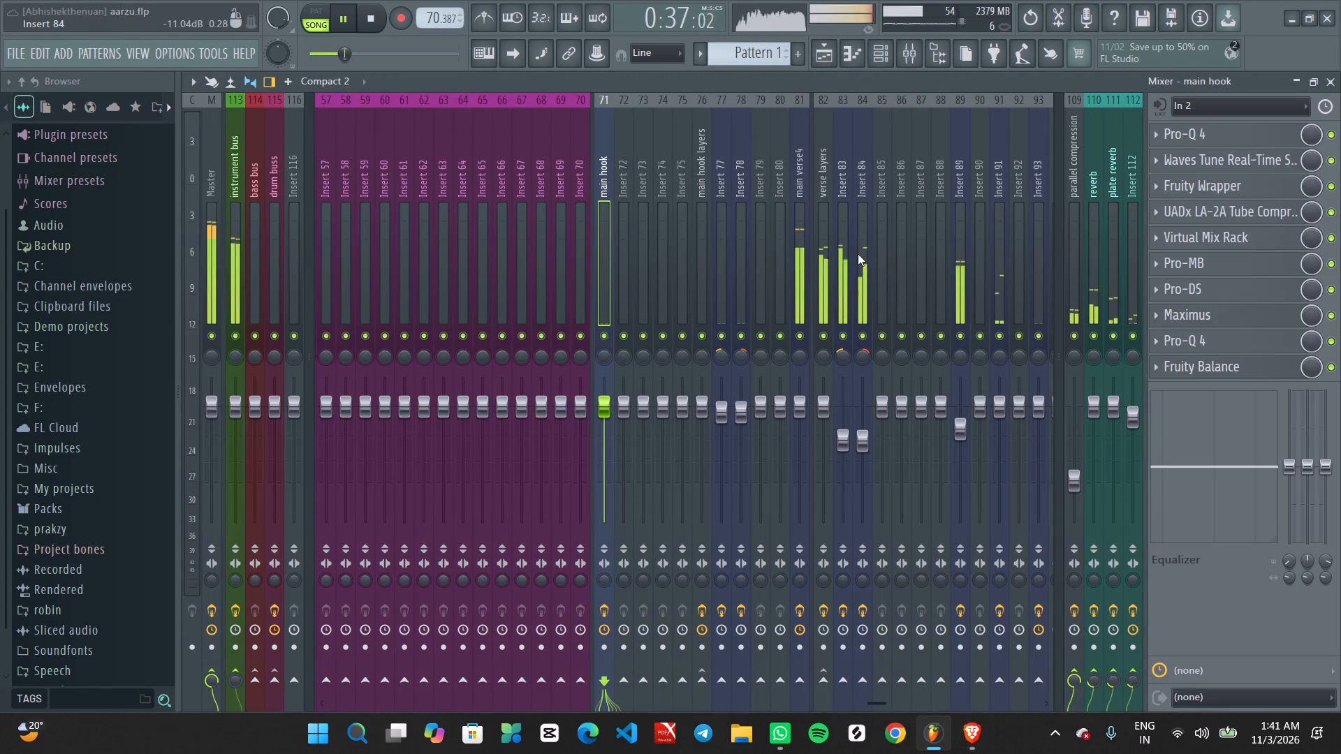
scroll(863, 436, "up", 3)
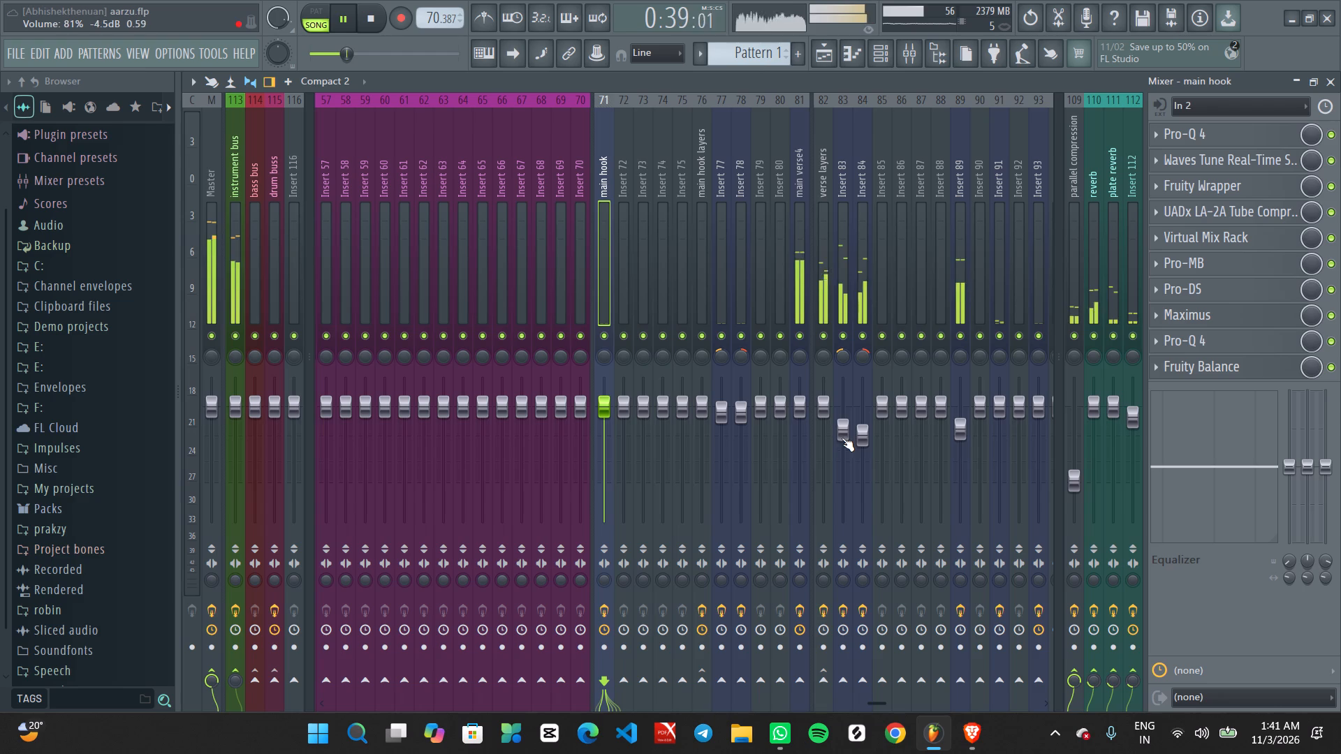
scroll(860, 438, "up", 1)
scroll(865, 423, "down", 1)
scroll(865, 423, "up", 1)
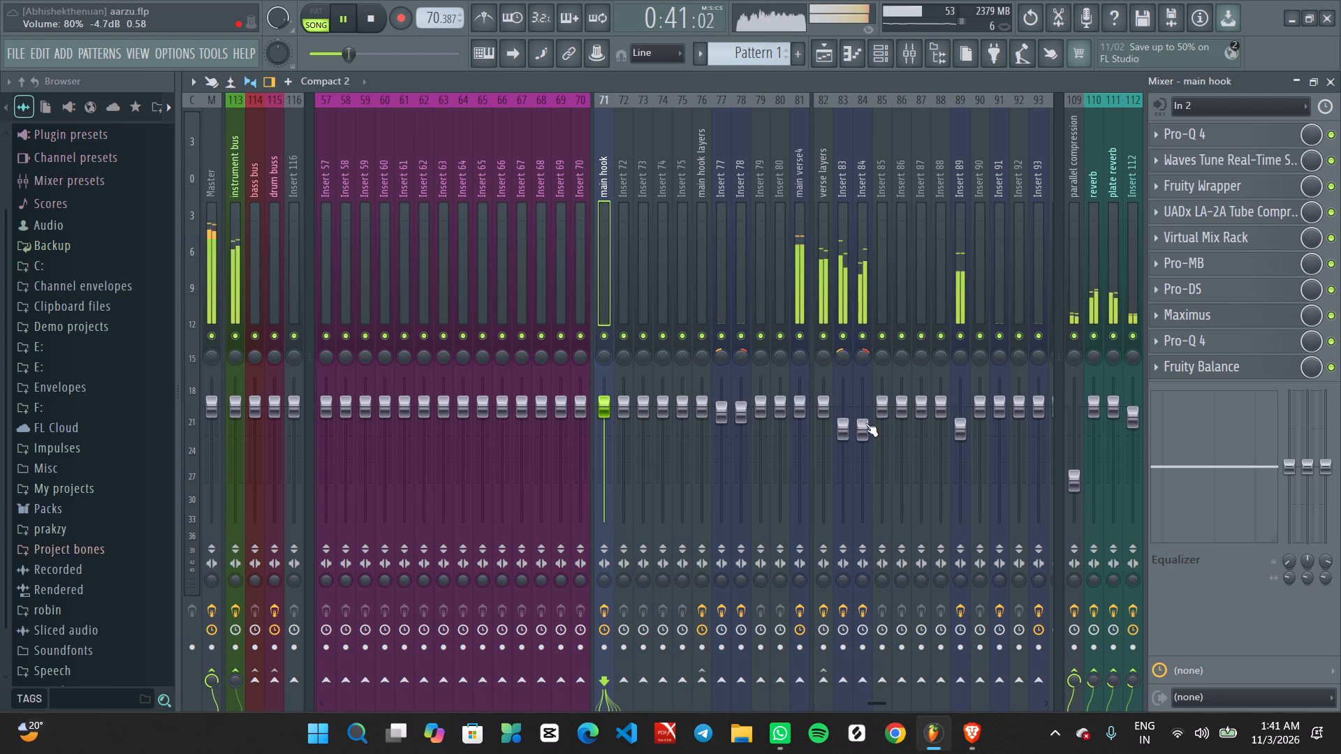
scroll(843, 431, "down", 1)
scroll(842, 431, "up", 1)
scroll(859, 431, "down", 1)
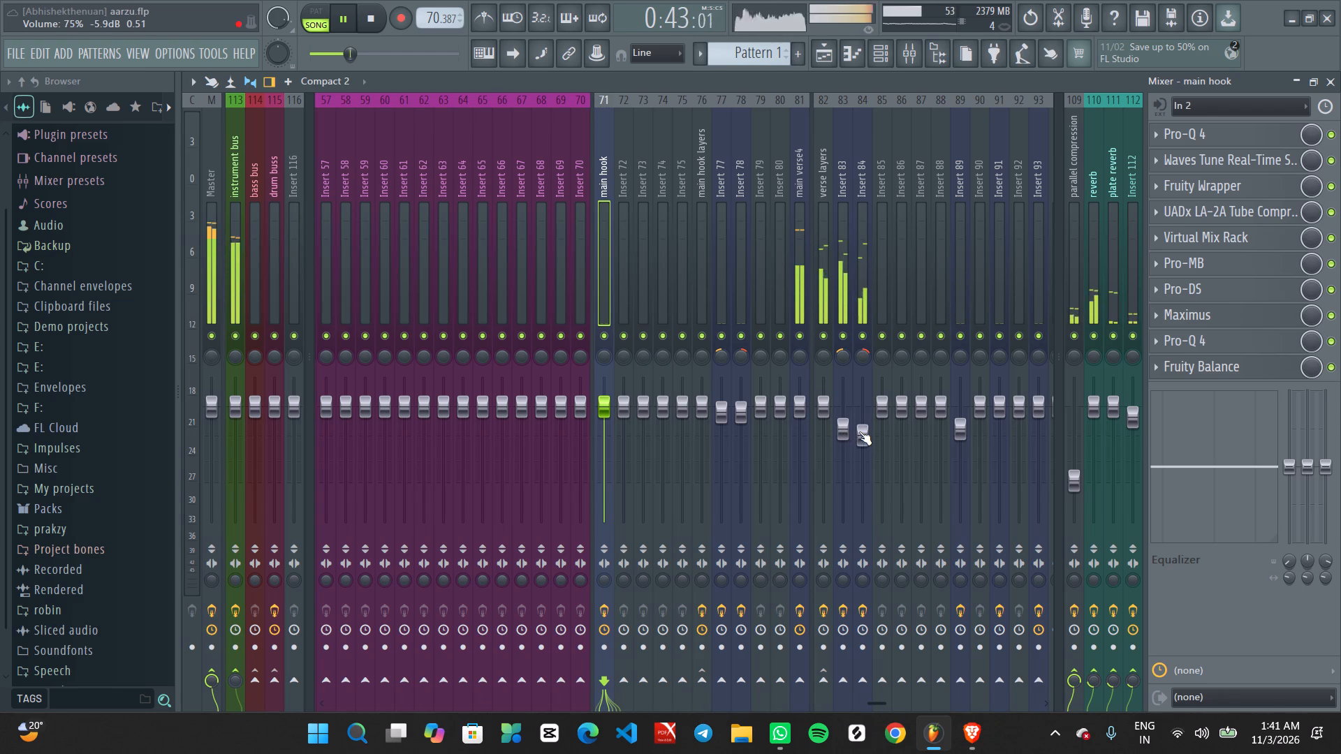
scroll(846, 431, "down", 1)
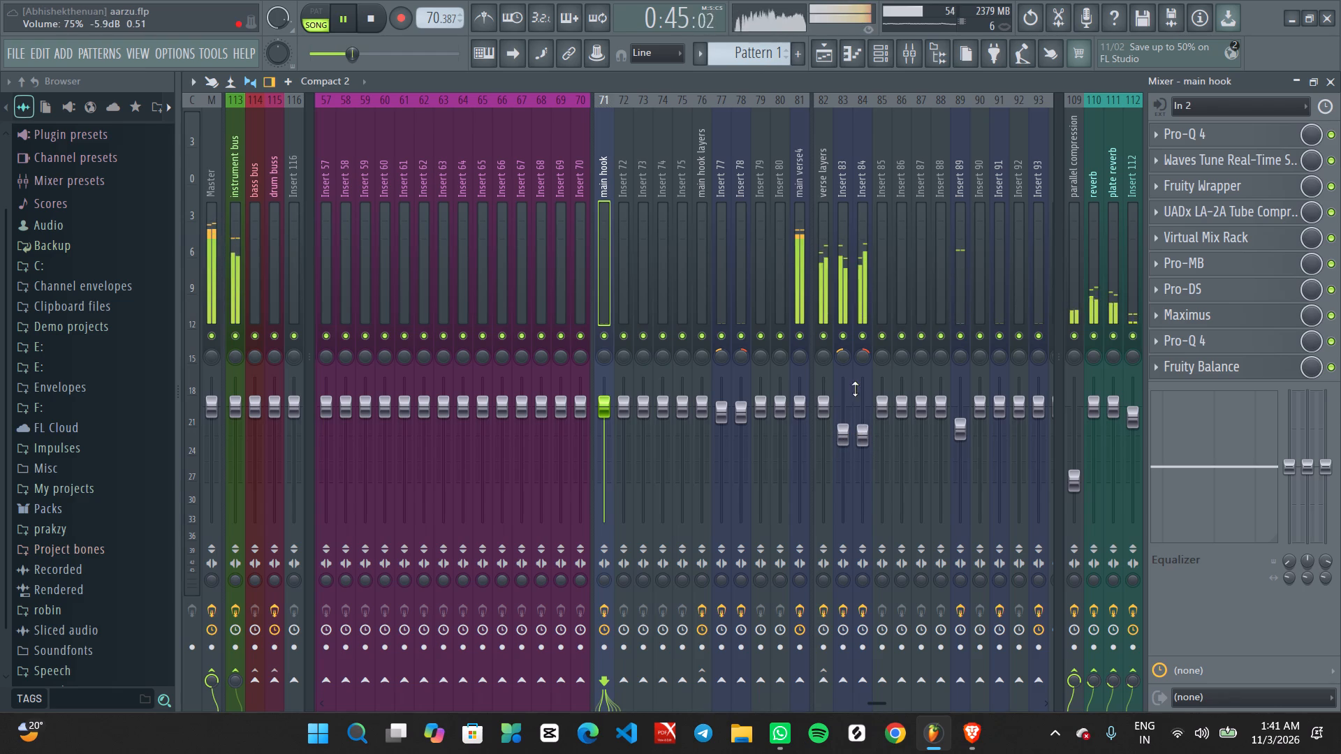
scroll(861, 357, "down", 2)
scroll(861, 357, "up", 1)
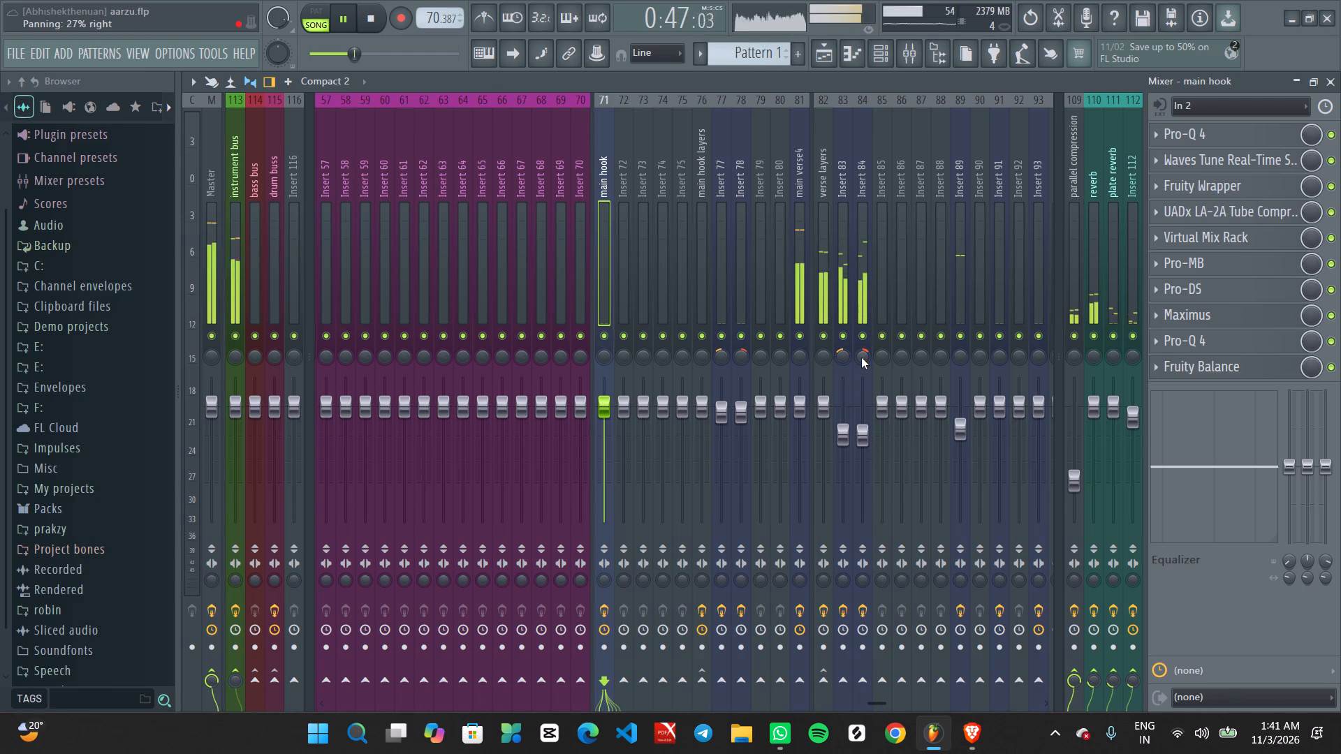
Load Hyper Chorus into effect slot 9 of the Insert 95 mixer track.
scroll(842, 362, "down", 1)
scroll(989, 184, "down", 7)
left_click(772, 274)
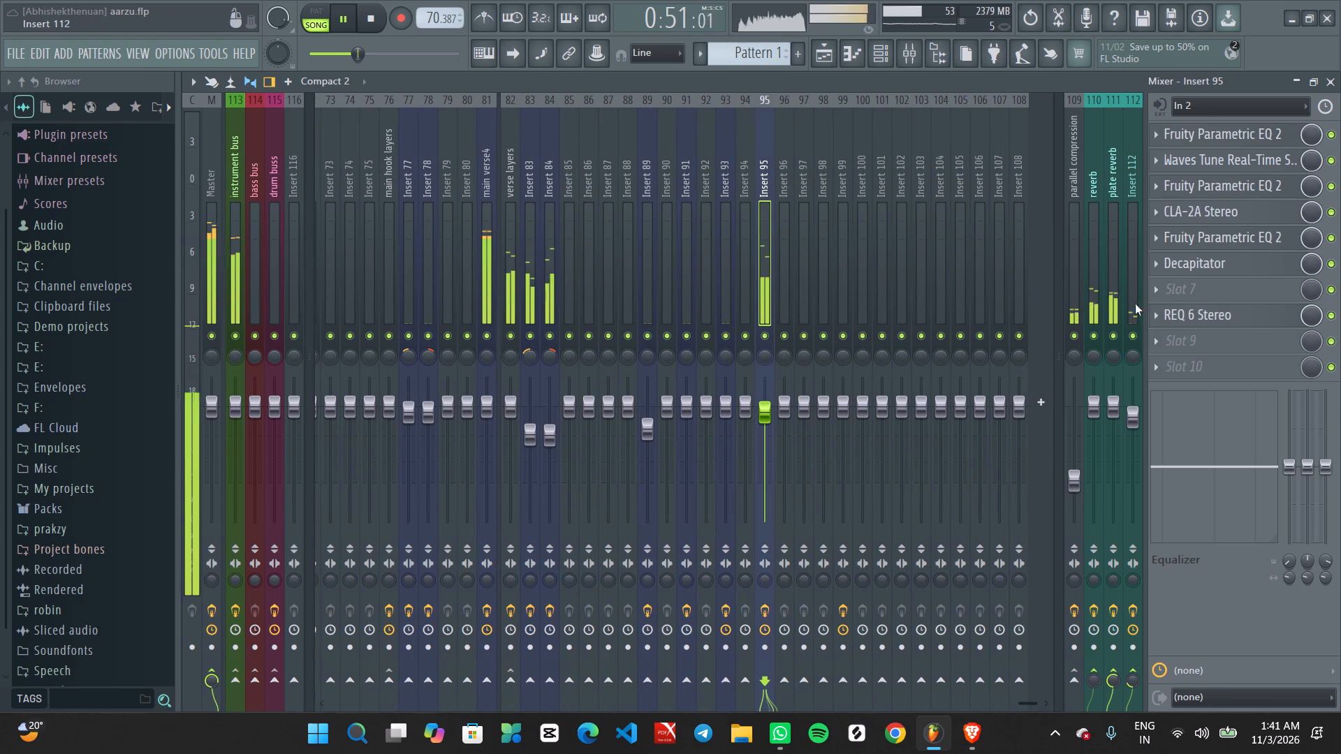
left_click(1201, 343)
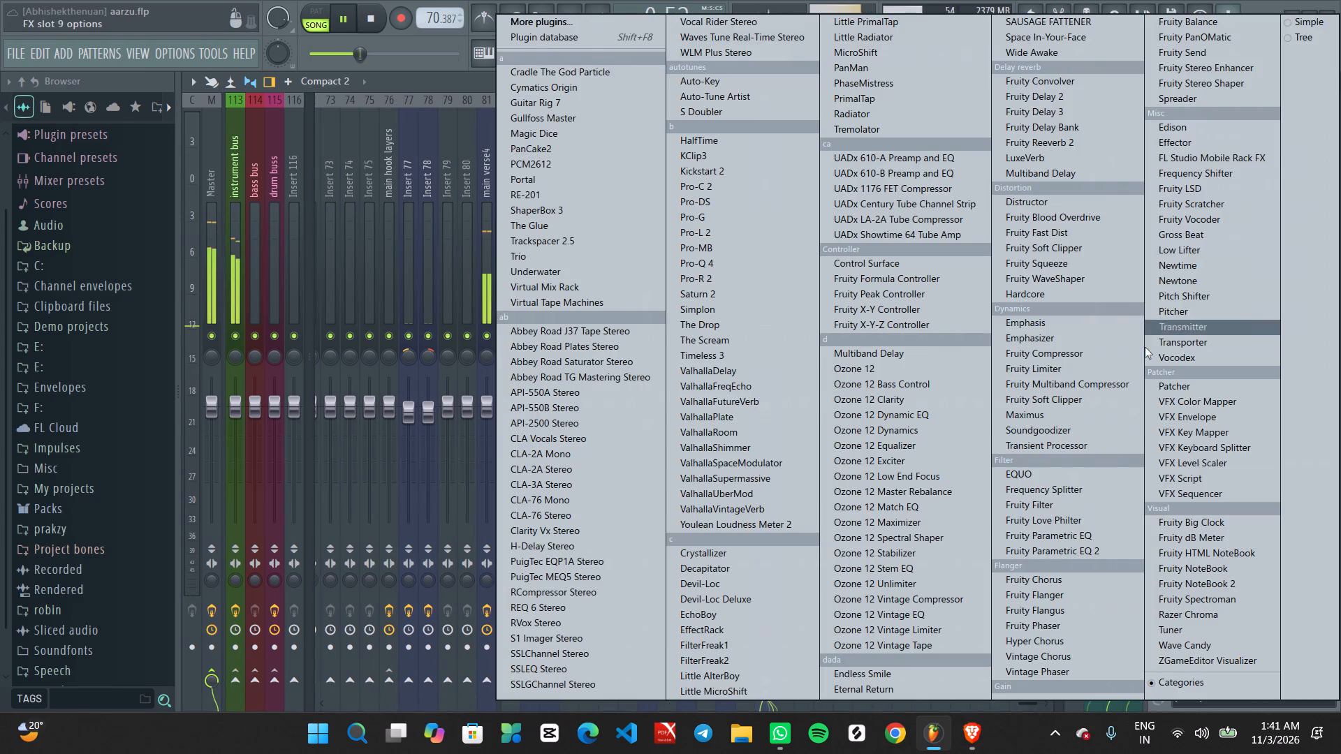
left_click(1062, 646)
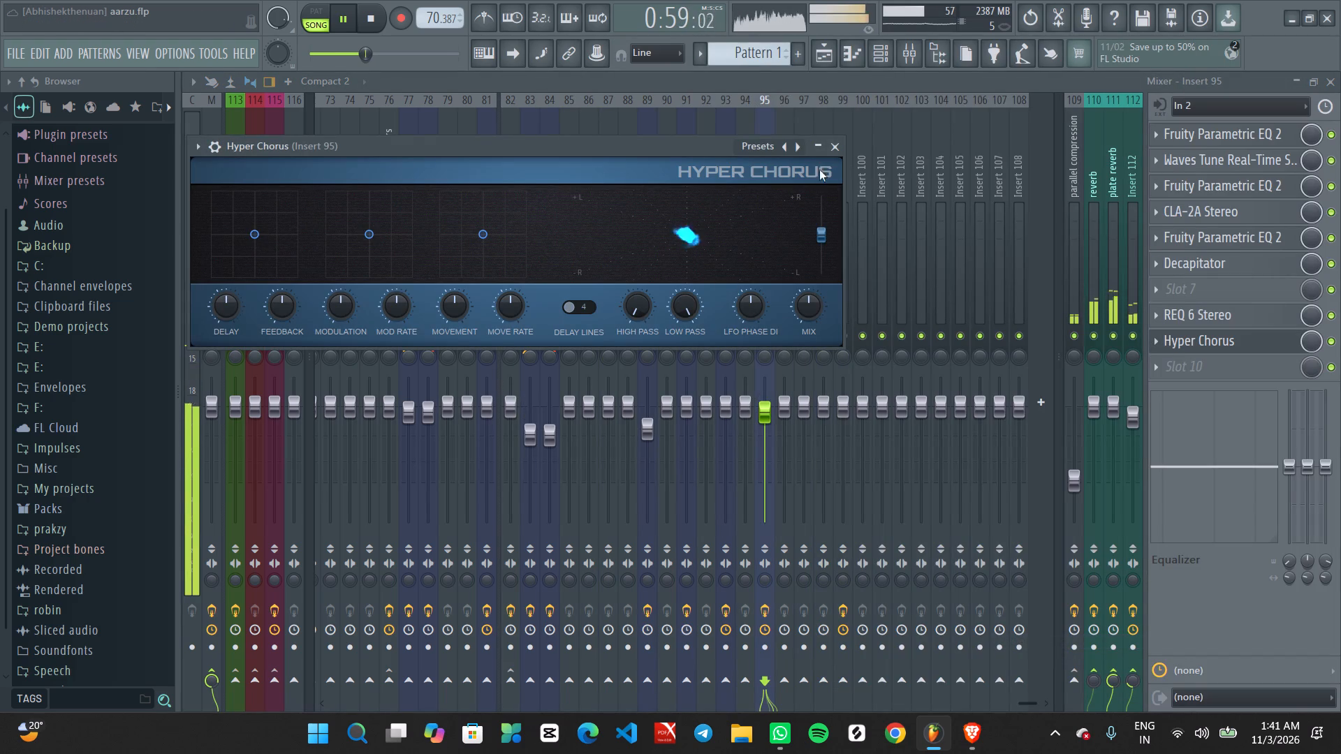
Replay the second hook from about bar 17 and look over the vocal layer clips around it.
key("space")
key("space")
left_click(828, 46)
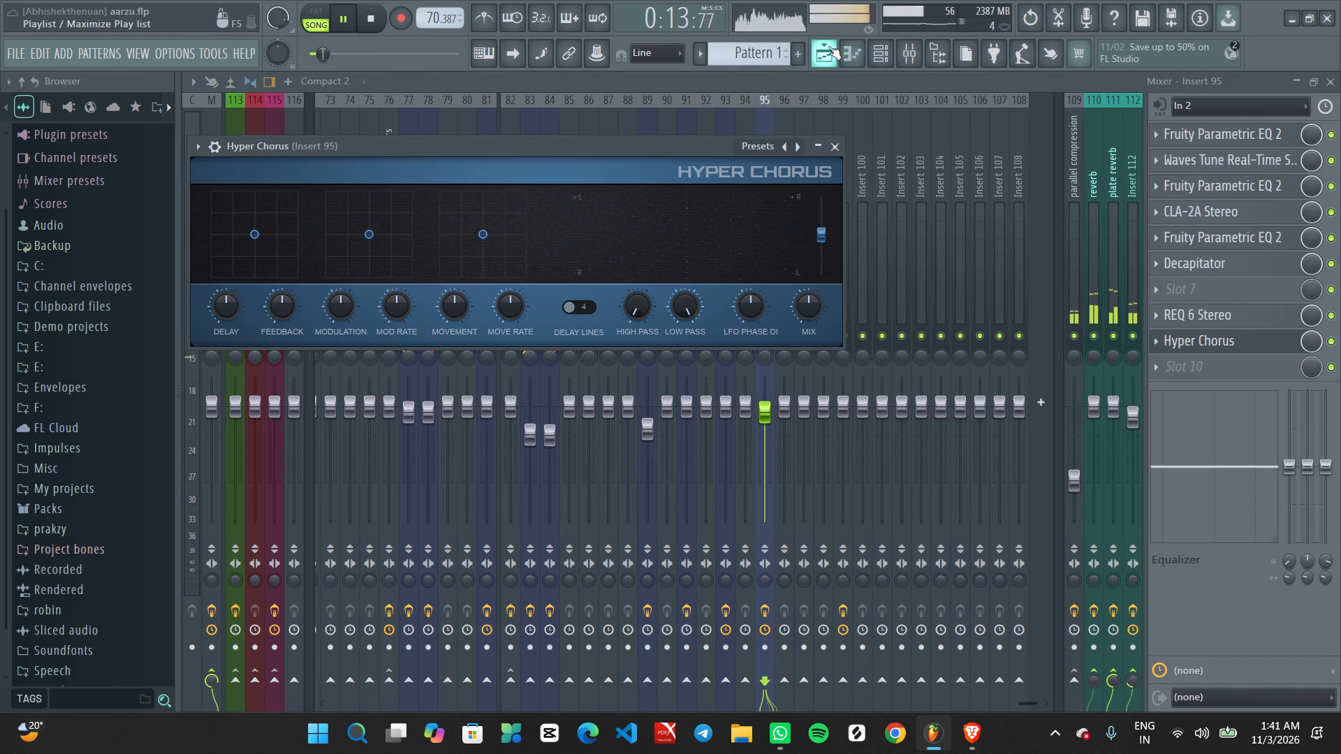
left_click(788, 119)
scroll(826, 276, "up", 1, "ctrl")
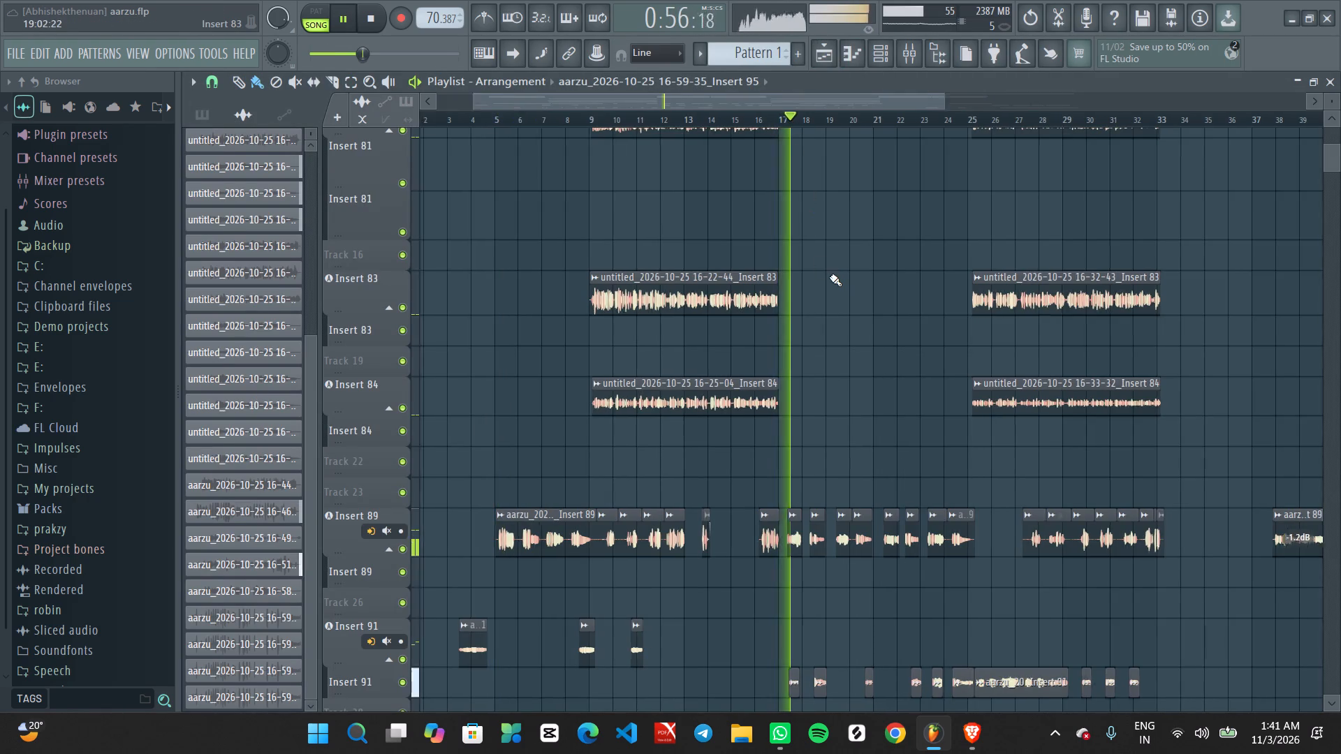
scroll(830, 276, "up", 5, "ctrl")
middle_click_drag(862, 314, 858, 255)
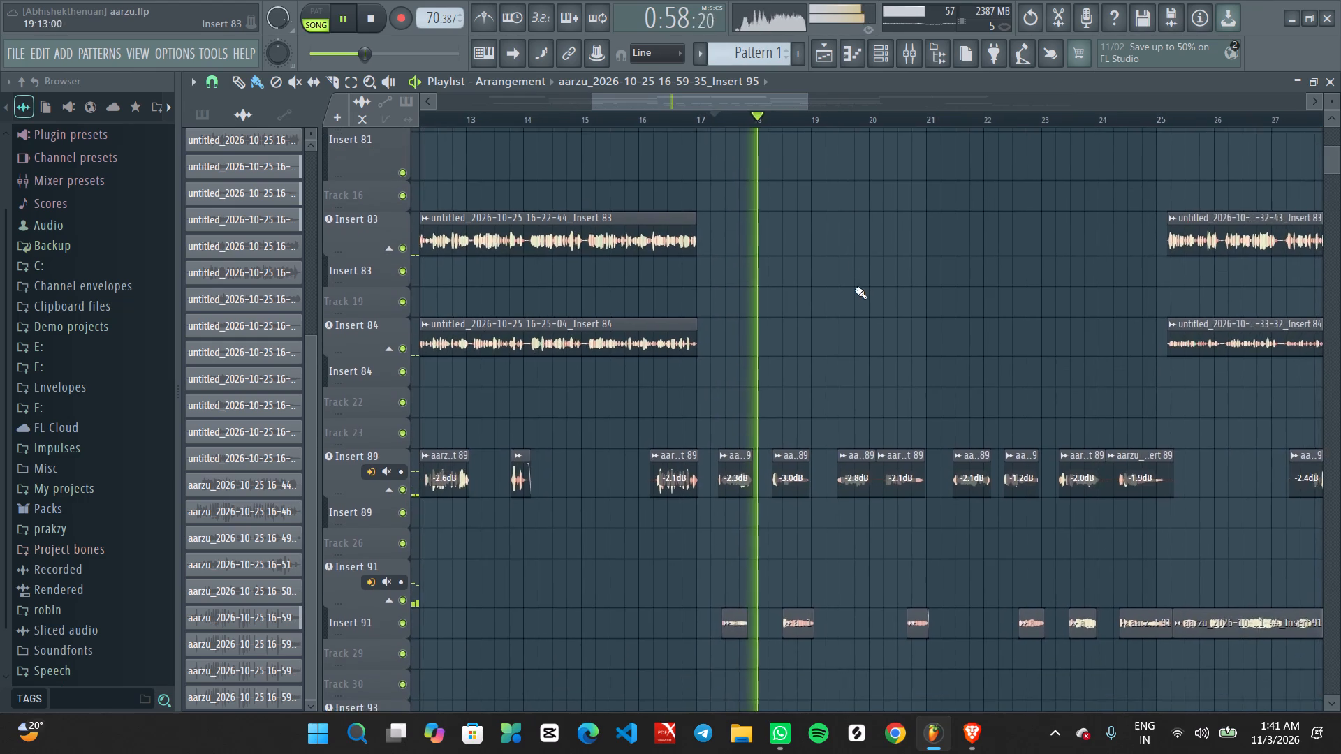
scroll(856, 291, "up", 3, "ctrl")
scroll(860, 297, "down", 9, "ctrl")
key("space")
key("space")
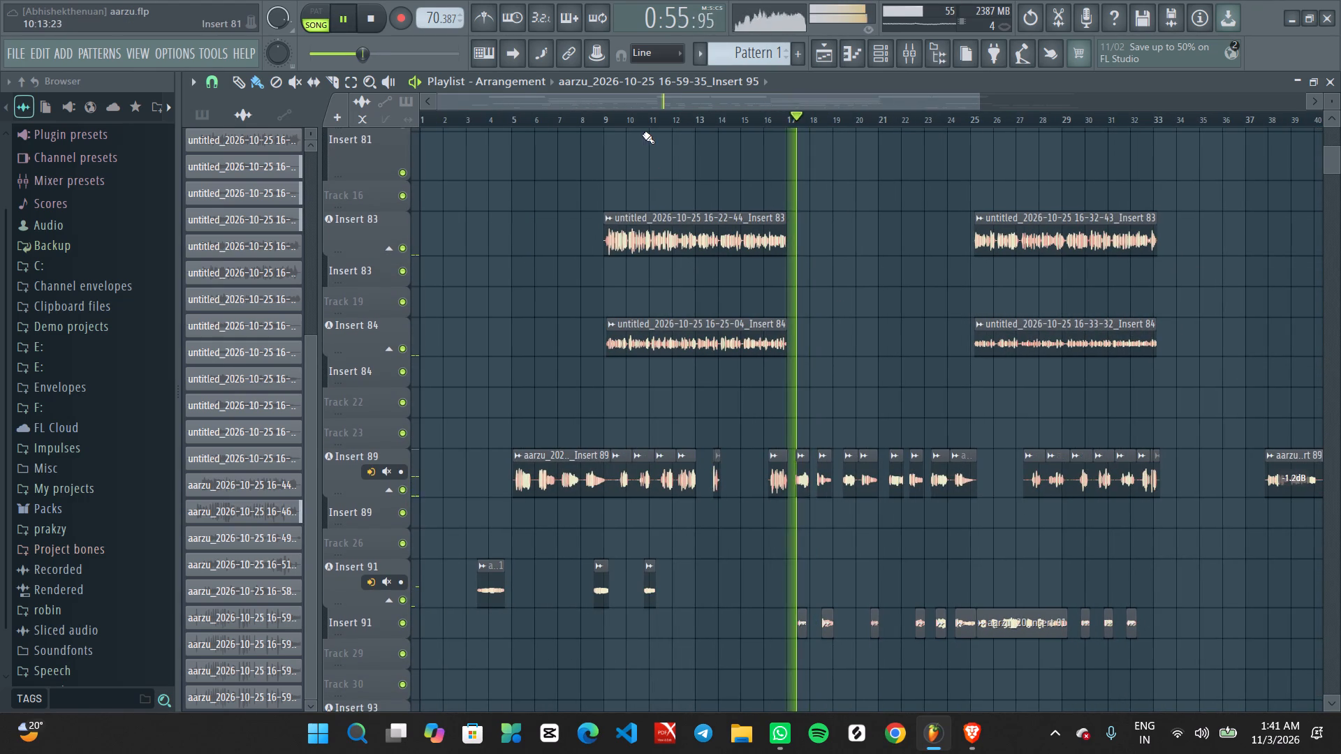
Replay the first verse from about bar 10 and listen to the Insert 95 clips with the chorus.
left_click(636, 115)
scroll(618, 462, "up", 3, "ctrl")
scroll(620, 464, "down", 1, "ctrl")
scroll(620, 464, "up", 2, "ctrl")
scroll(744, 522, "up", 1, "ctrl")
scroll(745, 522, "down", 1, "ctrl")
scroll(745, 522, "up", 1, "ctrl")
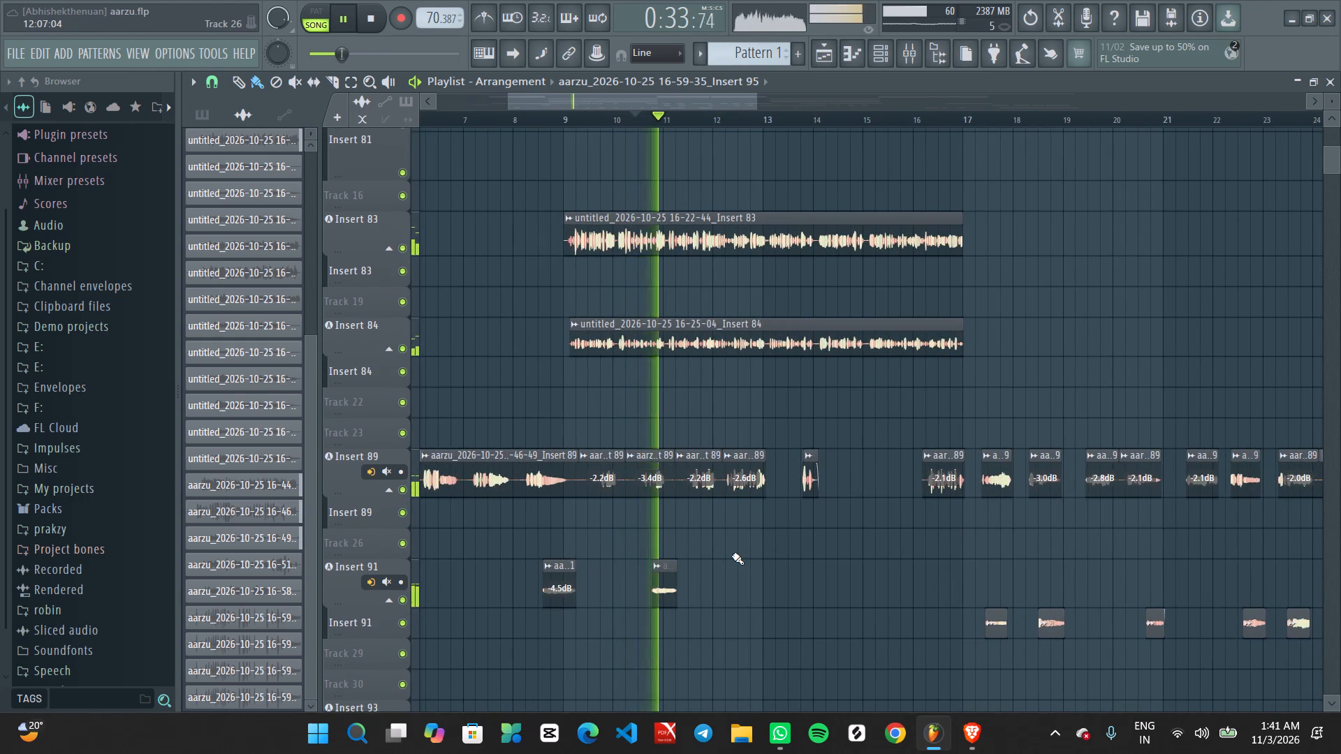
scroll(732, 555, "down", 14, "ctrl")
scroll(713, 554, "down", 4)
scroll(677, 563, "up", 8, "ctrl")
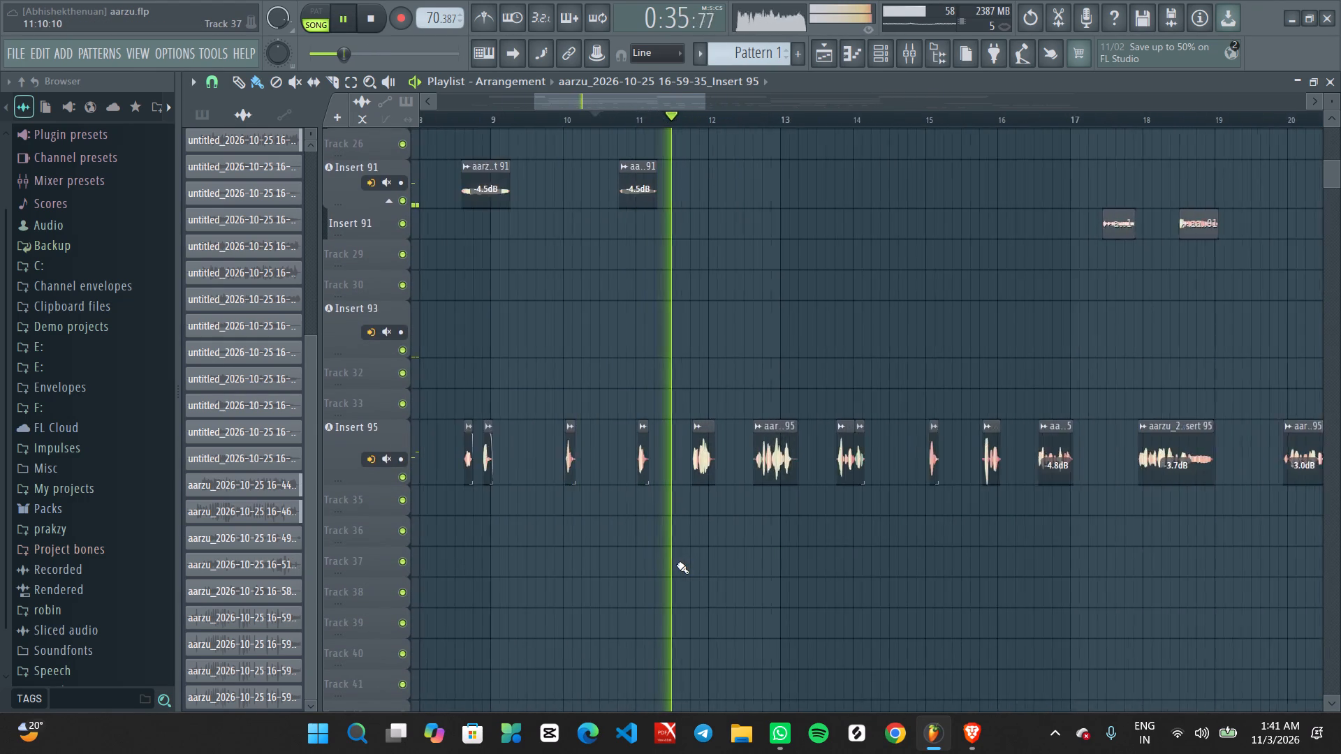
scroll(677, 564, "up", 2, "ctrl")
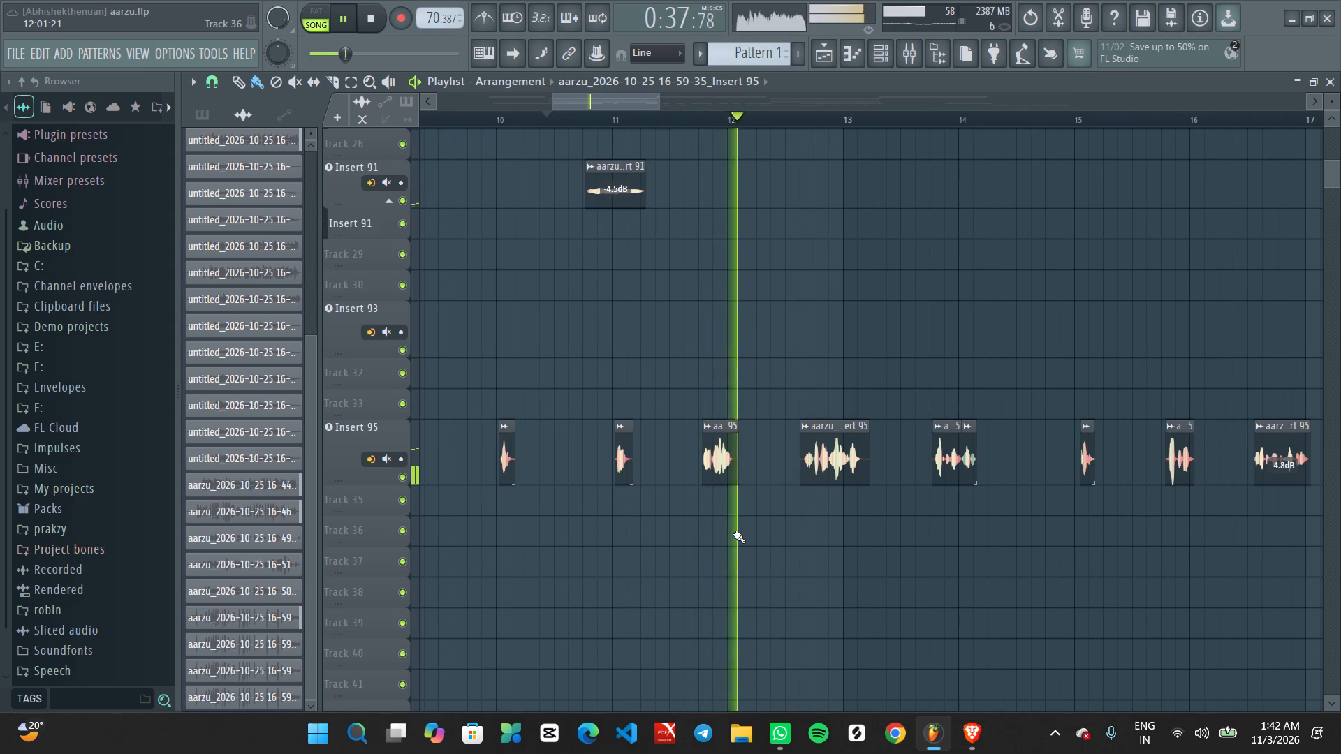
scroll(733, 533, "down", 8, "ctrl")
scroll(777, 509, "up", 4, "ctrl")
Lower the Mix amount of Hyper Chorus by ear on Insert 95, keeping the effect in slot 9.
left_click(918, 55)
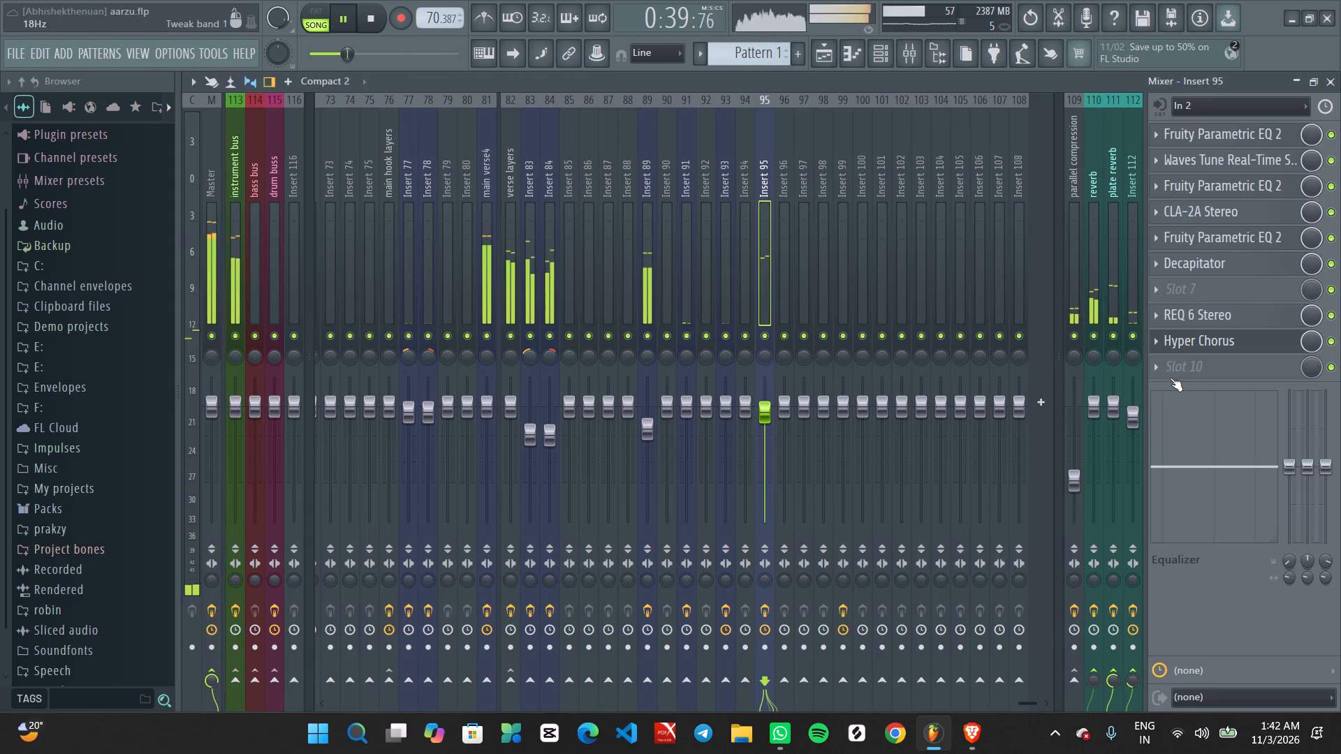
left_click(1189, 334)
scroll(1210, 320, "down", 3)
scroll(1214, 362, "up", 1)
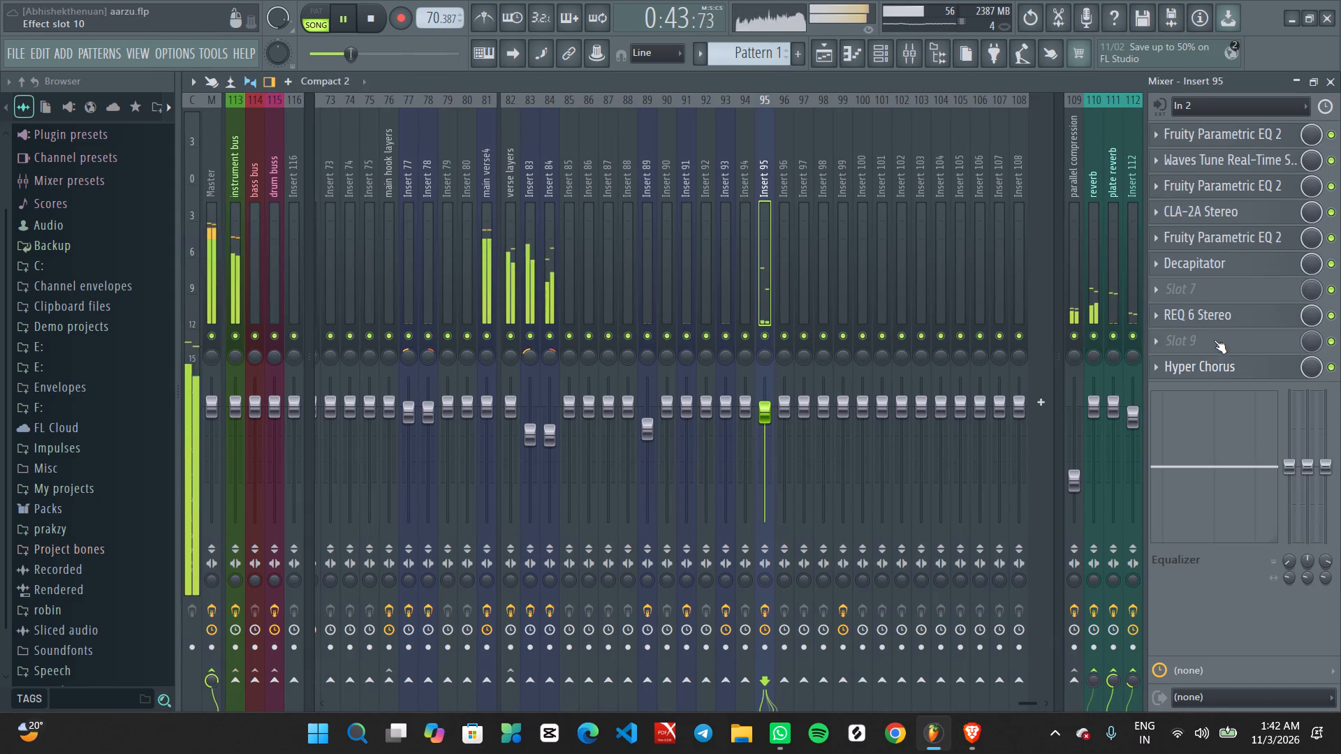
left_click(1214, 346)
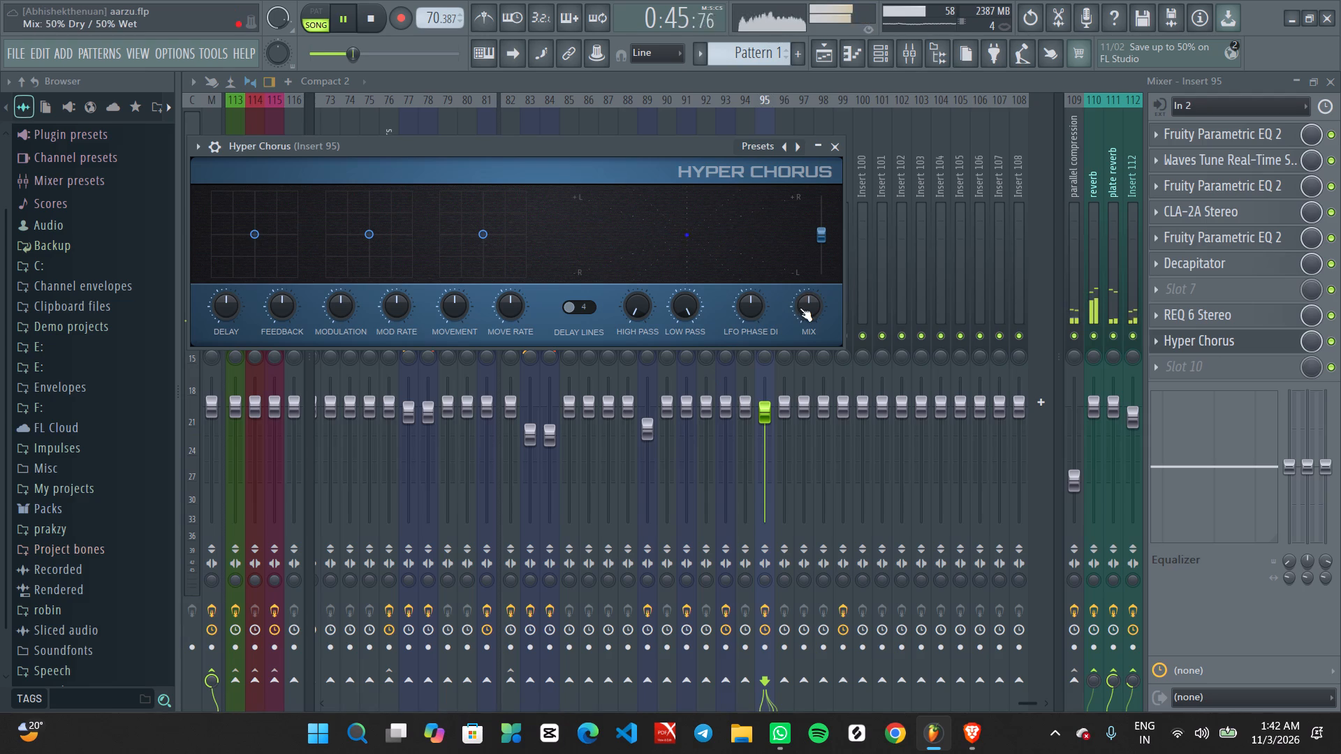
left_click_drag(801, 310, 825, 416)
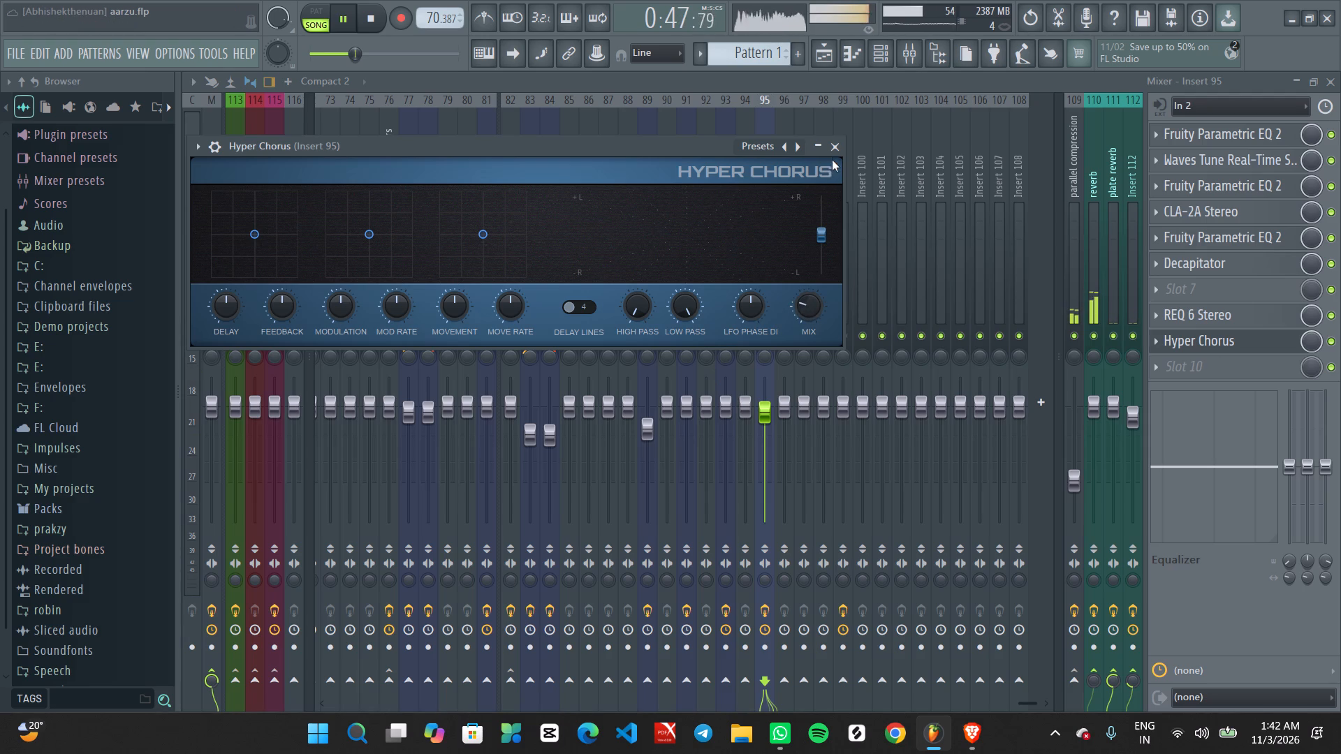
left_click(833, 155)
Listen from the end of the first verse into the second hook and look over the vocal tracks in the playlist.
left_click(818, 49)
scroll(834, 142, "down", 4, "ctrl")
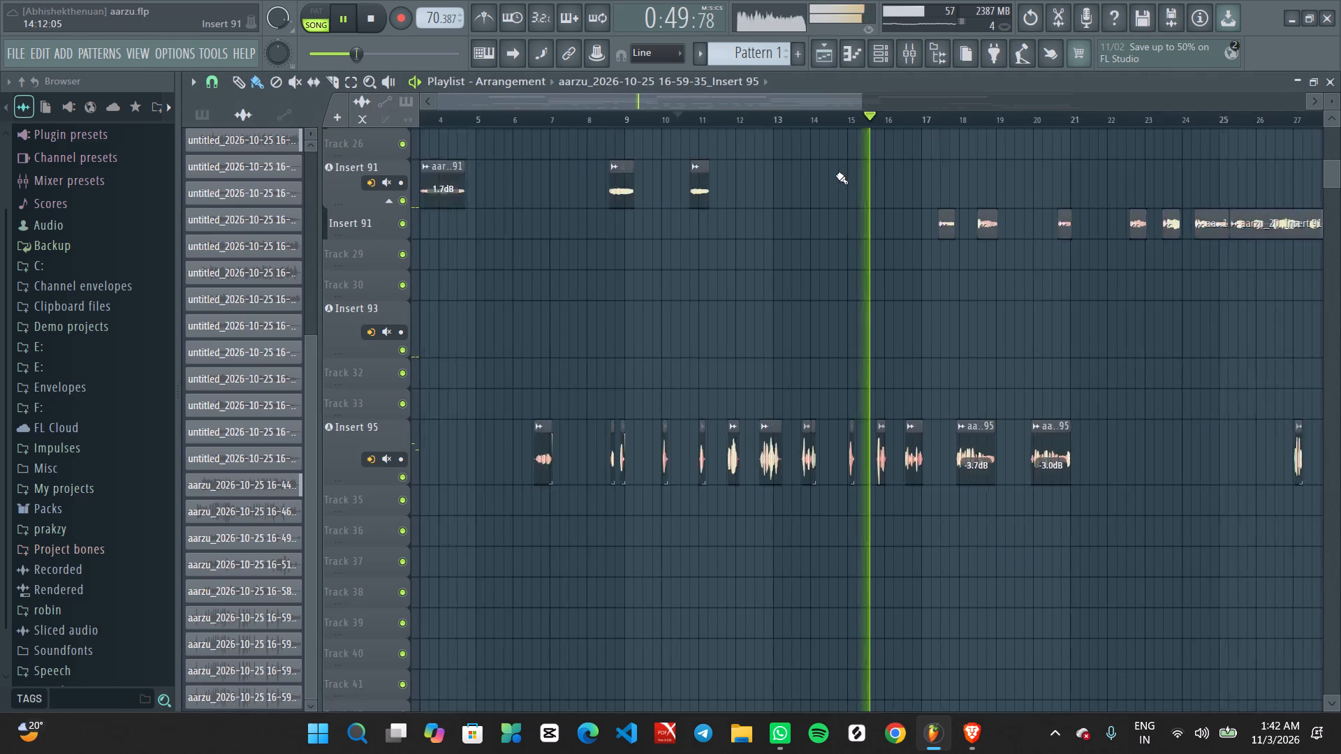
scroll(836, 175, "down", 5, "ctrl")
scroll(785, 308, "up", 19)
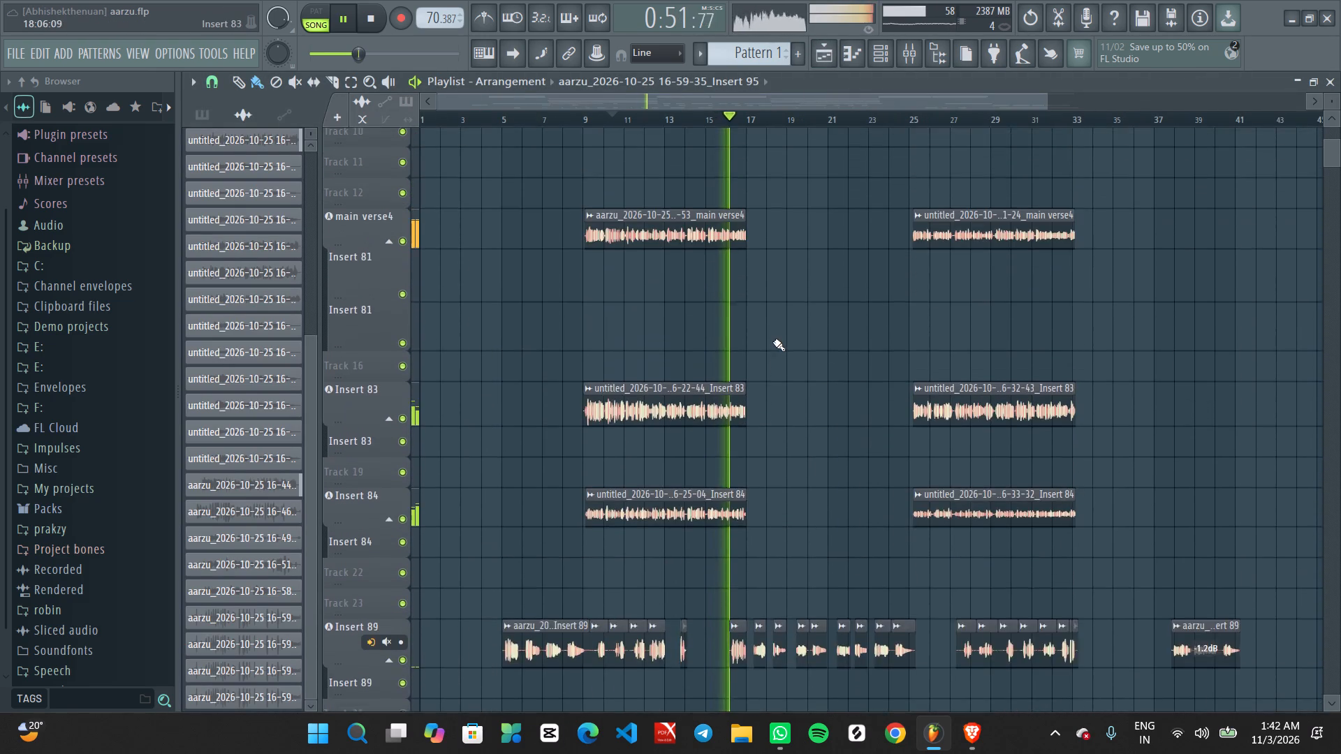
scroll(773, 360, "up", 3, "ctrl")
middle_click_drag(774, 398, 777, 191)
scroll(806, 283, "up", 3, "ctrl")
middle_click_drag(832, 327, 809, 201)
scroll(799, 214, "down", 4, "ctrl")
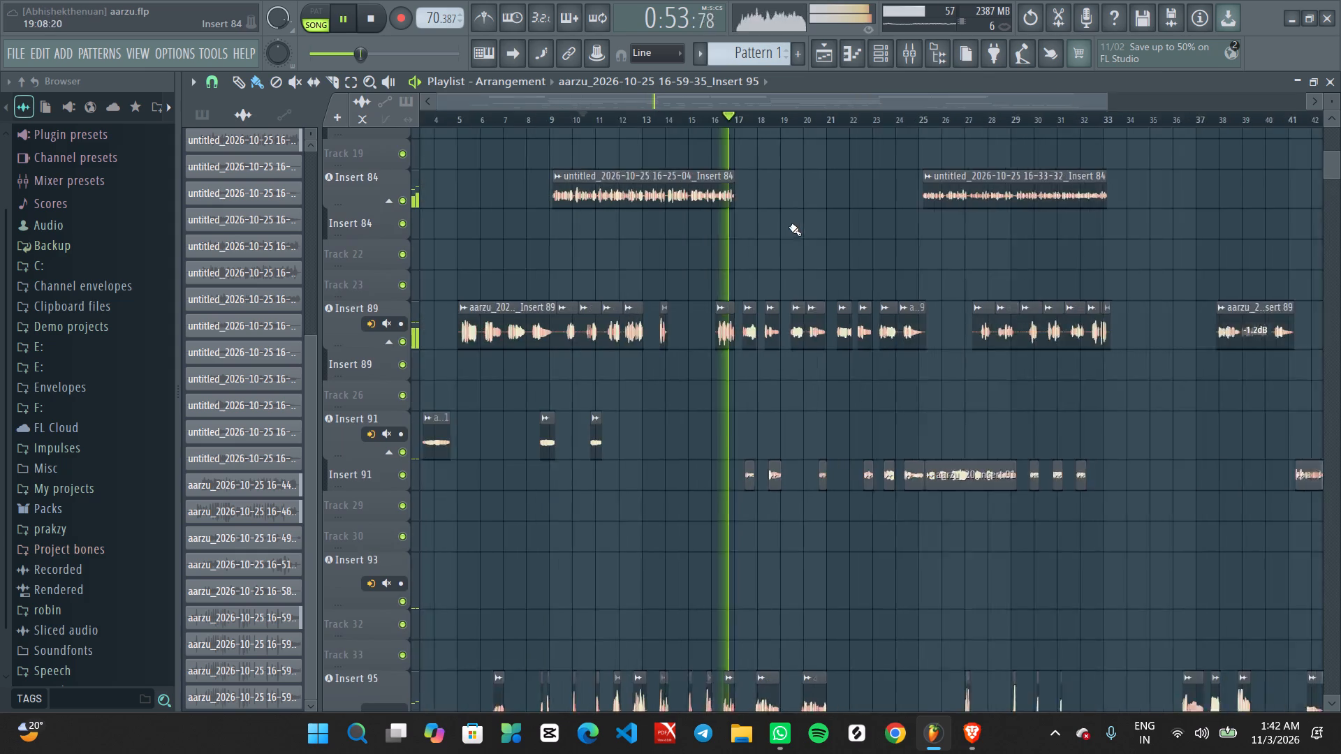
scroll(789, 226, "down", 5, "ctrl")
scroll(781, 244, "up", 3)
scroll(777, 249, "down", 1)
scroll(774, 255, "up", 16)
scroll(716, 337, "down", 1, "ctrl")
middle_click_drag(728, 353, 745, 592)
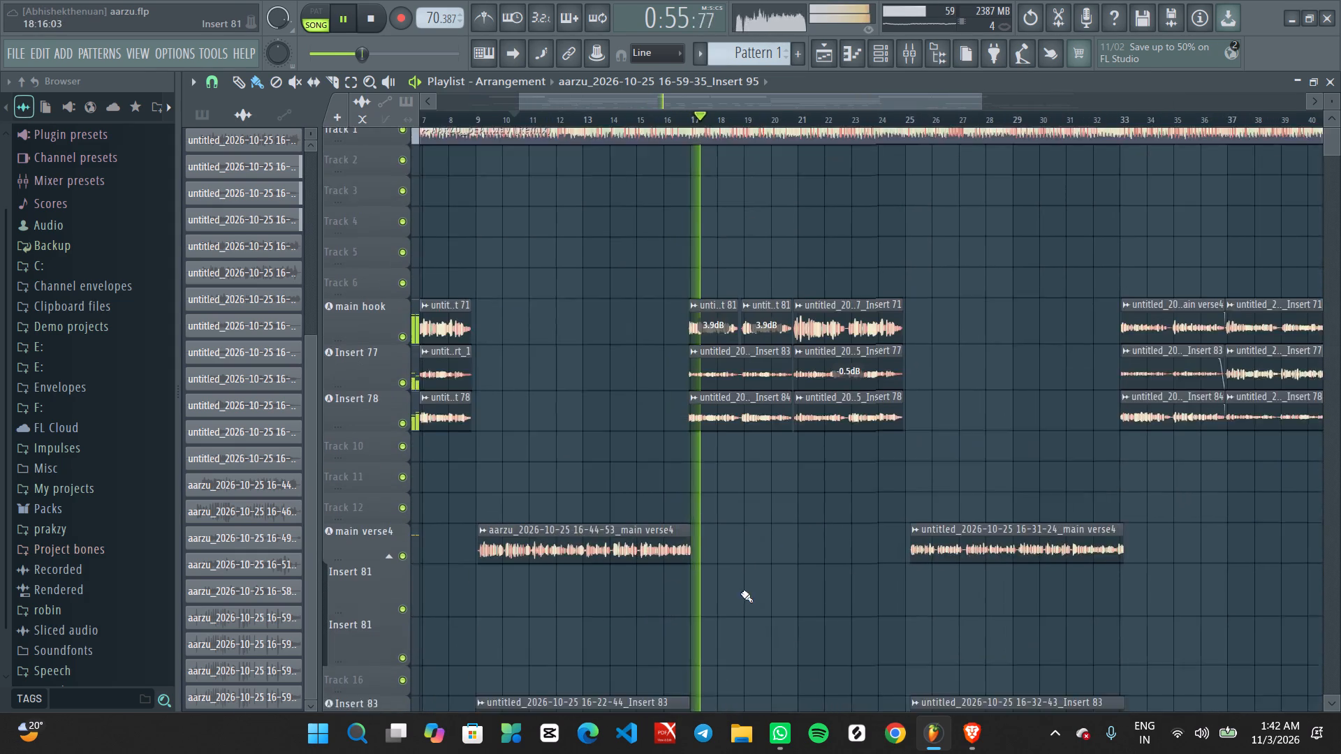
scroll(763, 547, "up", 3, "ctrl")
middle_click_drag(758, 542, 807, 504)
scroll(774, 411, "down", 1, "ctrl")
Set the Waves Tune Real-Time speed to 0.1 ms on the main hook mixer track.
double_click(737, 332)
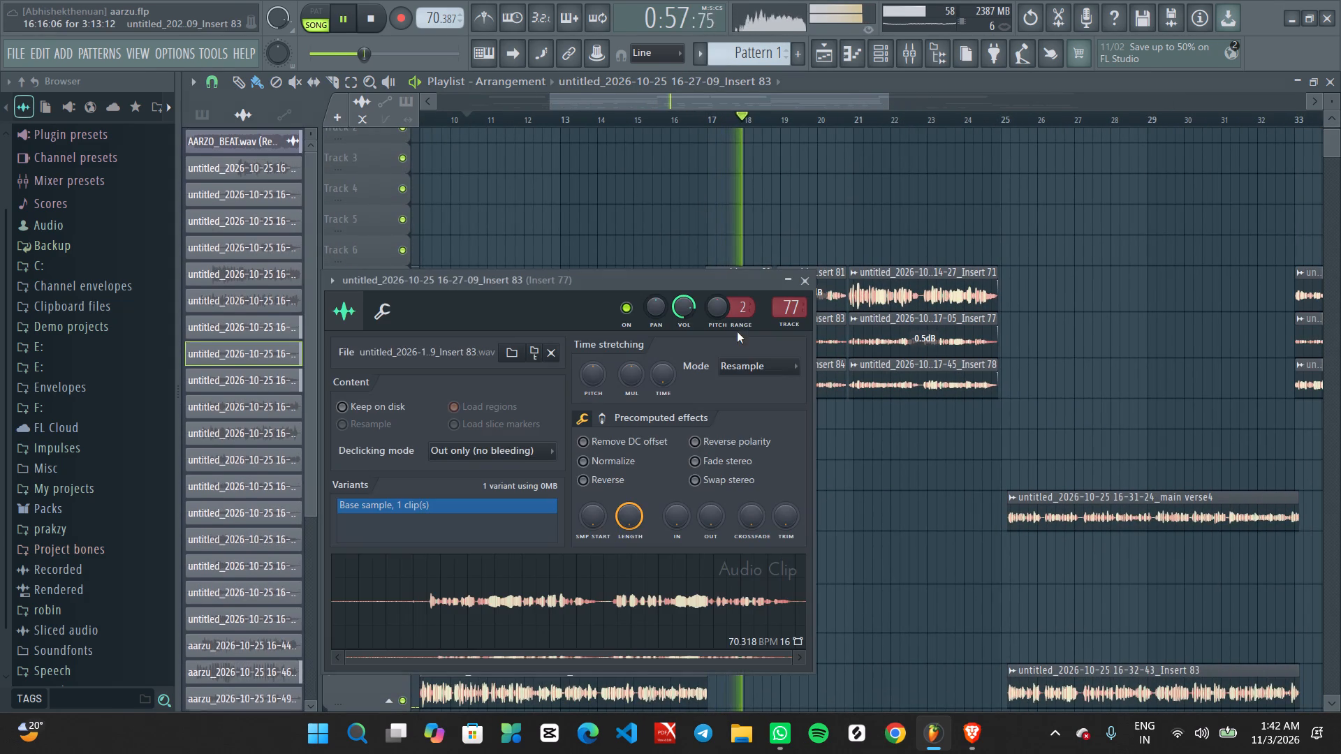
double_click(788, 308)
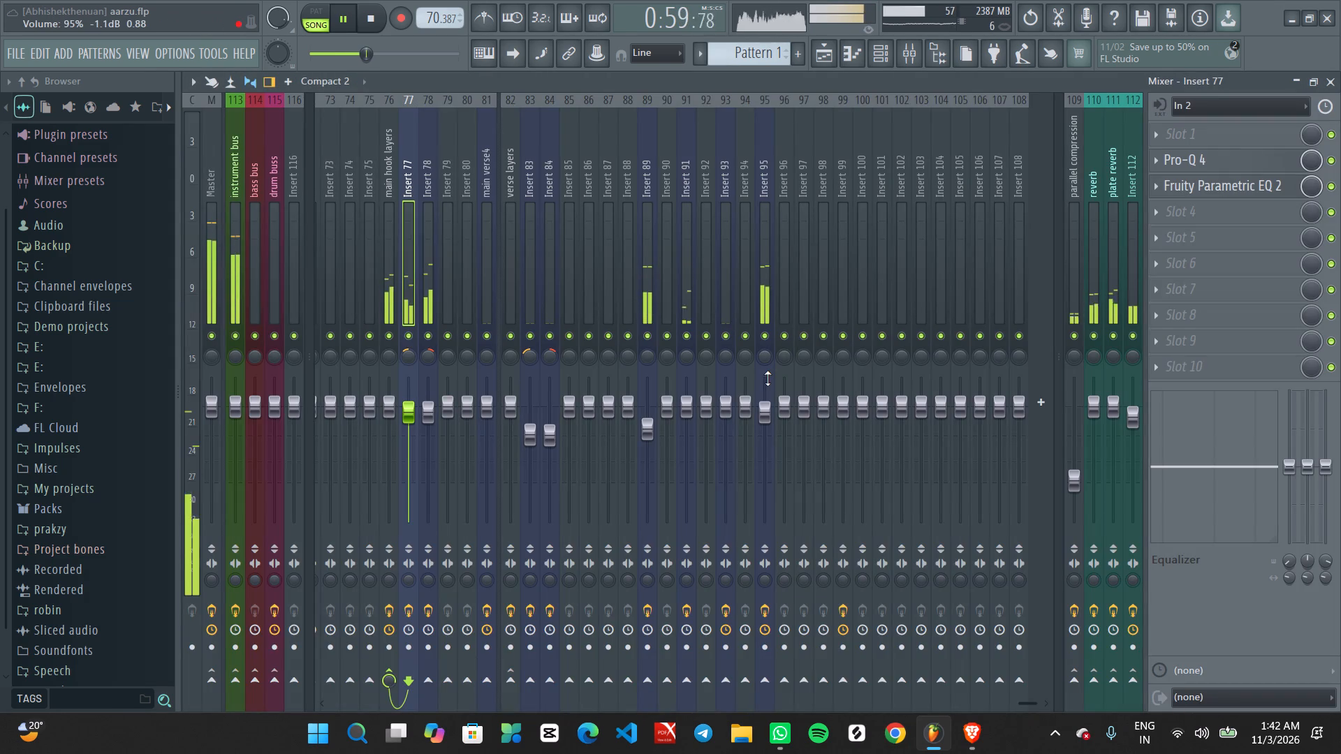
scroll(753, 242, "up", 4)
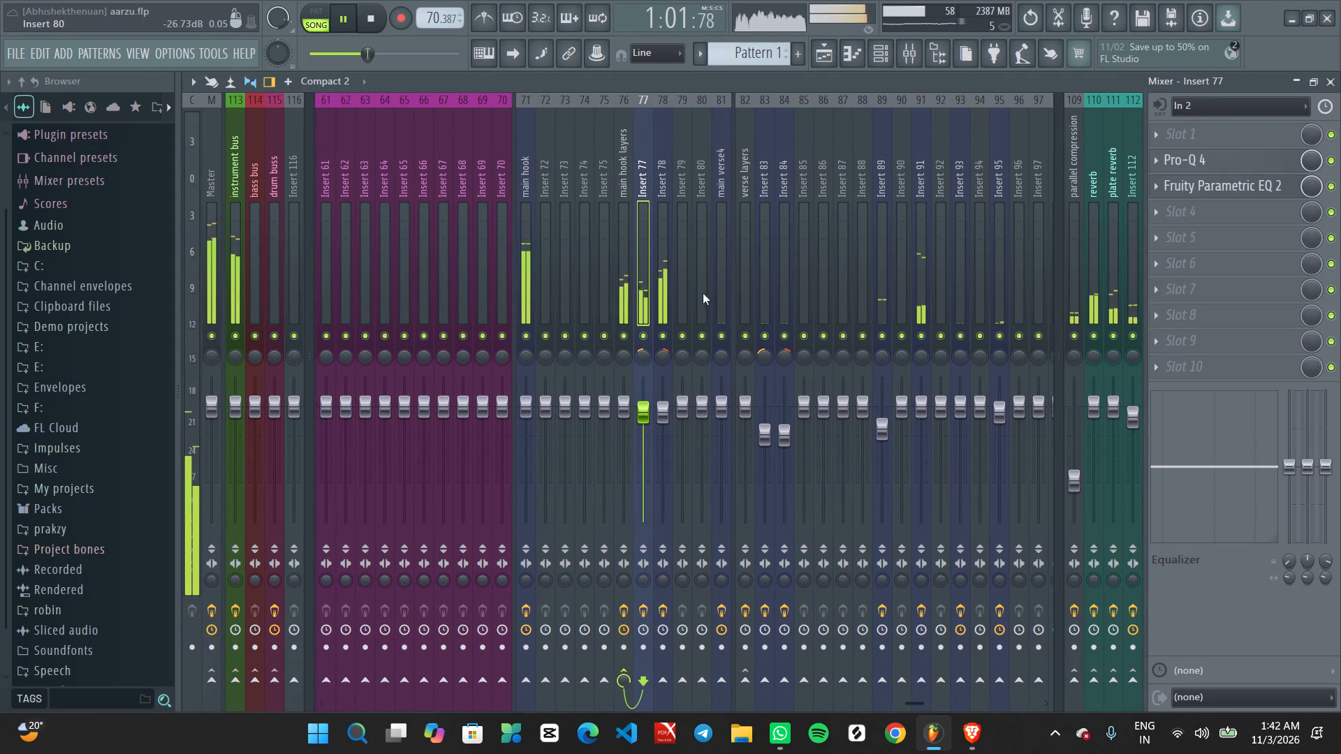
left_click(522, 220)
left_click(1185, 159)
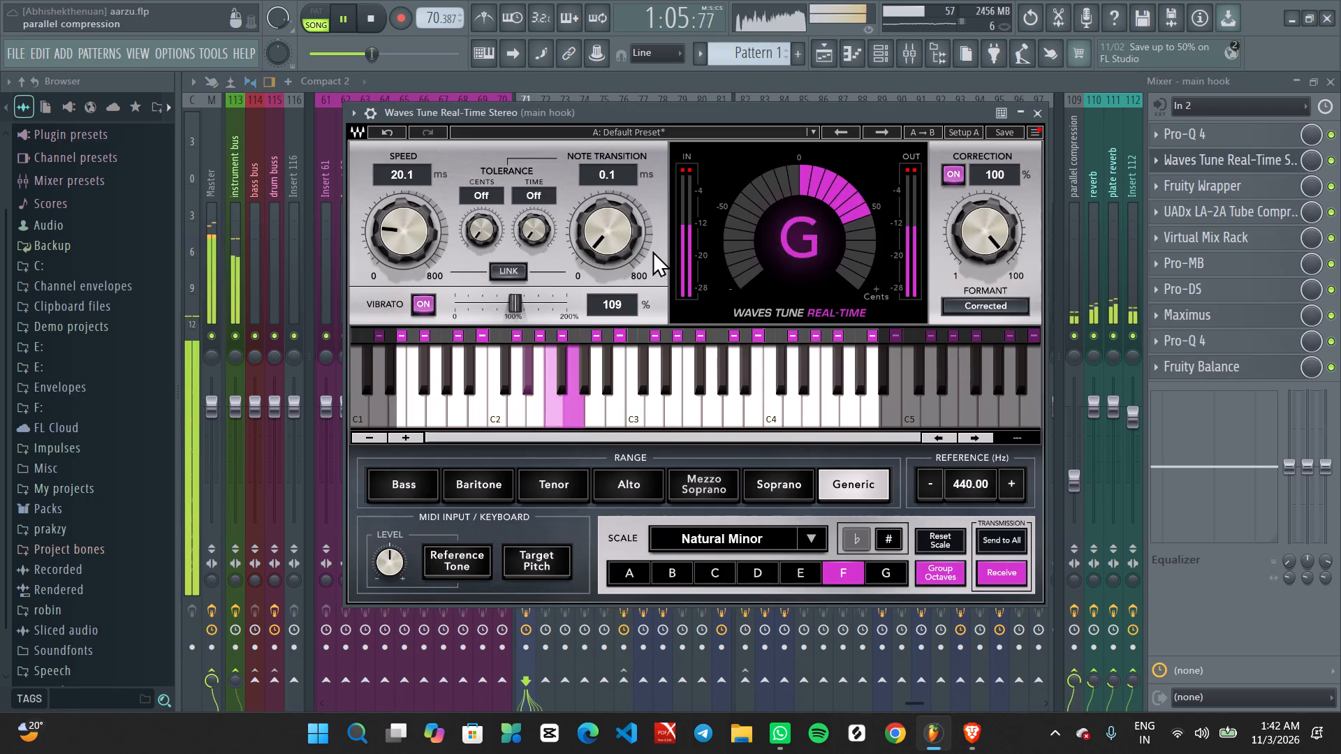
left_click_drag(615, 230, 622, 261)
left_click_drag(371, 231, 434, 397)
Restart playback and replay from the start of the second hook at about bar 17.
key("space")
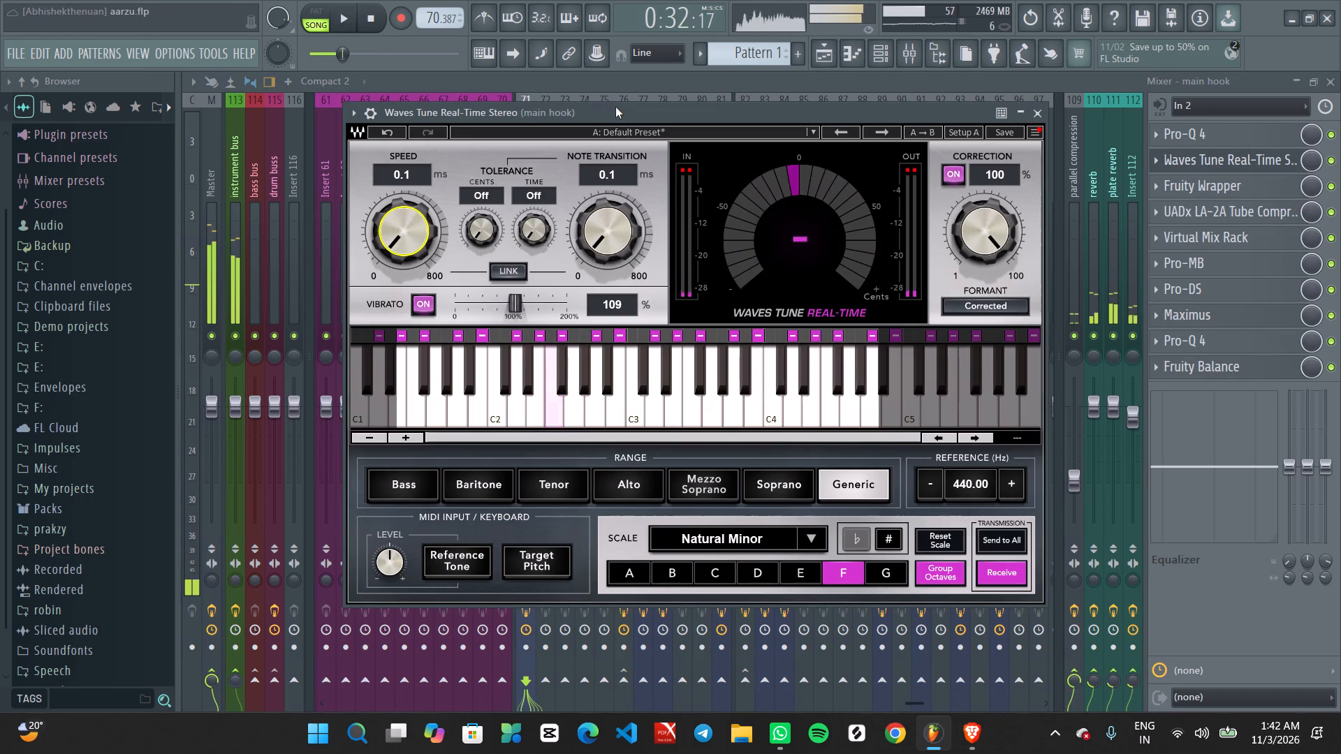
key("space")
left_click_drag(680, 118, 687, 118)
left_click(827, 59)
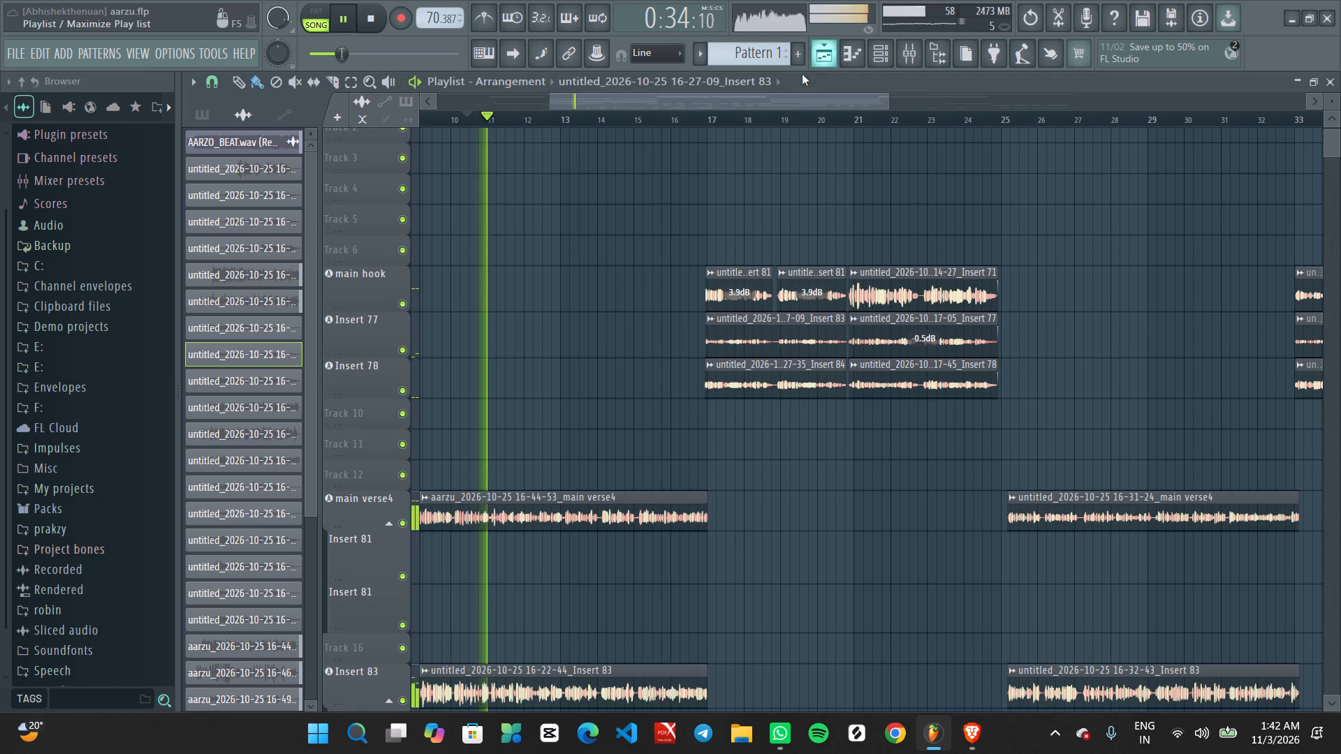
left_click(698, 118)
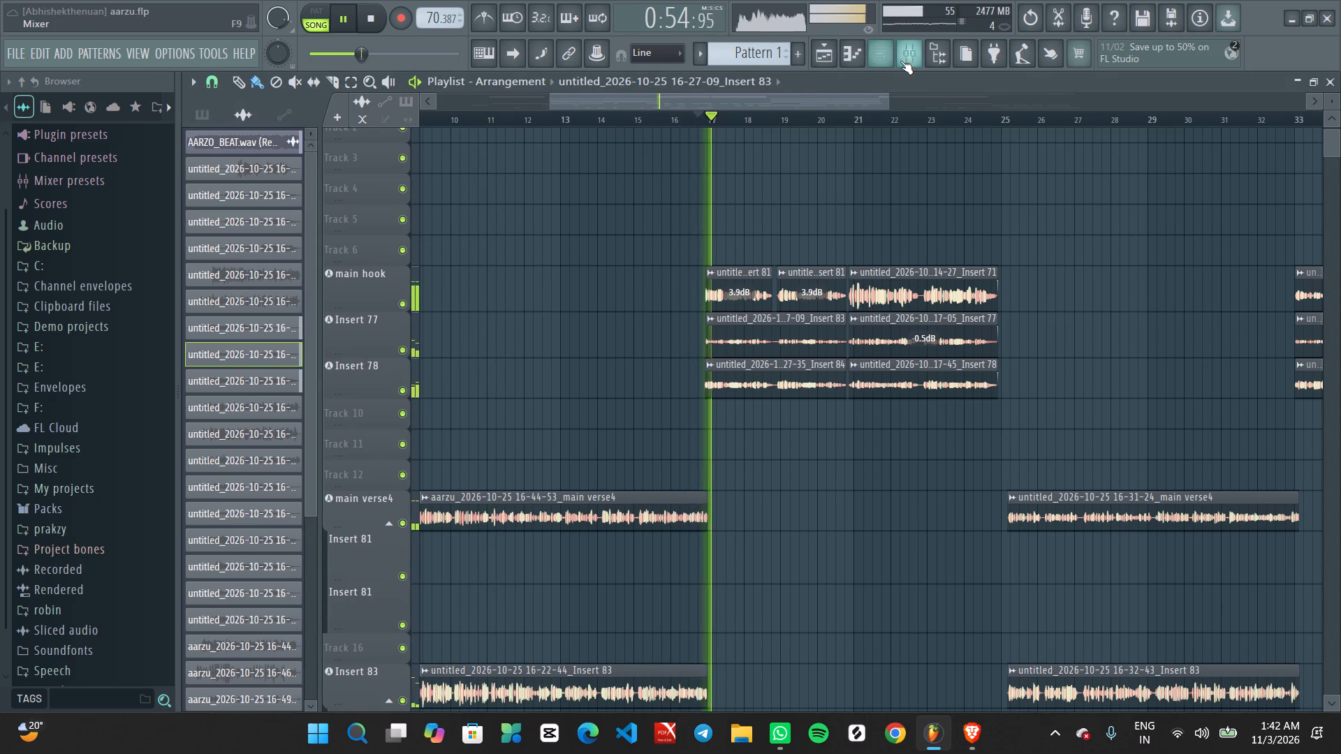
Adjust Waves Tune Real-Time by ear on the main hook mixer track to 0.1 ms speed and 4.6 ms note transition.
left_click(900, 61)
left_click(1220, 161)
left_click(1222, 161)
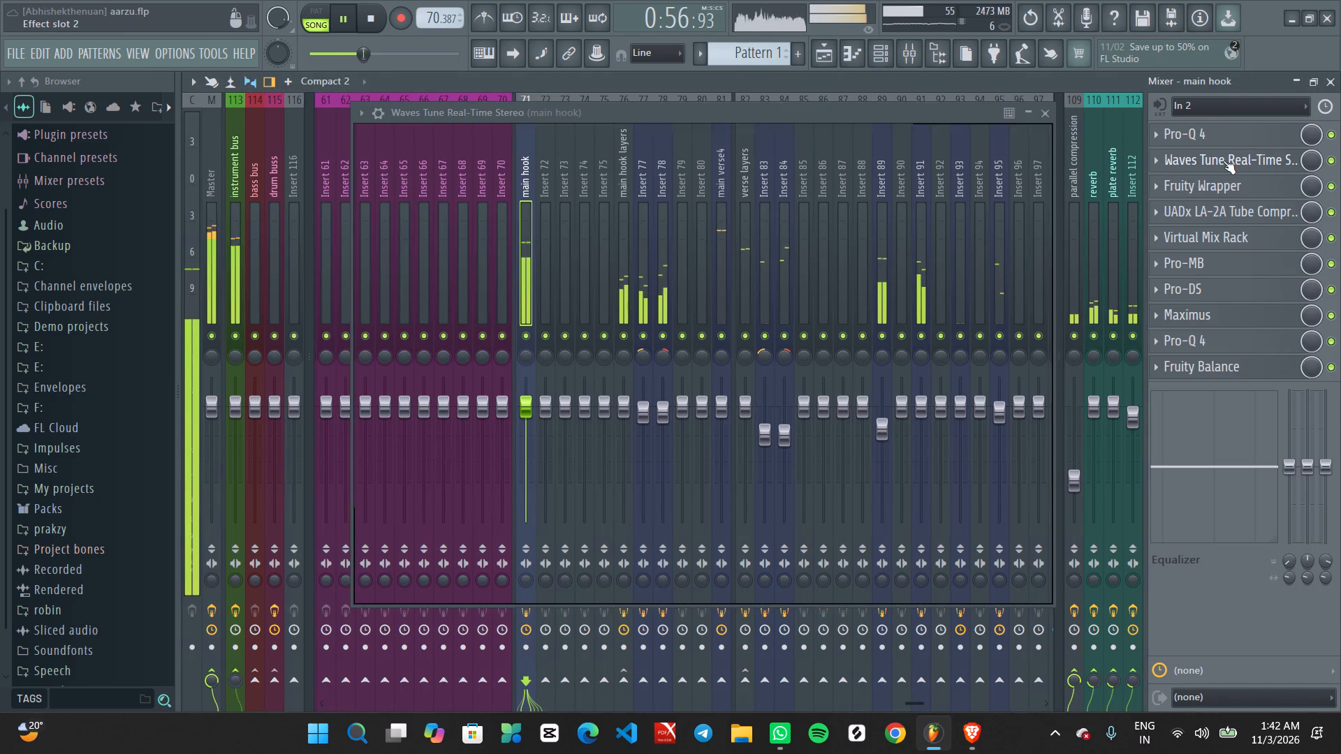
left_click_drag(623, 241, 608, 220)
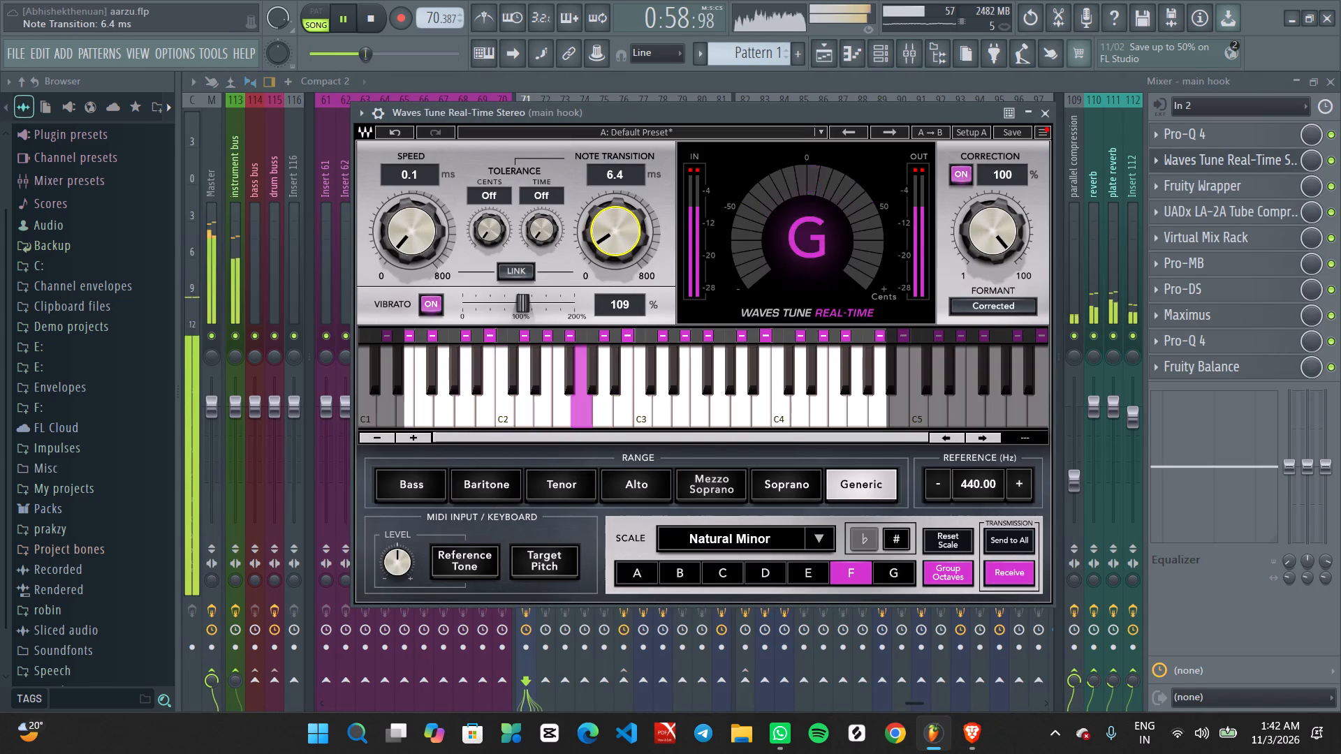
left_click_drag(608, 220, 608, 219)
left_click_drag(390, 250, 388, 235)
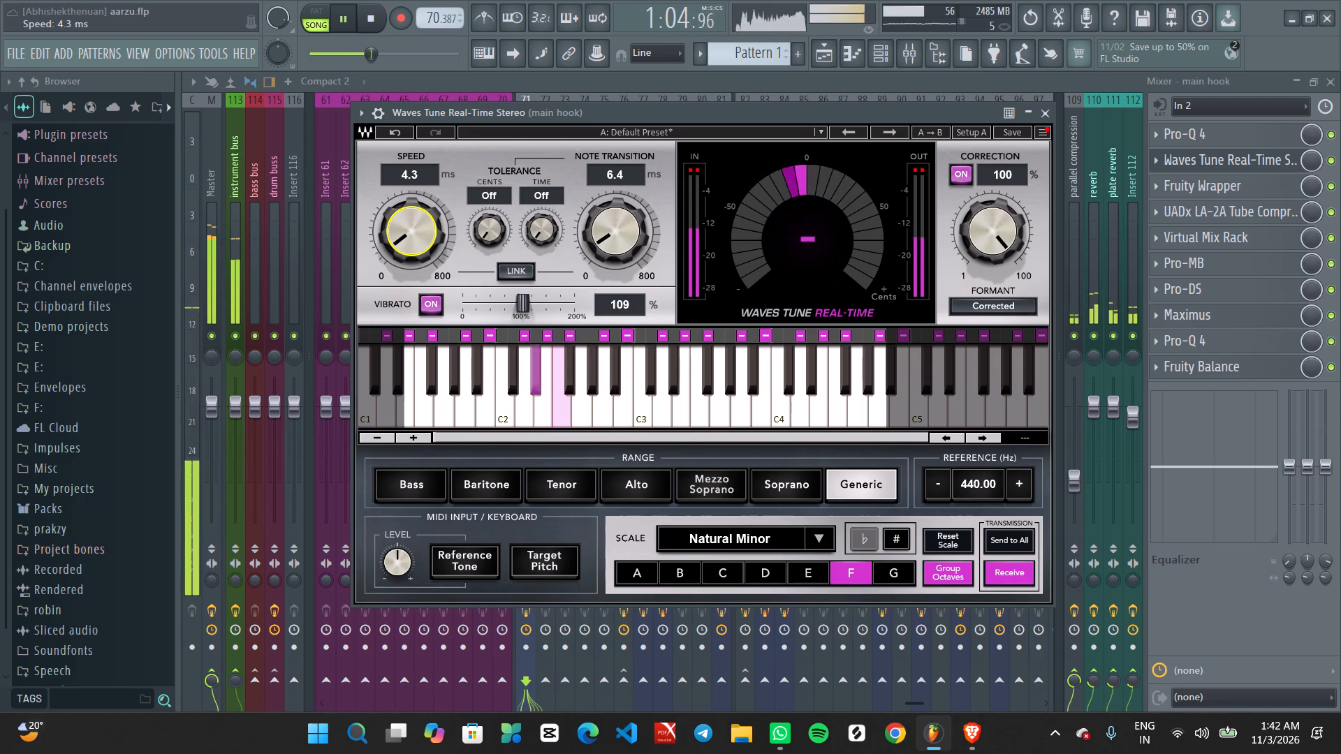
left_click_drag(390, 236, 419, 272)
left_click(393, 238)
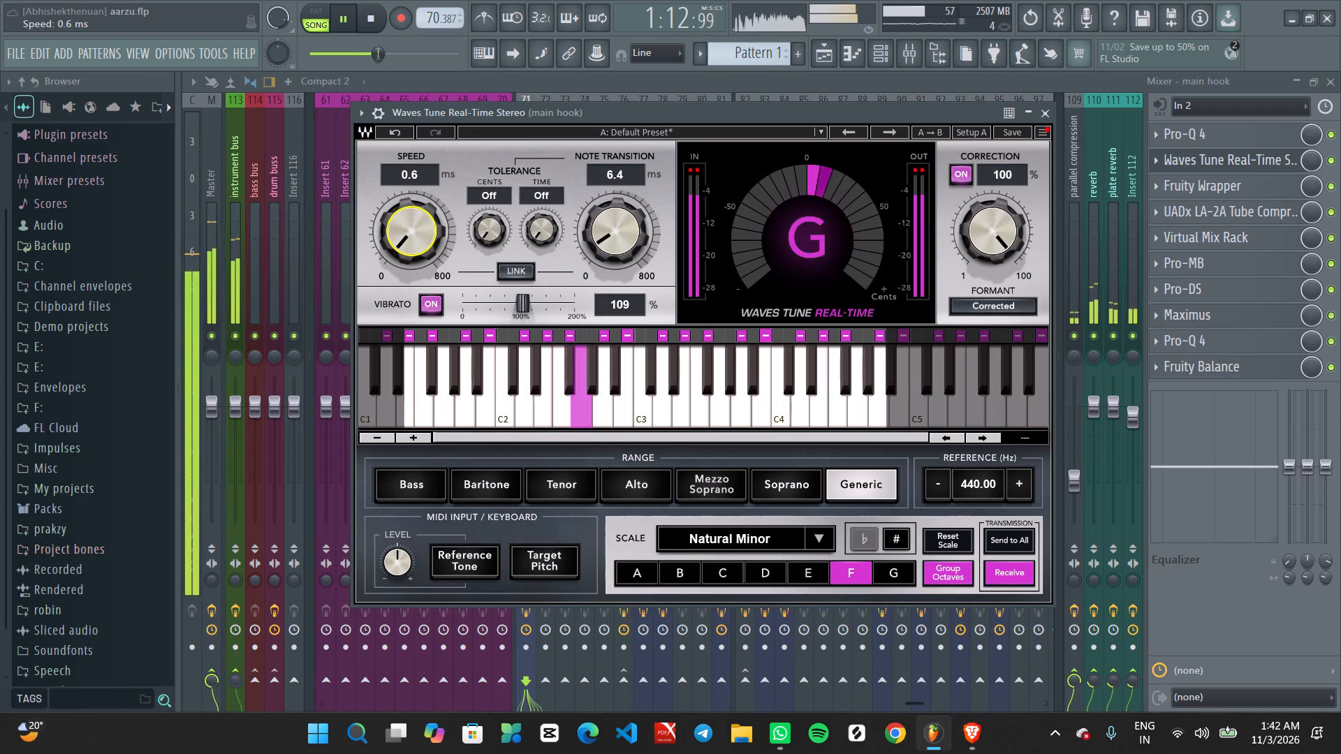
left_click_drag(435, 219, 434, 256)
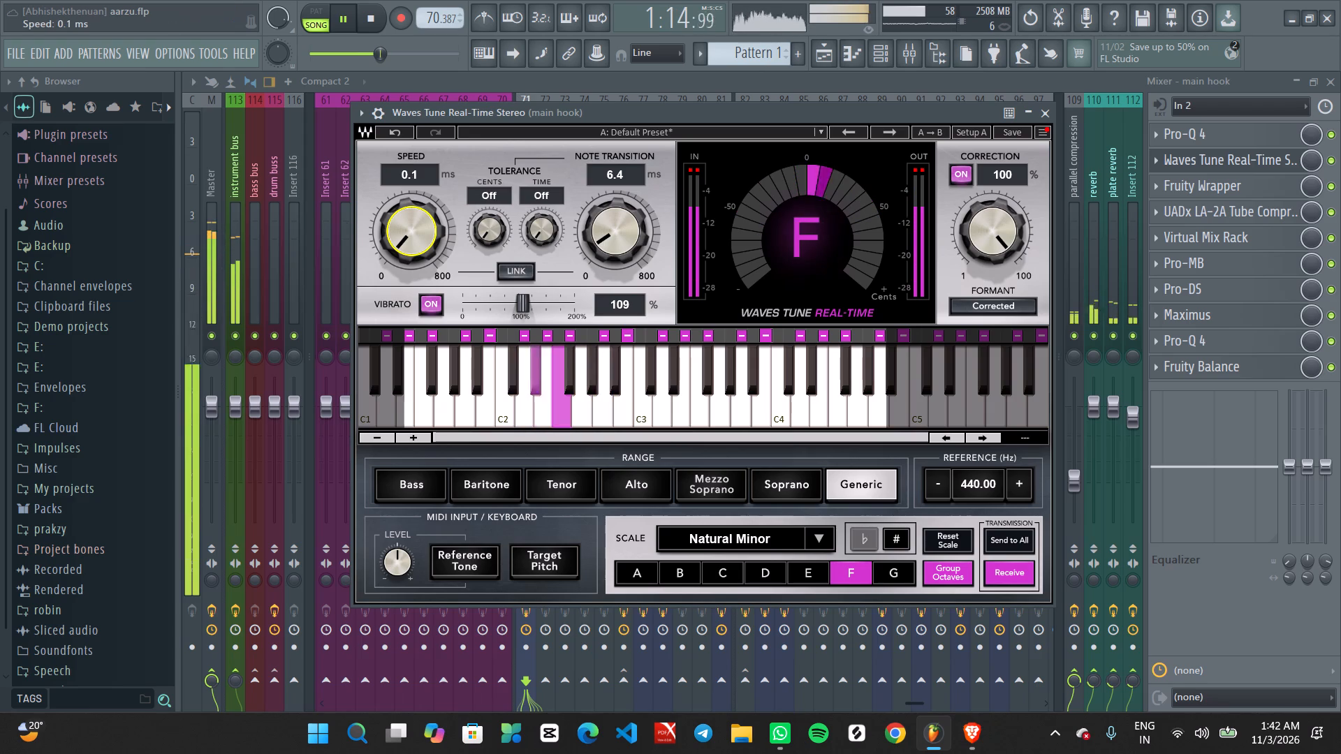
left_click_drag(434, 256, 456, 276)
left_click_drag(617, 238, 638, 337)
left_click_drag(633, 240, 626, 228)
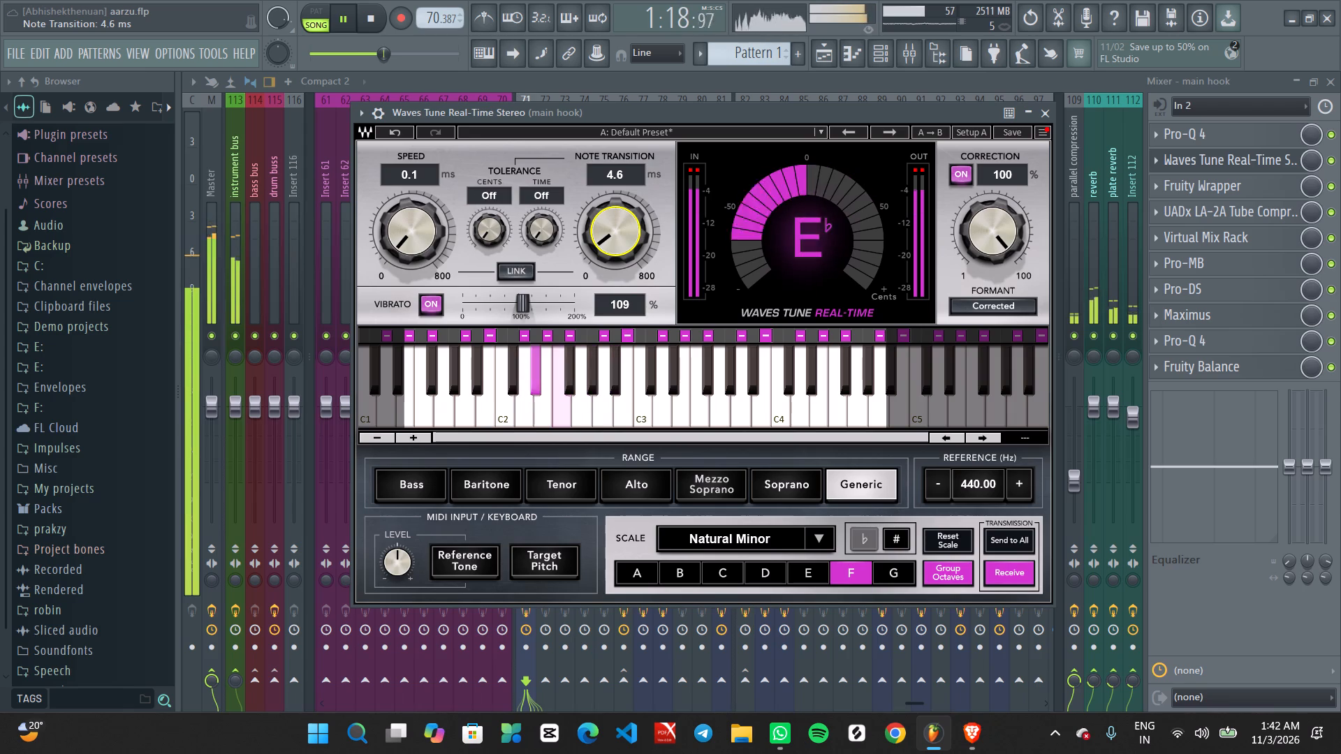
left_click(1047, 114)
Listen through the second verse and look over its vocal and backing clips in the playlist up to the third hook.
left_click(825, 56)
scroll(835, 169, "down", 9, "ctrl")
scroll(822, 346, "down", 5, "ctrl")
scroll(760, 420, "up", 3, "ctrl")
middle_click_drag(833, 457, 940, 195)
scroll(858, 248, "down", 9)
scroll(852, 259, "down", 4, "alt")
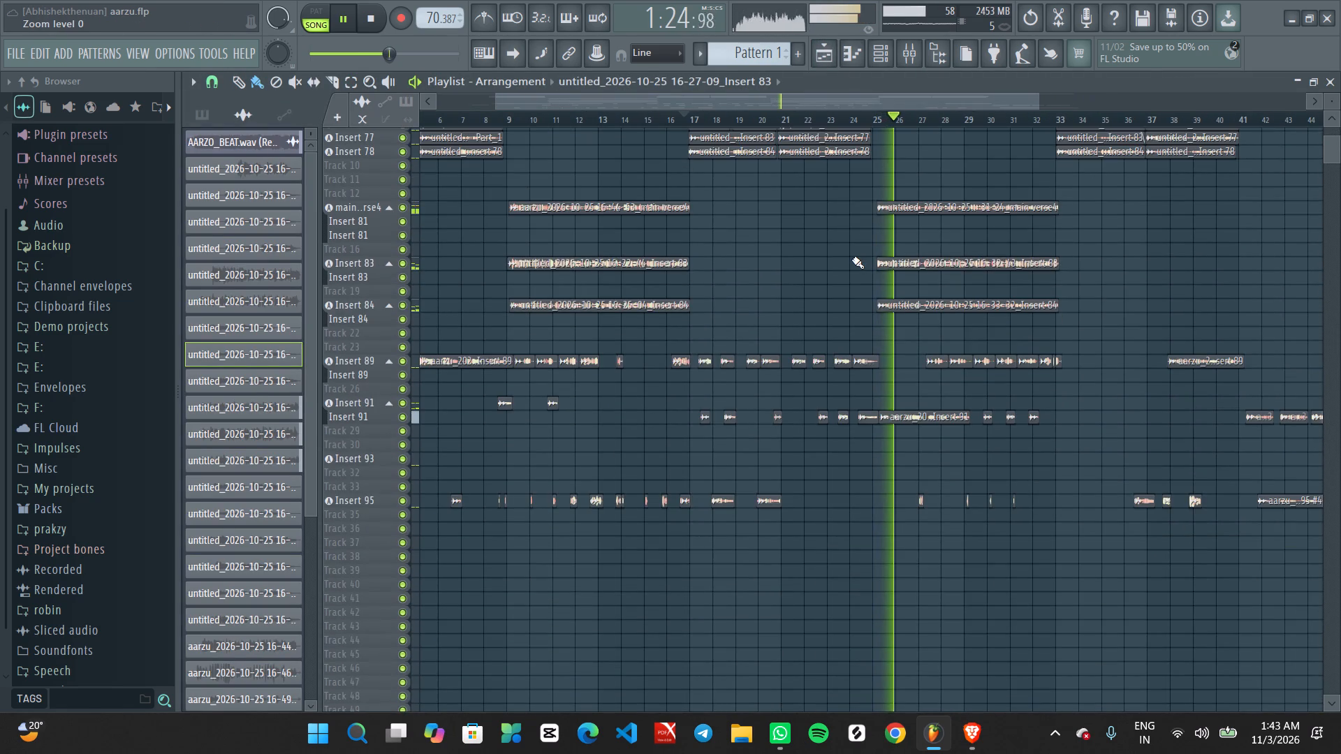
scroll(852, 259, "down", 5, "alt")
scroll(984, 258, "up", 3, "ctrl")
middle_click_drag(941, 262, 870, 564)
scroll(889, 346, "down", 8, "ctrl")
scroll(875, 336, "up", 2, "ctrl")
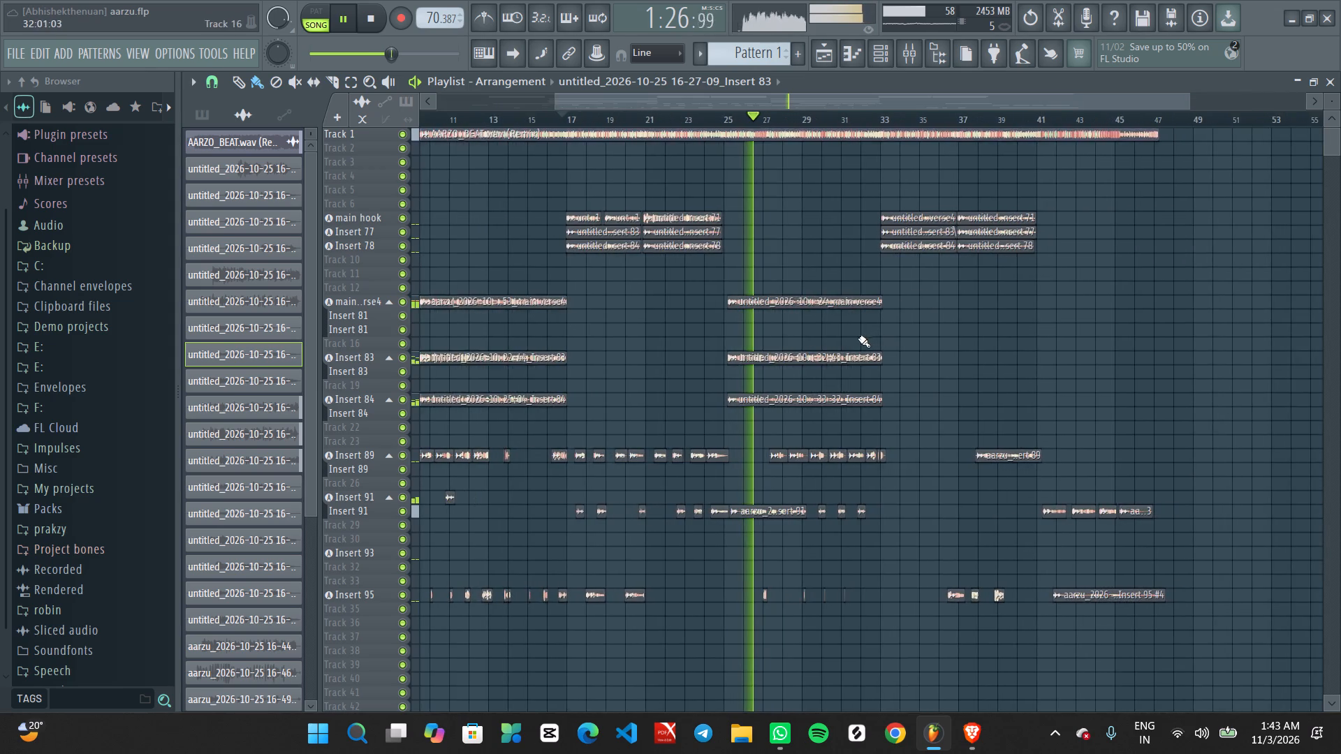
scroll(852, 316, "up", 2, "ctrl")
middle_click_drag(854, 322, 943, 332)
scroll(954, 333, "down", 5, "ctrl")
scroll(884, 353, "up", 4, "ctrl")
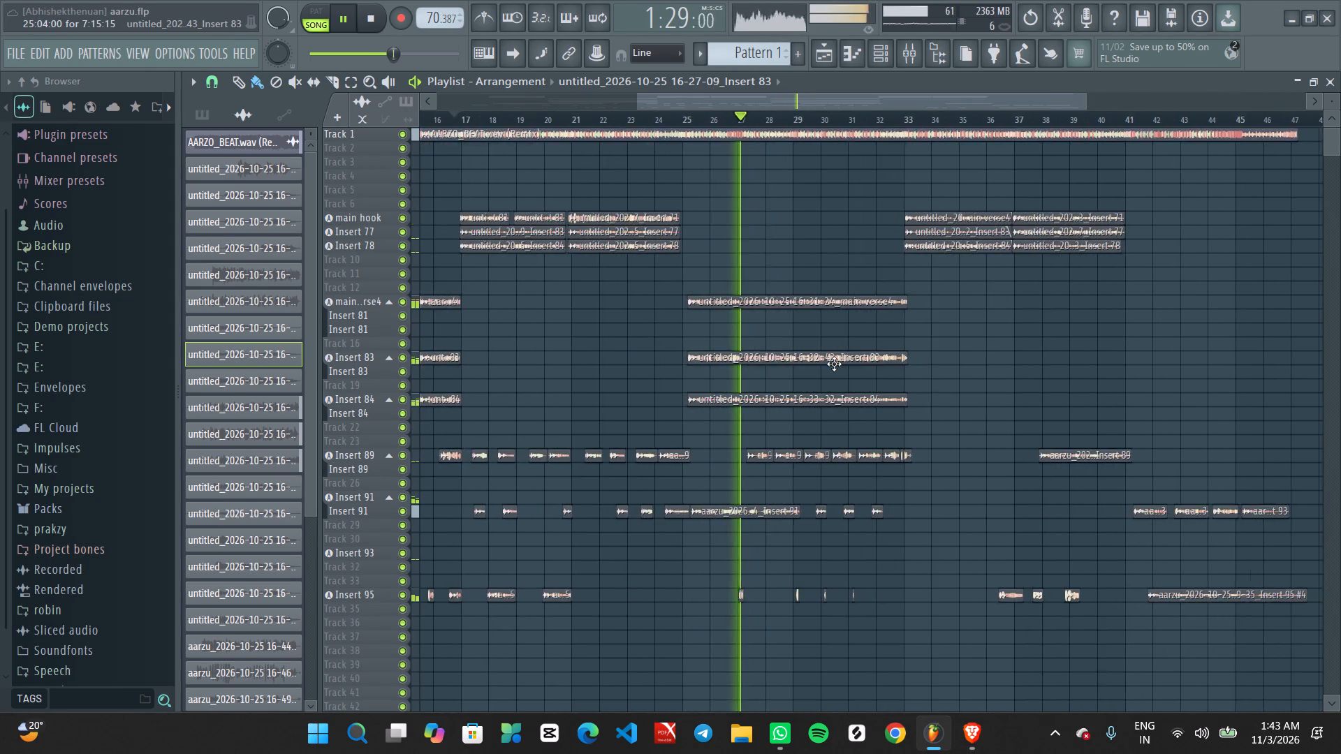
scroll(825, 364, "up", 3, "ctrl")
middle_click_drag(786, 365, 871, 352)
scroll(870, 351, "up", 3, "ctrl")
middle_click_drag(896, 363, 908, 299)
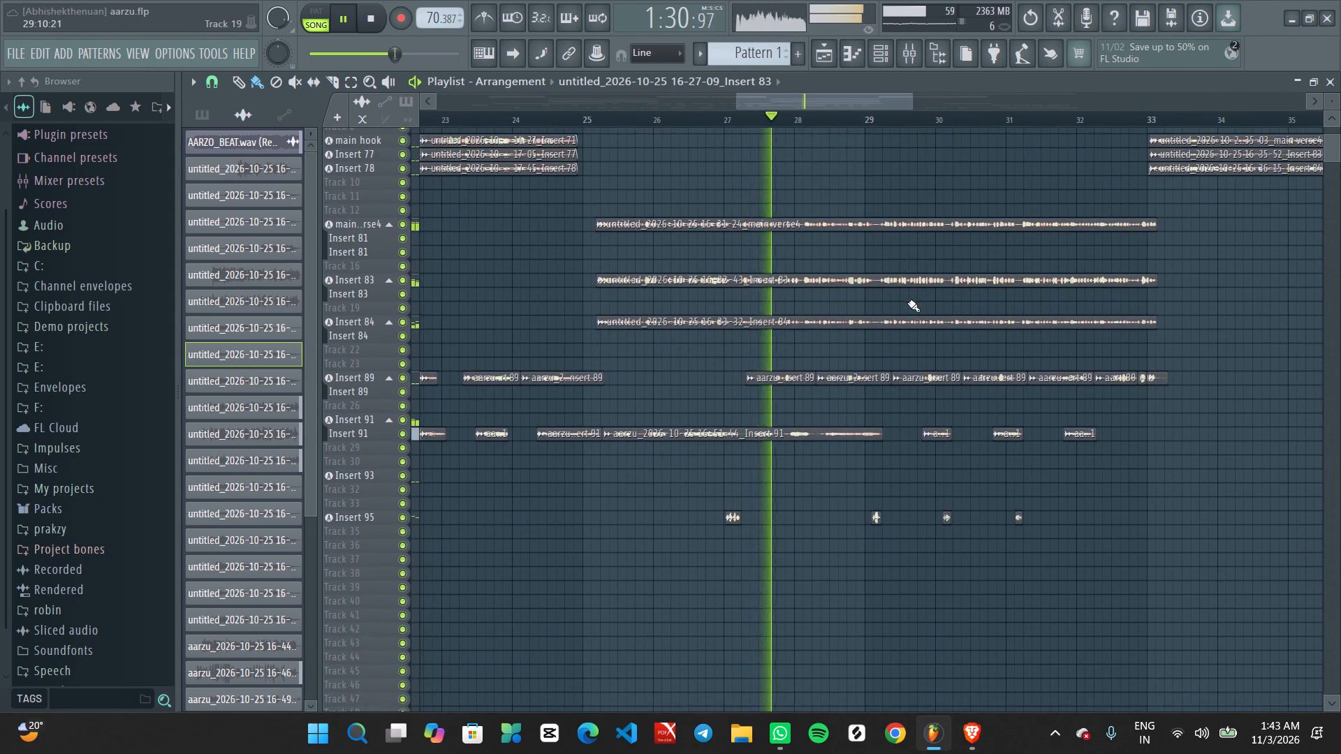
scroll(898, 313, "down", 5, "ctrl")
scroll(800, 428, "up", 5, "ctrl")
scroll(809, 496, "up", 2, "ctrl")
scroll(944, 488, "down", 12, "ctrl")
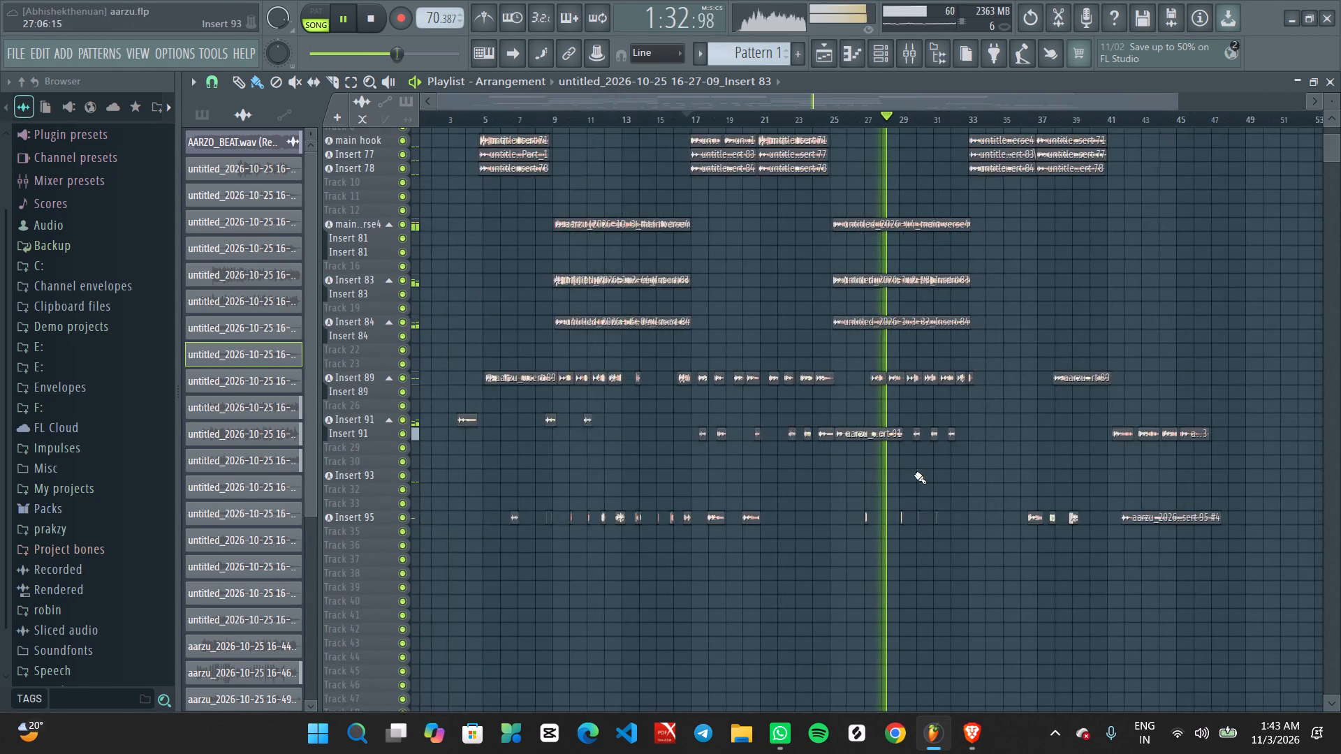
scroll(925, 469, "up", 2, "ctrl")
middle_click_drag(936, 446, 878, 565)
scroll(877, 380, "down", 6, "ctrl")
scroll(859, 436, "up", 5, "ctrl")
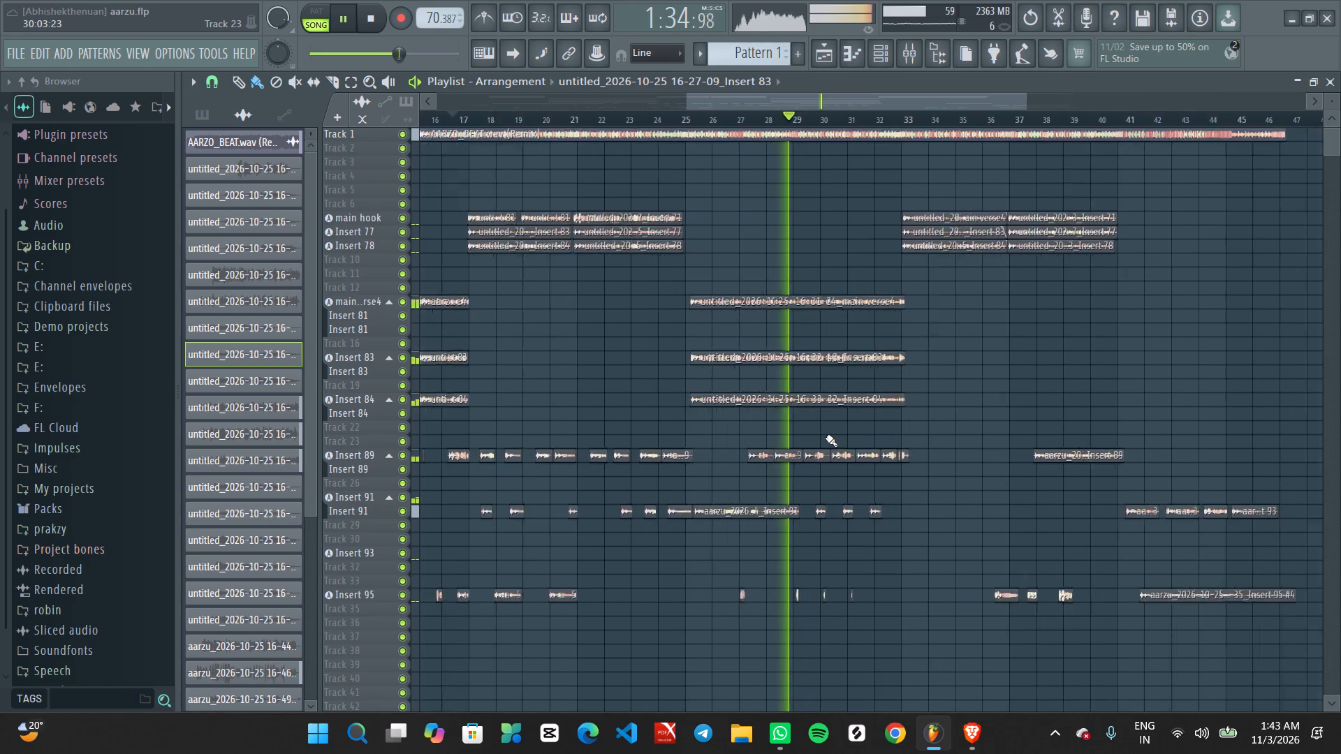
scroll(826, 437, "up", 2, "ctrl")
middle_click_drag(835, 439, 901, 301)
scroll(904, 307, "up", 3, "ctrl")
scroll(911, 326, "down", 4, "ctrl")
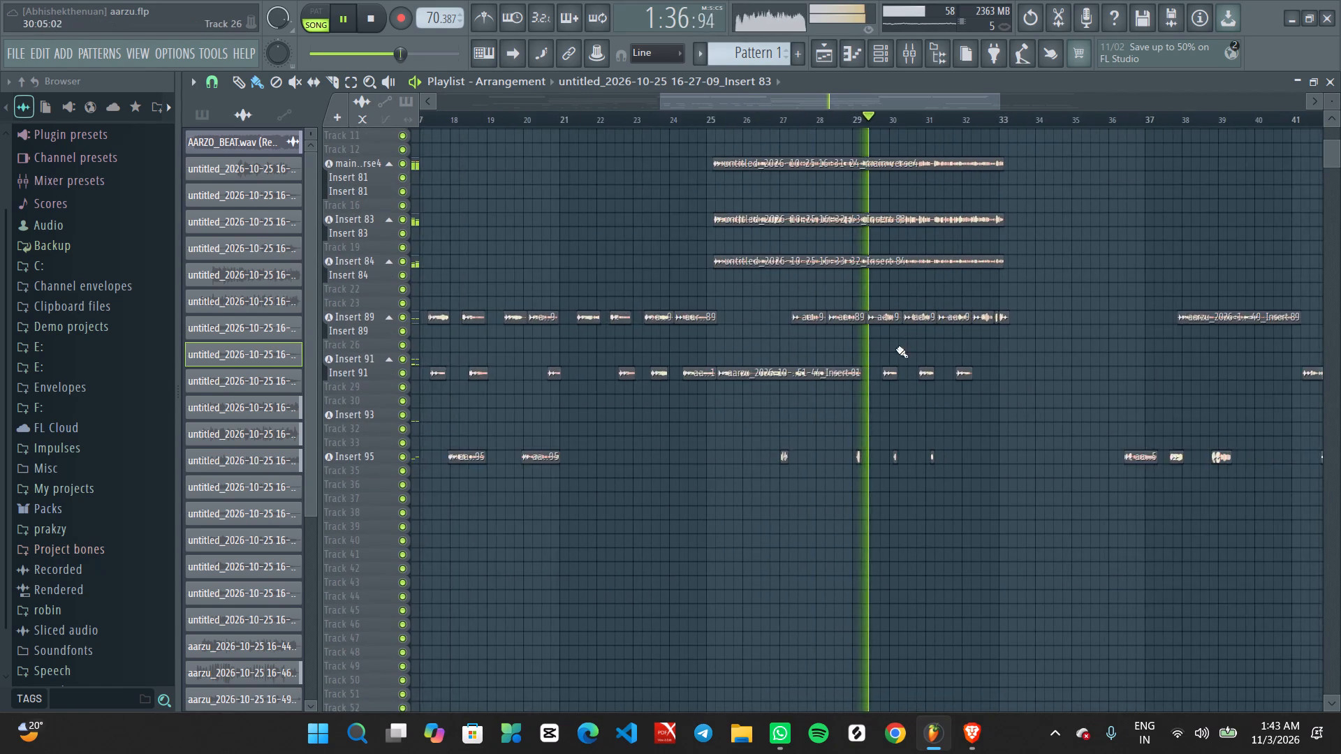
scroll(894, 355, "up", 5, "ctrl")
middle_click_drag(952, 349, 916, 331)
scroll(914, 331, "down", 11, "ctrl")
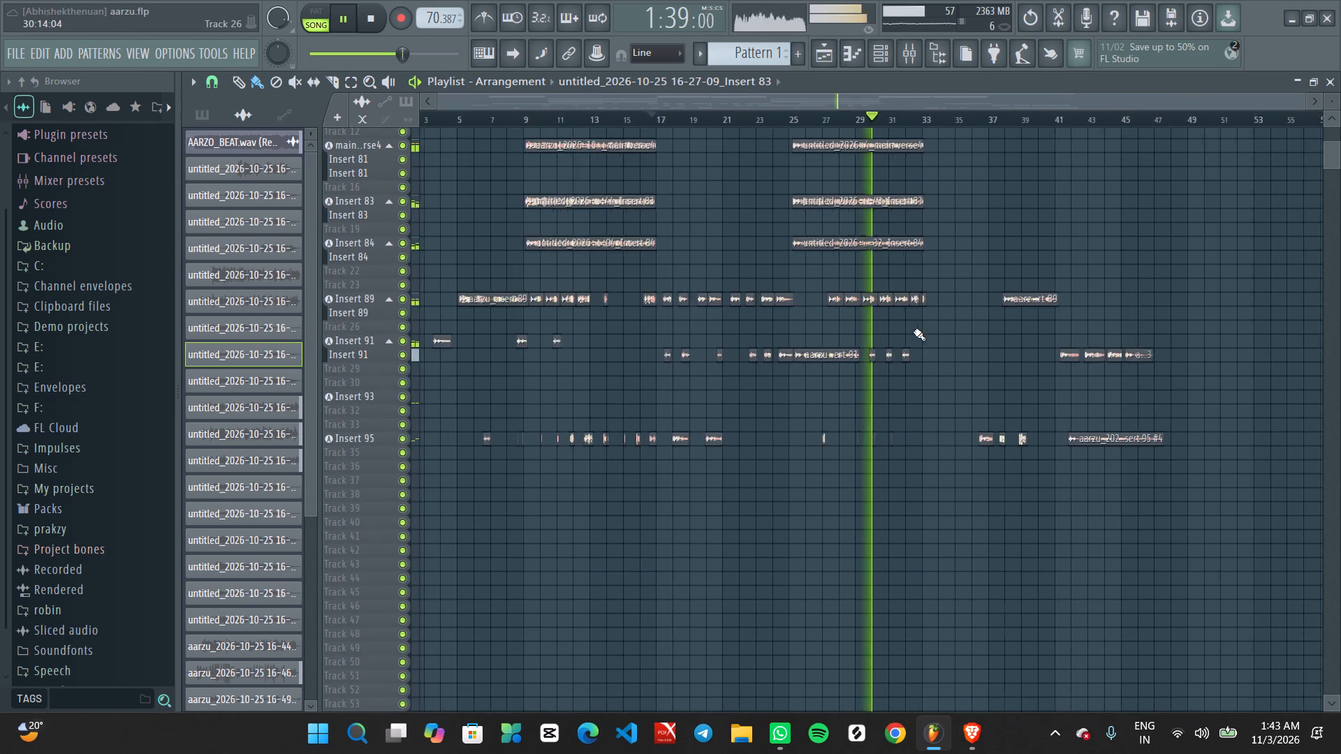
scroll(914, 331, "down", 4, "ctrl")
scroll(833, 335, "up", 2, "ctrl")
middle_click_drag(808, 360, 833, 478)
scroll(1022, 364, "up", 1, "ctrl")
middle_click_drag(923, 332, 901, 419)
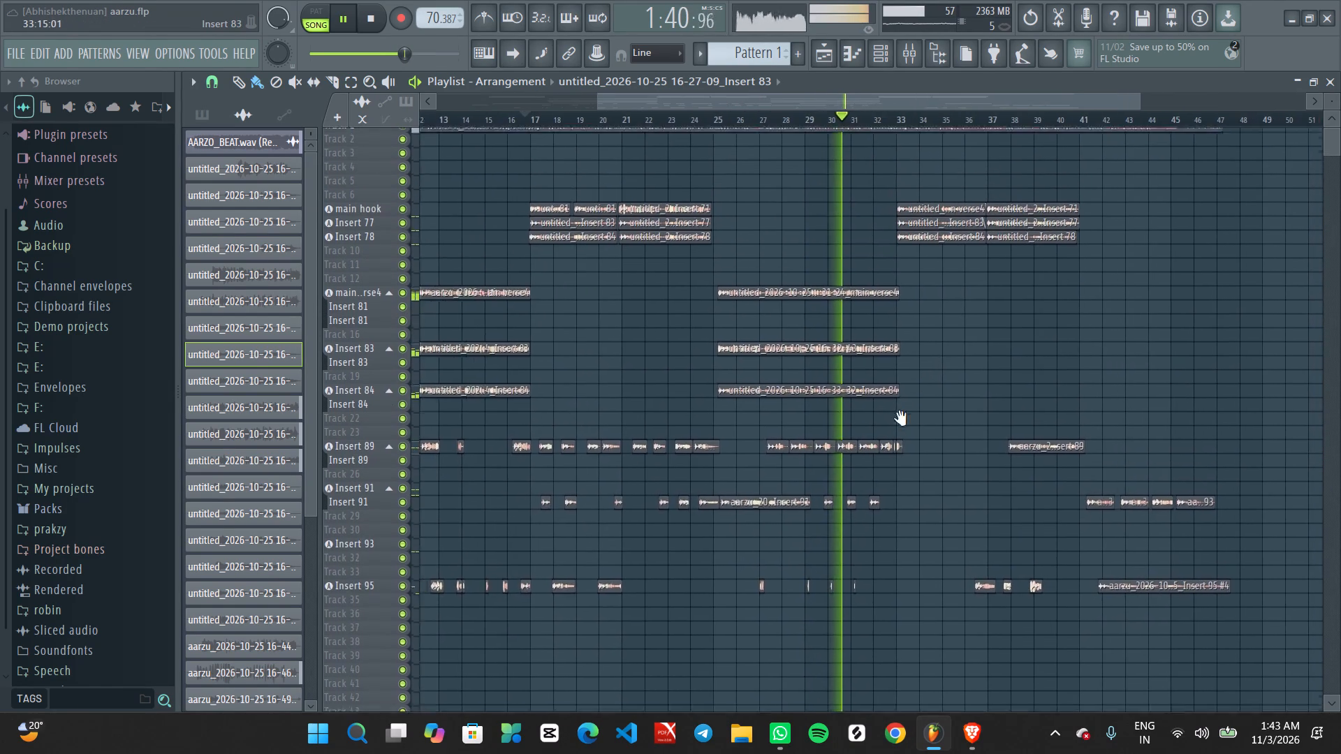
middle_click_drag(901, 419, 901, 420)
scroll(907, 405, "up", 3, "ctrl")
middle_click_drag(902, 337, 861, 472)
scroll(864, 435, "up", 3, "ctrl")
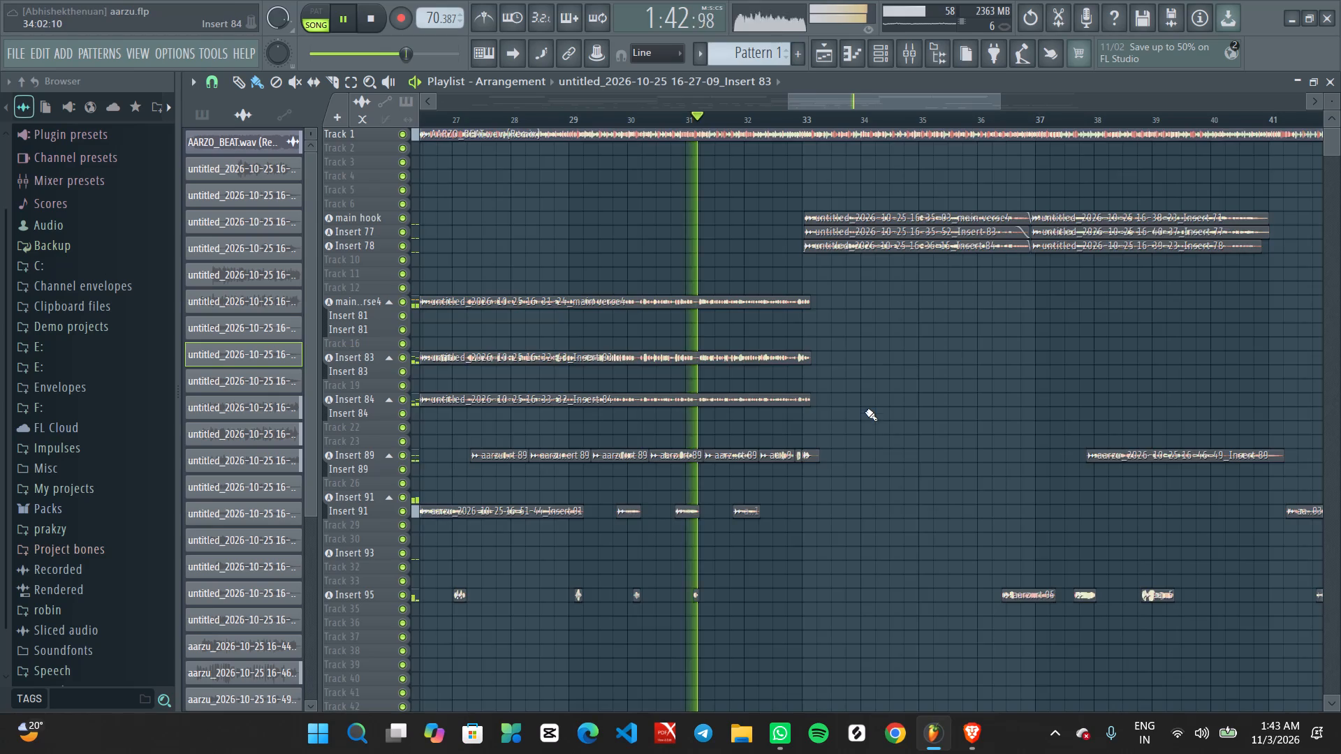
Trim the silent tail of the last Insert 89 clip at the end of the second verse, just past bar 33.
scroll(865, 408, "up", 5, "ctrl")
scroll(773, 376, "up", 4, "ctrl")
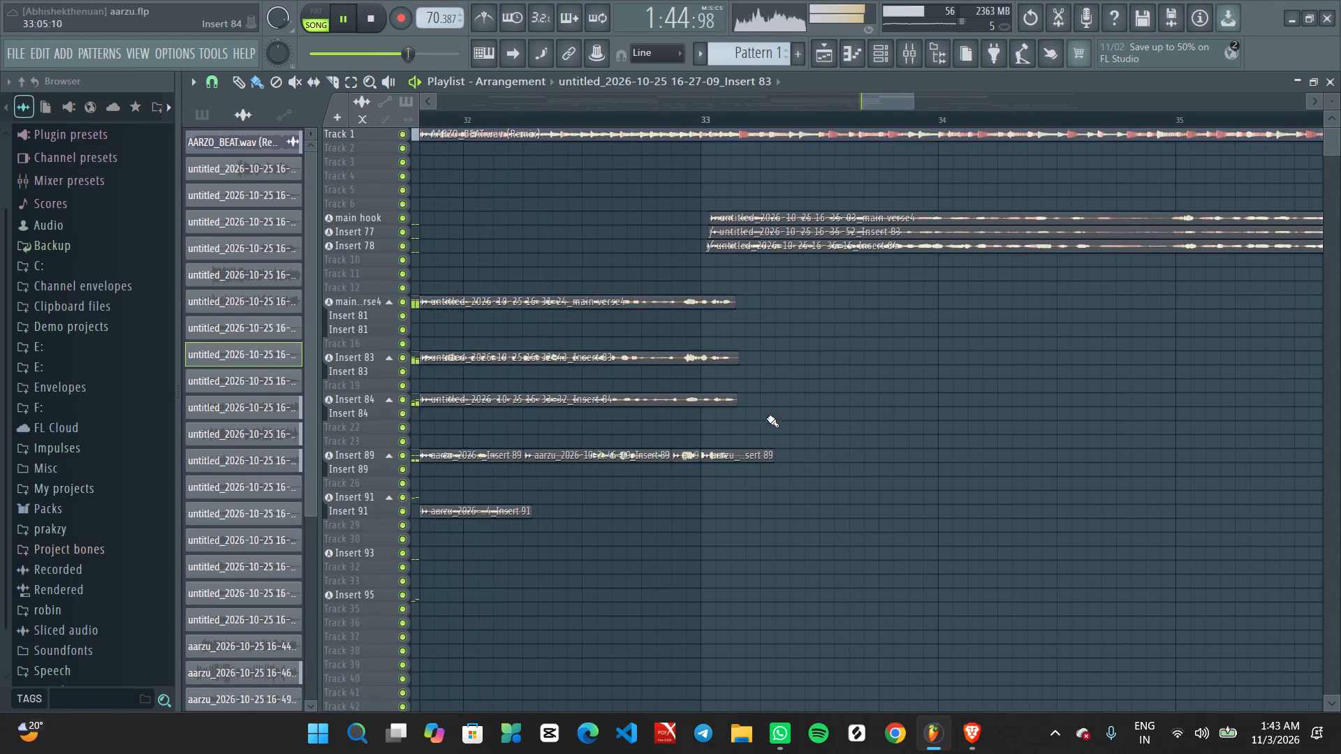
scroll(767, 408, "up", 11, "alt")
middle_click_drag(787, 518, 831, 311)
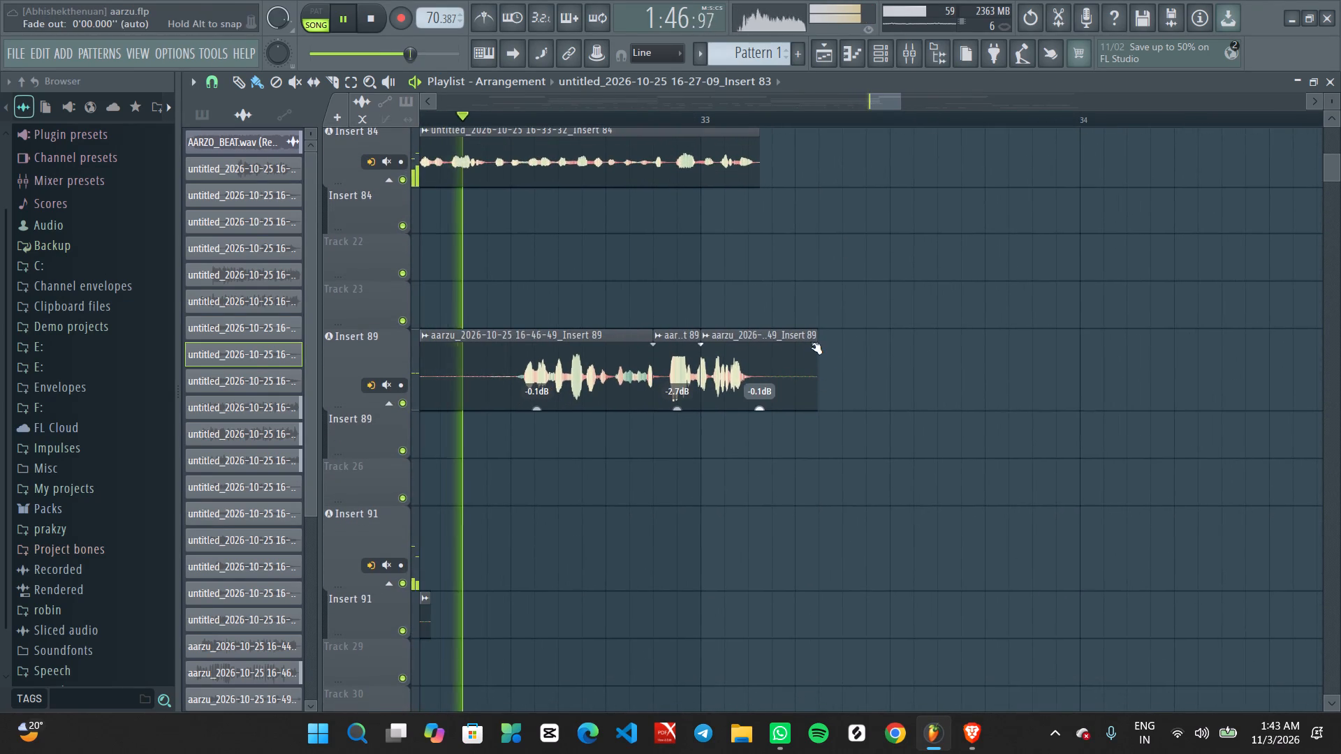
left_click_drag(812, 337, 761, 337, "alt")
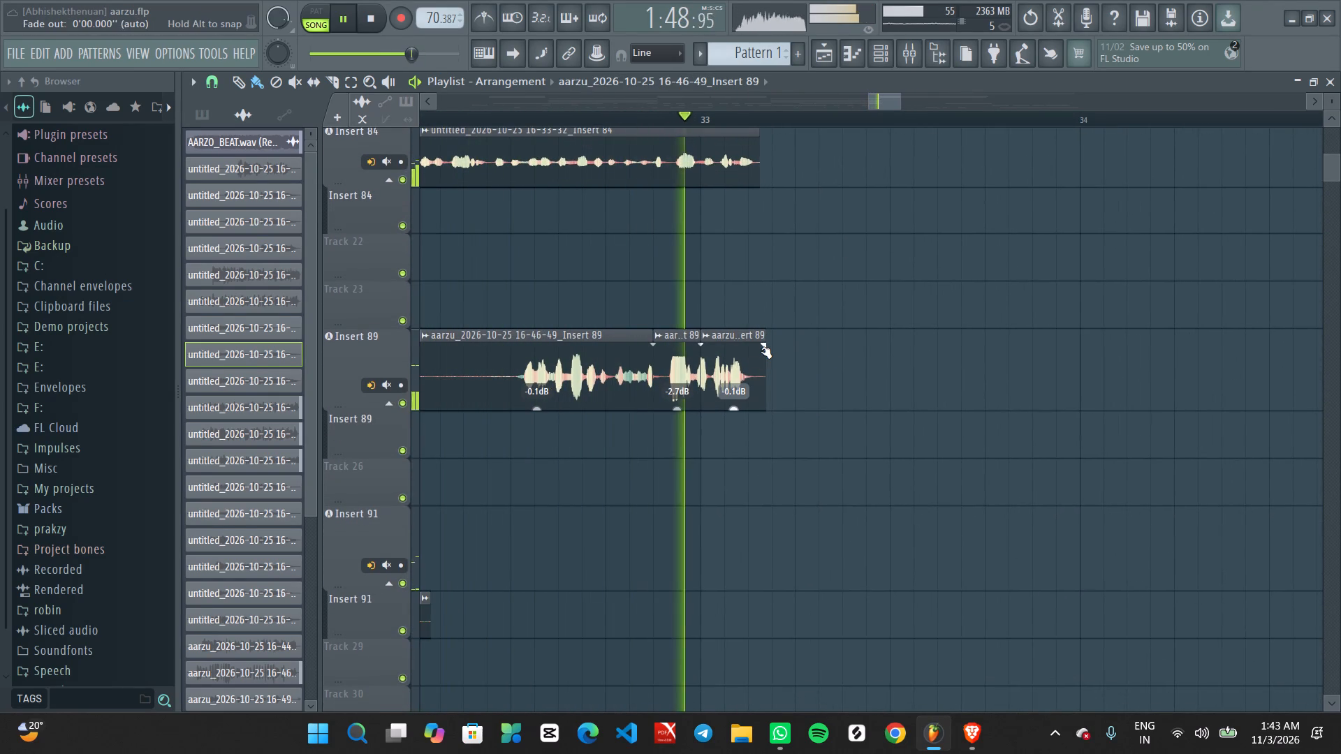
left_click_drag(762, 350, 752, 350)
Set the Waves Tune Real-Time speed and note transition to 0.1 ms on the main hook layers mixer track.
scroll(793, 299, "up", 1, "ctrl")
scroll(793, 299, "down", 16, "ctrl")
scroll(809, 282, "down", 14, "alt")
scroll(829, 274, "up", 1)
scroll(829, 274, "down", 1)
scroll(829, 274, "up", 10)
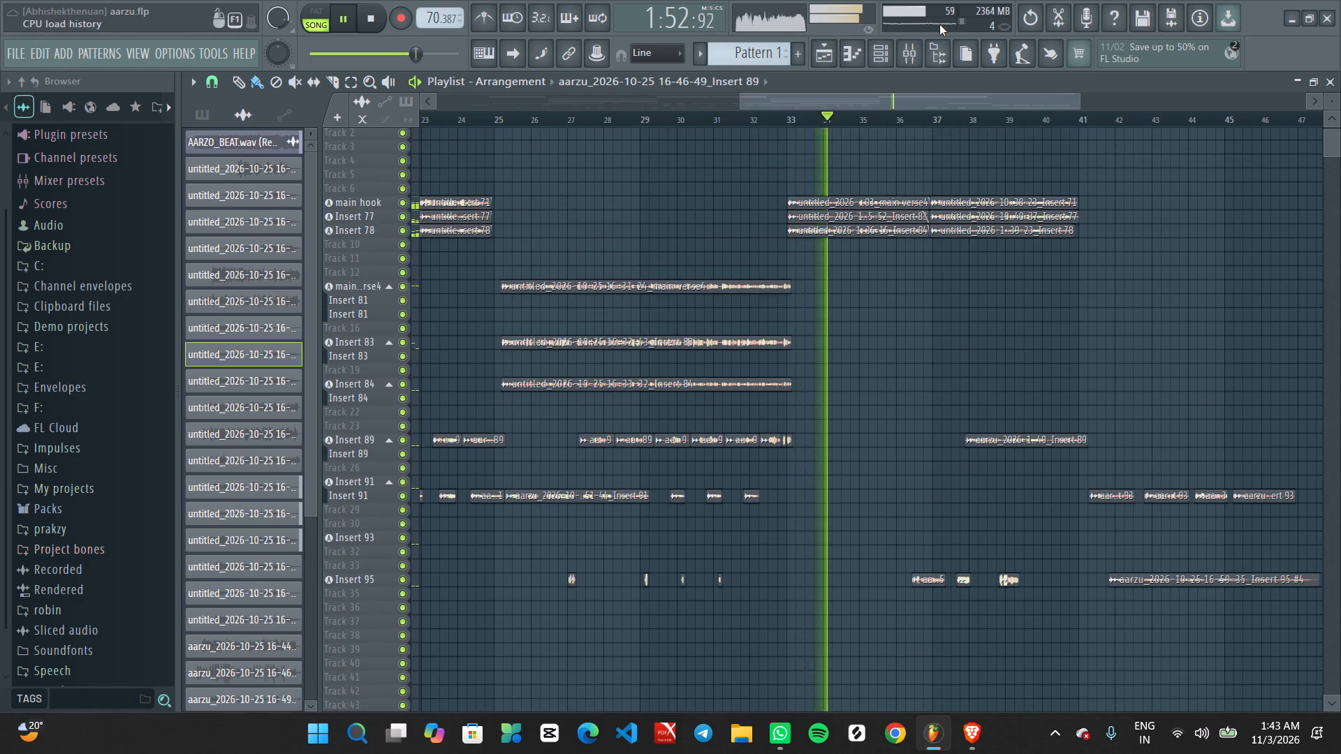
left_click(910, 49)
left_click(616, 223)
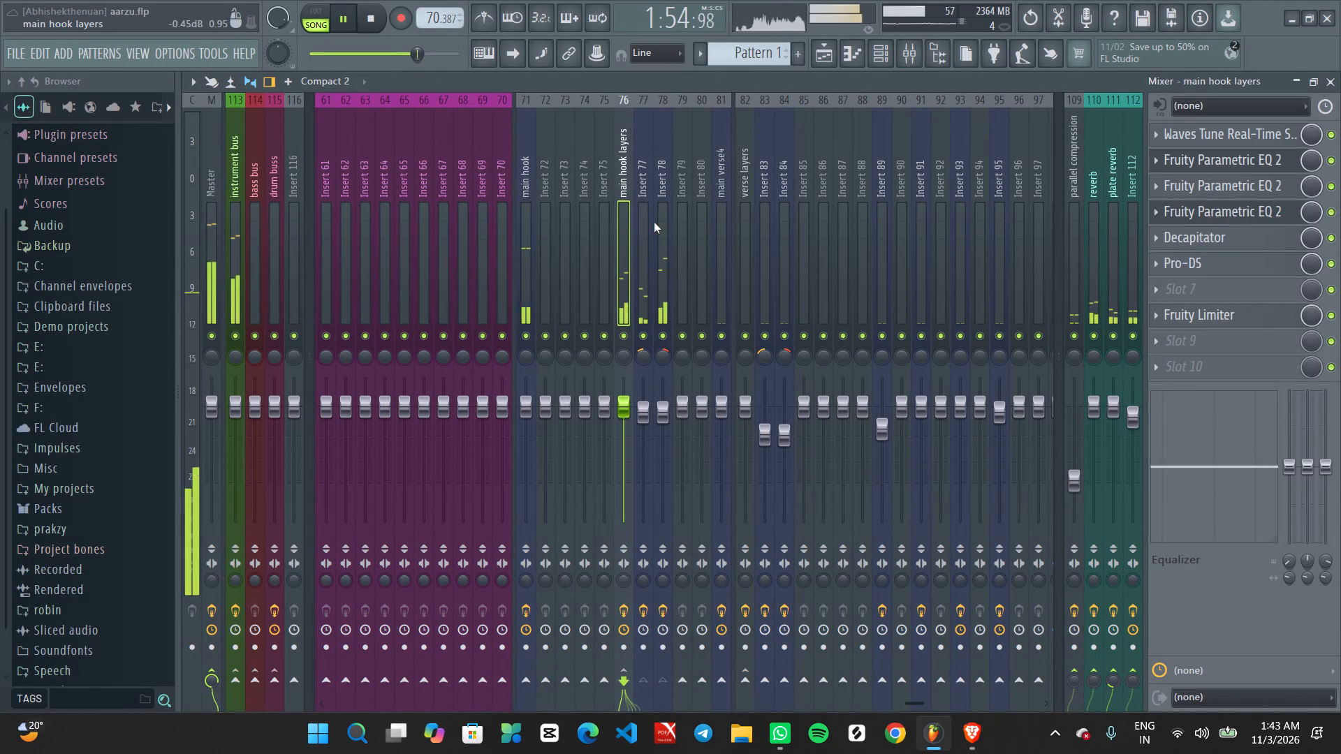
left_click(1244, 137)
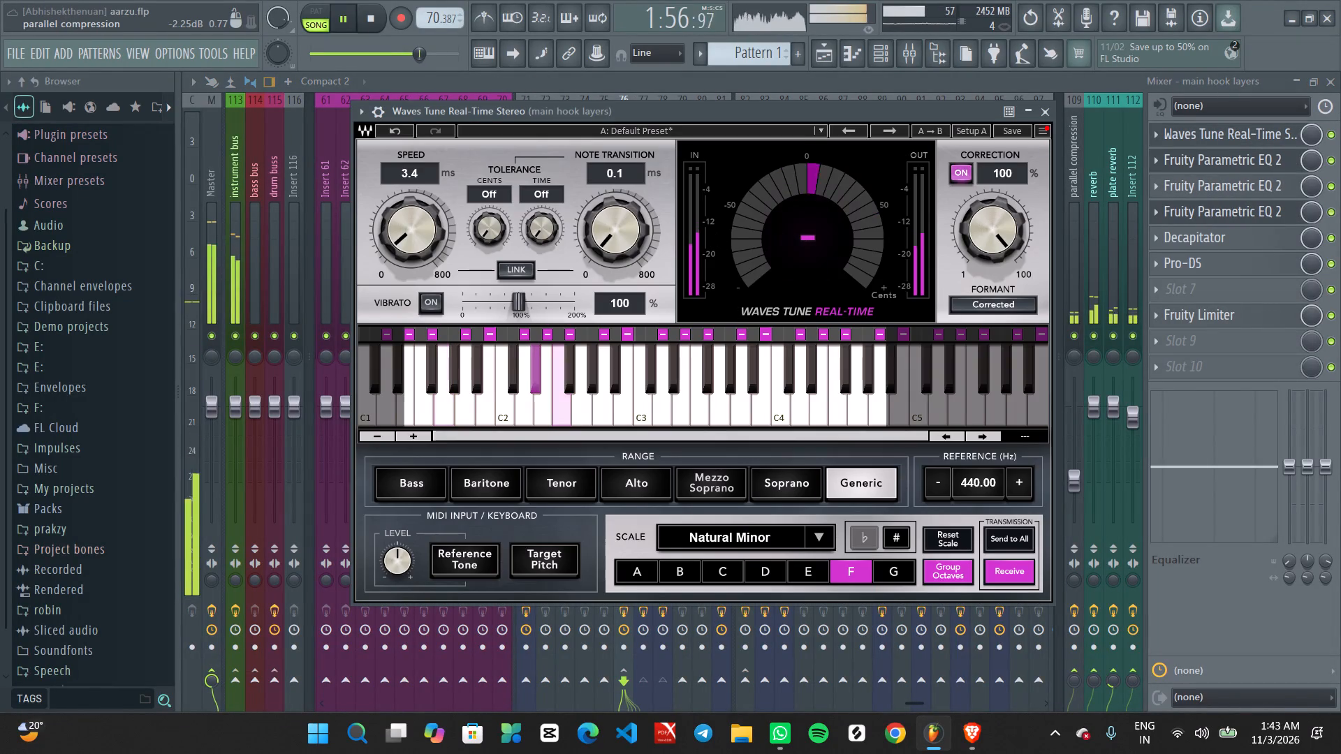
left_click_drag(396, 238, 434, 309)
left_click_drag(605, 228, 636, 339)
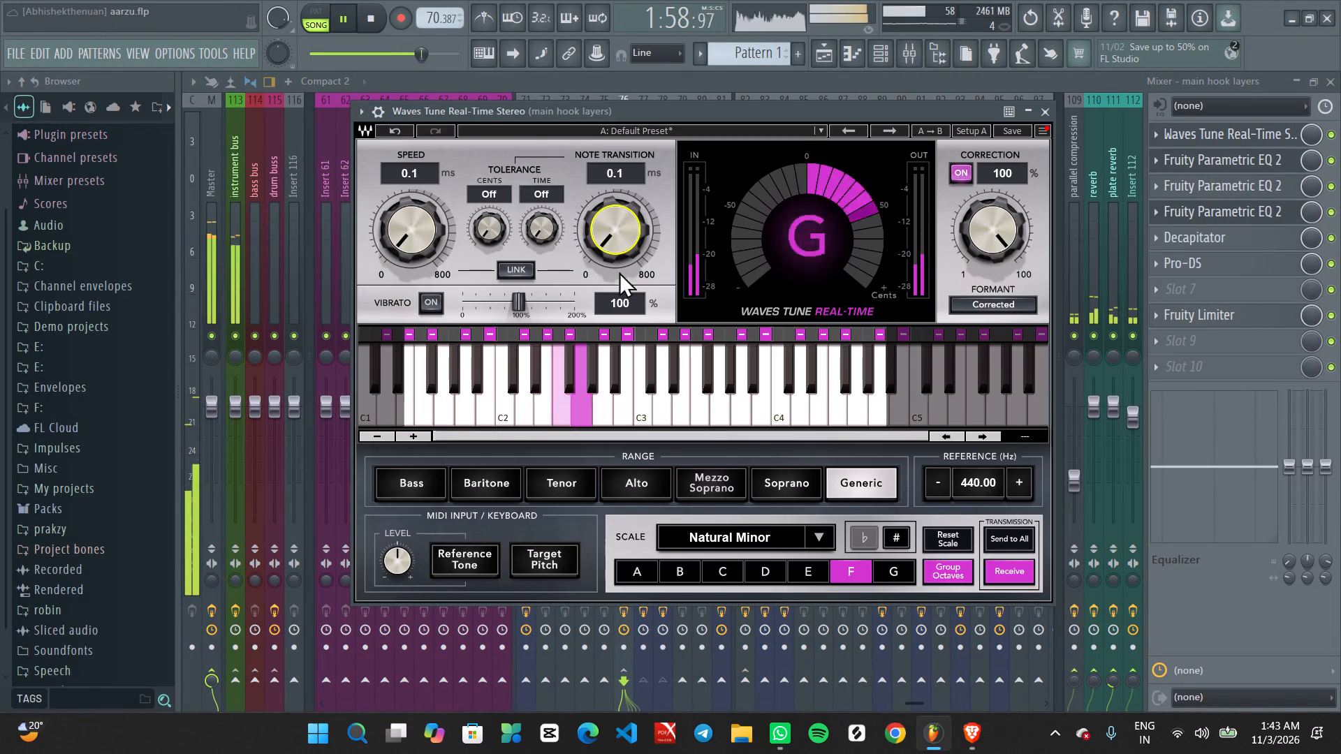
left_click(1053, 118)
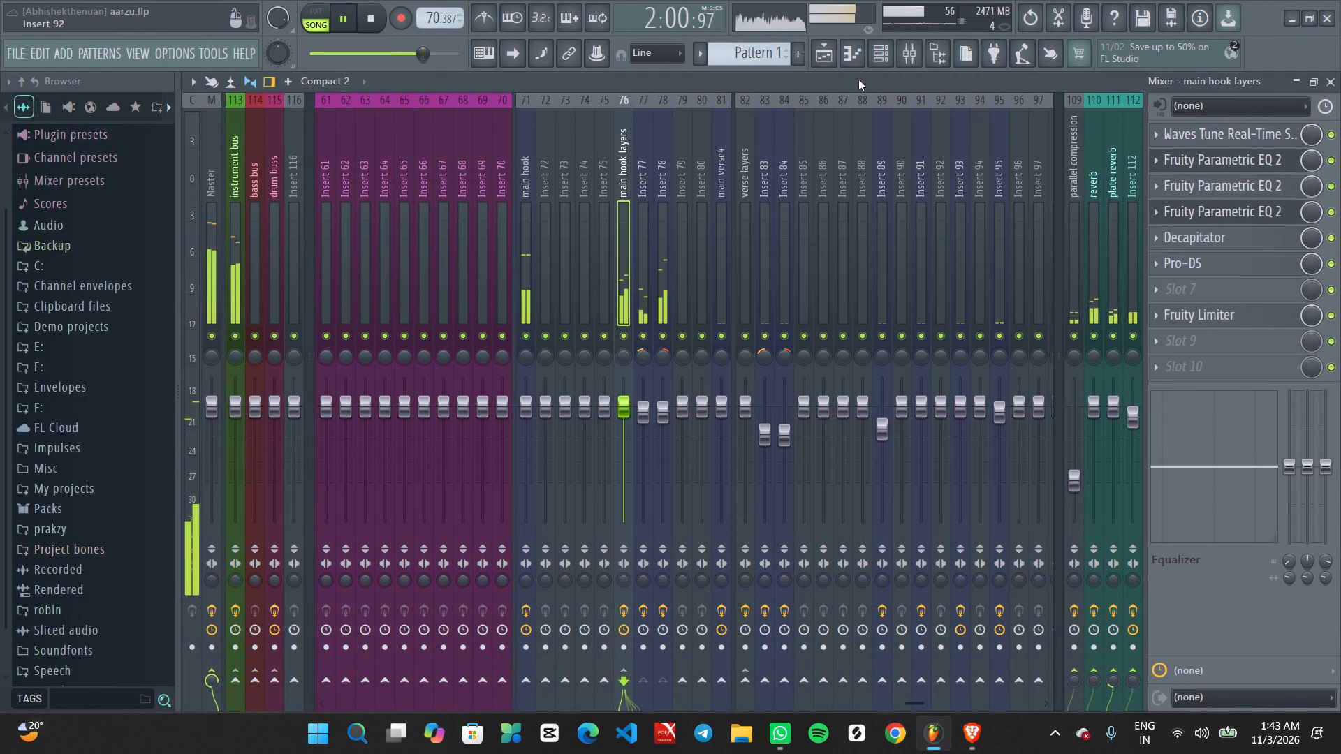
Listen through the third hook into the outro and look over the hook, Insert 89, 91 and 95 clips.
left_click(815, 55)
scroll(865, 258, "down", 8, "ctrl")
scroll(1013, 311, "up", 3, "ctrl")
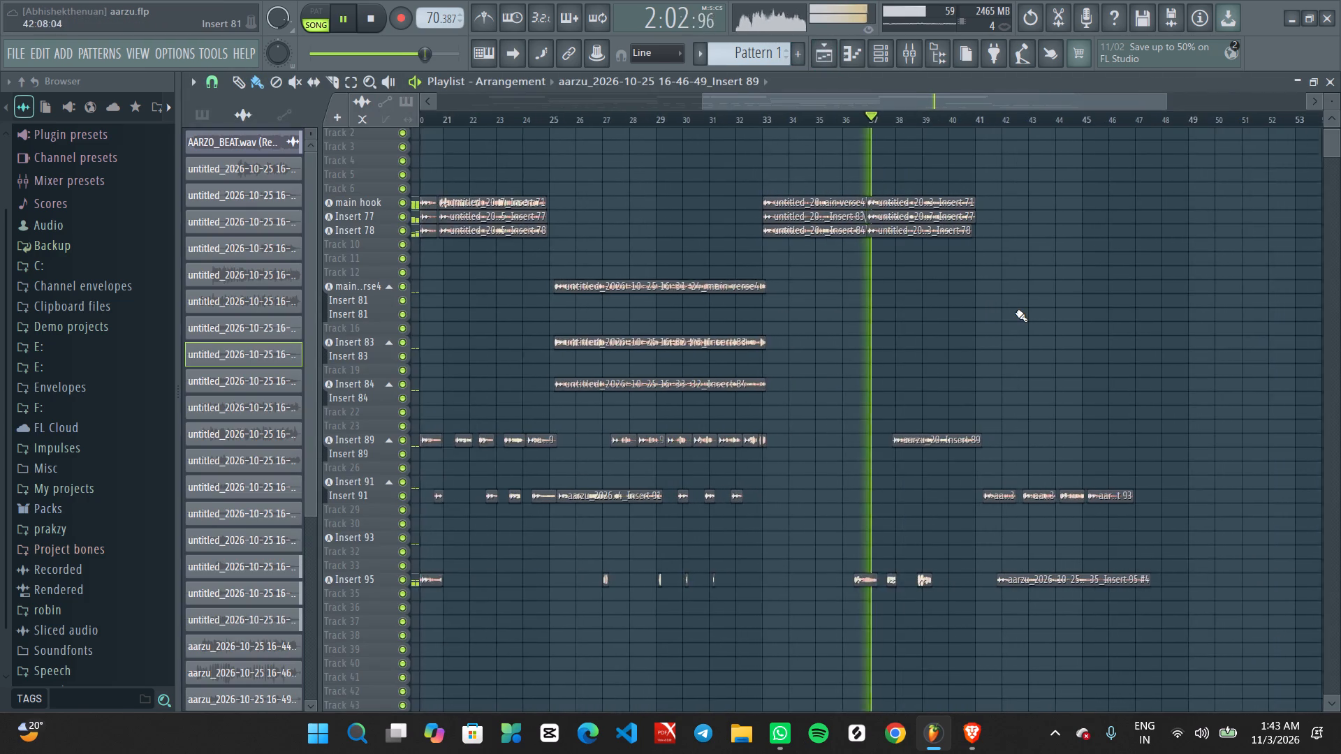
scroll(1016, 312, "up", 2, "ctrl")
middle_click_drag(1002, 321, 932, 354)
scroll(877, 368, "down", 4, "ctrl")
scroll(877, 368, "up", 4, "ctrl")
middle_click_drag(1114, 312, 997, 319)
scroll(953, 334, "up", 3, "ctrl")
scroll(953, 334, "down", 7, "ctrl")
scroll(953, 337, "up", 4, "ctrl")
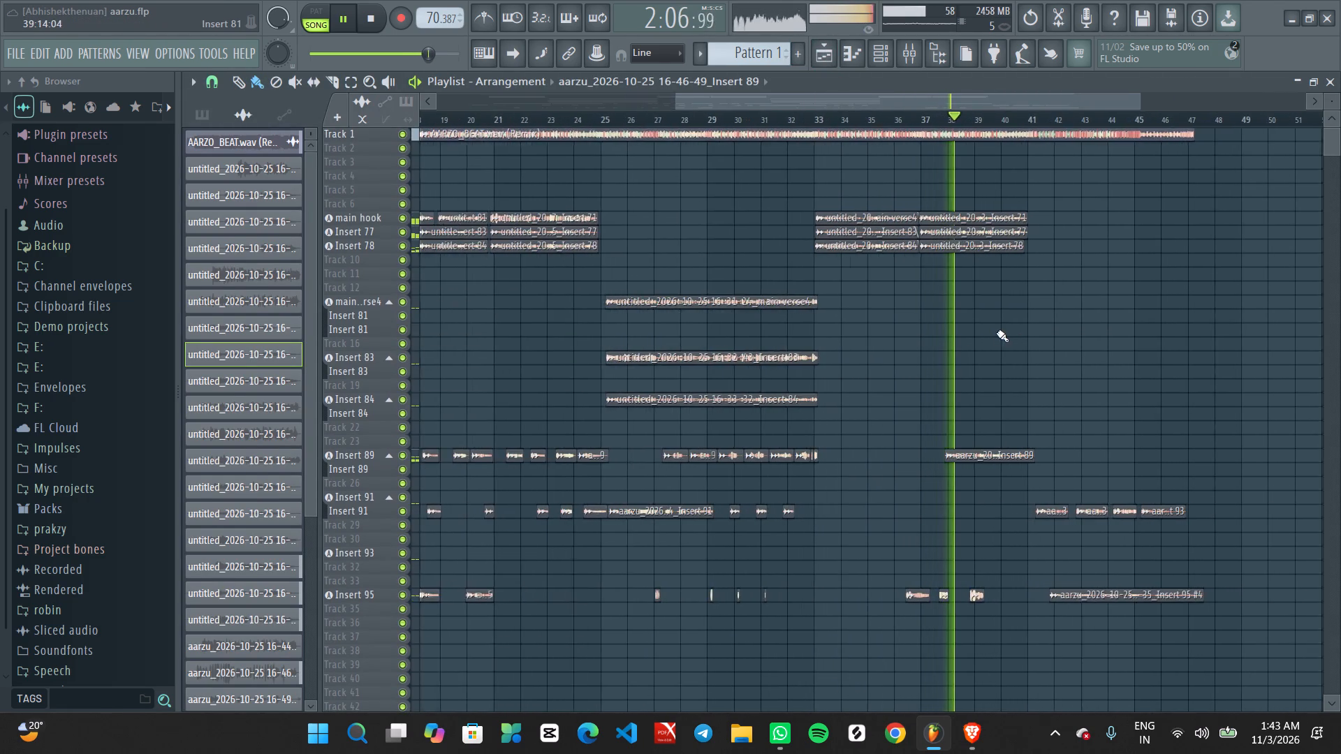
middle_click_drag(987, 330, 954, 329)
scroll(944, 331, "up", 3, "ctrl")
scroll(956, 322, "up", 5, "alt")
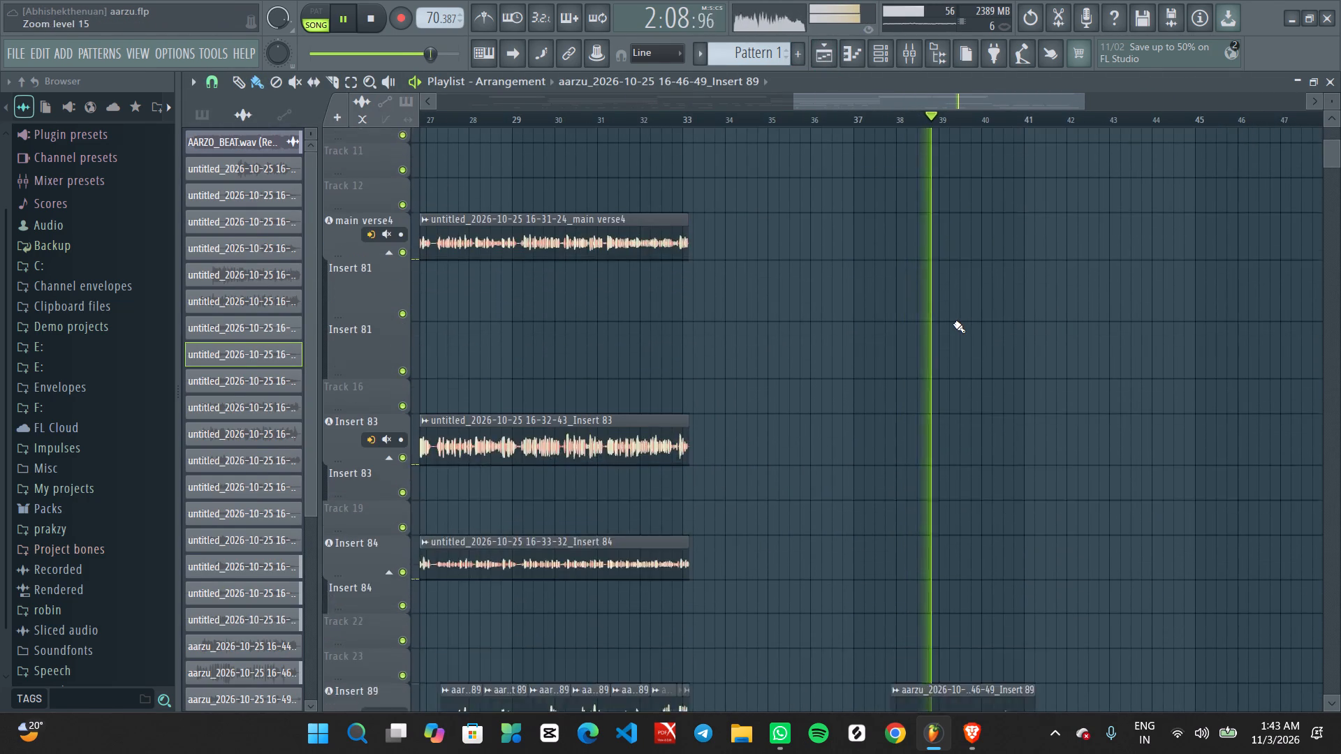
scroll(953, 323, "up", 1, "alt")
scroll(952, 323, "up", 4, "ctrl")
middle_click_drag(943, 227, 877, 582)
scroll(926, 444, "down", 15, "ctrl")
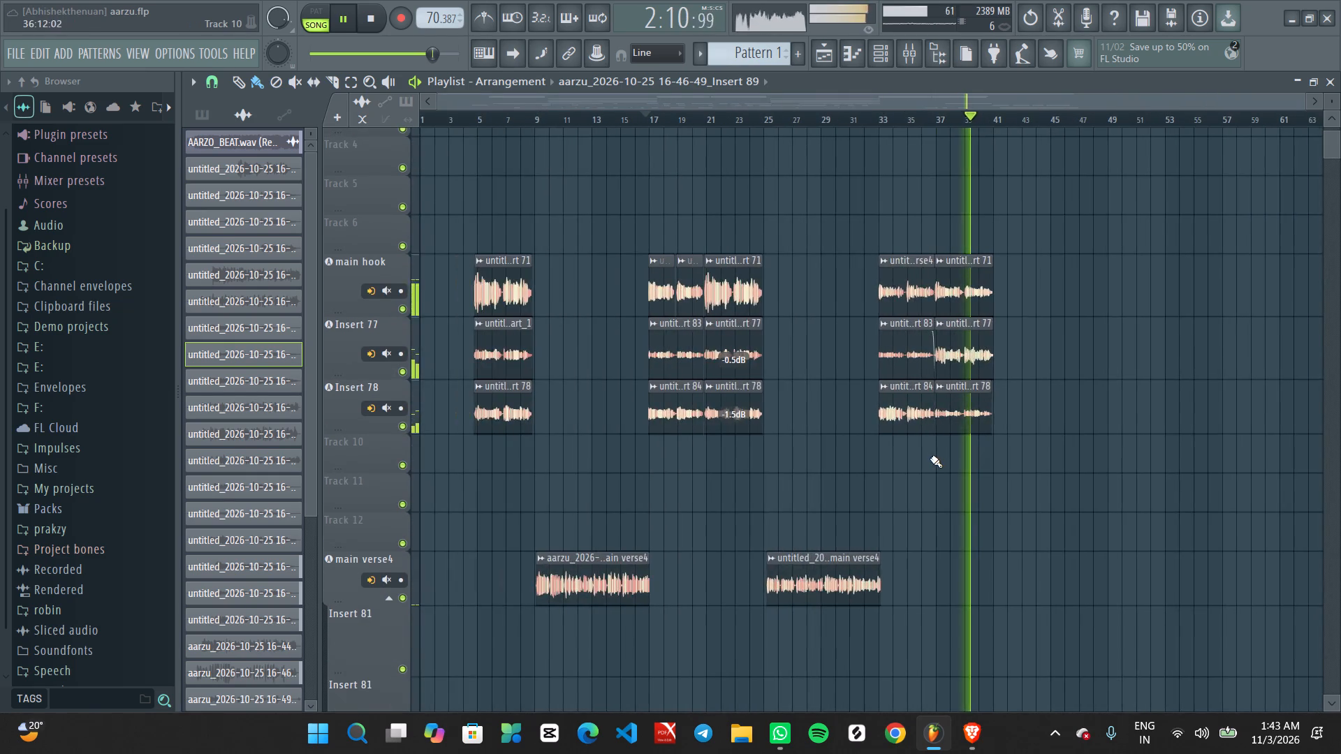
scroll(935, 454, "down", 13, "alt")
scroll(1043, 414, "up", 3, "ctrl")
middle_click_drag(1069, 400, 1017, 395)
scroll(967, 415, "up", 3, "ctrl")
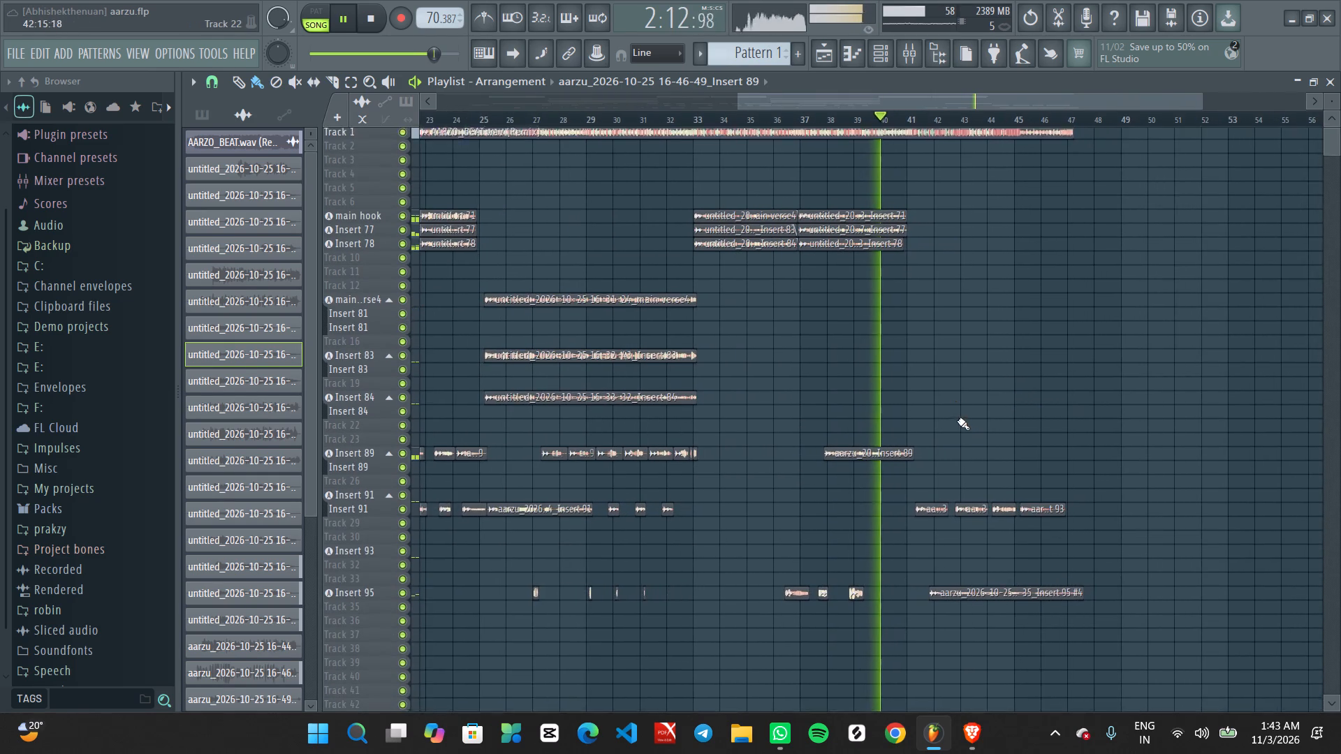
middle_click_drag(958, 419, 963, 383)
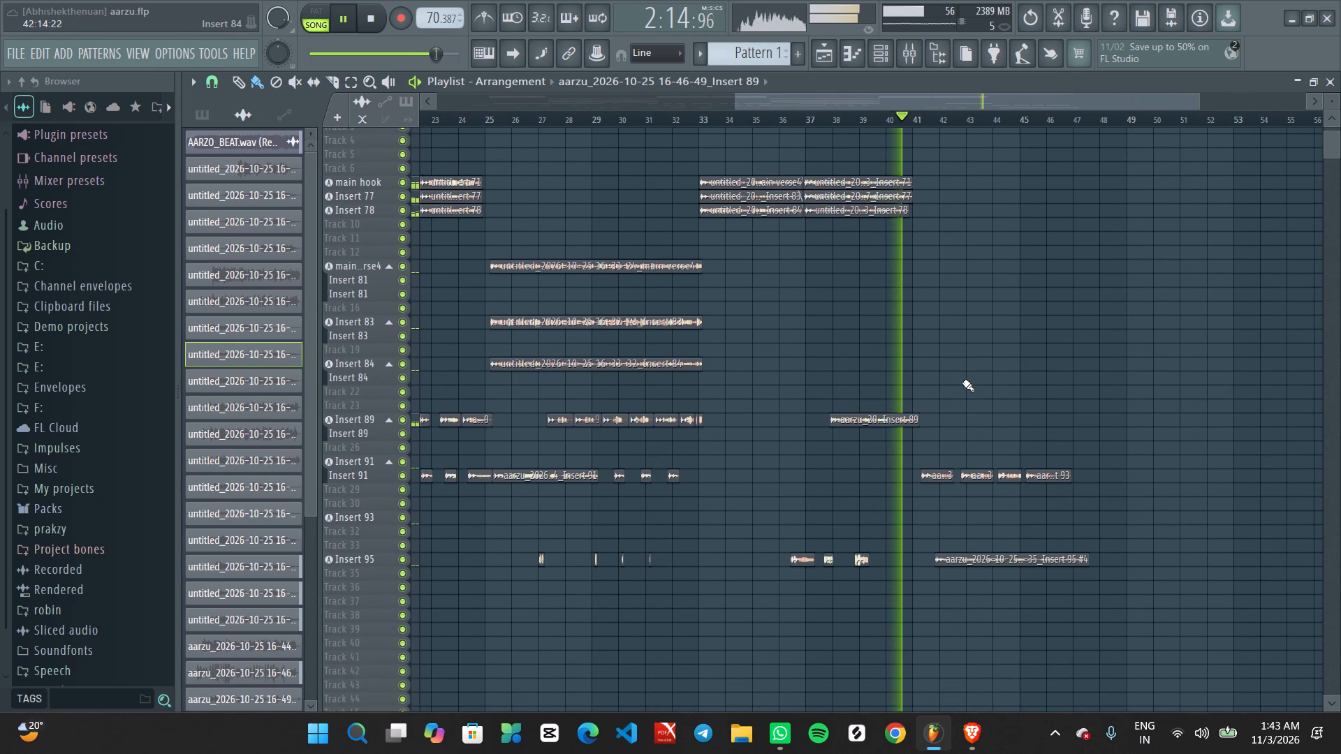
scroll(962, 382, "up", 2, "ctrl")
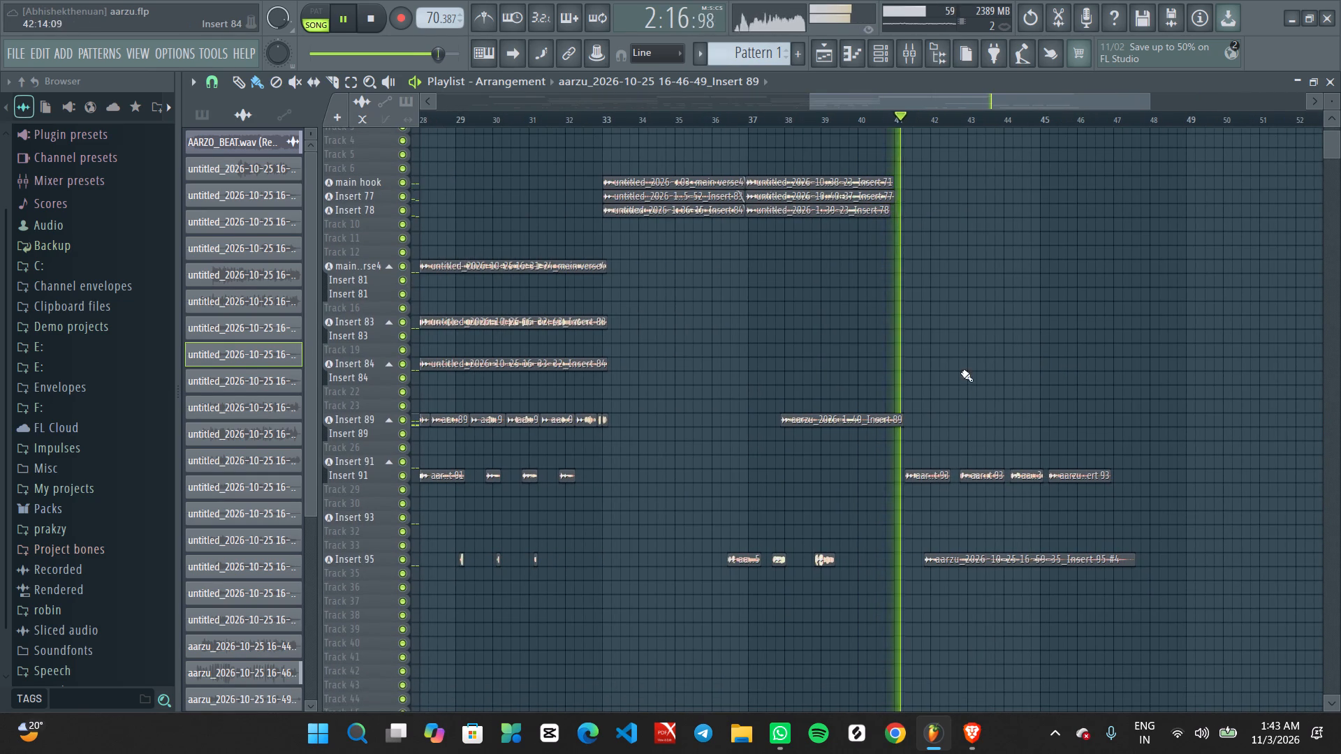
Lower the amount of the second Trackspacer, in slot 7 of the instrument bus, to slightly above 15% during playback.
left_click(911, 53)
scroll(400, 230, "up", 15)
scroll(414, 235, "down", 1)
scroll(414, 235, "up", 16)
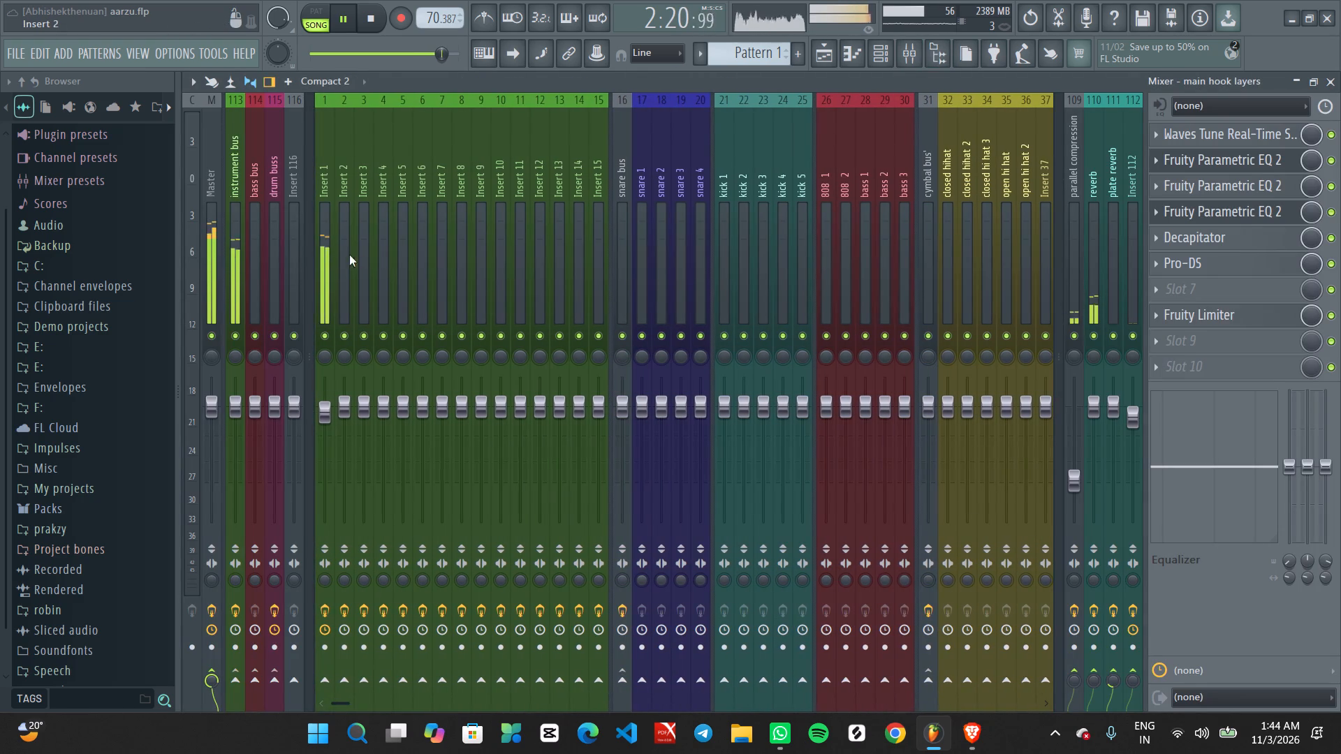
left_click(319, 246)
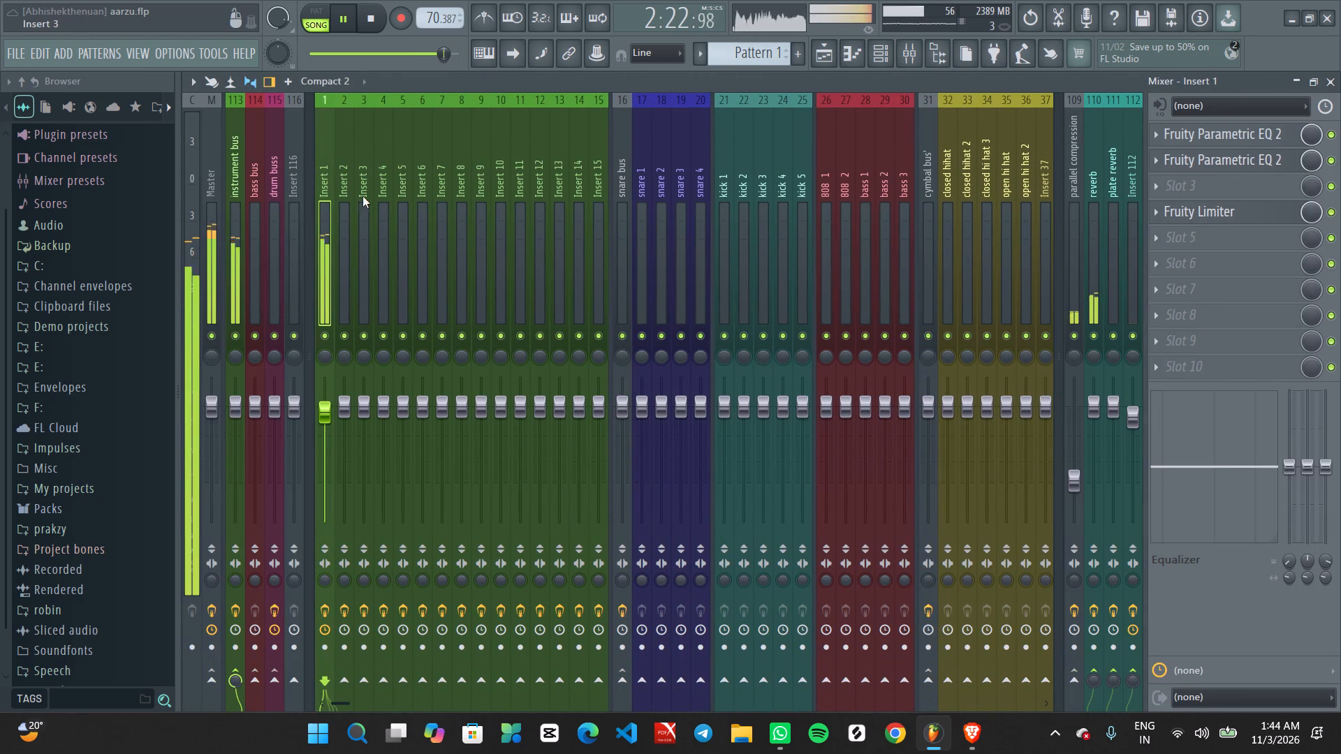
left_click(232, 224)
left_click(1240, 280)
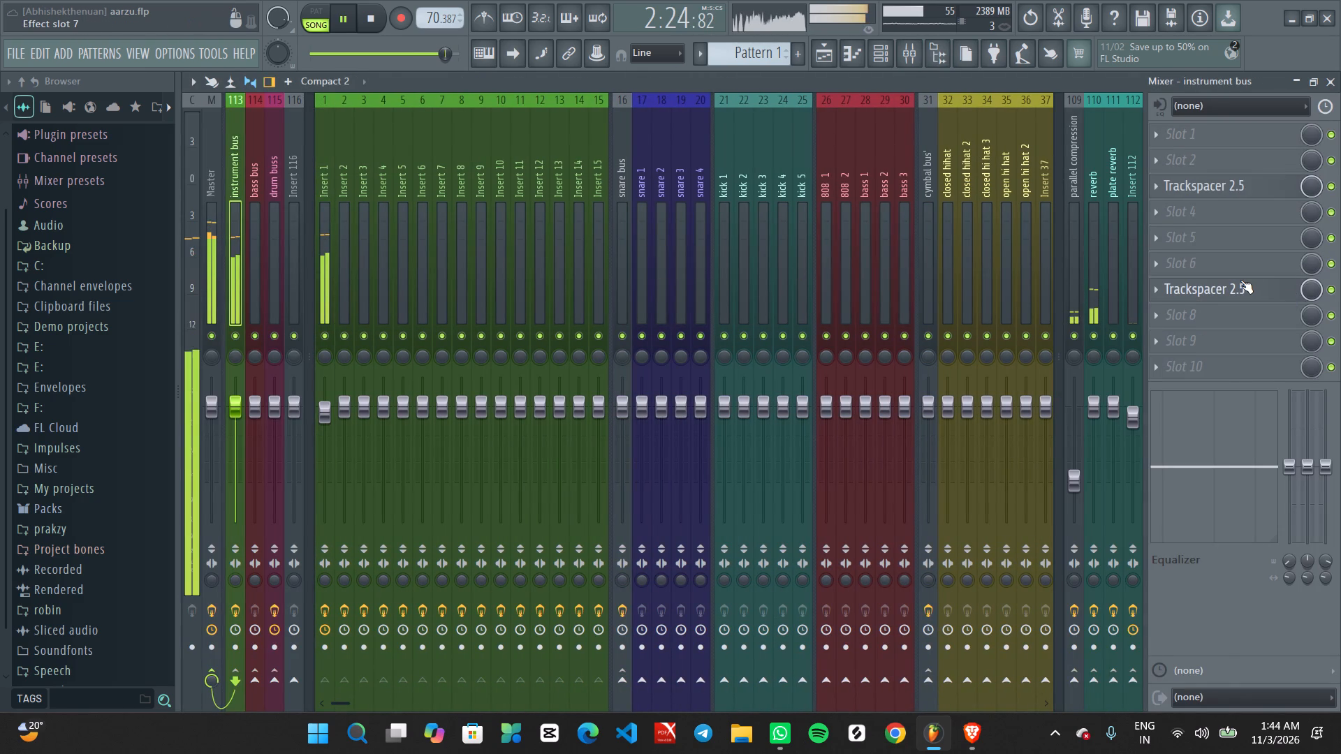
scroll(531, 566, "up", 4)
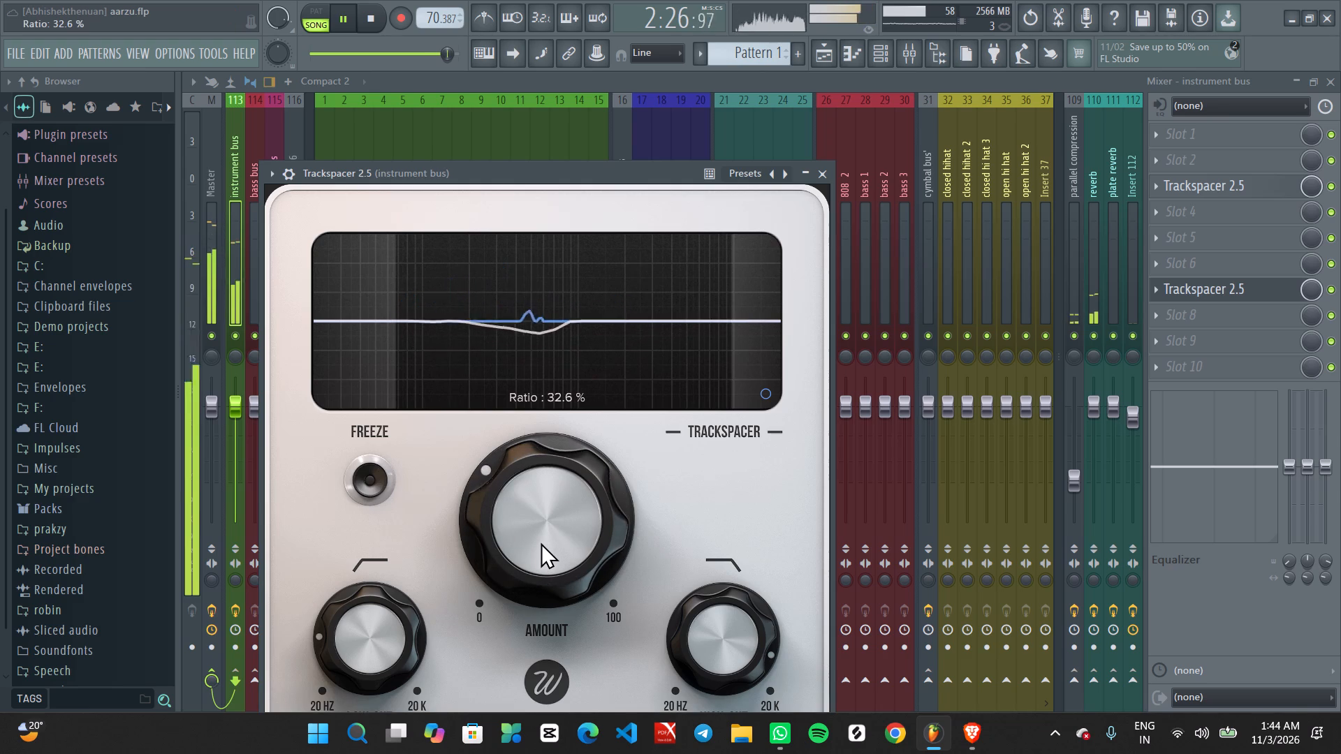
scroll(544, 532, "up", 3)
scroll(544, 532, "down", 5)
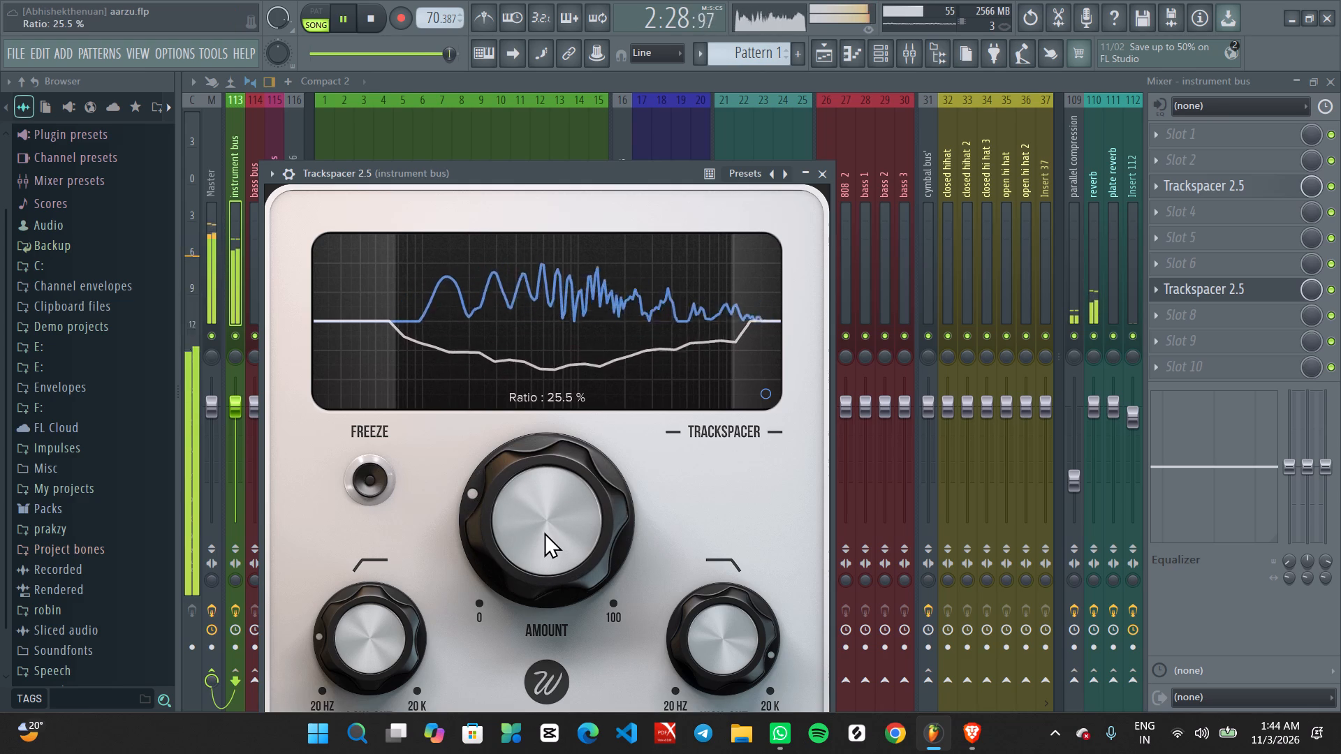
scroll(544, 532, "down", 1)
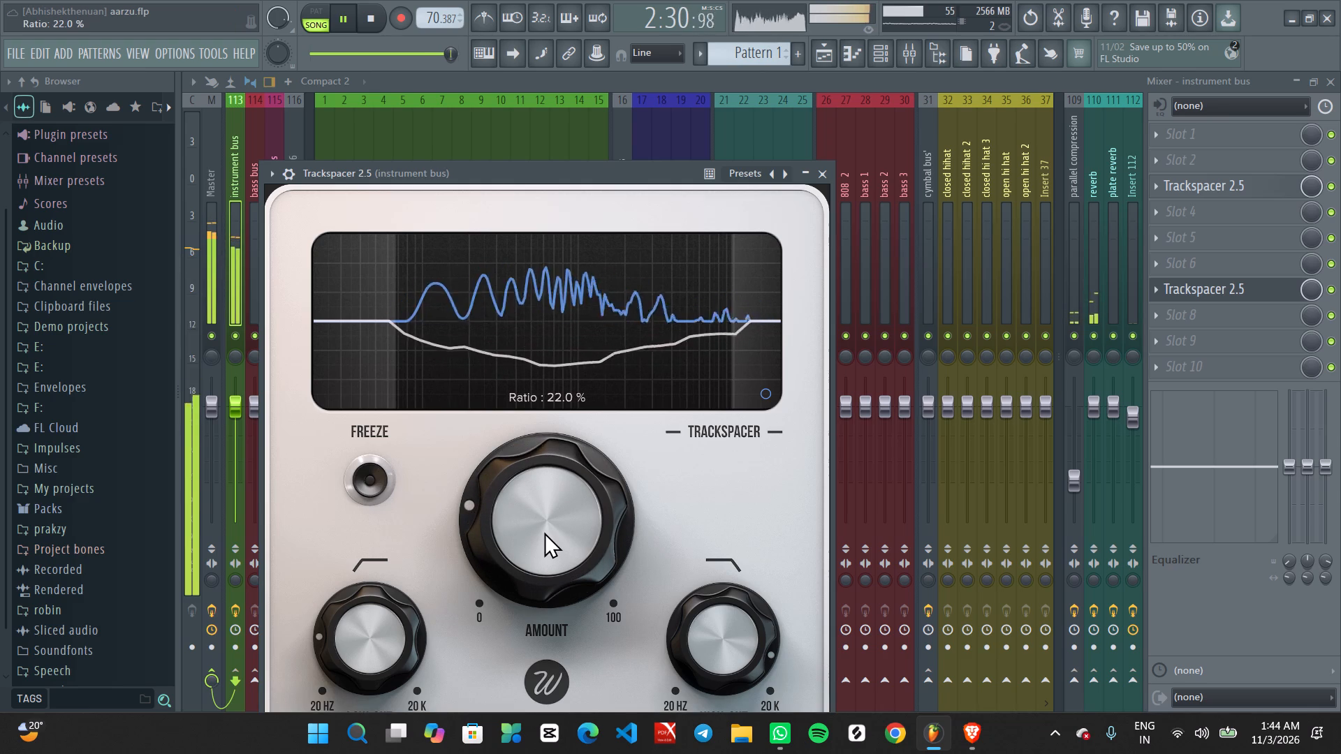
scroll(544, 532, "down", 2)
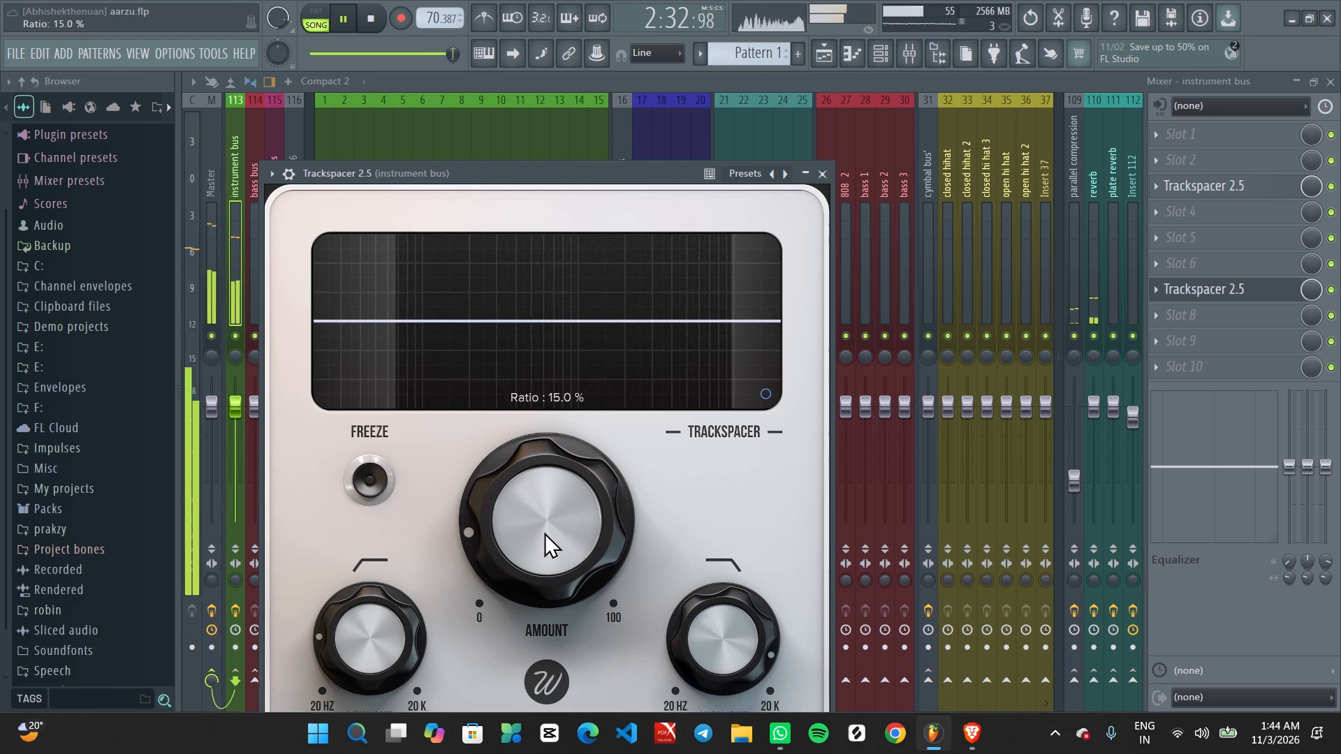
scroll(544, 532, "up", 1)
Replay from the end of the third hook and check how the slot 7 Trackspacer reacts on the instrument bus.
key("space")
key("space")
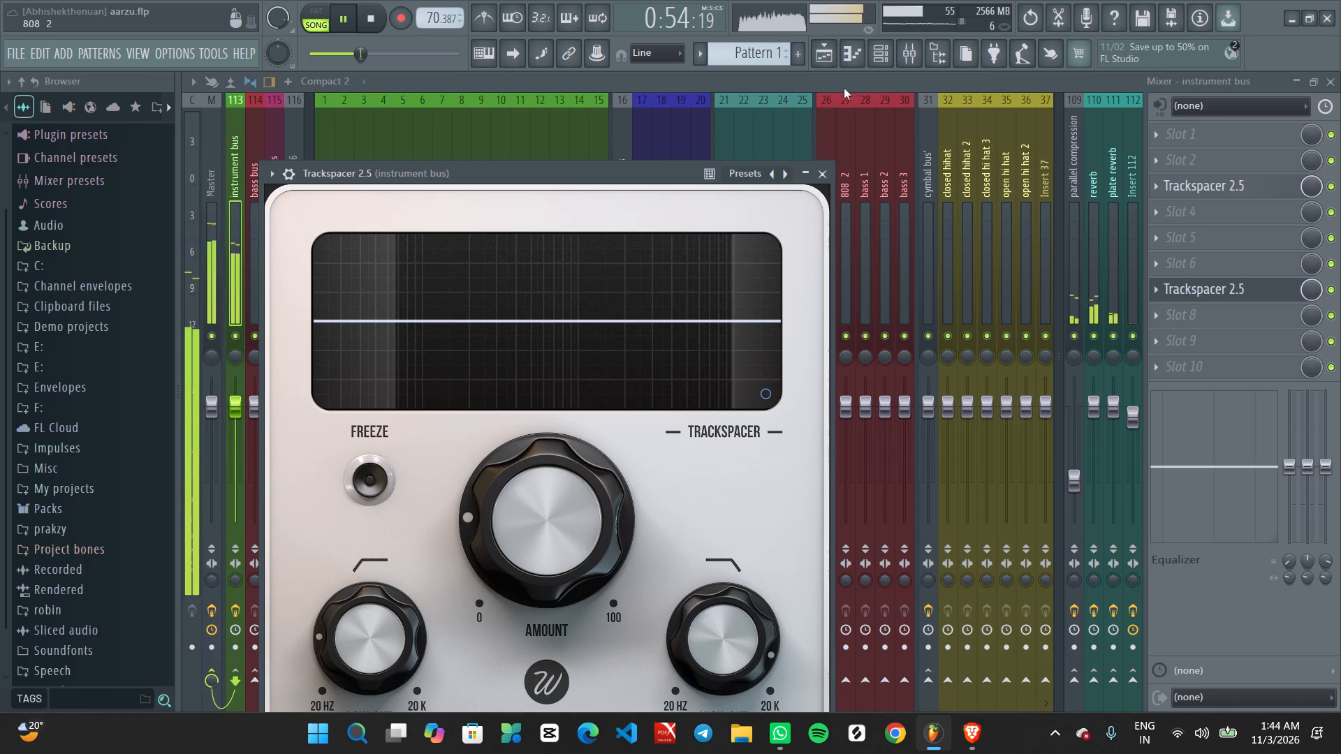
left_click(834, 52)
left_click(879, 125)
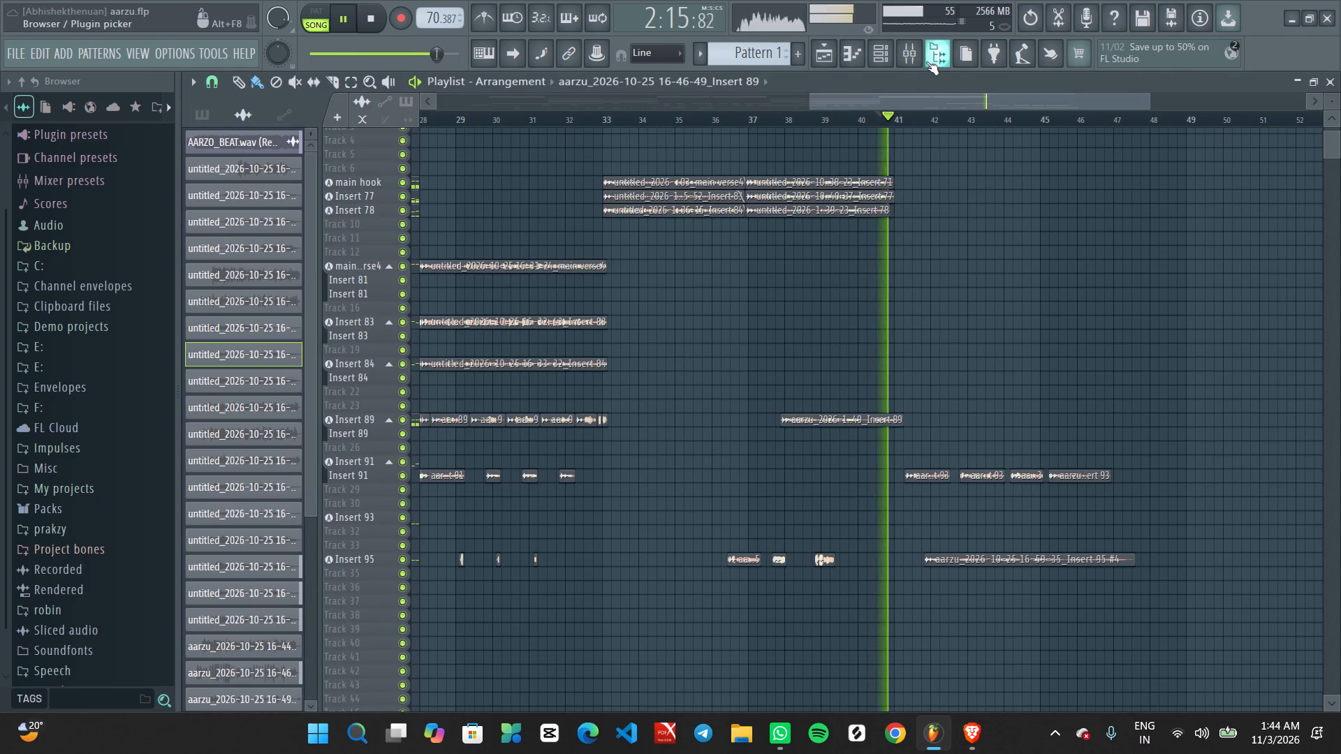
left_click(912, 59)
left_click(1256, 298)
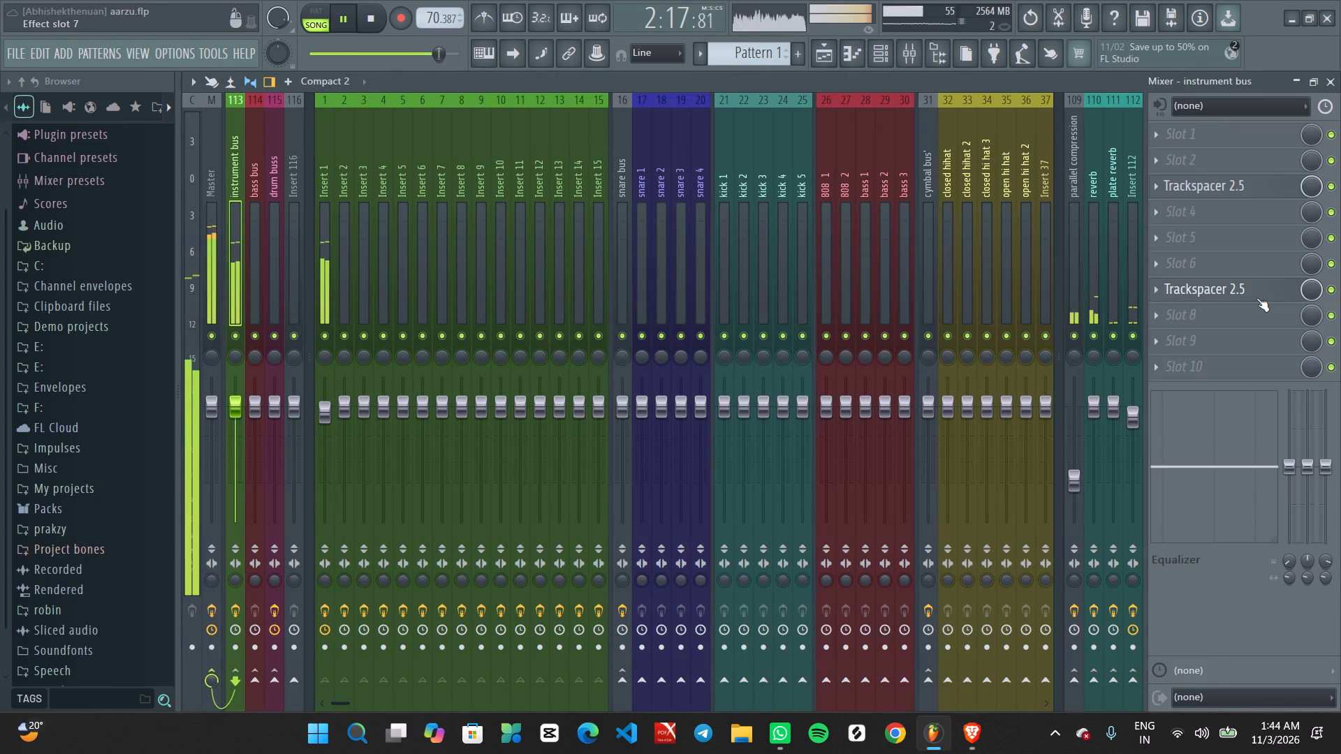
left_click(1256, 298)
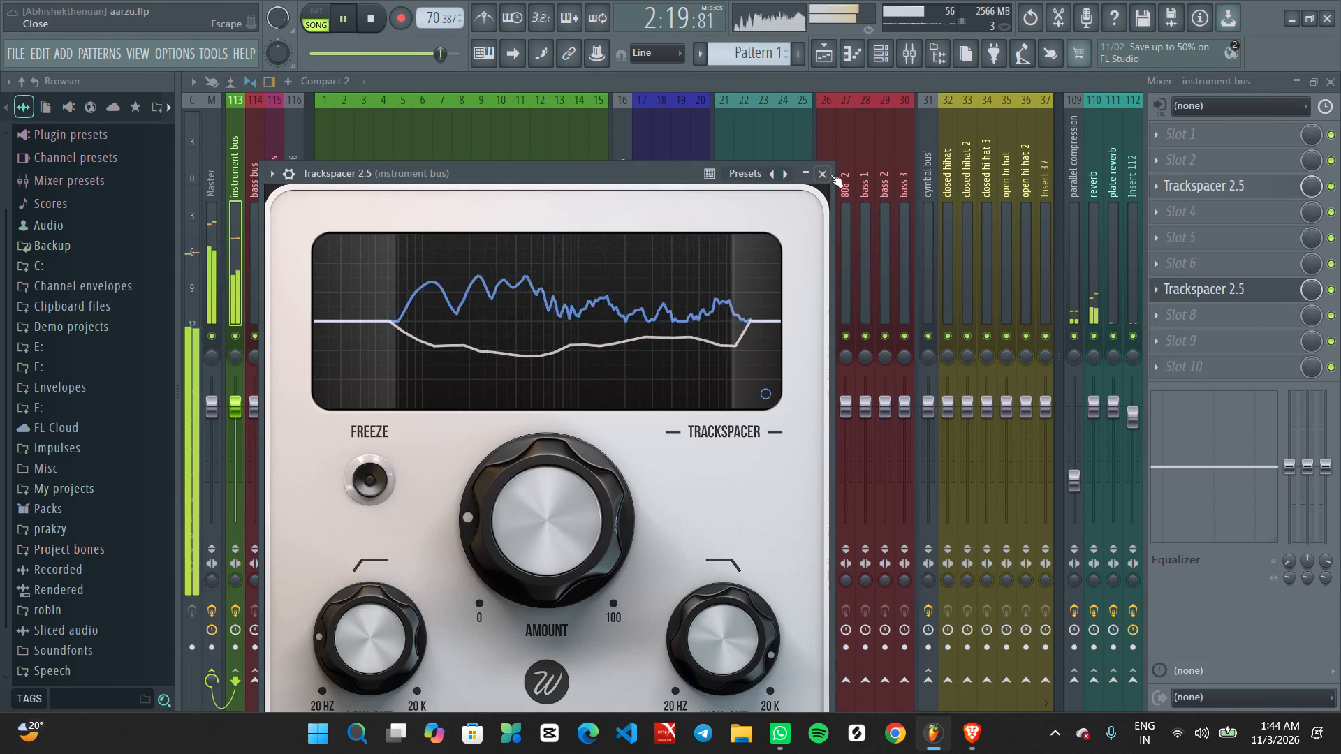
left_click(830, 175)
Look through the vocal mixer tracks during the outro, examining the levels and effect chains of Insert 91 and Insert 99.
scroll(904, 198, "down", 7)
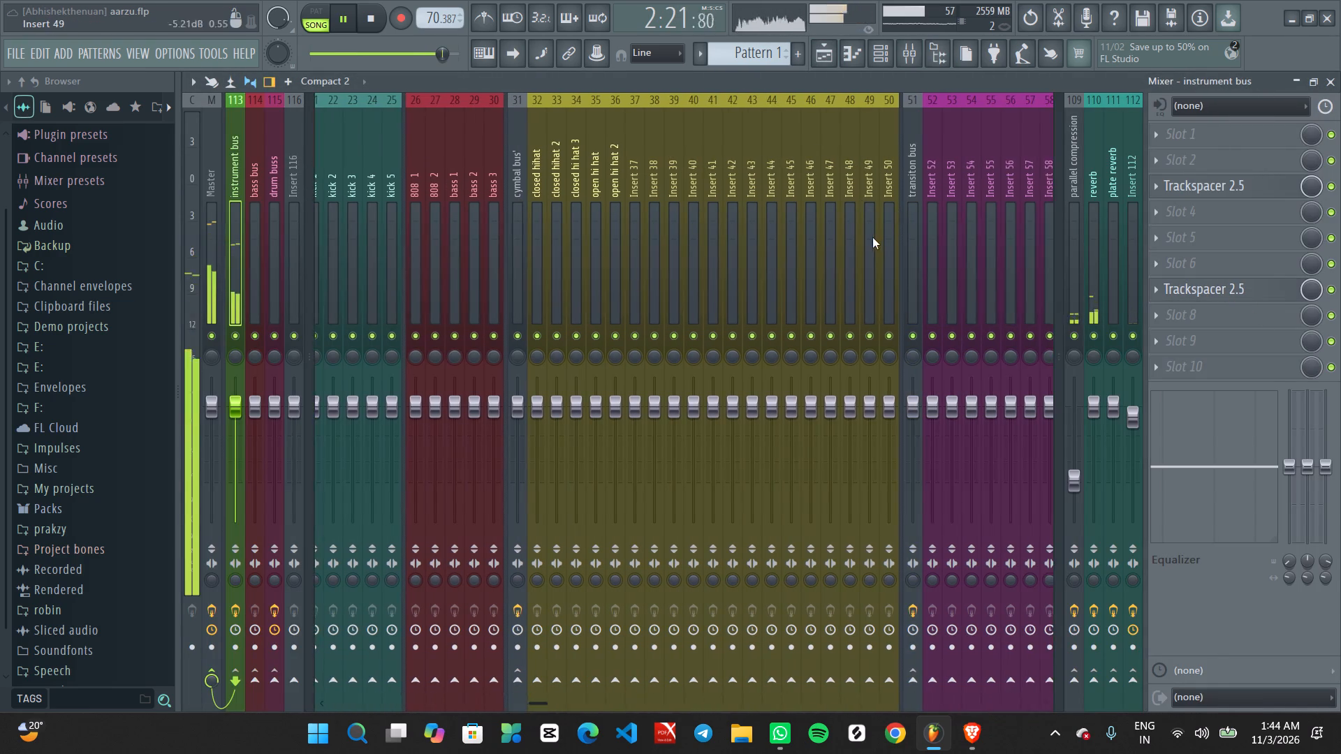
scroll(872, 237, "down", 1)
scroll(872, 237, "up", 1)
scroll(872, 237, "down", 7)
scroll(872, 237, "up", 1)
scroll(872, 237, "down", 12)
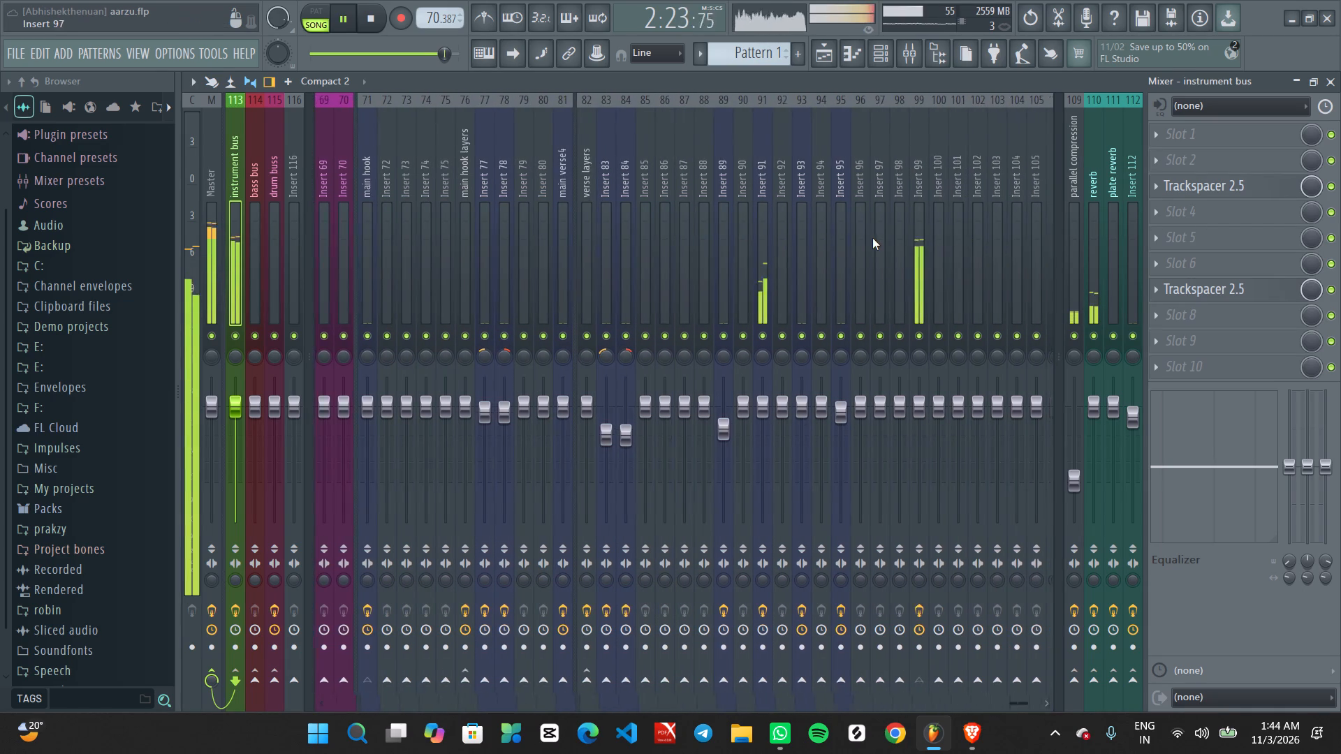
left_click(847, 243)
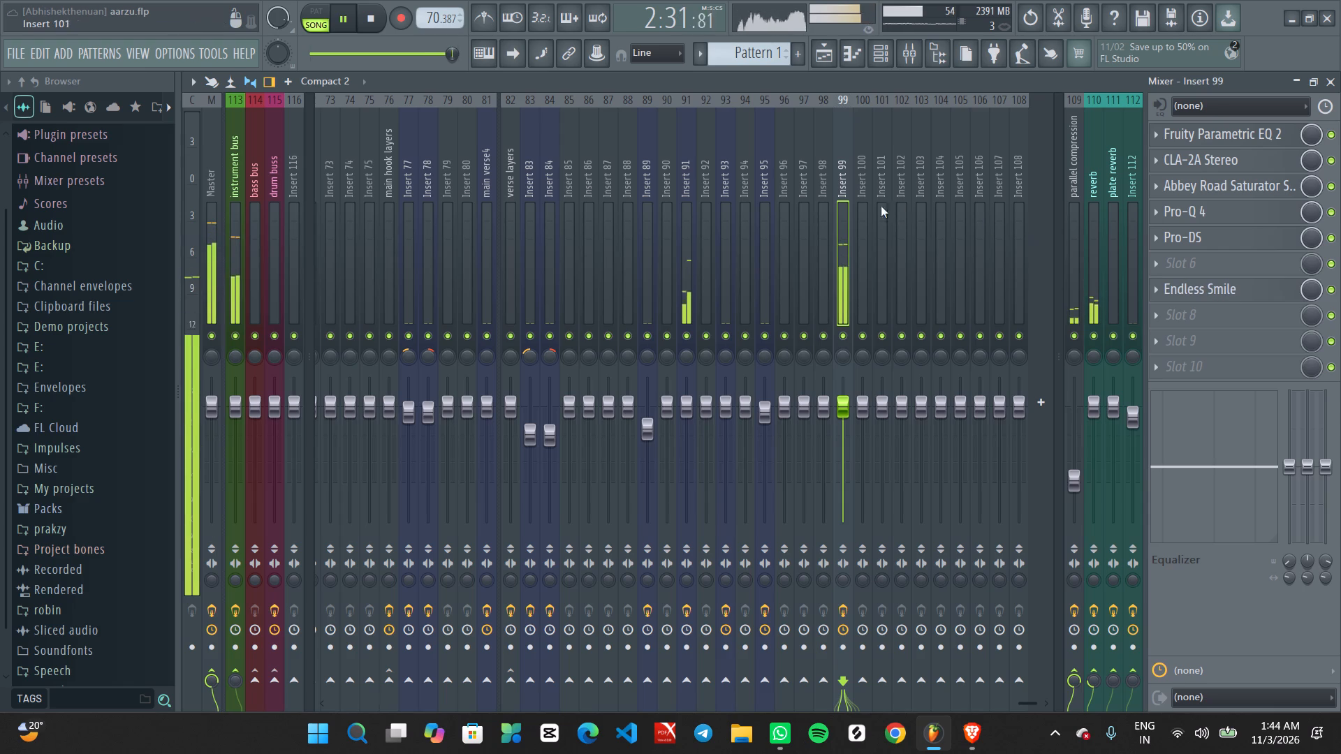
left_click(691, 240)
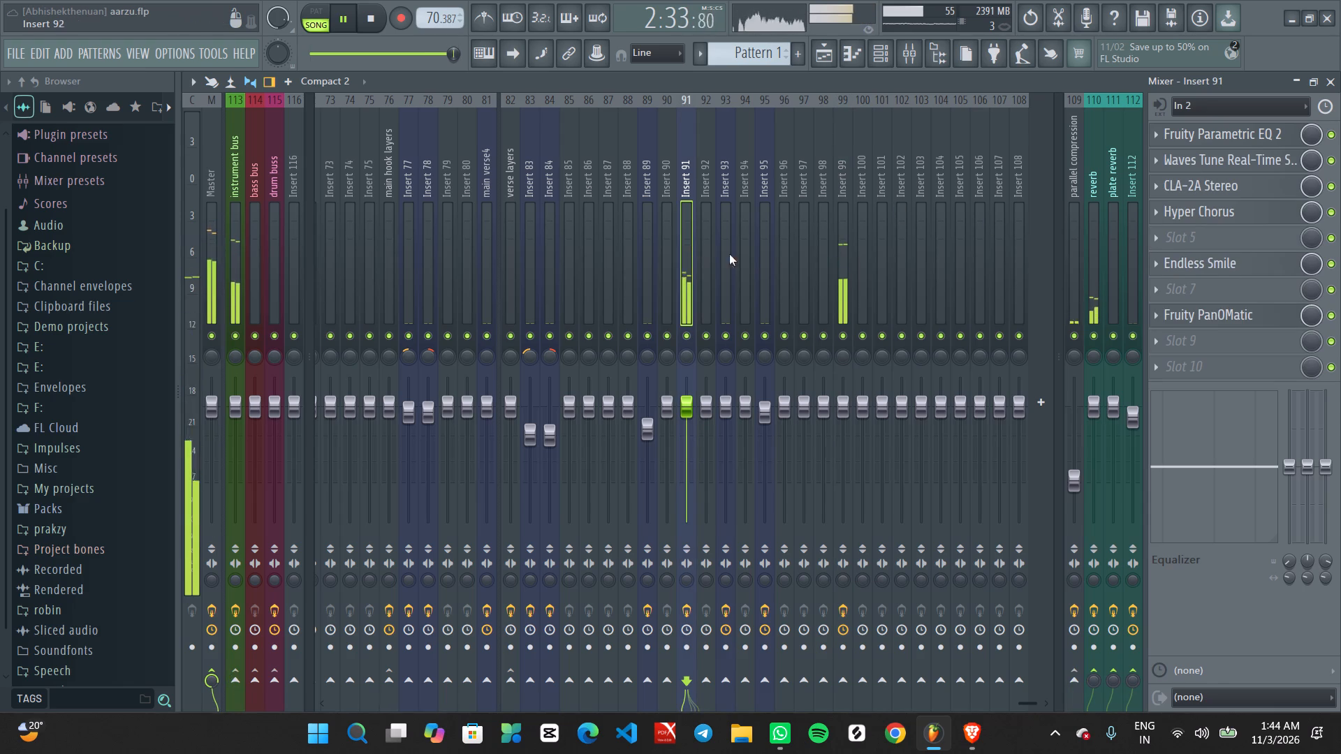
left_click(846, 249)
Return to the playlist overview and save the aarzu project.
left_click(824, 52)
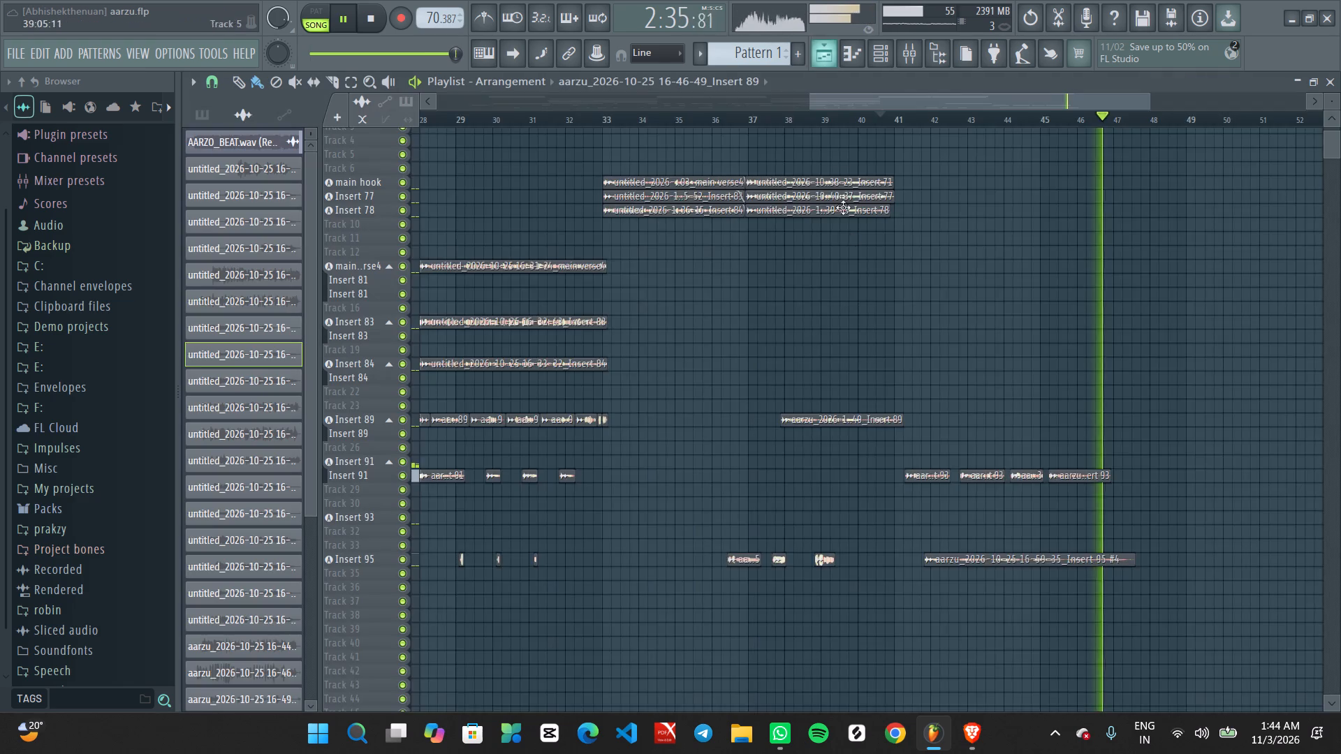
scroll(844, 258, "down", 2, "ctrl")
scroll(843, 265, "up", 1, "ctrl")
scroll(842, 267, "down", 14, "ctrl")
key("ctrl+s")
key("s")
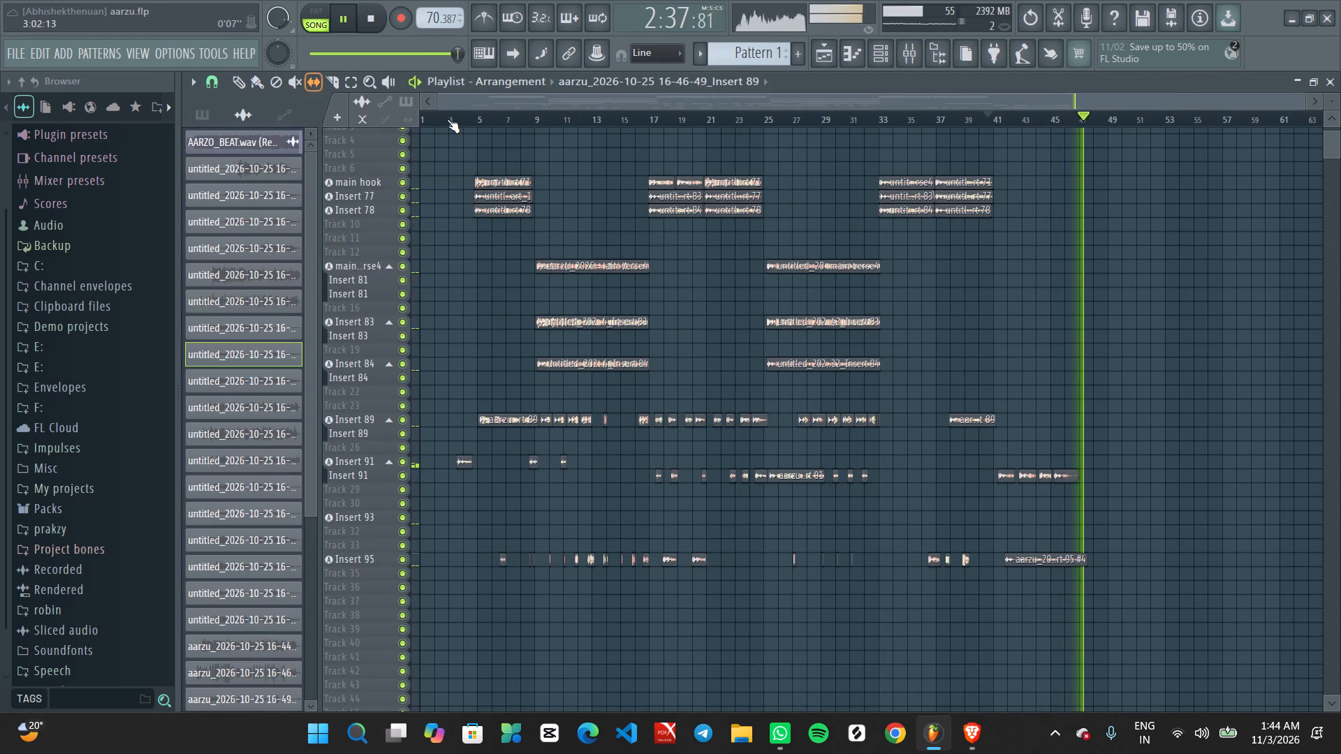
Play the song from the start, skip to just before the first hook, and look over the intro and hook clips.
left_click_drag(441, 119, 413, 120)
key("space")
scroll(476, 289, "up", 4, "ctrl")
middle_click_drag(520, 320, 799, 415)
key("space")
scroll(587, 246, "up", 2, "ctrl")
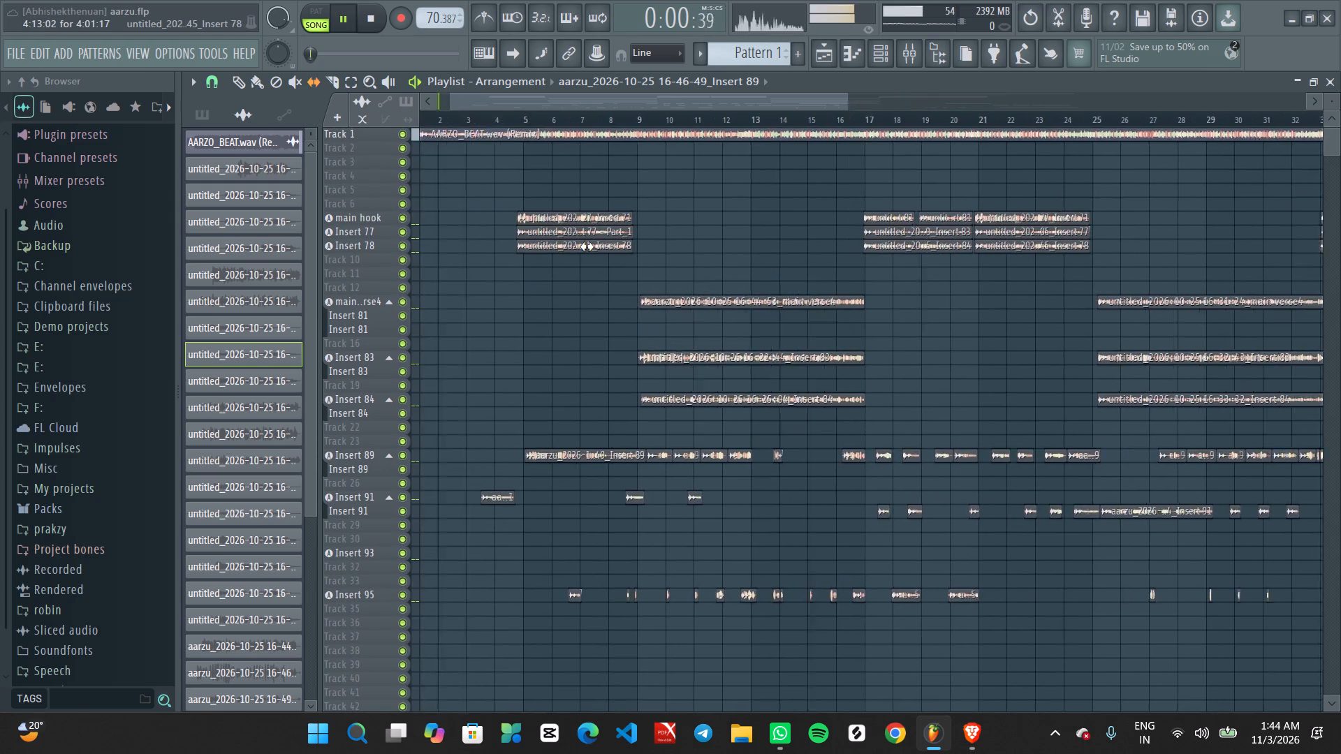
middle_click_drag(599, 244, 740, 276)
left_click(534, 115)
scroll(459, 352, "up", 3, "ctrl")
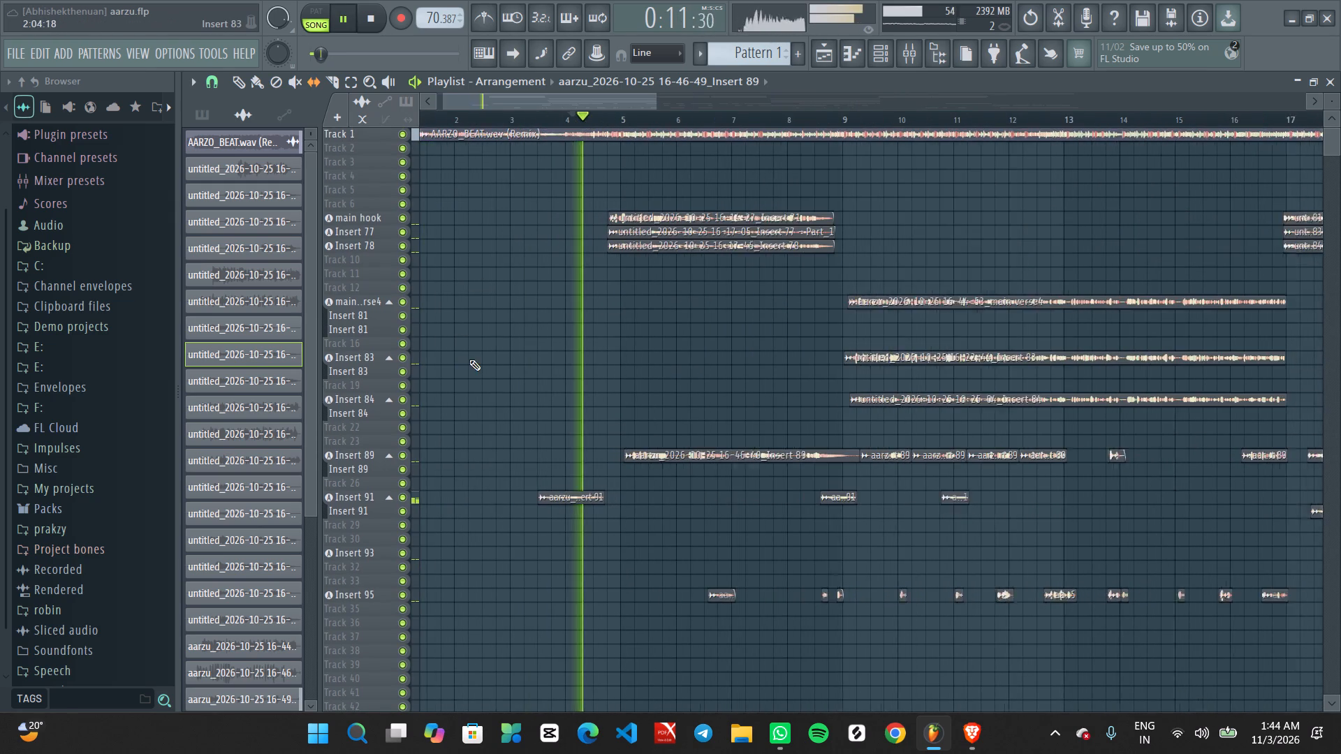
middle_click_drag(503, 365, 662, 401)
scroll(703, 409, "up", 5, "ctrl")
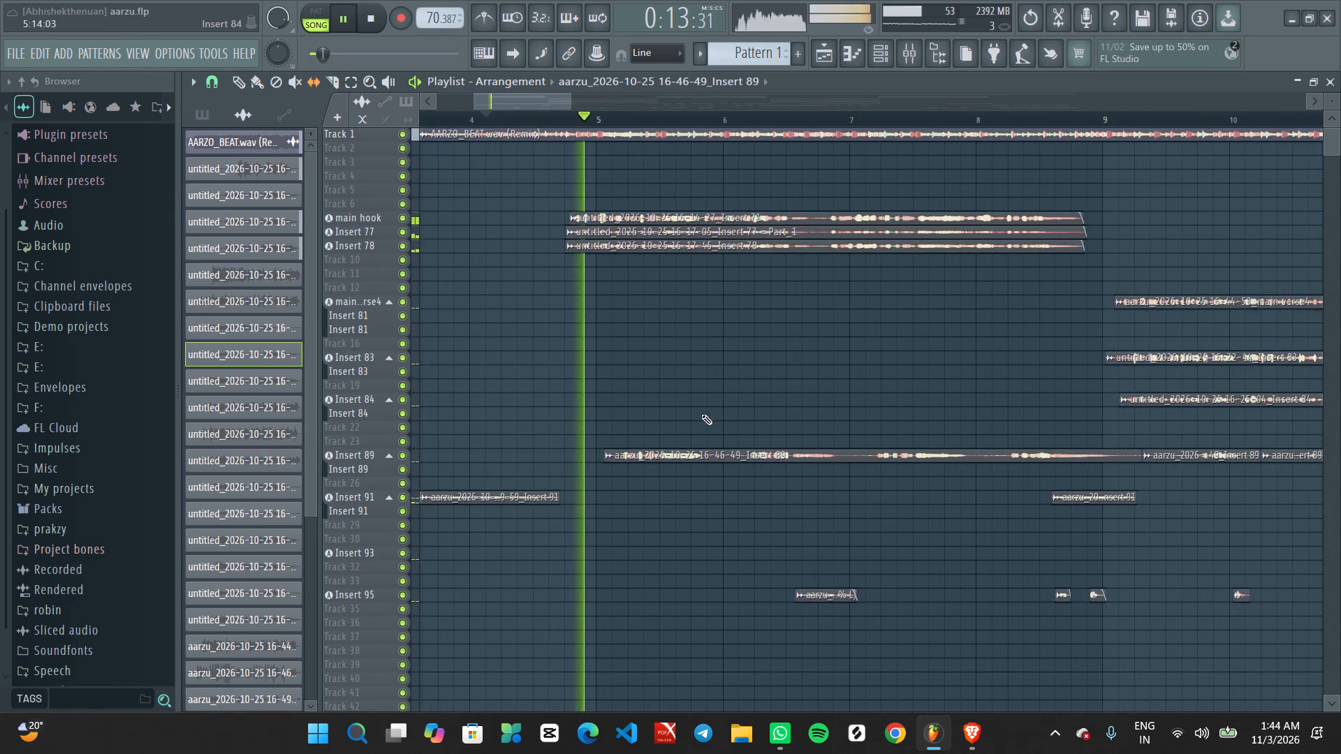
scroll(708, 414, "down", 8, "ctrl")
scroll(705, 414, "up", 3, "ctrl")
middle_click_drag(671, 422, 906, 451)
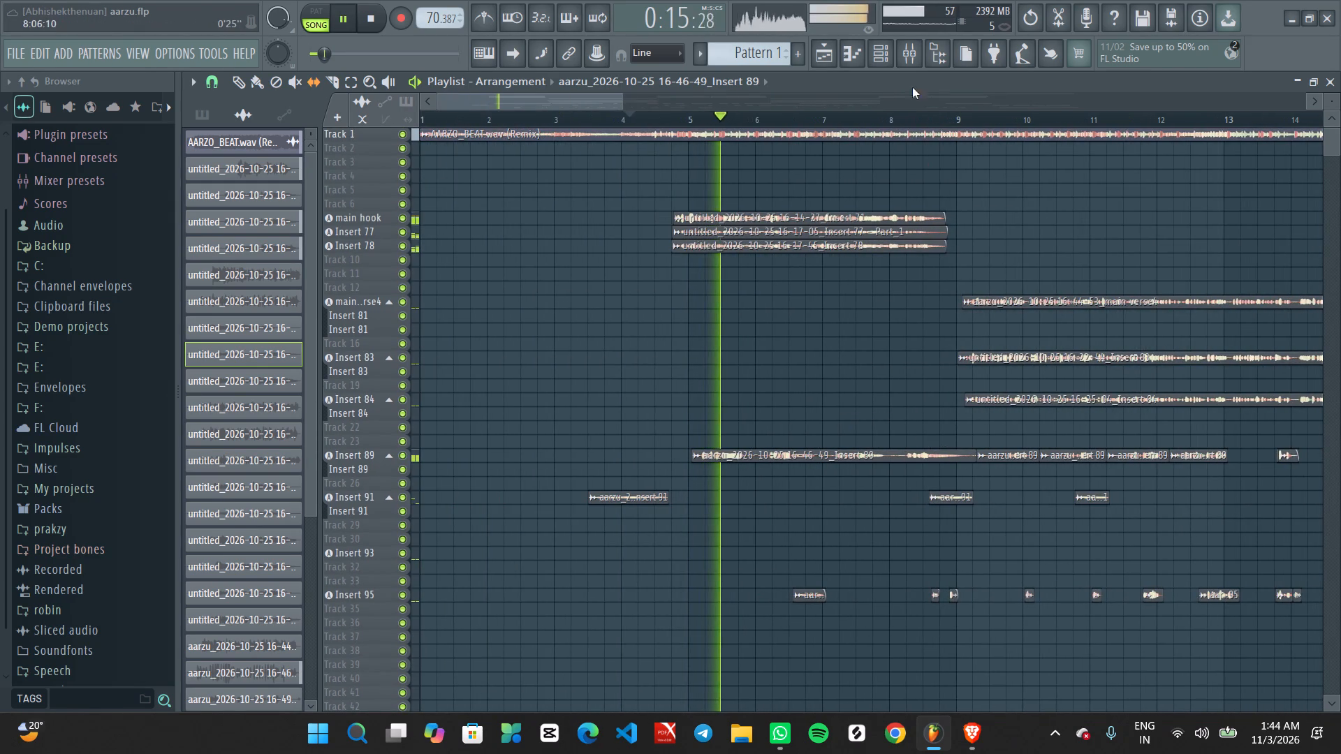
Set the Waves Tune Real-Time speed and note transition to 0.1 ms on the main hook mixer track.
left_click(914, 68)
left_click(916, 53)
scroll(501, 257, "up", 5)
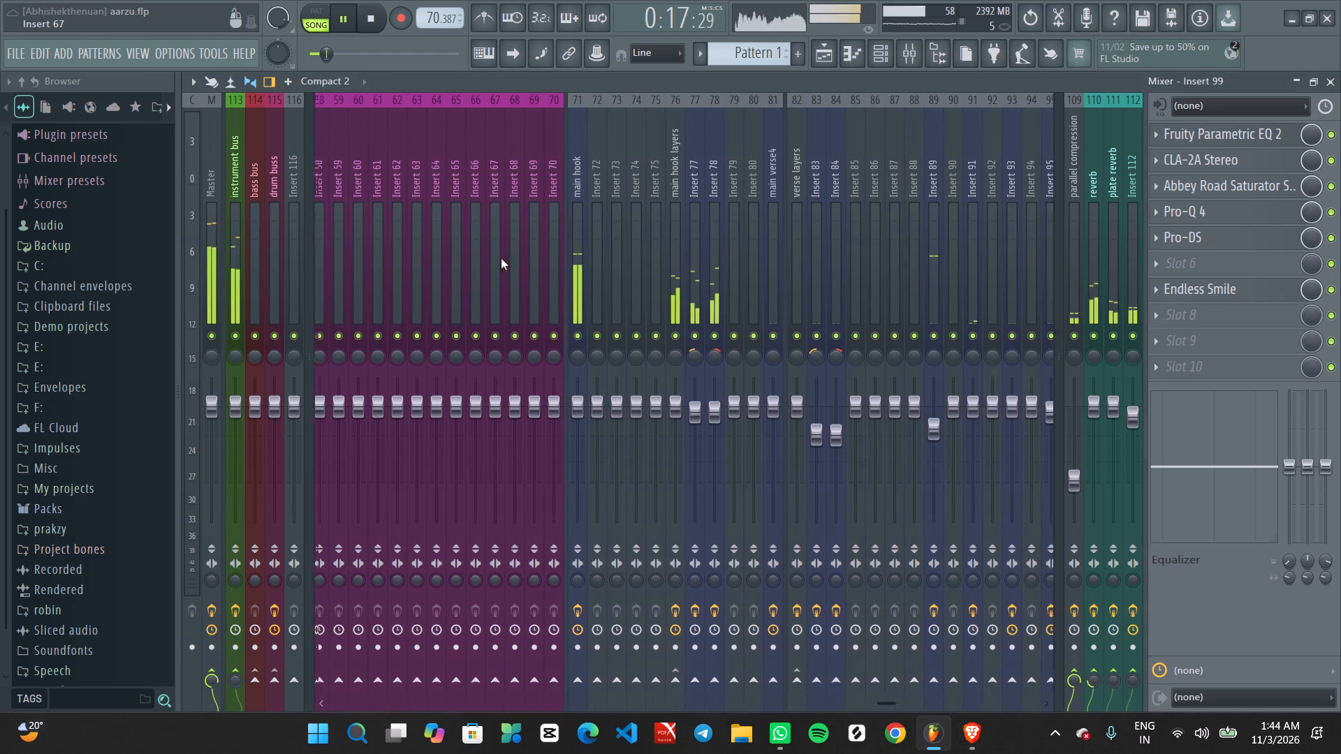
left_click(590, 287)
left_click(1268, 168)
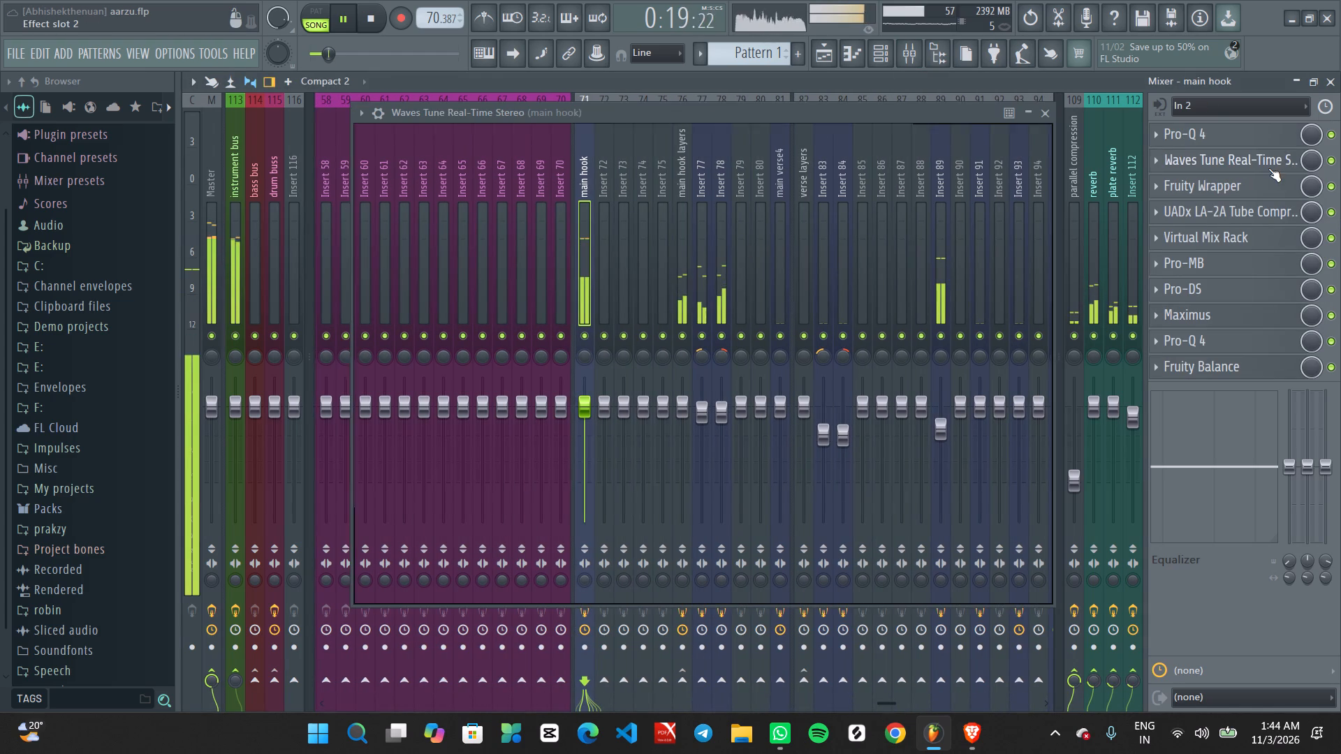
left_click_drag(629, 230, 633, 286)
left_click_drag(414, 228, 467, 297)
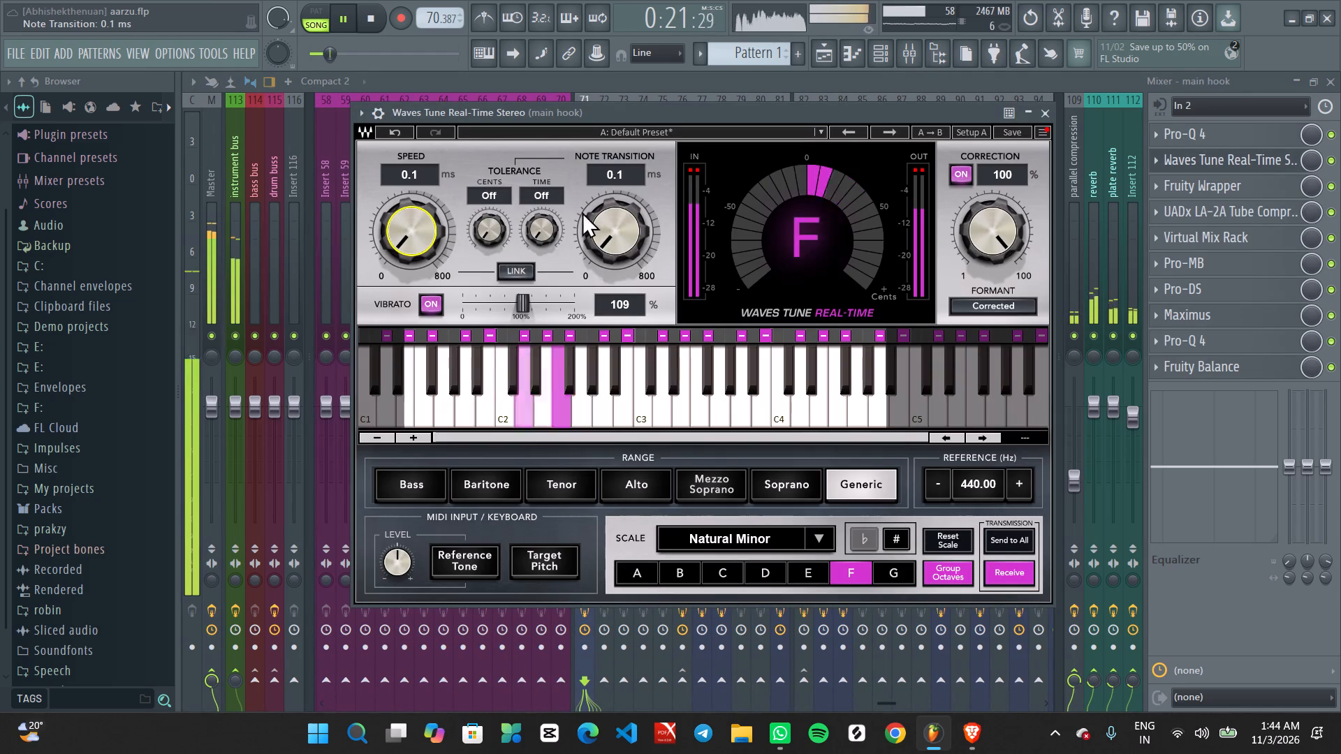
left_click_drag(594, 221, 659, 269)
left_click(1047, 116)
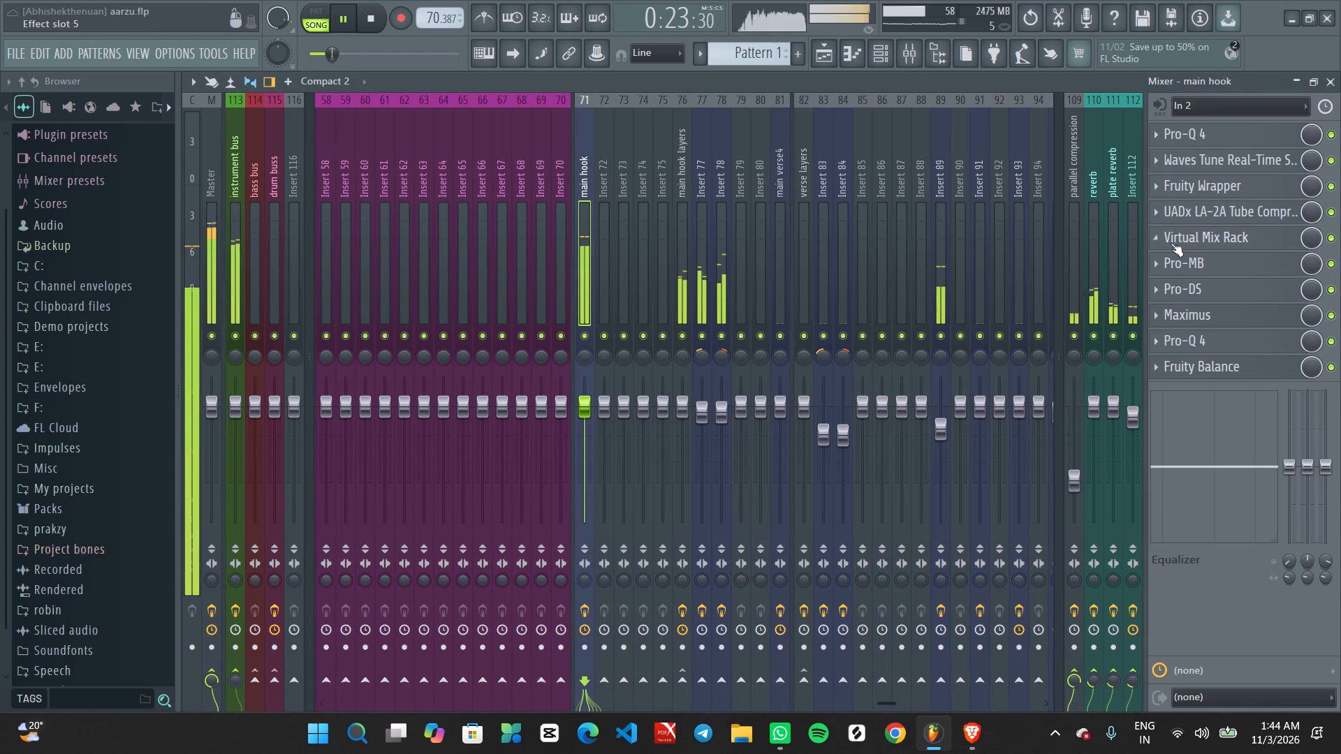
Set the Waves Tune Real-Time note transition and speed to 0.1 ms on the main hook layers mixer track.
left_click(682, 222)
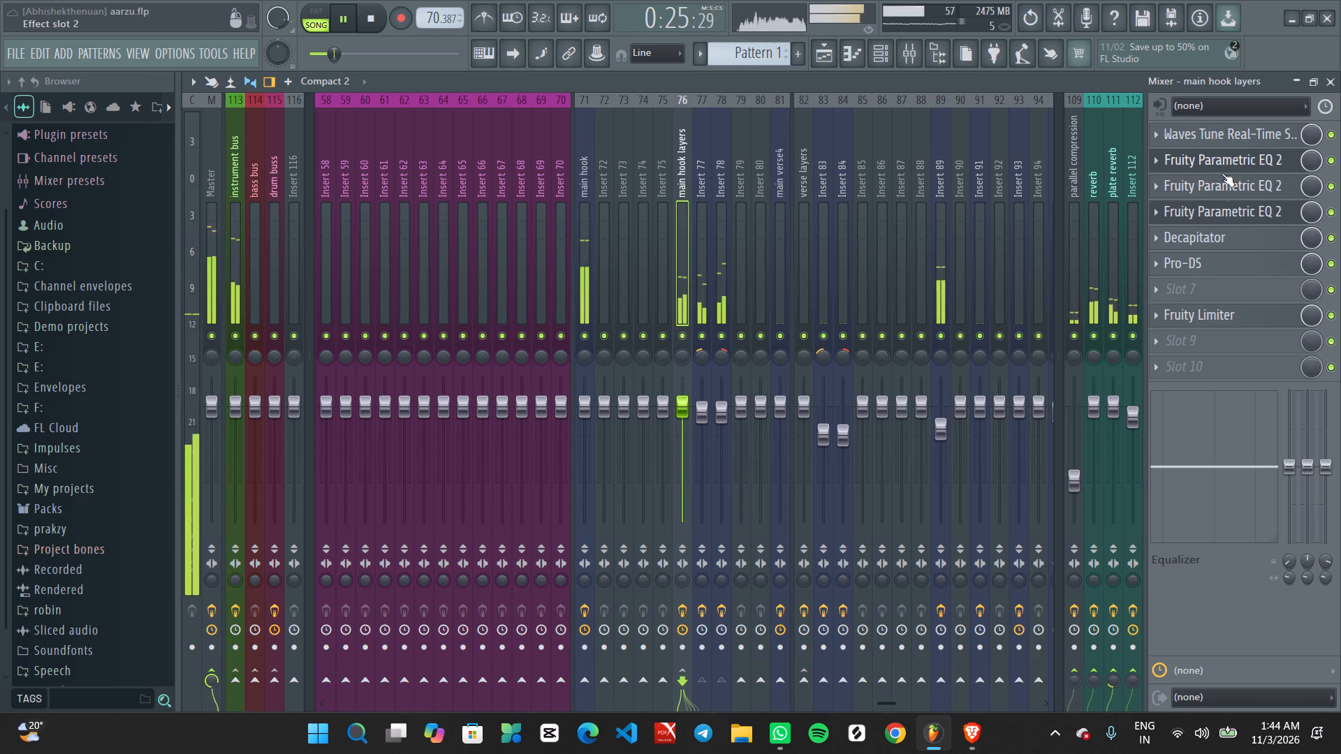
left_click(1222, 139)
left_click_drag(621, 224, 652, 288)
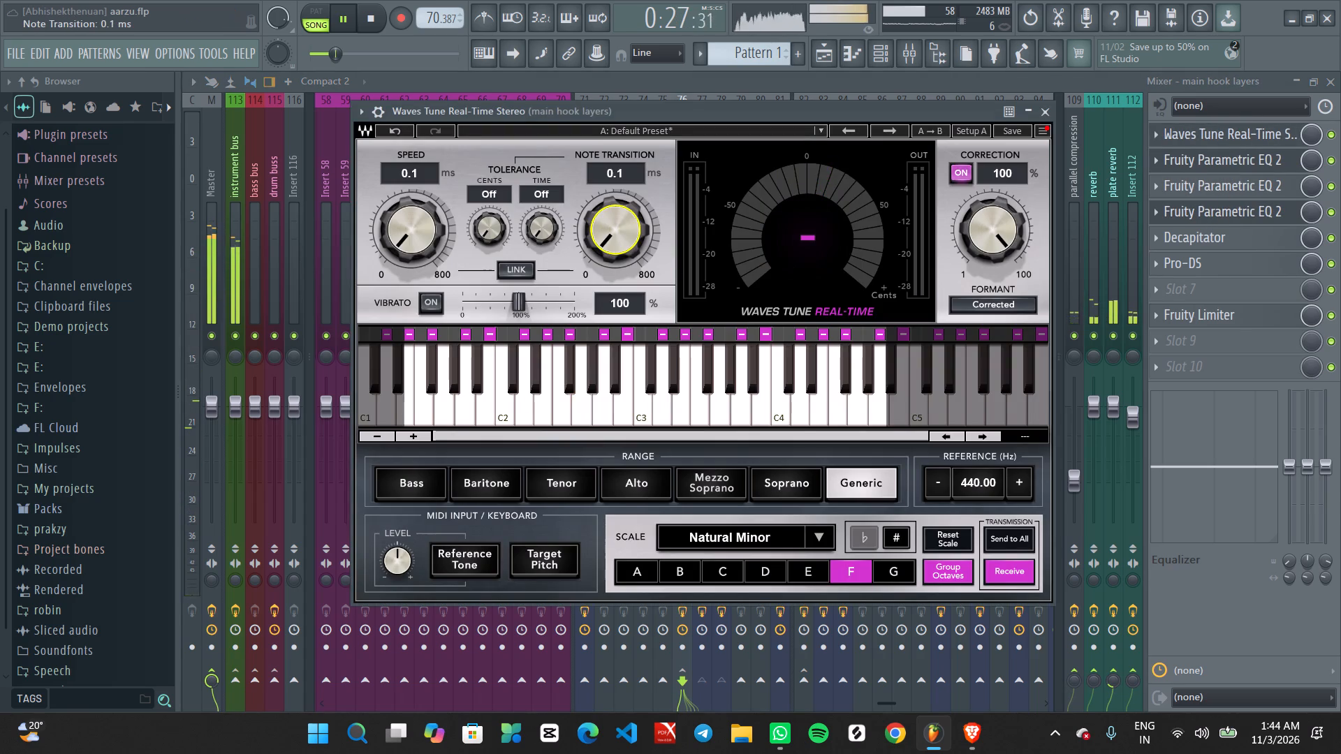
left_click_drag(652, 288, 652, 288)
left_click_drag(406, 235, 475, 296)
left_click(1046, 117)
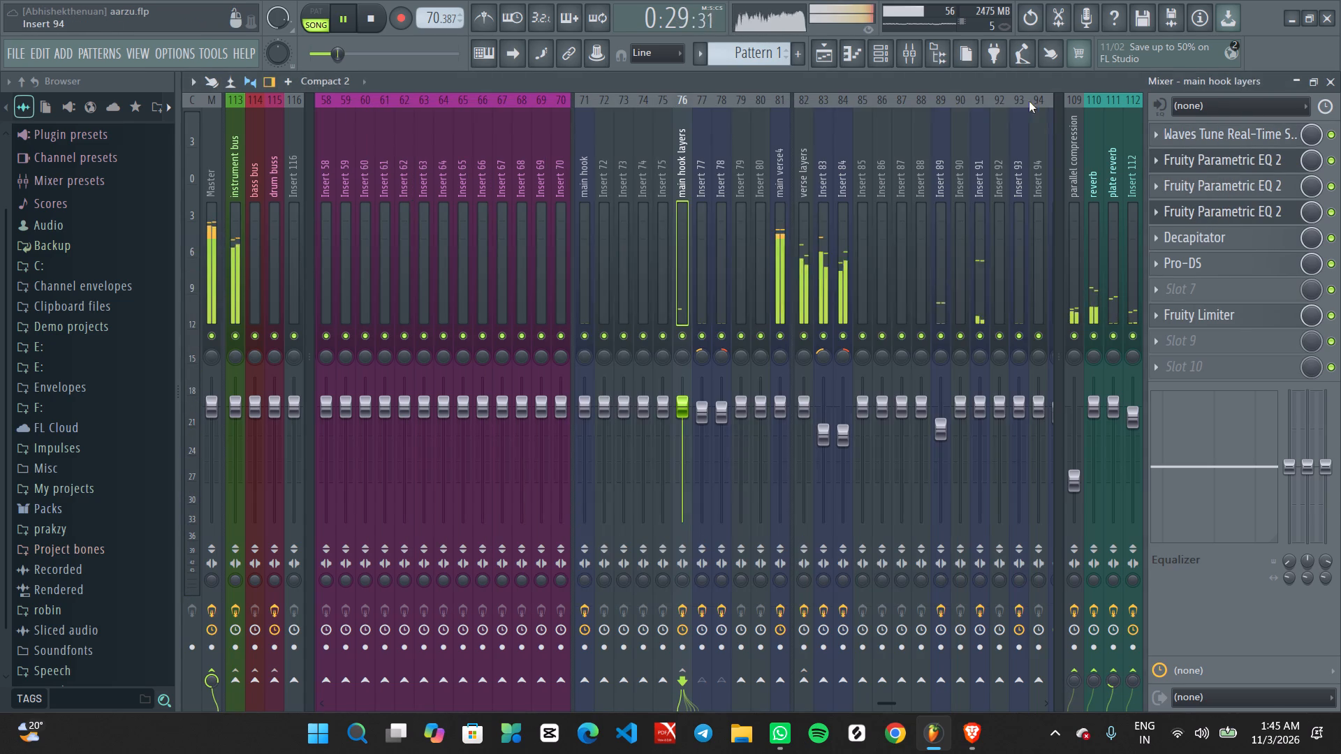
Look over the arrangement in the playlist during the first verse and save the project.
left_click(837, 58)
scroll(819, 117, "down", 8, "ctrl")
scroll(668, 383, "up", 2, "ctrl")
middle_click_drag(677, 394, 752, 409)
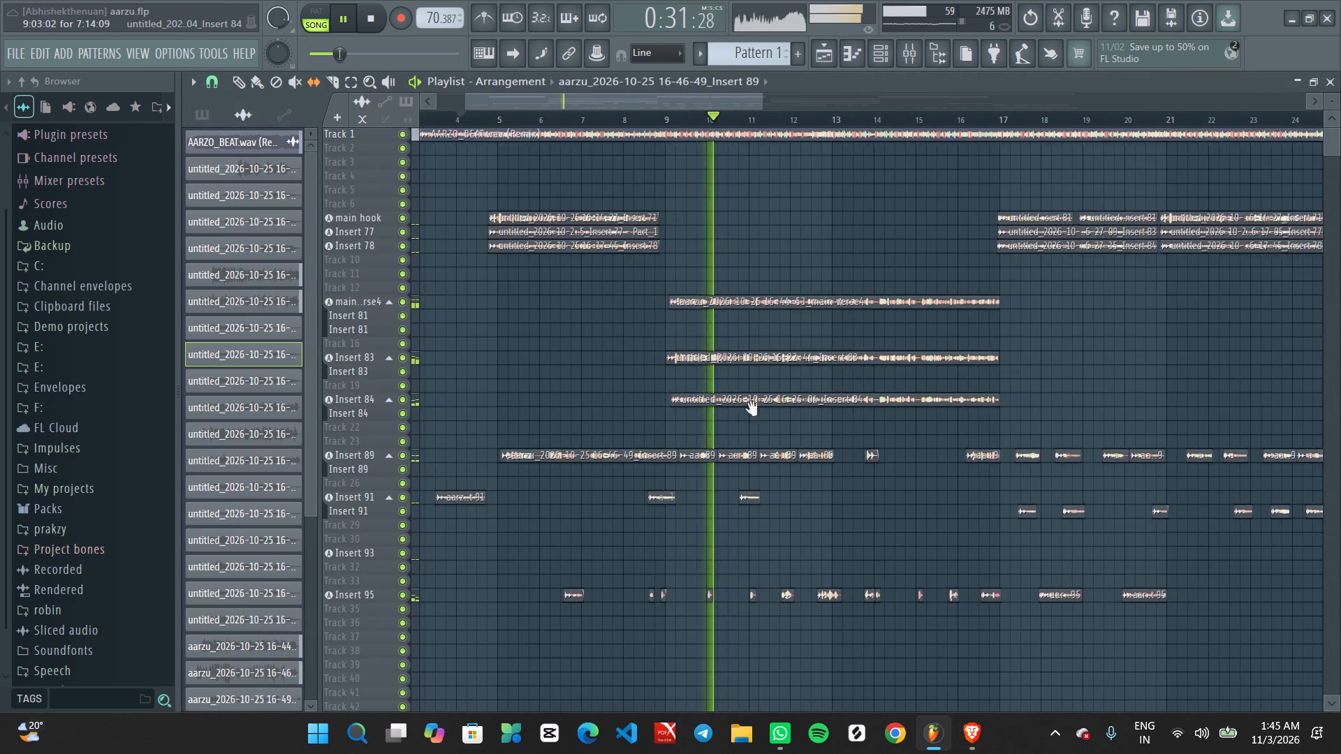
middle_click_drag(752, 409, 955, 450)
scroll(953, 453, "up", 2, "ctrl")
middle_click_drag(903, 475, 956, 405)
scroll(951, 398, "down", 16, "ctrl")
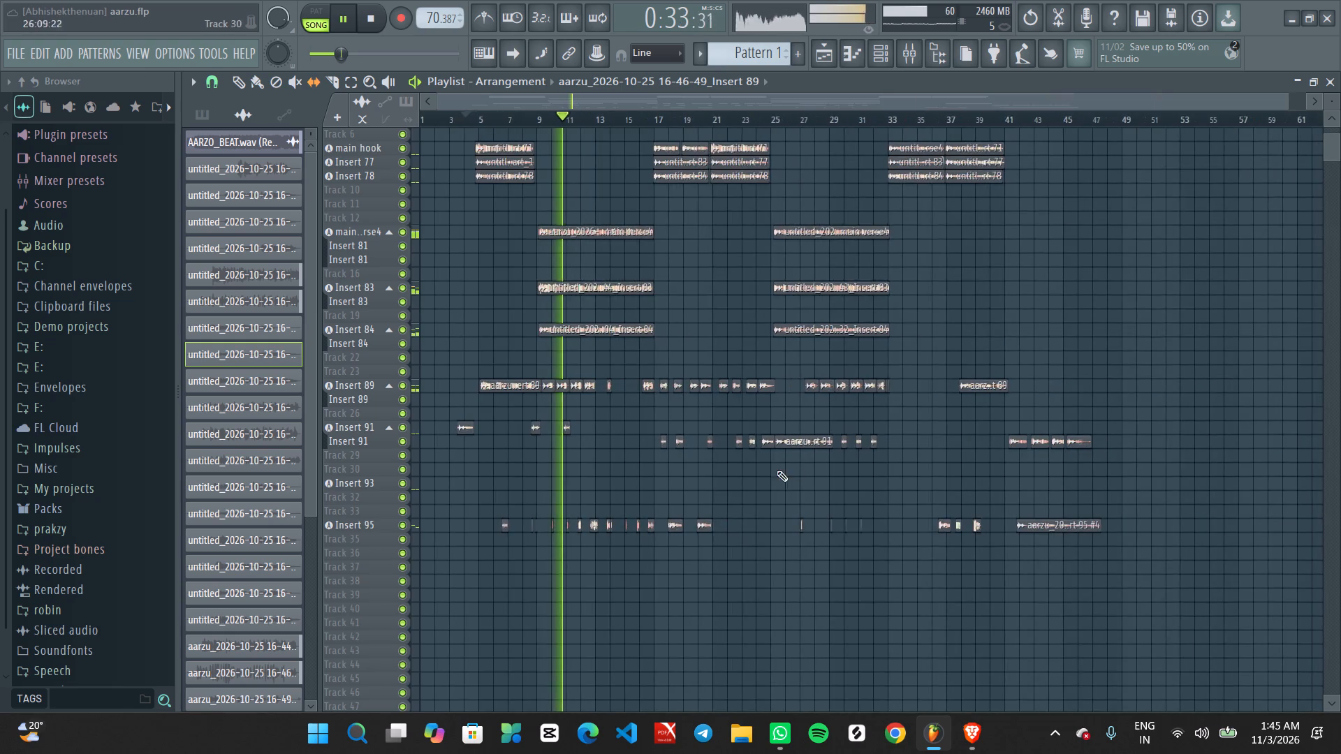
key("ctrl+s")
scroll(631, 487, "up", 5, "ctrl")
middle_click_drag(629, 485, 967, 537)
scroll(845, 497, "down", 7, "ctrl")
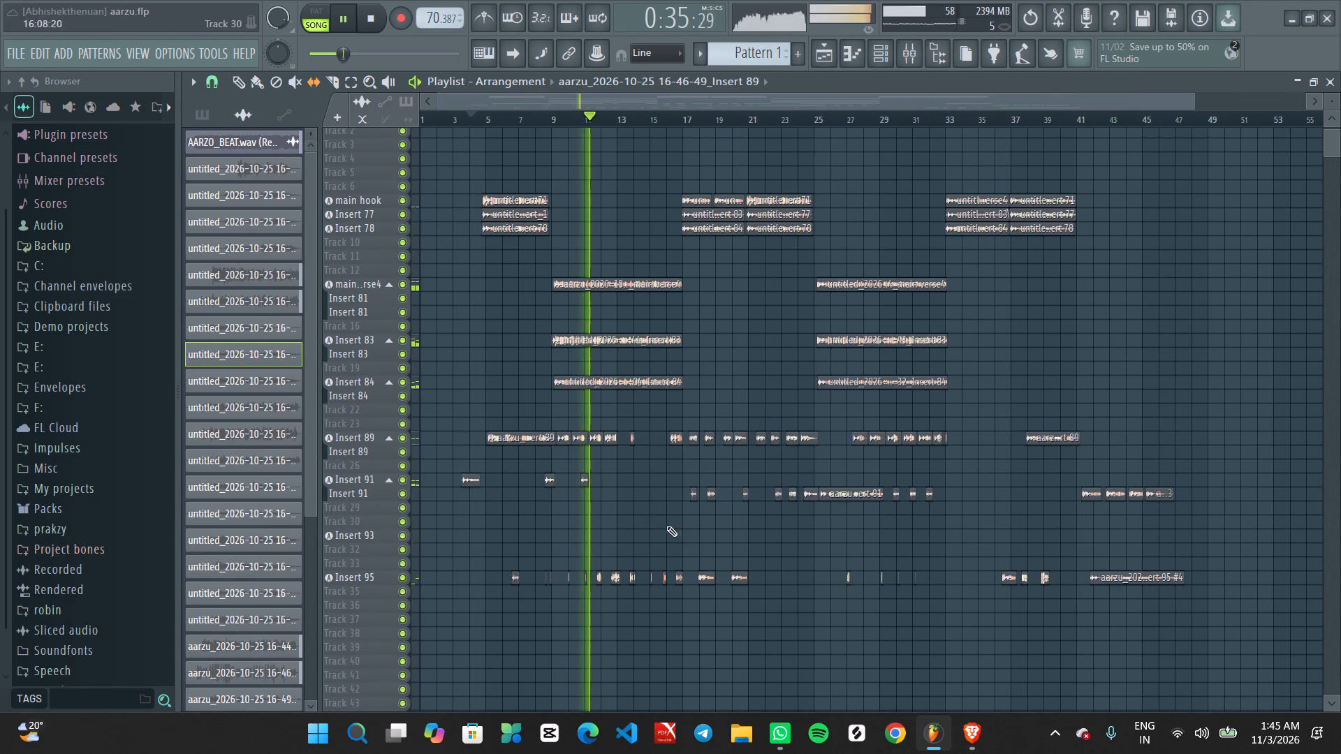
key("ctrl+s")
Replay from just before the first hook and look over the hook, verse and backing vocal clips across the arrangement.
key("space")
key("space")
scroll(478, 126, "up", 3, "ctrl")
middle_click_drag(462, 256, 735, 349)
scroll(629, 390, "up", 1, "ctrl")
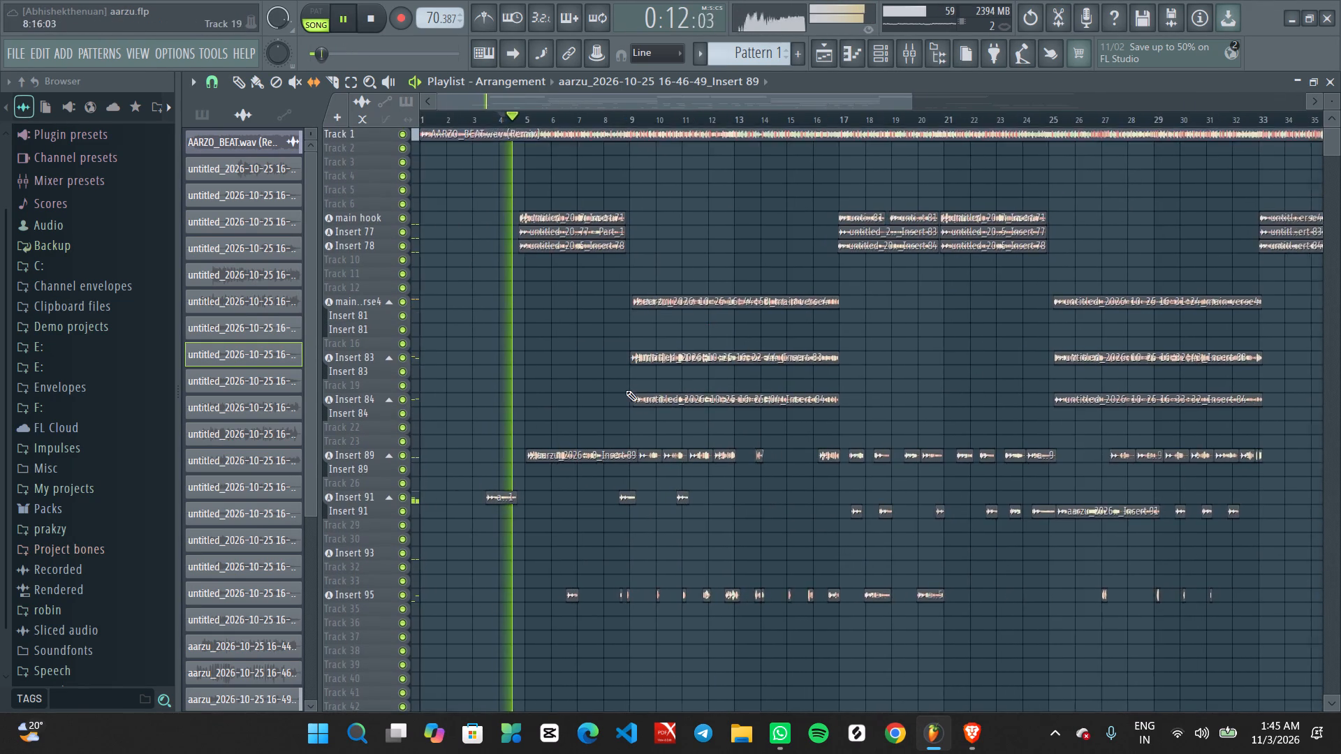
scroll(626, 390, "up", 2, "ctrl")
middle_click_drag(509, 420, 831, 487)
scroll(608, 447, "up", 1, "ctrl")
middle_click_drag(594, 445, 738, 515)
scroll(703, 496, "down", 7, "ctrl")
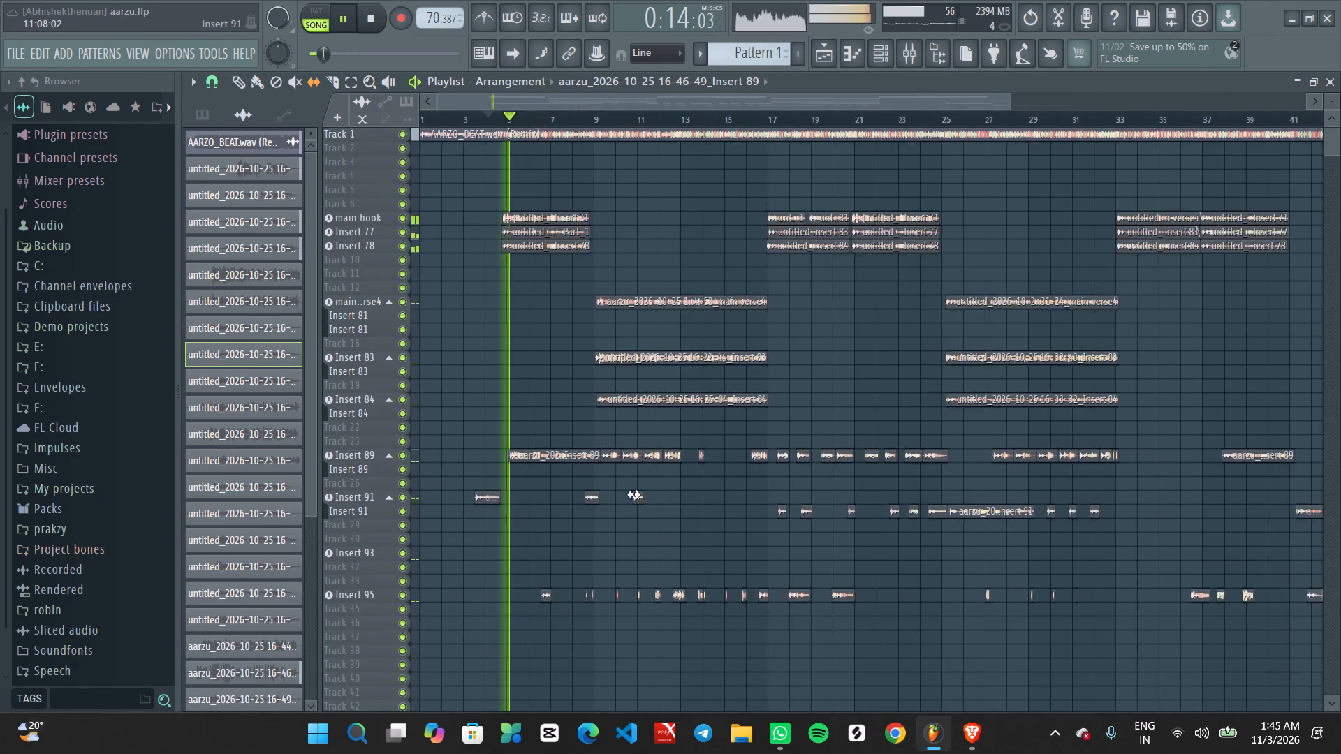
scroll(604, 480, "down", 9, "ctrl")
scroll(496, 455, "up", 3, "ctrl")
middle_click_drag(535, 475, 776, 526)
scroll(513, 469, "down", 4, "ctrl")
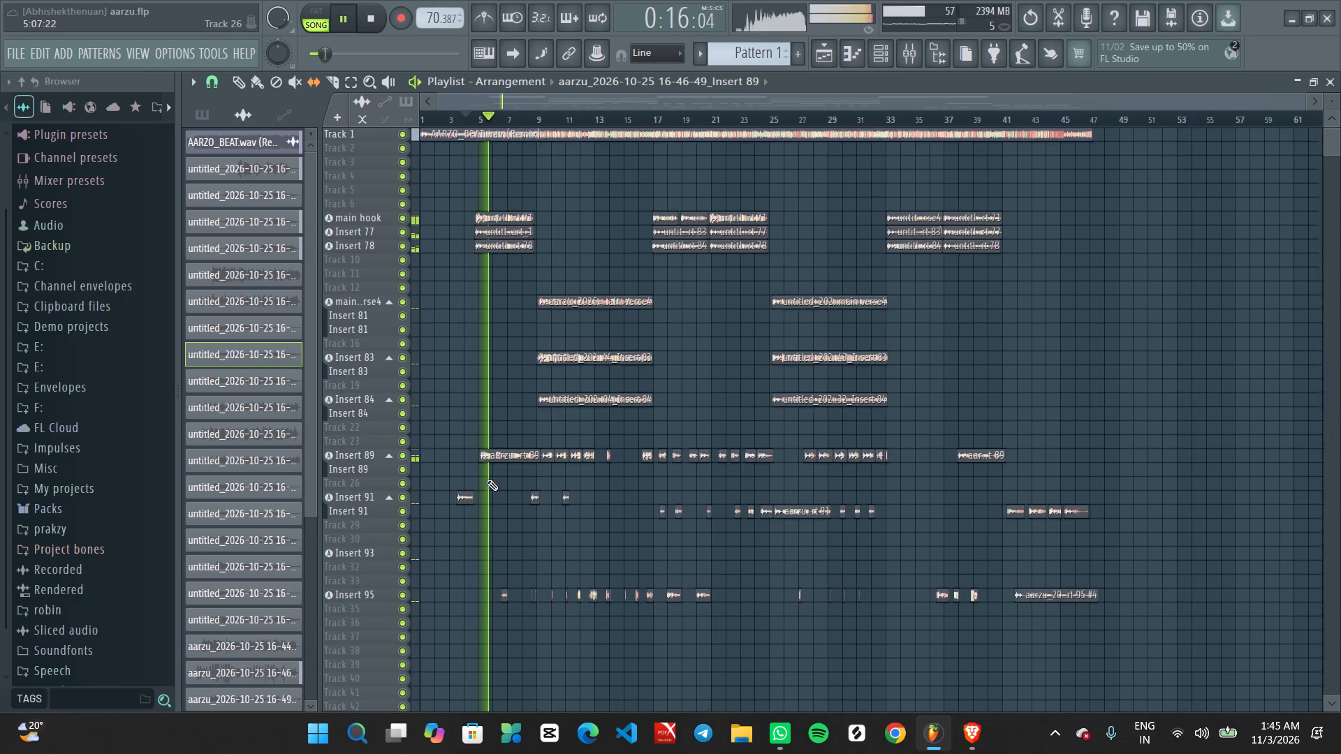
Save the aarzu project and pause playback.
key("ctrl+s")
key("space")
Set up an MP3 export of the song to the Desktop under the file name aarzu mp3 final 2.
left_click_drag(0, 47, 7, 47)
left_click(14, 52)
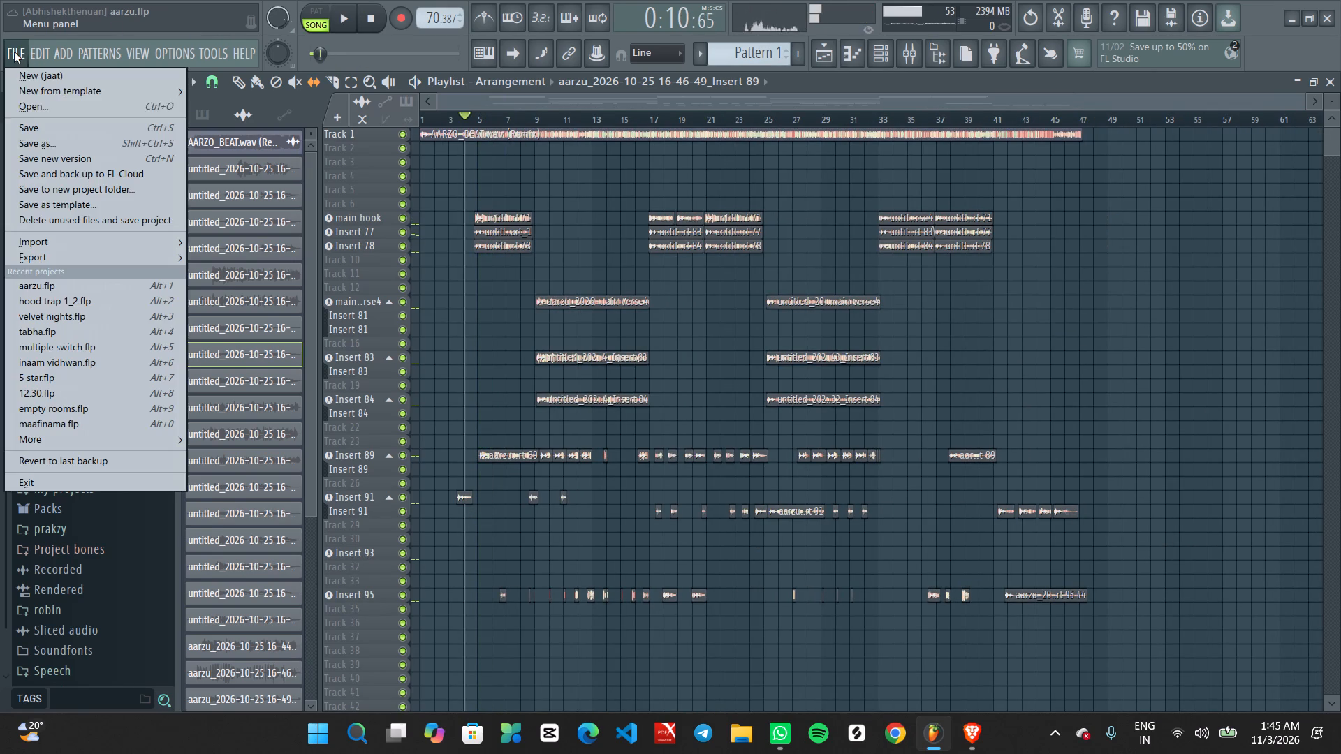
left_click(241, 289)
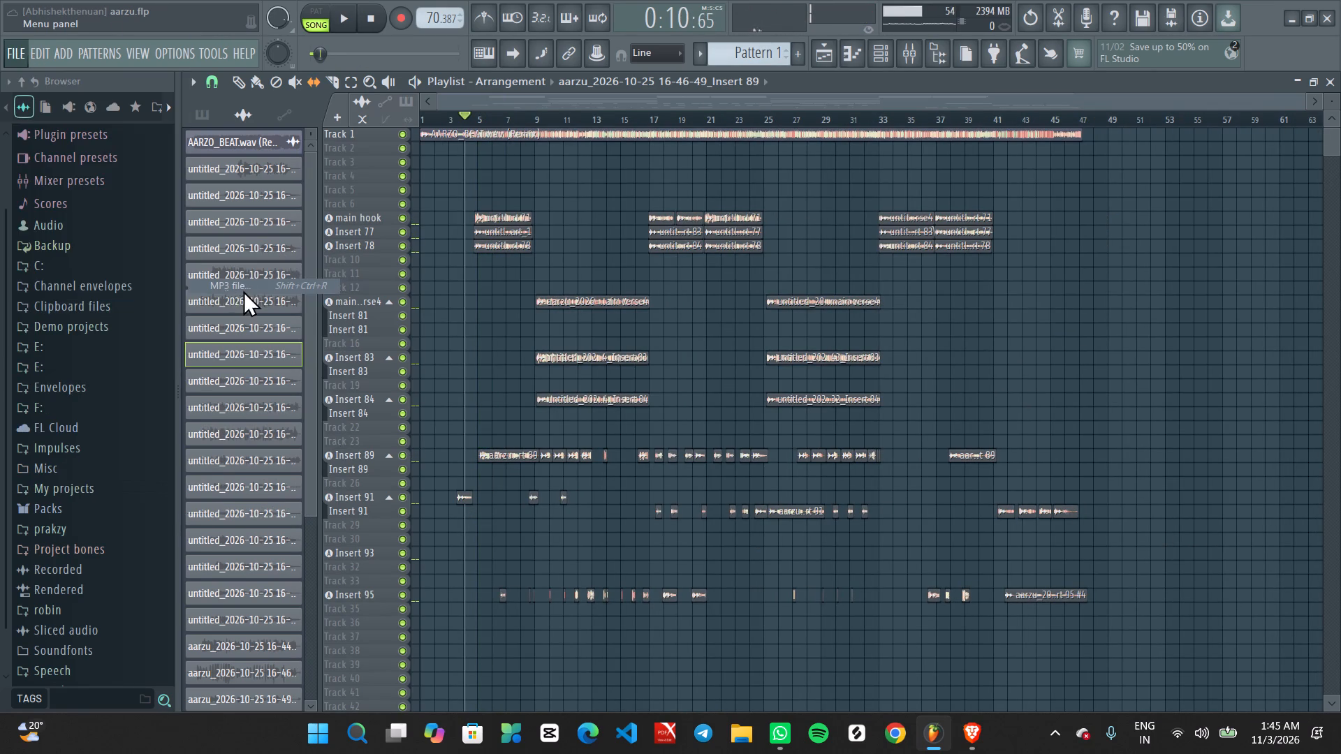
scroll(51, 264, "up", 3)
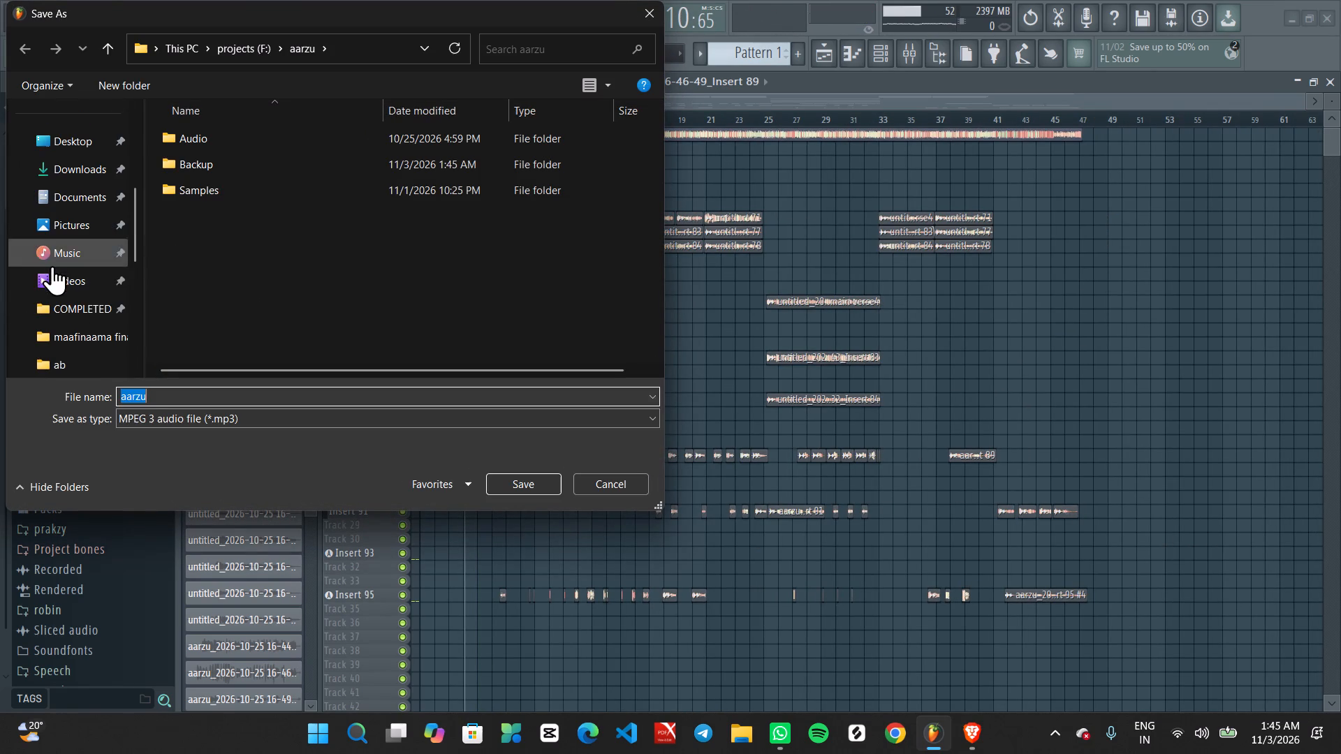
left_click(75, 136)
left_click(181, 384)
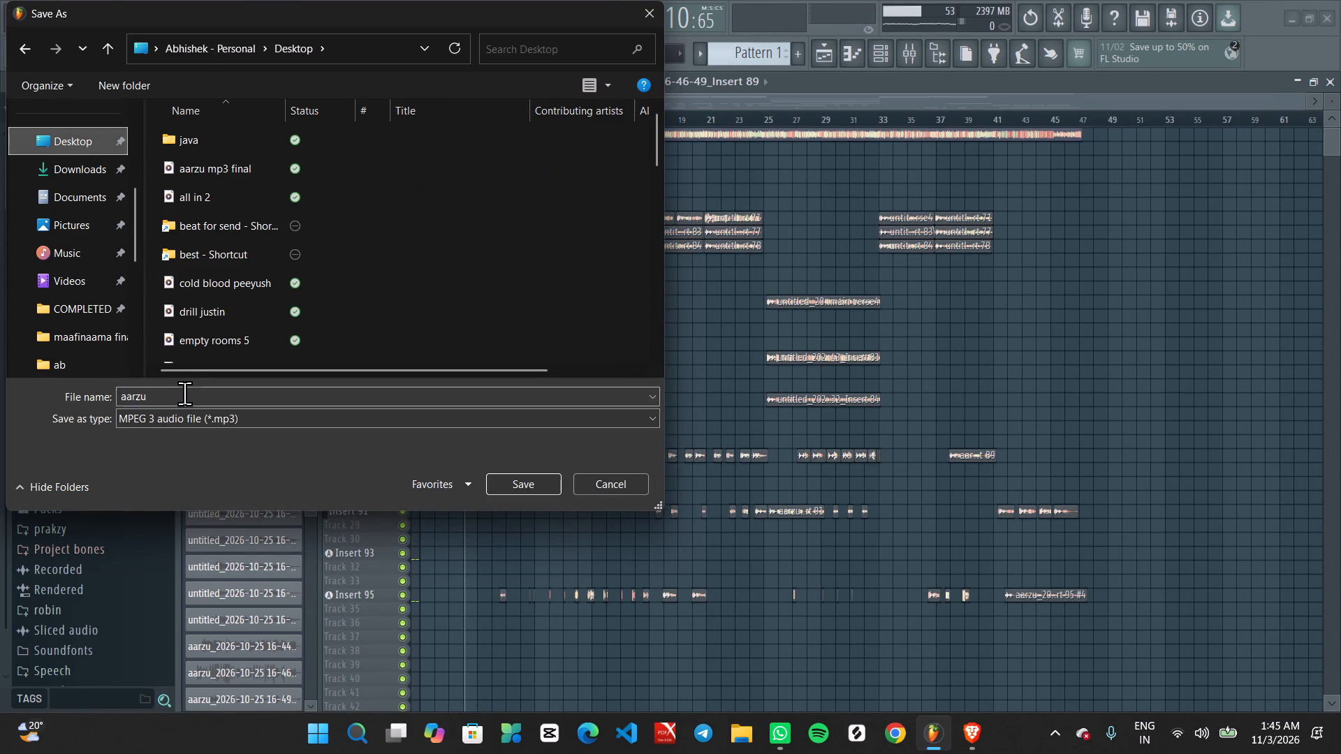
left_click(184, 393)
left_click(186, 399)
key("space")
type("mp3")
key("space")
type("final 3")
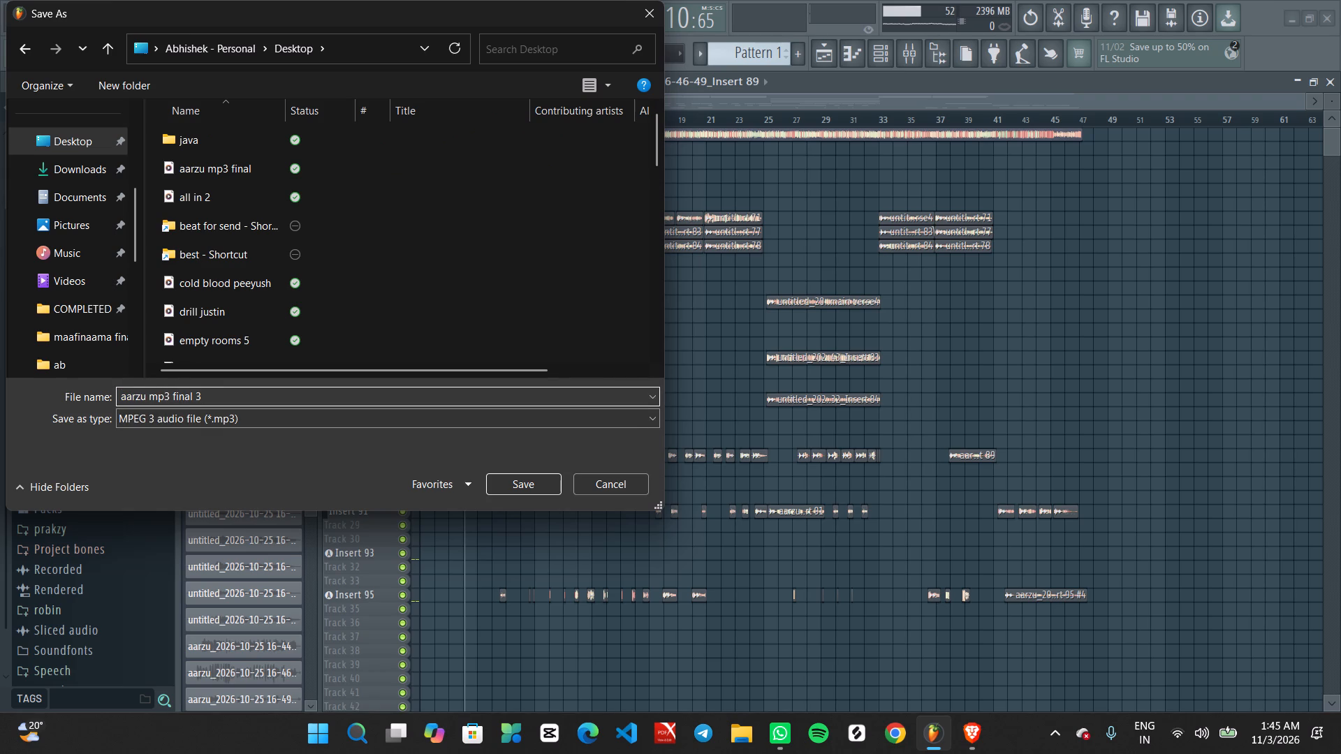
key("BackSpace")
key("2")
key("Return")
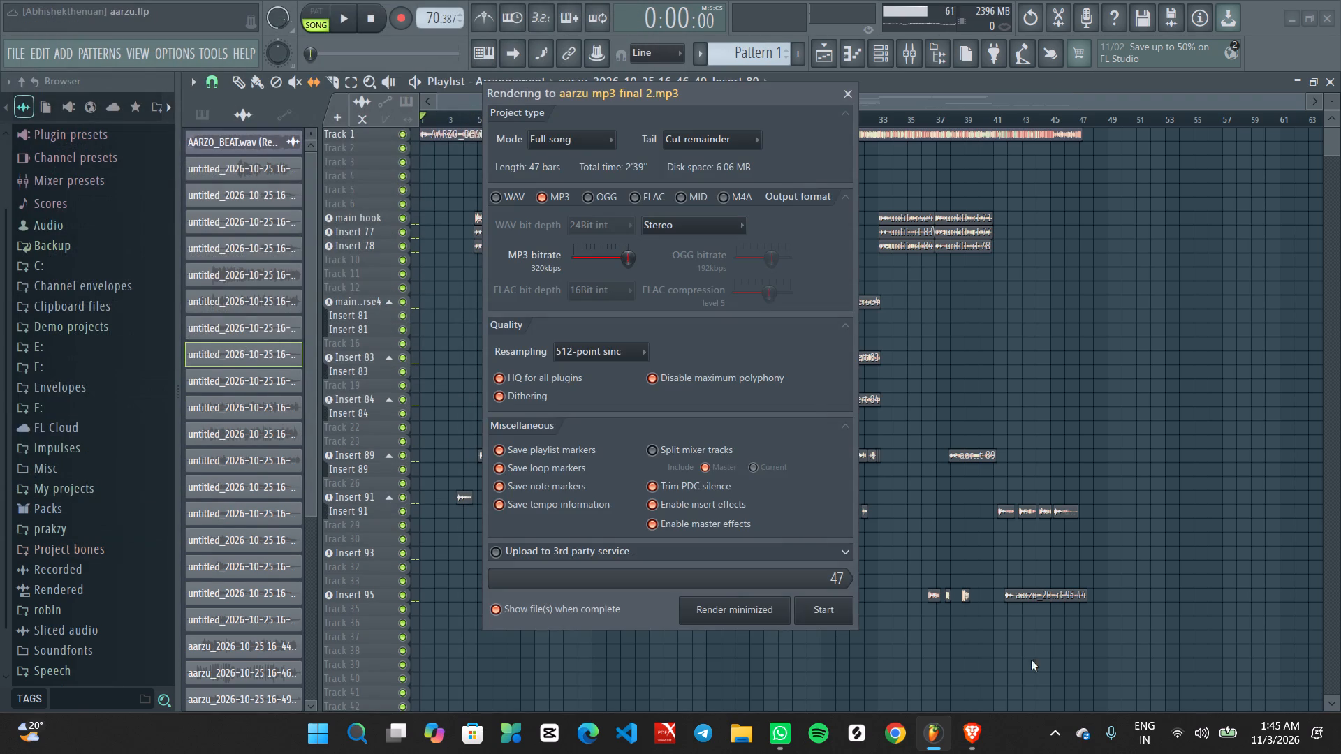
Start rendering the full song as a 320 kbps stereo MP3.
left_click(842, 603)
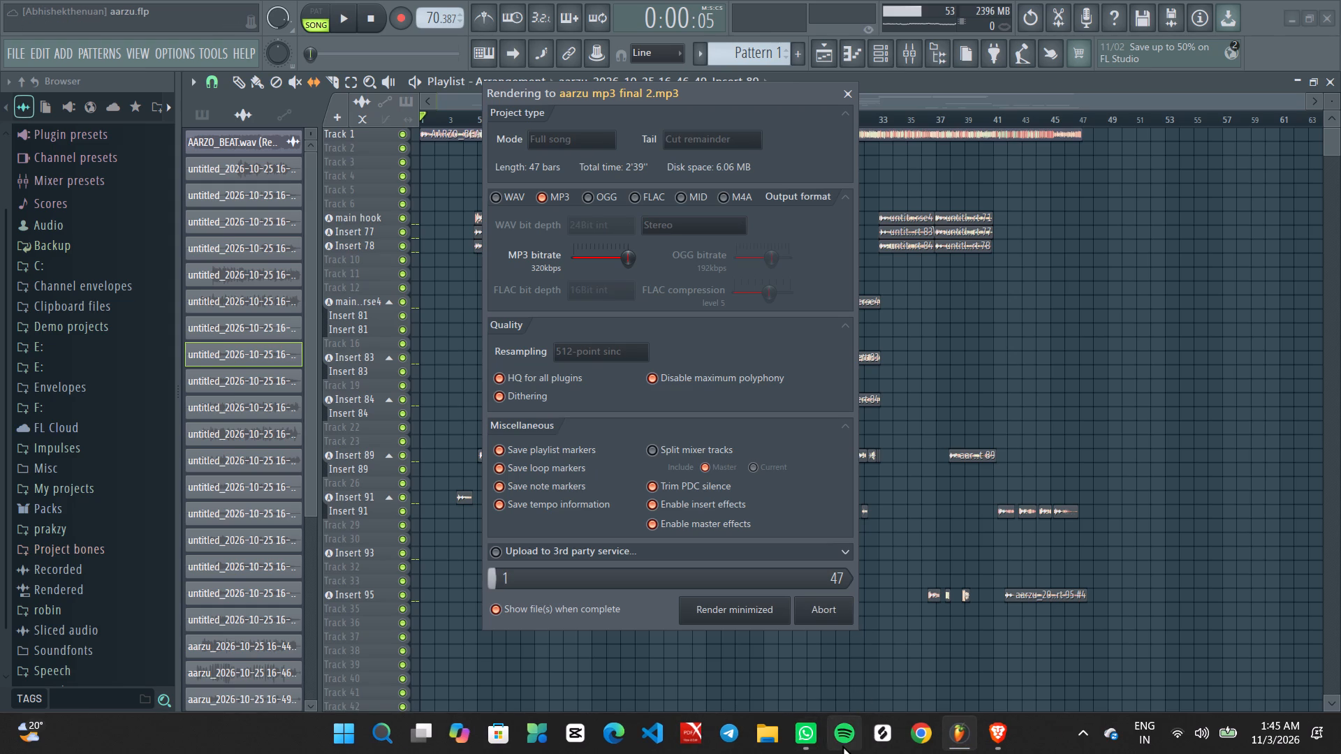
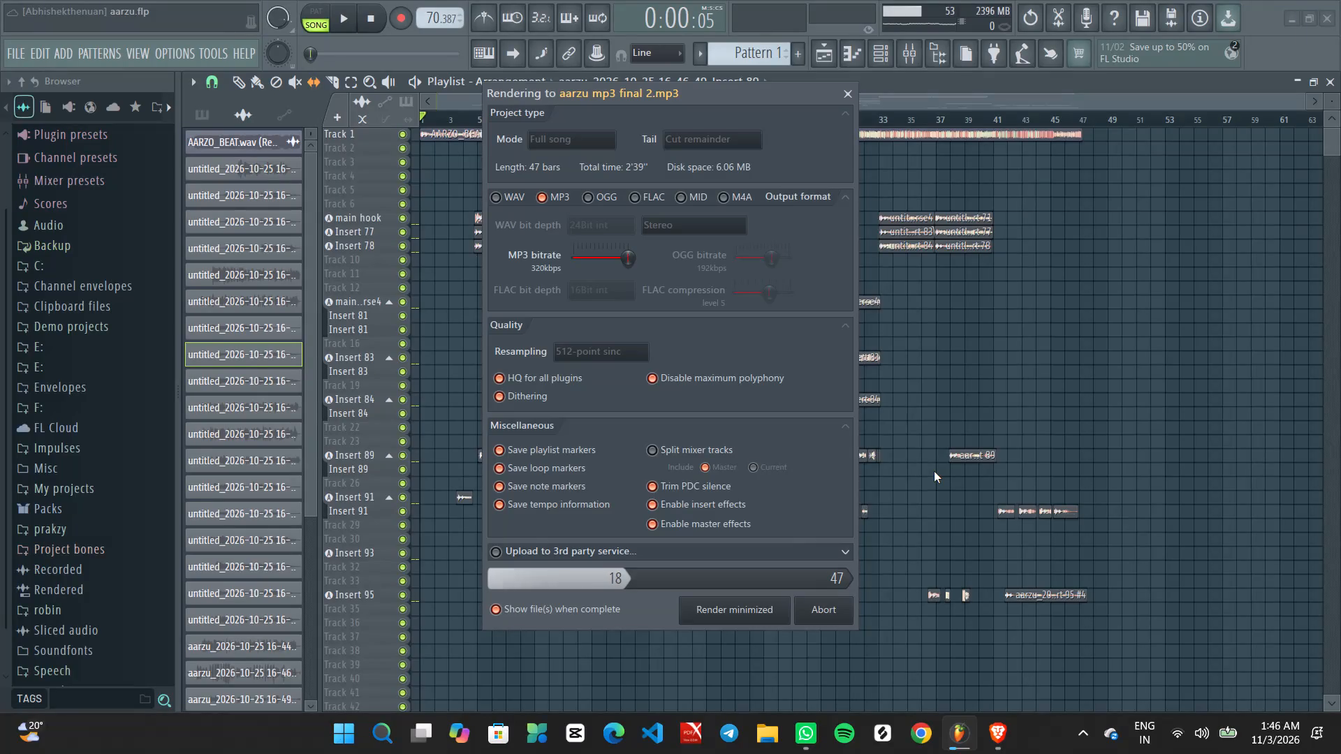
Switch to Brave while the render runs and play the open Ishq Bawla video on YouTube from 0:00.
left_click(1004, 737)
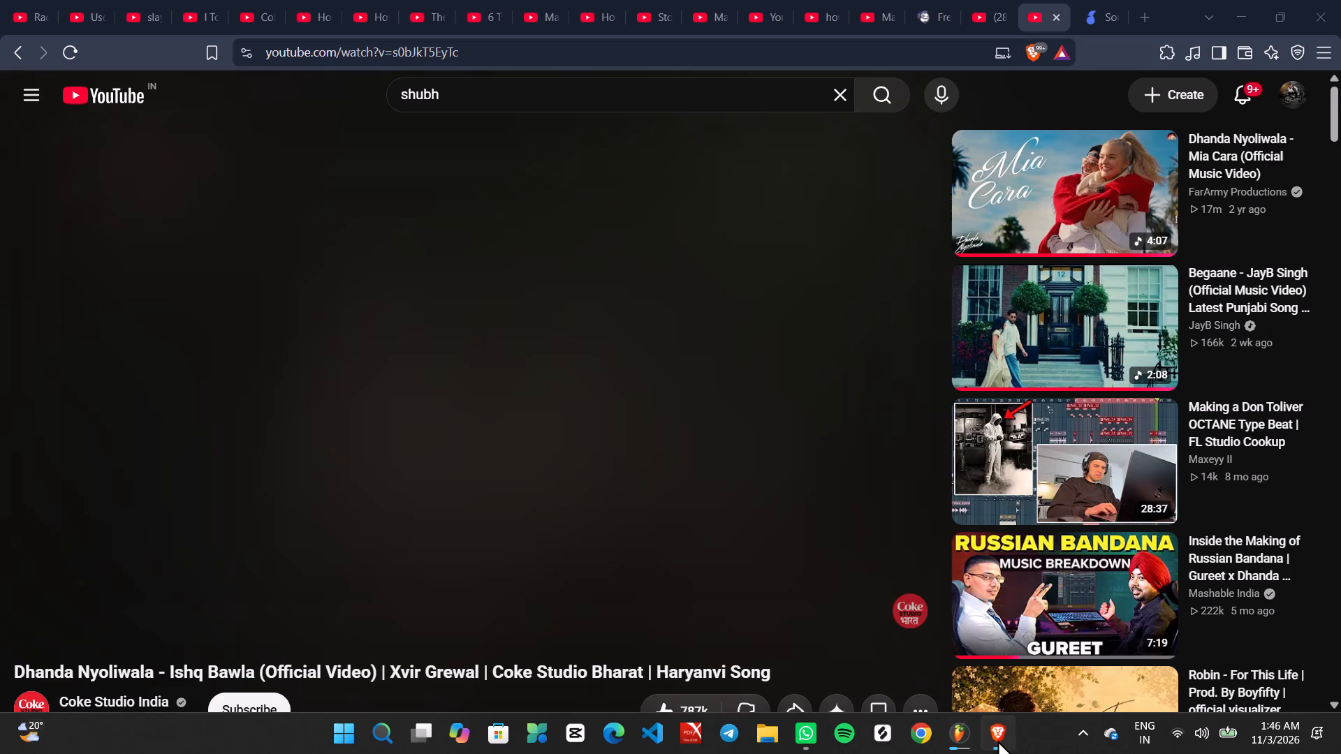
left_click(444, 256)
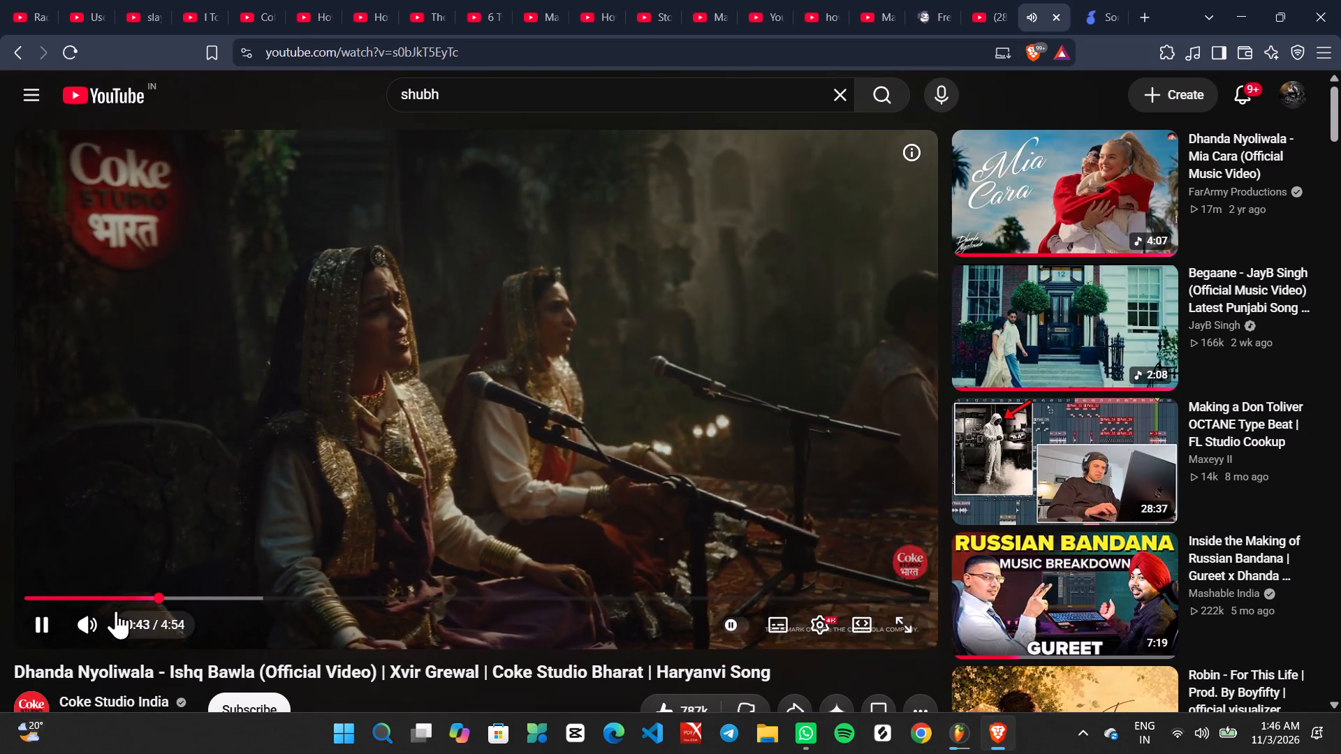
left_click_drag(117, 604, 38, 607)
left_click_drag(82, 591, 0, 602)
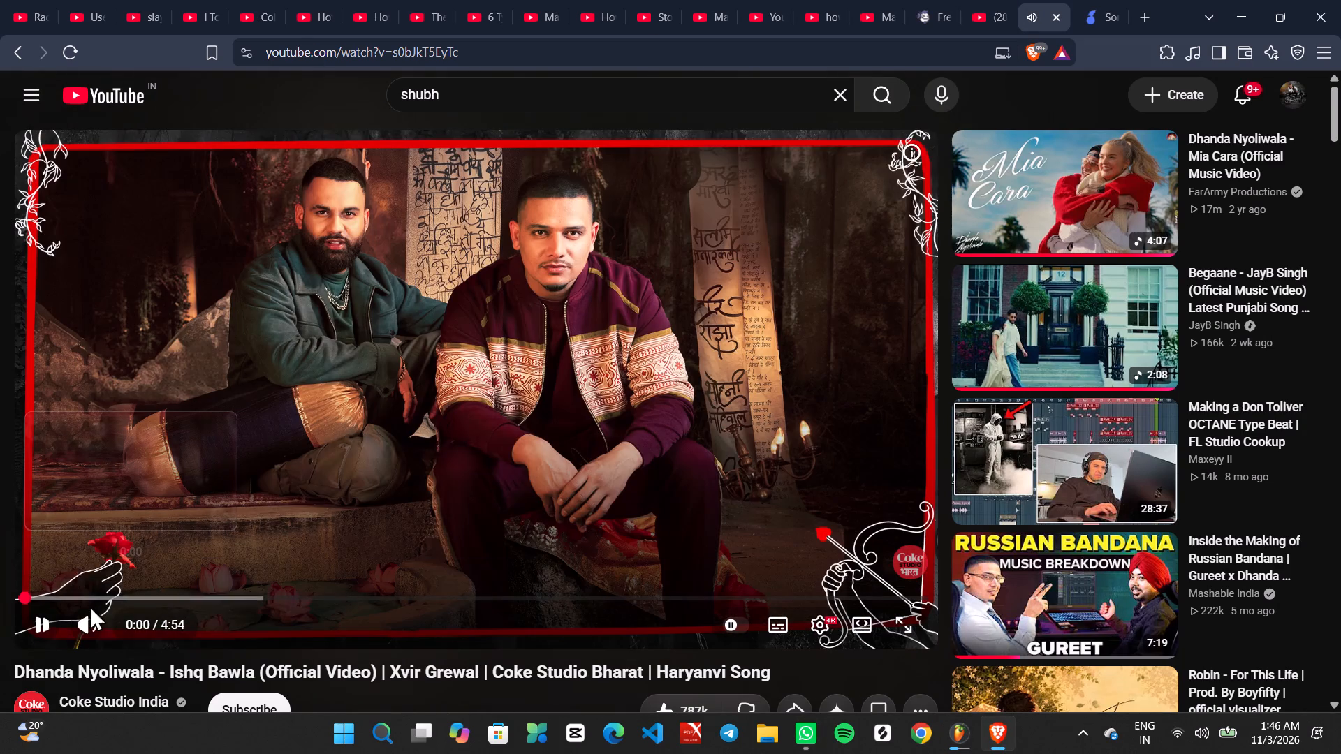
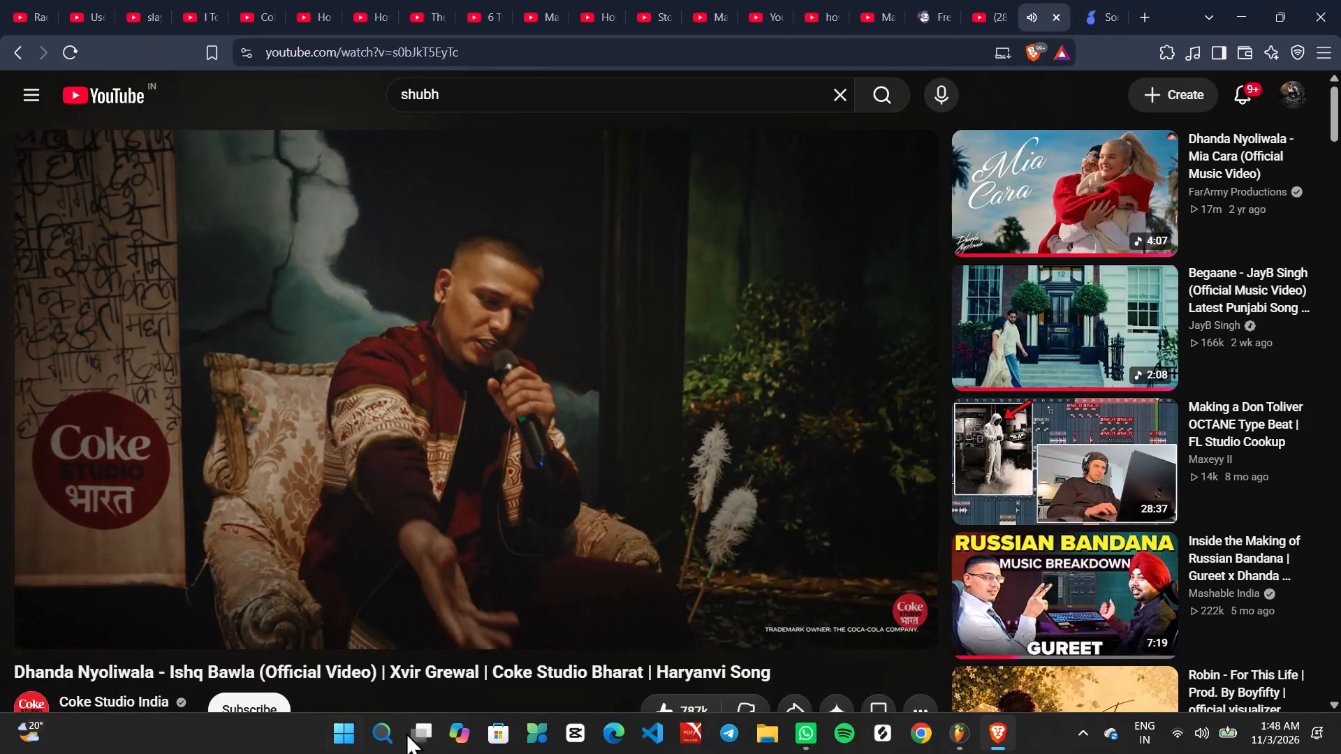
Pause the Ishq Bawla video in Brave and open the exported "aarzu mp3 final 2" from the Desktop folder in File Explorer for listening.
left_click(748, 732)
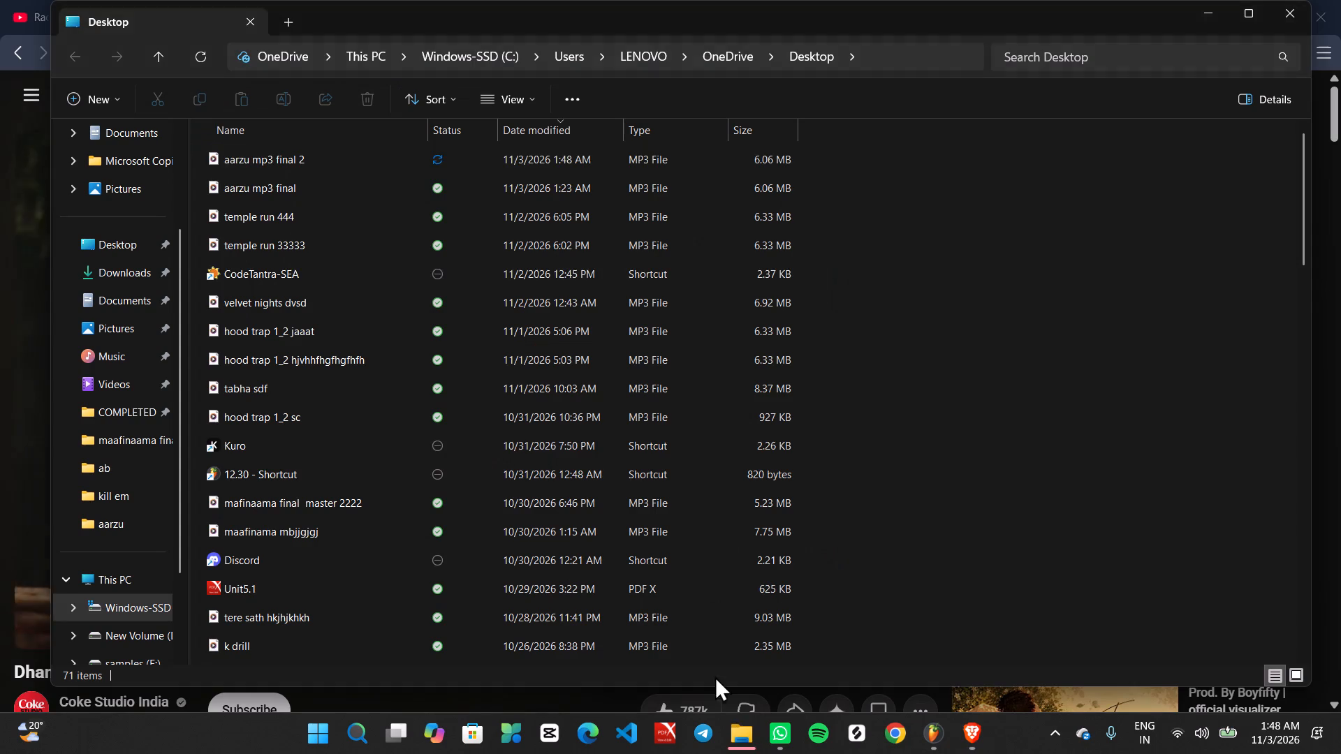
scroll(314, 176, "up", 2)
double_click(318, 158)
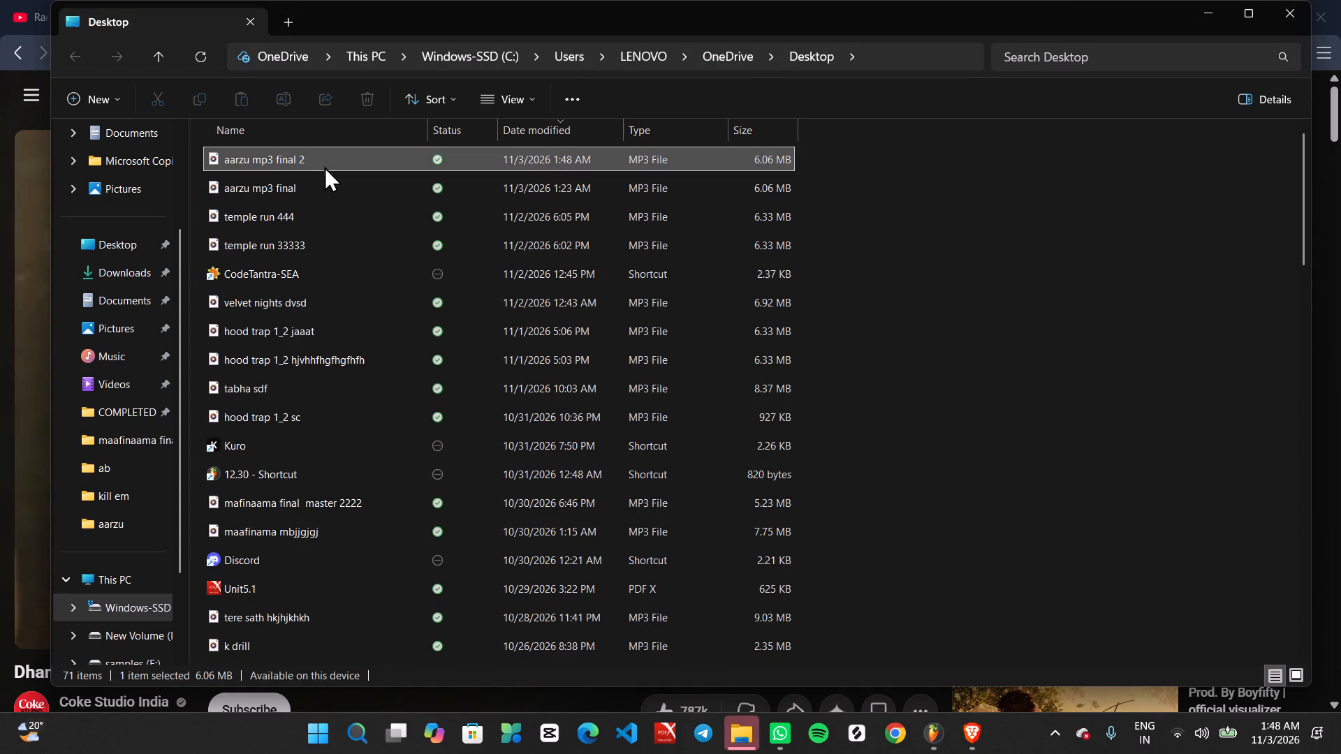
left_click(981, 744)
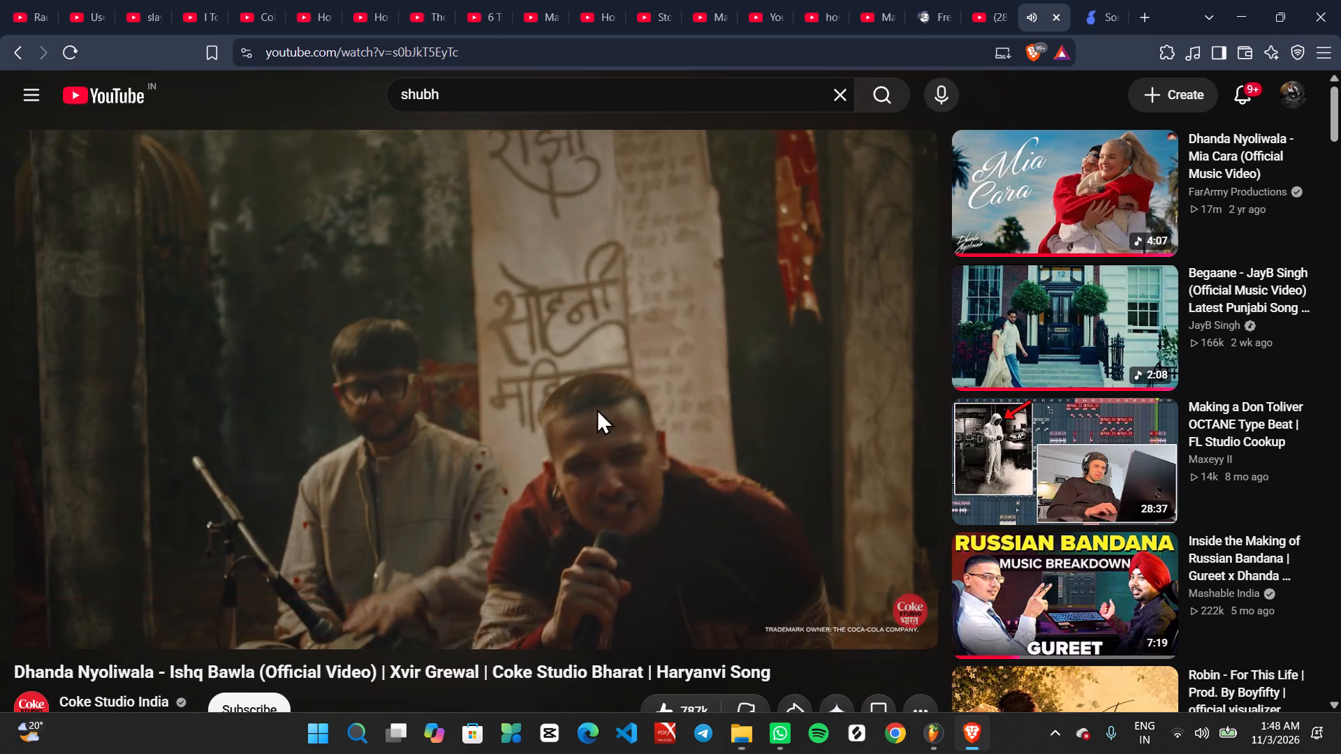
left_click(570, 385)
left_click(747, 732)
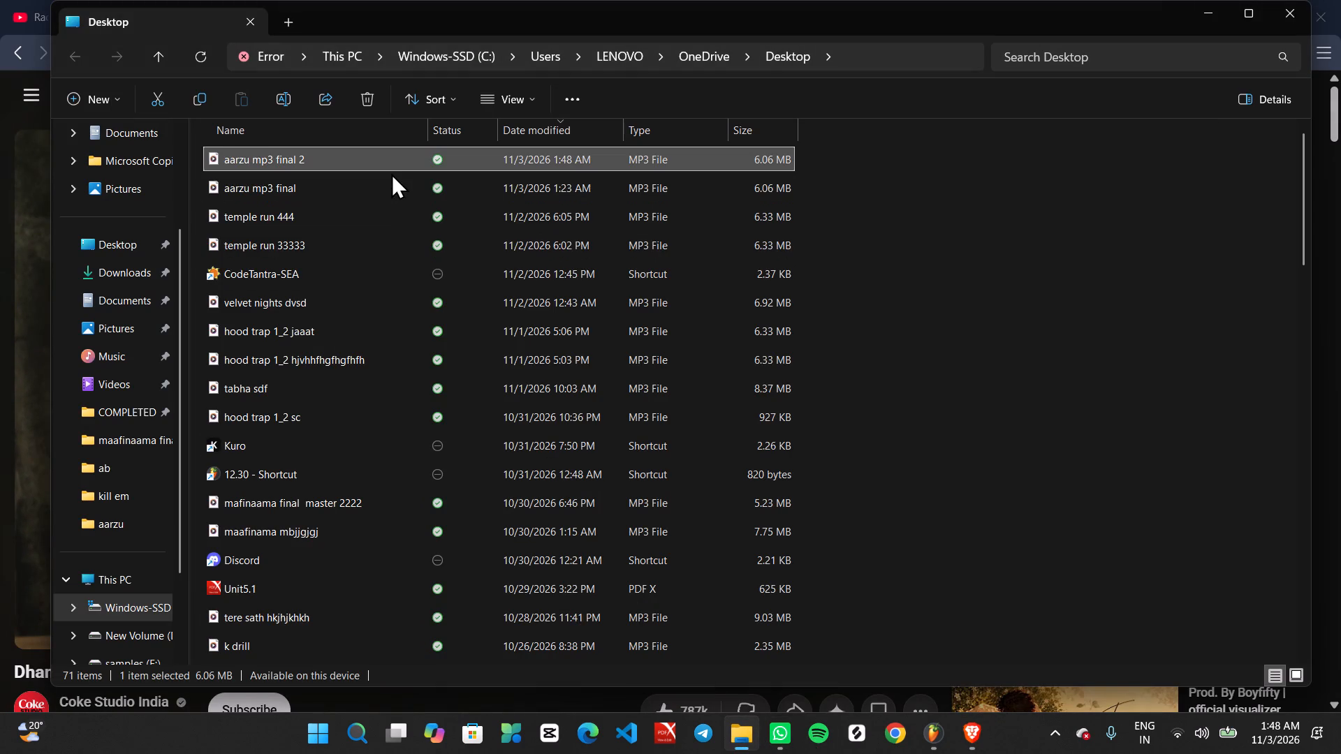
double_click(391, 156)
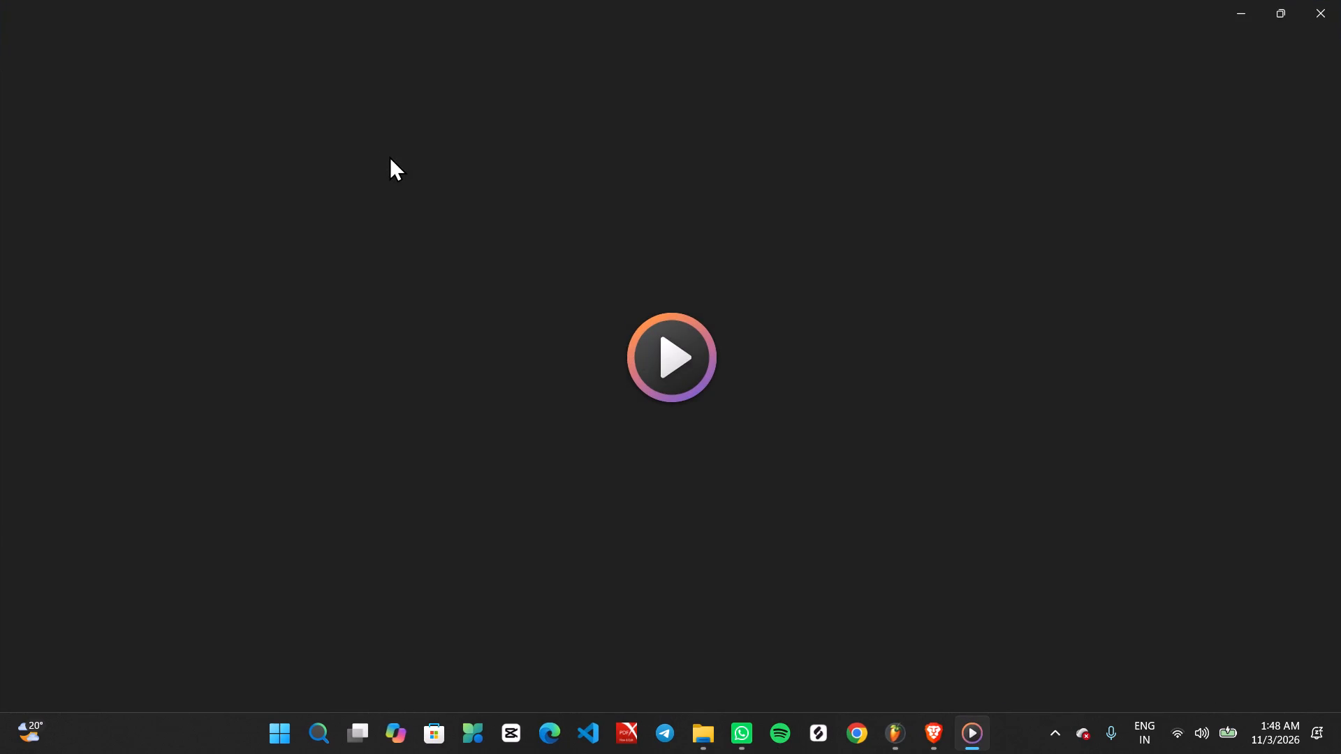
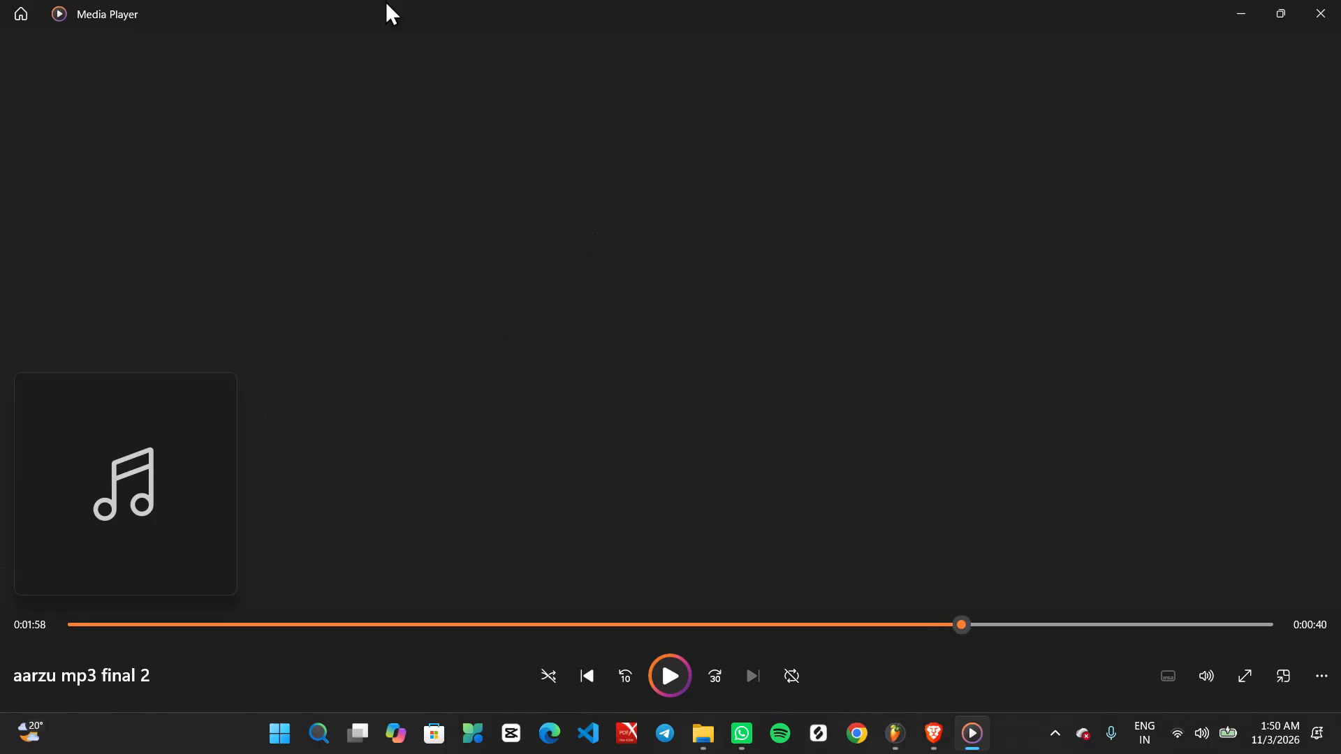
Finish listening to "aarzu mp3 final 2" and close both Media Player and the Desktop folder window.
left_click(775, 492)
left_click(657, 677)
left_click(1340, 0)
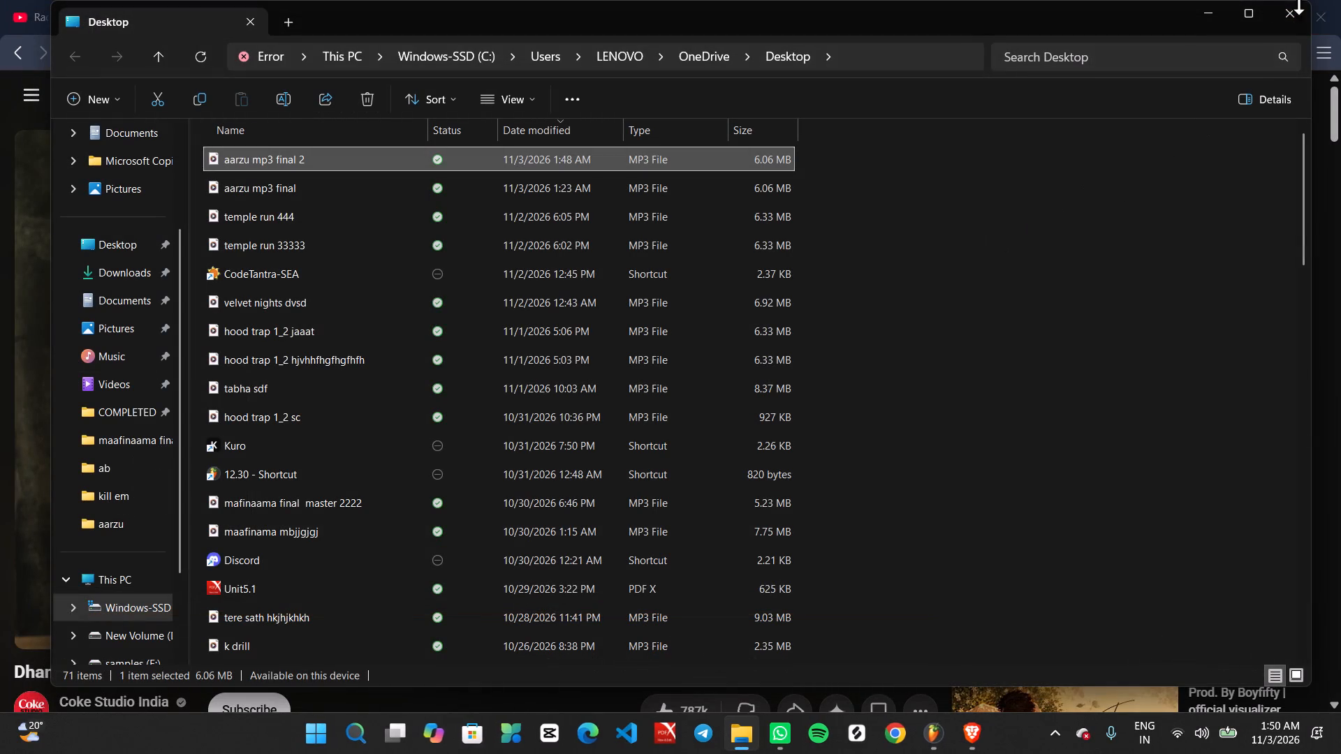
left_click(1294, 19)
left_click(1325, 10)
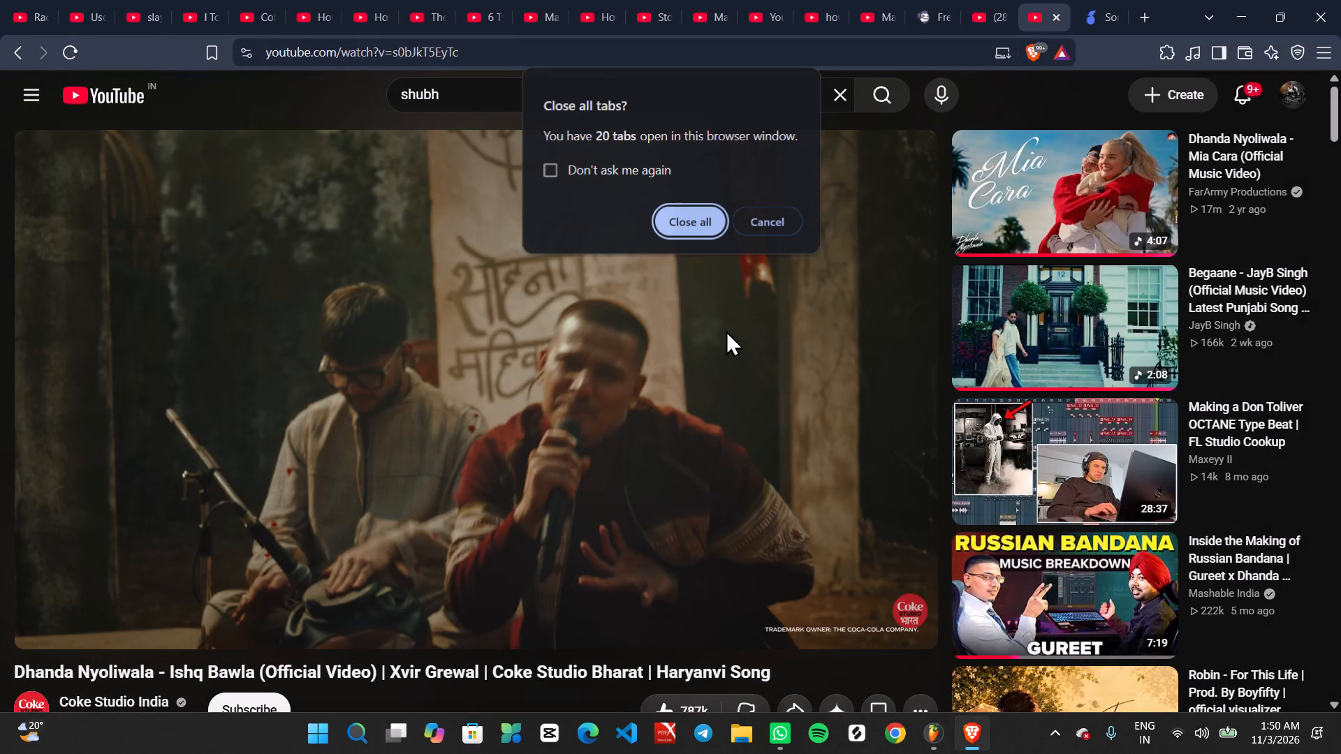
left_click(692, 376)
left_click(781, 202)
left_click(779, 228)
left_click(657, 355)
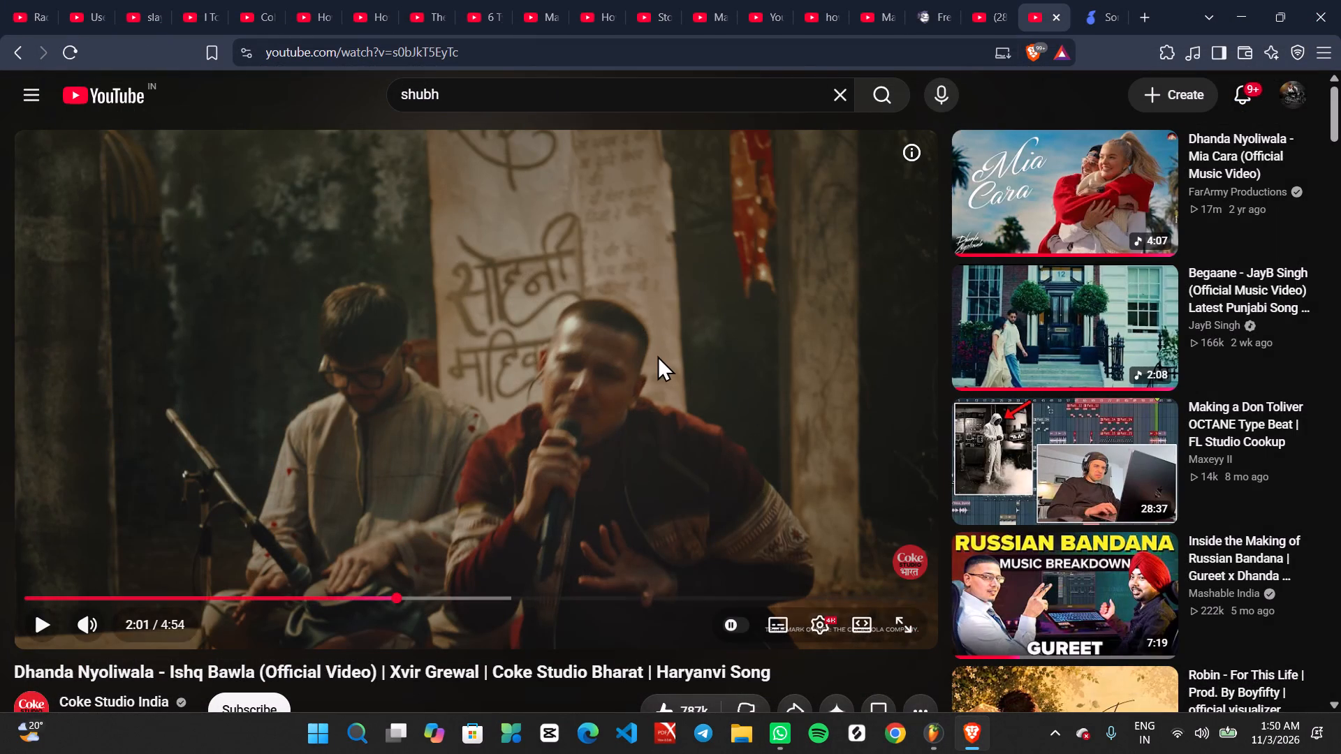
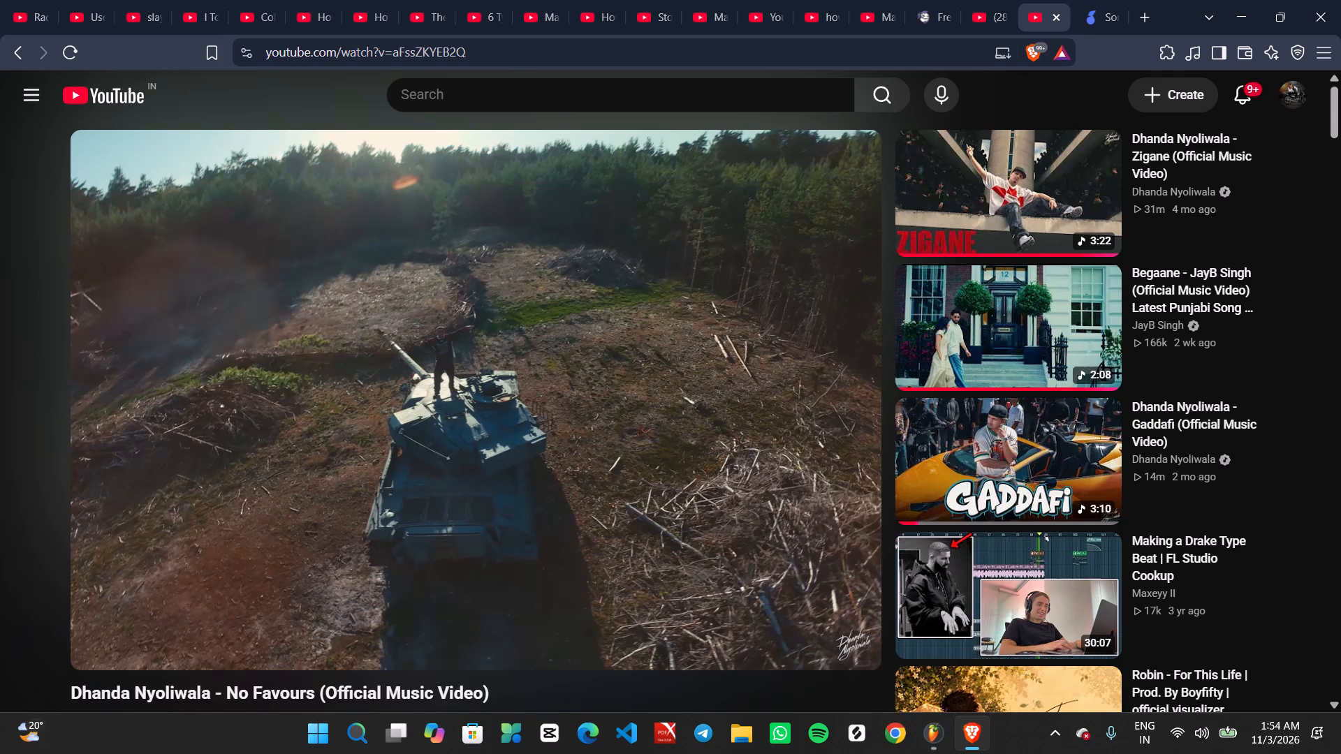
Switch to FL Studio and bring the playlist arrangement in front of the open EQ windows.
left_click(932, 723)
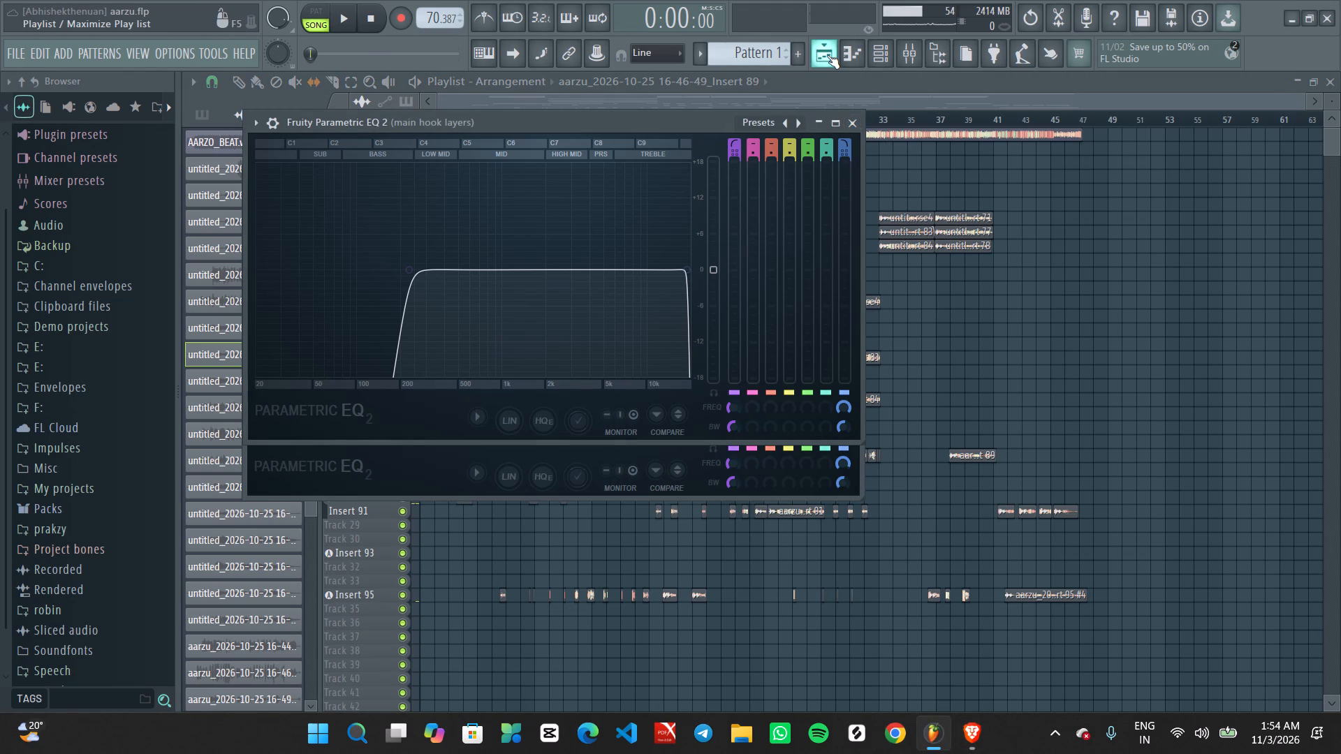
left_click(827, 55)
Examine the vocal layer clips on the playlist, from the main hook tracks down to Insert 95.
scroll(592, 448, "up", 4, "ctrl")
scroll(592, 448, "right", 7)
scroll(592, 448, "down", 4)
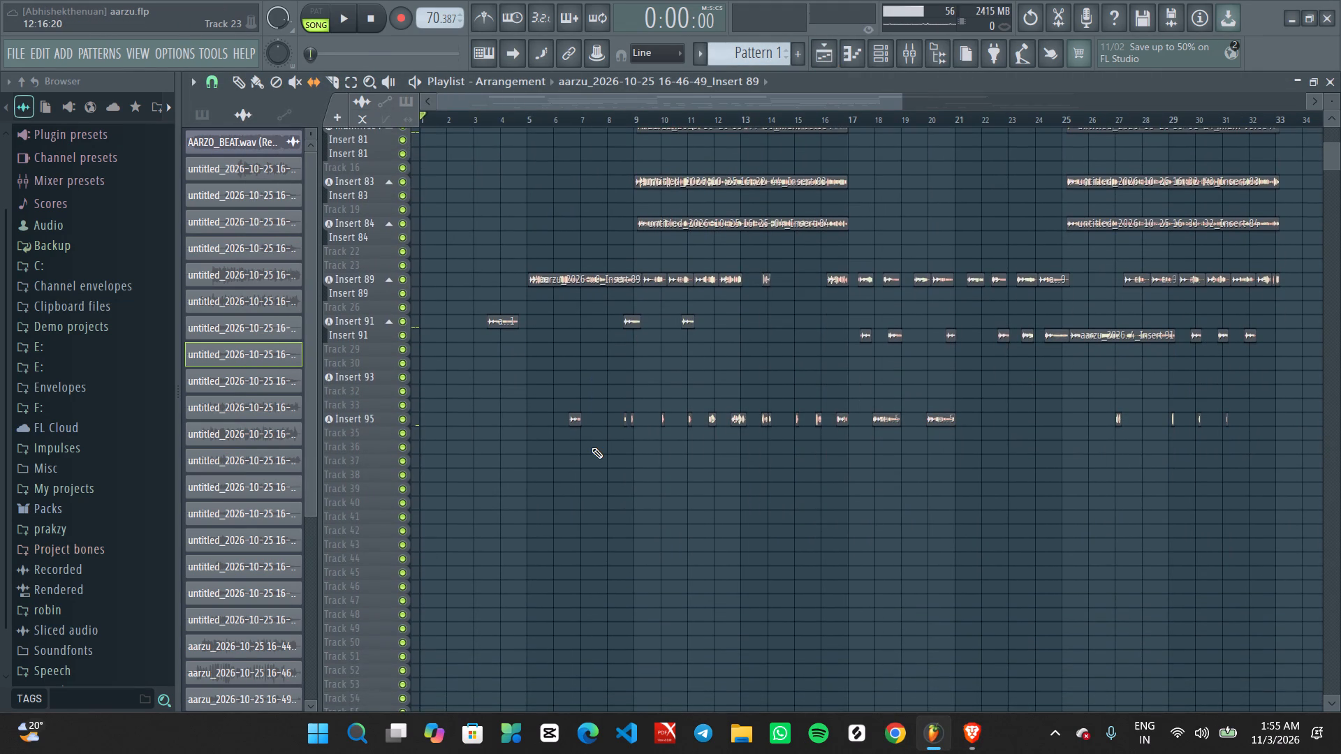
scroll(592, 448, "down", 5)
scroll(592, 448, "up", 2)
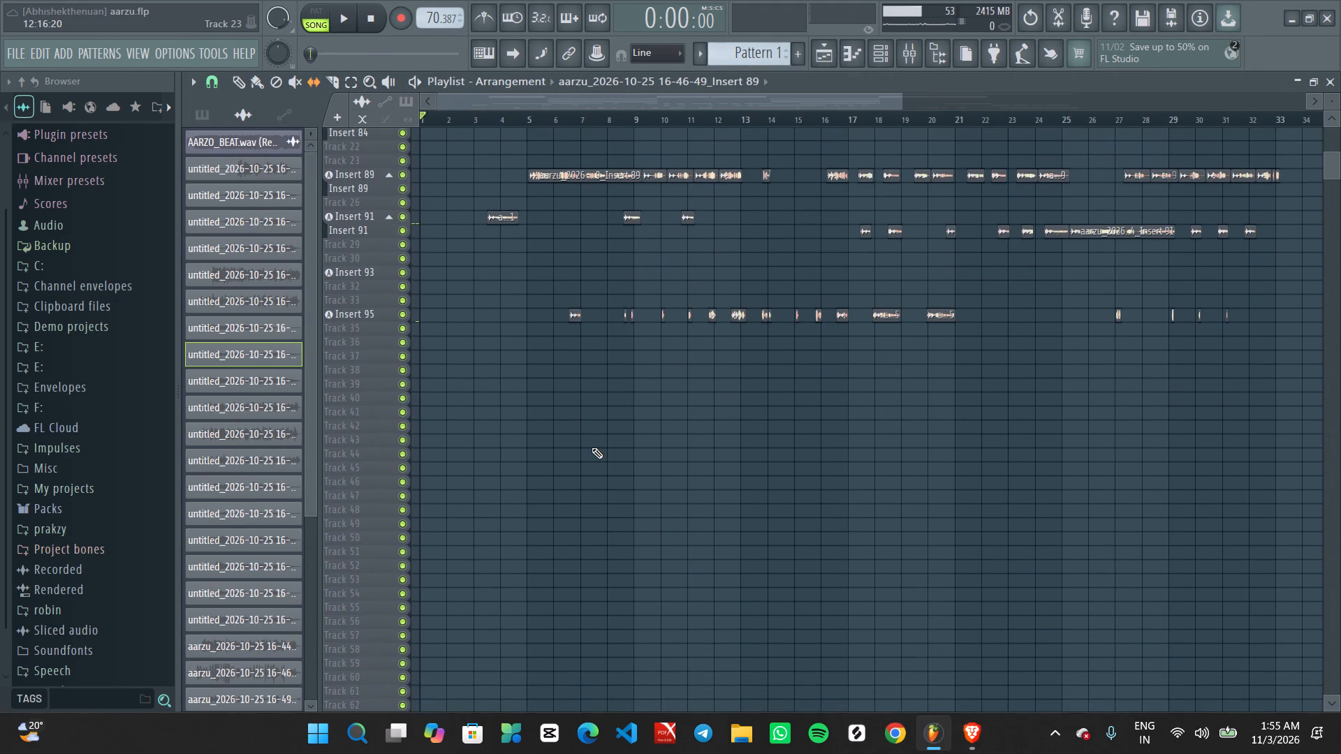
scroll(624, 469, "up", 1, "ctrl")
scroll(539, 345, "up", 7, "alt")
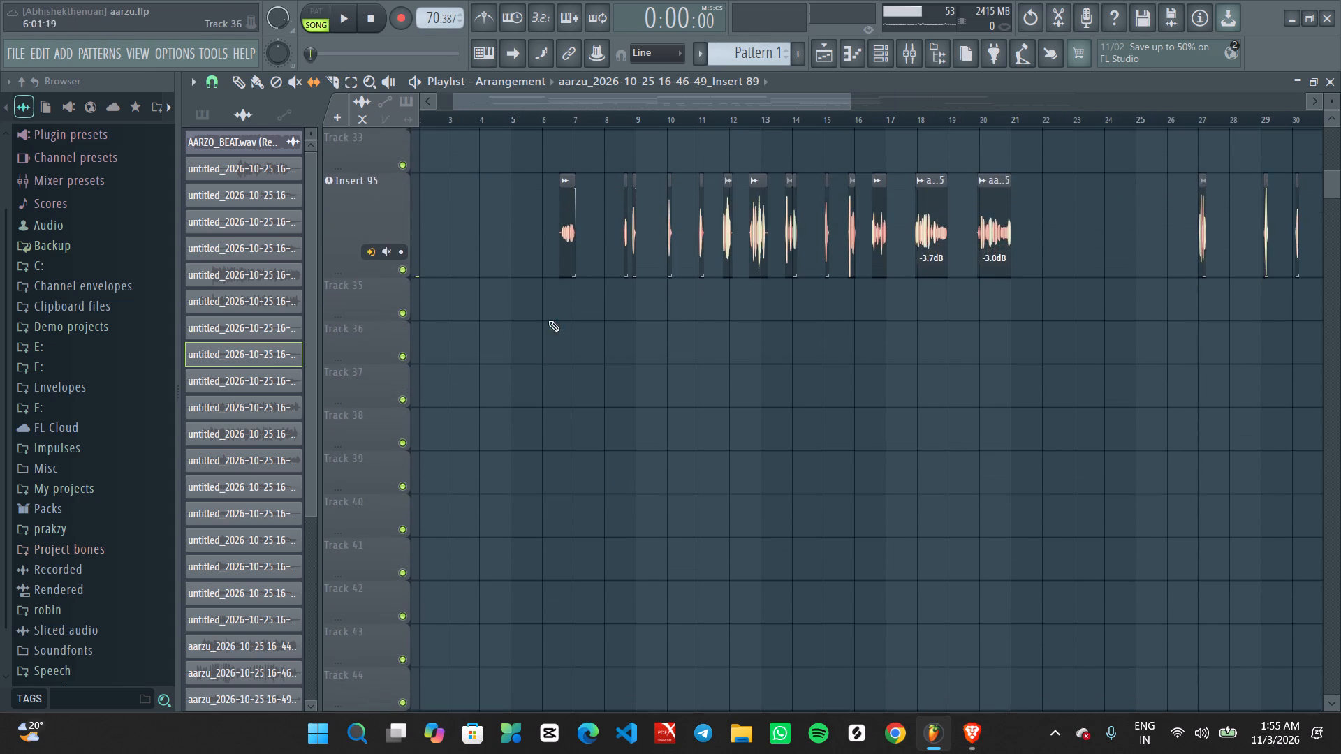
scroll(556, 299, "up", 1, "ctrl")
middle_click_drag(722, 493, 864, 661)
scroll(495, 366, "up", 1, "ctrl")
scroll(549, 293, "up", 1)
middle_click_drag(557, 306, 687, 732)
scroll(635, 518, "up", 7, "ctrl")
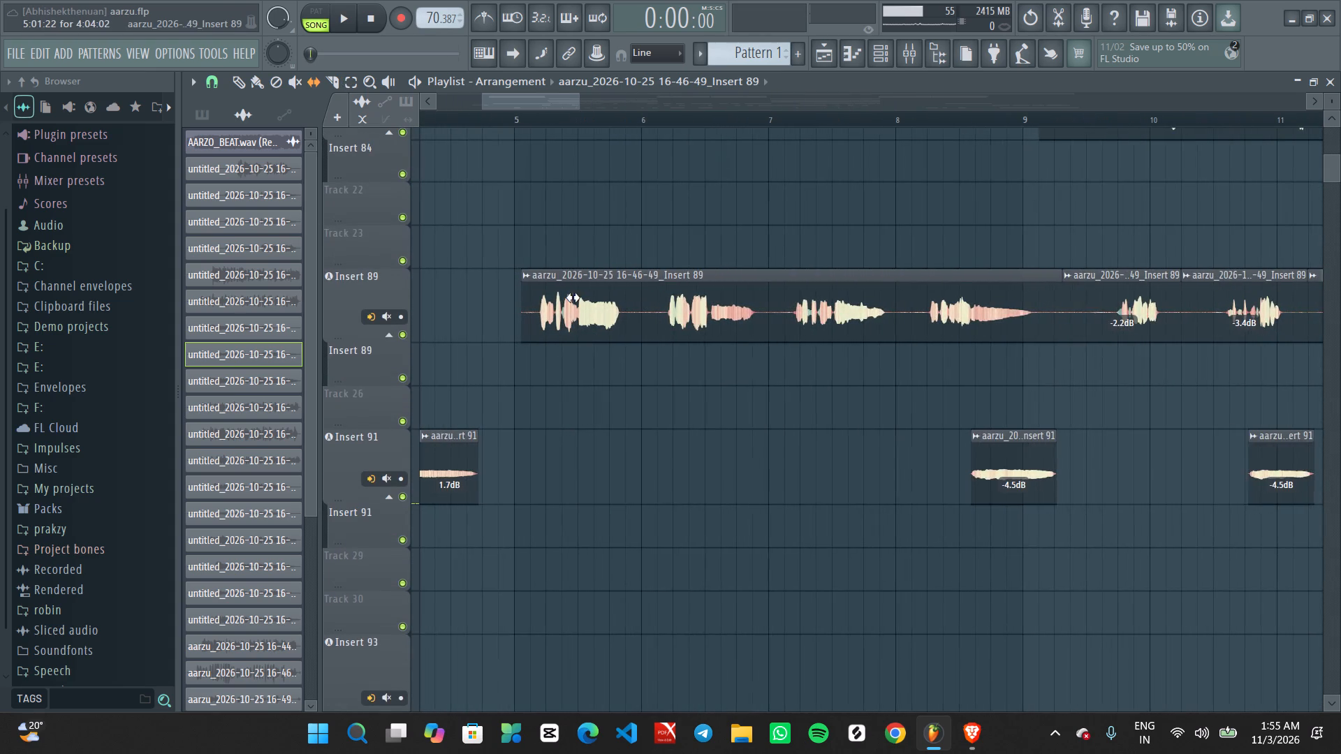
scroll(534, 355, "up", 2, "ctrl")
middle_click_drag(530, 407, 647, 686)
scroll(616, 384, "down", 8, "ctrl")
scroll(623, 350, "down", 8, "alt")
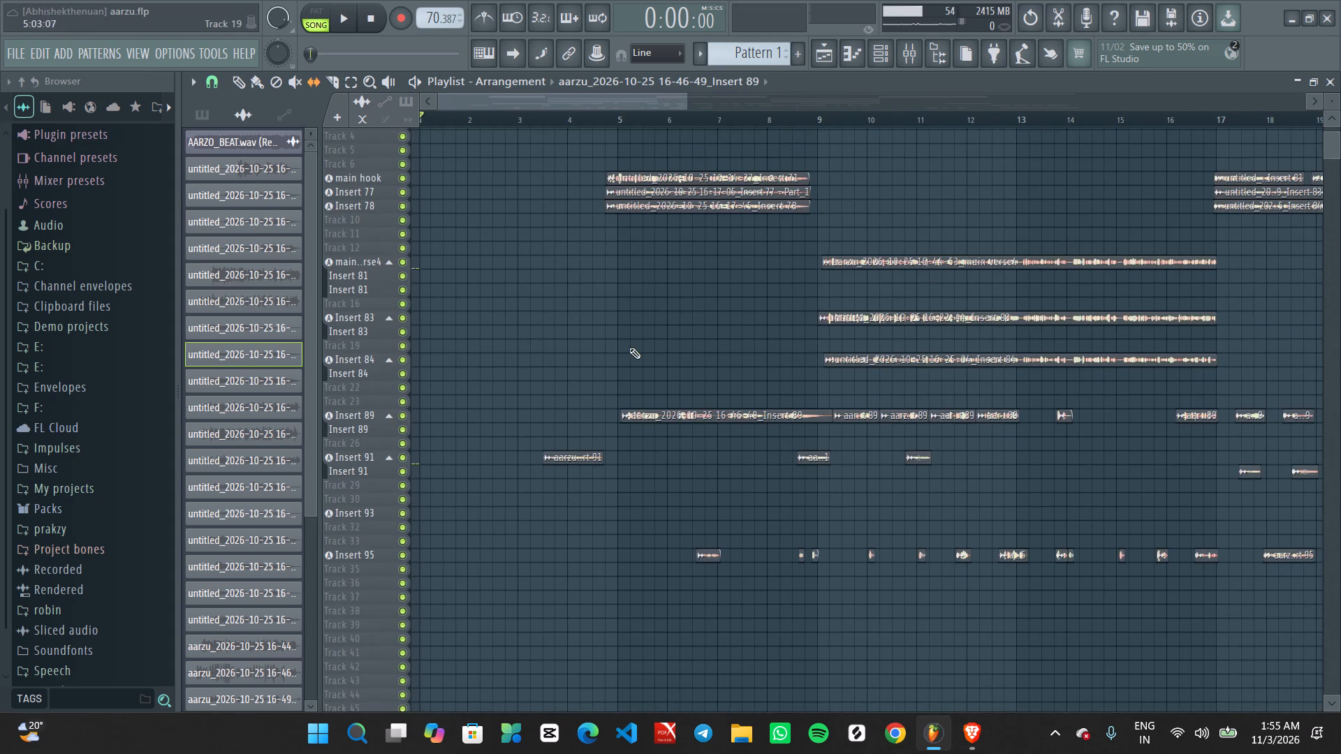
scroll(693, 374, "up", 5, "ctrl")
middle_click_drag(661, 365, 722, 424)
scroll(668, 459, "up", 3, "ctrl")
middle_click_drag(657, 522, 708, 491)
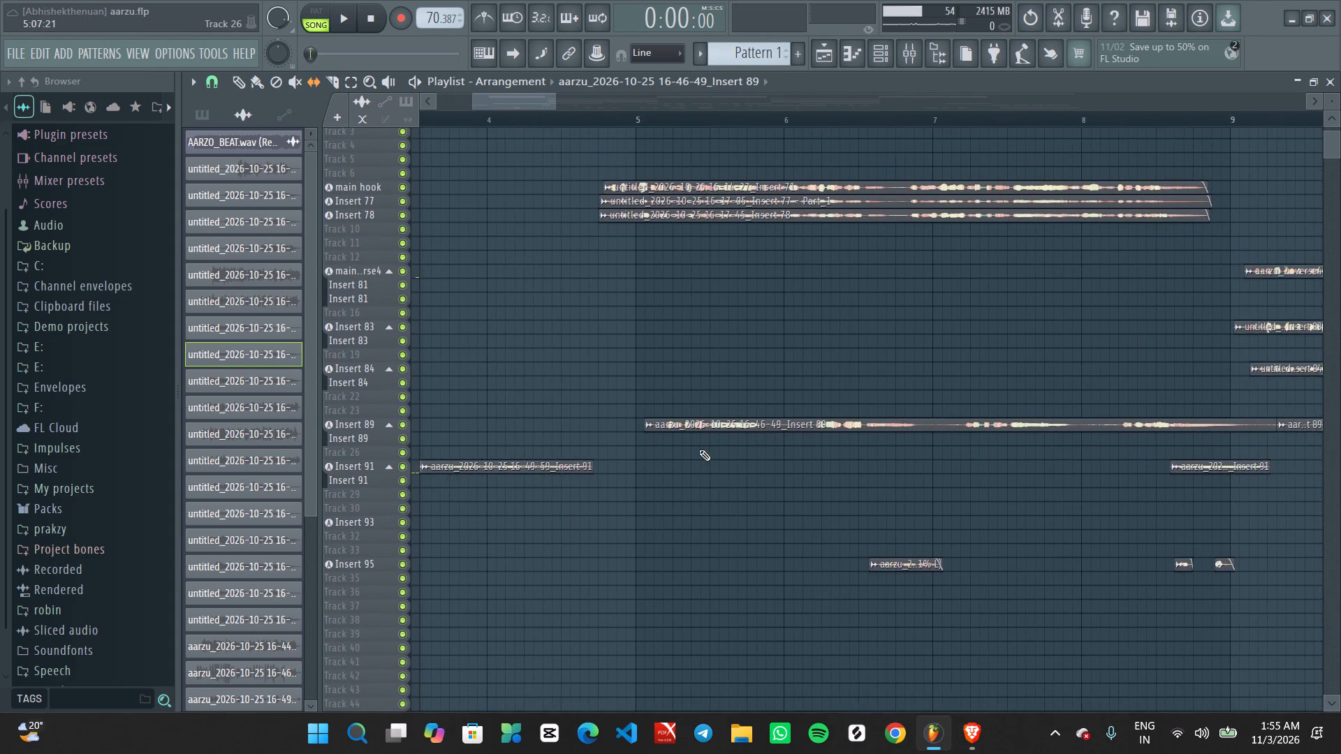
scroll(699, 450, "down", 8, "ctrl")
scroll(679, 489, "up", 5, "ctrl")
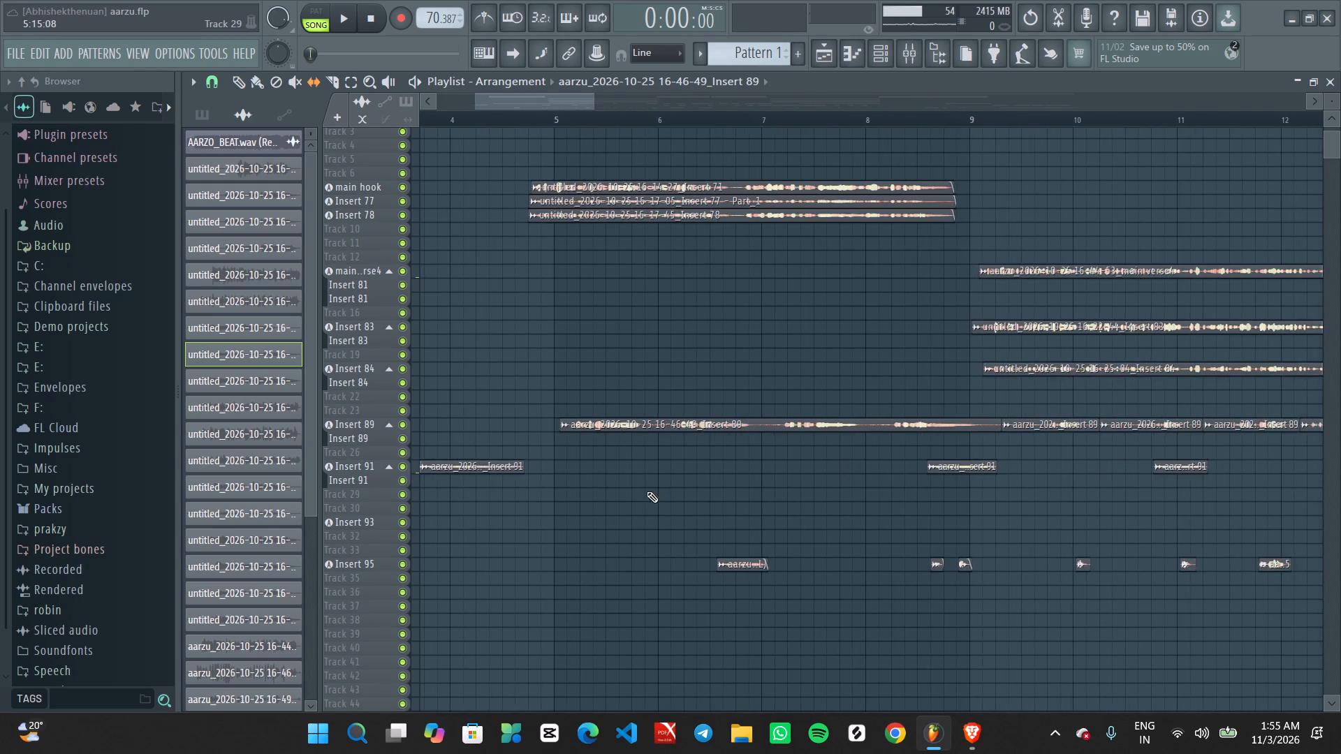
middle_click_drag(647, 491, 839, 503)
scroll(715, 454, "up", 2, "ctrl")
middle_click_drag(854, 304, 830, 409)
scroll(760, 459, "up", 4, "ctrl")
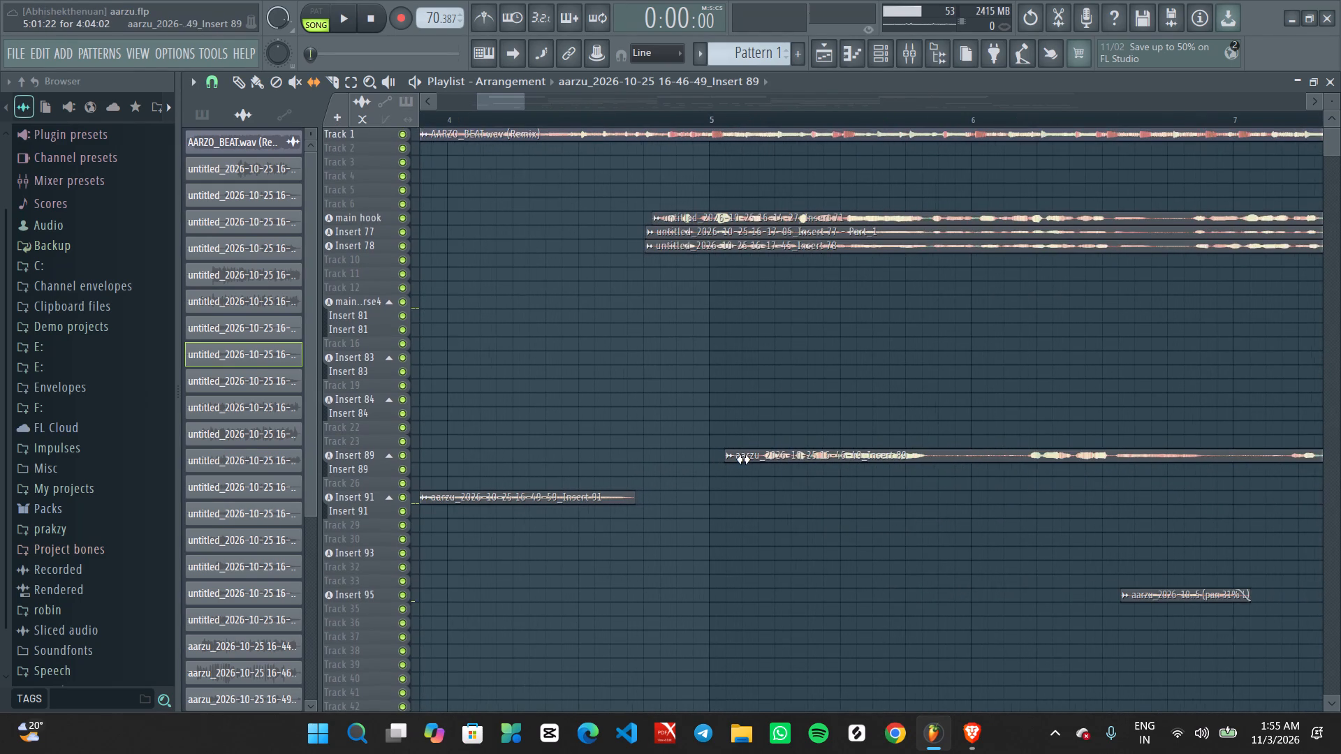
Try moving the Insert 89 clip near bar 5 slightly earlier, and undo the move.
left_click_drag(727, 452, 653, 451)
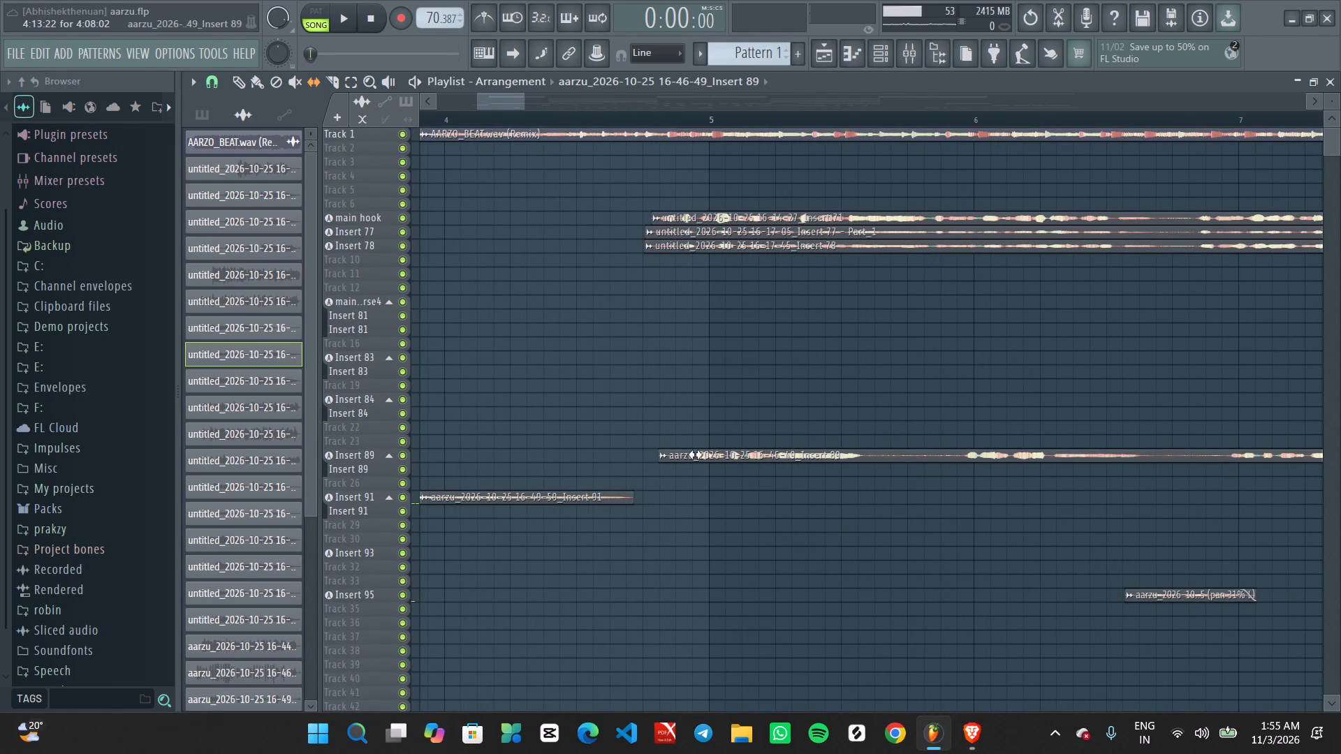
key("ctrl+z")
Change the playlist's editing tool to Draw.
scroll(789, 504, "down", 1)
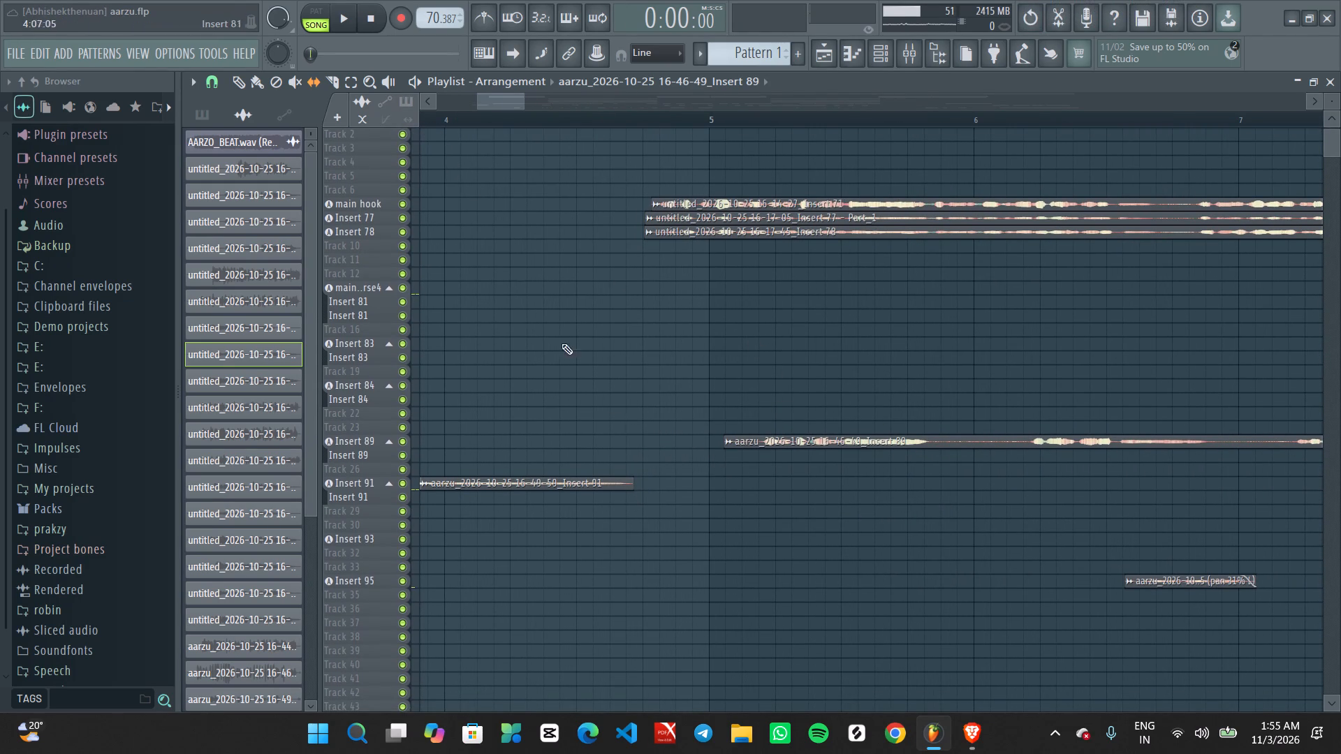
scroll(742, 420, "up", 3, "ctrl")
middle_click_drag(756, 376, 763, 376)
right_click(761, 376)
left_click(784, 313)
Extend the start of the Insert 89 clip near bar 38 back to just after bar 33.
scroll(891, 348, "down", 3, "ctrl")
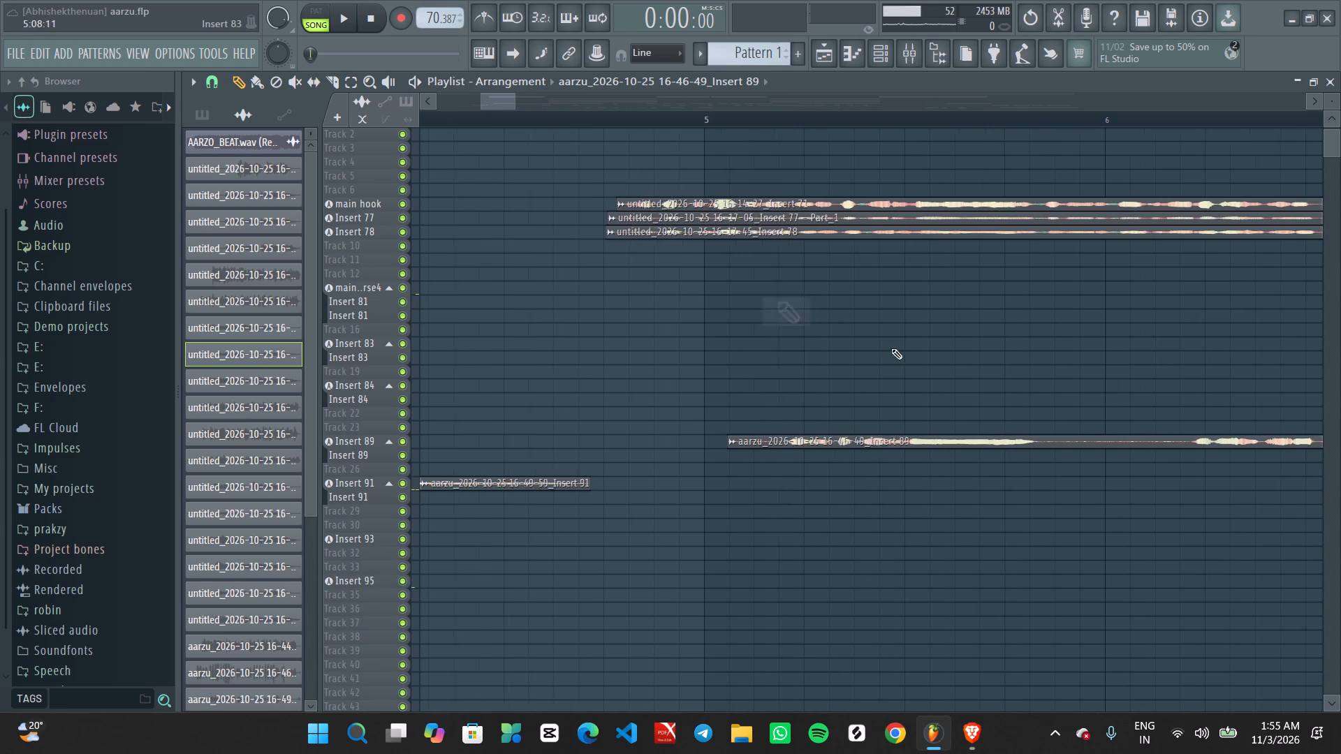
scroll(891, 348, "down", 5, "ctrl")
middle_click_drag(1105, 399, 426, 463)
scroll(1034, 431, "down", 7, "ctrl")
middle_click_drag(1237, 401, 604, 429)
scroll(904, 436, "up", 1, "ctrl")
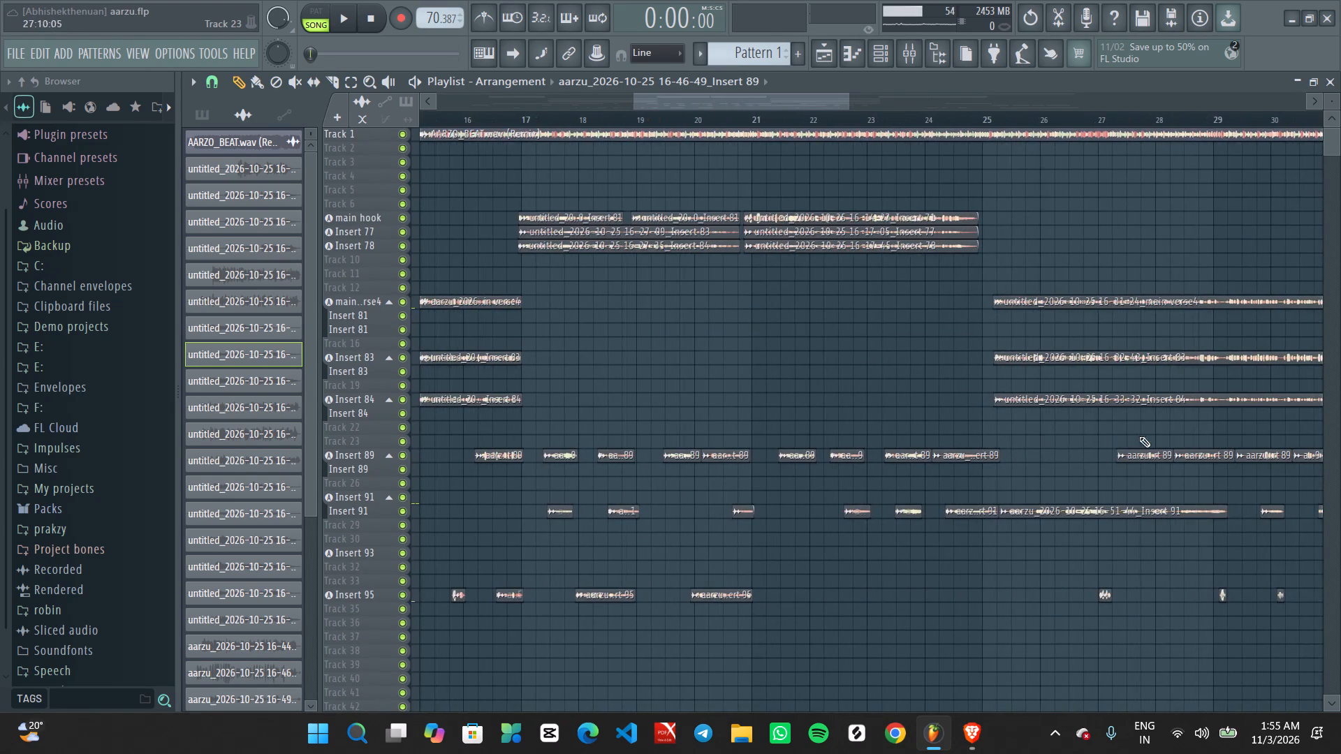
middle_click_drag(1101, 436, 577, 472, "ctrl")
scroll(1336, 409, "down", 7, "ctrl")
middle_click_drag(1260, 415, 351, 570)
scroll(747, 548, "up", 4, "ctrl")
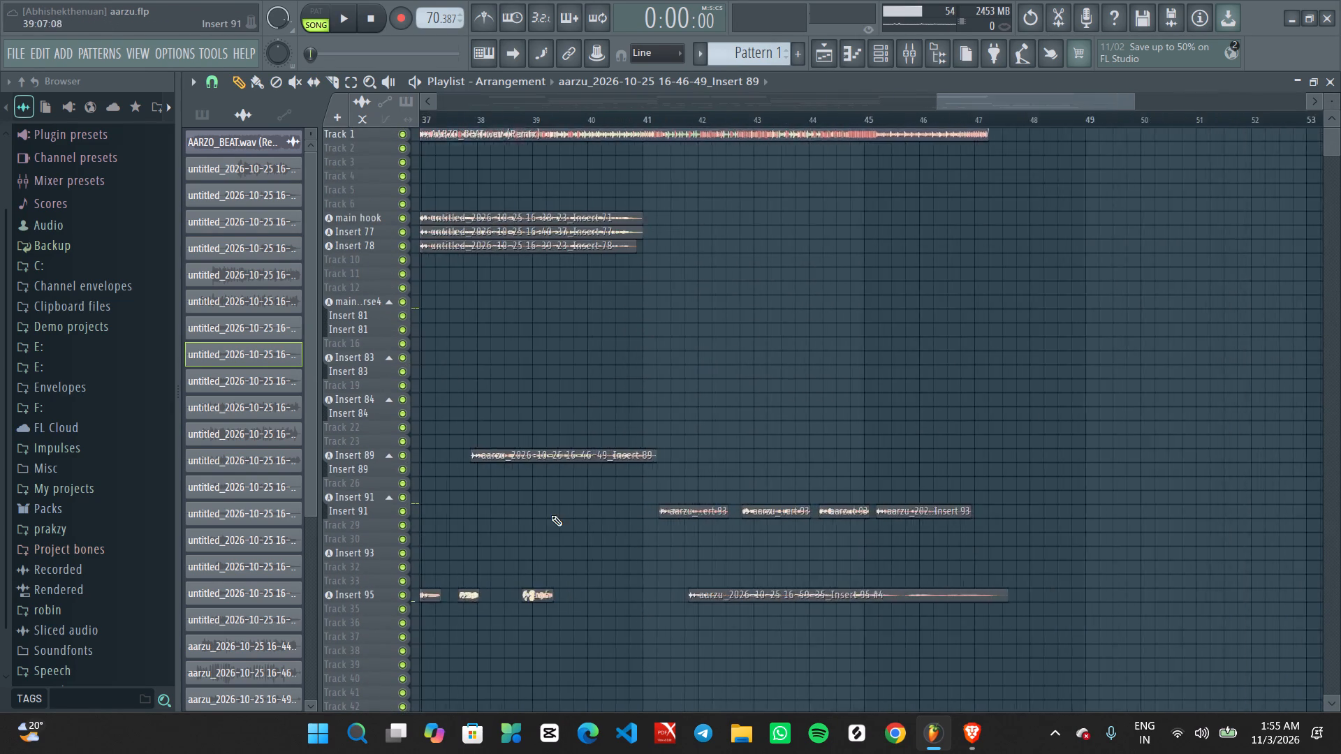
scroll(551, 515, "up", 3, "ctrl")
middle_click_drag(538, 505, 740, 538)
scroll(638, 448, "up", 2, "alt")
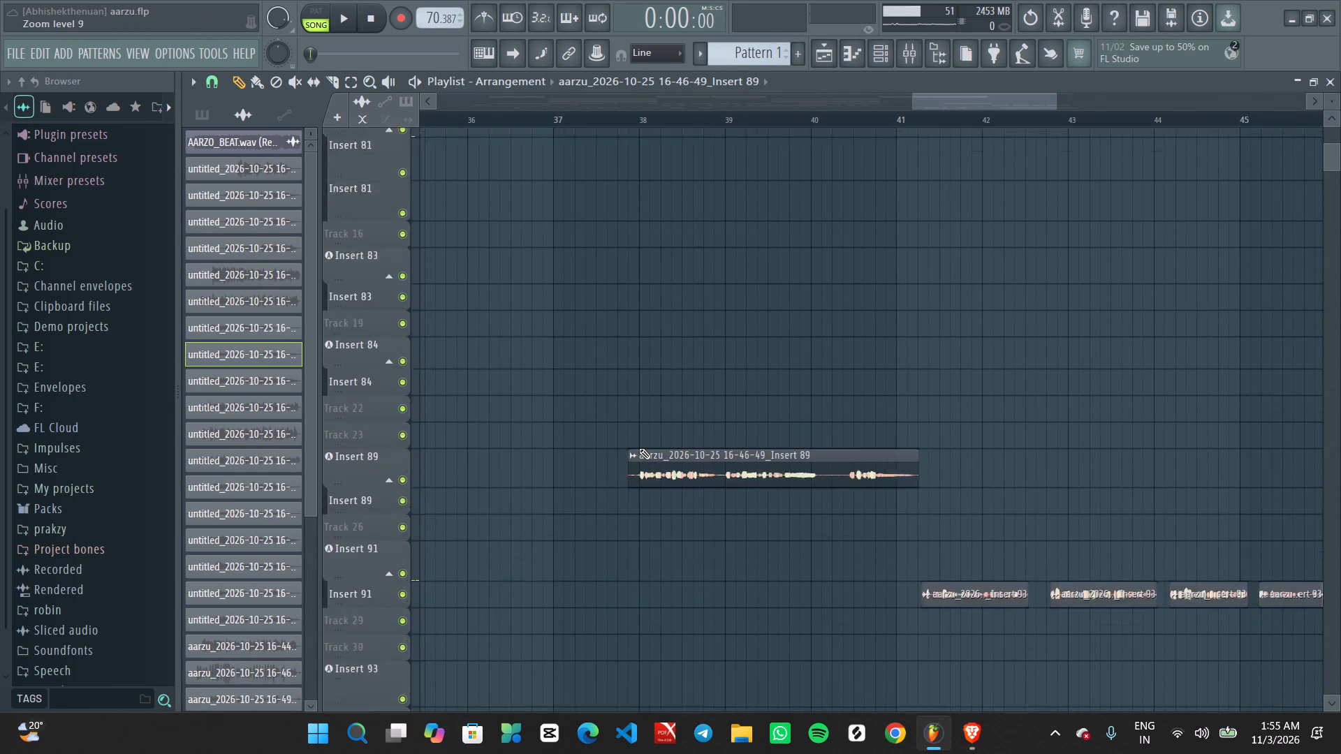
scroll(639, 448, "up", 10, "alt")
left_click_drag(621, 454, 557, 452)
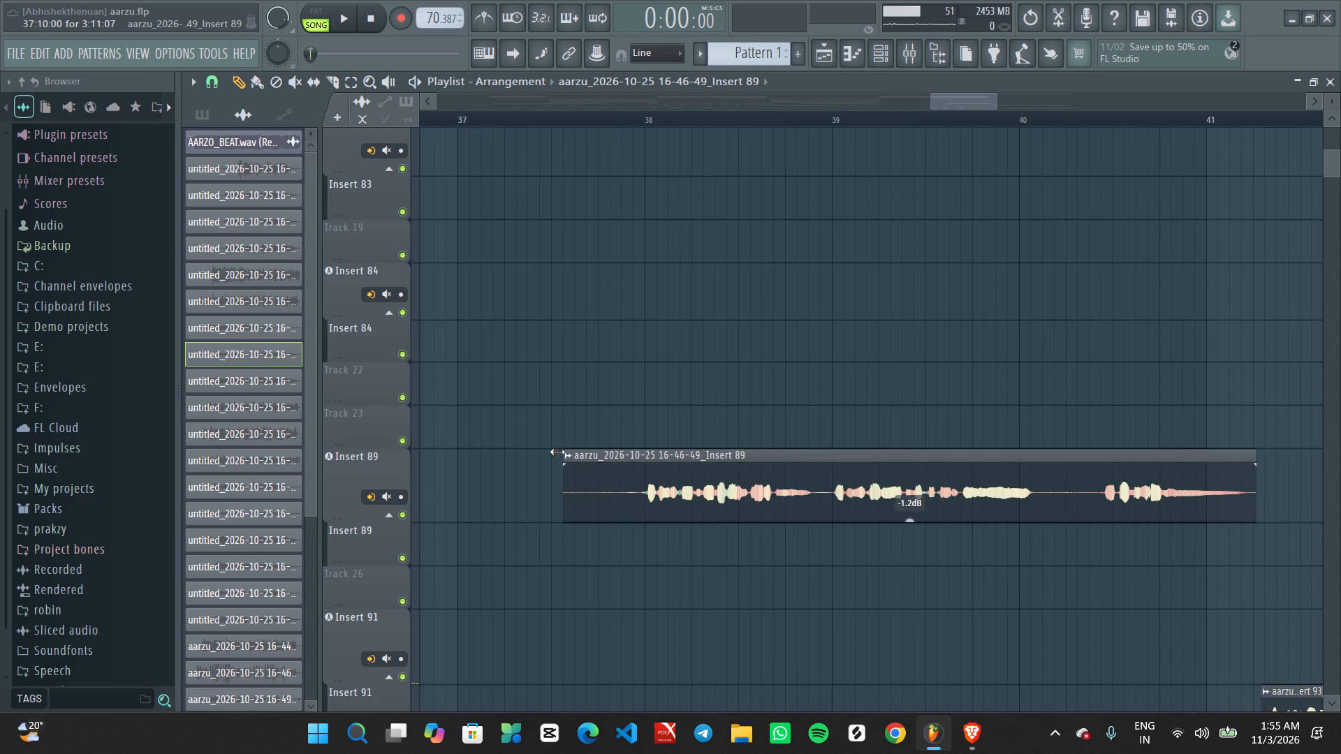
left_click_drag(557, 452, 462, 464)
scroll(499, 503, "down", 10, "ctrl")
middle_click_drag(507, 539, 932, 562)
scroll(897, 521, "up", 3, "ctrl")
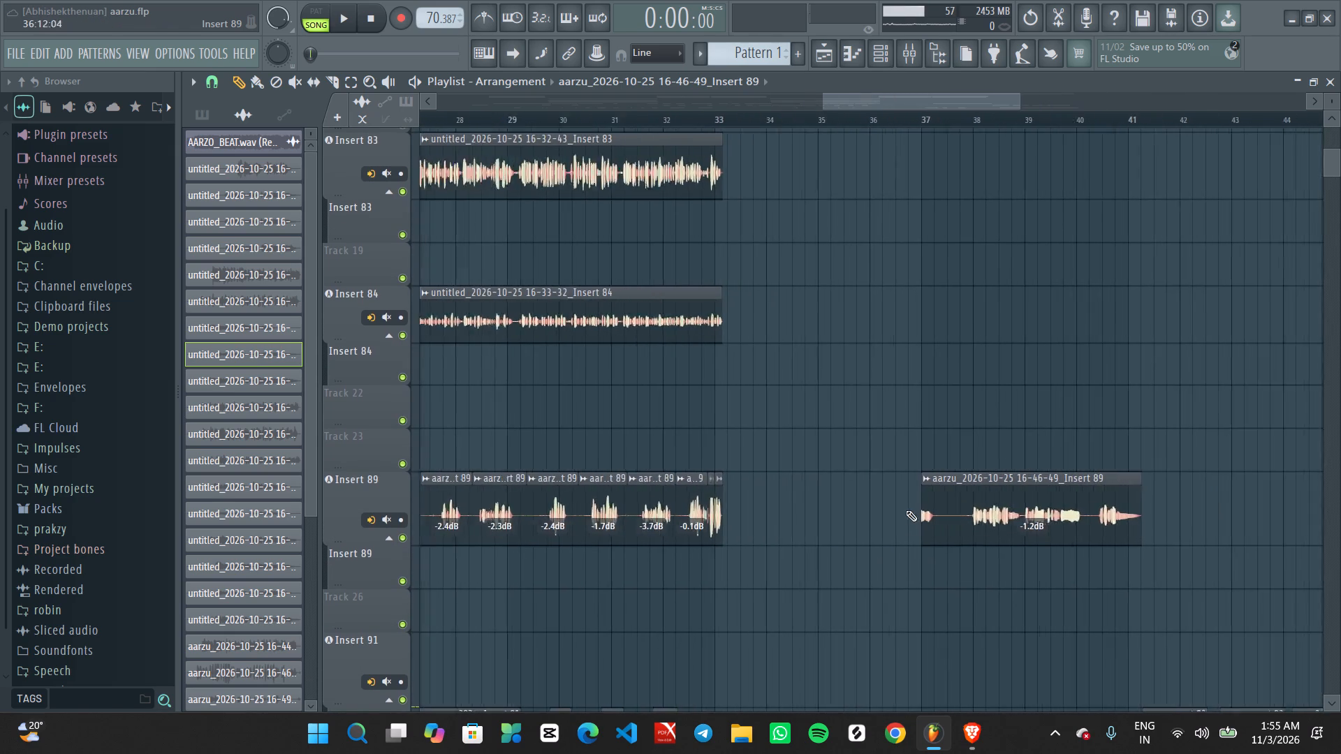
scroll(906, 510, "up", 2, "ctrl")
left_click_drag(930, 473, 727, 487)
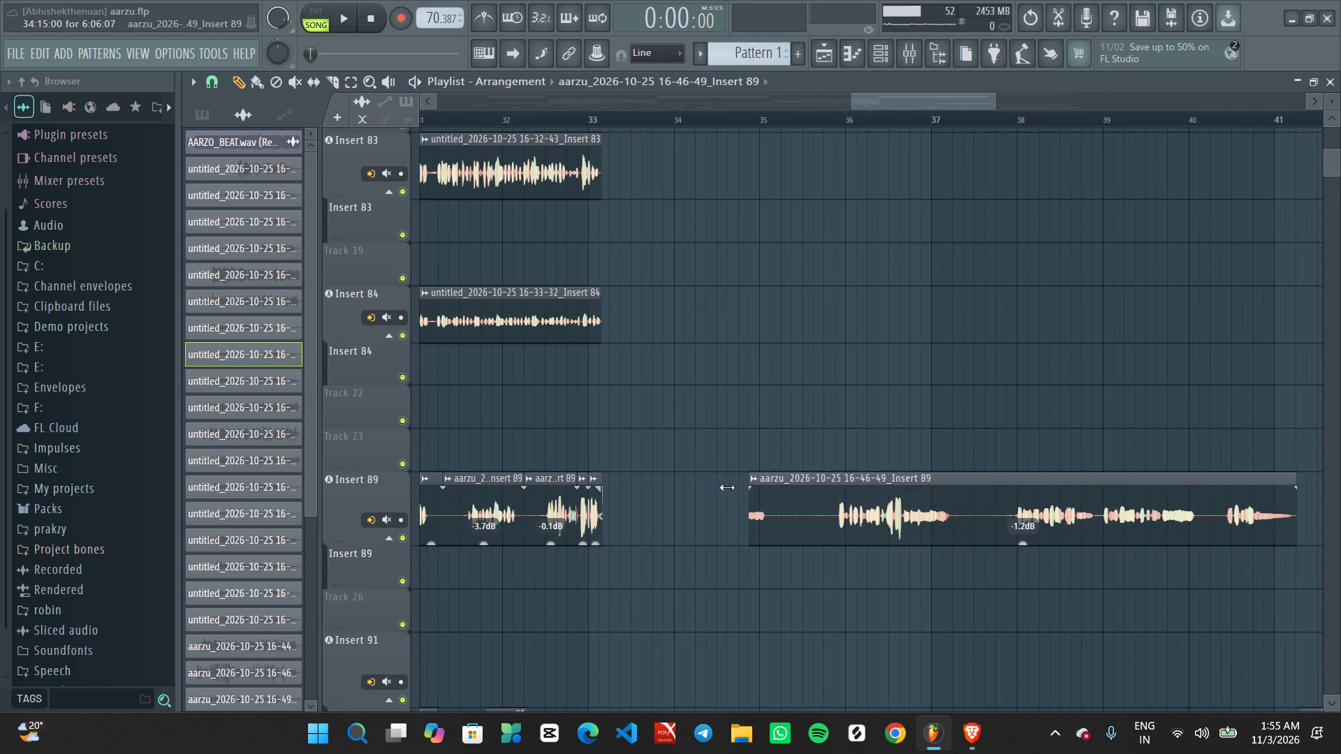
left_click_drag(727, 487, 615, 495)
Play the extended Insert 89 clip from just after bar 33.
left_click(627, 120)
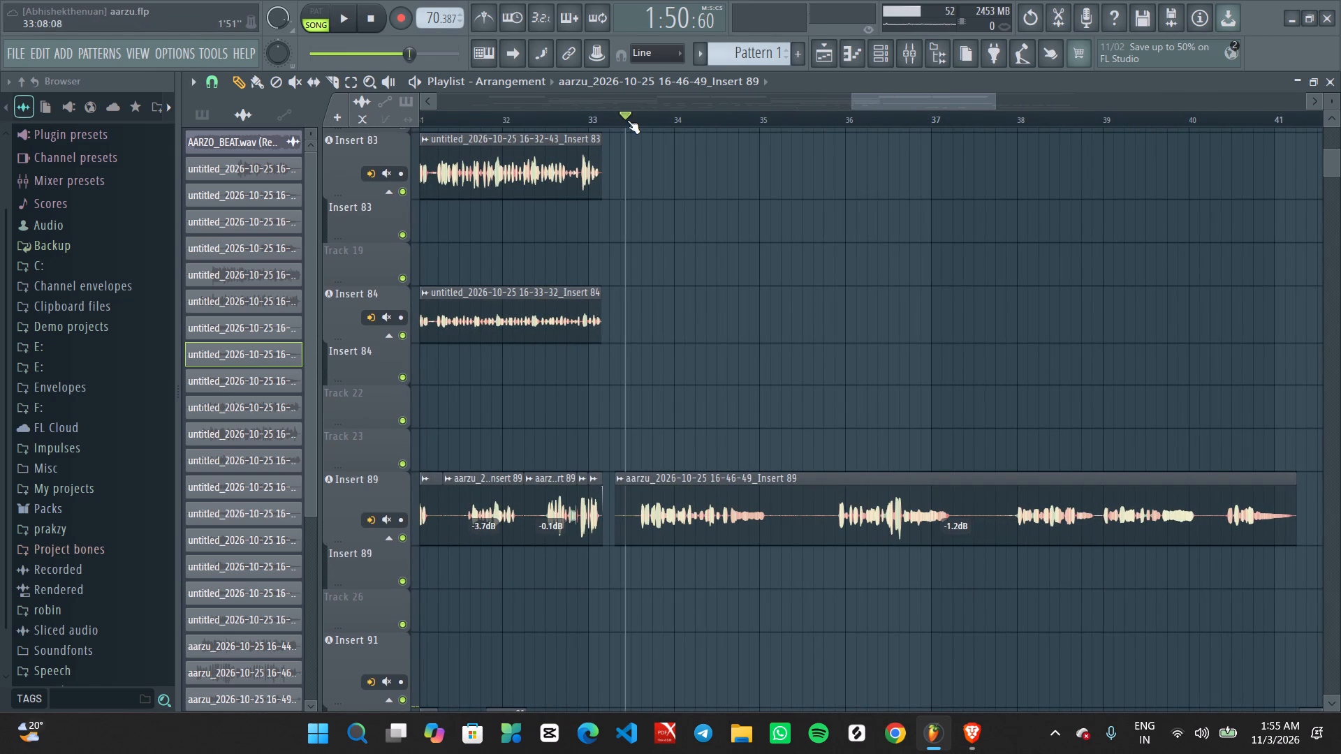
key("space")
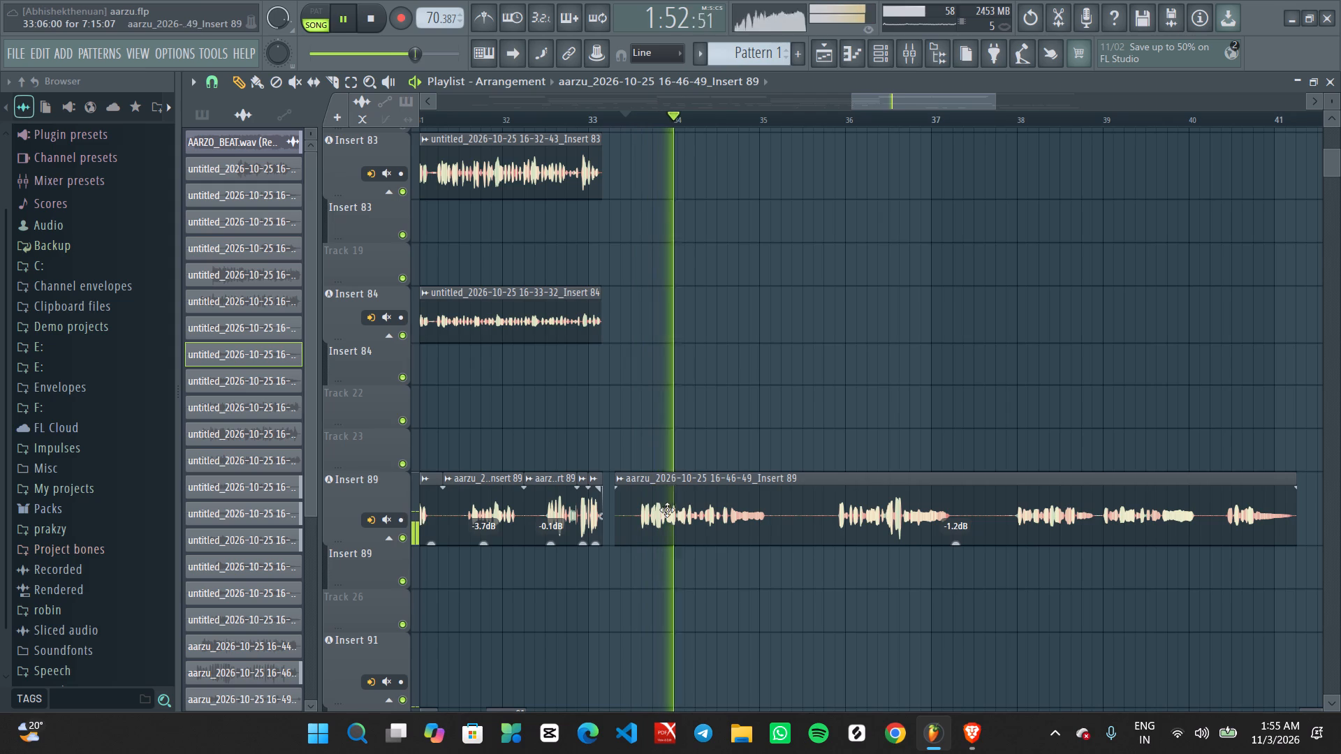
Trim the start of the extended Insert 89 clip to about bar 37.6 and stop playback.
left_click_drag(614, 479, 943, 489)
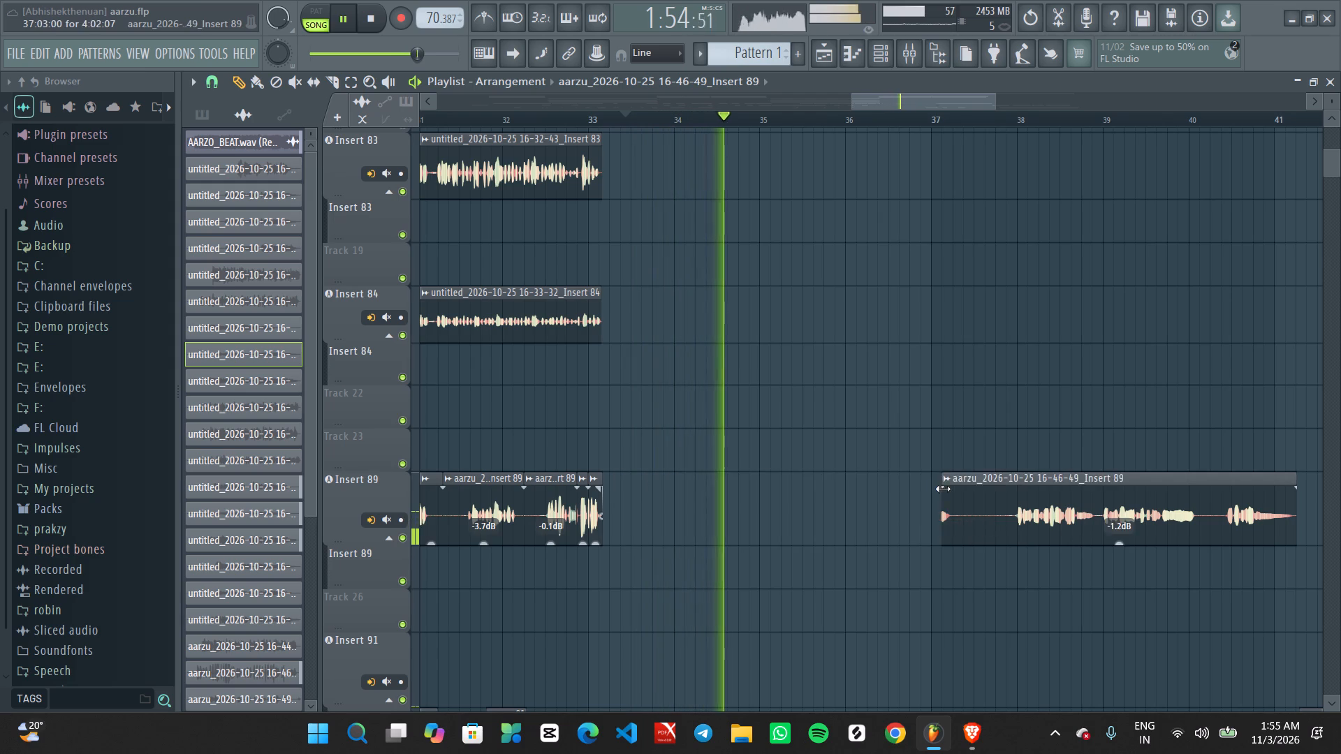
left_click_drag(943, 489, 985, 489)
key("space")
Pull out the end of the bar 25 Insert 83 verse clip to reveal its audio, leaving it just past bar 33.
scroll(573, 406, "up", 2, "ctrl")
middle_click_drag(677, 339, 746, 645)
scroll(743, 512, "down", 9, "ctrl")
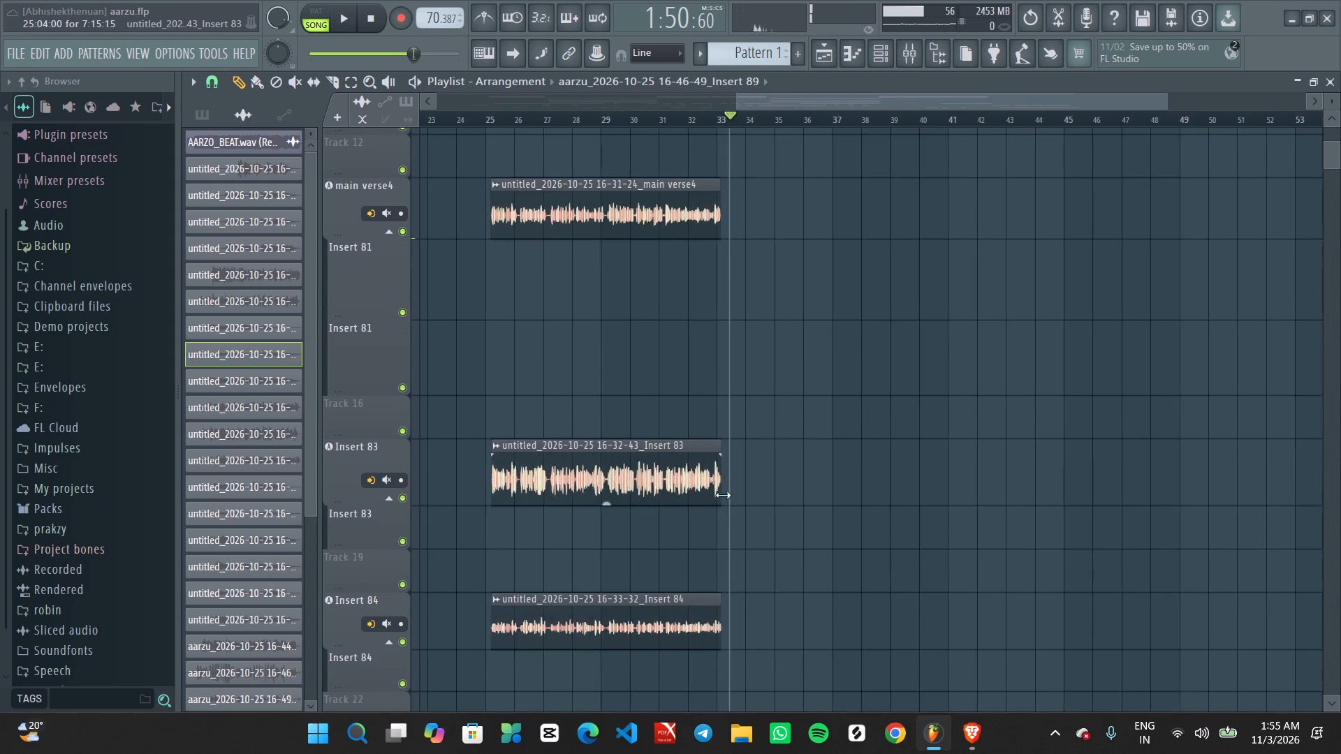
scroll(717, 471, "down", 6, "ctrl")
scroll(754, 458, "up", 5)
scroll(887, 471, "up", 3)
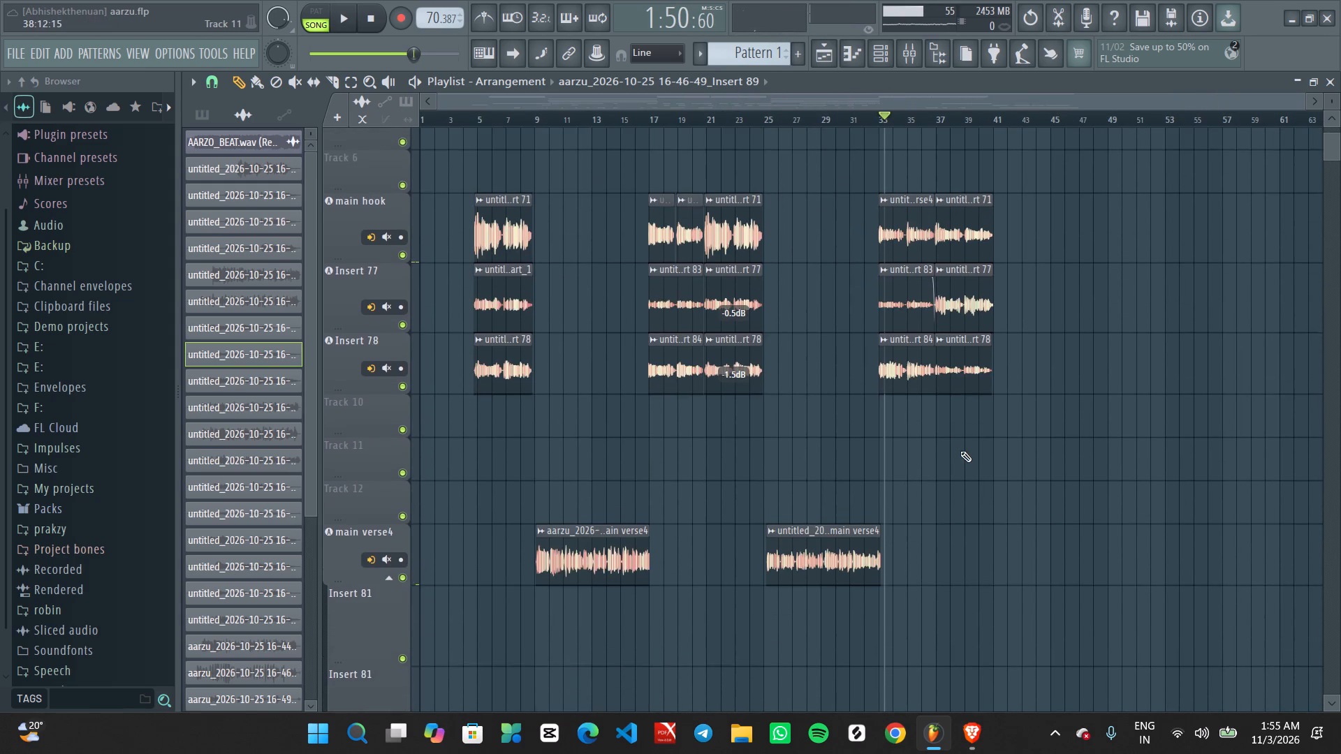
scroll(953, 451, "up", 5, "ctrl")
scroll(887, 484, "down", 7)
left_click_drag(795, 486, 1189, 486)
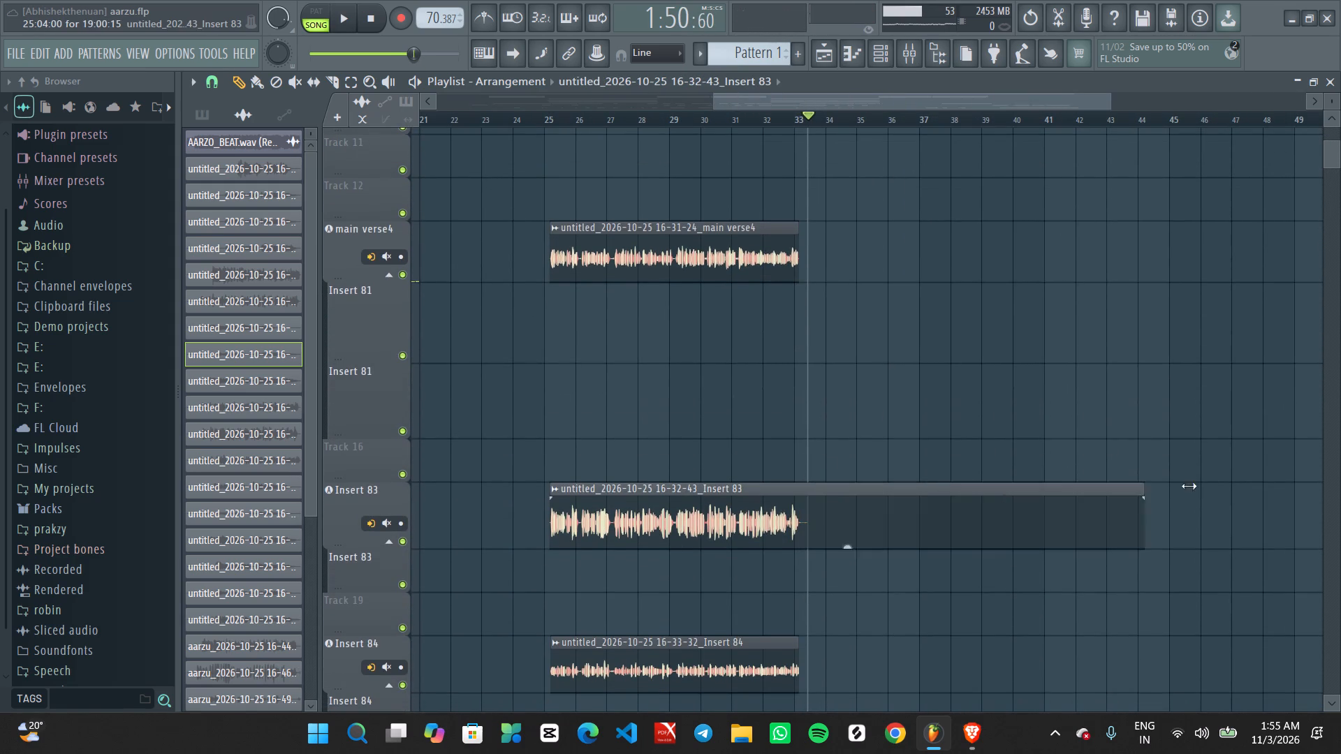
left_click_drag(1189, 486, 807, 524)
Lengthen the ends of the bar 25 verse clips on main verse4 and Insert 84 to just past bar 33.
left_click_drag(796, 228, 808, 227)
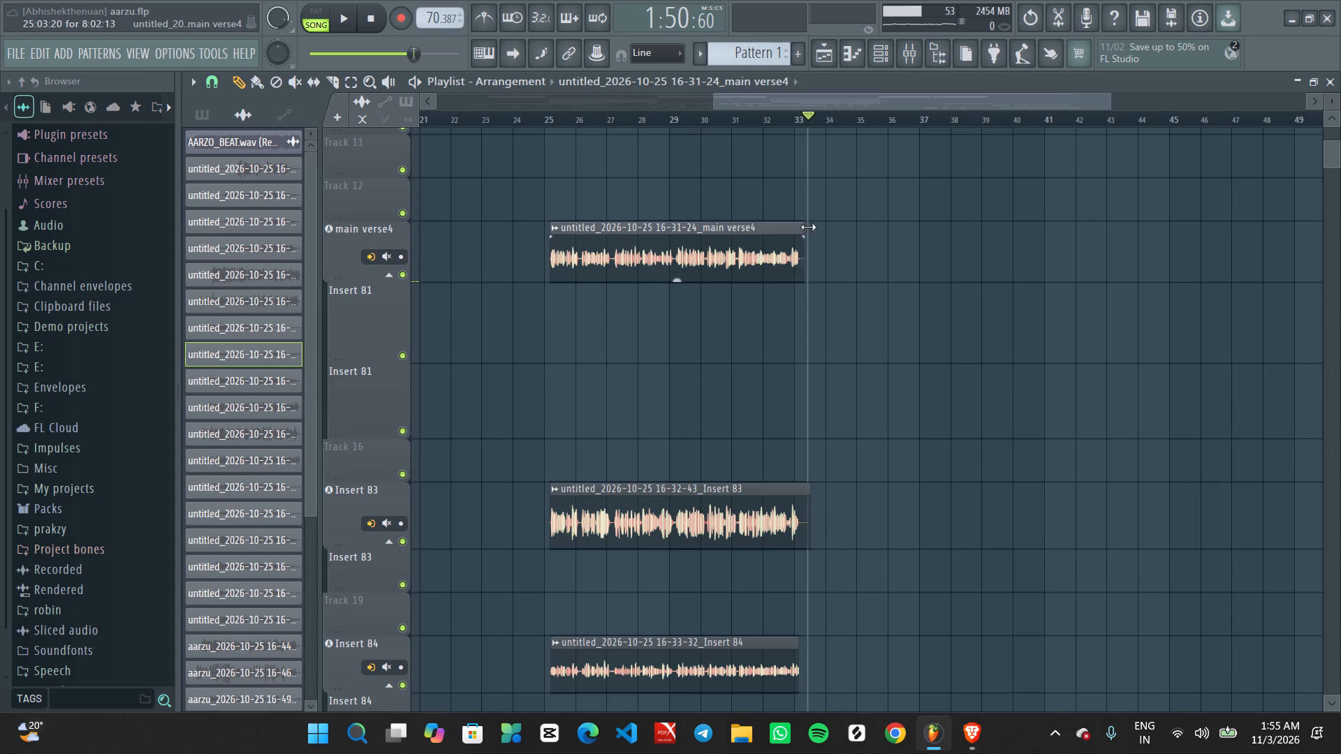
left_click_drag(808, 227, 809, 235)
scroll(821, 302, "up", 1)
scroll(816, 318, "down", 4)
scroll(787, 448, "down", 3)
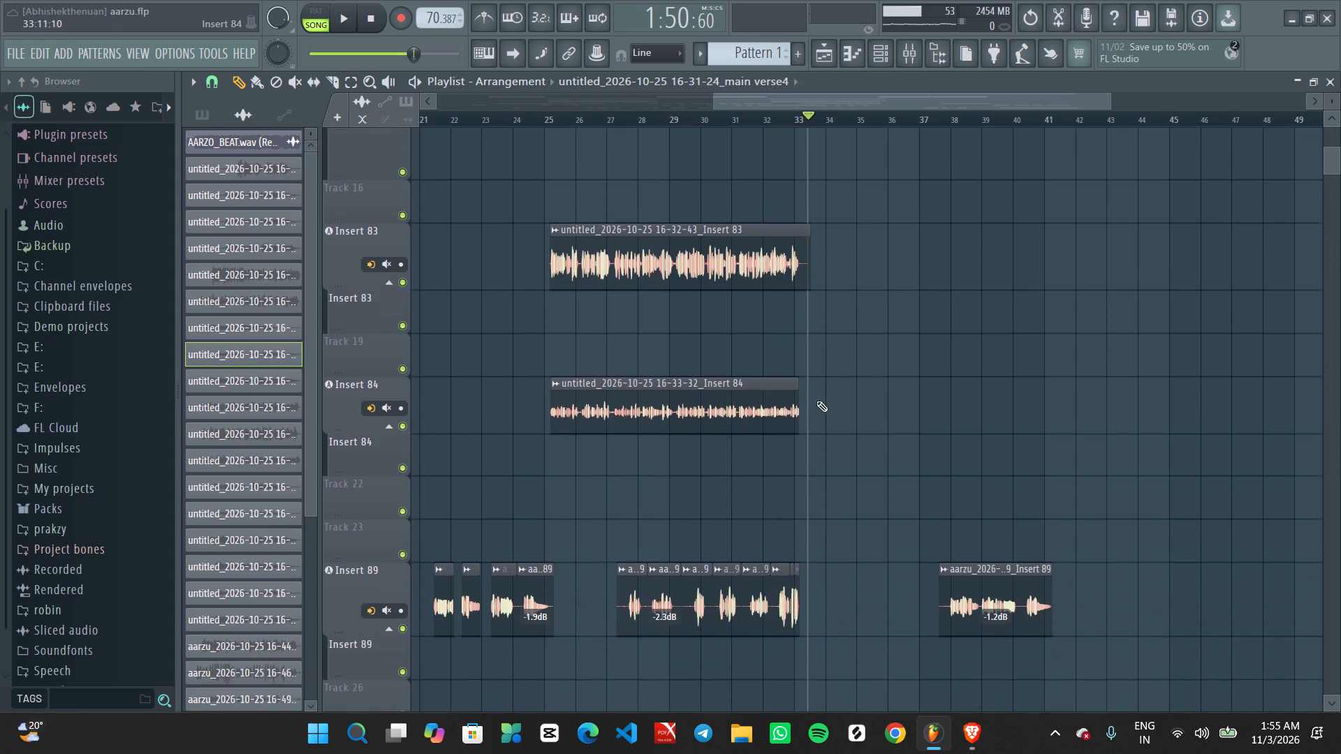
left_click_drag(798, 381, 823, 388)
Extend the start of the bar 41 clip on the lower Insert 91 track back to about bar 40.
scroll(874, 513, "up", 2, "ctrl")
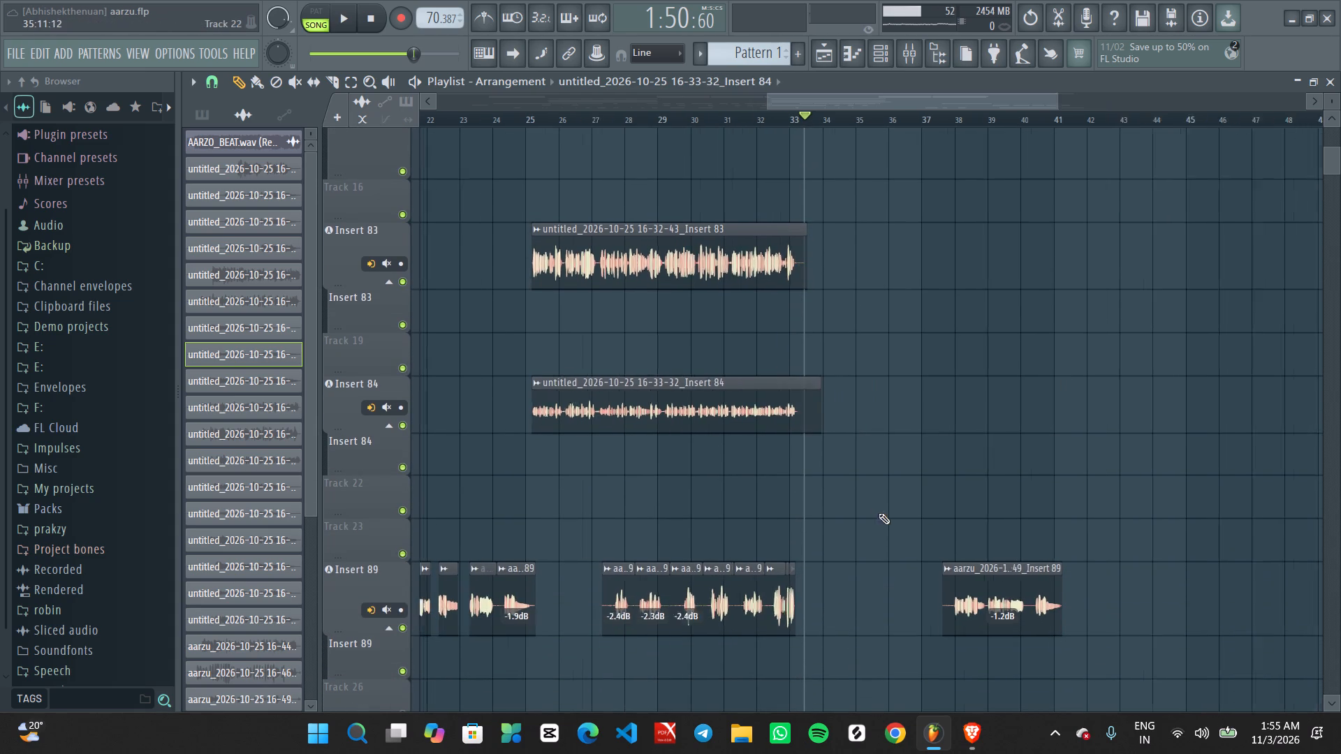
scroll(879, 513, "up", 1, "ctrl")
middle_click_drag(870, 588, 979, 374)
scroll(987, 331, "up", 1)
scroll(967, 310, "down", 8, "ctrl")
scroll(1006, 584, "up", 3, "ctrl")
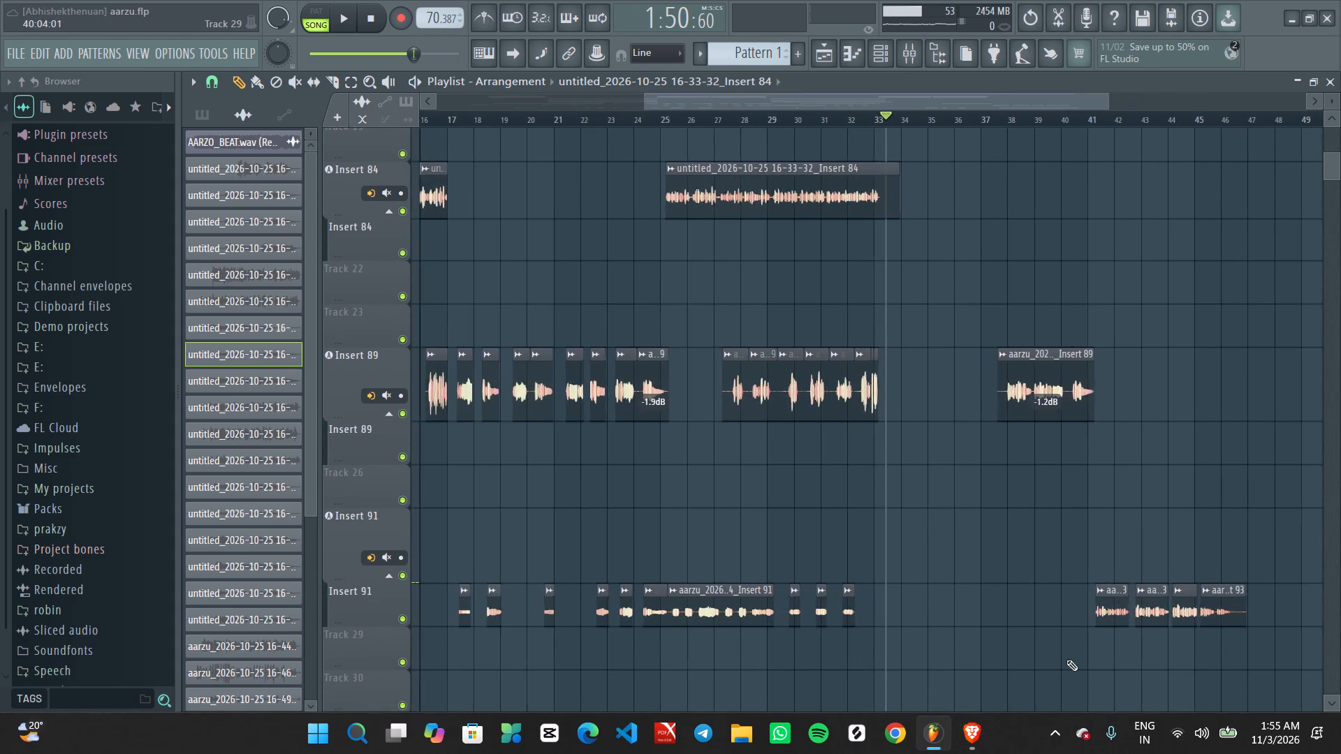
middle_click_drag(1057, 612, 1012, 446)
left_click_drag(1050, 421, 881, 418)
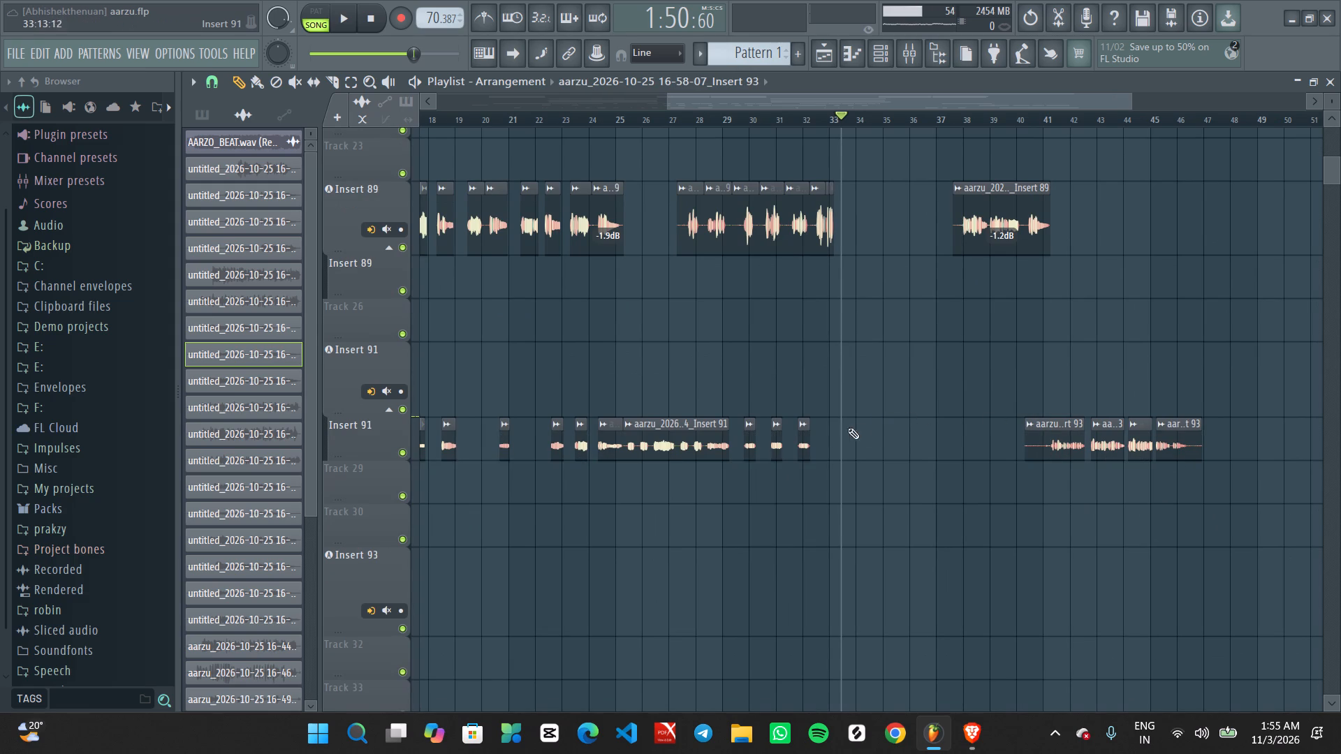
Extend the end of the clip near bar 32 on the lower Insert 91 track to about bar 40.
left_click_drag(810, 423, 1023, 422)
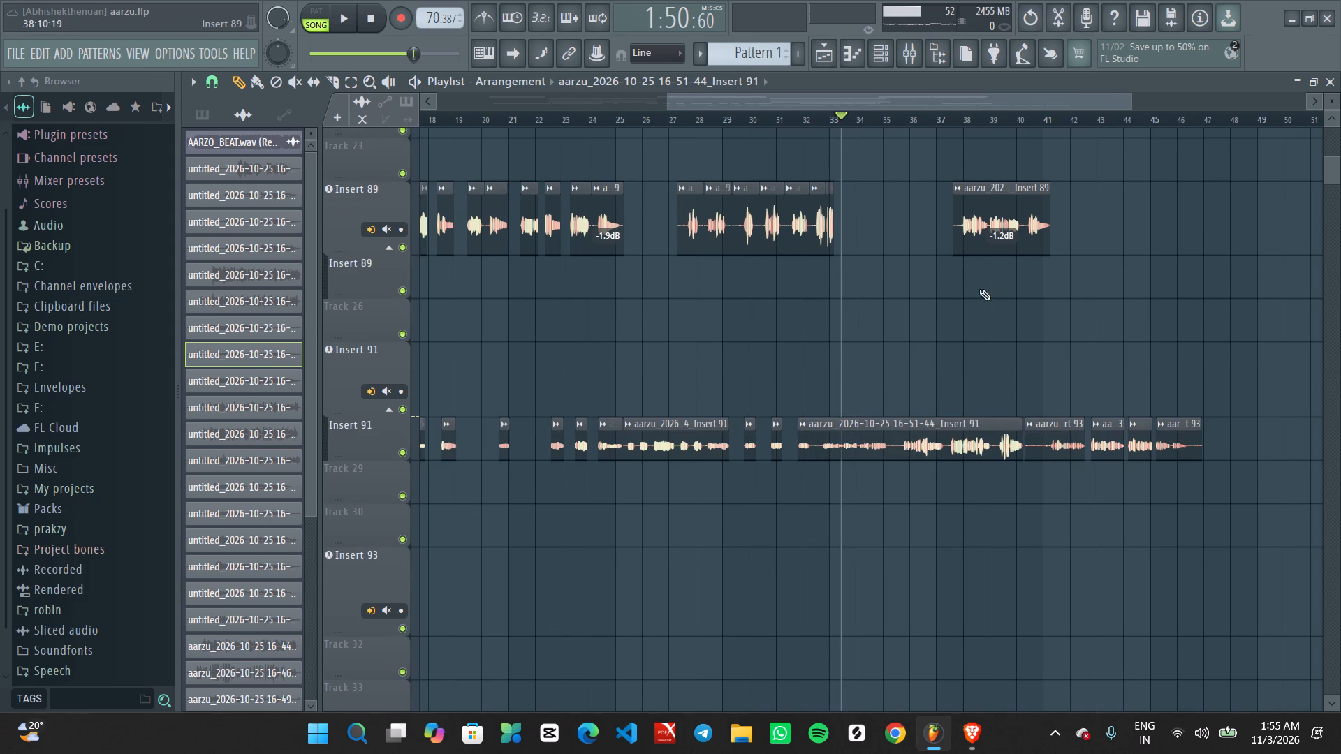
Play the extended Insert 91 clip from about bar 36 with the lower Insert 91 track soloed, and stop after bar 39.
left_click(921, 110)
key("space")
scroll(957, 424, "up", 7, "ctrl")
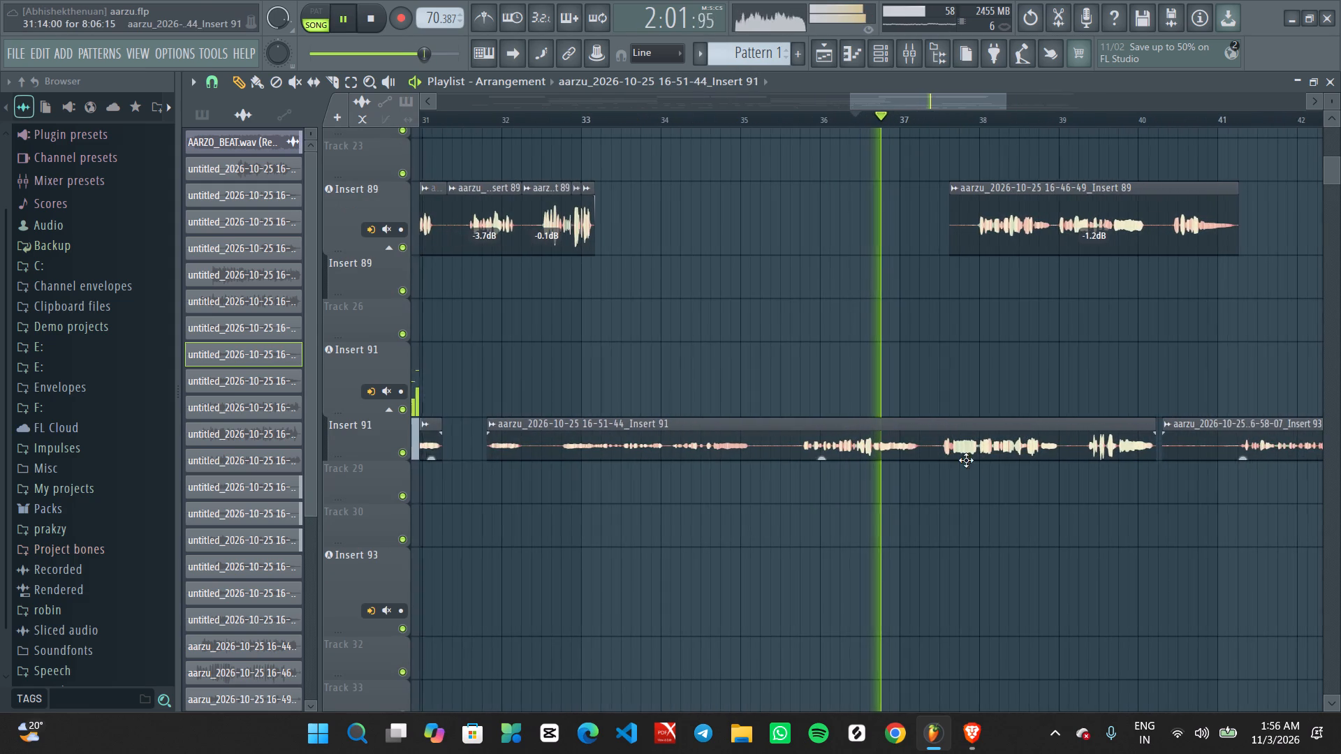
left_click(402, 447, "ctrl")
scroll(889, 540, "up", 1)
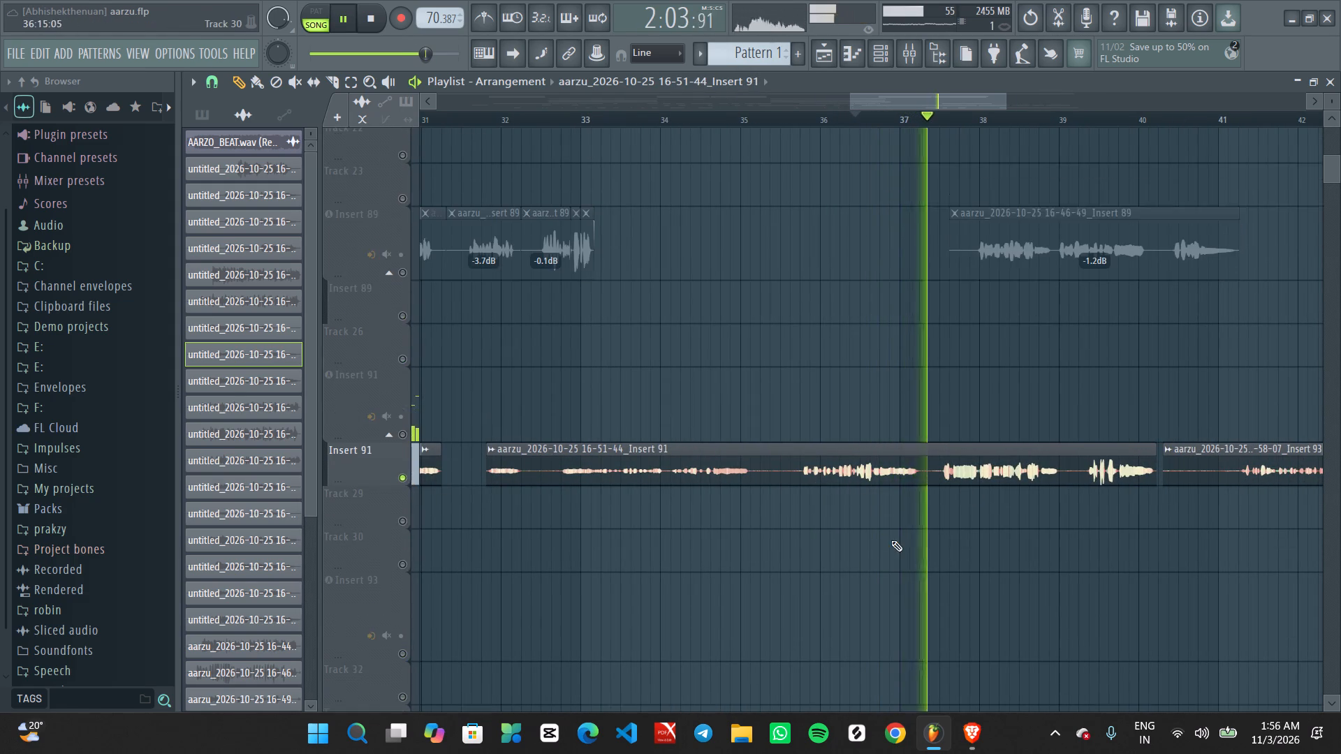
scroll(891, 540, "up", 1)
middle_click_drag(1122, 538, 1011, 489)
scroll(998, 488, "down", 2, "ctrl")
scroll(969, 522, "up", 3, "ctrl")
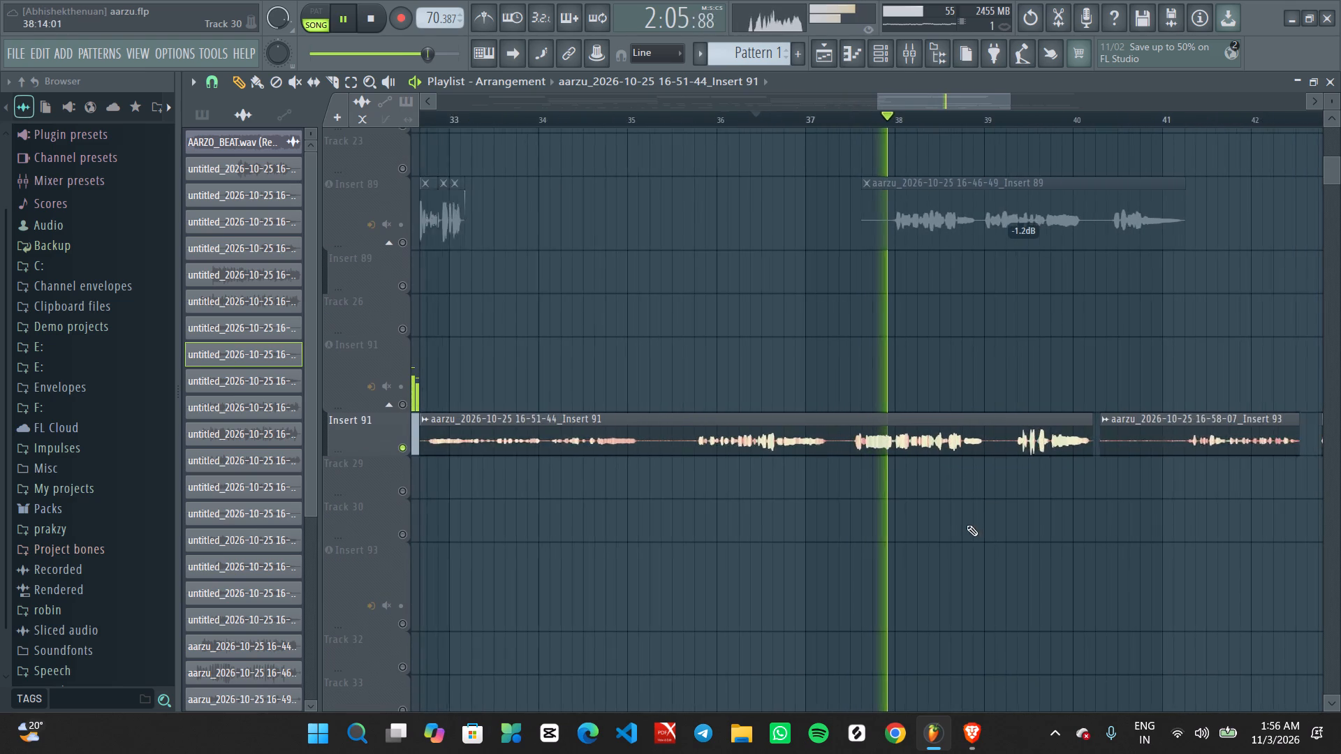
middle_click_drag(973, 552, 962, 441)
scroll(960, 434, "down", 5, "ctrl")
scroll(974, 436, "up", 3, "ctrl")
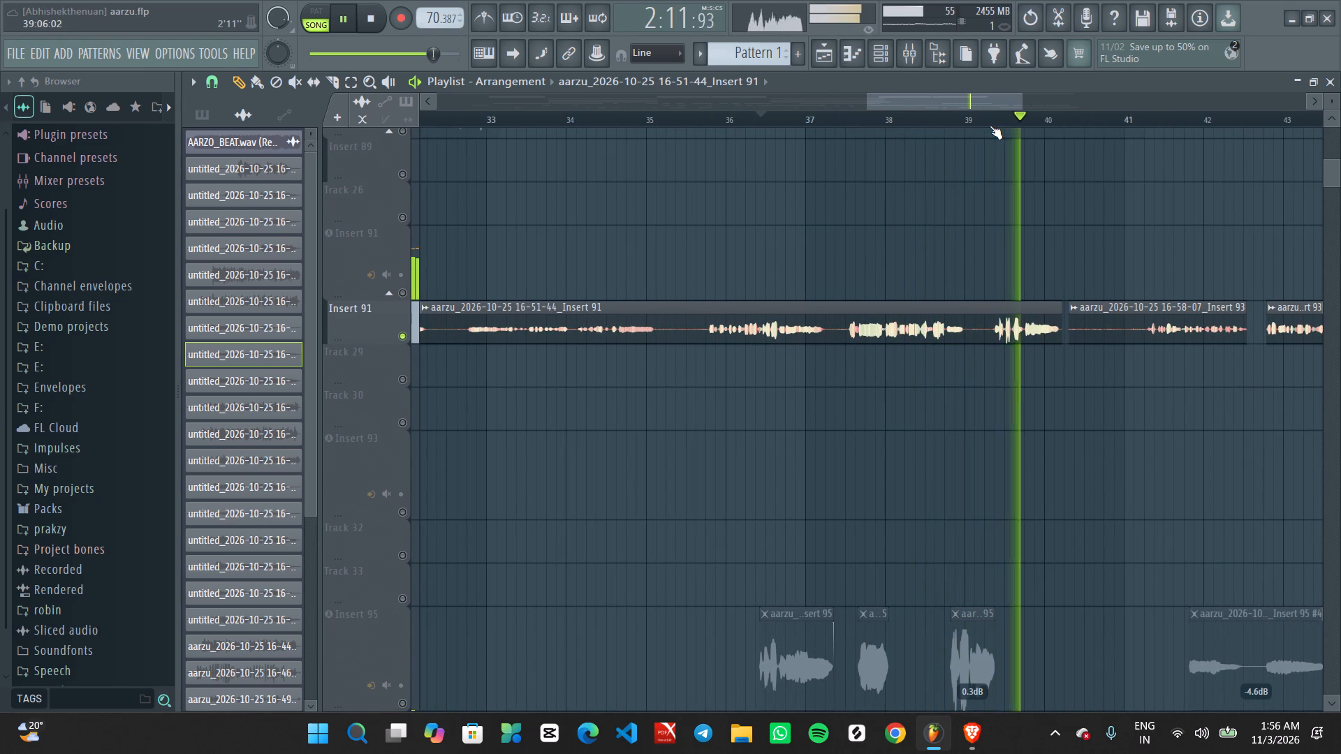
key("space")
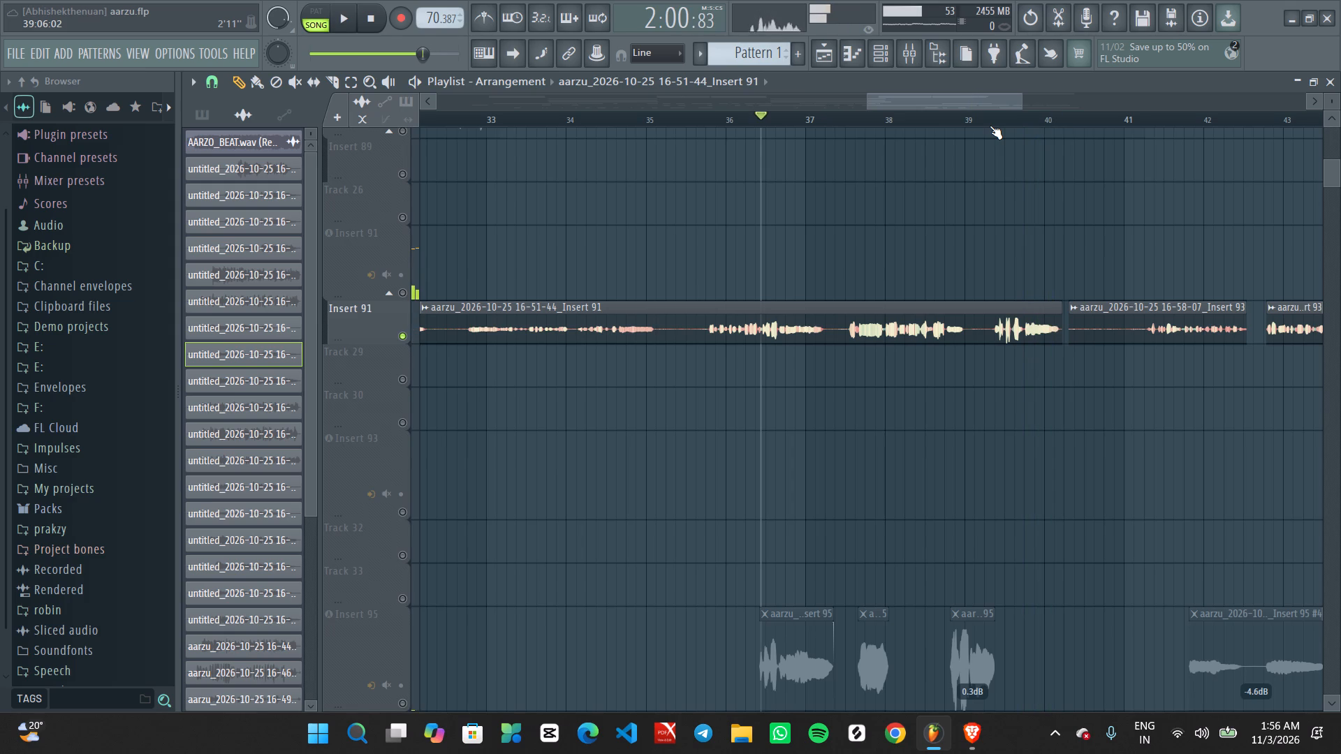
Extend the end of the long lower Insert 91 clip to meet the next clip just past bar 40.
left_click(1062, 308)
Examine the clip starts and ends on the hook, main verse, Insert 83, 84, 89 and 91 tracks across bars 5 to 41.
scroll(816, 350, "down", 3, "ctrl")
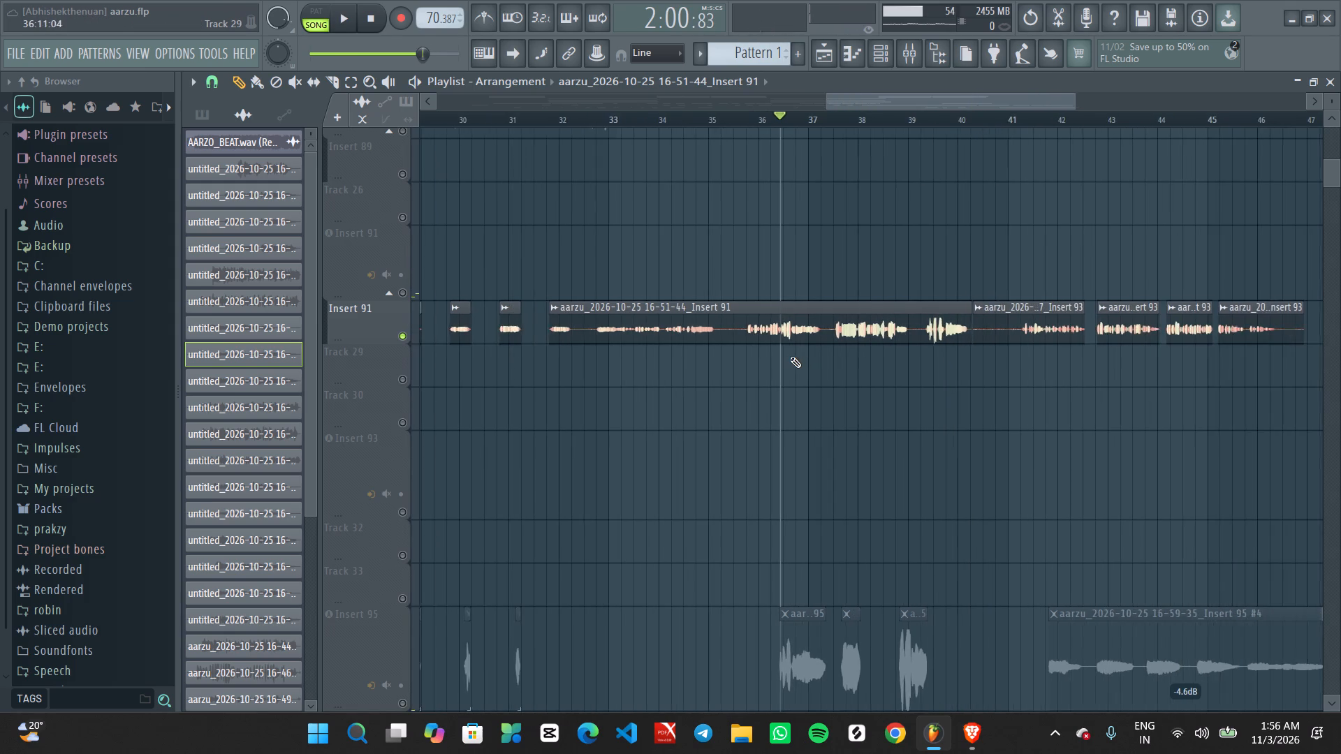
scroll(786, 357, "up", 2, "ctrl")
middle_click_drag(791, 367, 777, 465)
scroll(776, 463, "up", 1)
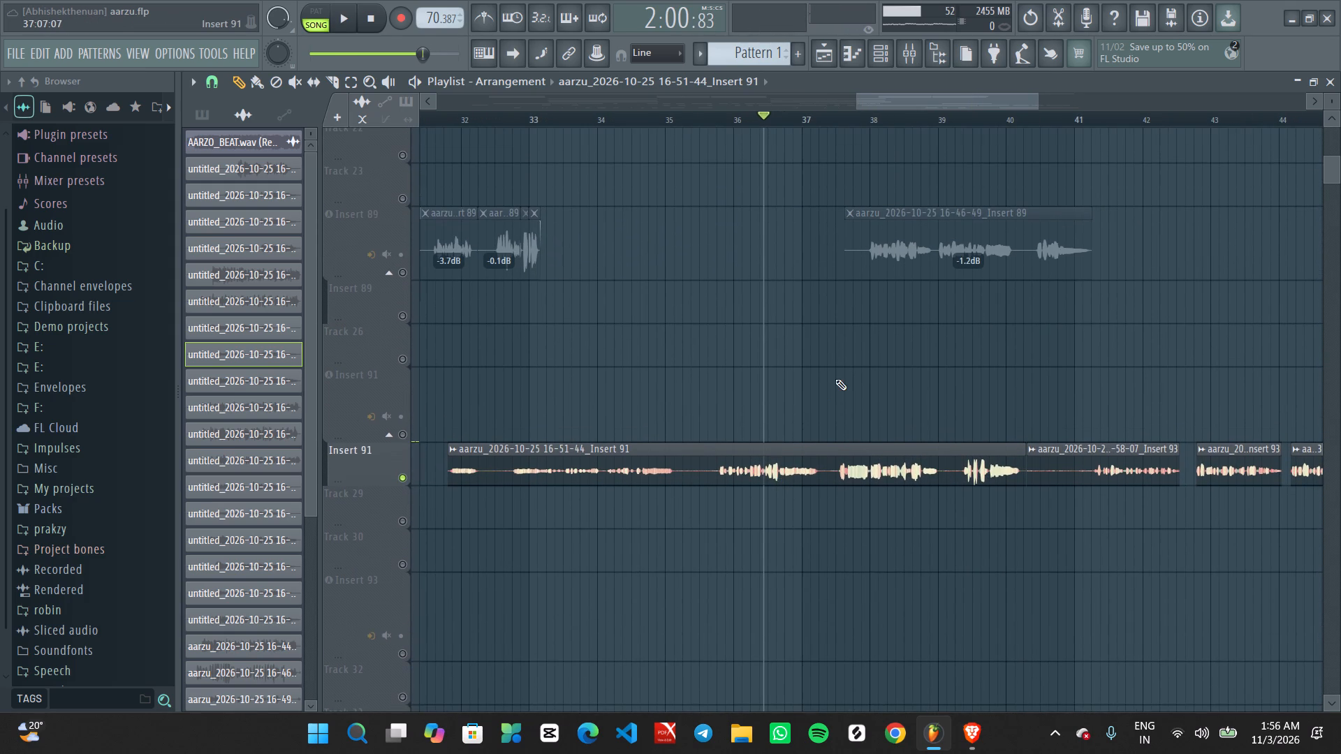
scroll(846, 366, "up", 2)
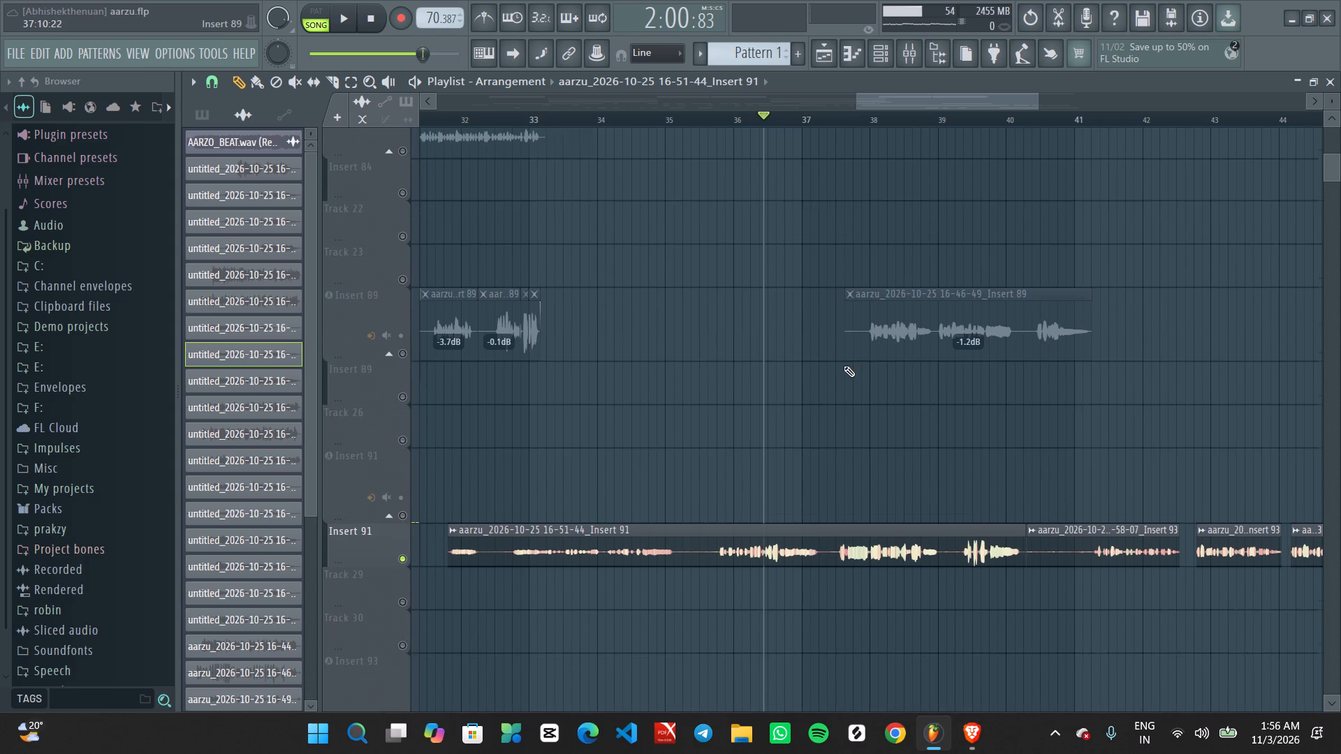
scroll(721, 267, "up", 19)
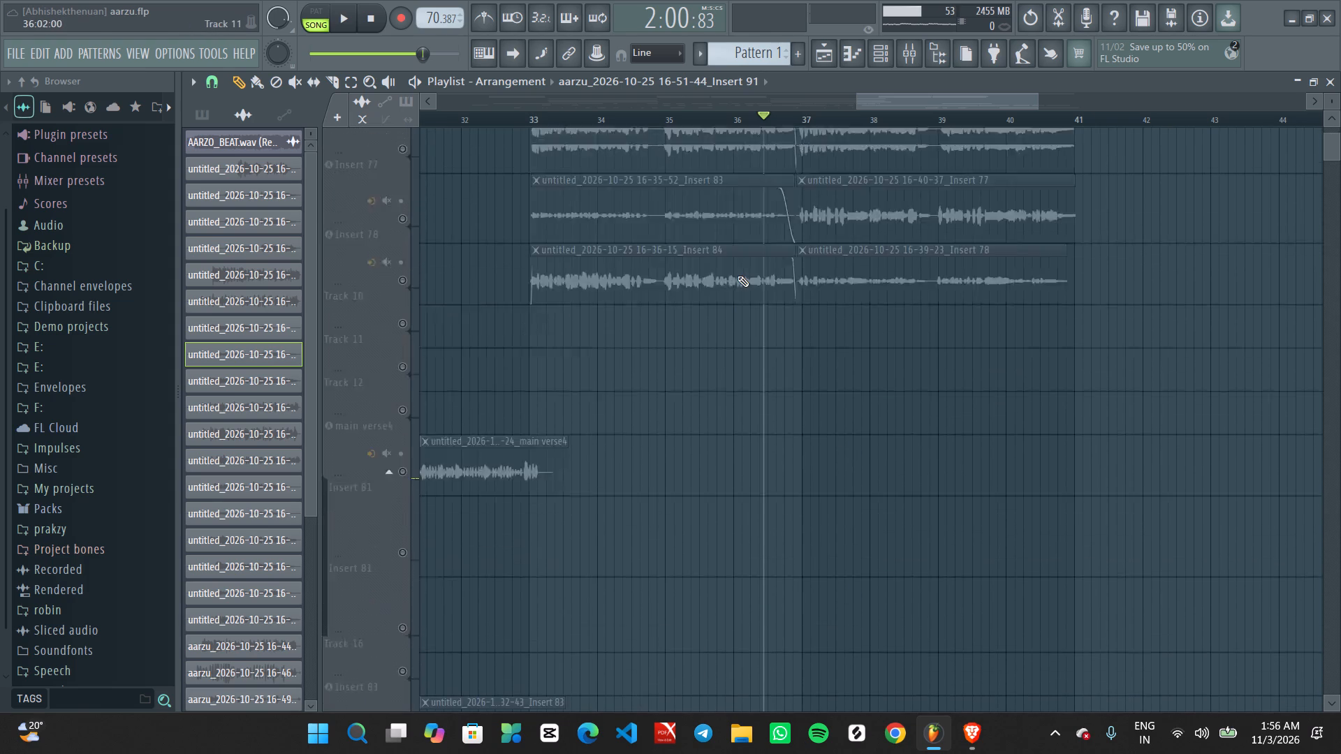
scroll(738, 276, "up", 2)
scroll(740, 271, "down", 7, "ctrl")
scroll(712, 585, "up", 3, "ctrl")
middle_click_drag(742, 561, 794, 239)
scroll(793, 322, "up", 3, "ctrl")
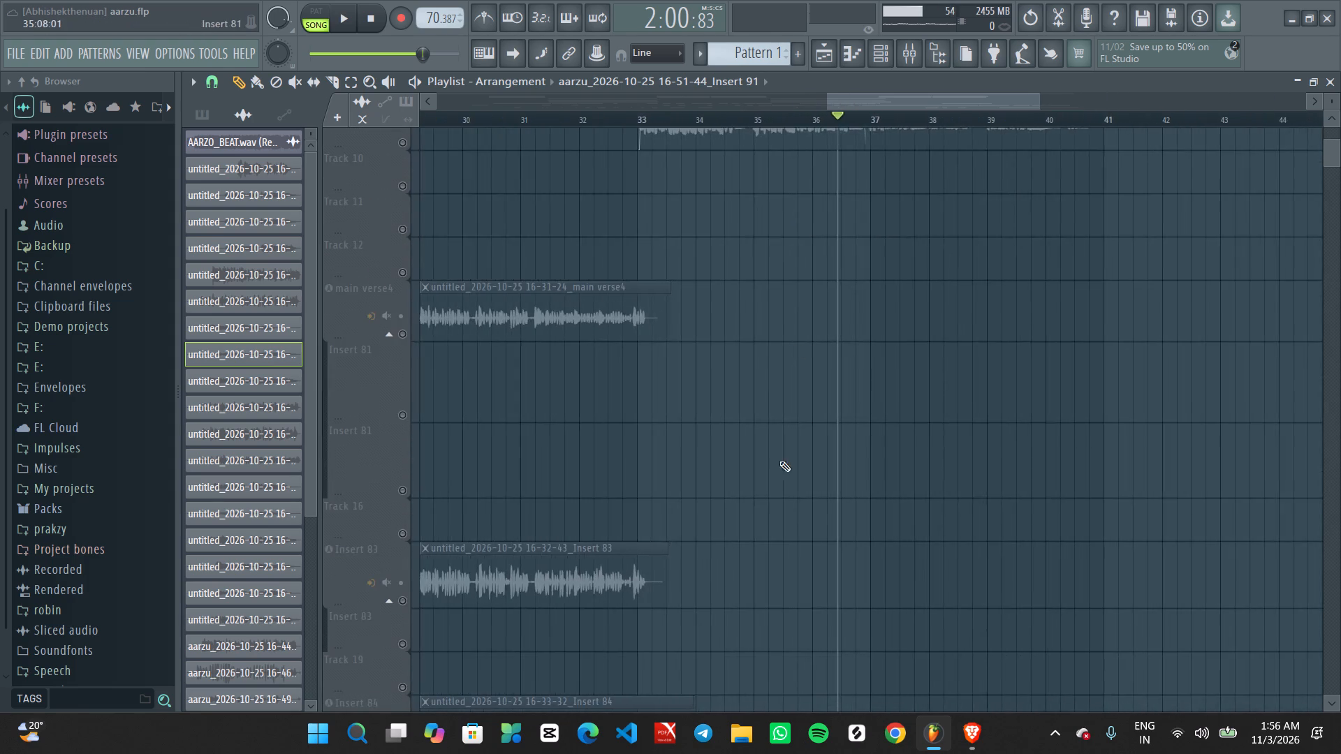
middle_click_drag(803, 415, 828, 101)
scroll(832, 158, "up", 1)
scroll(775, 196, "up", 1, "ctrl")
scroll(772, 235, "down", 16, "ctrl")
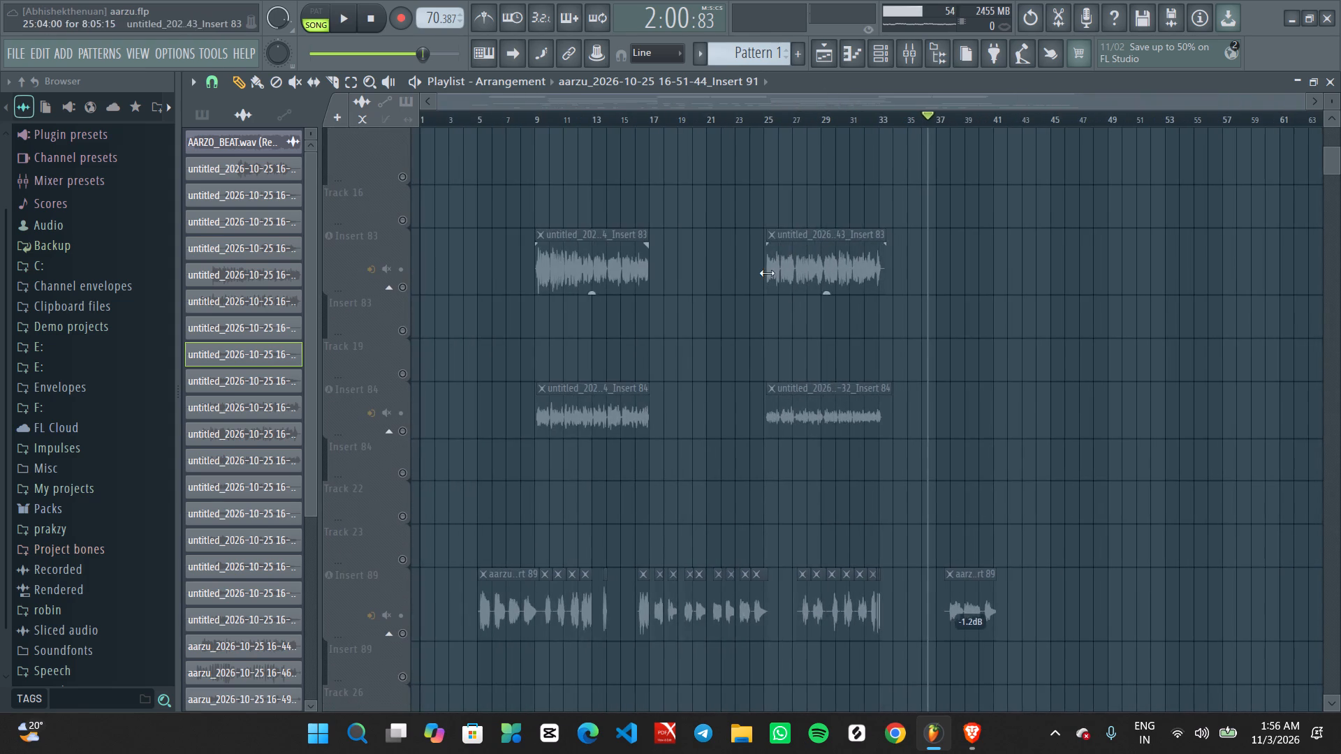
scroll(868, 317, "up", 15)
scroll(886, 327, "up", 5, "ctrl")
middle_click_drag(921, 539, 930, 45)
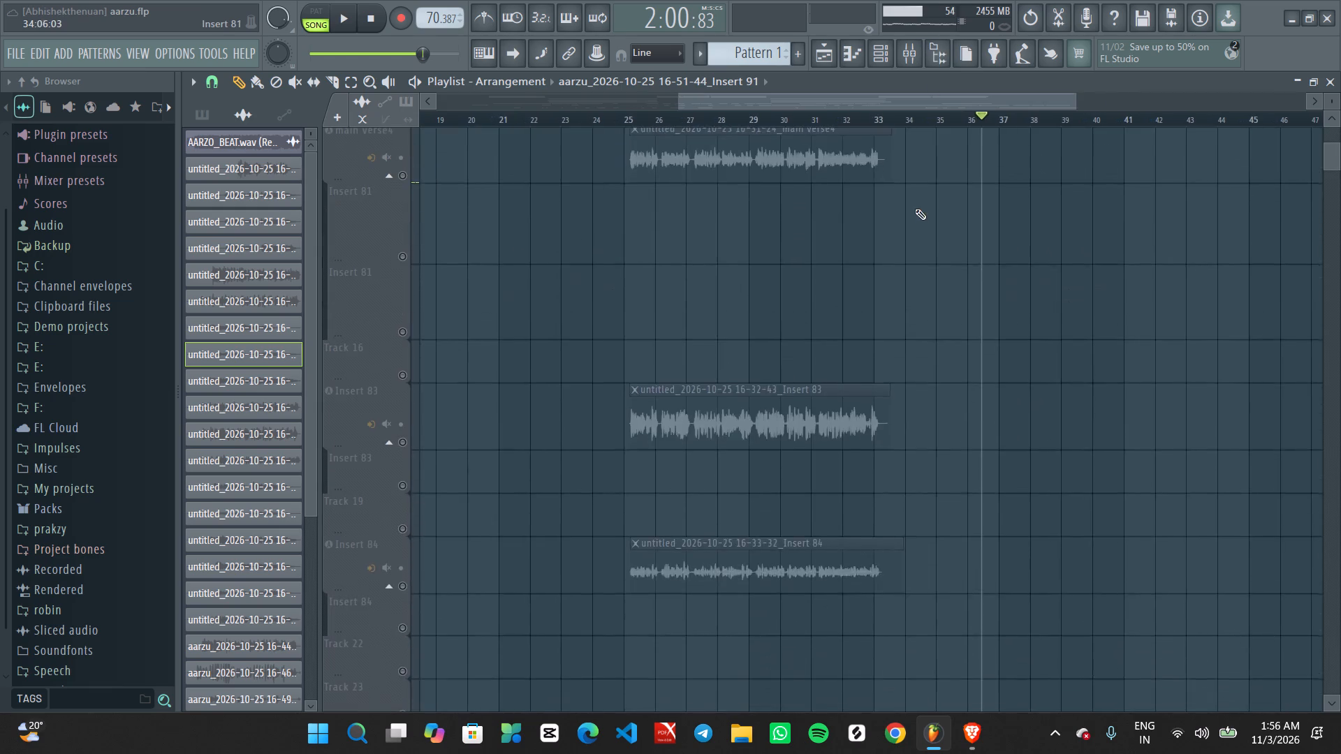
scroll(914, 210, "down", 3, "ctrl")
scroll(912, 216, "up", 1, "ctrl")
scroll(911, 218, "down", 4, "ctrl")
scroll(900, 304, "up", 12)
scroll(819, 284, "down", 3)
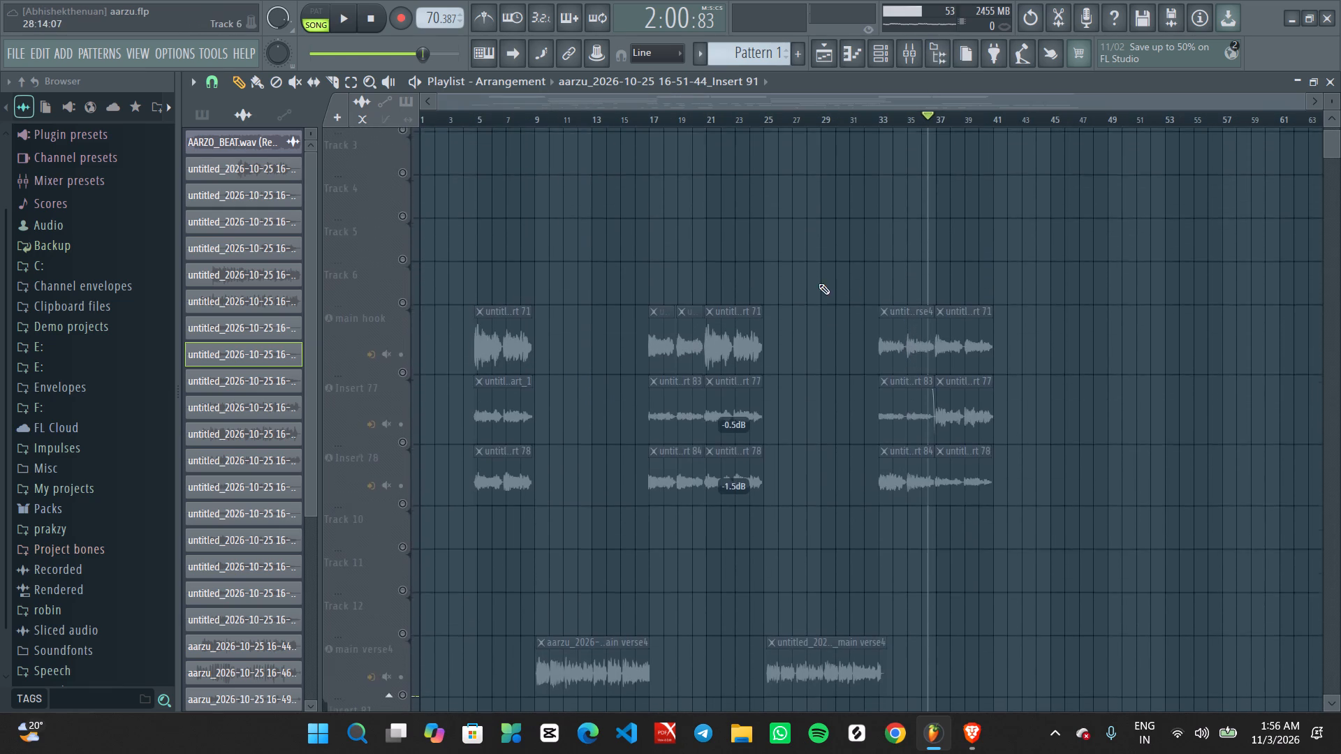
scroll(819, 283, "down", 9)
scroll(500, 259, "up", 4, "ctrl")
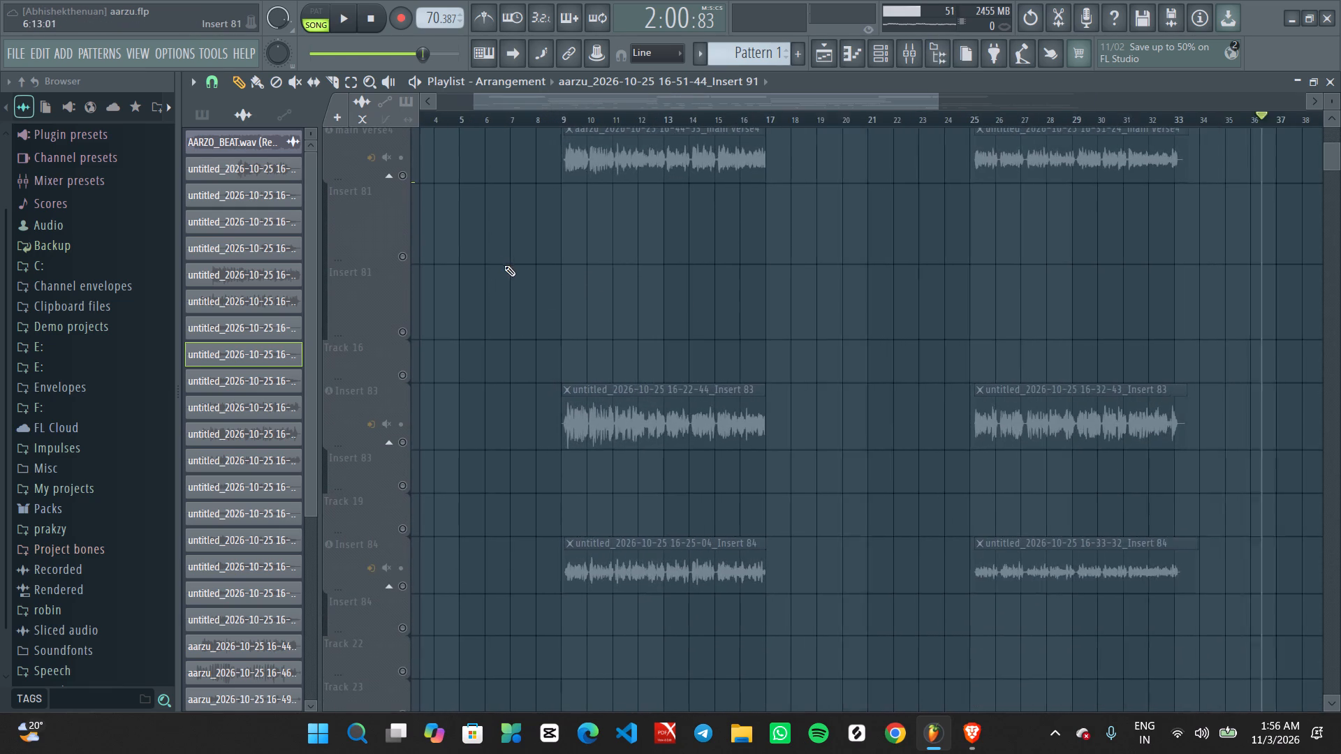
scroll(578, 286, "up", 4)
scroll(578, 287, "up", 2, "ctrl")
middle_click_drag(541, 300, 720, 266)
scroll(661, 278, "up", 1)
scroll(703, 288, "up", 2, "ctrl")
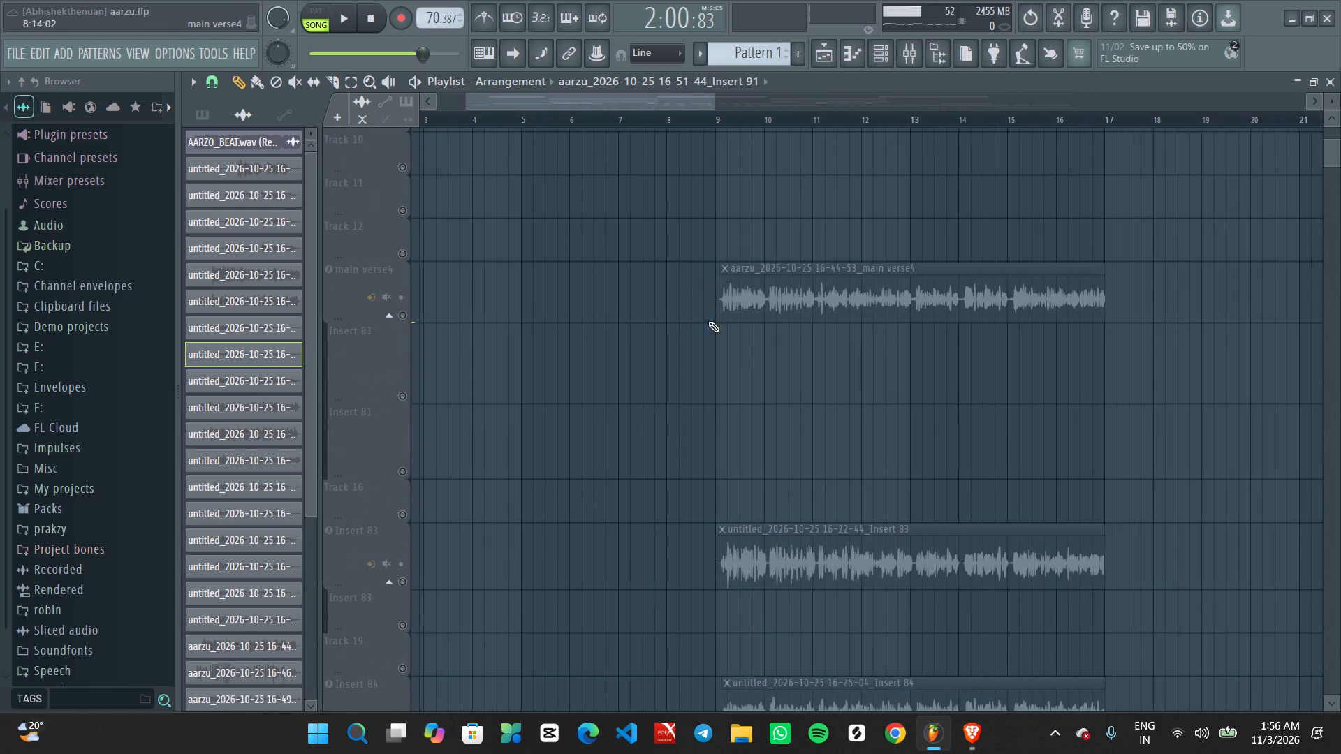
middle_click_drag(726, 360, 724, 302)
scroll(724, 300, "up", 2, "ctrl")
middle_click_drag(755, 363, 731, 176)
scroll(715, 204, "down", 7, "ctrl")
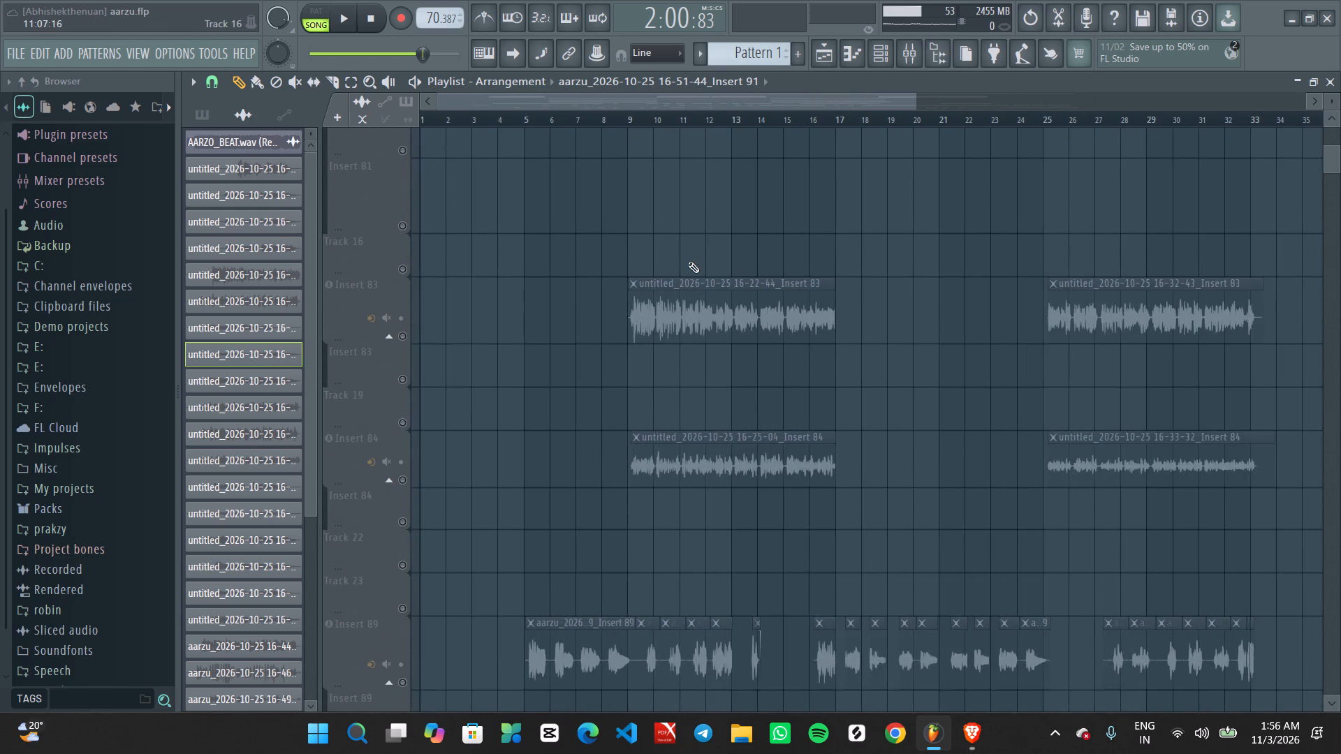
scroll(685, 262, "down", 6)
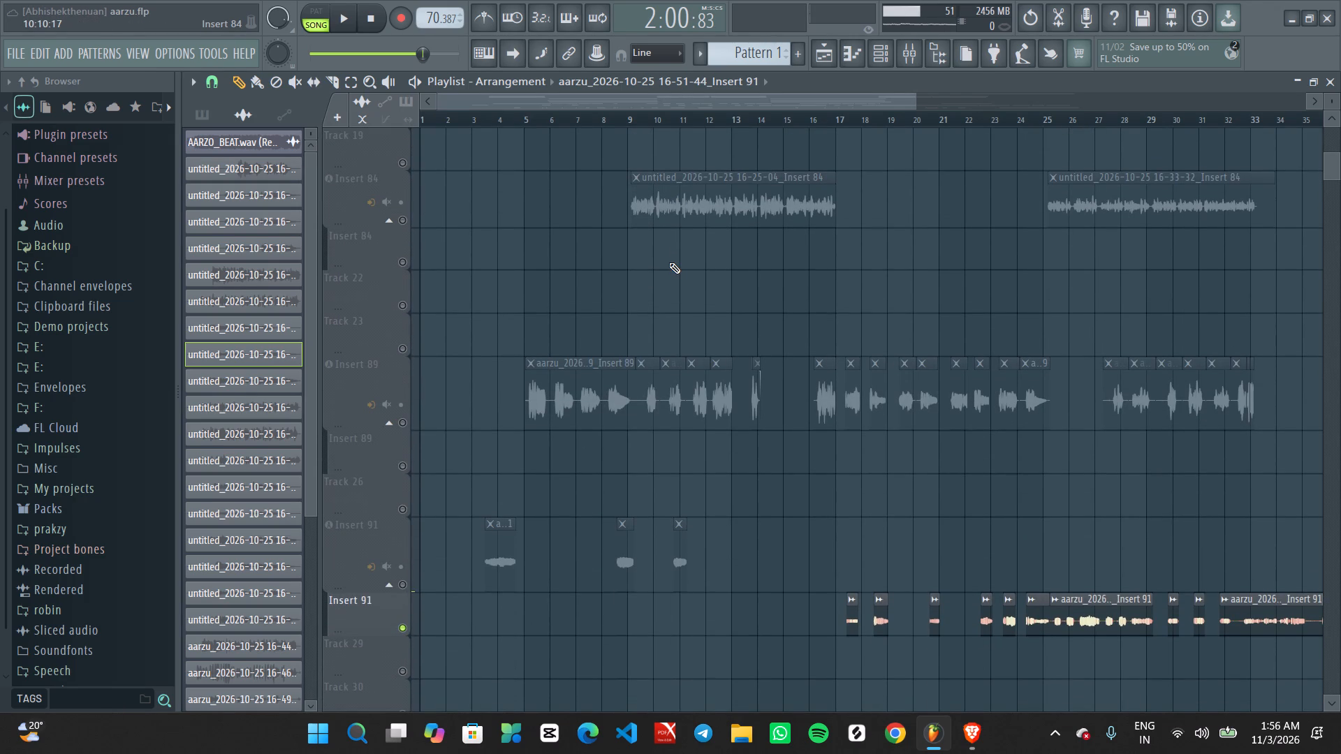
scroll(528, 313, "up", 5, "ctrl")
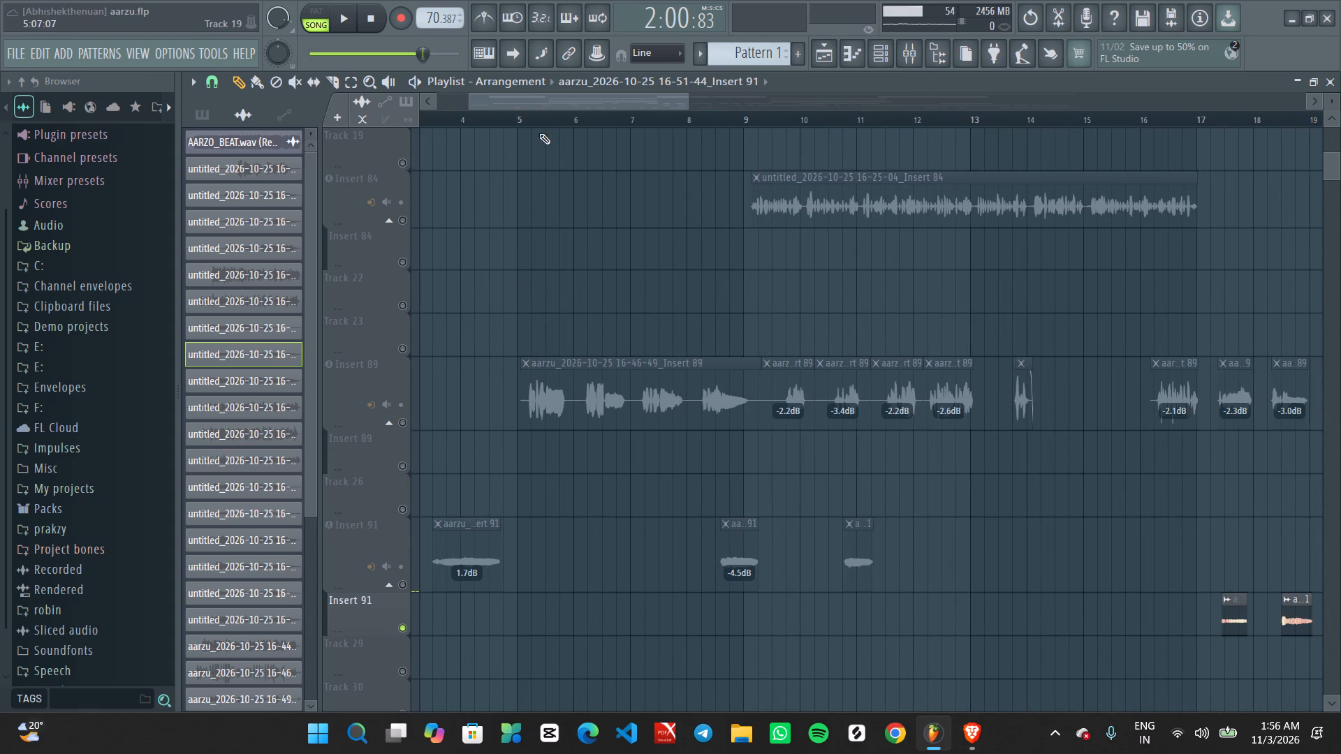
Scrub the playhead along the vocal clips from about bar 5 to about bar 18.4.
left_click_drag(541, 117, 634, 134)
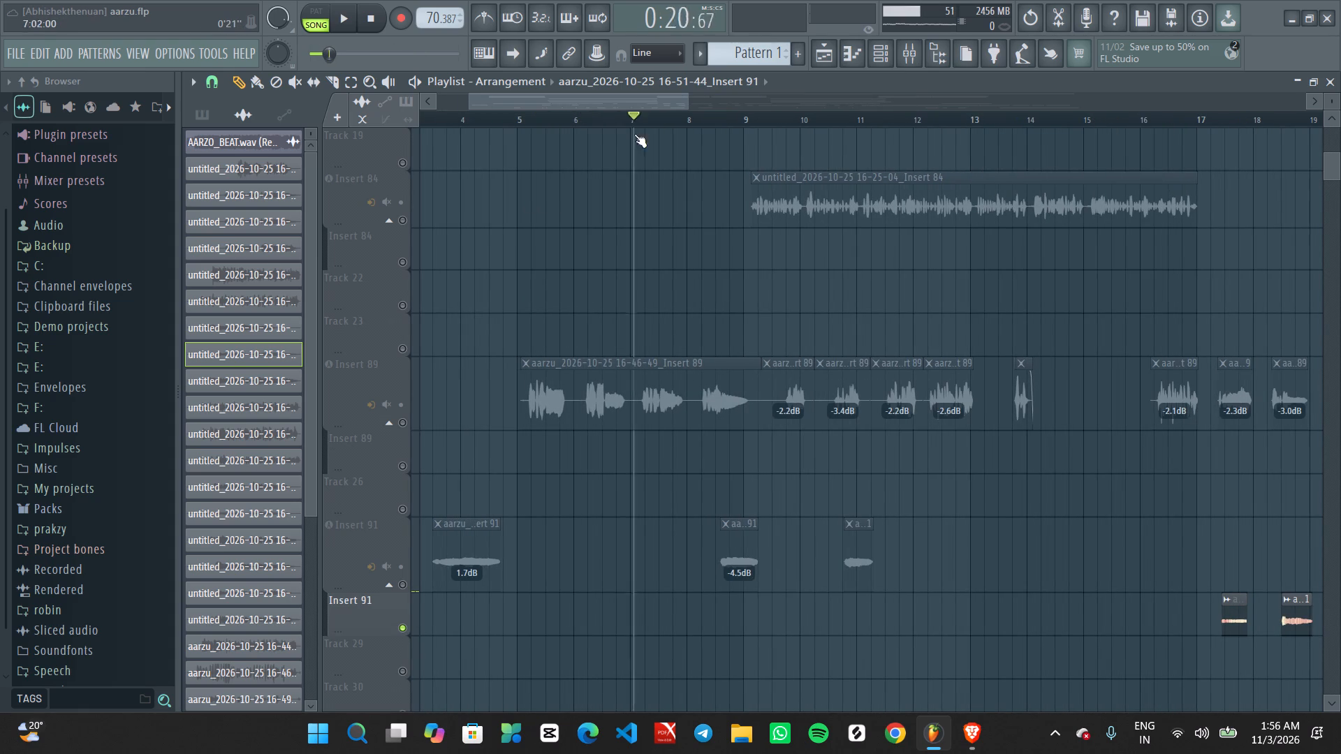
left_click_drag(634, 134, 770, 140)
scroll(814, 307, "up", 1, "ctrl")
middle_click_drag(811, 306, 704, 357)
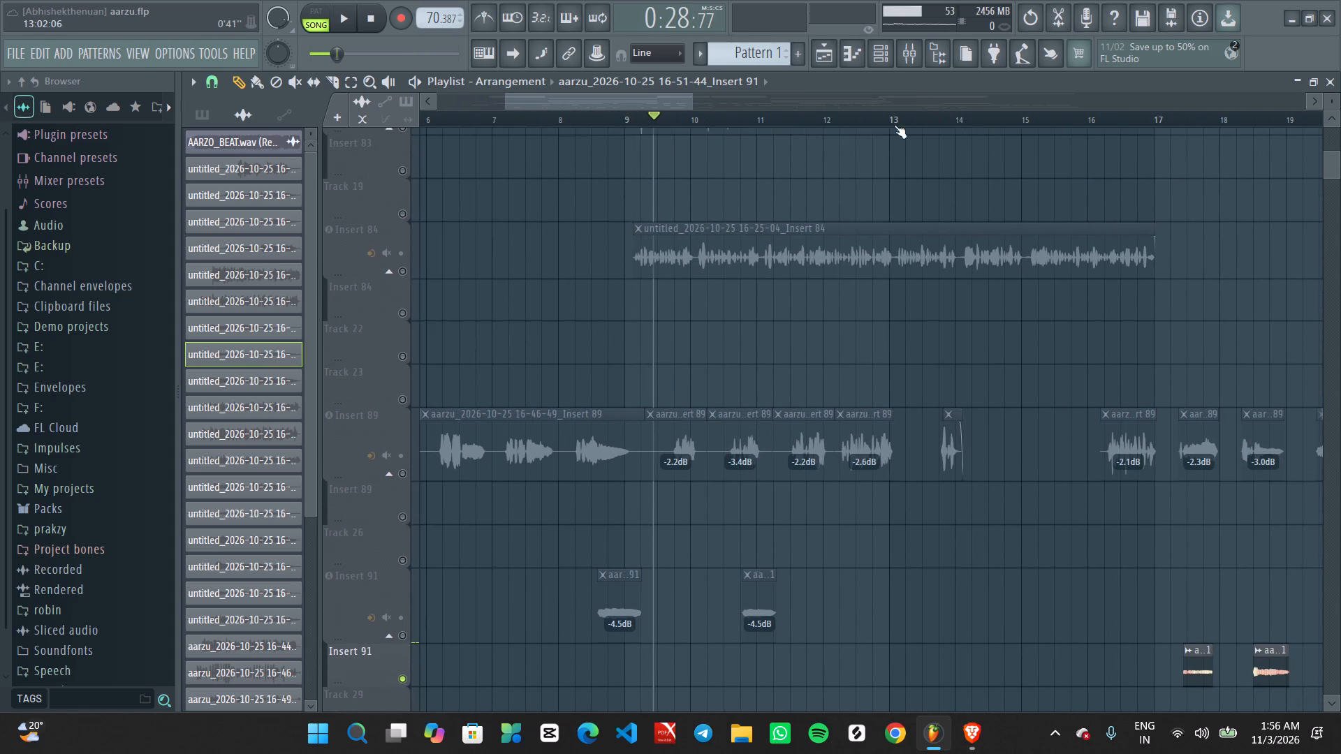
left_click_drag(854, 125, 1060, 143)
scroll(1113, 201, "up", 3, "ctrl")
middle_click_drag(1142, 196, 822, 168)
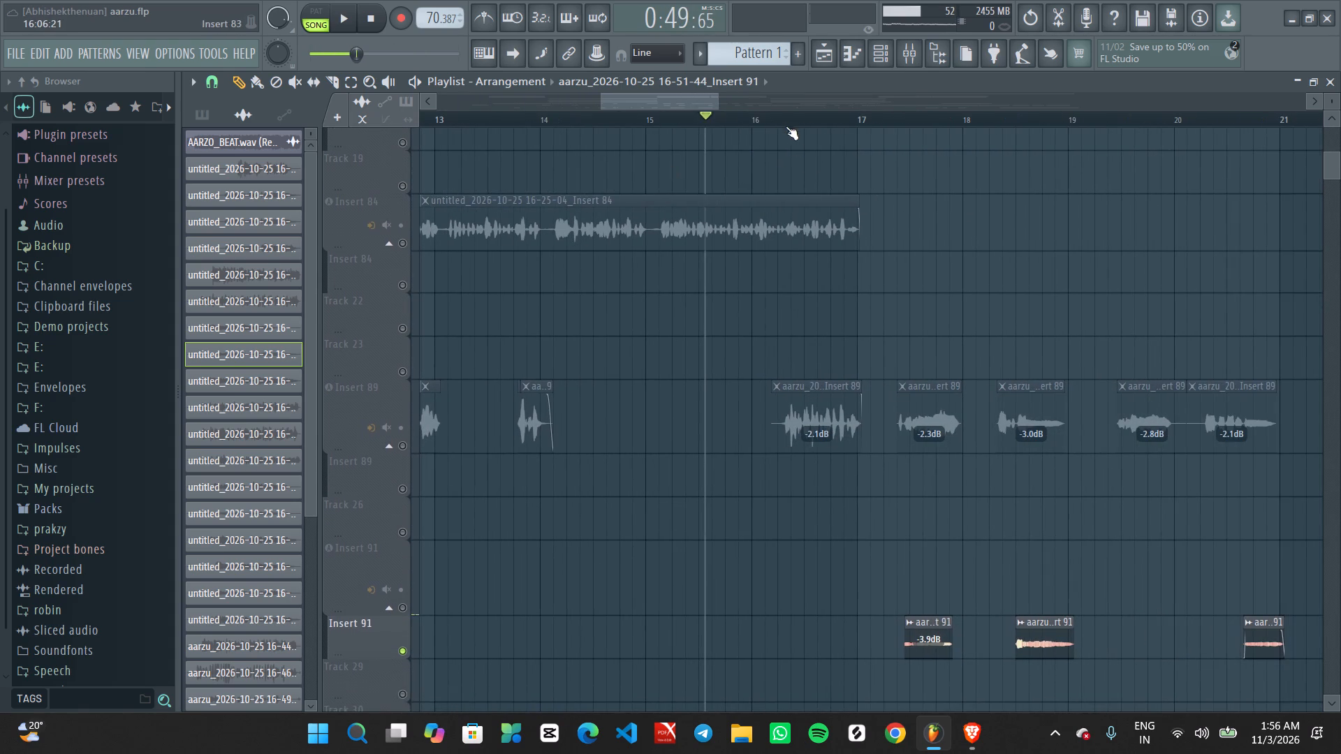
left_click_drag(773, 114, 912, 126)
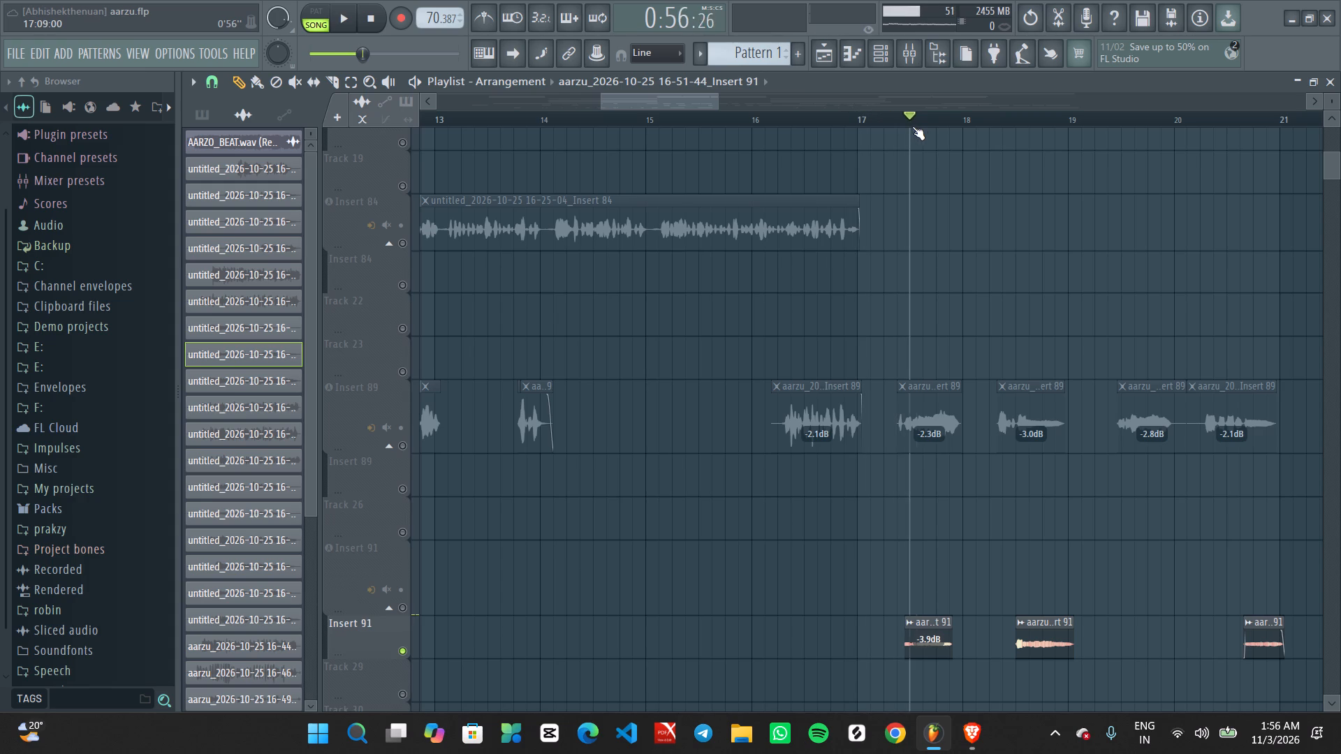
left_click_drag(912, 126, 958, 131)
scroll(985, 145, "up", 2, "ctrl")
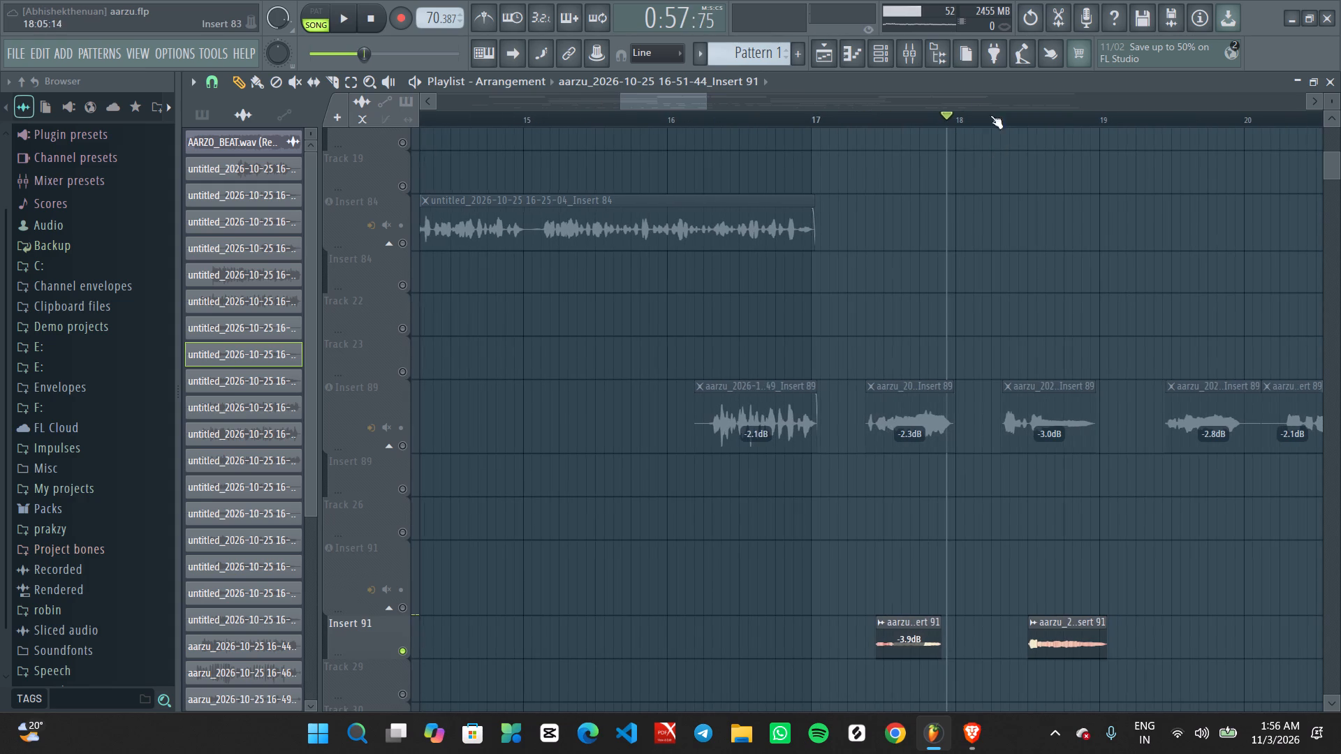
left_click_drag(981, 116, 1013, 119)
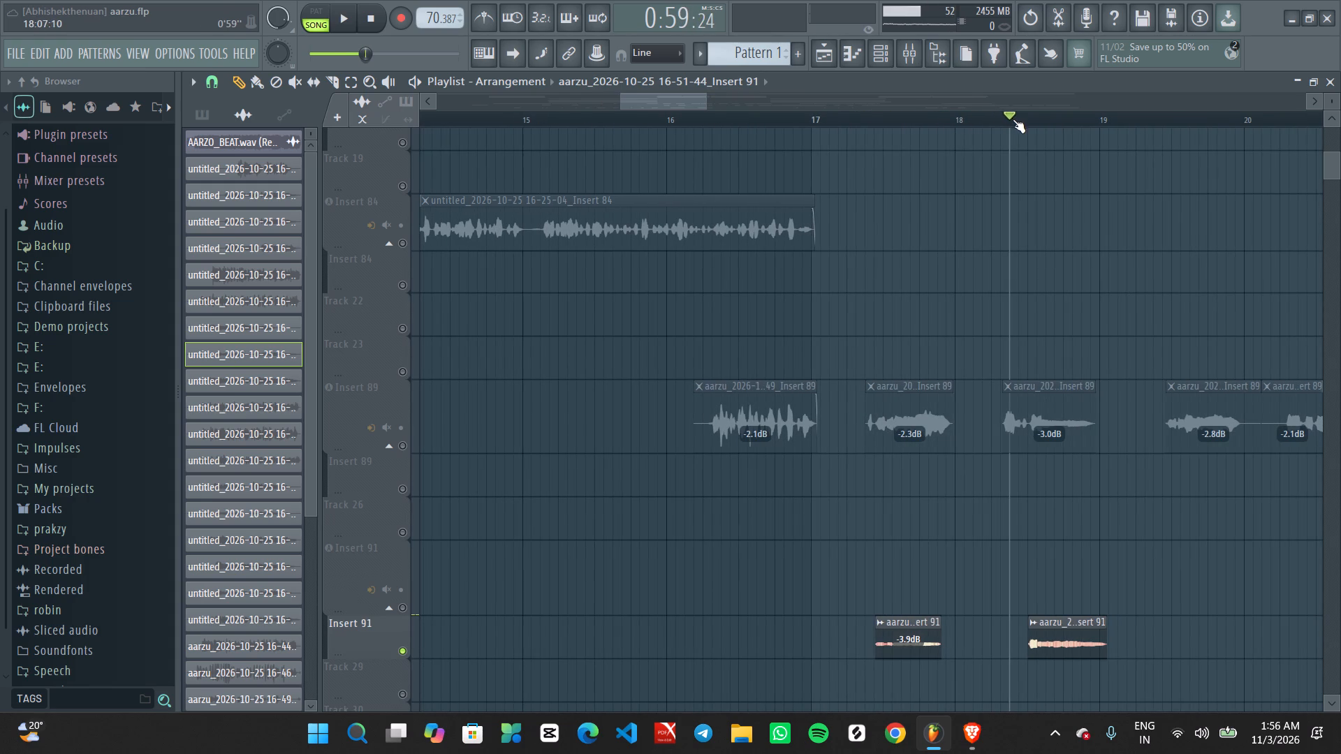
Unmute the Insert 95 track alongside the lower Insert 91 track and play both from about bar 18.4 to just past bar 19.
scroll(1016, 205, "up", 3, "ctrl")
middle_click_drag(1111, 262, 930, 31)
scroll(910, 417, "down", 8)
scroll(902, 420, "up", 1)
scroll(865, 419, "down", 3)
scroll(852, 427, "up", 1)
scroll(852, 427, "down", 1)
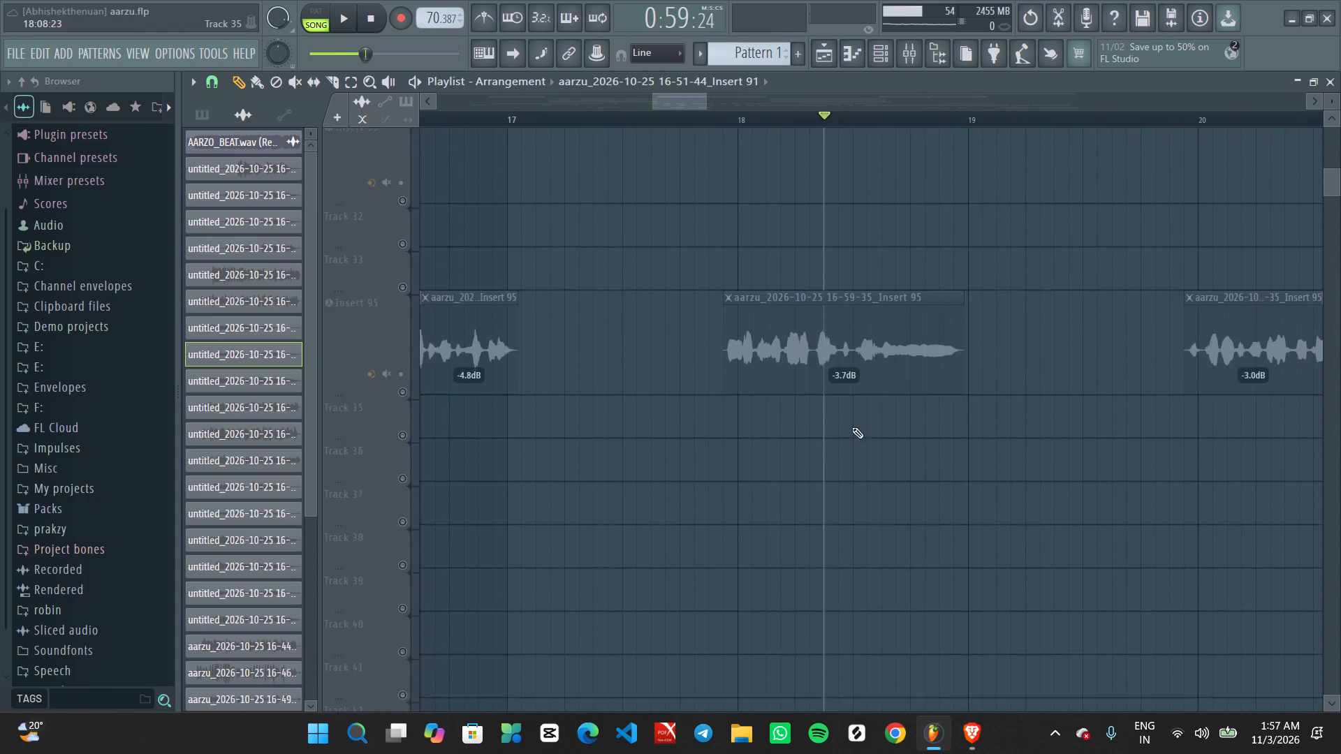
scroll(852, 427, "down", 2)
scroll(800, 447, "up", 3, "ctrl")
middle_click_drag(953, 372, 927, 445)
scroll(923, 432, "down", 1, "ctrl")
key("space")
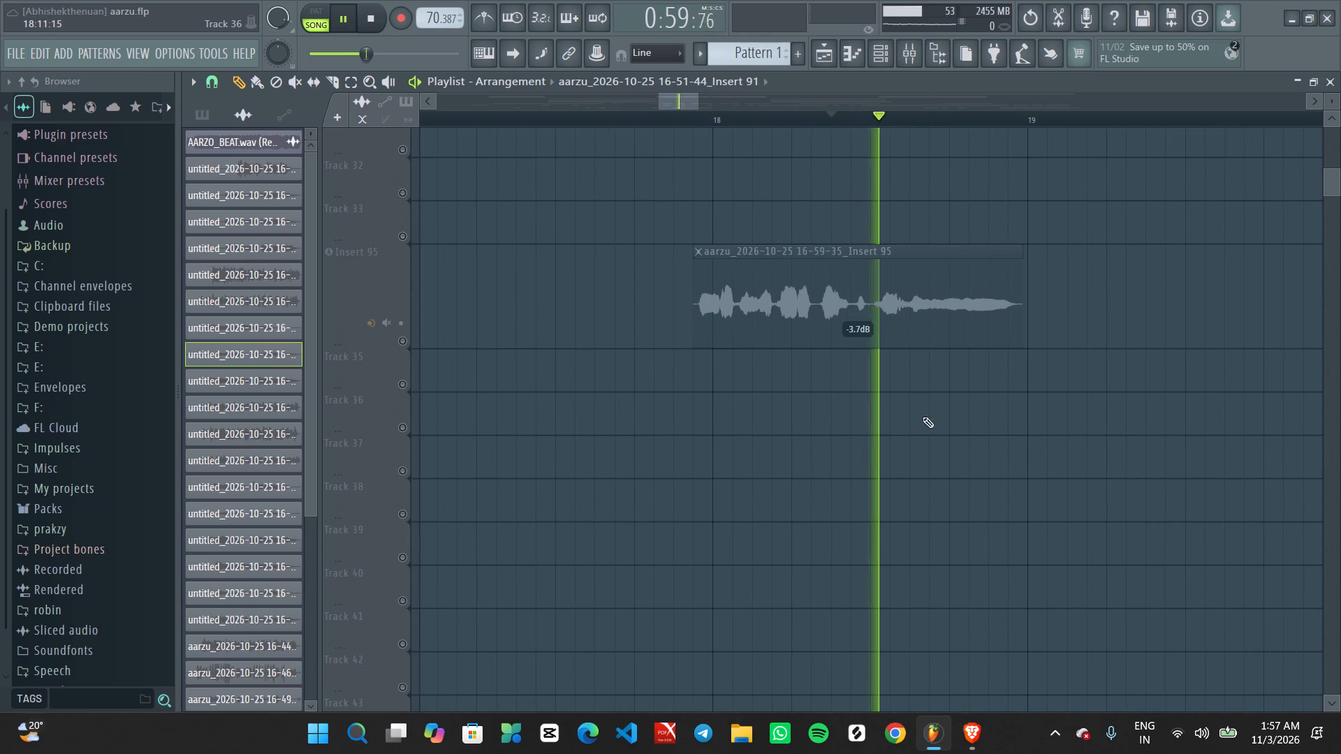
key("space")
left_click(409, 340)
key("space")
scroll(850, 436, "up", 2, "ctrl")
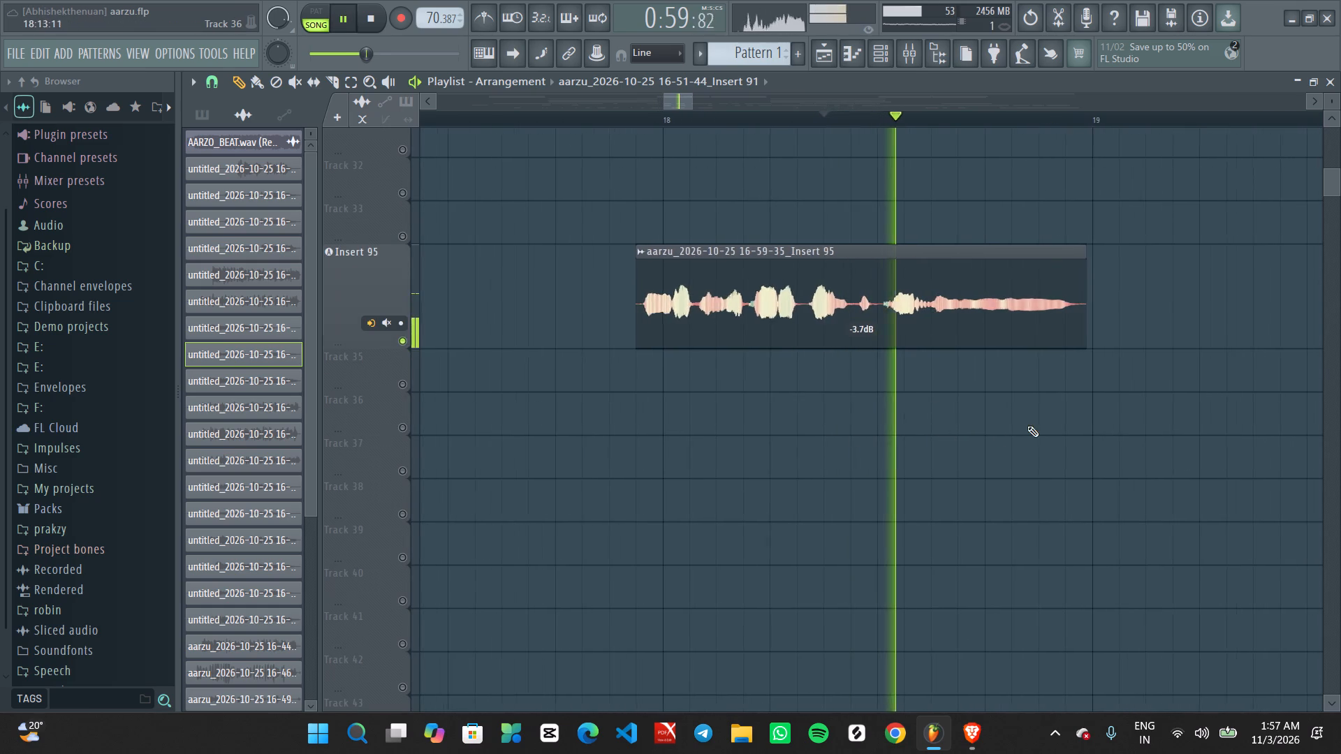
middle_click_drag(1025, 421, 905, 428)
scroll(887, 424, "down", 8, "ctrl")
scroll(898, 381, "up", 5)
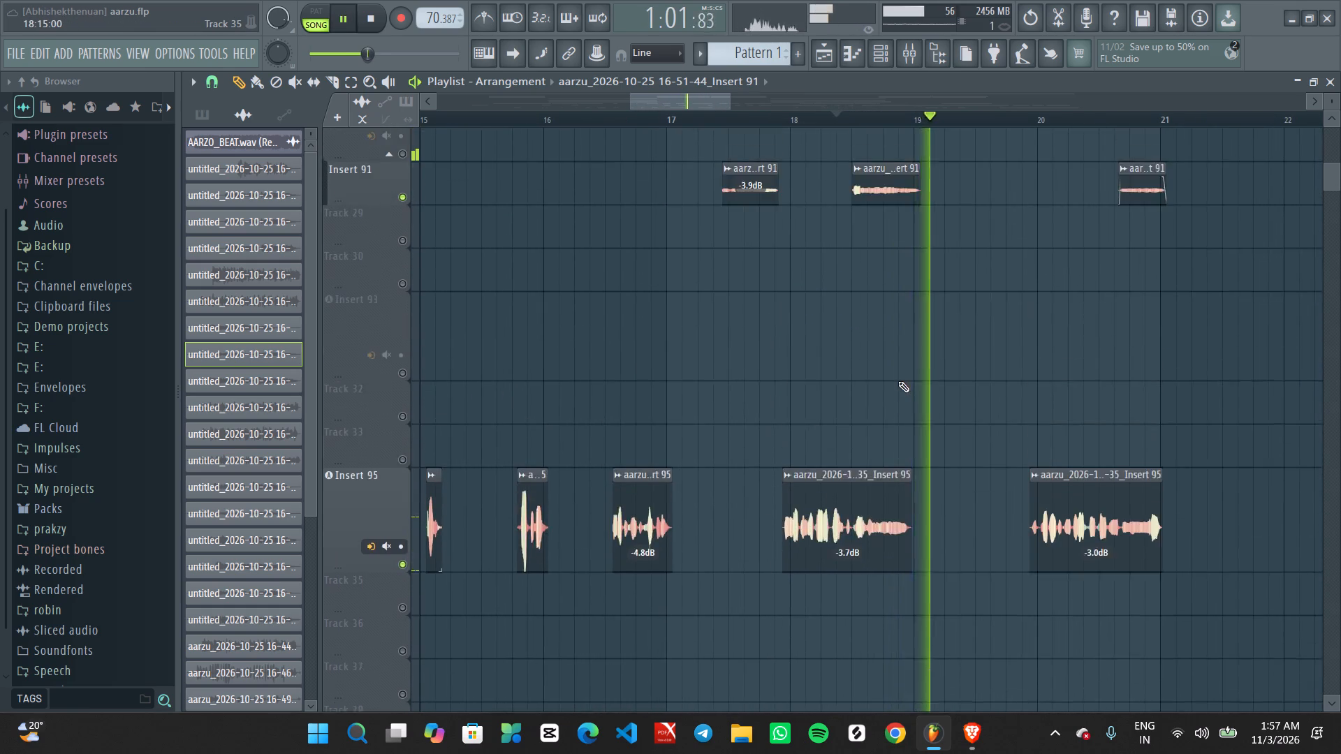
scroll(898, 381, "up", 2)
scroll(918, 391, "up", 2, "ctrl")
middle_click_drag(932, 410, 843, 545)
key("space")
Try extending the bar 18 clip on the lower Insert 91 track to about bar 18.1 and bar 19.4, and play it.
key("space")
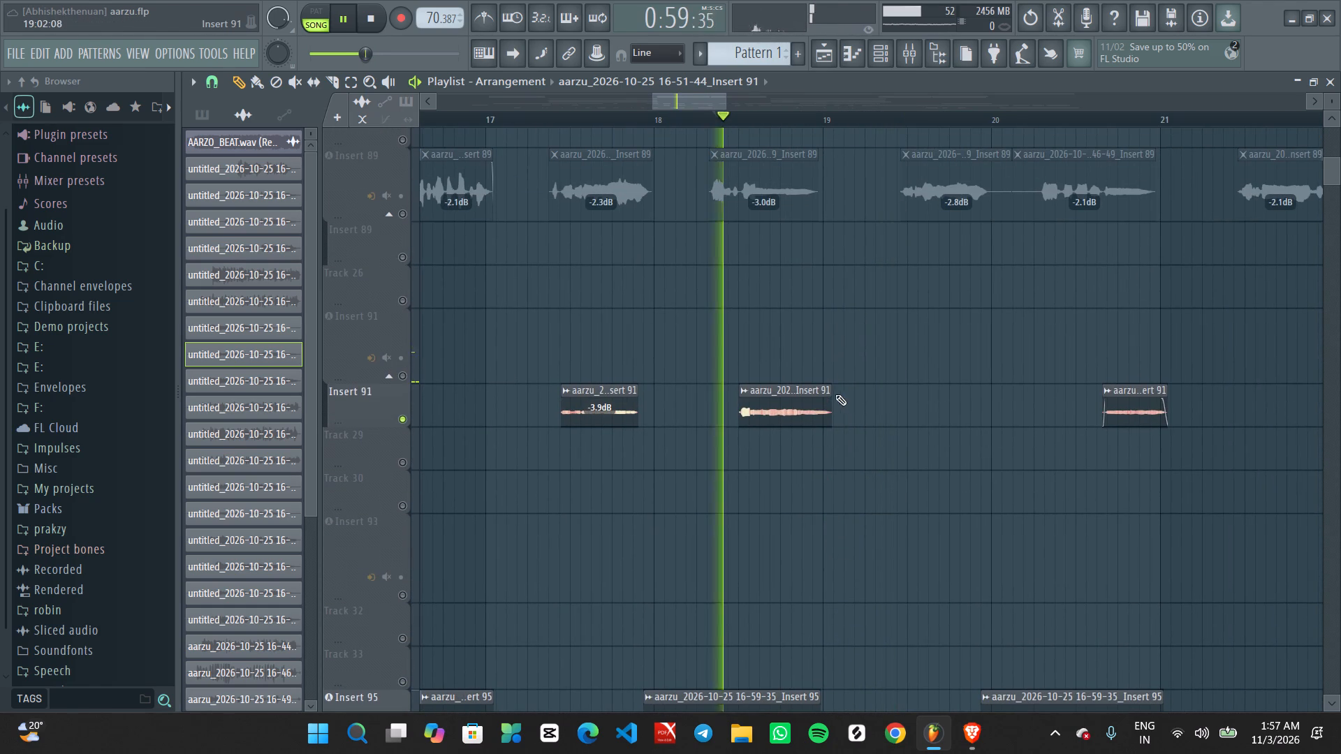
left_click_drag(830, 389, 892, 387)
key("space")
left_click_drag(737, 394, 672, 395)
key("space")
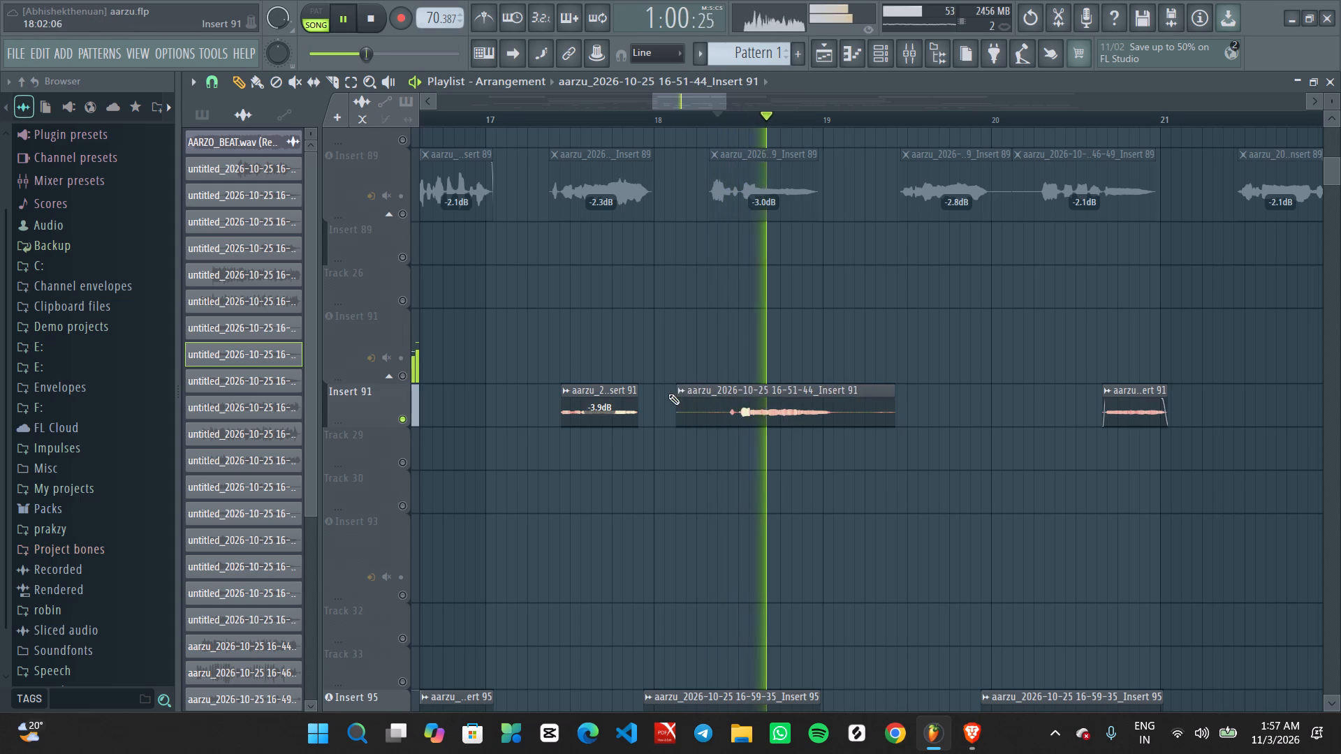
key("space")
Set the lower Insert 91 clip's start to about bar 18.5 and its end to just past bar 19.
left_click_drag(675, 387, 742, 387)
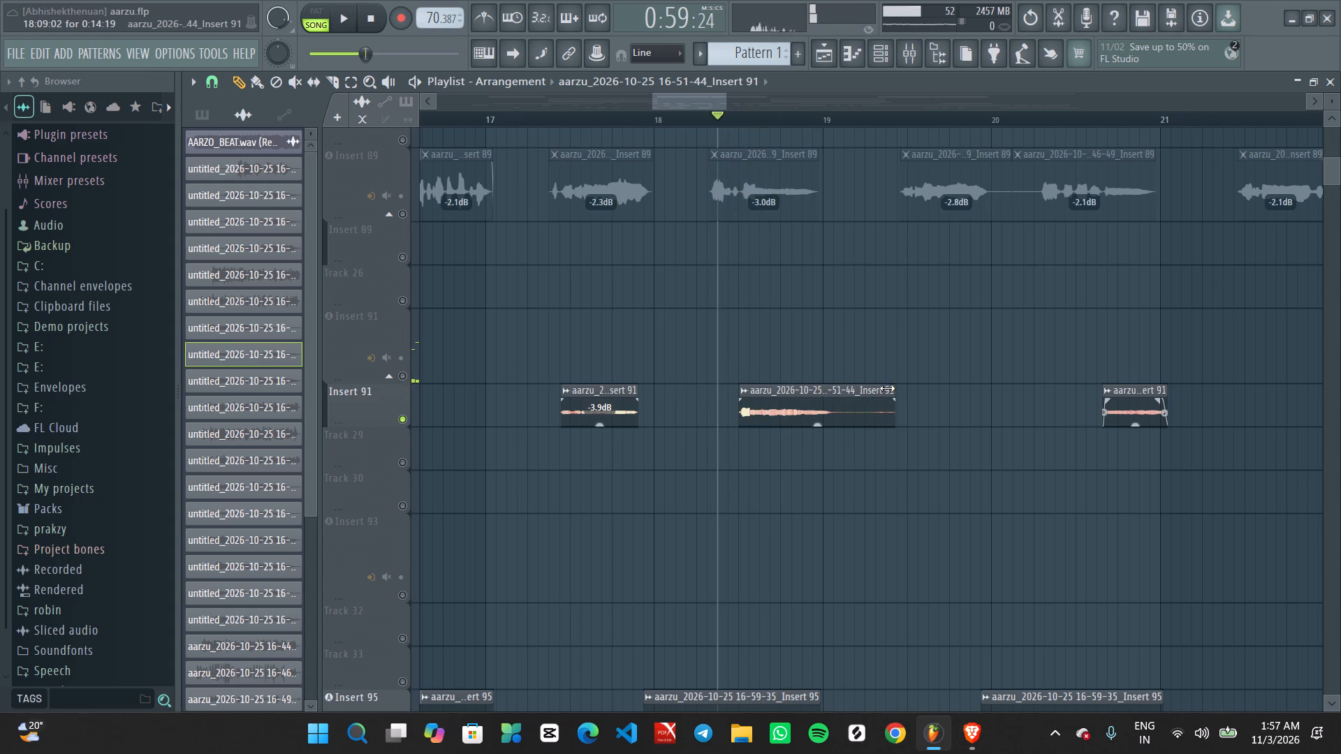
left_click_drag(888, 388, 834, 387)
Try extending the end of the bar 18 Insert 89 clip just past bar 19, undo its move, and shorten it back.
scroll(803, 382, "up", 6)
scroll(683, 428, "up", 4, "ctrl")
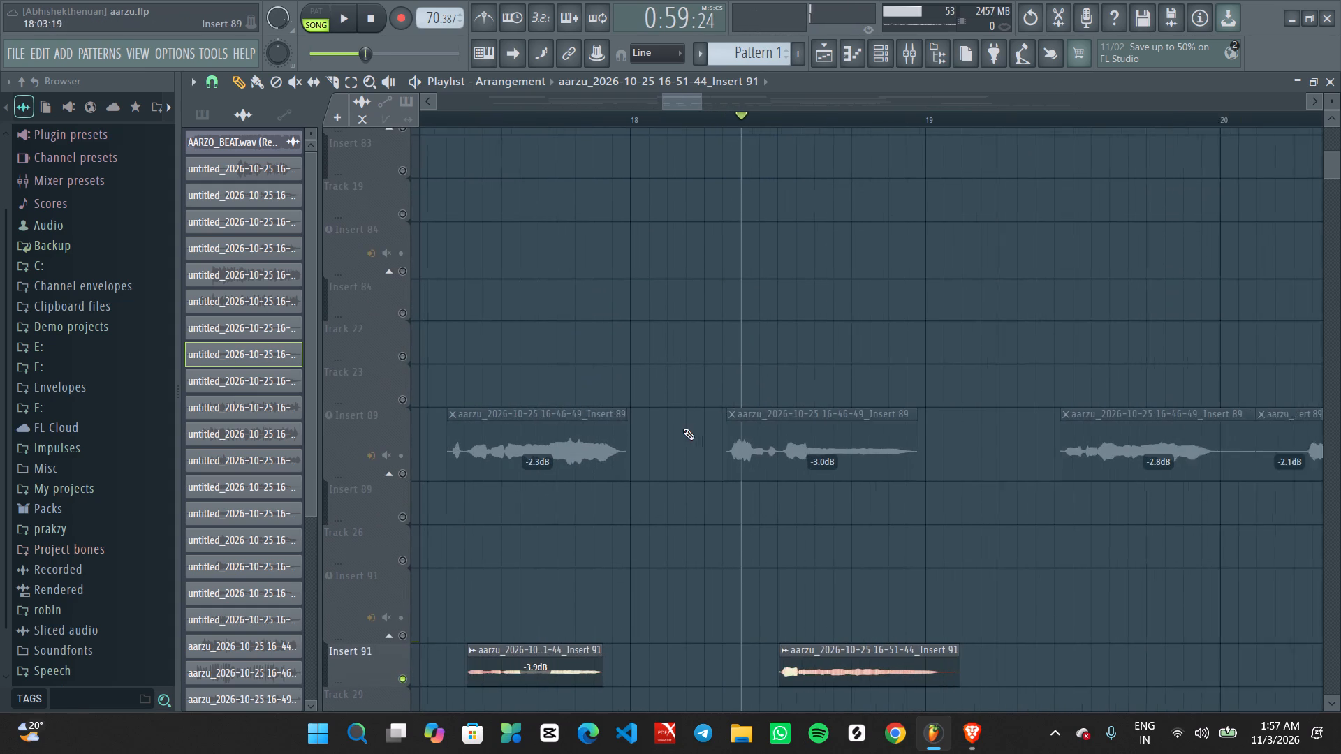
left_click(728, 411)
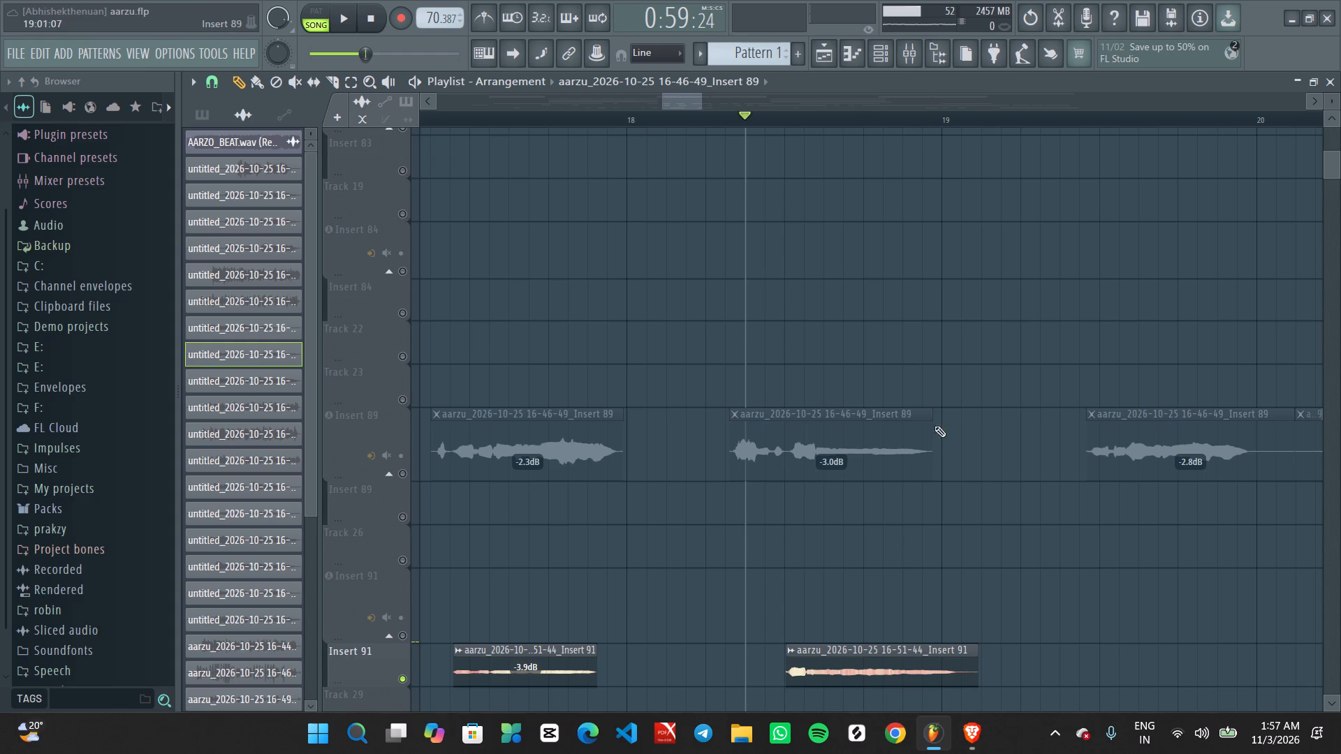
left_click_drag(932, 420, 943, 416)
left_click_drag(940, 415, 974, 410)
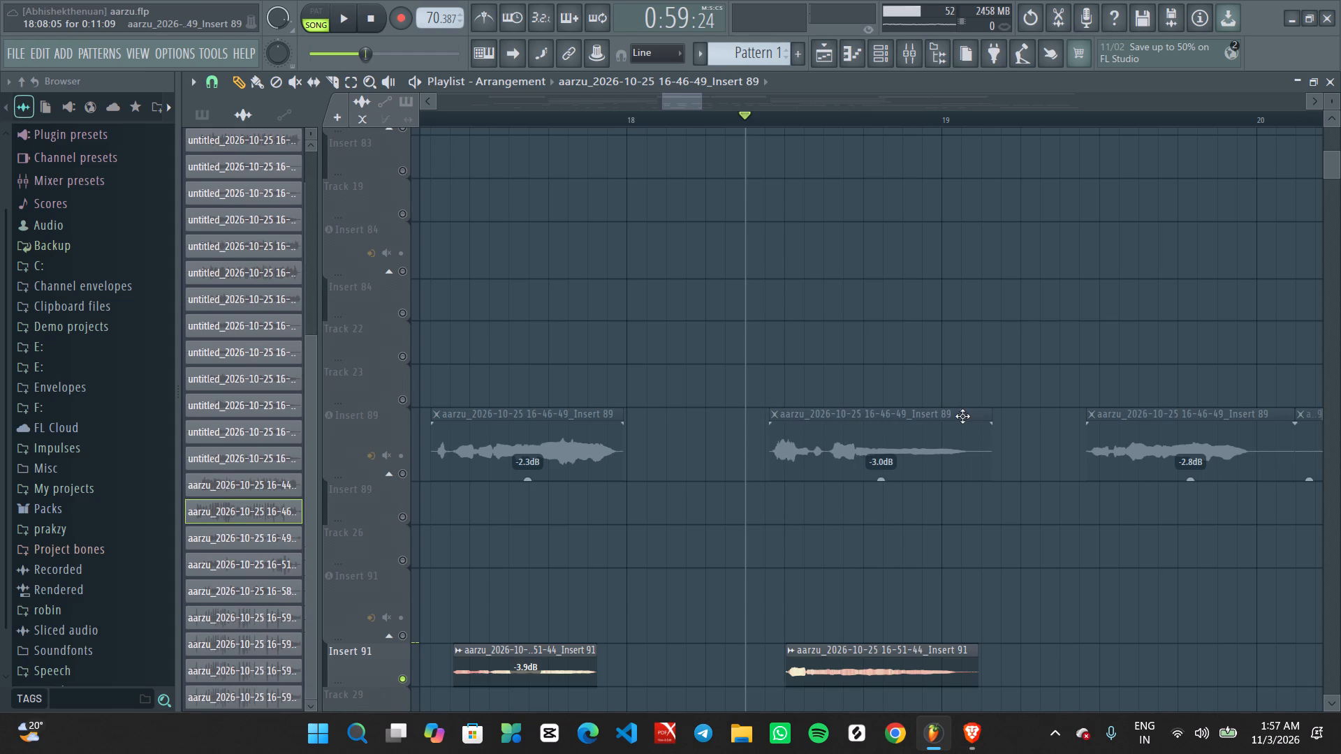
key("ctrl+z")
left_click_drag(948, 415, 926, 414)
Examine the hook, verse and Insert 95 tracks around the playhead near bar 18 for the matching vocal clips.
scroll(741, 433, "up", 5)
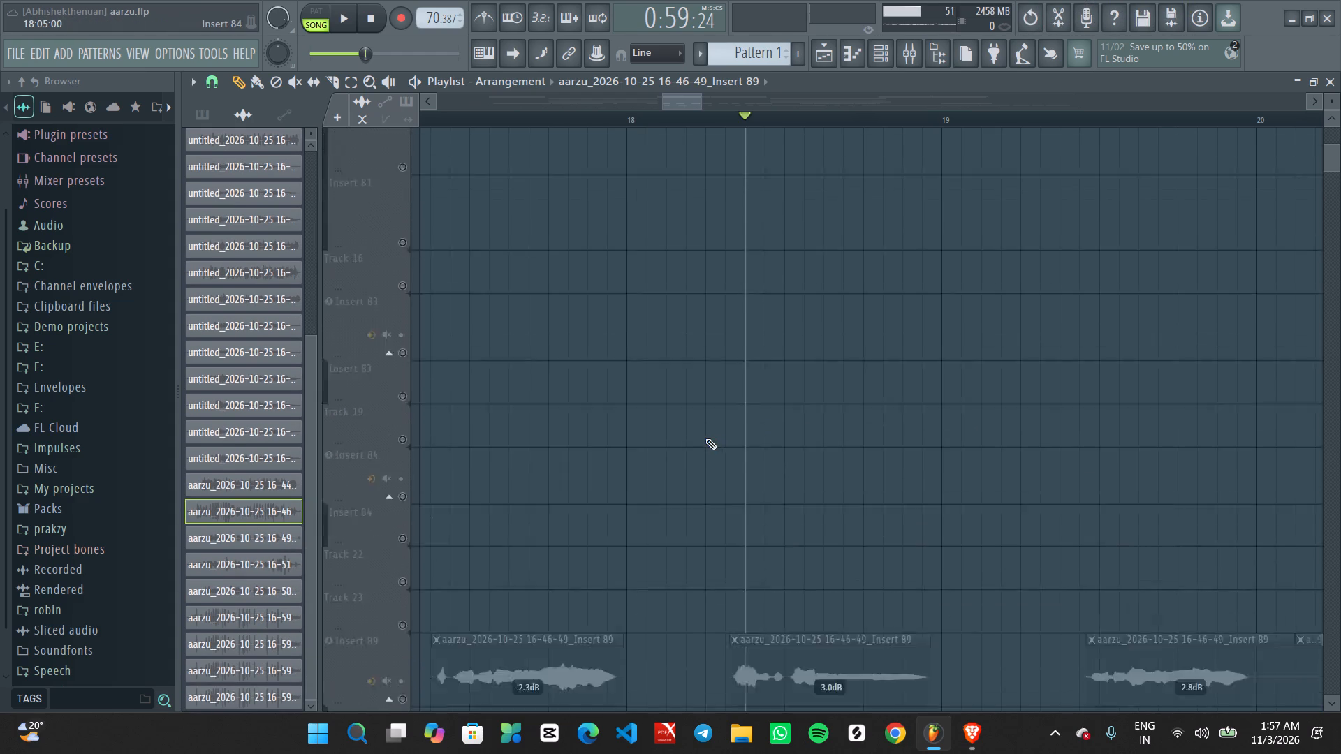
scroll(705, 438, "up", 13)
scroll(765, 435, "down", 12, "ctrl")
scroll(767, 441, "up", 1, "ctrl")
scroll(767, 441, "down", 3, "ctrl")
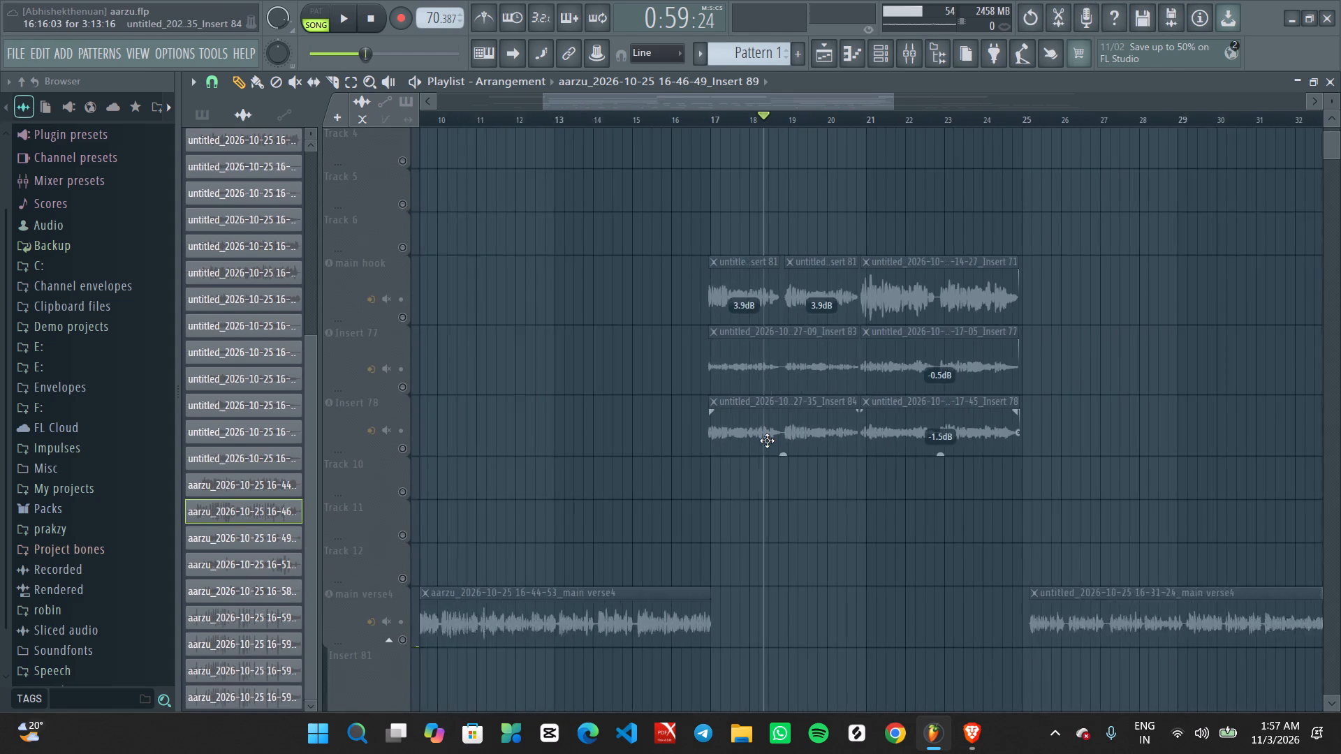
scroll(767, 441, "up", 9)
scroll(768, 441, "down", 1)
scroll(768, 441, "up", 3)
scroll(768, 441, "down", 14)
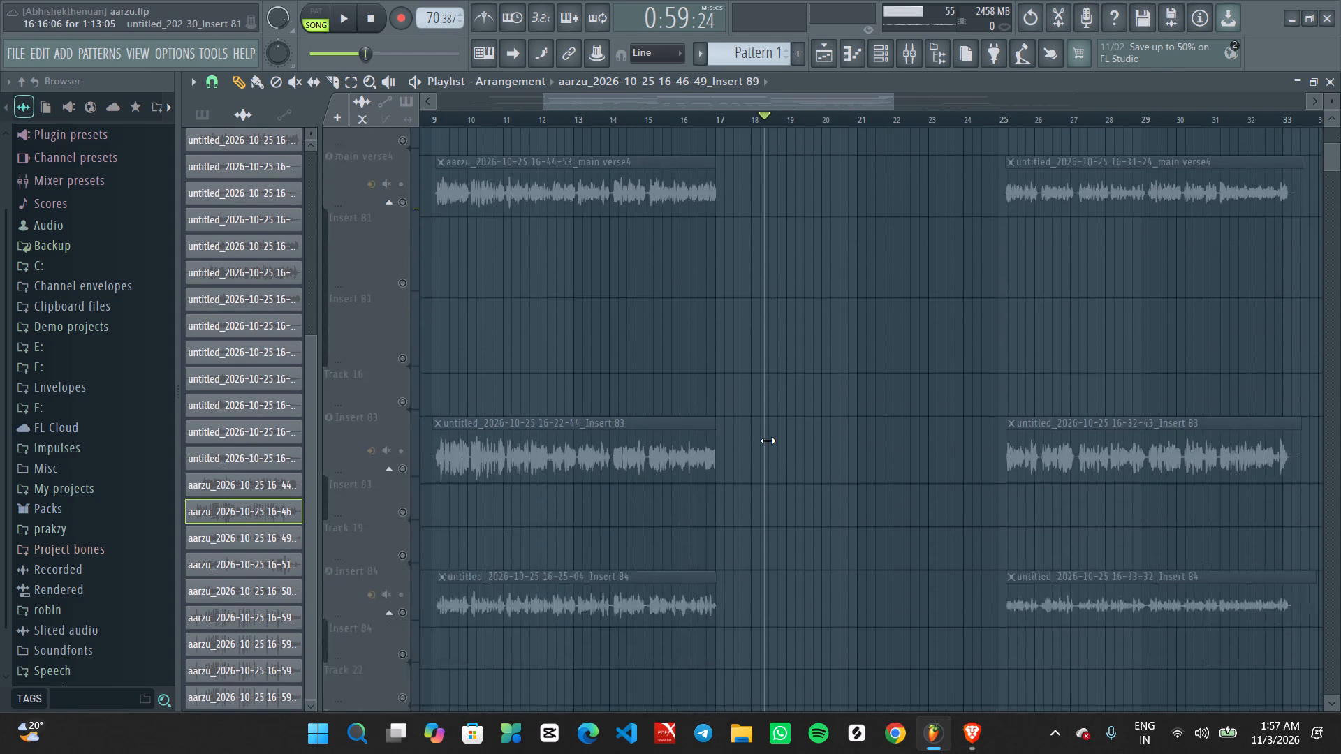
scroll(768, 441, "down", 4)
scroll(768, 441, "up", 1)
scroll(768, 441, "down", 19)
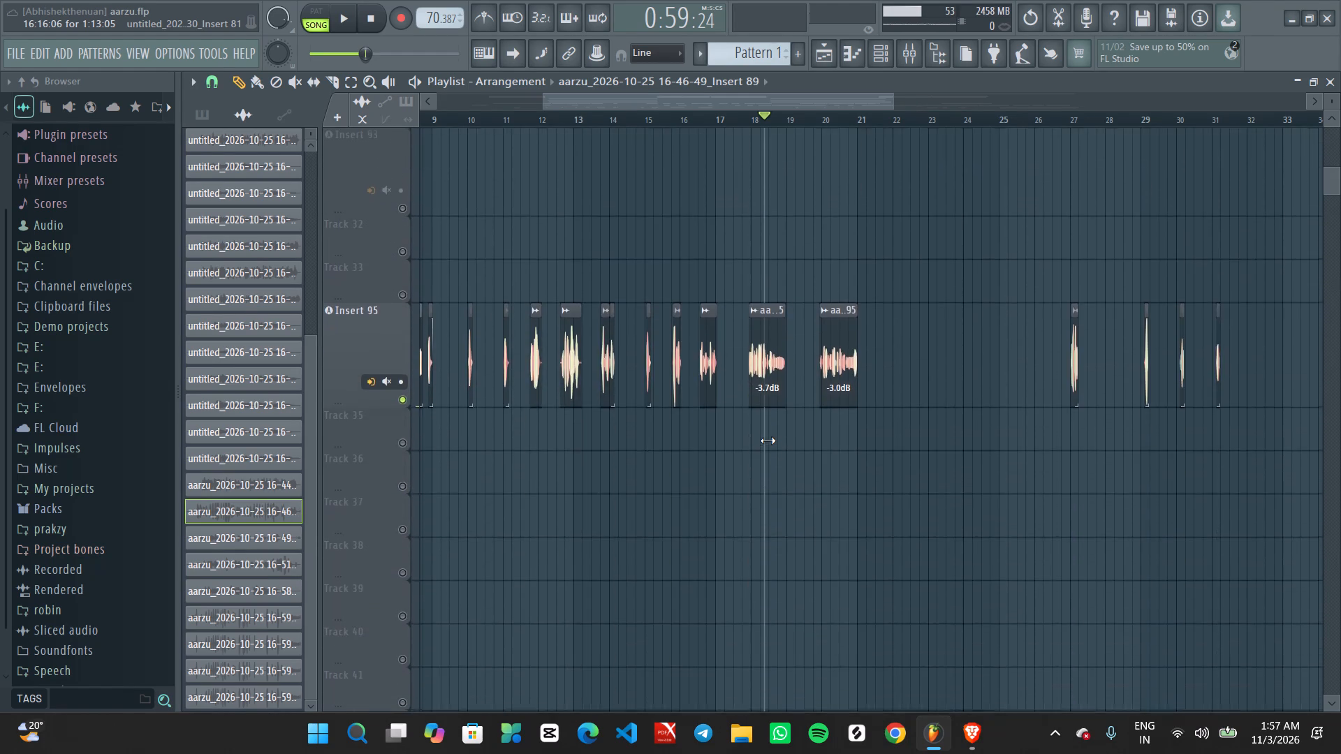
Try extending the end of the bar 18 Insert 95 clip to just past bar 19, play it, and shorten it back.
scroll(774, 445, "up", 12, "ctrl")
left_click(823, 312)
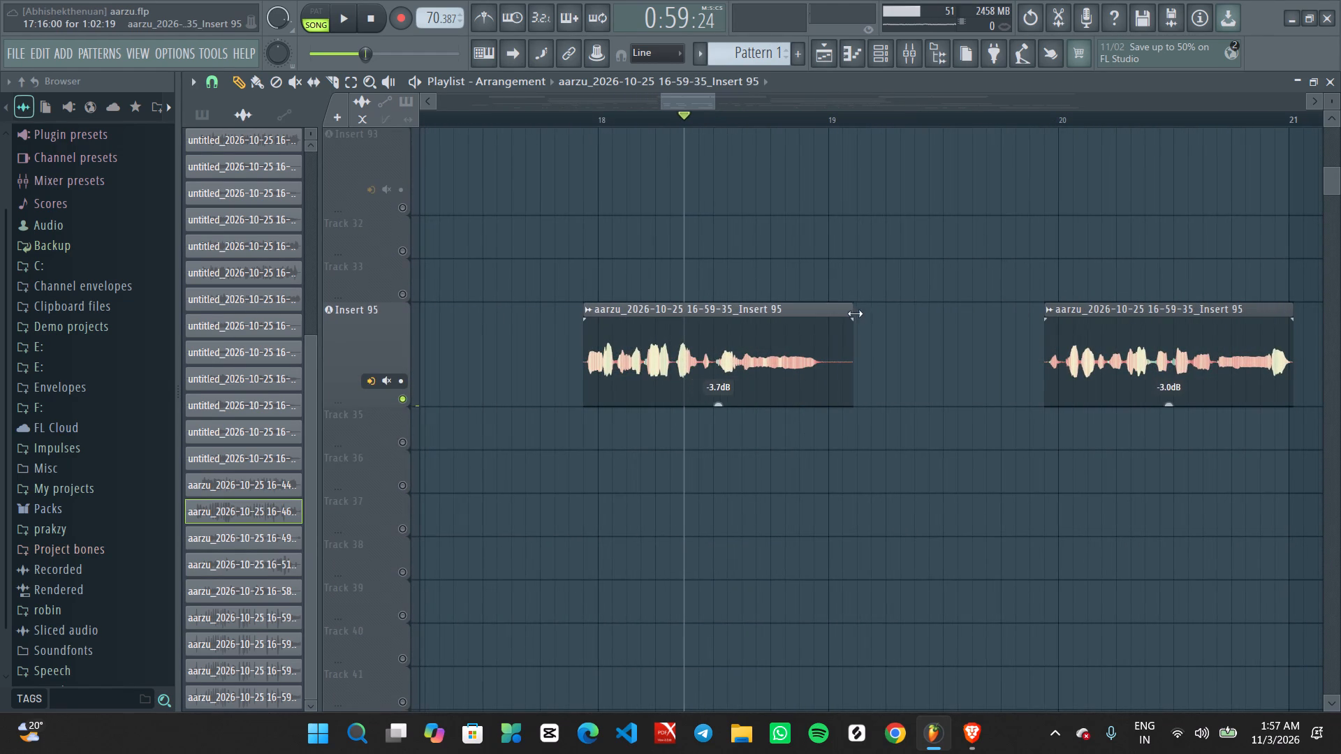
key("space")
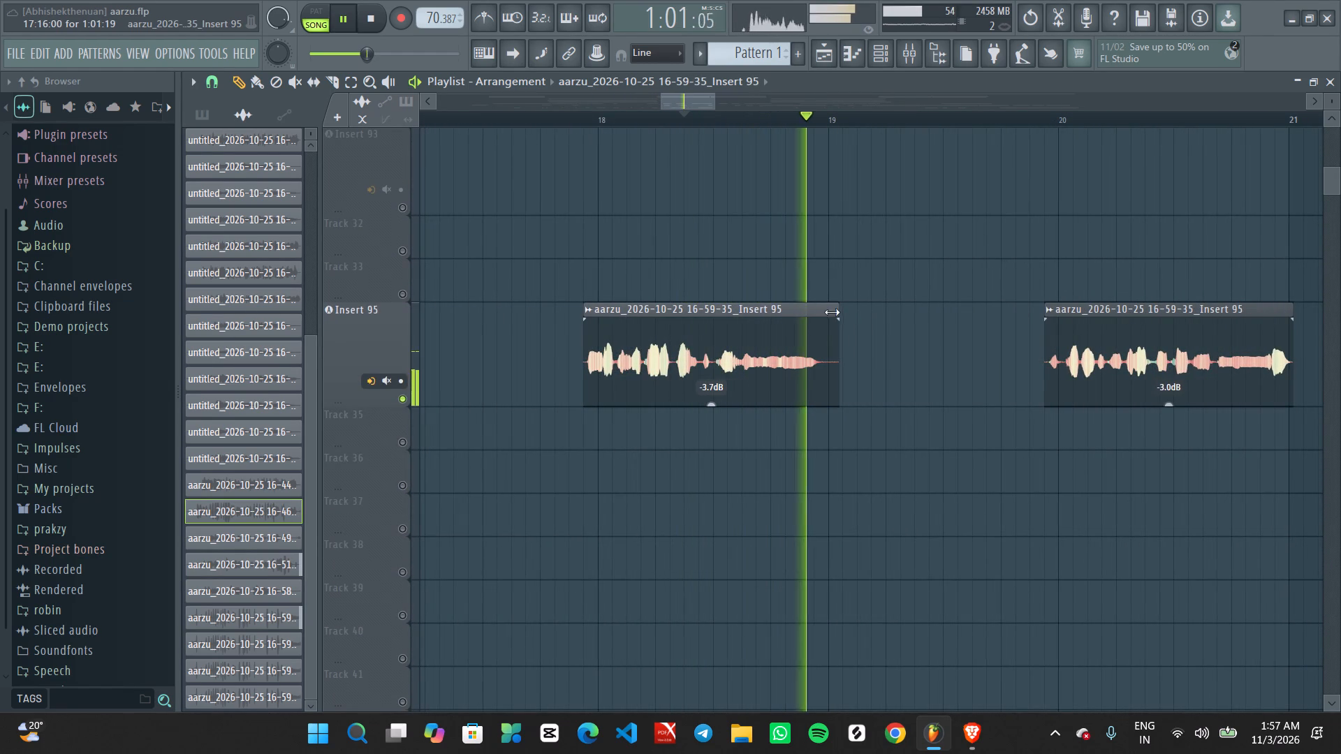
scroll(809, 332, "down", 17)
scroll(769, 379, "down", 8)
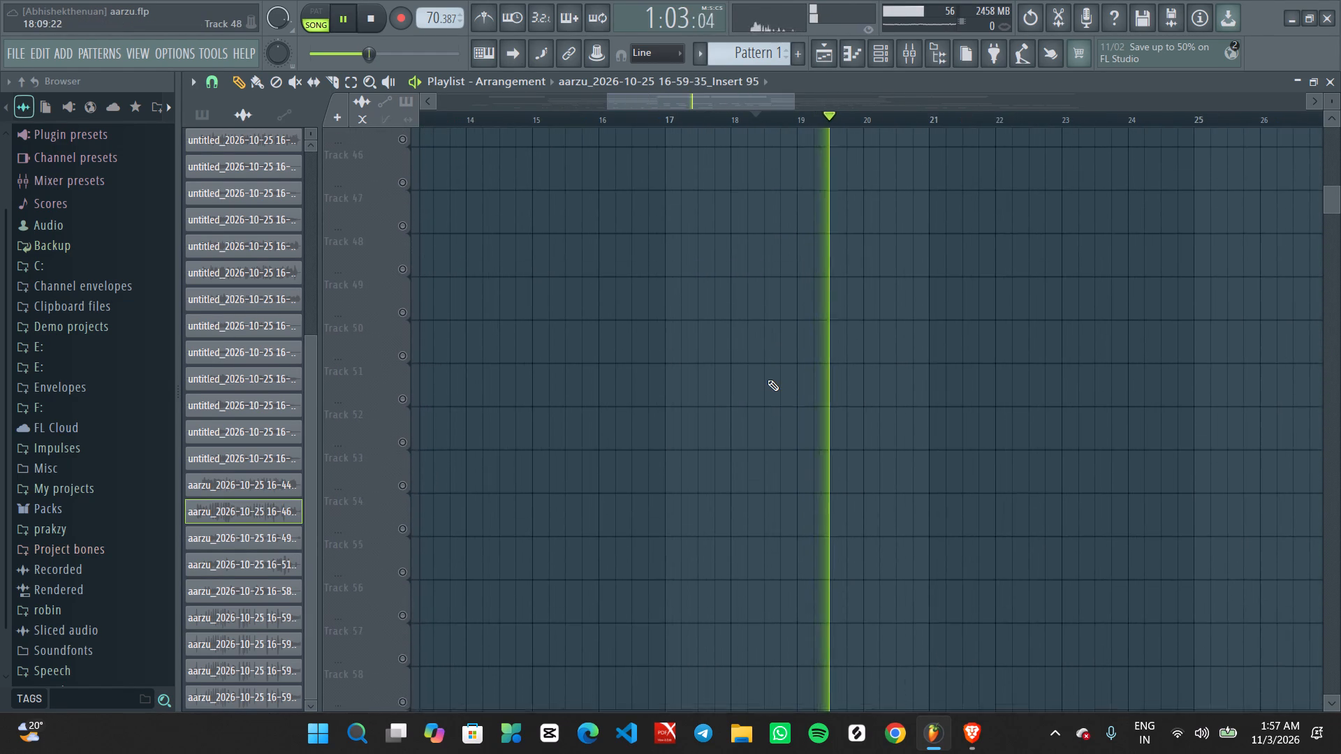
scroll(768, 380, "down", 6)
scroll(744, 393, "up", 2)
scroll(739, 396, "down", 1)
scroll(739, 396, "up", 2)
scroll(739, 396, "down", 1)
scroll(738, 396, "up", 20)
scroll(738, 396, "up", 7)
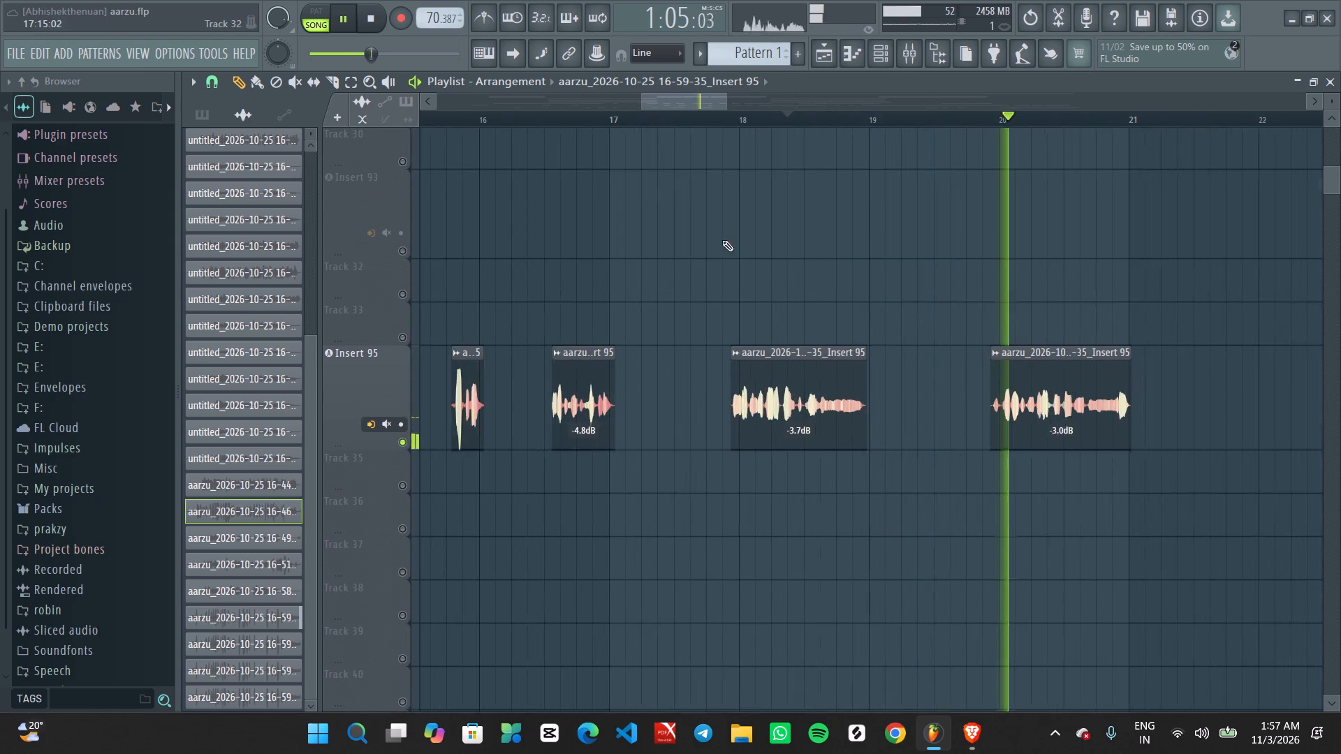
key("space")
Play from about bar 17.8 and check the Insert 95 and lower Insert 91 clips around bars 18 and 19.
left_click(708, 120)
key("space")
scroll(701, 313, "up", 8)
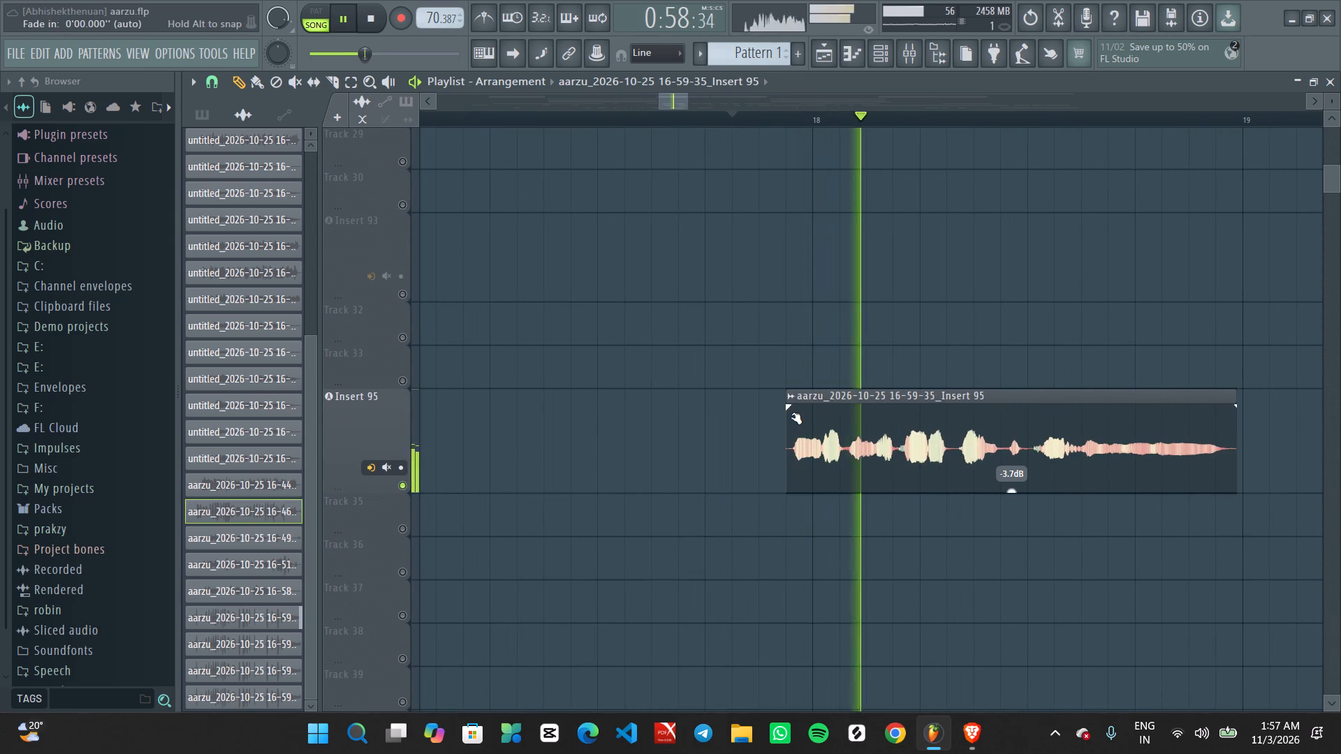
scroll(800, 415, "down", 2, "ctrl")
scroll(800, 415, "up", 1, "ctrl")
scroll(800, 415, "down", 11, "ctrl")
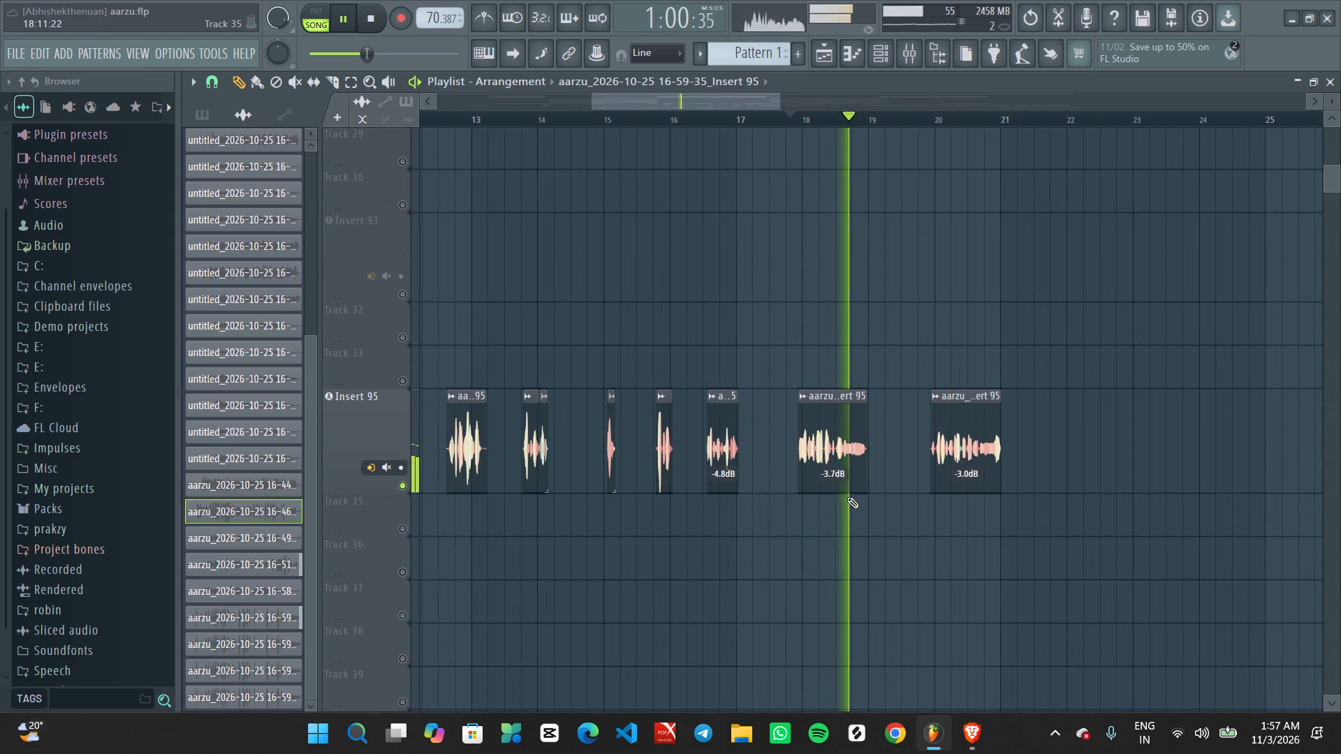
scroll(847, 497, "down", 1, "ctrl")
scroll(847, 496, "up", 12)
scroll(895, 515, "up", 5, "ctrl")
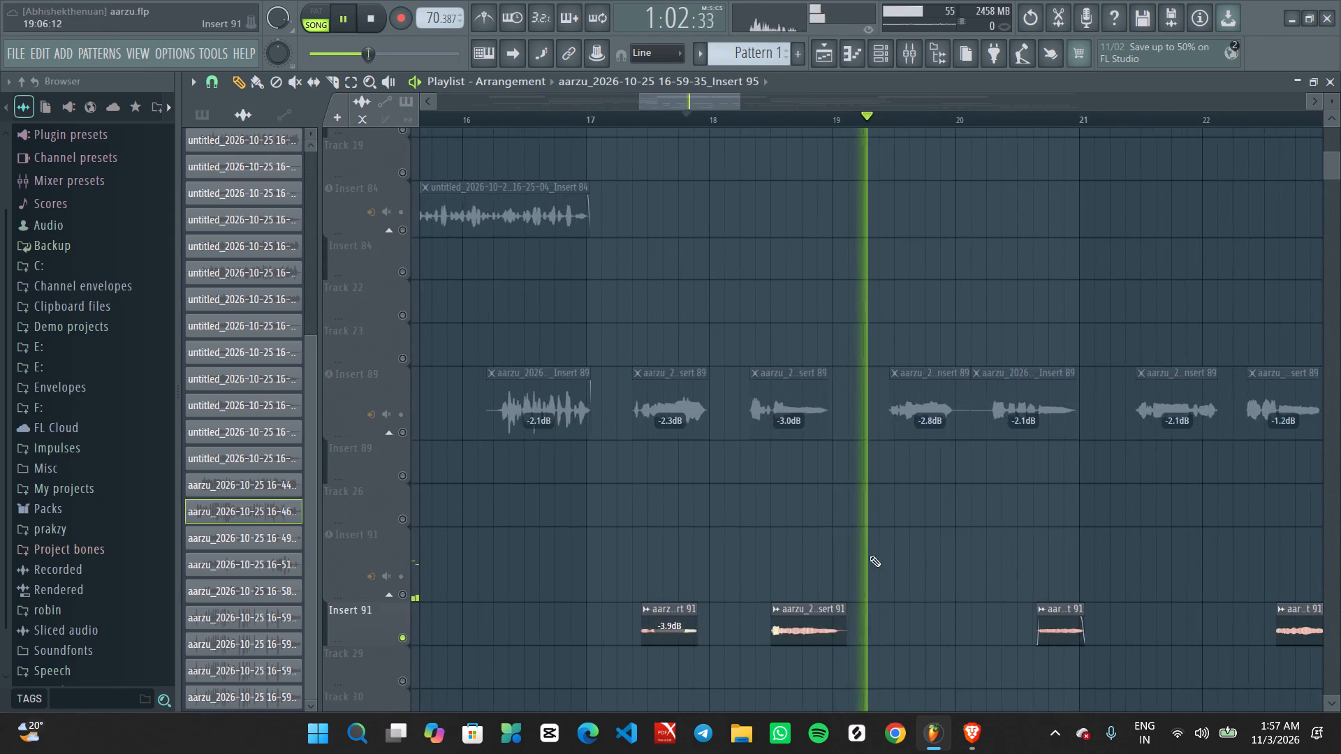
middle_click_drag(865, 552, 832, 348)
key("space")
Examine the Insert 95, main hook and Insert 89 tracks around bars 17 to 20 for the matching vocal clips.
scroll(808, 343, "down", 7)
scroll(782, 420, "up", 4, "ctrl")
scroll(797, 379, "down", 3, "ctrl")
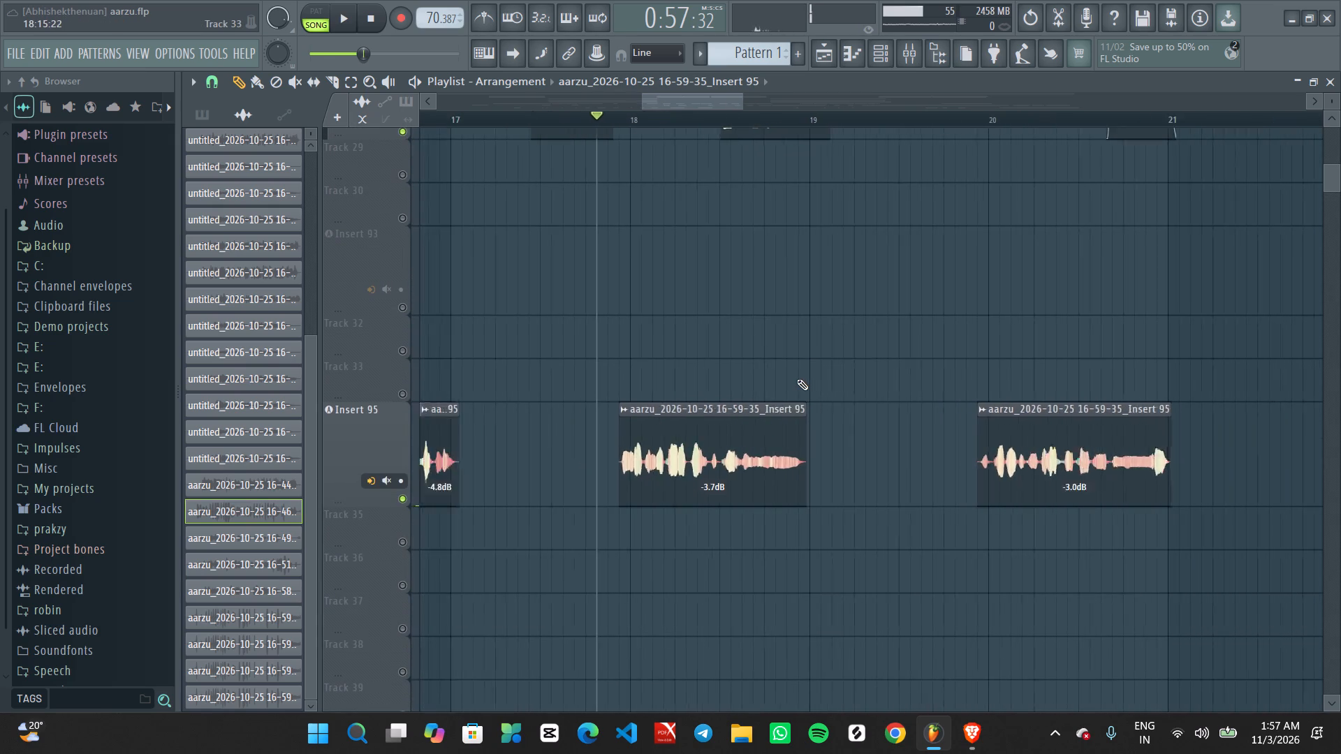
scroll(797, 379, "down", 6, "ctrl")
scroll(774, 362, "up", 9)
scroll(777, 323, "up", 14)
scroll(776, 336, "down", 1)
scroll(776, 336, "up", 14)
scroll(803, 317, "down", 3)
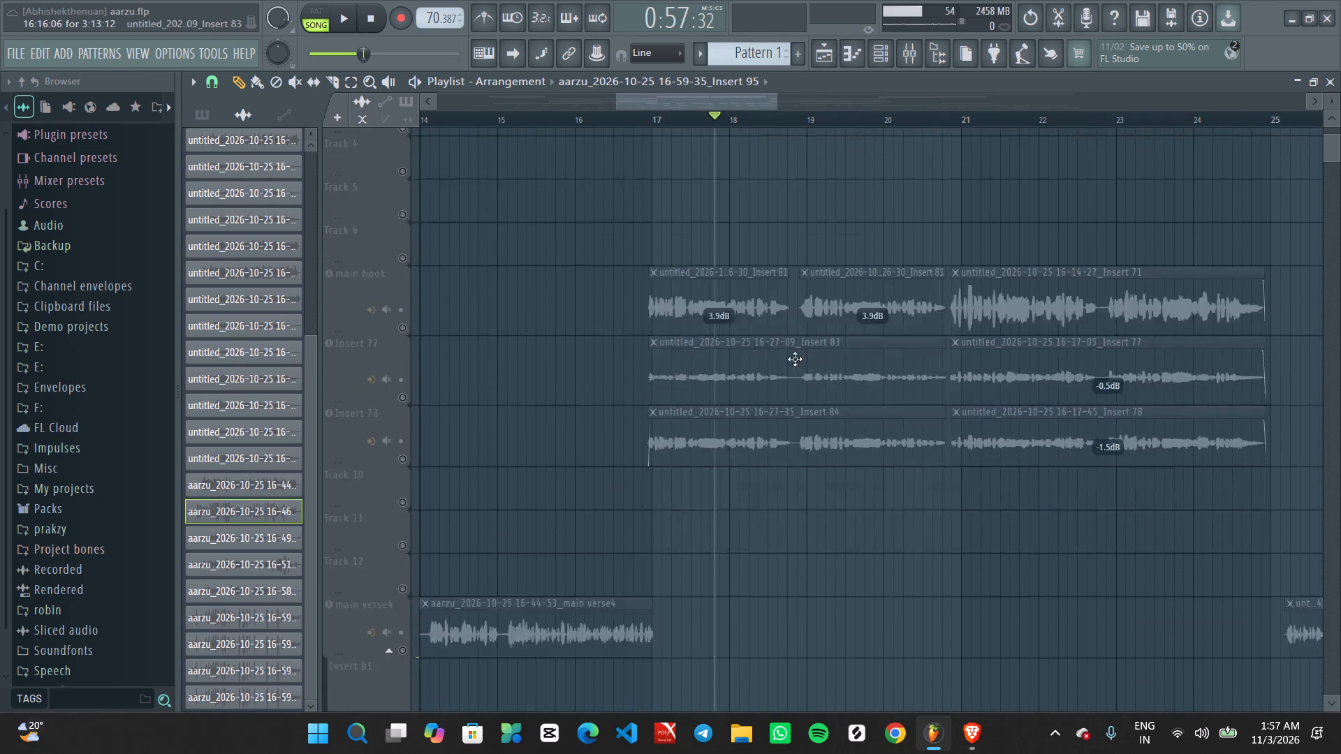
scroll(795, 359, "down", 7)
scroll(793, 367, "up", 1)
scroll(793, 367, "down", 12)
scroll(779, 378, "up", 8, "ctrl")
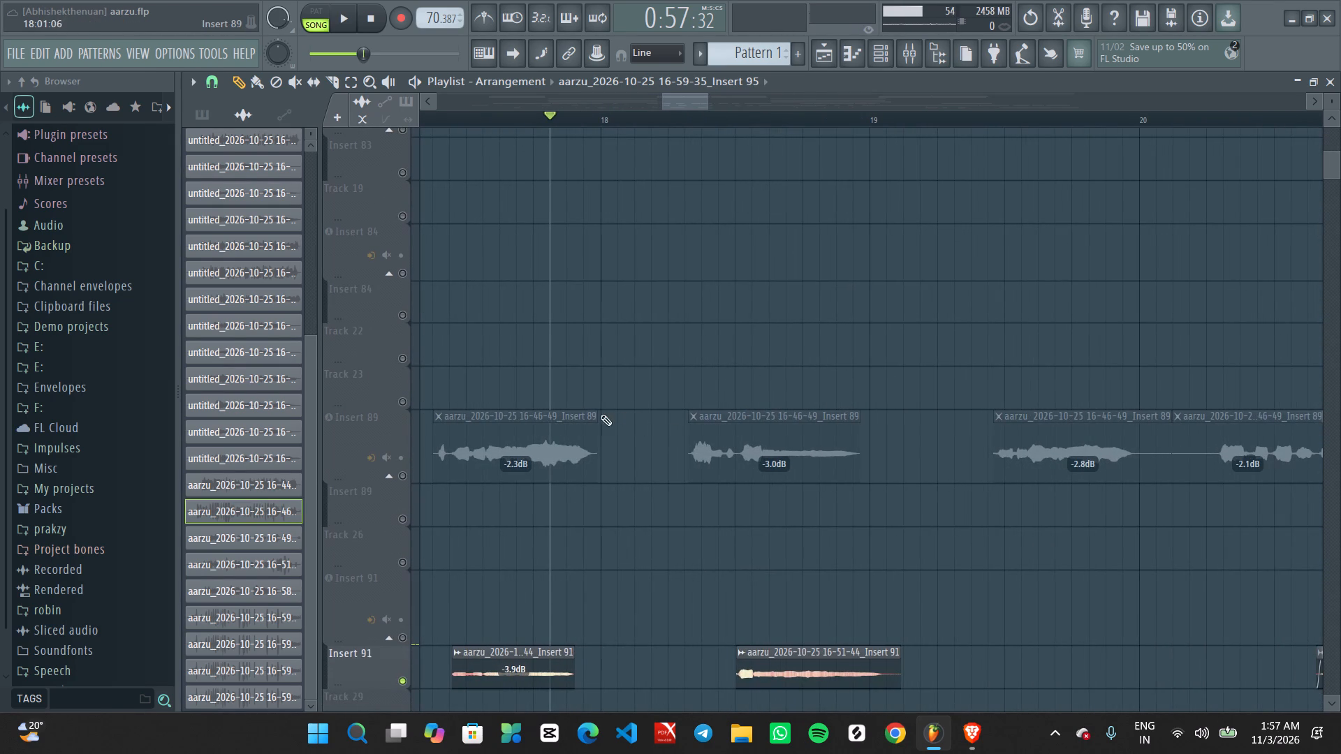
Extend the end of the Insert 89 clip that stops before bar 18 to just past bar 18.
left_click_drag(594, 415, 606, 418)
left_click_drag(858, 414, 858, 422)
Set the start of the lower Insert 91 clip at bar 18 to about bar 18.4 while playing it back.
scroll(834, 461, "down", 7)
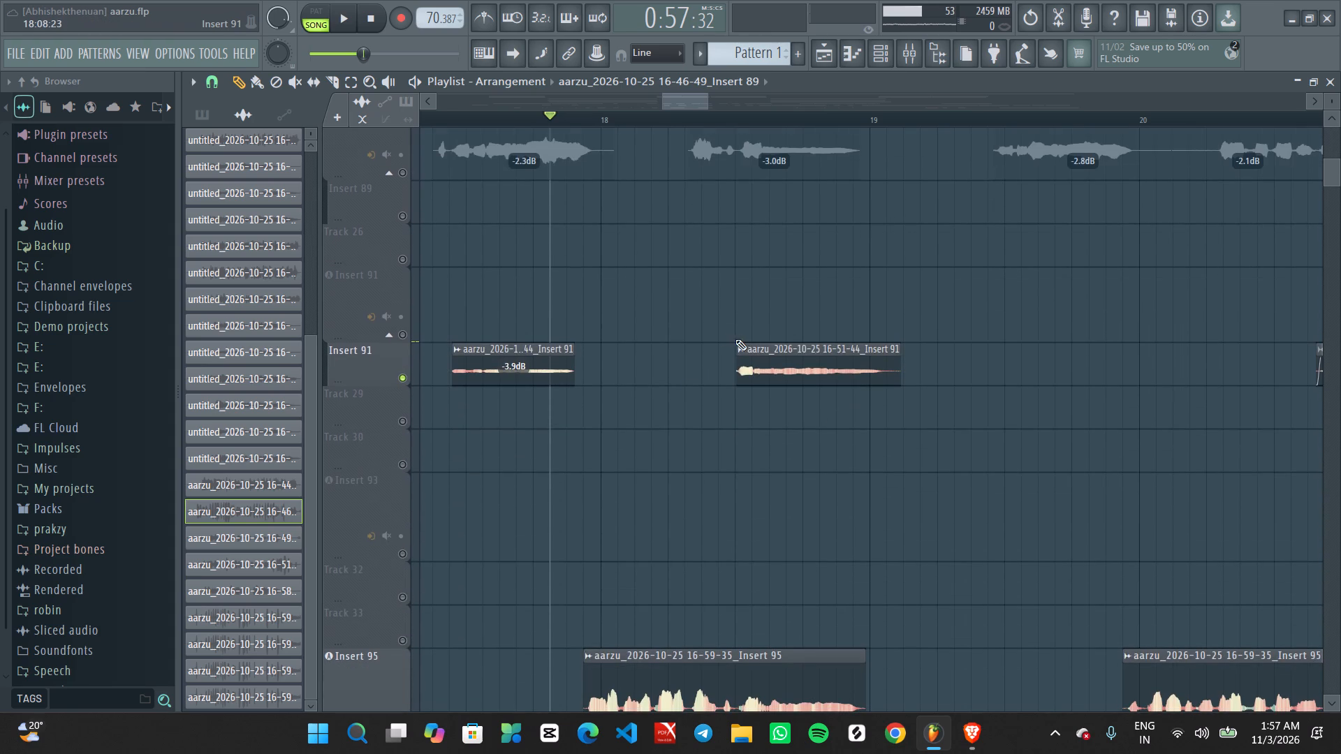
left_click_drag(736, 346, 624, 346)
key("space")
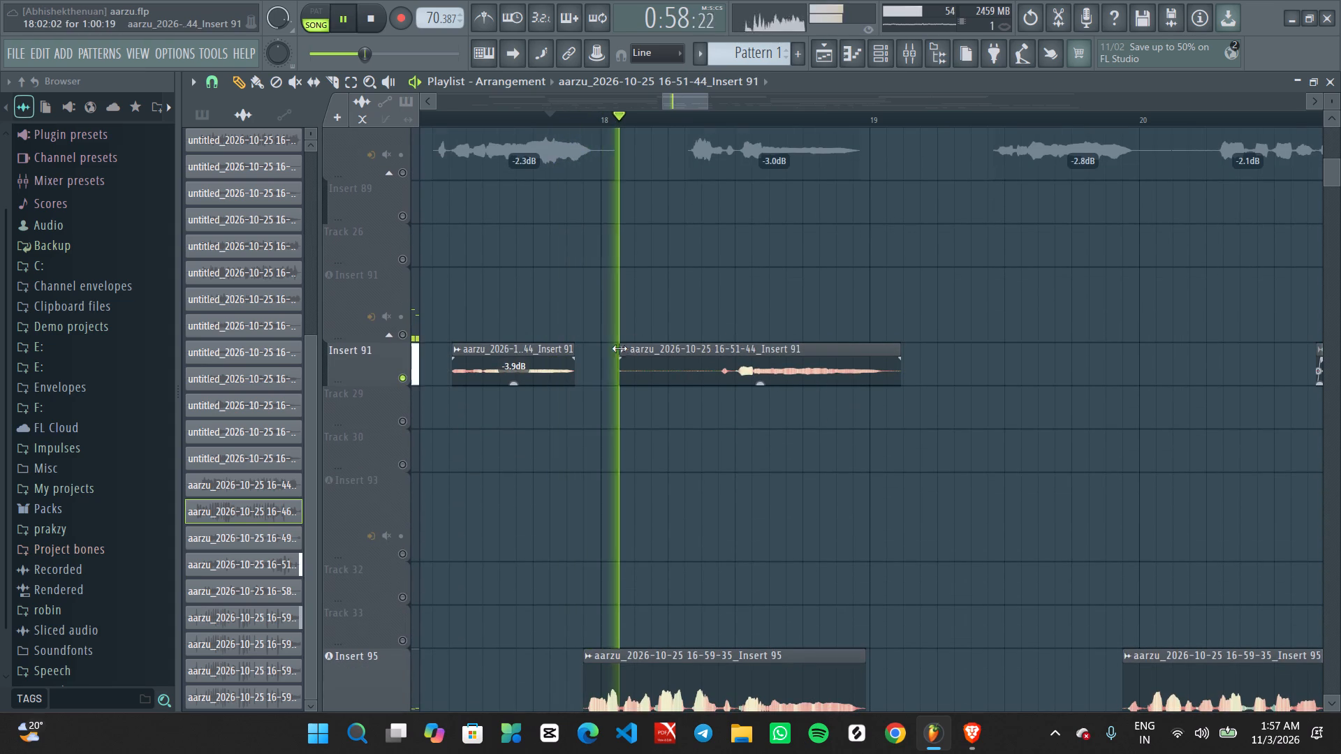
left_click_drag(618, 348, 719, 350)
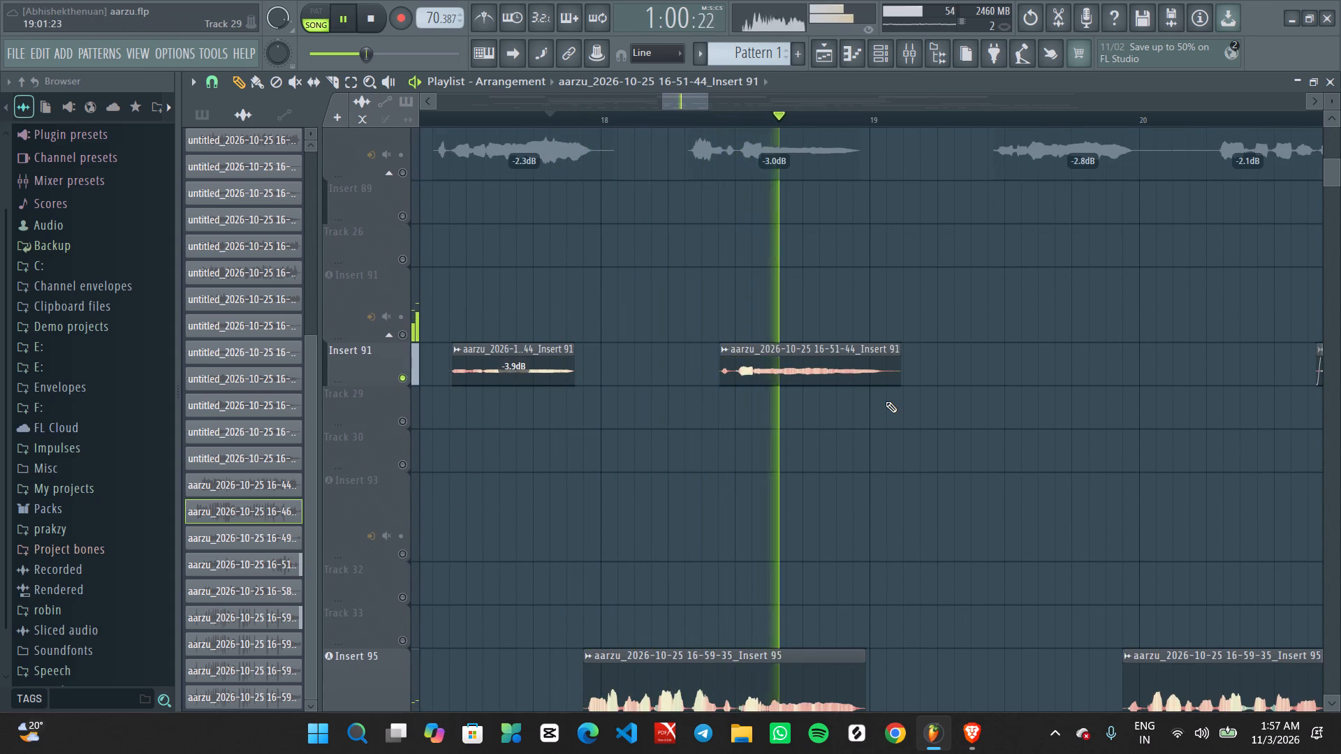
scroll(886, 401, "down", 7, "ctrl")
scroll(869, 493, "down", 8)
scroll(868, 488, "up", 6, "ctrl")
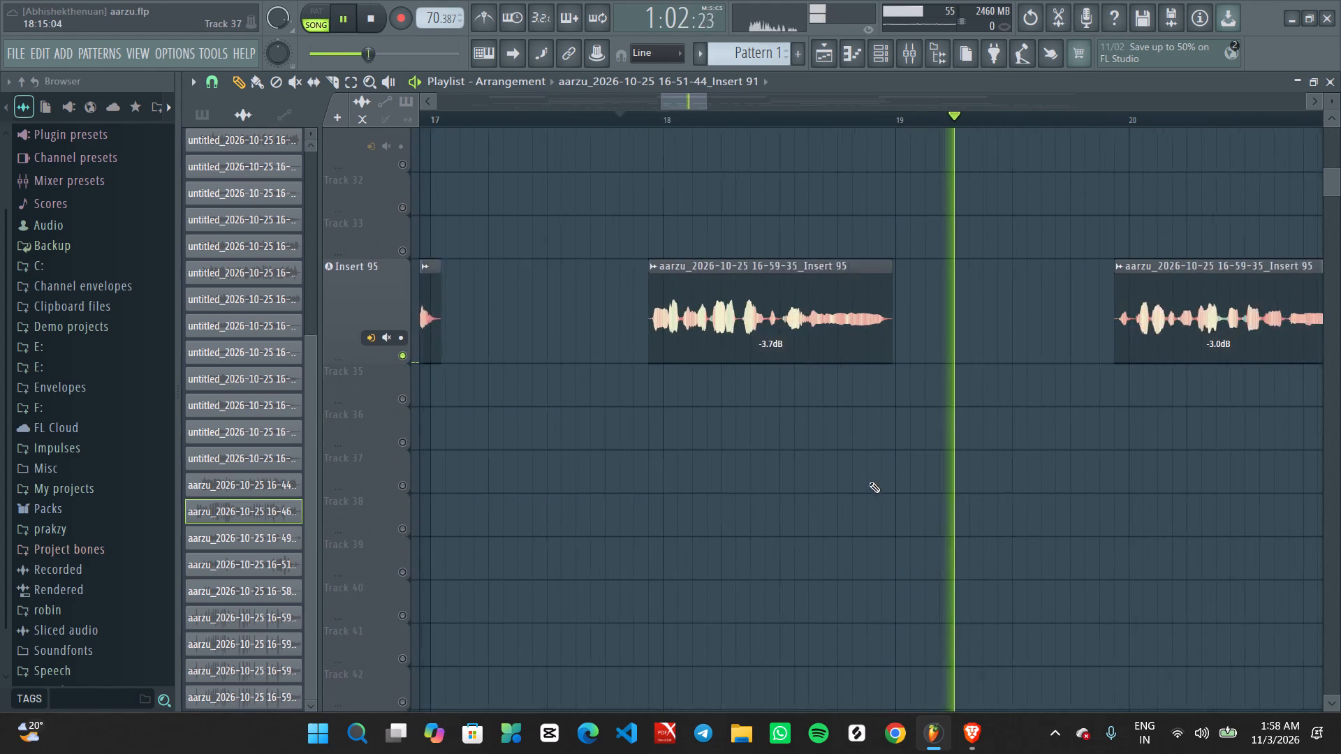
key("space")
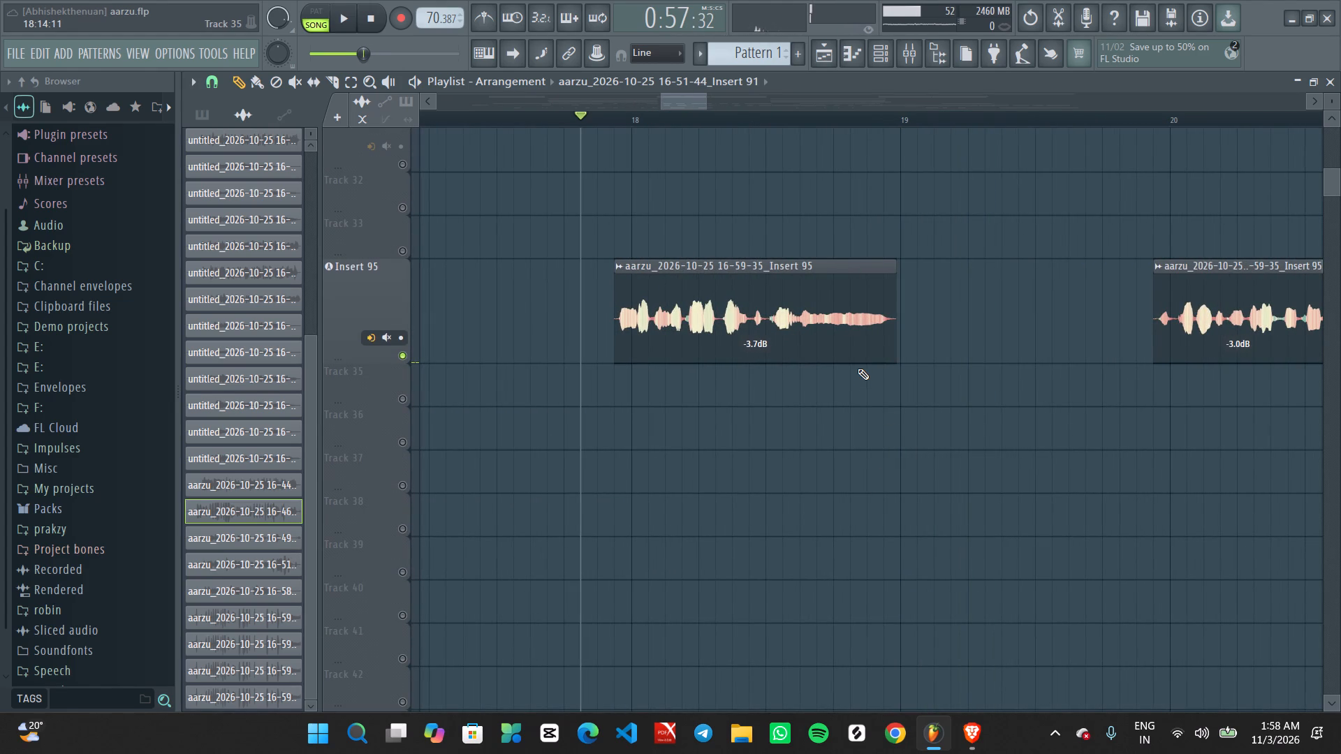
Examine the whole arrangement across the Insert 95, Insert 91, Insert 89, verse and hook tracks for other vocal clips.
scroll(858, 369, "down", 12, "ctrl")
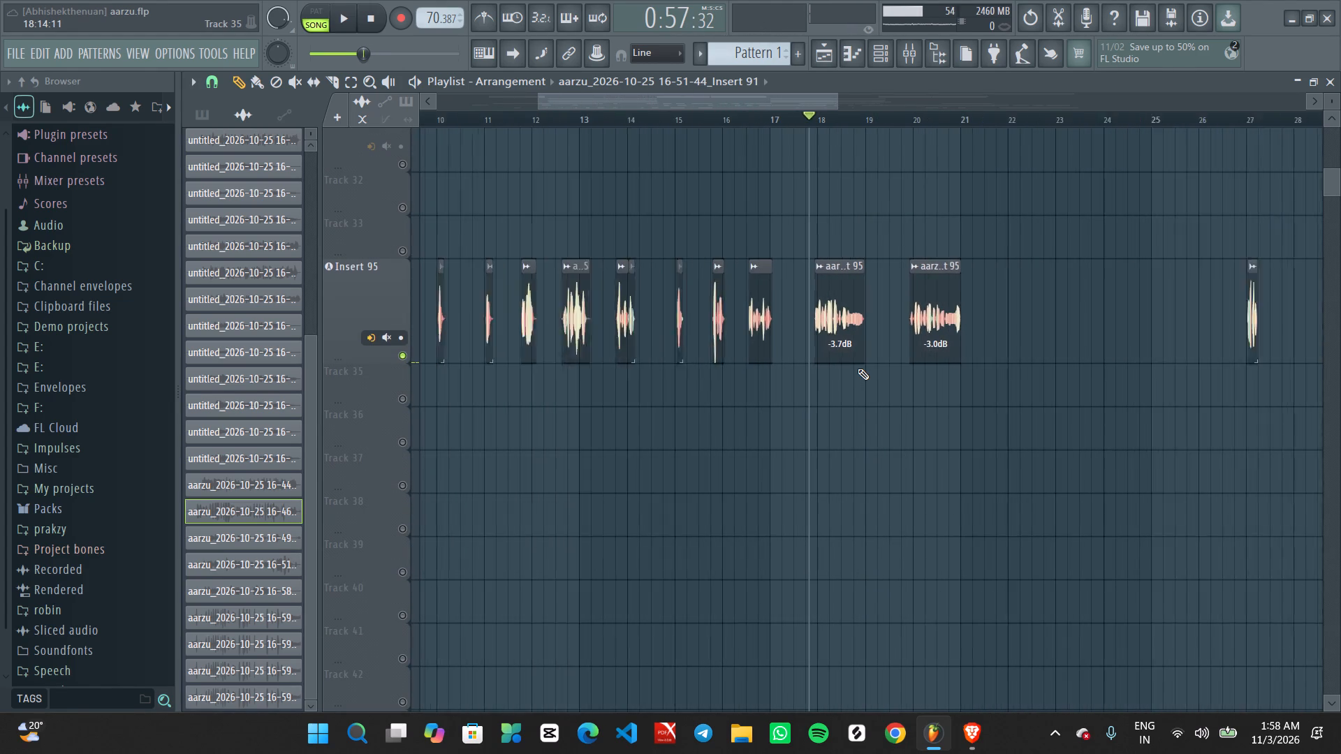
scroll(858, 369, "up", 2)
scroll(858, 369, "down", 3, "ctrl")
scroll(858, 369, "up", 7, "ctrl")
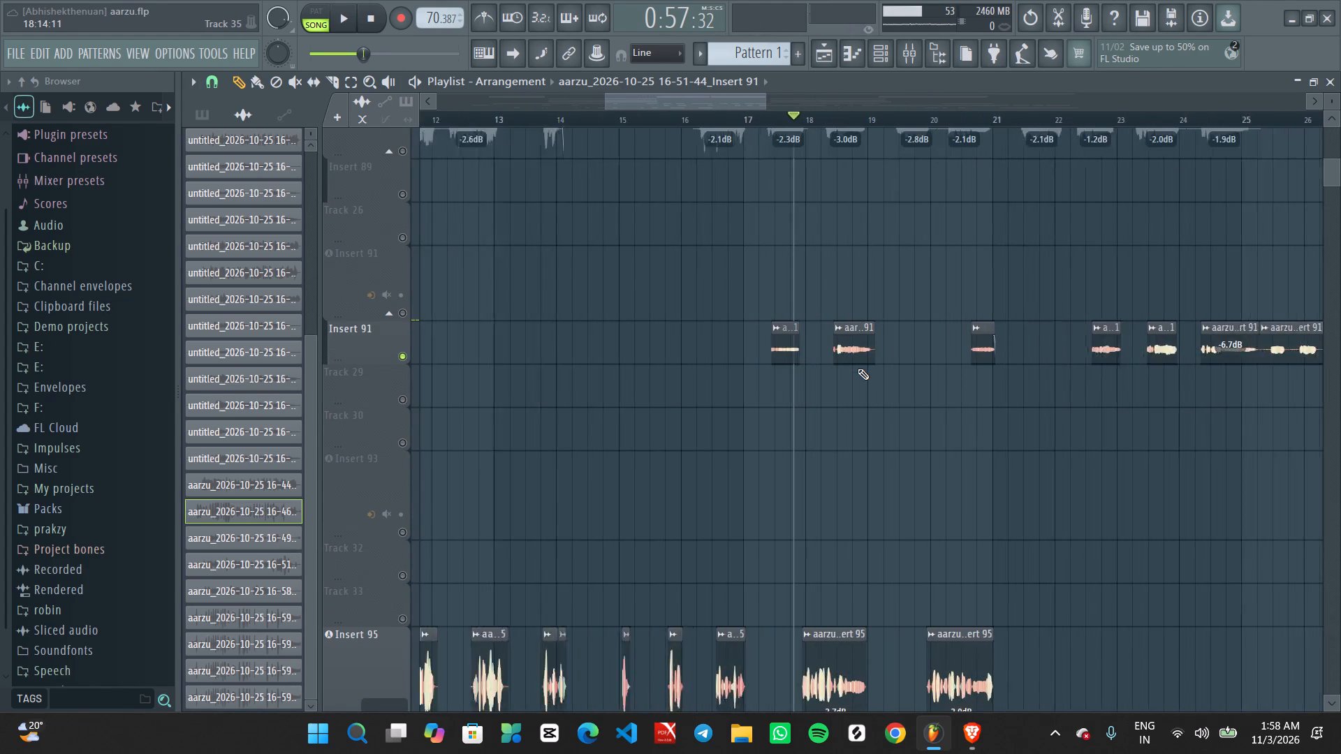
scroll(858, 369, "down", 6, "ctrl")
scroll(858, 369, "up", 2)
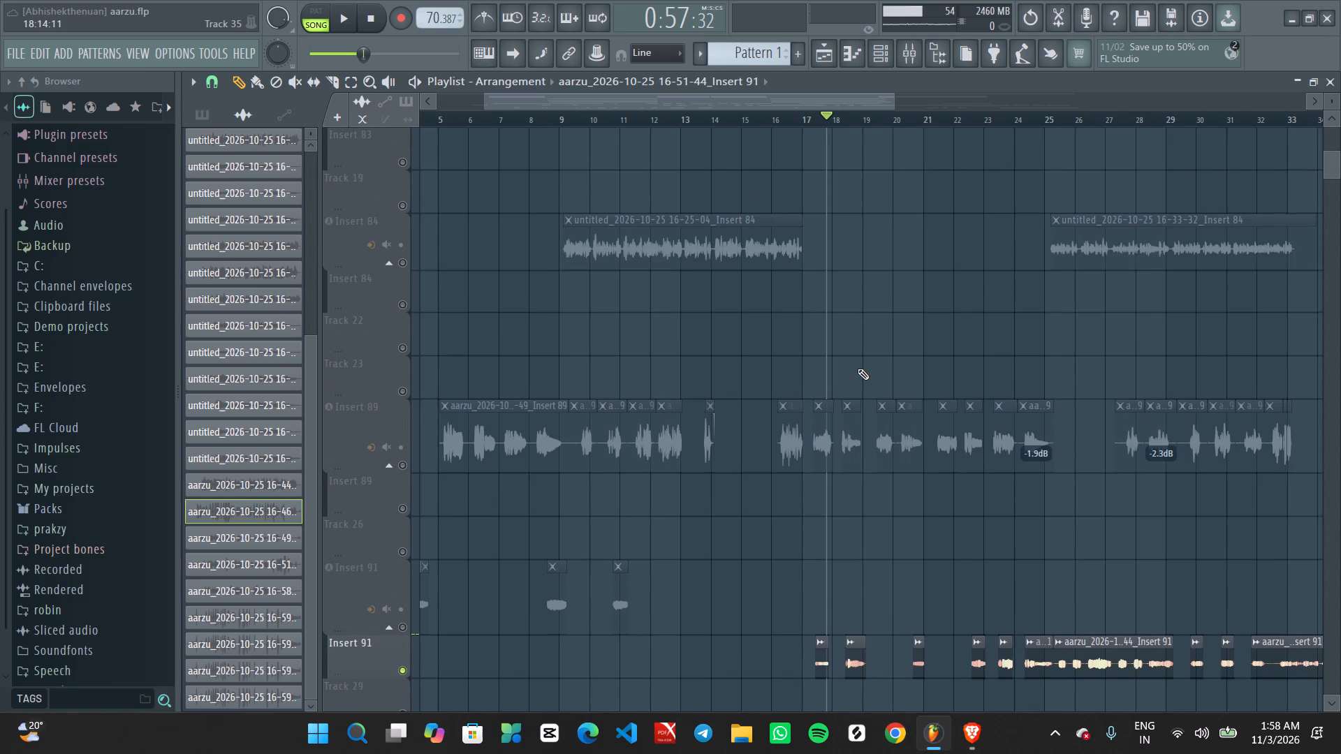
scroll(858, 369, "down", 4, "ctrl")
scroll(858, 369, "up", 9, "ctrl")
scroll(858, 369, "down", 10, "ctrl")
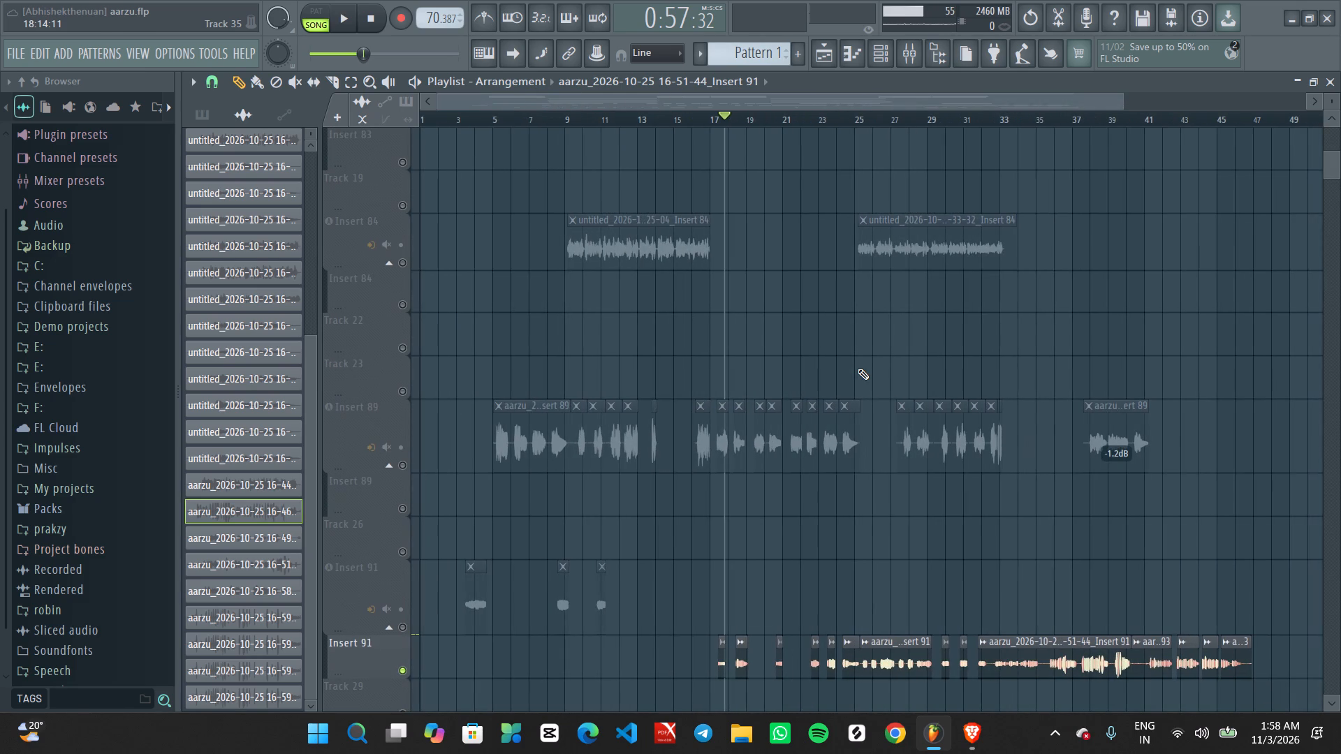
scroll(757, 463, "up", 3)
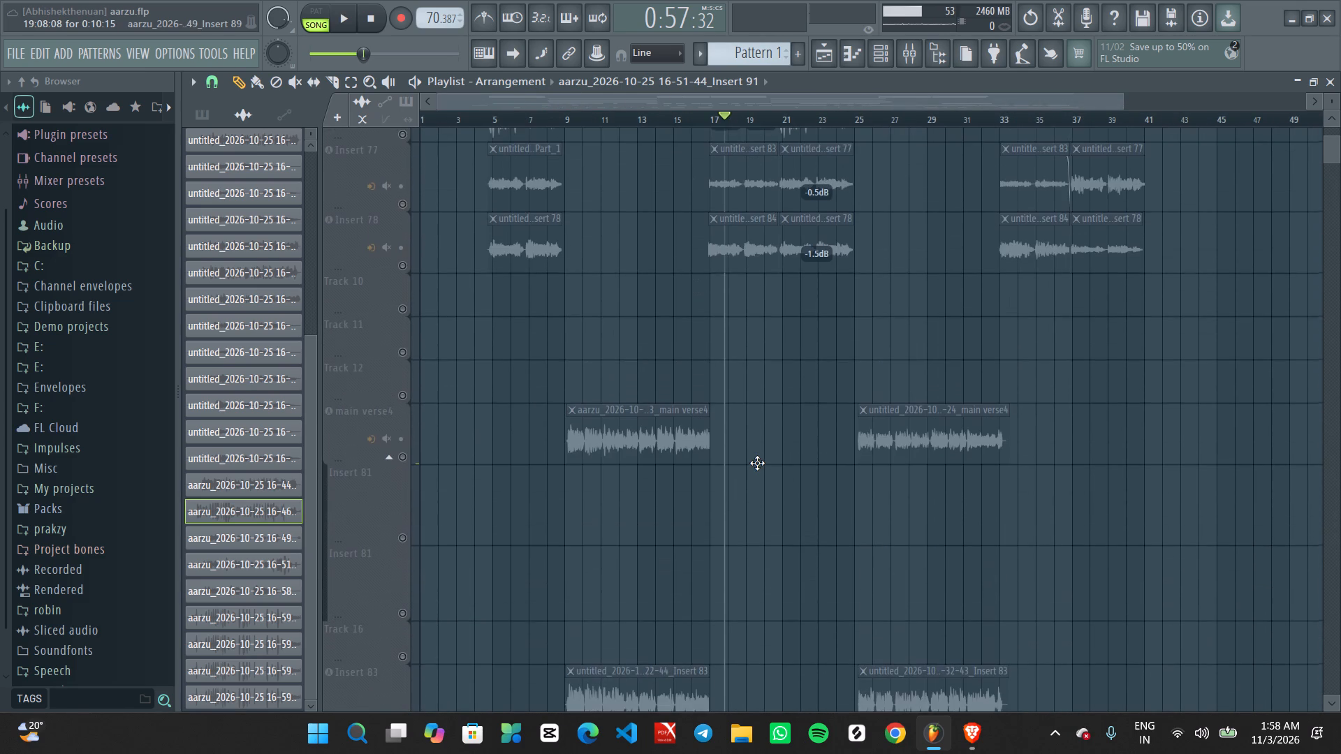
scroll(757, 463, "up", 2)
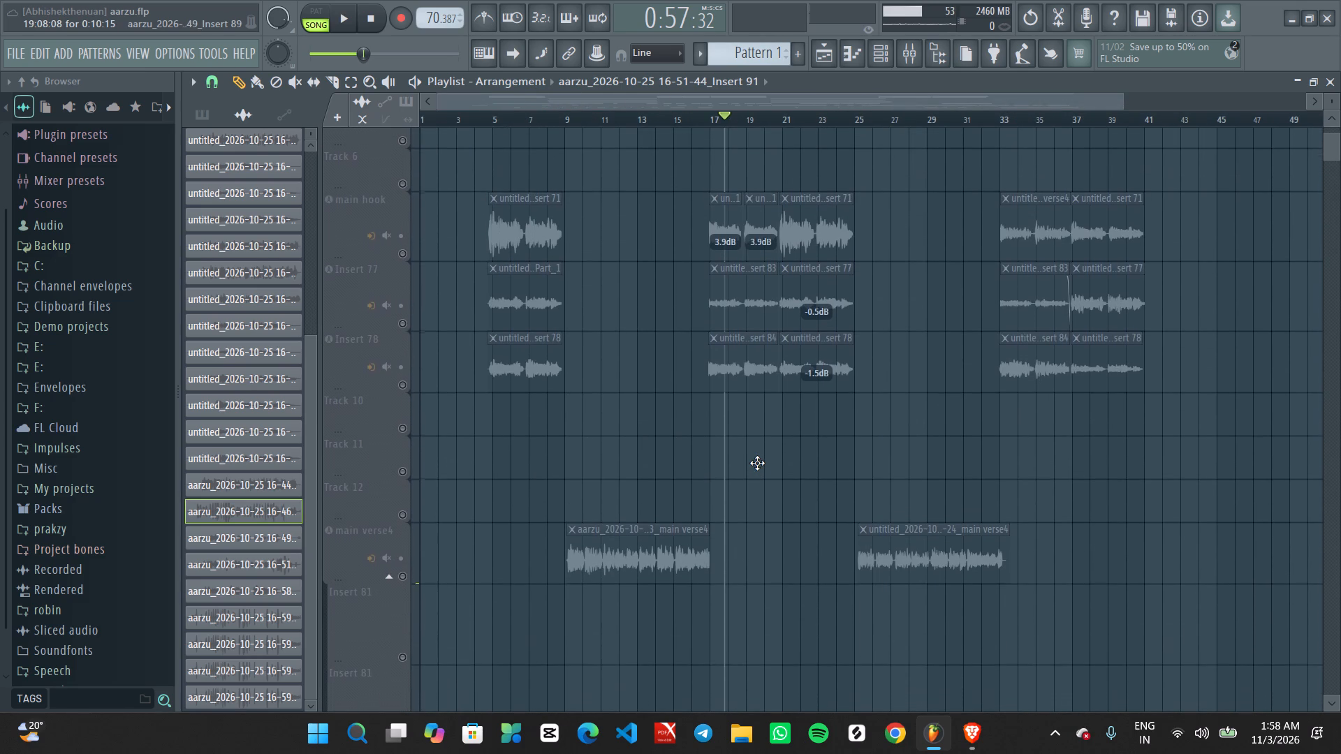
scroll(757, 463, "up", 1)
scroll(757, 463, "down", 3, "ctrl")
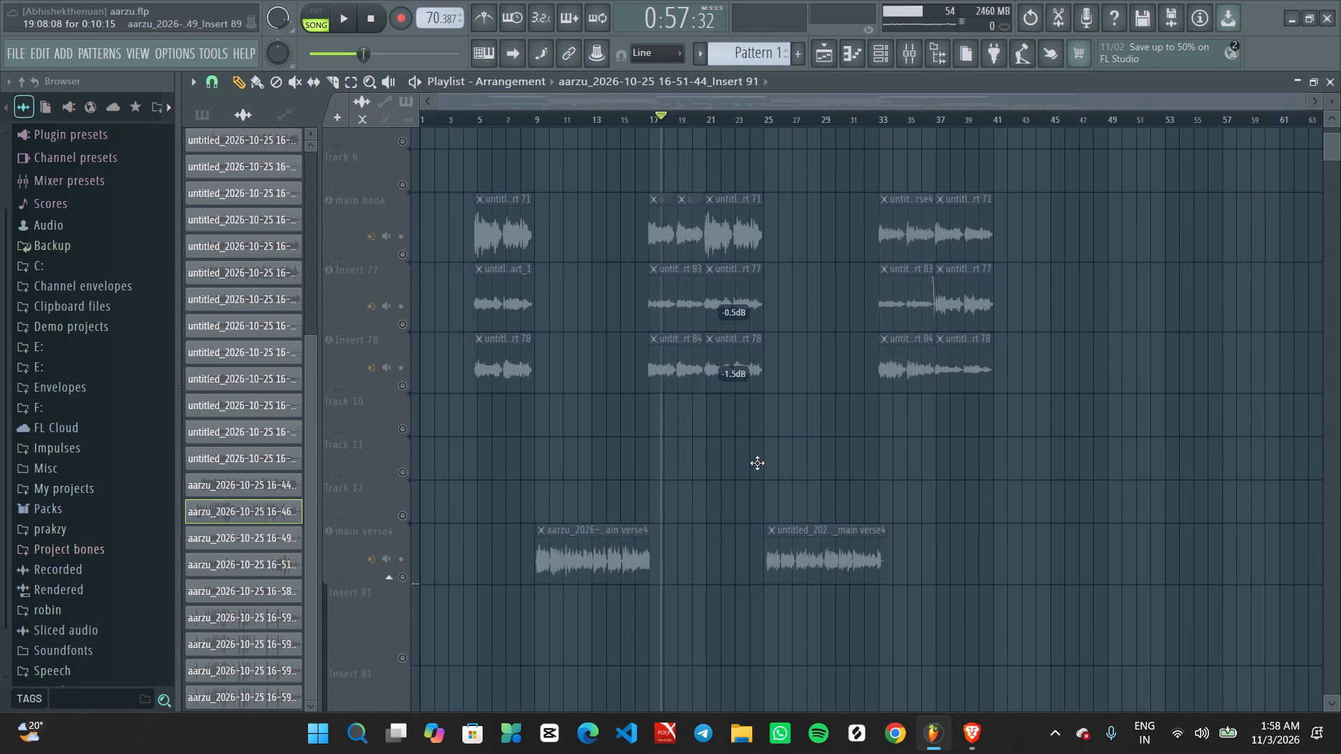
scroll(757, 463, "down", 5)
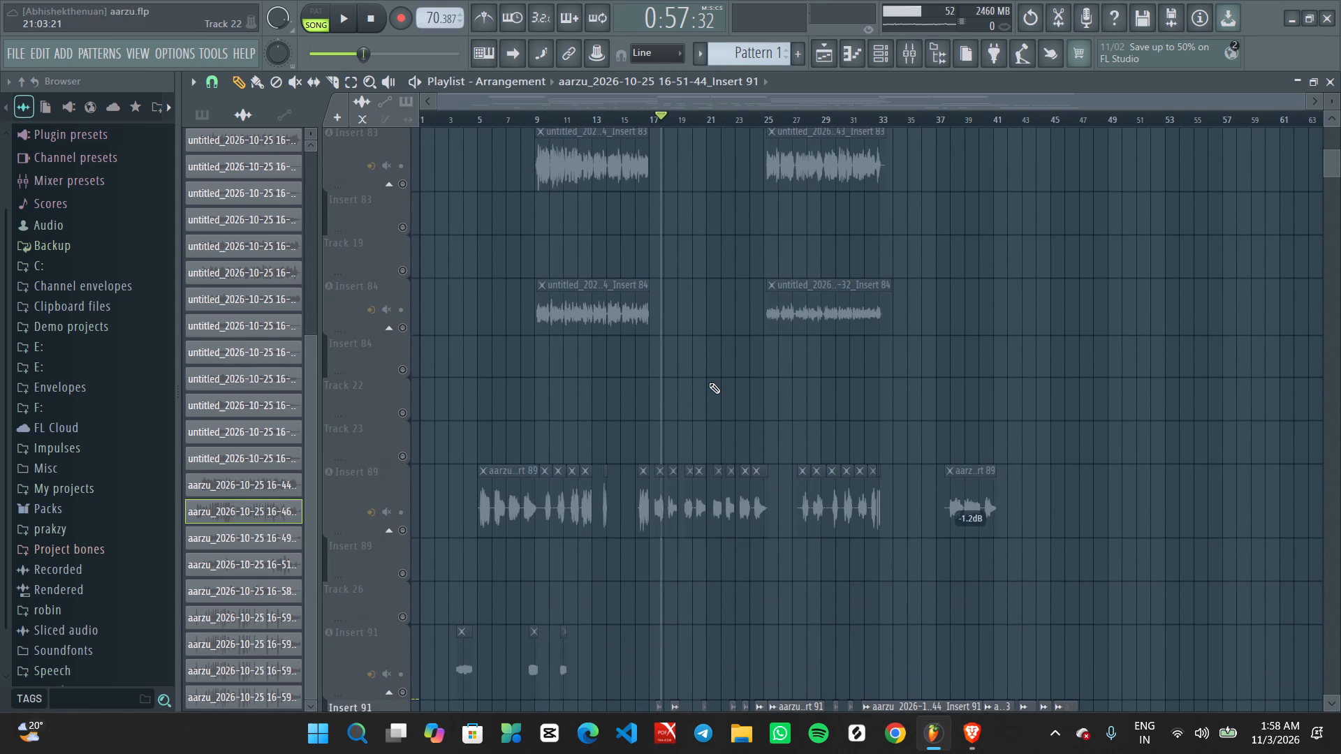
scroll(709, 383, "up", 2)
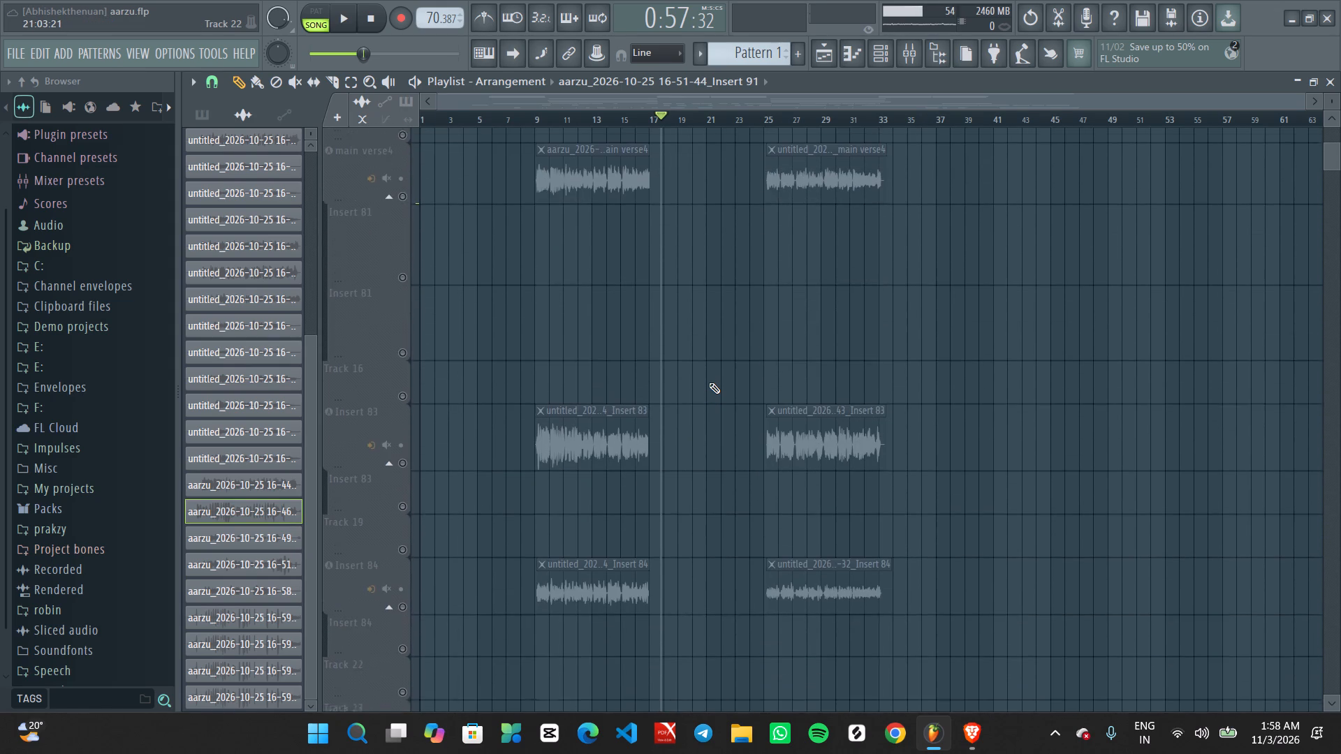
scroll(709, 383, "up", 1)
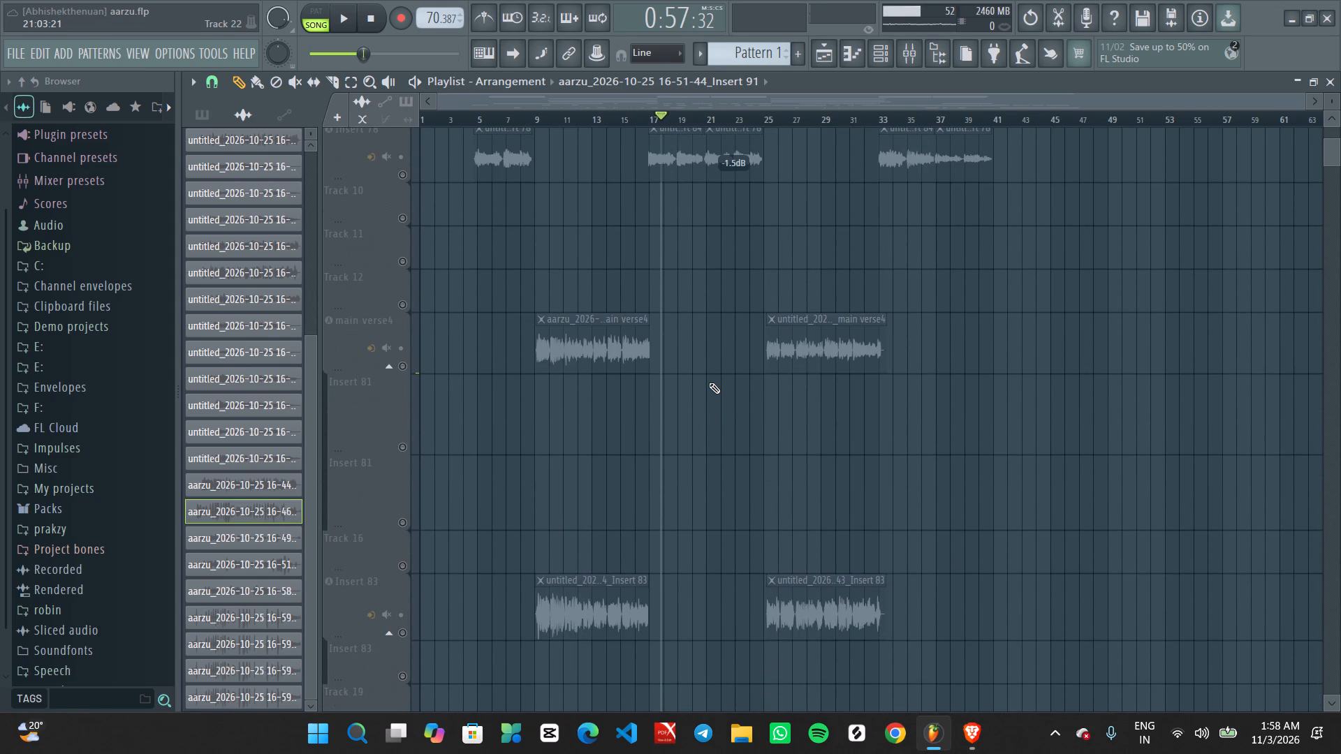
scroll(709, 383, "up", 3, "ctrl")
scroll(709, 383, "up", 2)
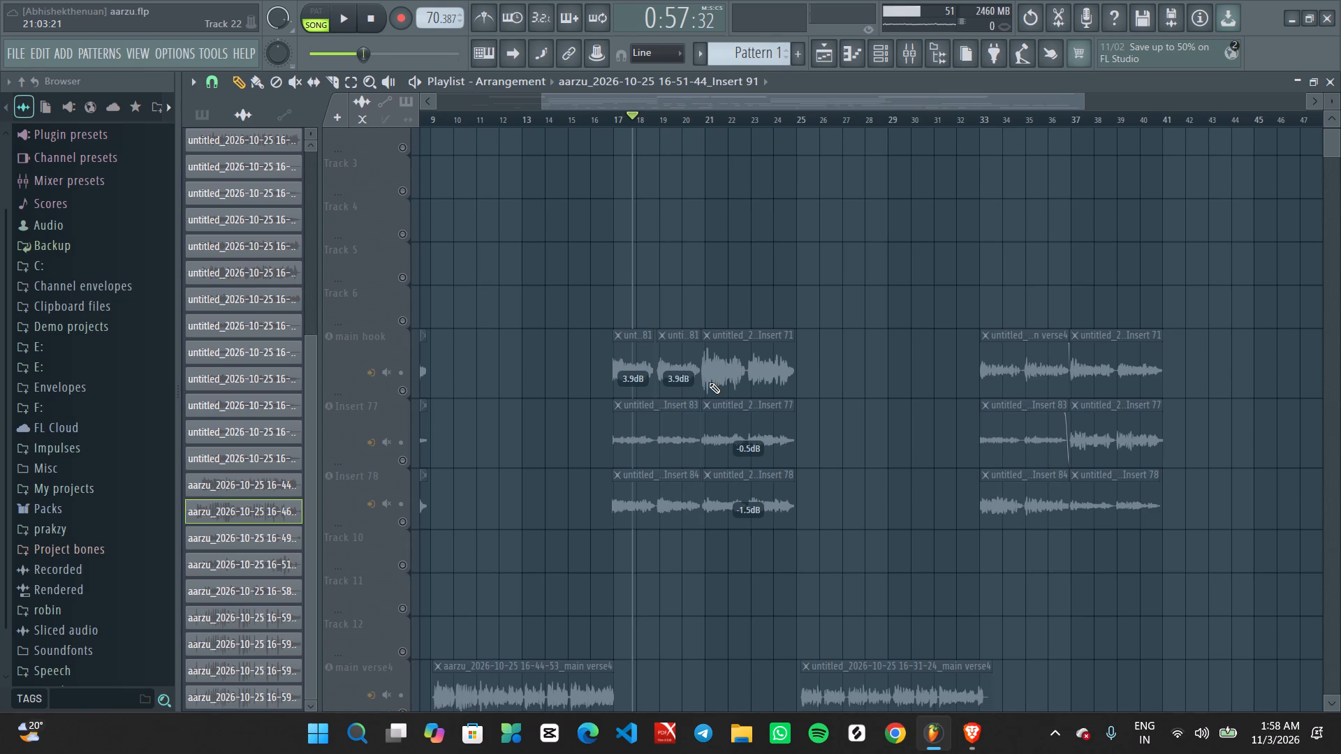
Move the playback position to about bar 16 and examine the hook, verse and Insert 89 to 95 tracks there.
left_click(596, 117)
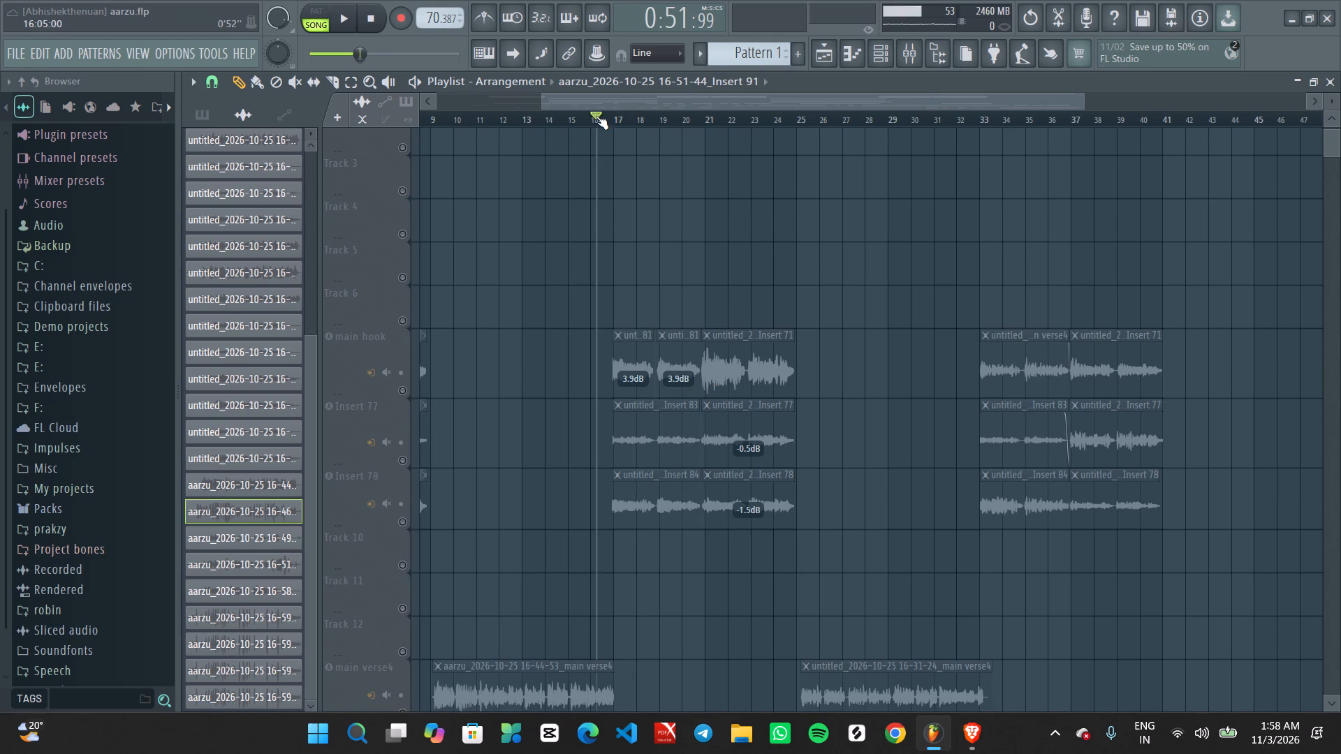
scroll(613, 207, "up", 4, "ctrl")
middle_click_drag(668, 276, 726, 237)
scroll(709, 295, "up", 4, "ctrl")
scroll(703, 331, "down", 3, "ctrl")
scroll(701, 334, "up", 1, "ctrl")
scroll(701, 336, "down", 3, "ctrl")
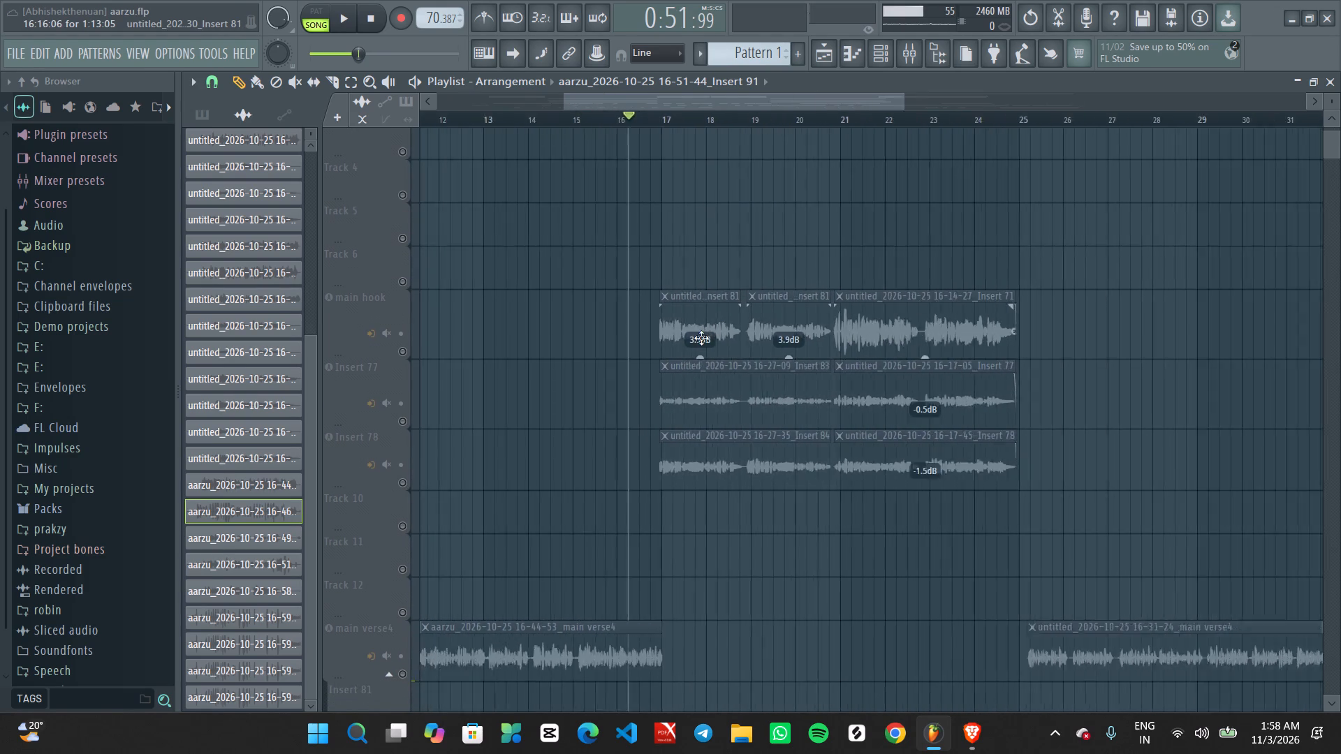
scroll(701, 338, "down", 7, "ctrl")
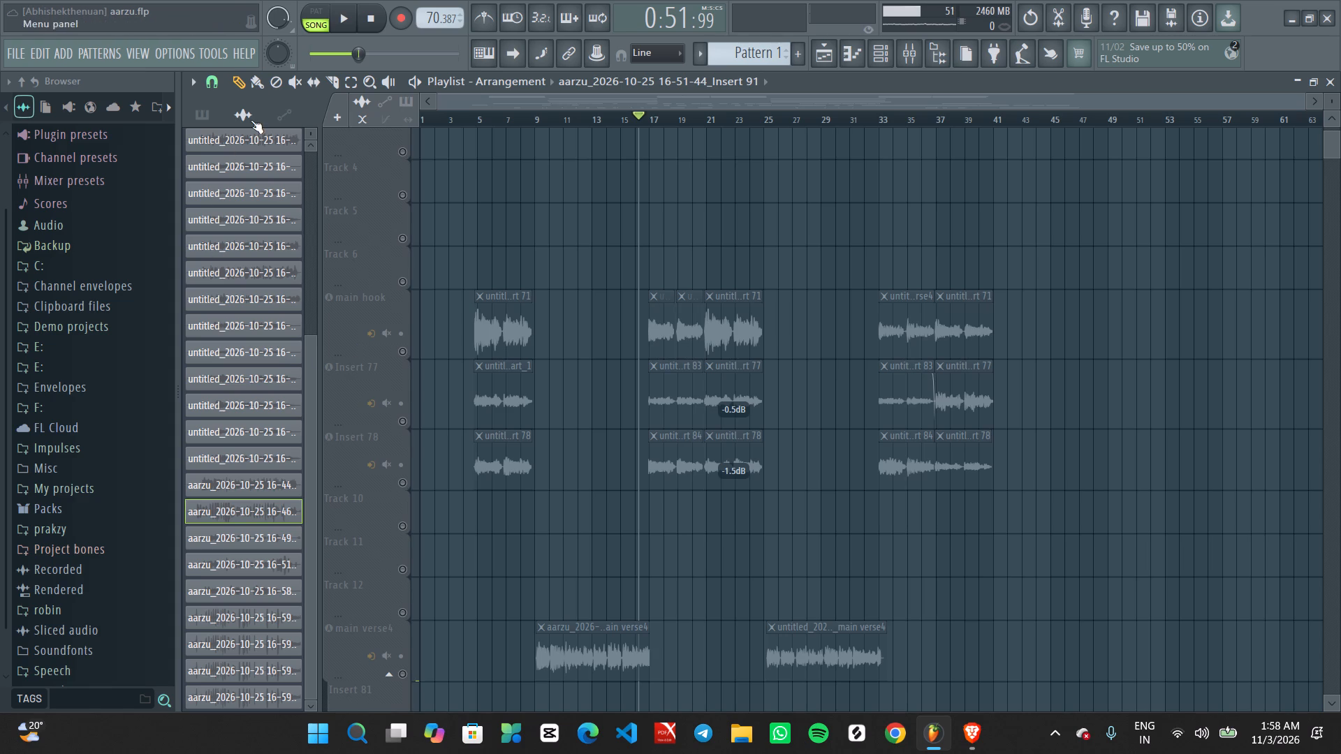
scroll(718, 516, "down", 7)
scroll(681, 510, "up", 2, "ctrl")
middle_click_drag(654, 614, 749, 362)
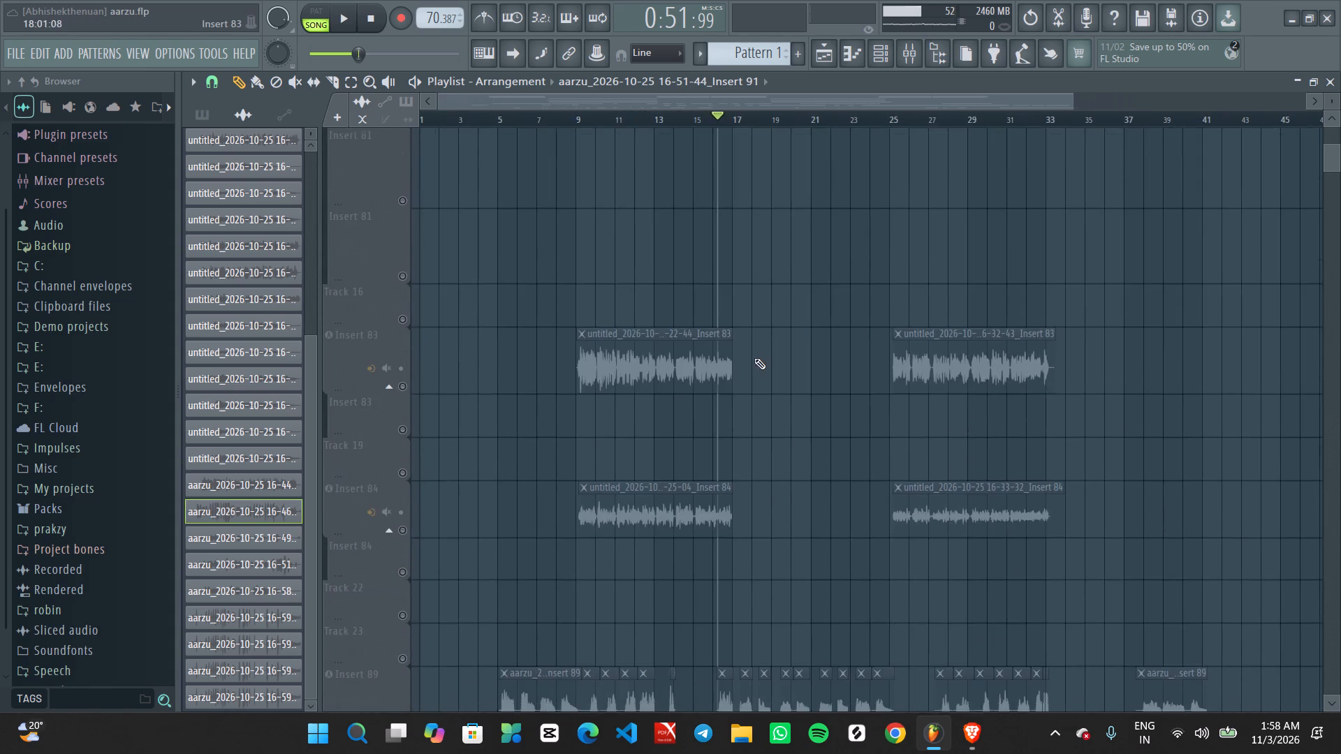
scroll(759, 355, "down", 6, "ctrl")
scroll(686, 413, "down", 2, "alt")
scroll(684, 414, "up", 1, "alt")
scroll(684, 414, "down", 11, "alt")
scroll(678, 429, "up", 2, "ctrl")
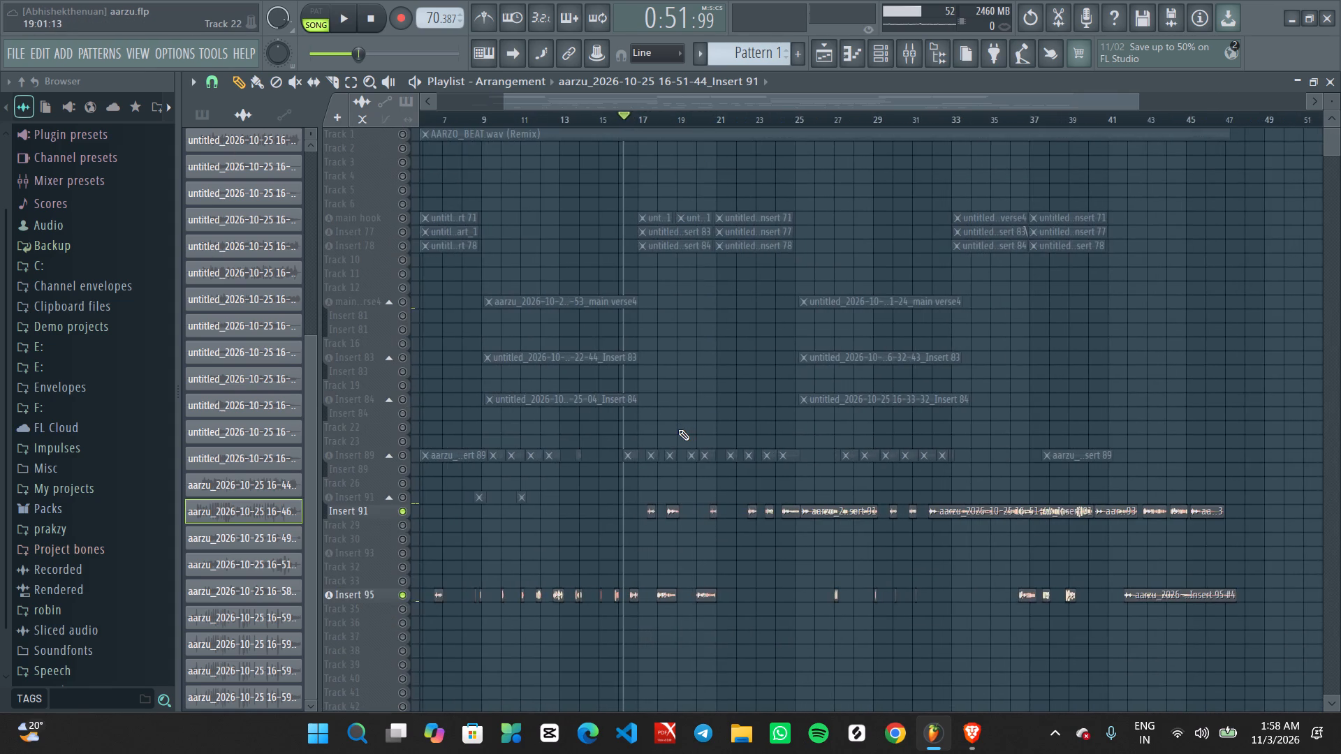
middle_click_drag(678, 431, 763, 443)
scroll(760, 420, "down", 6, "ctrl")
scroll(674, 417, "up", 2)
scroll(670, 416, "up", 3, "alt")
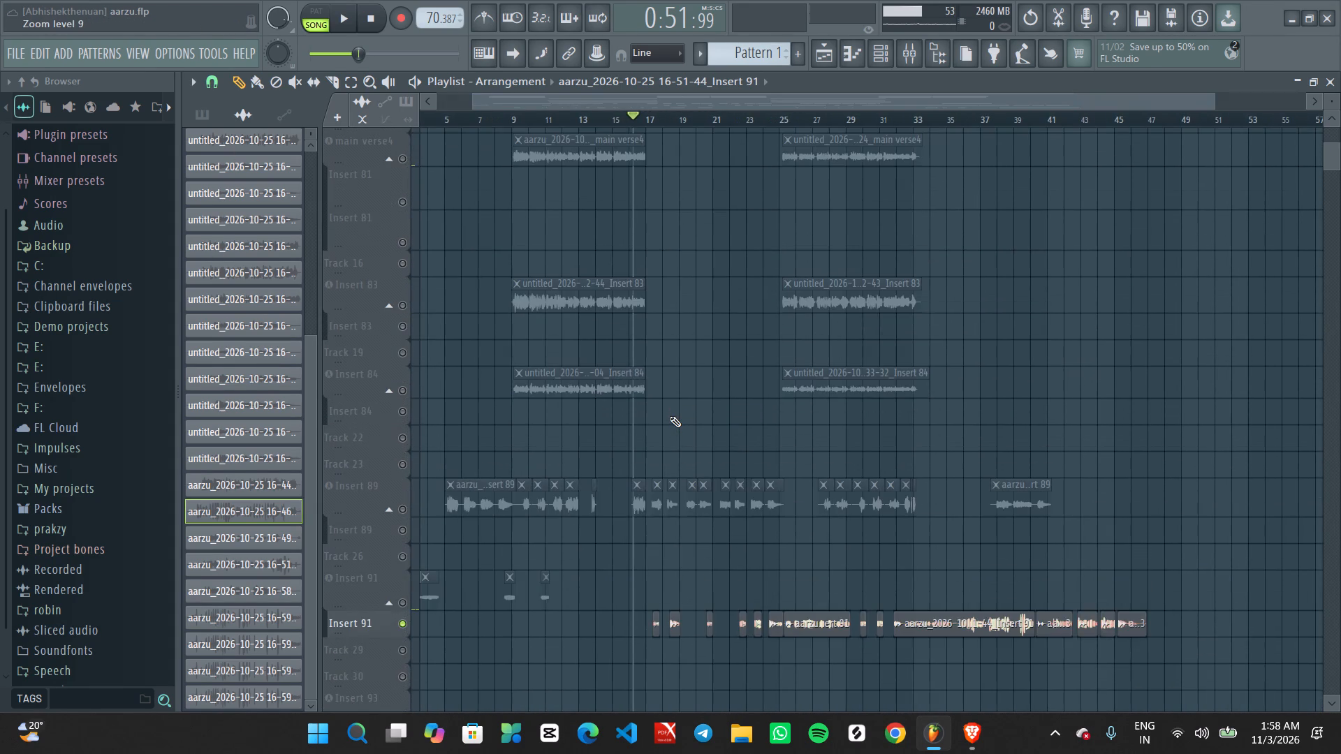
scroll(670, 415, "up", 1, "ctrl")
scroll(670, 415, "down", 1, "ctrl")
scroll(670, 415, "up", 1, "ctrl")
middle_click_drag(678, 382, 772, 694)
scroll(727, 575, "up", 3, "ctrl")
scroll(774, 498, "down", 7, "alt")
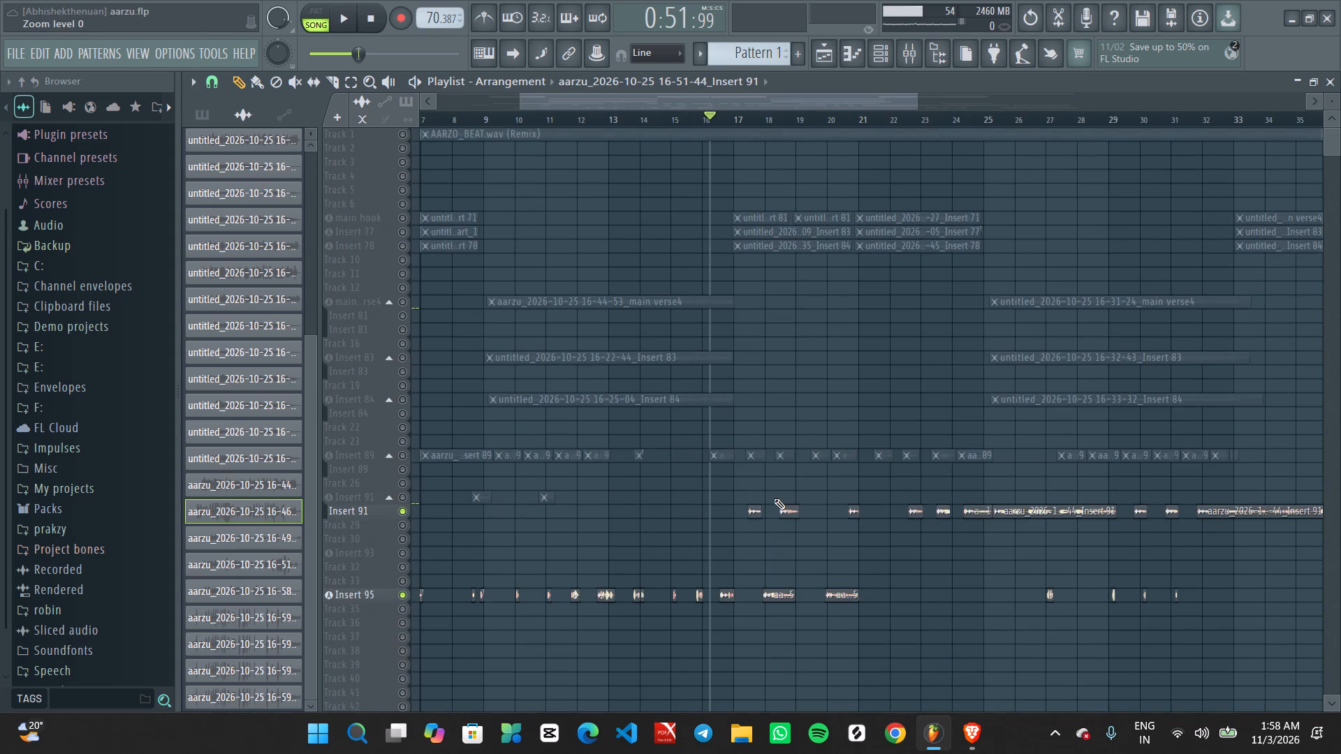
Solo the Insert 78 track.
scroll(774, 498, "down", 1)
scroll(775, 497, "up", 2, "ctrl")
scroll(902, 520, "down", 10, "ctrl")
scroll(849, 531, "up", 1, "ctrl")
scroll(849, 531, "down", 1, "ctrl")
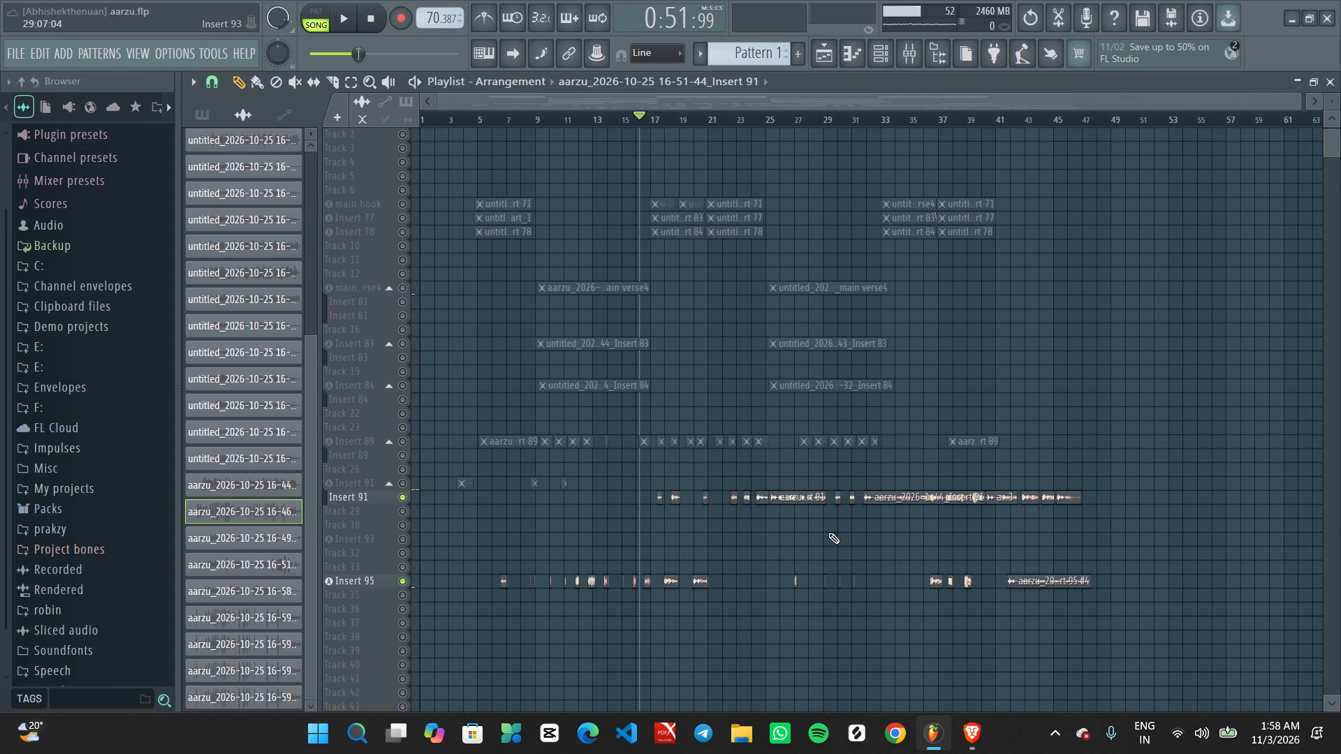
left_click(400, 231, "ctrl")
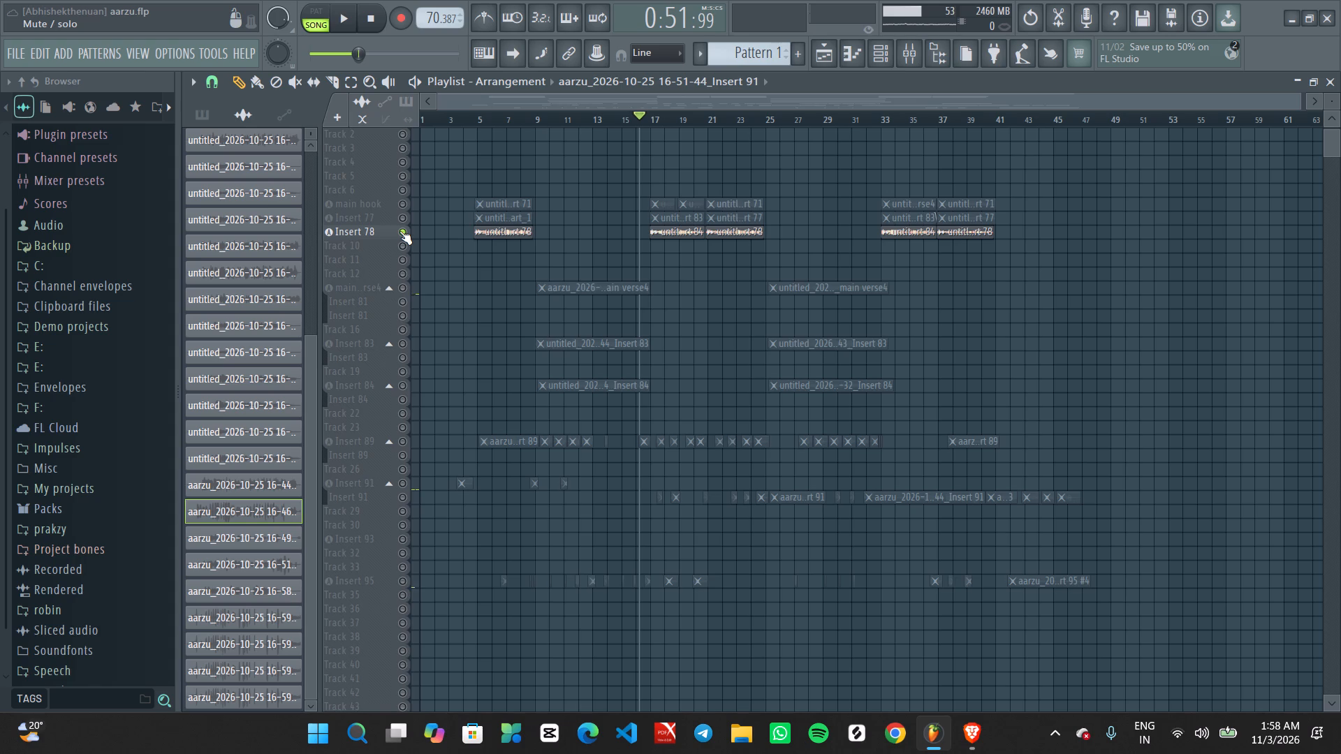
Turn off the solo on the Insert 78 track so that all tracks are active.
left_click(400, 231, "ctrl")
Examine the main hook, Insert 77 and Insert 78 clips between bars 17 and 25 within the whole arrangement.
scroll(706, 324, "up", 5, "ctrl")
scroll(601, 333, "up", 2, "ctrl")
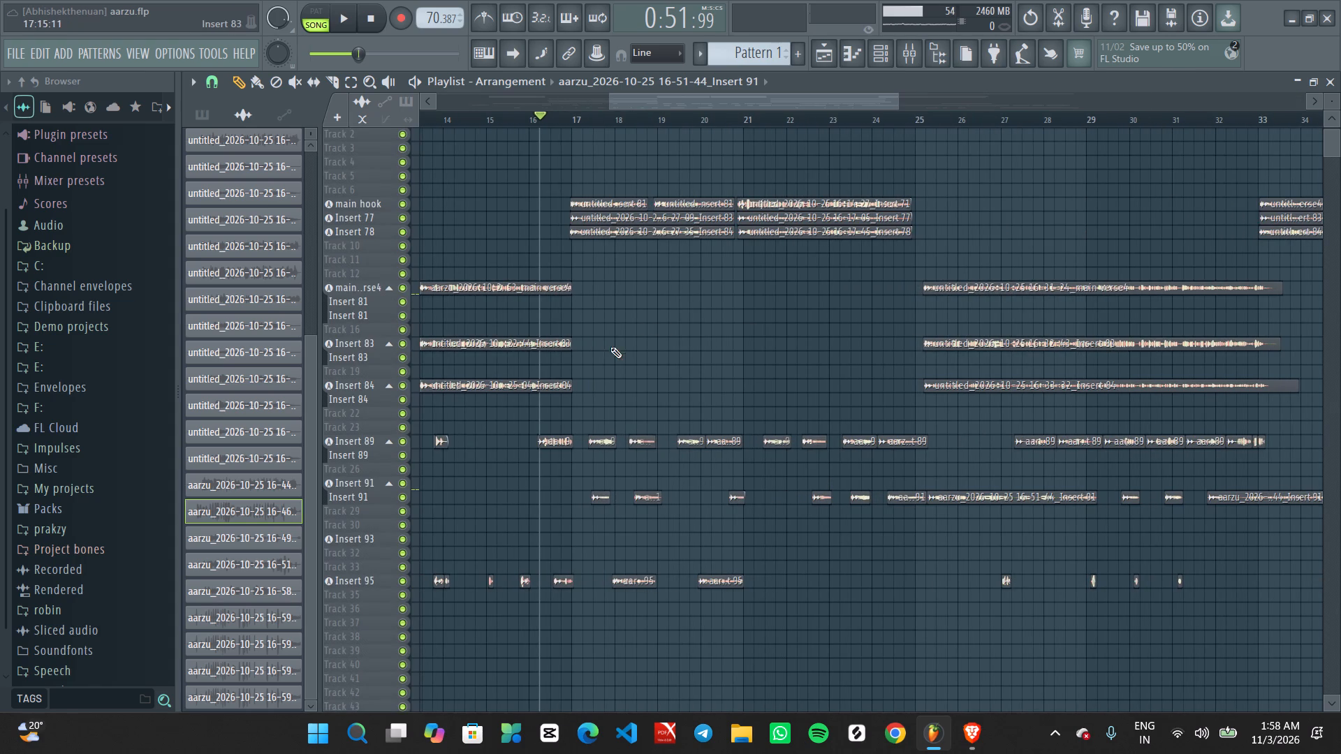
scroll(663, 331, "up", 2, "ctrl")
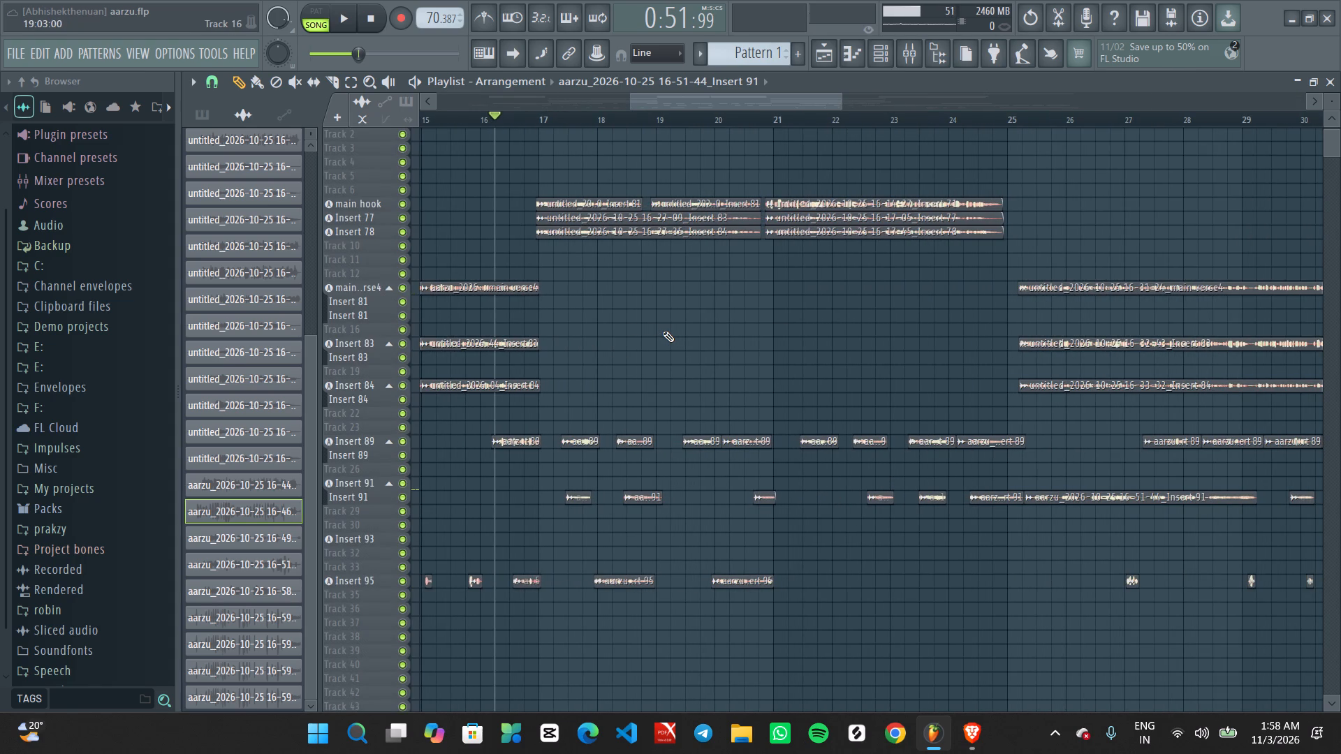
scroll(663, 331, "down", 1, "ctrl")
left_click_drag(603, 181, 885, 287, "ctrl")
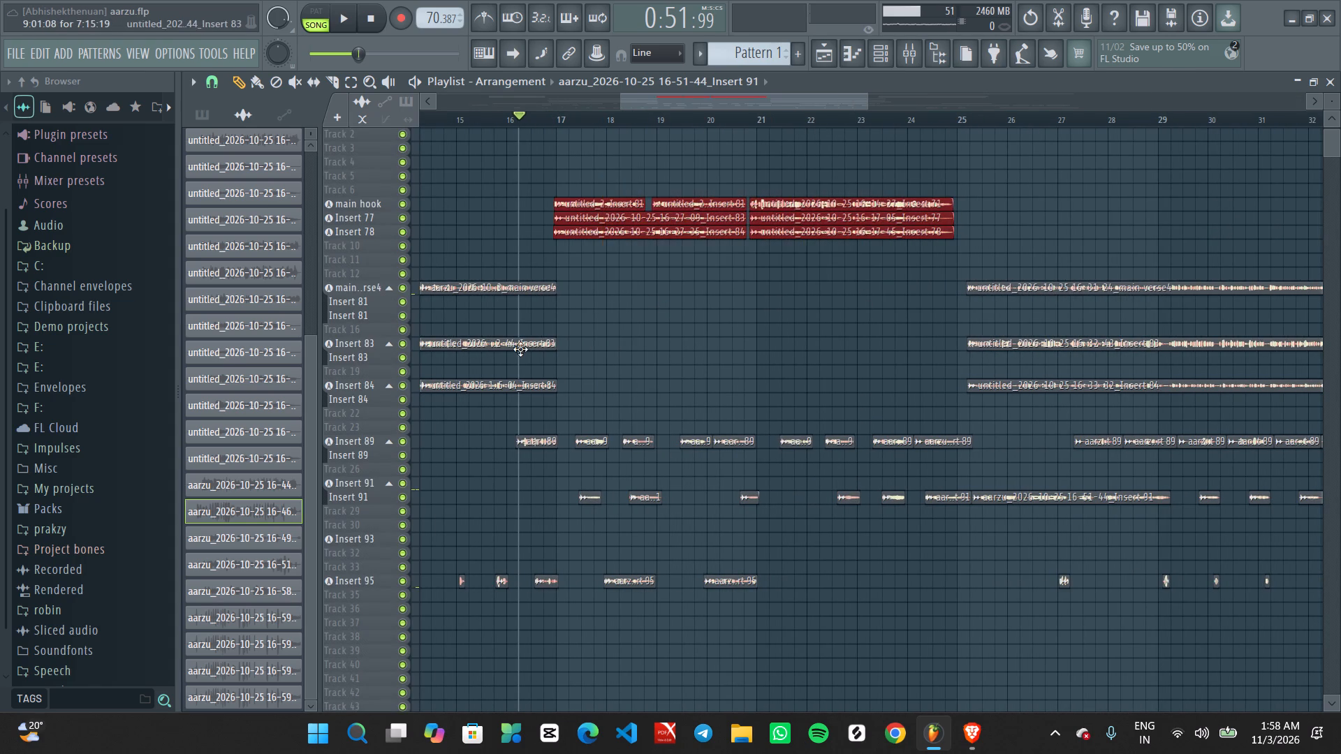
scroll(519, 349, "up", 2, "ctrl")
left_click(620, 304, "ctrl")
scroll(620, 304, "down", 13, "ctrl")
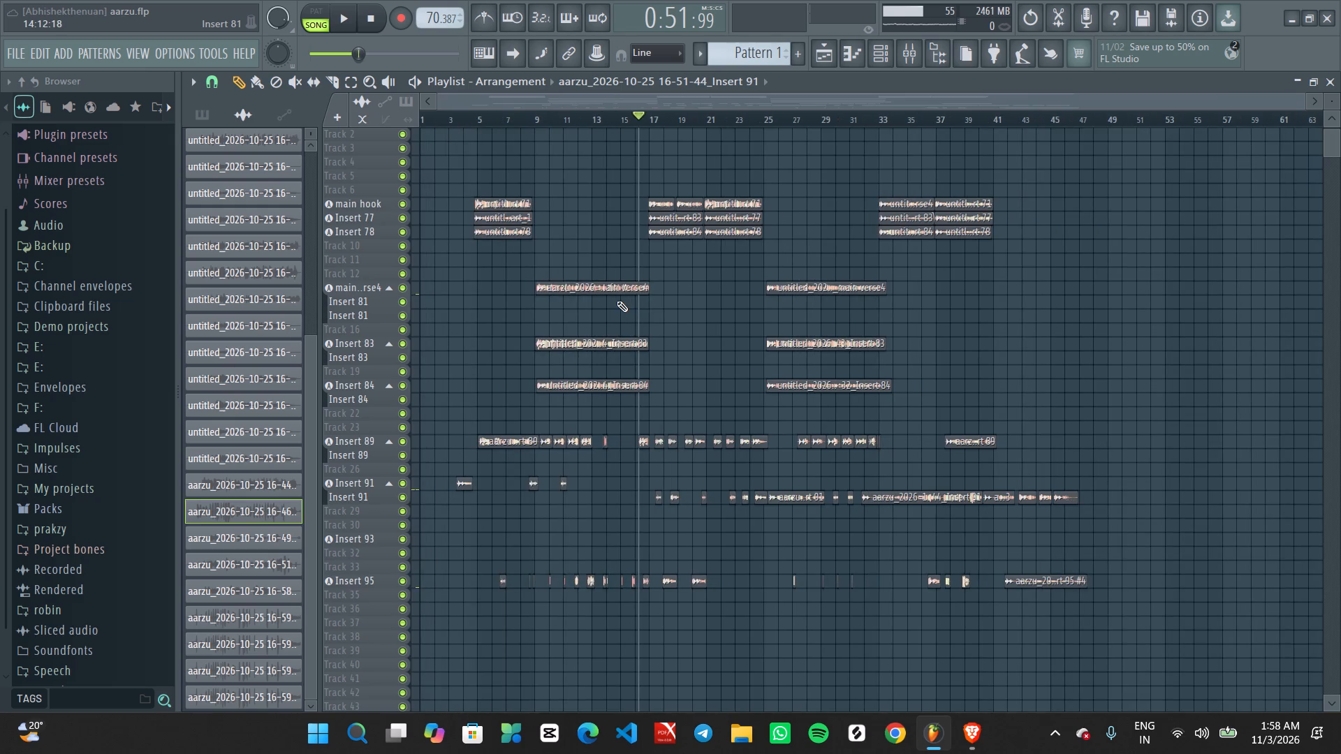
scroll(658, 323, "up", 7)
scroll(670, 291, "down", 4)
scroll(670, 291, "up", 2)
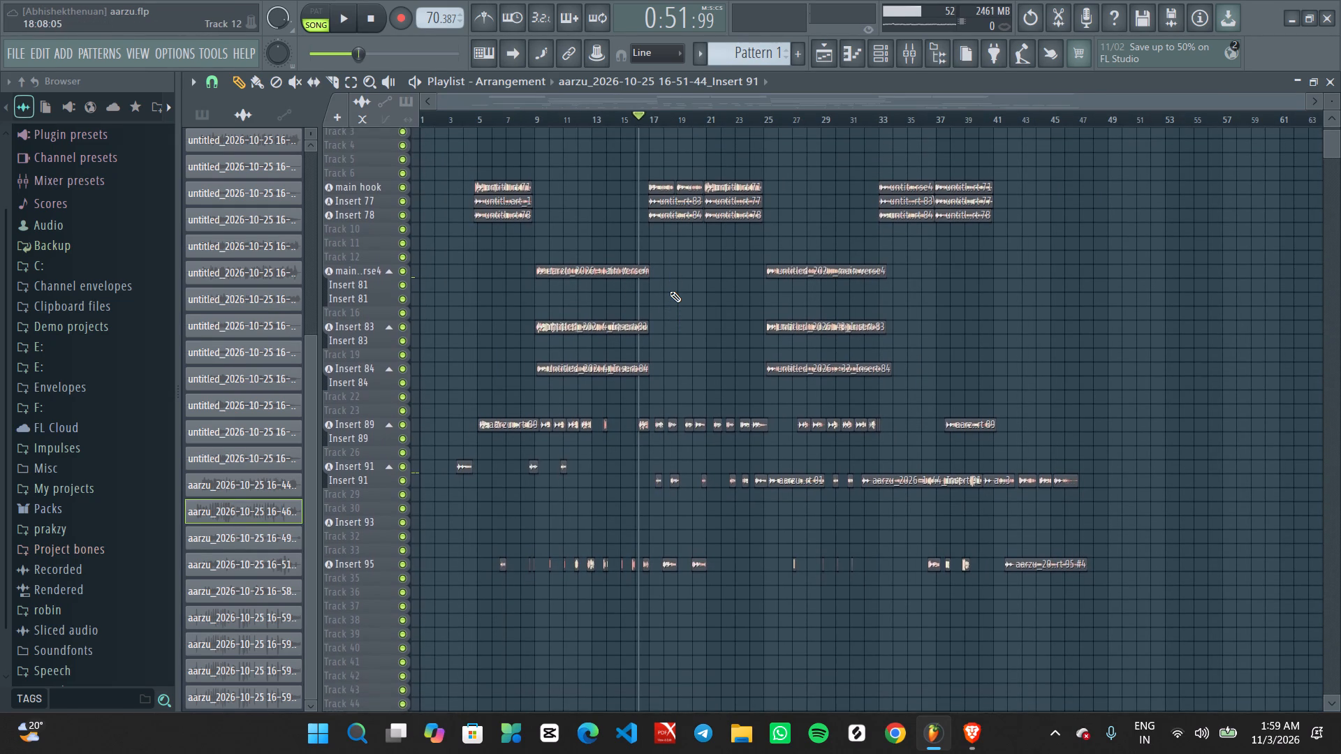
scroll(670, 291, "down", 5)
scroll(670, 291, "up", 1)
scroll(670, 292, "down", 4)
scroll(675, 294, "up", 6)
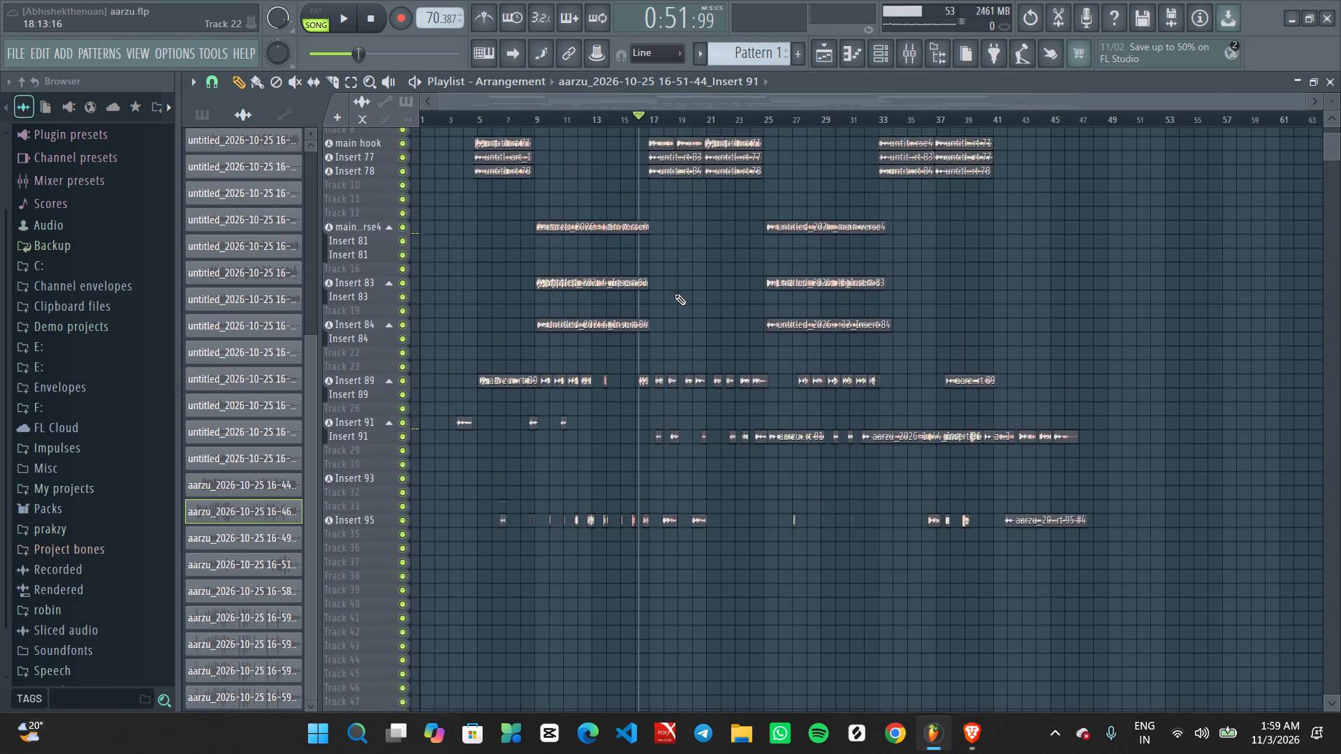
scroll(676, 295, "up", 11)
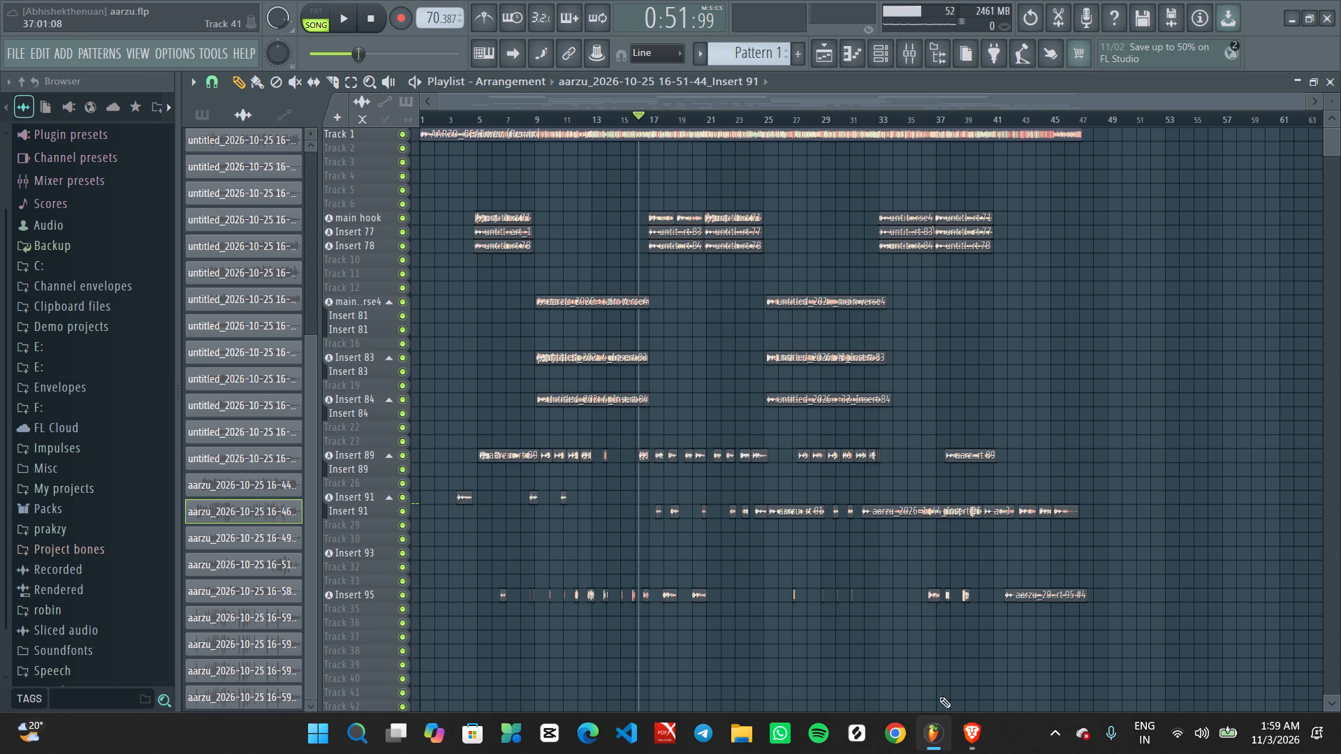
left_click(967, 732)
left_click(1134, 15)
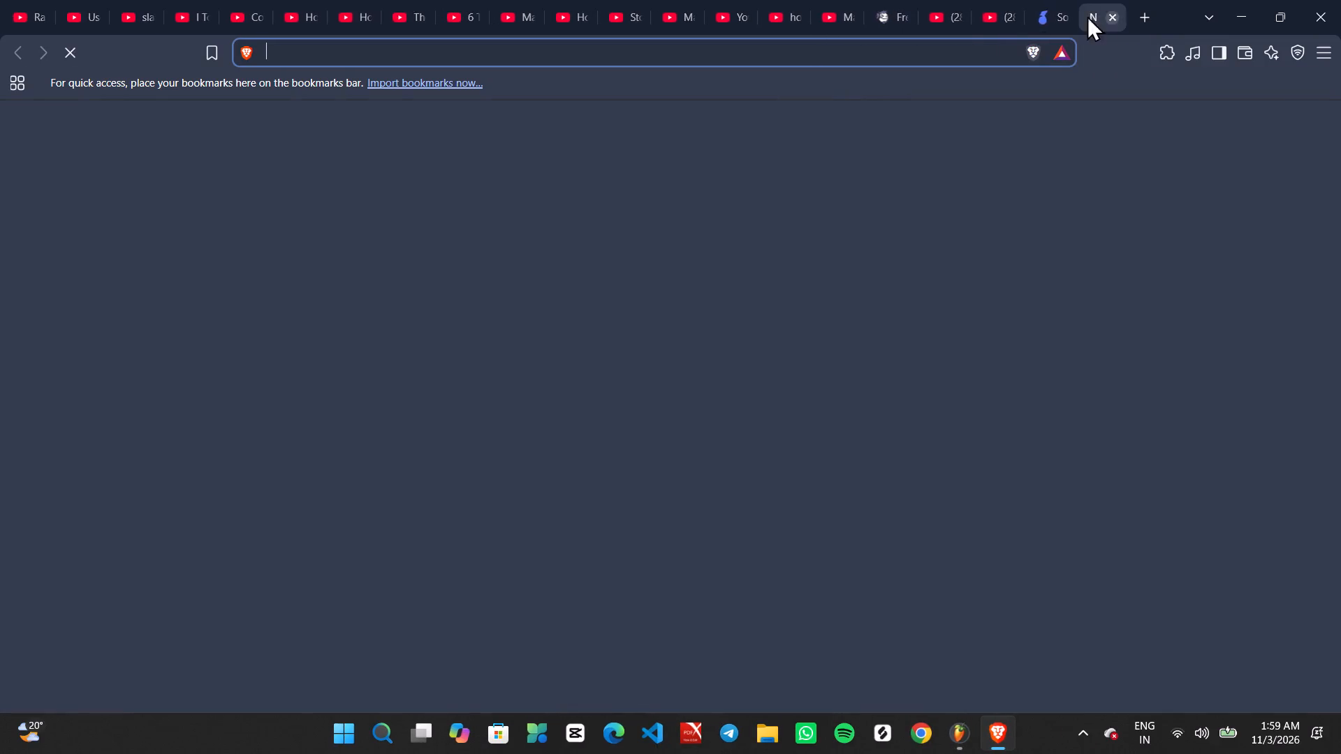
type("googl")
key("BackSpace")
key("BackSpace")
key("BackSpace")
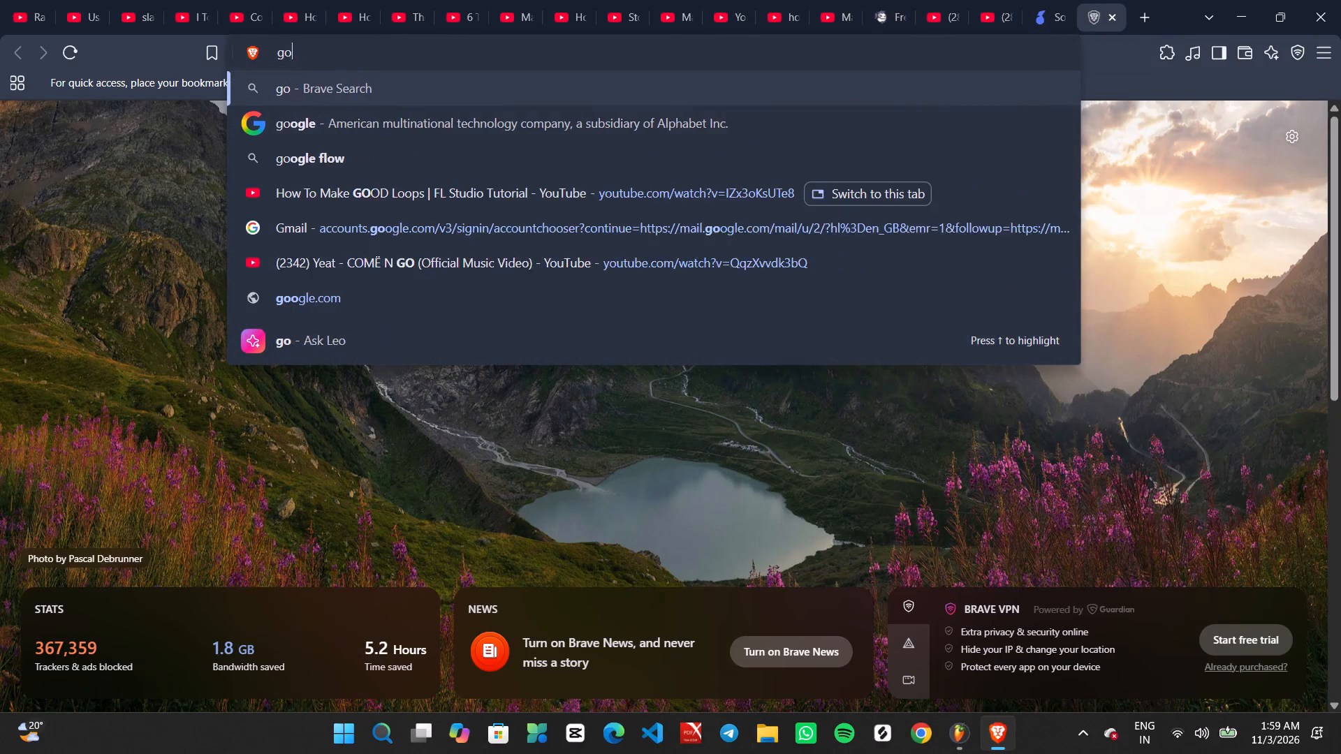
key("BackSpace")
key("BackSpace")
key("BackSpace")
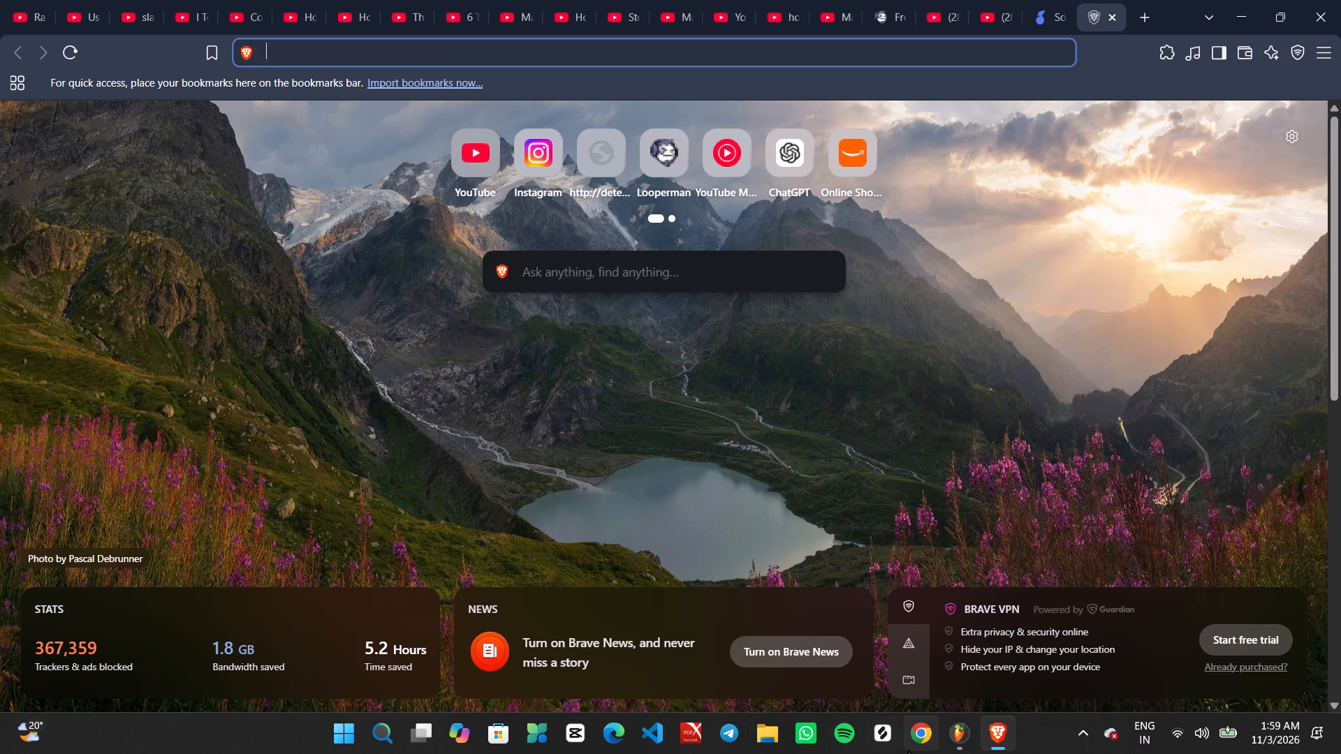
Search the Microsoft Store for google meet and start installing GMeet - Video Calls & Meetings.
left_click(505, 736)
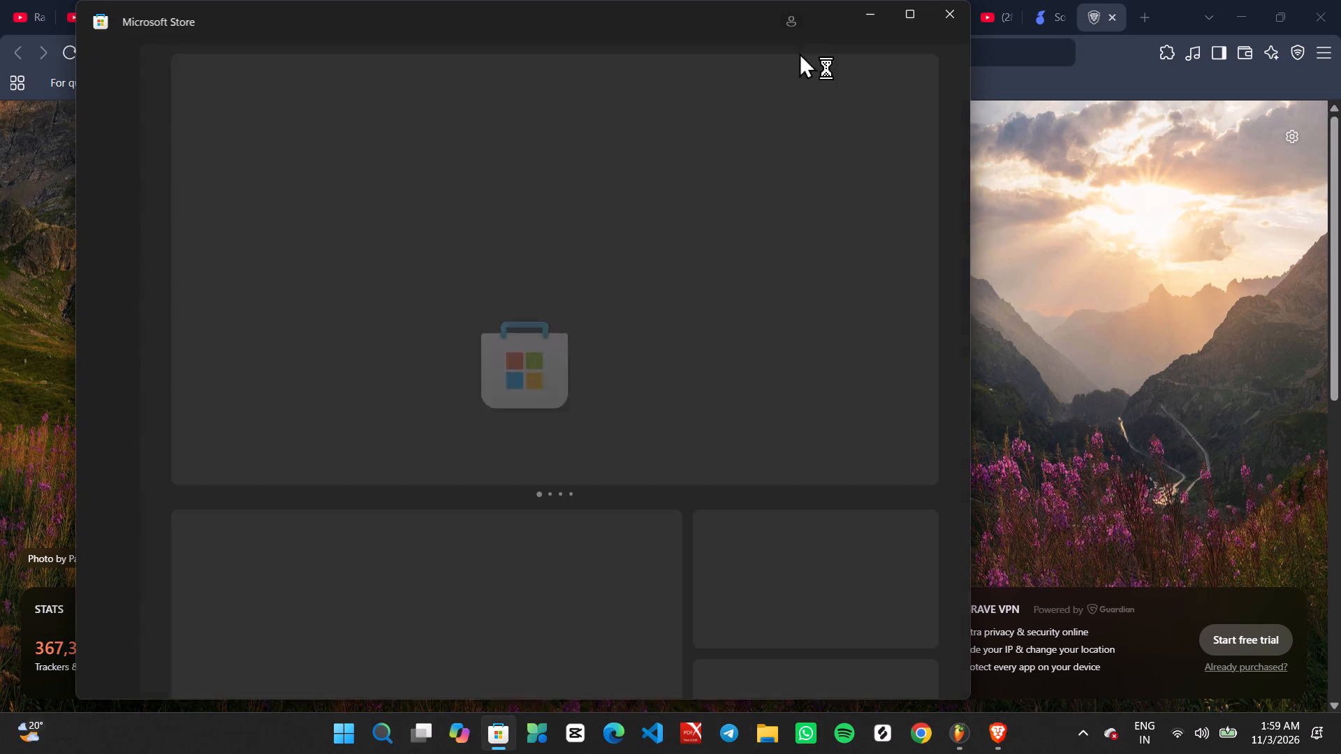
left_click(443, 17)
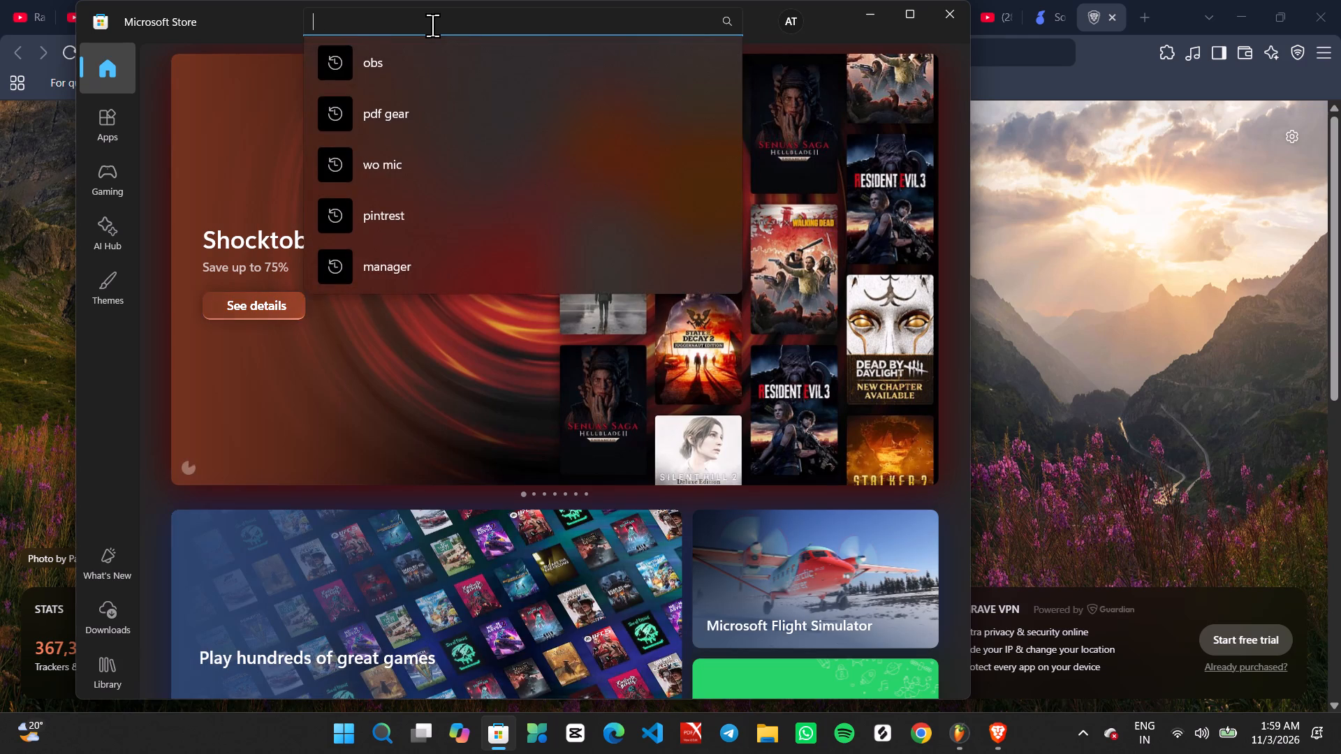
type("google")
key("space")
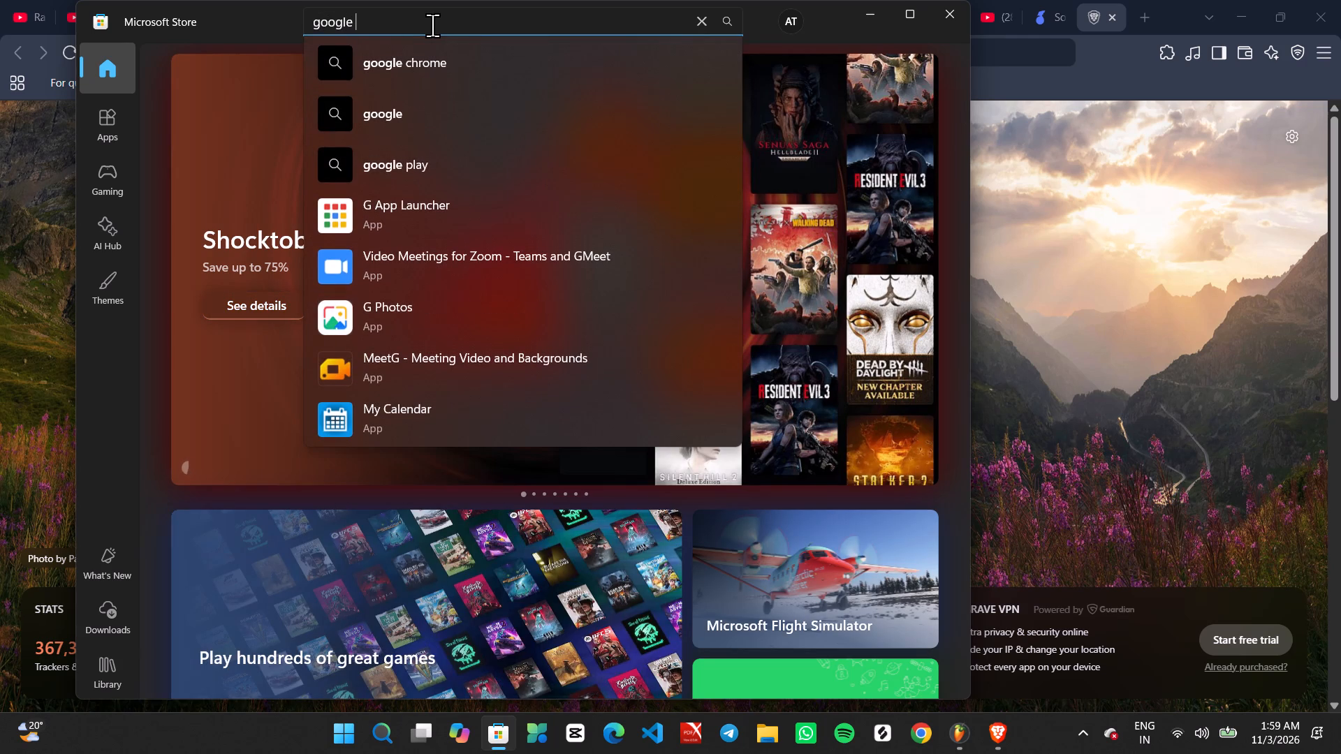
type("meet")
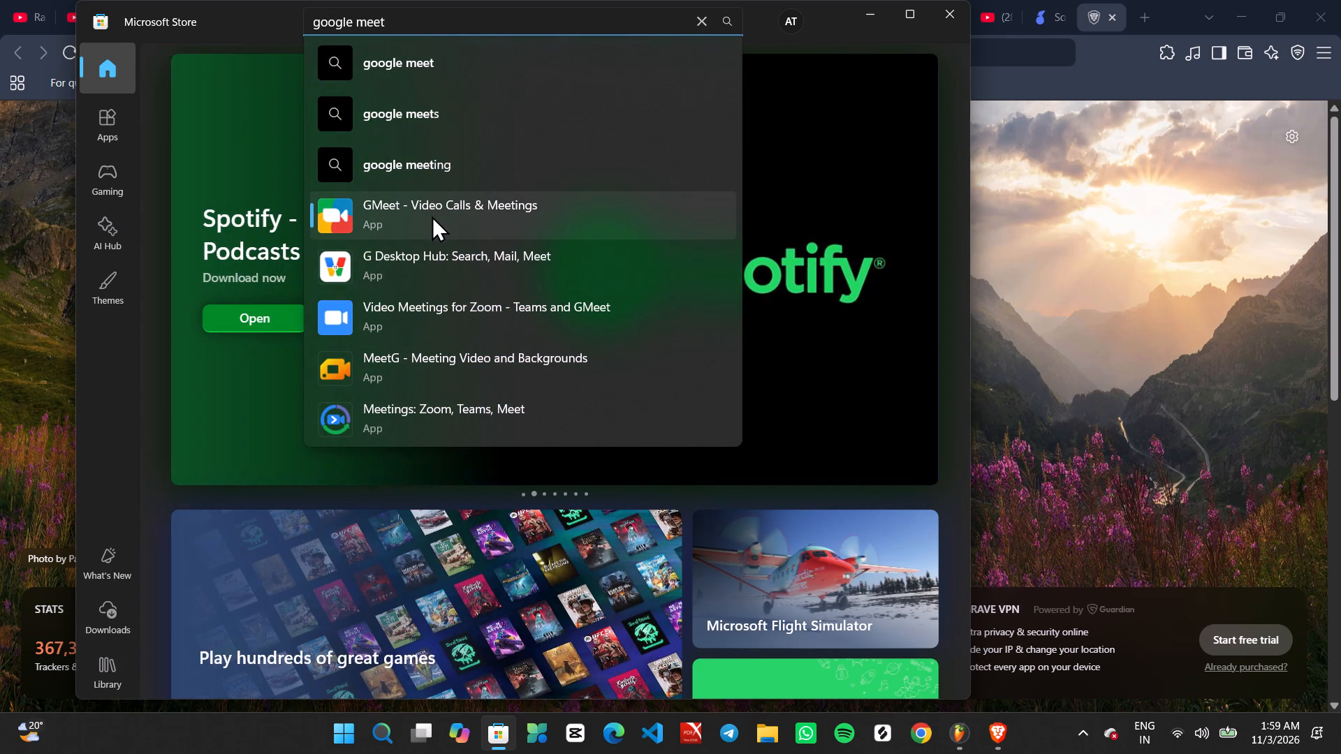
left_click(339, 211)
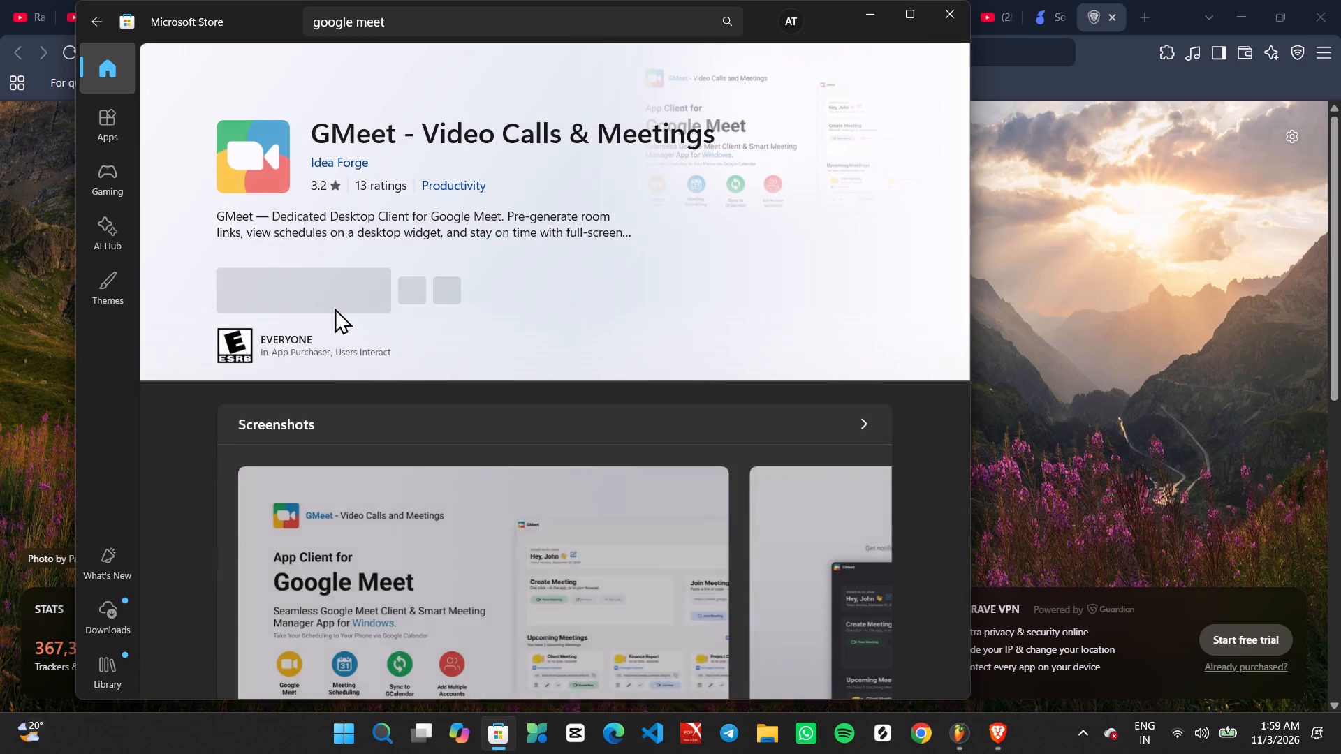
left_click(338, 281)
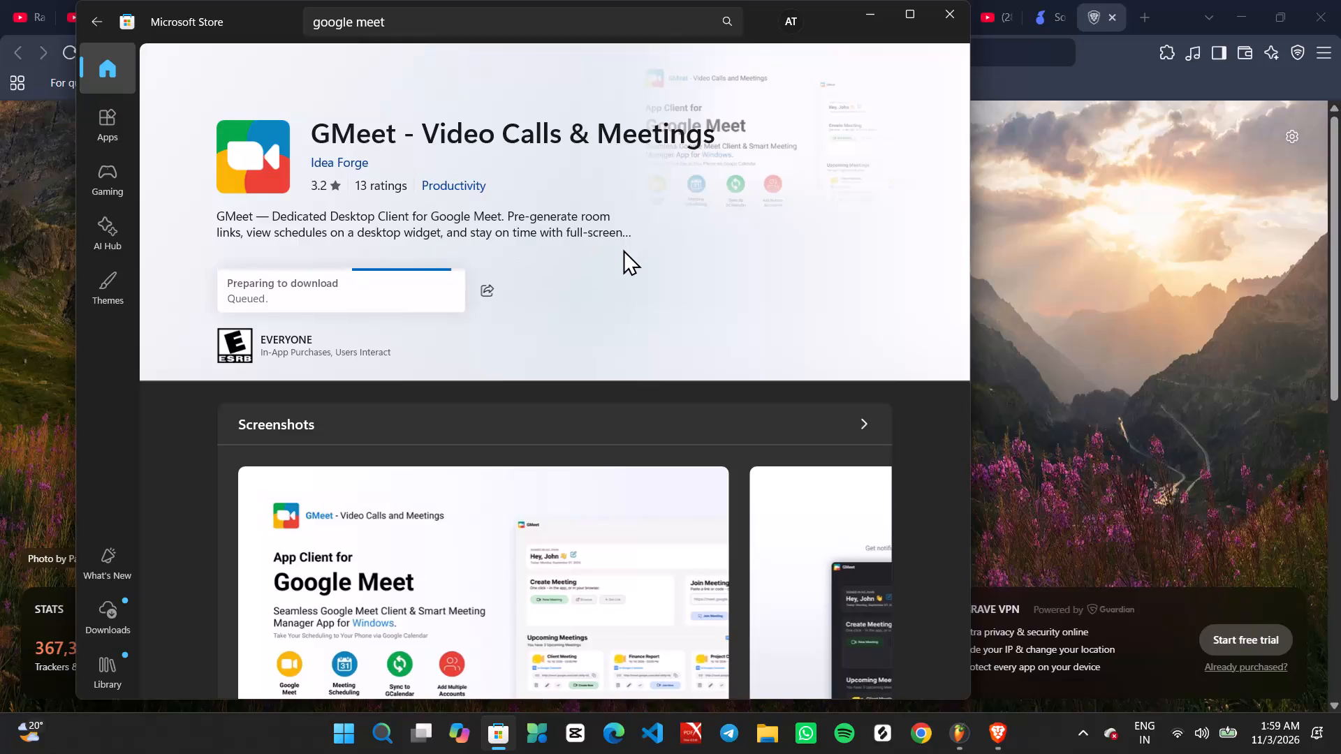
Switch back to FL Studio and play the arrangement from about bar 16 into the hook at bar 17.
left_click(962, 728)
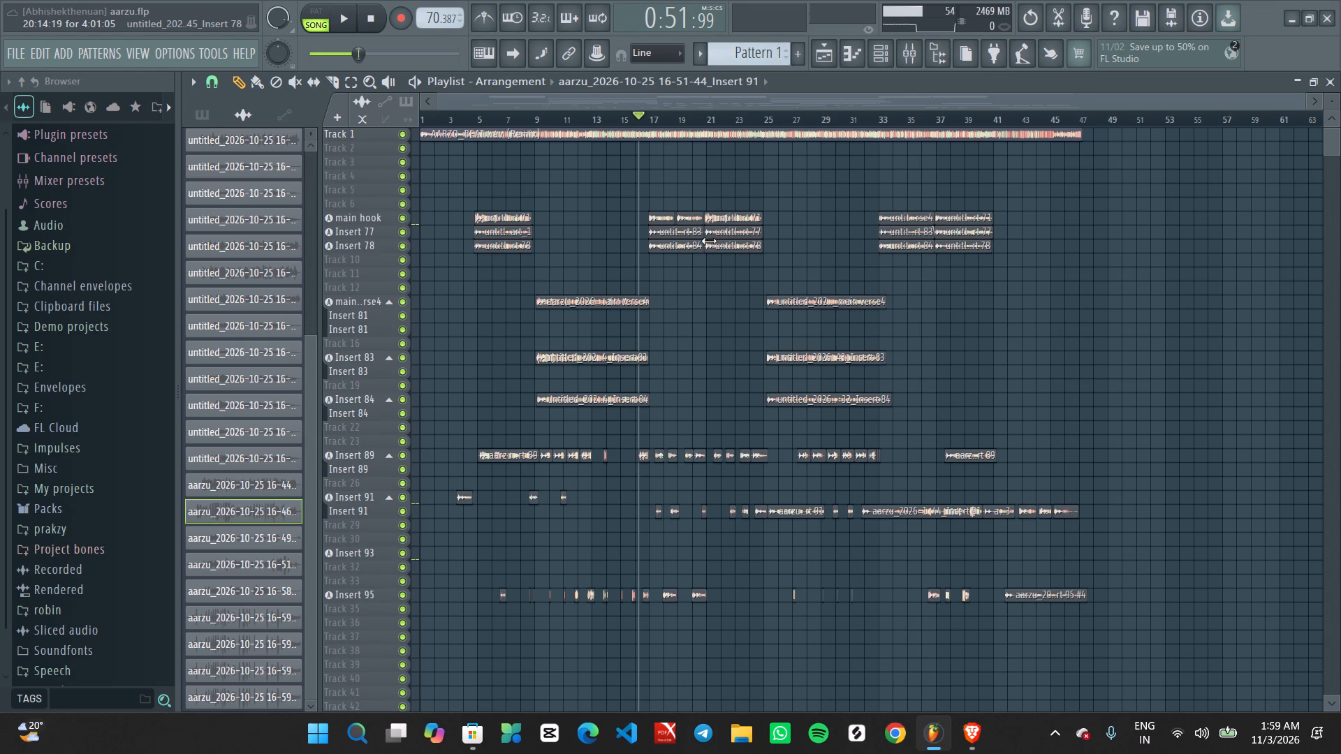
key("space")
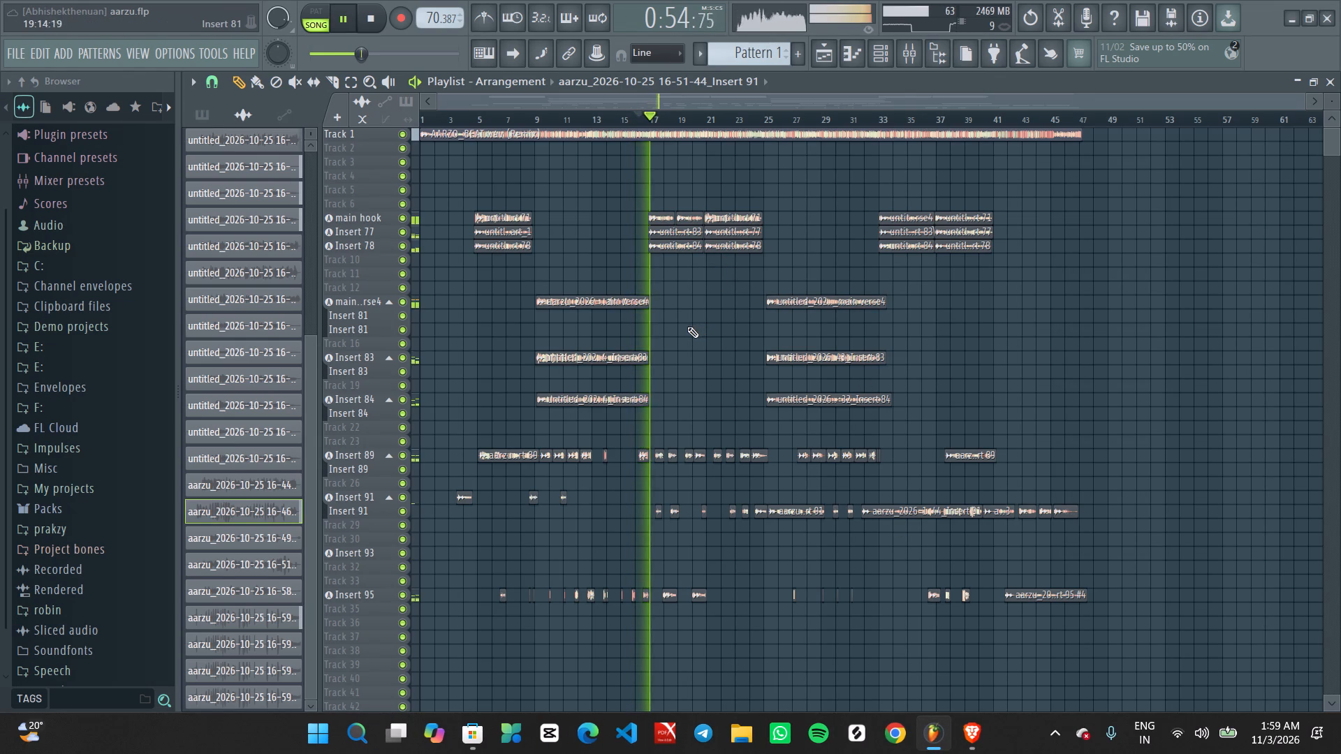
scroll(670, 326, "up", 13, "ctrl")
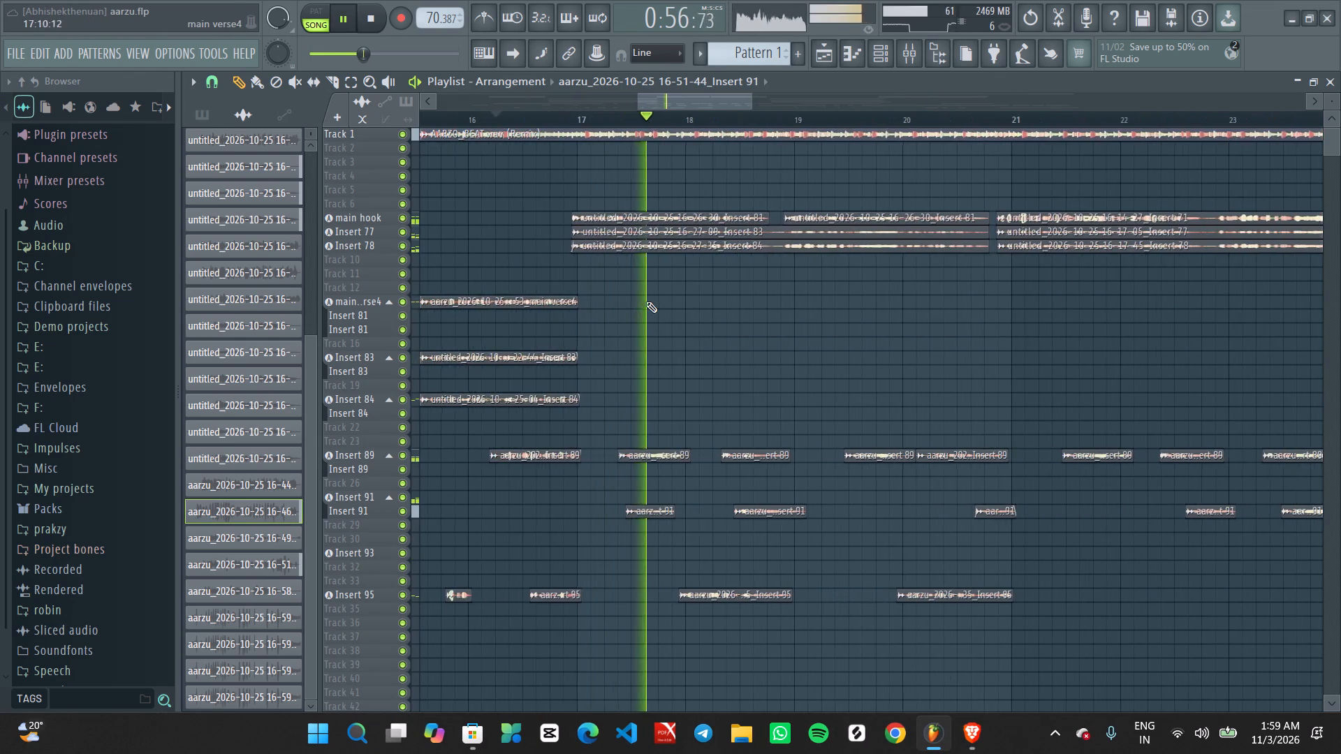
scroll(646, 302, "down", 3, "ctrl")
key("space")
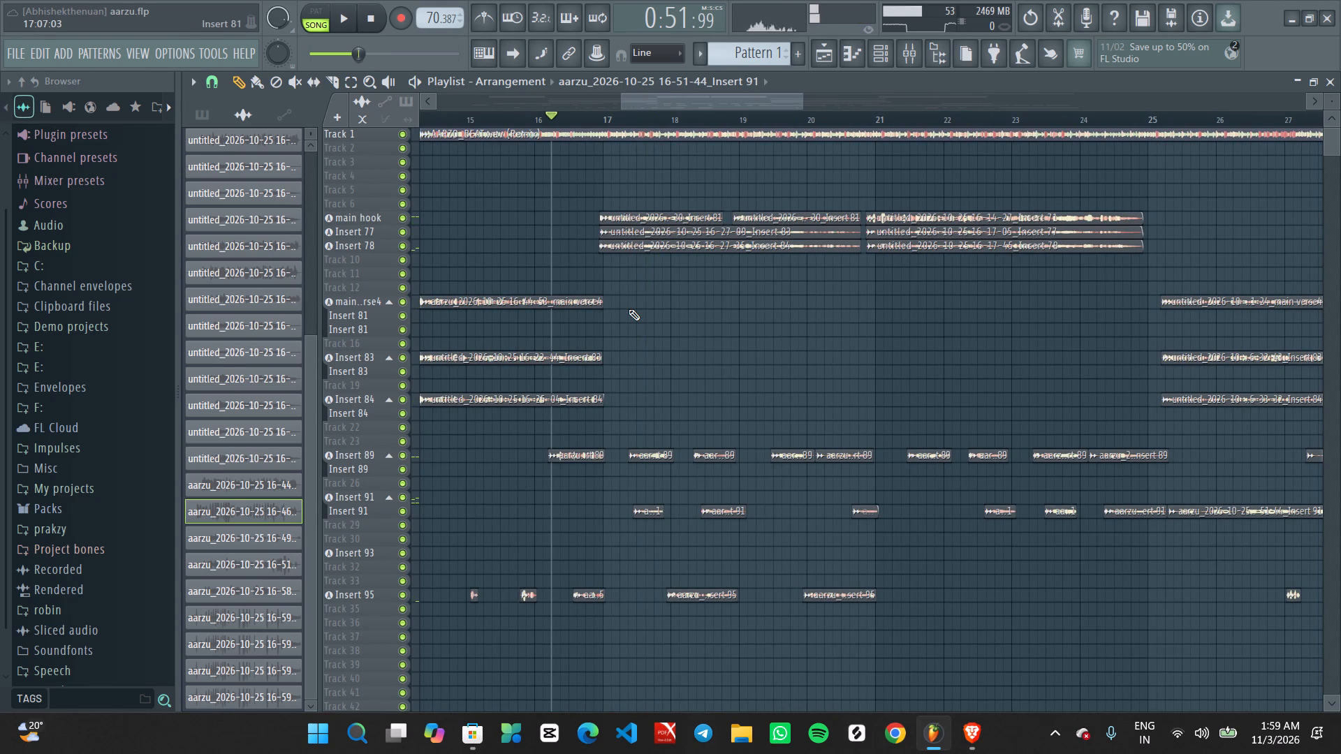
Move the playback position to about bar 16.4 and briefly play the arrangement from there.
scroll(629, 309, "up", 4)
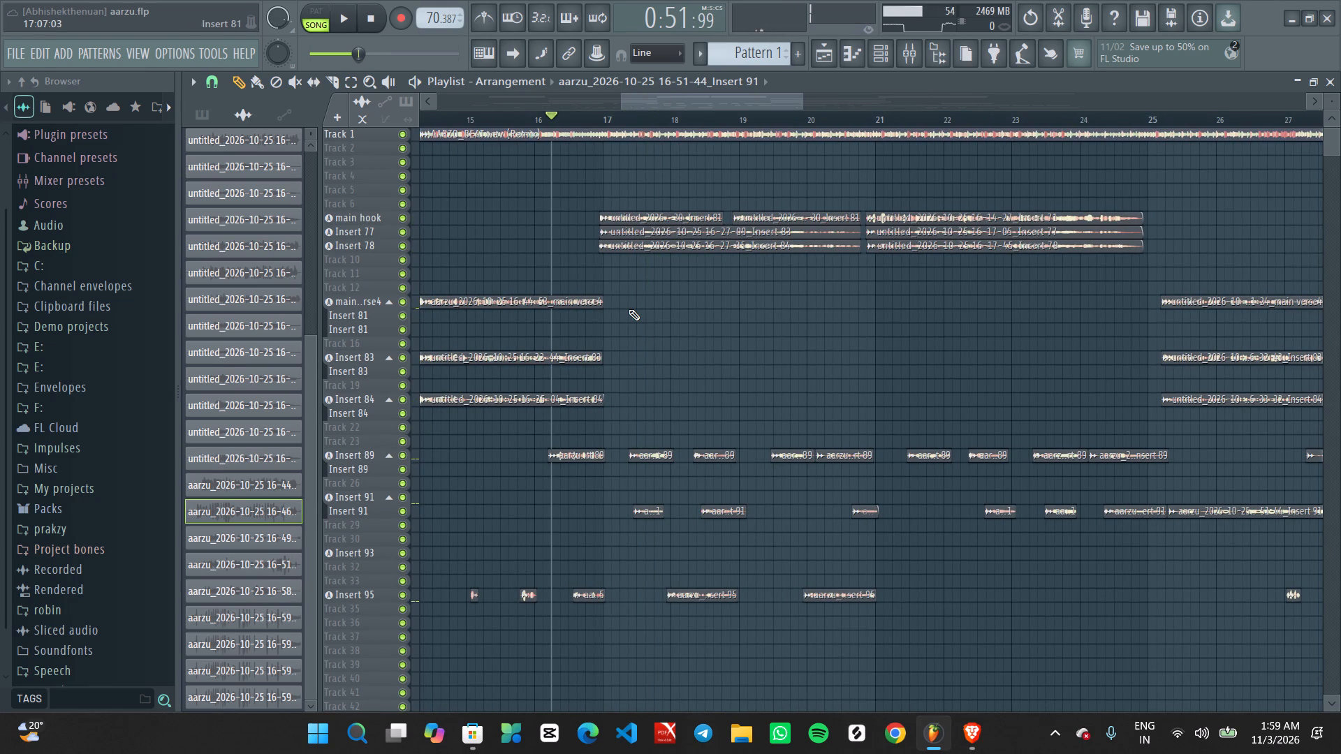
scroll(629, 309, "up", 1, "ctrl")
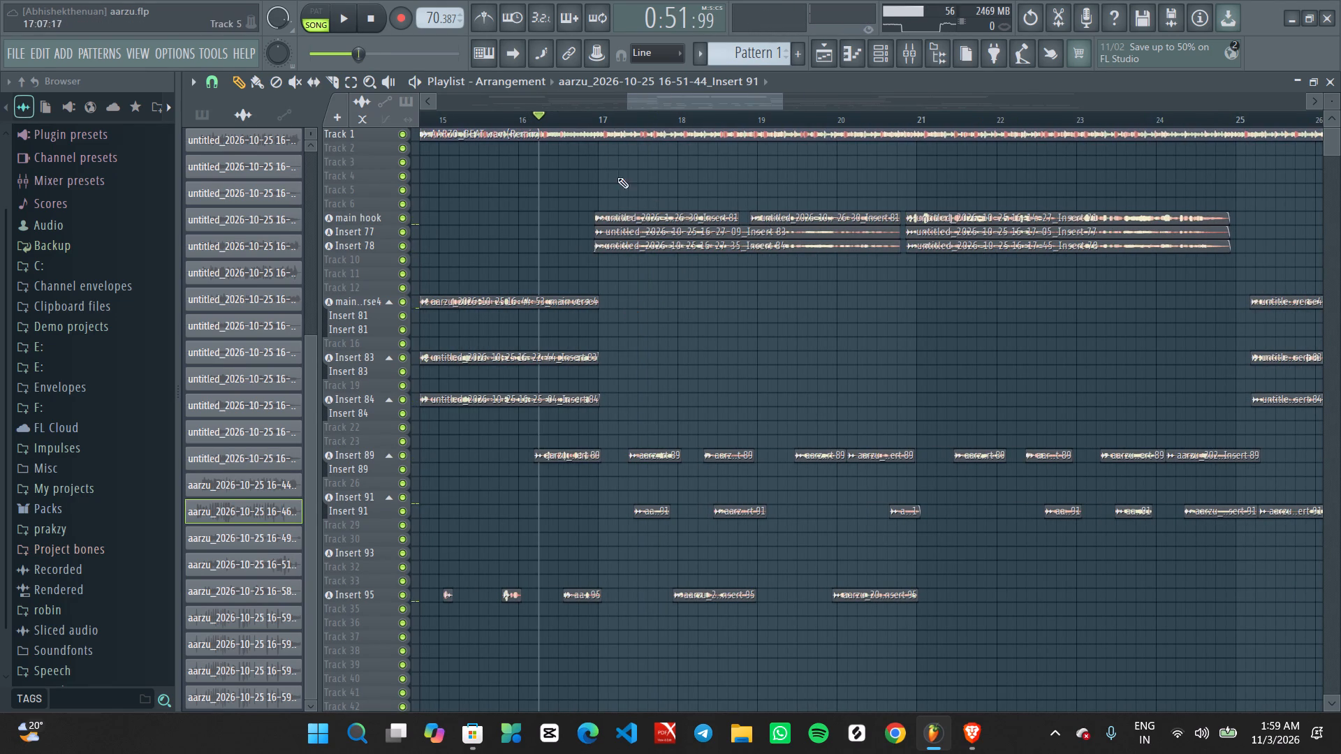
left_click(562, 122)
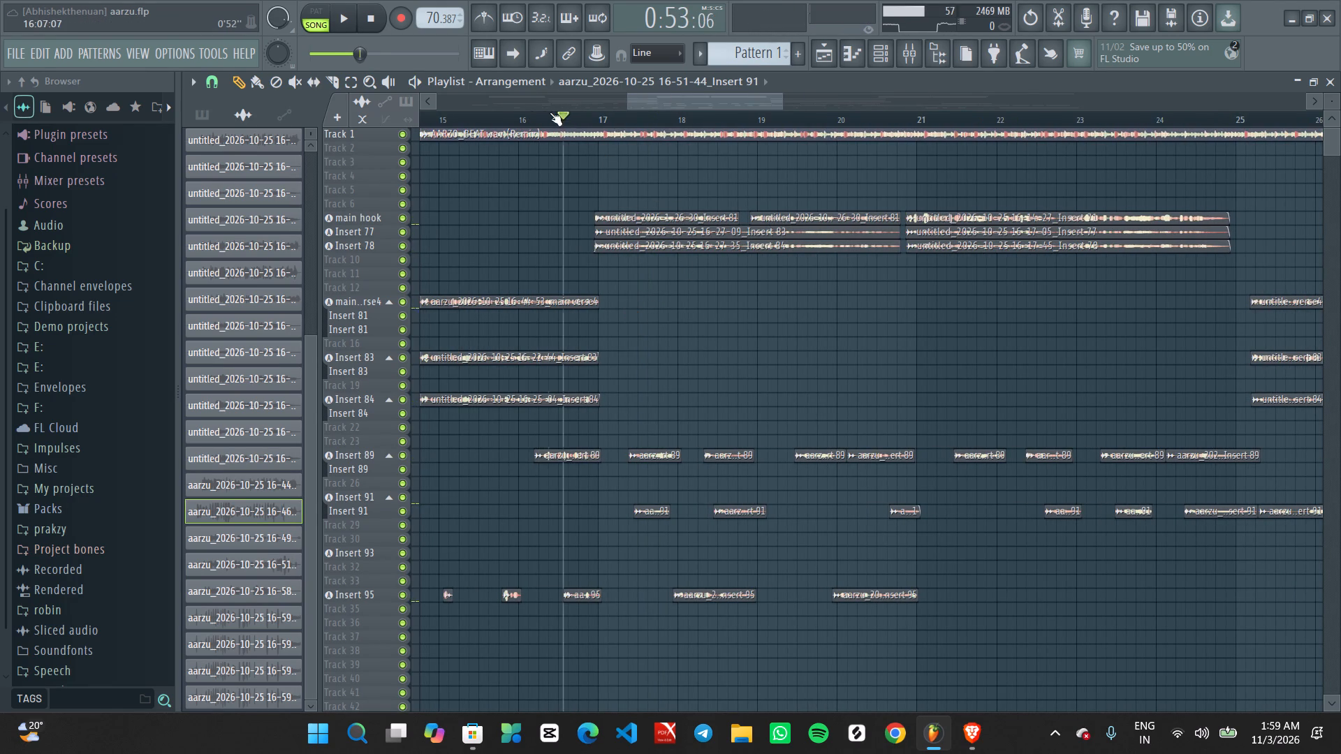
left_click(550, 112)
scroll(589, 189, "up", 1, "ctrl")
key("space")
key("space")
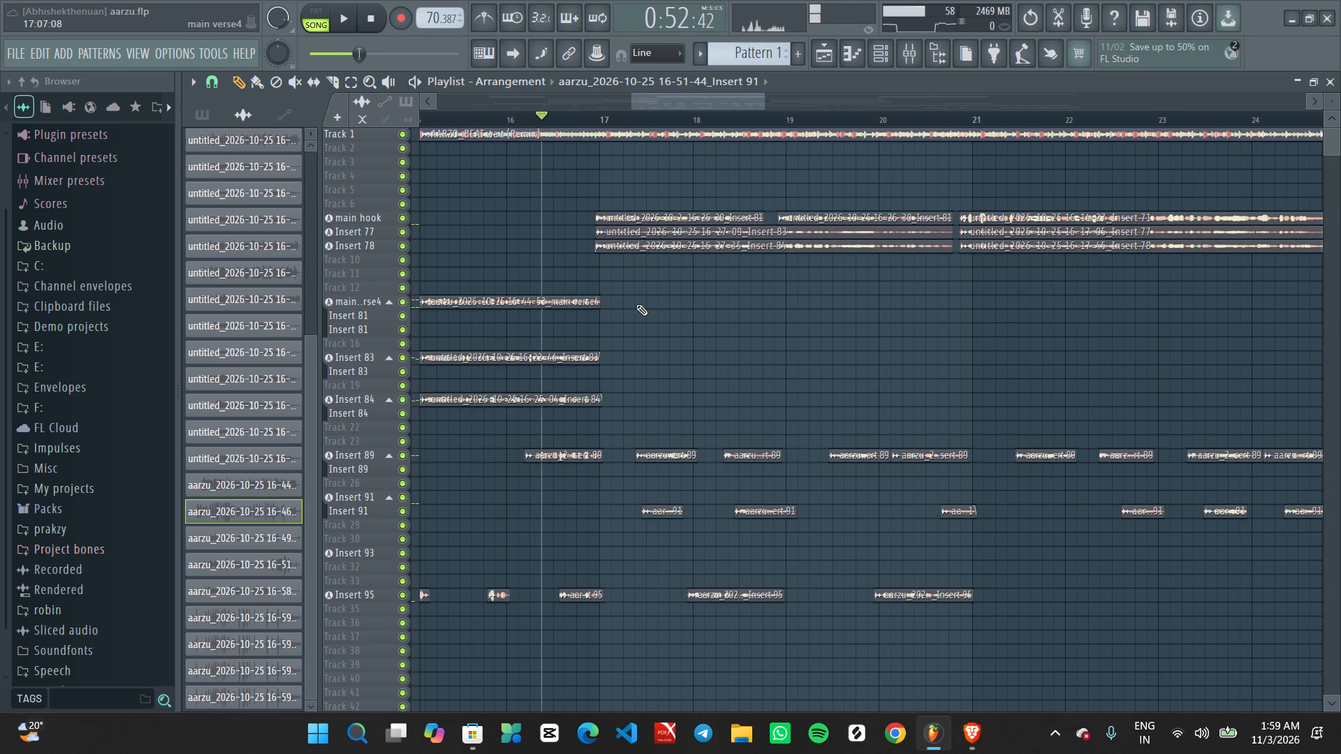
Examine the main hook, Insert 77 and Insert 78 clips from bar 17 to bar 25 alongside the verse and Insert 89 to 95 layers.
scroll(636, 304, "down", 3, "ctrl")
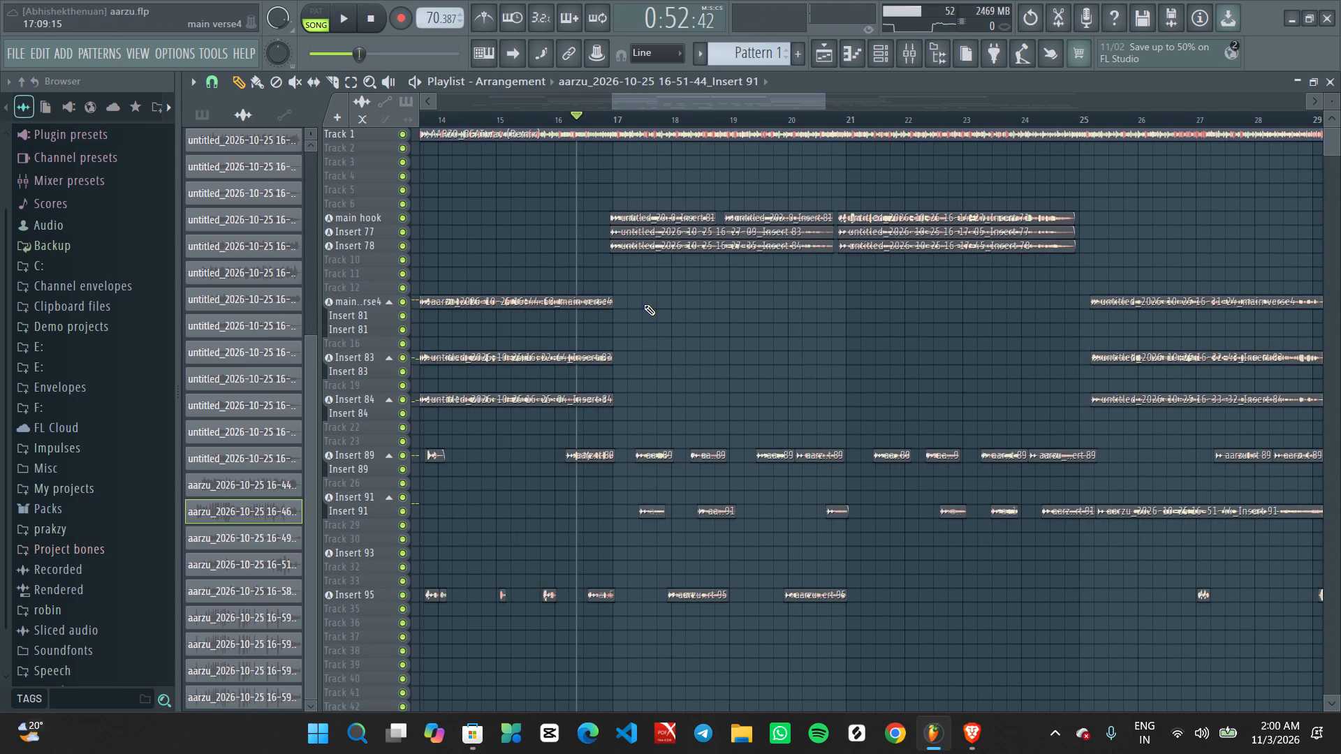
scroll(650, 304, "up", 1, "ctrl")
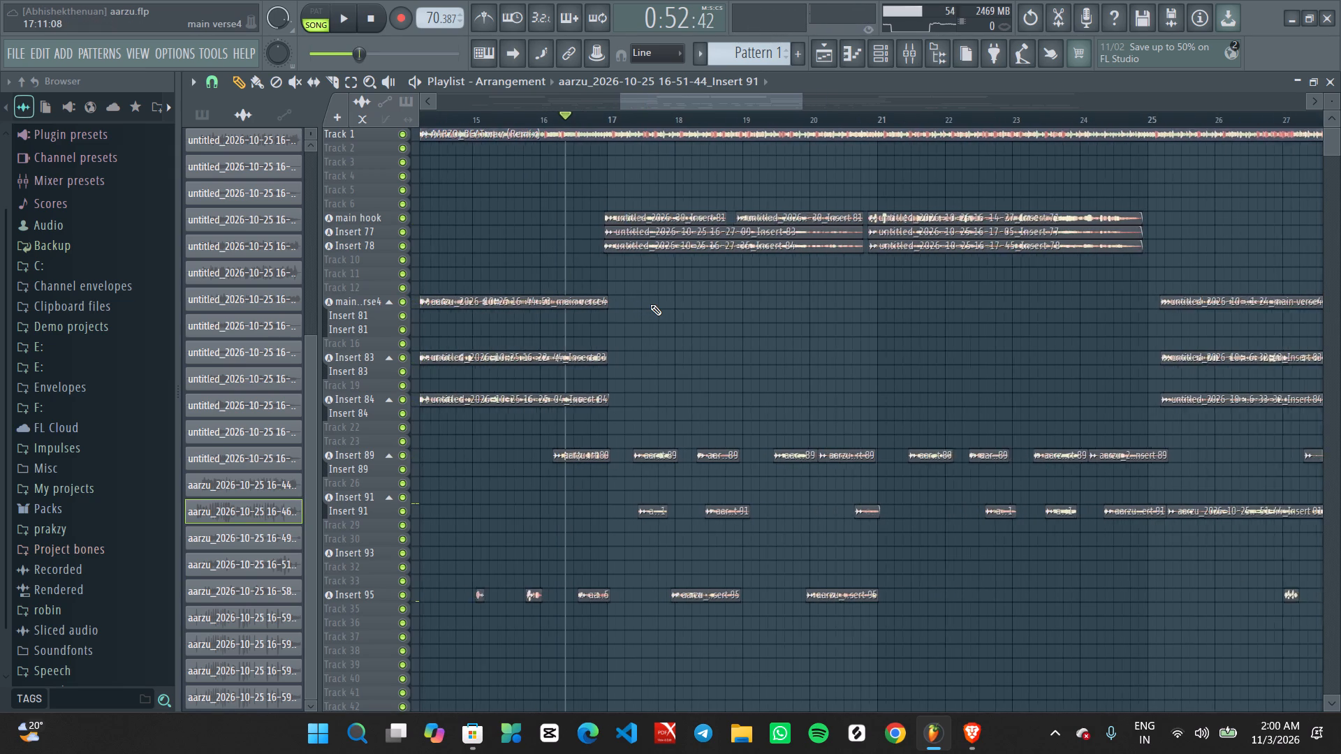
scroll(650, 304, "up", 3, "ctrl")
scroll(650, 304, "down", 4, "ctrl")
scroll(652, 304, "up", 1, "ctrl")
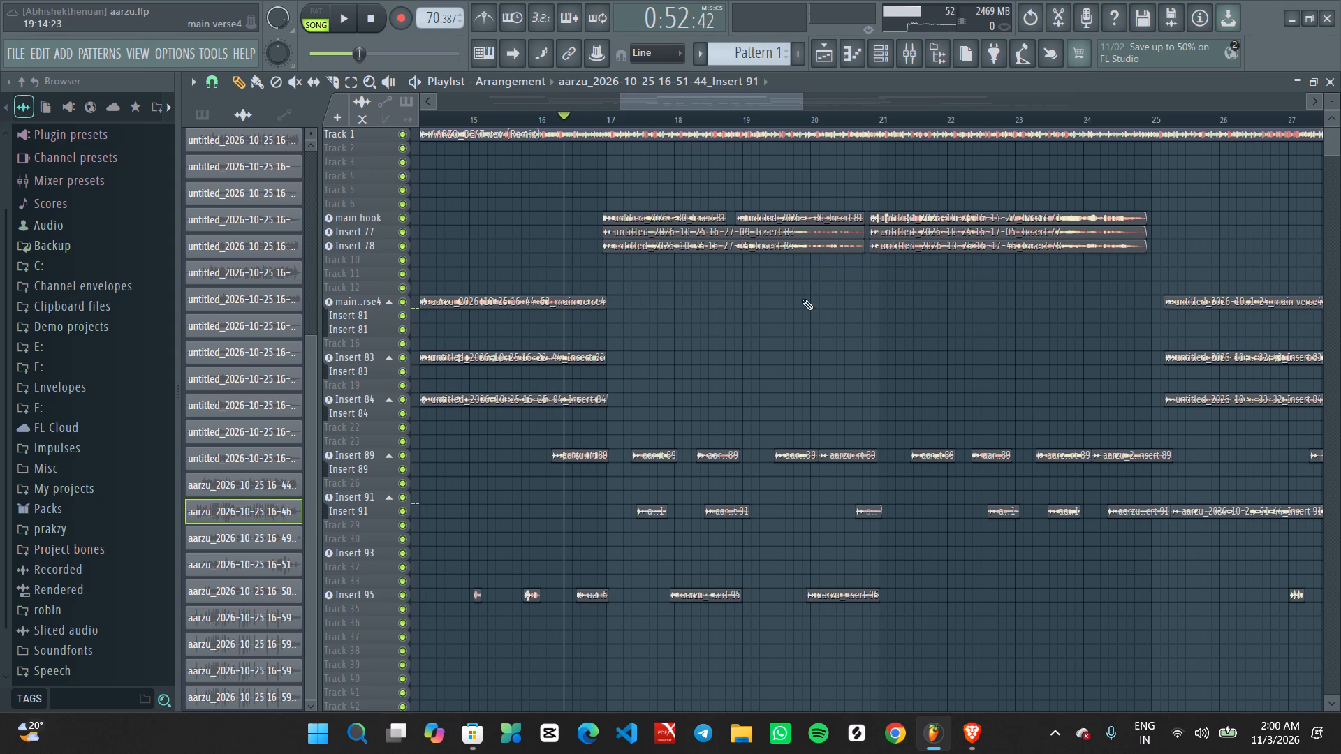
scroll(798, 297, "down", 3, "ctrl")
scroll(754, 304, "up", 3, "ctrl")
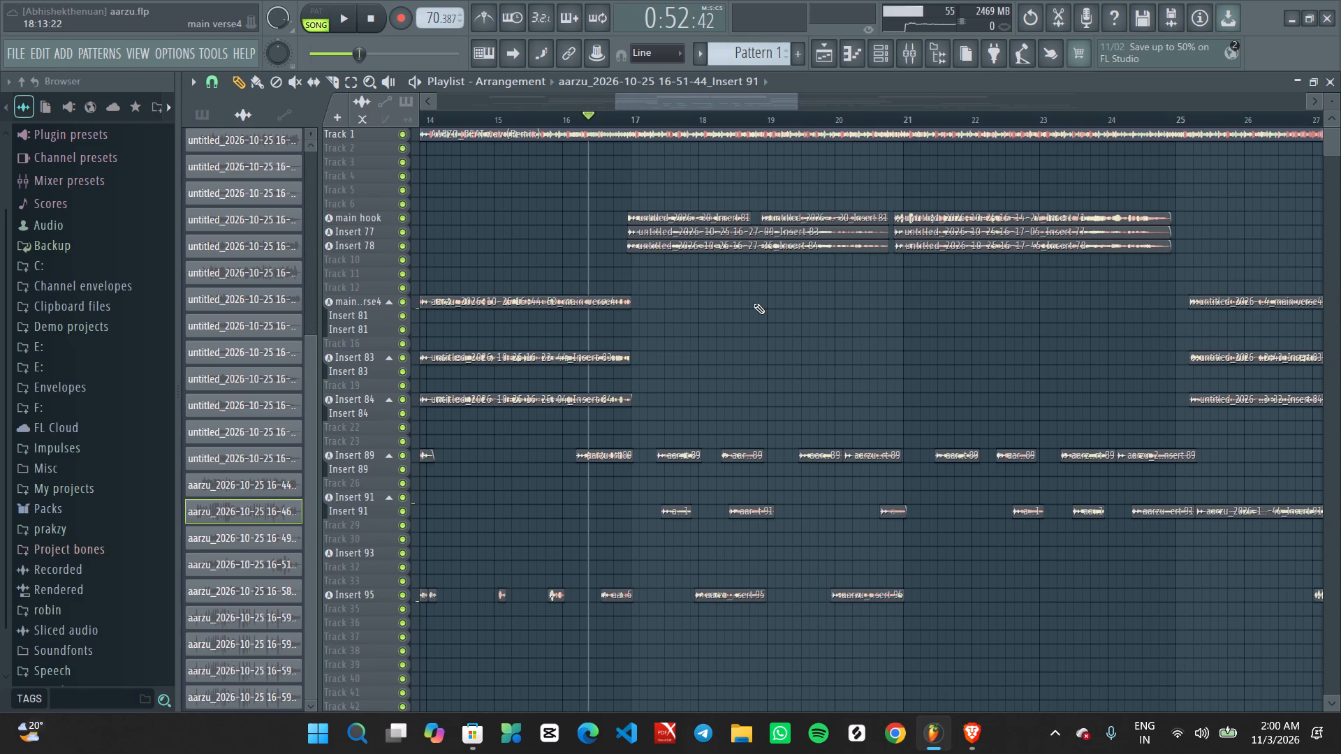
scroll(754, 303, "up", 1, "ctrl")
scroll(754, 303, "down", 2, "ctrl")
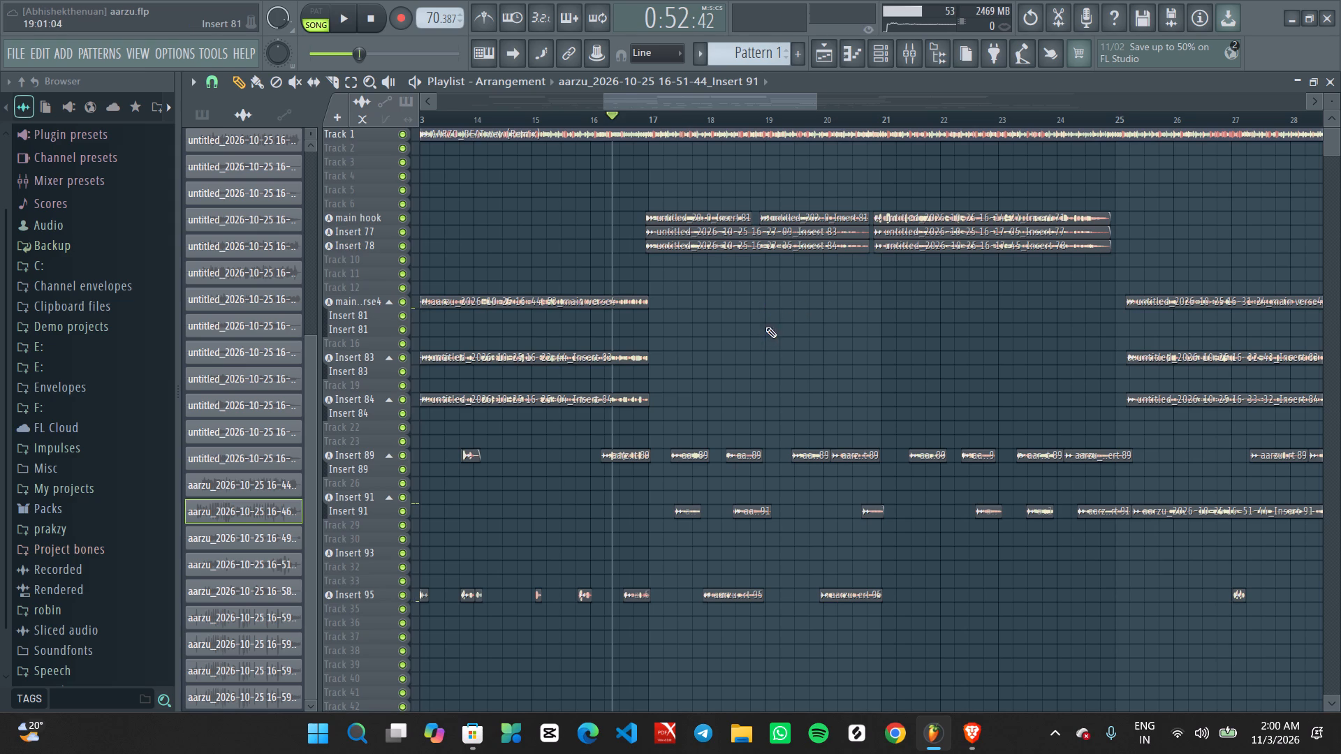
scroll(770, 322, "up", 2, "ctrl")
scroll(800, 324, "down", 3, "ctrl")
scroll(773, 338, "up", 2, "ctrl")
middle_click_drag(845, 357, 823, 366)
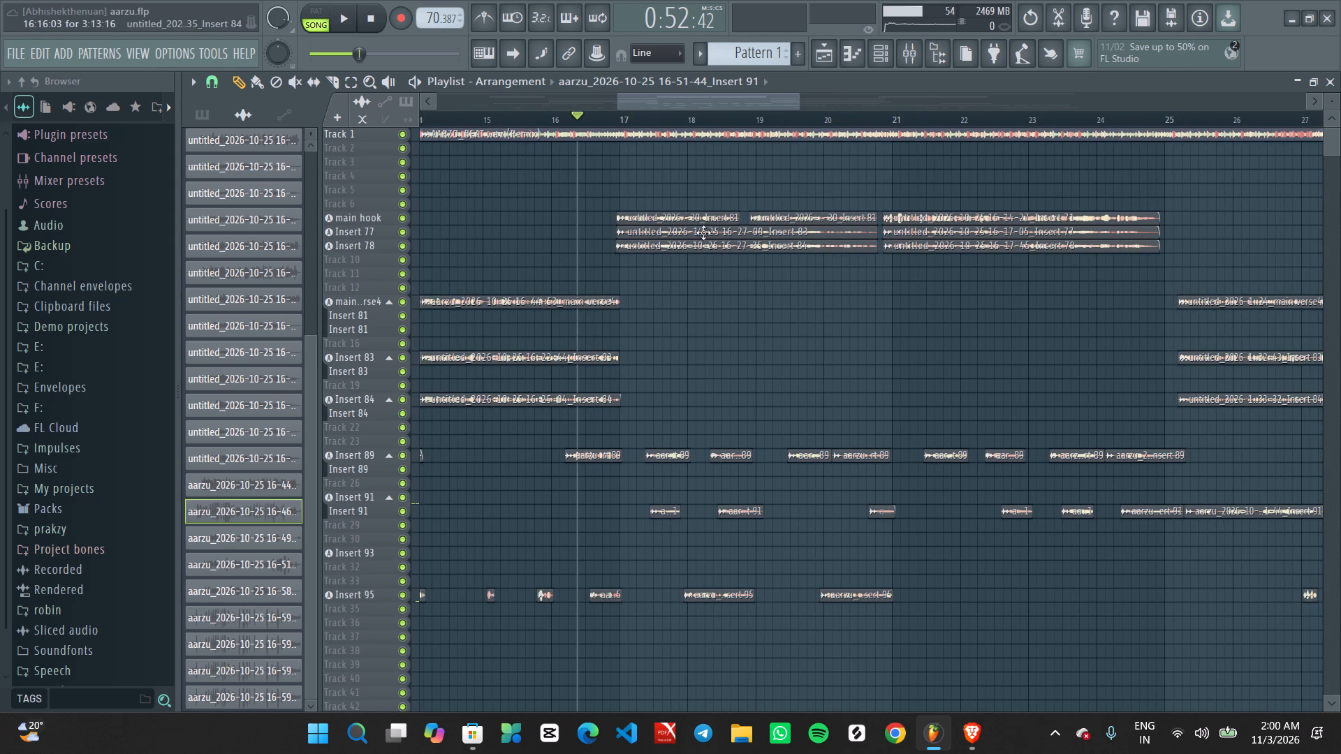
left_click_drag(673, 187, 1122, 300, "ctrl")
scroll(785, 354, "up", 1, "ctrl")
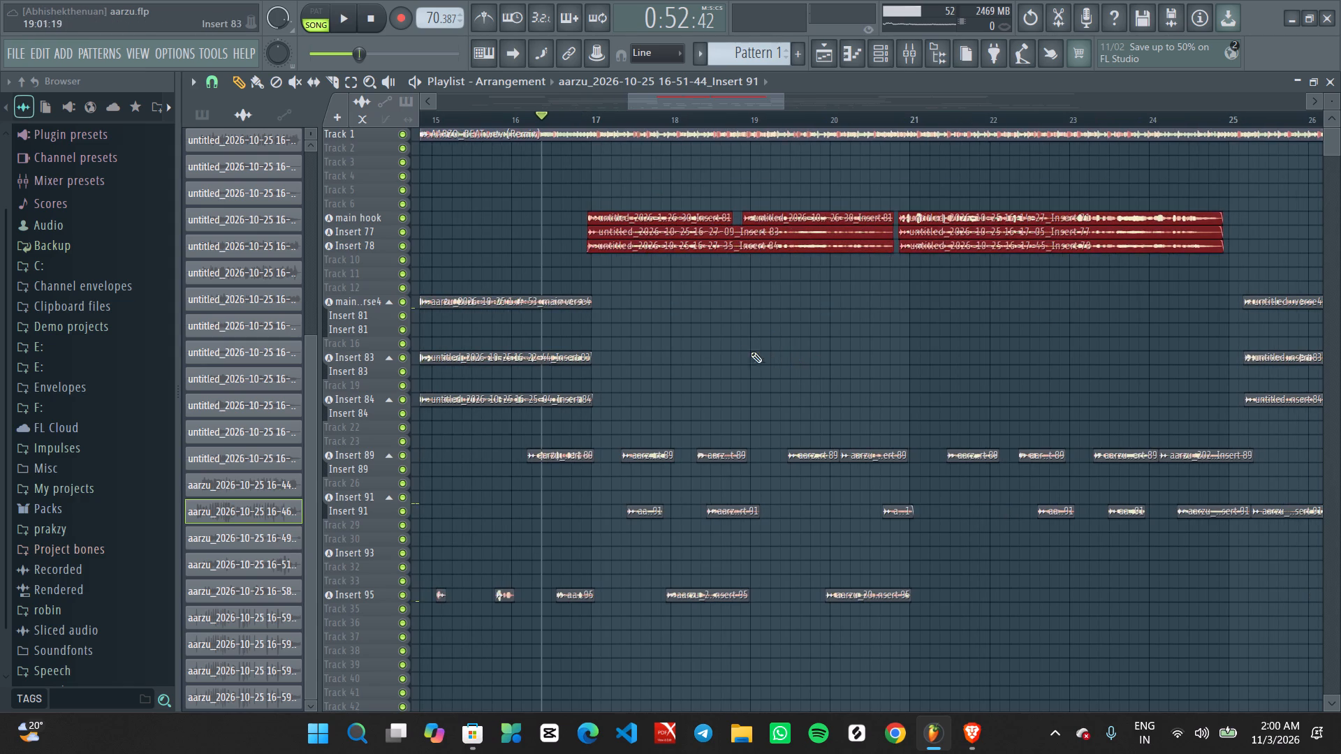
left_click(728, 343, "ctrl")
Examine the whole arrangement up to about bar 47, including the later hook, verse and Insert 89 to 95 clips.
scroll(721, 341, "down", 4, "ctrl")
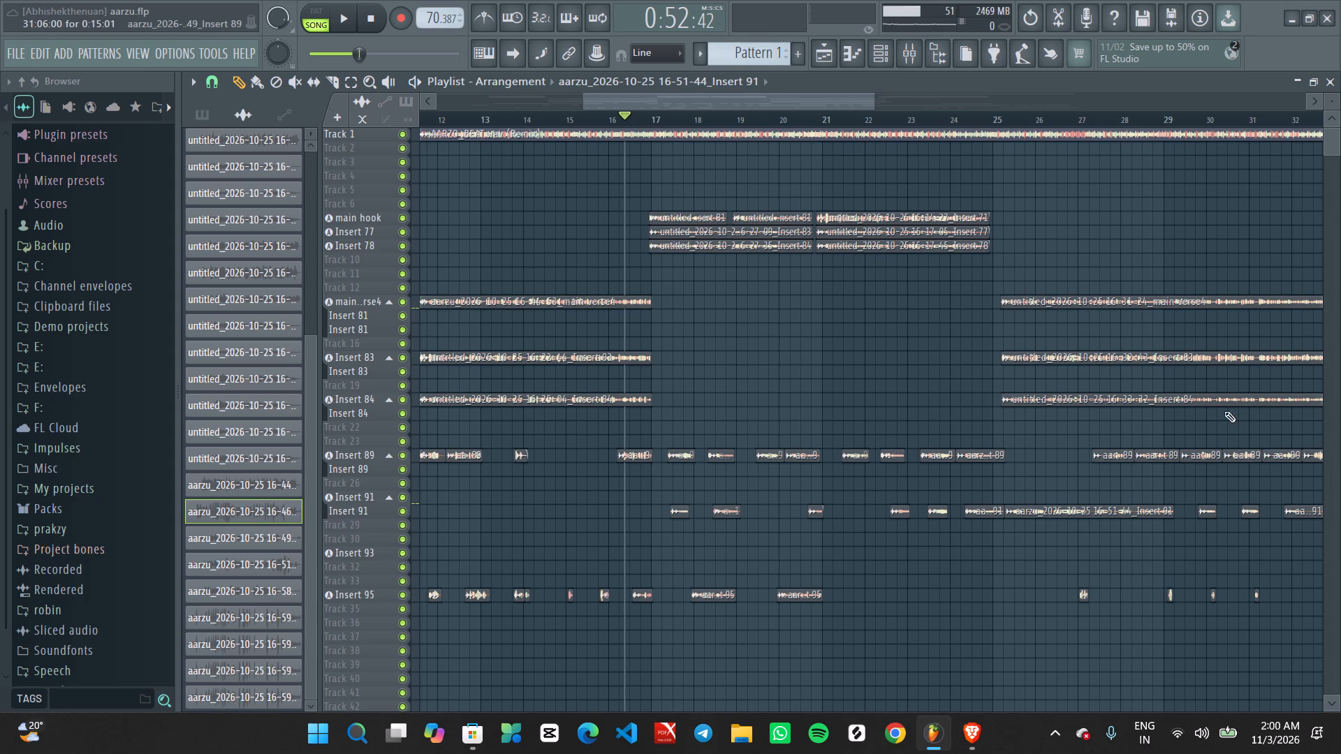
scroll(814, 318, "down", 1, "ctrl")
scroll(722, 312, "up", 5, "ctrl")
scroll(701, 323, "down", 8, "ctrl")
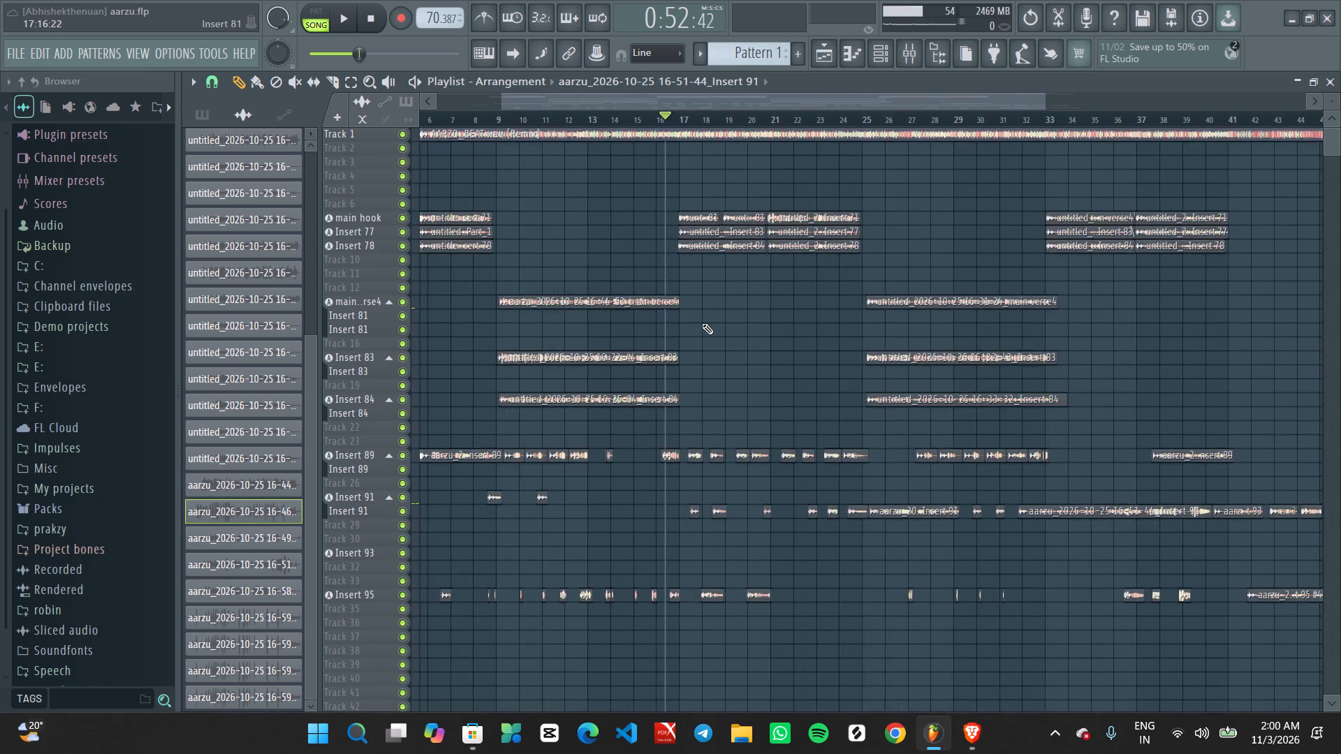
scroll(702, 323, "down", 4, "ctrl")
scroll(703, 323, "up", 2, "ctrl")
scroll(1131, 352, "up", 2, "ctrl")
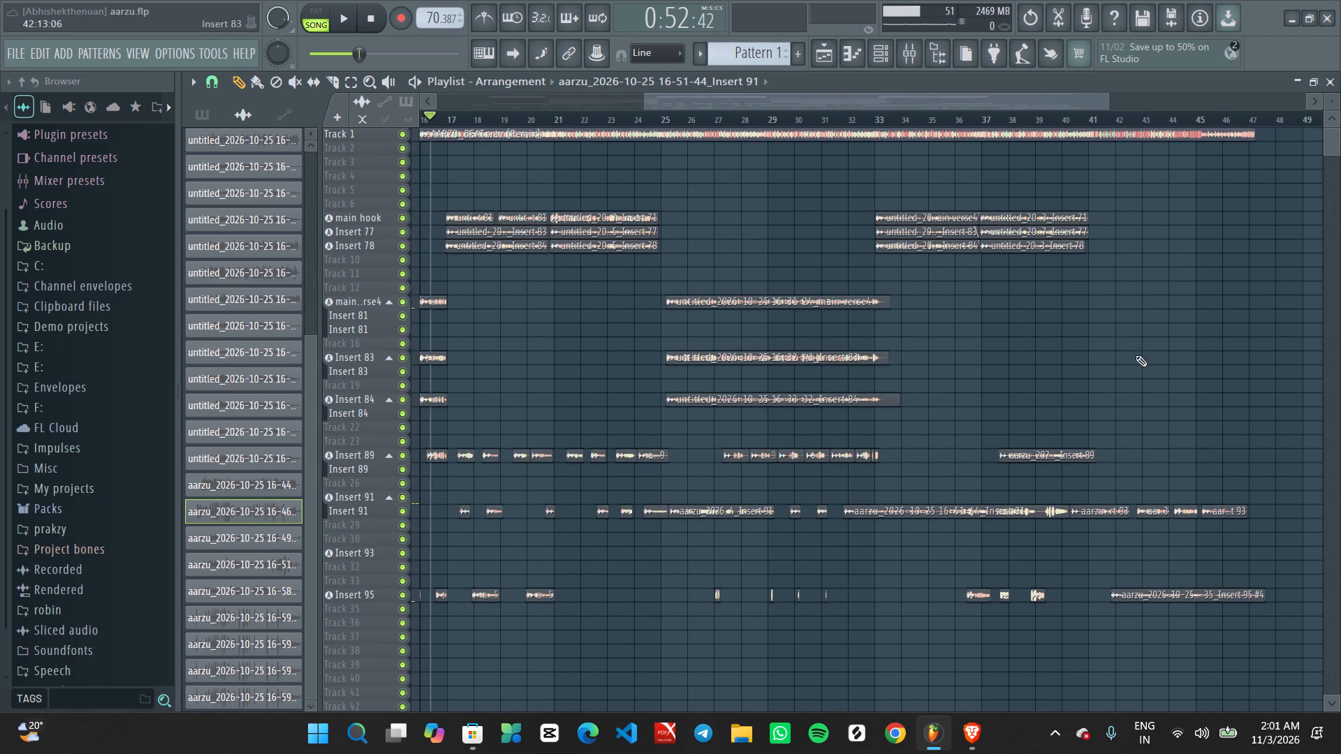
scroll(1121, 346, "down", 2, "ctrl")
scroll(1131, 353, "up", 1, "ctrl")
middle_click_drag(1133, 318, 1131, 266)
scroll(1133, 371, "up", 9, "ctrl")
scroll(1143, 392, "down", 13, "ctrl")
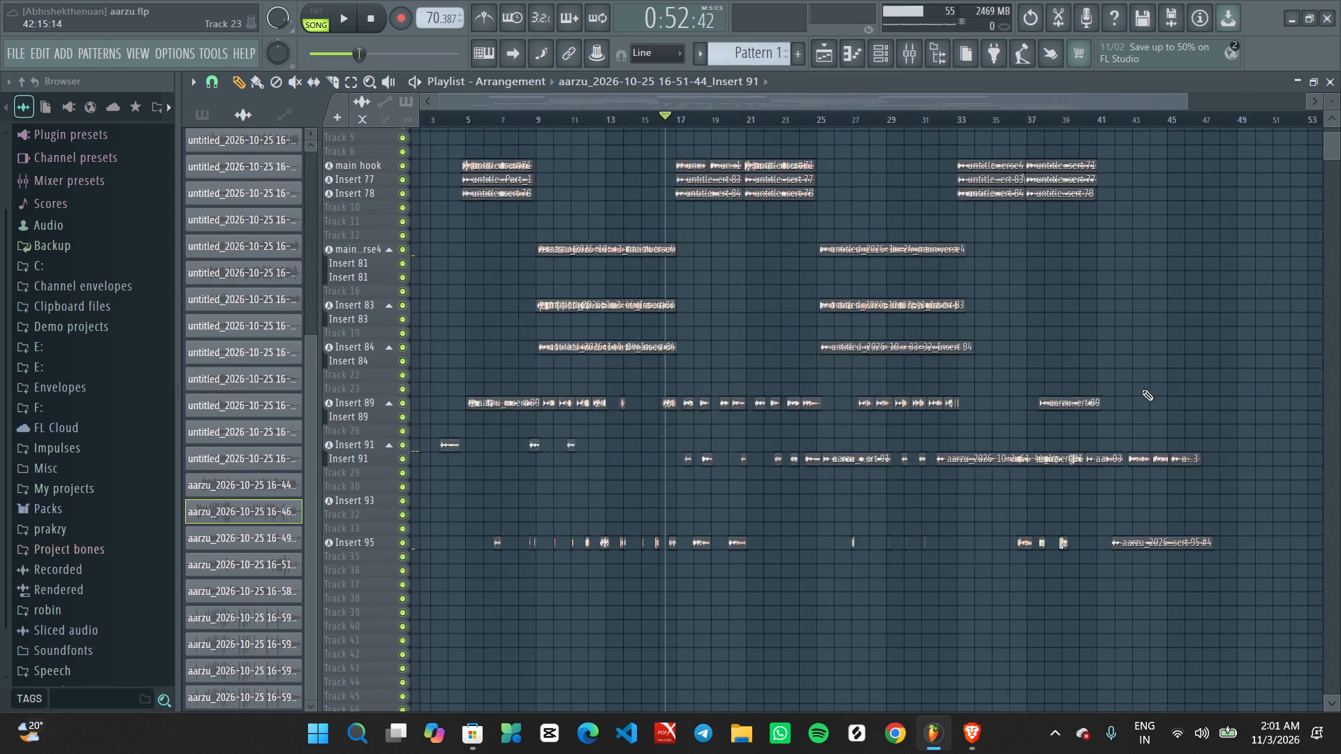
Trim the ends of the second Insert 84, Insert 83 and main verse4 clips to shortly after bar 33.
scroll(1090, 395, "up", 2, "ctrl")
middle_click_drag(935, 404, 1058, 426)
scroll(731, 384, "up", 1, "ctrl")
middle_click_drag(731, 381, 767, 512)
scroll(728, 441, "up", 3, "ctrl")
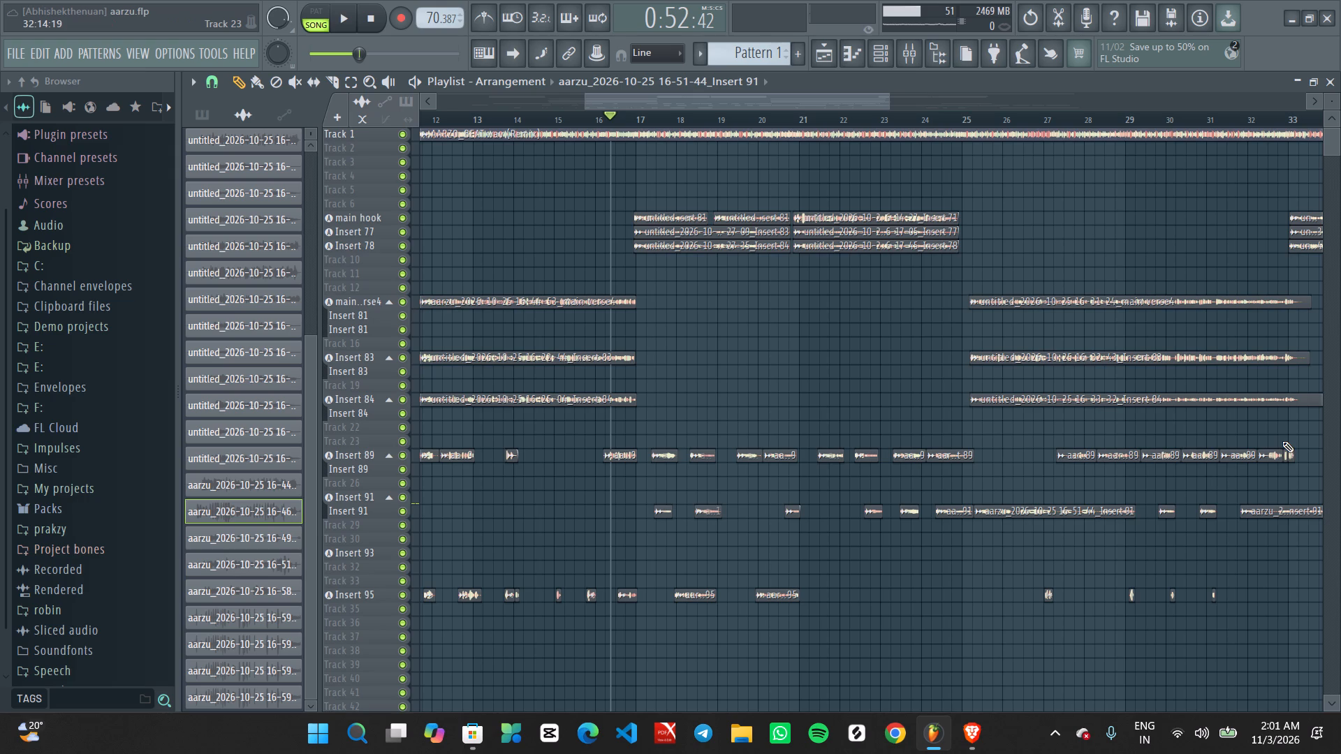
scroll(1296, 442, "up", 2, "ctrl")
middle_click_drag(1253, 435, 1024, 429)
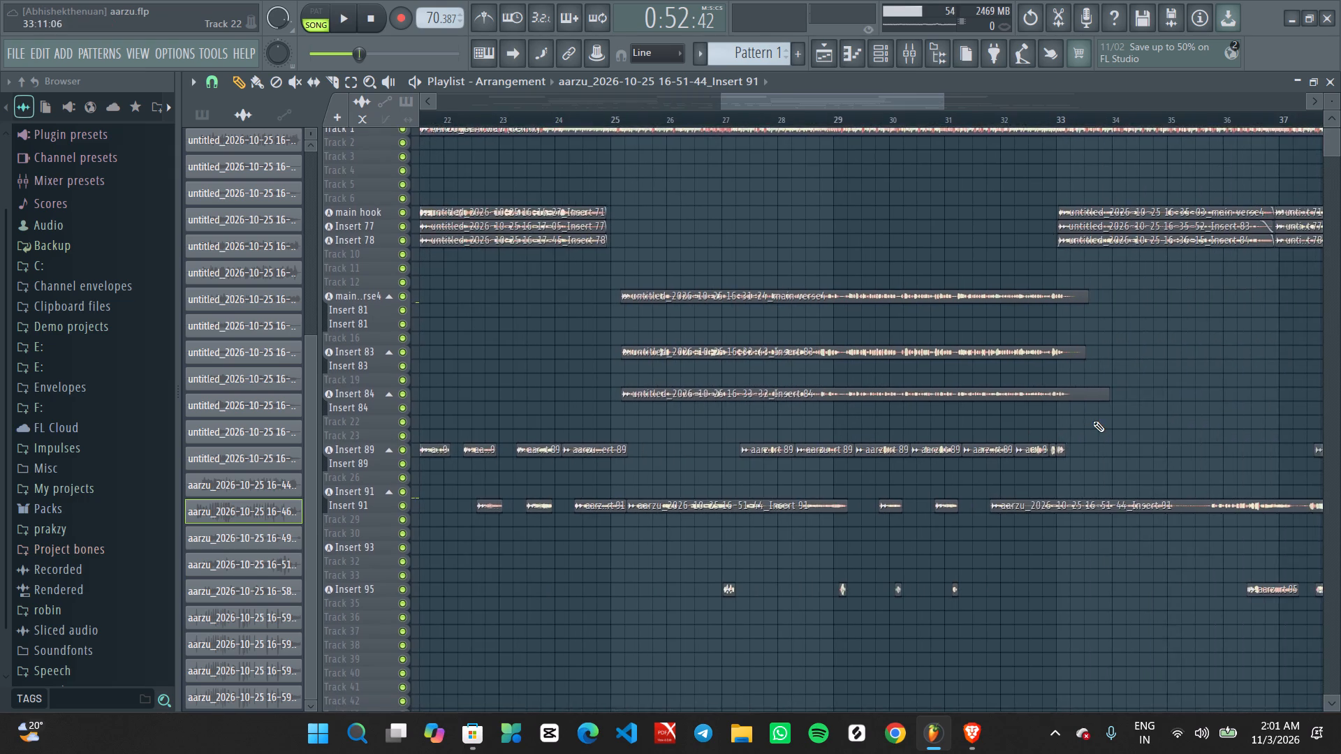
scroll(1093, 421, "up", 3, "ctrl")
left_click_drag(1115, 397, 1071, 394, "alt")
left_click_drag(1079, 348, 1058, 347, "alt")
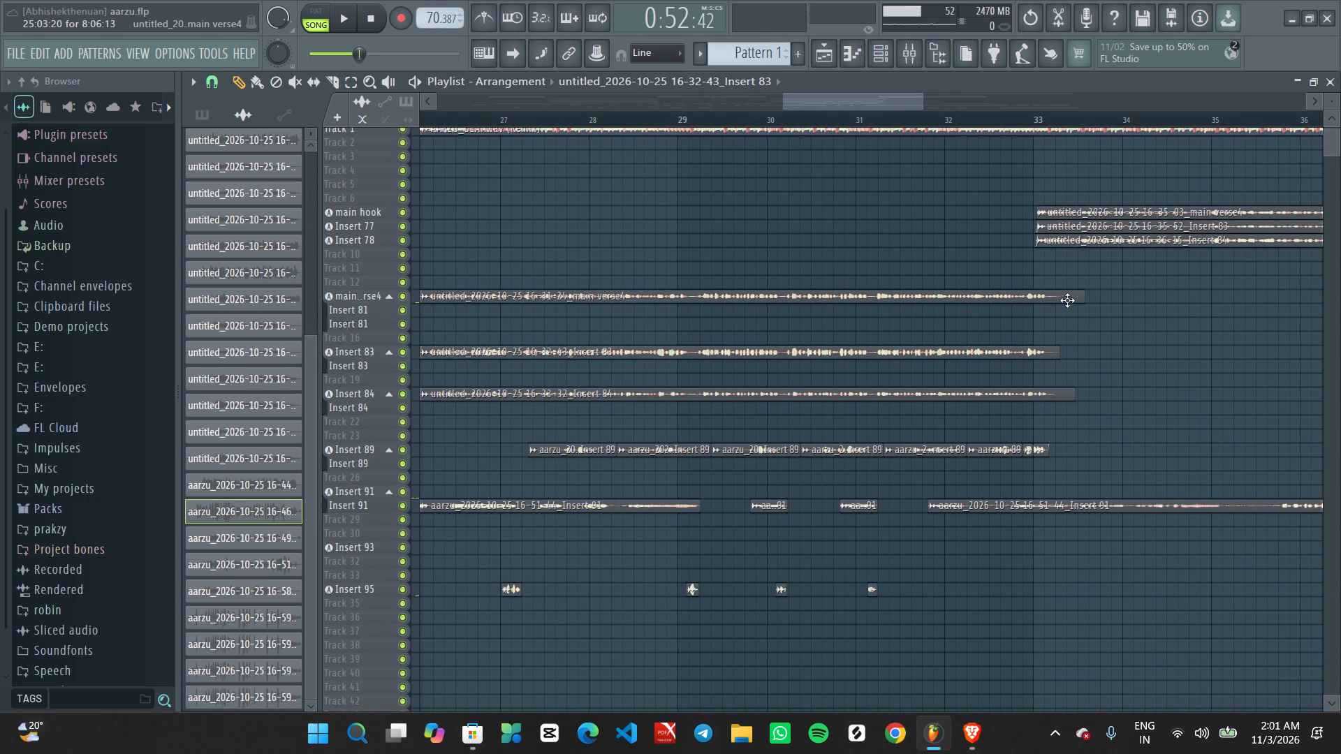
left_click_drag(1080, 299, 1054, 297, "alt")
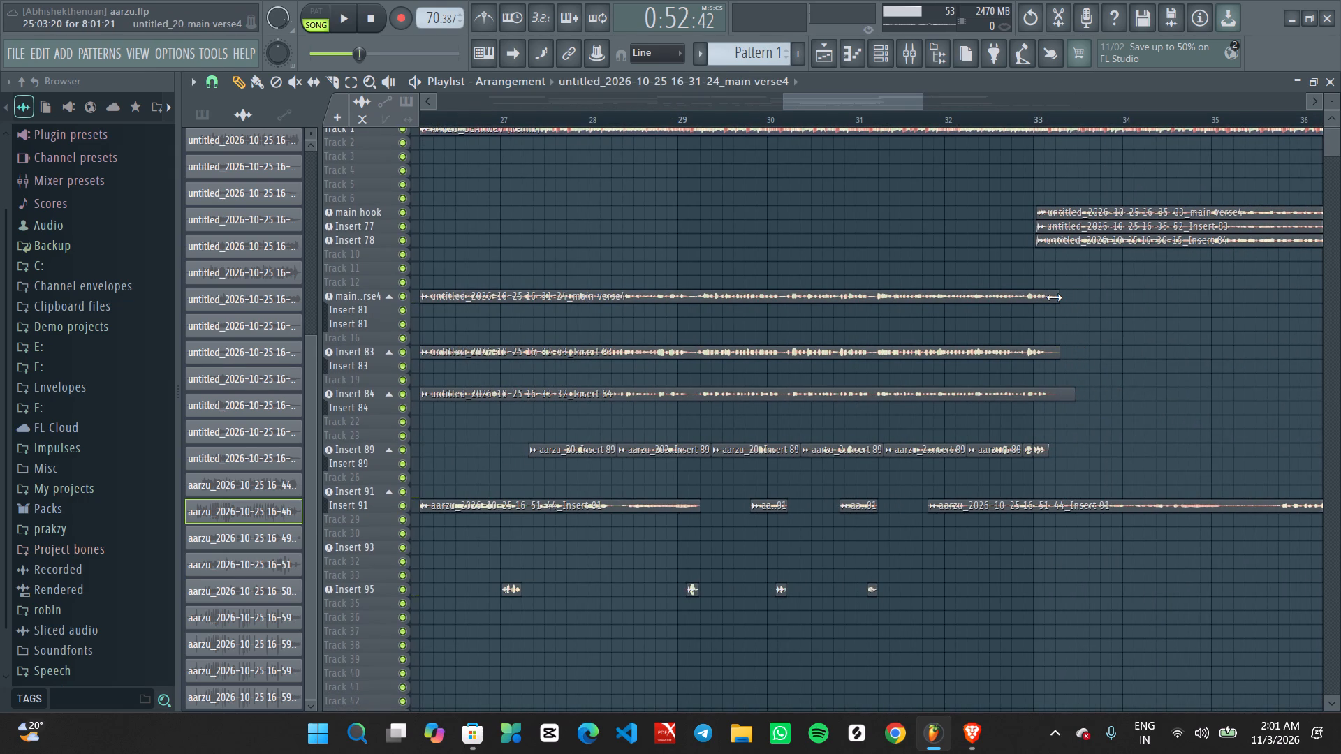
Move the playback position to about bar 31.7 and briefly play the end of the second verse.
scroll(1057, 334, "up", 2, "ctrl")
scroll(1059, 334, "down", 1, "ctrl")
scroll(1059, 334, "up", 1, "ctrl")
scroll(1059, 334, "down", 11, "ctrl")
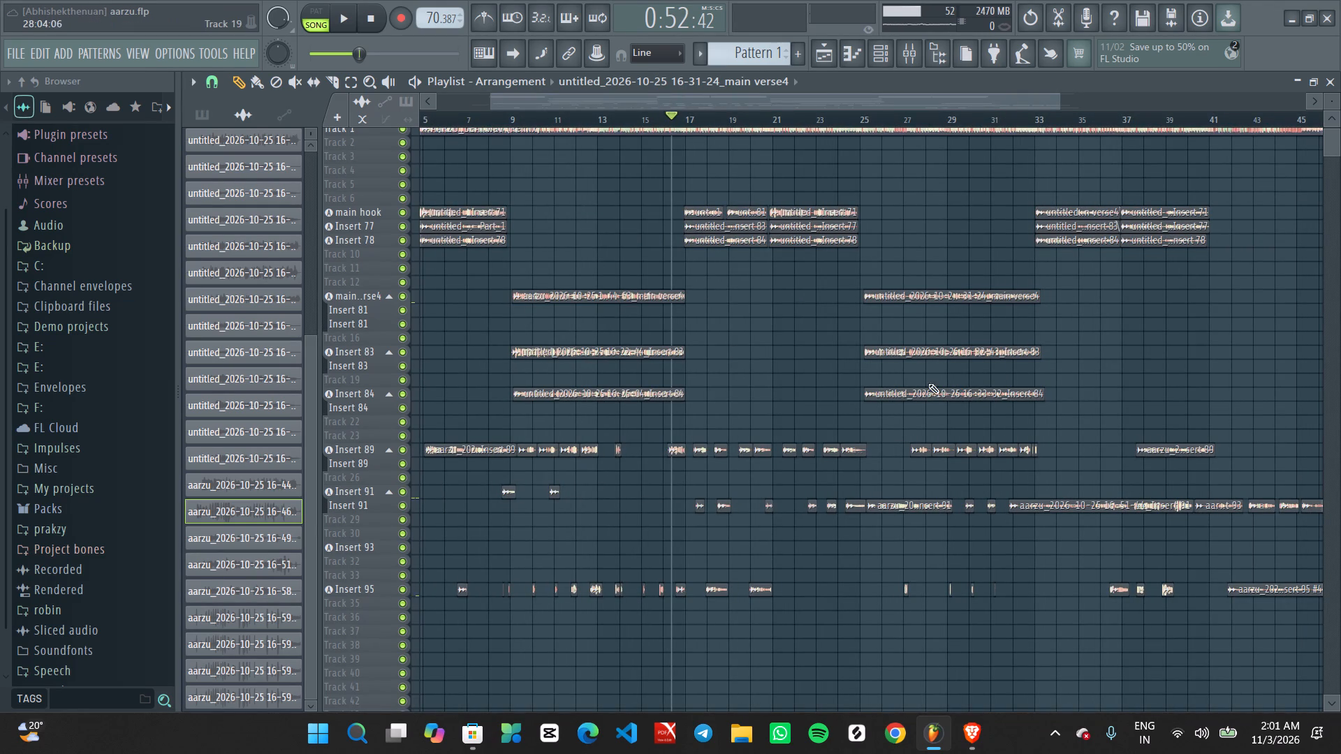
scroll(999, 439, "up", 3, "ctrl")
middle_click_drag(1106, 427, 992, 422)
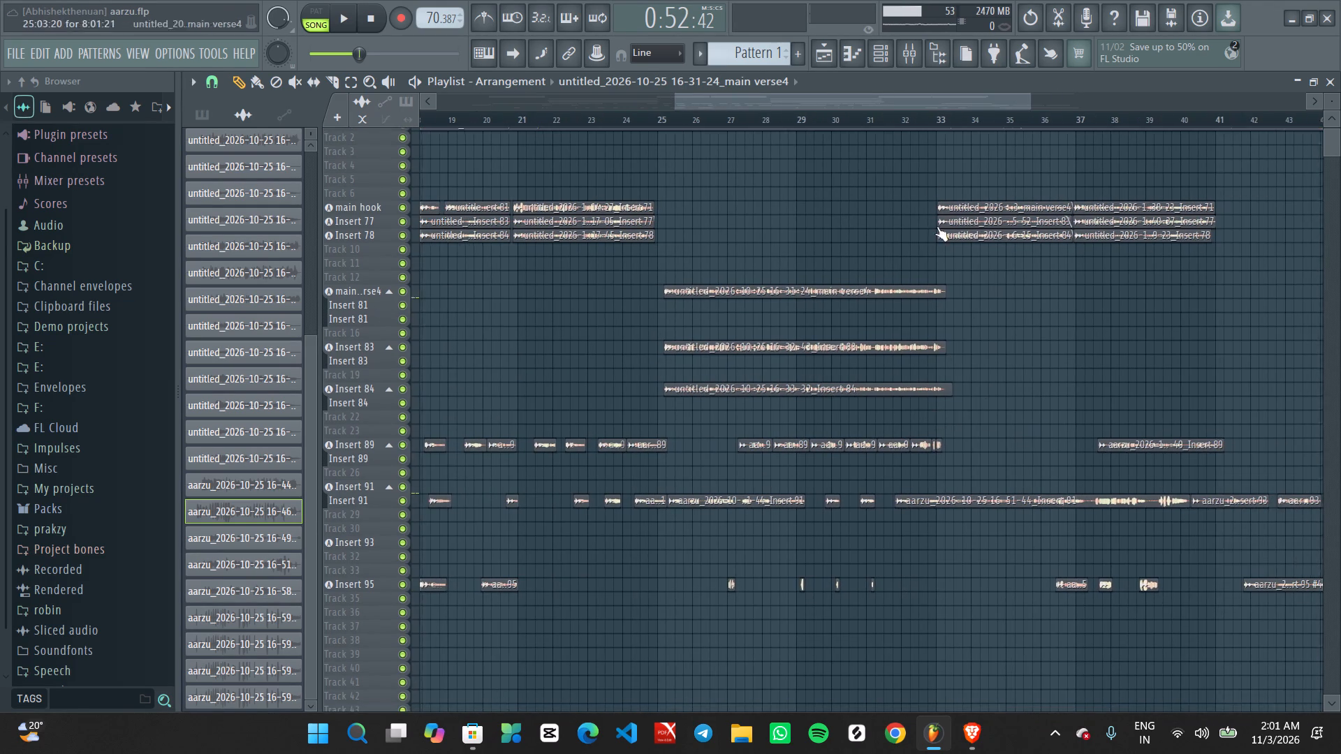
left_click(890, 117)
key("space")
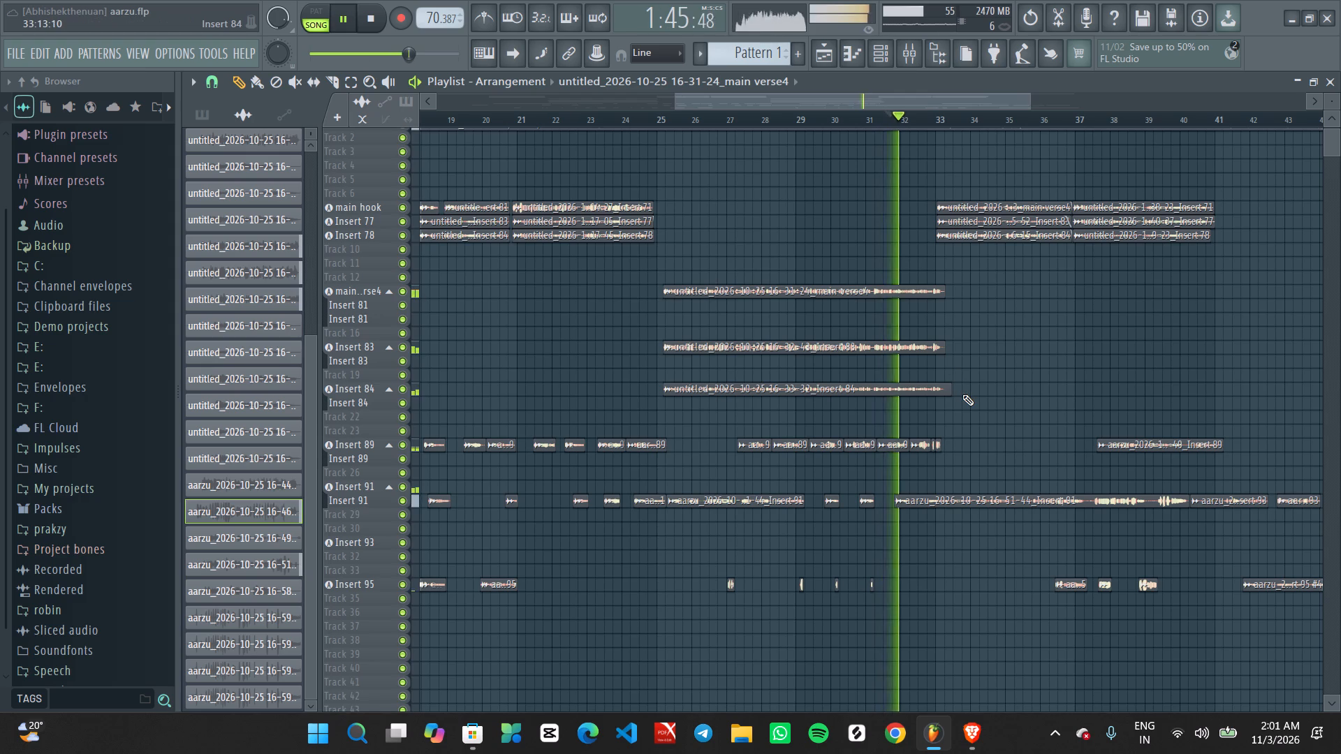
key("space")
Play the transition from about bar 31.7 towards bar 33 while examining the Insert 84, 89 and 91 clips.
scroll(972, 401, "up", 1, "ctrl")
middle_click_drag(1024, 415, 840, 406)
scroll(965, 376, "down", 5, "ctrl")
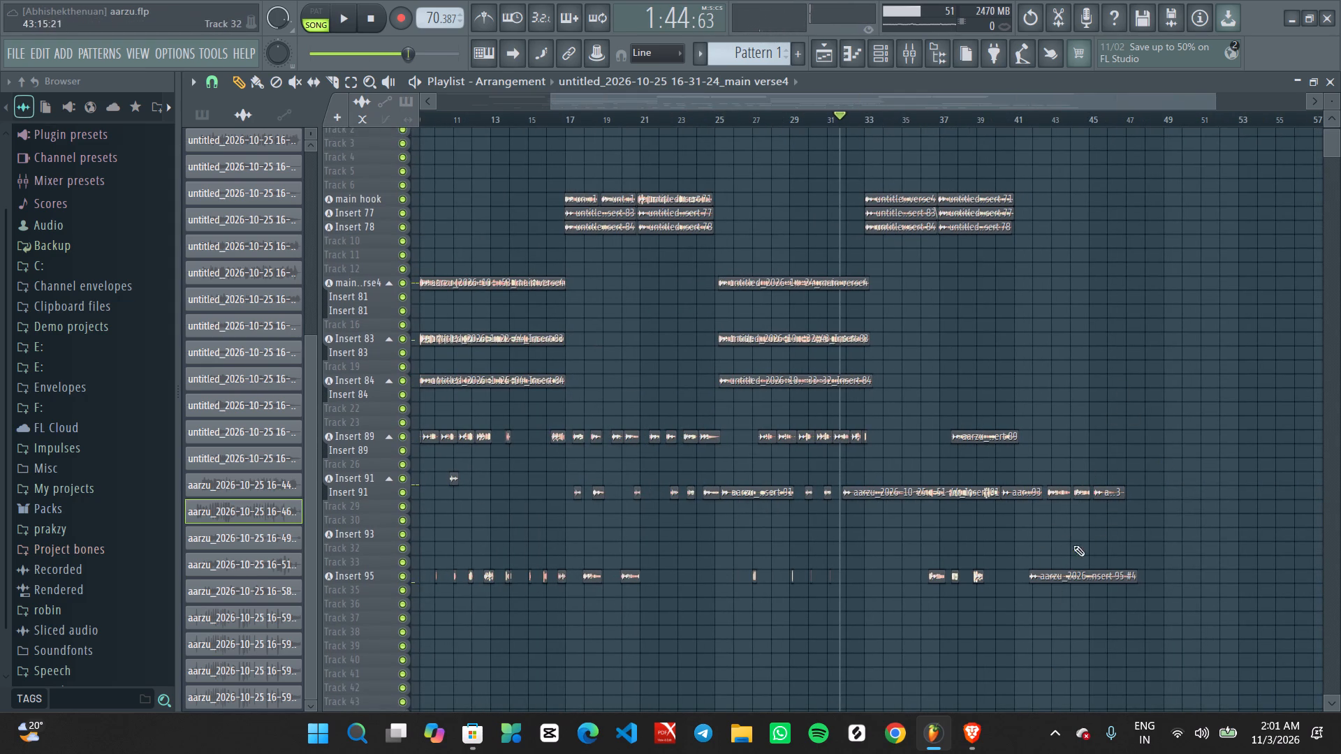
scroll(866, 276, "up", 9, "ctrl")
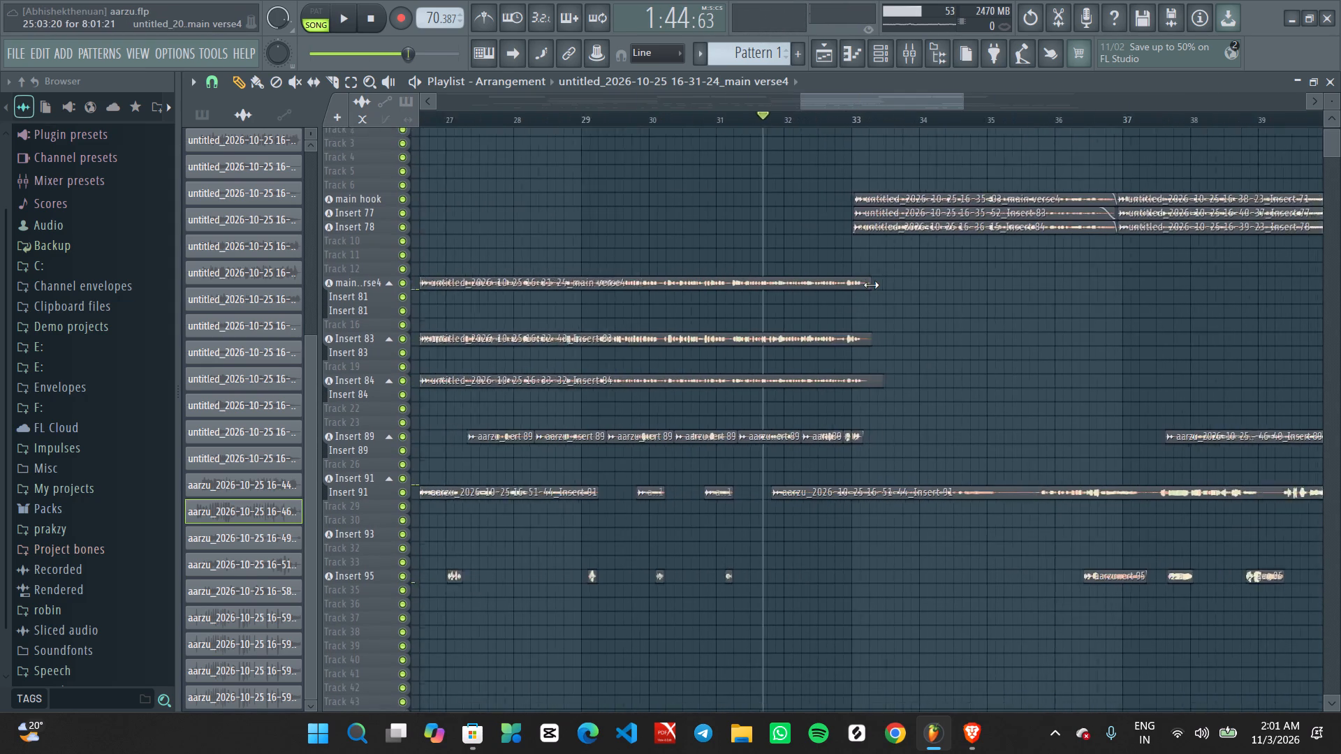
scroll(871, 285, "up", 1, "ctrl")
scroll(858, 533, "up", 4, "alt")
scroll(827, 534, "up", 4, "ctrl")
middle_click_drag(826, 544, 830, 554)
key("space")
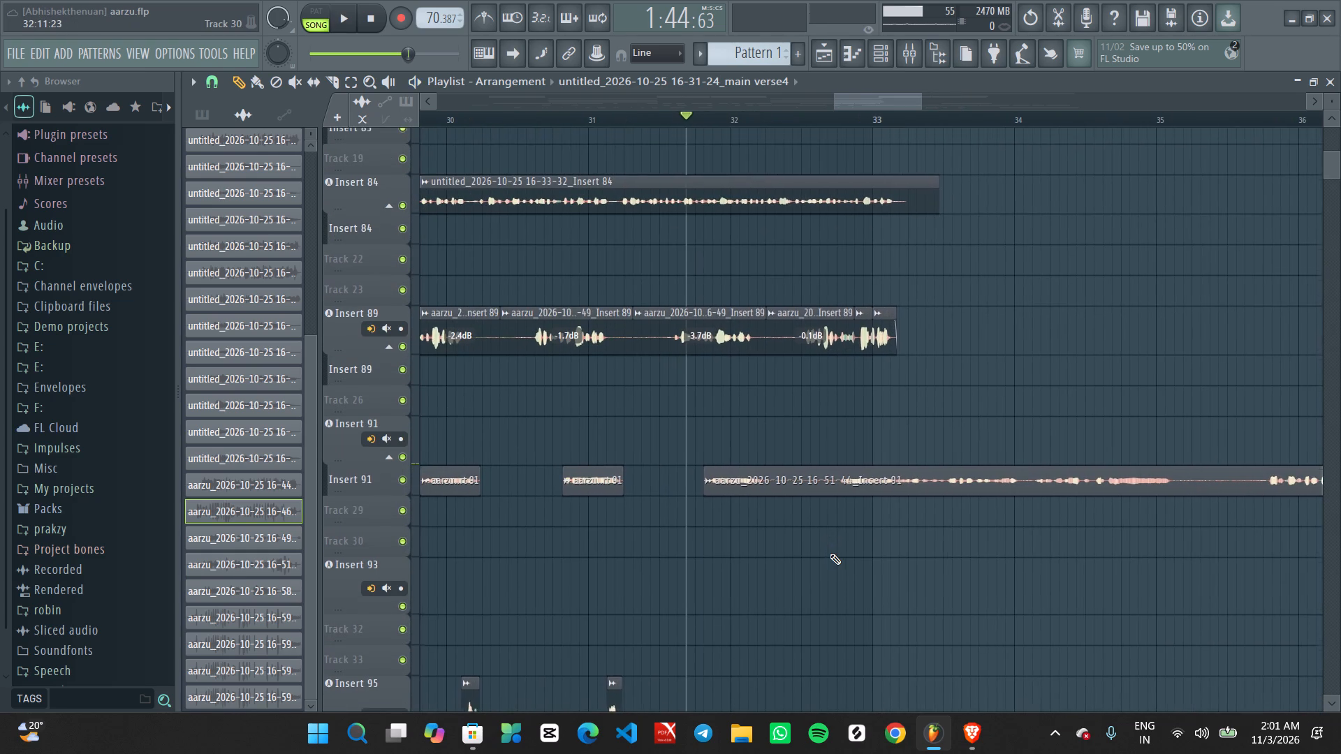
scroll(835, 535, "down", 1, "ctrl")
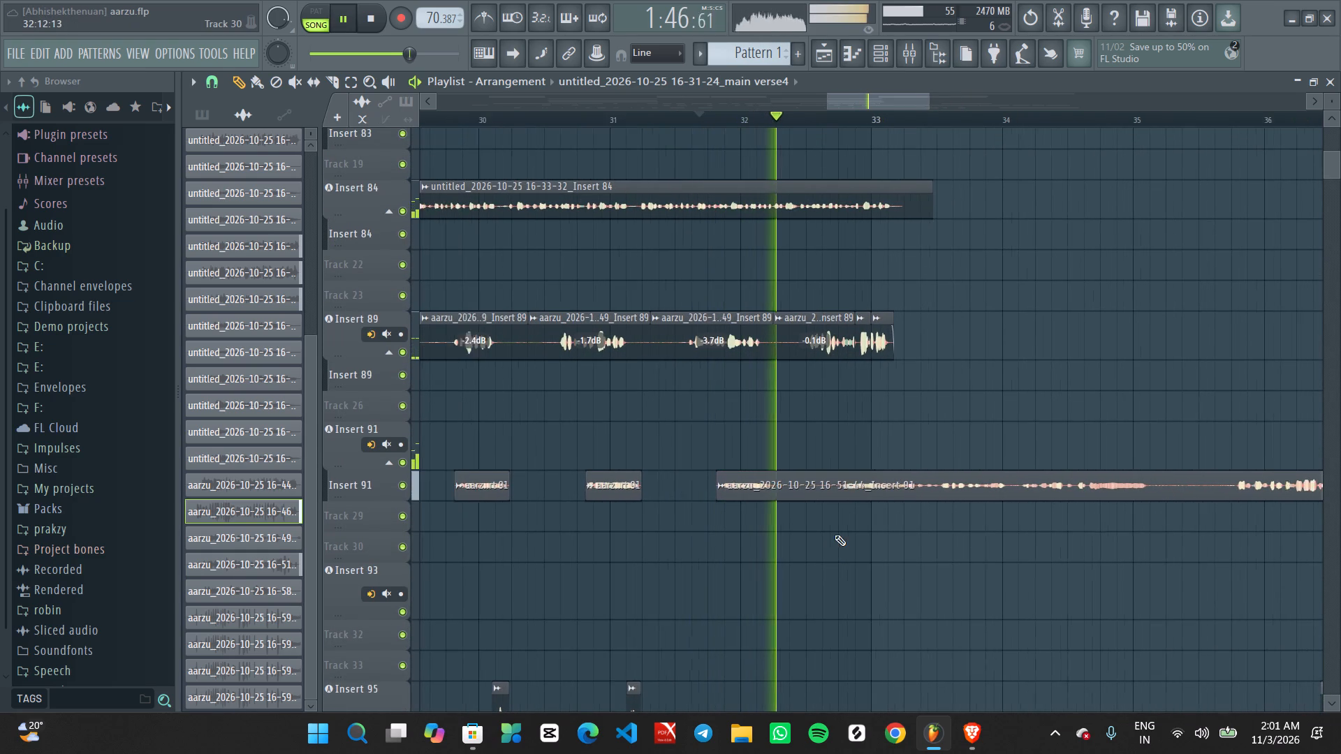
scroll(881, 539, "up", 1, "ctrl")
scroll(937, 530, "down", 1, "ctrl")
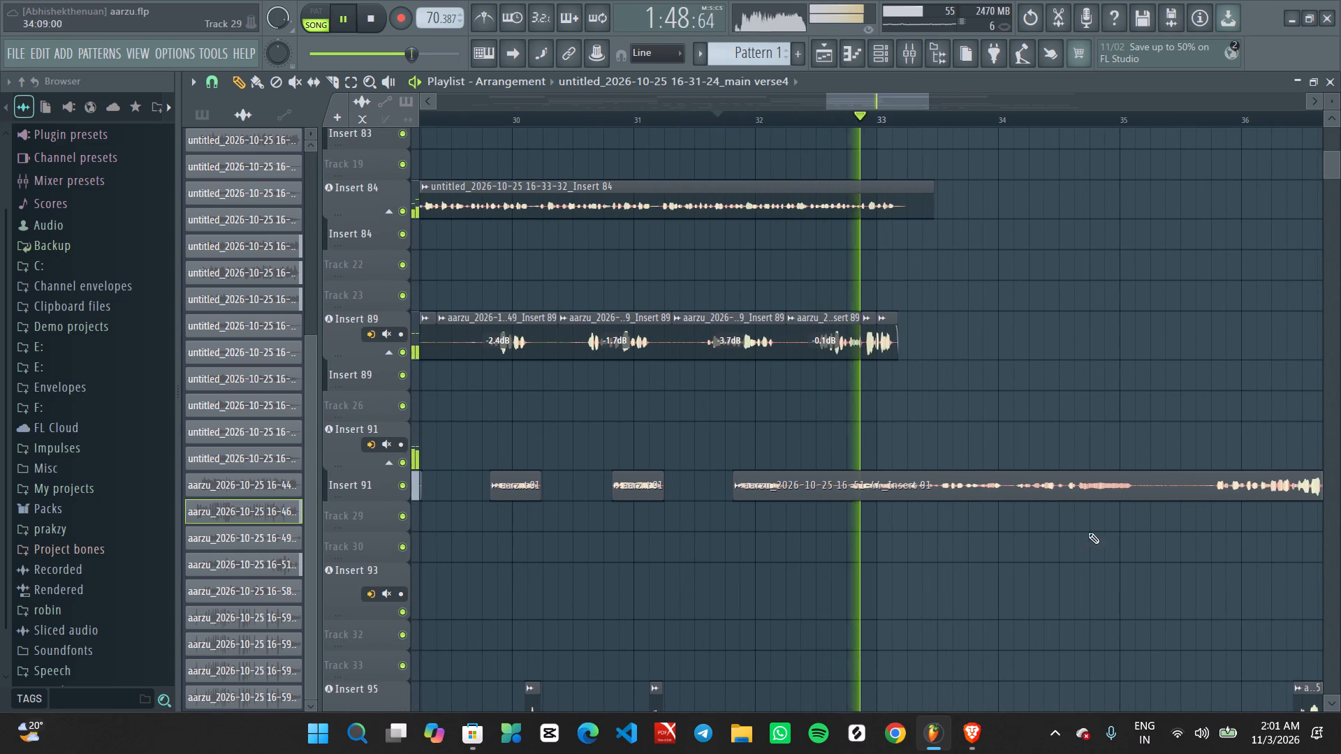
key("space")
Slice the long Insert 91 clip at about bar 35.2.
middle_click(1141, 357)
right_click(1140, 357)
left_click(1121, 453)
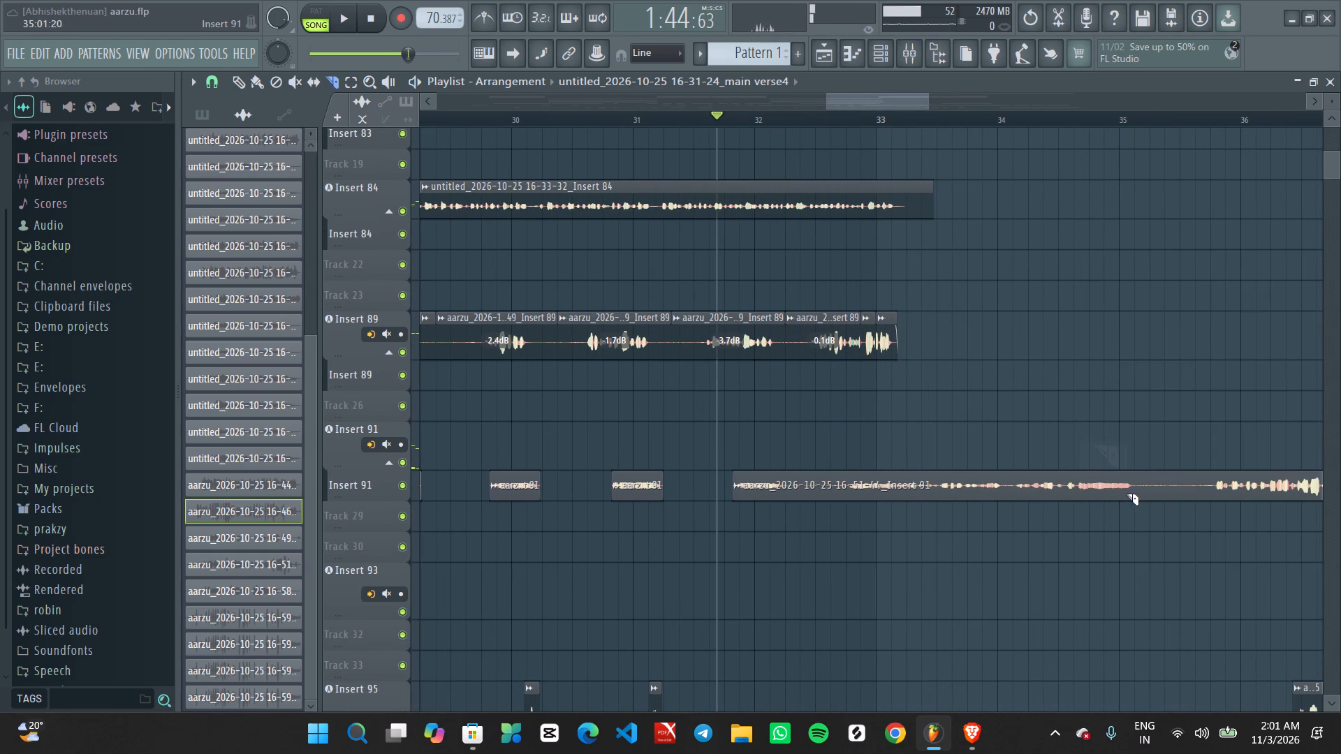
left_click(1149, 487)
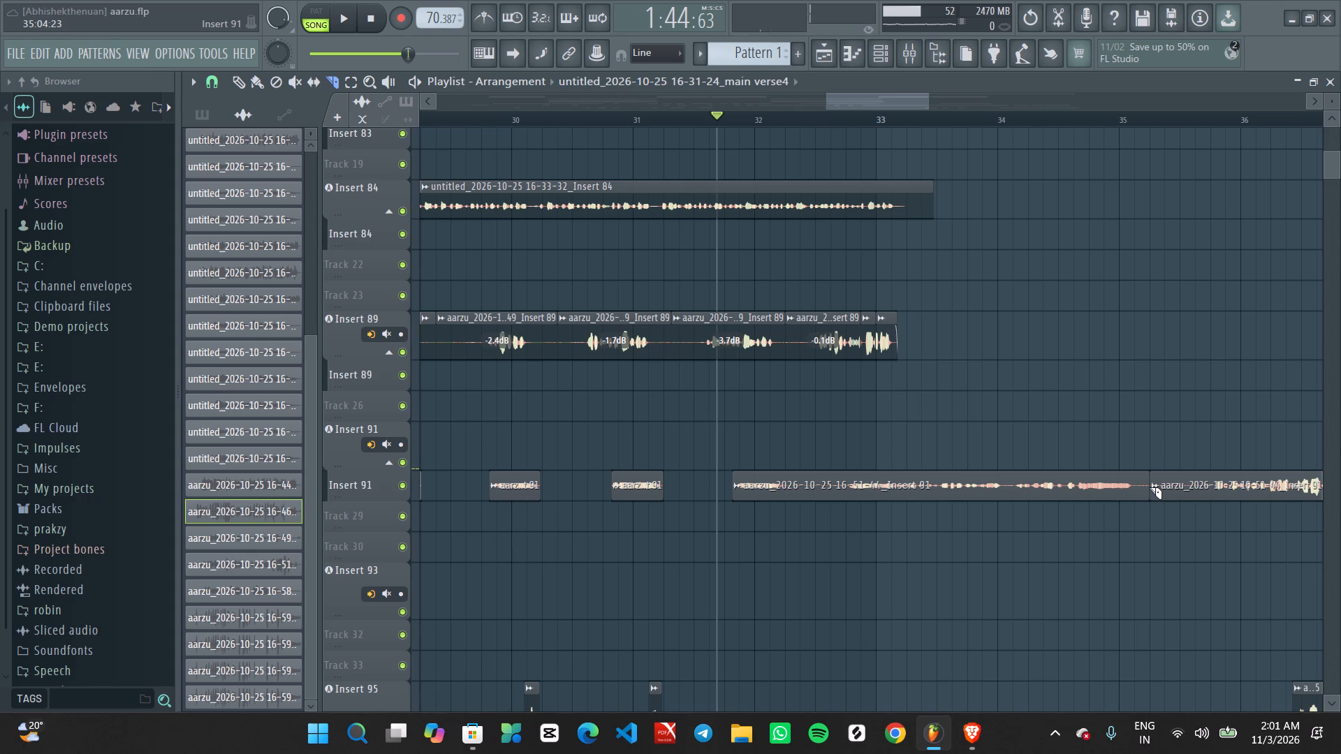
Restore the Draw tool and open the mixer track used by the Insert 91 clip before the slice.
scroll(946, 458, "up", 3, "alt")
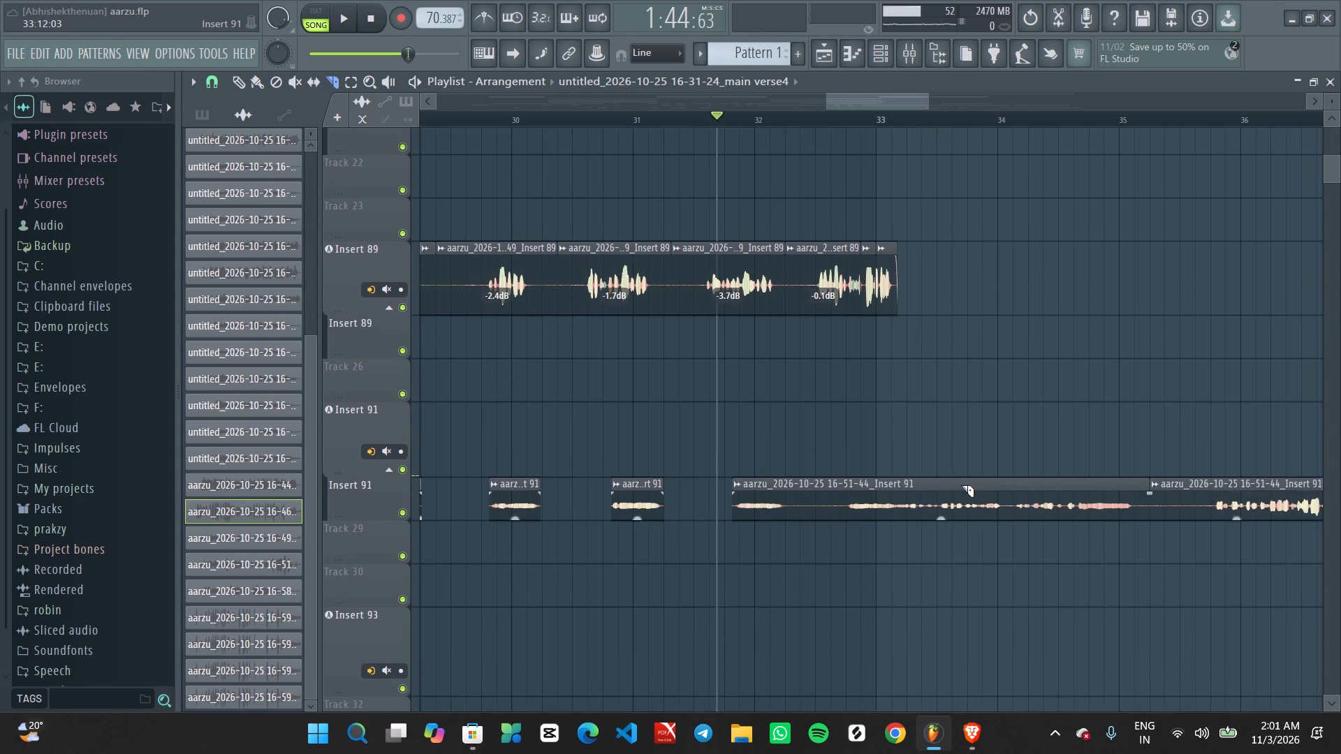
scroll(961, 485, "up", 3, "ctrl")
middle_click_drag(943, 362, 955, 364)
right_click(952, 362)
left_click(975, 319)
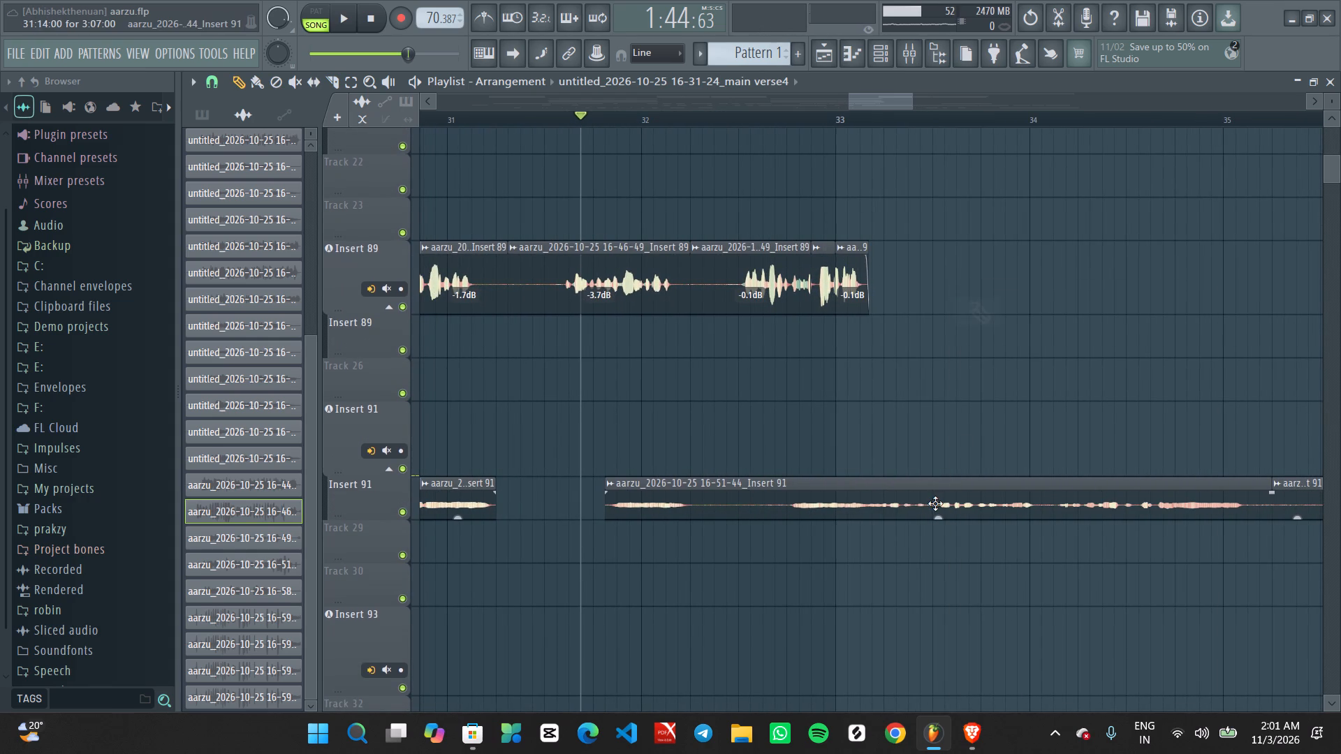
double_click(935, 503)
double_click(751, 258)
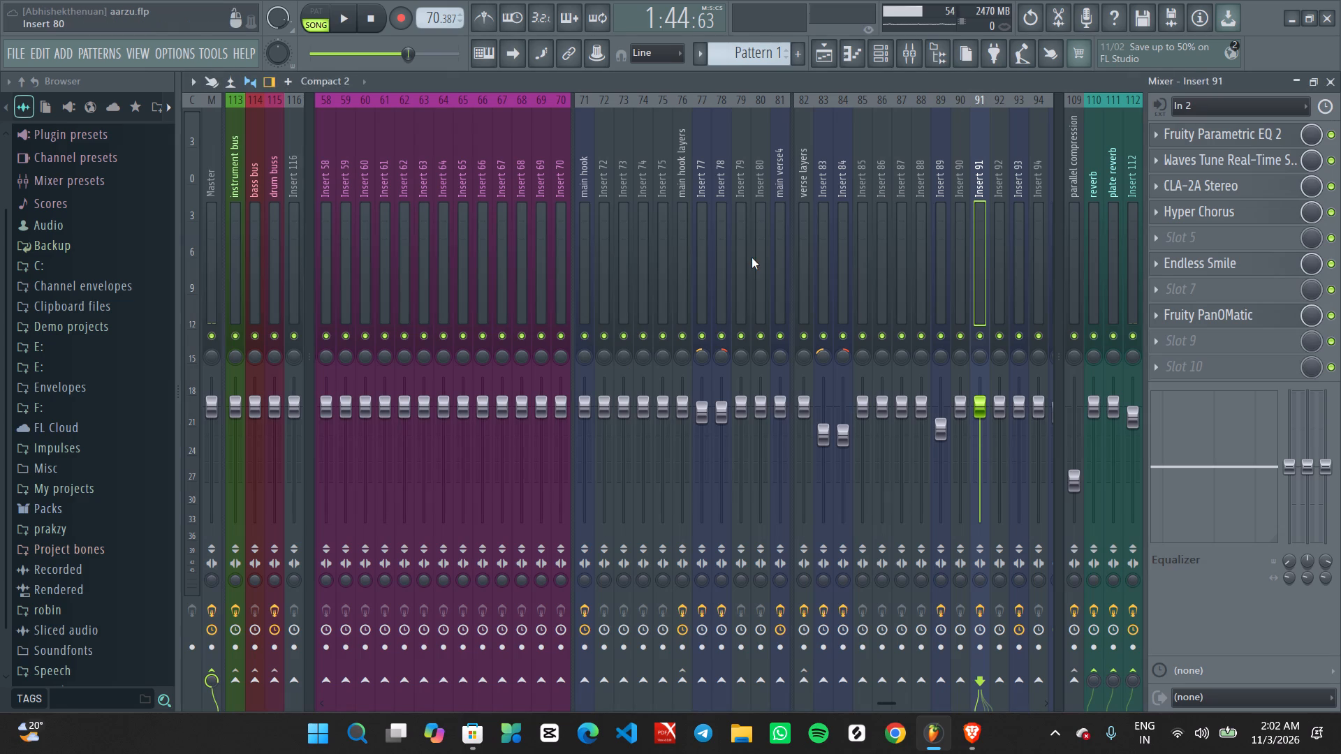
Set Insert 91's Waves Tune Real-Time speed to 4.4 ms and note transition to 6.8 ms, then close the plugin.
left_click(1230, 163)
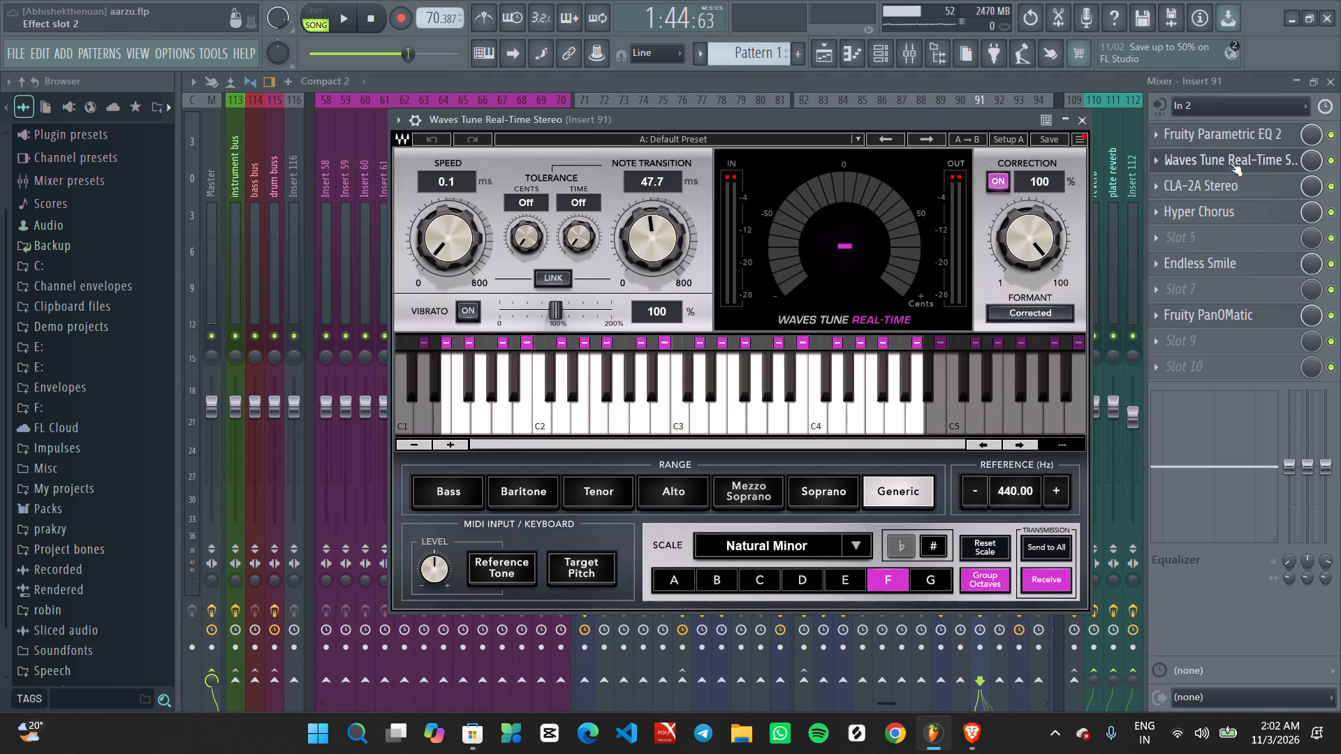
scroll(640, 228, "down", 6)
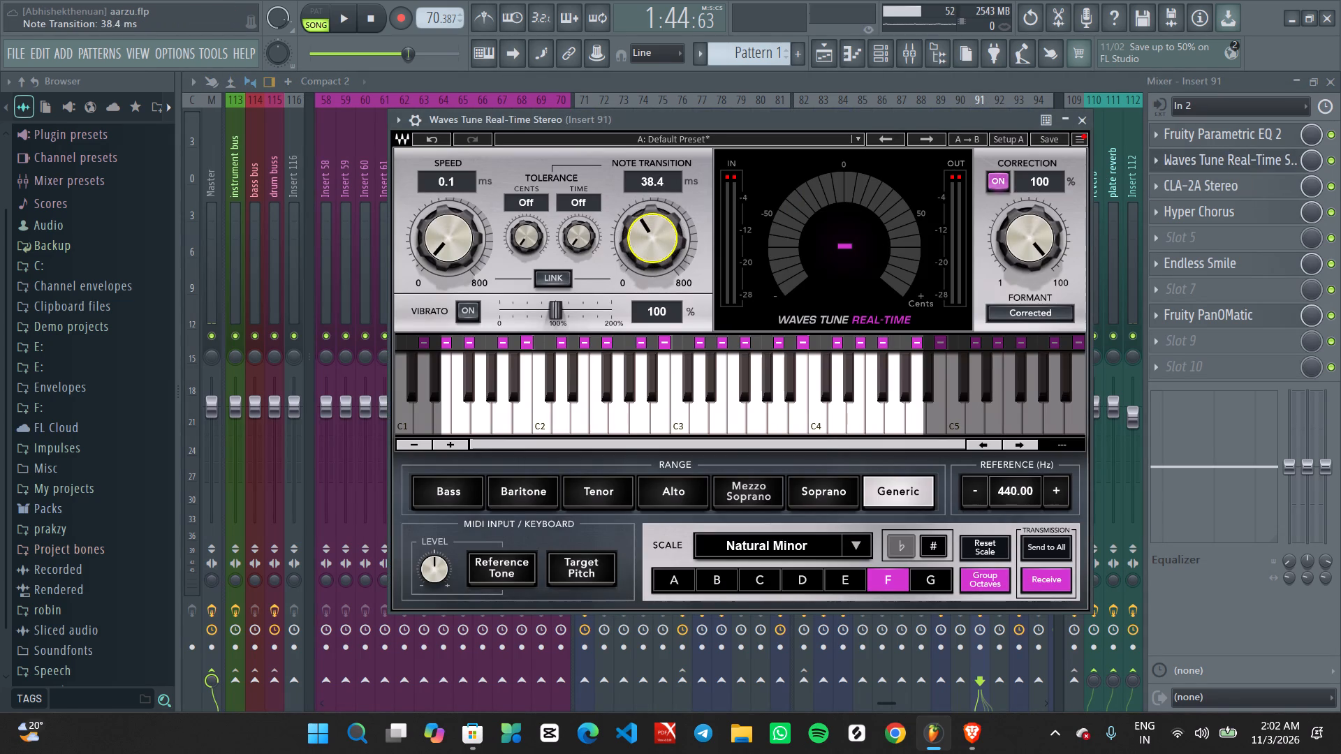
scroll(642, 237, "down", 16)
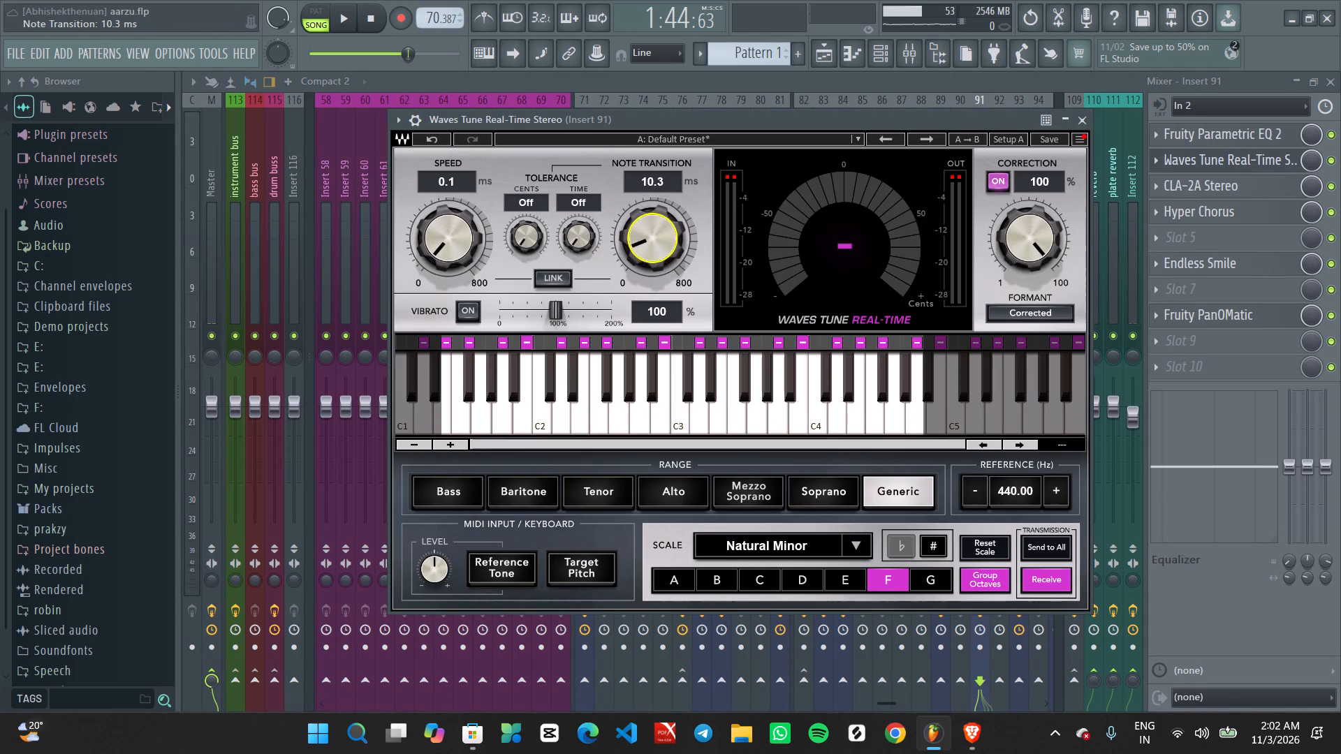
scroll(451, 238, "up", 6)
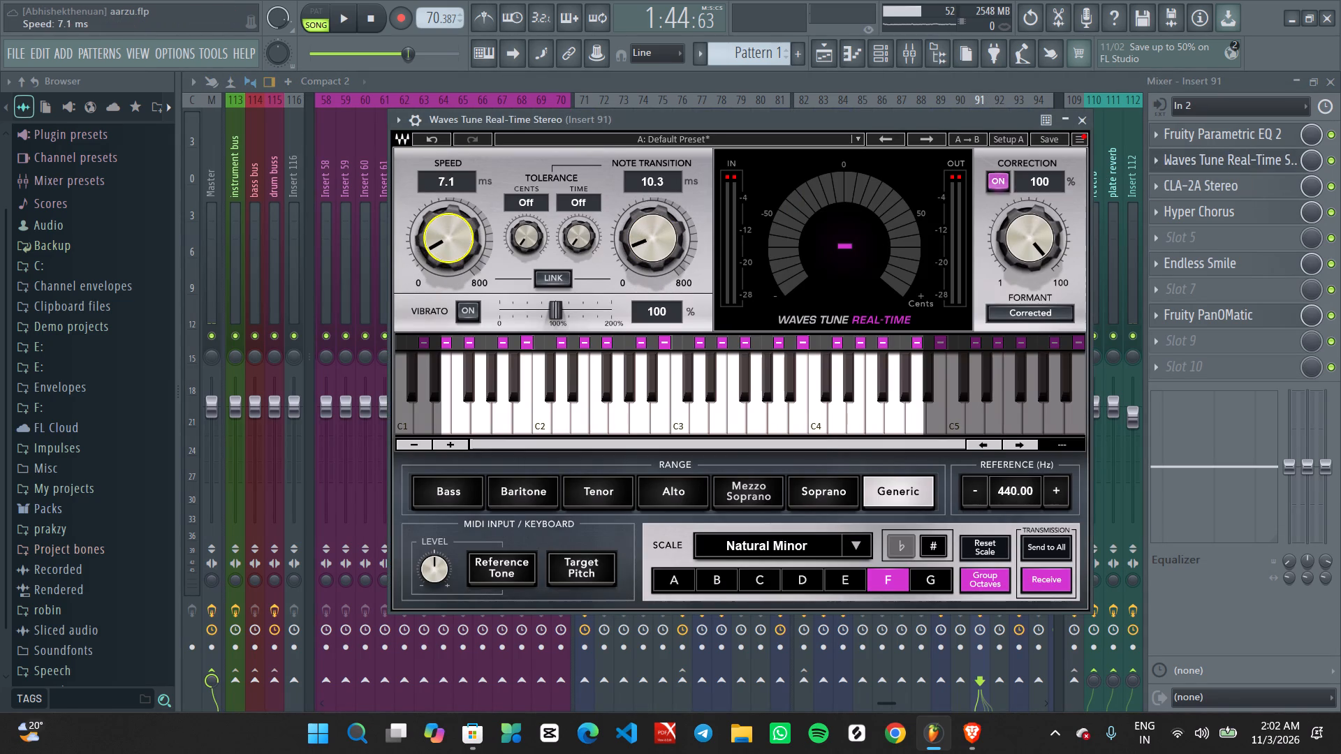
scroll(451, 238, "down", 3)
scroll(660, 244, "down", 4)
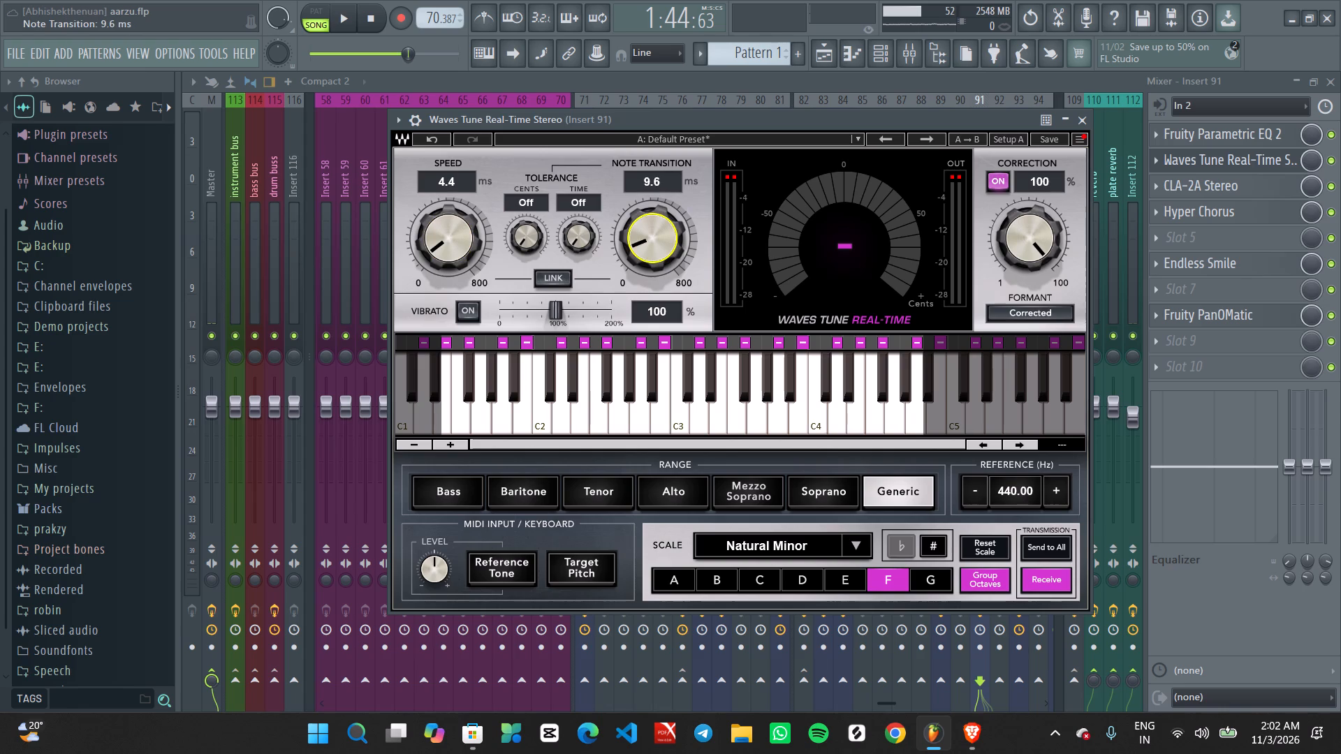
scroll(660, 244, "down", 2)
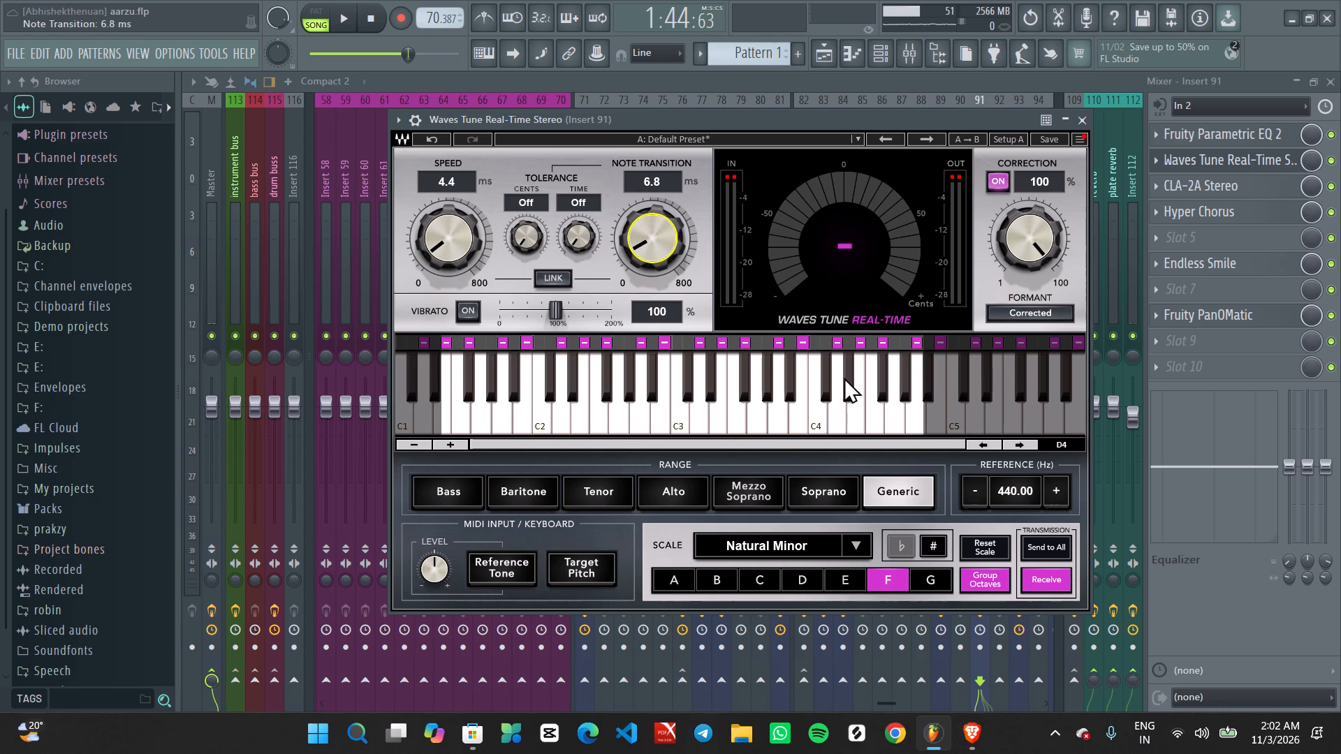
left_click(1083, 112)
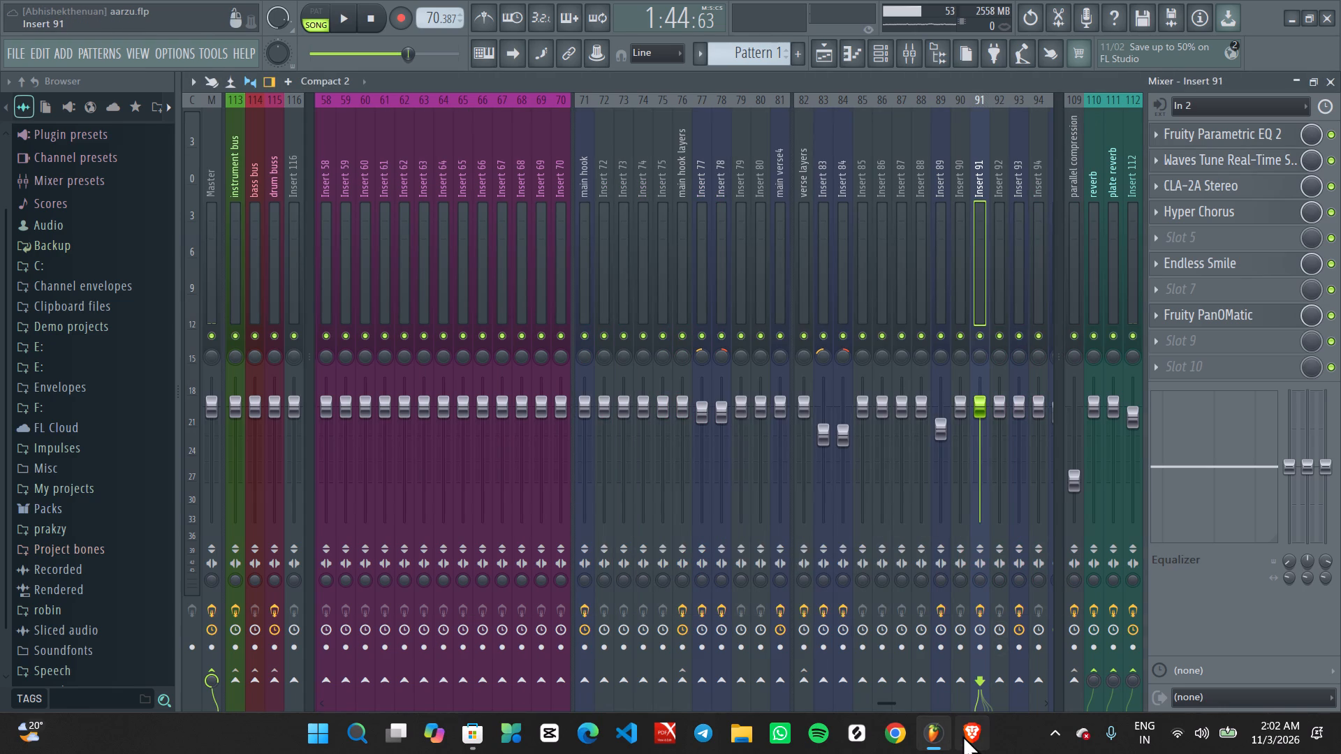
Return to the Playlist and briefly play the retuned Insert 91 vocal from about bar 31.7.
left_click(826, 50)
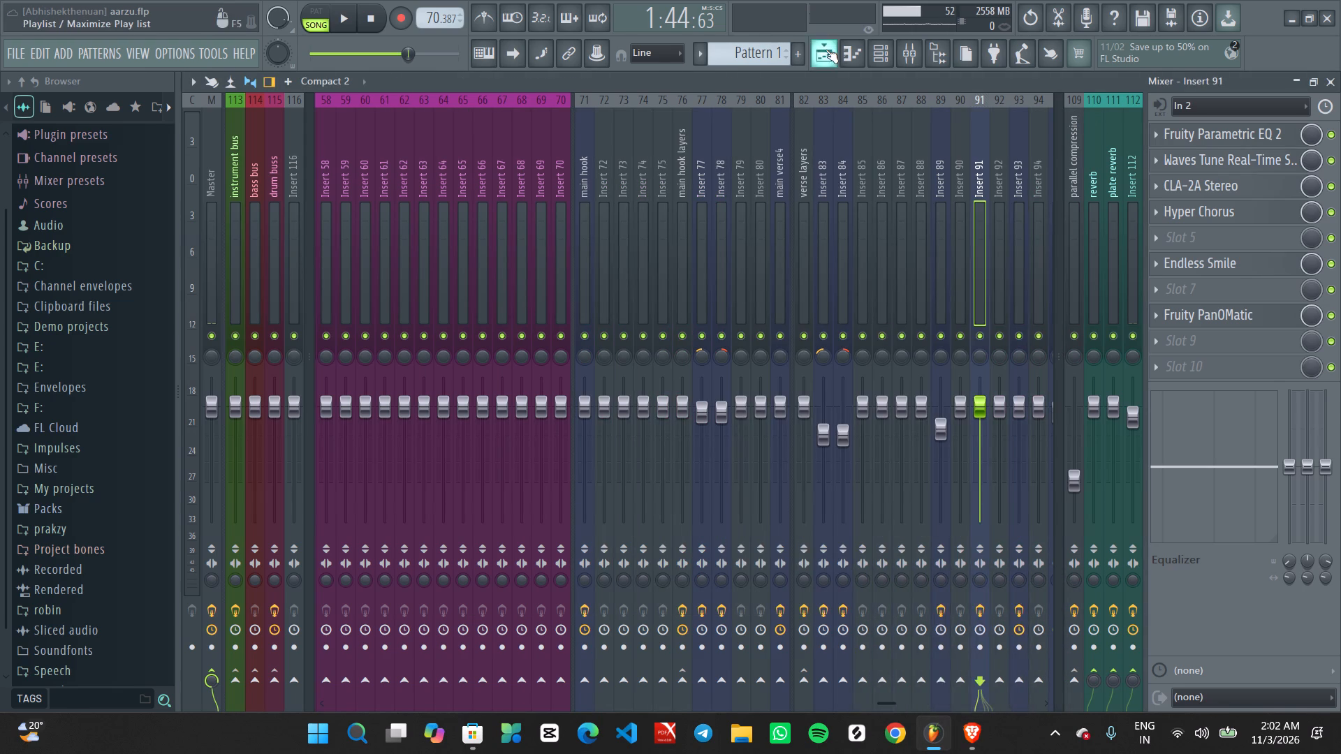
key("space")
scroll(807, 373, "up", 1, "ctrl")
scroll(904, 366, "down", 7, "ctrl")
key("space")
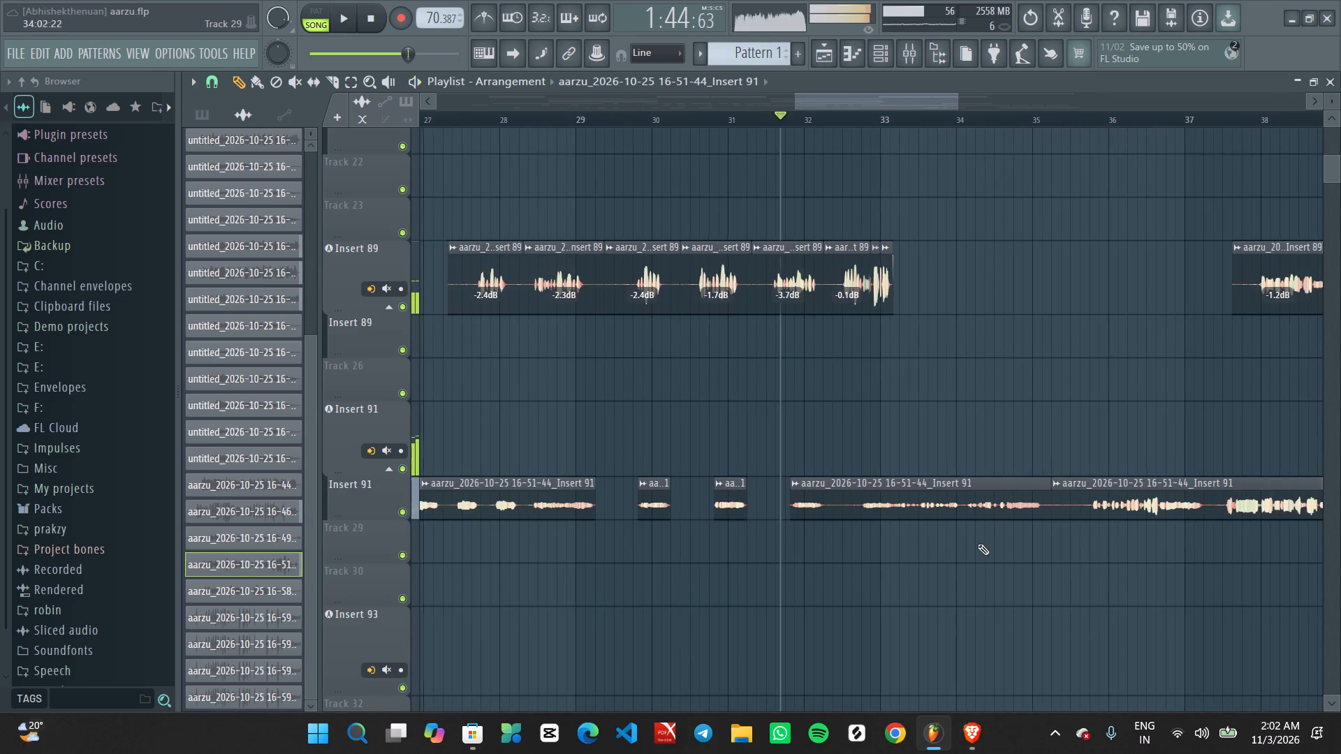
Lower the gain of the Insert 91 clip between about bars 31.8 and 35.2 to about -6.4 dB.
scroll(1006, 528, "up", 1, "ctrl")
middle_click_drag(1086, 544, 979, 515)
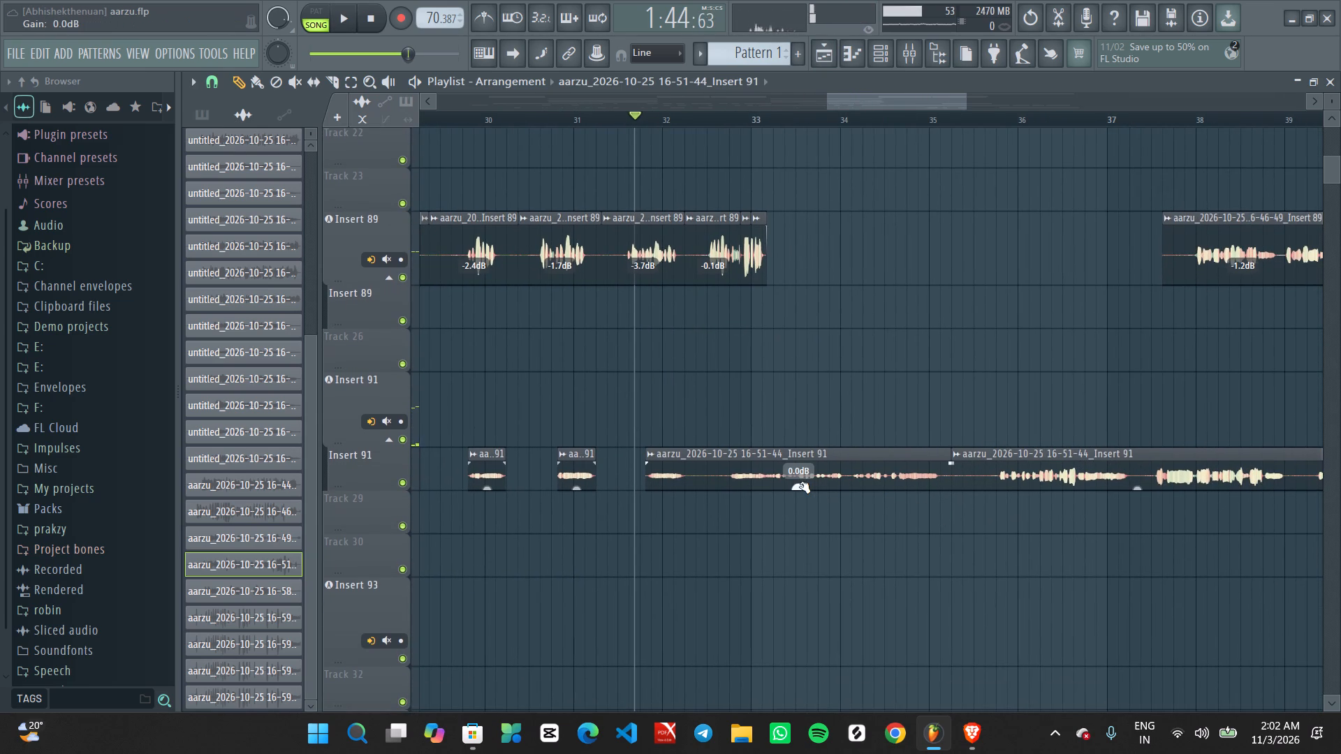
left_click_drag(800, 485, 803, 523)
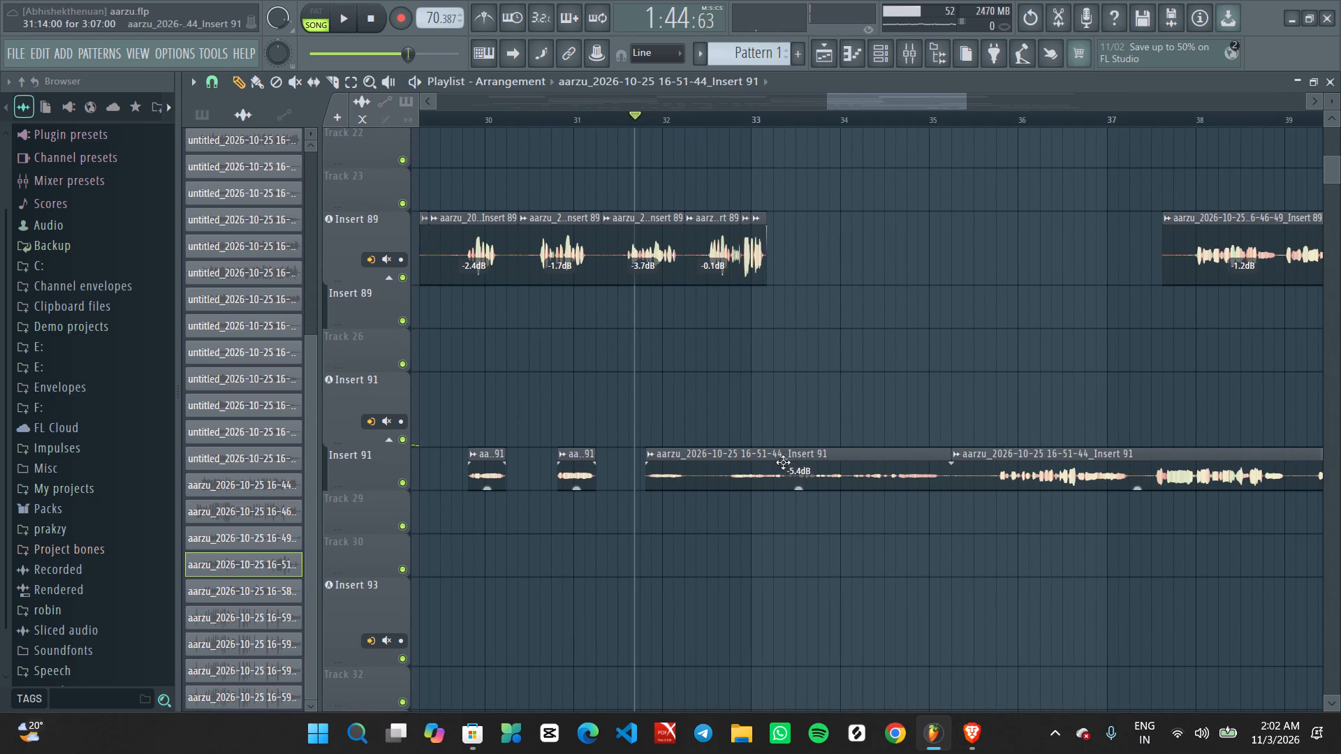
left_click_drag(797, 484, 799, 491)
Review the vocal layers around bars 25 to 41 and start playback from about bar 31.7.
scroll(788, 398, "down", 3, "ctrl")
scroll(733, 397, "up", 2, "ctrl")
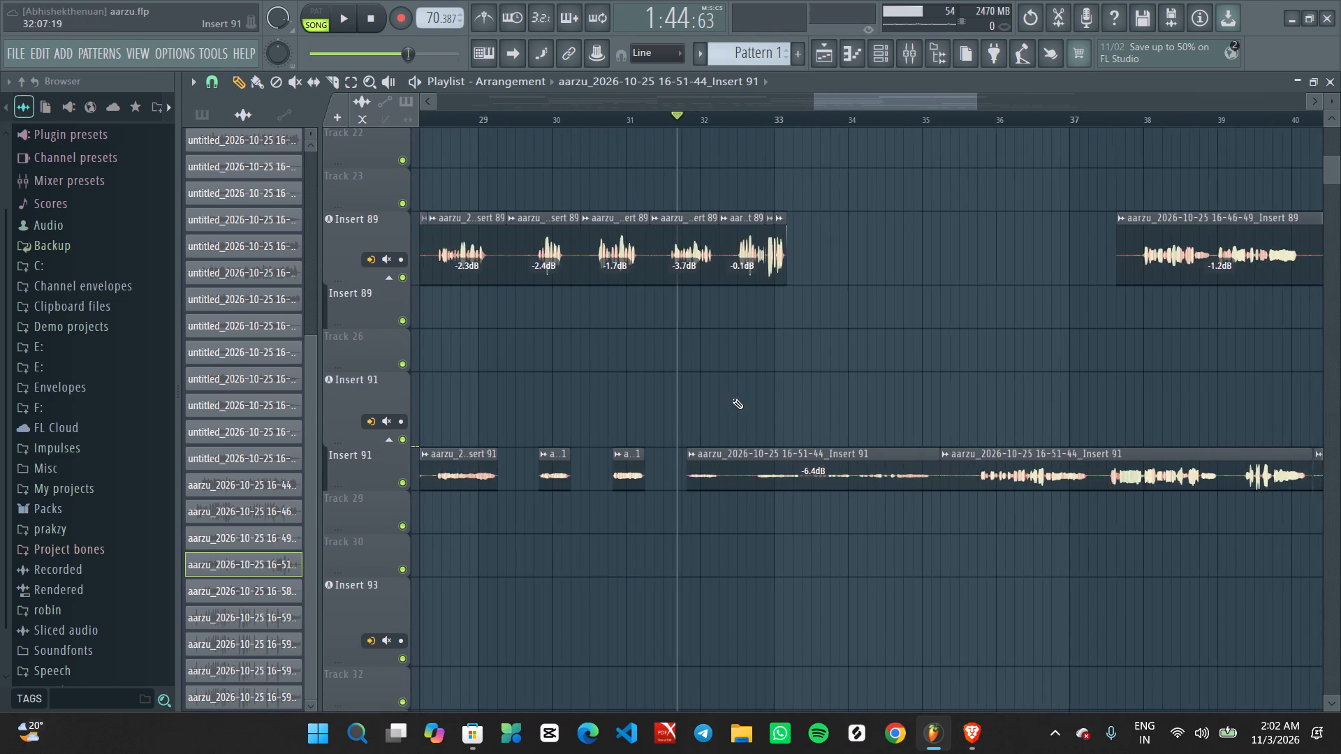
scroll(802, 372, "down", 15, "ctrl")
scroll(802, 370, "up", 8)
scroll(858, 441, "up", 2)
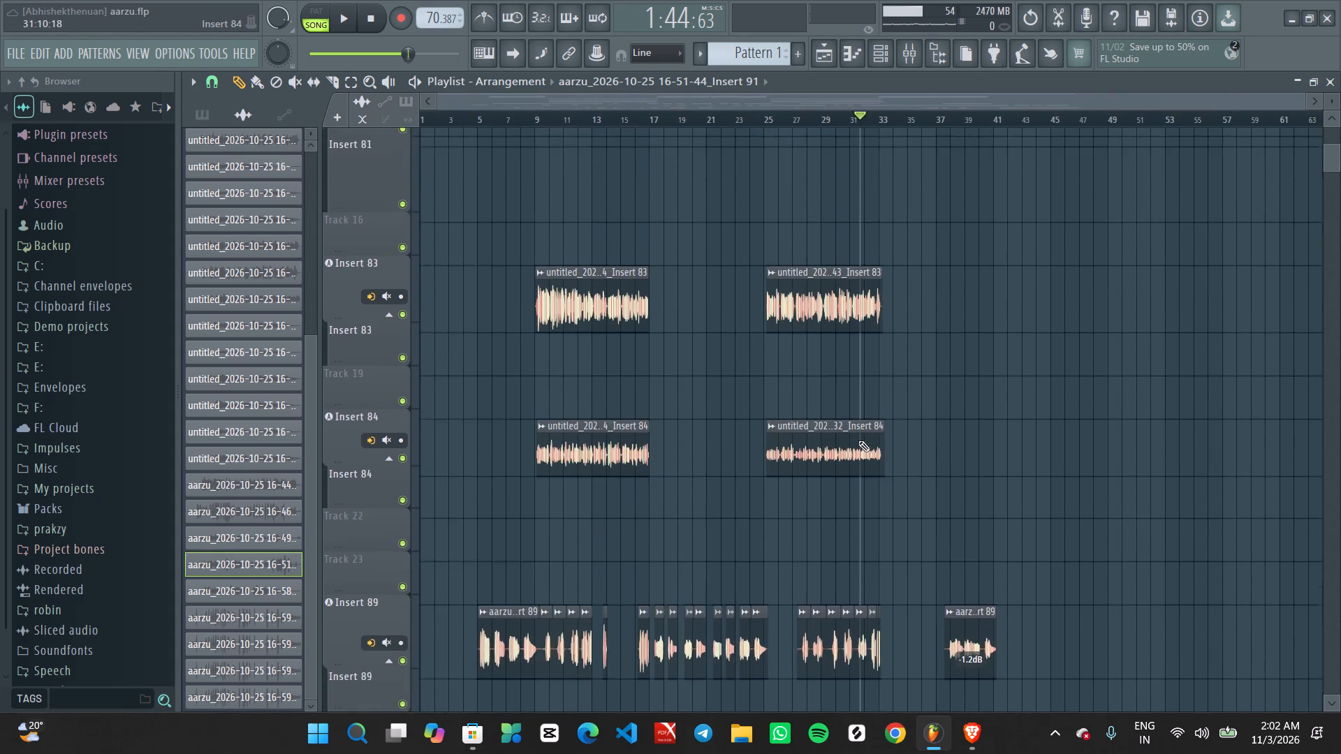
scroll(858, 441, "up", 5)
middle_click_drag(879, 596, 886, 341)
scroll(891, 360, "down", 7, "alt")
scroll(891, 370, "up", 2, "ctrl")
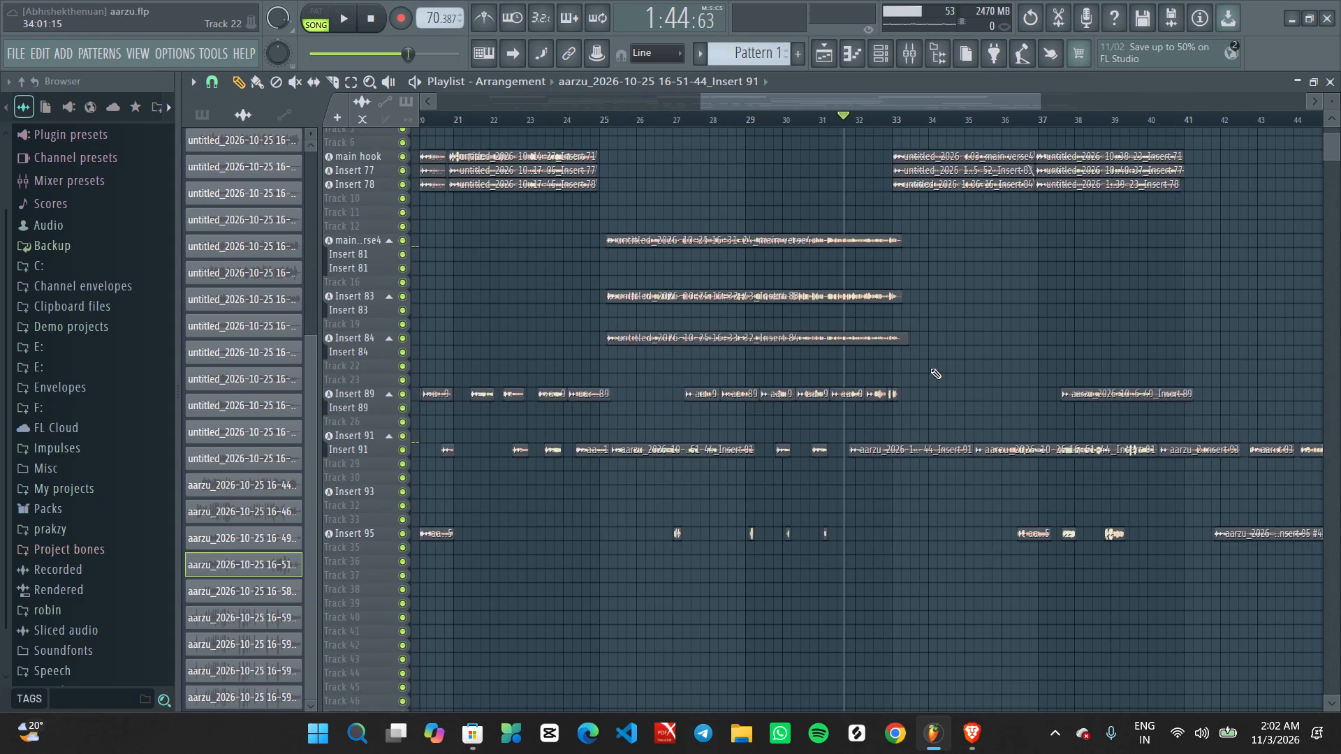
scroll(920, 372, "up", 4, "alt")
scroll(916, 377, "up", 2, "ctrl")
middle_click_drag(934, 402, 875, 337)
key("space")
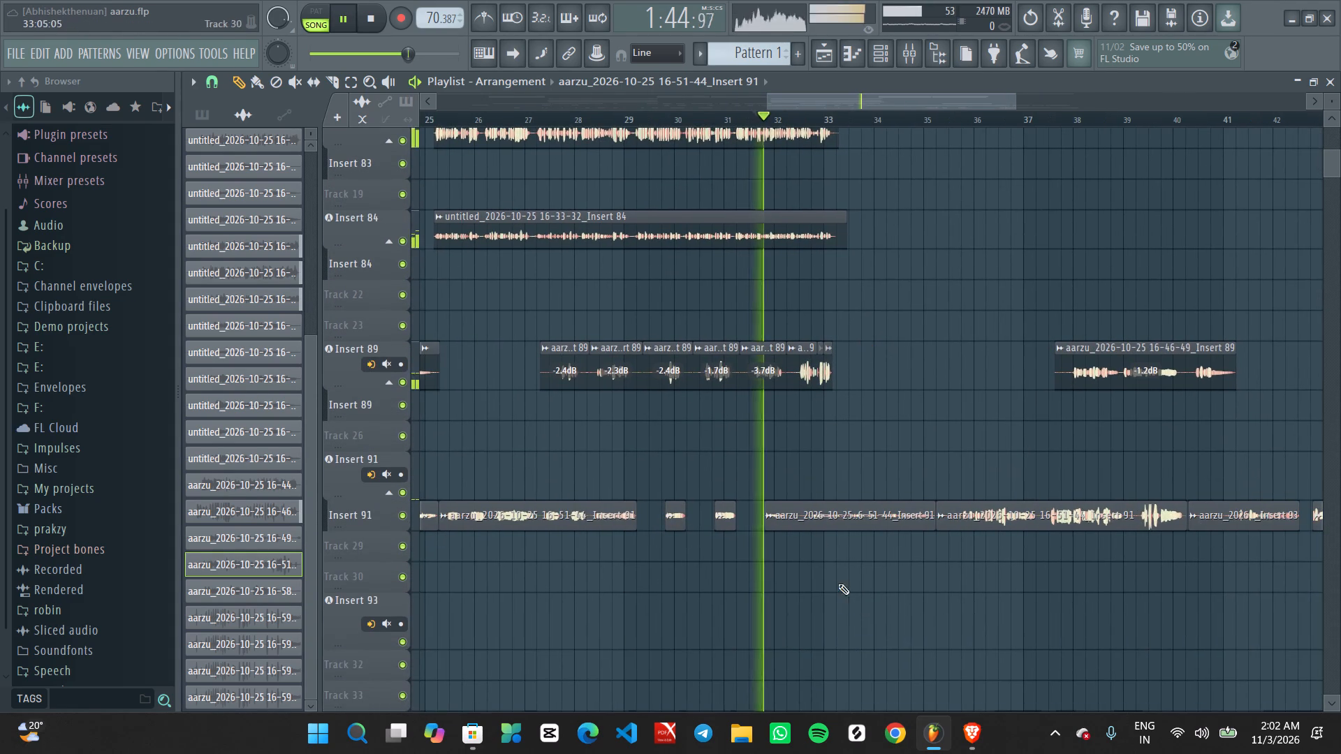
Fine-tune the gain of the Insert 91 clip before the slice to about -6.6 dB during playback, then stop playback.
scroll(840, 598, "up", 5, "ctrl")
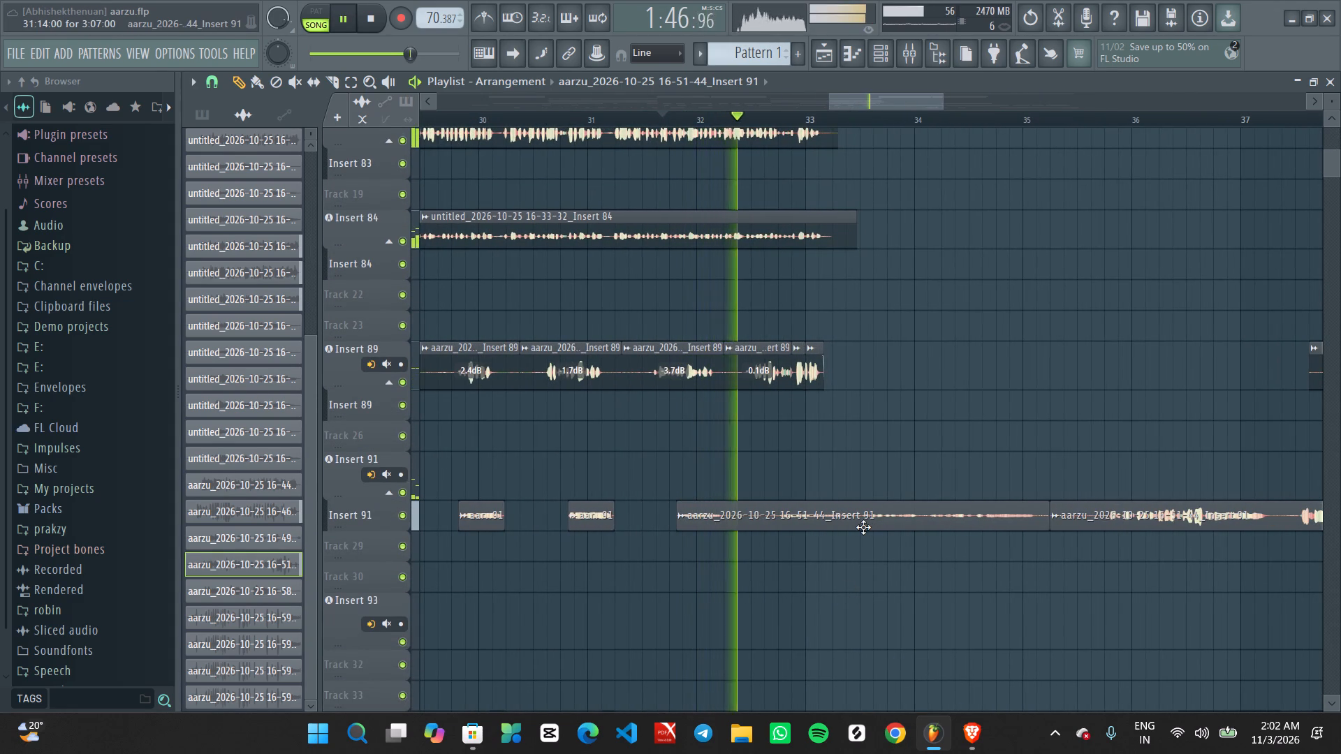
scroll(866, 525, "up", 5, "alt")
scroll(886, 535, "up", 3, "ctrl")
left_click(856, 531)
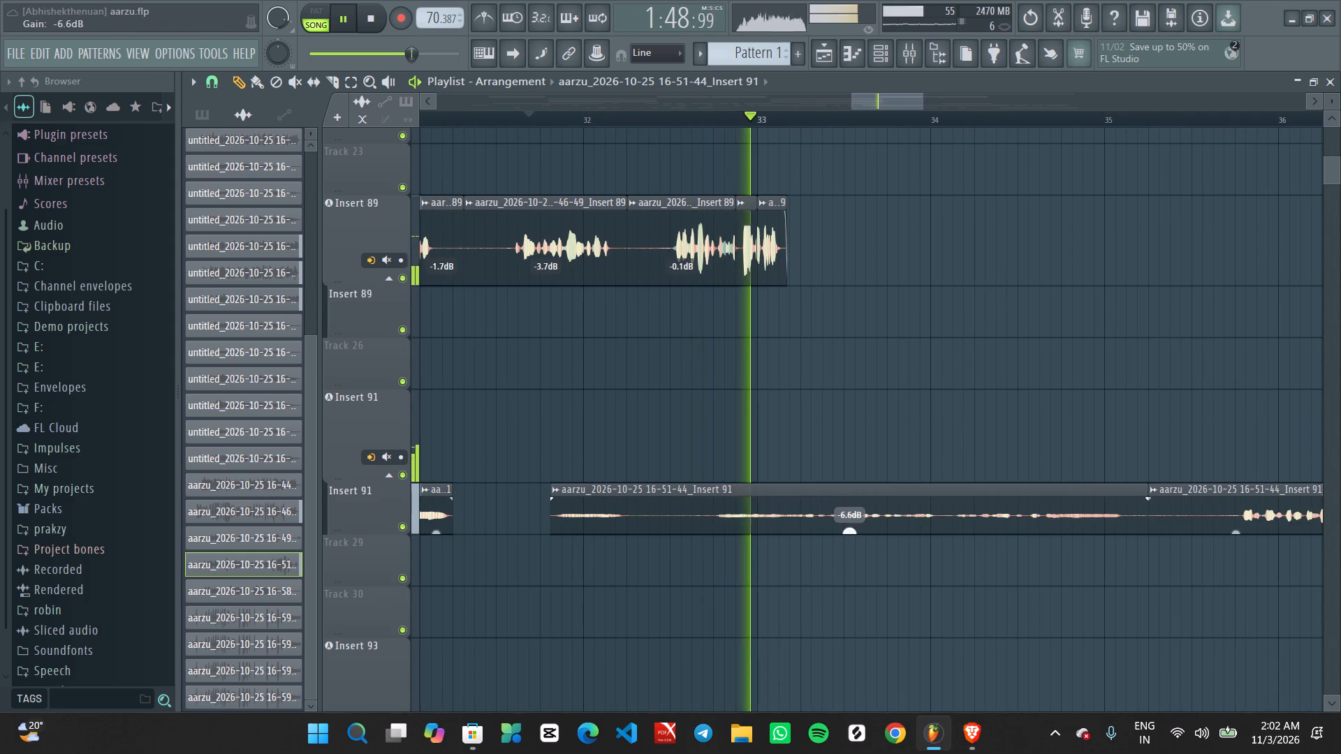
scroll(861, 417, "down", 14, "ctrl")
key("space")
scroll(851, 394, "up", 4)
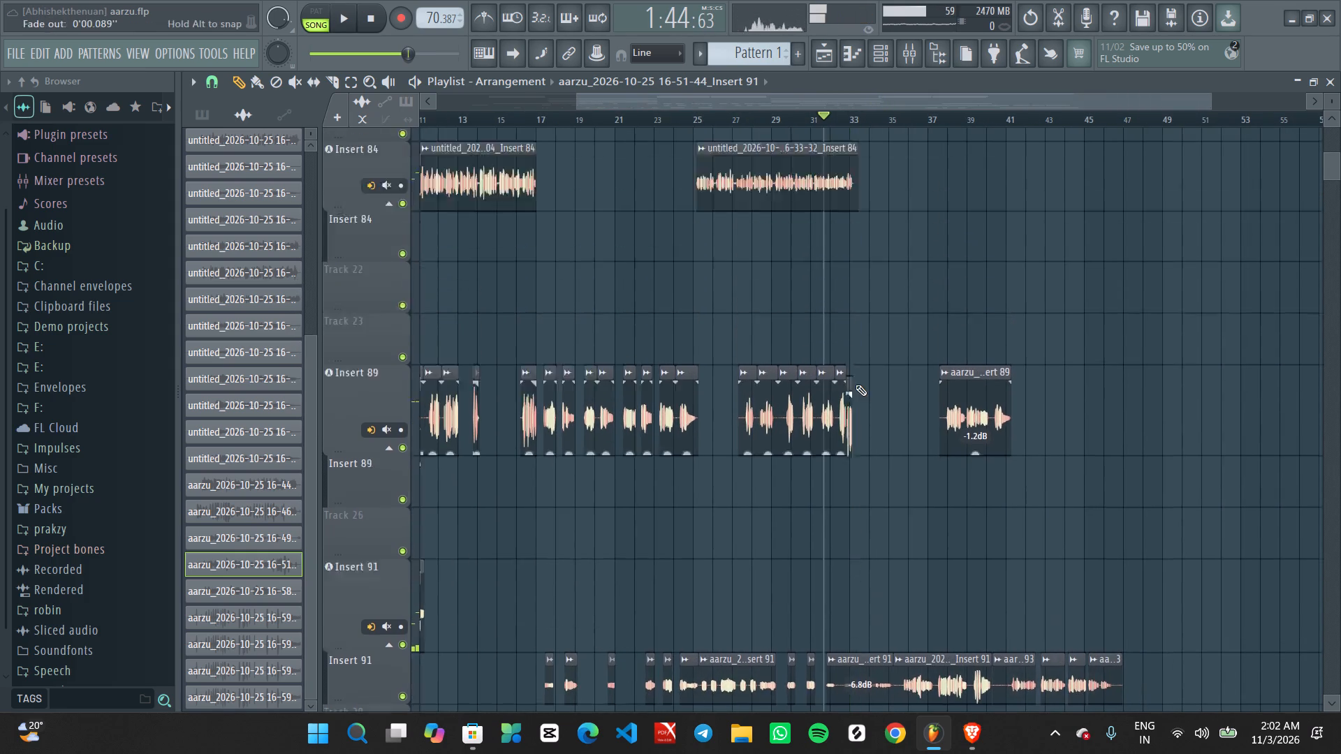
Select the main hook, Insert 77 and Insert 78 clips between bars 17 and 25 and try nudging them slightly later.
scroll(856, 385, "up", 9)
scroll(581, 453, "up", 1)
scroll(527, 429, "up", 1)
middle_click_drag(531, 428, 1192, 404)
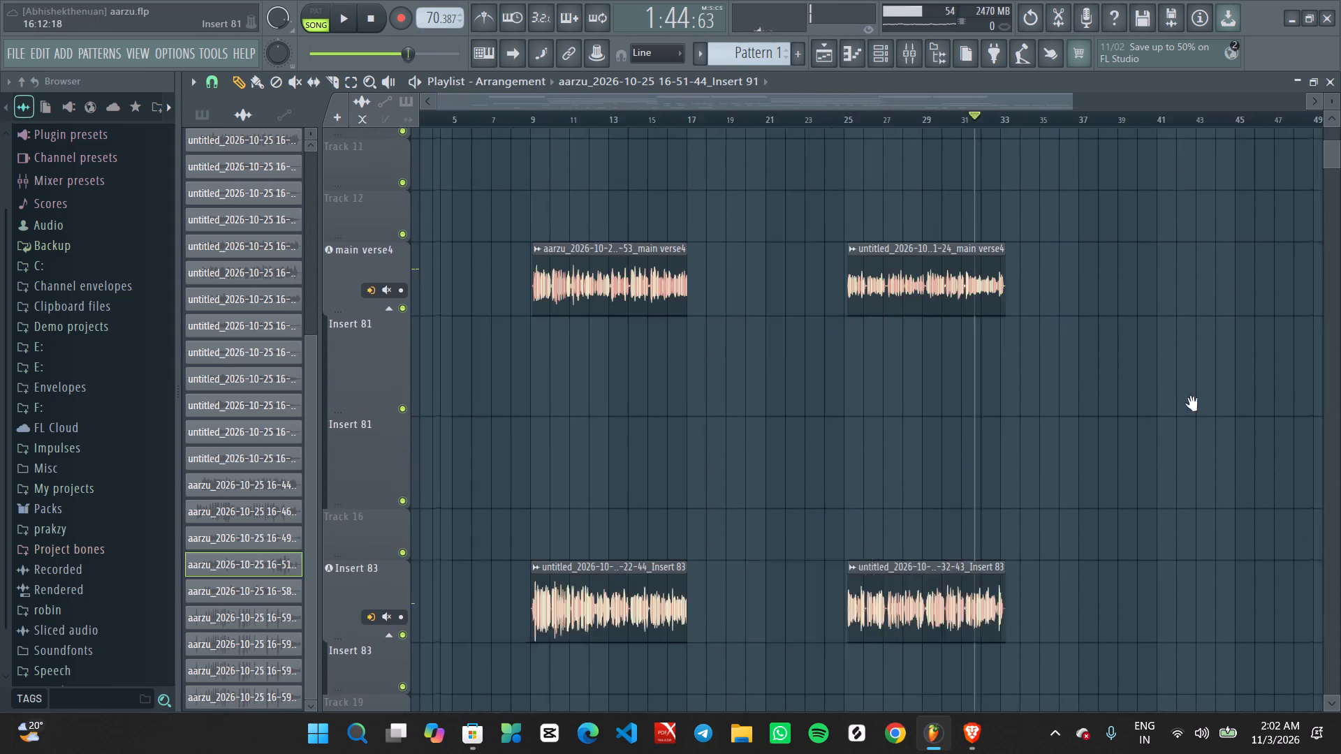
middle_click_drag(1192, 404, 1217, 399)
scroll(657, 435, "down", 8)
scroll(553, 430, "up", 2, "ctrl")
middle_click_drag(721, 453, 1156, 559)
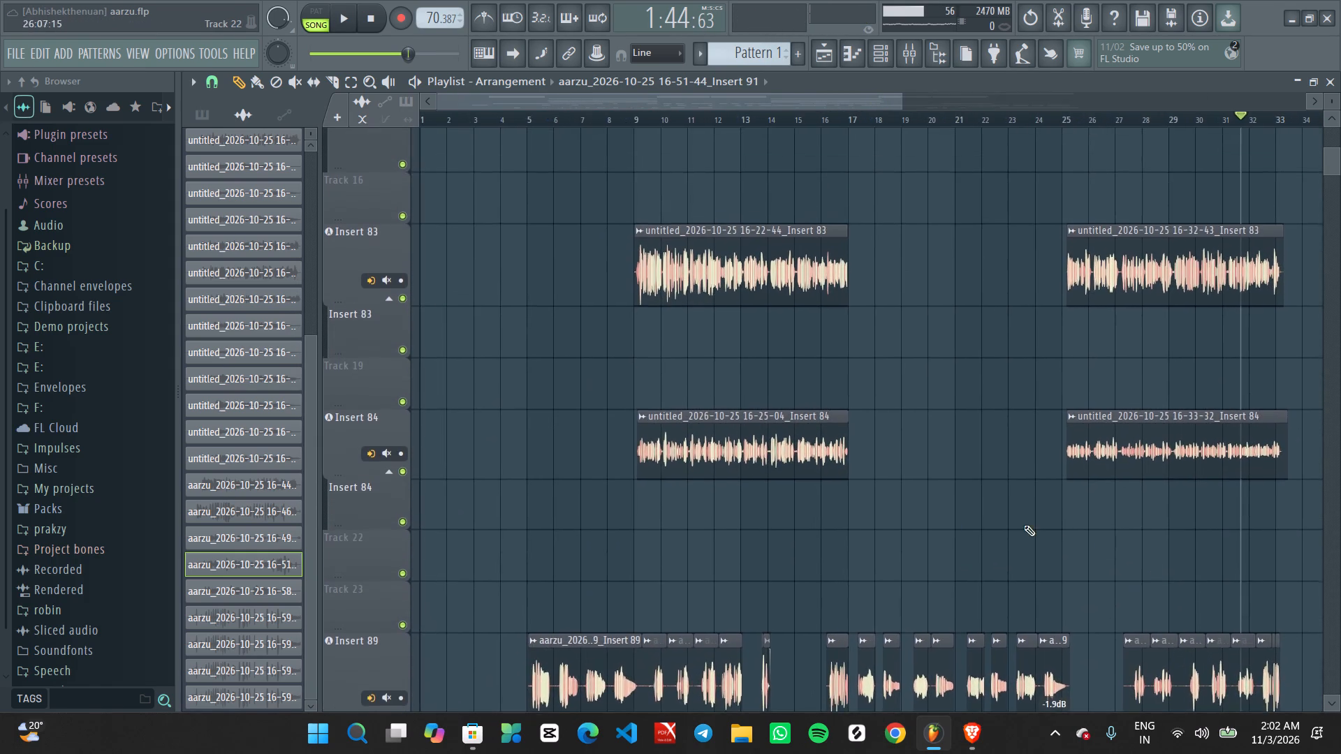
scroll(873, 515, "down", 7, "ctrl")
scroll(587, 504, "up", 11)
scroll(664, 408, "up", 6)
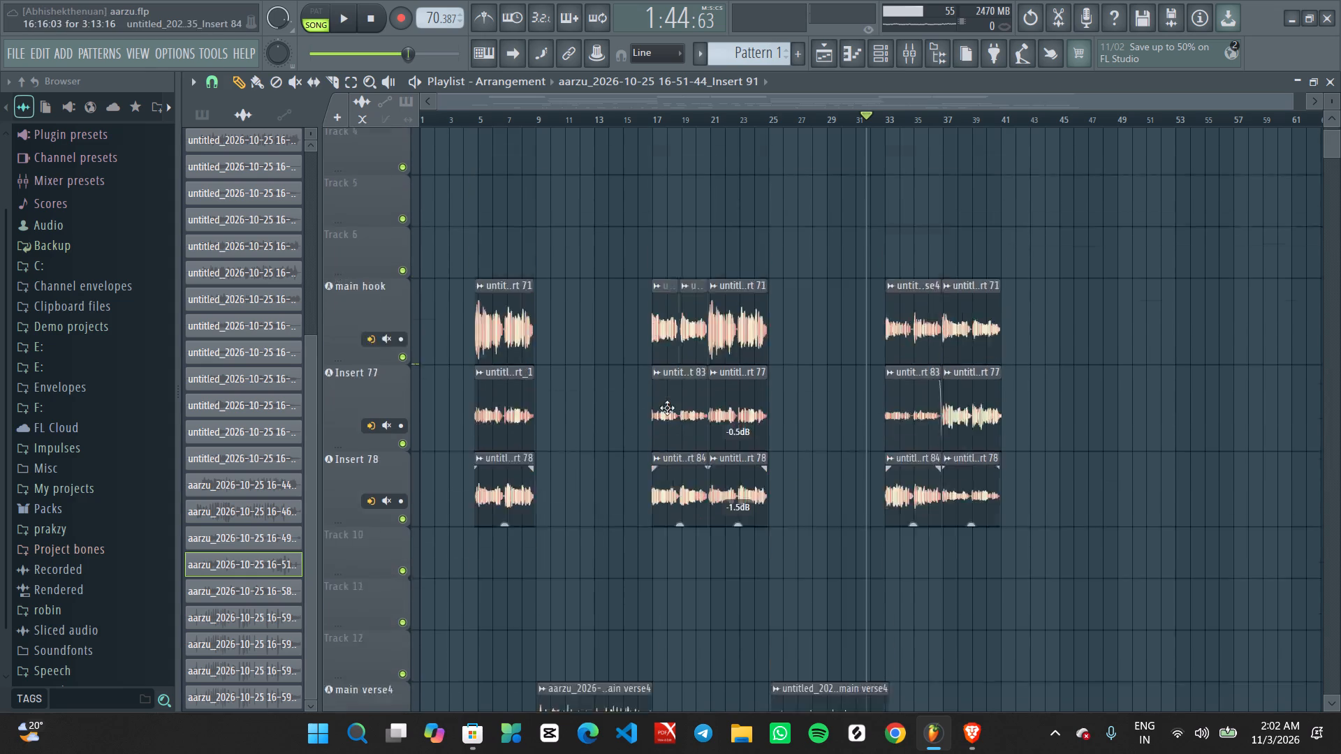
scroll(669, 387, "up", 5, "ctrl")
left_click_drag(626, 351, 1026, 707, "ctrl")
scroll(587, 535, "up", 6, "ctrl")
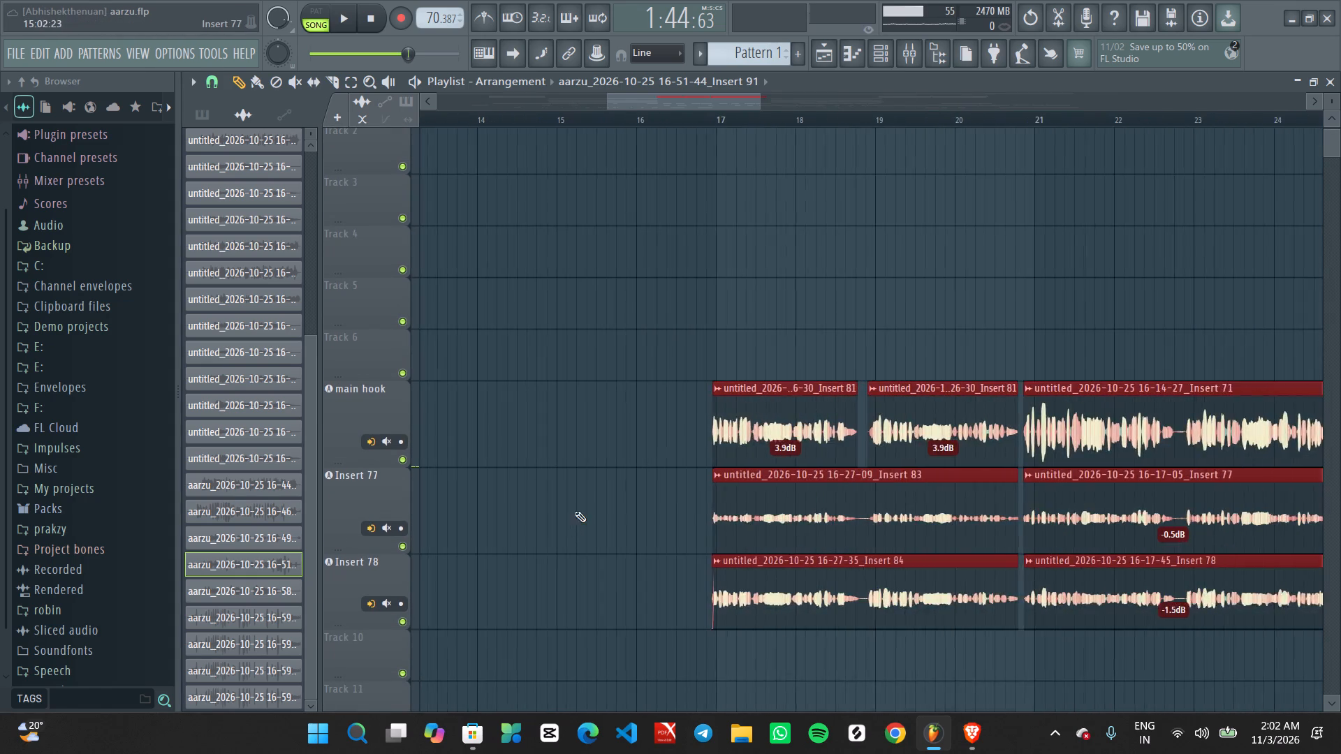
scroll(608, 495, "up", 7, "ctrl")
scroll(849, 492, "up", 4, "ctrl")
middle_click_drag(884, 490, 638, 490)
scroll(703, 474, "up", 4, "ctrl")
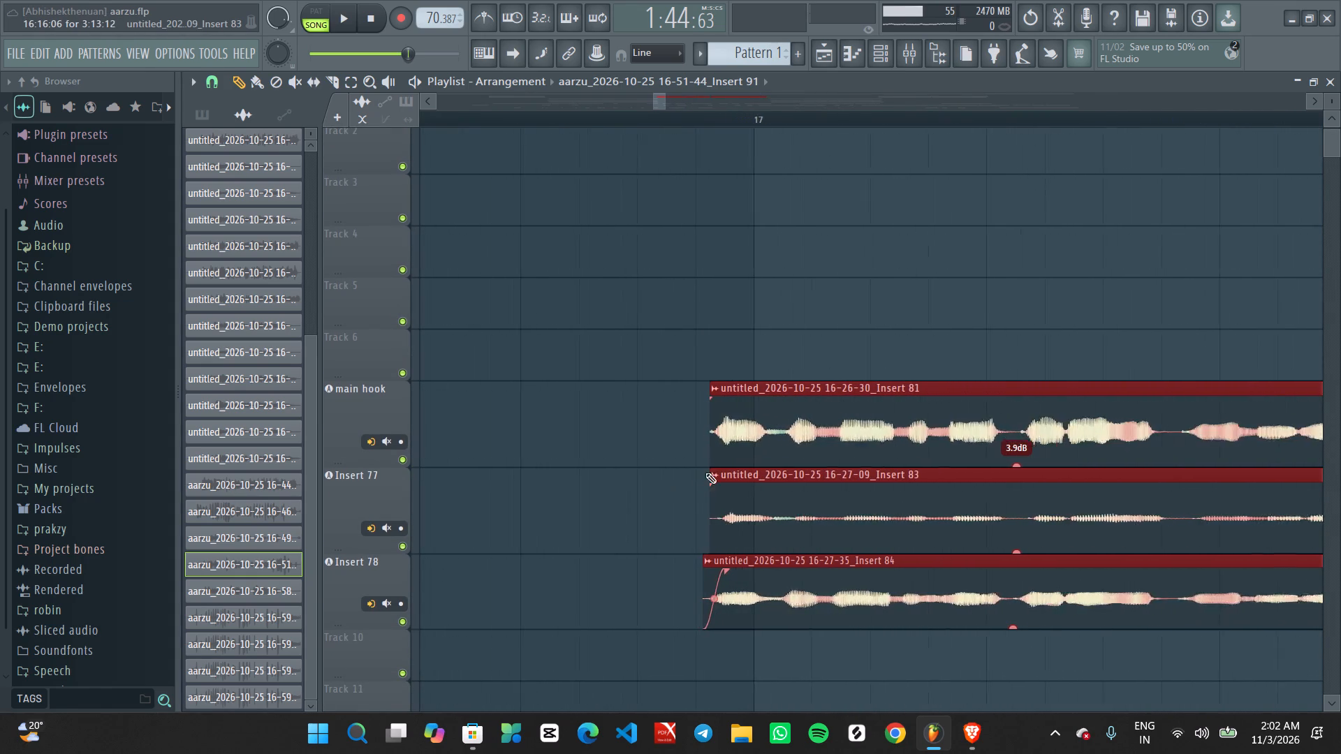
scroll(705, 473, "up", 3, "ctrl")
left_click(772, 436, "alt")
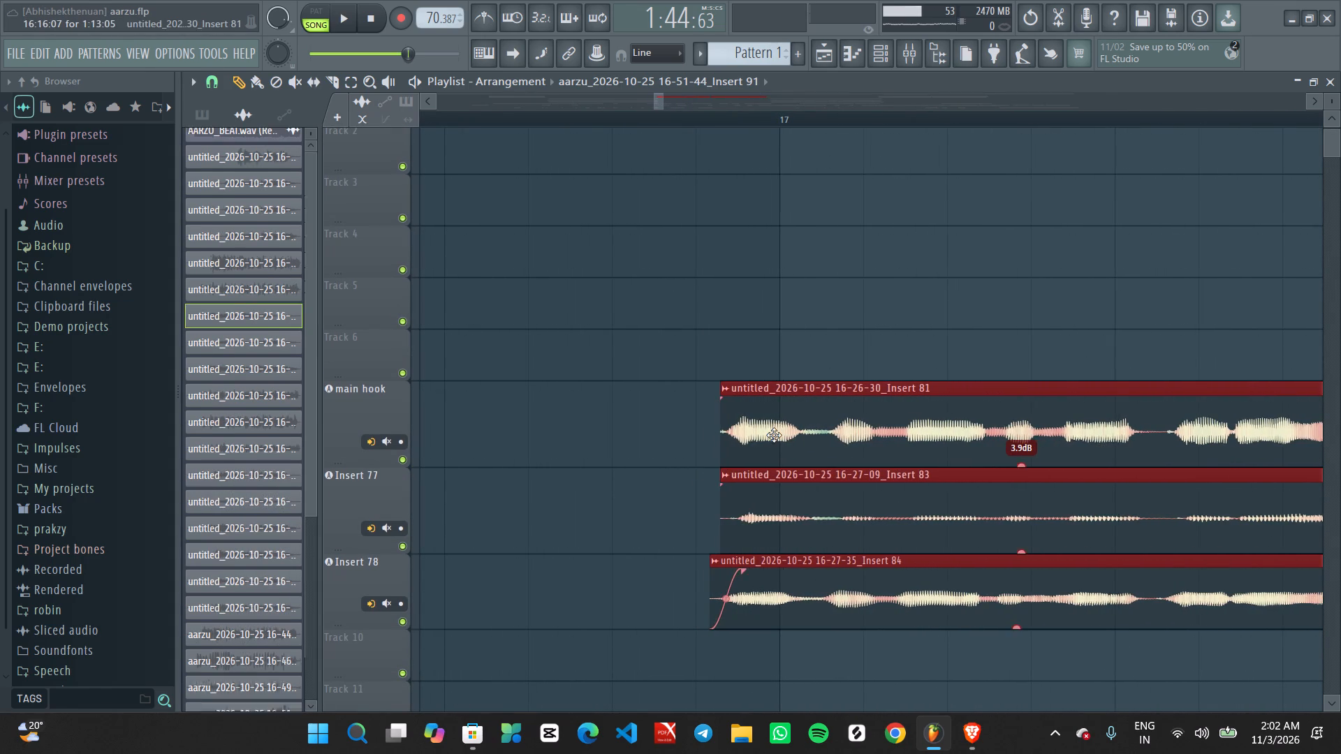
Play the hook from about bar 16.7, clear the clip selection, and stop playback.
scroll(773, 434, "down", 5, "ctrl")
left_click(658, 123)
key("space")
scroll(697, 217, "down", 4, "ctrl")
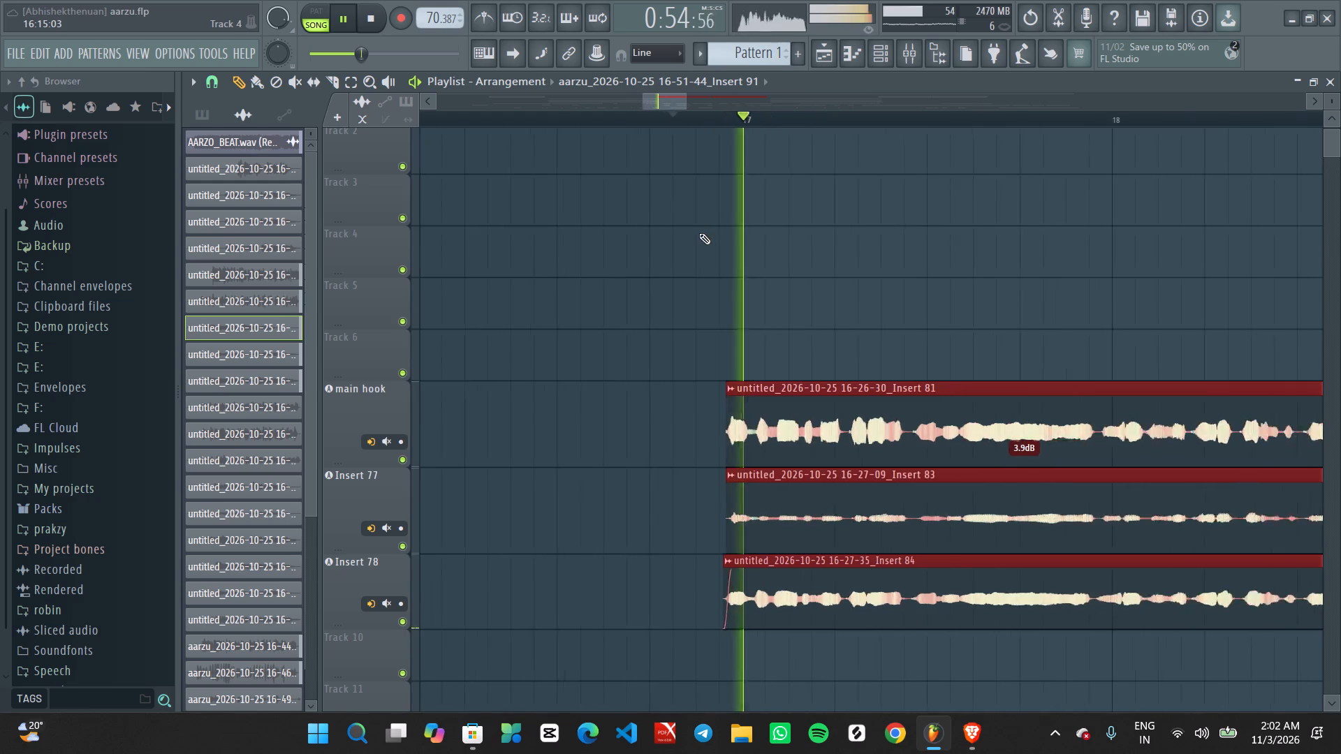
scroll(699, 233, "down", 5, "ctrl")
scroll(719, 295, "down", 6, "ctrl")
left_click(721, 297, "ctrl")
scroll(742, 340, "up", 6, "ctrl")
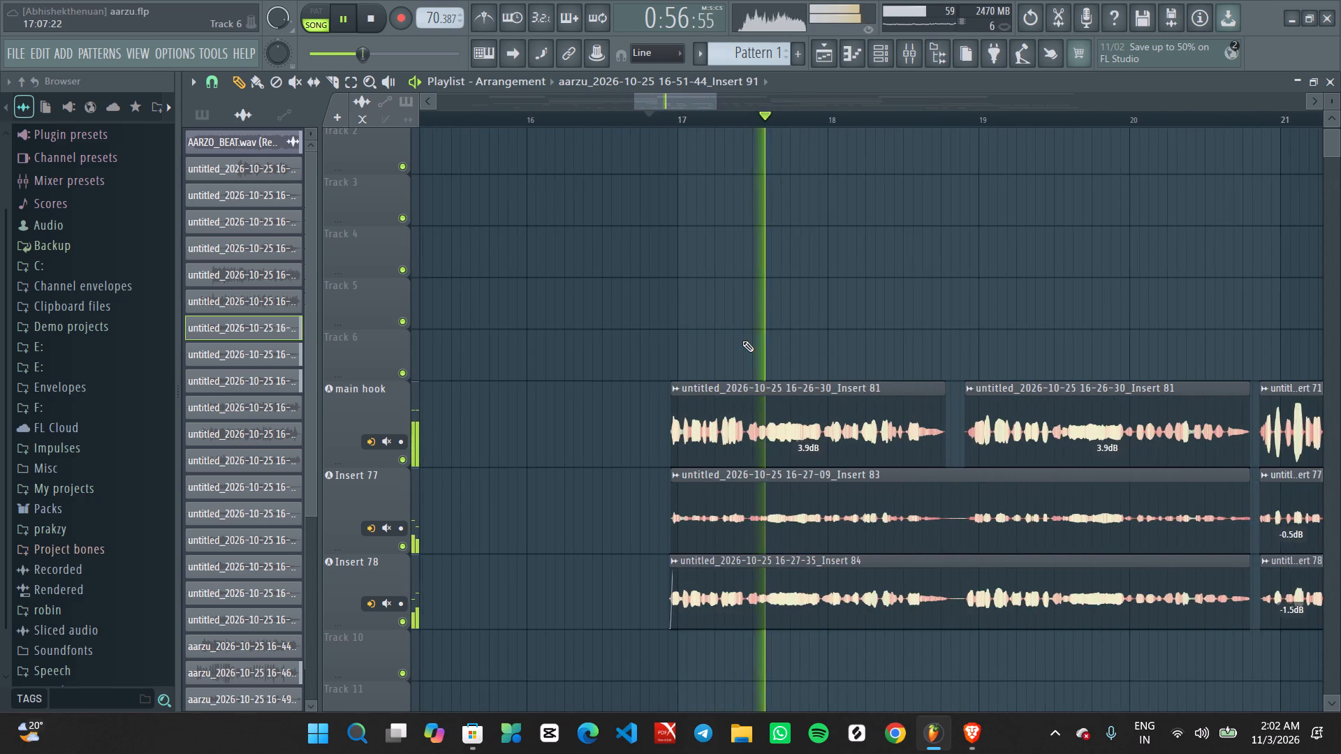
scroll(742, 341, "down", 9, "ctrl")
scroll(764, 354, "up", 4, "ctrl")
key("space")
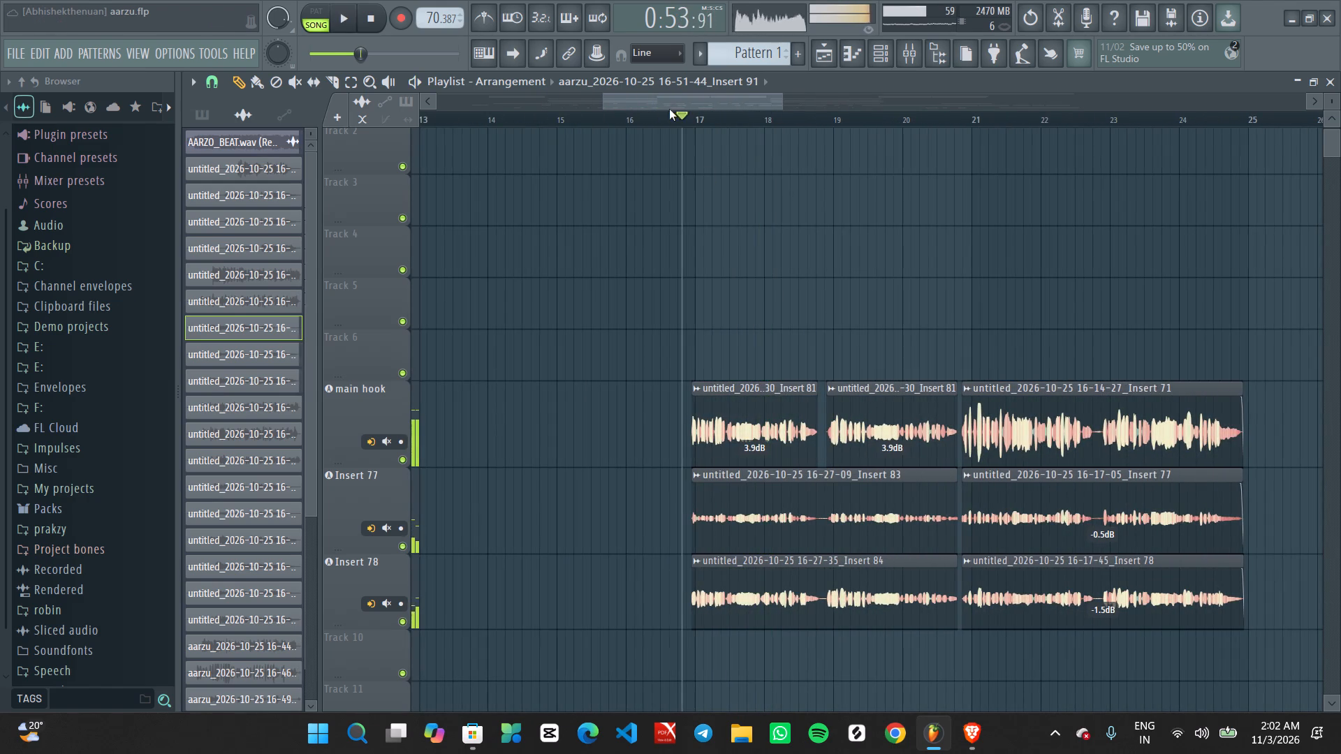
Replay the hook entry from about bar 16.5, checking the layers around bar 17, and stop playback.
left_click(668, 110)
key("space")
scroll(689, 255, "up", 7, "ctrl")
scroll(740, 318, "up", 7, "ctrl")
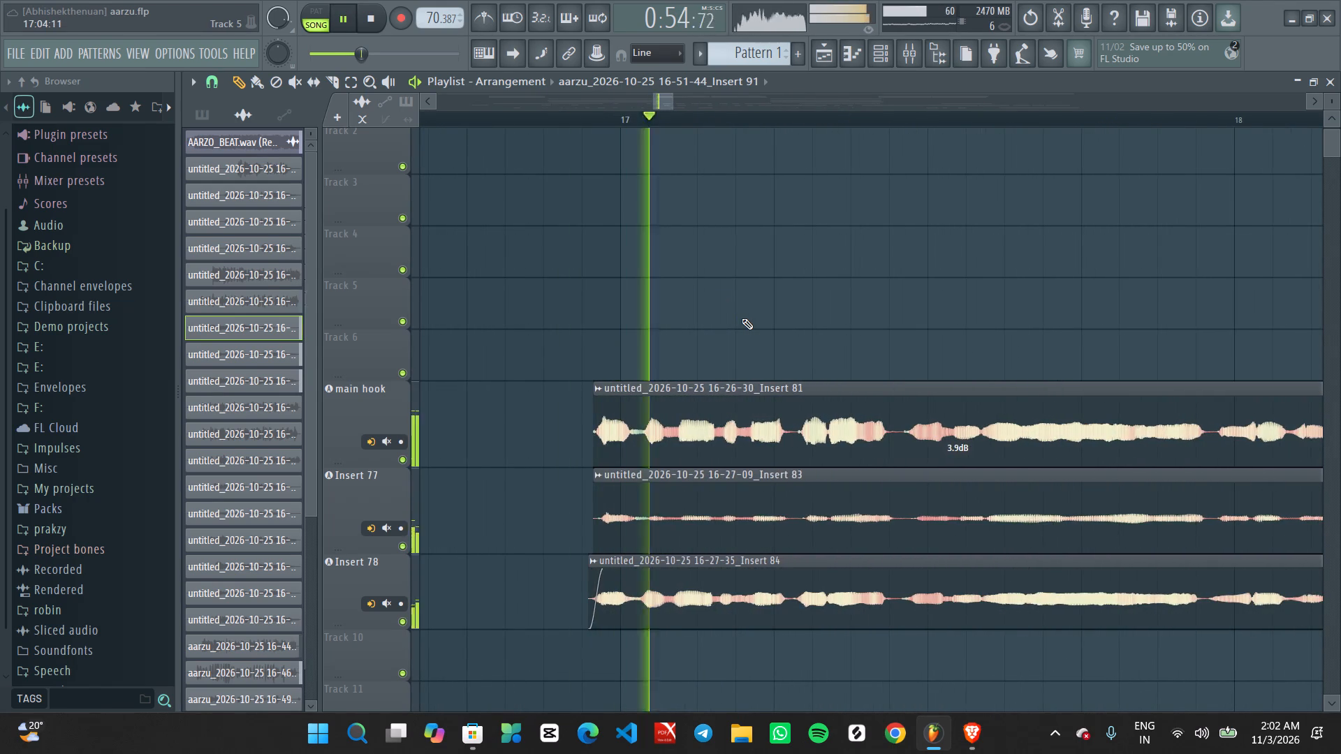
scroll(742, 318, "down", 4, "ctrl")
scroll(742, 318, "up", 1, "ctrl")
scroll(742, 318, "down", 11, "ctrl")
scroll(860, 343, "down", 6, "ctrl")
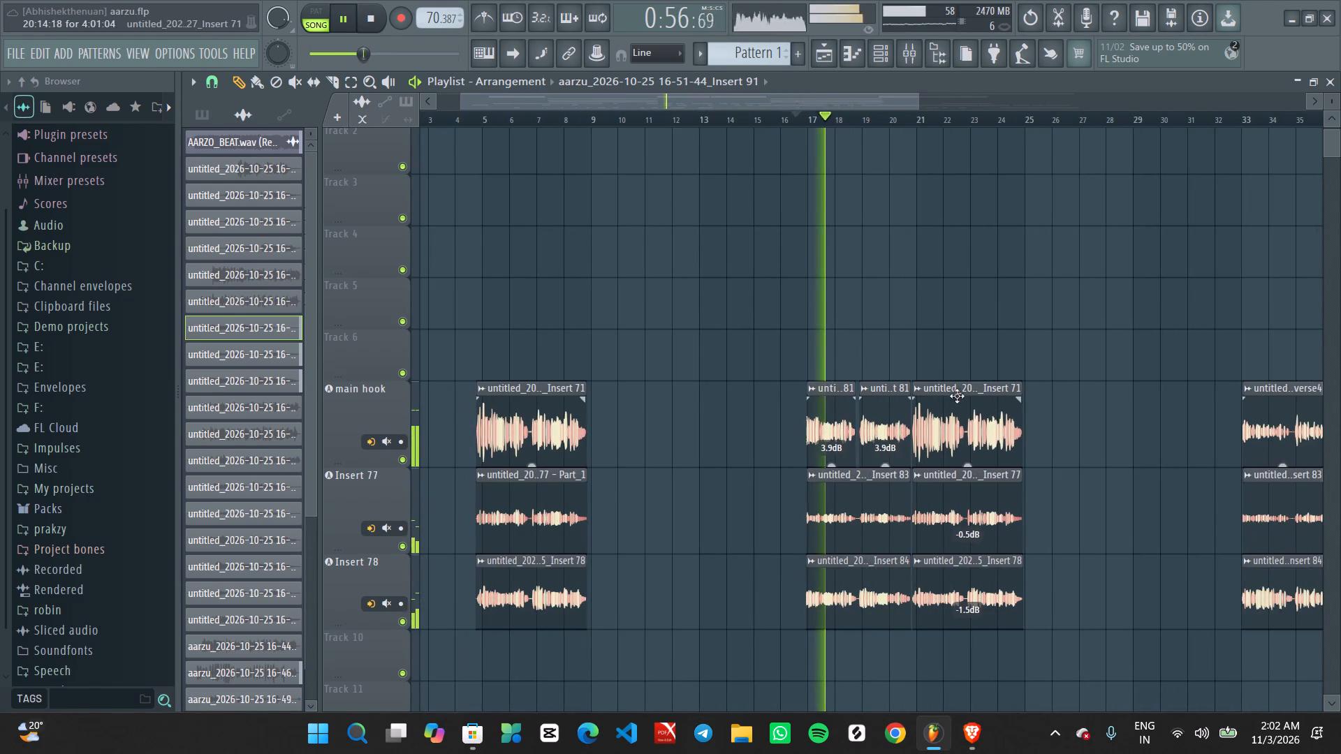
key("space")
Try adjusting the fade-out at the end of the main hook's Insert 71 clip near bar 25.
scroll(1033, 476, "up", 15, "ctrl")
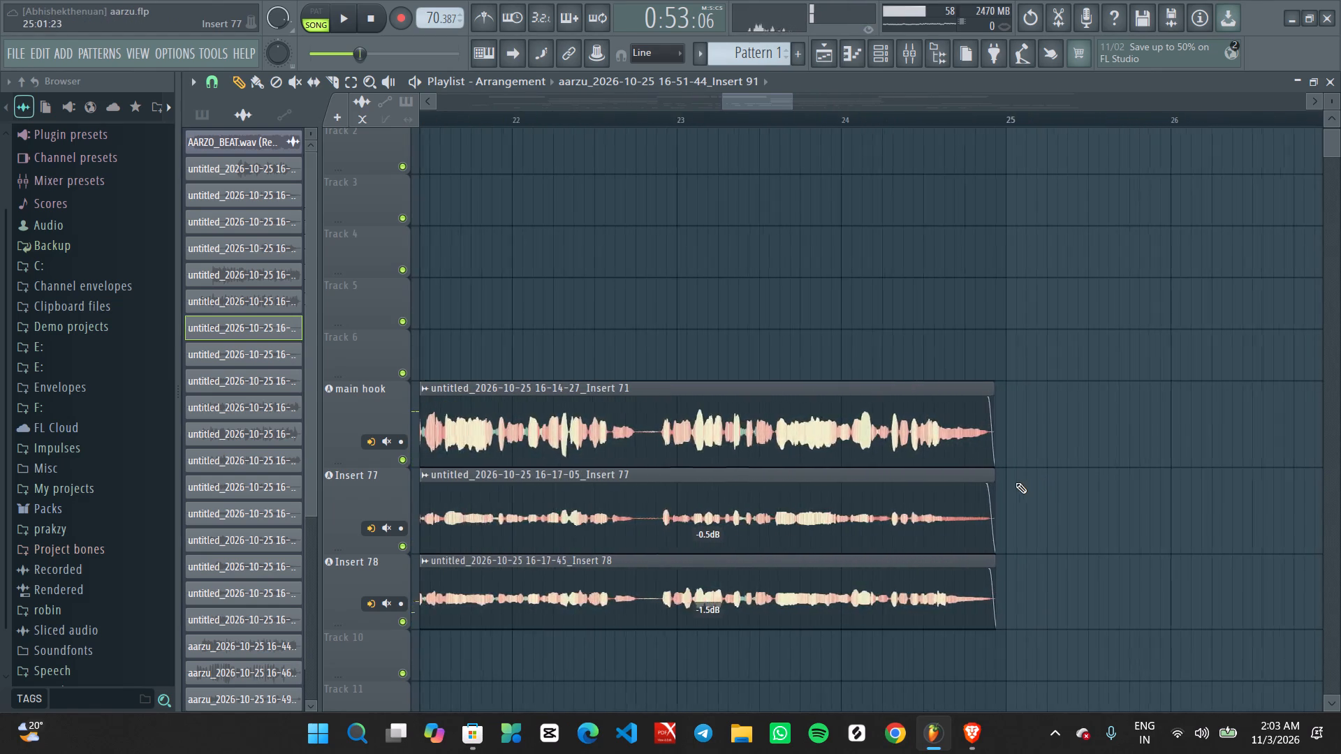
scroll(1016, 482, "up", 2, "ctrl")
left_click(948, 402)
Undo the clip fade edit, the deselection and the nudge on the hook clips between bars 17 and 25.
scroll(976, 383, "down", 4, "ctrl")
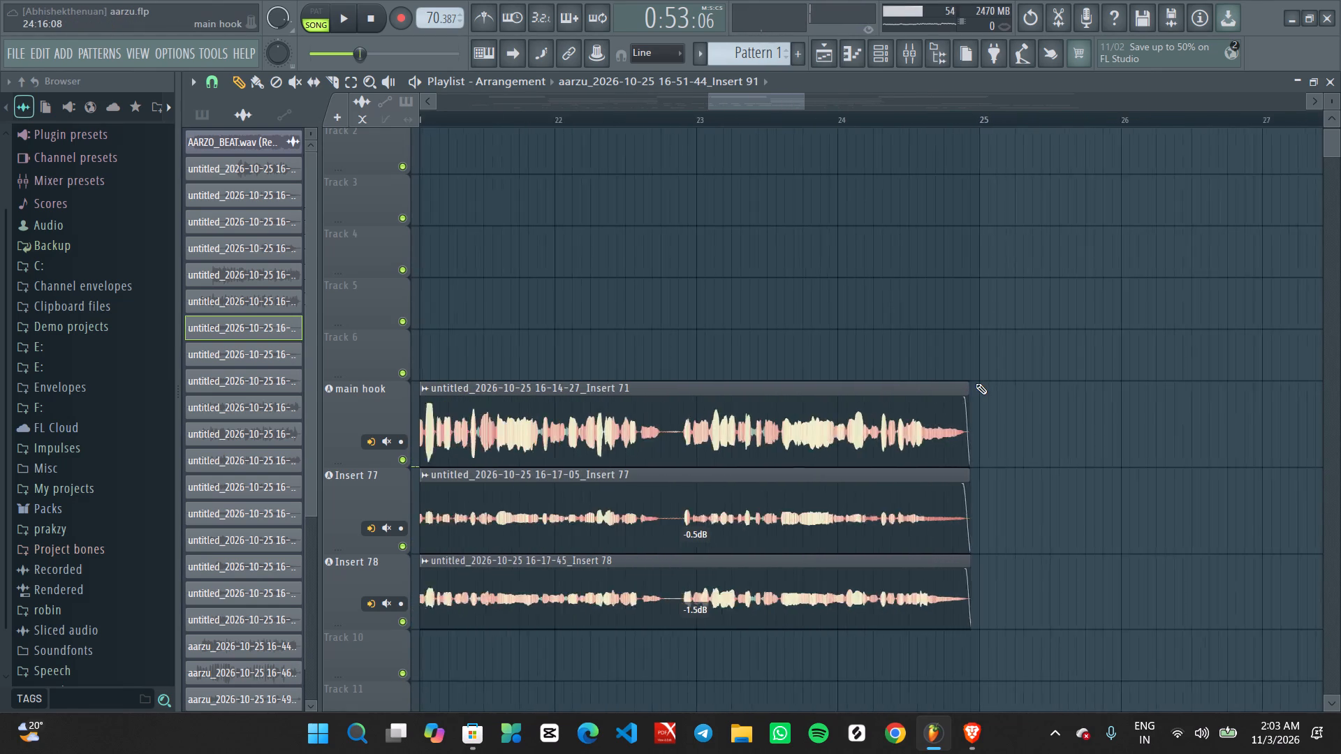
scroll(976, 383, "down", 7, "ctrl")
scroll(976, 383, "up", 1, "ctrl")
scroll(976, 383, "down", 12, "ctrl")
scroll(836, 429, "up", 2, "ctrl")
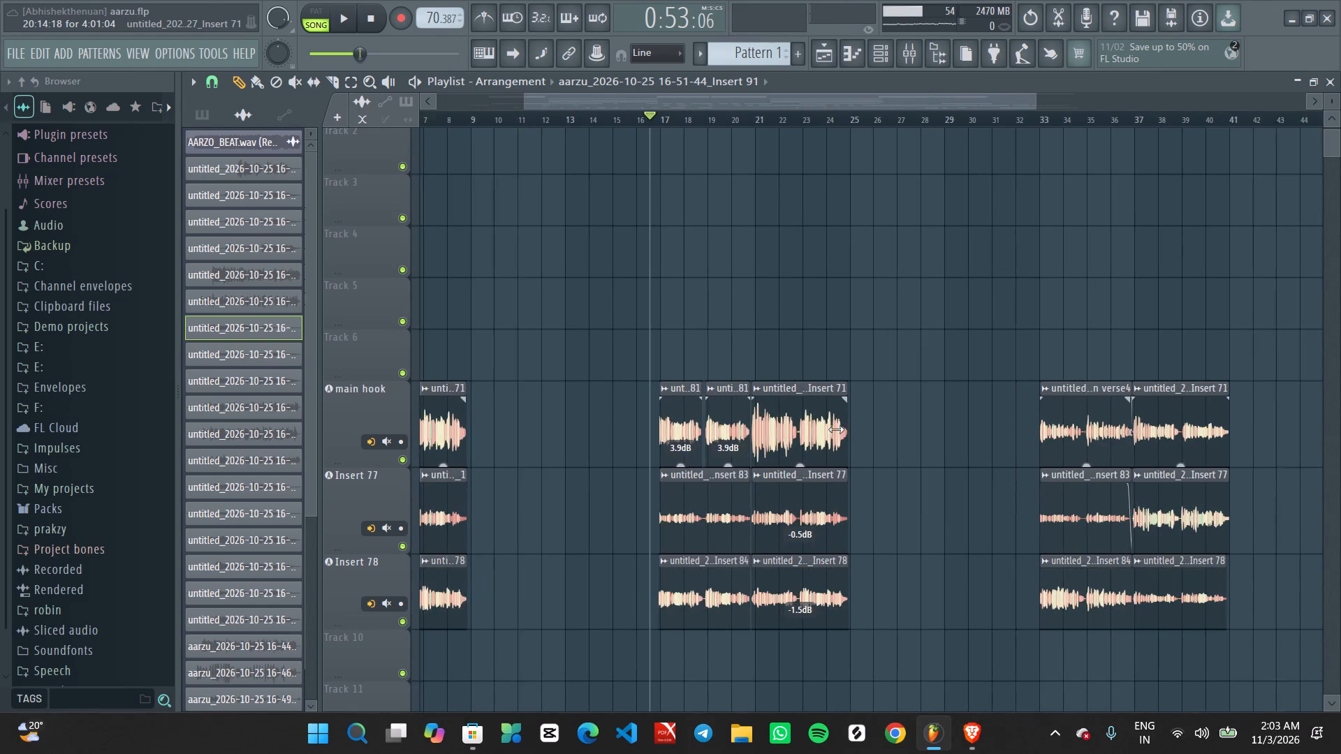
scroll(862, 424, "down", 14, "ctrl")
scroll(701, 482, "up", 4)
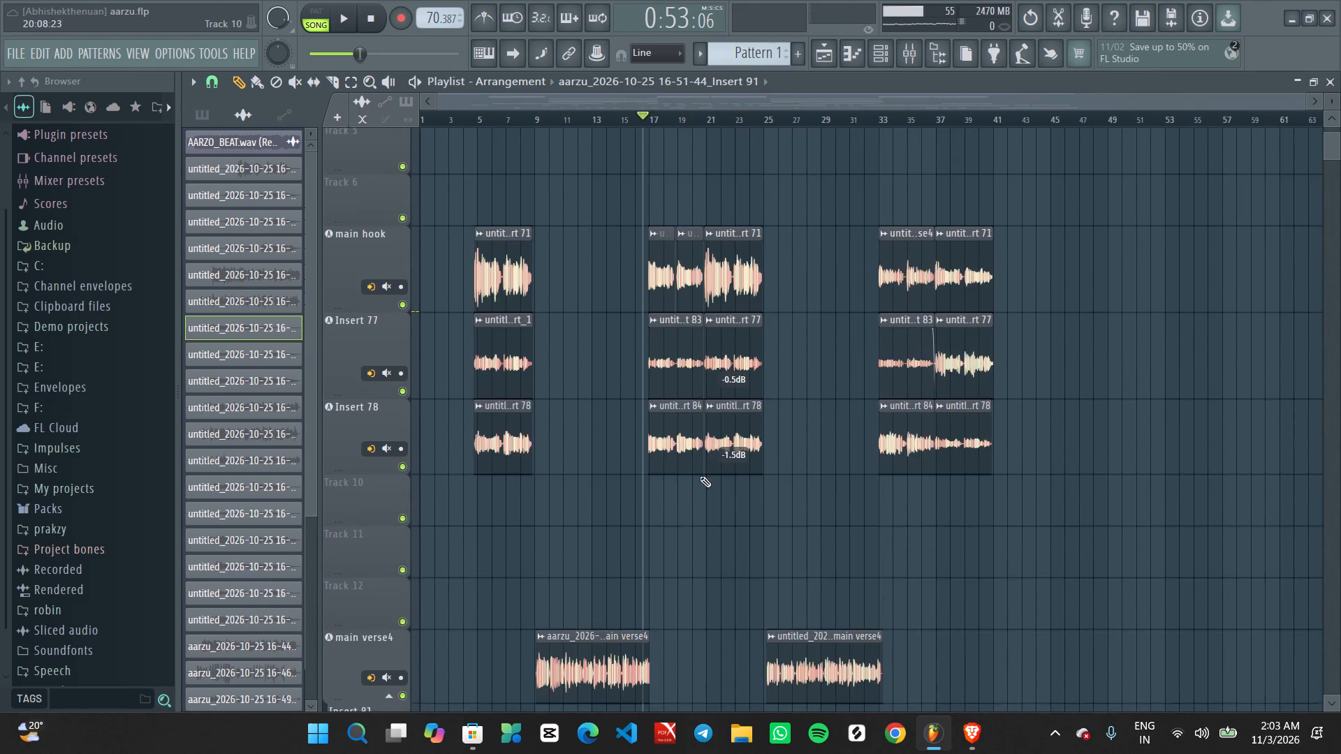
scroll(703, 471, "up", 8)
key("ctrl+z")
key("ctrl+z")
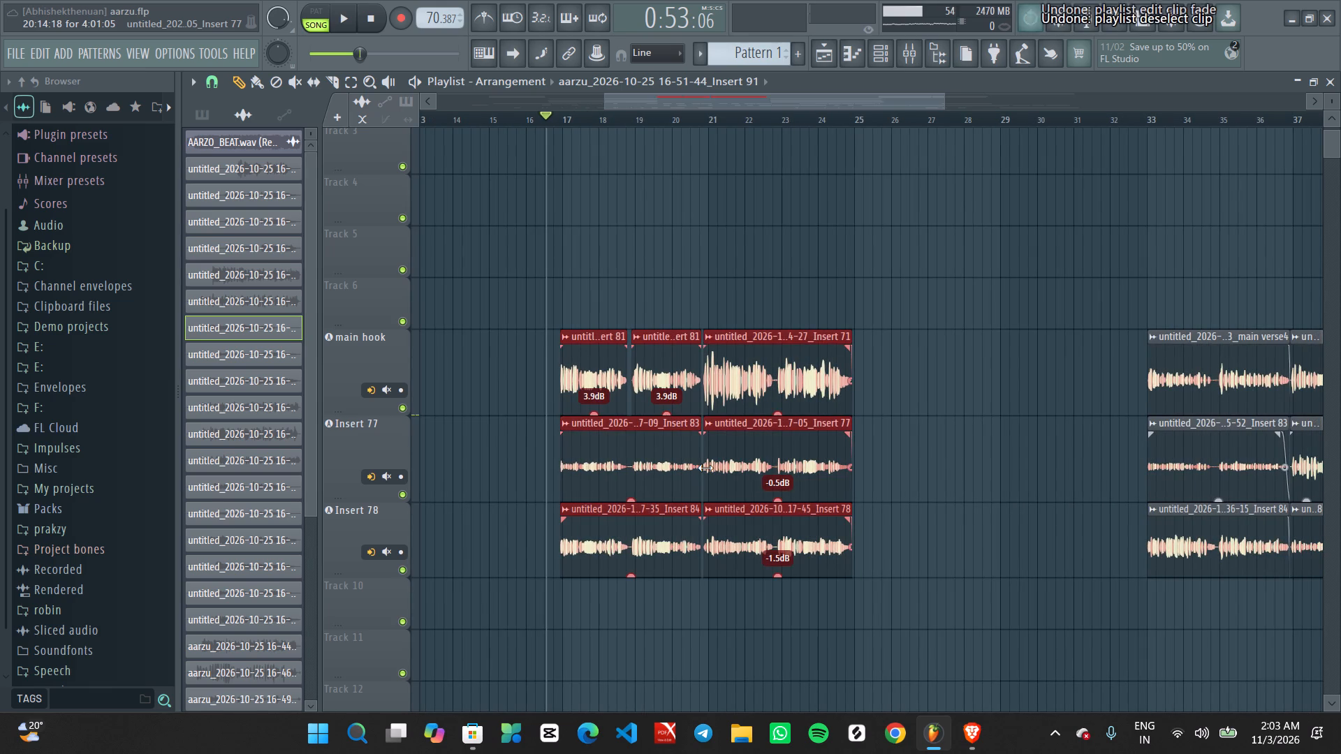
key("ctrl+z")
Play the hook layers from about bar 16.5 to check the vocal entry at bar 17, and stop playback.
scroll(708, 467, "up", 13, "ctrl")
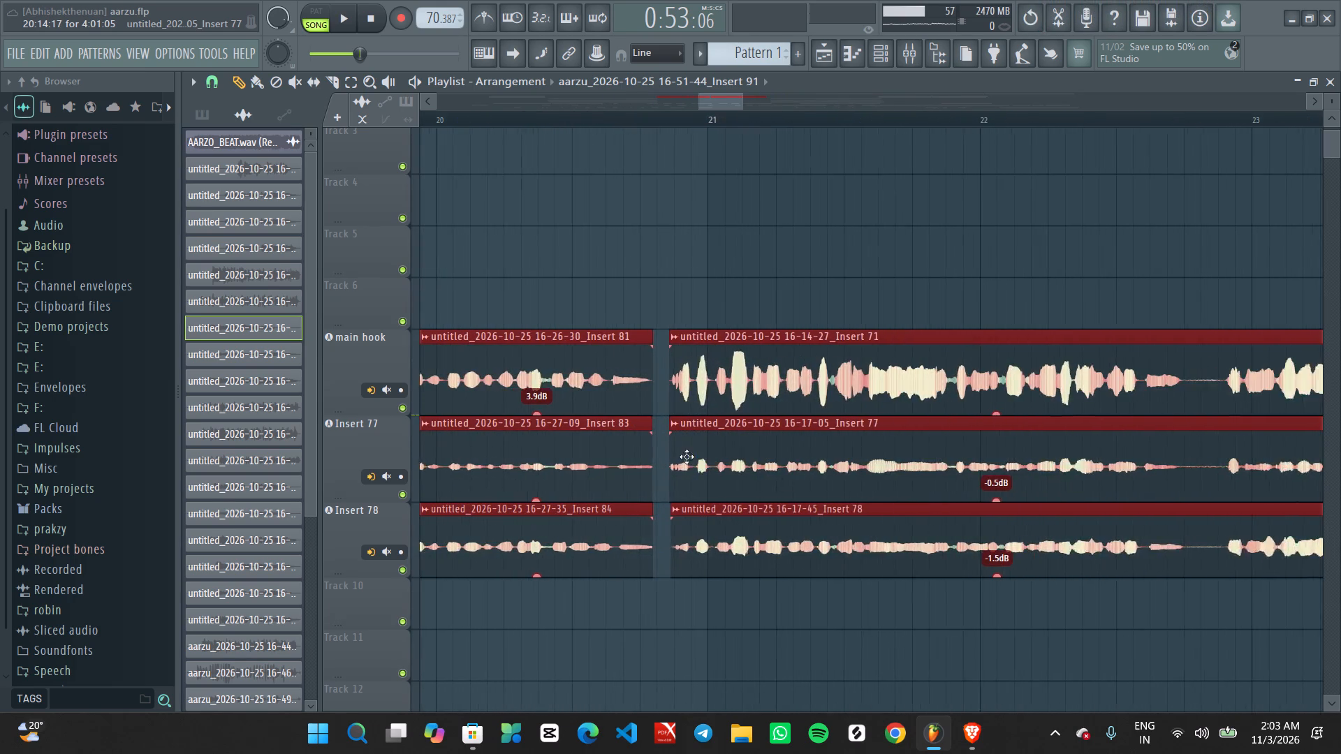
middle_click_drag(675, 452, 1178, 452)
scroll(734, 438, "down", 8, "ctrl")
key("space")
scroll(538, 473, "up", 4, "ctrl")
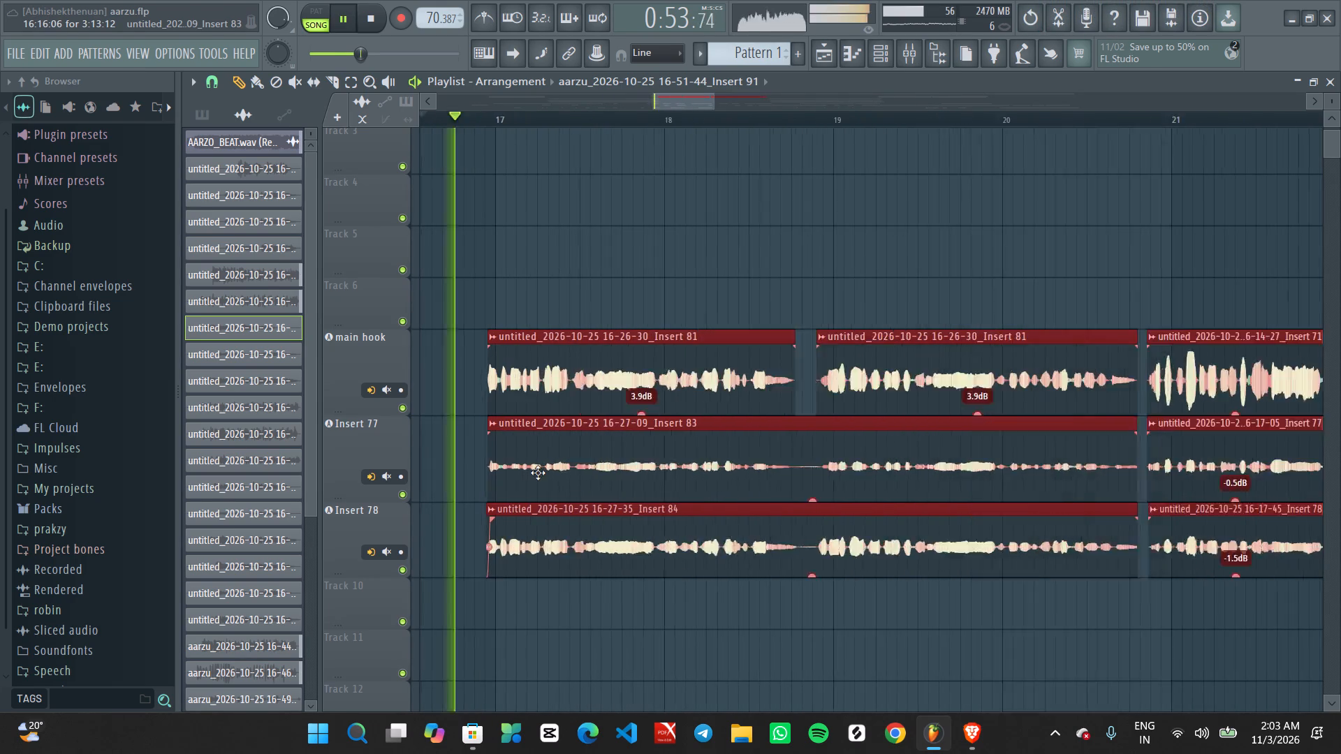
scroll(538, 473, "up", 8, "ctrl")
middle_click_drag(520, 482, 953, 480)
scroll(921, 476, "up", 3, "ctrl")
scroll(921, 476, "down", 7, "ctrl")
key("space")
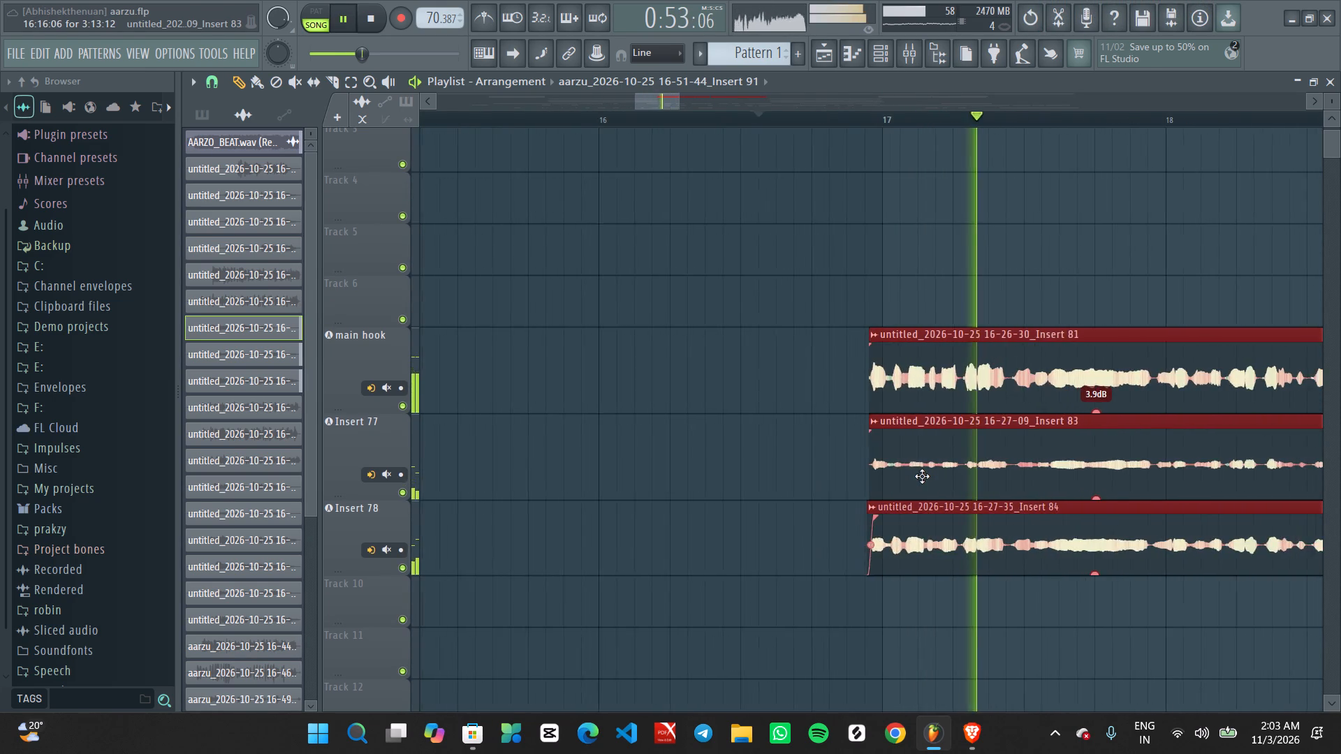
Undo the hook clip selection and the earlier clip fade edit.
scroll(1101, 480, "down", 2, "ctrl")
scroll(1092, 481, "up", 1, "ctrl")
scroll(1085, 482, "down", 9, "ctrl")
key("ctrl+z")
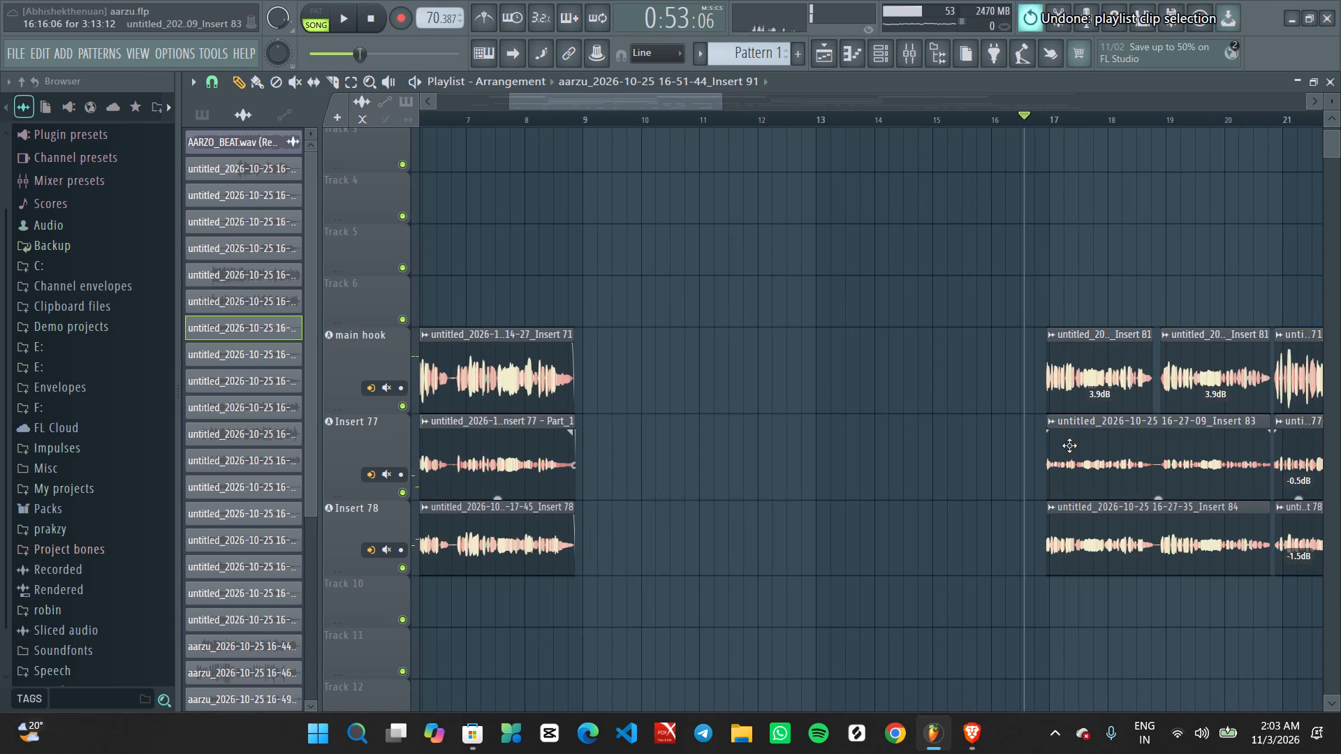
scroll(1079, 460, "up", 6, "ctrl")
middle_click_drag(1125, 466, 860, 452)
key("ctrl+z")
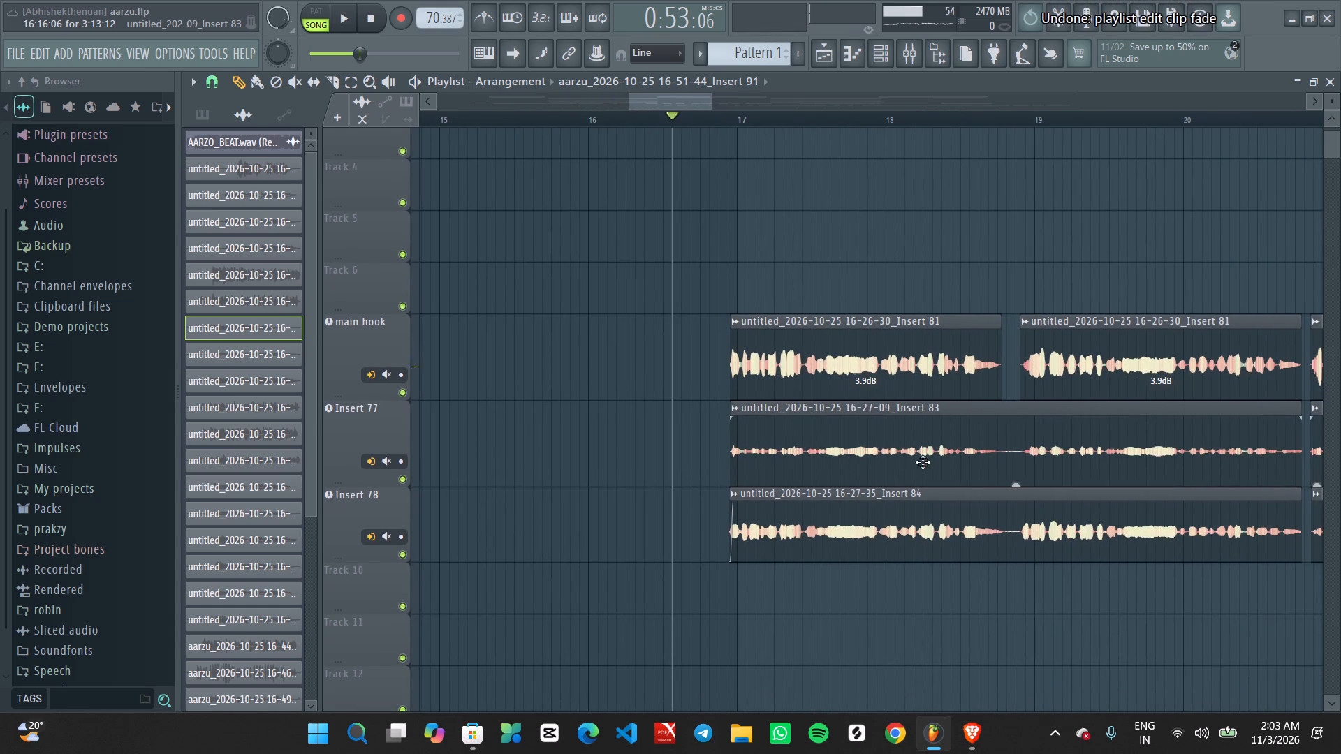
Play the hook layers from about bar 20.8 to check the Insert 71, 77 and 78 entry, and stop playback.
scroll(930, 463, "up", 1, "ctrl")
middle_click_drag(1094, 466, 605, 445)
scroll(994, 369, "down", 3, "ctrl")
scroll(1036, 387, "up", 4, "ctrl")
middle_click_drag(1073, 435, 878, 435)
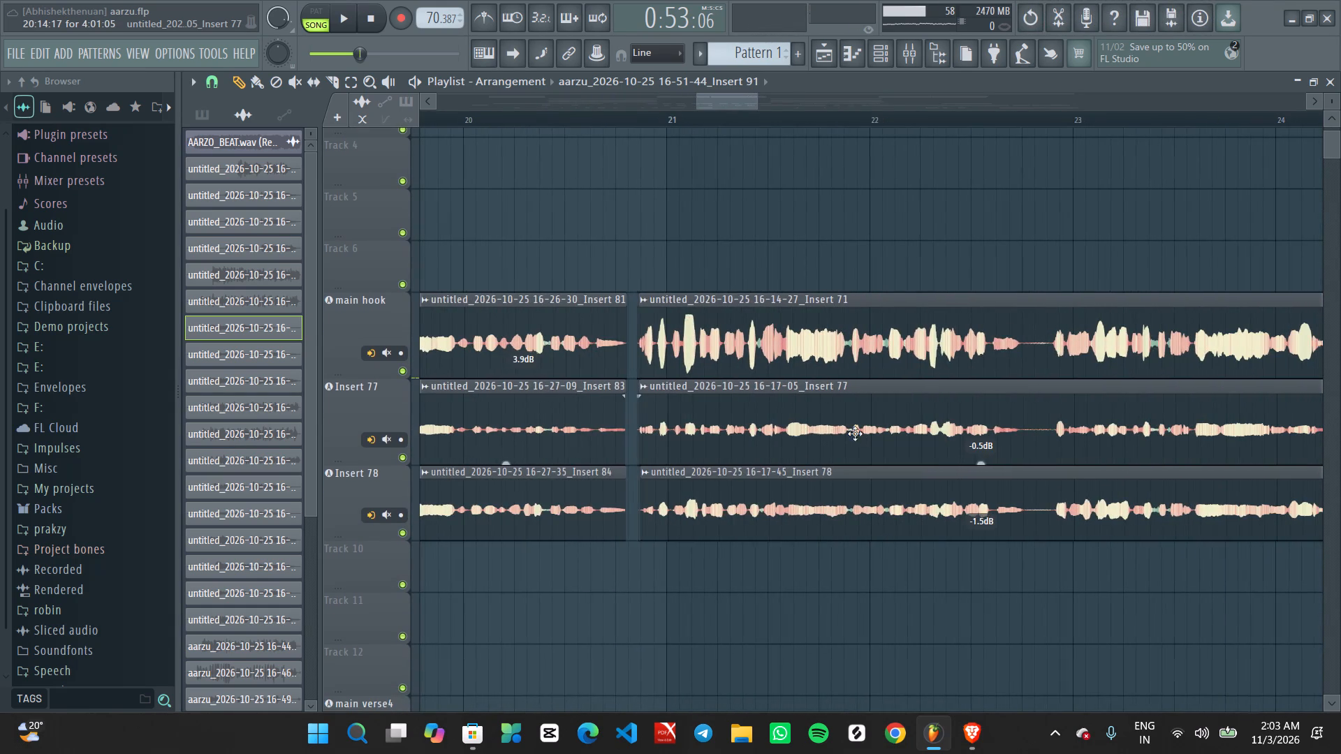
left_click(623, 117)
key("space")
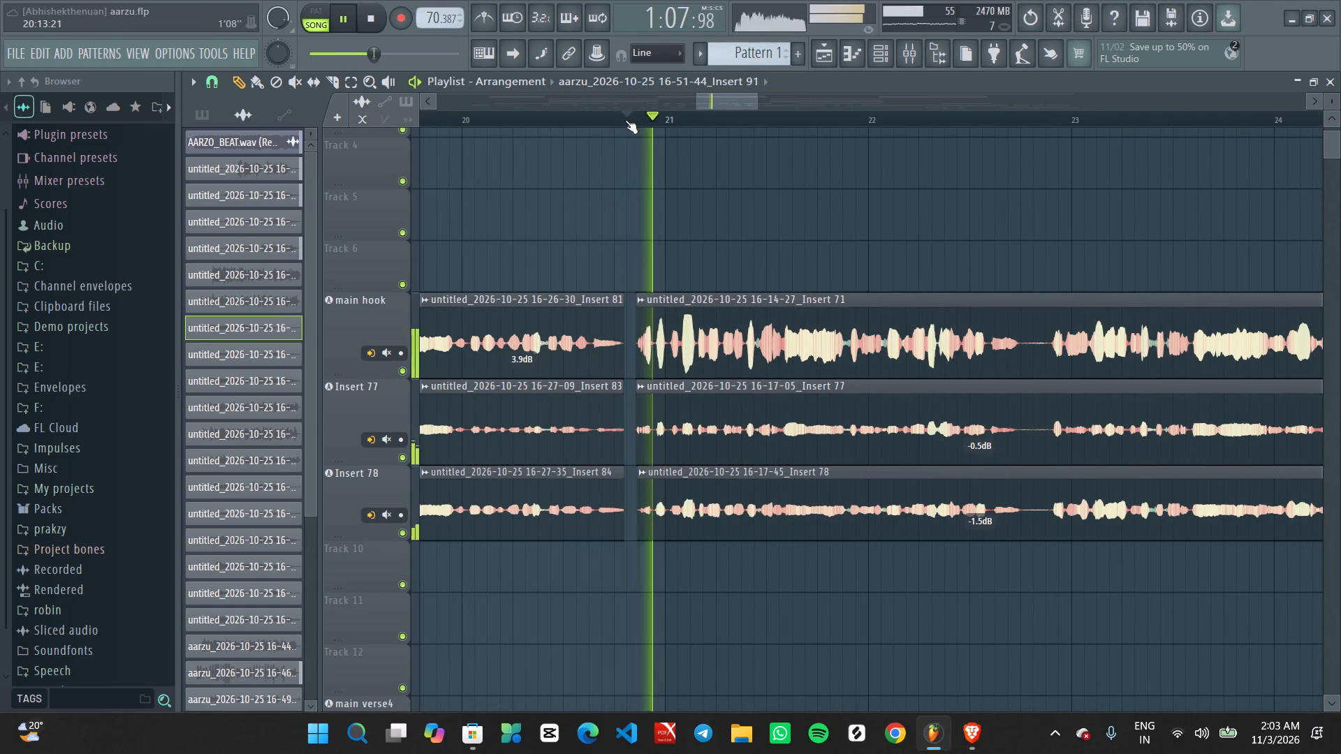
scroll(626, 121, "down", 1, "ctrl")
scroll(627, 121, "up", 1, "ctrl")
scroll(627, 123, "down", 3, "ctrl")
scroll(630, 138, "up", 1, "ctrl")
scroll(632, 145, "down", 2, "ctrl")
key("space")
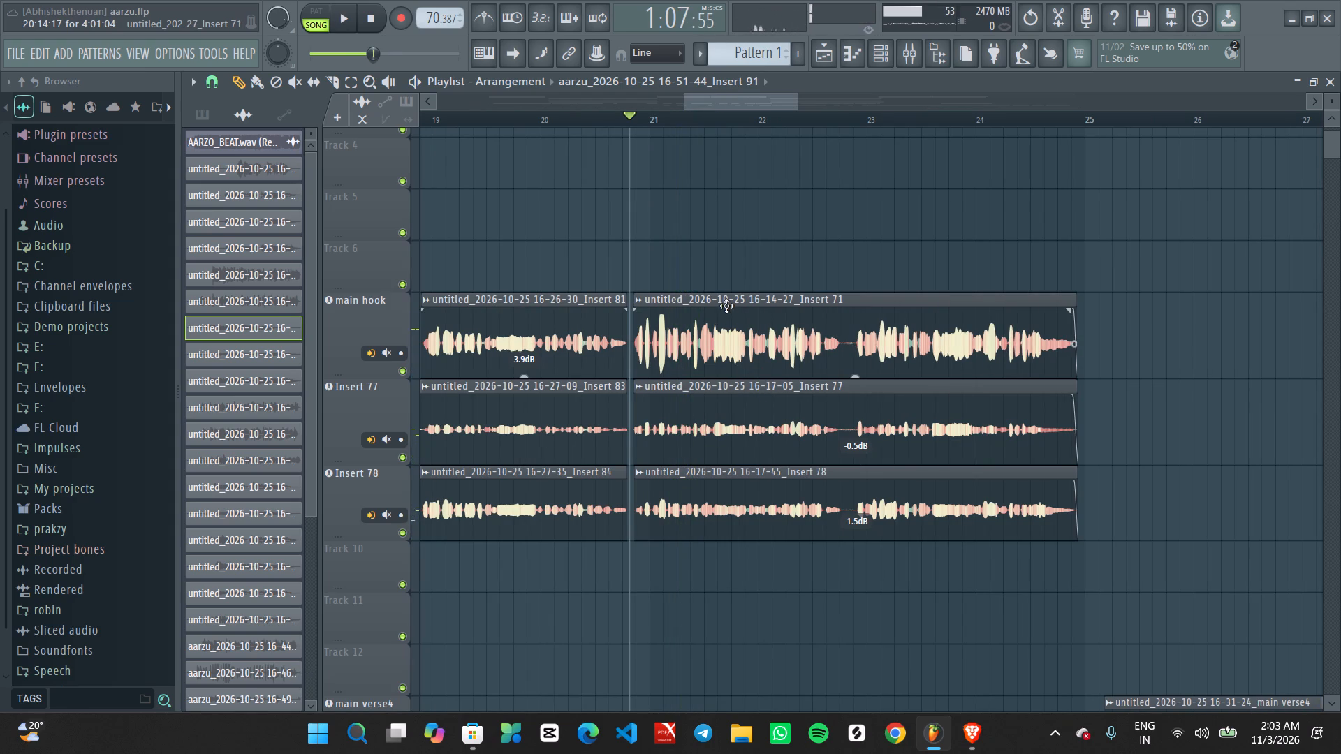
Select the Insert 71, 77 and 78 hook clips between bars 21 and 25 and nudge them together slightly later.
scroll(735, 314, "up", 4, "ctrl")
left_click_drag(715, 265, 921, 624, "ctrl")
scroll(606, 482, "up", 7, "ctrl")
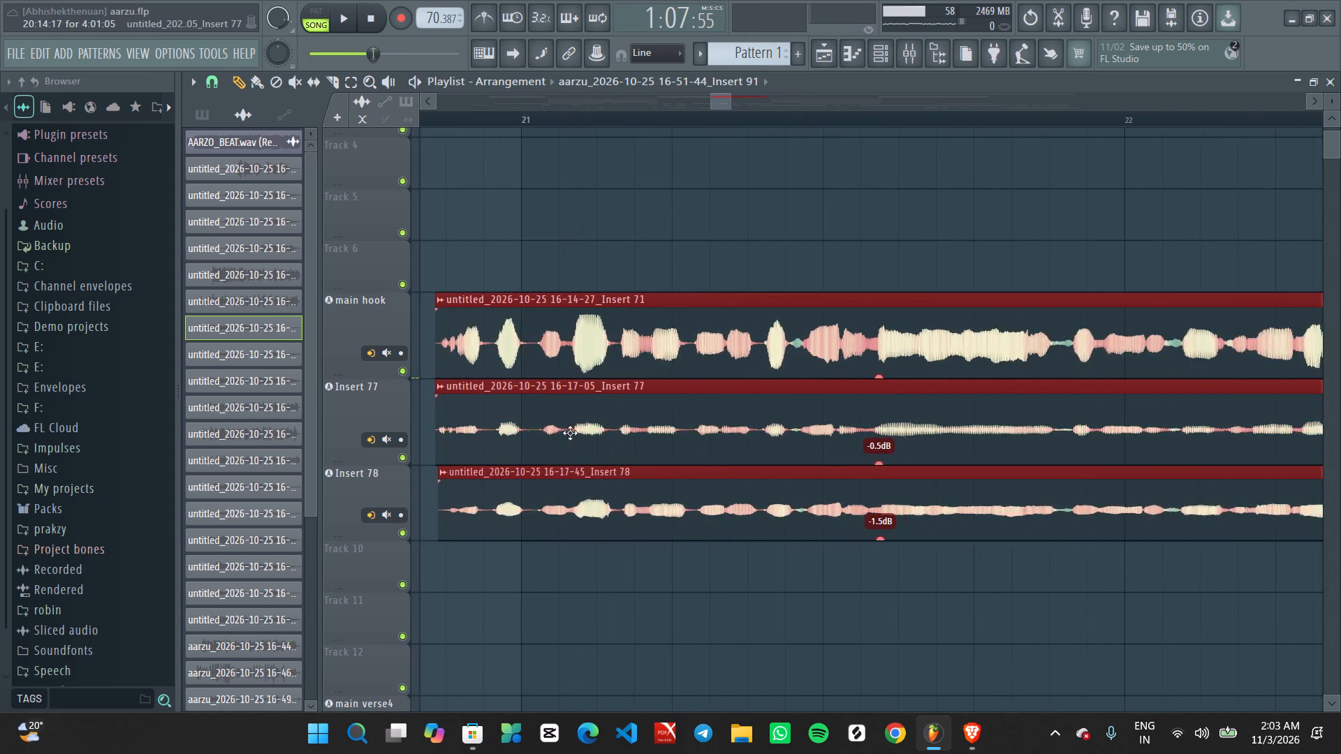
middle_click_drag(562, 434, 765, 467)
scroll(670, 419, "up", 7, "ctrl")
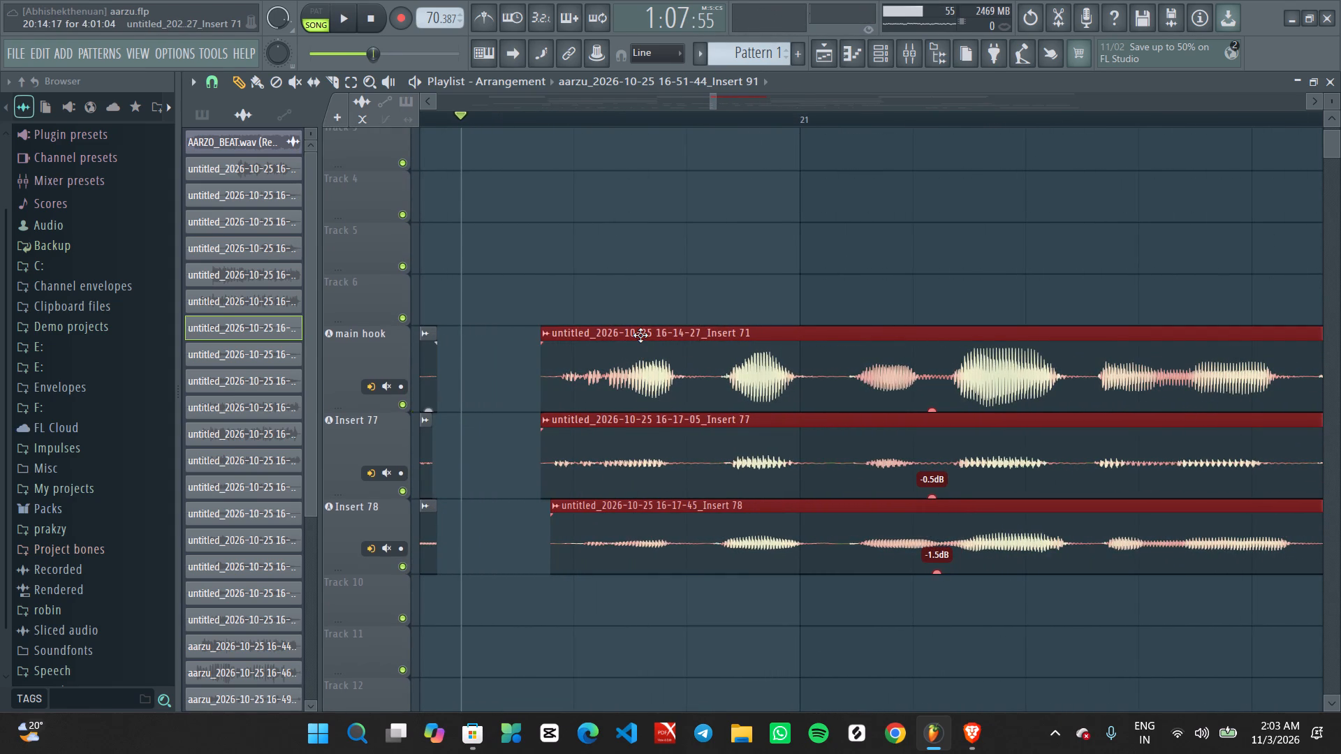
left_click_drag(640, 335, 638, 335, "alt")
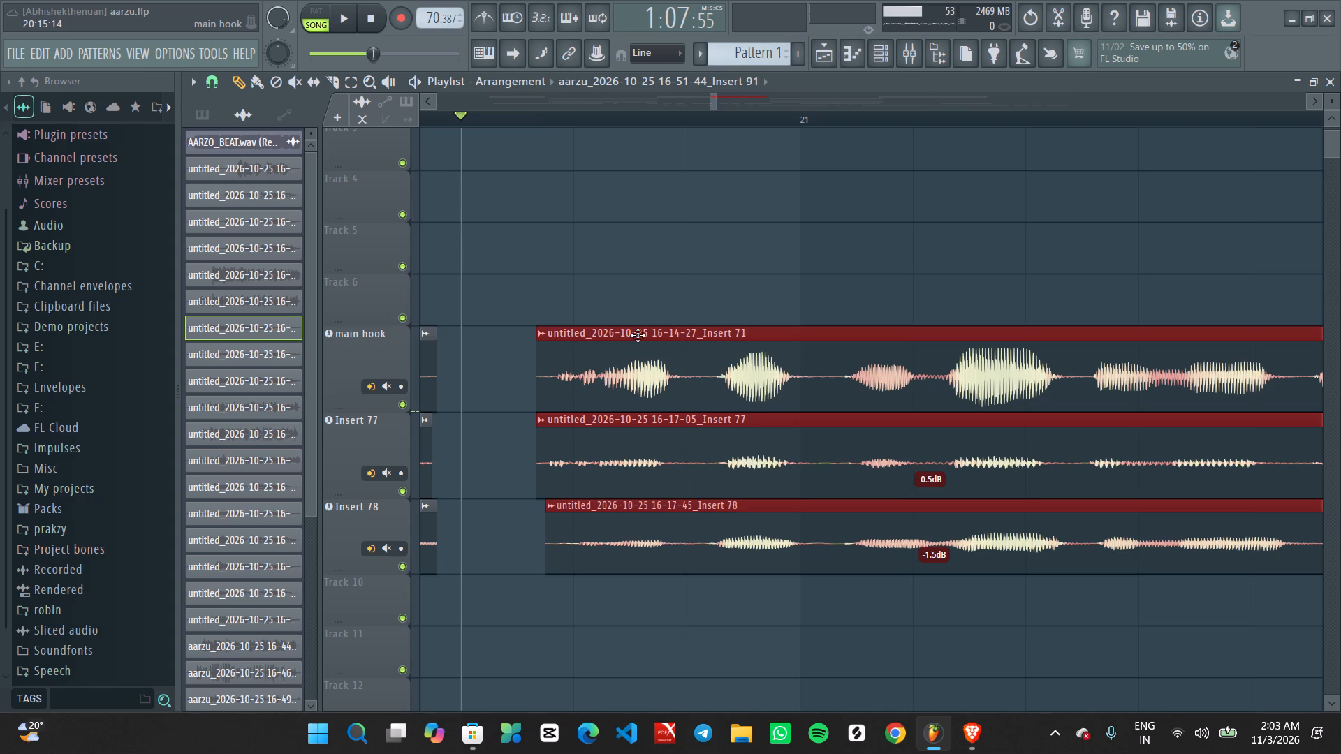
left_click_drag(638, 335, 645, 337, "alt")
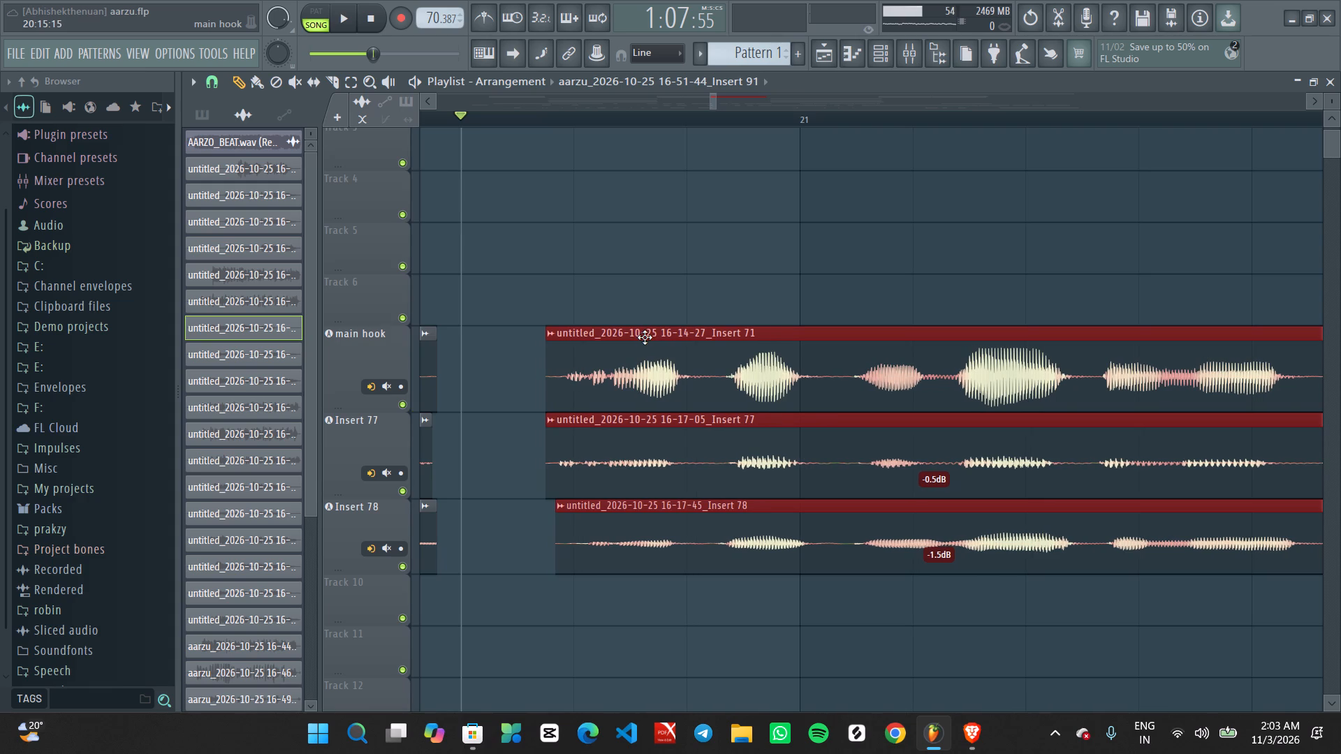
left_click_drag(645, 337, 647, 337, "alt")
Play the nudged hook clips from about bar 20.8, clear the selection, and stop playback.
scroll(647, 337, "down", 4, "ctrl")
key("space")
left_click(682, 580, "ctrl")
scroll(683, 580, "down", 7, "ctrl")
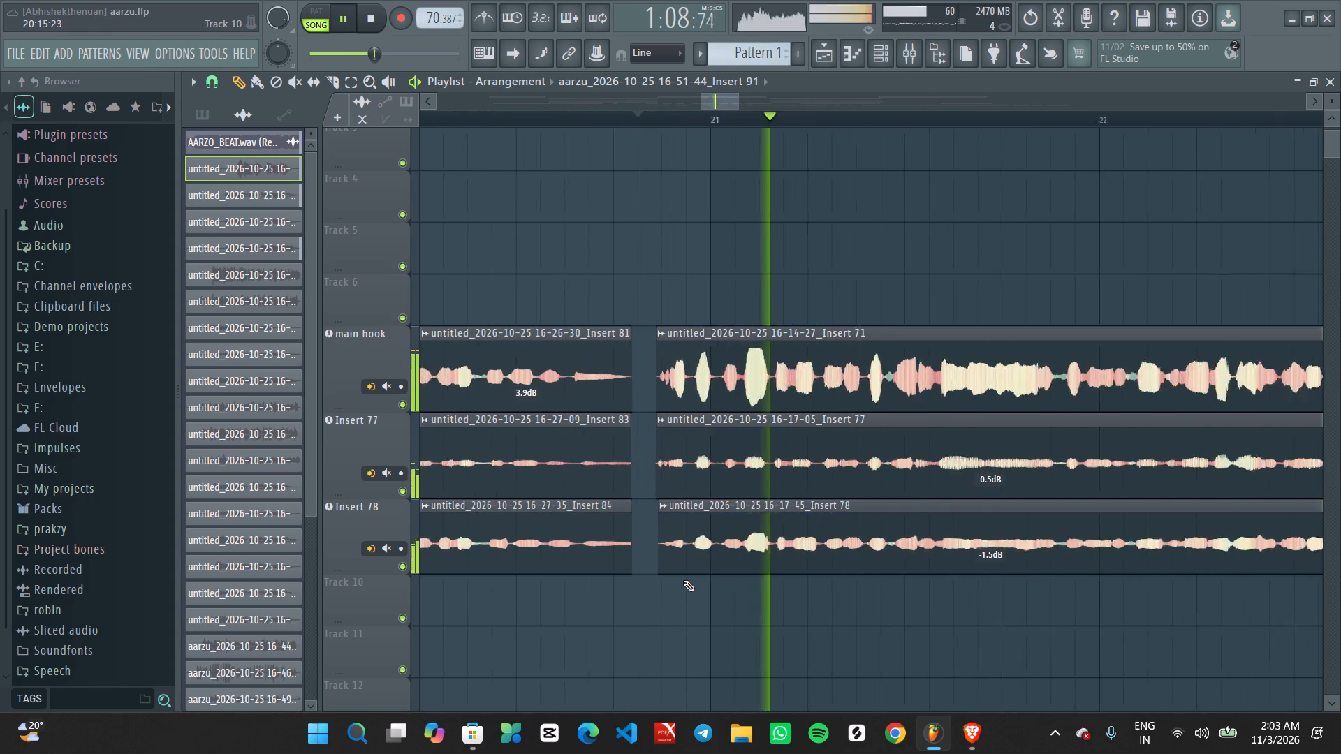
scroll(683, 580, "down", 10, "ctrl")
scroll(812, 585, "down", 4, "ctrl")
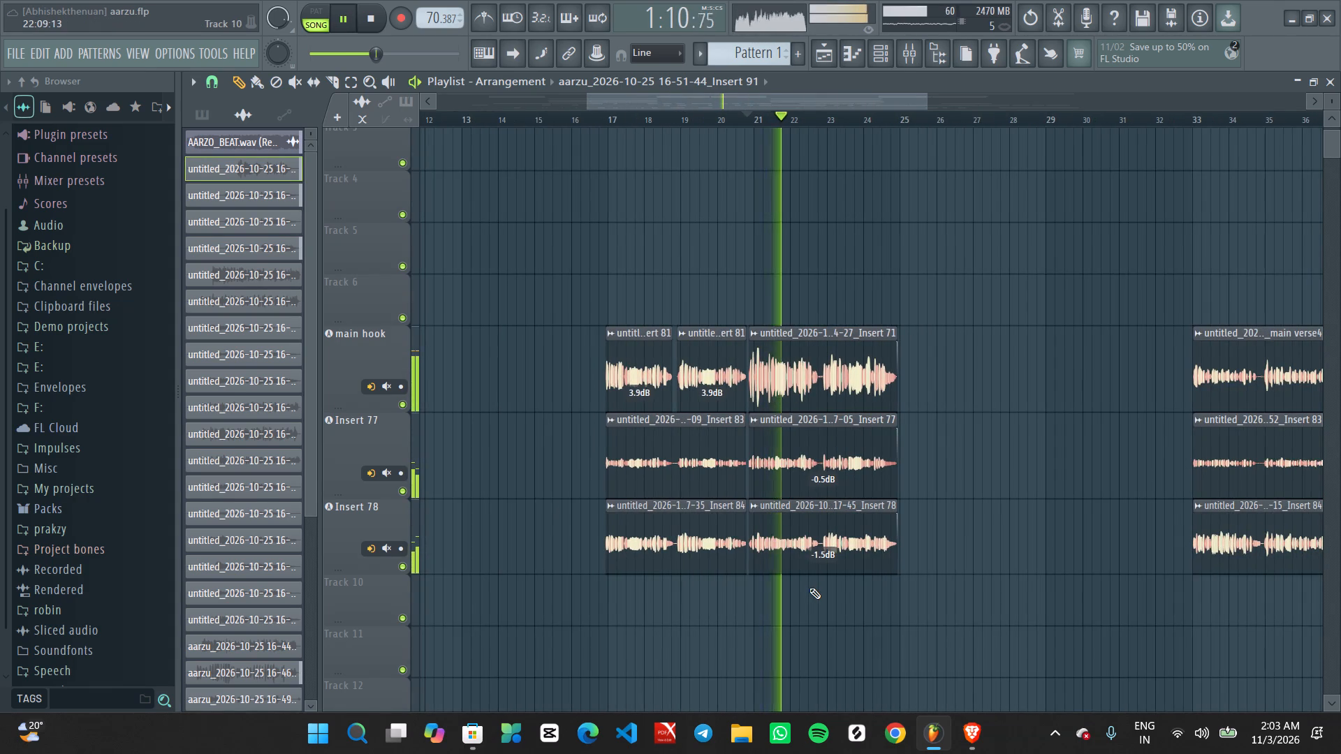
scroll(809, 588, "down", 7, "ctrl")
scroll(809, 588, "up", 6, "ctrl")
middle_click_drag(781, 571, 862, 570)
scroll(861, 570, "up", 2, "ctrl")
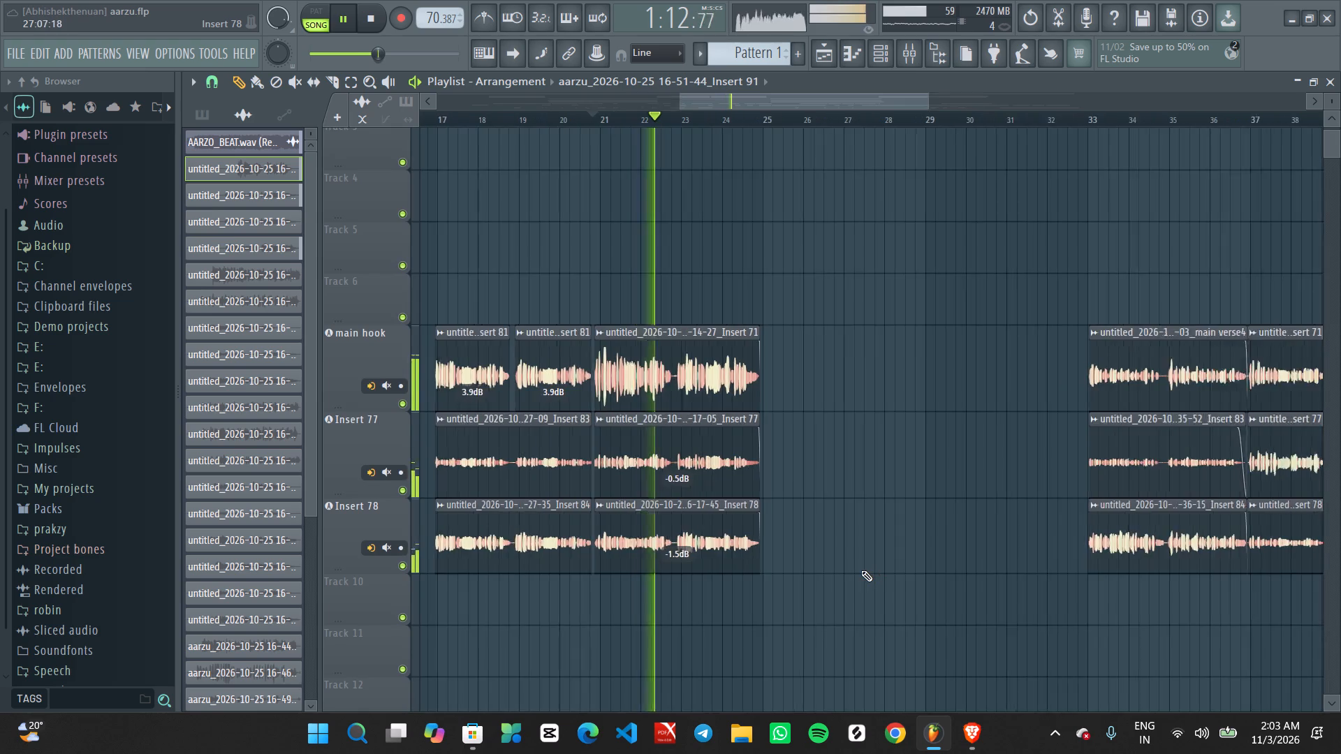
scroll(861, 570, "up", 3, "ctrl")
scroll(782, 522, "down", 9, "ctrl")
key("space")
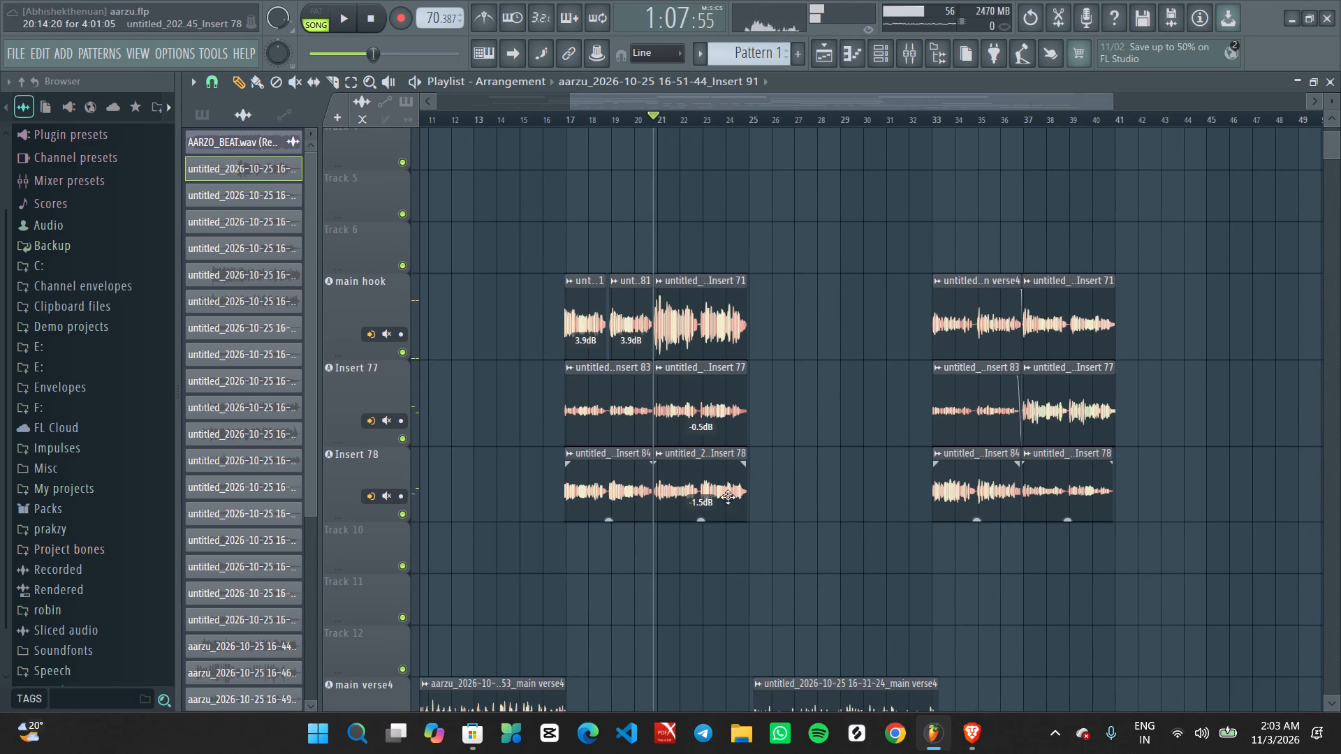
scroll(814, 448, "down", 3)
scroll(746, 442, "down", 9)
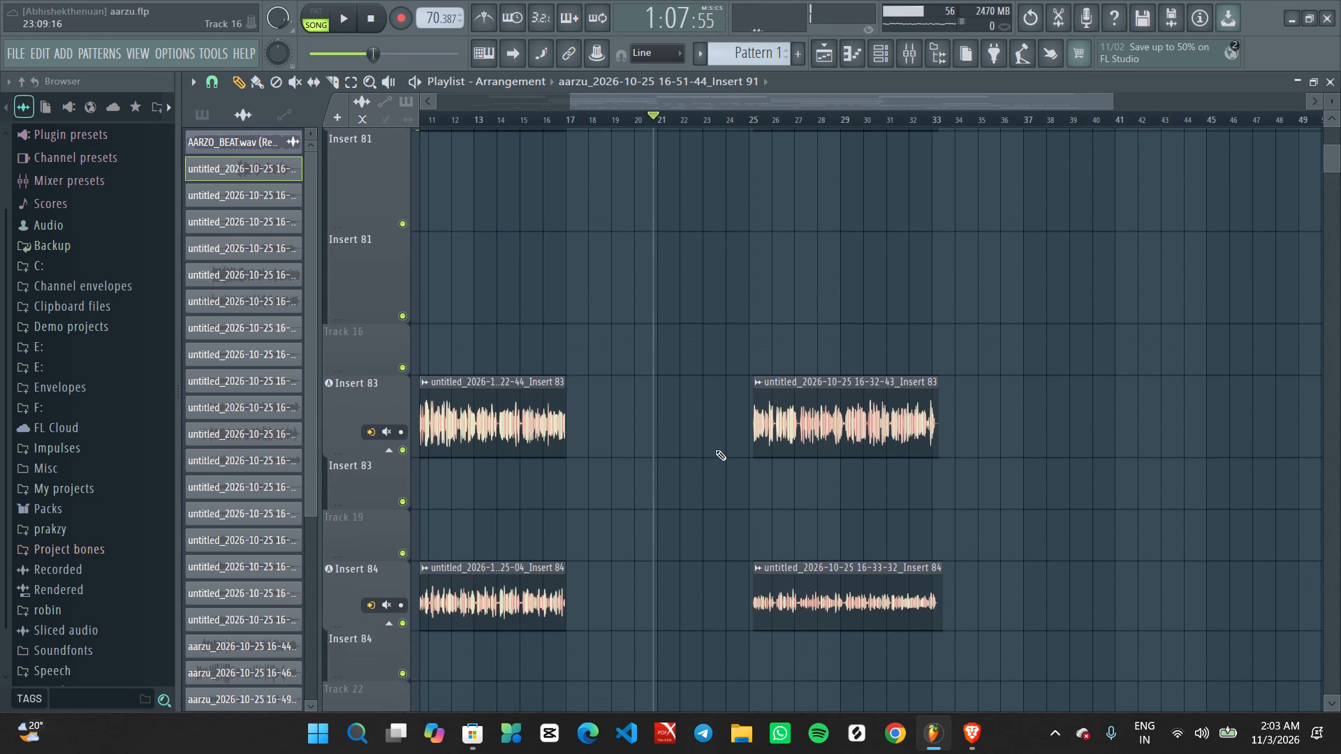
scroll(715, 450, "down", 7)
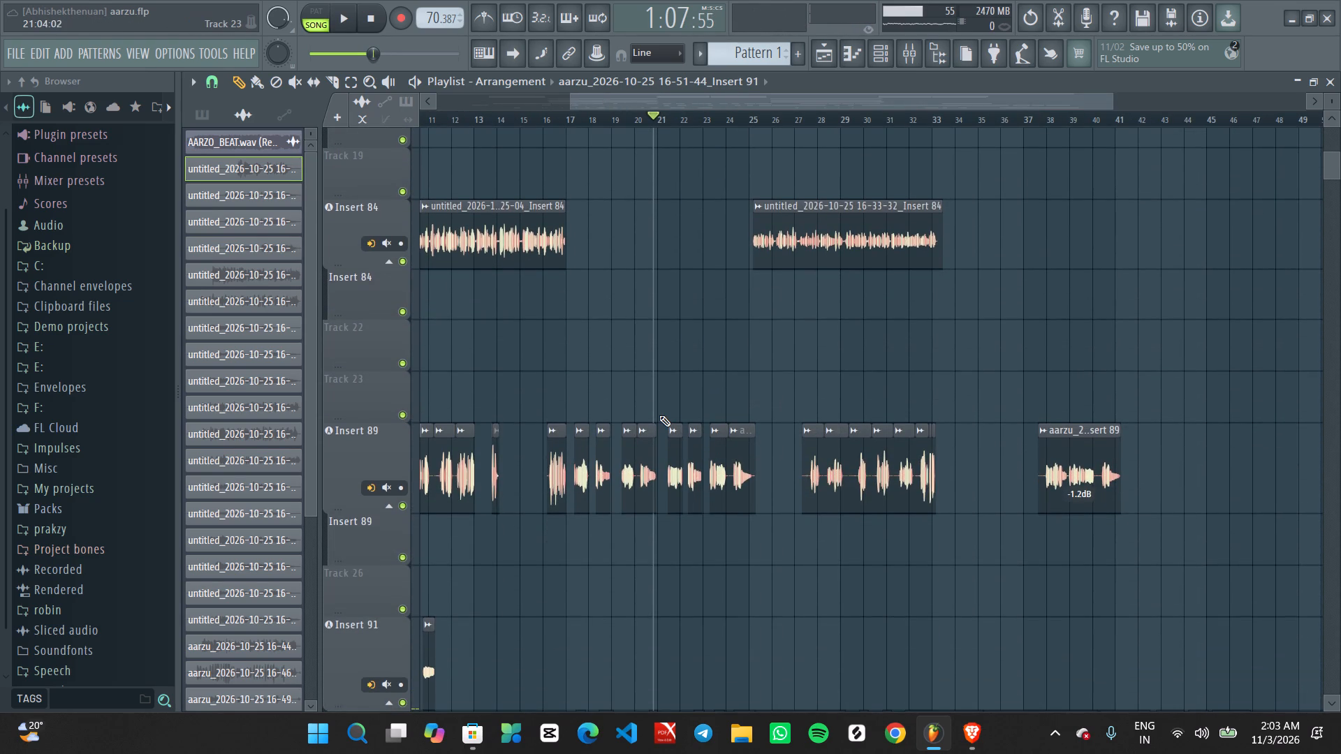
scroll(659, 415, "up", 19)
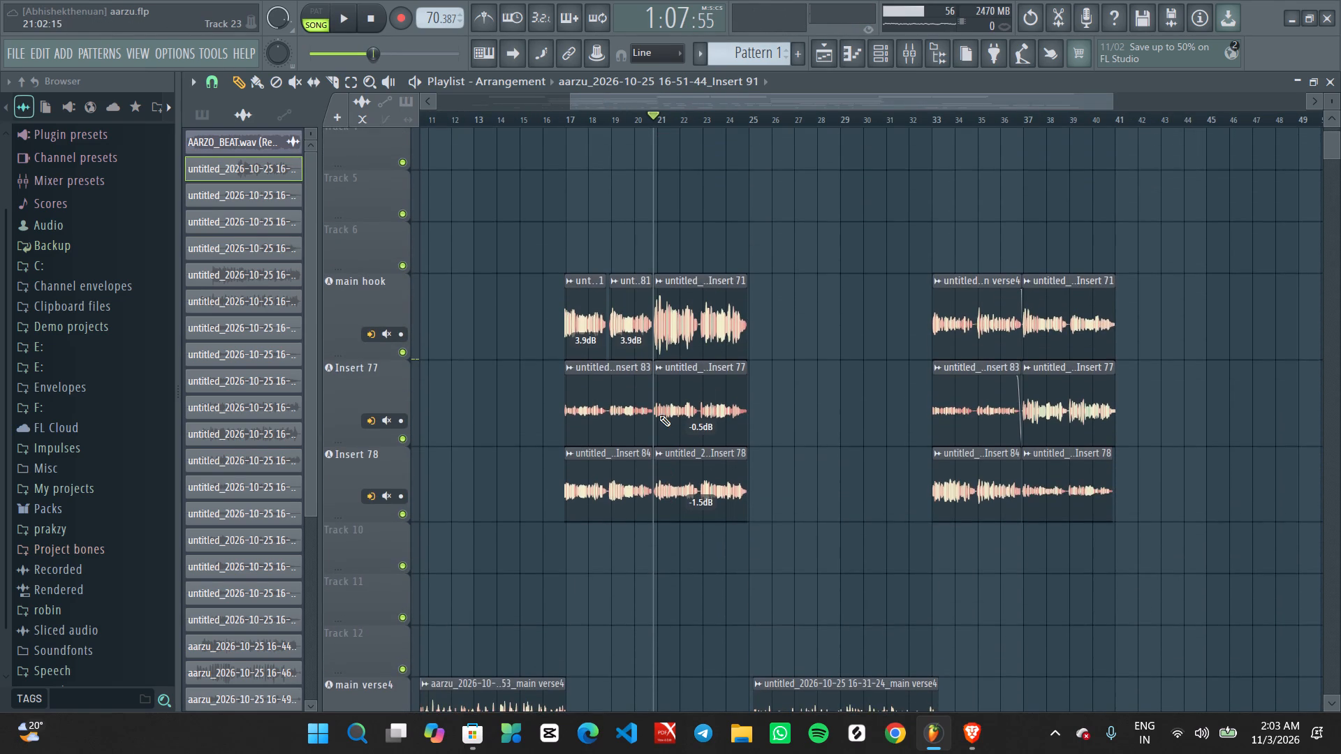
Solo the Insert 91 track, play its clips from about bar 35.5 to just past bar 40, and stop playback.
scroll(675, 392, "down", 3)
scroll(675, 394, "up", 1)
scroll(675, 395, "down", 5)
scroll(703, 406, "up", 1)
scroll(706, 406, "down", 14)
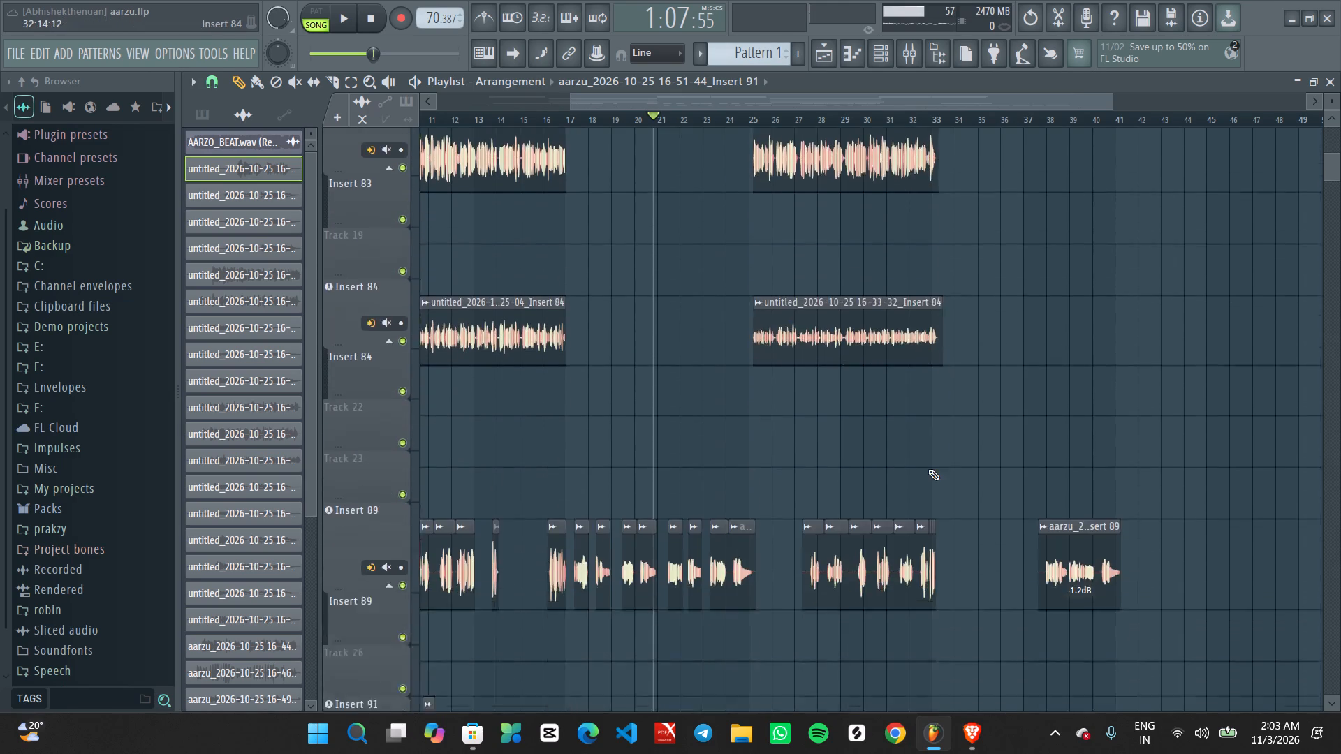
scroll(928, 469, "down", 3)
scroll(1101, 526, "up", 7, "ctrl")
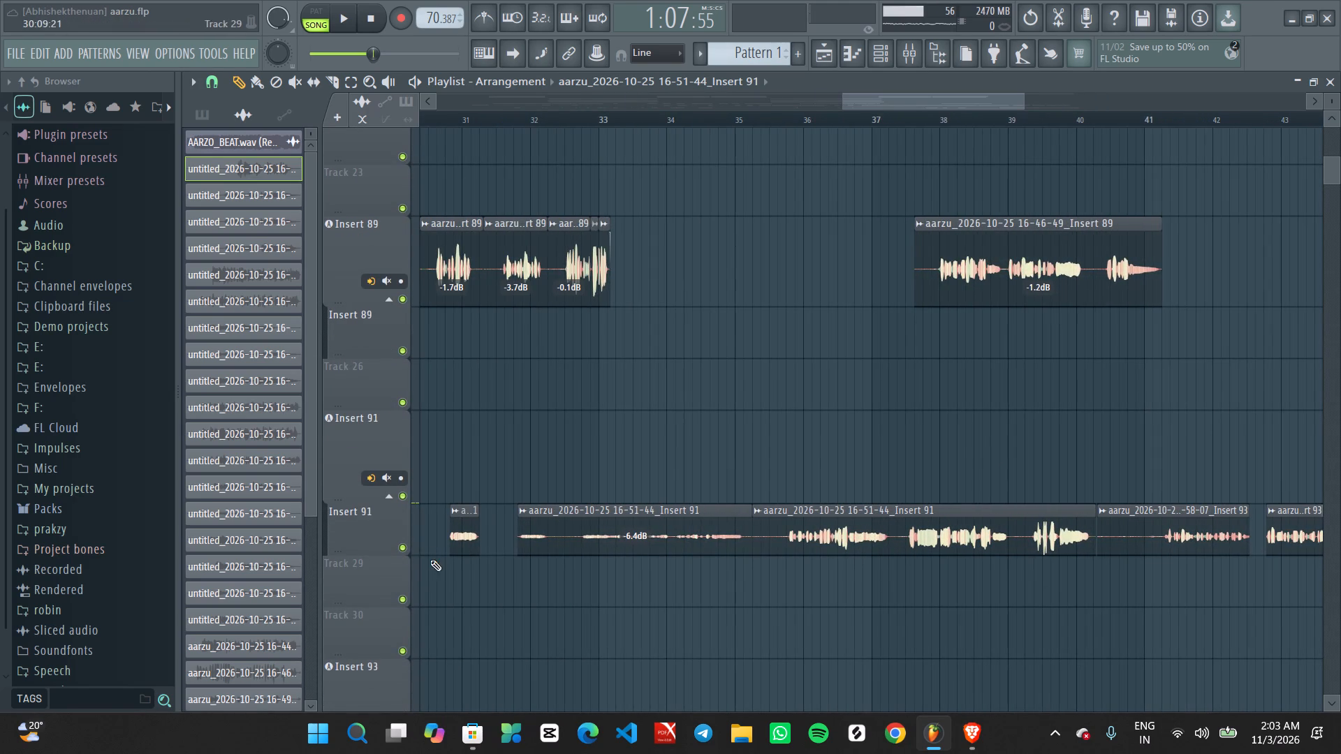
left_click(398, 550, "ctrl")
left_click(779, 122)
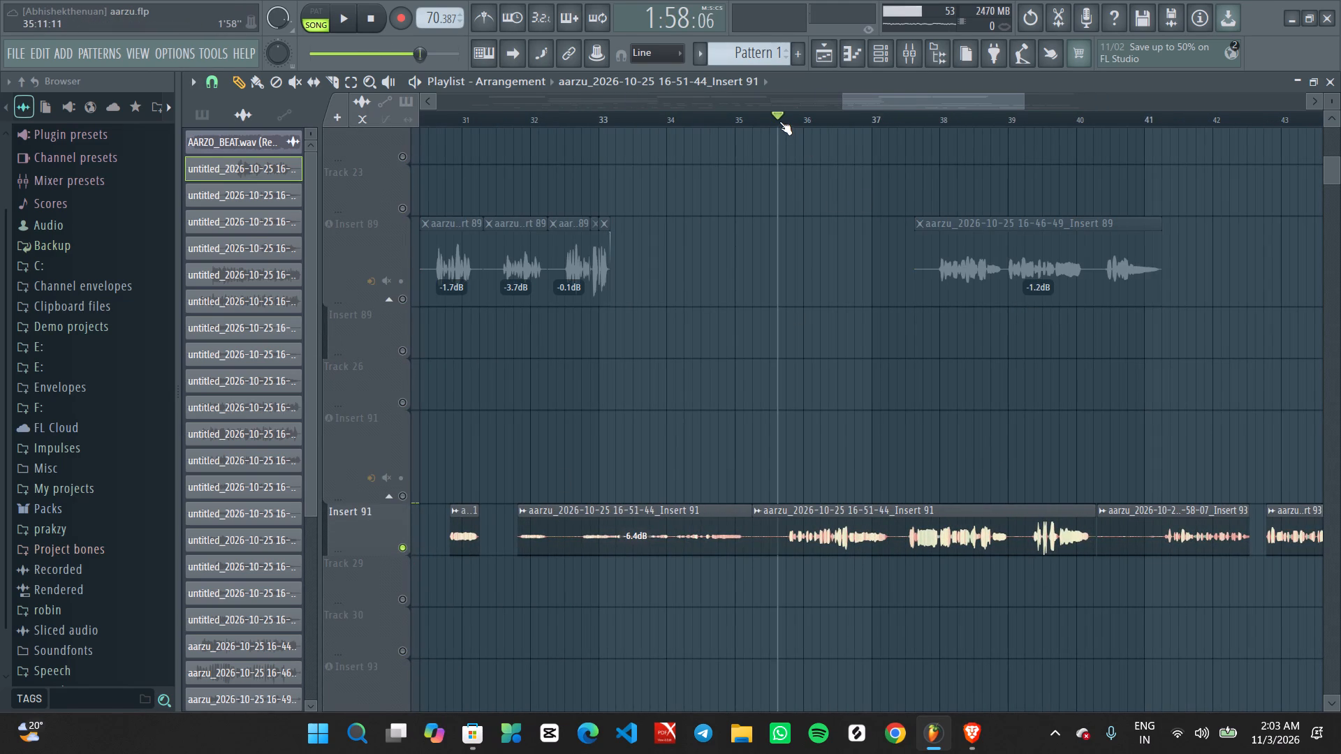
key("space")
scroll(932, 487, "up", 3, "ctrl")
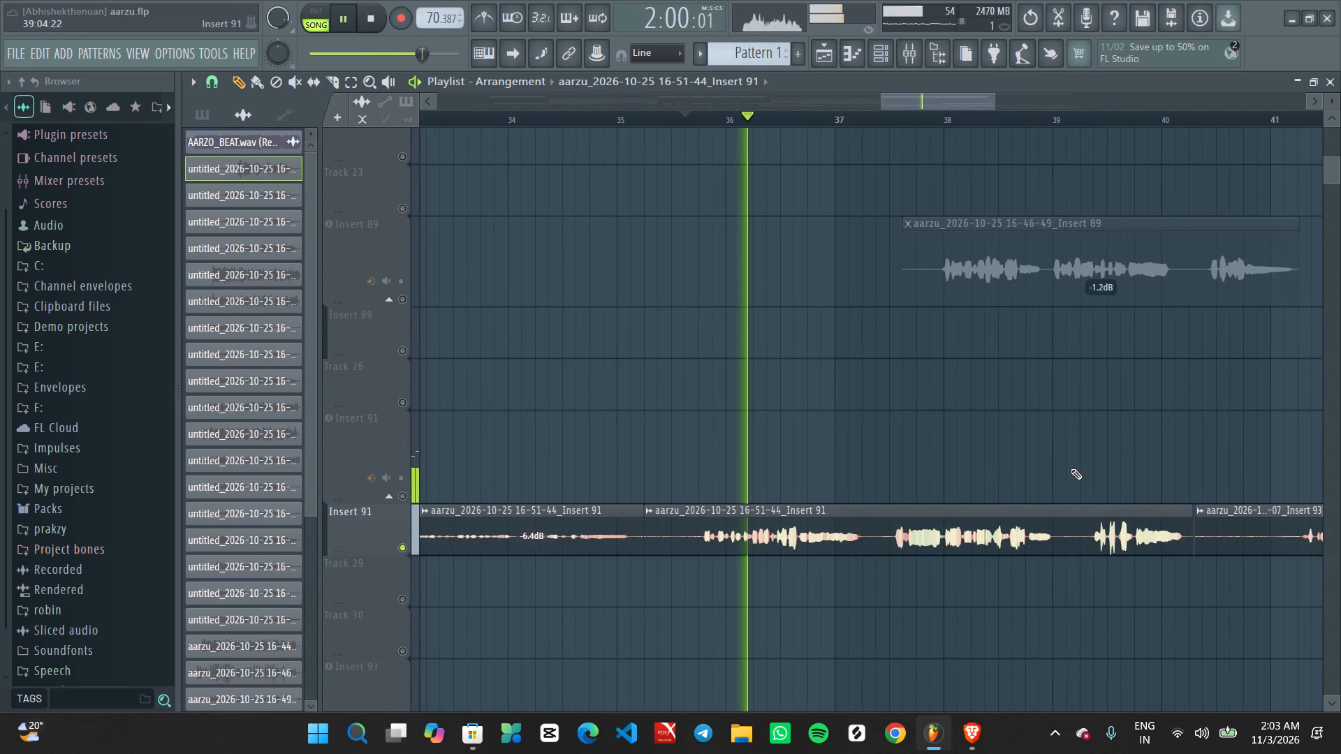
middle_click_drag(1052, 468, 1002, 452)
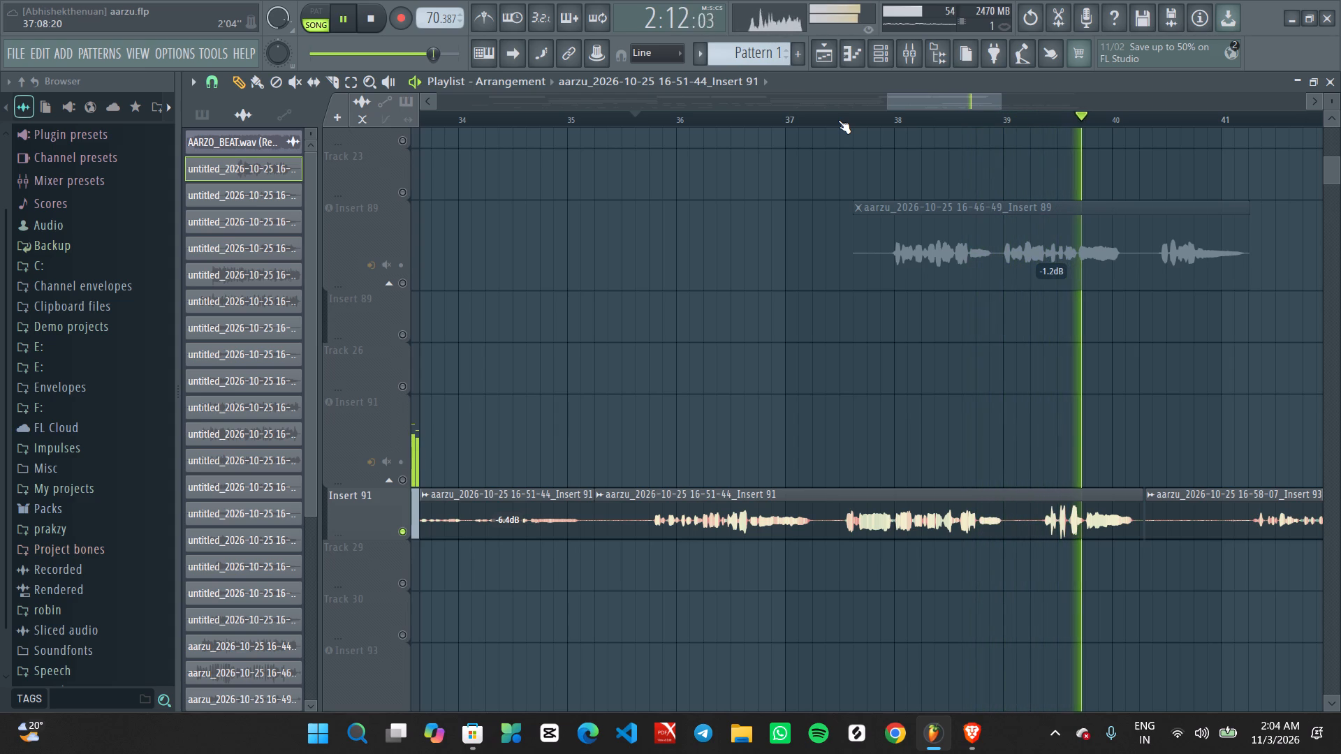
scroll(1104, 615, "down", 5, "ctrl")
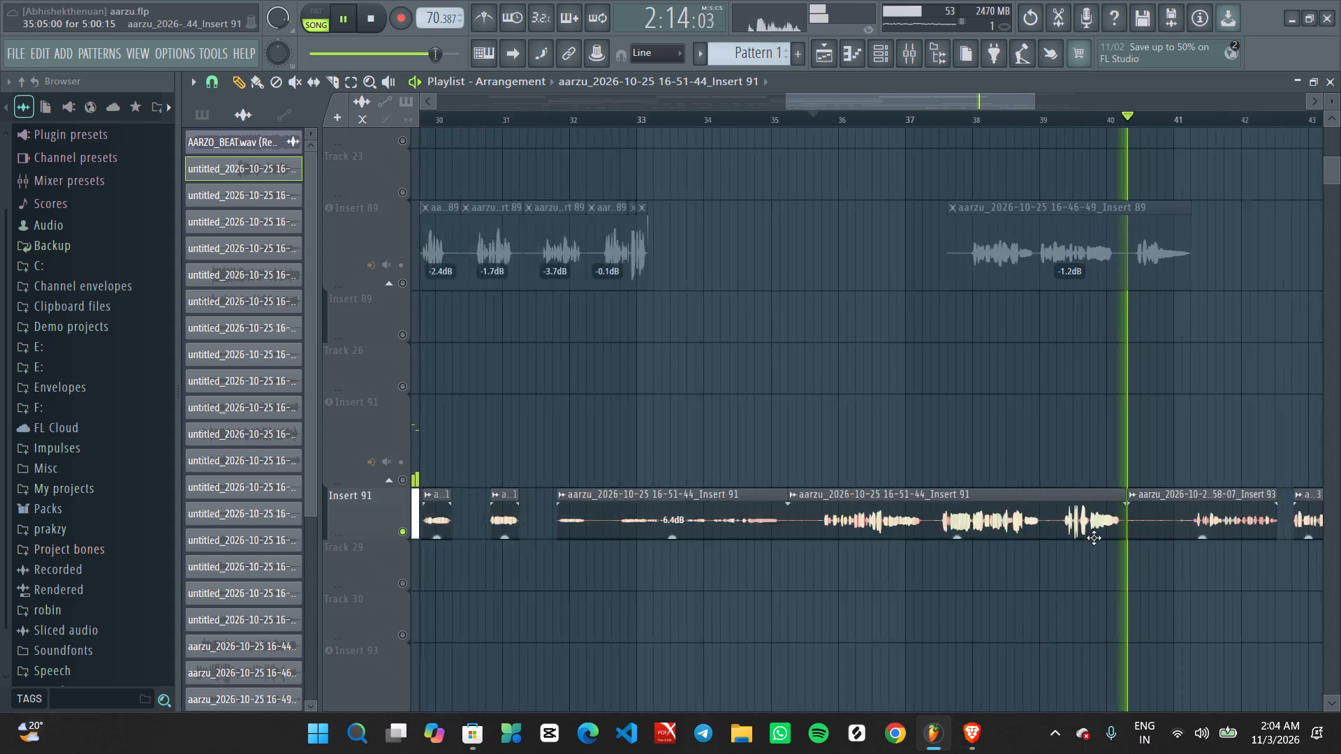
scroll(1094, 538, "down", 2, "ctrl")
key("space")
Examine the hook, Insert 83, 84 and 89 layers against the soloed Insert 91 clips around bars 31 to 42.
scroll(1005, 505, "up", 5)
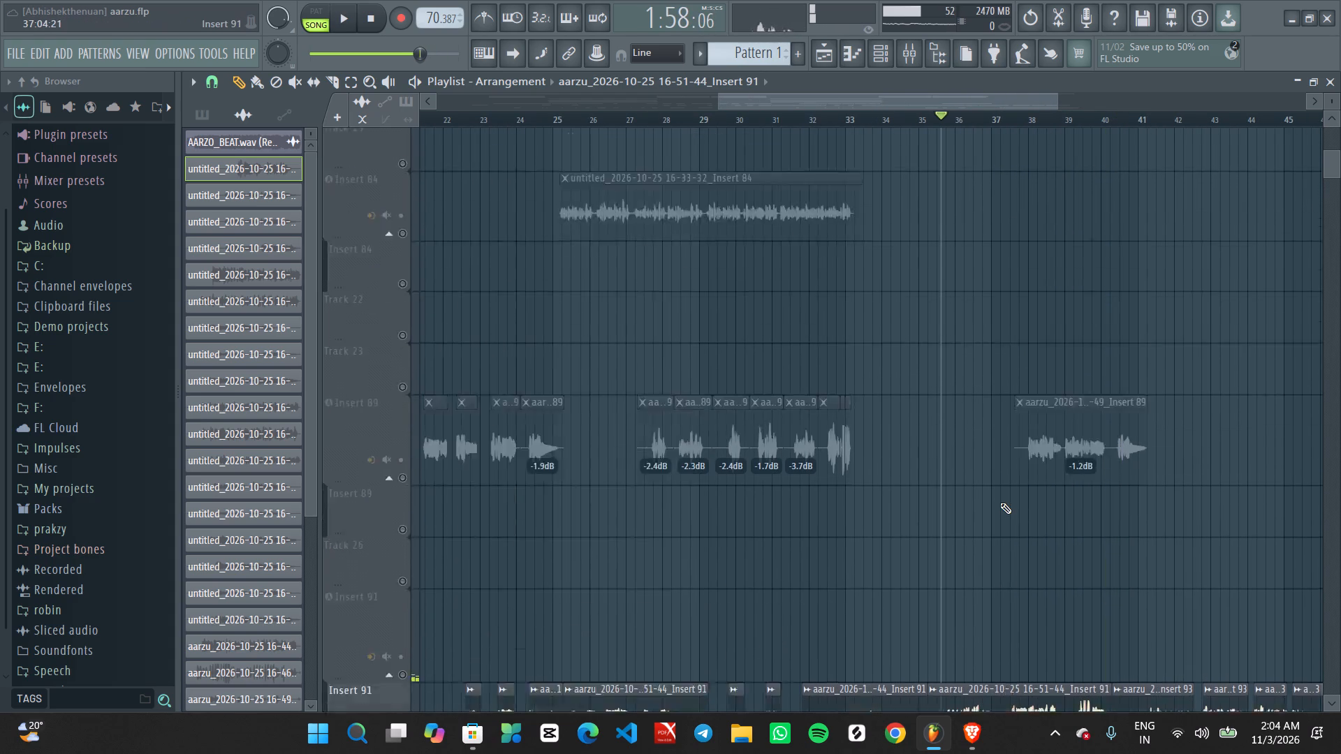
scroll(1000, 503, "up", 19)
scroll(961, 507, "up", 3)
scroll(962, 507, "down", 3, "ctrl")
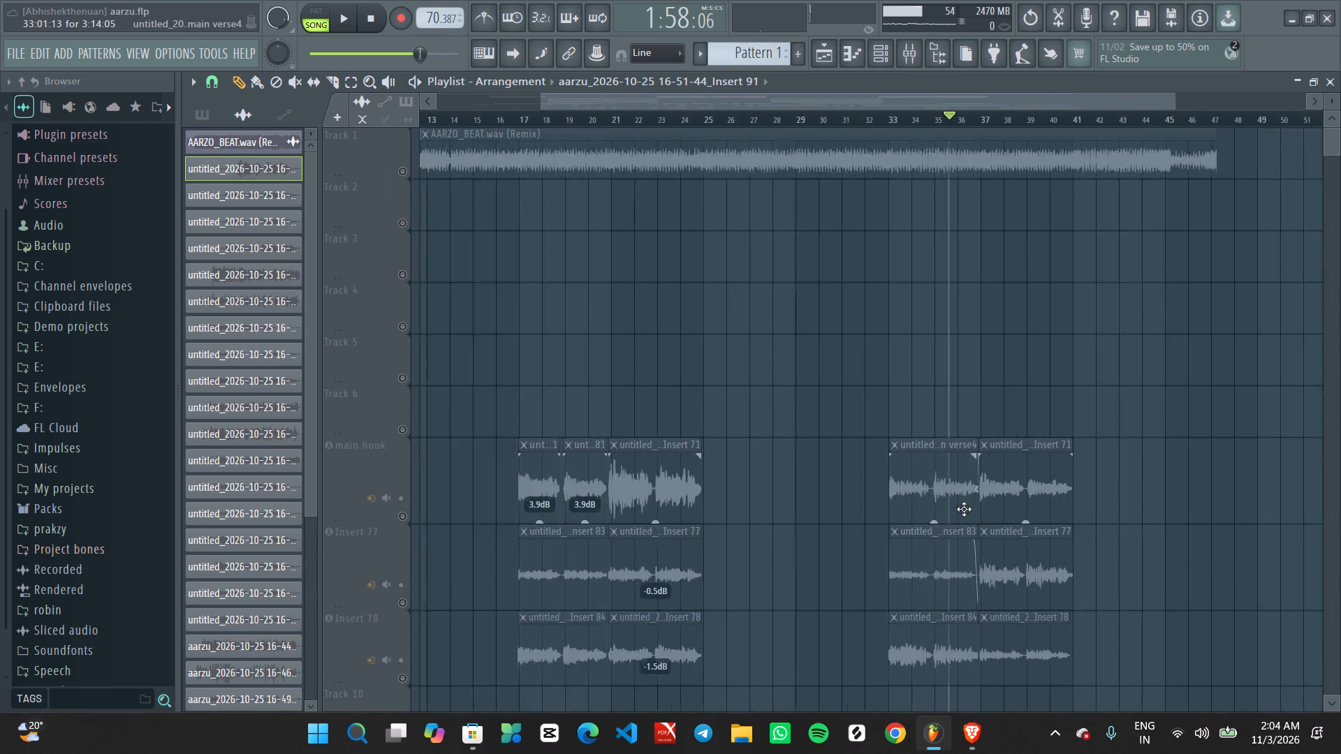
scroll(964, 509, "down", 2, "ctrl")
scroll(972, 580, "up", 6, "ctrl")
scroll(967, 577, "down", 1, "ctrl")
scroll(968, 645, "up", 1)
middle_click_drag(963, 642, 904, 243)
scroll(900, 369, "up", 3, "ctrl")
middle_click_drag(844, 580, 874, 0)
scroll(893, 138, "down", 4, "ctrl")
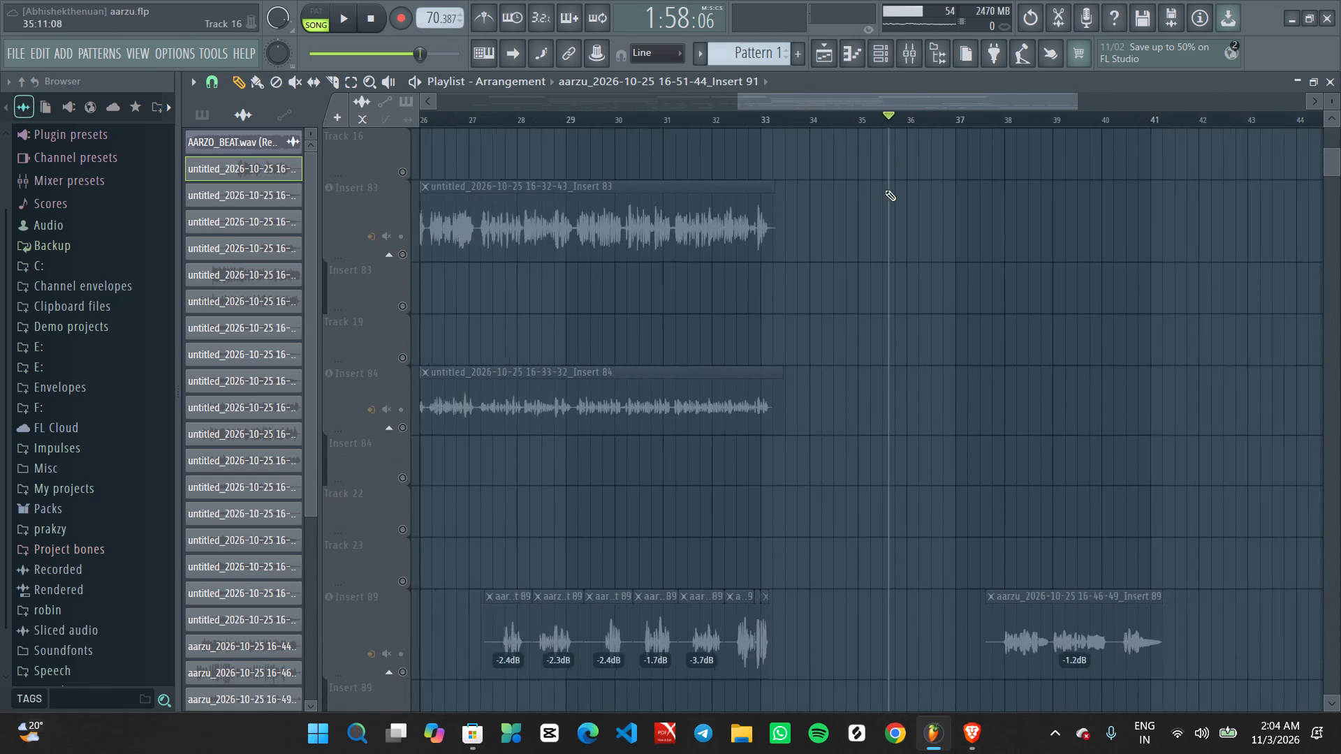
scroll(885, 190, "down", 4, "ctrl")
scroll(869, 402, "down", 8)
scroll(880, 416, "up", 3, "ctrl")
middle_click_drag(933, 448, 921, 346)
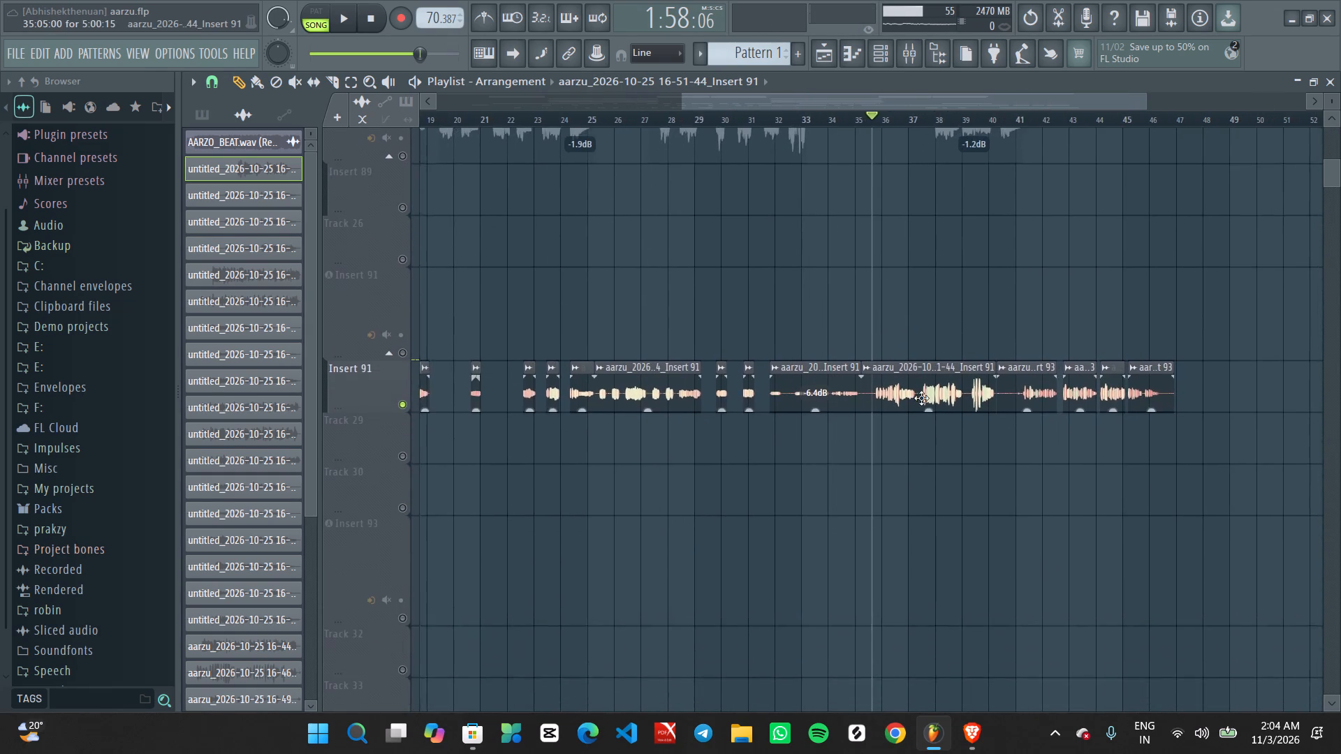
scroll(921, 398, "up", 7, "ctrl")
scroll(944, 439, "down", 2, "ctrl")
scroll(903, 462, "up", 3, "ctrl")
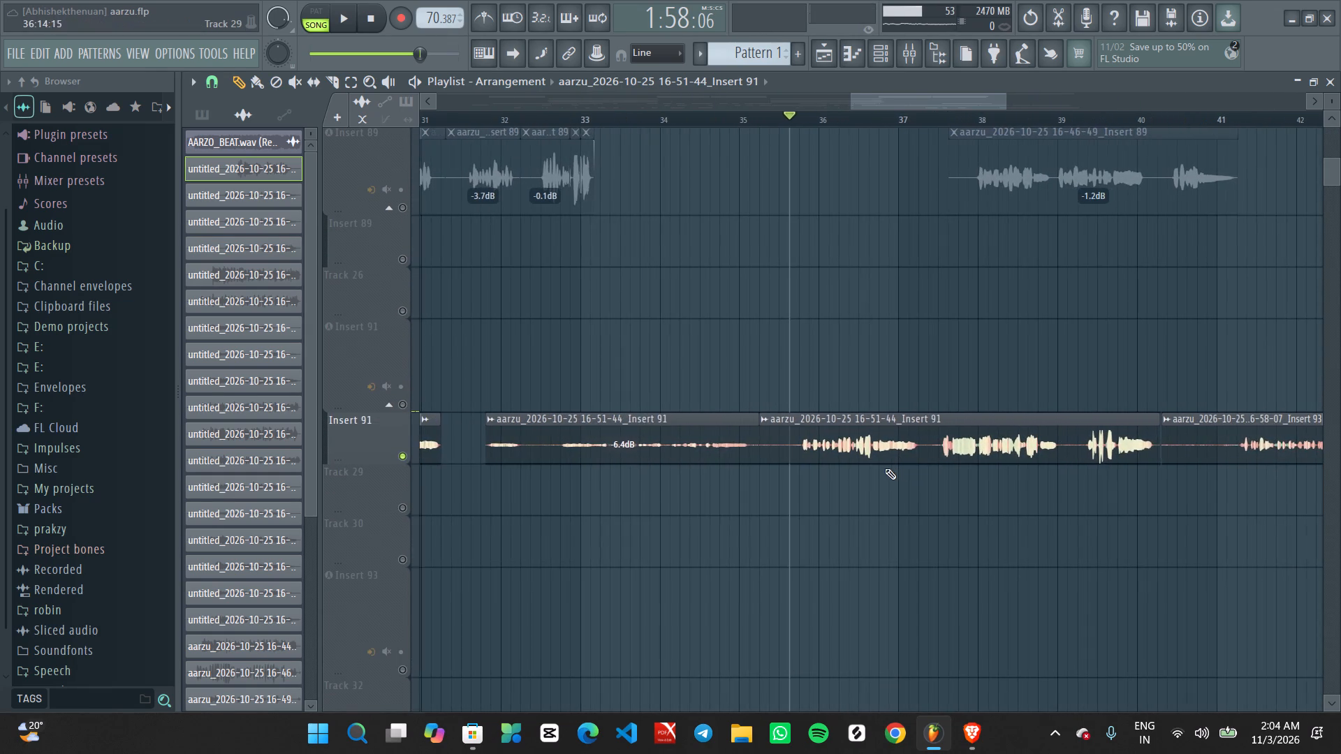
scroll(908, 467, "up", 3, "ctrl")
scroll(912, 429, "down", 2, "ctrl")
scroll(911, 427, "up", 1, "ctrl")
scroll(910, 427, "down", 4, "ctrl")
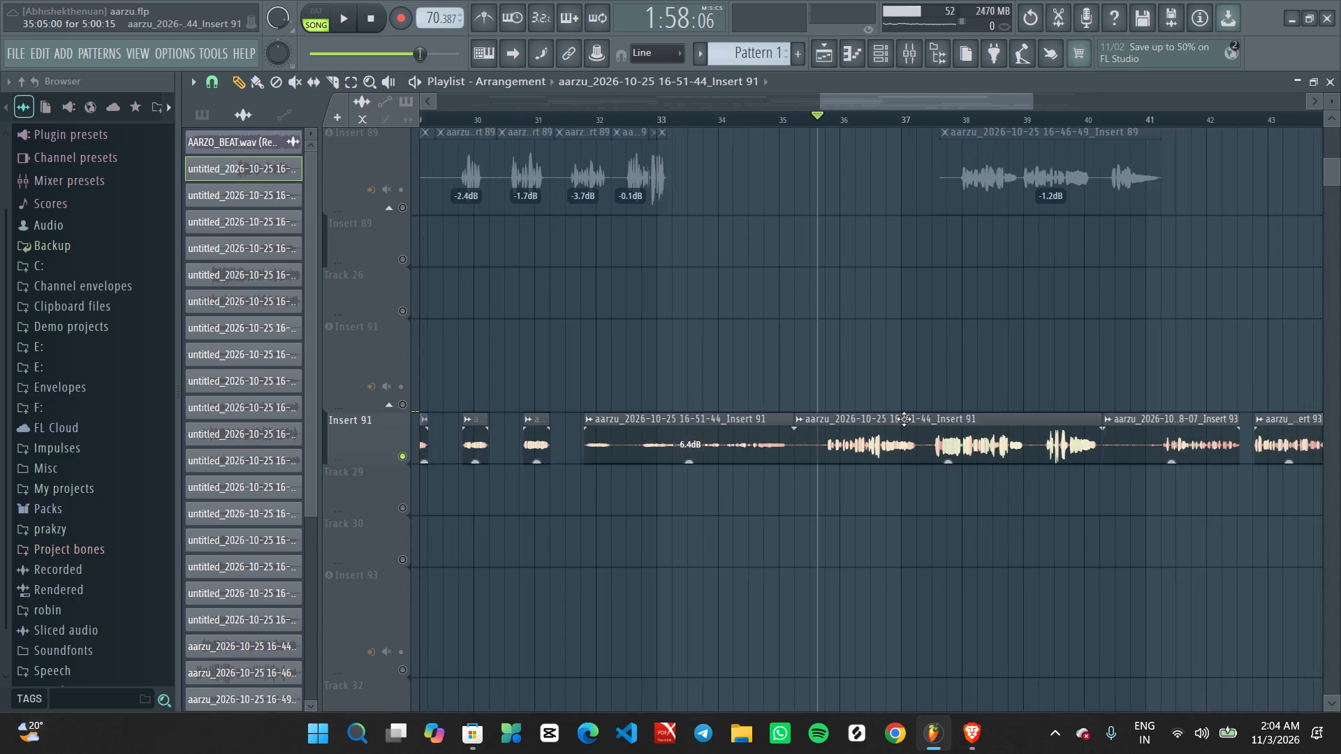
Review the main verse, Insert 83 and 84 layers and the full run of Insert 91 clips up to bar 47.
scroll(905, 394, "up", 15)
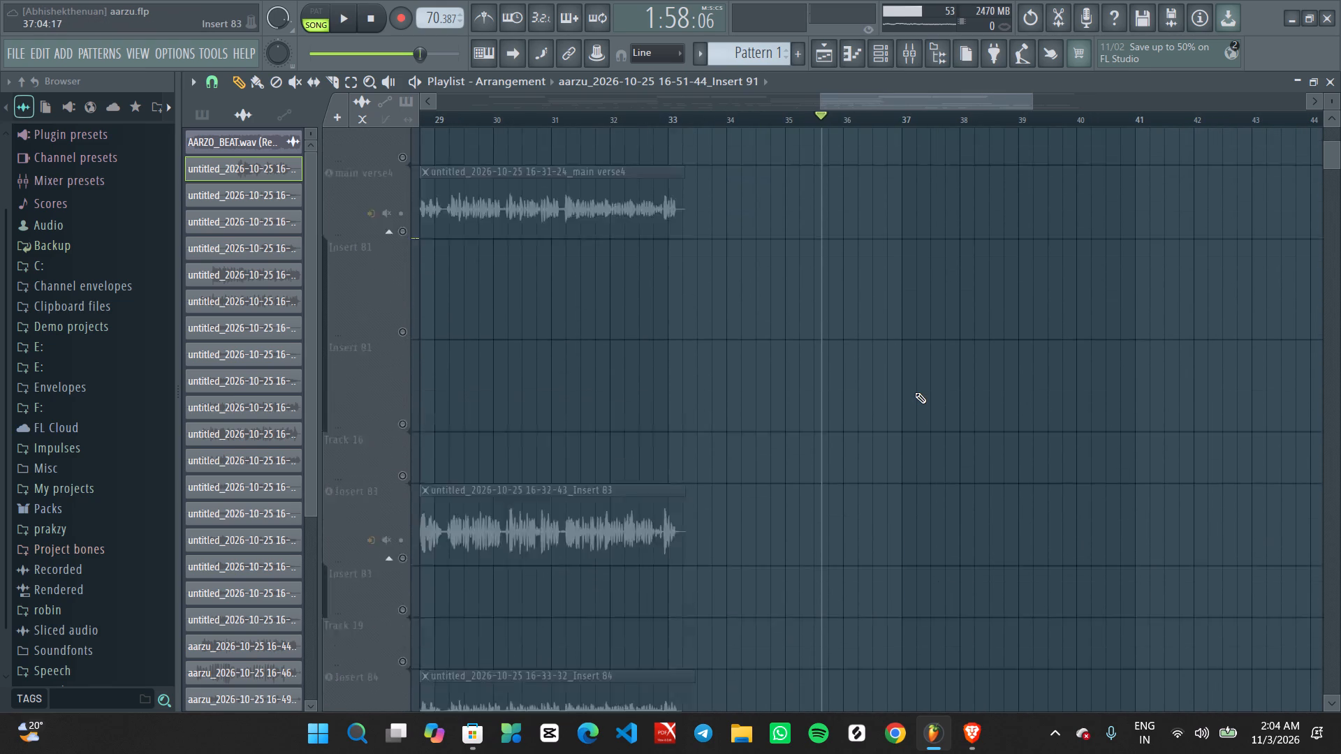
scroll(915, 392, "up", 13)
scroll(925, 401, "down", 16)
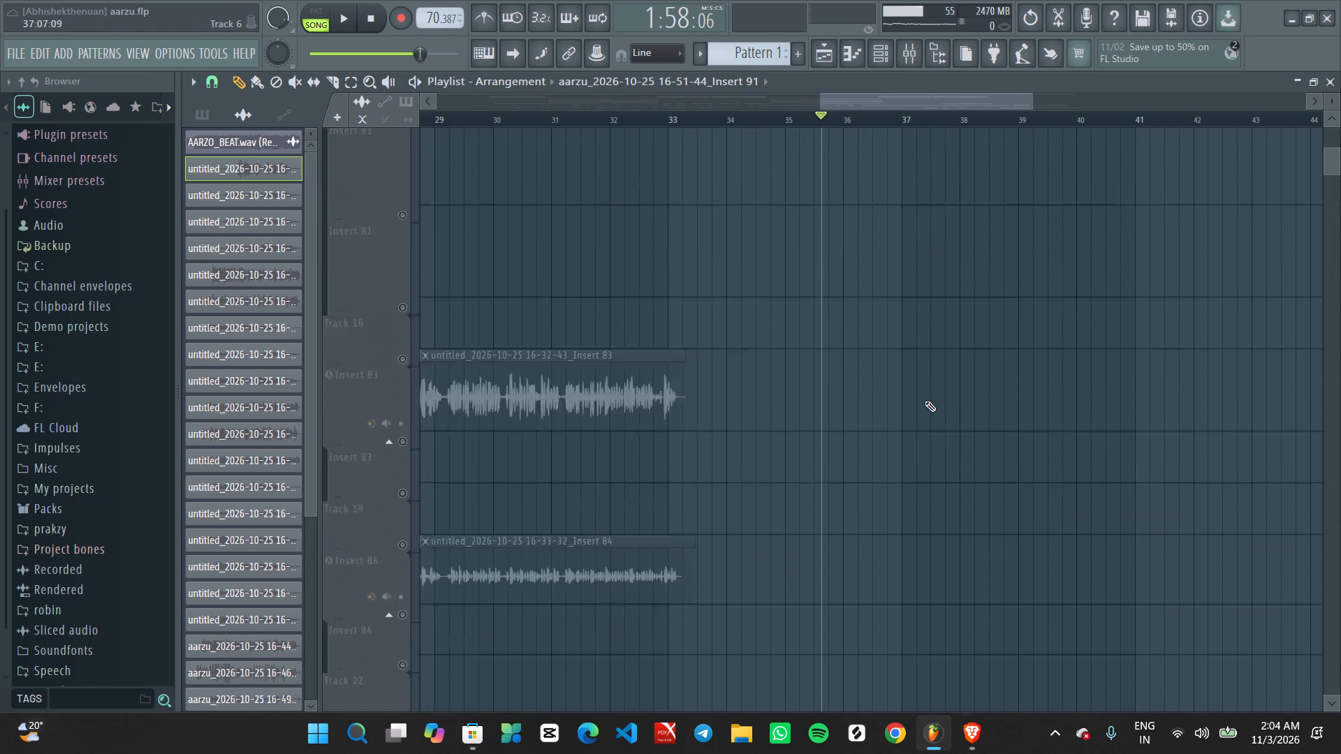
scroll(925, 401, "down", 14)
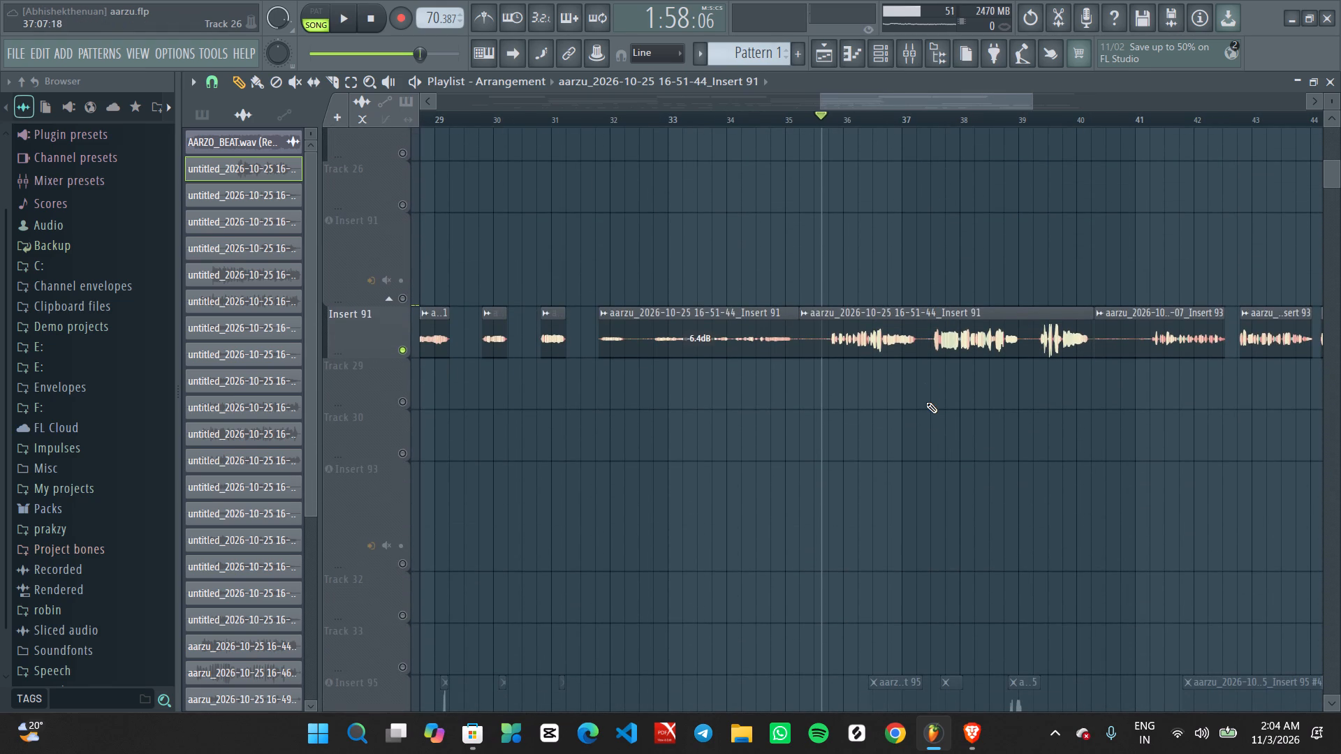
scroll(596, 454, "down", 7, "ctrl")
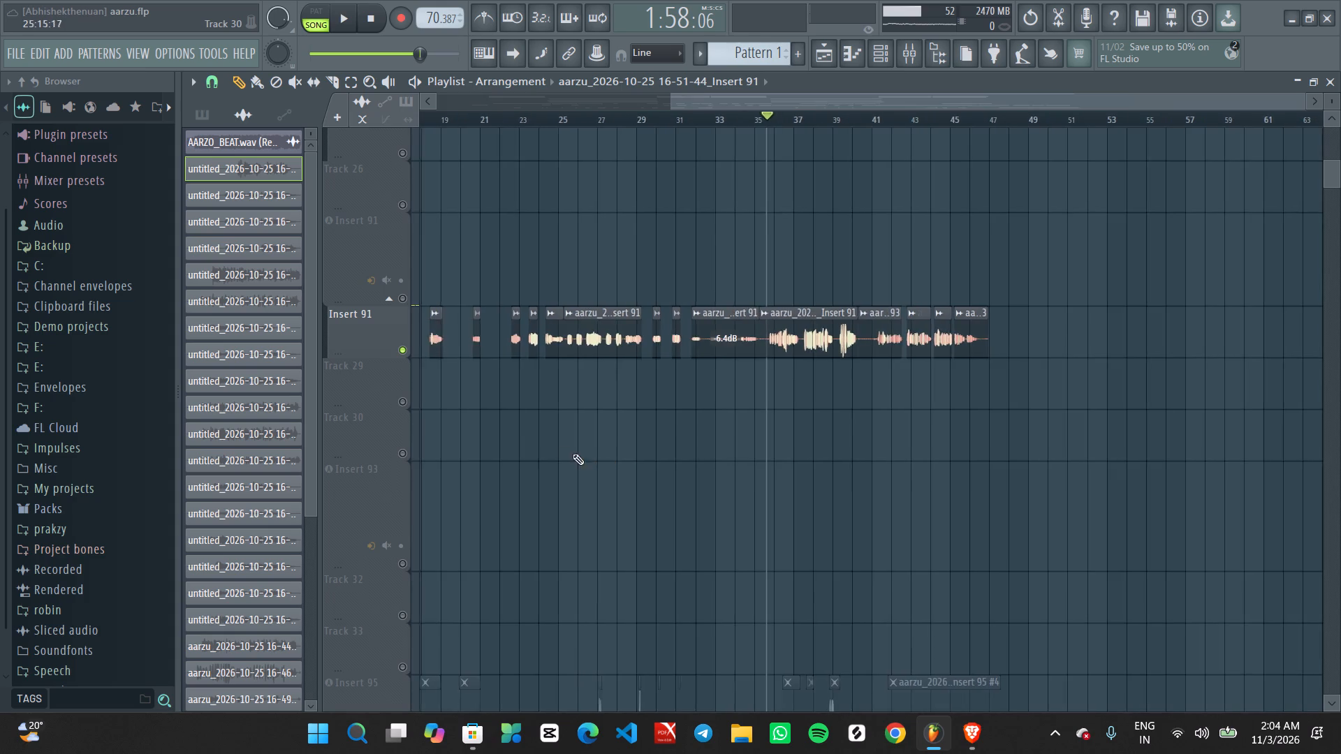
scroll(558, 447, "down", 3, "ctrl")
scroll(557, 446, "up", 1, "ctrl")
scroll(557, 446, "down", 3, "ctrl")
scroll(993, 493, "up", 7, "ctrl")
scroll(858, 462, "up", 2, "ctrl")
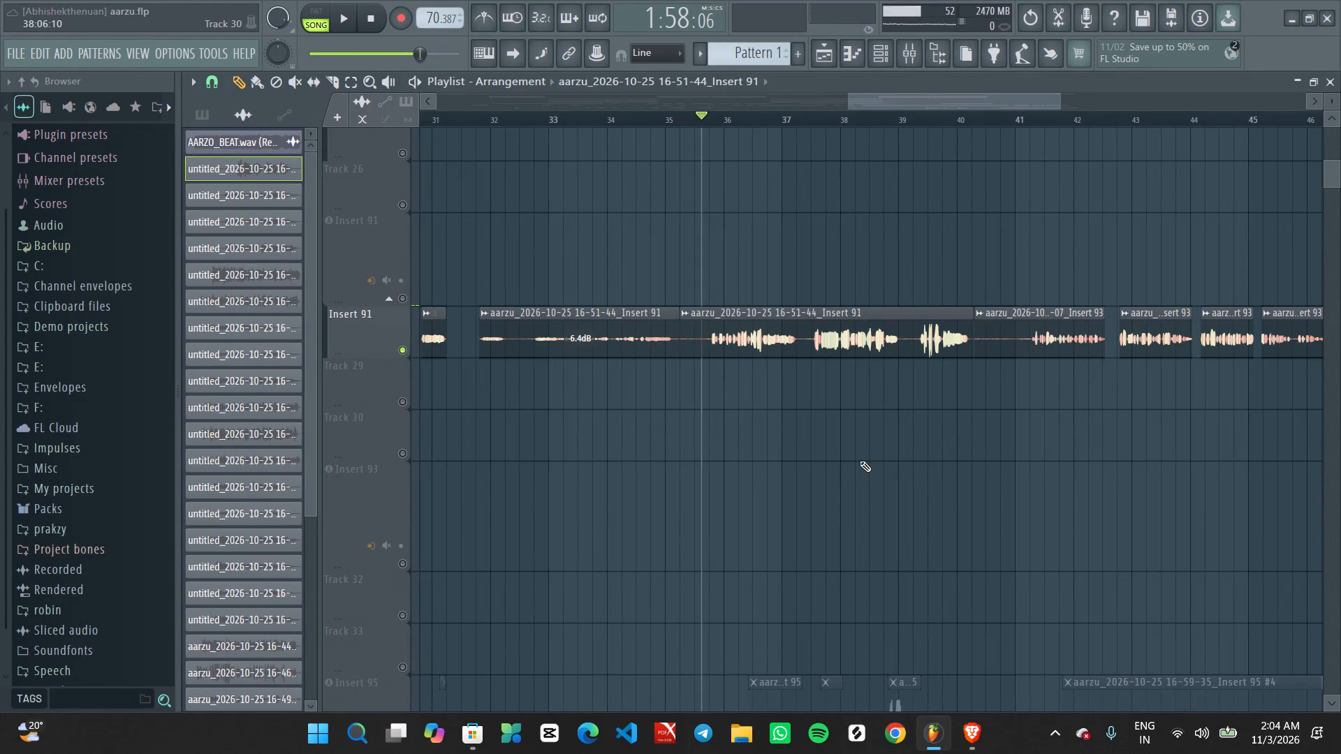
scroll(659, 420, "down", 17, "ctrl")
scroll(753, 412, "up", 3)
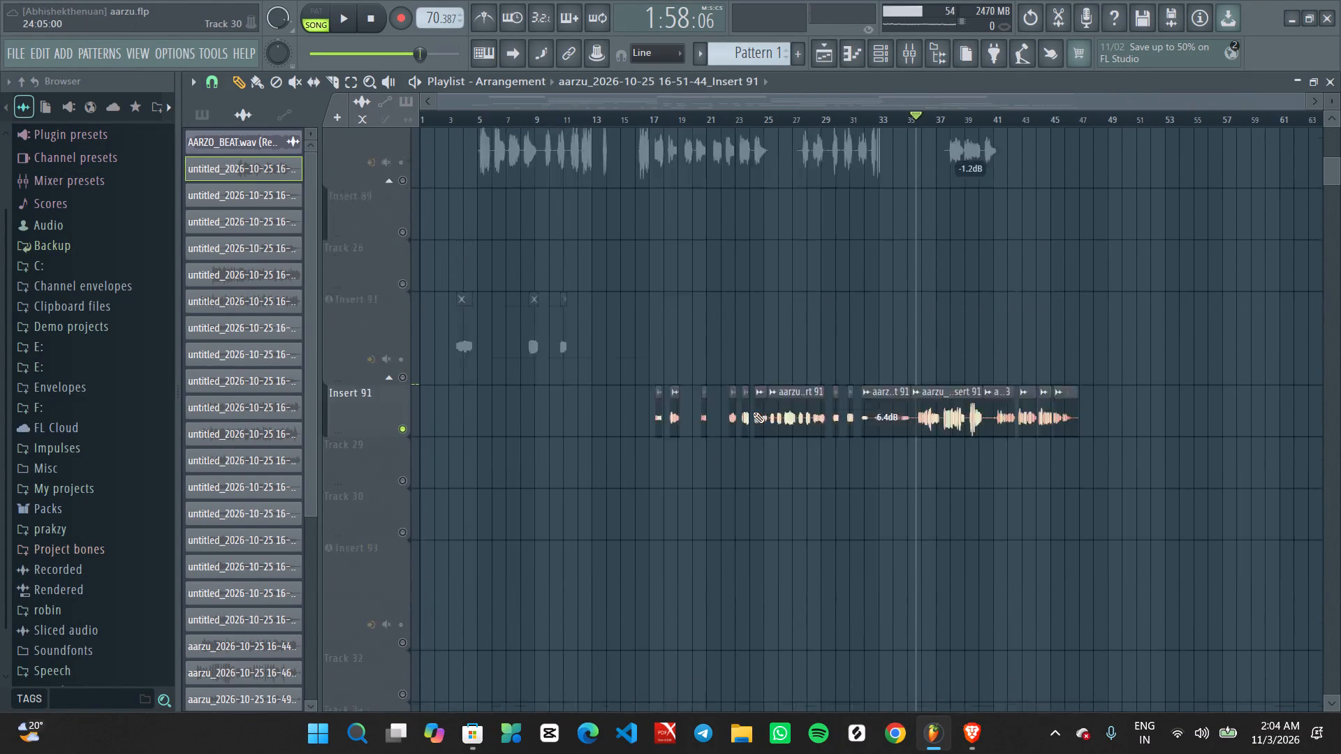
Look over the whole arrangement from the hook layers through Inserts 83, 84, 89, 91 and 95.
scroll(753, 412, "up", 19)
scroll(728, 413, "down", 1)
scroll(728, 414, "up", 8)
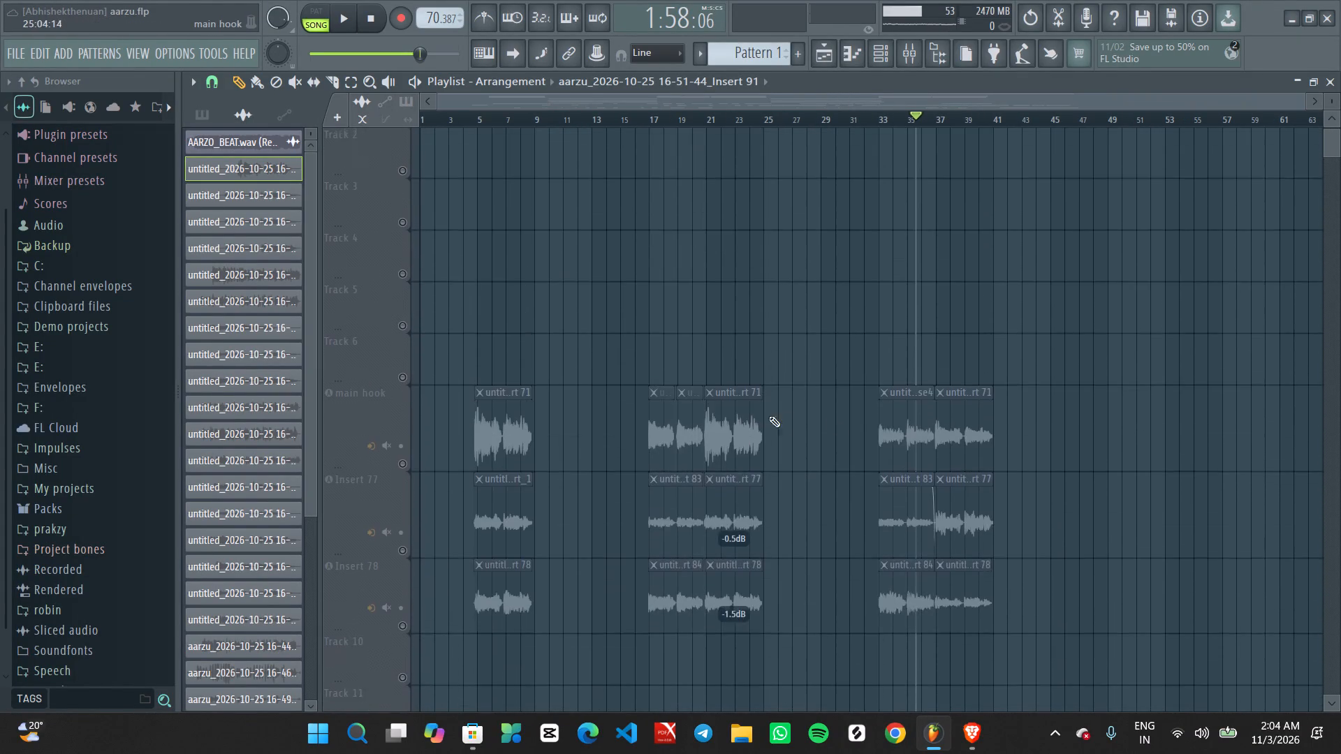
scroll(850, 427, "up", 3, "ctrl")
middle_click_drag(894, 515, 881, 31)
scroll(814, 542, "up", 2, "ctrl")
middle_click_drag(807, 617, 874, 97)
scroll(946, 306, "down", 3, "ctrl")
scroll(939, 318, "up", 1, "ctrl")
scroll(935, 326, "down", 5, "ctrl")
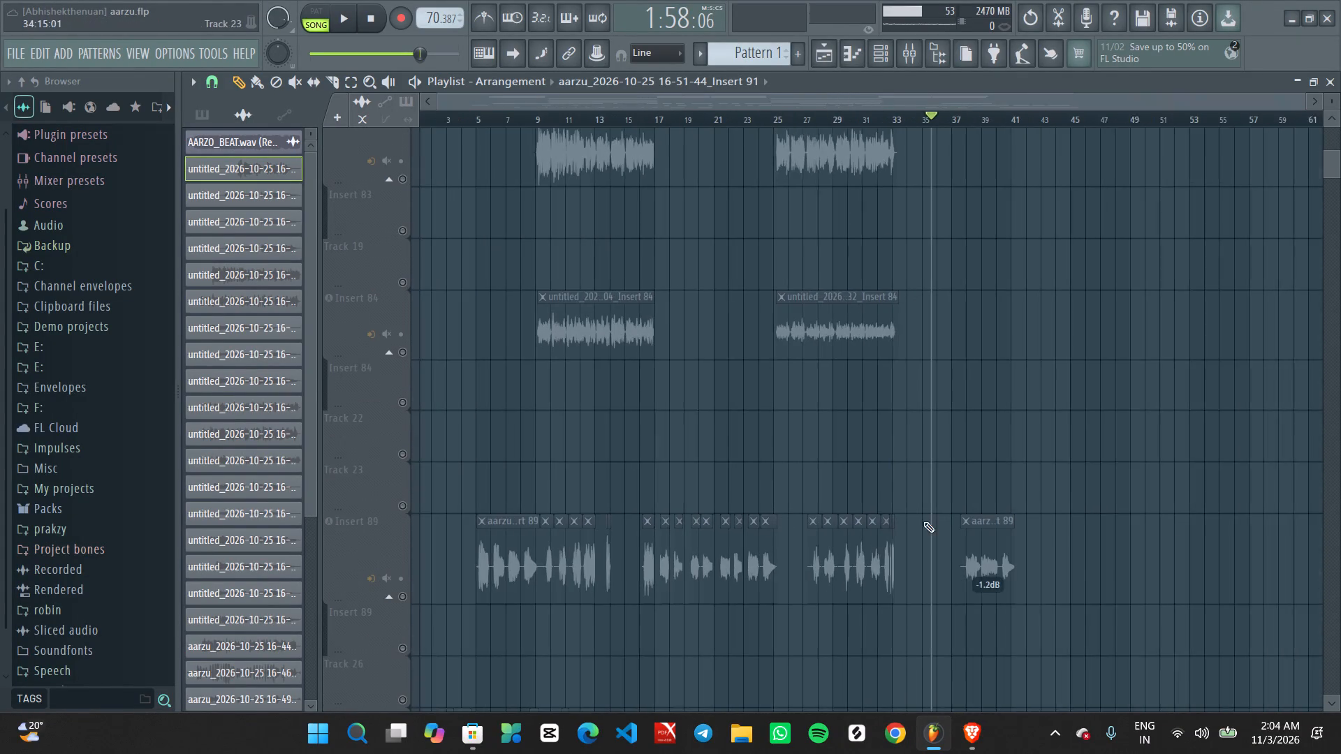
scroll(929, 539, "down", 11)
scroll(917, 506, "up", 4, "ctrl")
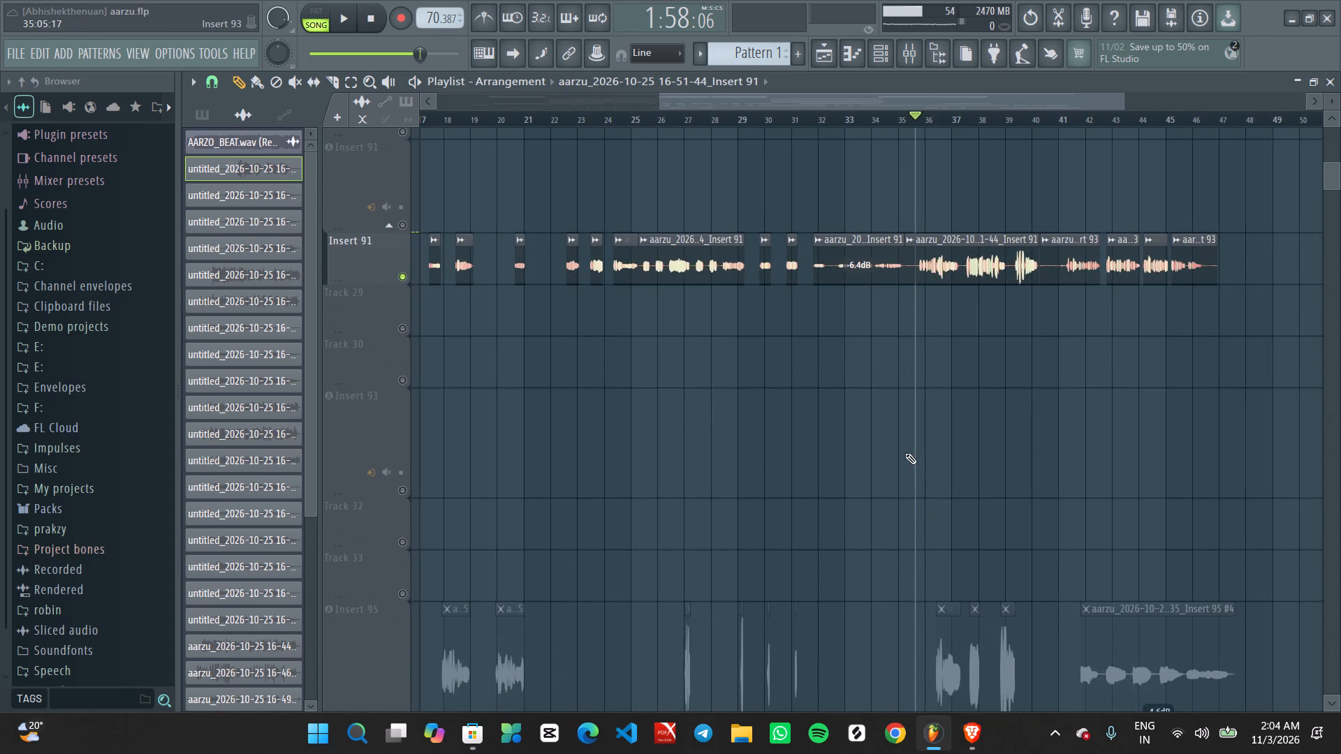
scroll(903, 420, "down", 8, "ctrl")
scroll(912, 417, "up", 17)
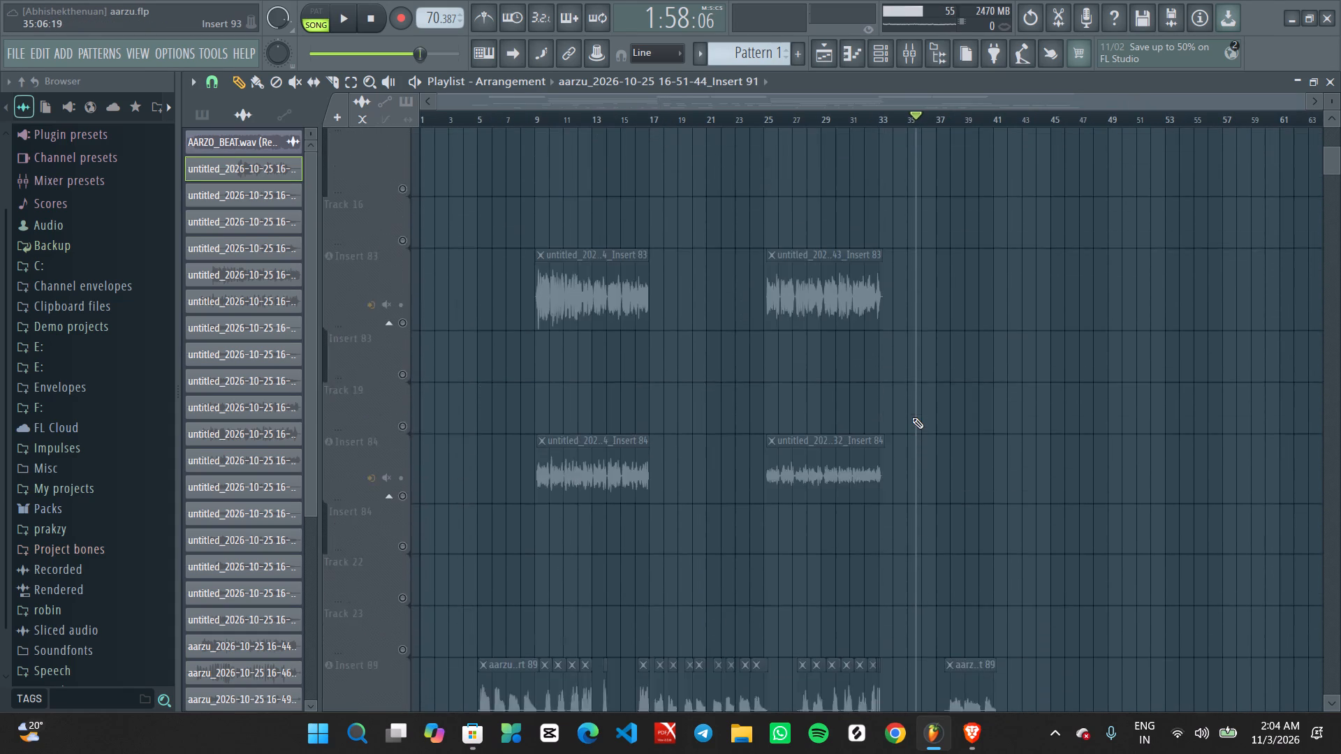
scroll(912, 417, "up", 13)
scroll(914, 417, "down", 5)
scroll(914, 417, "up", 1)
scroll(914, 417, "down", 13)
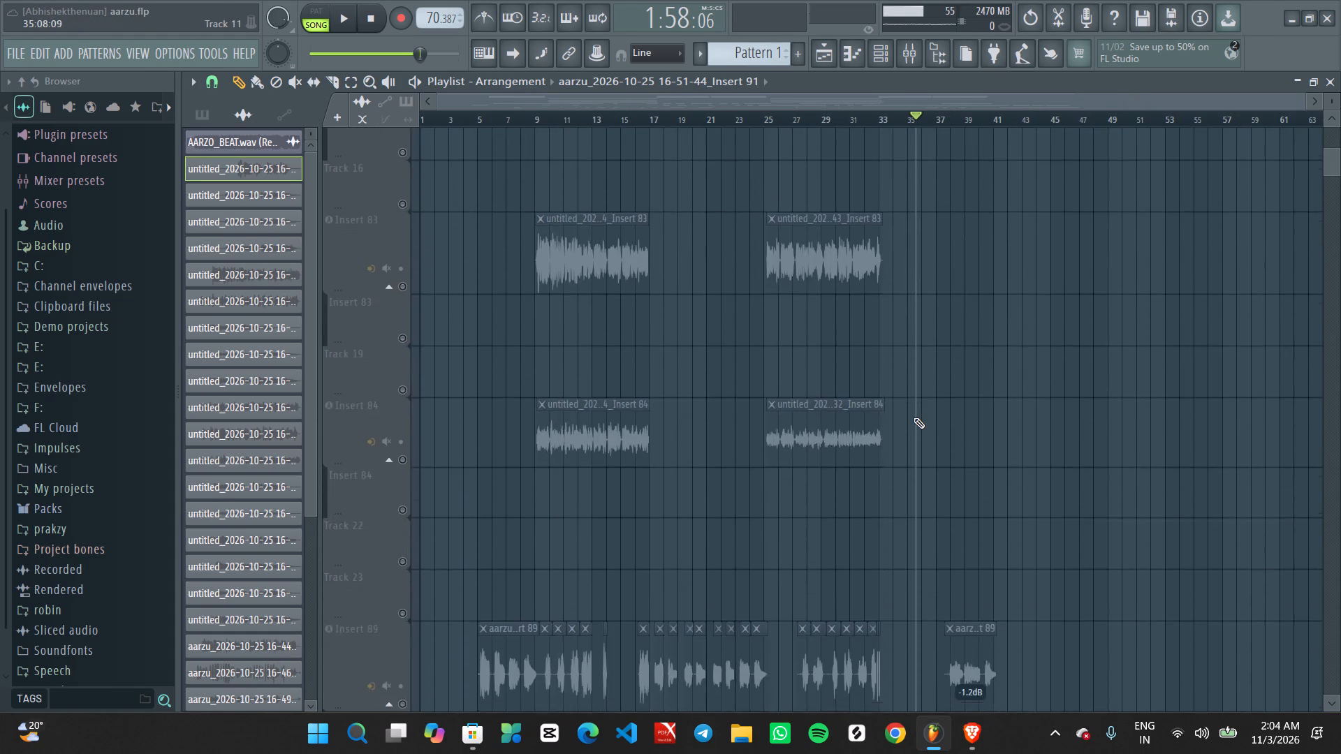
scroll(914, 417, "down", 8)
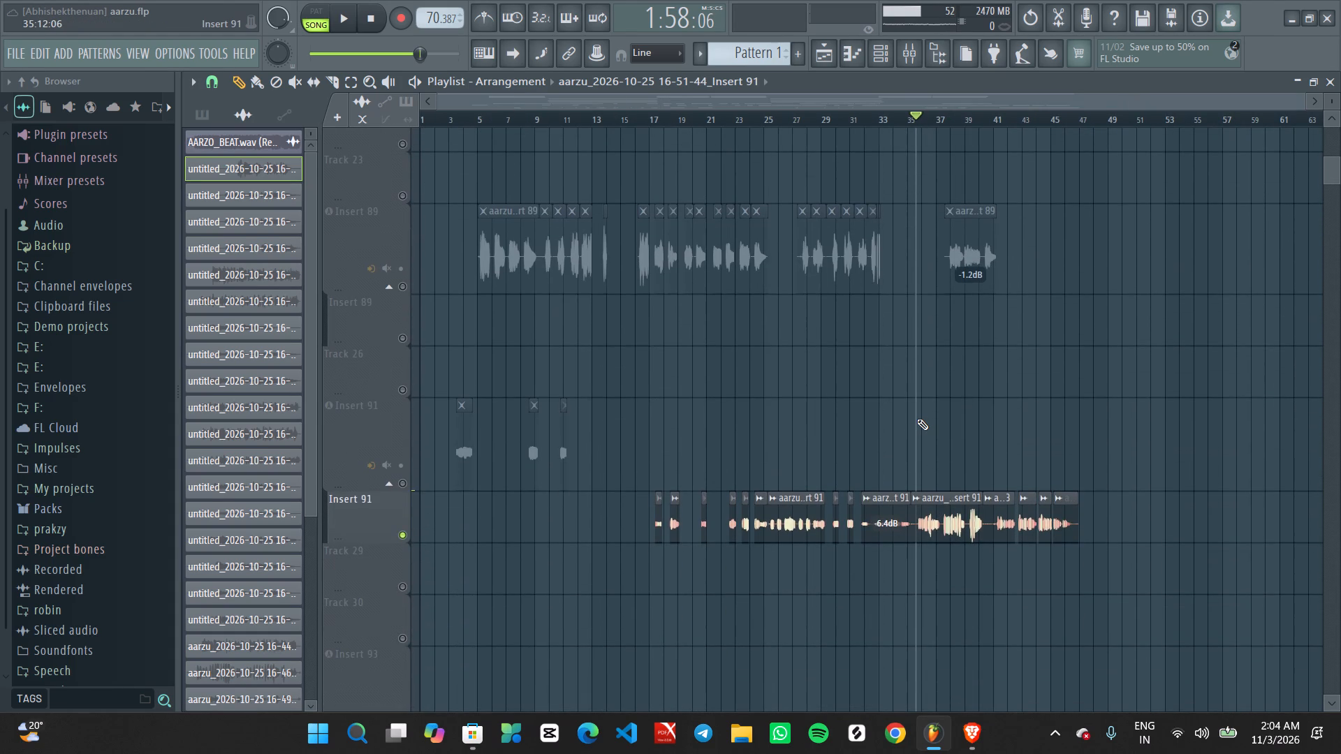
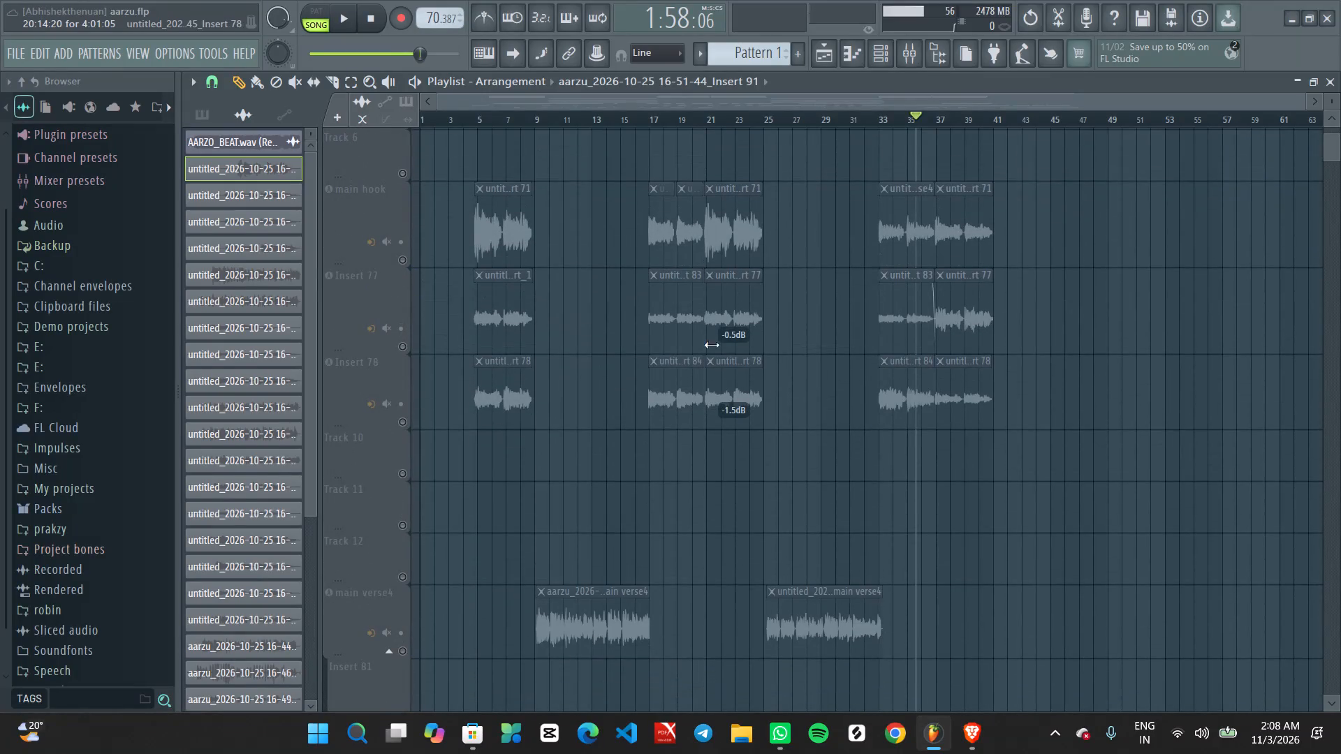
Play the soloed Insert 91 clips from about bar 35.5 to bar 39, then stop playback.
scroll(840, 488, "down", 5)
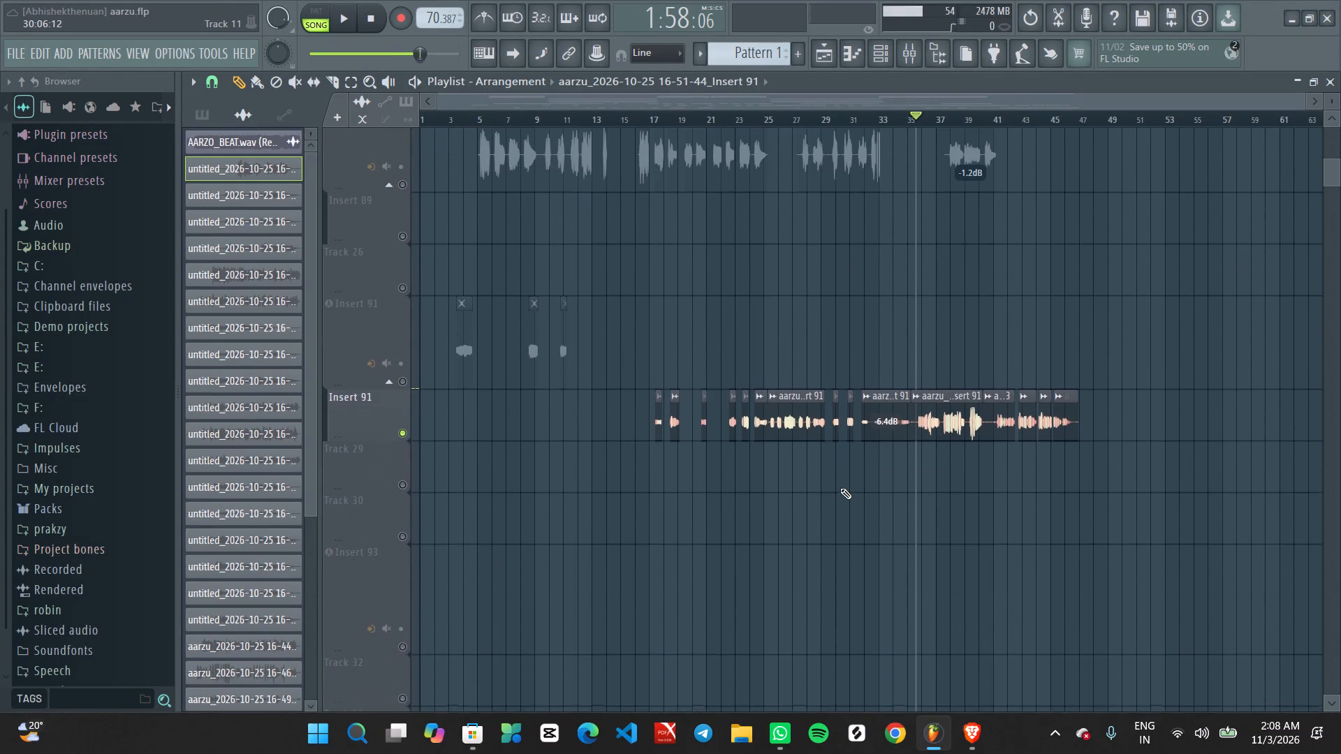
scroll(840, 488, "down", 1)
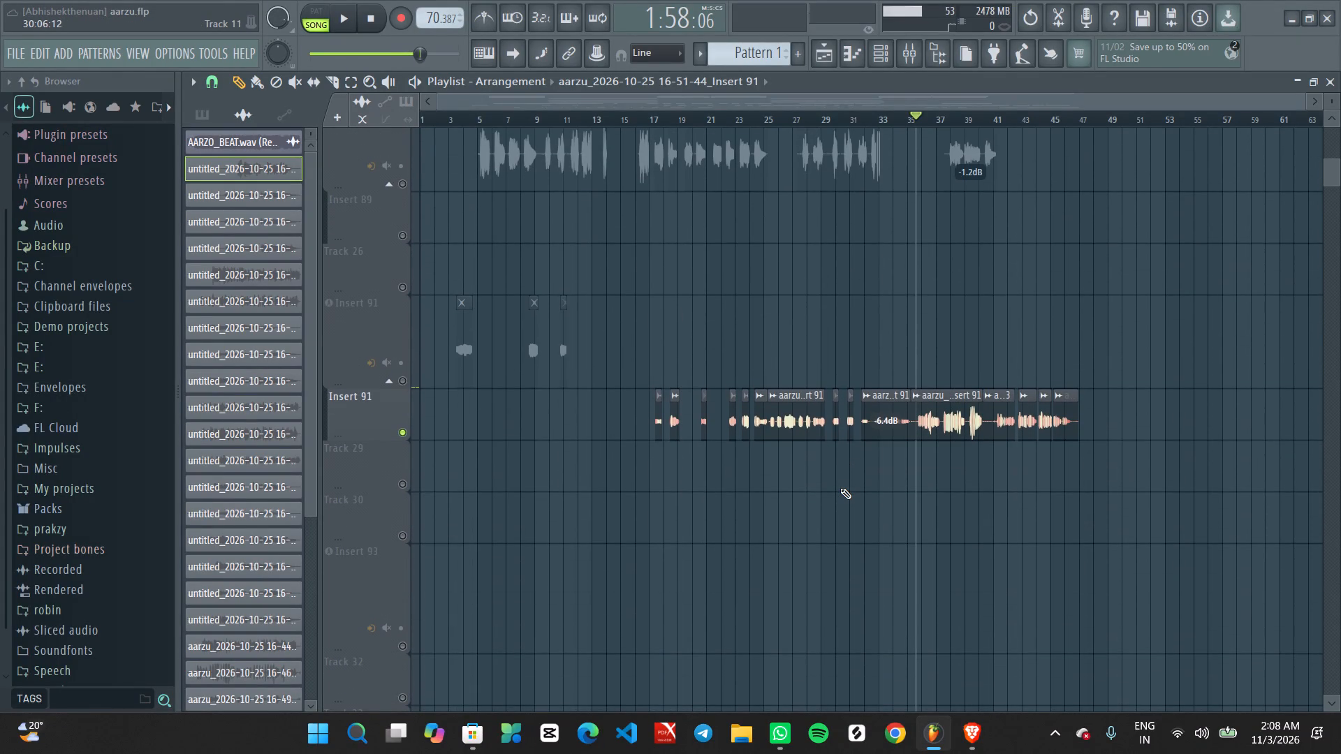
scroll(840, 488, "up", 7)
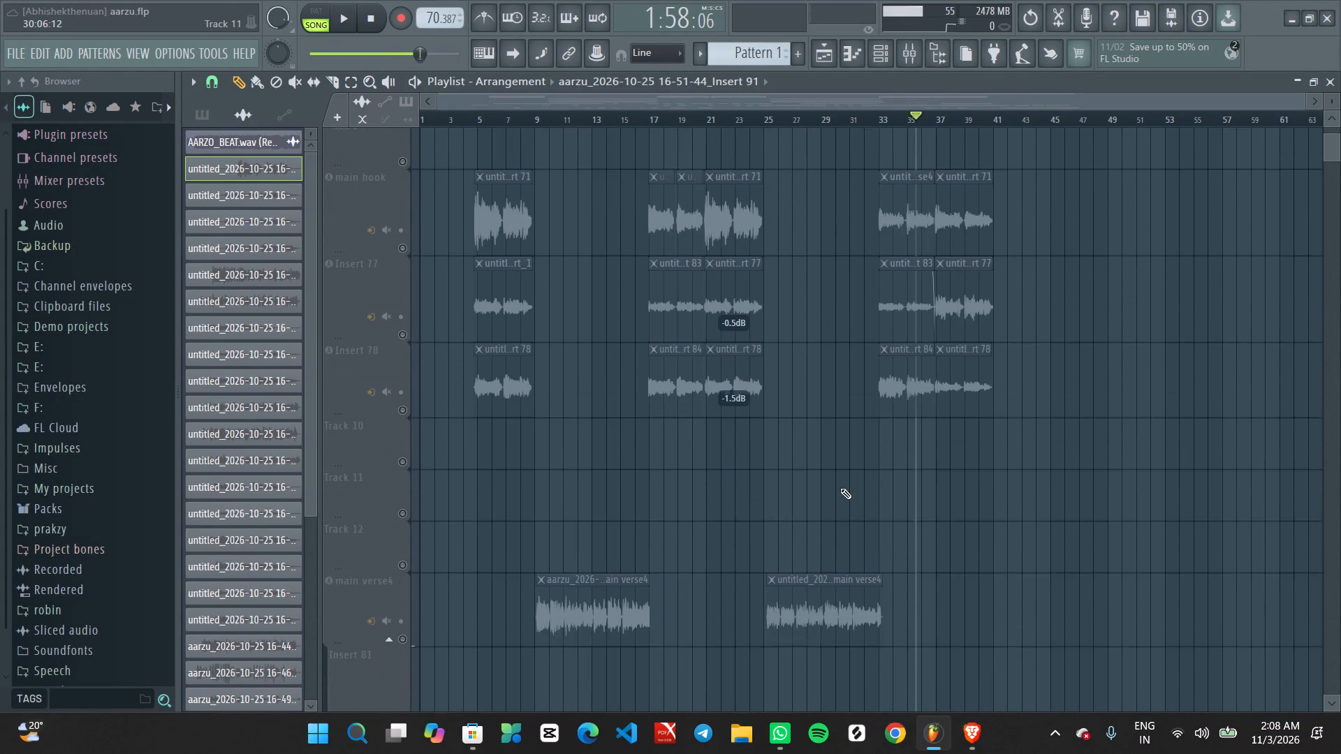
scroll(840, 488, "down", 6)
key("space")
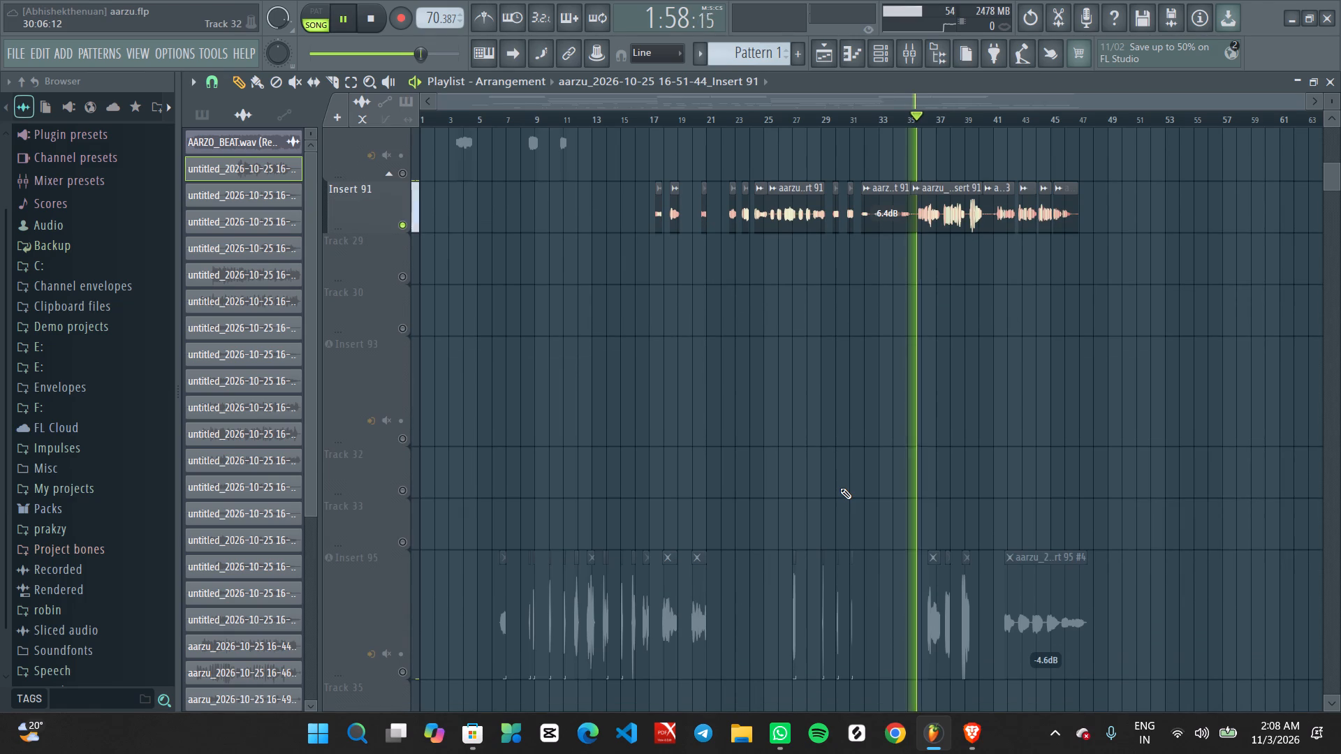
scroll(554, 443, "up", 3, "ctrl")
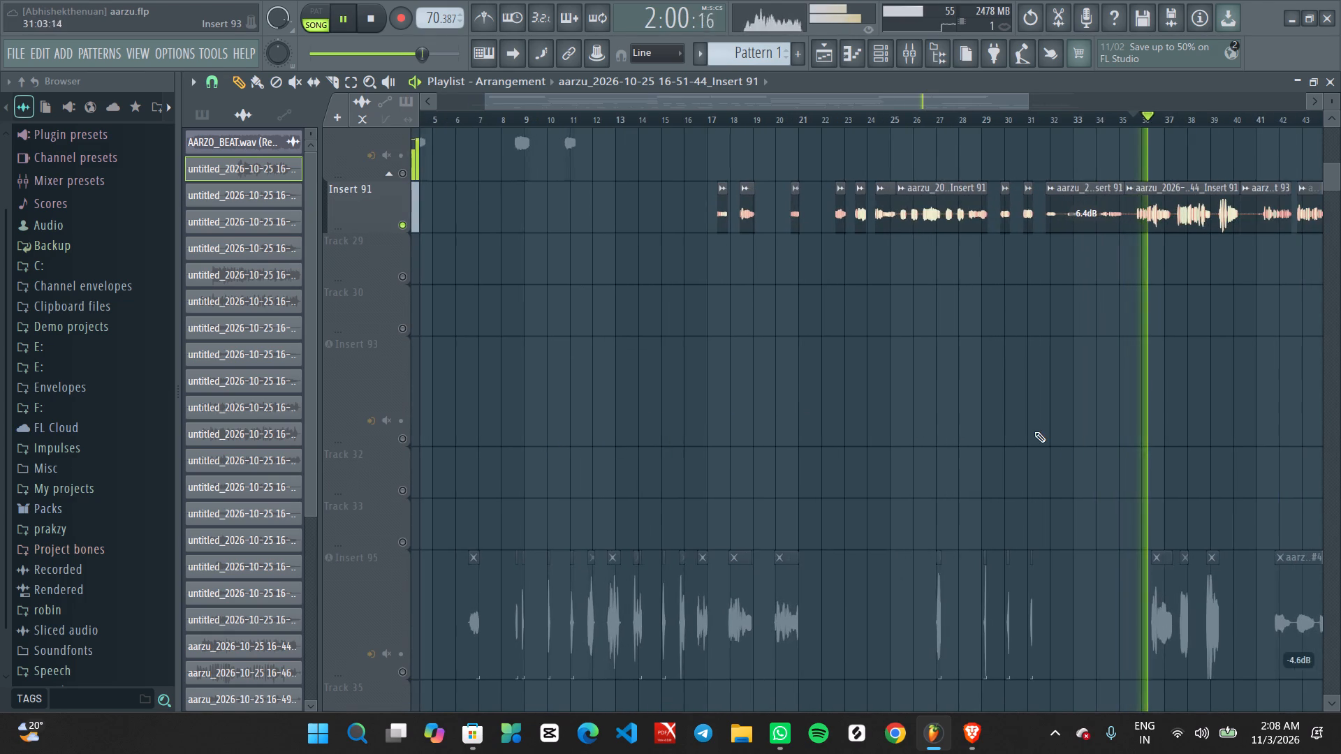
scroll(1034, 431, "up", 2)
scroll(1206, 434, "up", 2, "ctrl")
middle_click_drag(1199, 428, 1088, 411)
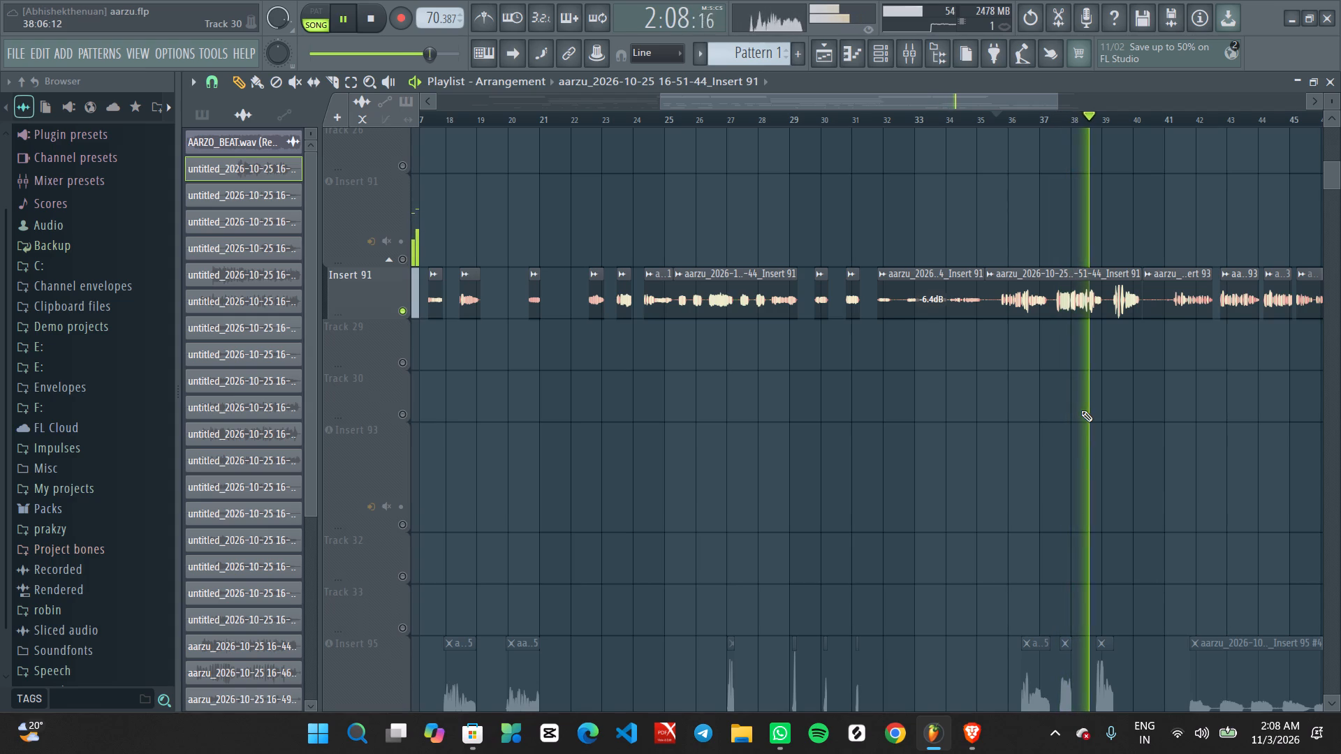
key("space")
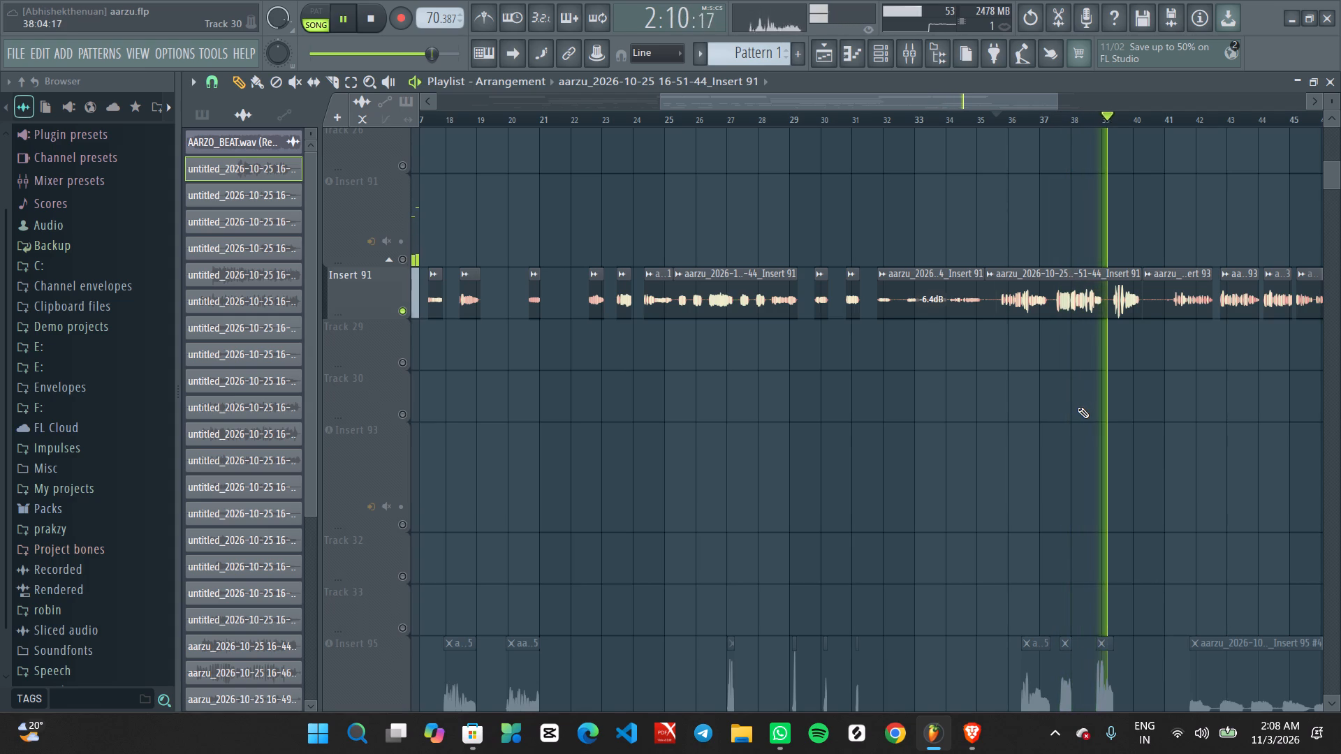
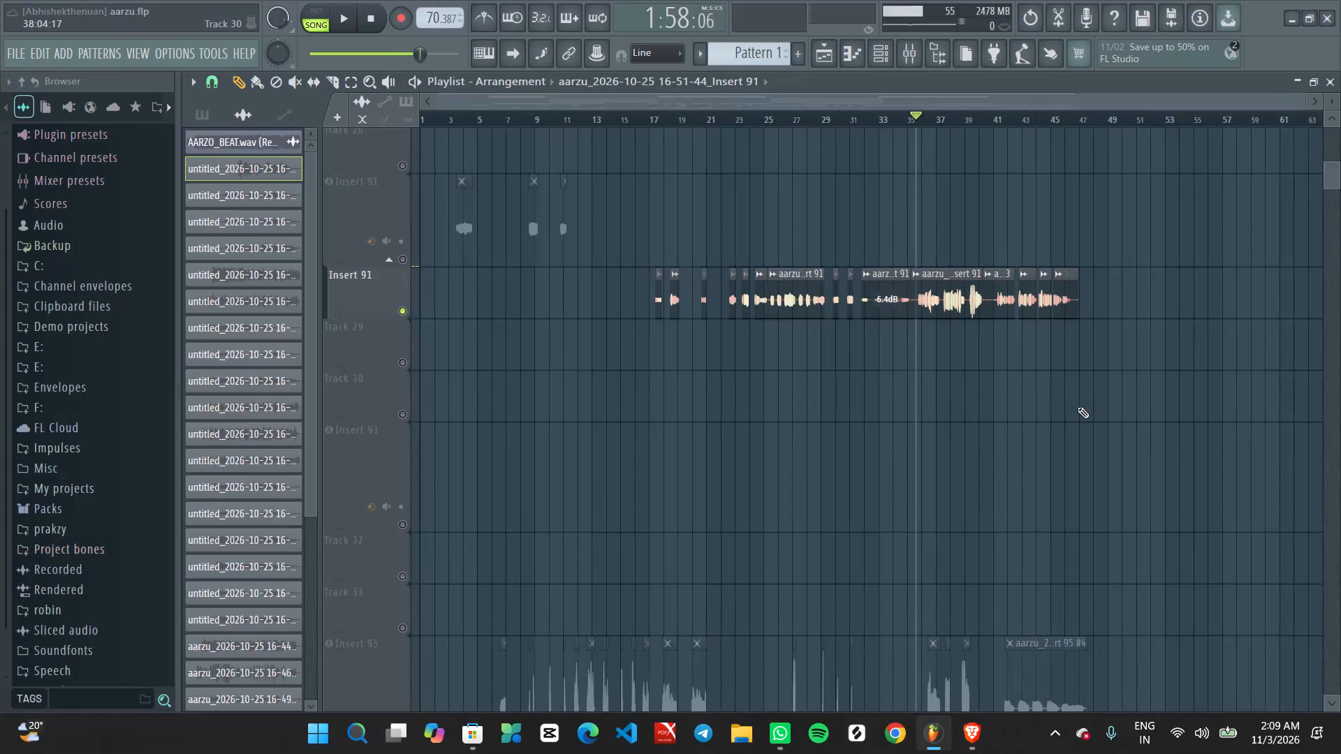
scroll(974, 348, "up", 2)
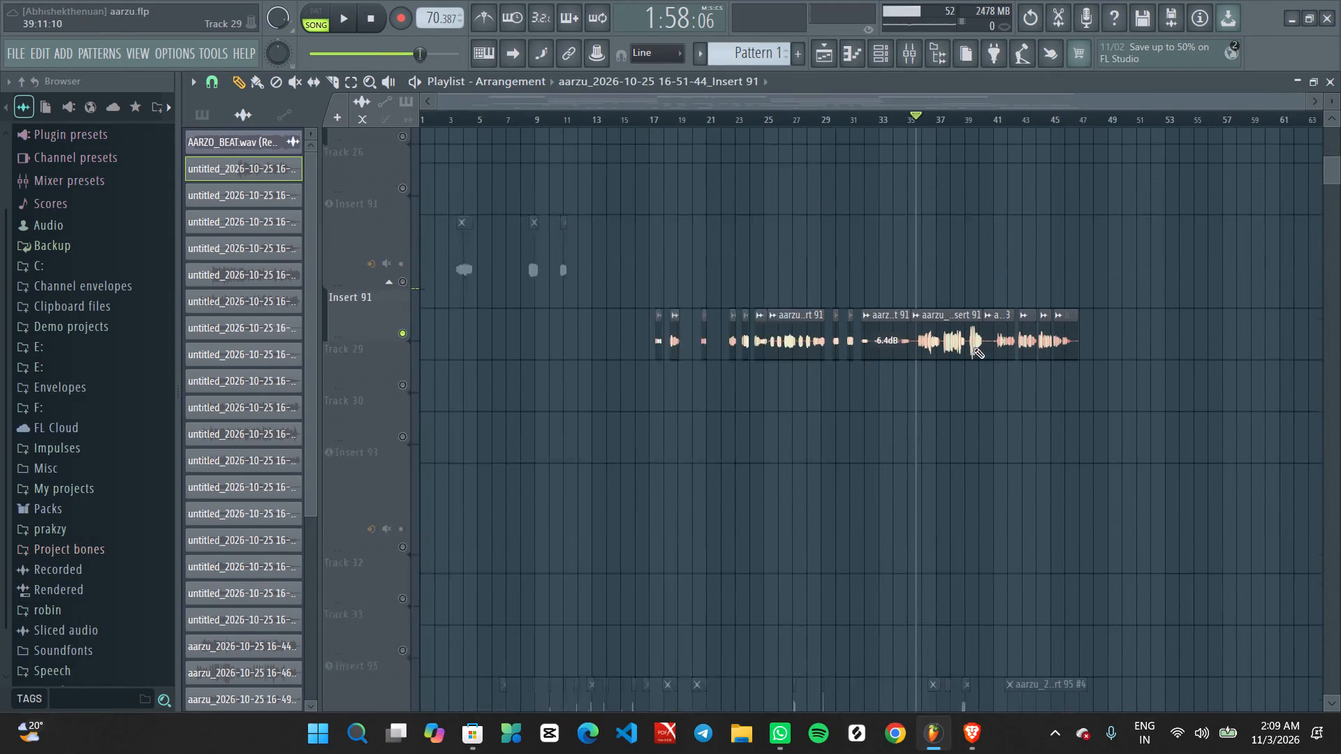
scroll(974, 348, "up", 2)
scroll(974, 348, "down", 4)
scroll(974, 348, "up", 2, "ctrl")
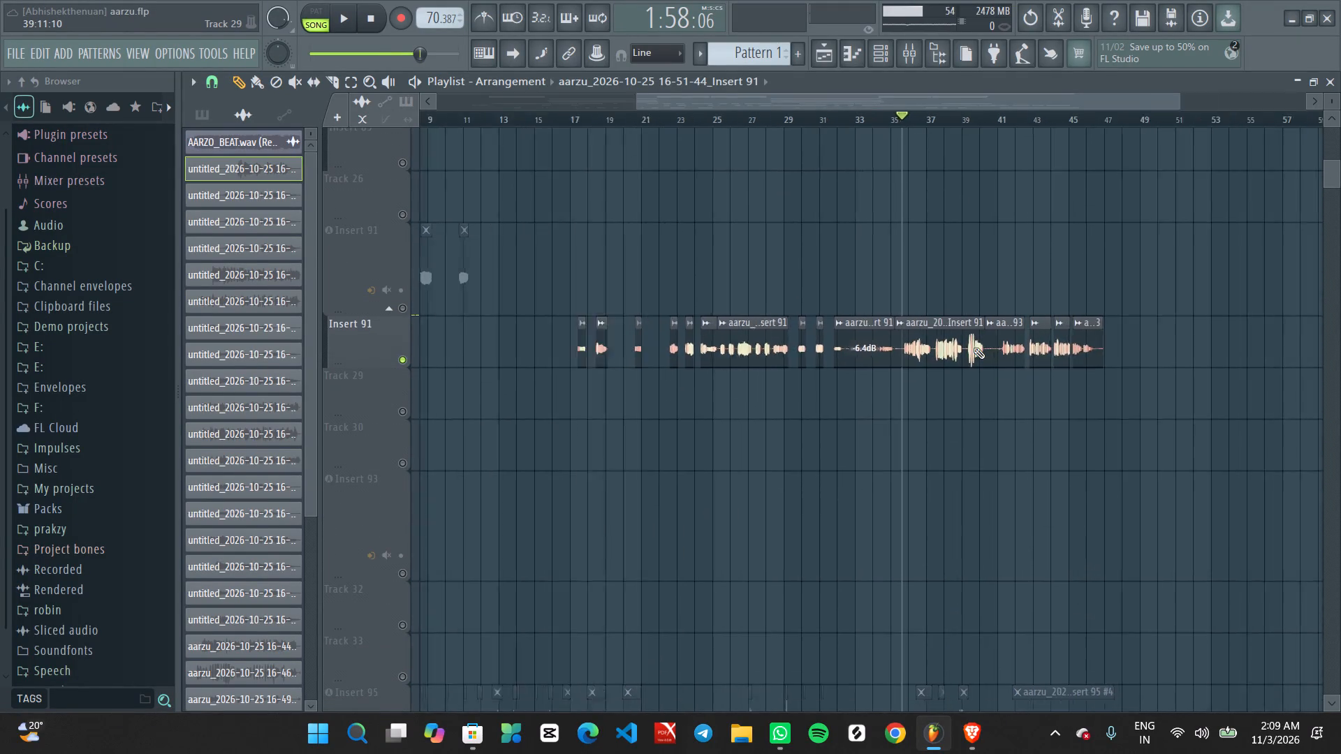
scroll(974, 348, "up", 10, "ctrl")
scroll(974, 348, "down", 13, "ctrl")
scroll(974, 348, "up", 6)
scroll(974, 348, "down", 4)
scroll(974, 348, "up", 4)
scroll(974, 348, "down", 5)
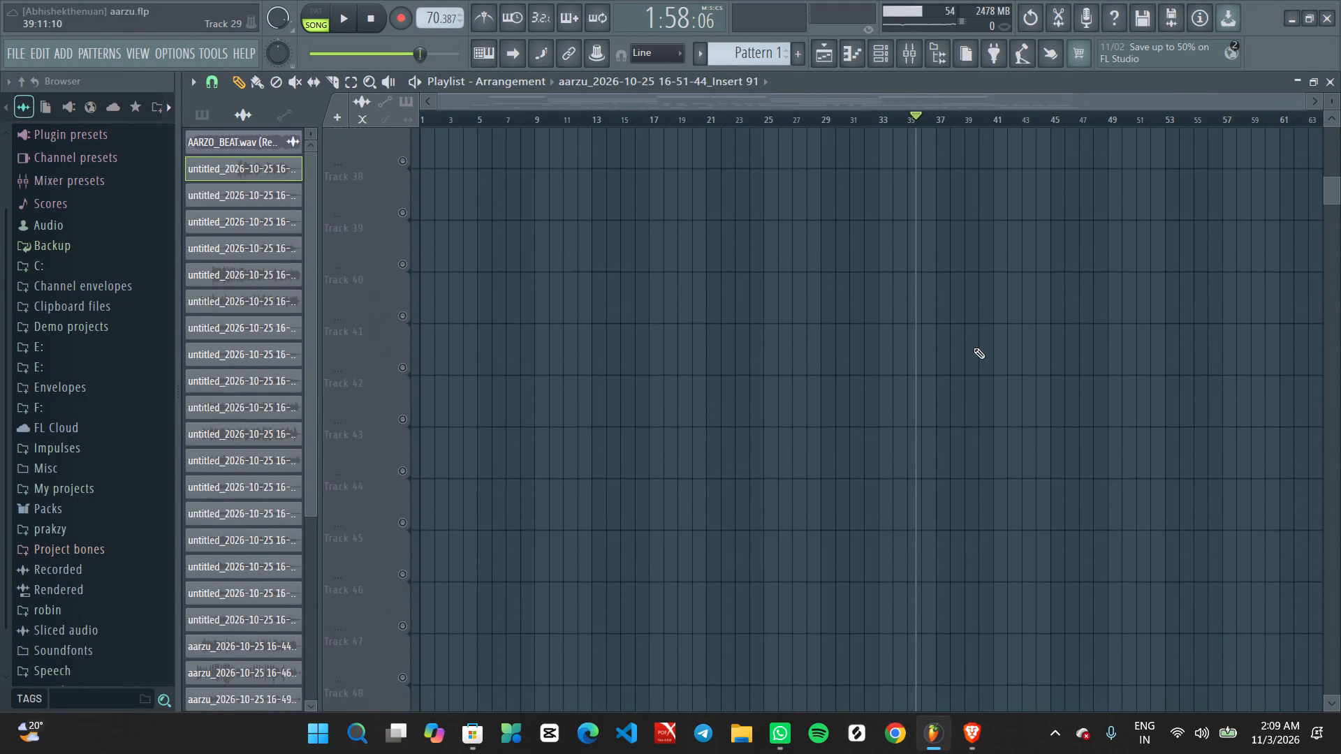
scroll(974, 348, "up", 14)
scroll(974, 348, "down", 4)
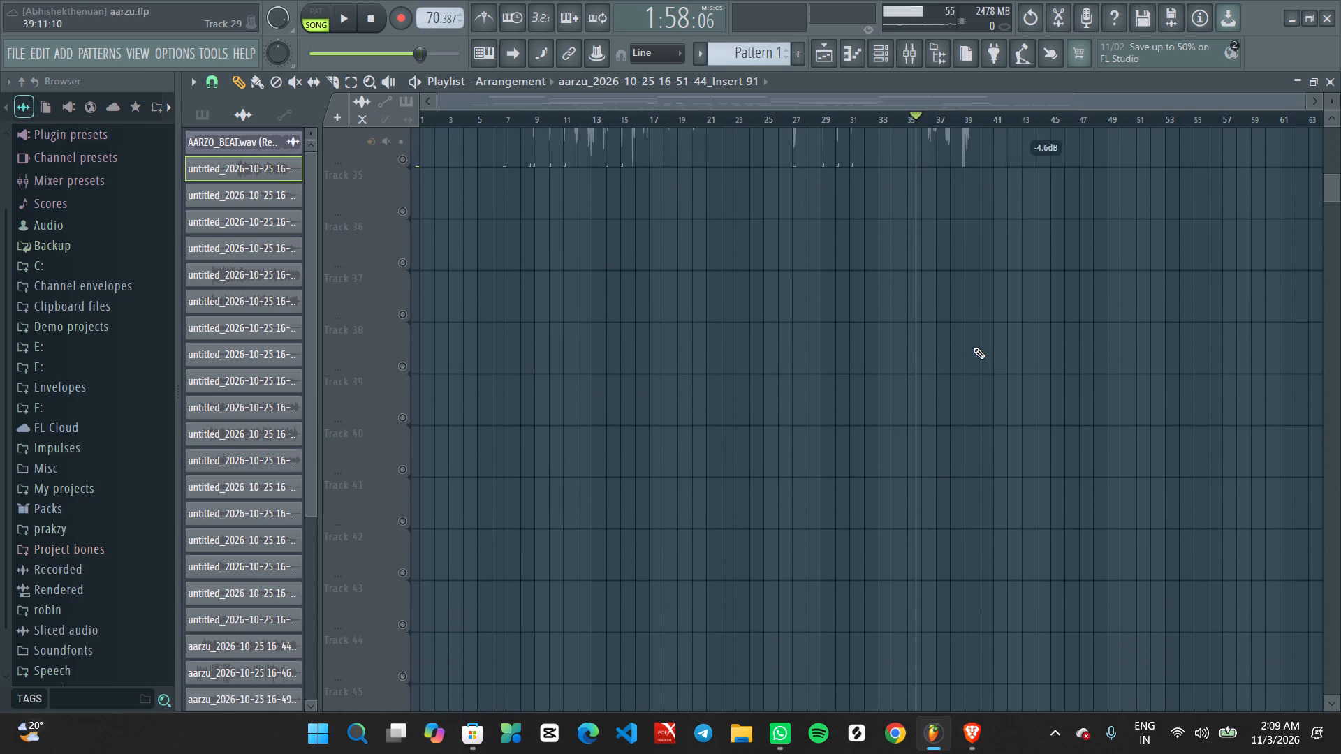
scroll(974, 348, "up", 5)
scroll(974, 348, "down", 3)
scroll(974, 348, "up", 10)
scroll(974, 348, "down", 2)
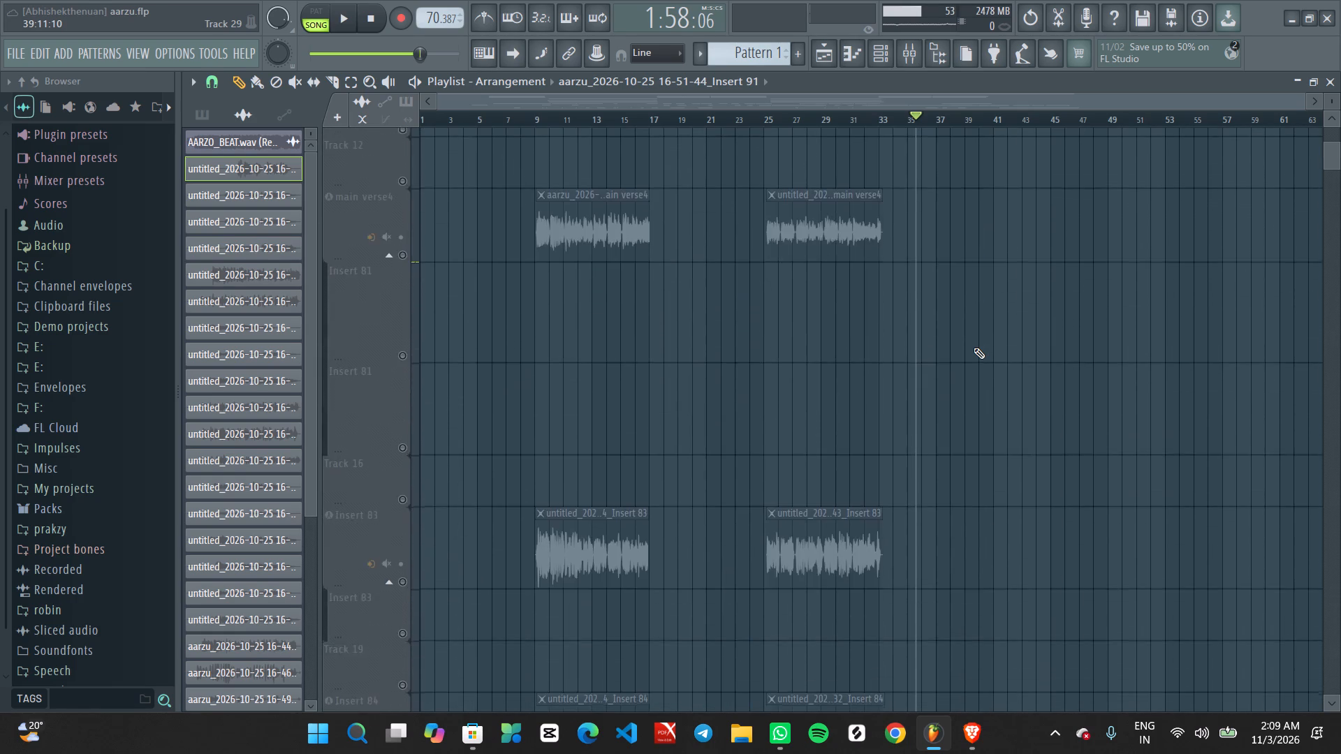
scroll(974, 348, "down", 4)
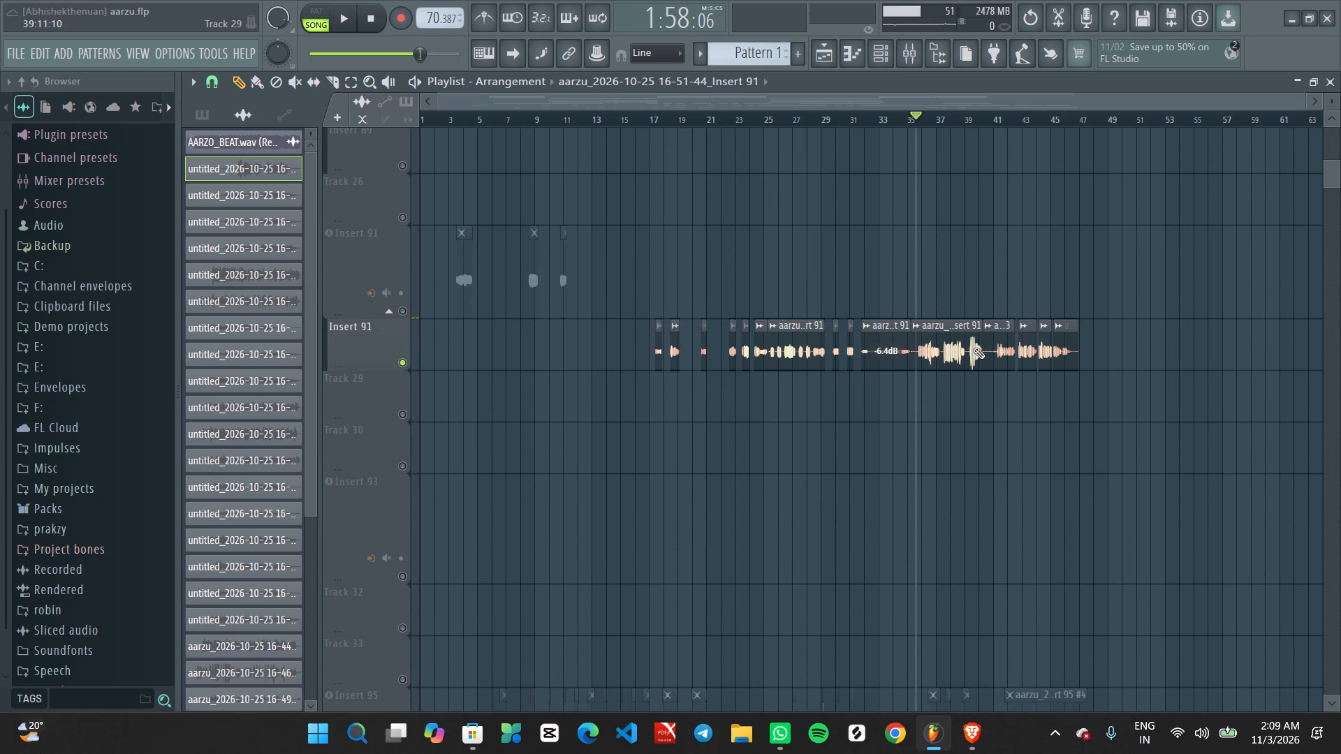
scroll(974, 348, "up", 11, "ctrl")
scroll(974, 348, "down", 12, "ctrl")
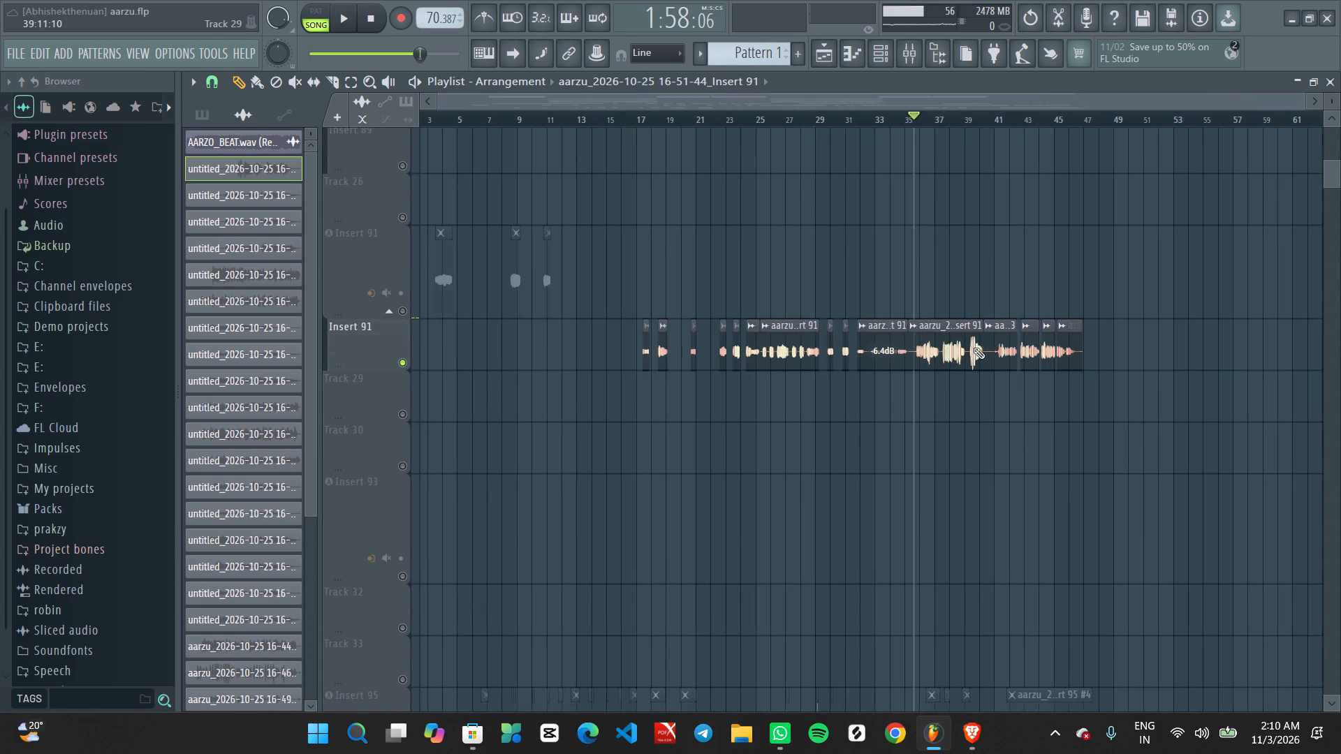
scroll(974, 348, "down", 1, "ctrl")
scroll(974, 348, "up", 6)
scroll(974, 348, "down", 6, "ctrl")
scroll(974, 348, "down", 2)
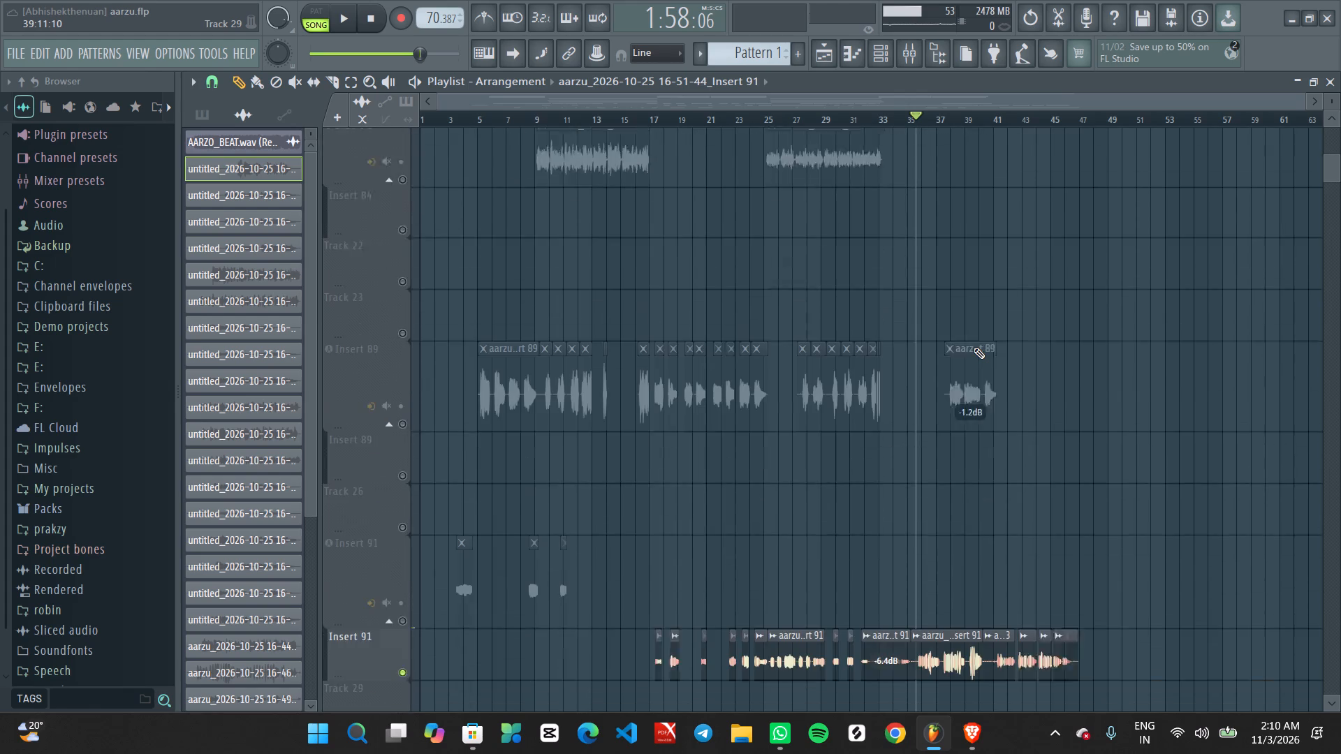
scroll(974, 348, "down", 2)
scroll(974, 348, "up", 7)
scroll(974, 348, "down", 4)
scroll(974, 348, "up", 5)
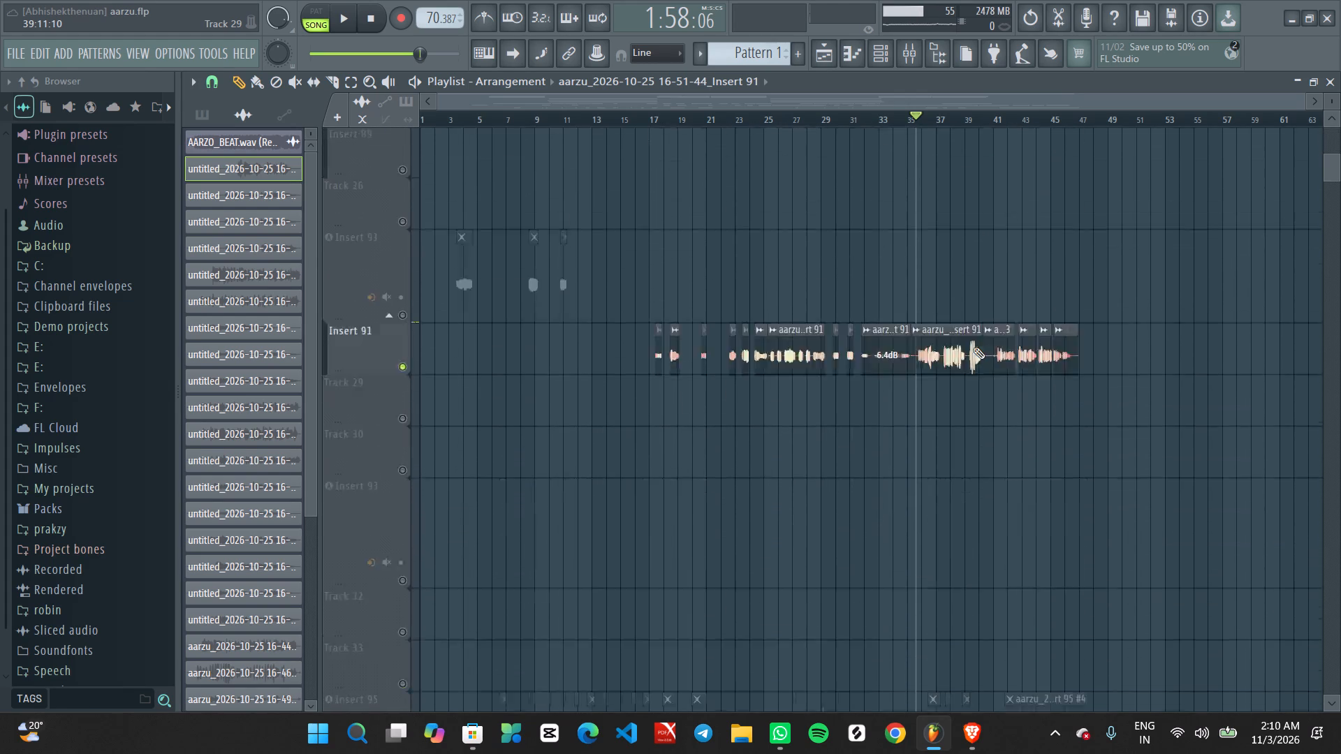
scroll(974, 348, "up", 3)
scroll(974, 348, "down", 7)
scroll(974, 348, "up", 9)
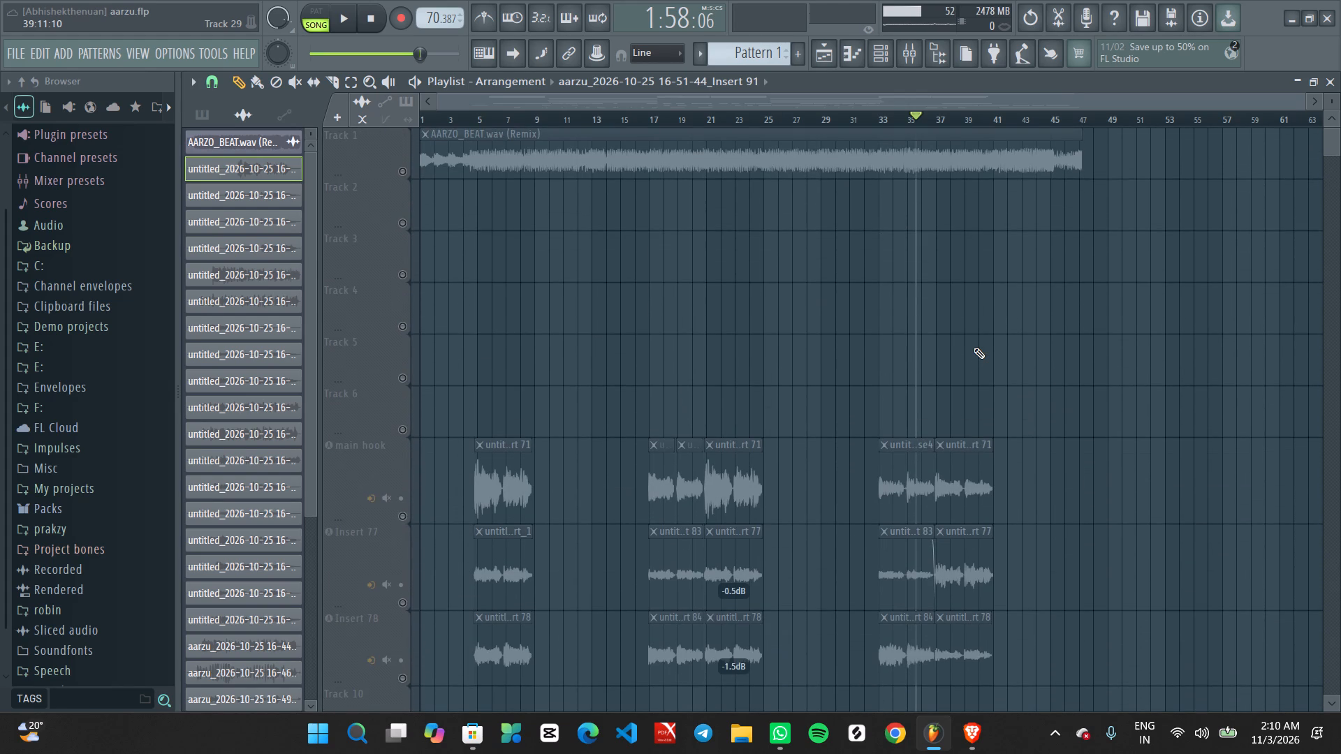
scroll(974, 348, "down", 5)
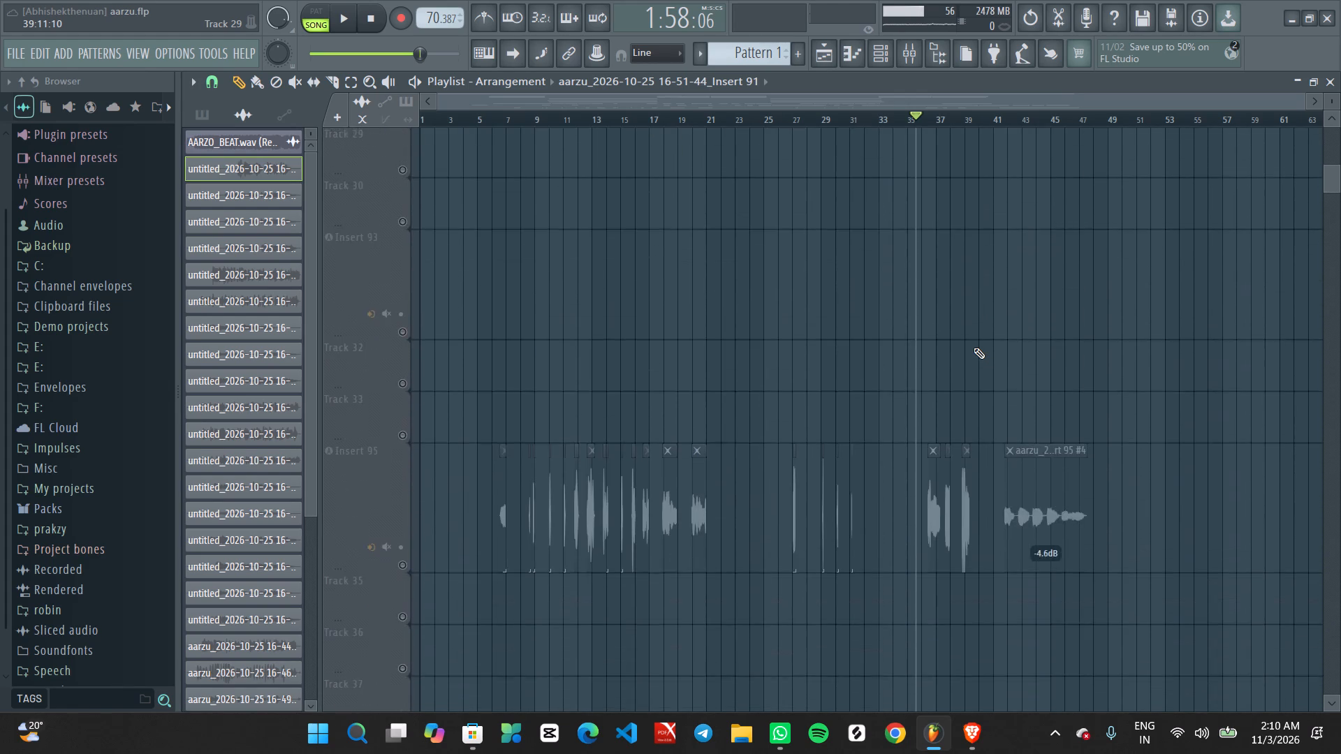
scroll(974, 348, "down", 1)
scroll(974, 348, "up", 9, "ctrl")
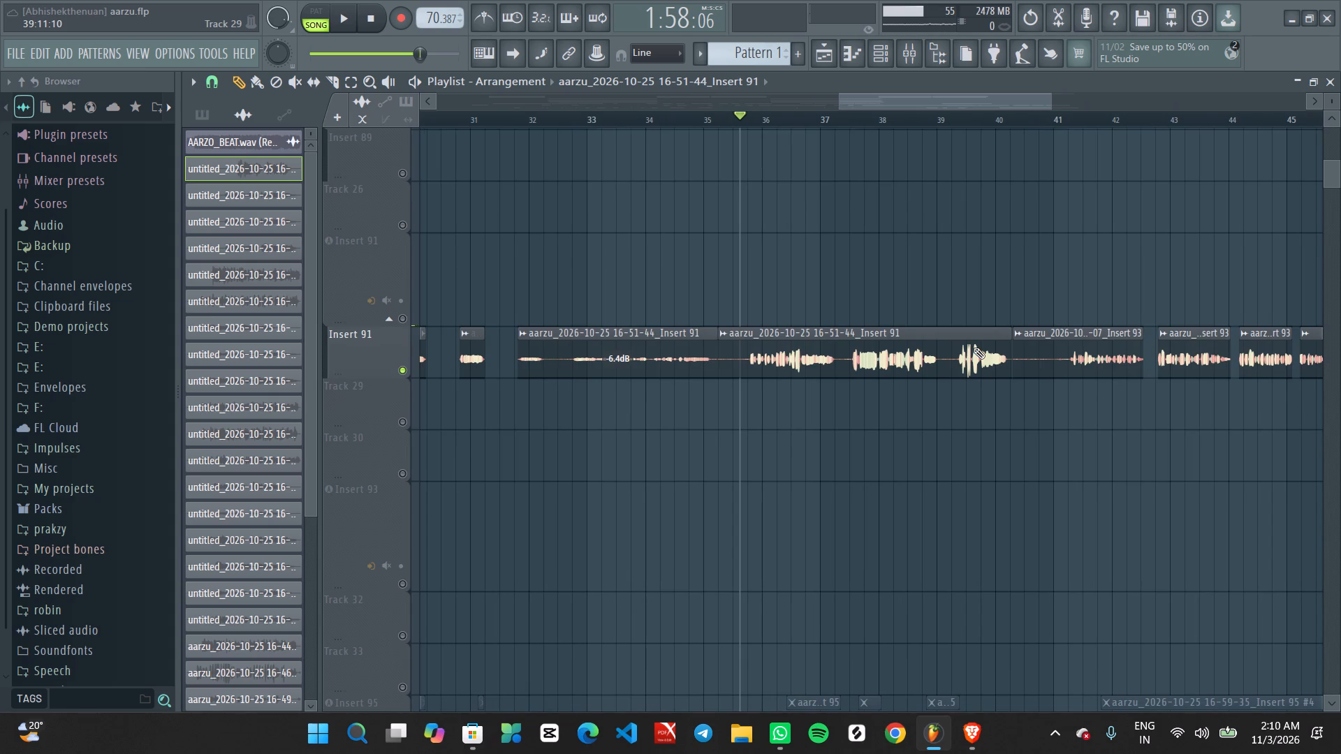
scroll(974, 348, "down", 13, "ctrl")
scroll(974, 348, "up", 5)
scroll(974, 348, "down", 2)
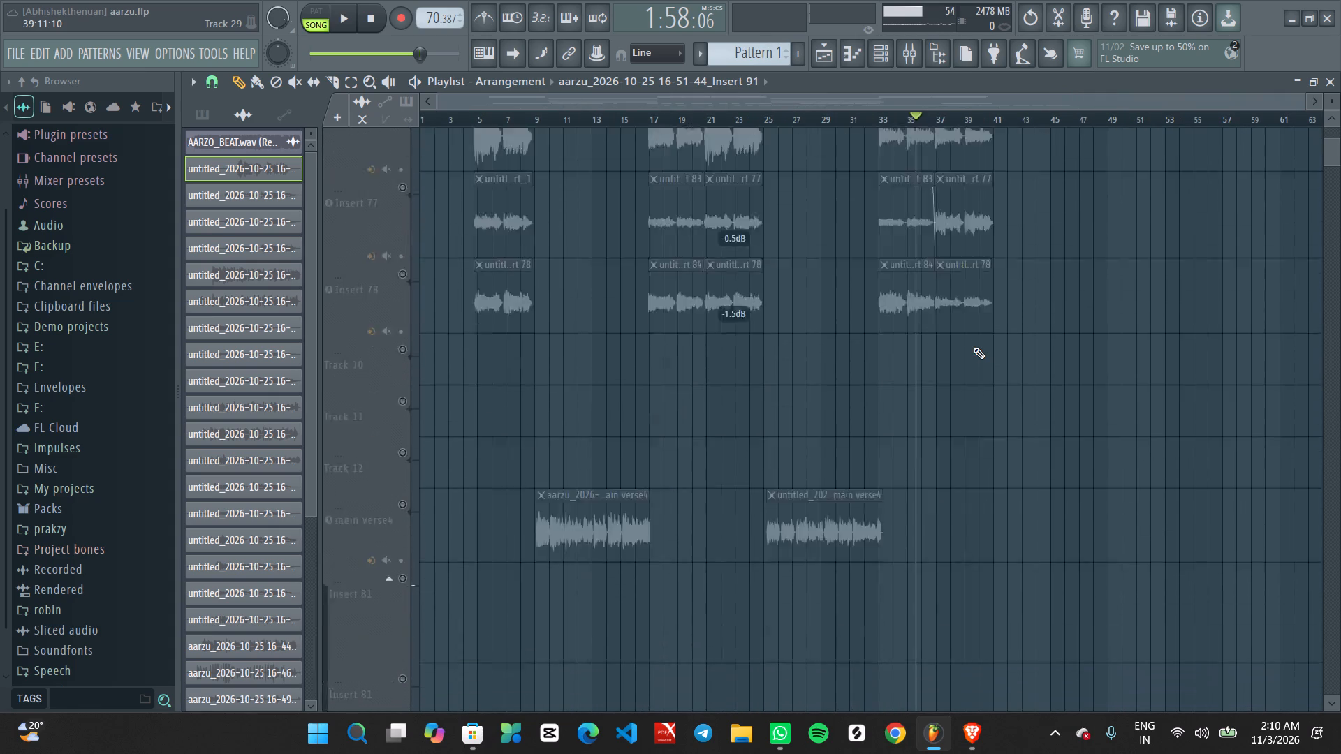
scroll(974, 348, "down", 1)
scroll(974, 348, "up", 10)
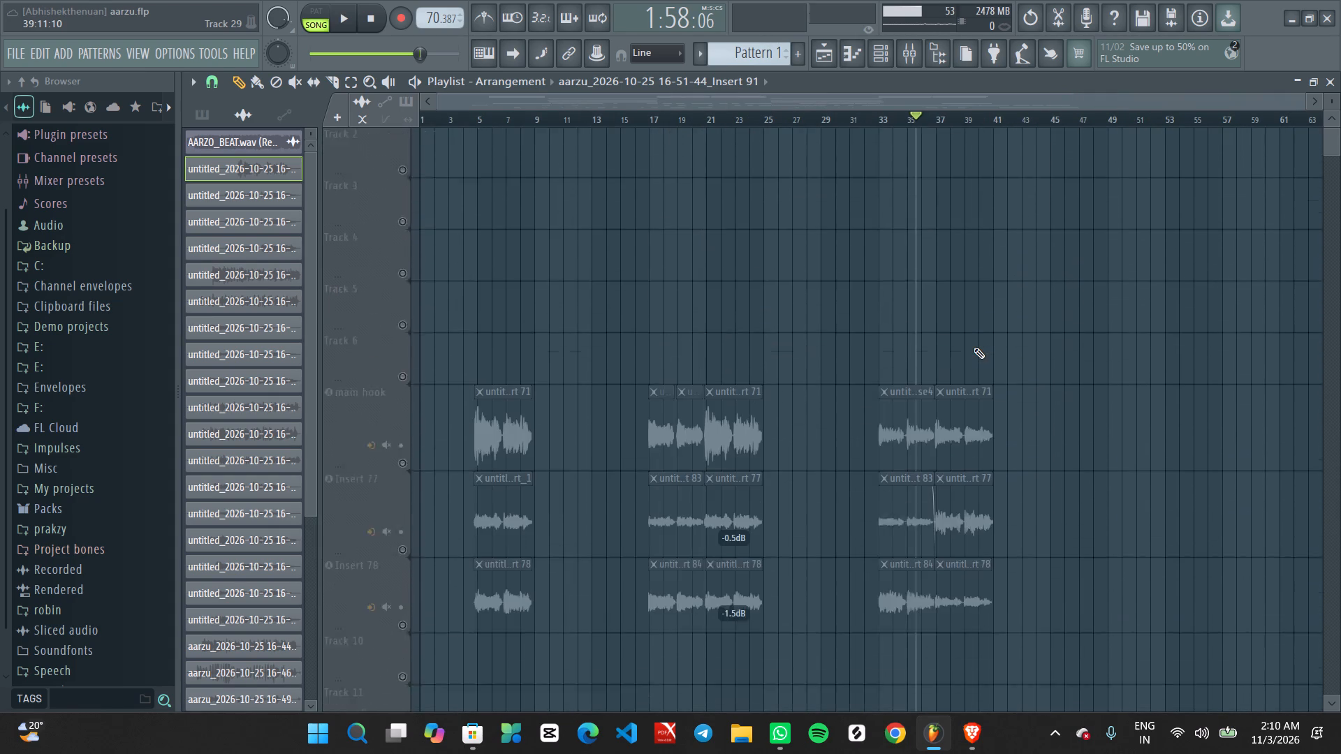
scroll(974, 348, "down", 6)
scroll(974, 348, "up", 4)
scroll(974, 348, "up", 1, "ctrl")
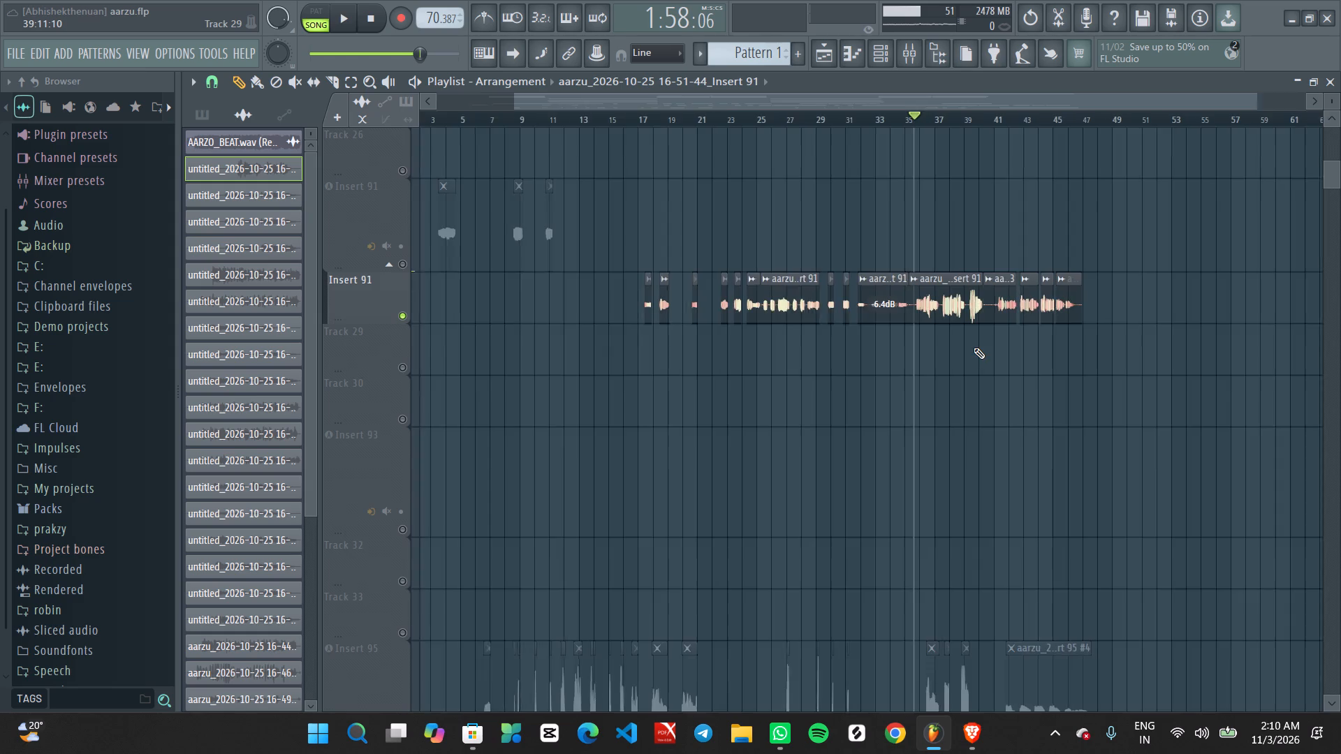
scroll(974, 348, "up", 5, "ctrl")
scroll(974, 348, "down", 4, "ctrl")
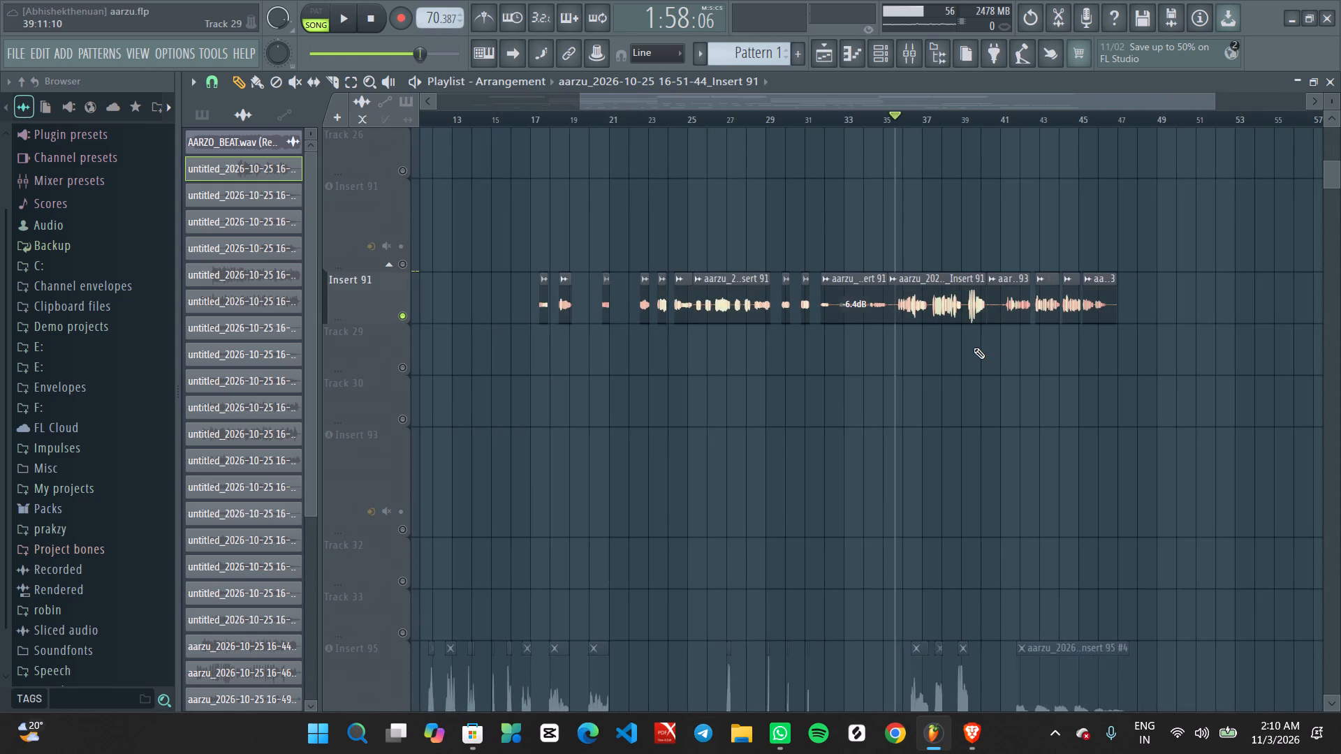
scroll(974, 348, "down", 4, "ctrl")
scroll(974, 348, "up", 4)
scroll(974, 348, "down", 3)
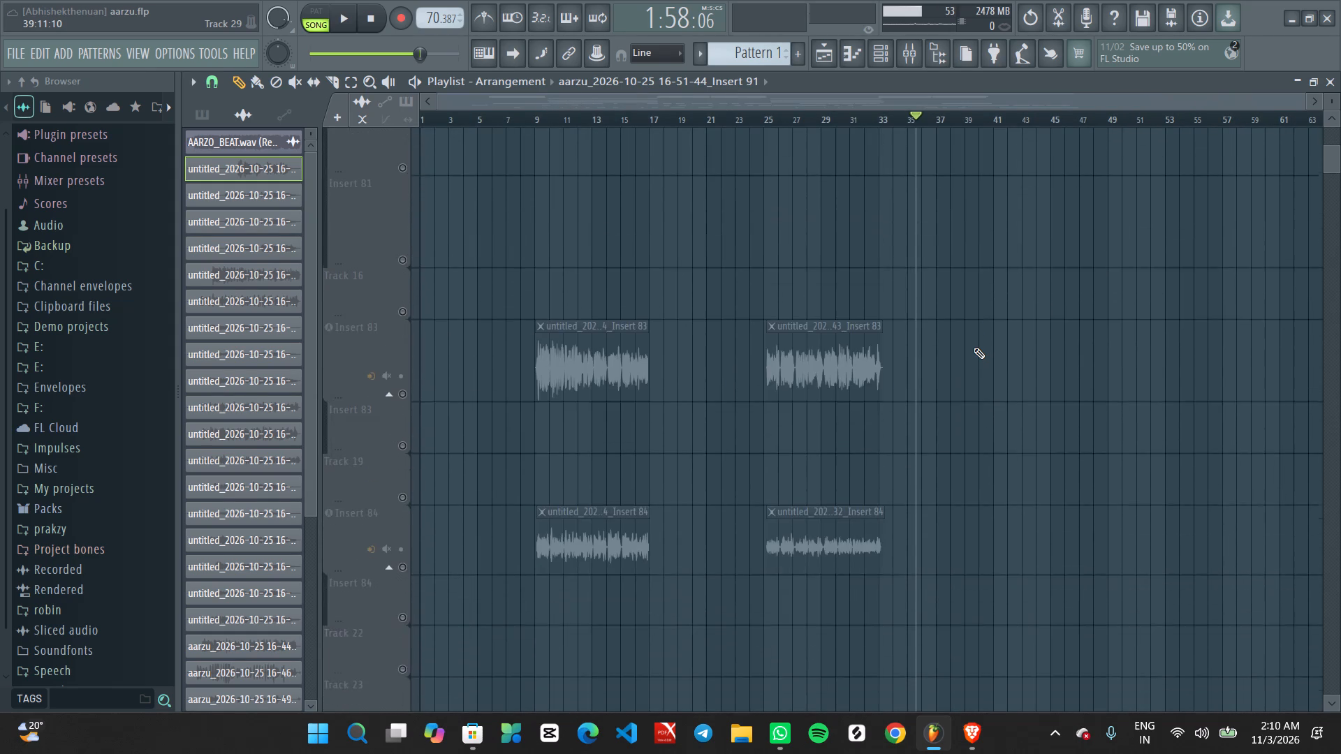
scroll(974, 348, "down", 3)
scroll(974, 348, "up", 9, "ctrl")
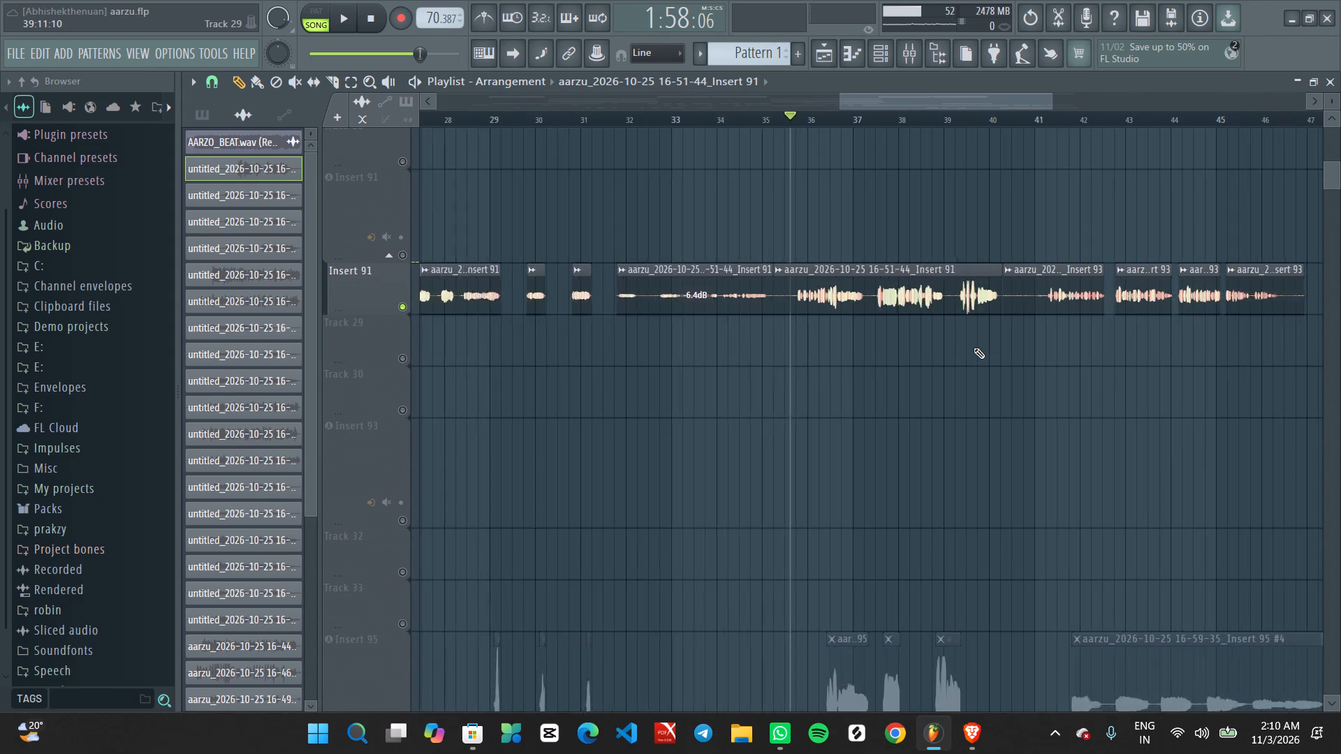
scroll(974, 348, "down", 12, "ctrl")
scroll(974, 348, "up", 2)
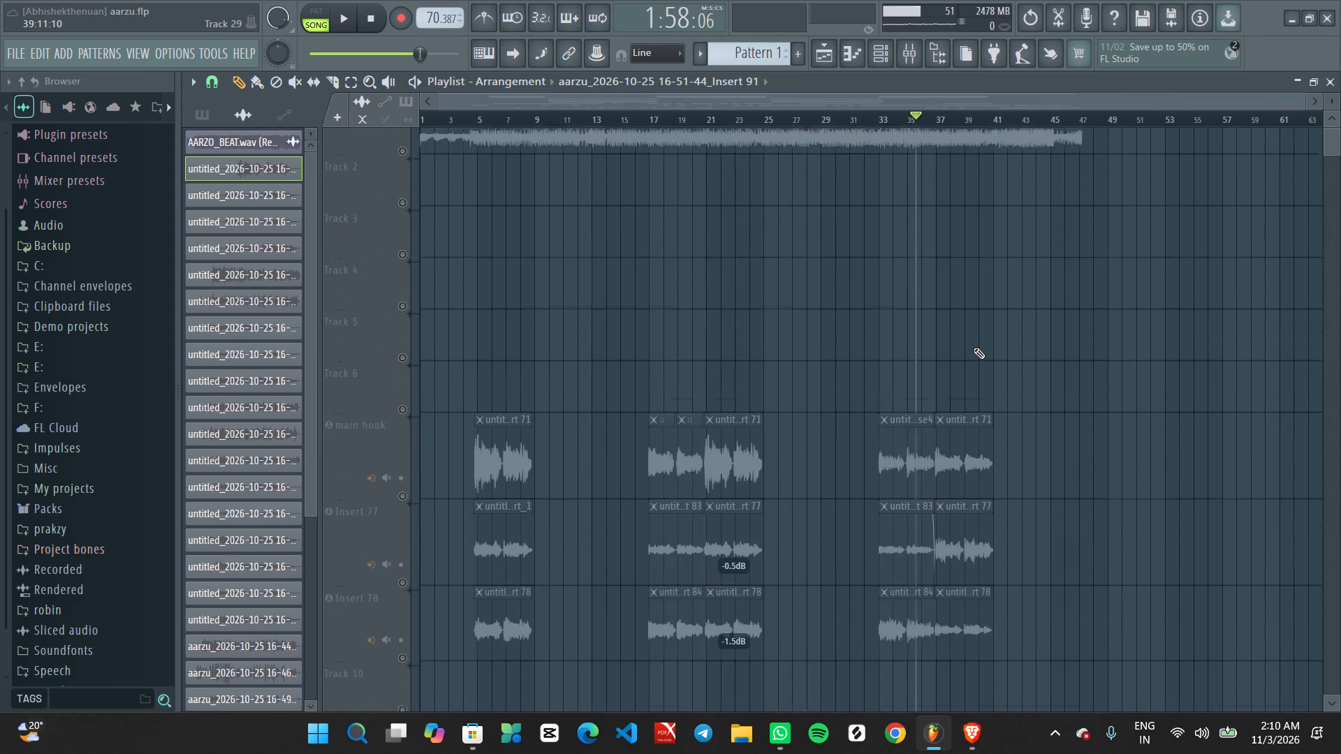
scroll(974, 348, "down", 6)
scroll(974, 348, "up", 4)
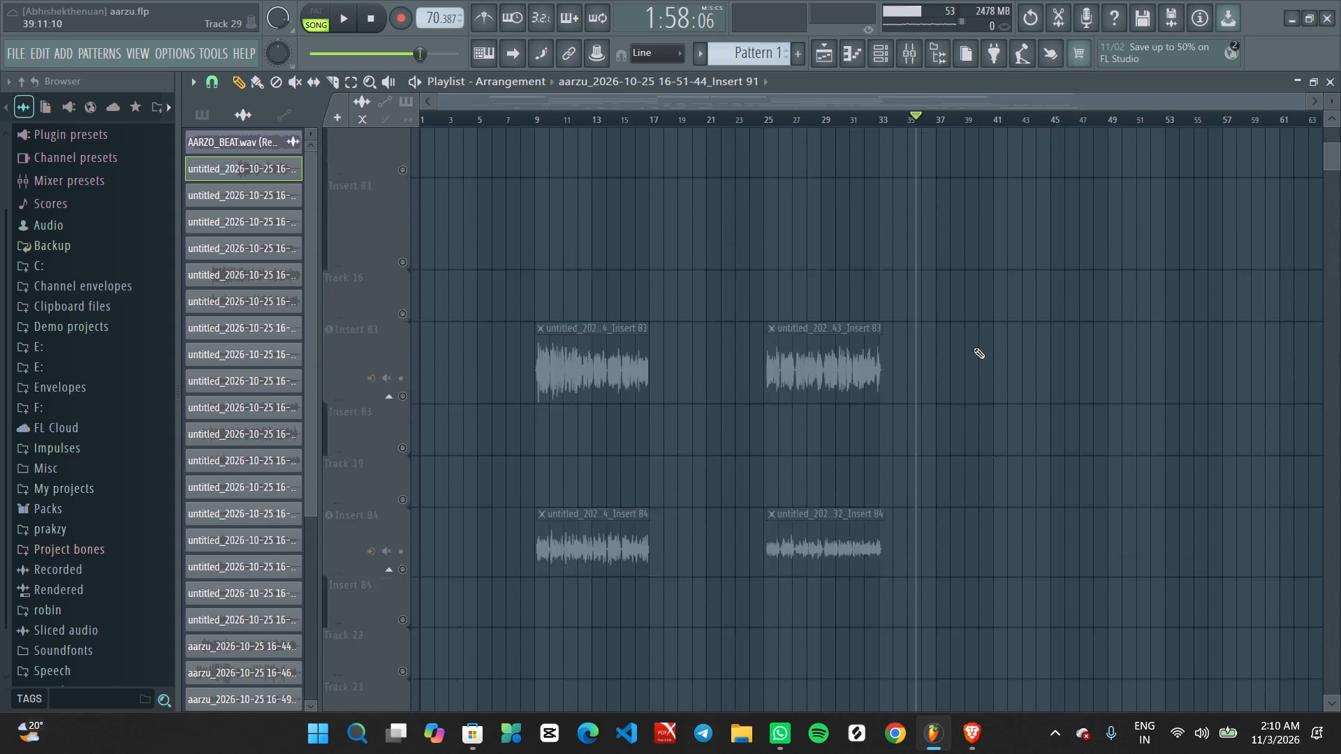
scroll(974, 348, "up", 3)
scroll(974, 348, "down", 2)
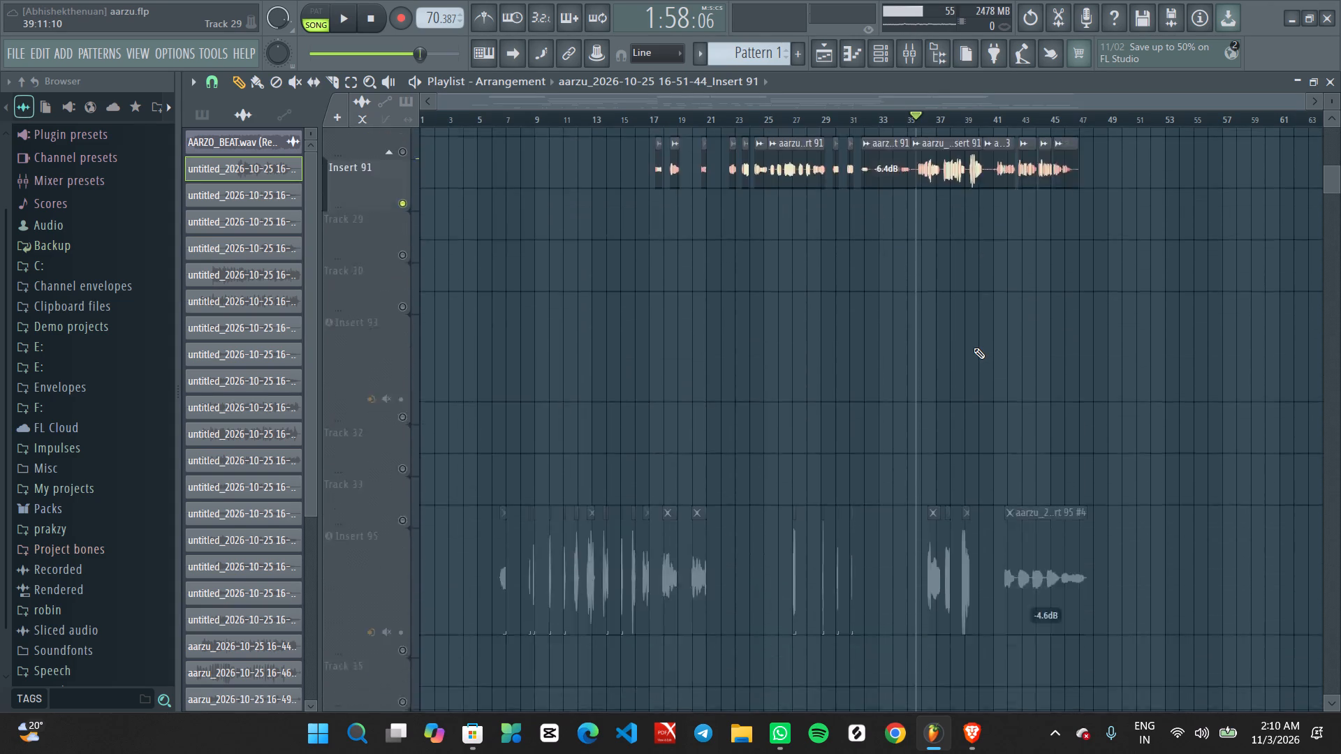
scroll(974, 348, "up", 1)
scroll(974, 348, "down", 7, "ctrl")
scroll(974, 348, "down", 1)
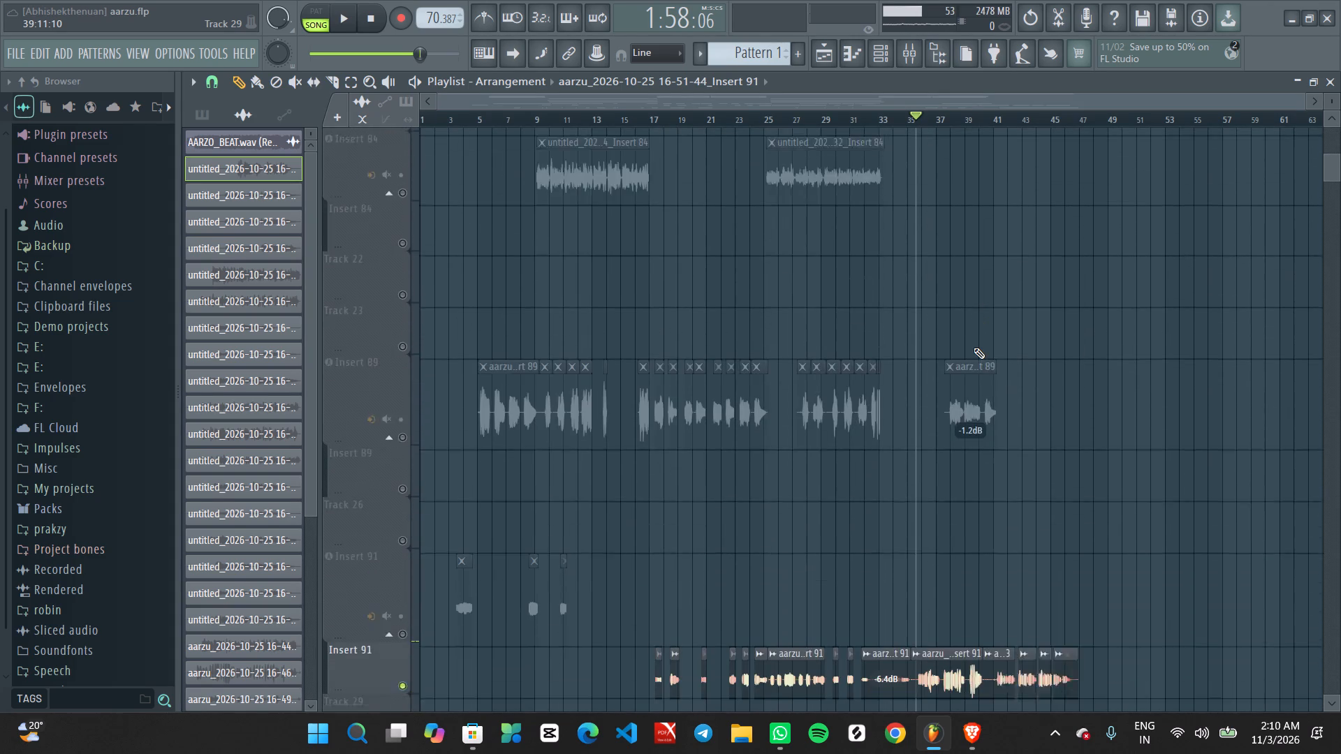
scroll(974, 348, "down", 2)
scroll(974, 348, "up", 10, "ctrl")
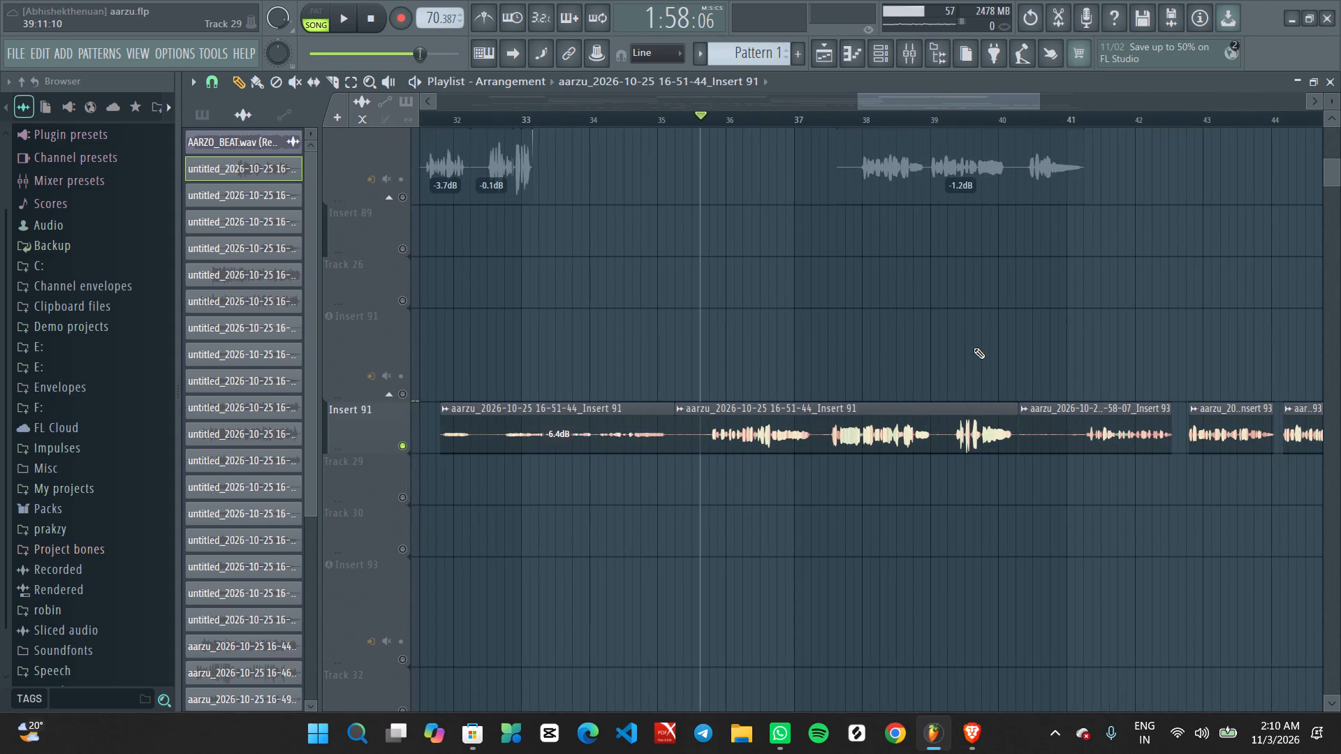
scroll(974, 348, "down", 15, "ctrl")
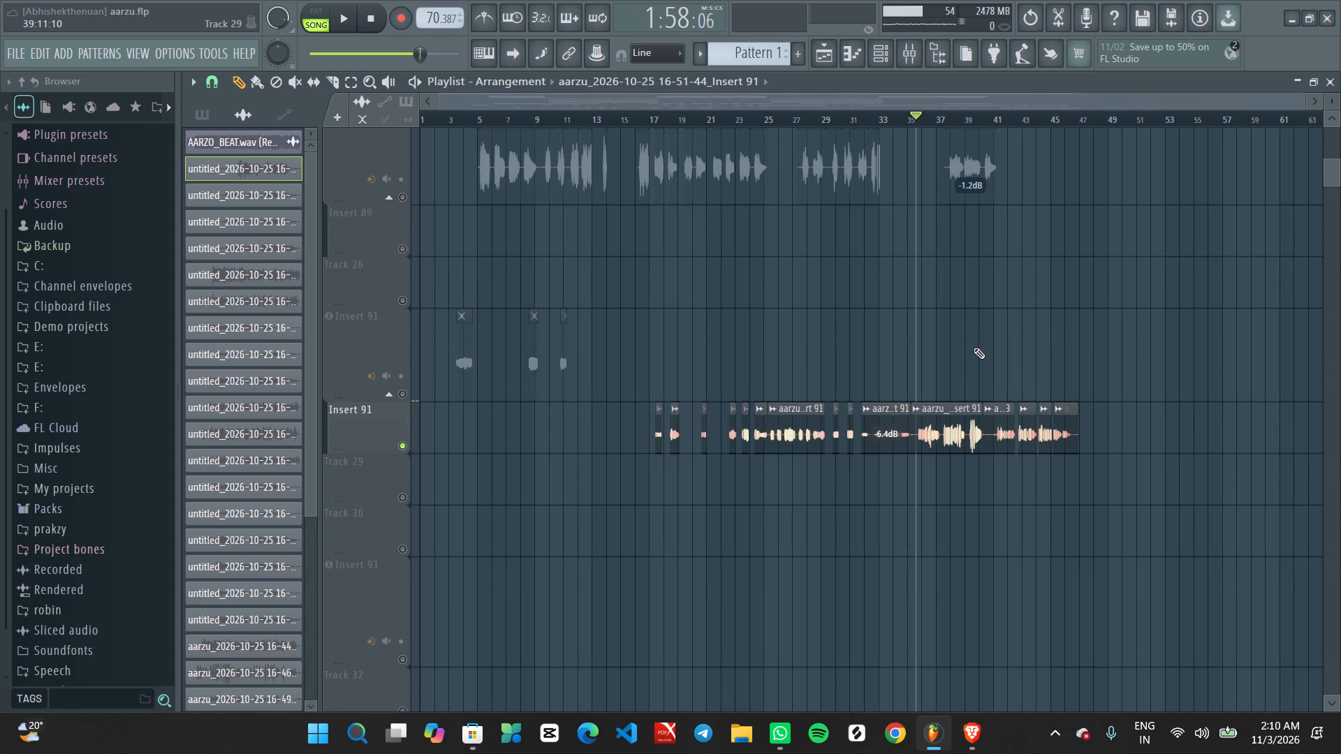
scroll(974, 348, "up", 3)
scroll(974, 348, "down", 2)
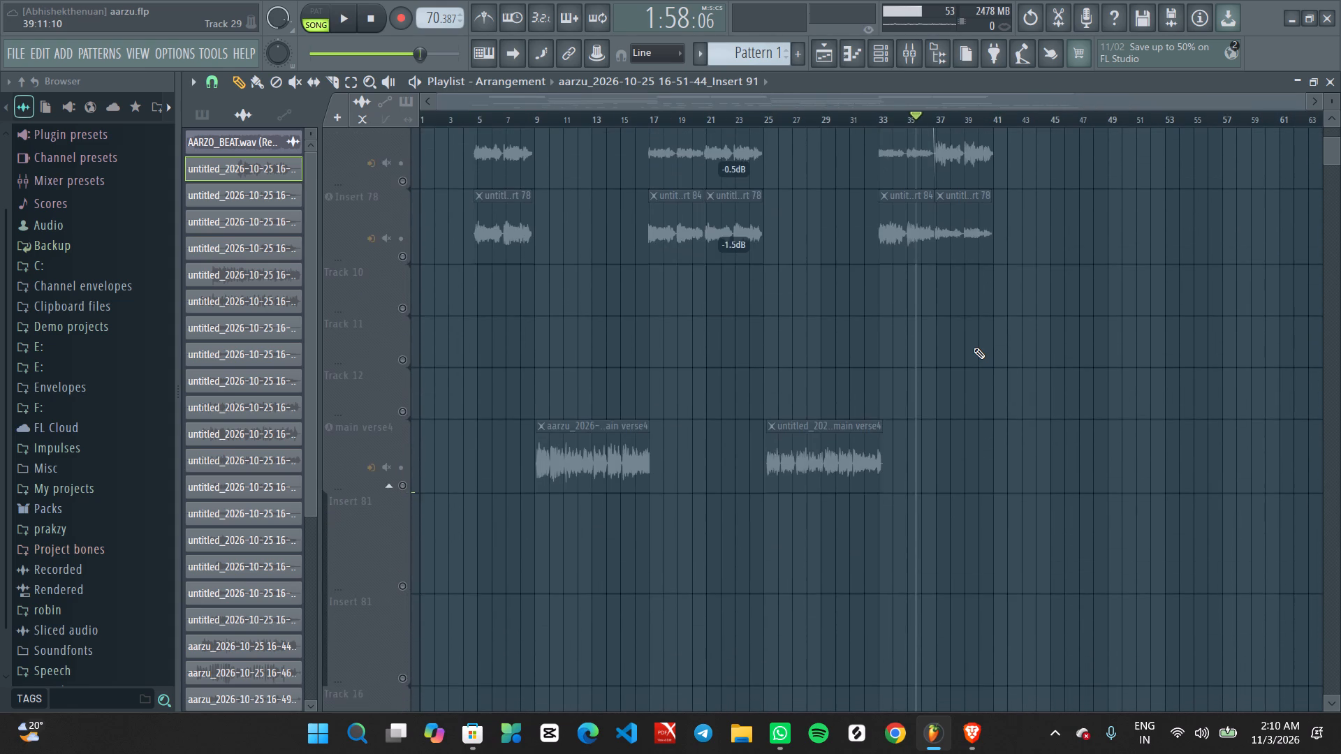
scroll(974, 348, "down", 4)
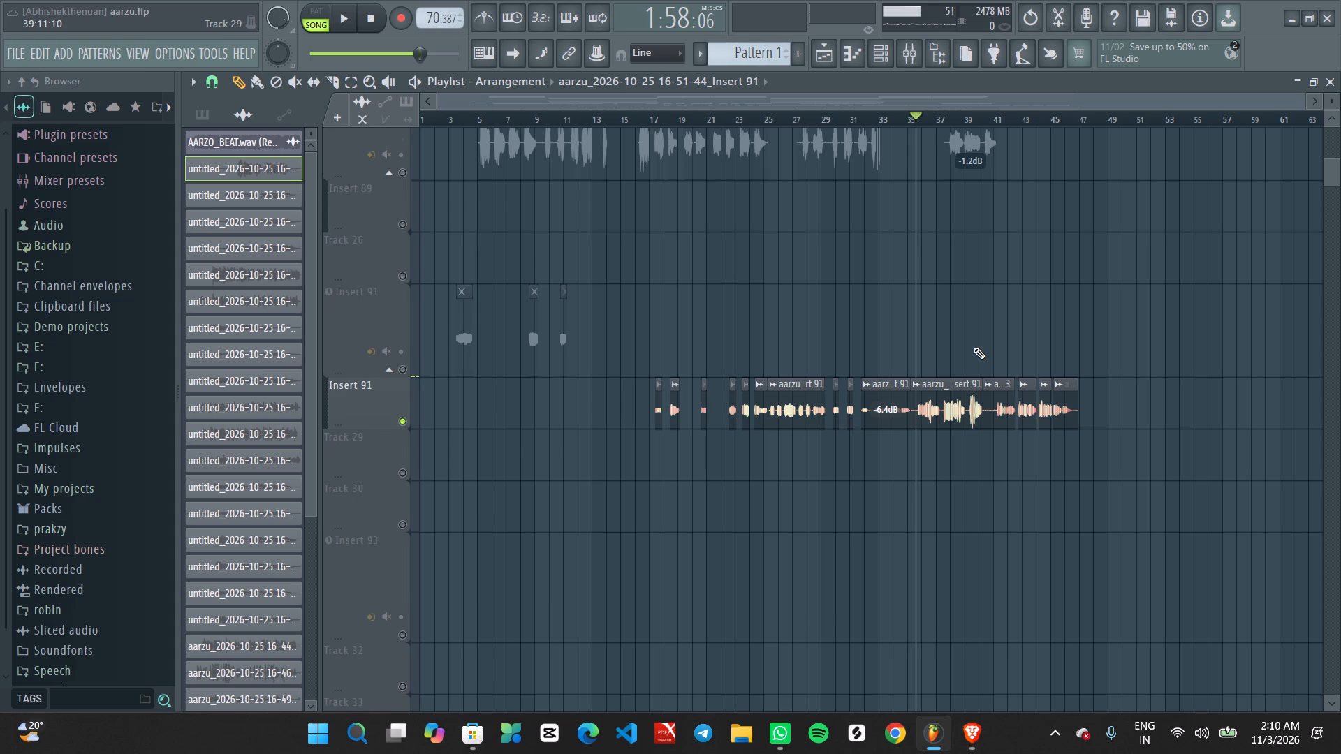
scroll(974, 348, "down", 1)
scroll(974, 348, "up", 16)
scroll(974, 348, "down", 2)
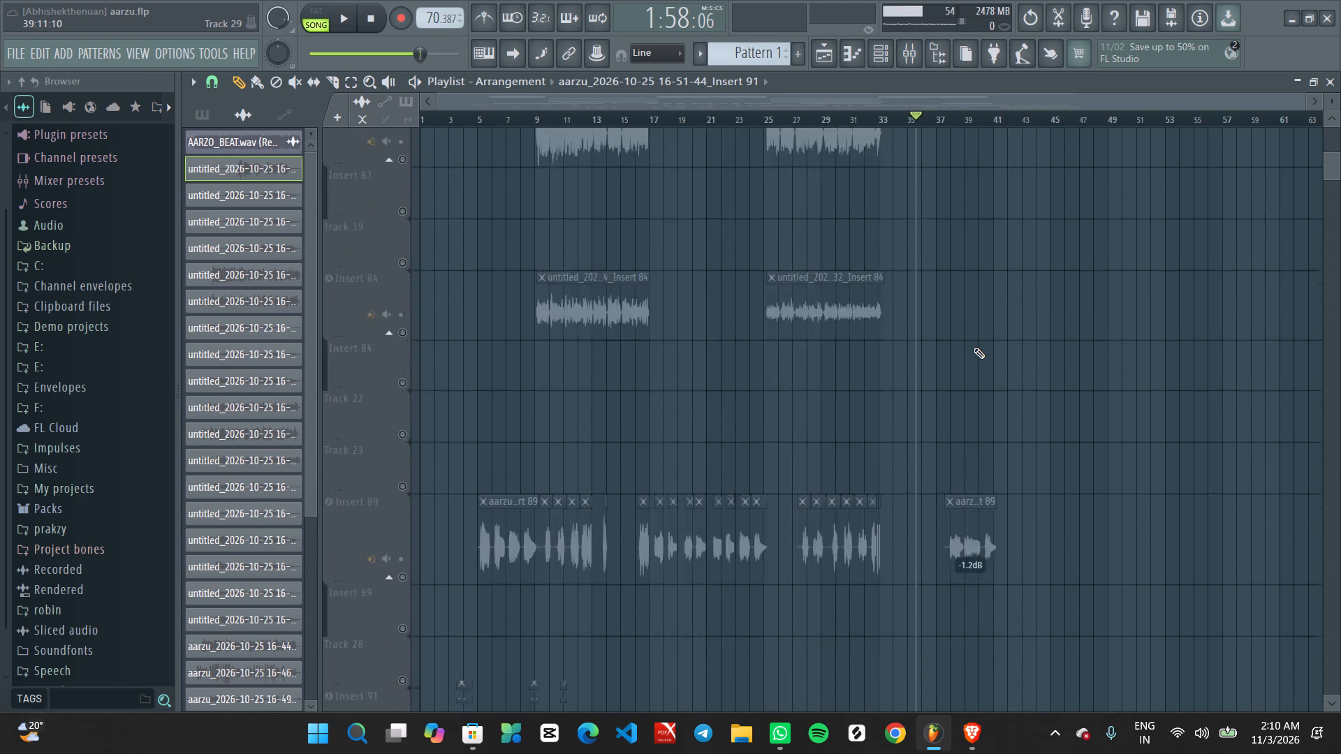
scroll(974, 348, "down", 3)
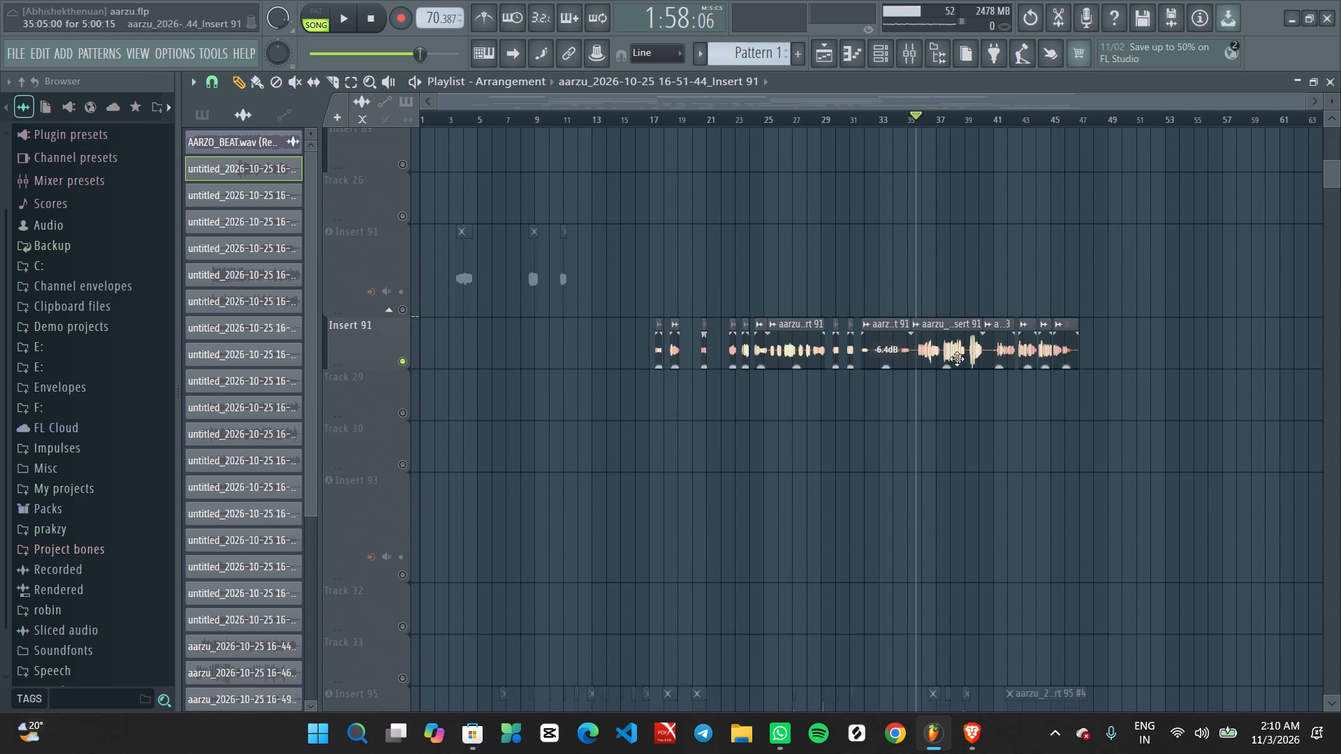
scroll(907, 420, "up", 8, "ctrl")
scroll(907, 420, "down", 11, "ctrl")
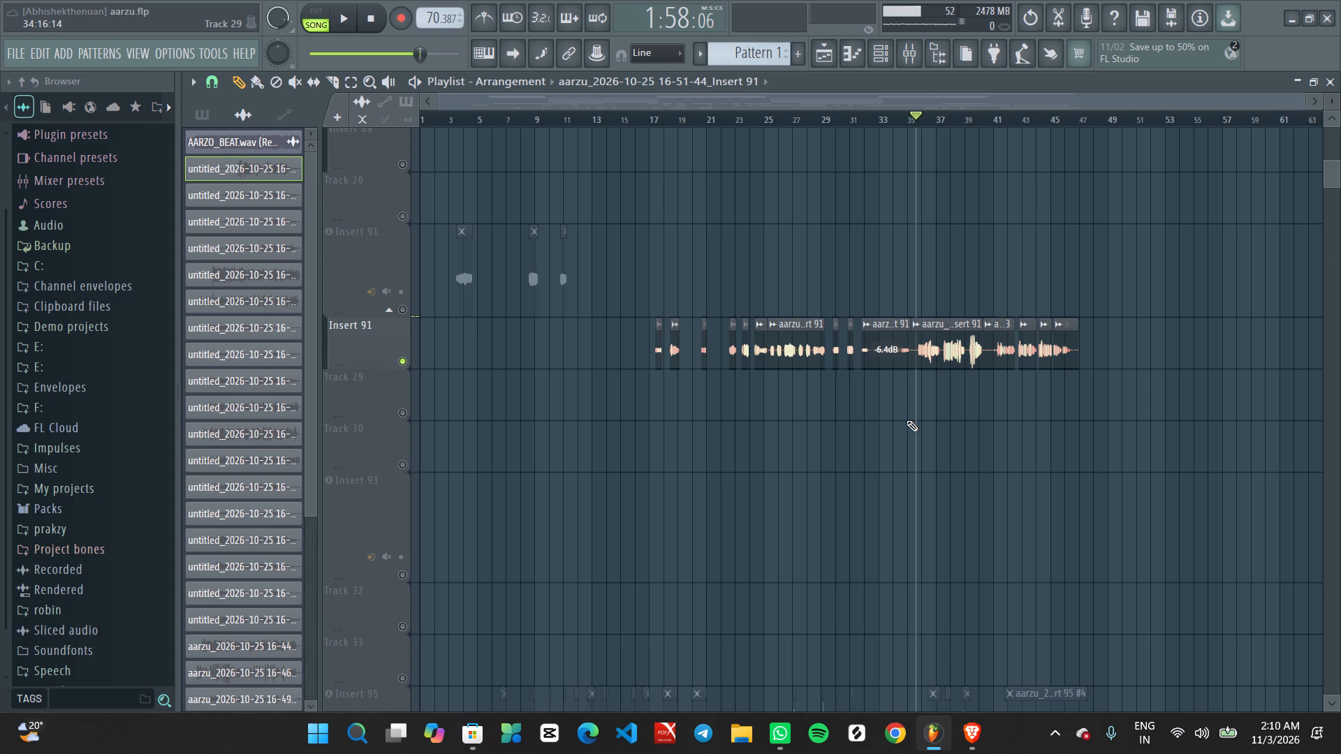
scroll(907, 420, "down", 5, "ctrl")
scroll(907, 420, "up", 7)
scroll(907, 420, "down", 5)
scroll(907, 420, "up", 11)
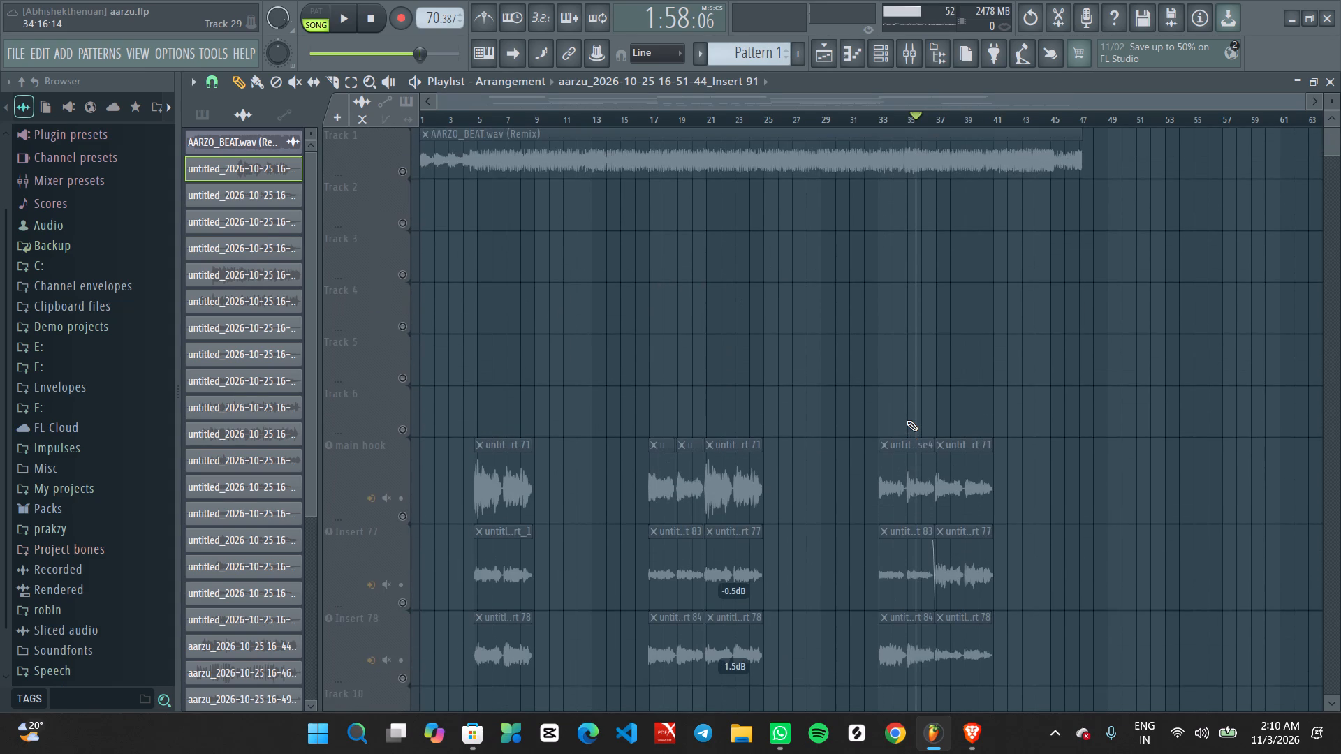
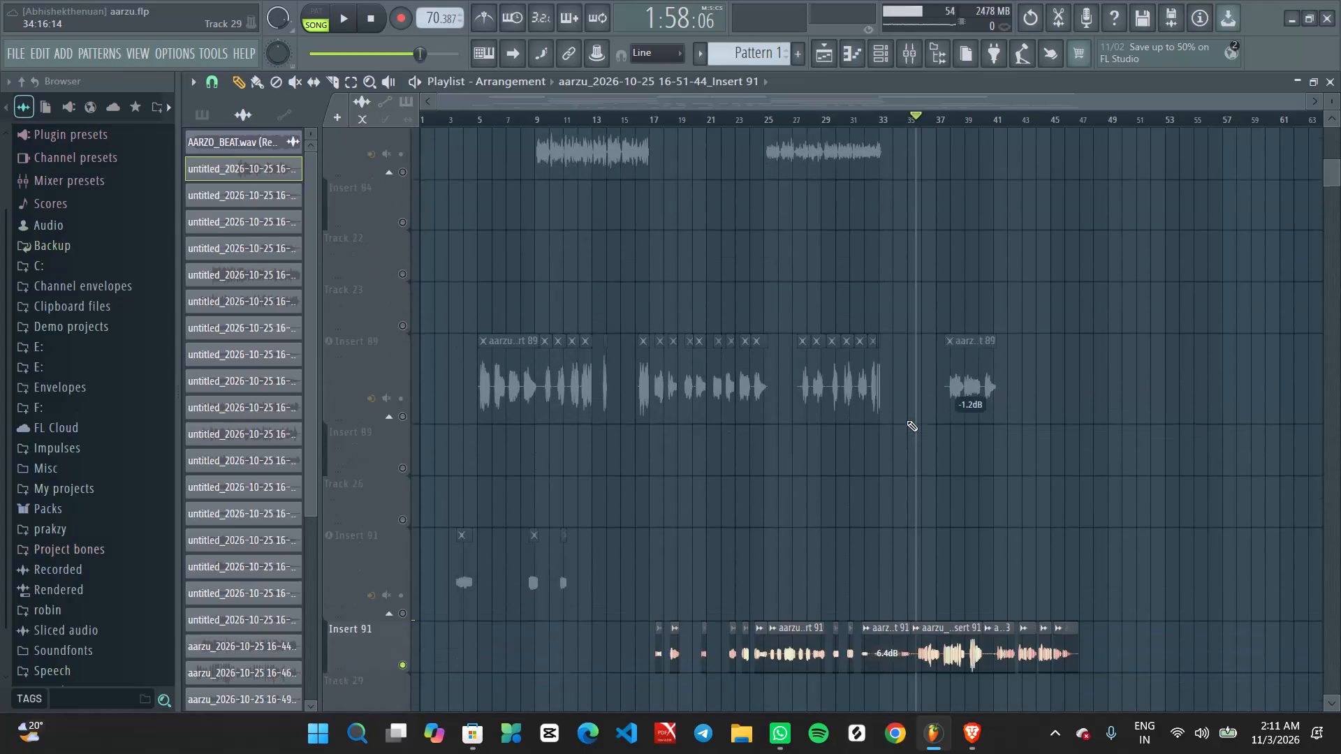
Review the clip layout across the playlist, from the beat and hook tracks down to the Insert 95 vocals.
scroll(907, 420, "down", 1)
scroll(907, 420, "up", 9)
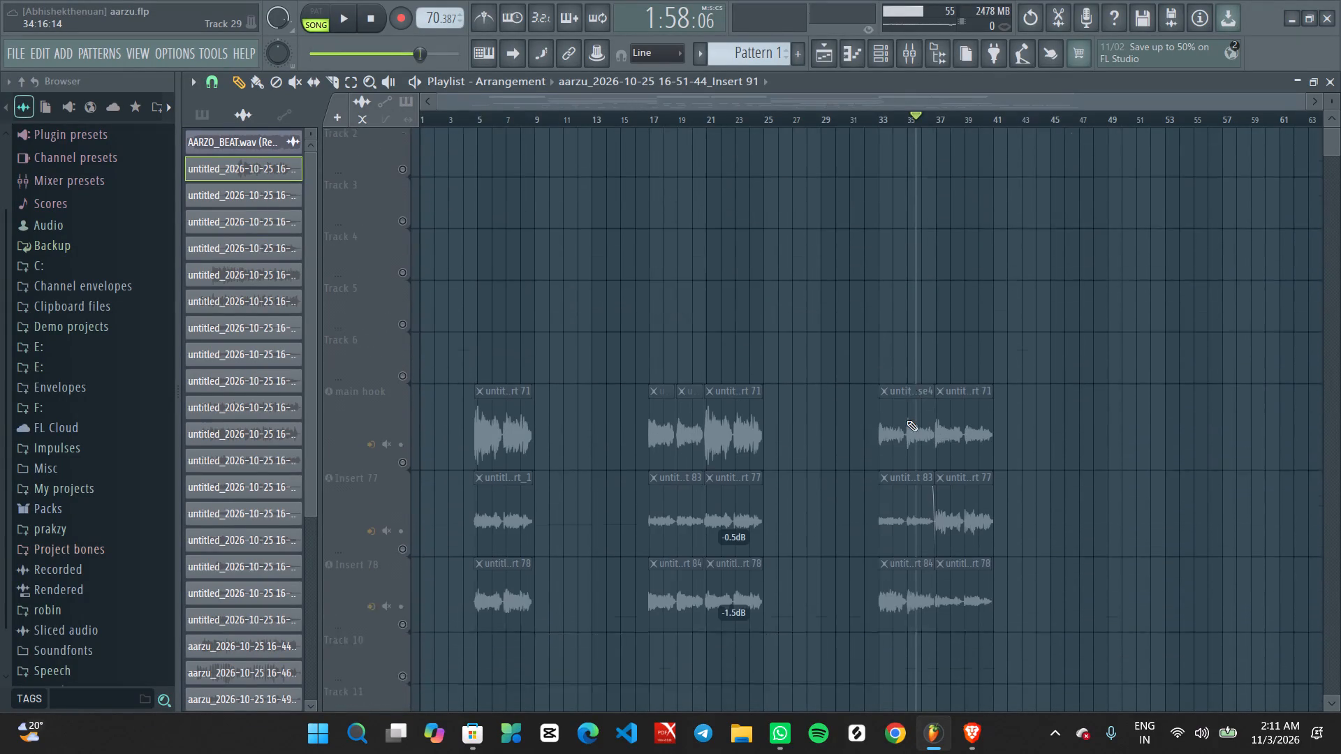
scroll(907, 420, "up", 2)
scroll(907, 420, "down", 2)
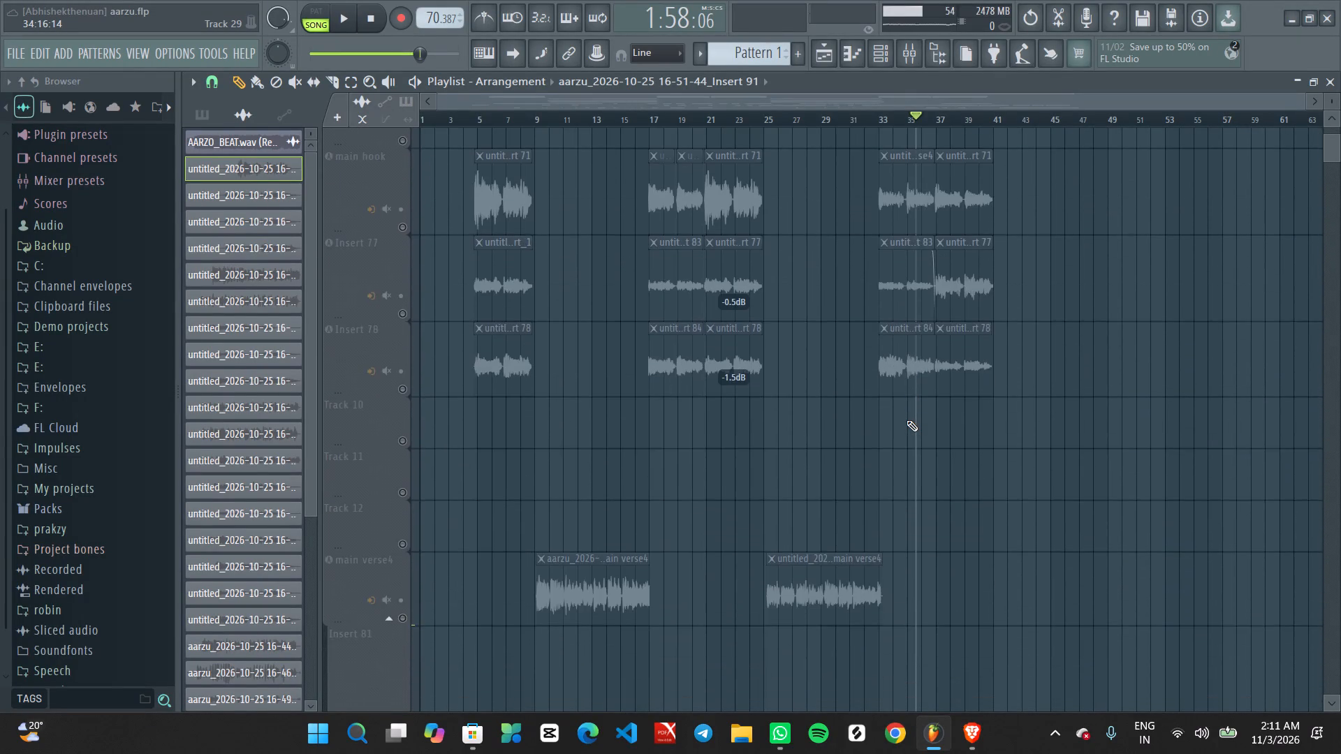
scroll(907, 420, "down", 5)
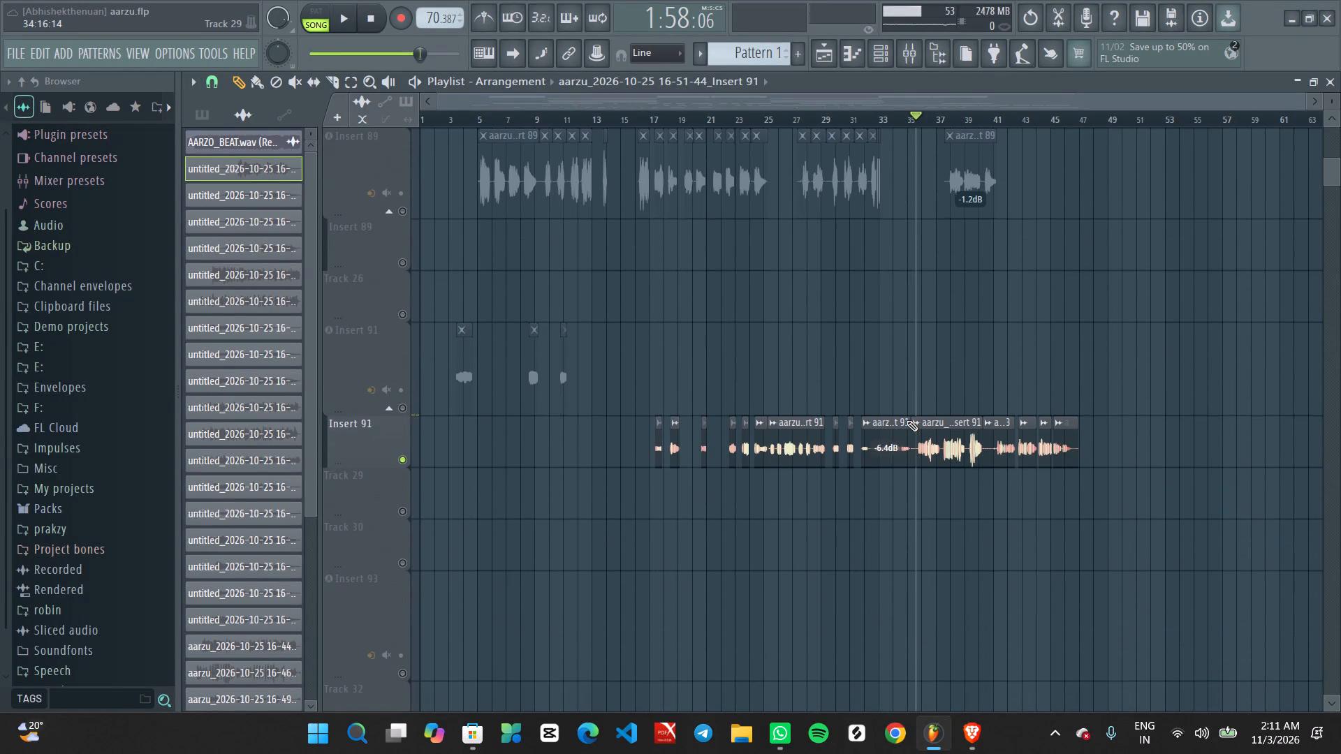
scroll(907, 420, "up", 6)
scroll(907, 420, "down", 3)
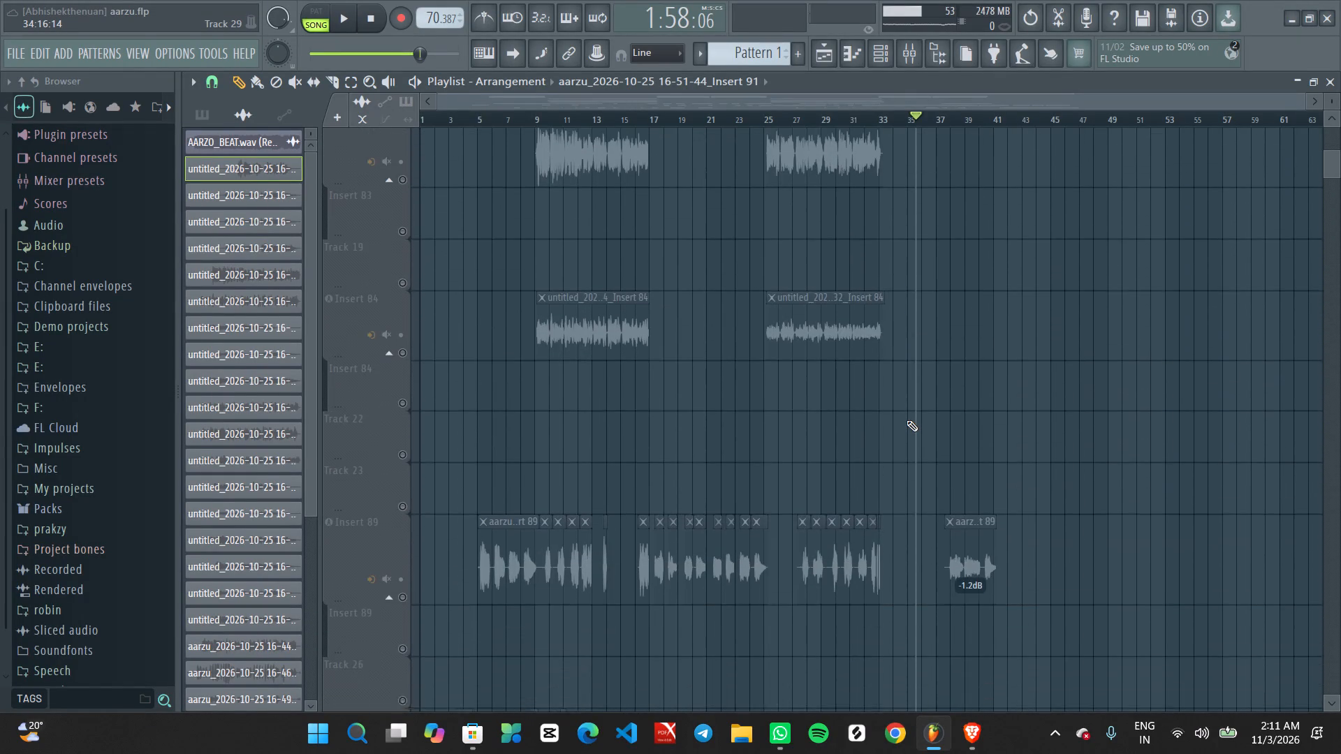
scroll(907, 420, "down", 2)
scroll(907, 420, "up", 8, "ctrl")
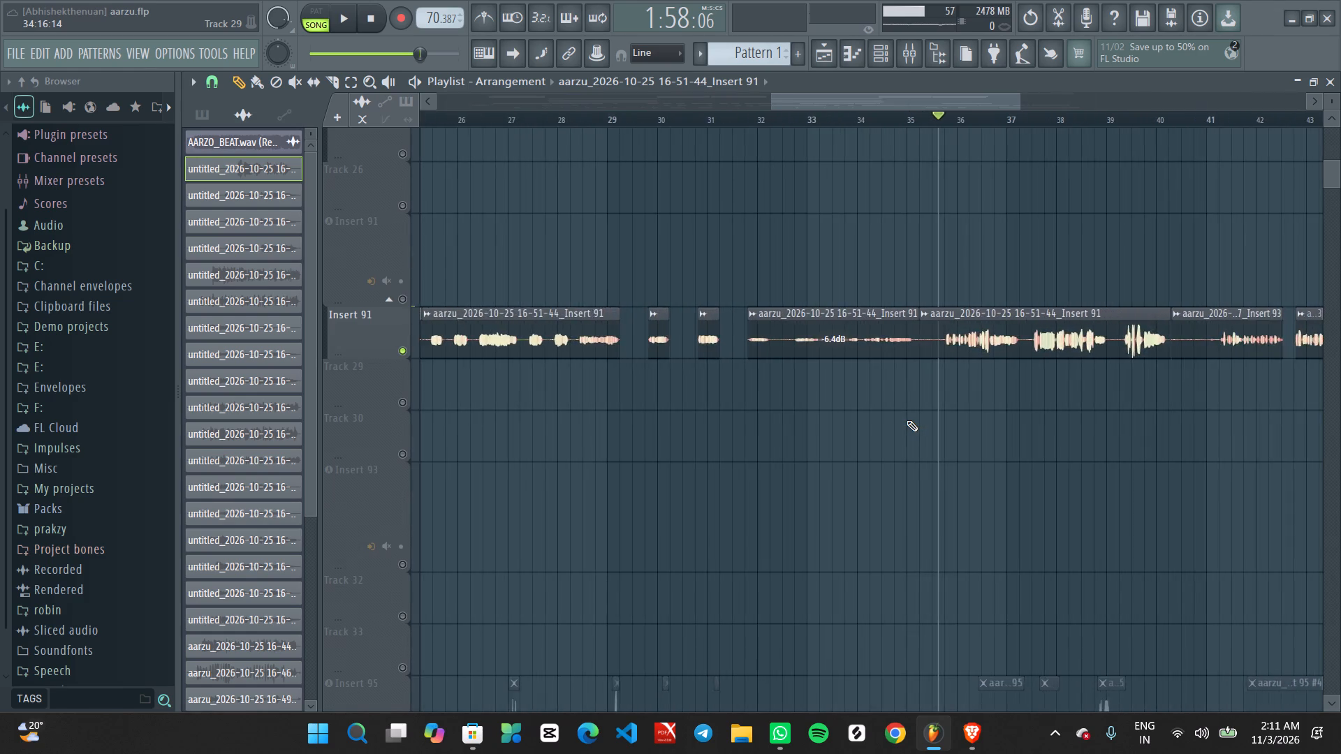
scroll(907, 420, "down", 10, "ctrl")
scroll(907, 420, "up", 10)
scroll(907, 420, "down", 3)
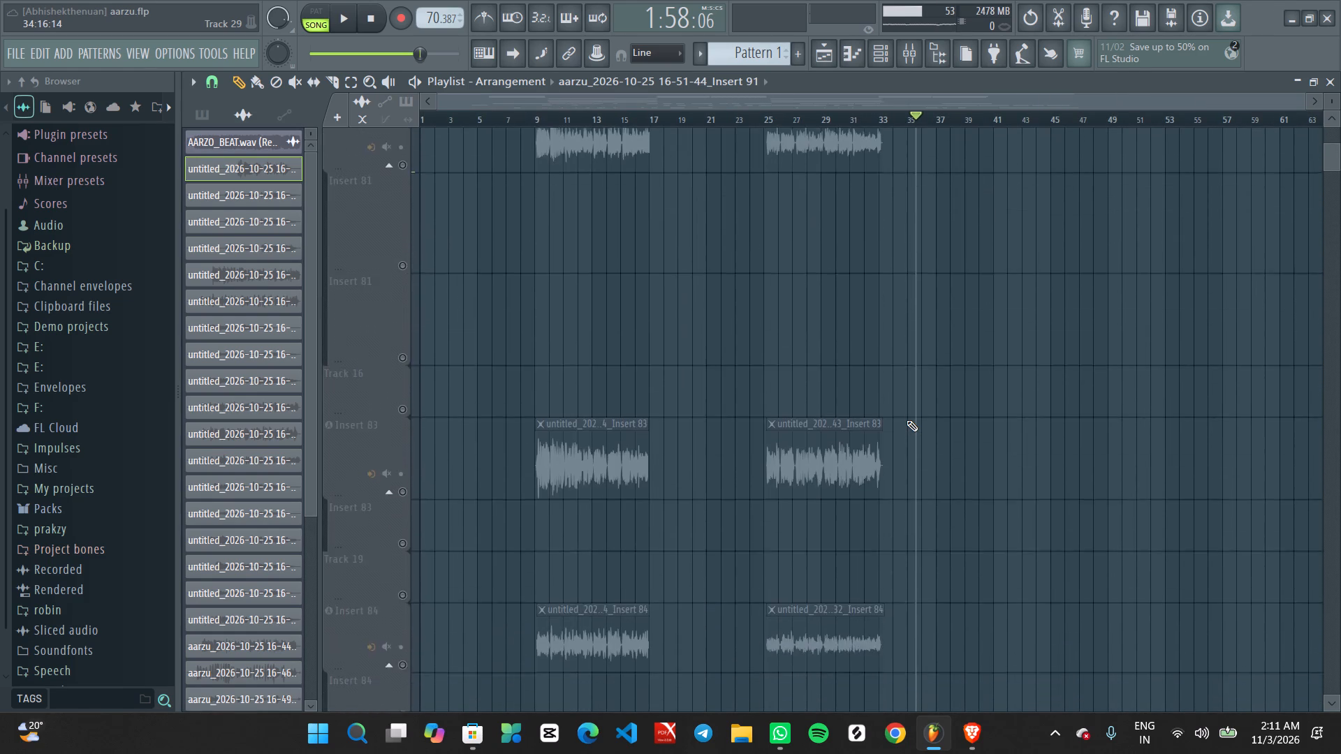
scroll(907, 420, "down", 2)
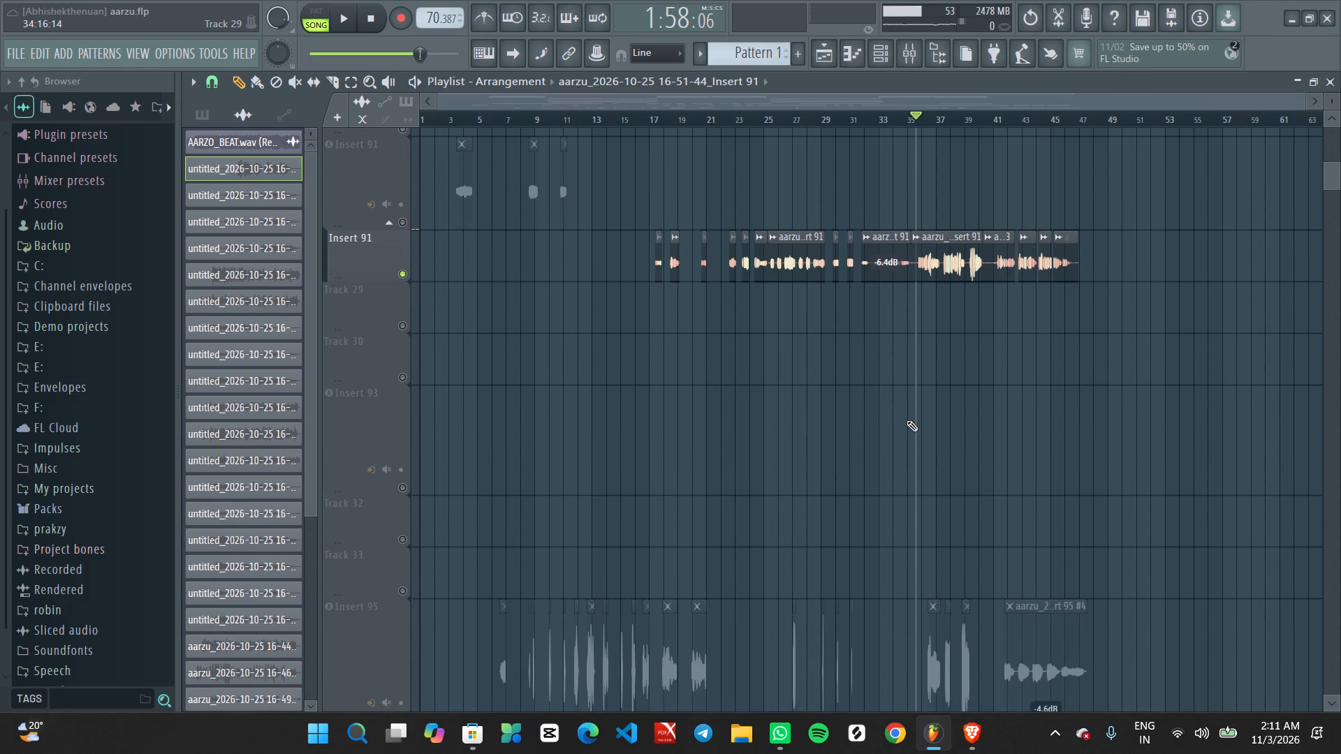
scroll(907, 420, "up", 6)
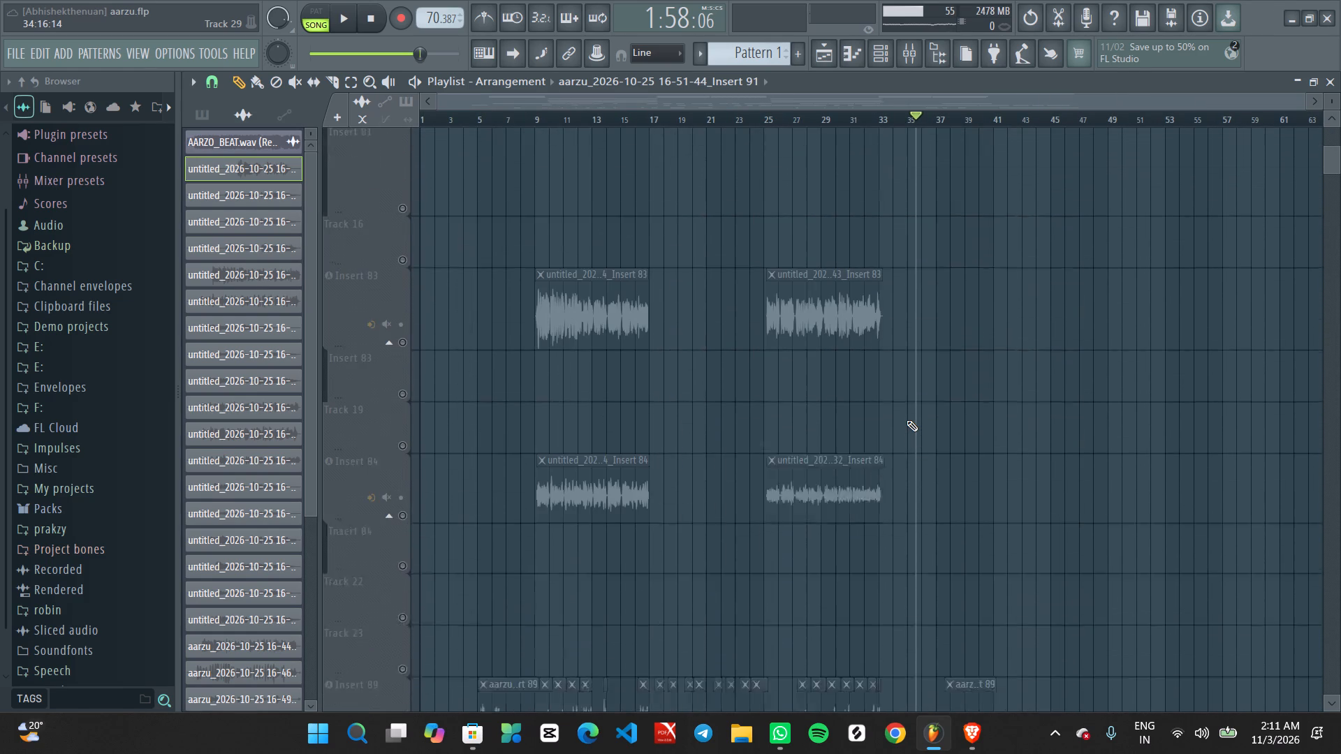
scroll(907, 420, "up", 3)
scroll(907, 420, "down", 2)
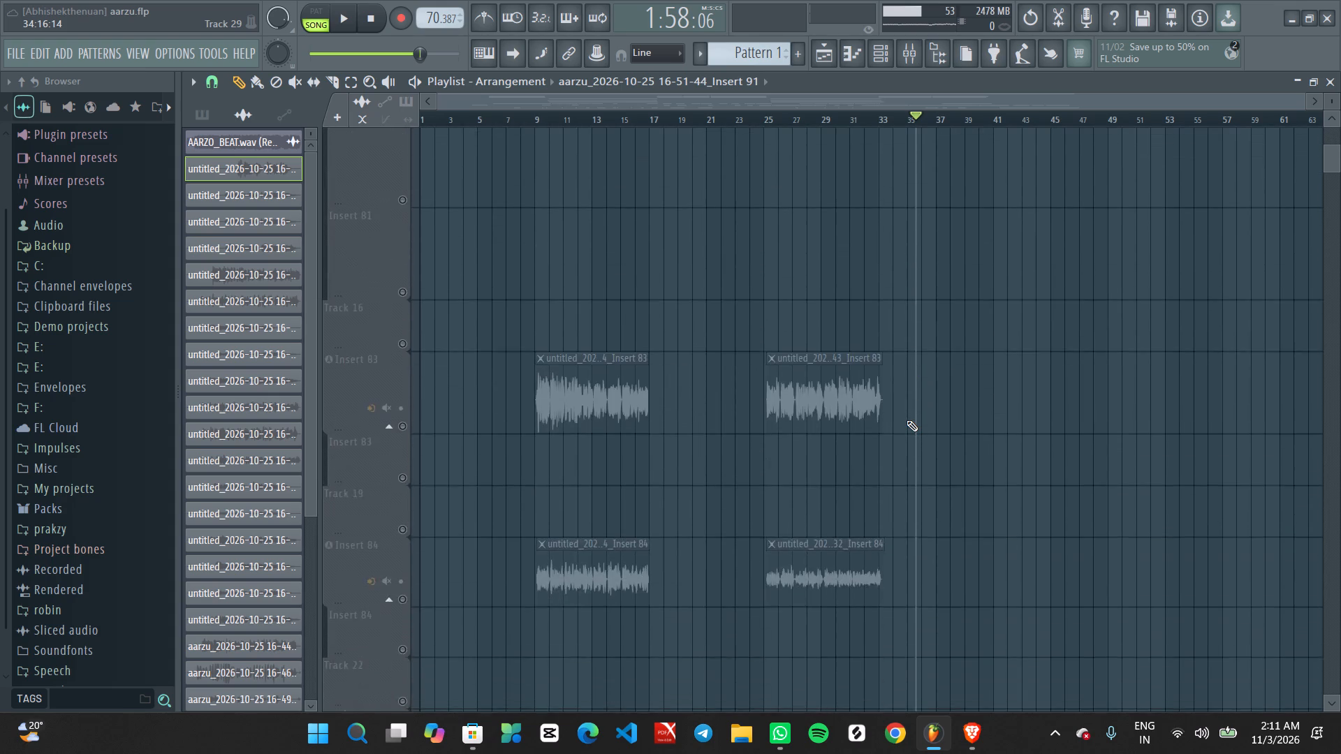
scroll(907, 420, "down", 3)
scroll(907, 420, "up", 2)
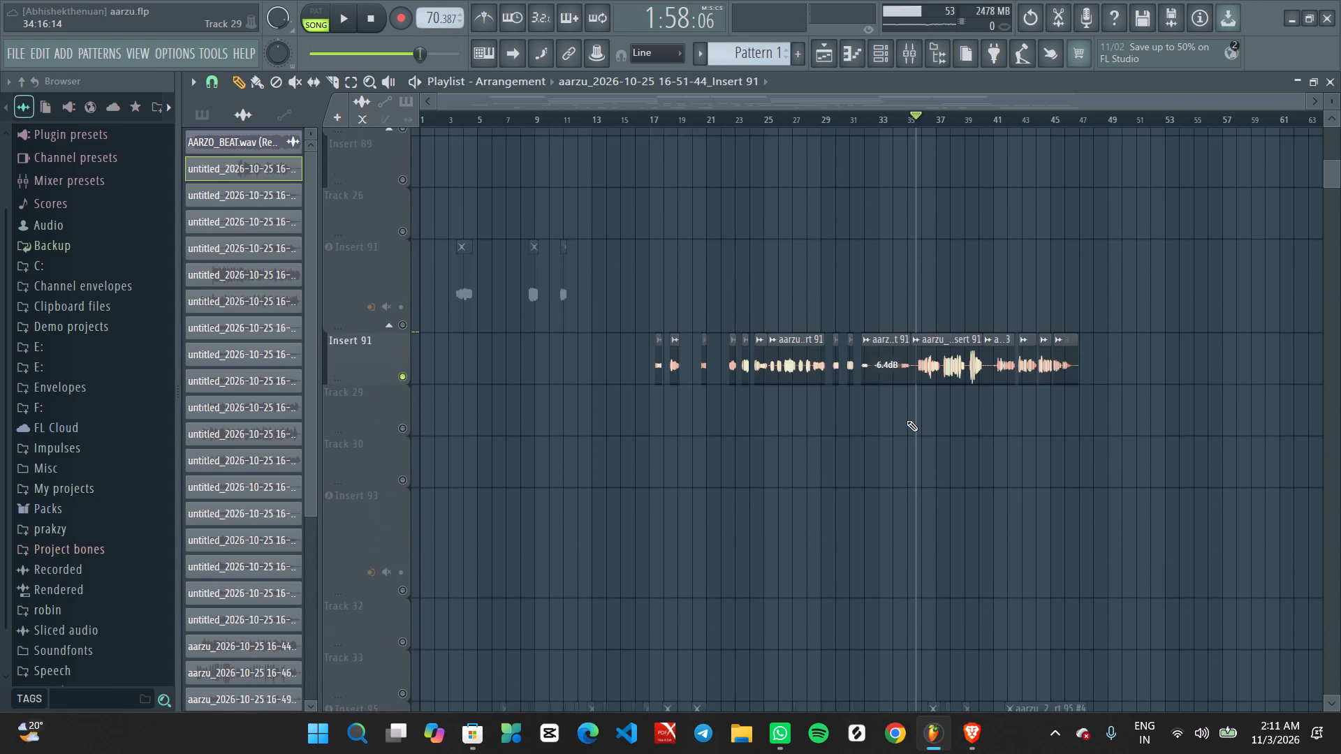
scroll(907, 420, "up", 14)
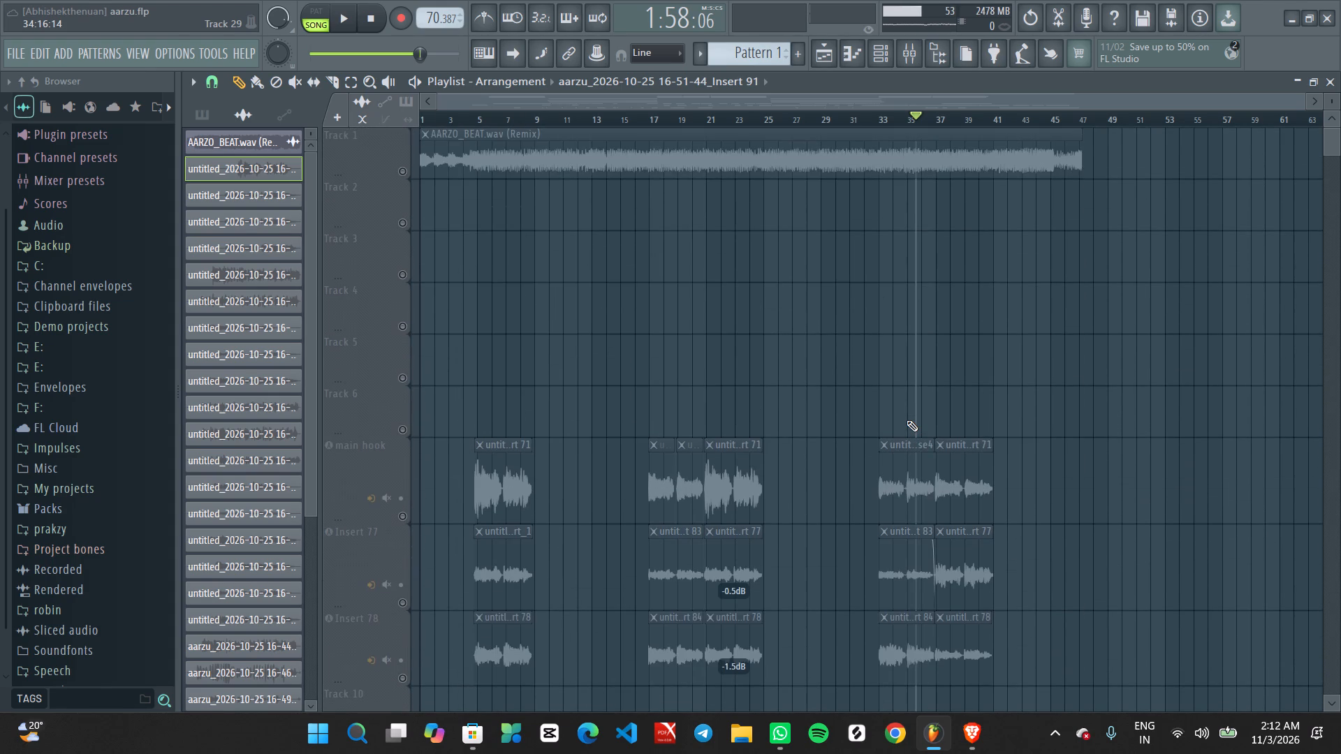
scroll(907, 420, "down", 4)
scroll(907, 420, "up", 1)
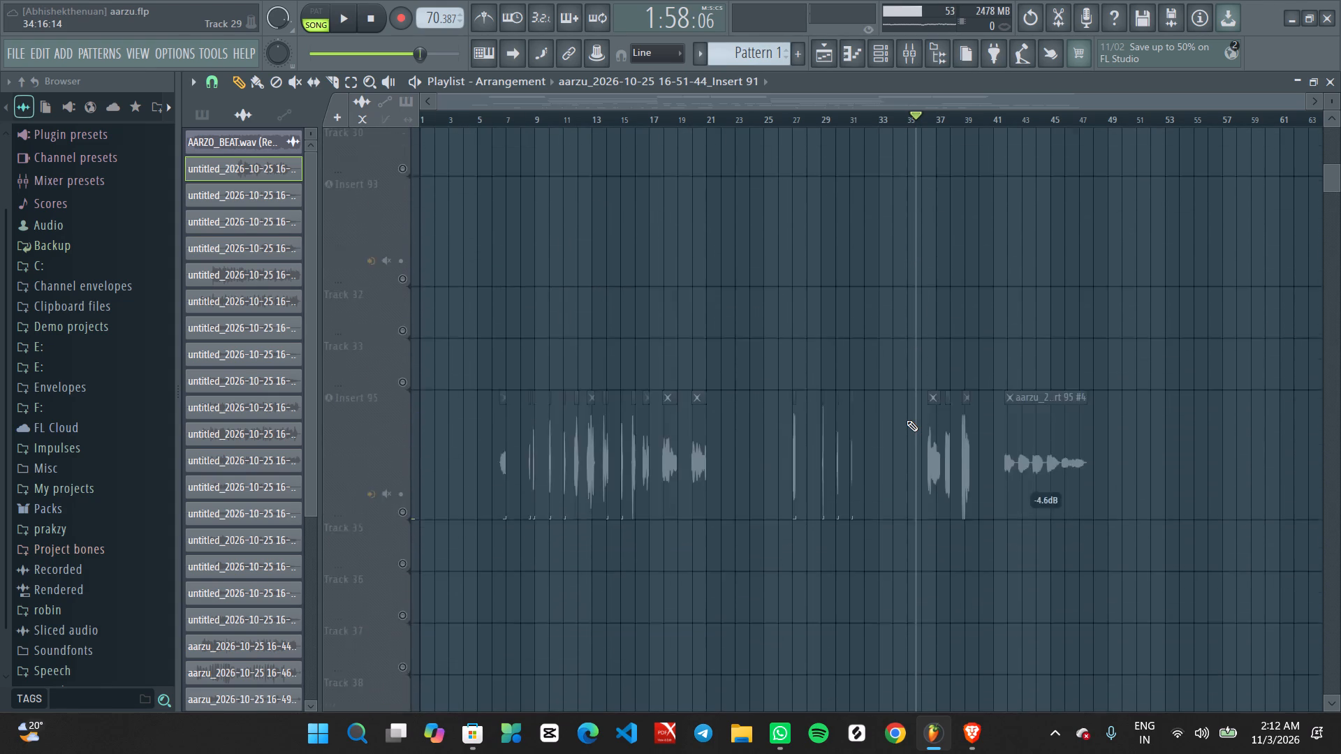
scroll(907, 420, "up", 2)
scroll(907, 420, "down", 7, "ctrl")
scroll(907, 420, "up", 5)
scroll(907, 420, "down", 4)
scroll(907, 420, "up", 7)
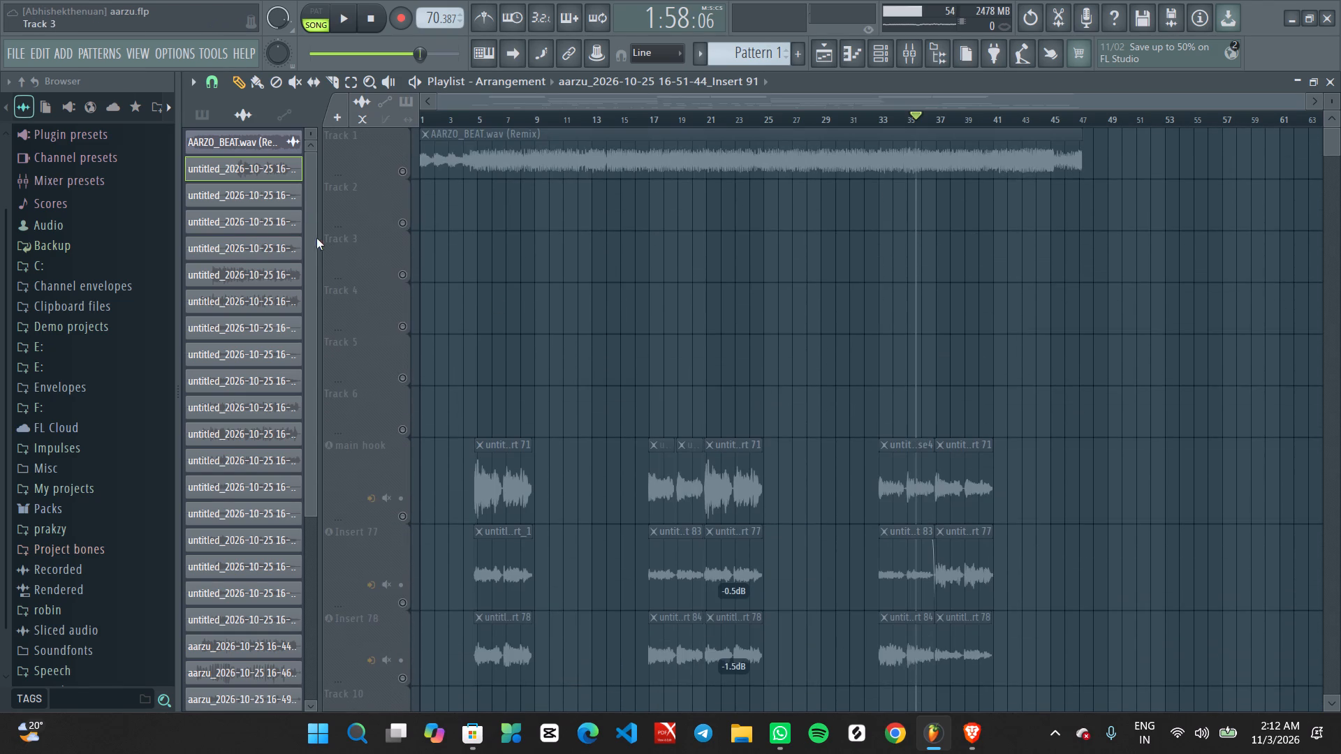
Browse the sample folders on the E: drive in the file browser.
double_click(168, 110)
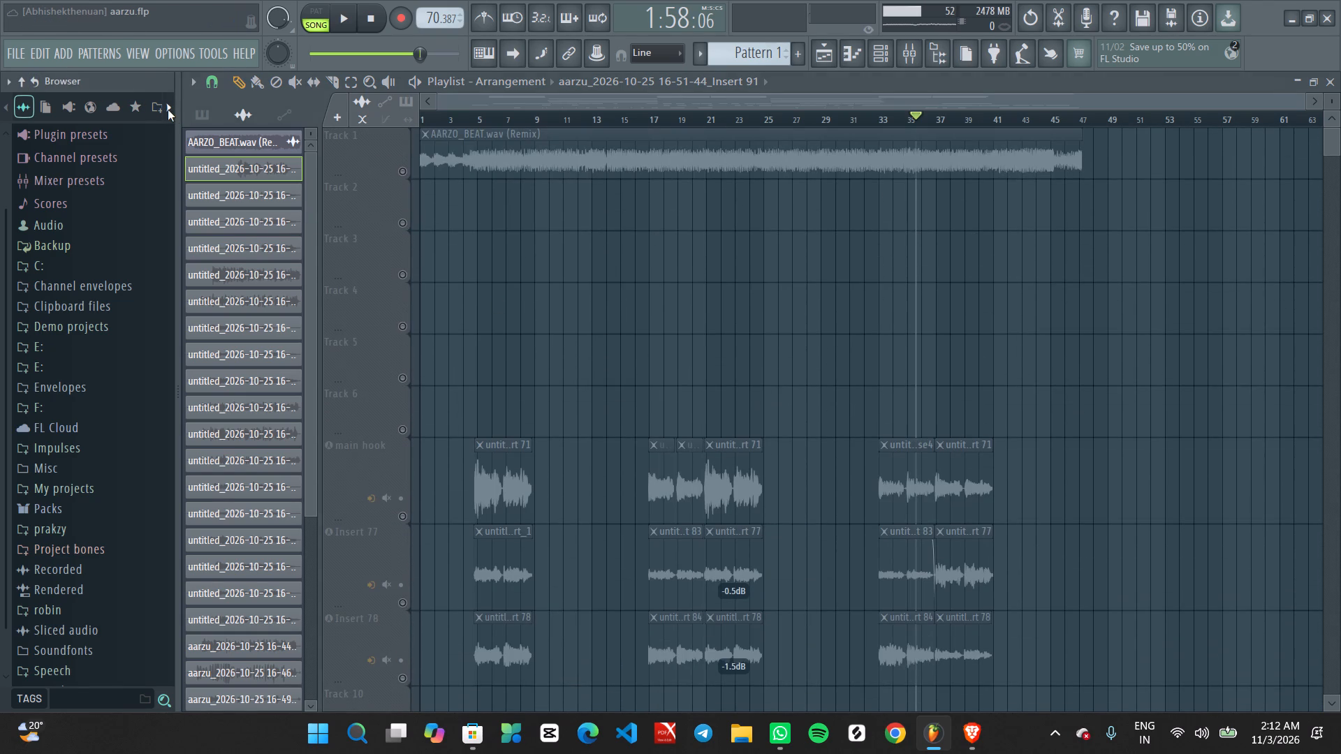
left_click(154, 110)
scroll(38, 476, "down", 6)
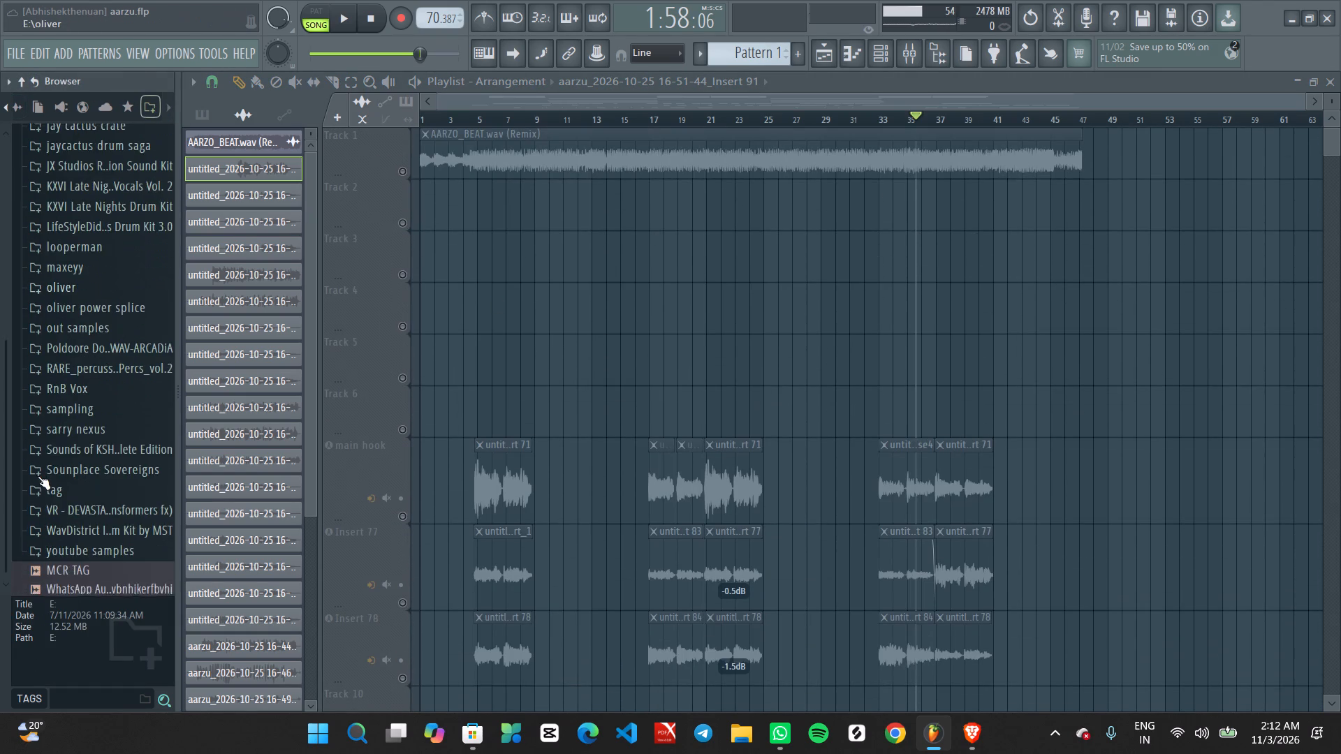
scroll(38, 476, "up", 5)
left_click(96, 136)
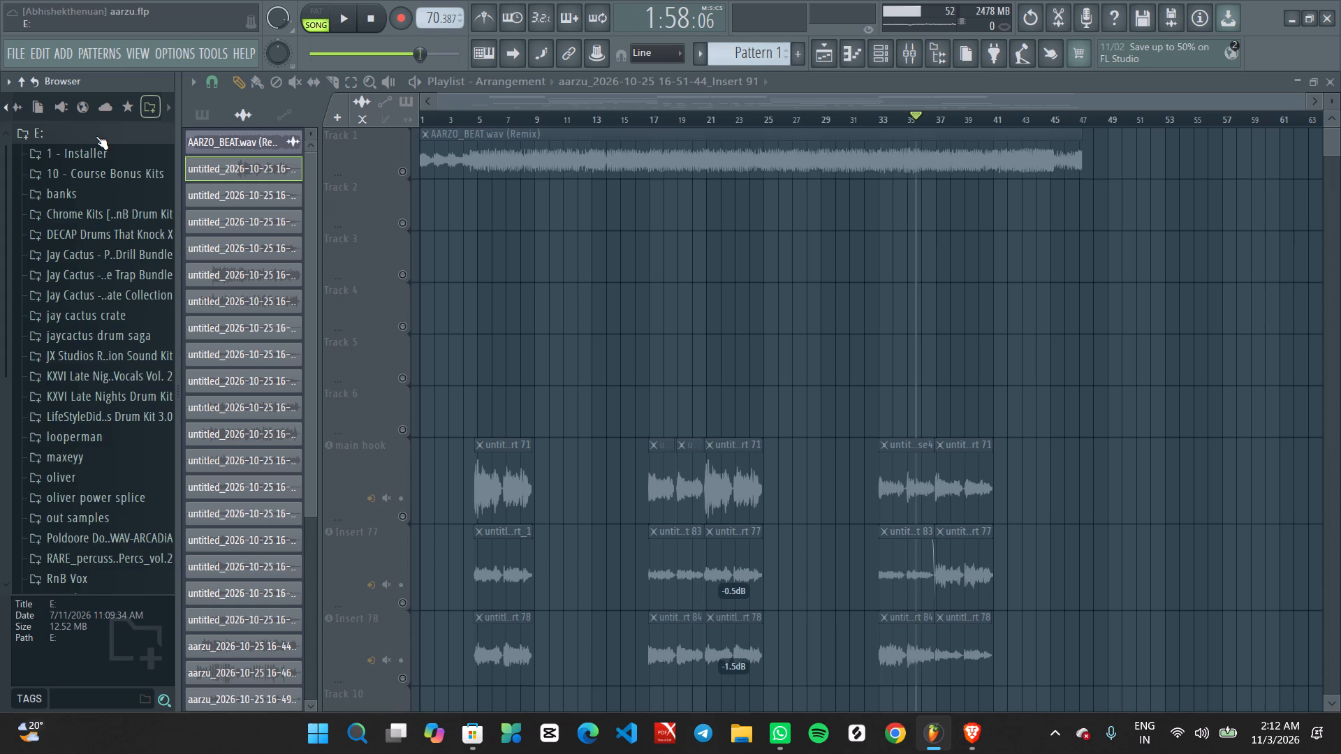
left_click(96, 136)
scroll(73, 544, "down", 6)
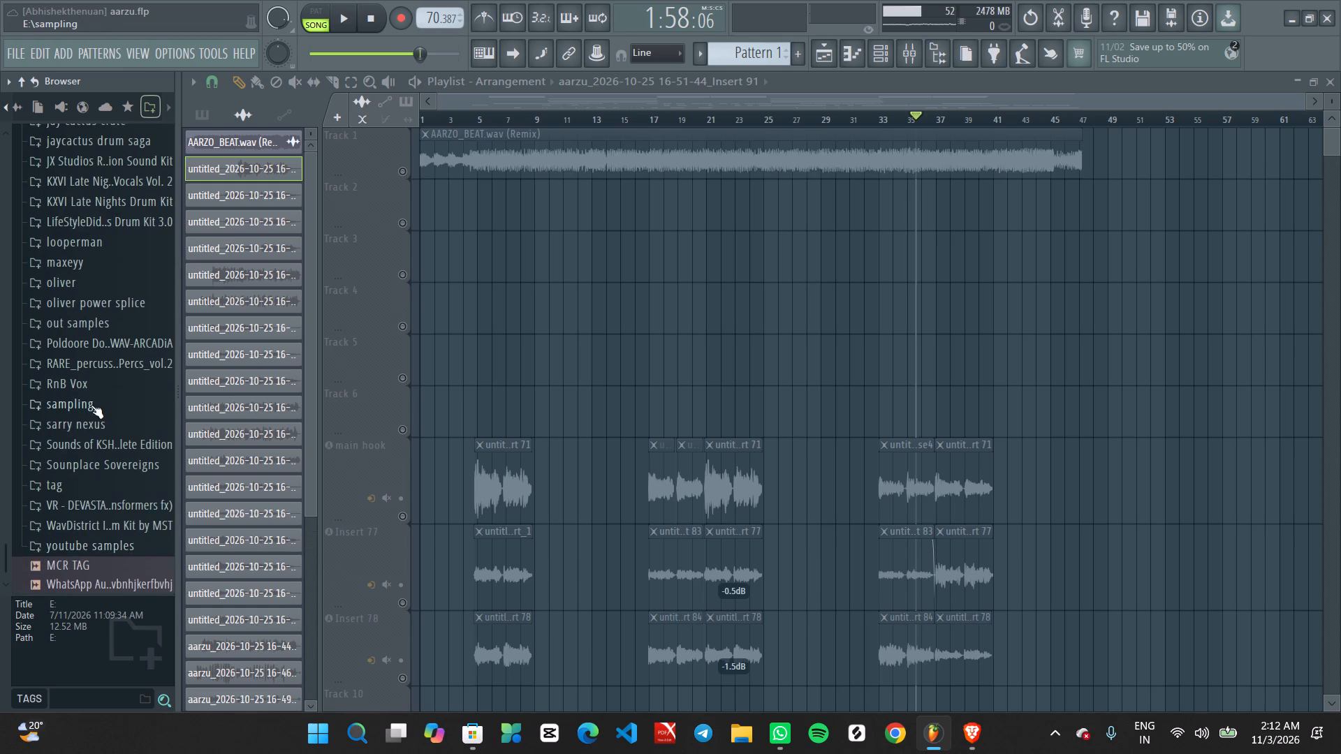
scroll(91, 405, "up", 3)
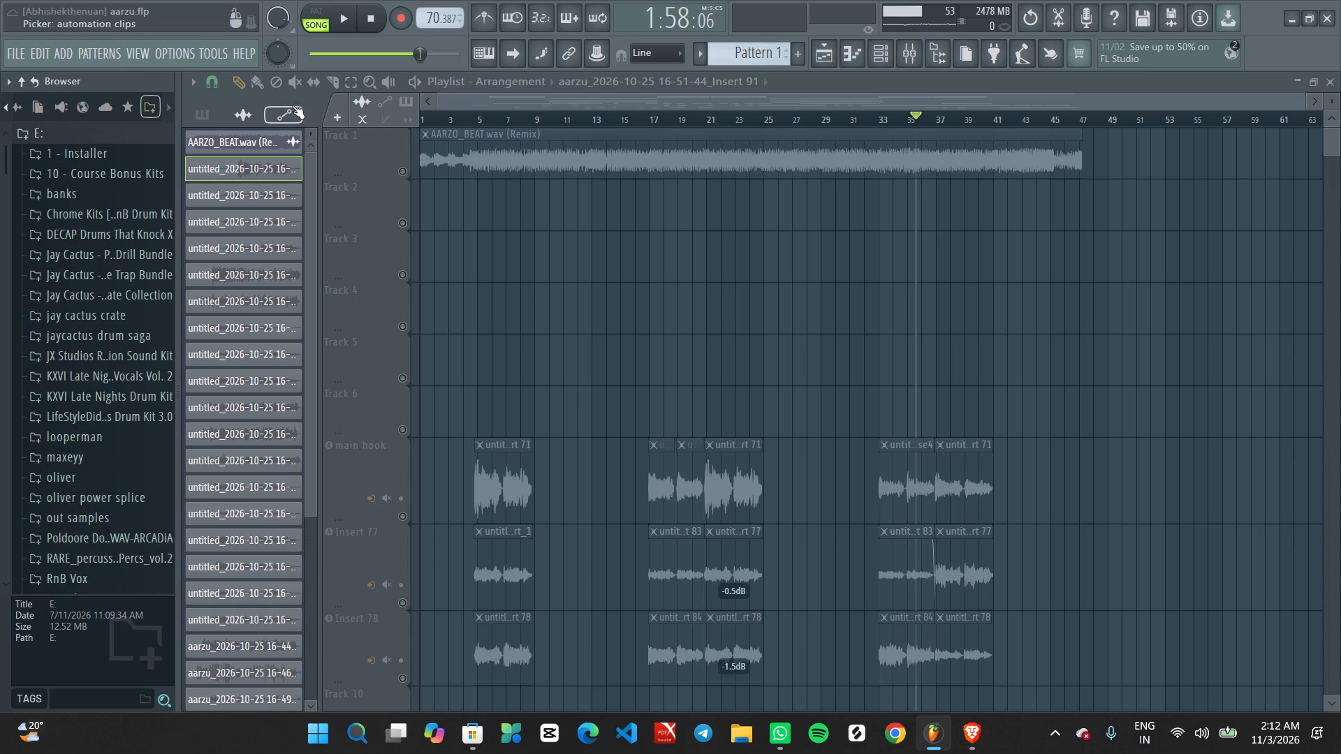
left_click(304, 99)
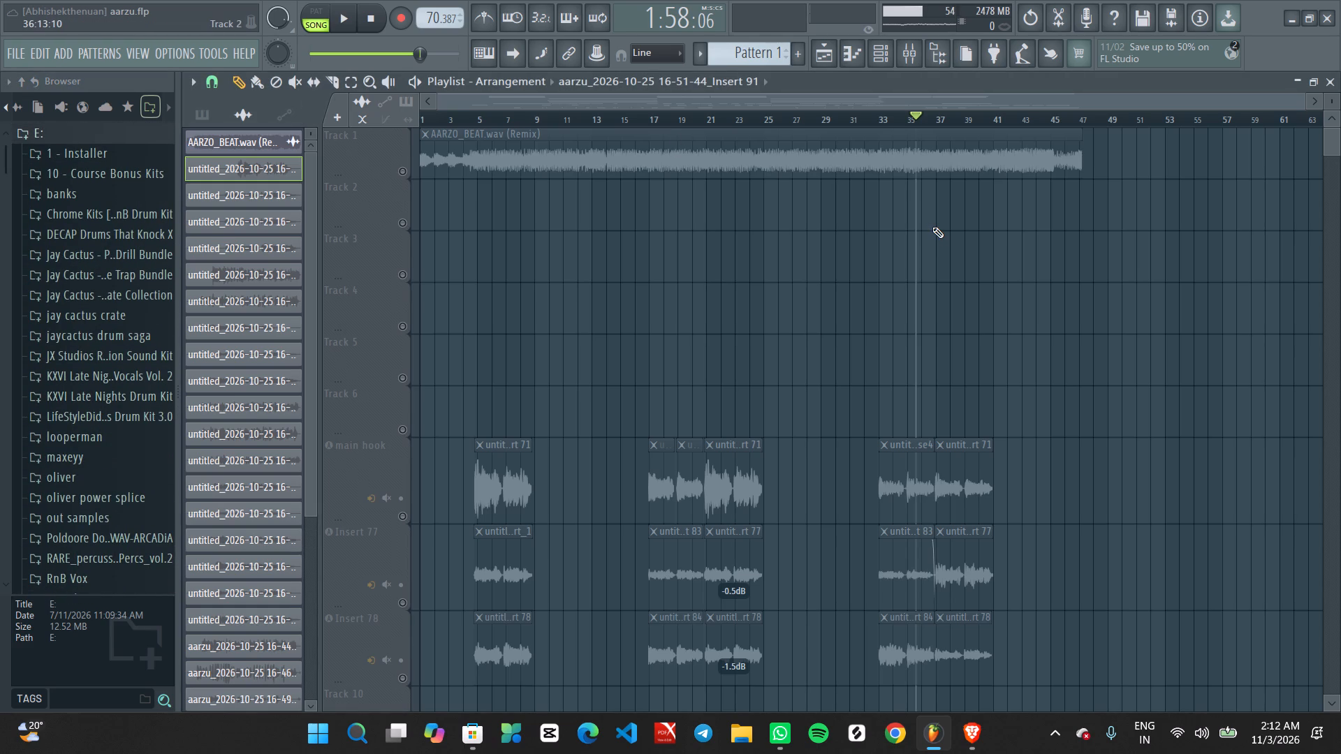
Re-examine the arrangement's beat, hook, verse and Insert 83 to 95 vocal tracks around the soloed Insert 91 clips.
scroll(932, 227, "up", 5, "ctrl")
scroll(932, 227, "down", 7, "ctrl")
scroll(897, 434, "down", 6)
scroll(897, 434, "up", 7)
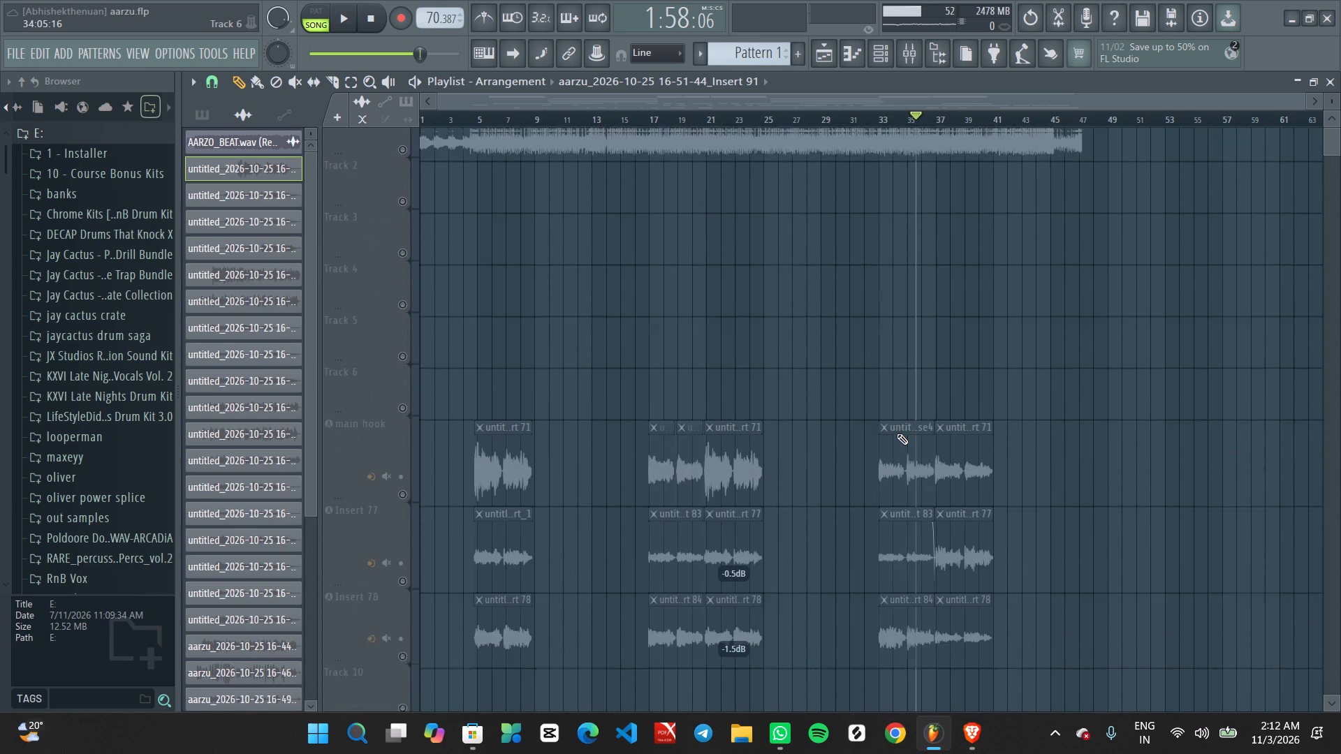
scroll(897, 434, "up", 8, "ctrl")
scroll(897, 434, "down", 10, "ctrl")
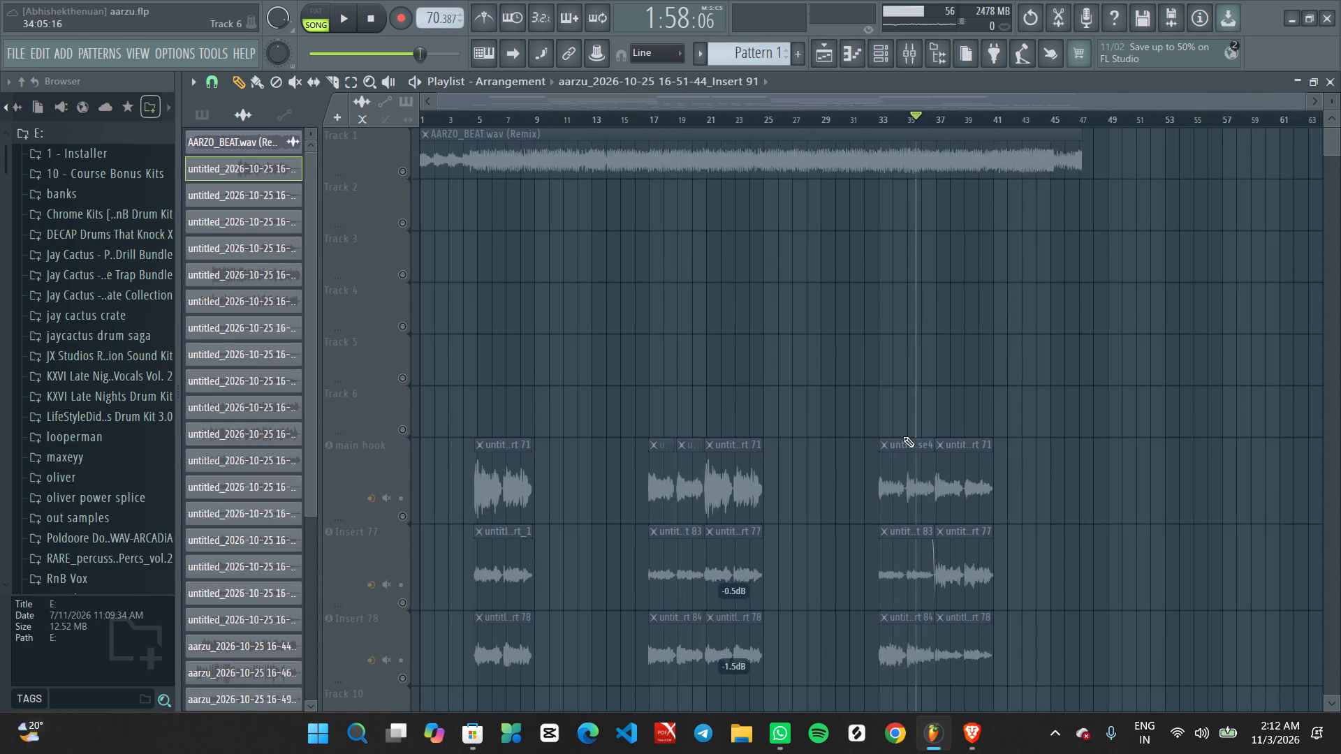
scroll(957, 505, "down", 9)
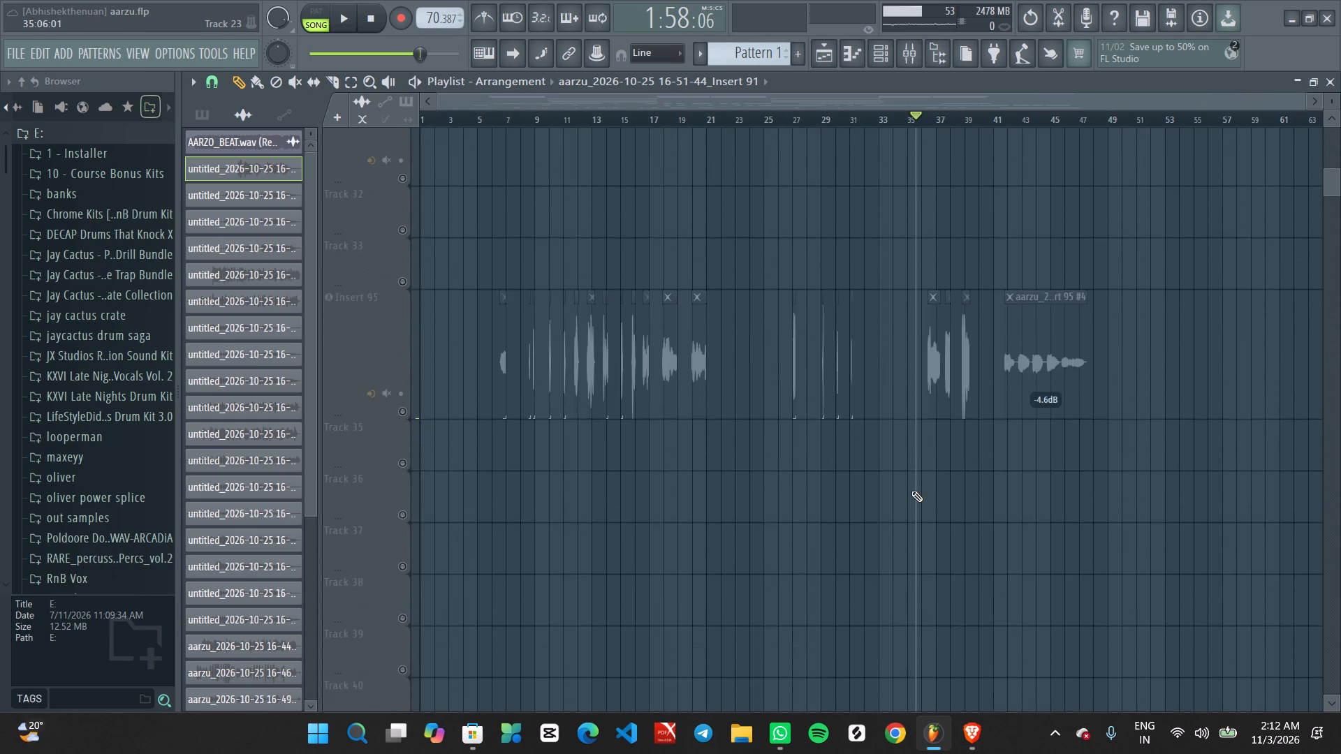
scroll(911, 491, "down", 3)
scroll(911, 491, "up", 5)
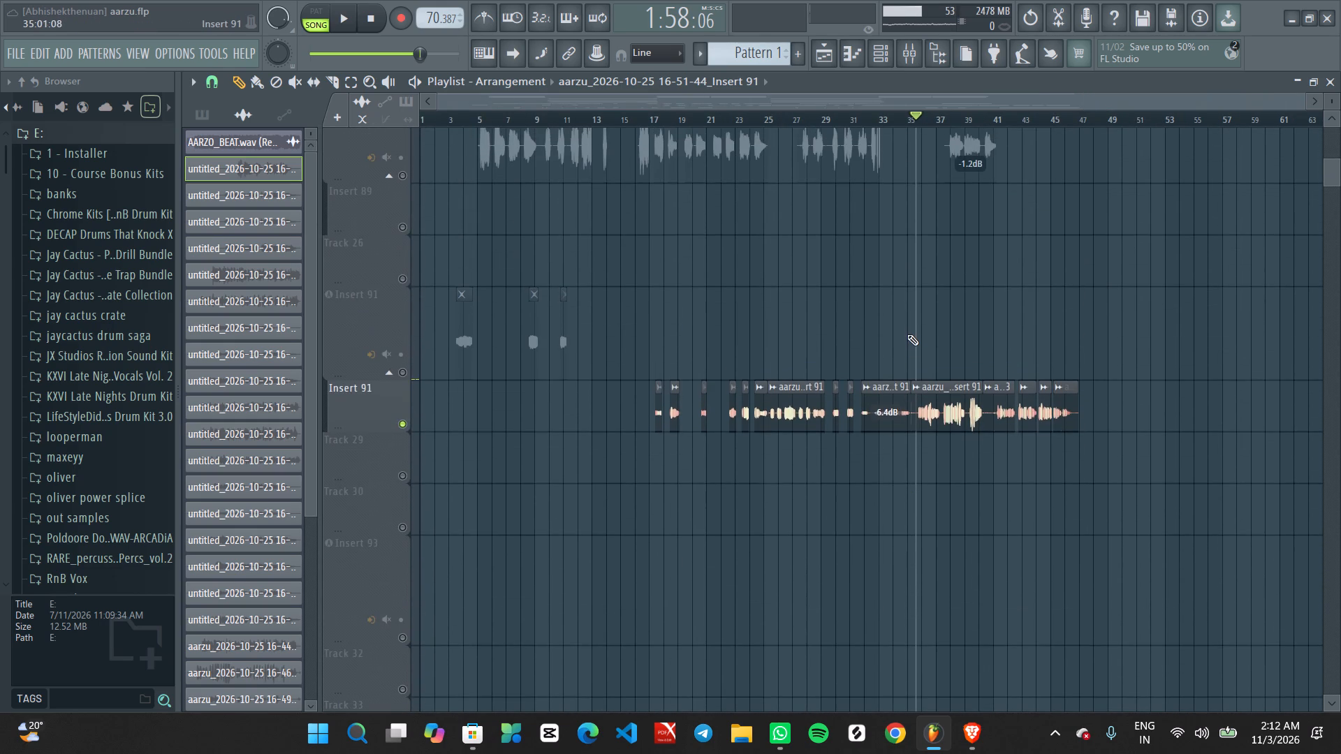
scroll(906, 330, "up", 4)
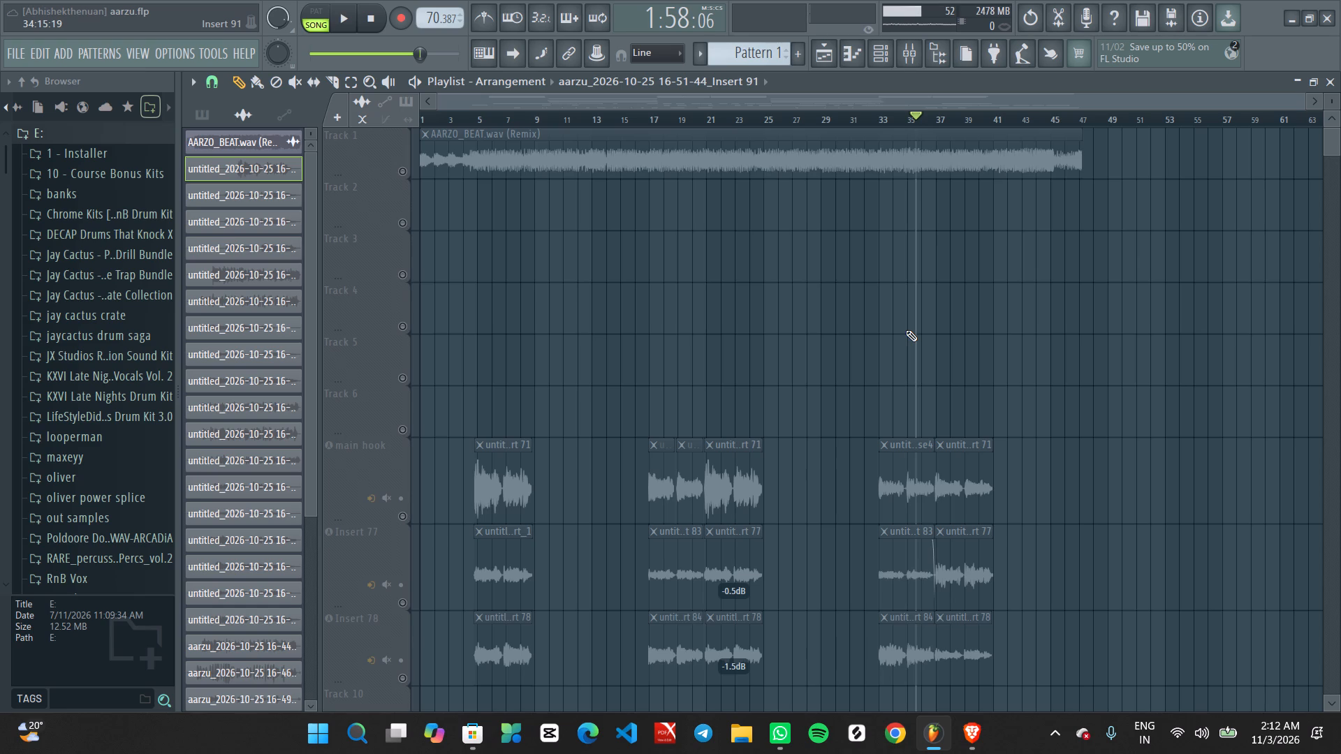
scroll(906, 330, "down", 7)
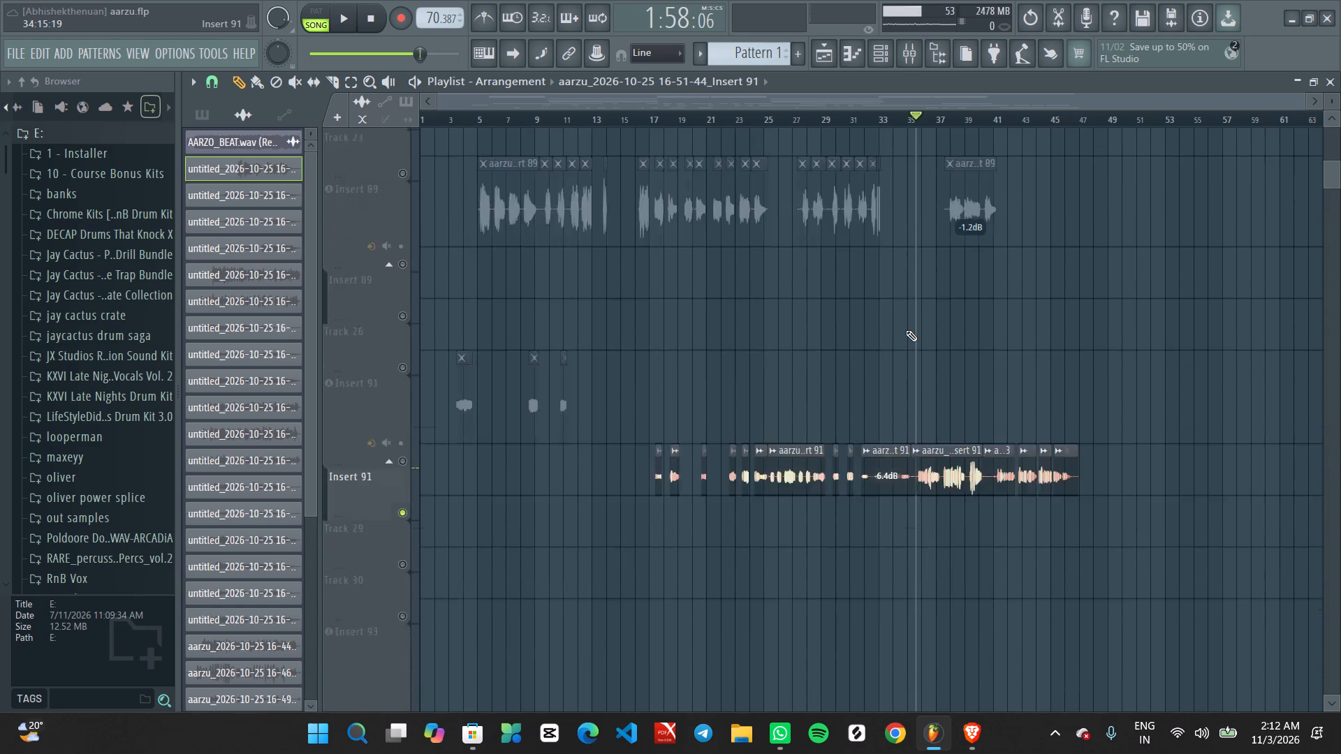
scroll(906, 330, "up", 11)
scroll(906, 330, "down", 7)
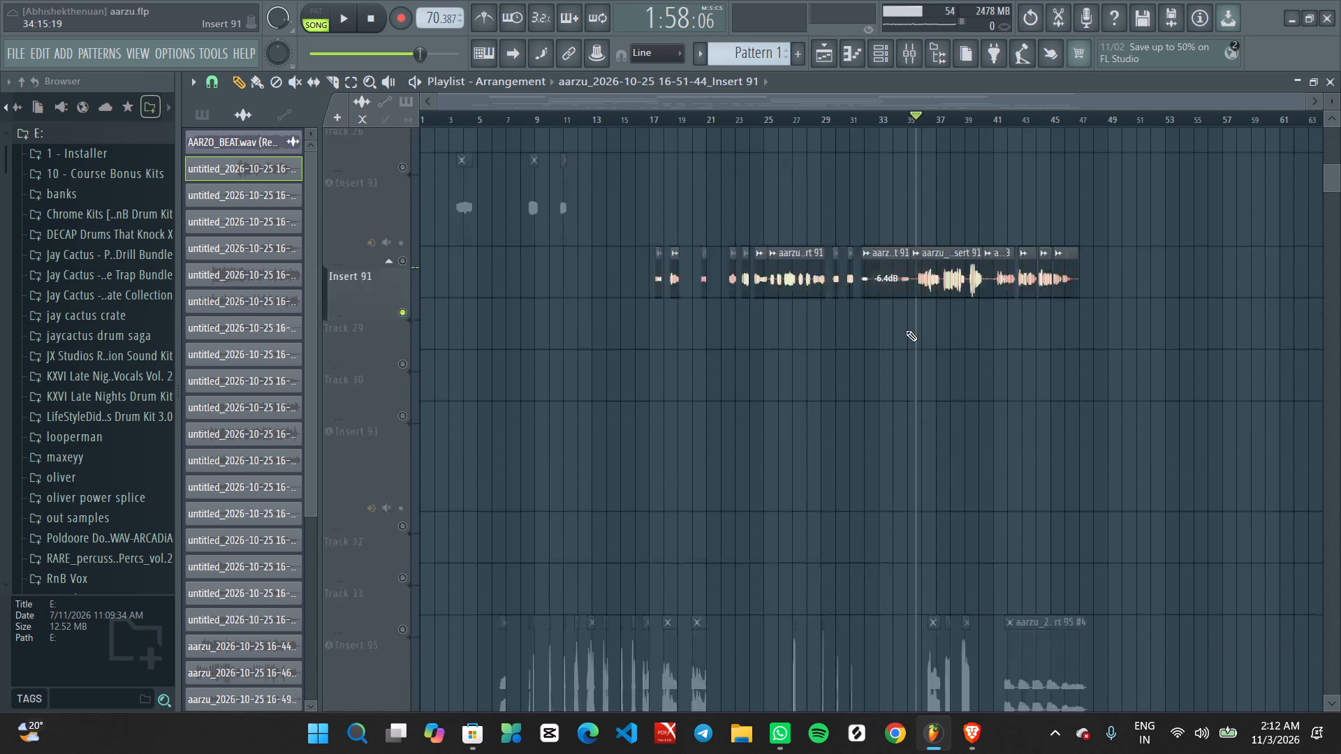
scroll(906, 330, "up", 4)
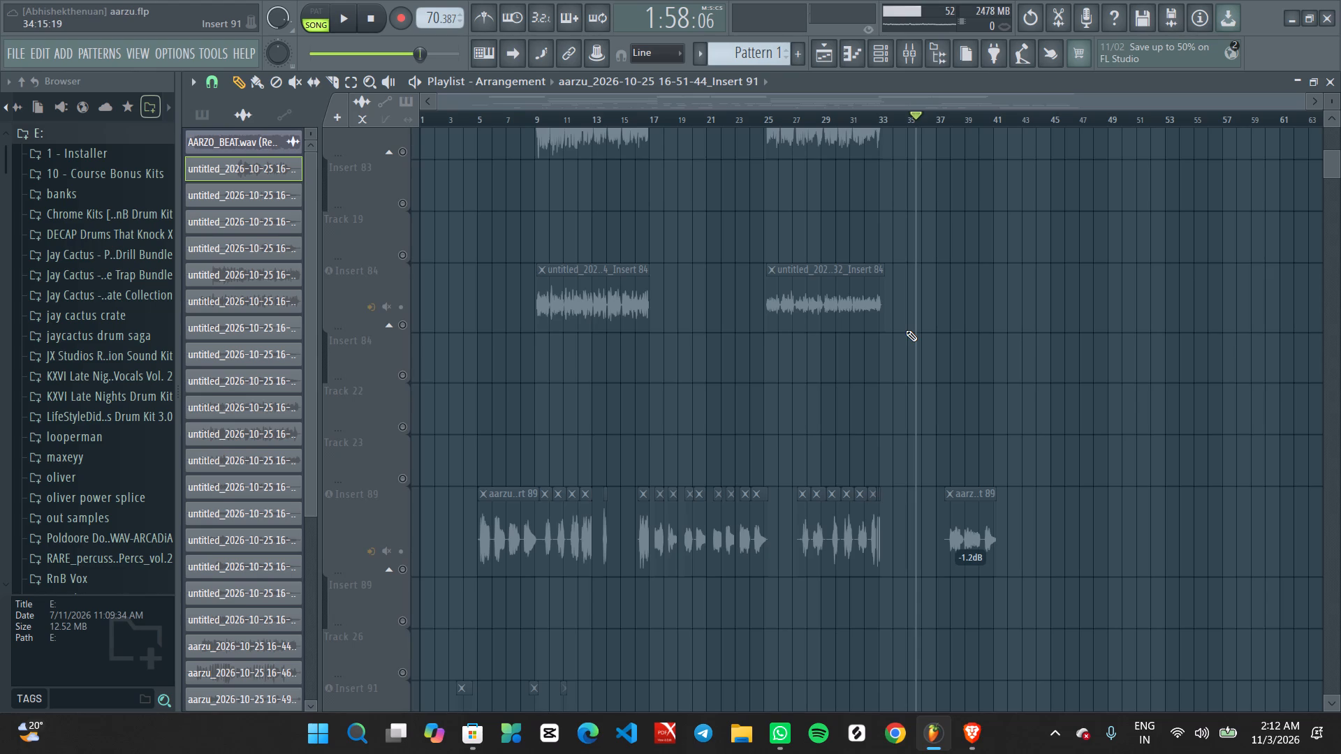
scroll(906, 330, "up", 7)
scroll(906, 330, "down", 2)
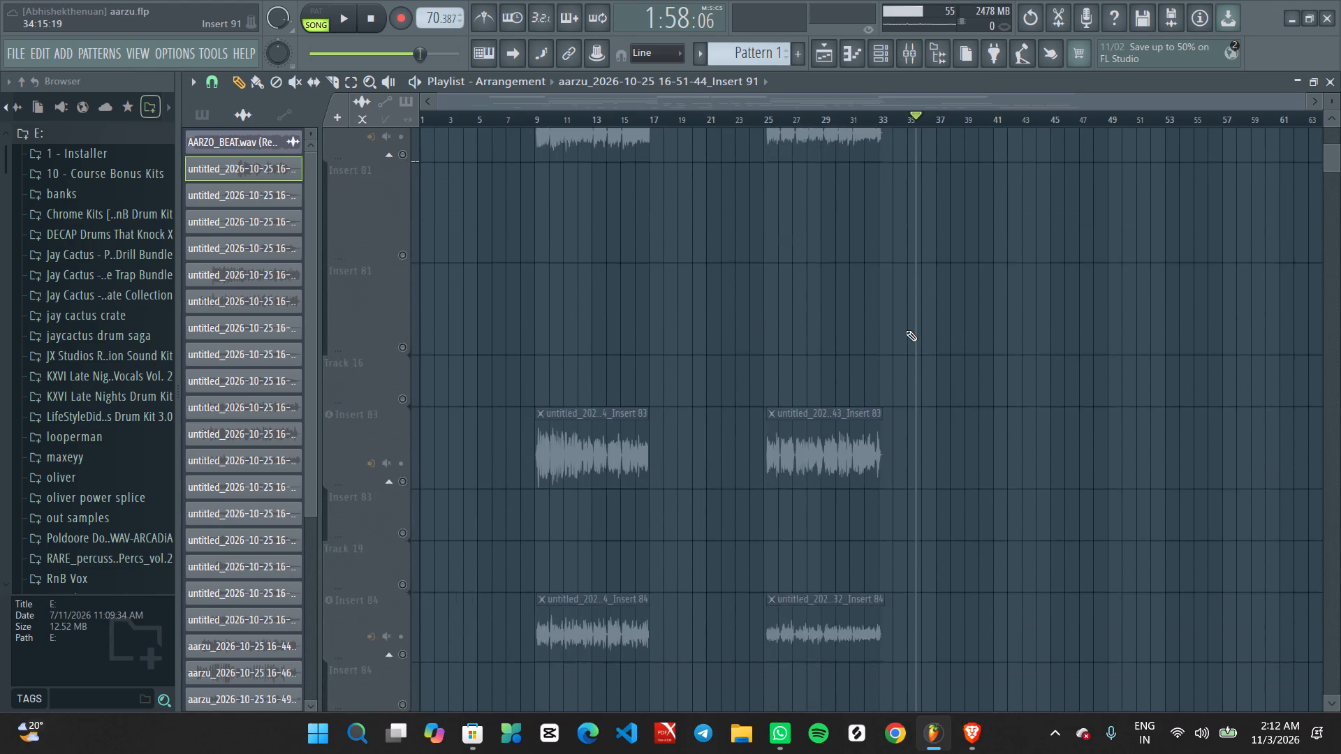
scroll(906, 330, "down", 1)
scroll(906, 330, "up", 8, "ctrl")
scroll(906, 330, "down", 14, "ctrl")
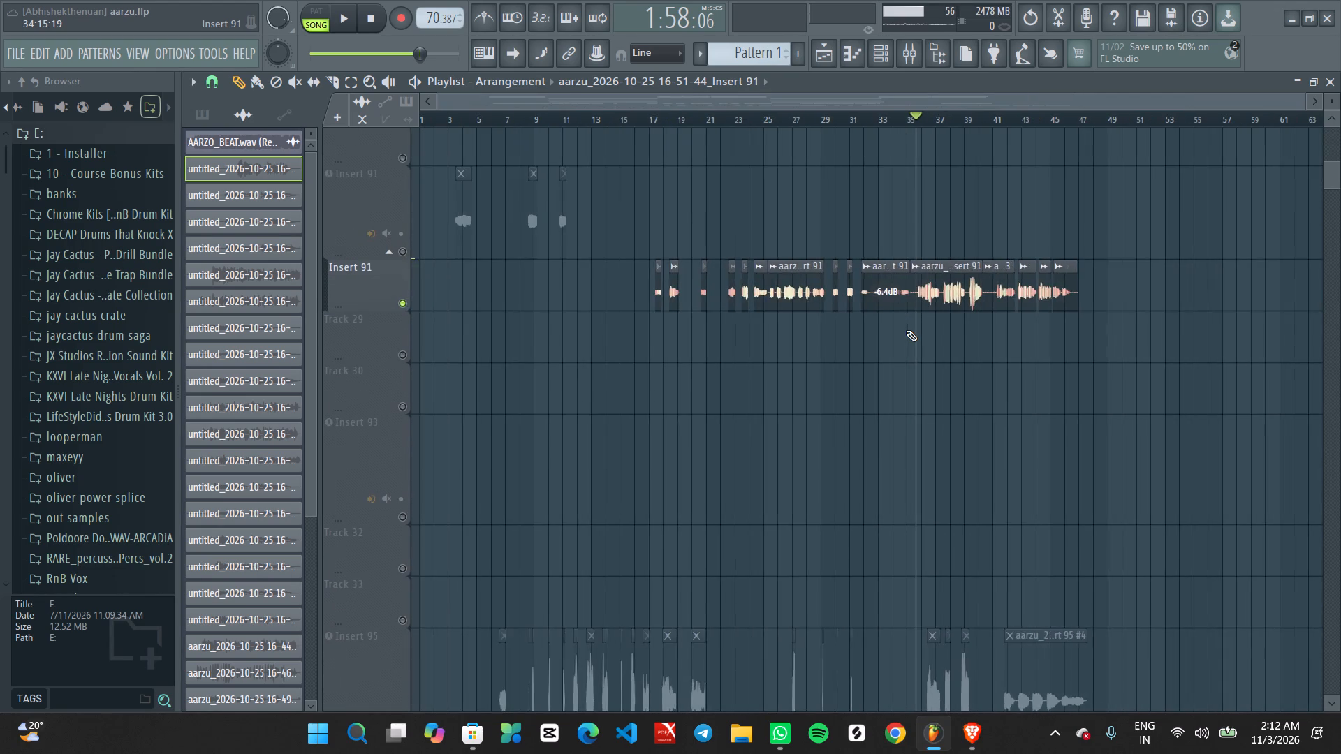
scroll(906, 330, "up", 8)
scroll(906, 330, "left", 2)
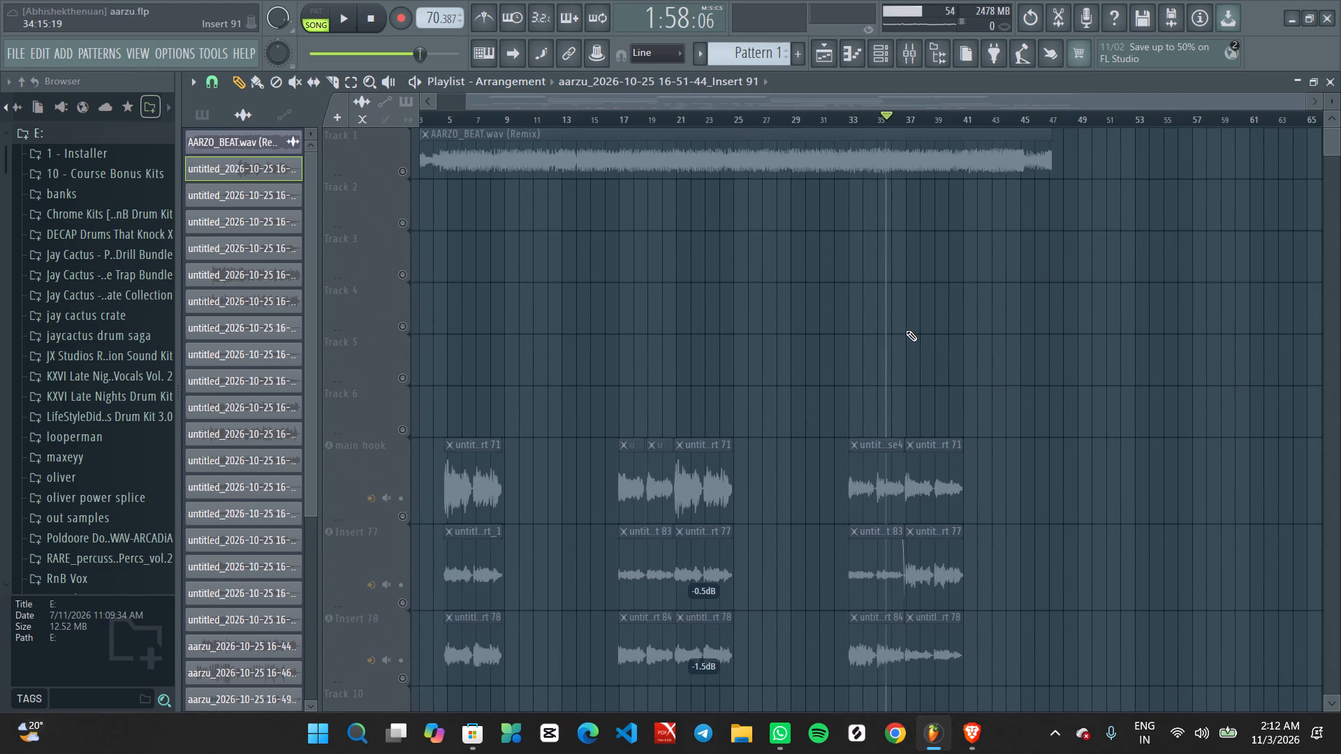
scroll(906, 330, "down", 7)
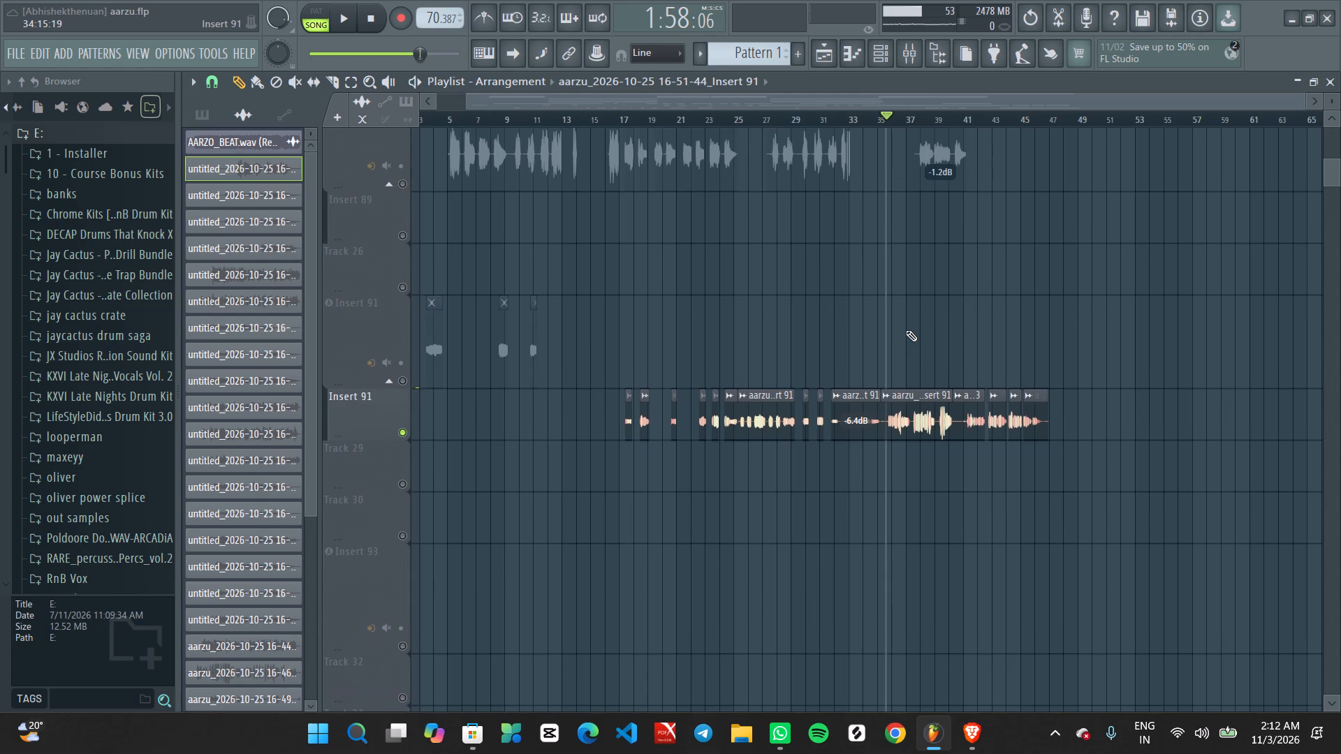
scroll(906, 330, "up", 8, "ctrl")
scroll(906, 330, "down", 15, "ctrl")
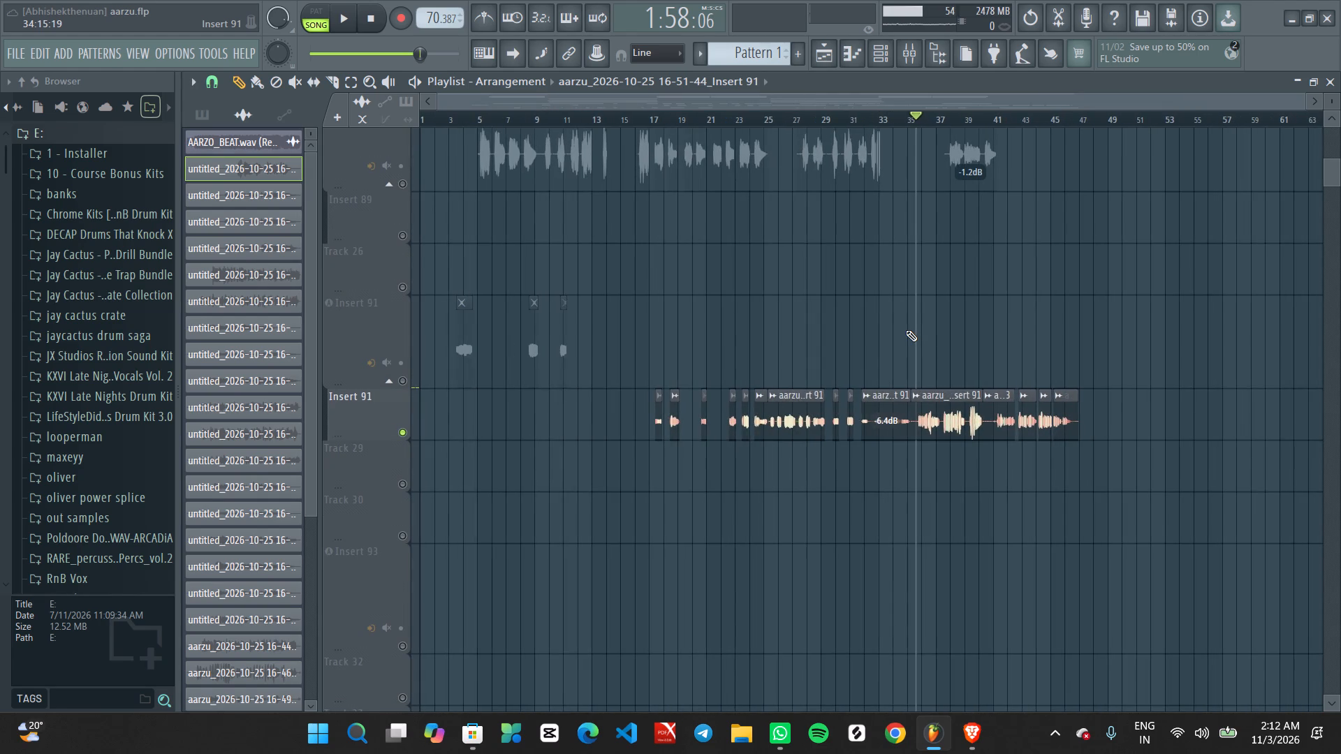
scroll(906, 330, "up", 7)
scroll(906, 330, "right", 10)
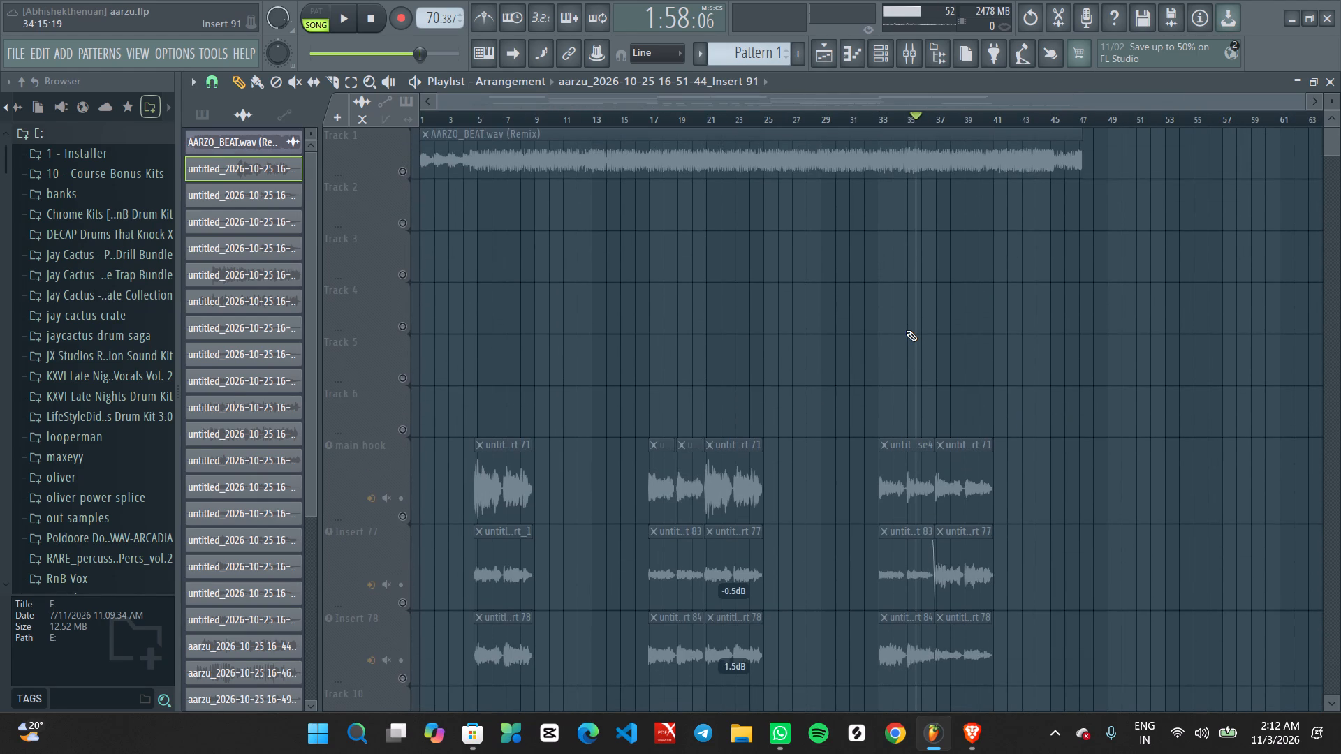
scroll(906, 330, "down", 2)
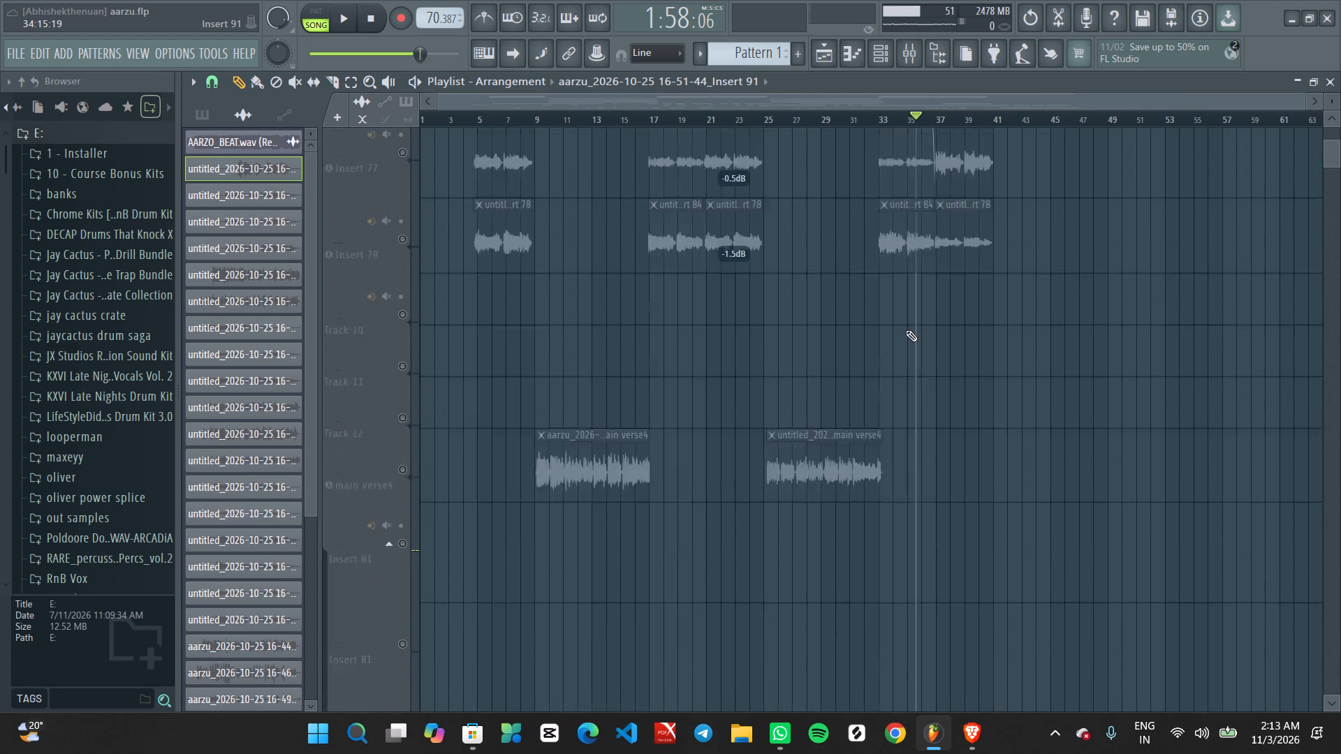
Review the full arrangement again, from the AARZO_BEAT and main hook tracks down through the verse layers to the Insert 95 vocals.
scroll(906, 330, "down", 6)
scroll(906, 330, "up", 11, "ctrl")
scroll(906, 330, "down", 4, "ctrl")
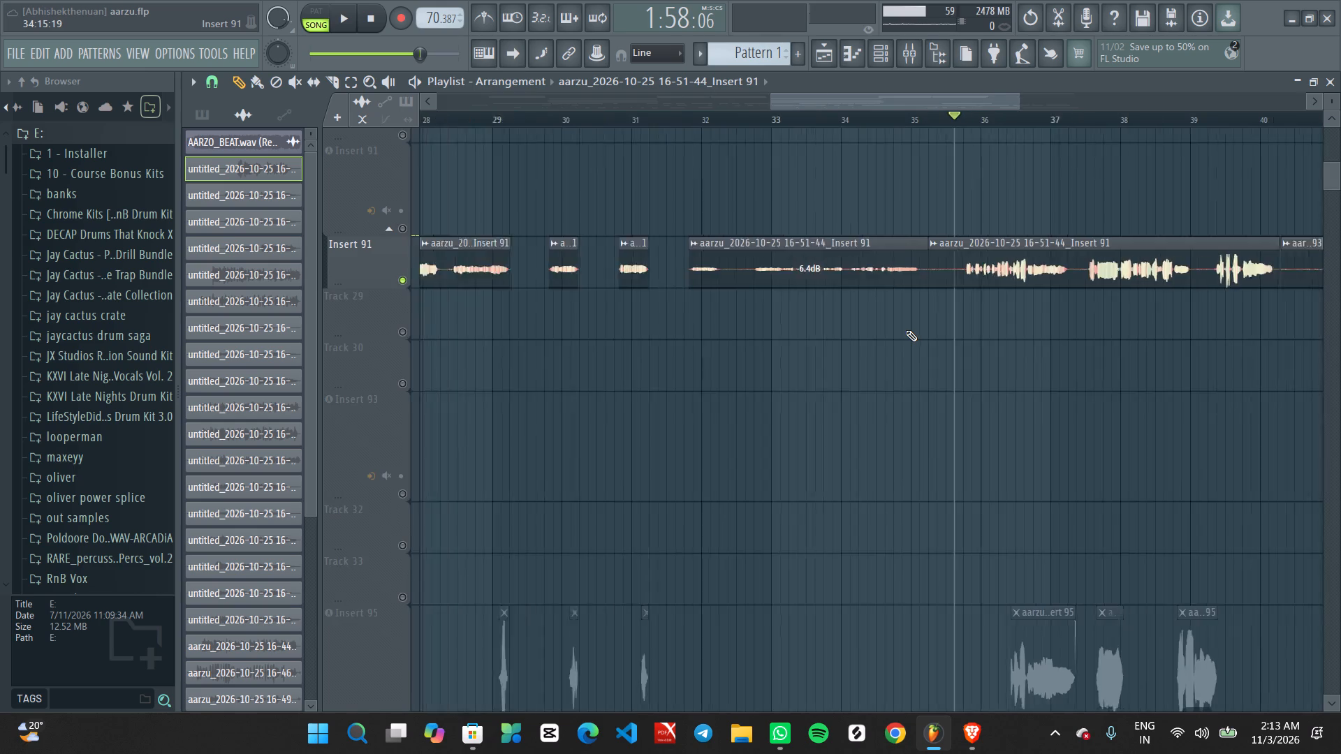
scroll(906, 330, "down", 12, "ctrl")
scroll(906, 330, "up", 5)
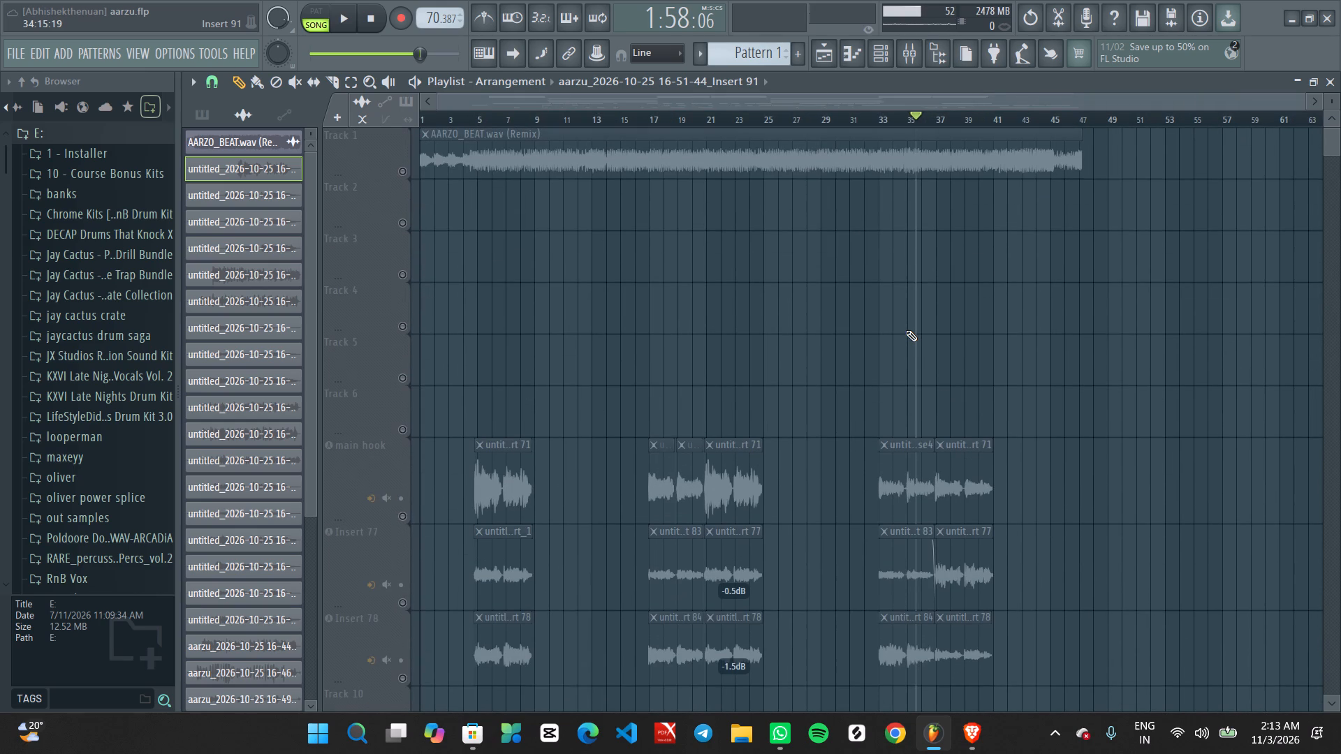
scroll(906, 330, "down", 7)
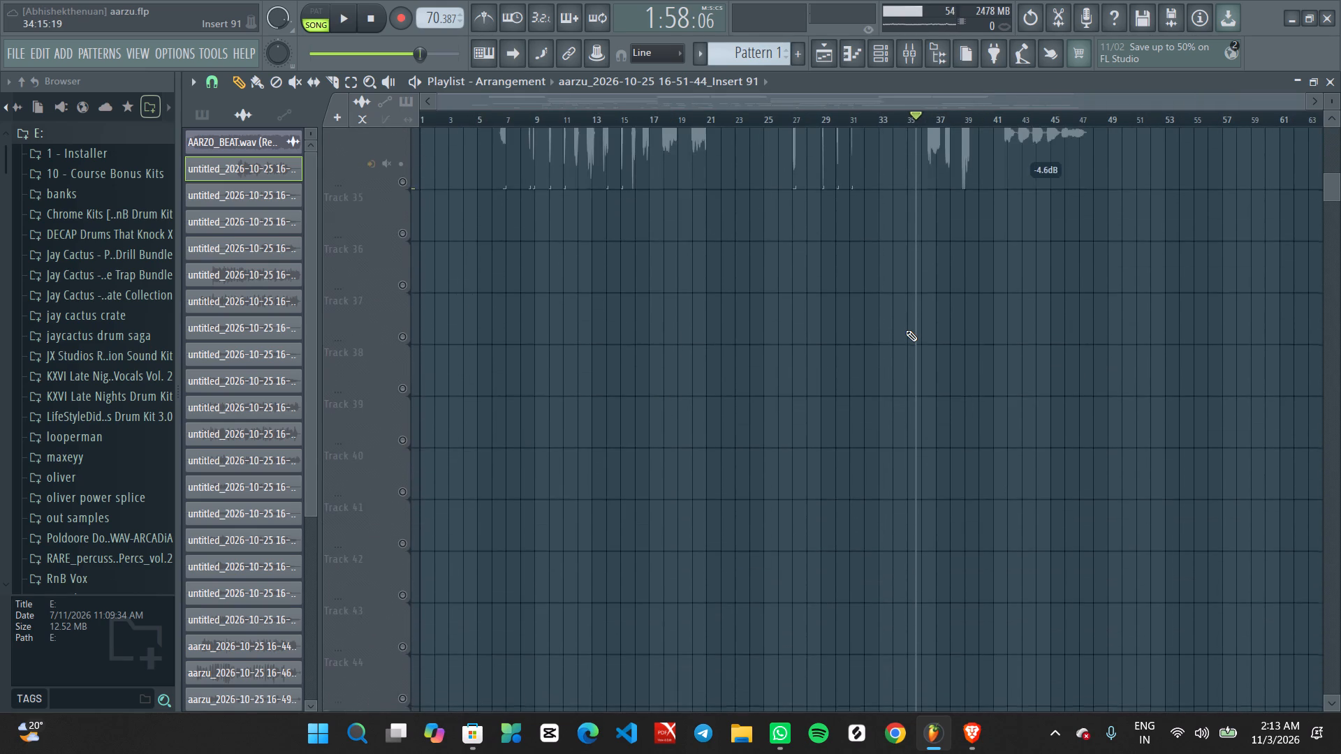
scroll(906, 330, "up", 13)
scroll(906, 330, "down", 3)
scroll(906, 330, "up", 6)
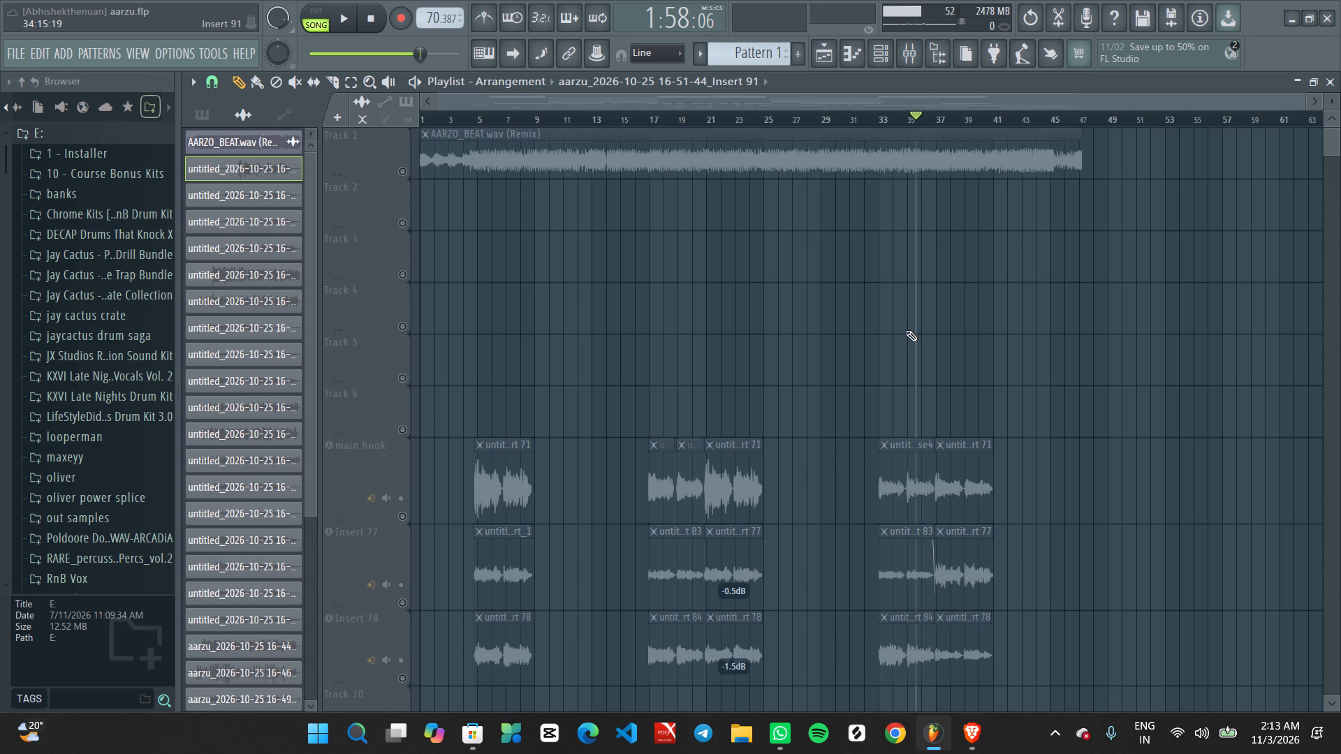
scroll(906, 330, "down", 6)
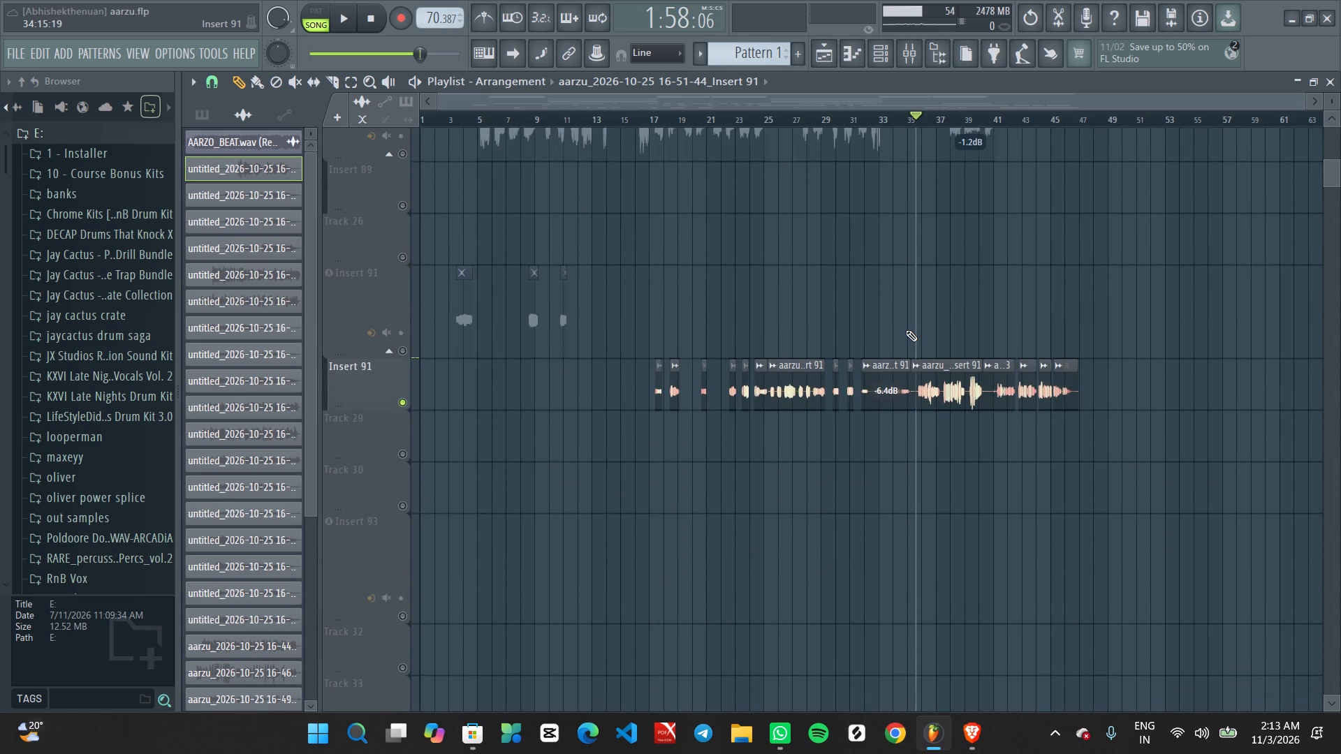
scroll(906, 330, "up", 10, "ctrl")
scroll(906, 330, "down", 15, "ctrl")
scroll(939, 352, "up", 3)
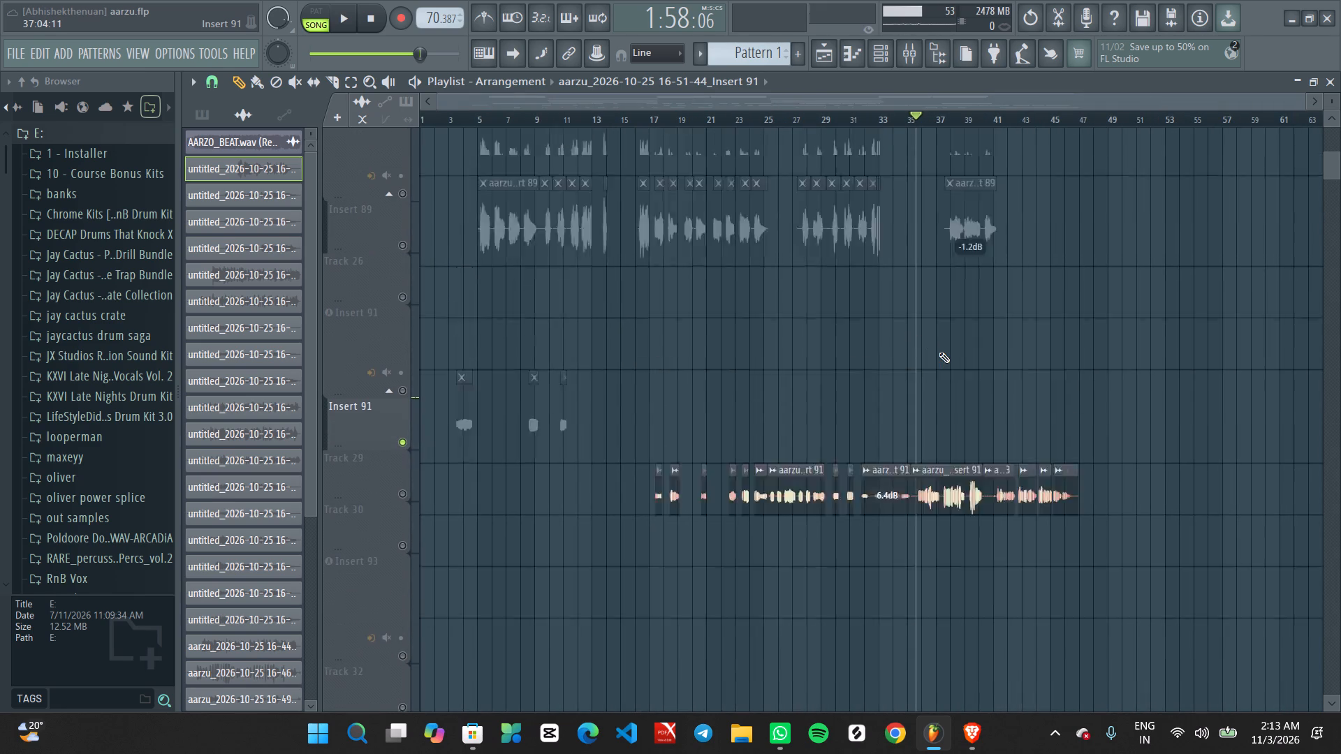
scroll(939, 352, "up", 8)
scroll(939, 352, "down", 4)
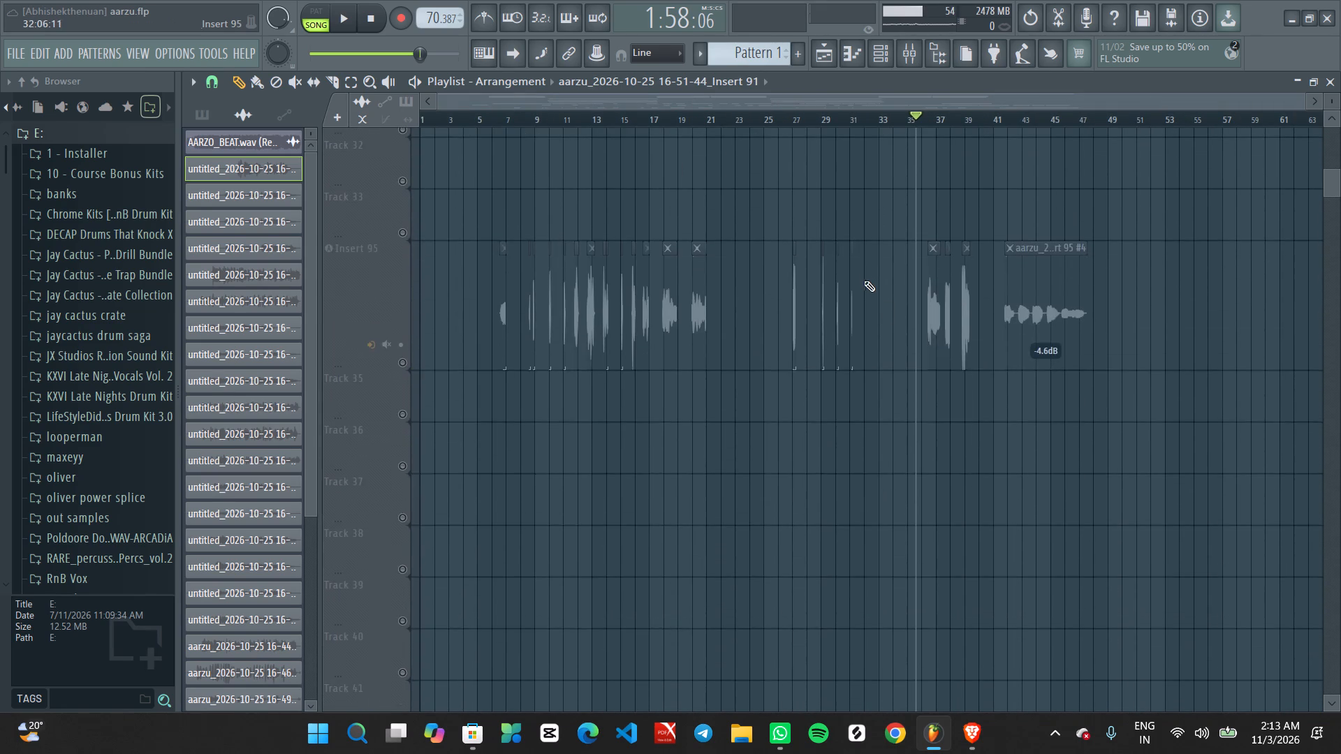
scroll(863, 276, "up", 4)
scroll(940, 313, "up", 9, "ctrl")
scroll(940, 313, "down", 11, "ctrl")
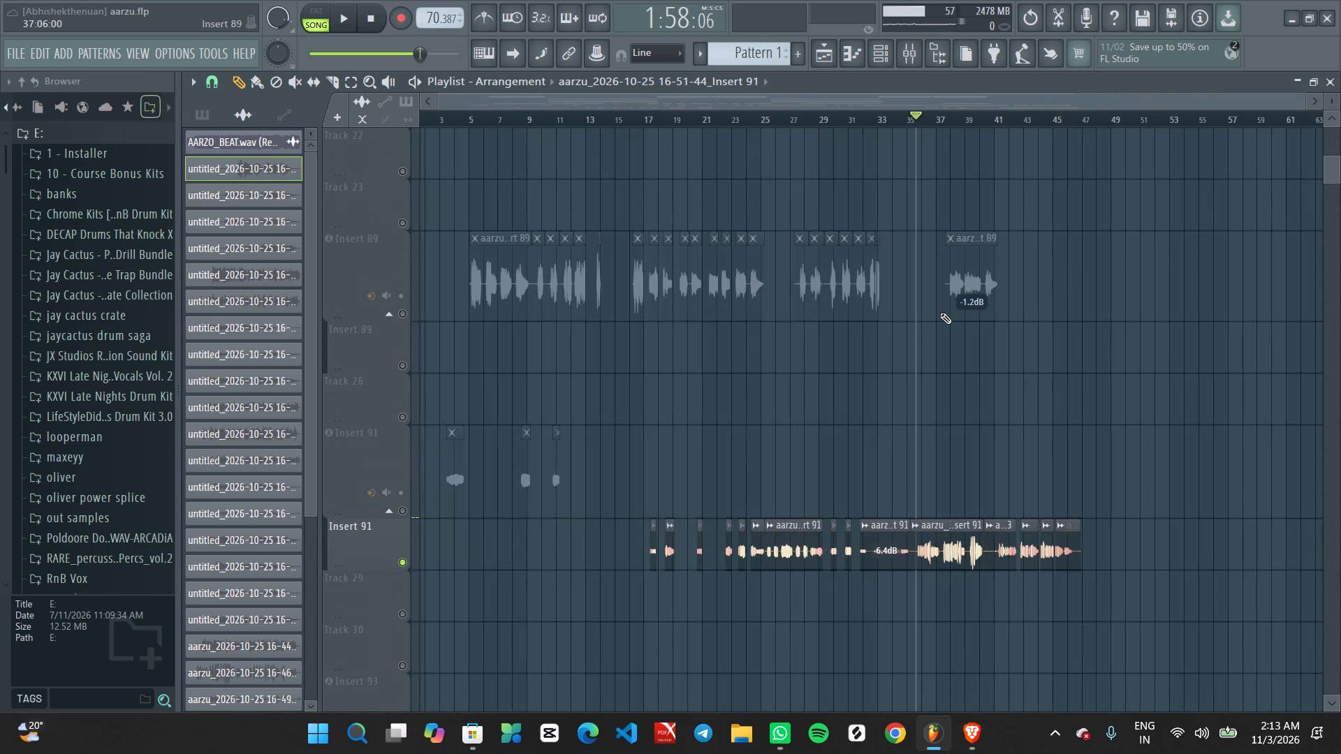
scroll(891, 378, "up", 4)
scroll(891, 378, "down", 11, "ctrl")
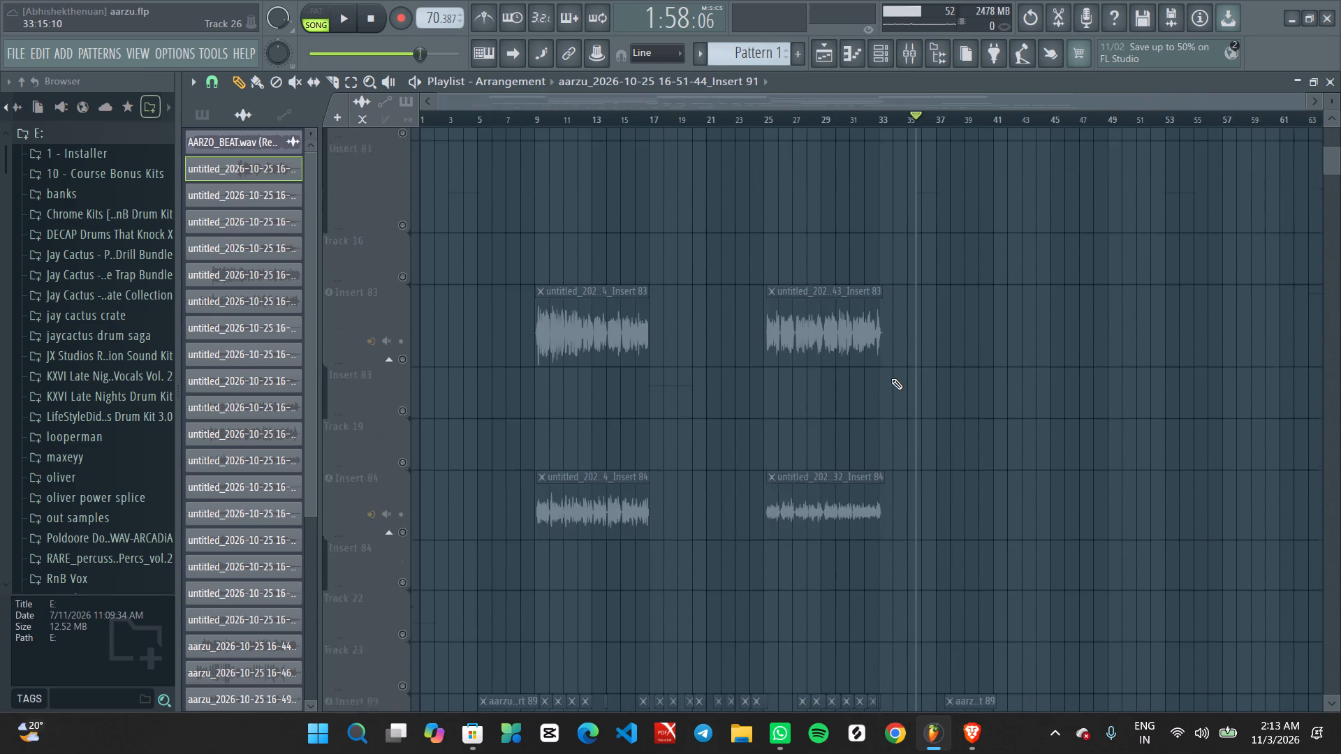
scroll(891, 378, "down", 1, "ctrl")
scroll(891, 378, "down", 3)
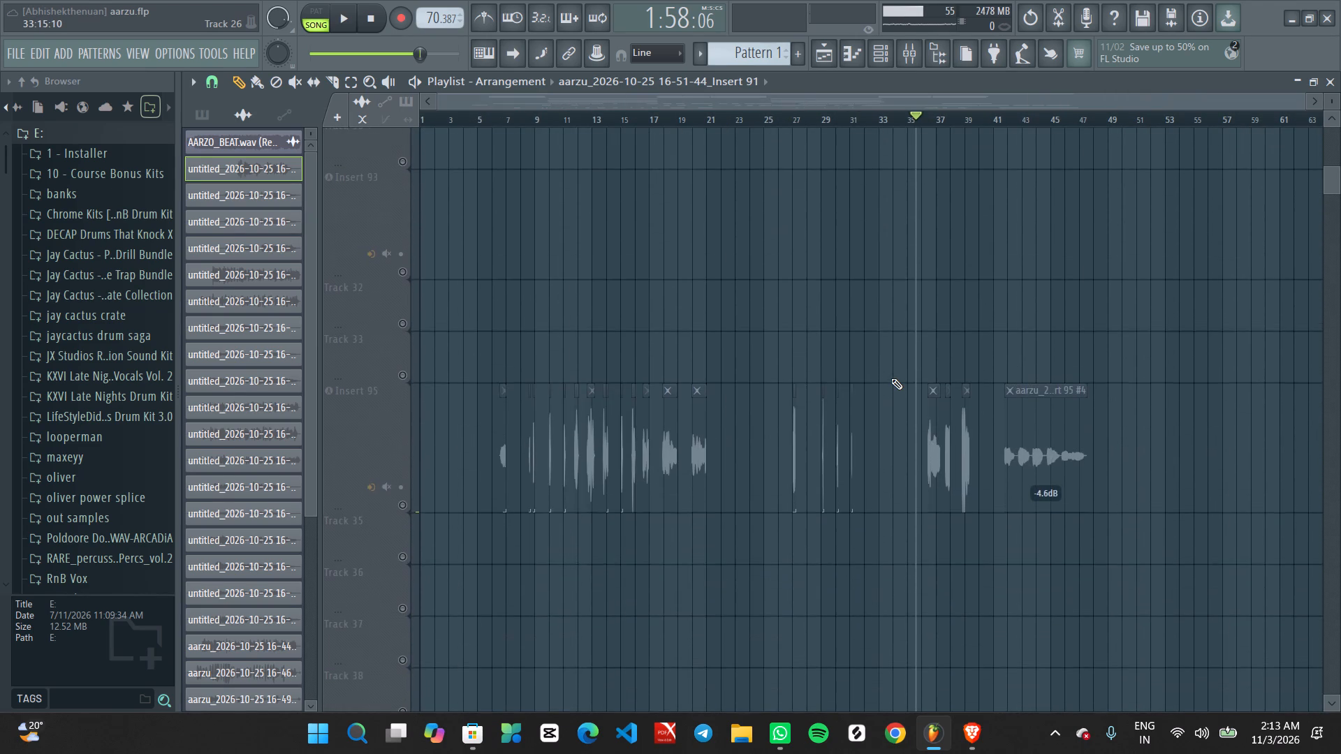
scroll(891, 378, "up", 5, "ctrl")
scroll(891, 378, "up", 1)
scroll(891, 378, "down", 7, "ctrl")
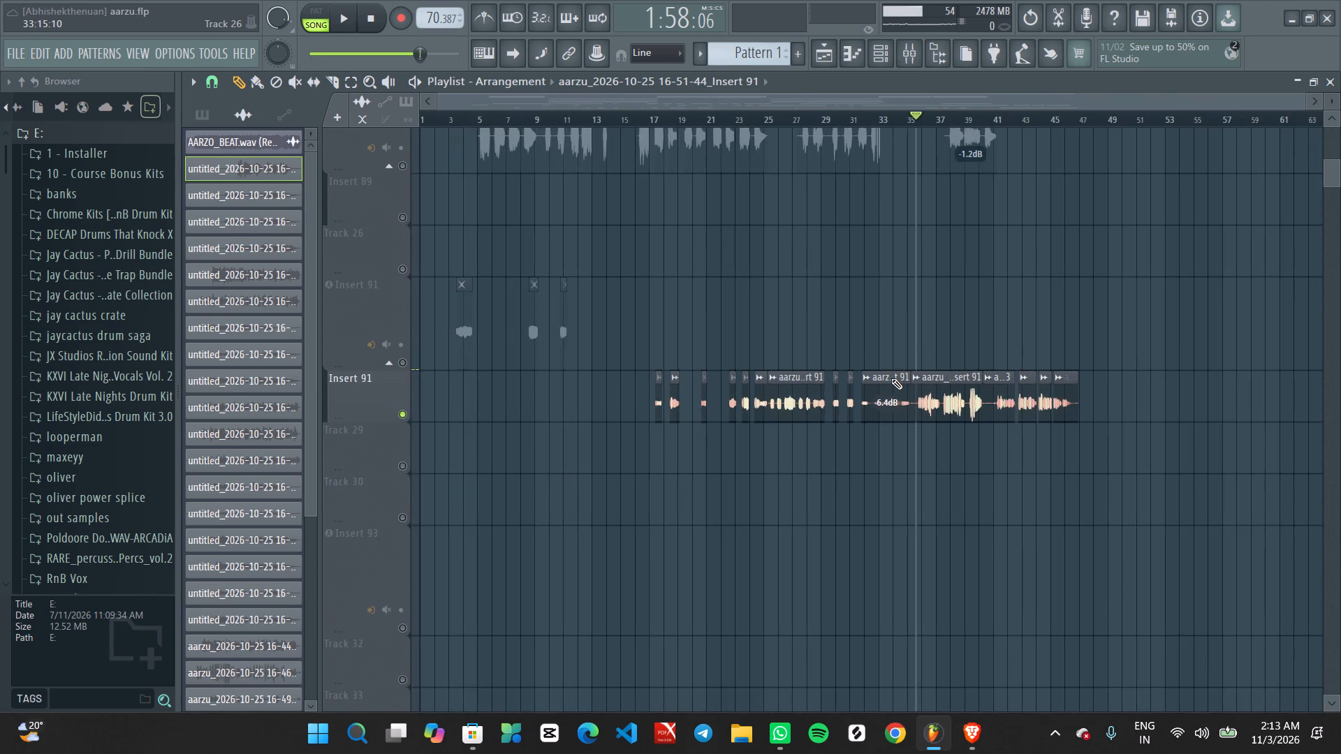
scroll(916, 341, "up", 4)
scroll(916, 341, "down", 2)
scroll(916, 341, "down", 7, "ctrl")
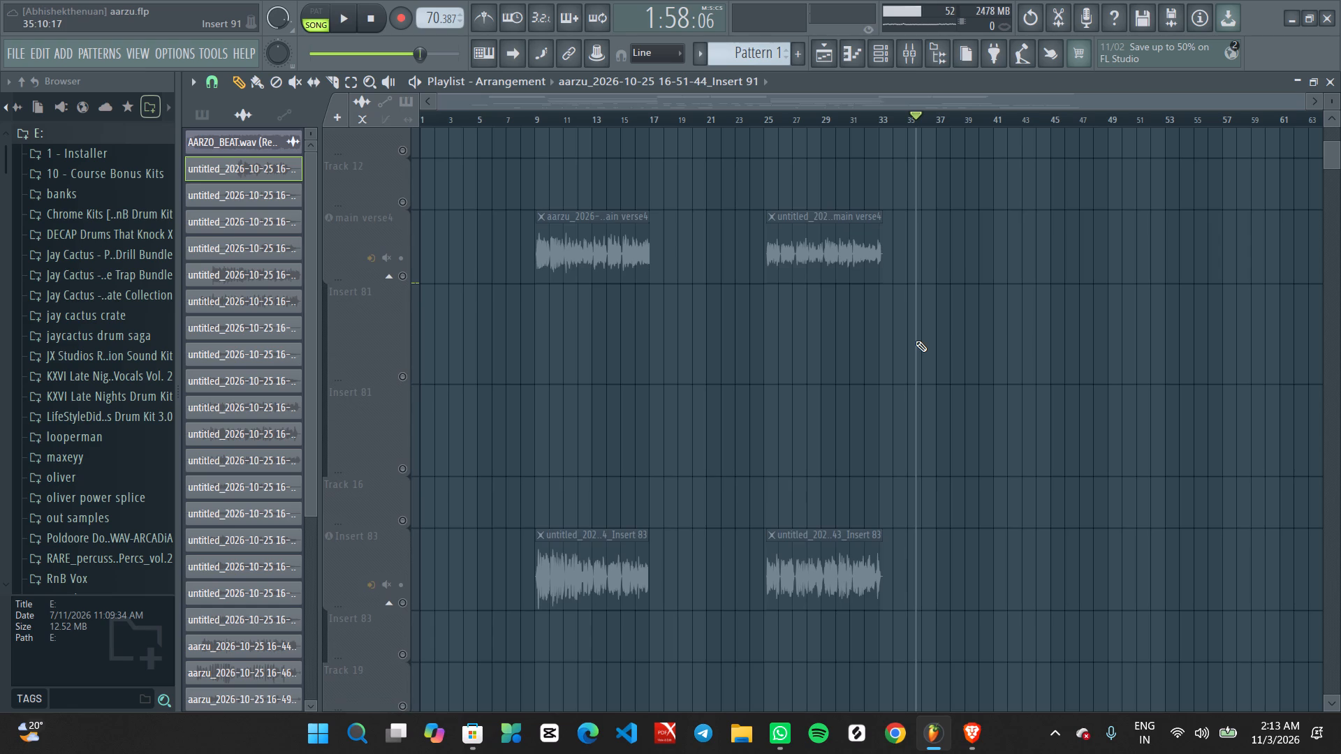
scroll(916, 341, "down", 4)
scroll(916, 341, "up", 13)
scroll(916, 341, "down", 5)
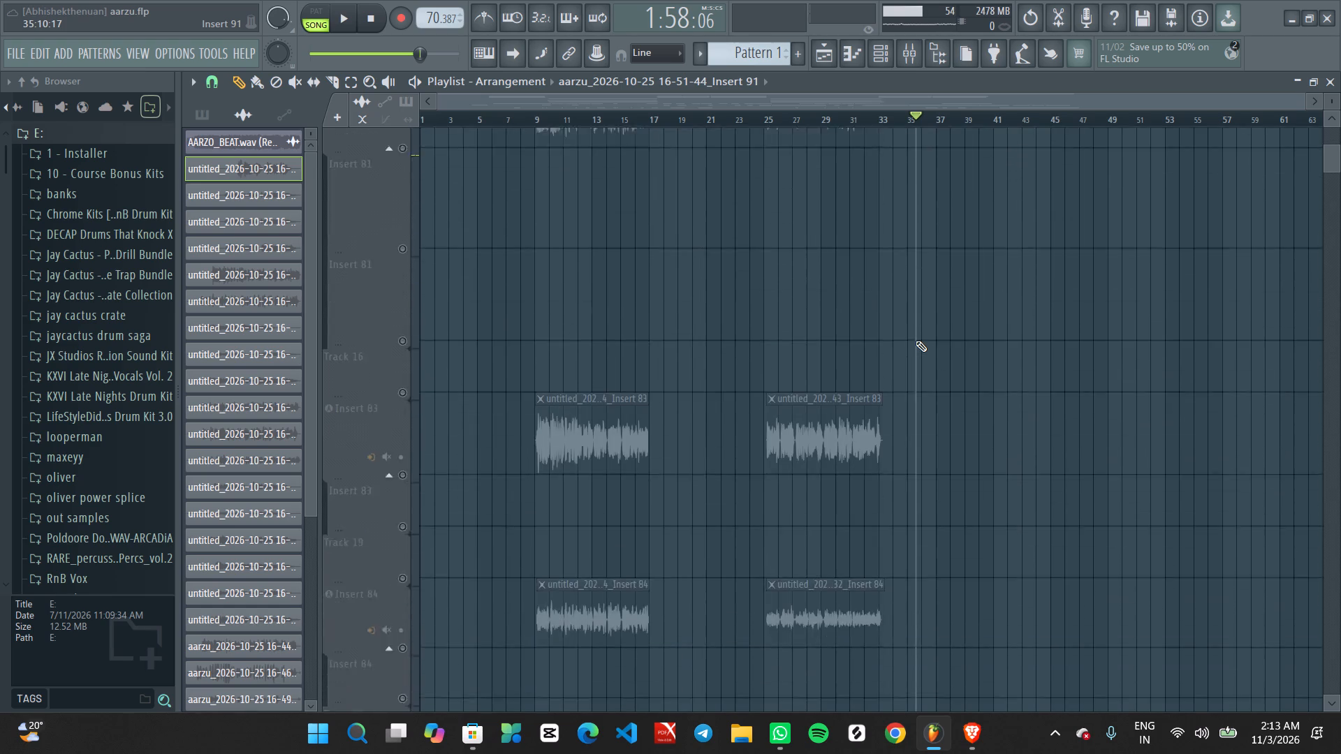
scroll(916, 341, "up", 5, "ctrl")
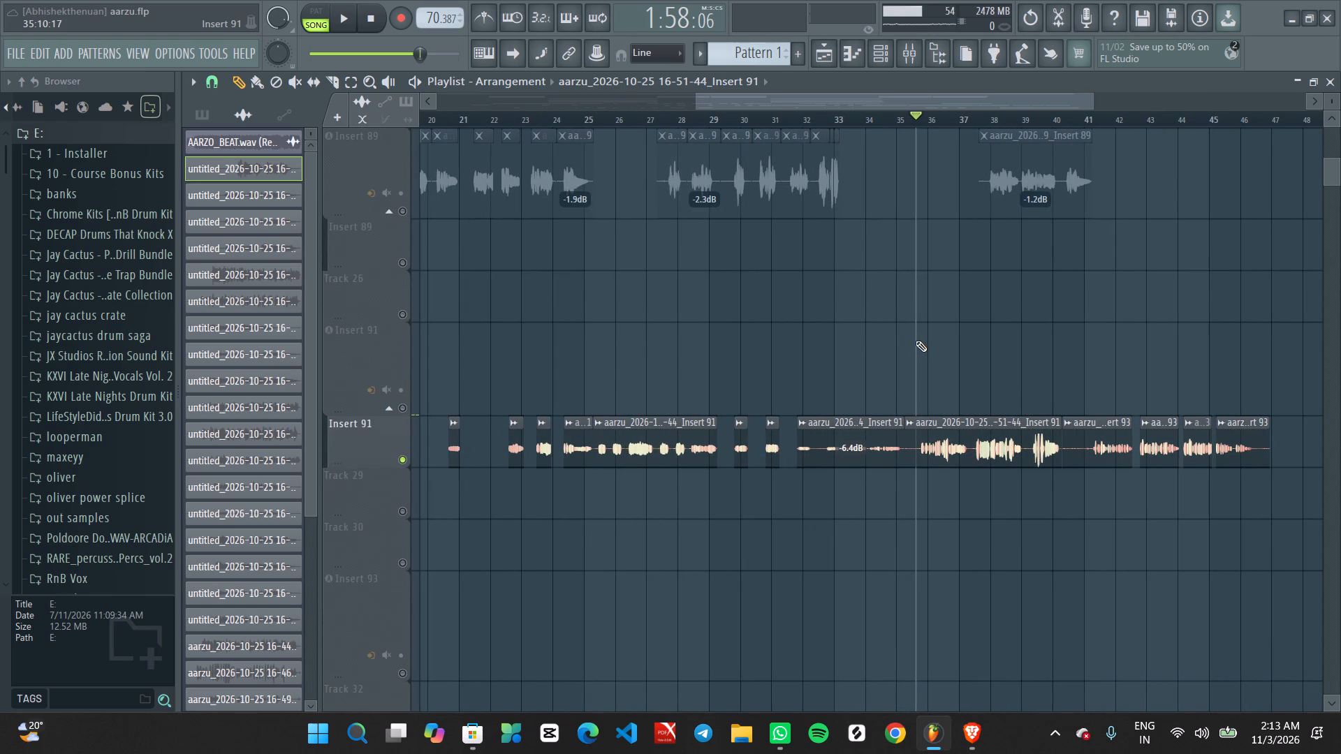
scroll(1006, 265, "down", 10, "ctrl")
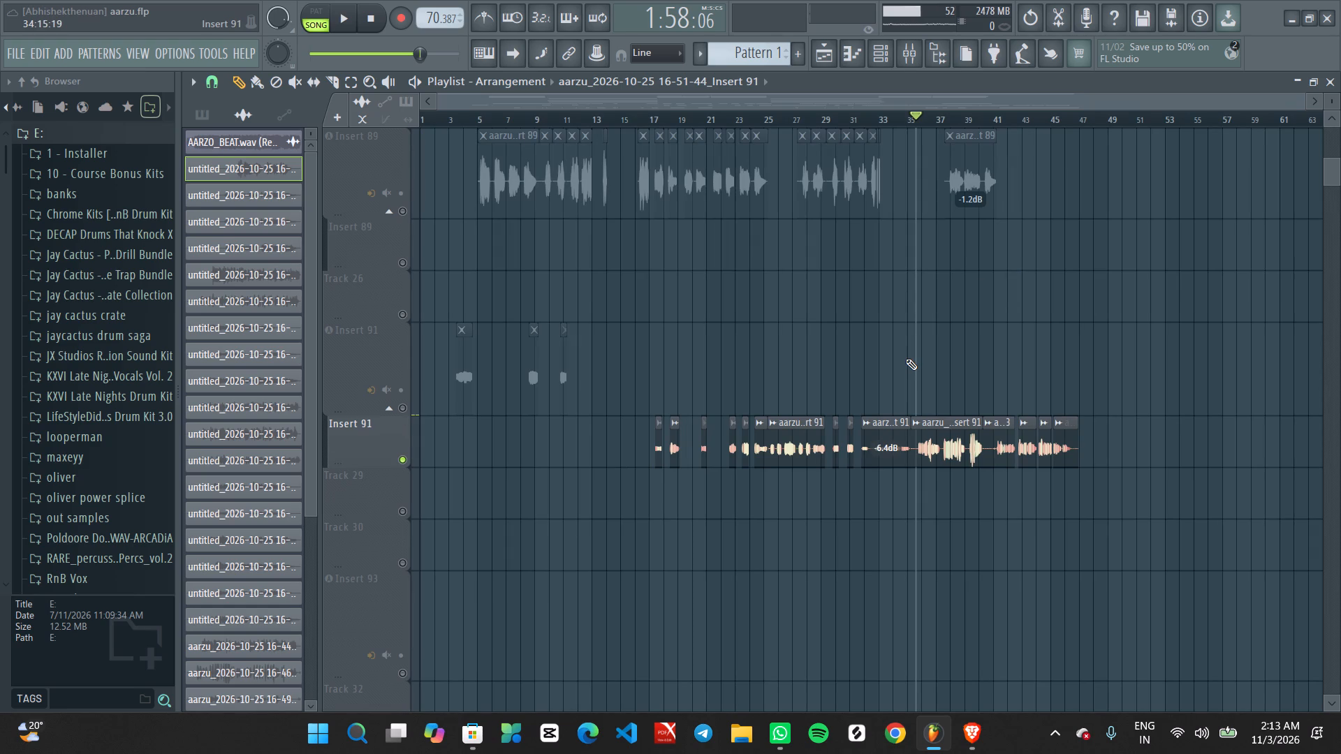
scroll(906, 359, "up", 7)
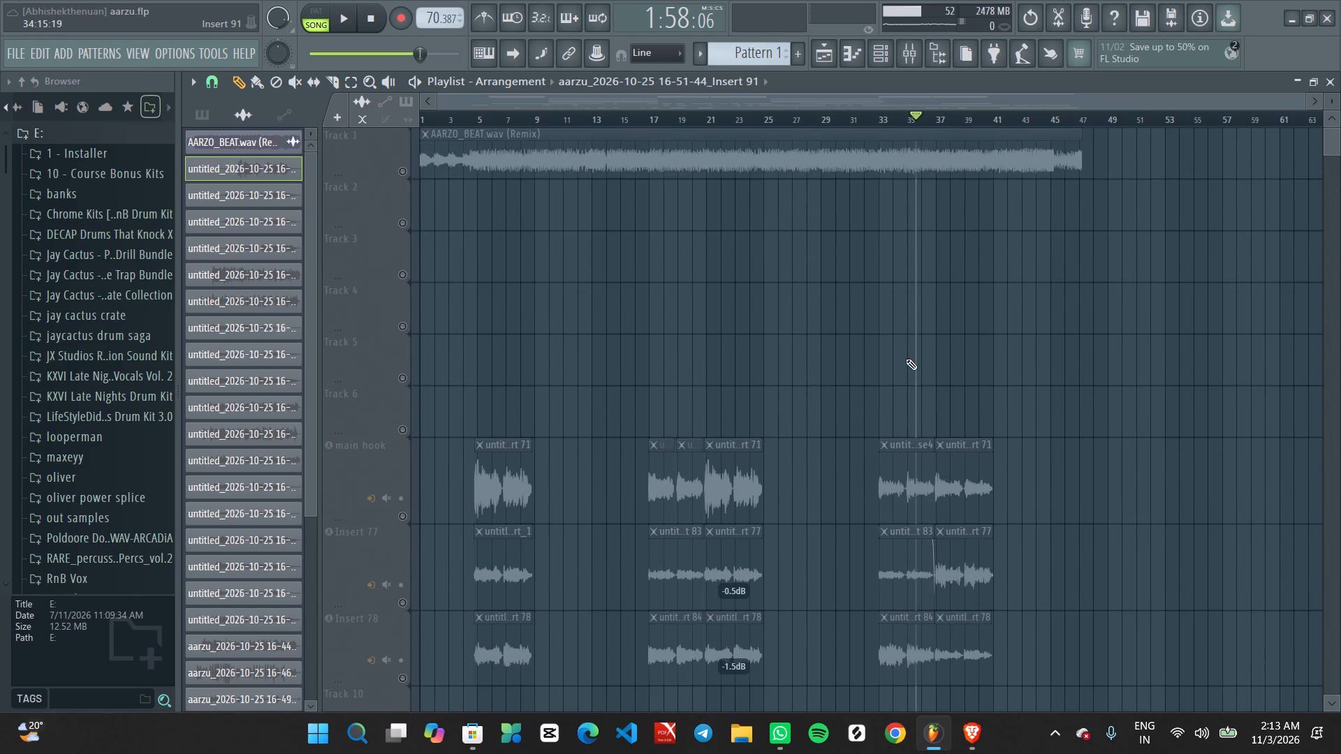
scroll(906, 359, "down", 5)
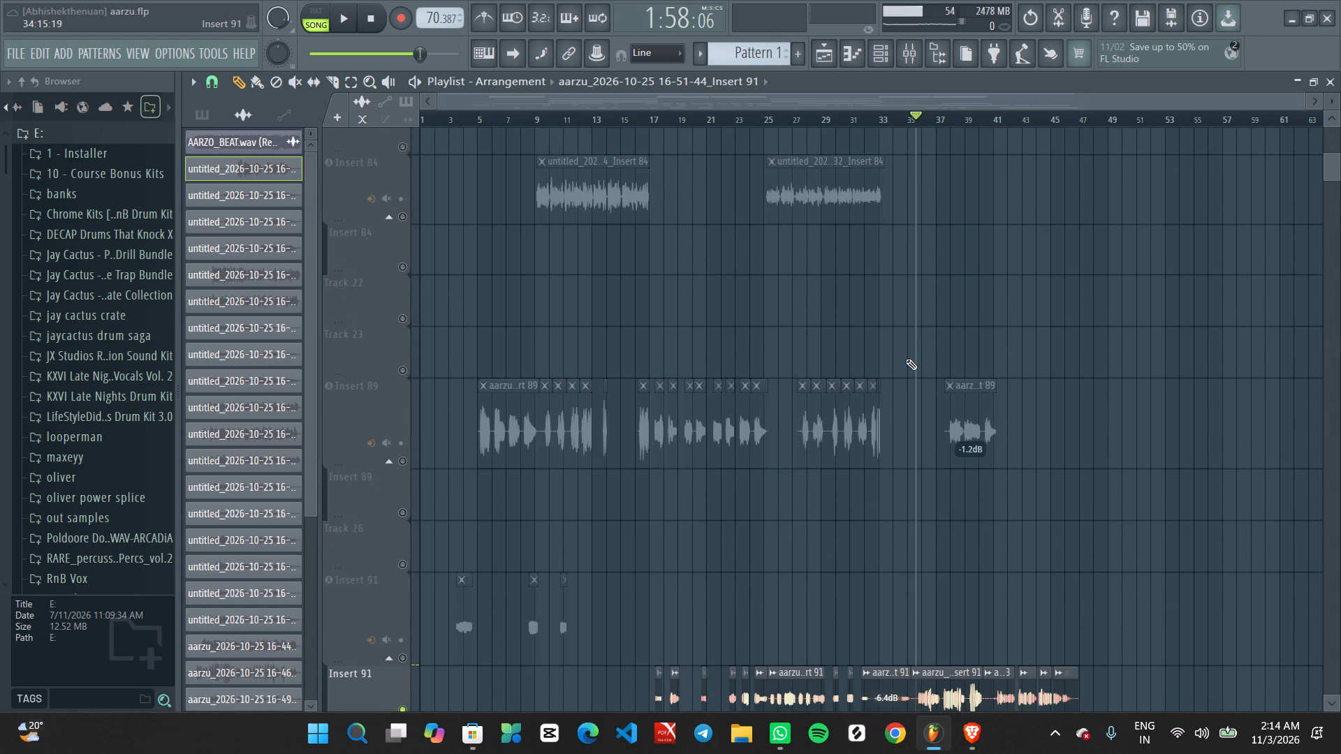
scroll(906, 359, "down", 1)
scroll(906, 359, "up", 8, "ctrl")
scroll(906, 359, "down", 11, "ctrl")
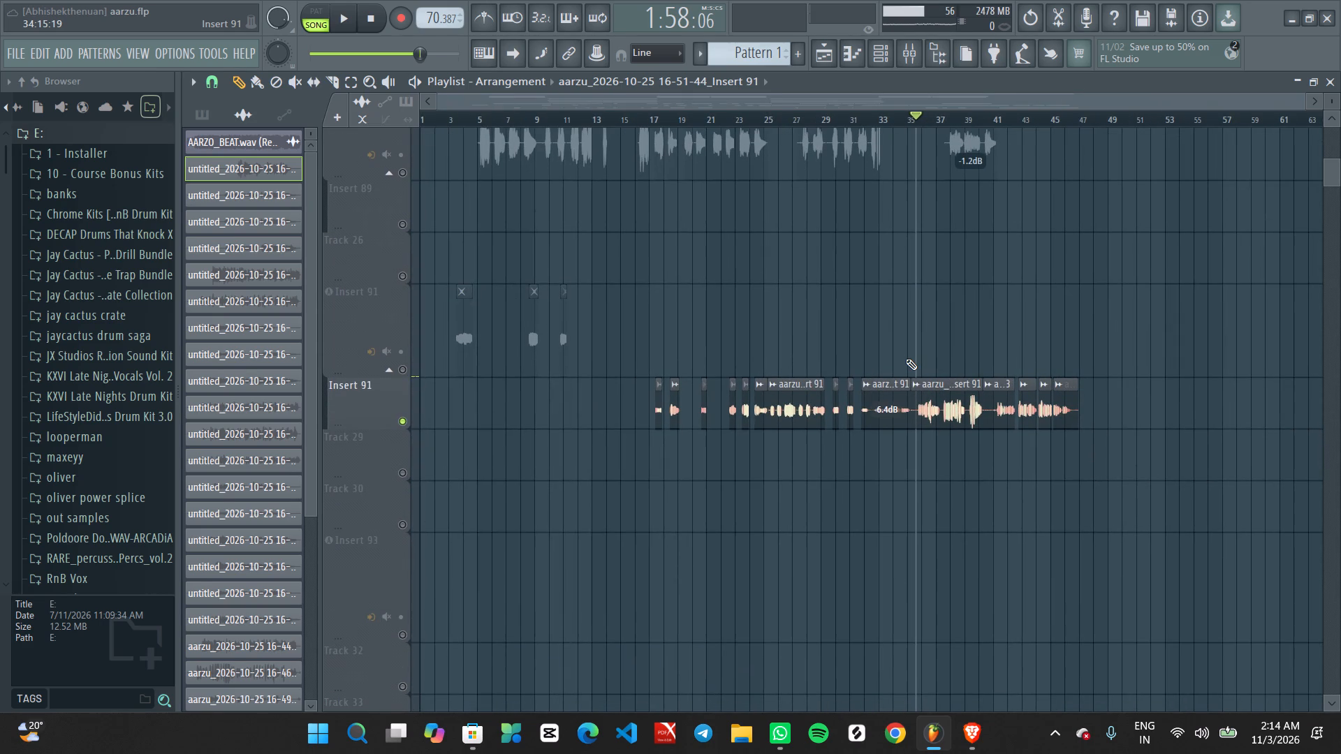
scroll(932, 336, "up", 5)
scroll(932, 336, "down", 7)
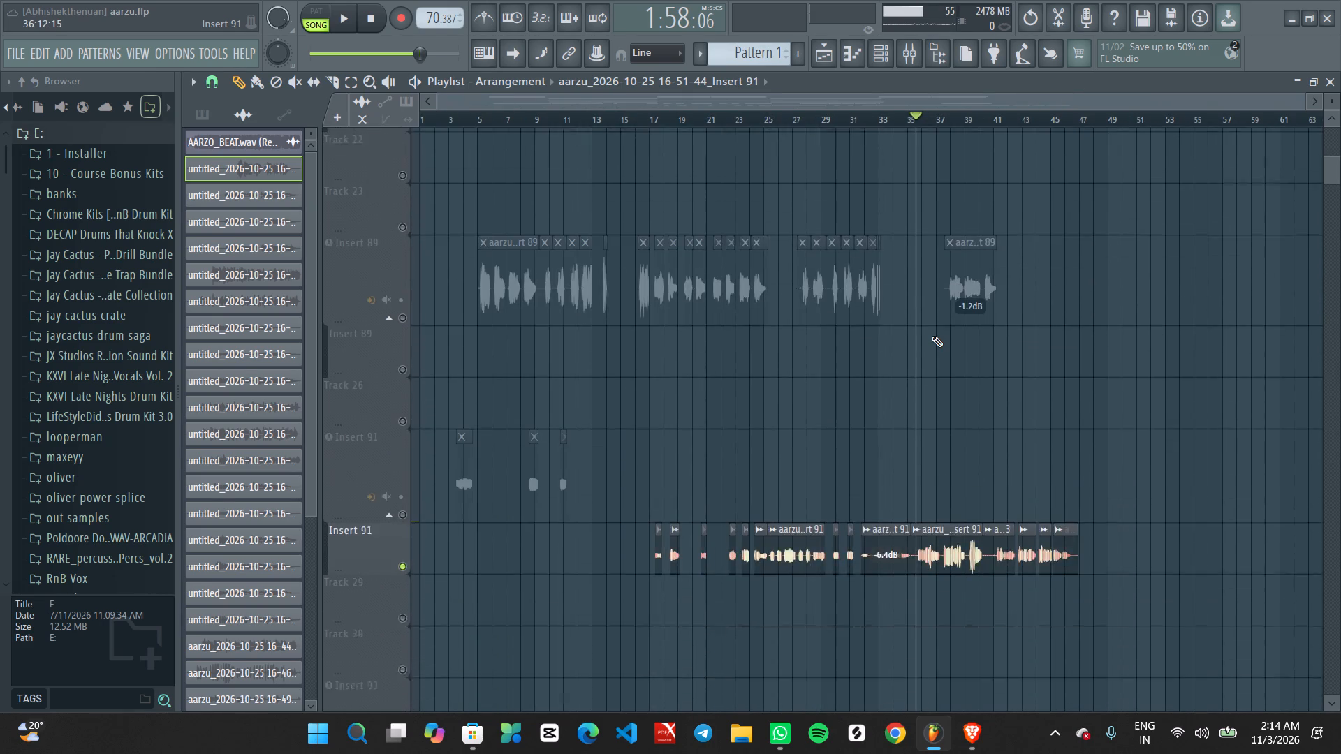
scroll(932, 336, "up", 9, "ctrl")
scroll(932, 336, "down", 13, "ctrl")
scroll(932, 336, "up", 11)
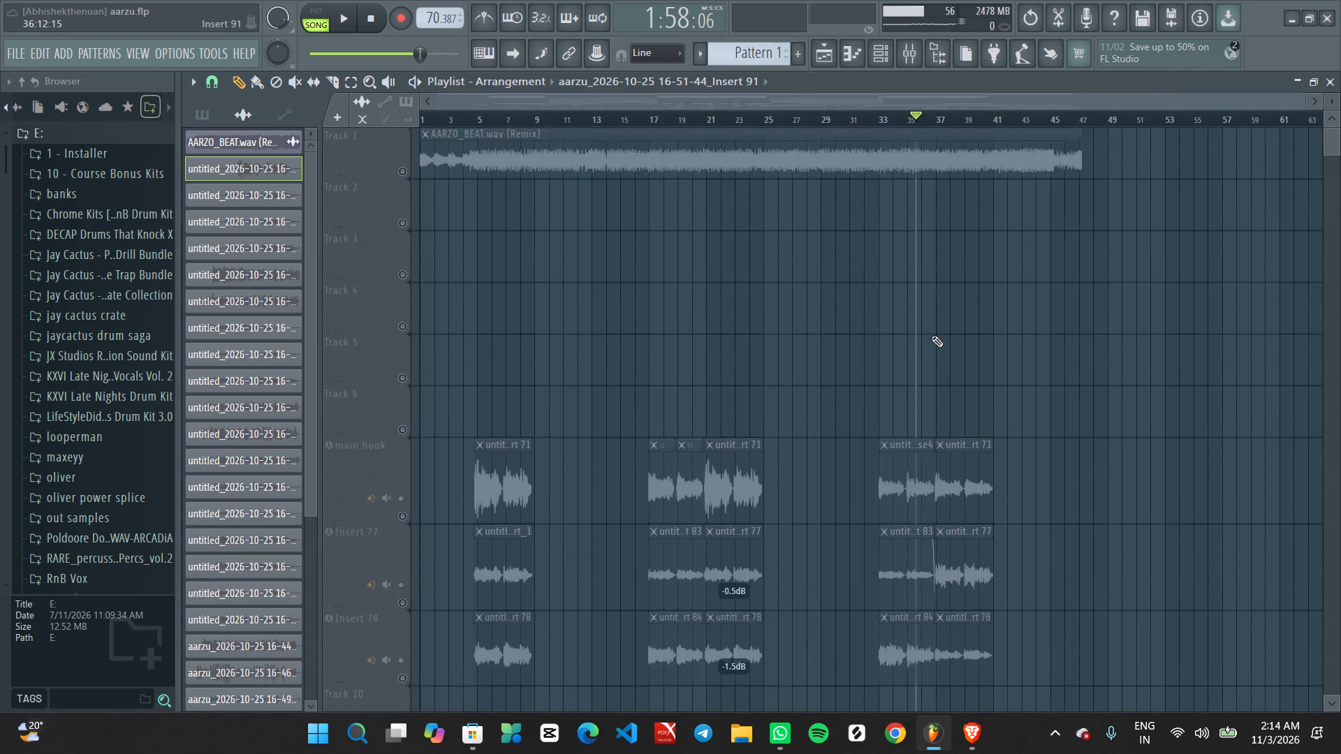
scroll(932, 336, "down", 1)
scroll(932, 336, "left", 4)
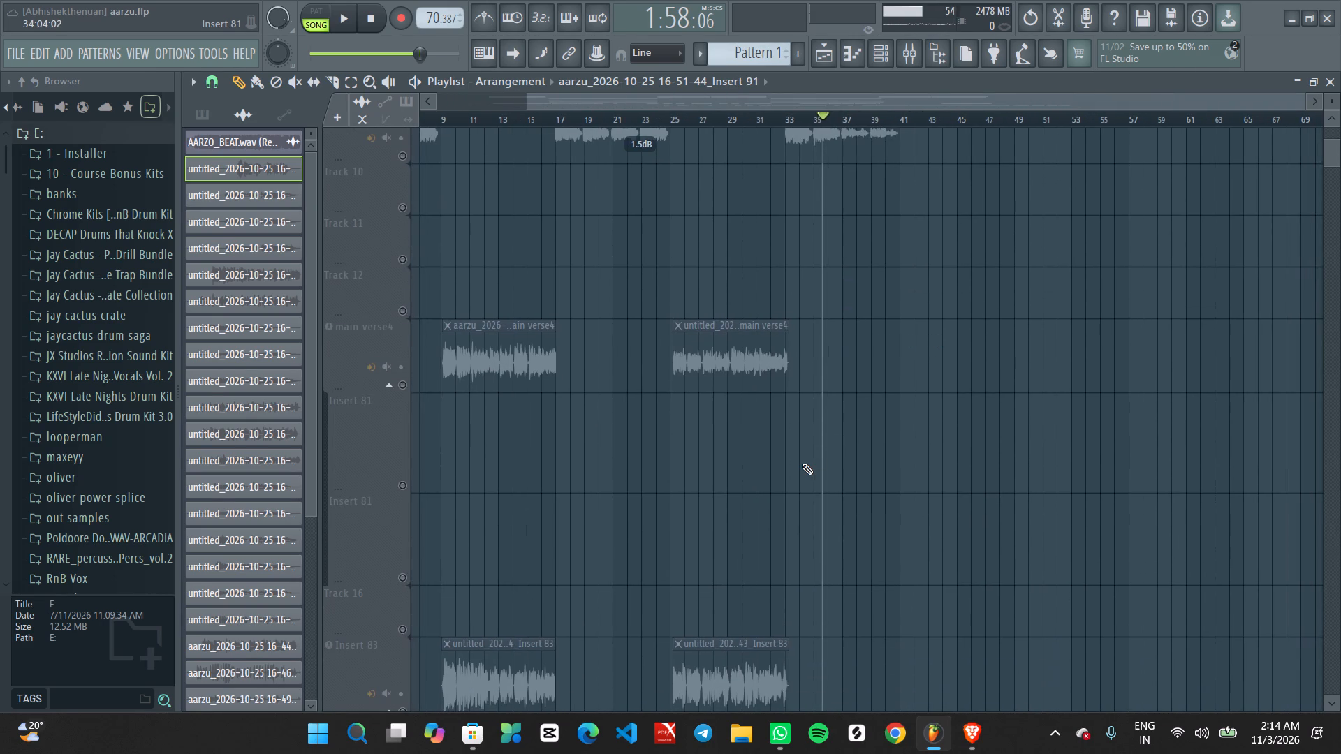
scroll(802, 464, "down", 2)
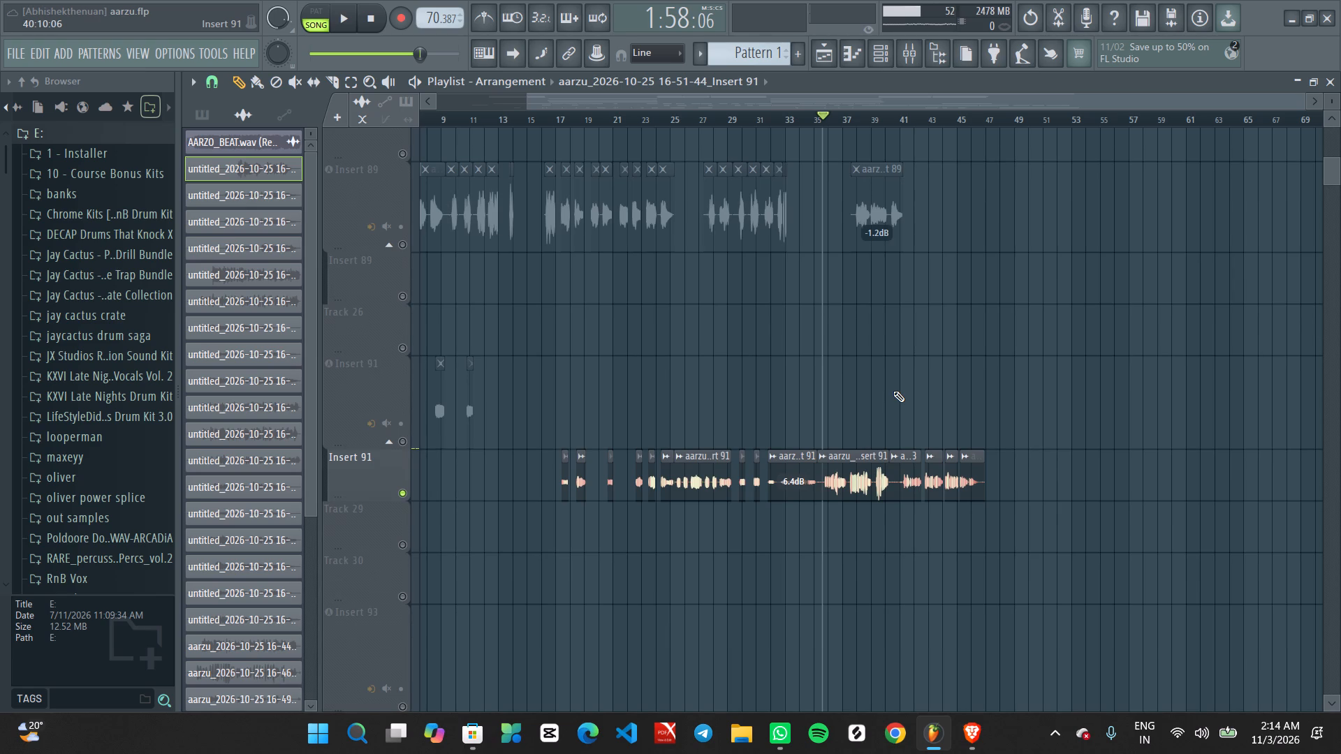
scroll(893, 391, "down", 4, "ctrl")
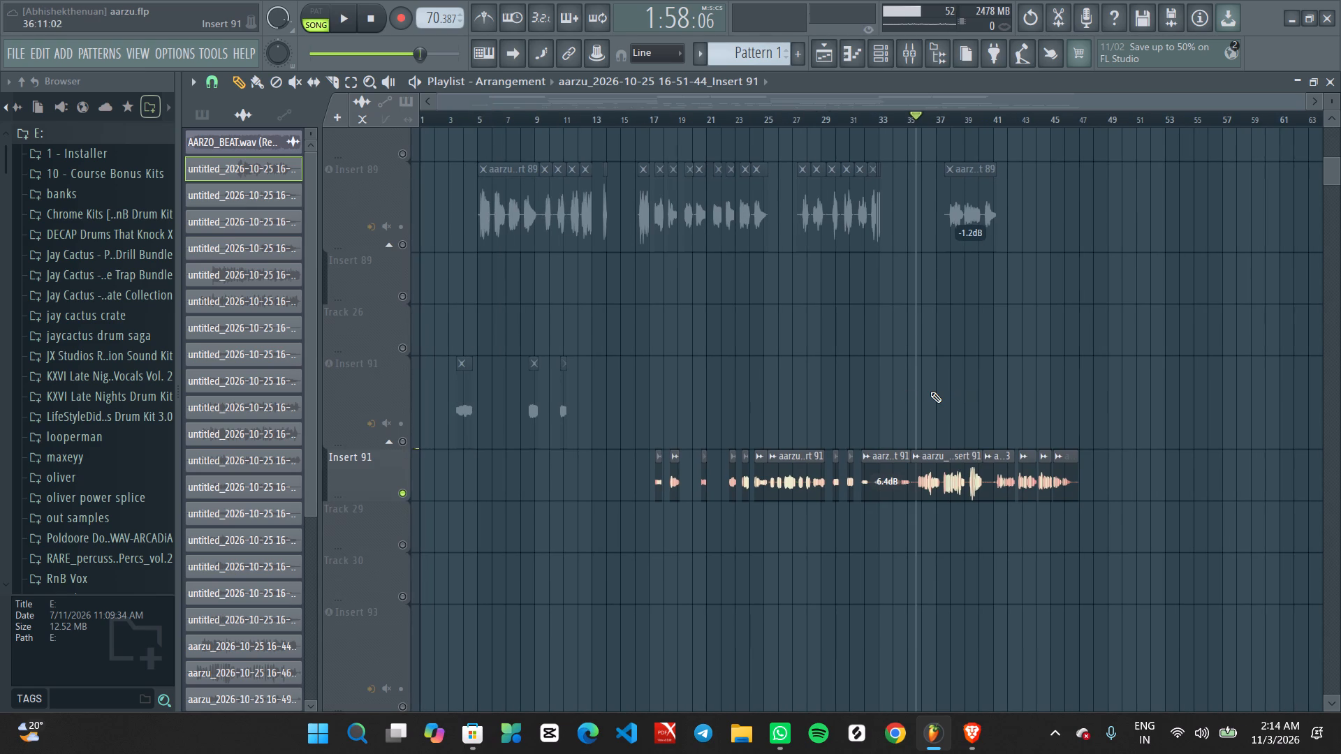
scroll(930, 392, "left", 2)
scroll(849, 359, "up", 11)
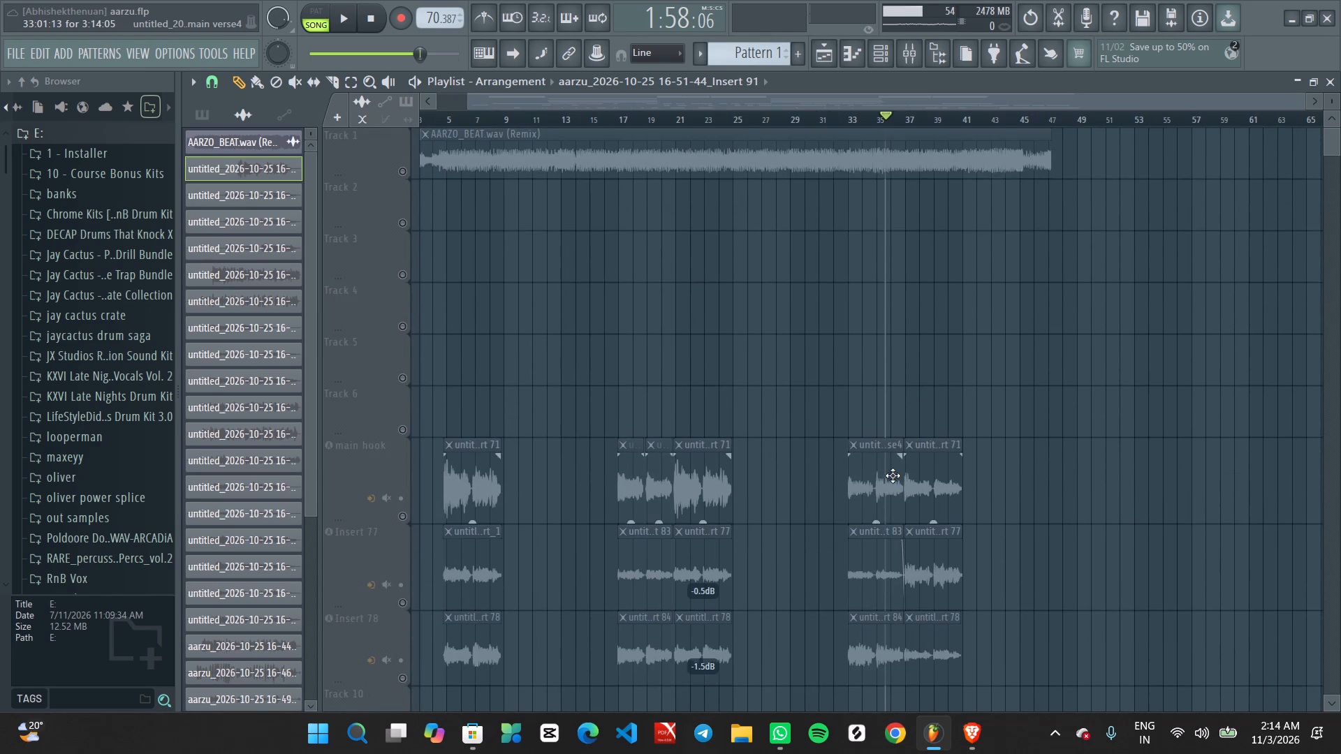
Examine the Insert 91 and Insert 95 vocal clips closely between about bars 29 and 47.
scroll(893, 475, "down", 8)
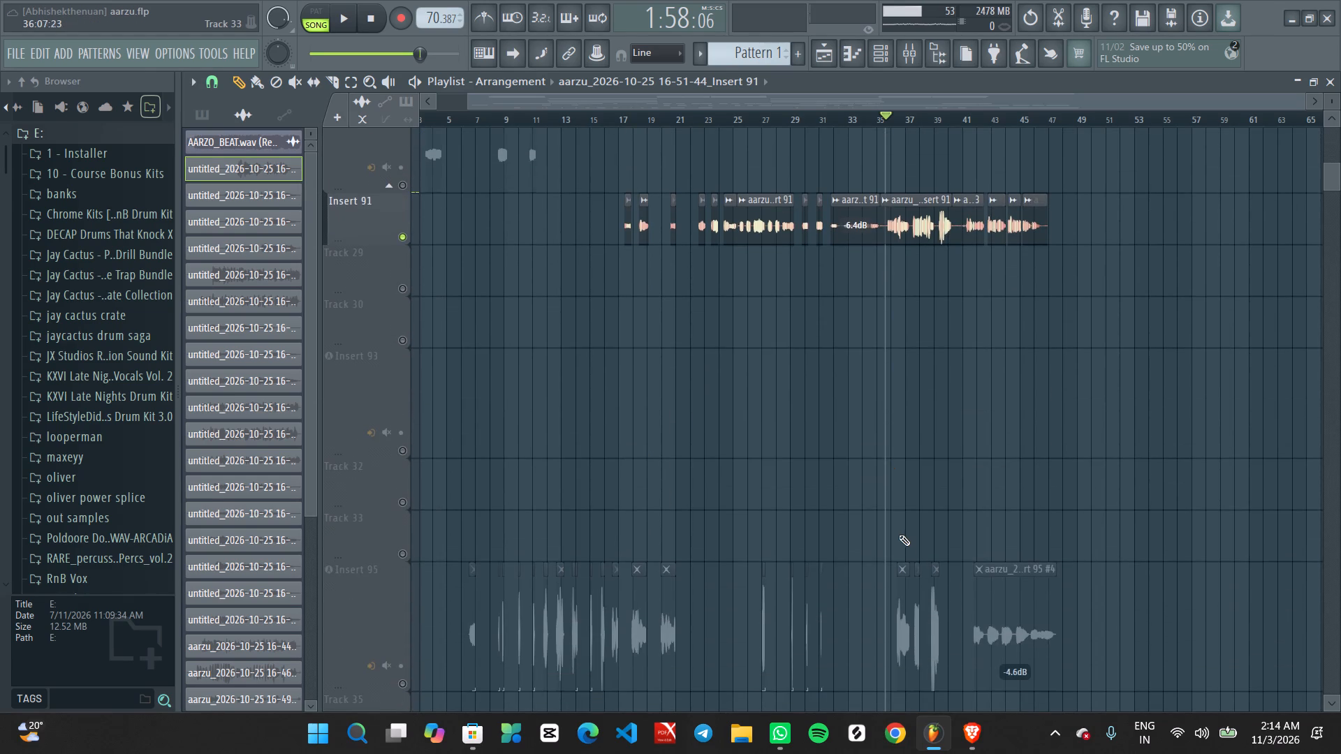
scroll(900, 540, "up", 2)
scroll(911, 461, "up", 3, "ctrl")
scroll(911, 461, "down", 1)
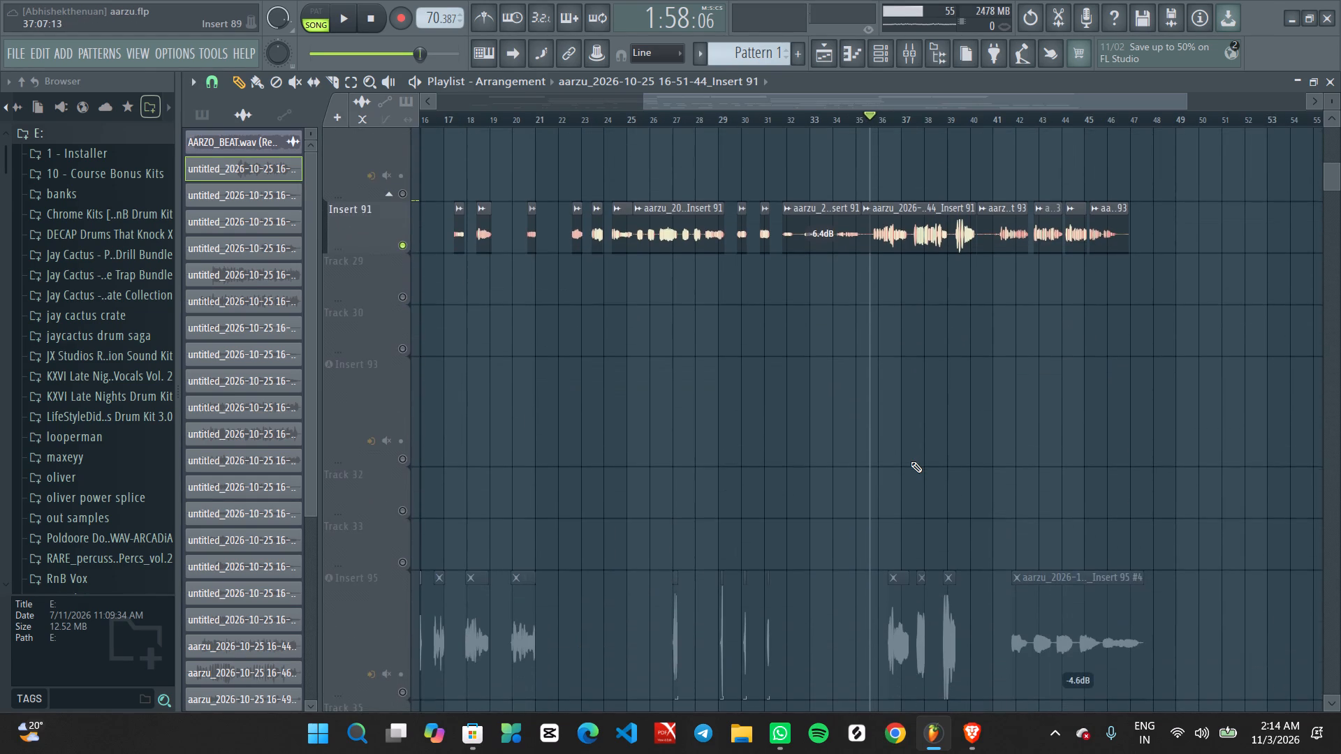
scroll(911, 461, "up", 6, "ctrl")
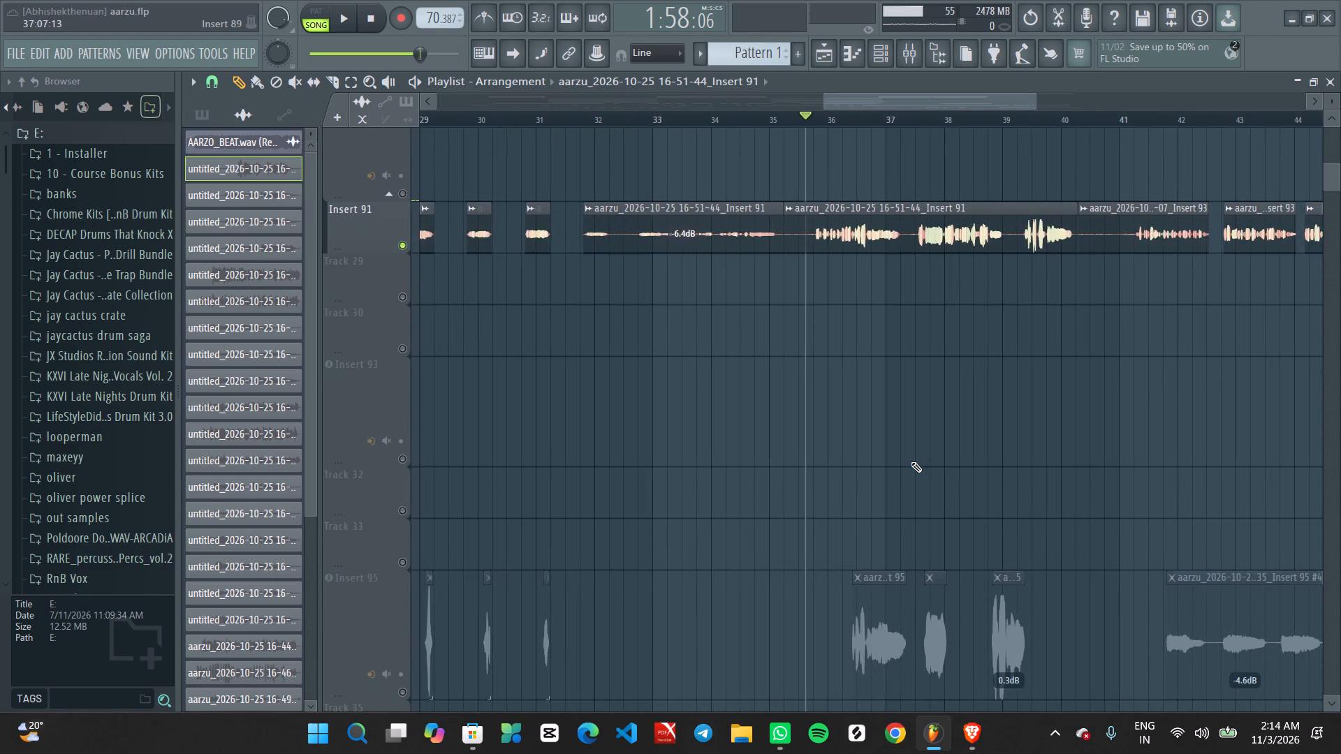
scroll(911, 461, "down", 13, "ctrl")
scroll(911, 461, "up", 8, "ctrl")
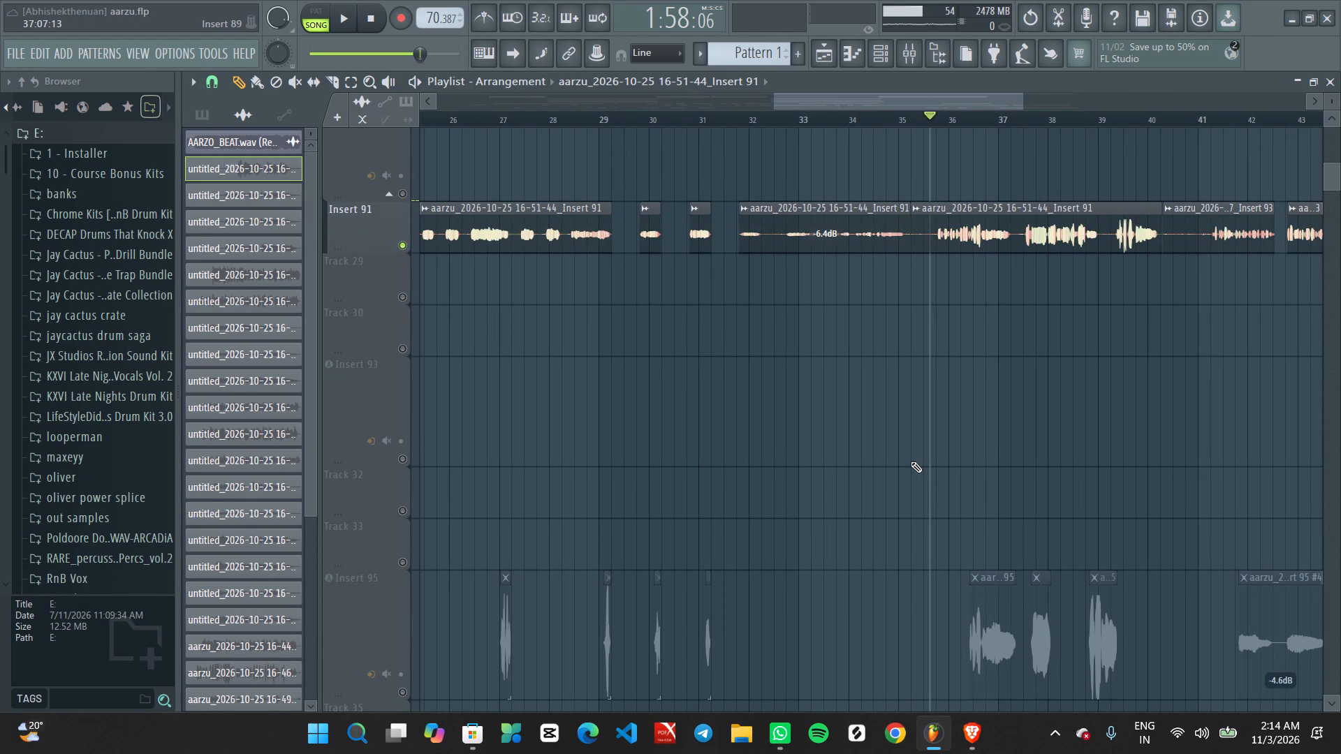
scroll(911, 461, "left", 2)
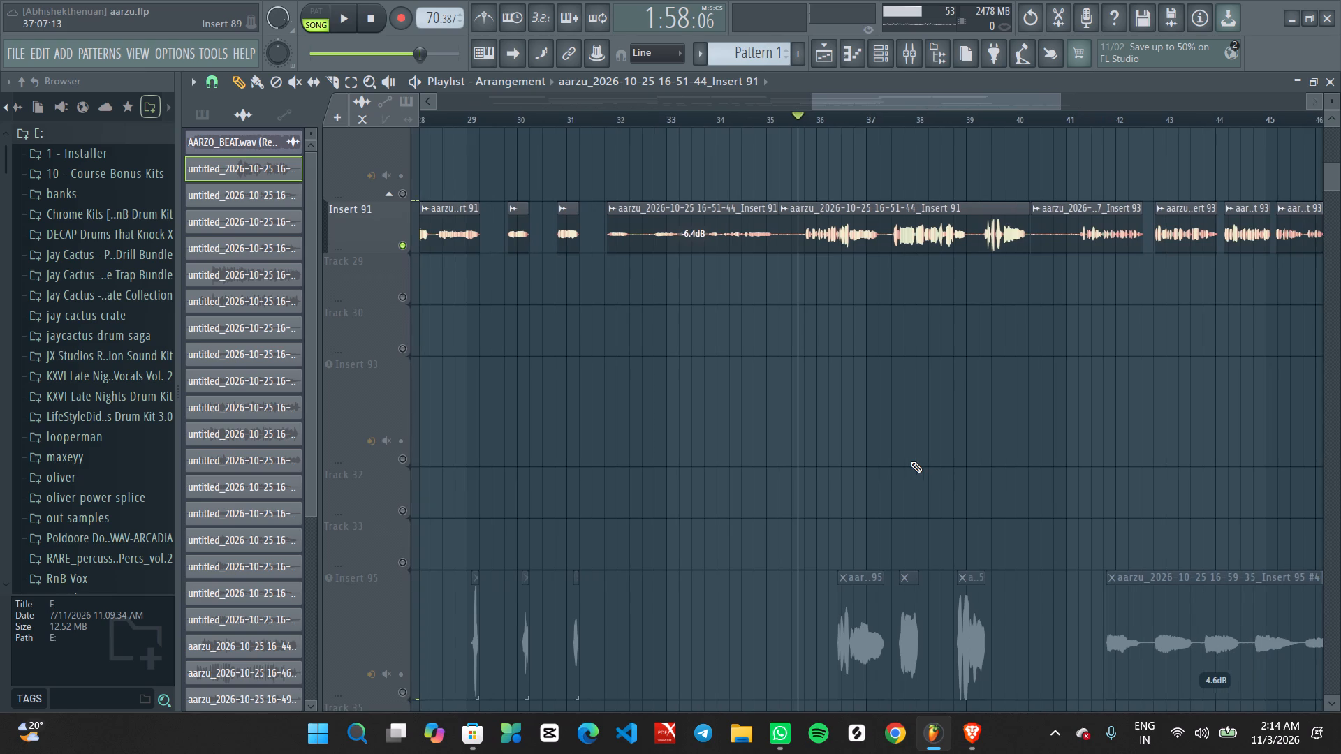
scroll(911, 461, "left", 3)
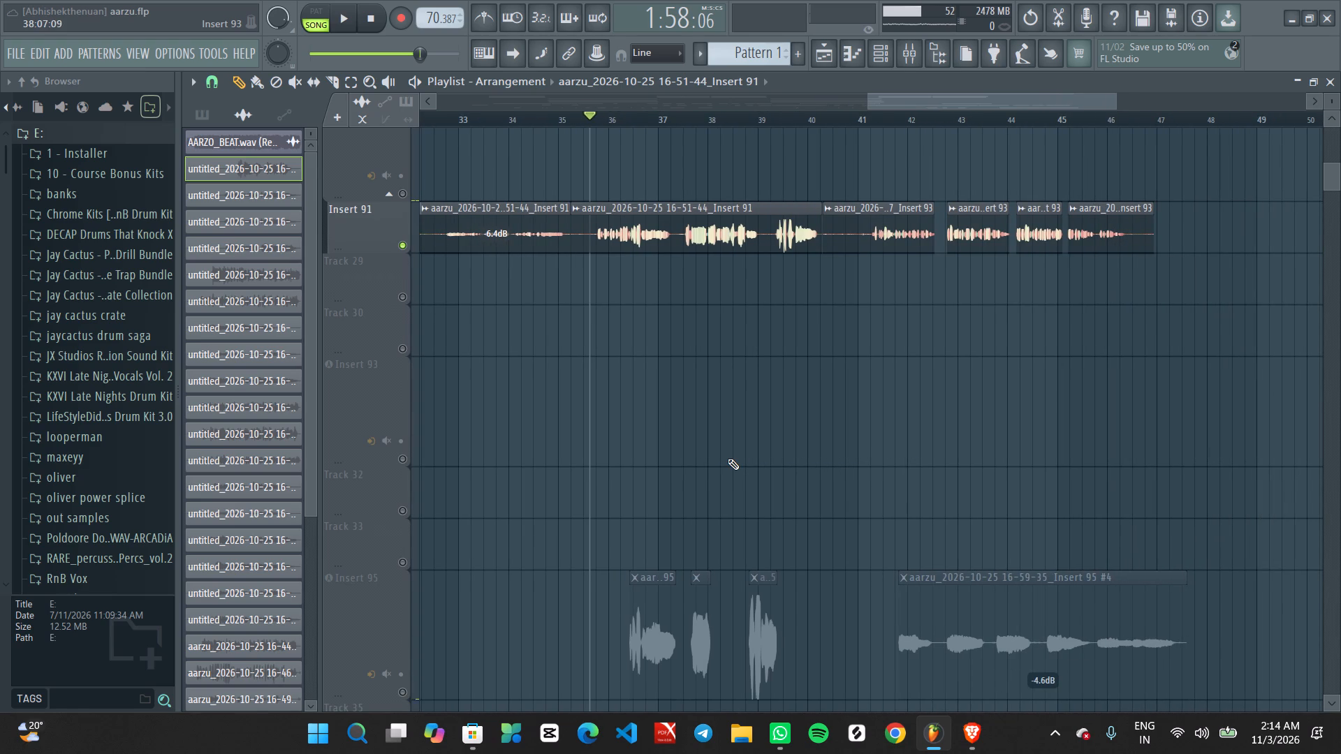
scroll(728, 459, "right", 1)
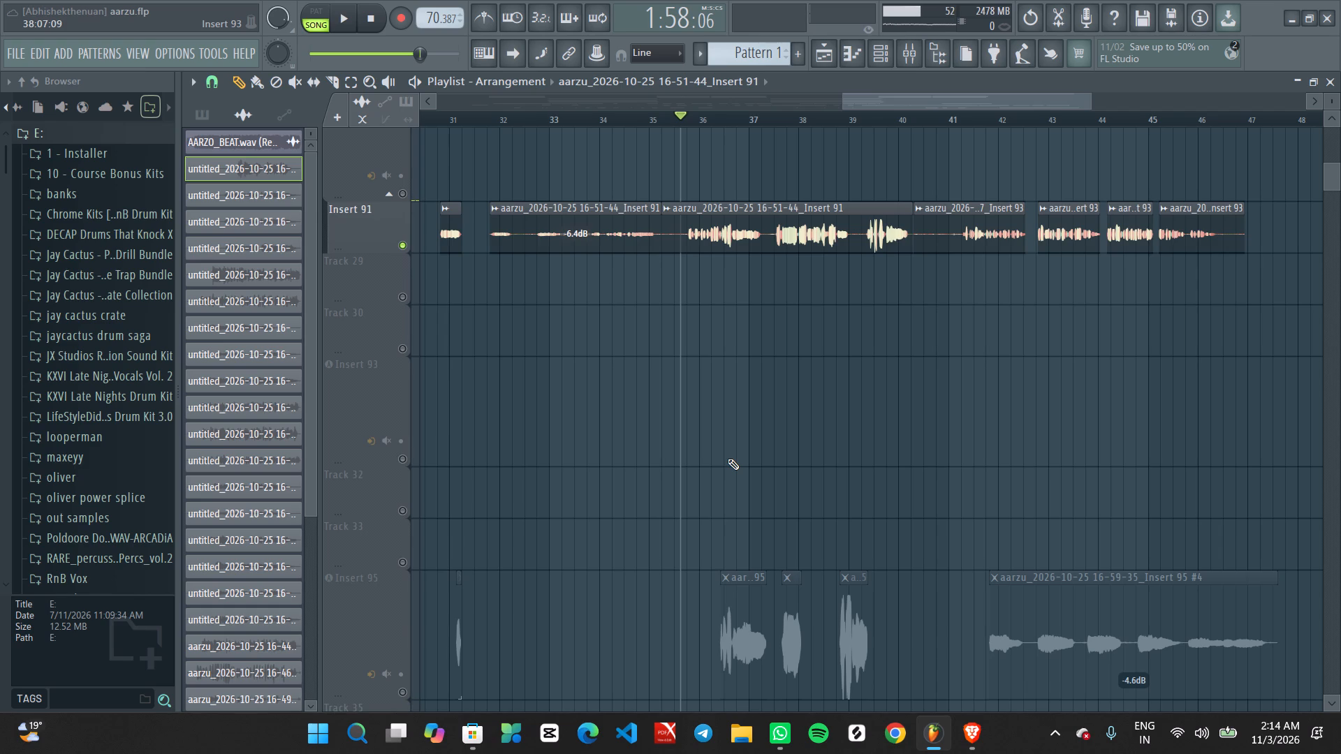
Switch to the Brave browser and search YouTube for "treat me special".
left_click(976, 741)
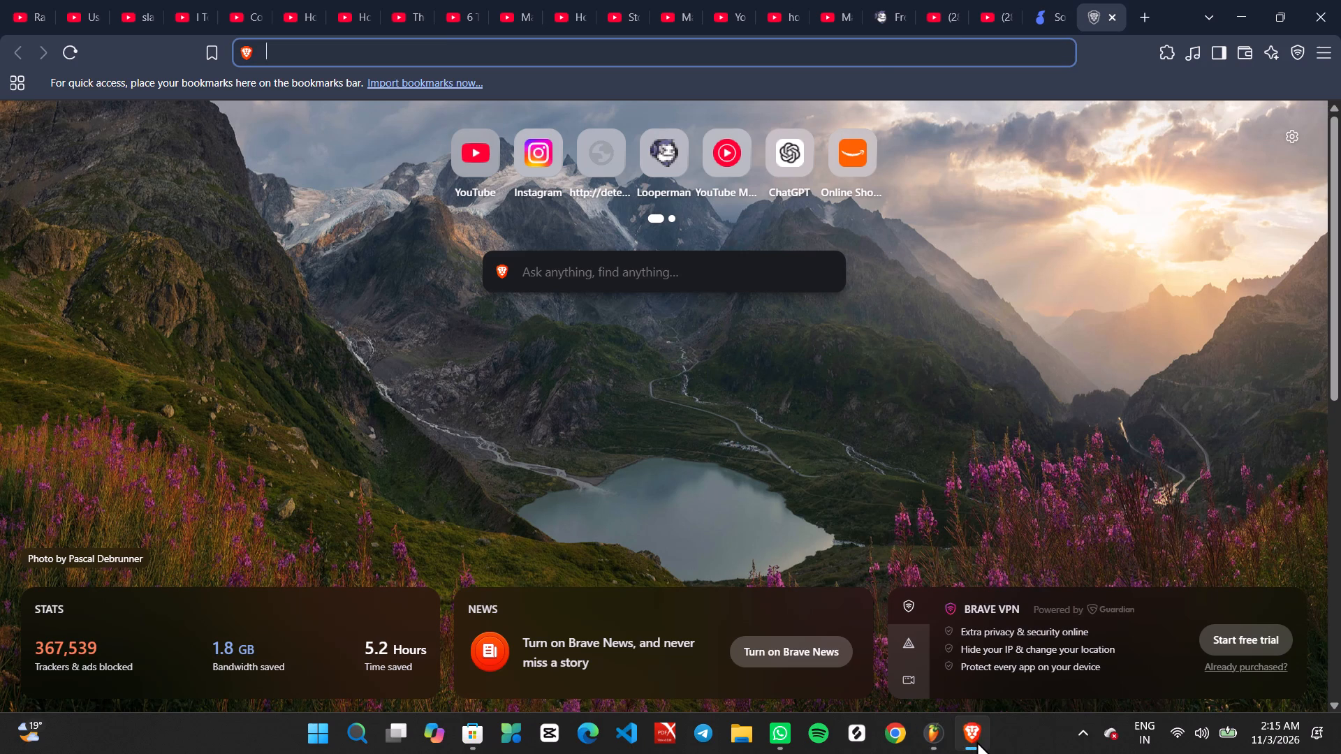
left_click(1003, 1)
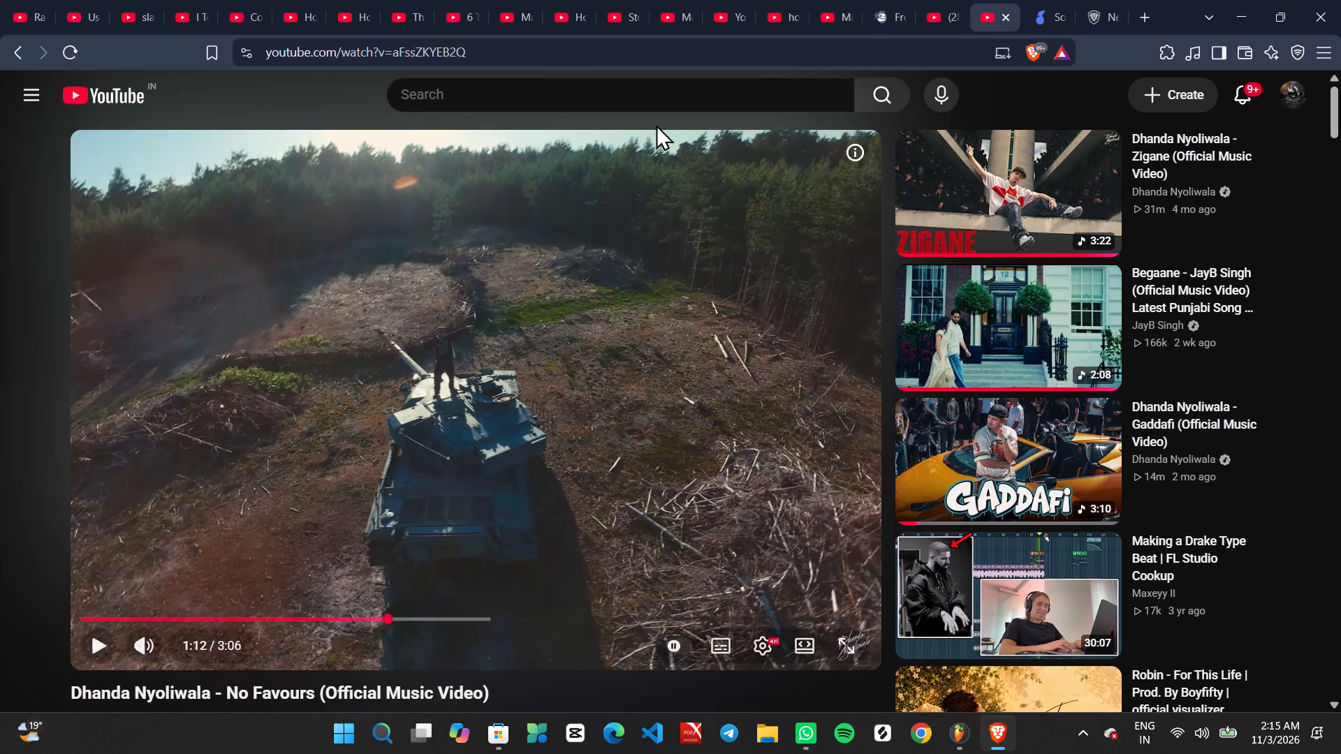
left_click(703, 100)
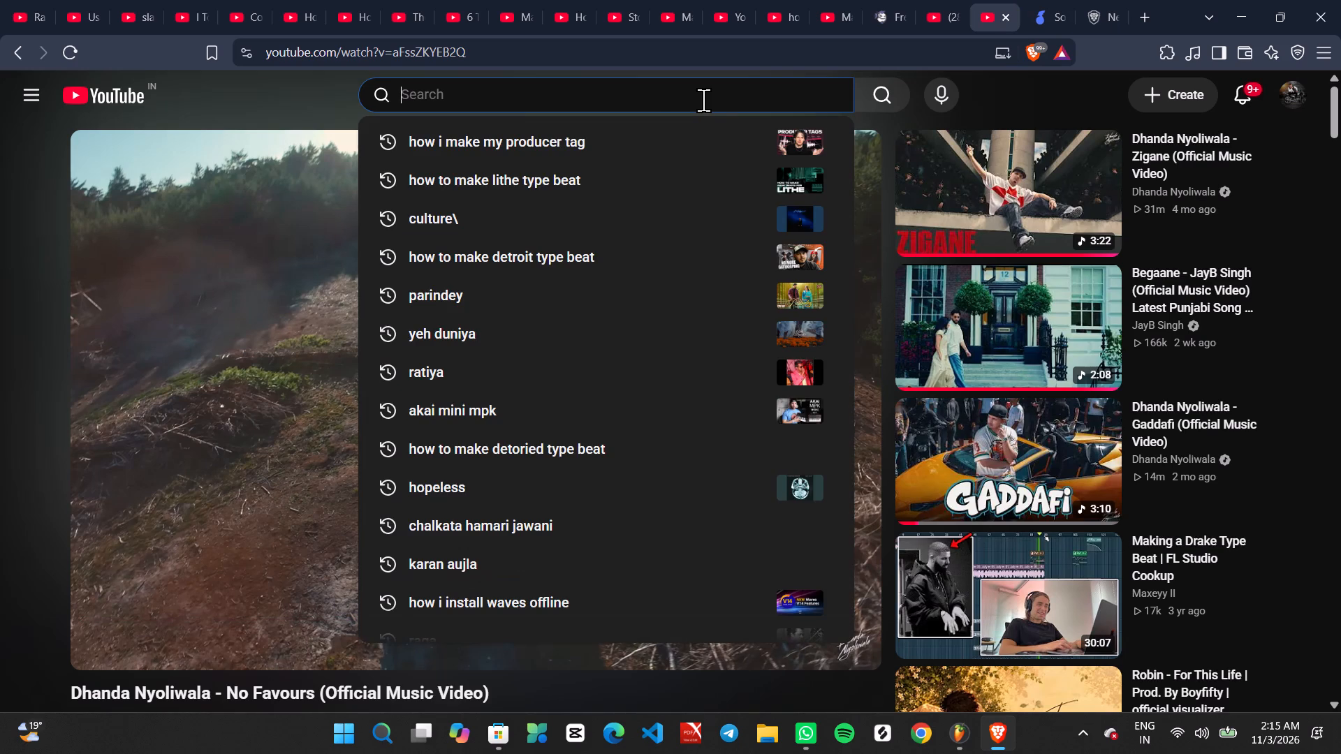
type("treat")
key("space")
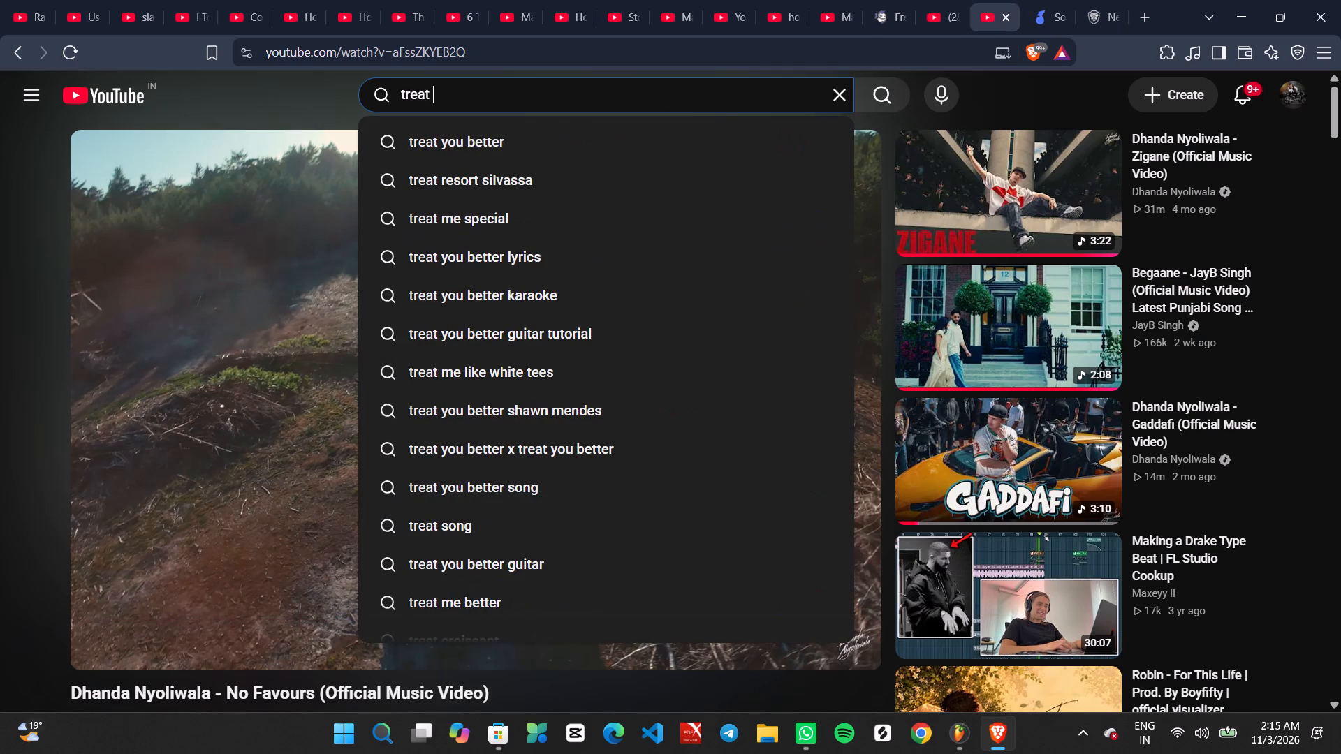
type("me")
key("space")
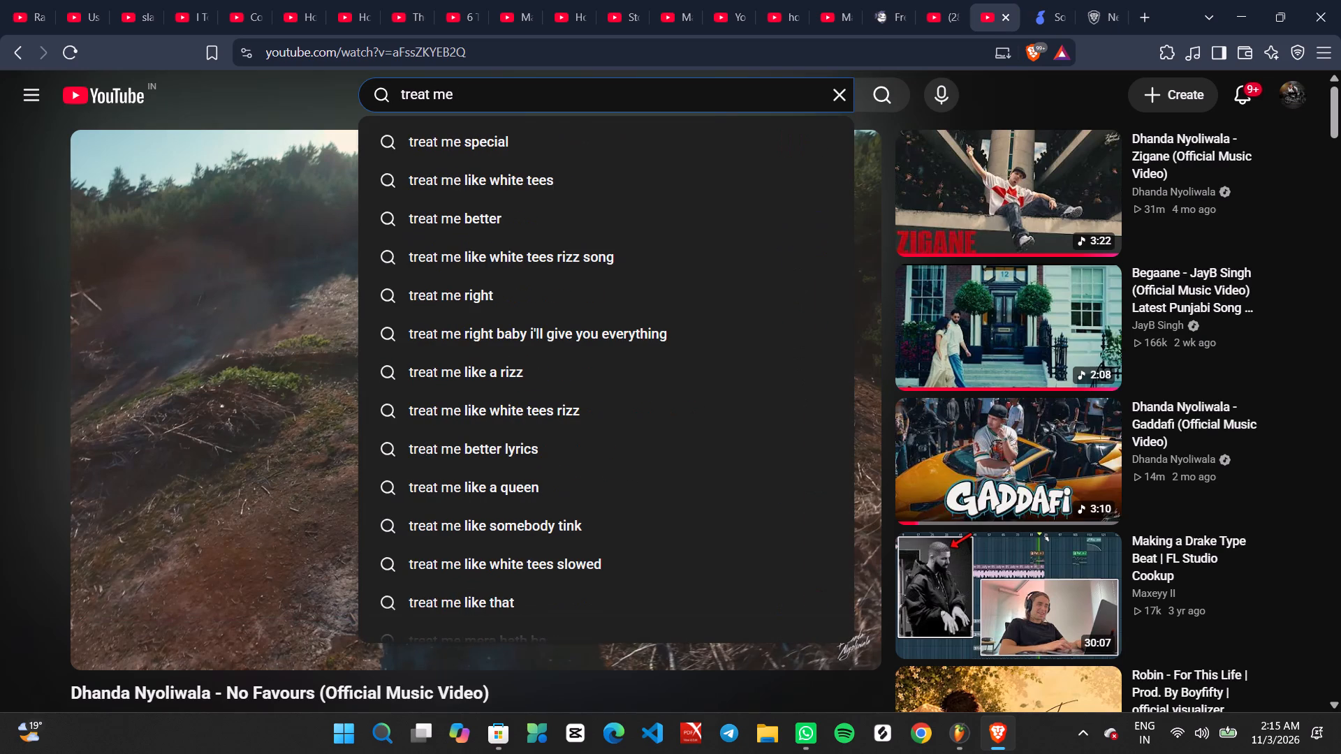
left_click(629, 145)
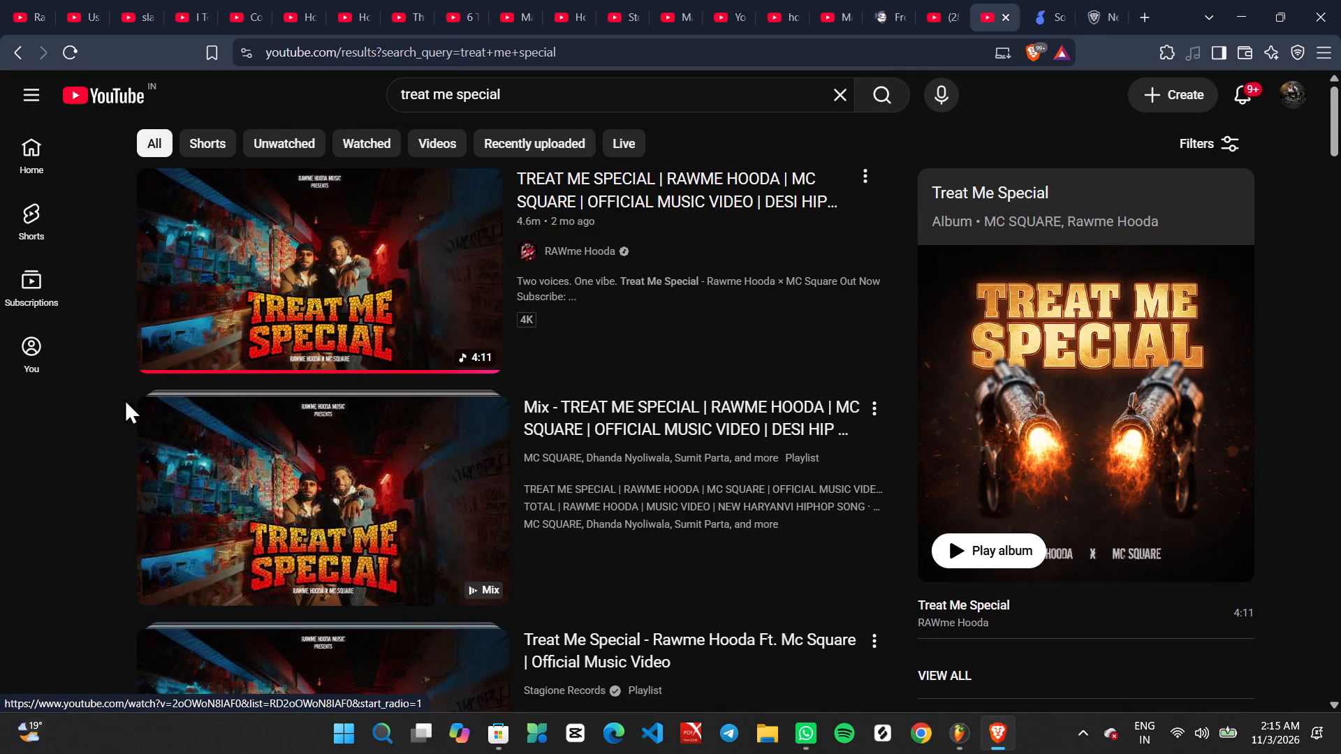
Look through the "treat me special" search results for related songs and artists.
scroll(102, 405, "down", 5)
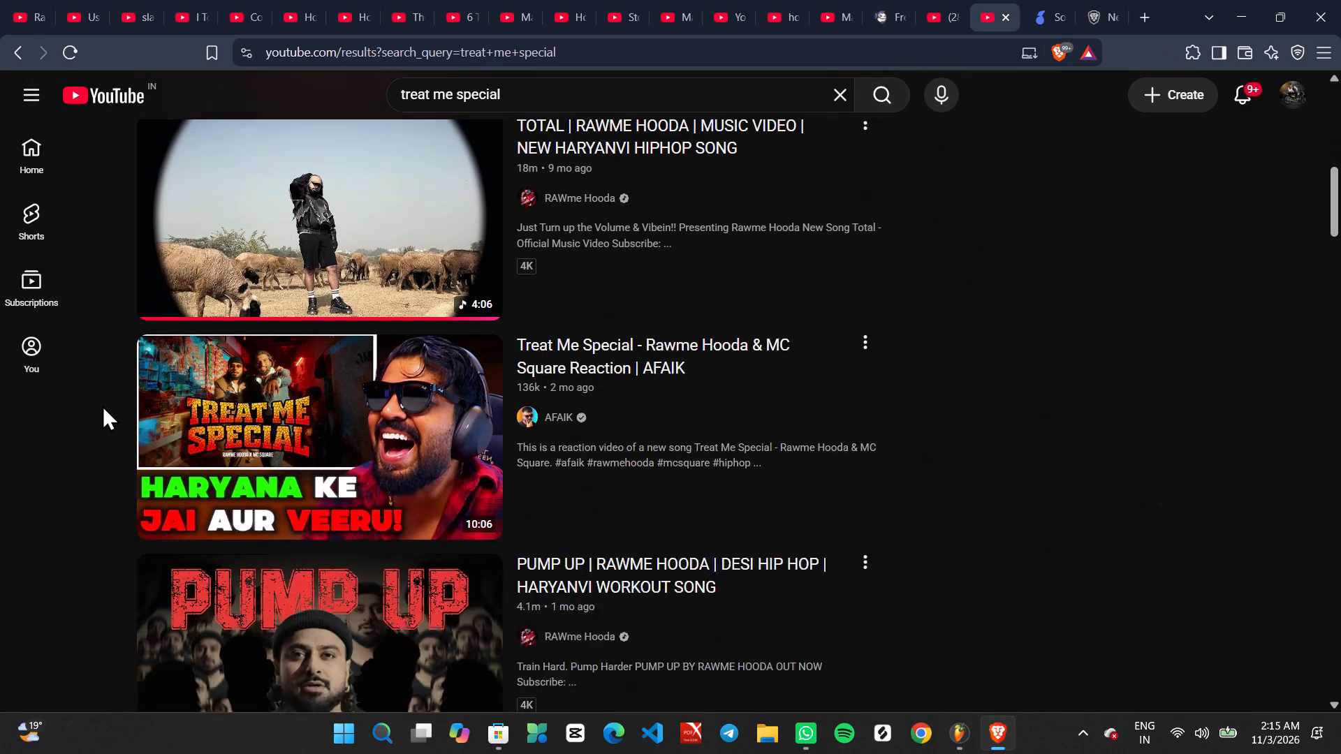
scroll(102, 405, "down", 10)
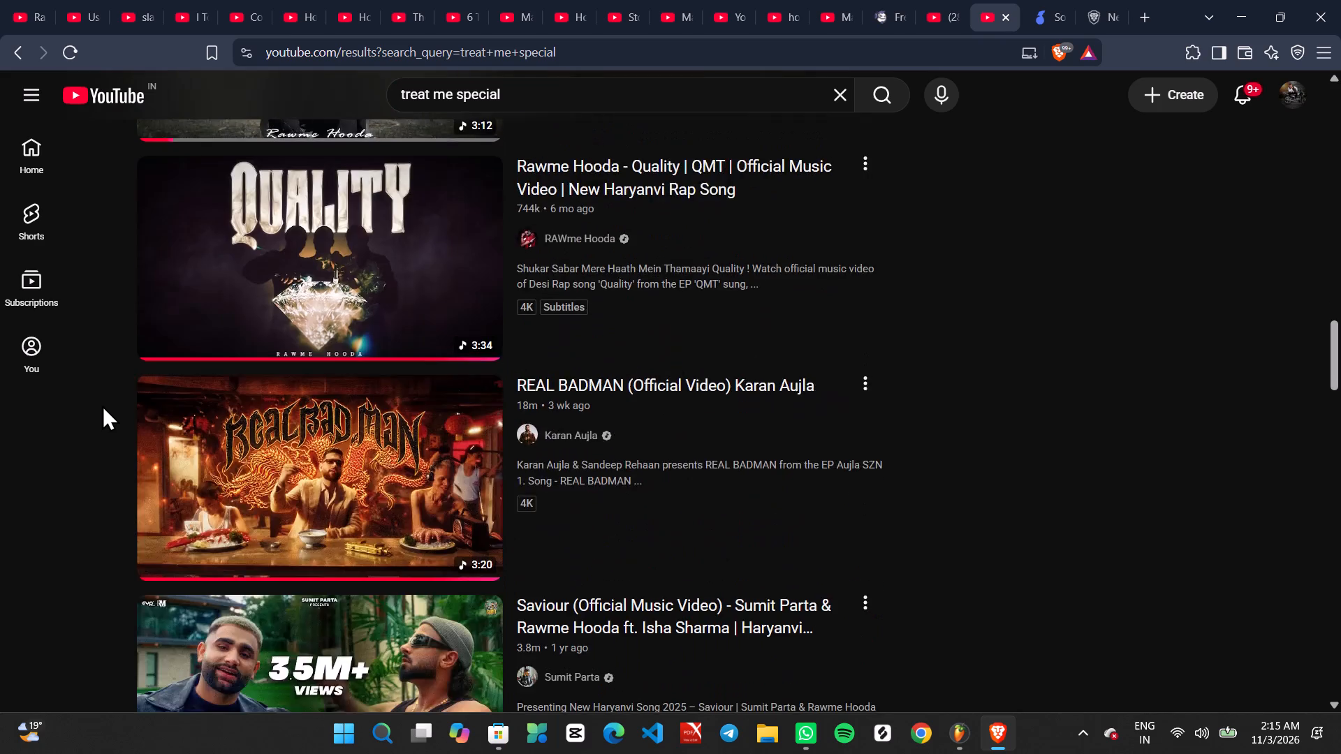
scroll(102, 405, "up", 17)
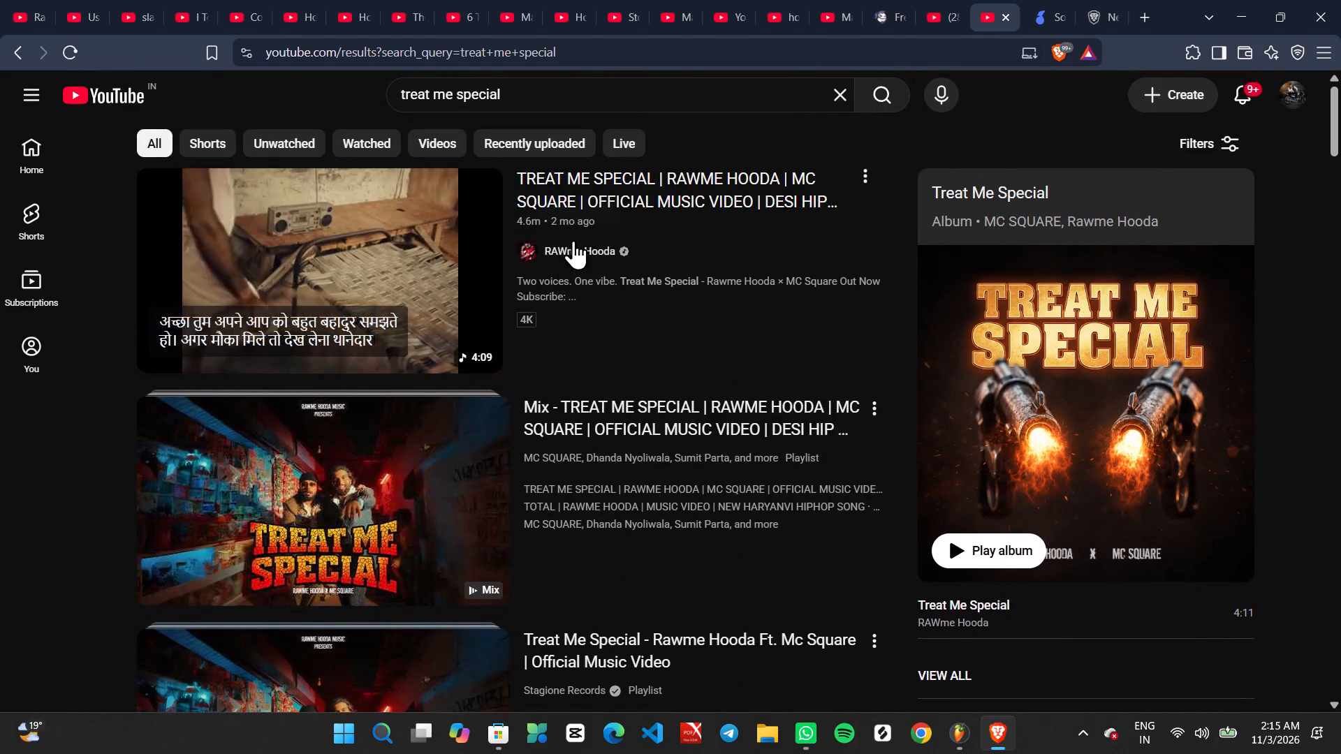
scroll(550, 512, "down", 4)
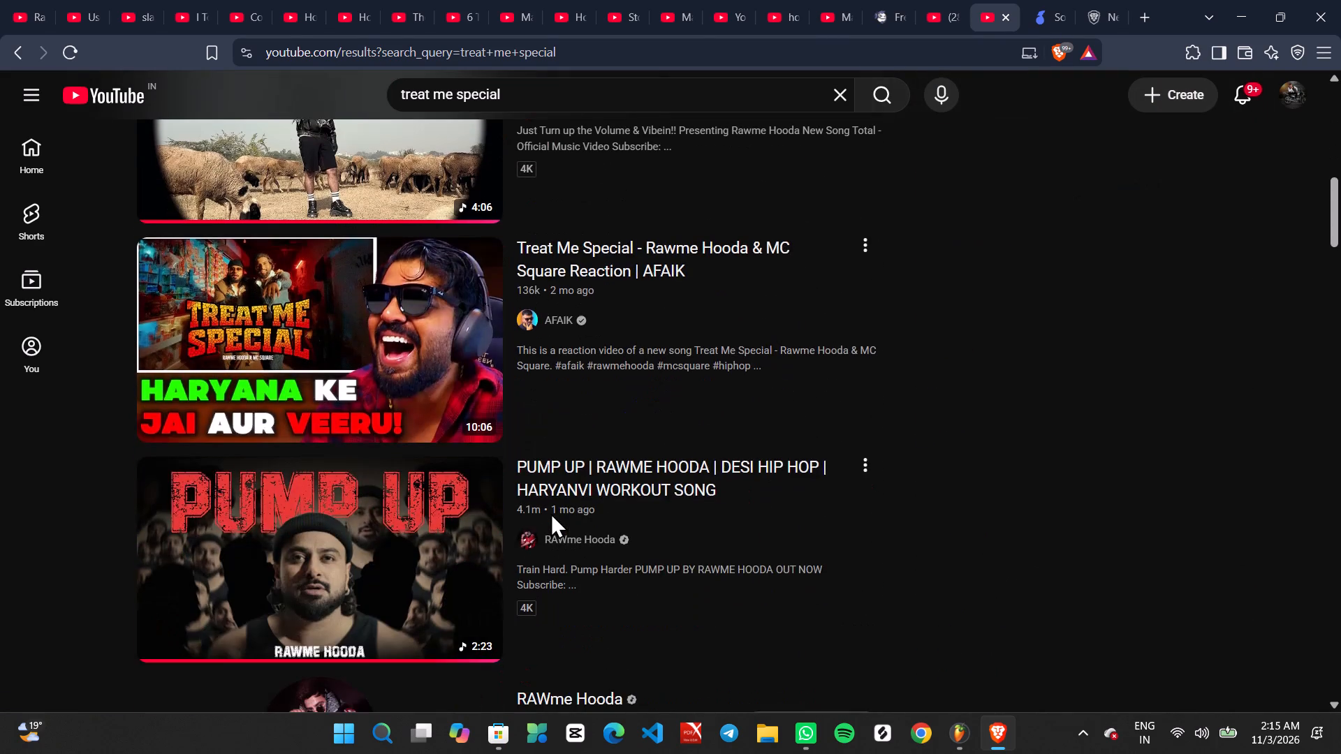
scroll(550, 512, "down", 5)
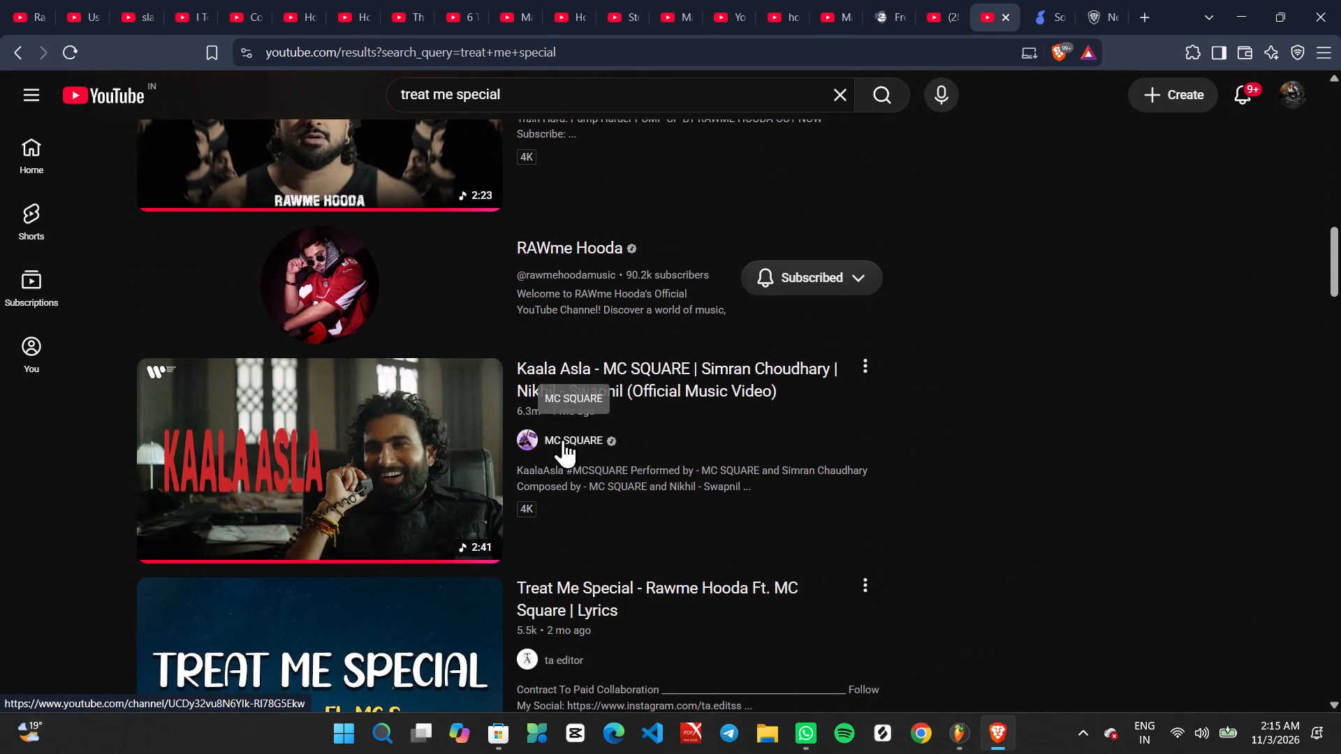
Open the MC SQUARE channel from the Kaala Asla result and browse its latest videos.
left_click(563, 440)
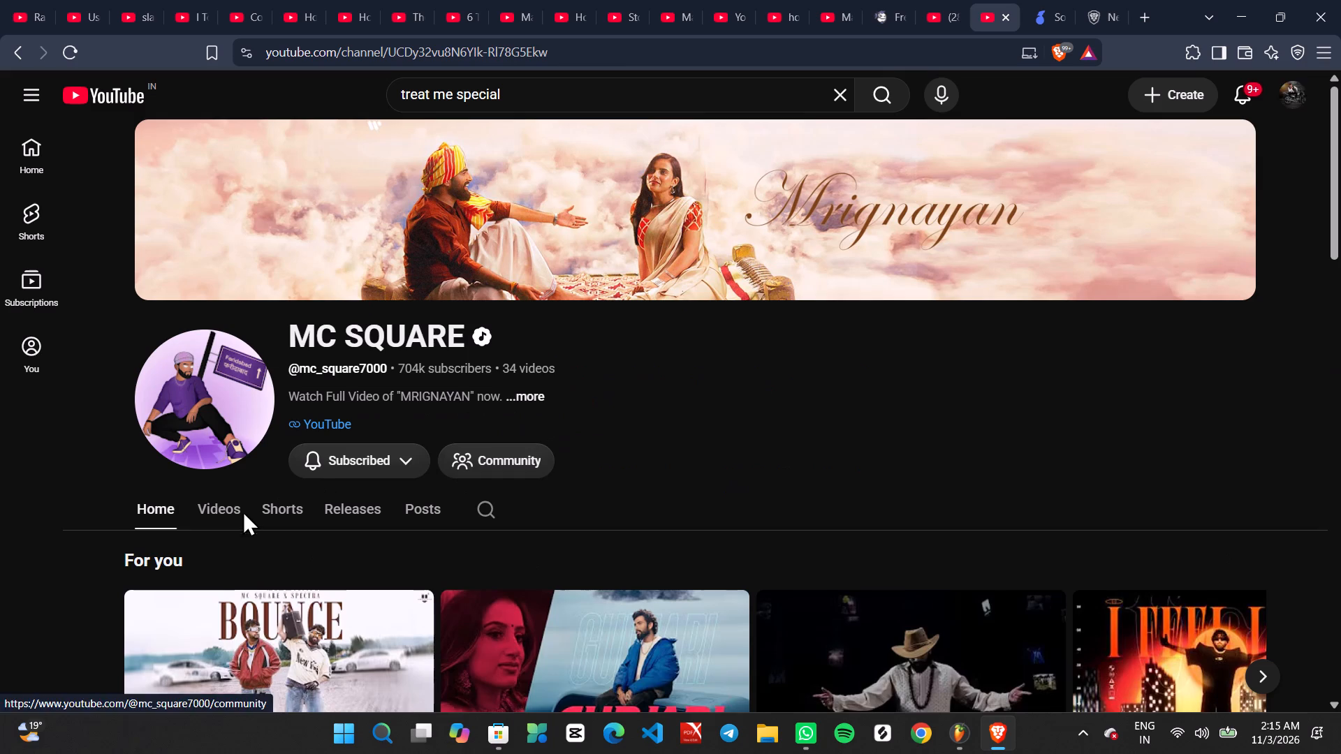
left_click(235, 517)
scroll(771, 450, "down", 2)
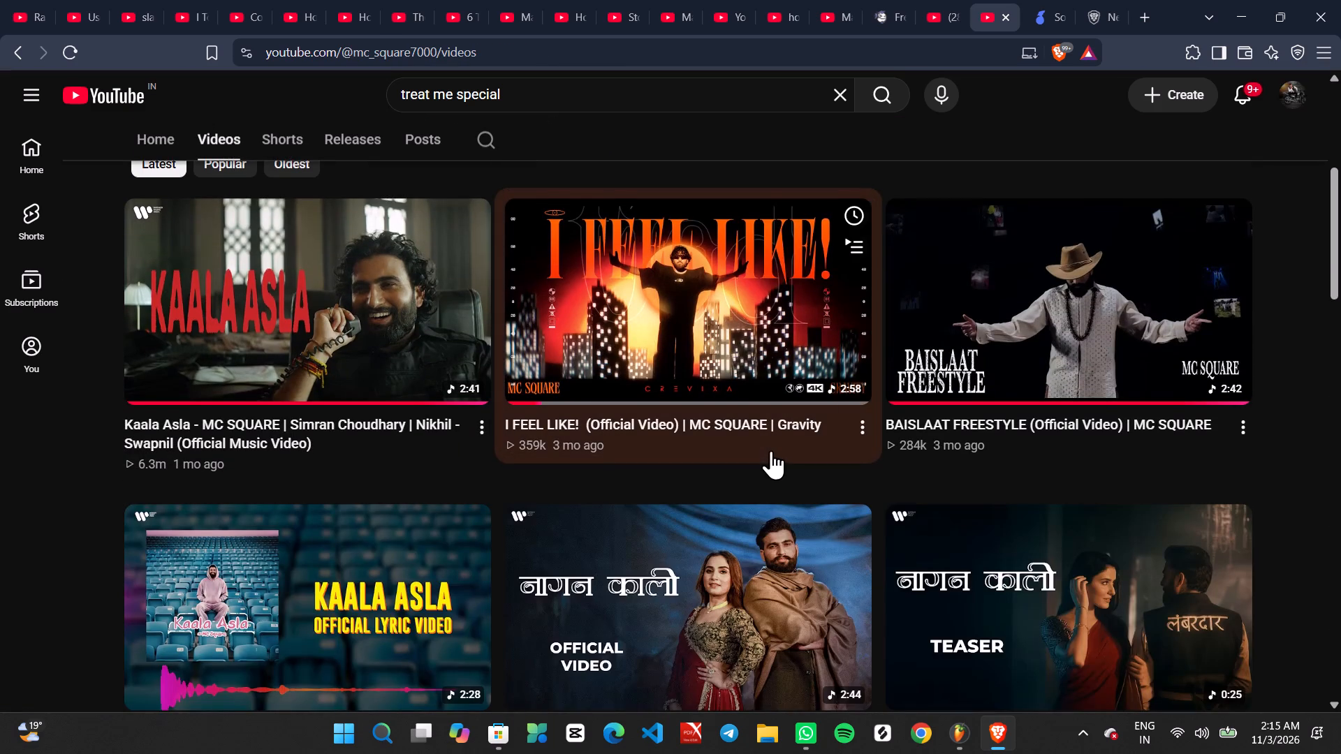
scroll(771, 450, "down", 1)
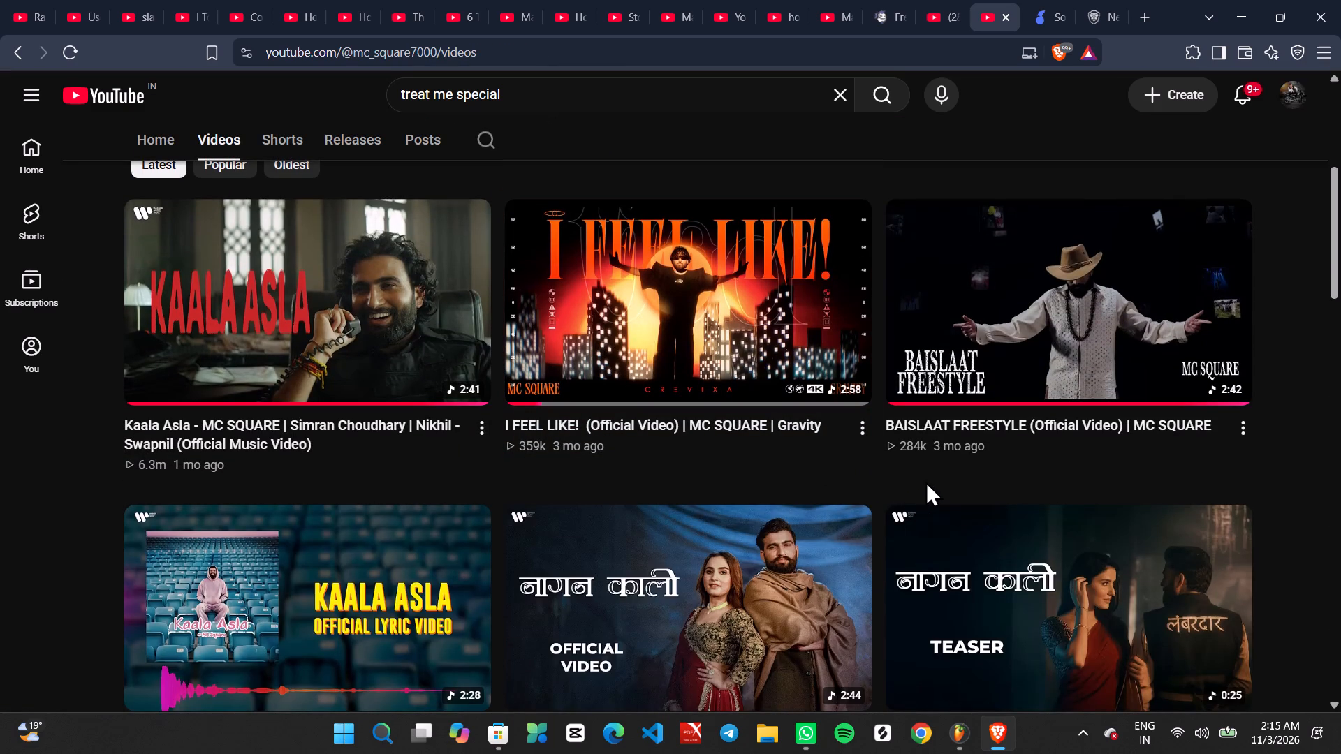
scroll(874, 480, "up", 4)
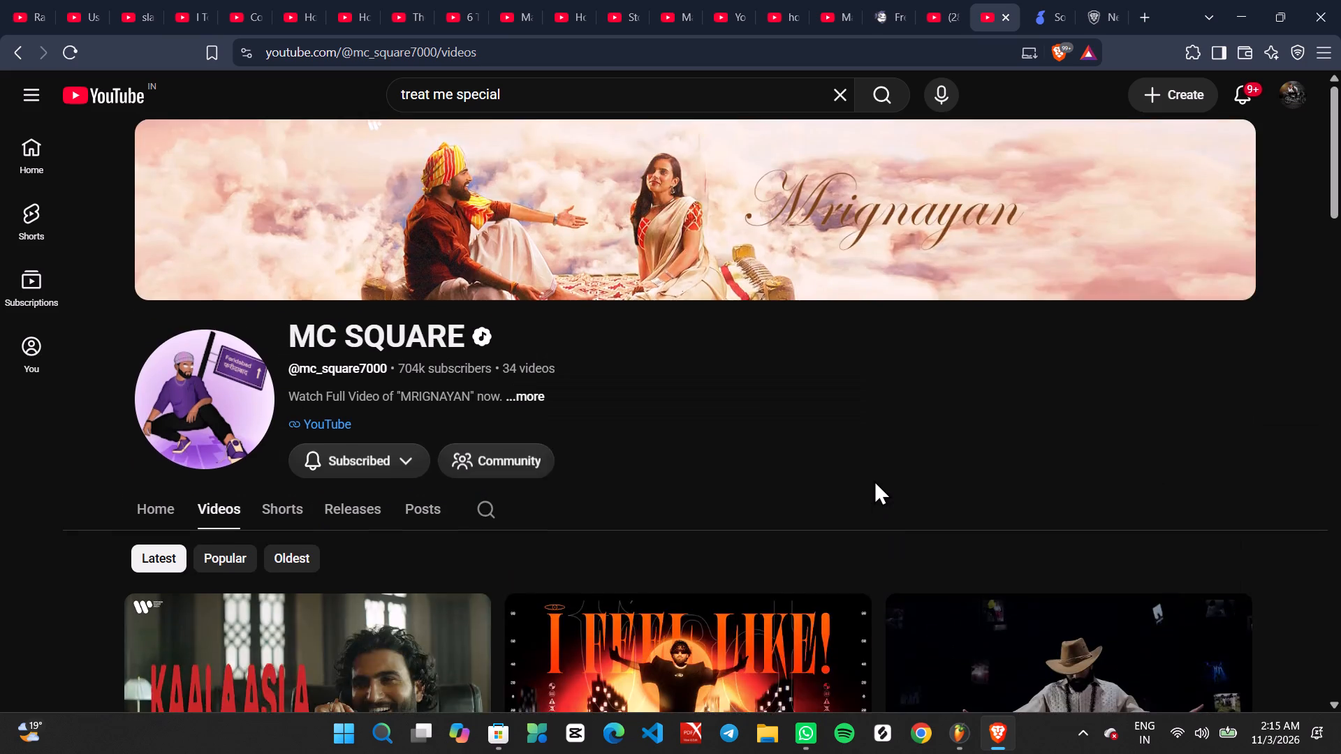
scroll(874, 480, "down", 3)
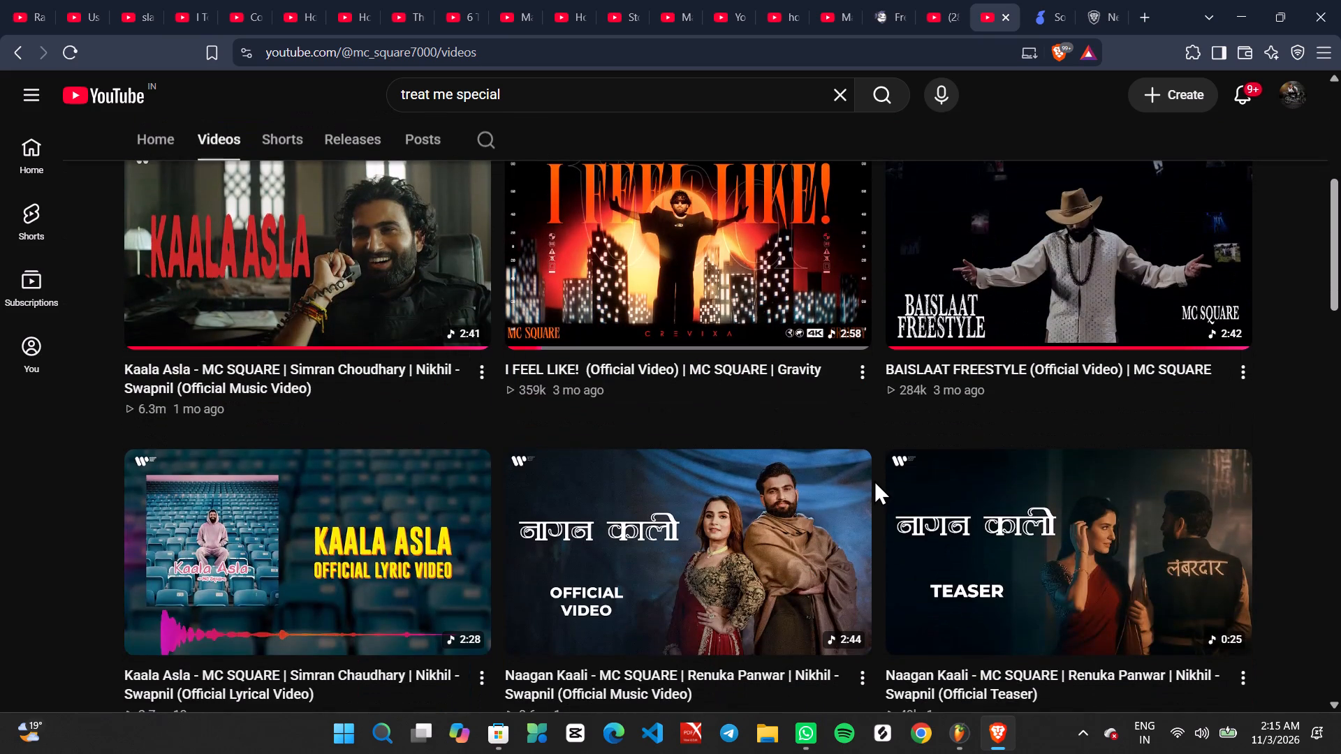
scroll(874, 480, "up", 1)
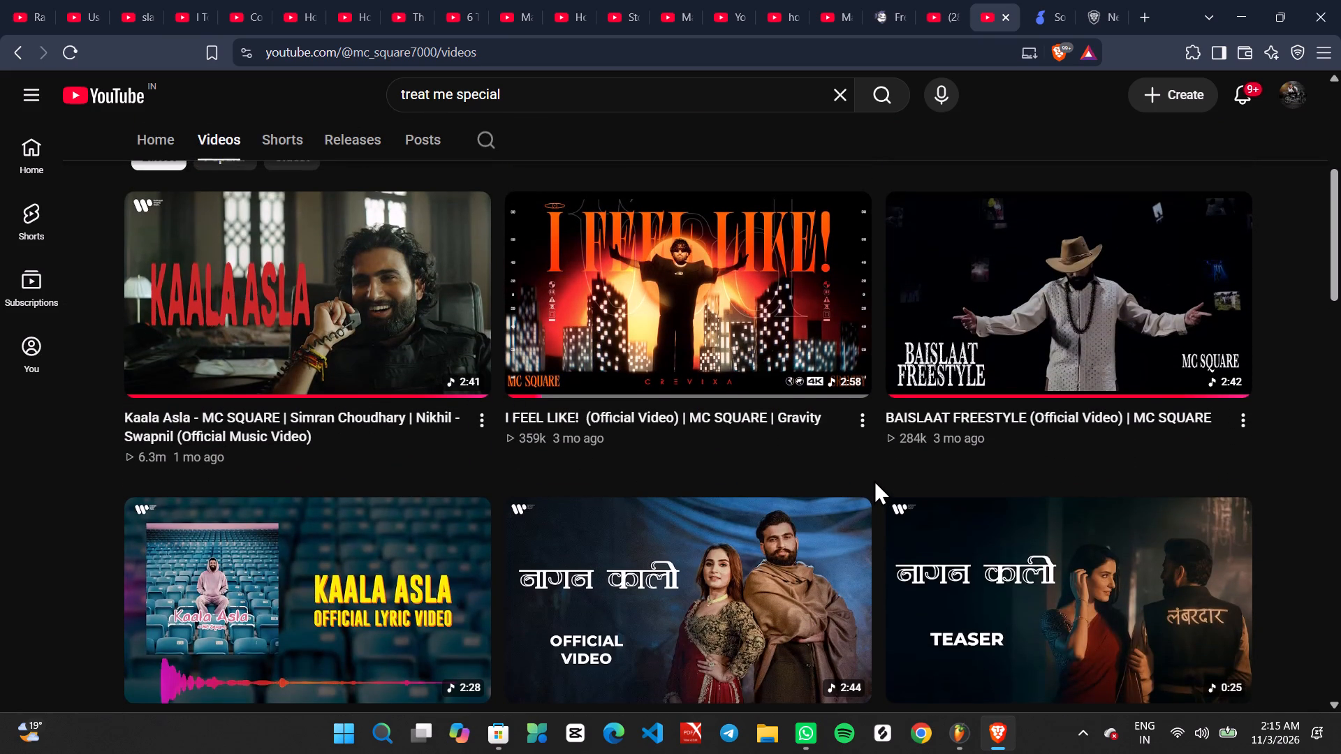
scroll(874, 480, "up", 1)
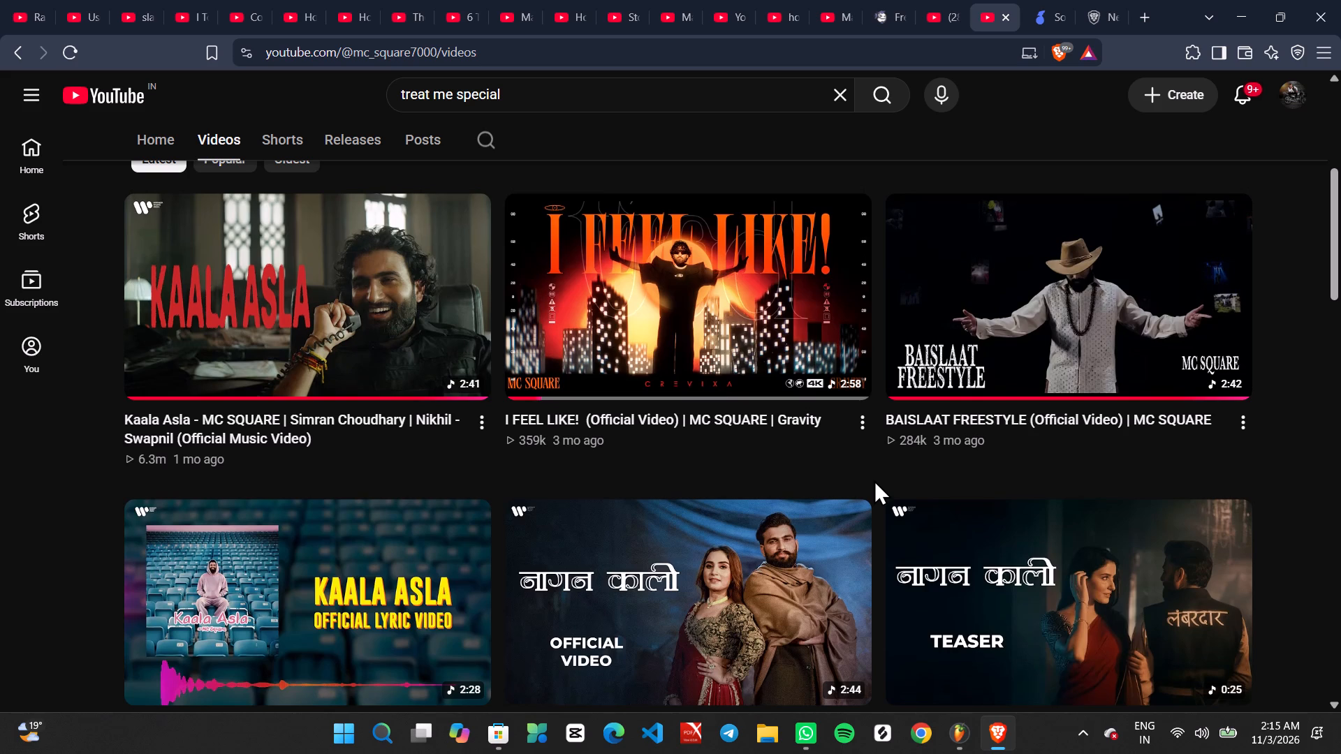
scroll(874, 480, "down", 1)
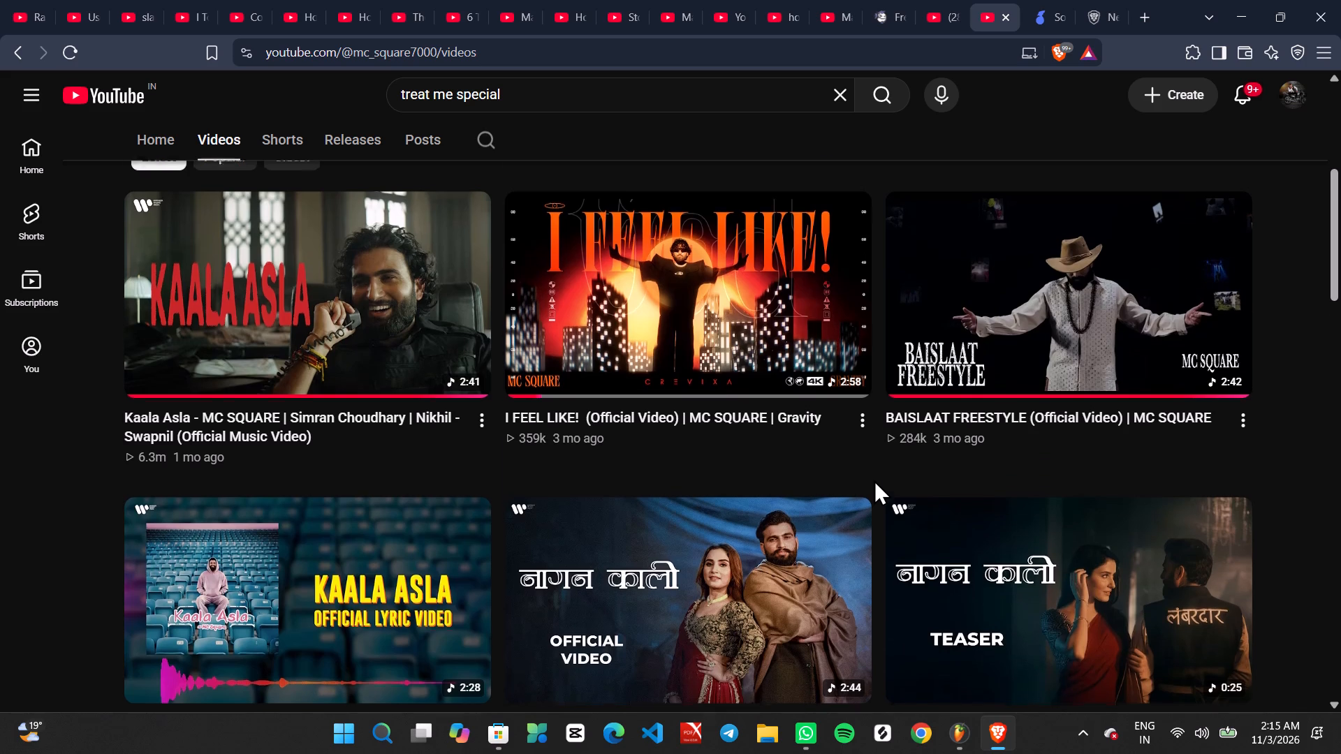
scroll(874, 480, "down", 1)
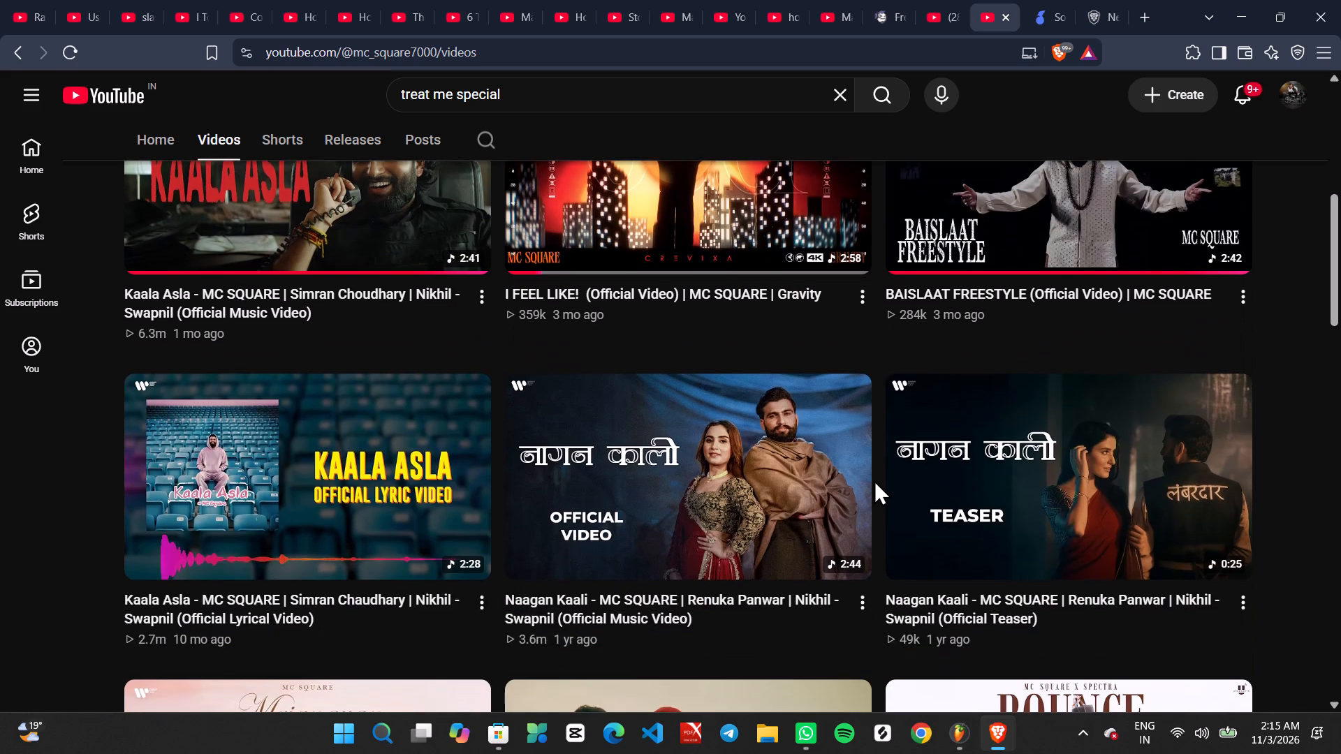
scroll(874, 480, "up", 3)
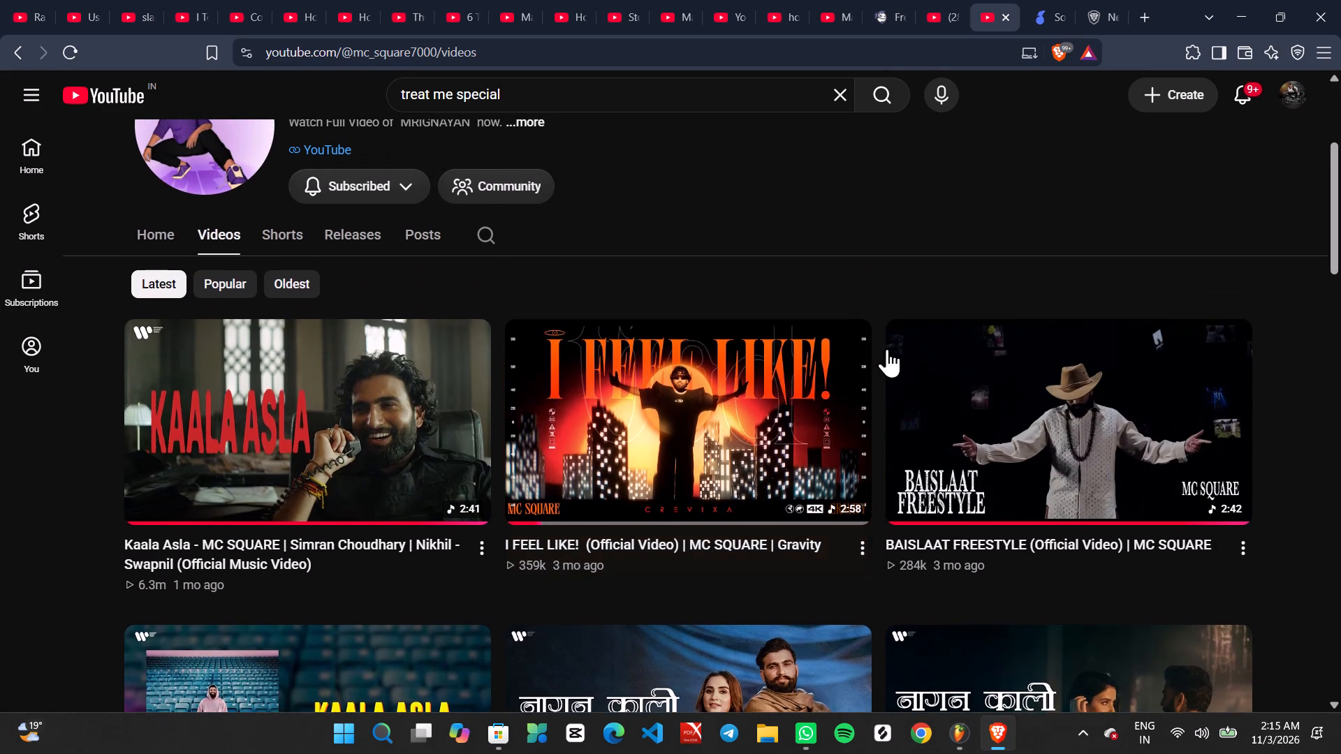
left_click(807, 195)
View the MC SQUARE channel's full description and details, and close them.
scroll(881, 232, "up", 2)
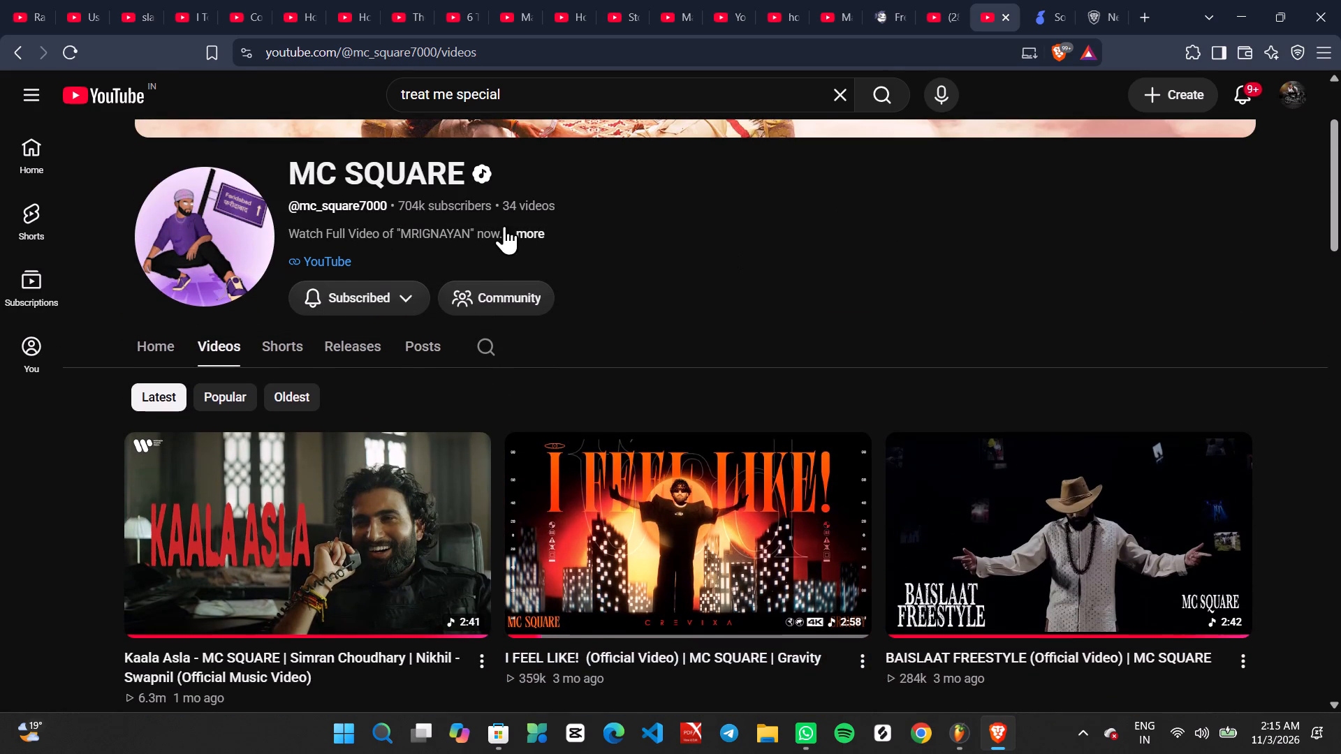
left_click(527, 236)
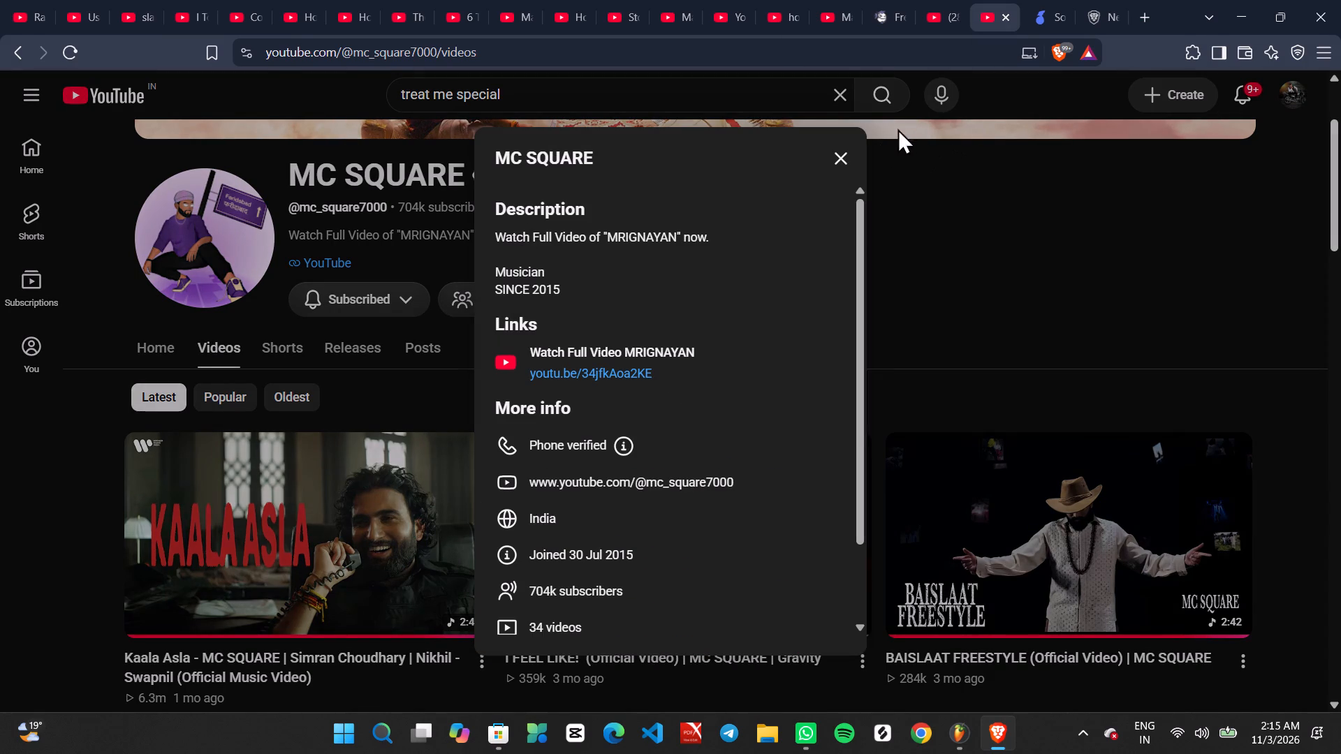
left_click(843, 154)
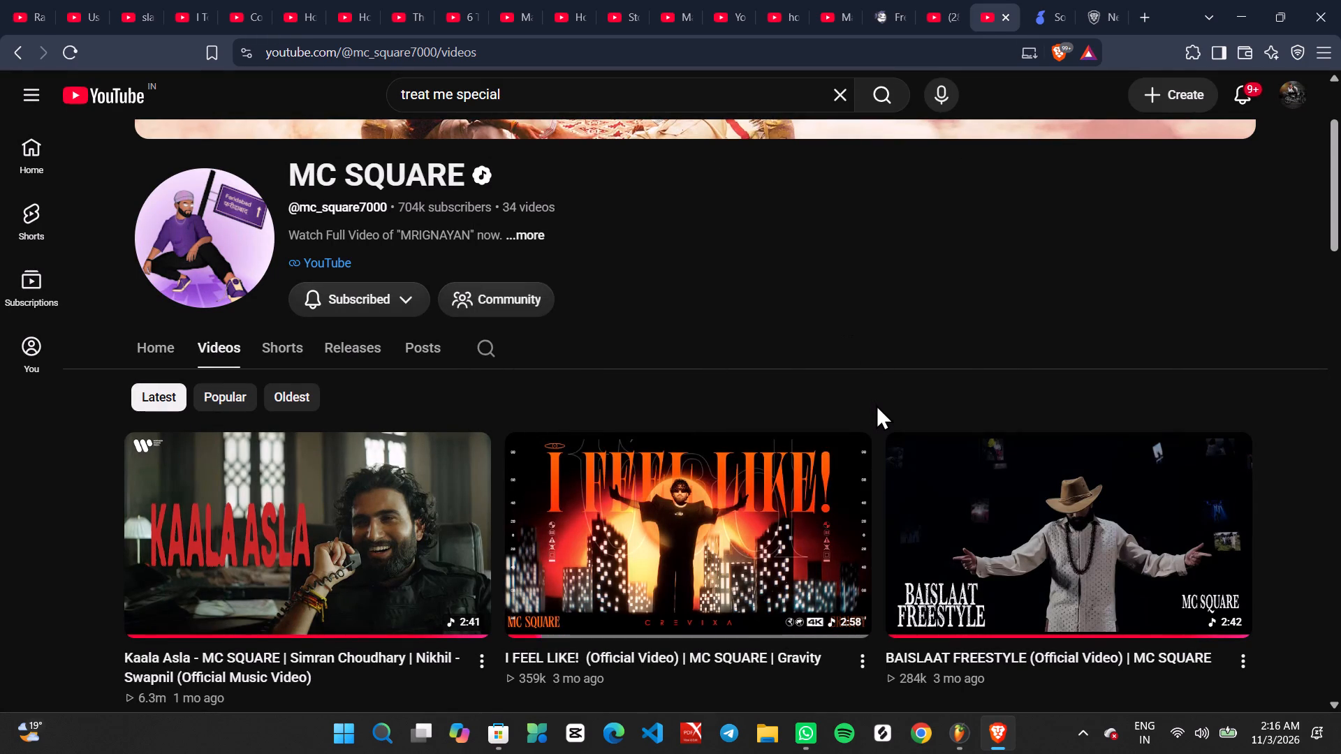
Reopen the MC SQUARE channel's description from the channel header and dismiss it.
scroll(876, 404, "right", 1)
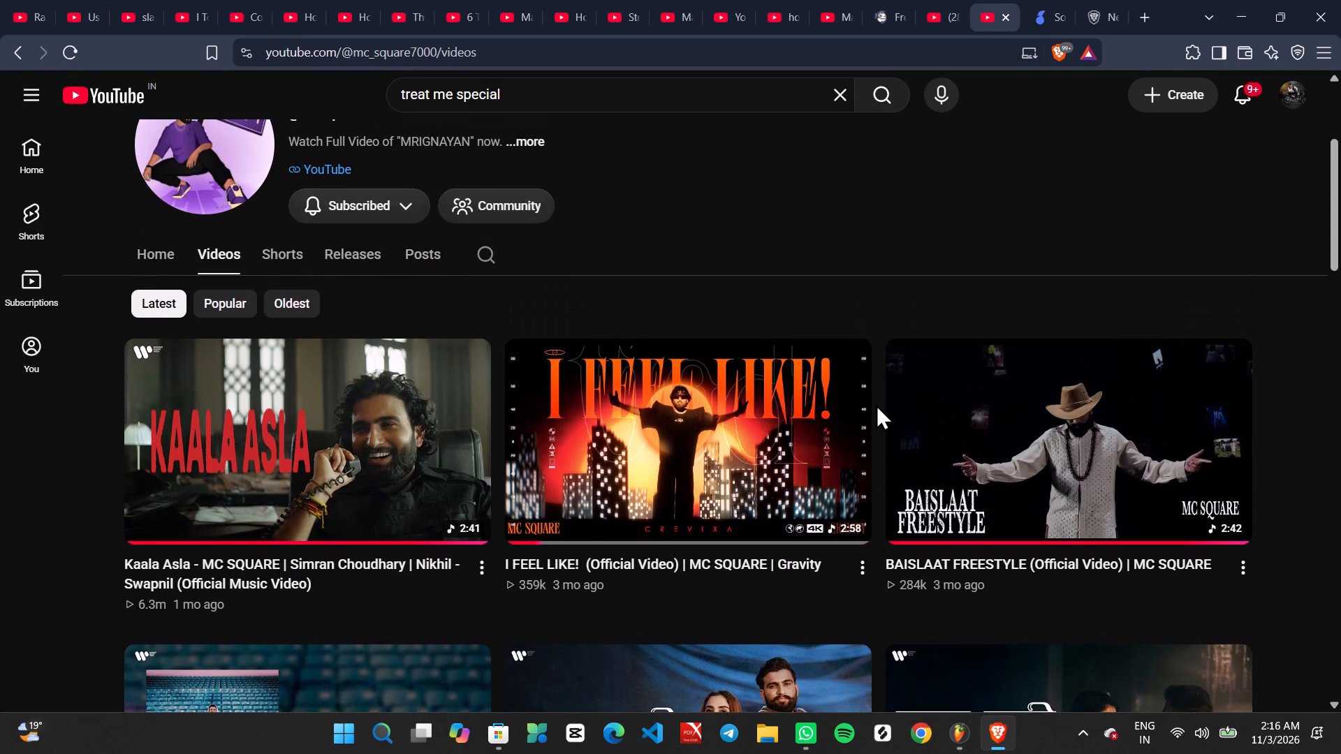
scroll(876, 404, "up", 3)
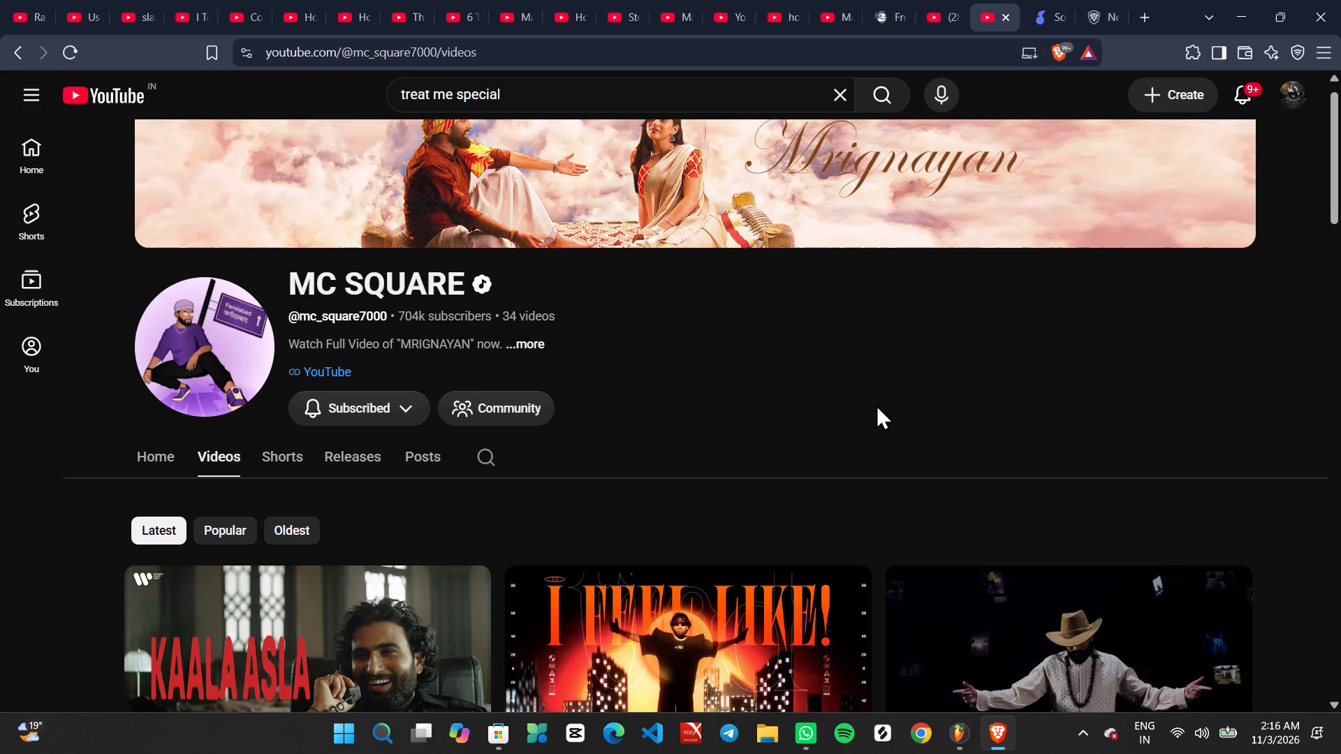
scroll(876, 404, "down", 2)
scroll(876, 404, "up", 2)
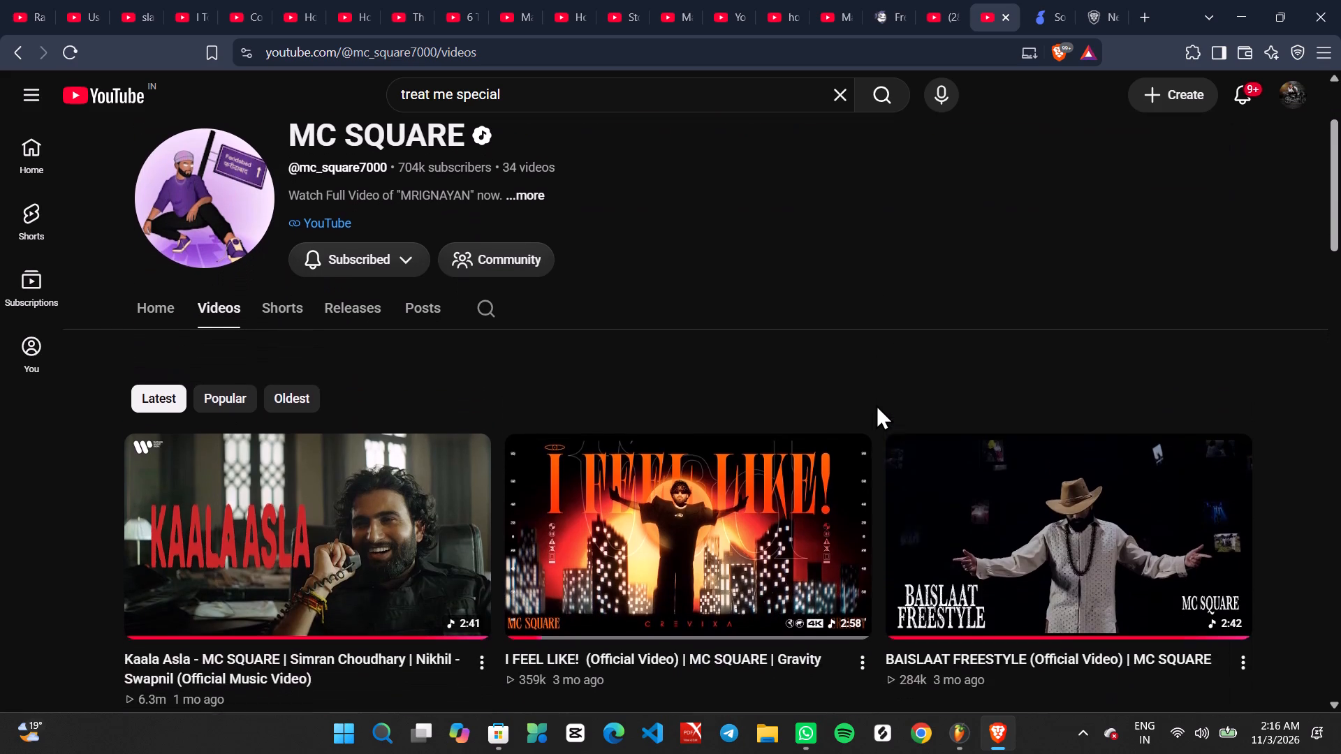
scroll(876, 404, "up", 2)
left_click(527, 393)
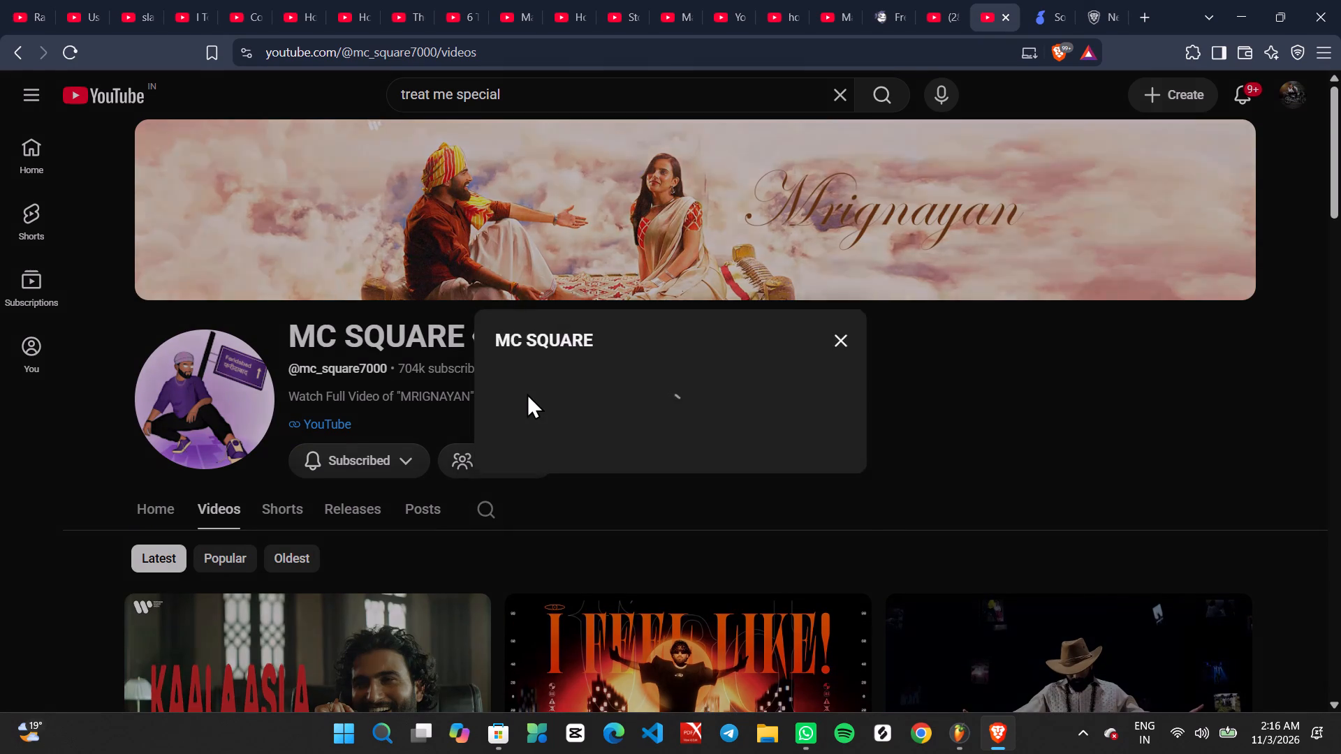
left_click(844, 148)
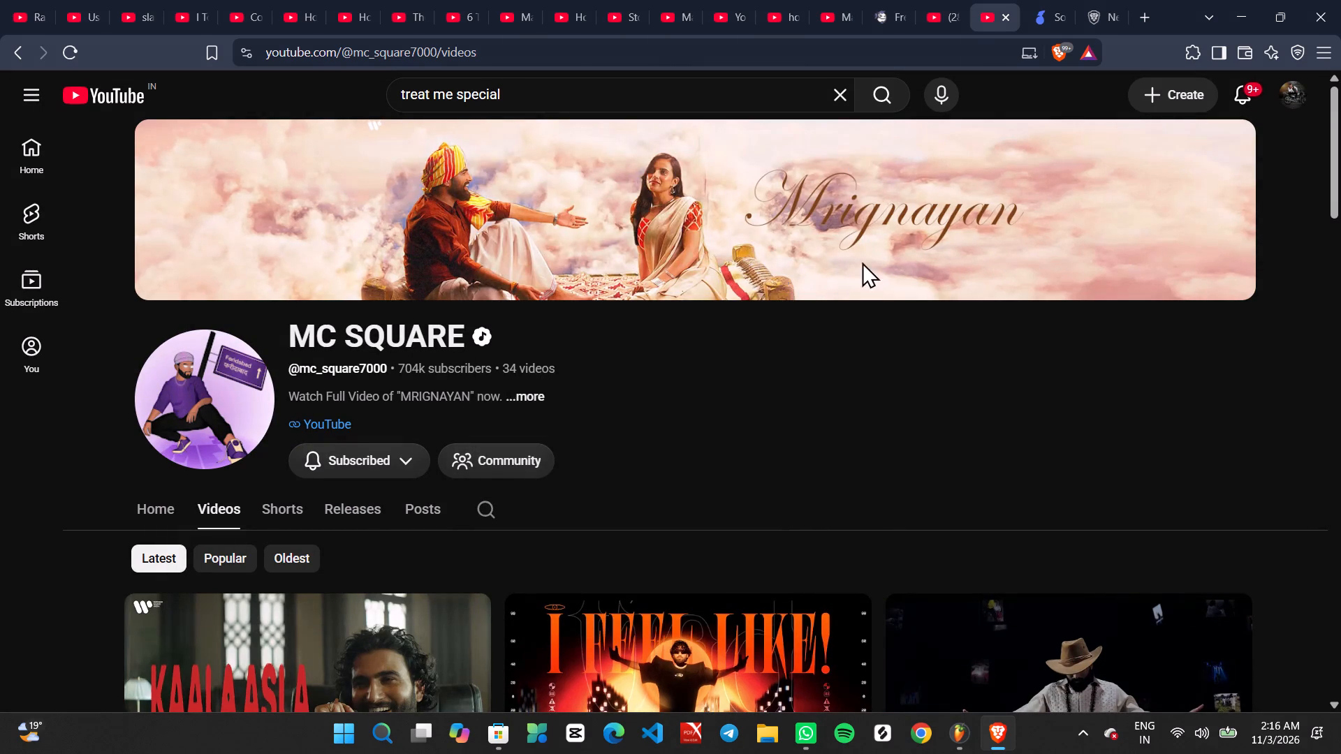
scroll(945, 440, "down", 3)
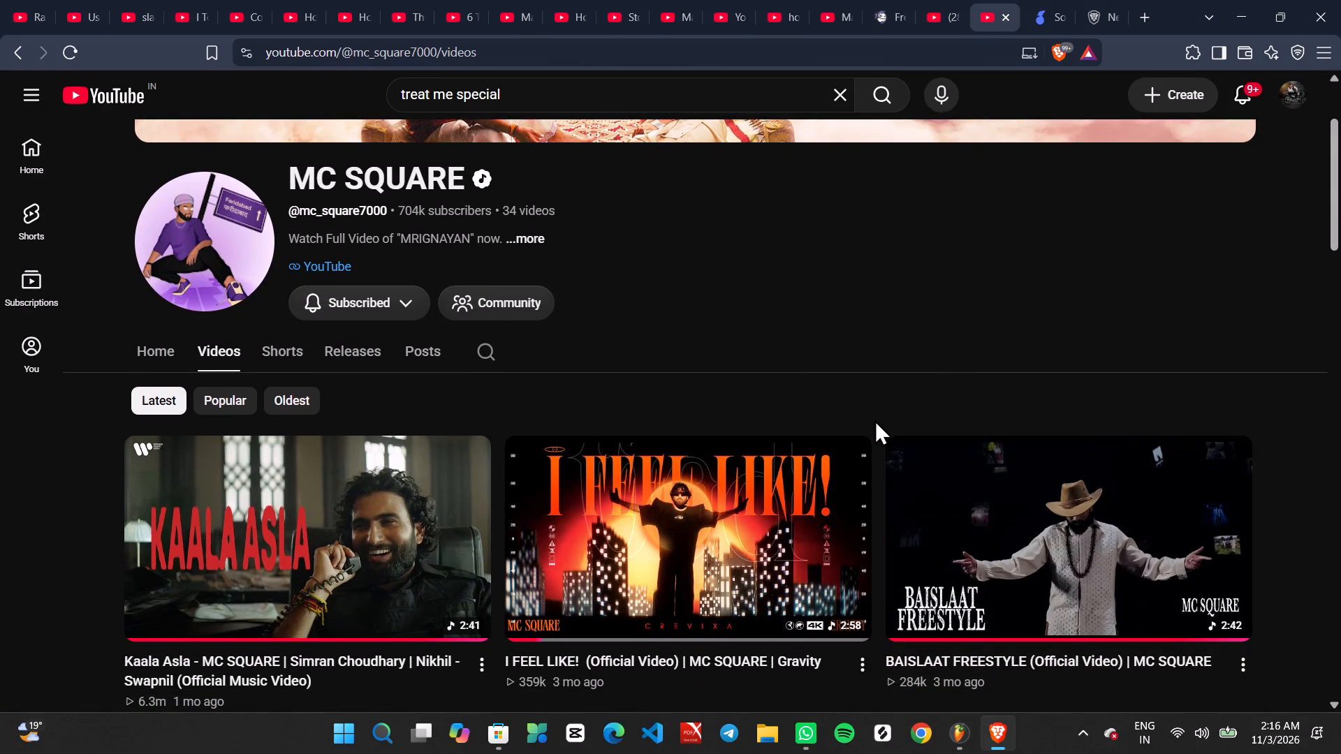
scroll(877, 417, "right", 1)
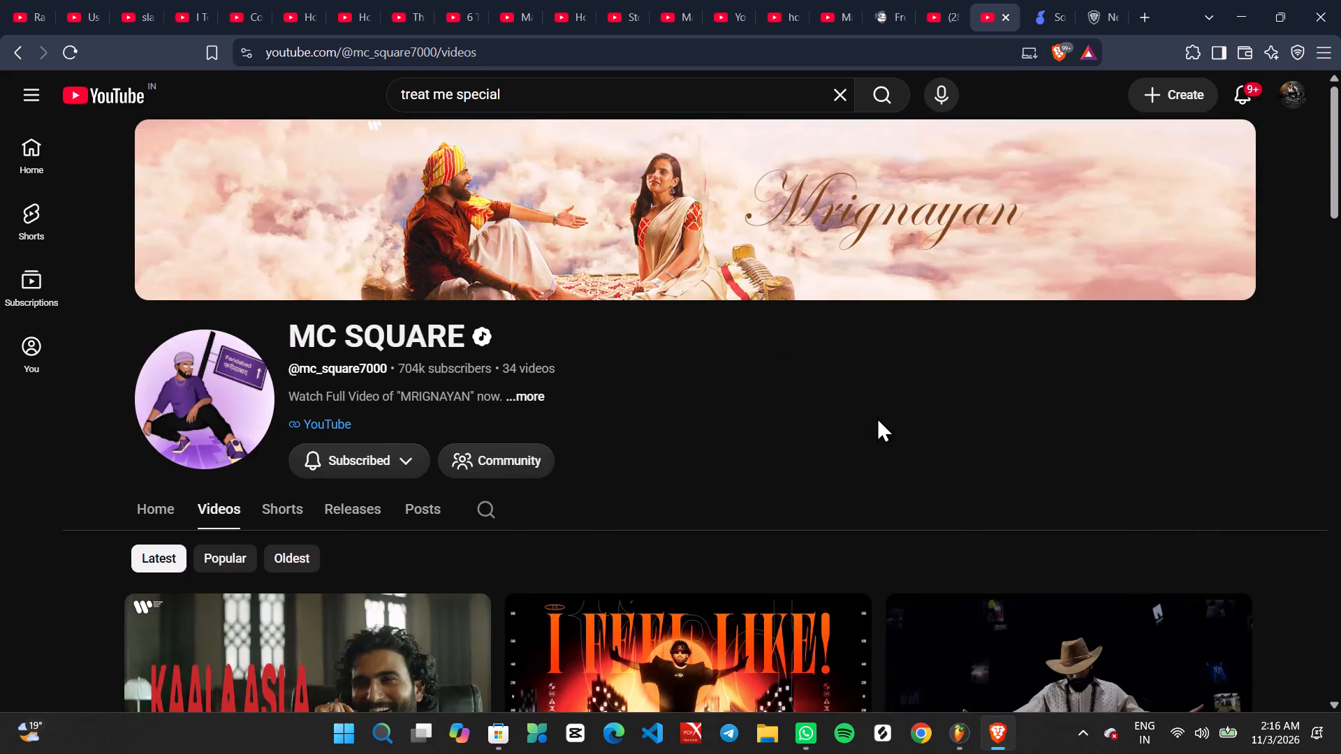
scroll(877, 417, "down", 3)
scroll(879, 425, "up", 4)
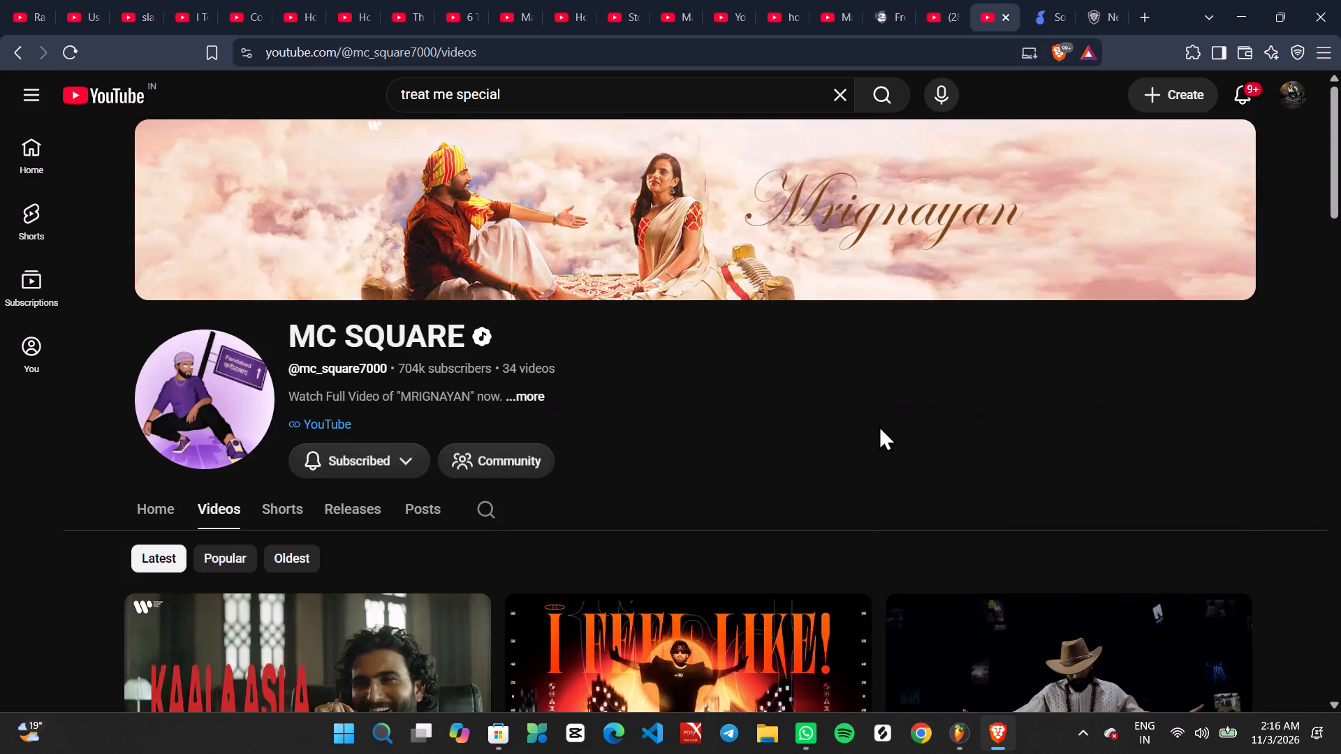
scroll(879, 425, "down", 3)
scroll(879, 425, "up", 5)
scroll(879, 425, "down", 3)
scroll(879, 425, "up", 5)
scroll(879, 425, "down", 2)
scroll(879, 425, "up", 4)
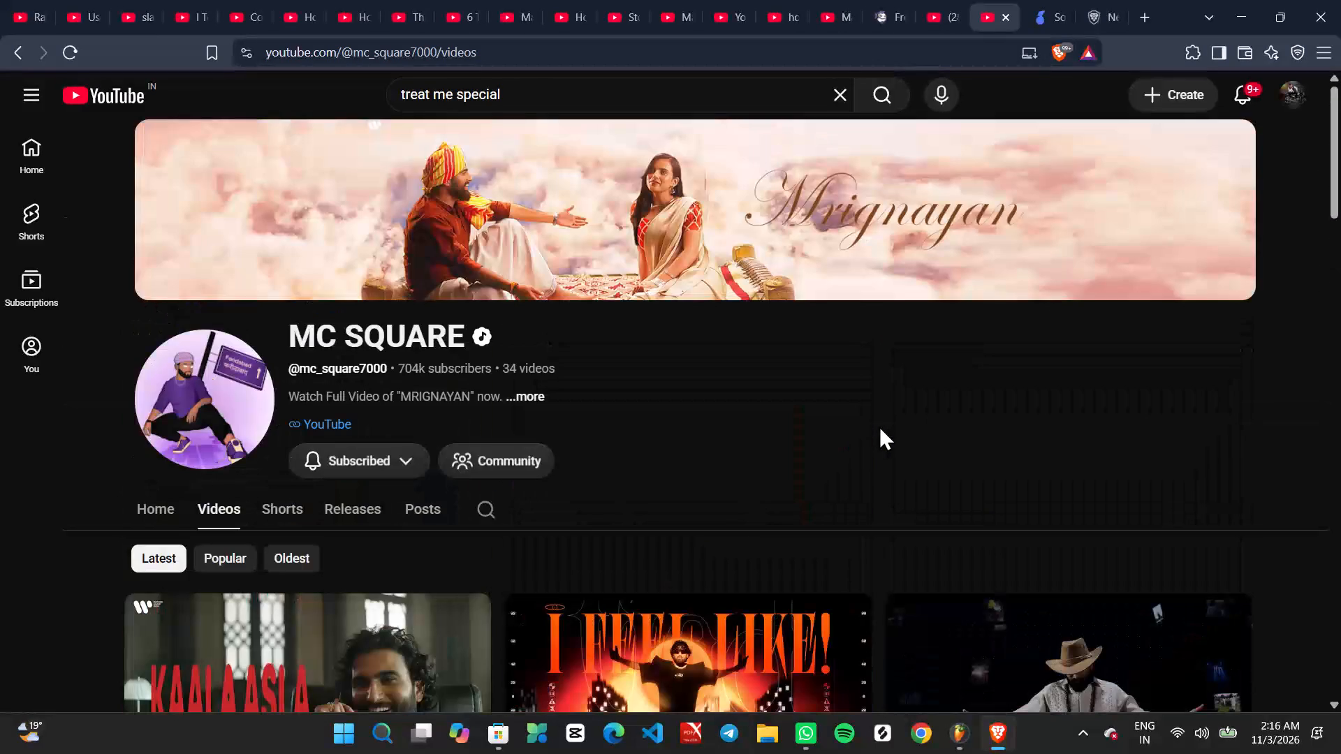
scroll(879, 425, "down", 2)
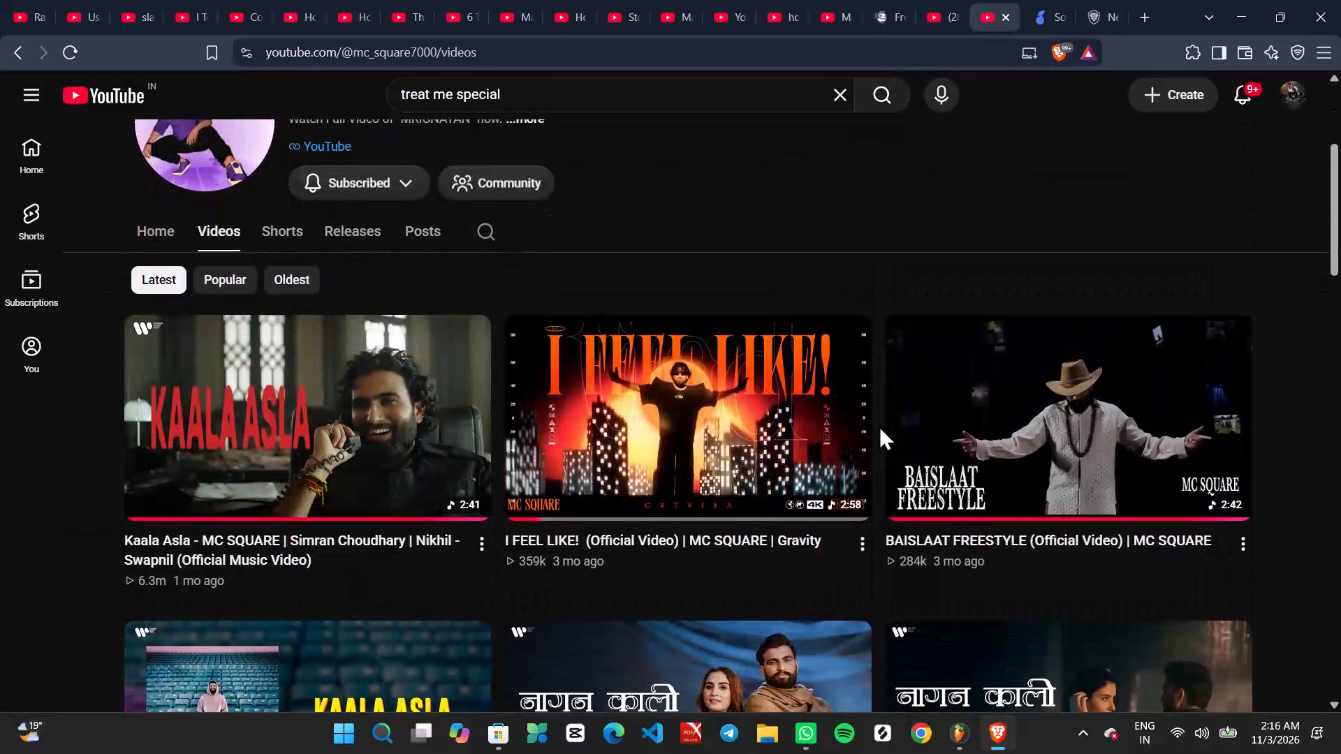
Browse the latest videos on the MC SQUARE channel, from the channel header down through the video grid.
scroll(879, 425, "down", 2)
scroll(879, 425, "up", 4)
scroll(879, 425, "down", 1)
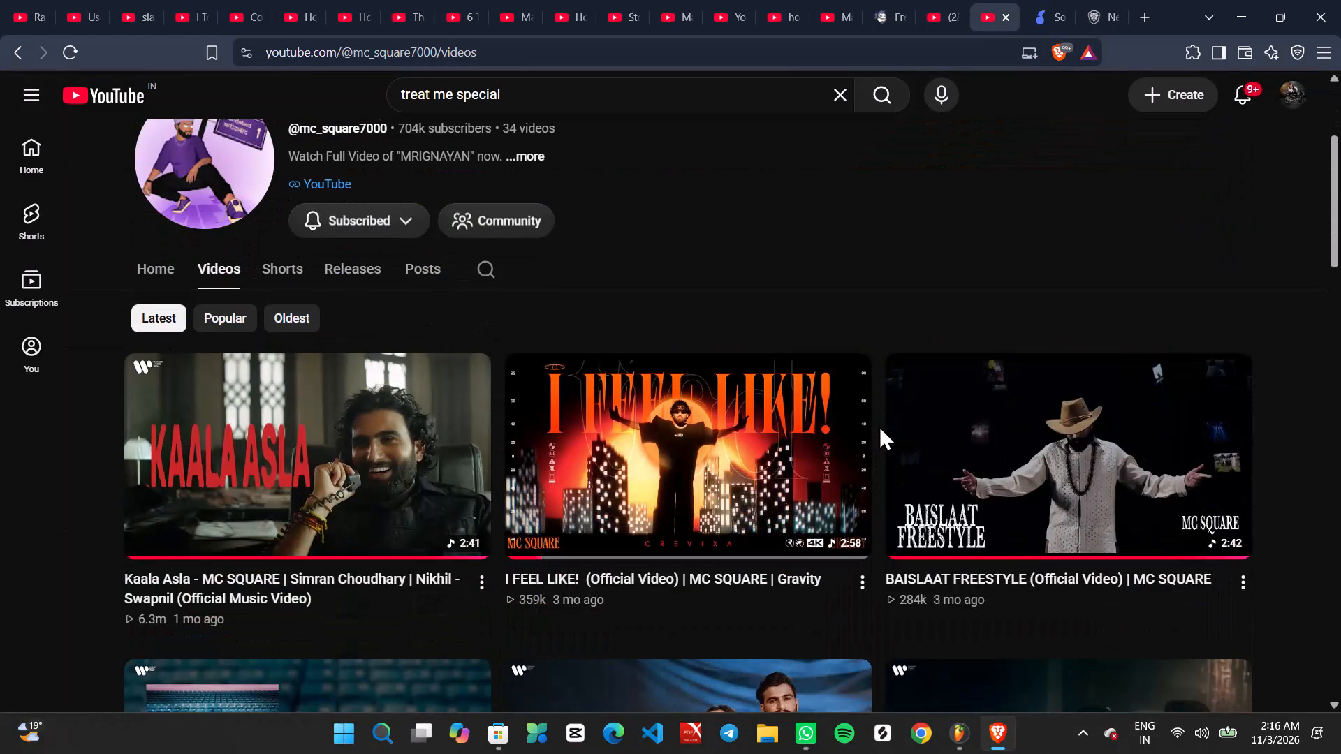
scroll(879, 425, "down", 3)
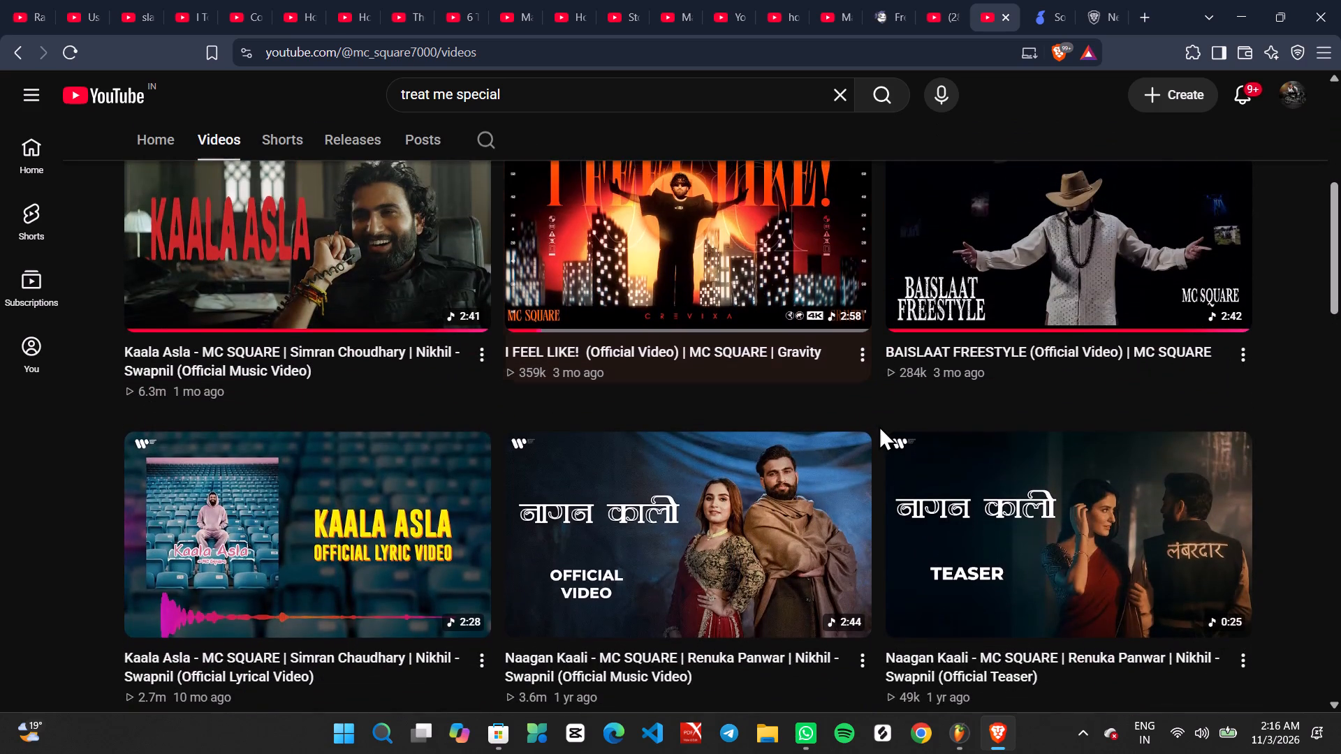
scroll(878, 413, "up", 4)
scroll(878, 413, "down", 2)
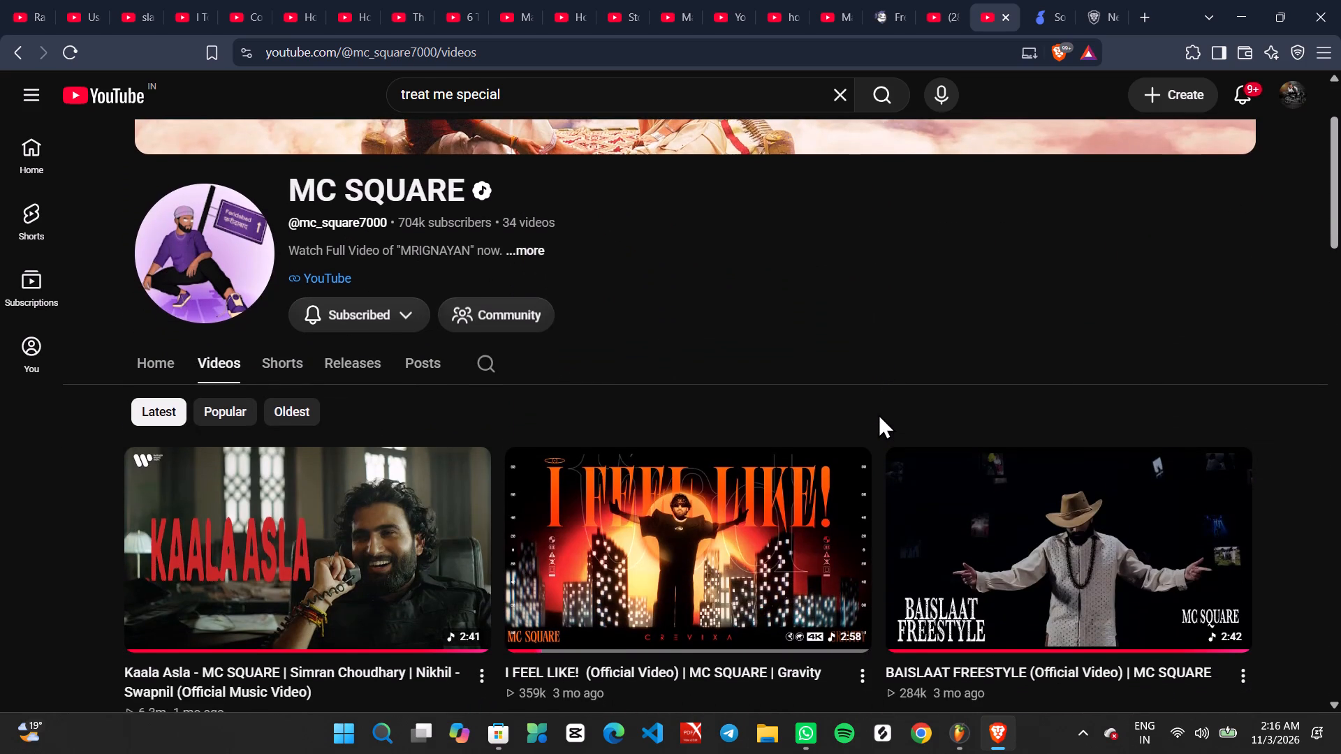
scroll(878, 413, "down", 2)
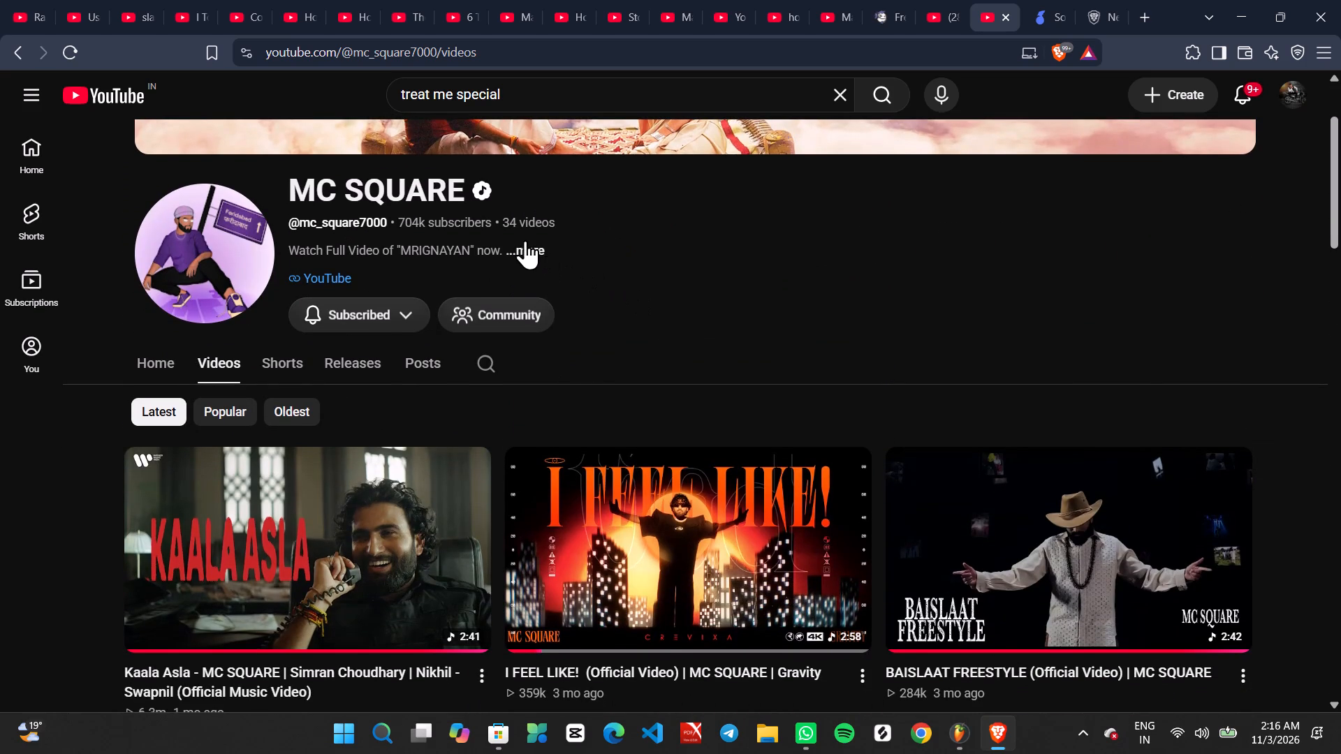
View the MC SQUARE channel's description, links and more info once more, and close them.
left_click(526, 243)
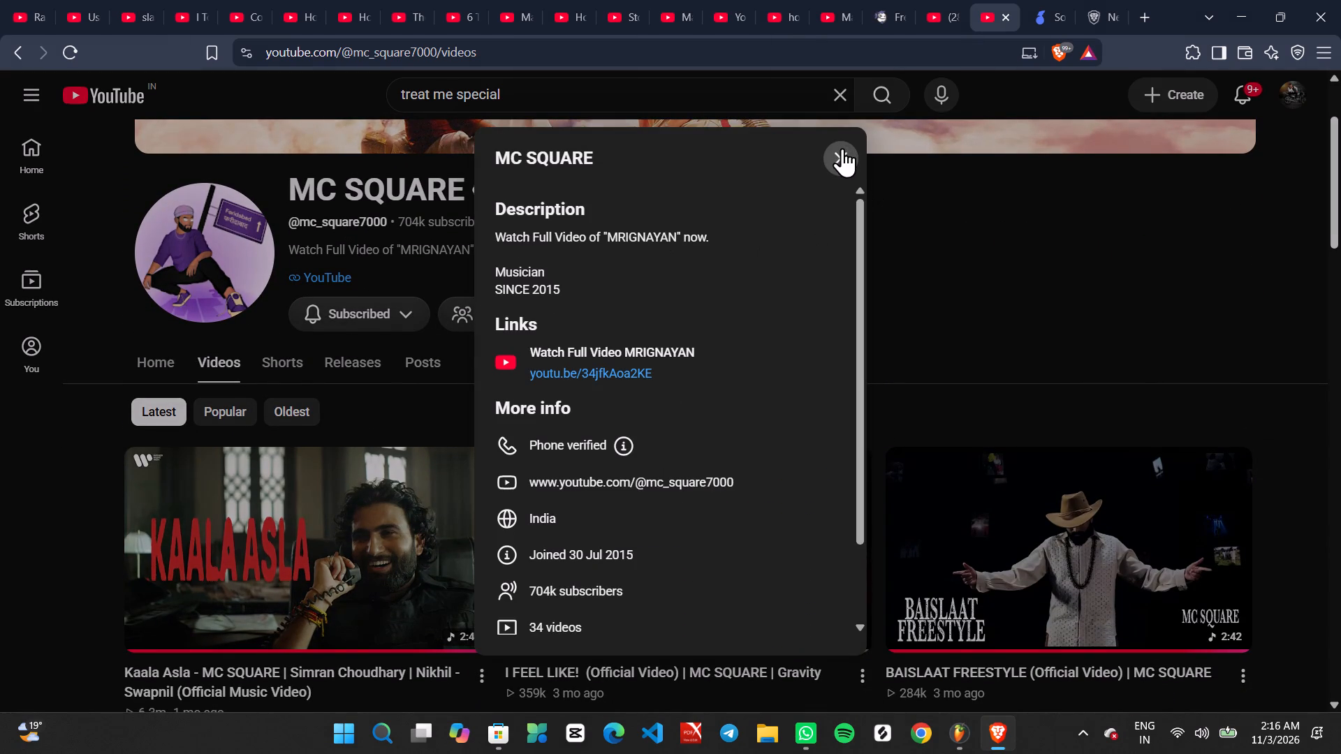
left_click(842, 148)
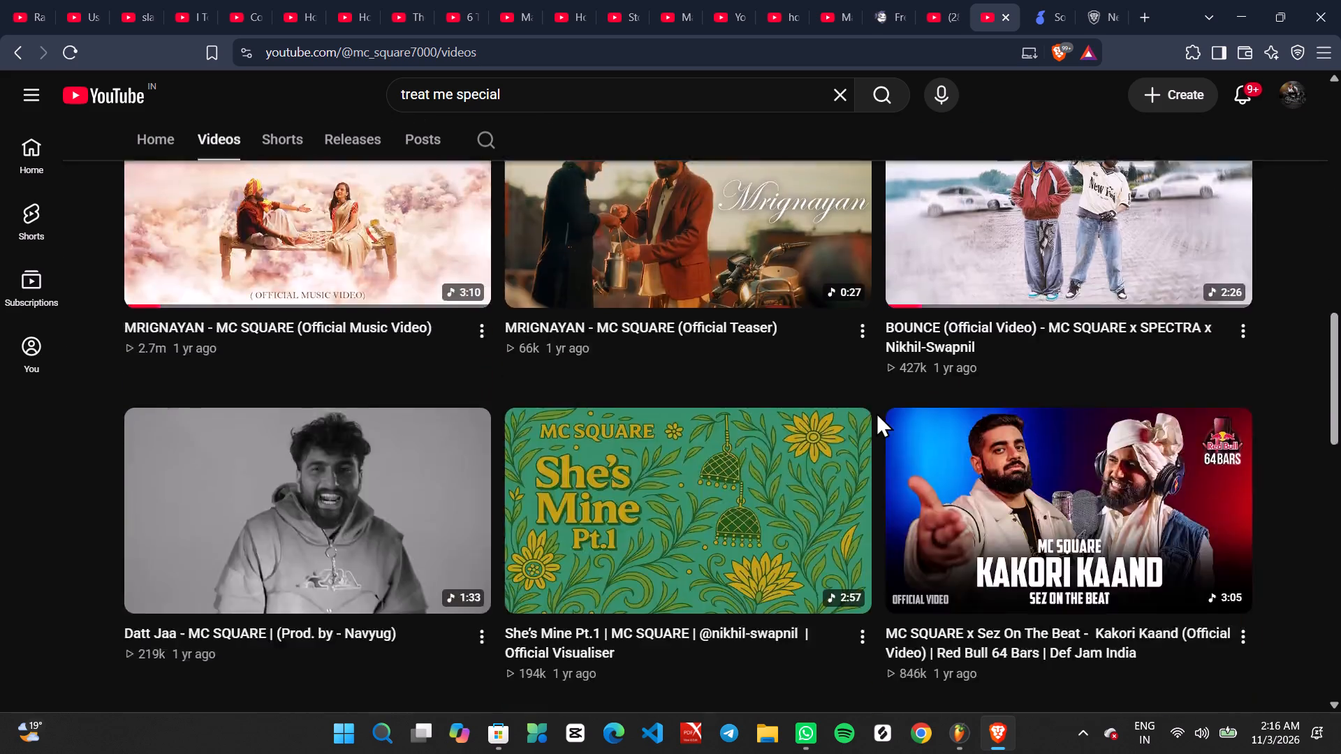
Look over the MC SQUARE channel's video grid again, ending back at the channel header.
scroll(876, 412, "up", 6)
scroll(876, 412, "down", 4)
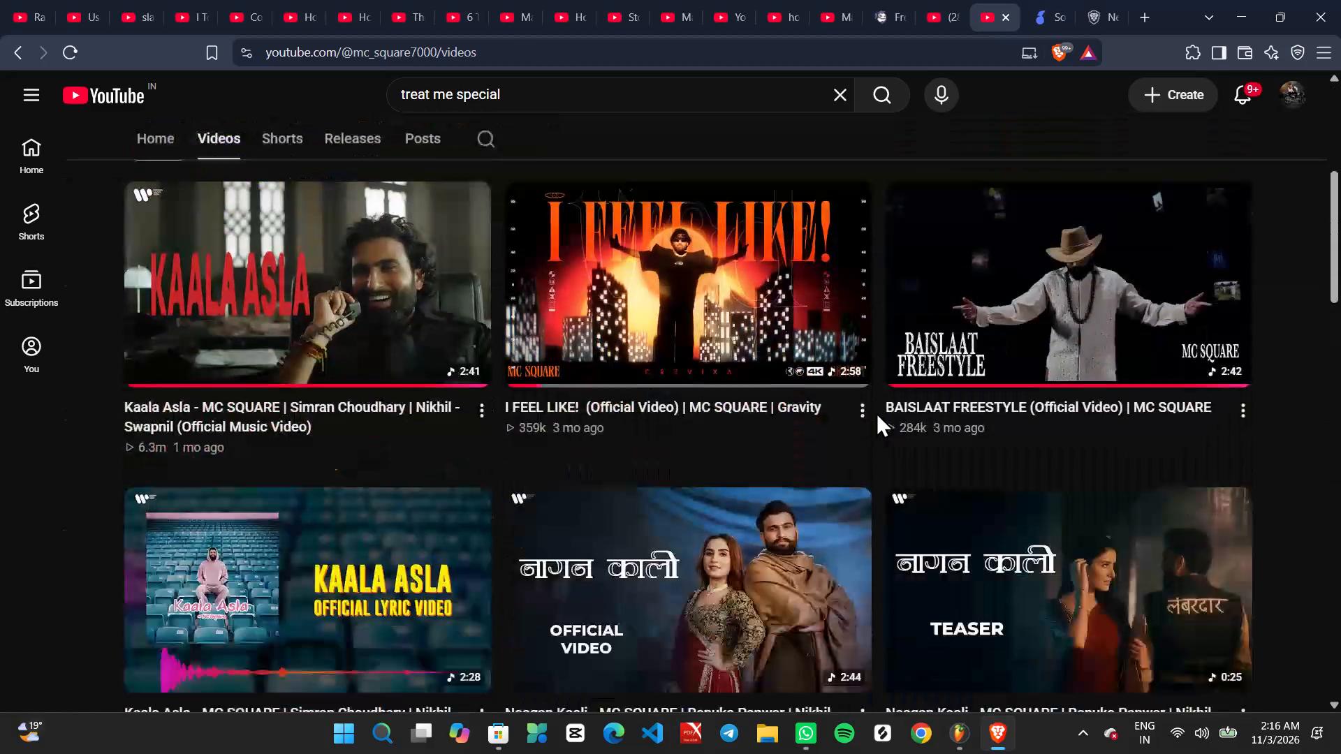
scroll(876, 412, "down", 14)
scroll(876, 412, "up", 7)
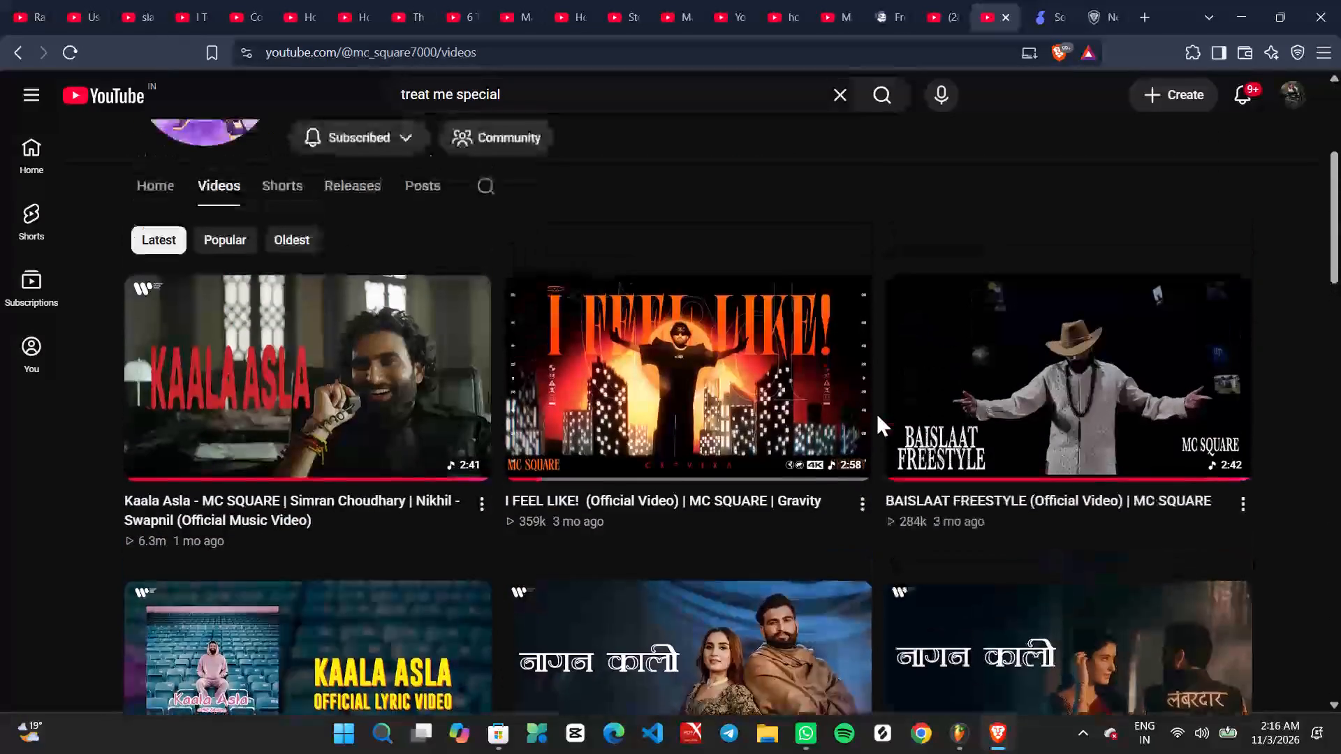
scroll(876, 412, "down", 1)
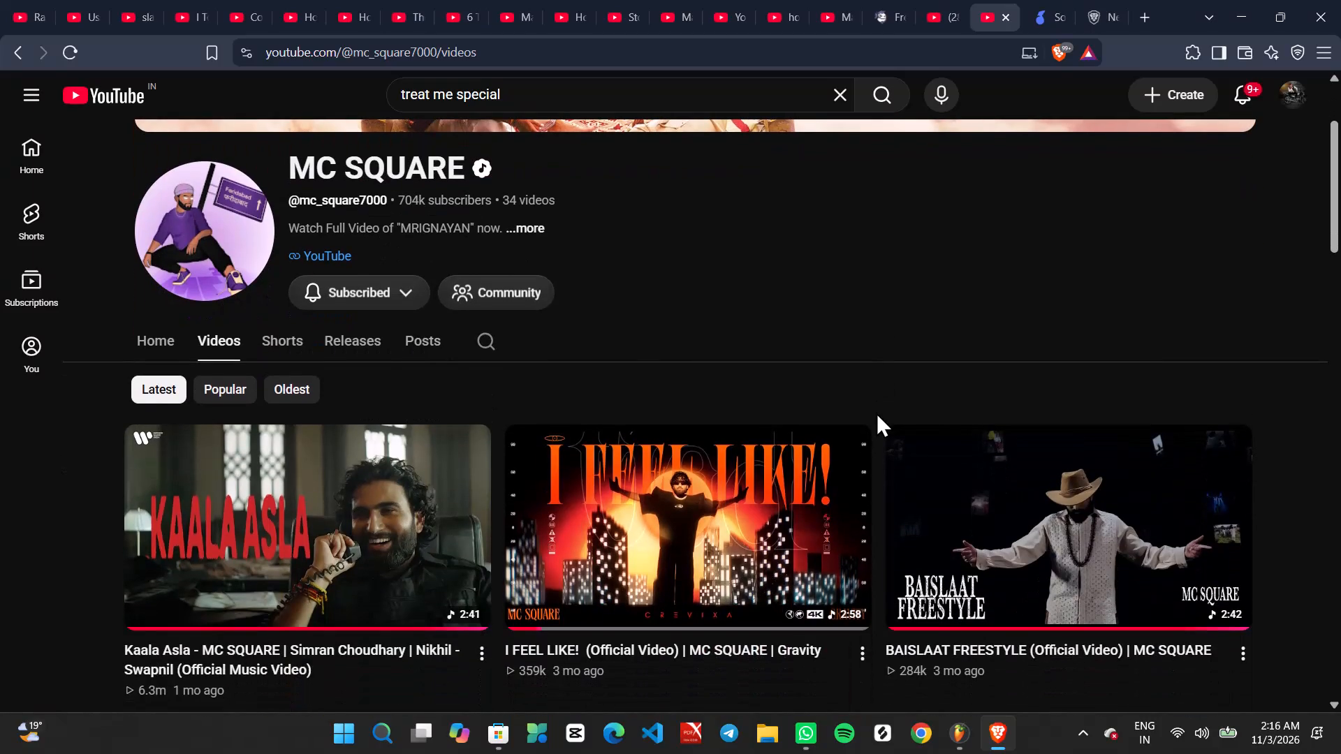
scroll(876, 412, "up", 1)
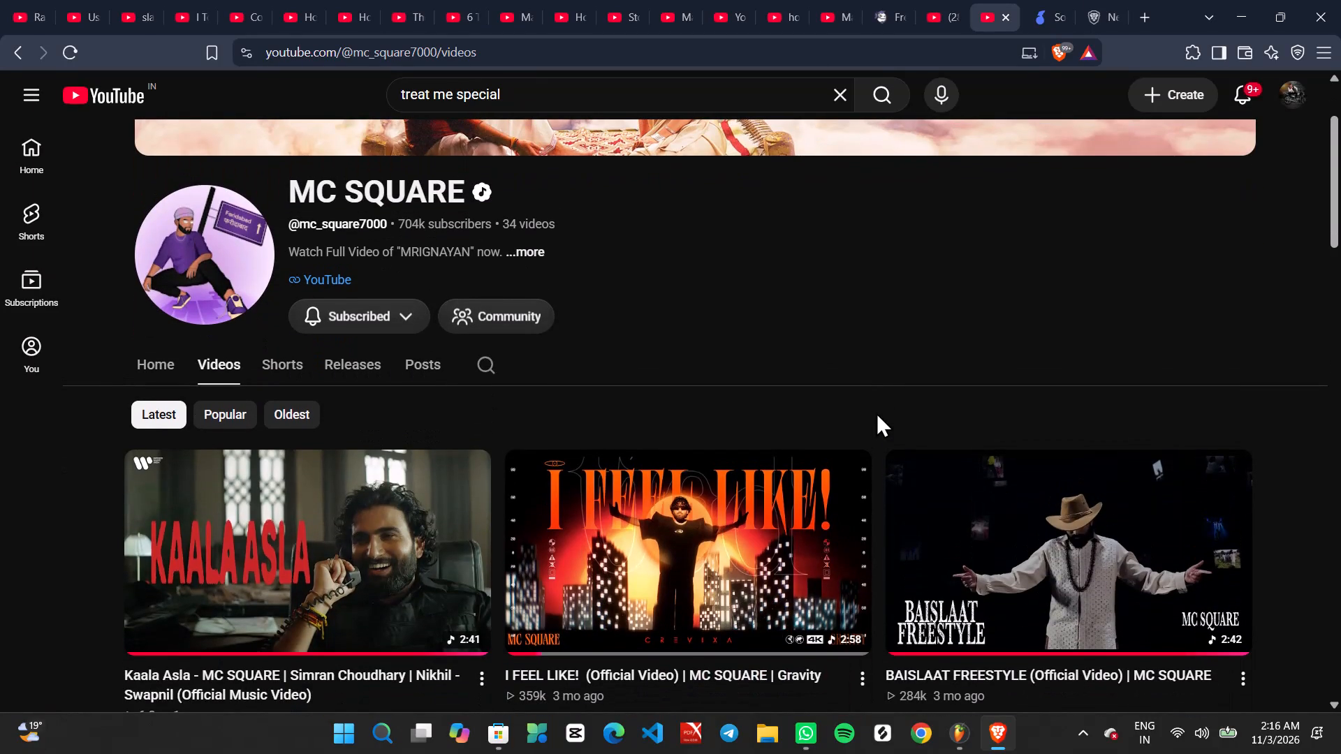
Switch to FL Studio and check the playlist tracks below Insert 95 in the aarzu arrangement.
left_click(960, 730)
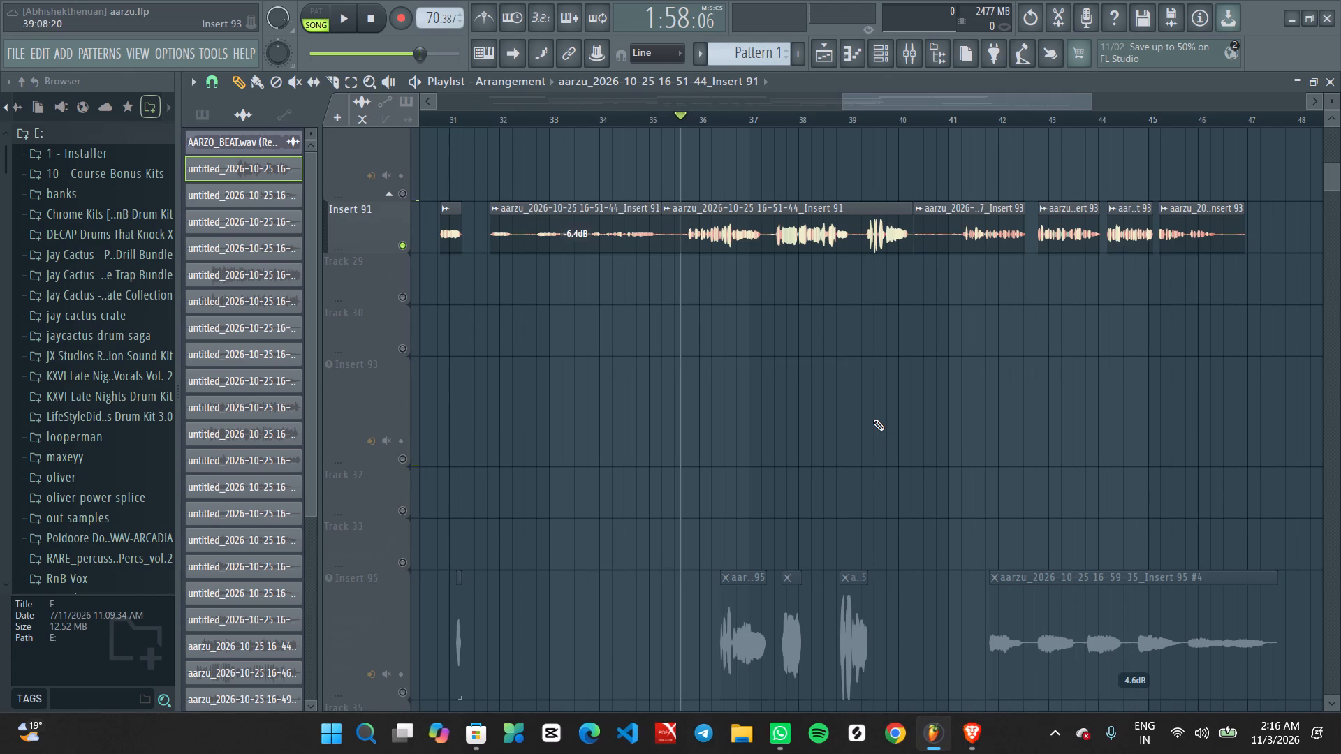
scroll(873, 420, "down", 10, "ctrl")
scroll(873, 420, "down", 1)
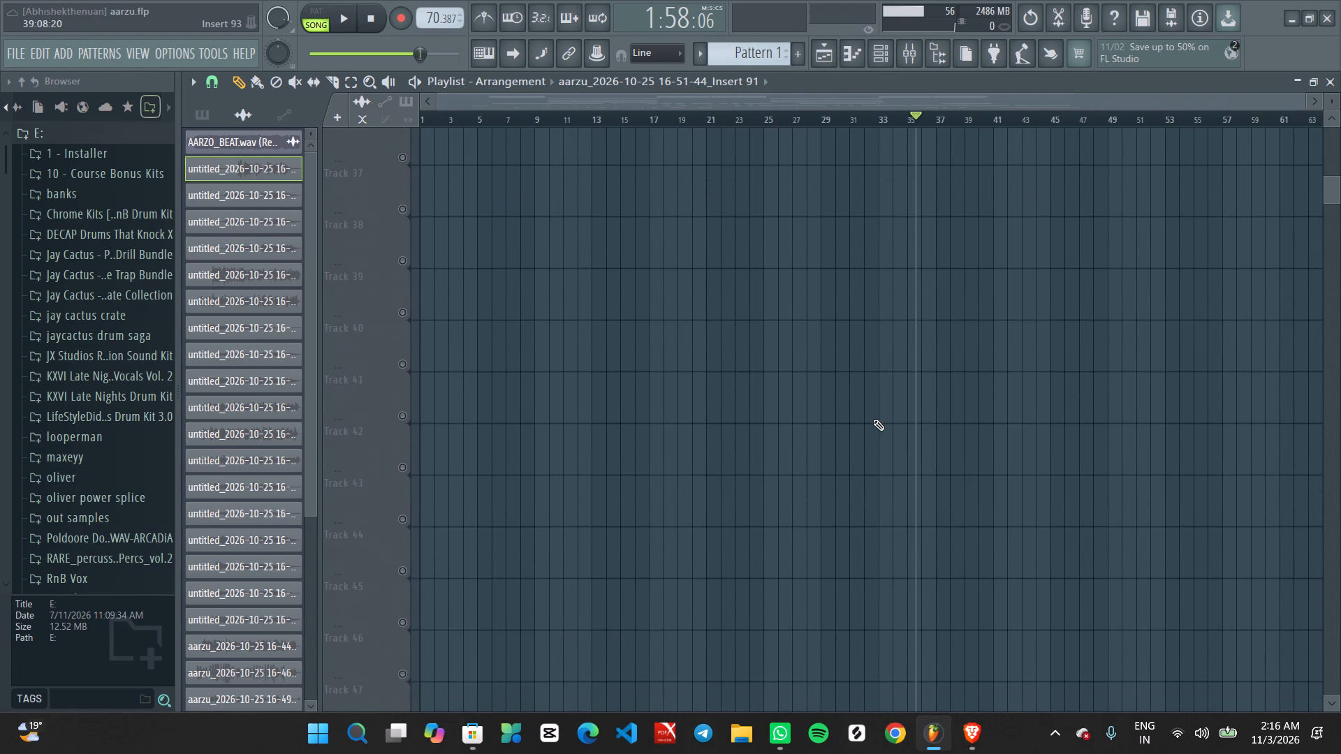
scroll(873, 420, "down", 1)
scroll(873, 420, "up", 3)
scroll(873, 420, "down", 1, "ctrl")
scroll(873, 420, "up", 5, "ctrl")
scroll(1057, 387, "up", 3)
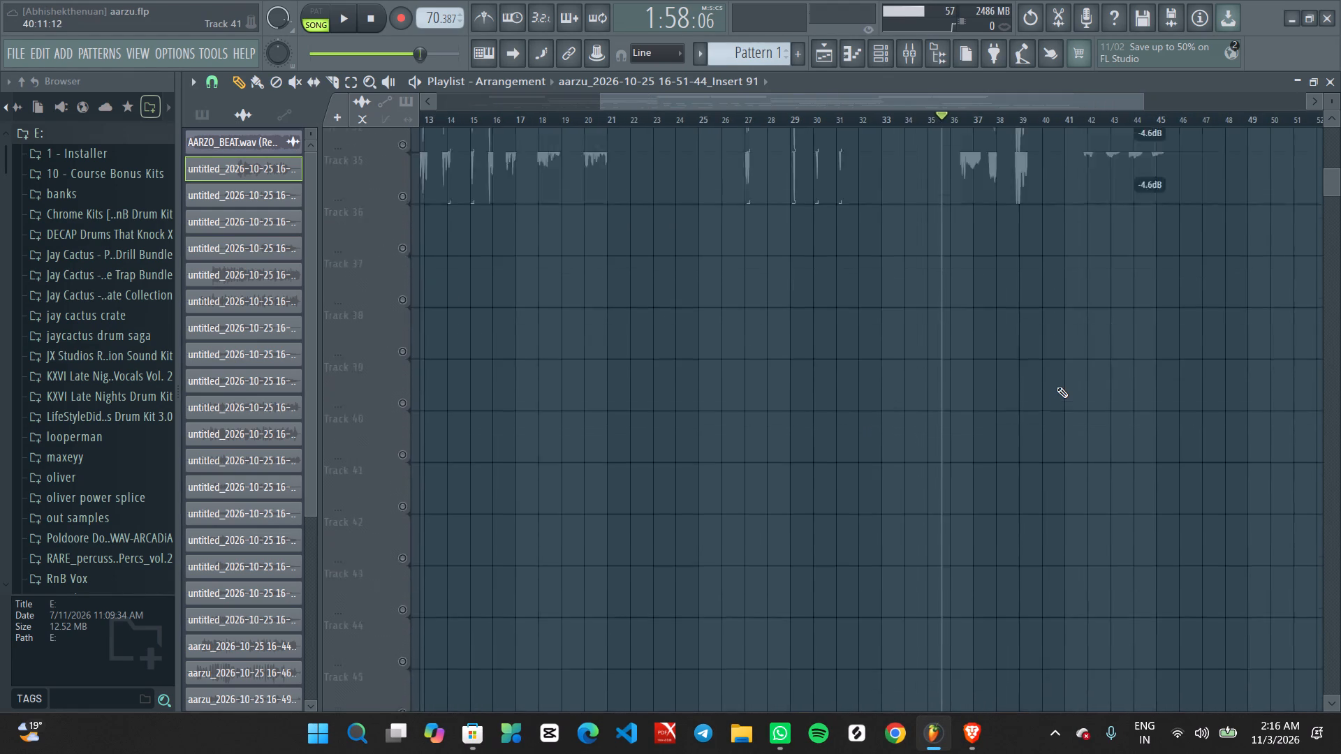
Review the aarzu arrangement's vocal clips across the Insert 84 to 95, main hook, Insert 77 and Insert 78 tracks.
scroll(1057, 387, "up", 2)
scroll(1020, 390, "down", 5, "ctrl")
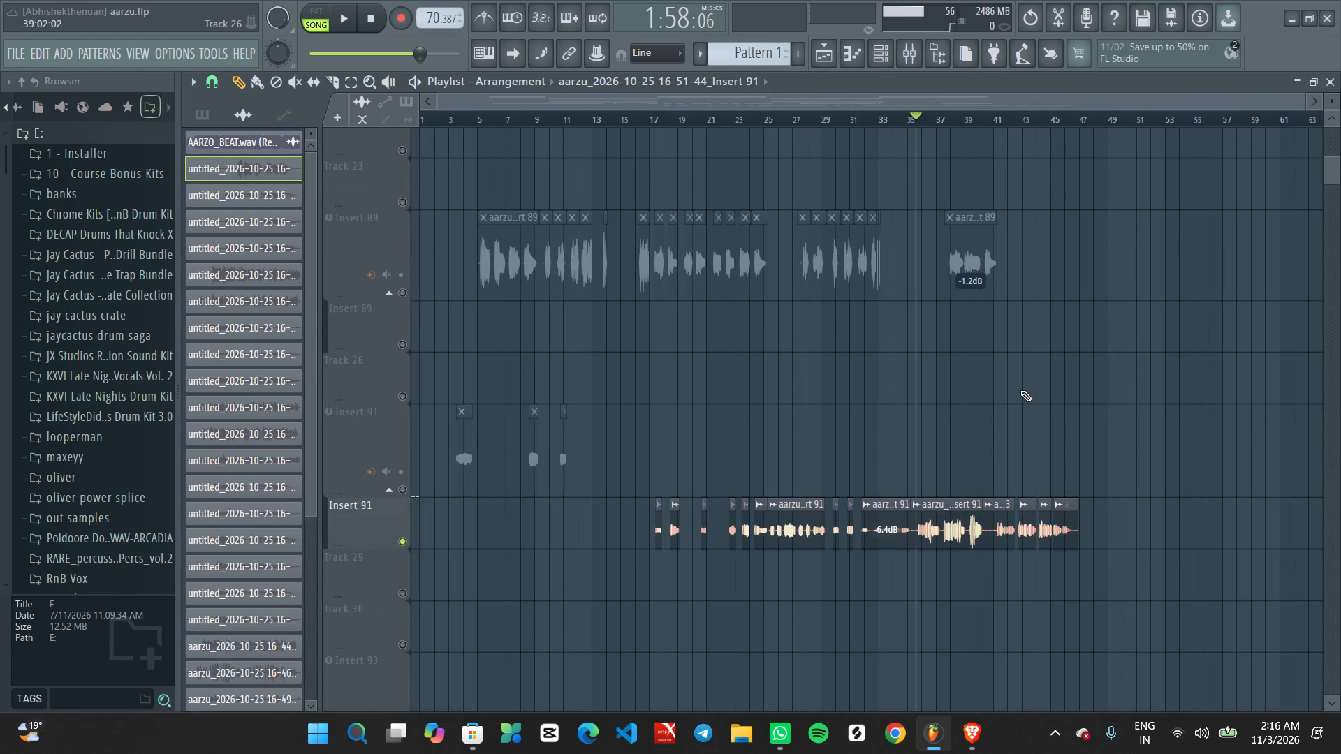
scroll(964, 363, "up", 3)
scroll(964, 363, "down", 4)
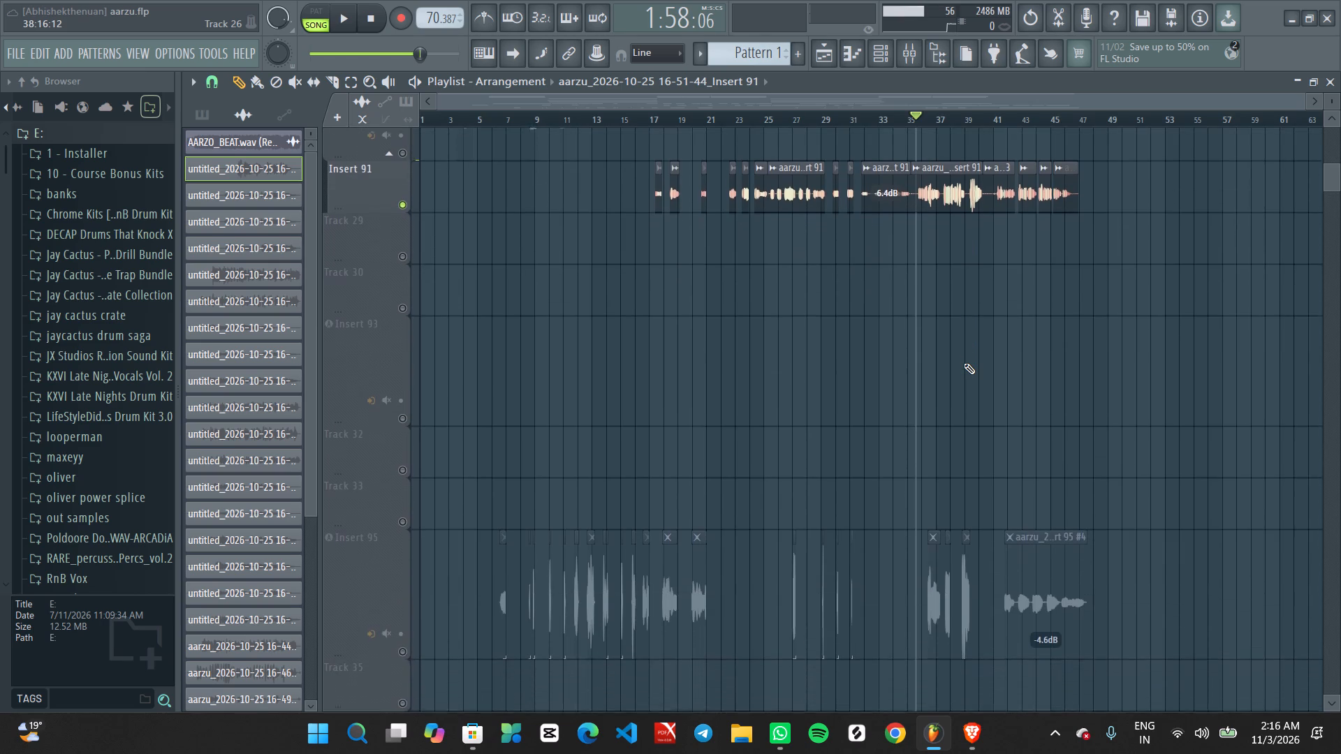
scroll(964, 363, "down", 1)
scroll(964, 363, "up", 7)
scroll(964, 363, "down", 9, "ctrl")
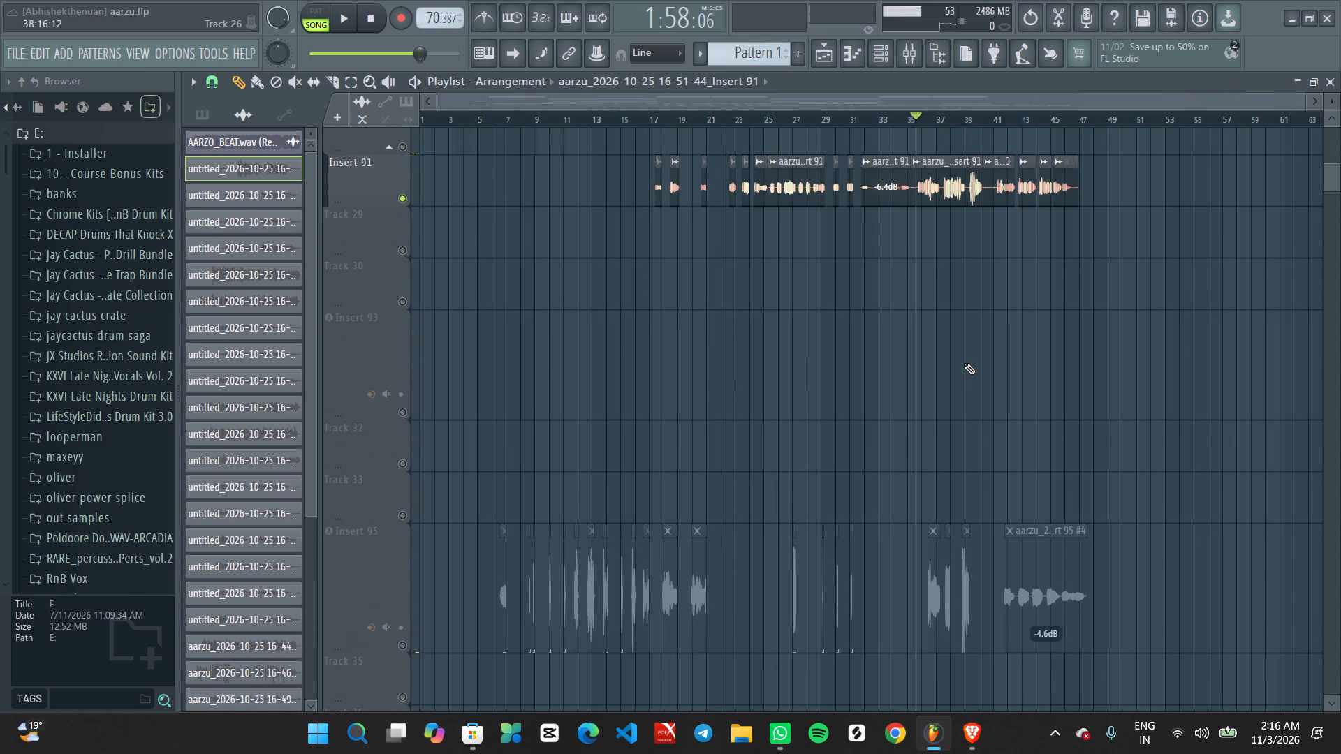
scroll(964, 363, "up", 8)
scroll(964, 363, "down", 1)
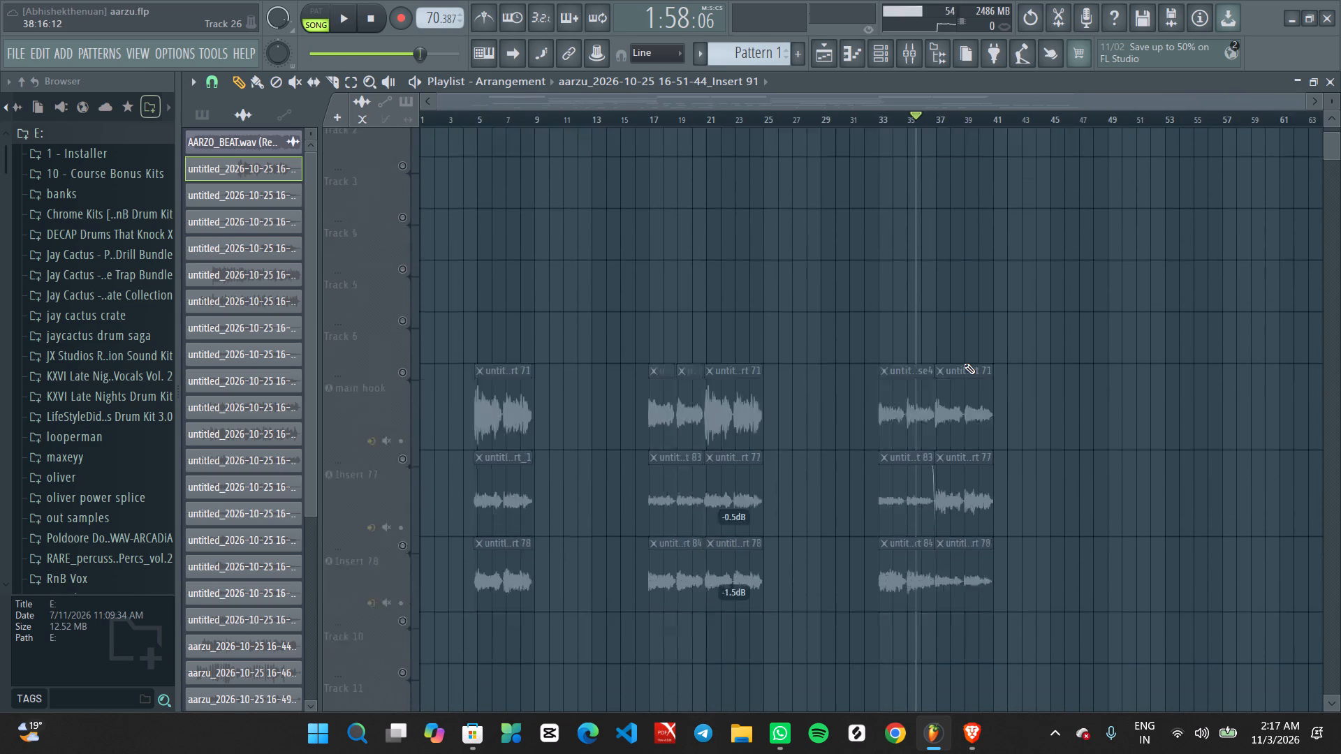
scroll(964, 363, "down", 3)
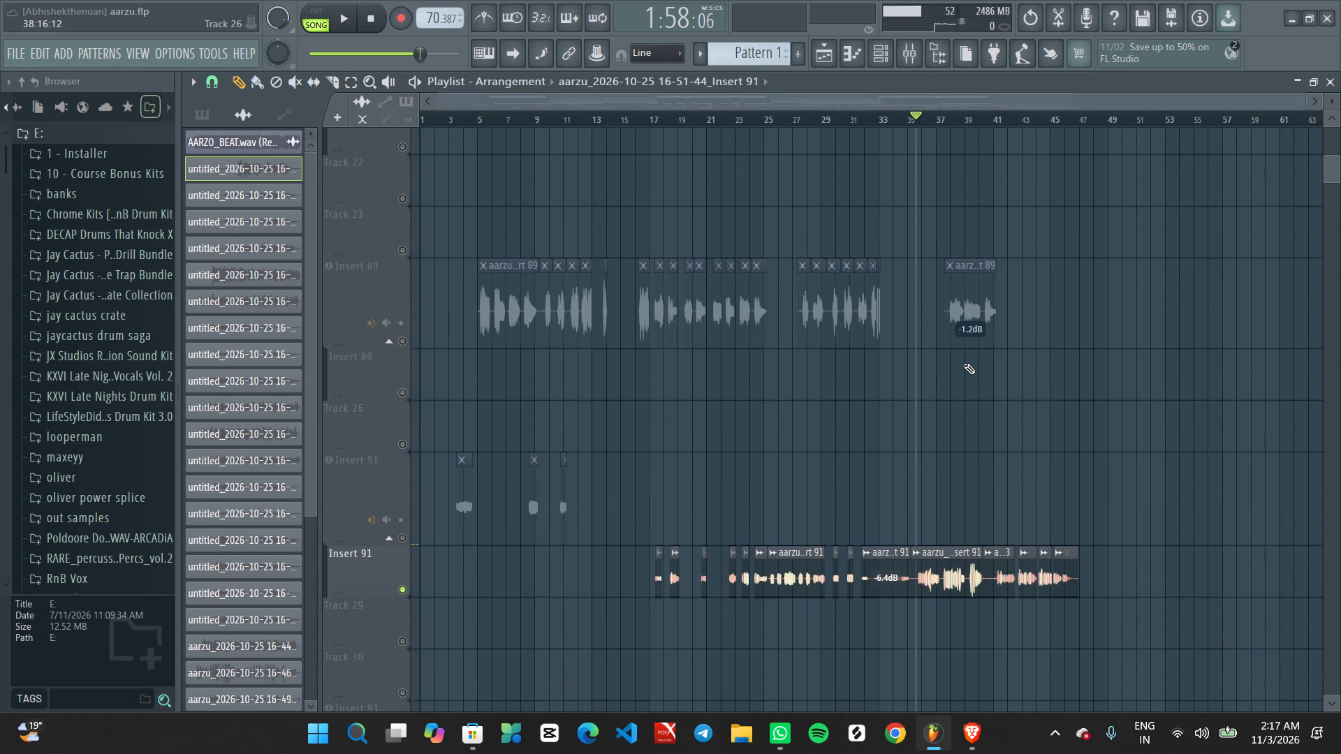
scroll(877, 405, "up", 7, "ctrl")
scroll(877, 405, "down", 10, "ctrl")
scroll(877, 405, "up", 7)
scroll(939, 459, "down", 3)
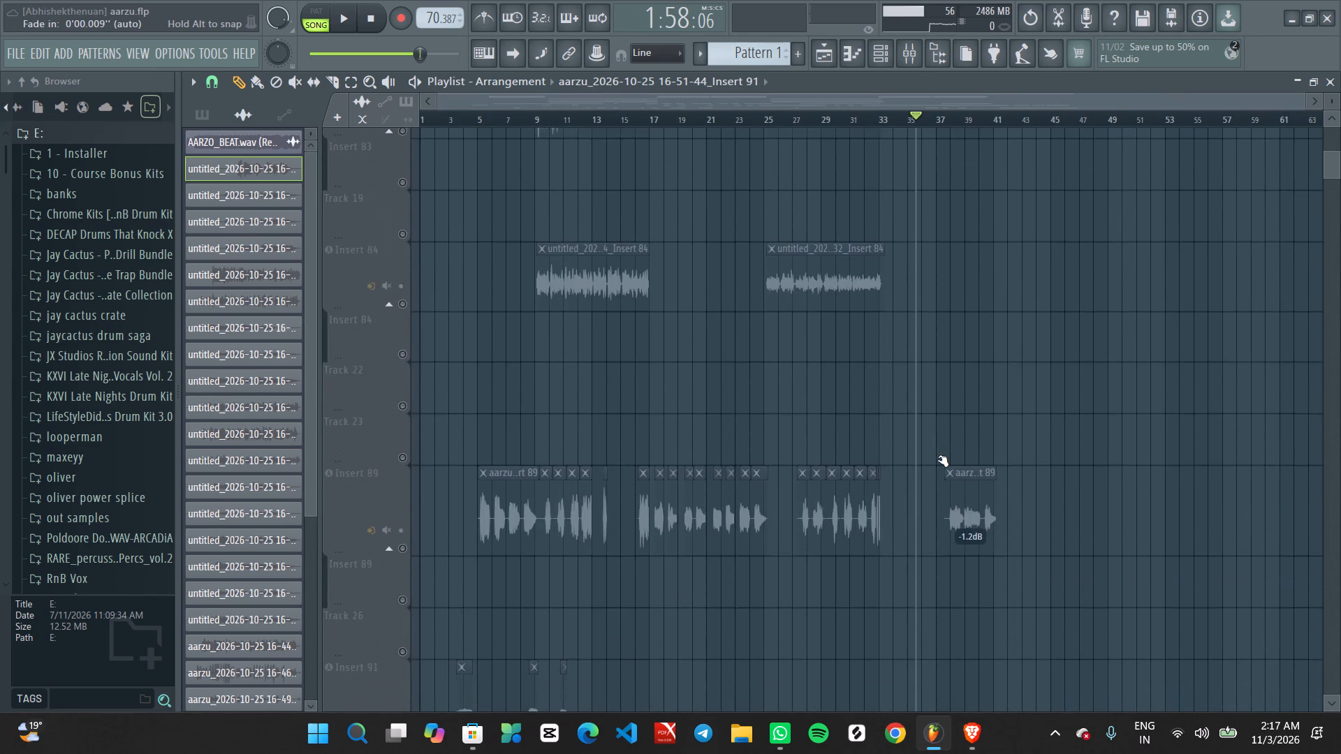
scroll(939, 459, "down", 2)
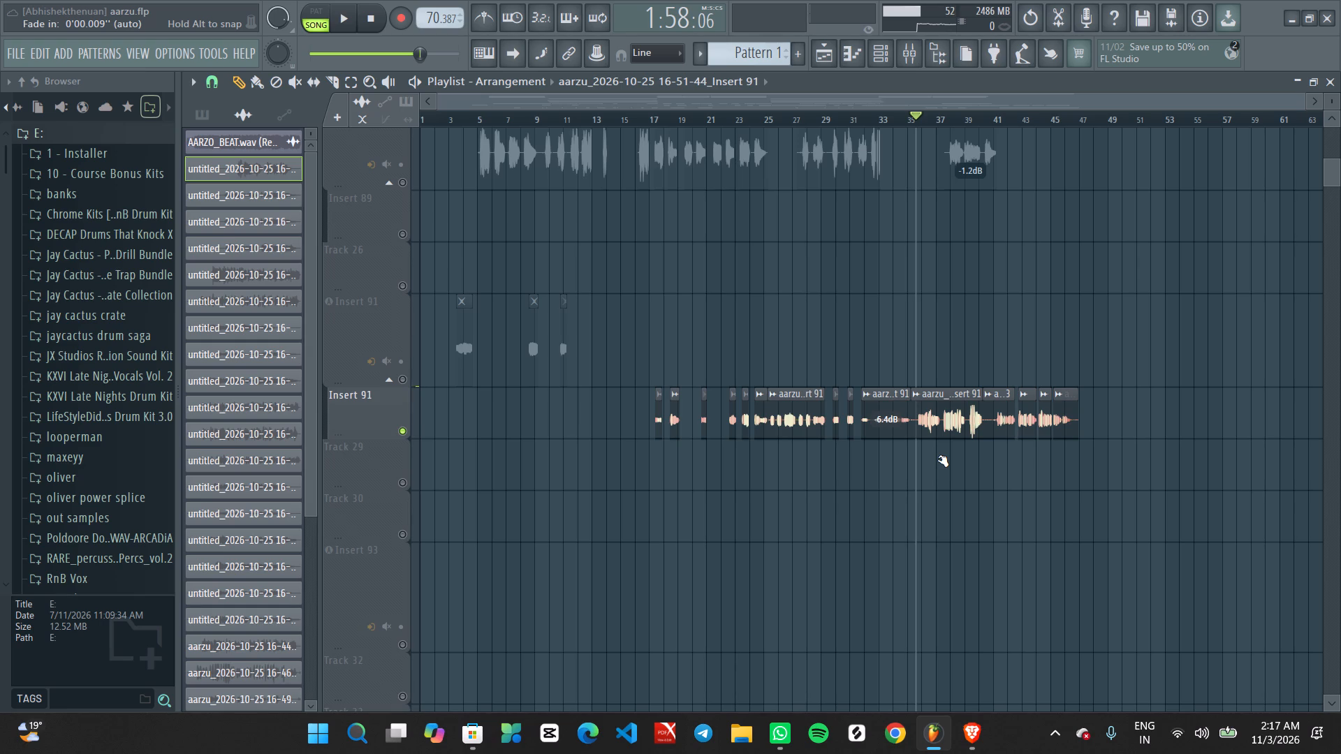
scroll(939, 459, "up", 12)
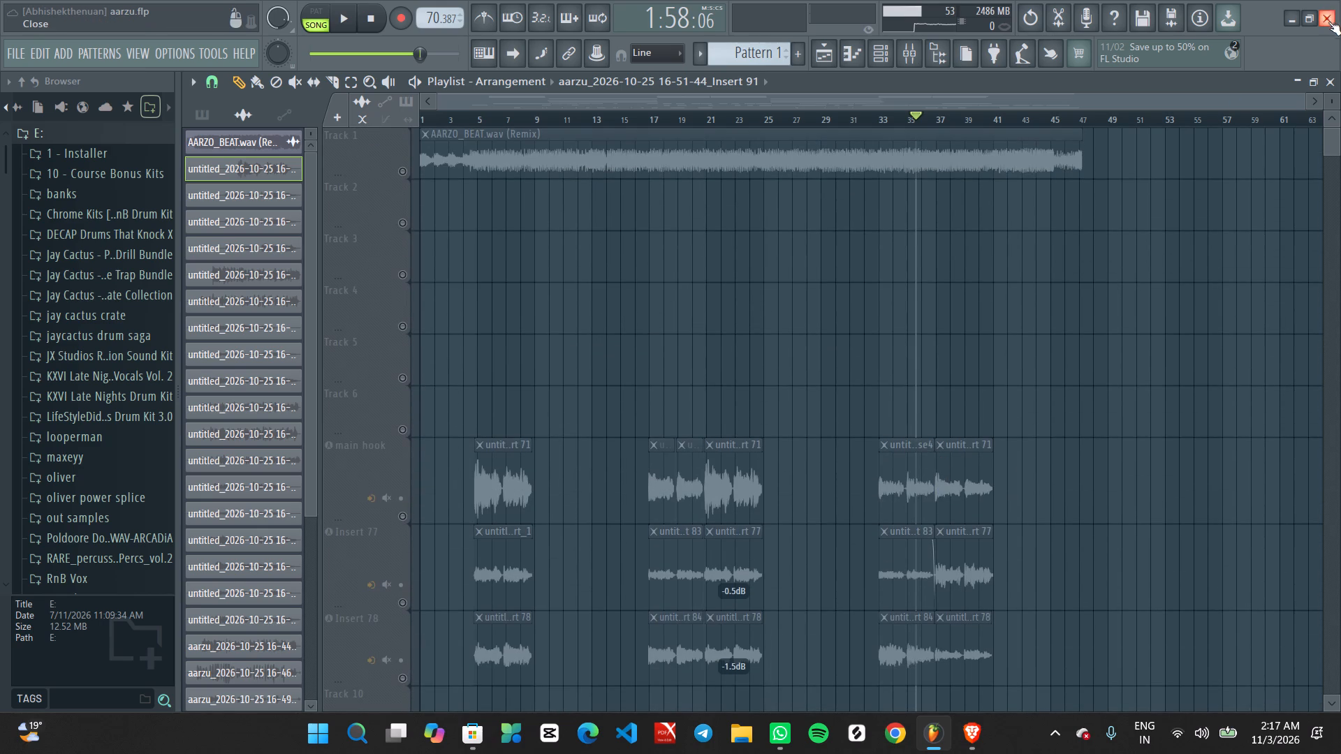
Close FL Studio, saving the changes to aarzu.flp.
left_click(1329, 19)
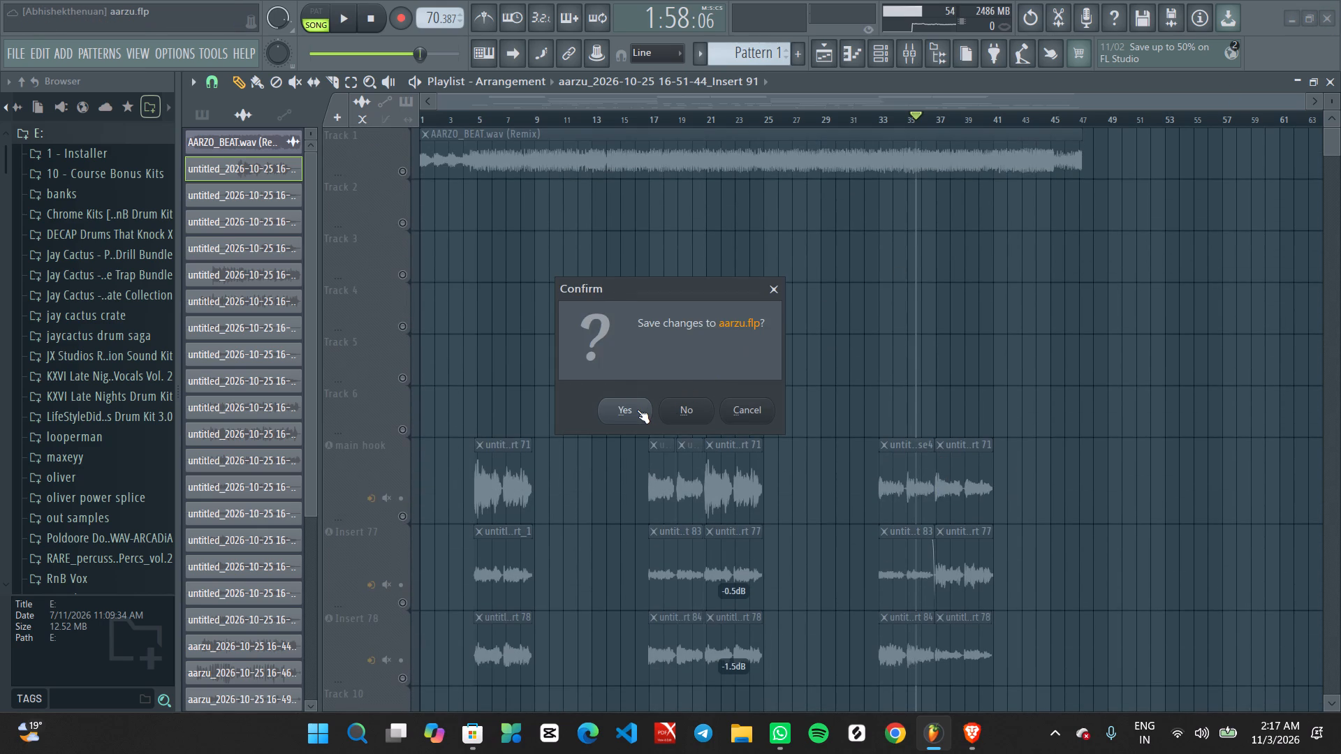
left_click(637, 410)
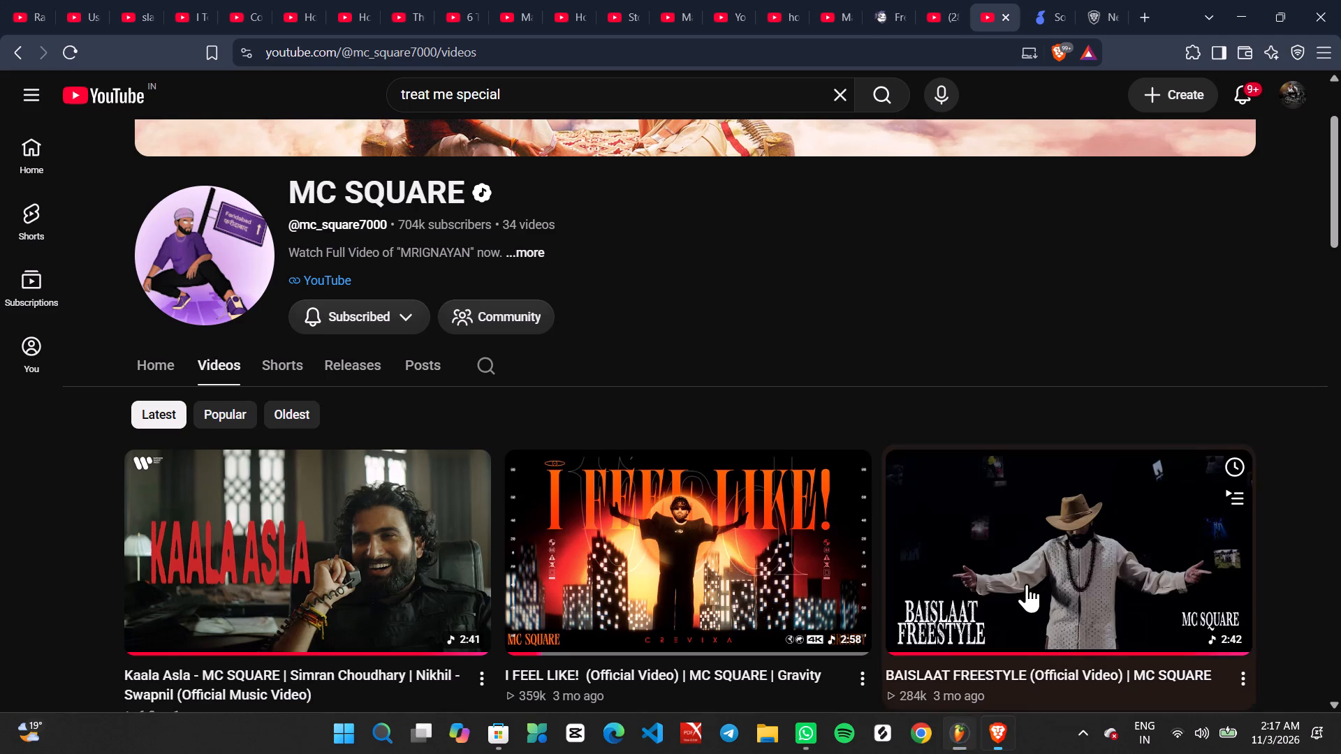
Browse the MC SQUARE channel's videos down to the end of the list and back to the header.
scroll(820, 427, "down", 4)
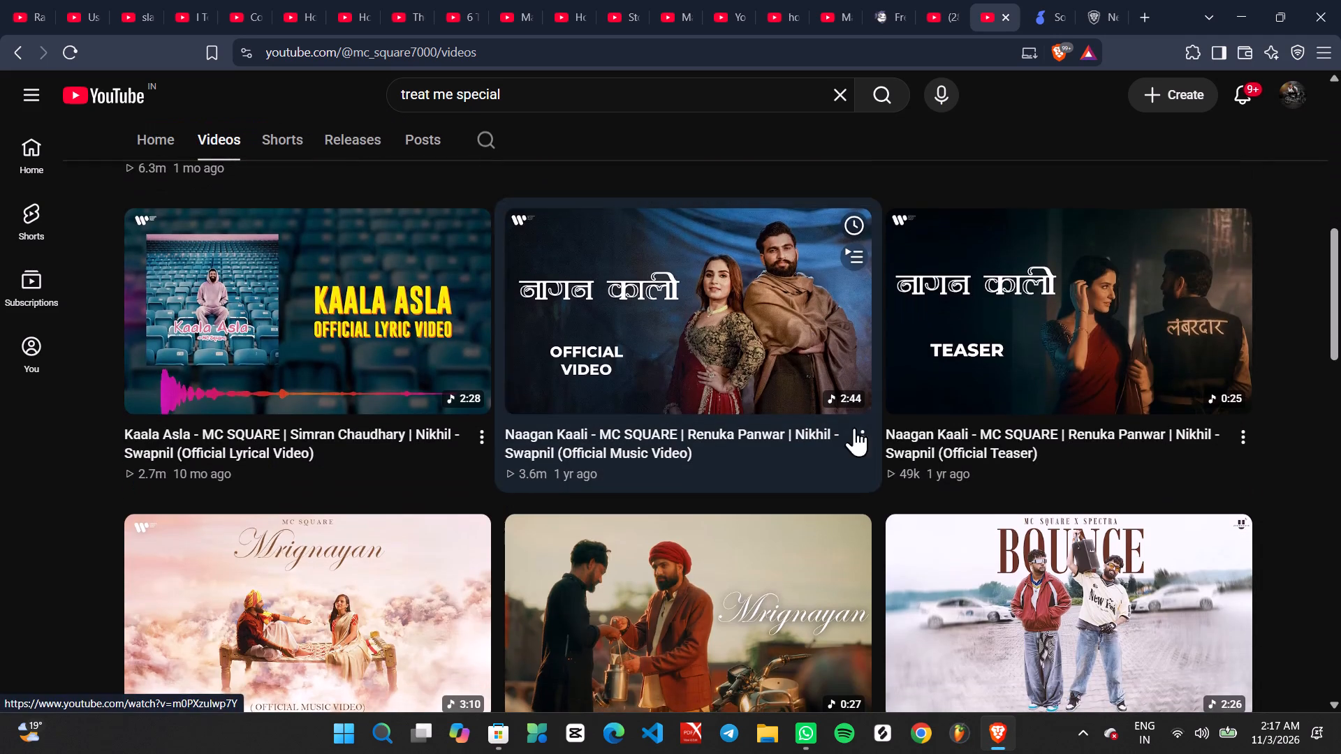
scroll(877, 499, "down", 11)
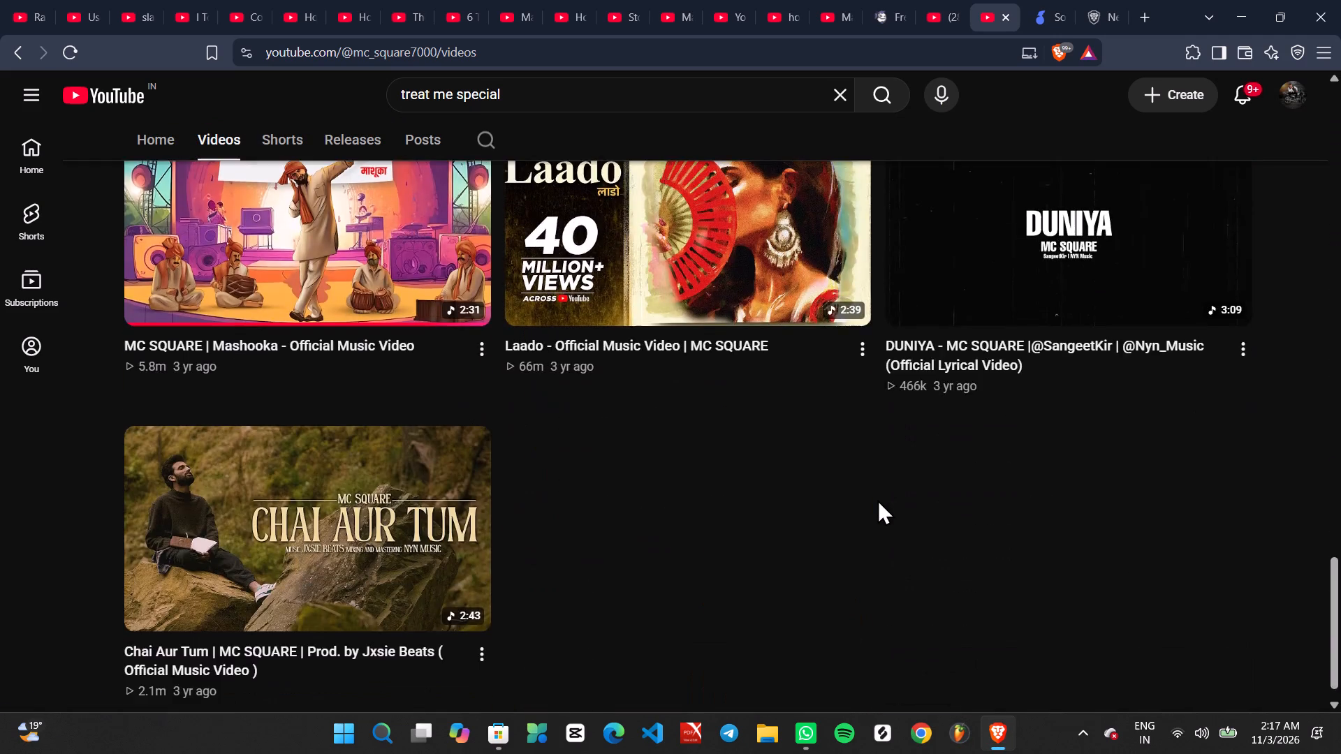
scroll(877, 499, "up", 17)
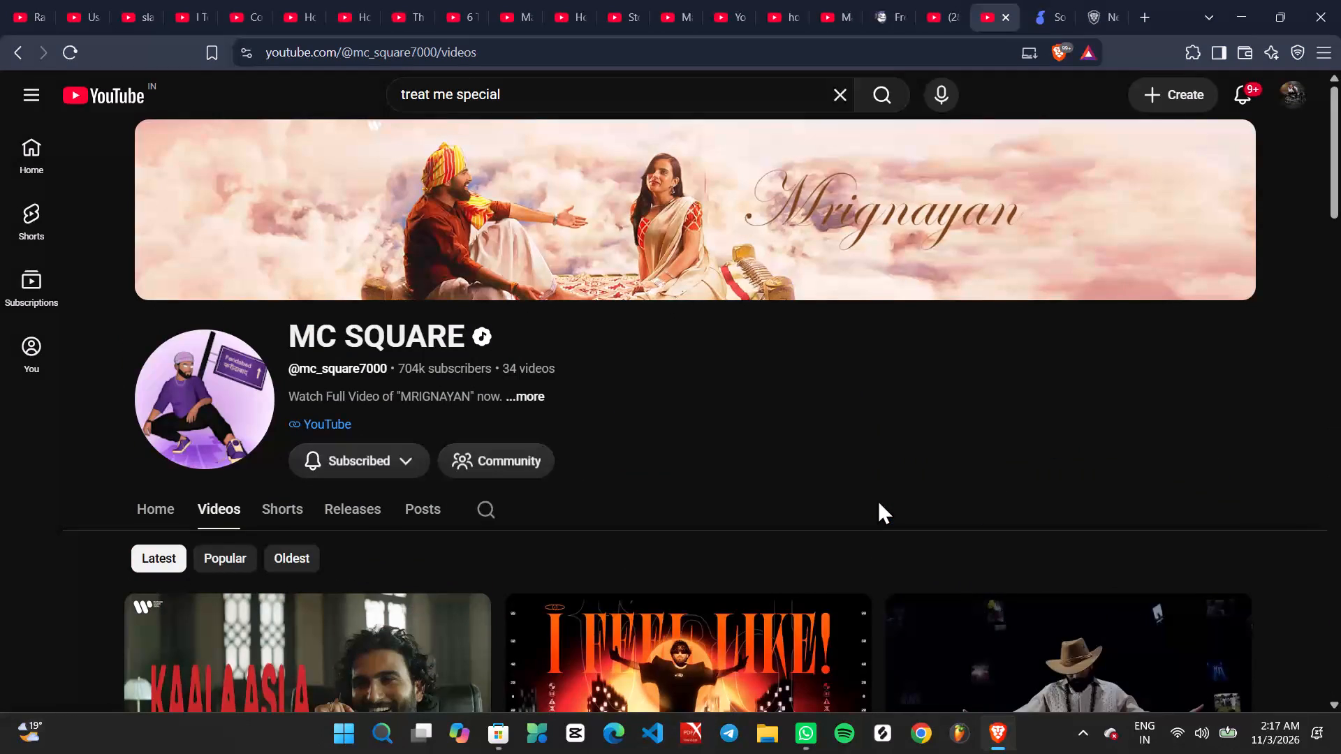
scroll(877, 499, "down", 2)
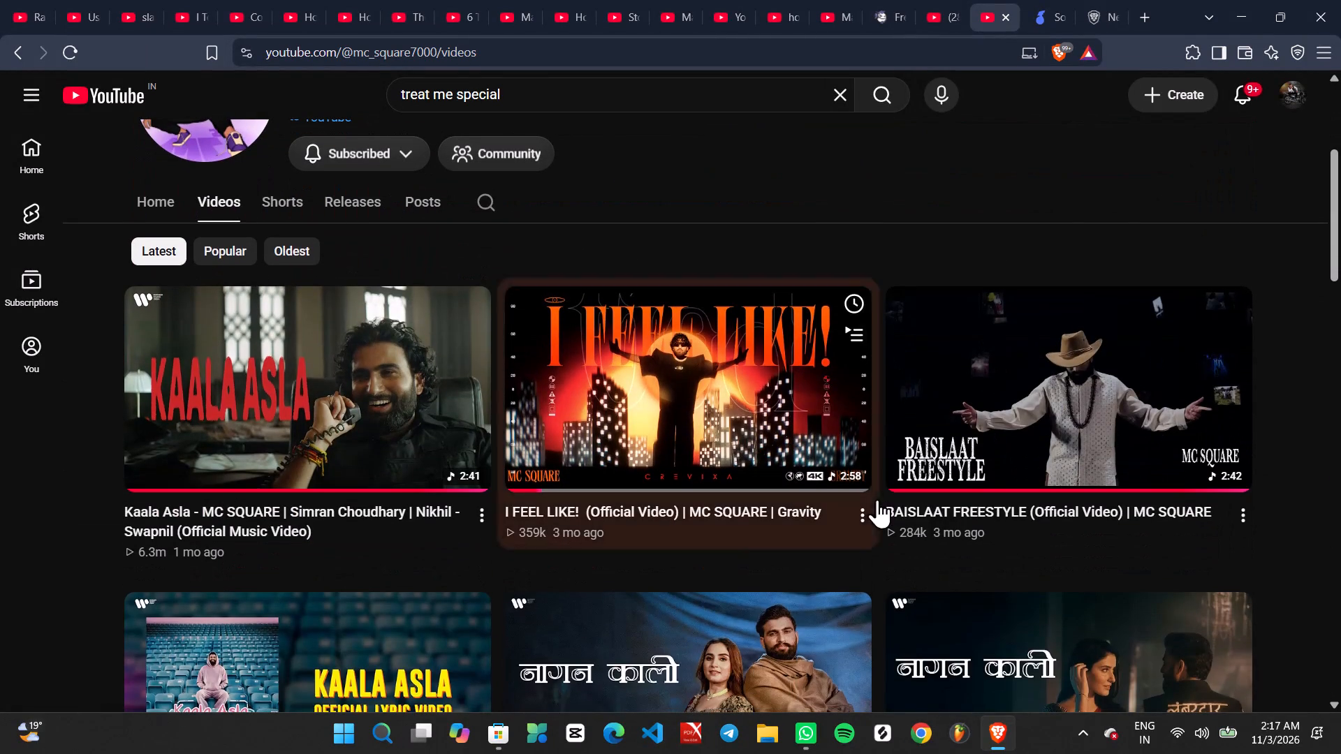
Close the browser window with its open YouTube tabs.
left_click(1340, 0)
left_click(682, 229)
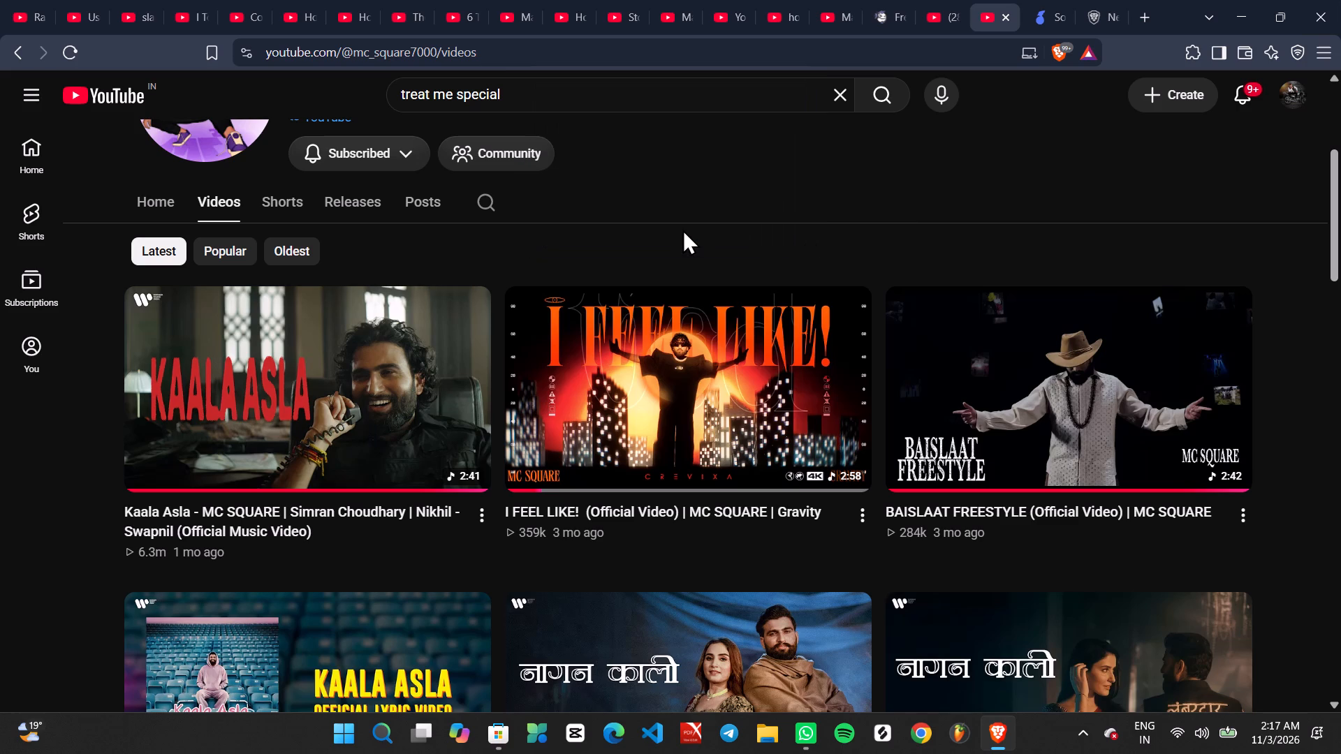
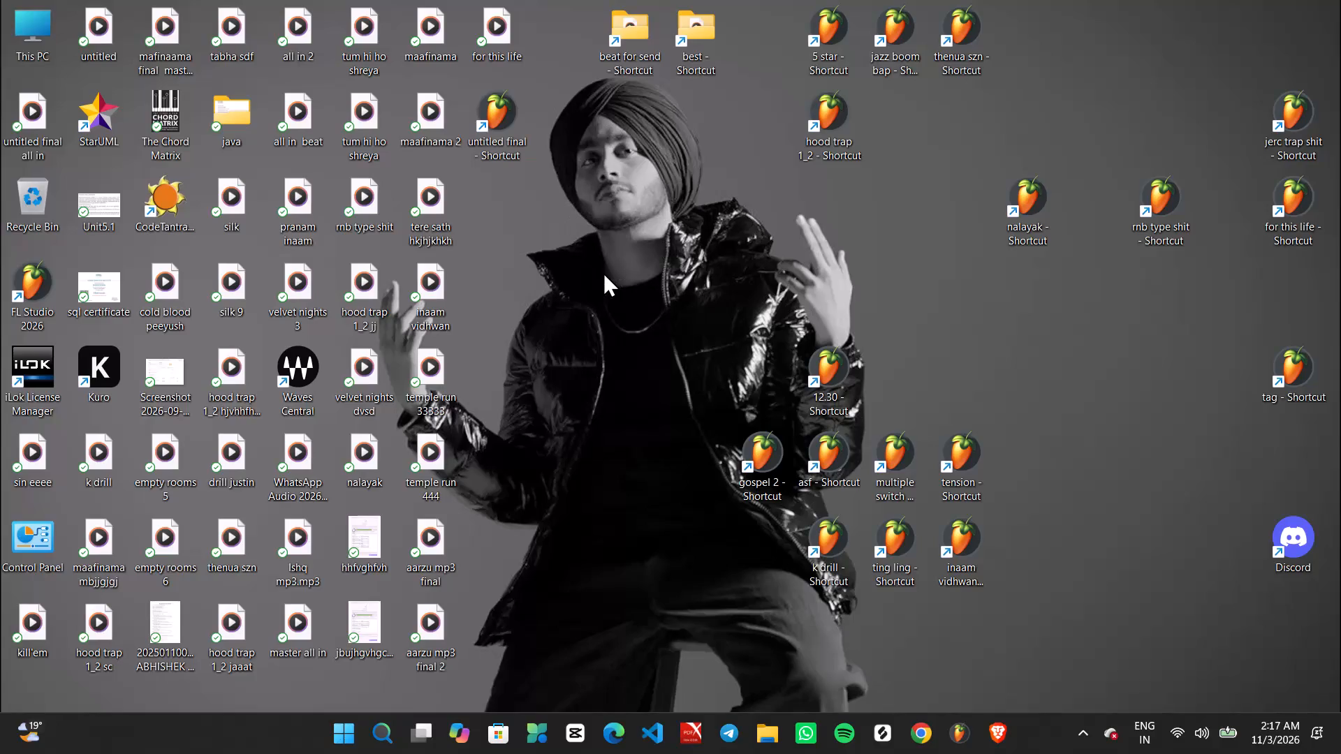
Open the Shut Down Windows dialog from the desktop.
right_click(603, 272)
left_click(650, 342)
key("alt+F4")
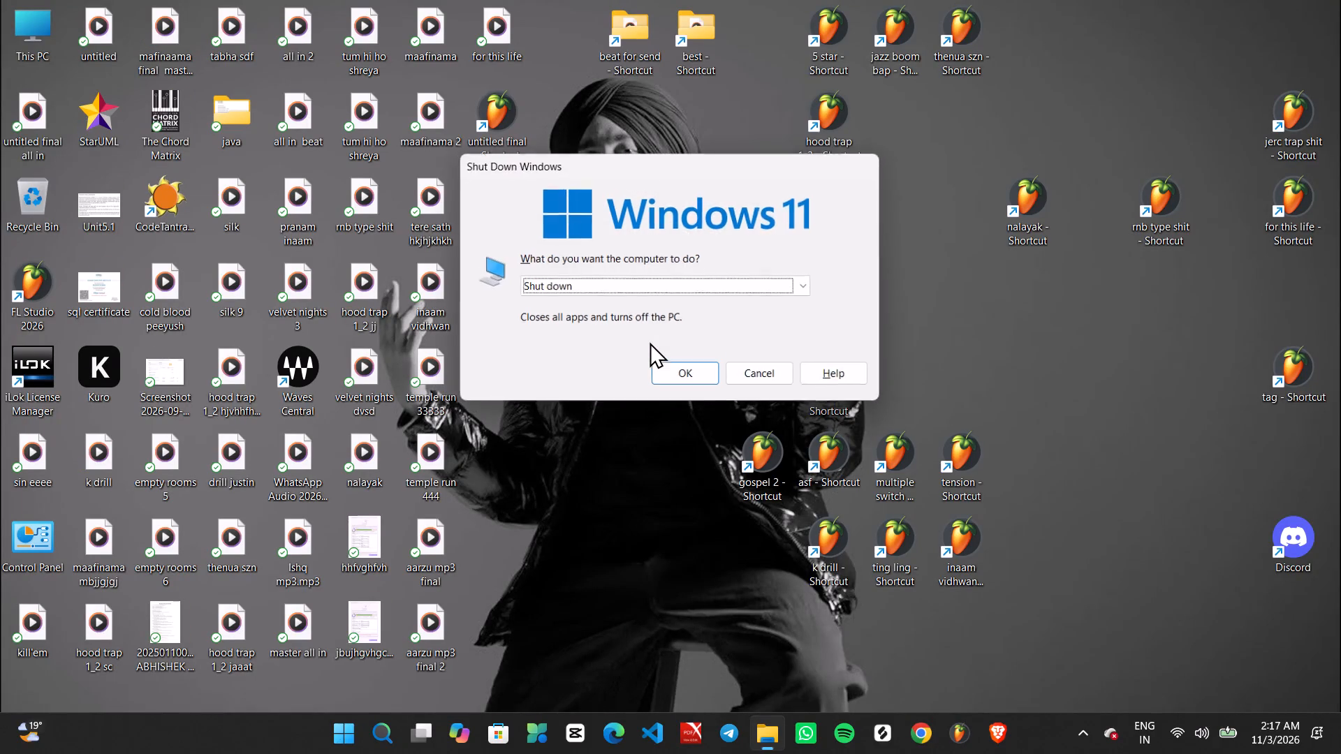